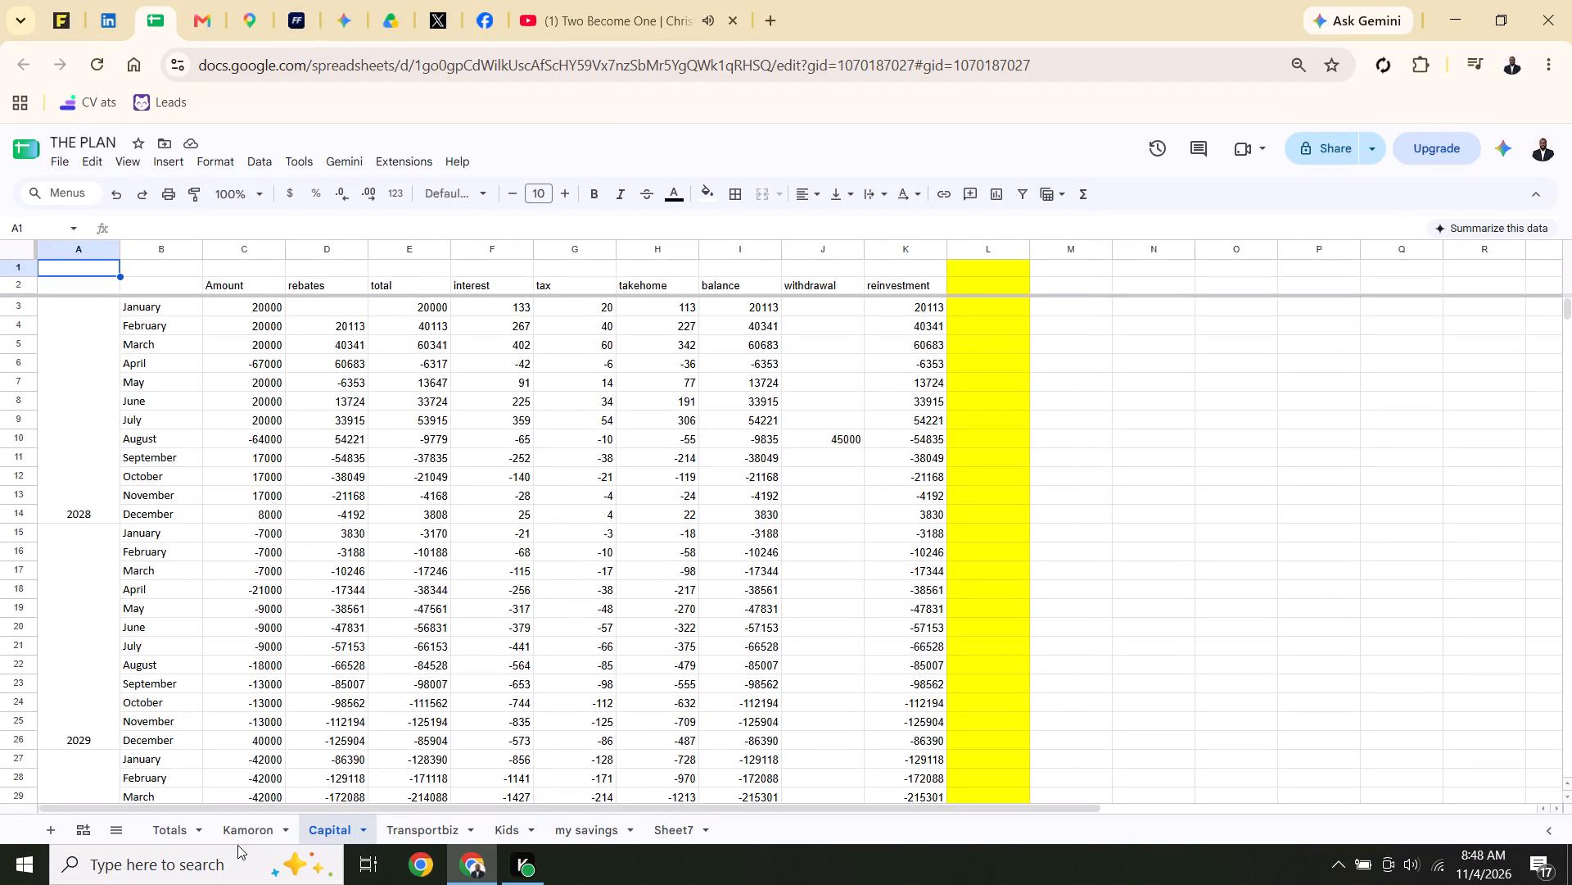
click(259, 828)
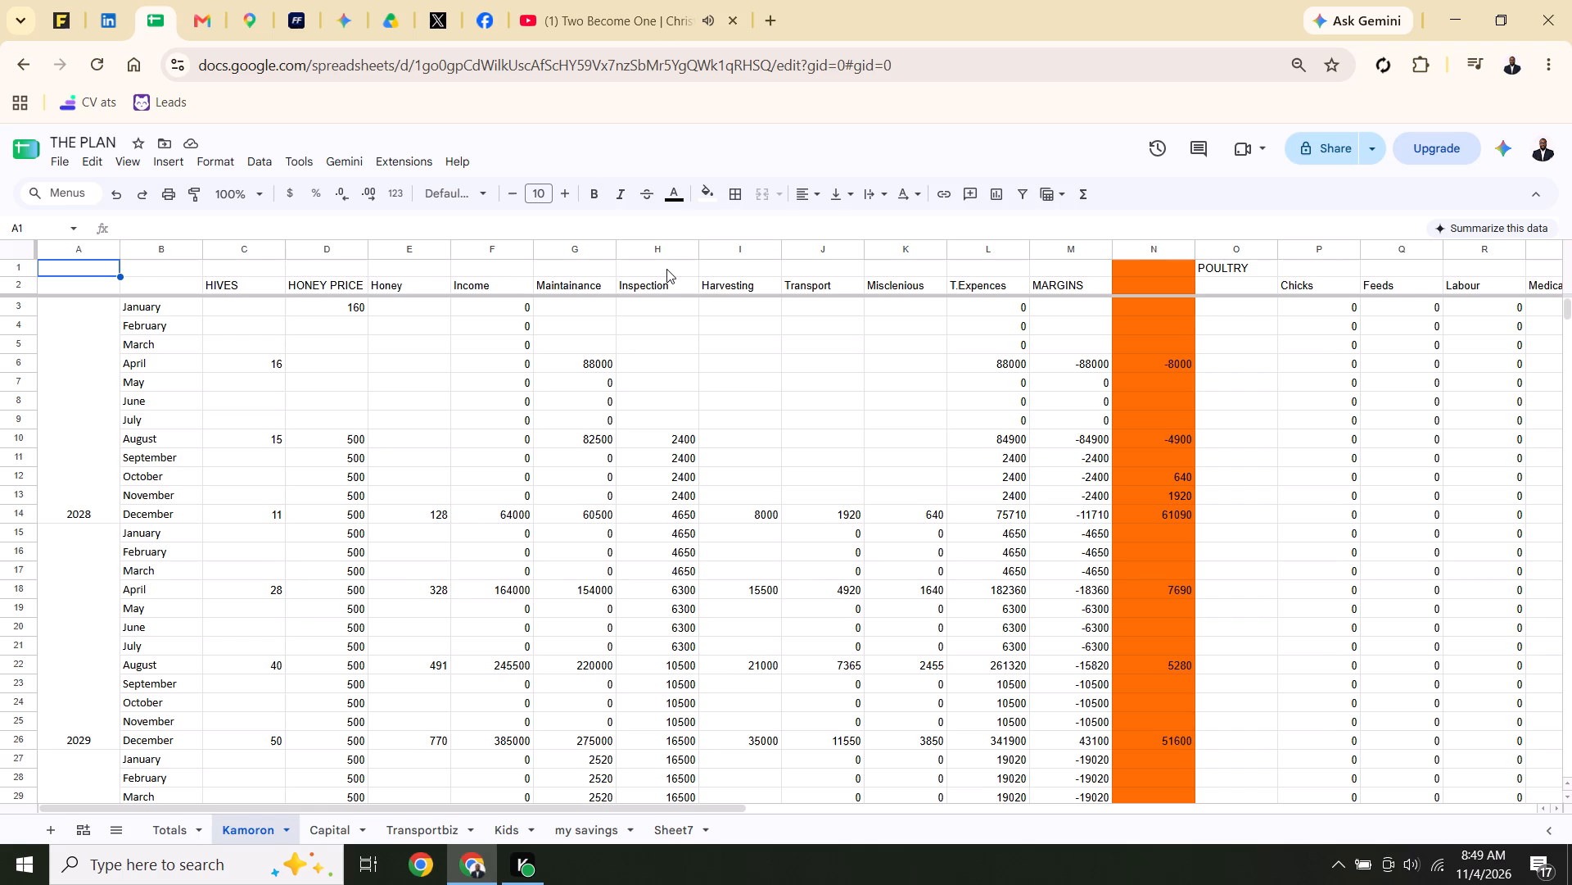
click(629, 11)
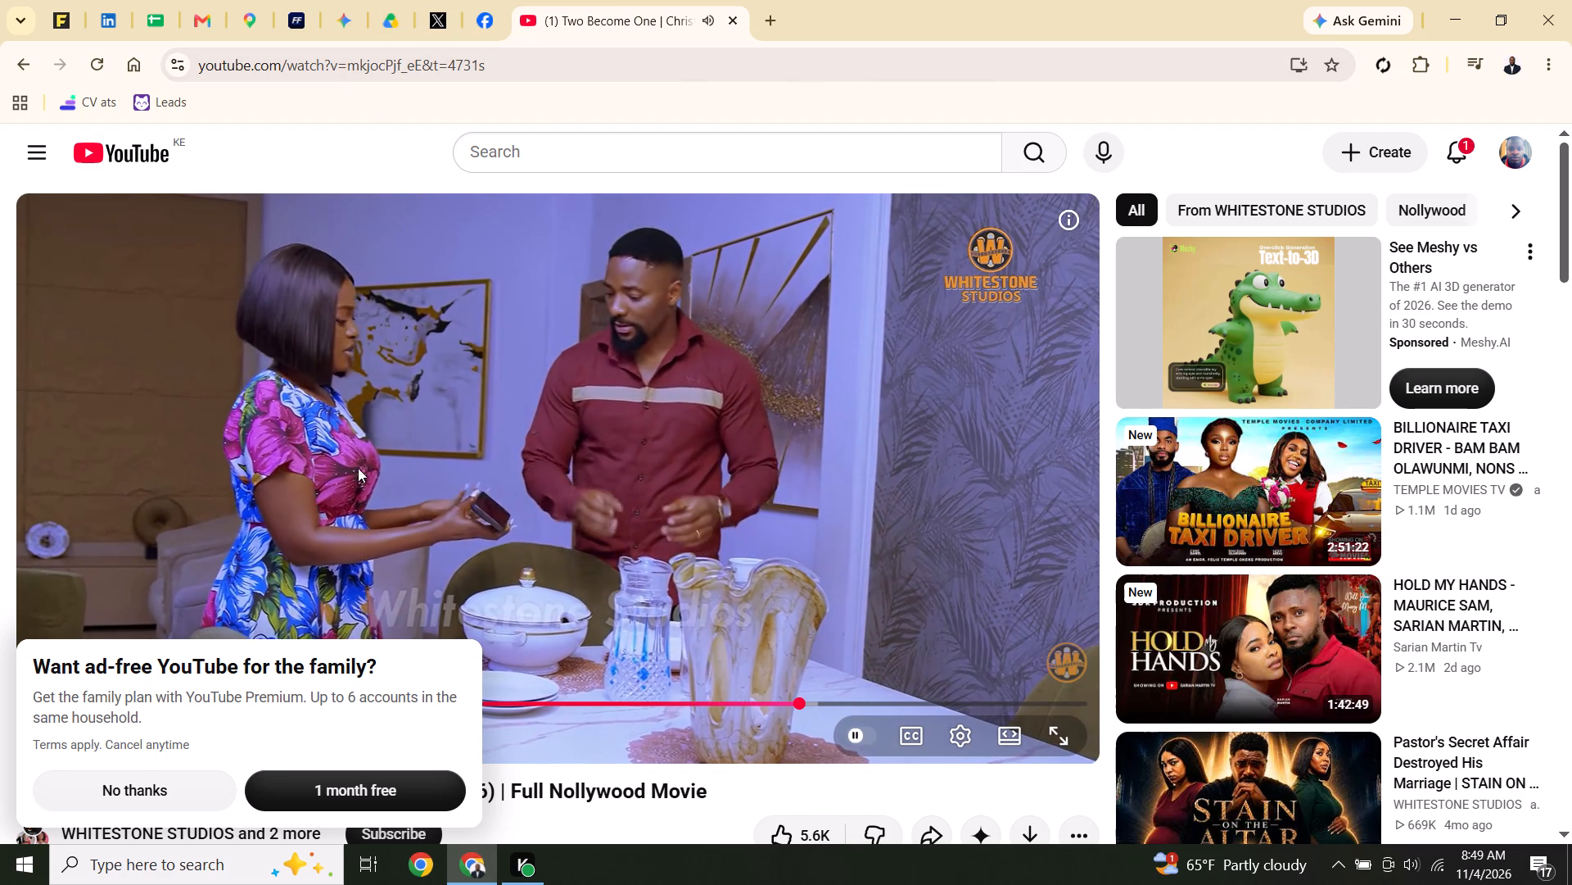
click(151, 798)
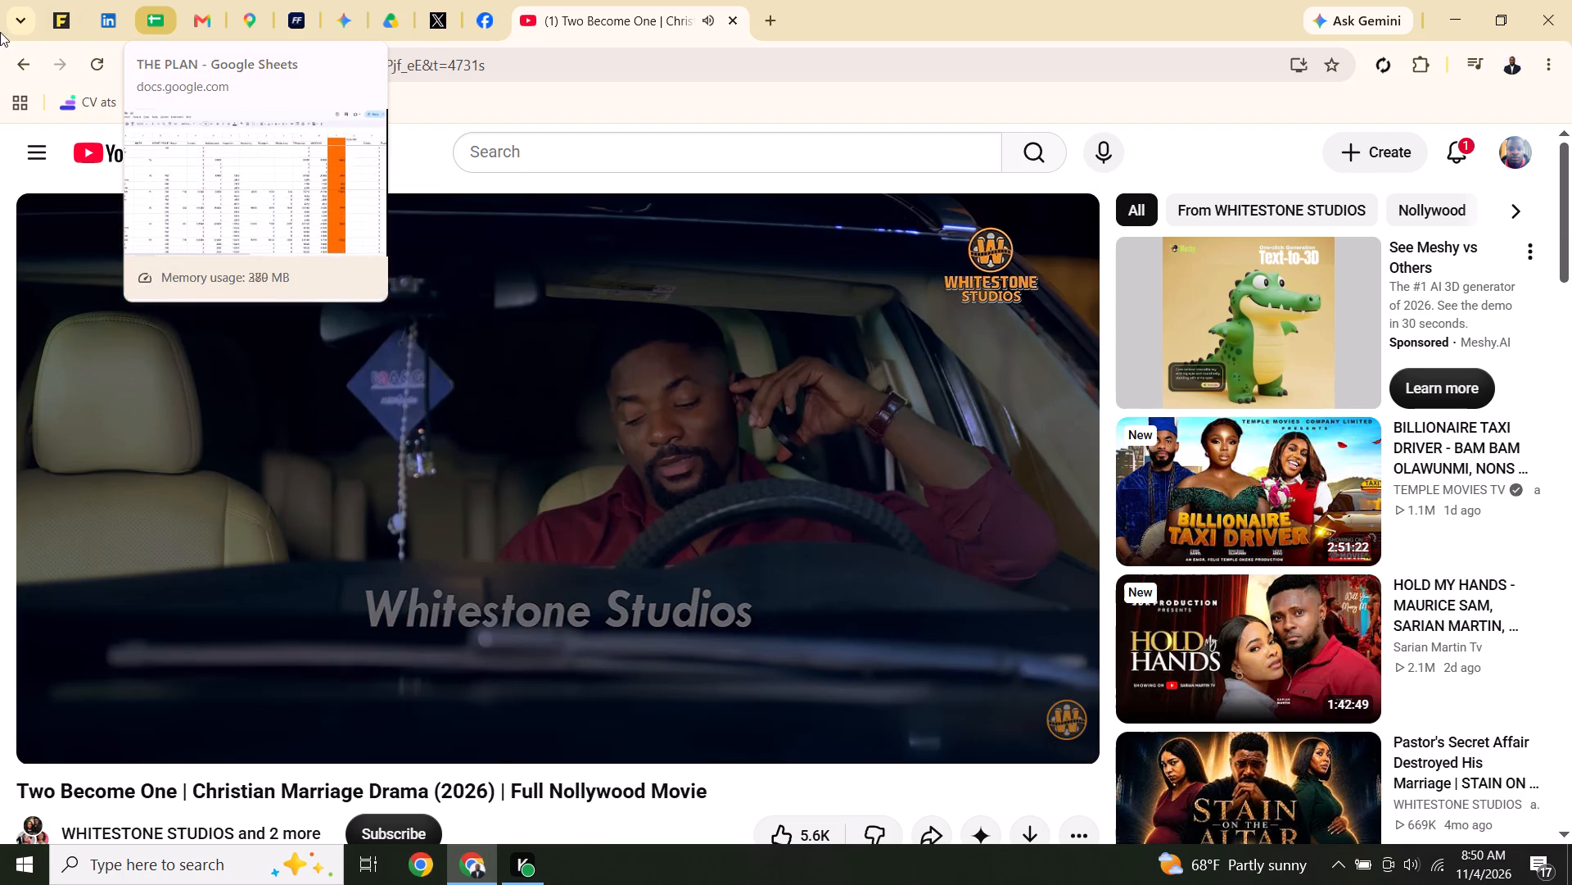
Launch Excel, open the recent workbook Book1 and maximize its window.
click(14, 874)
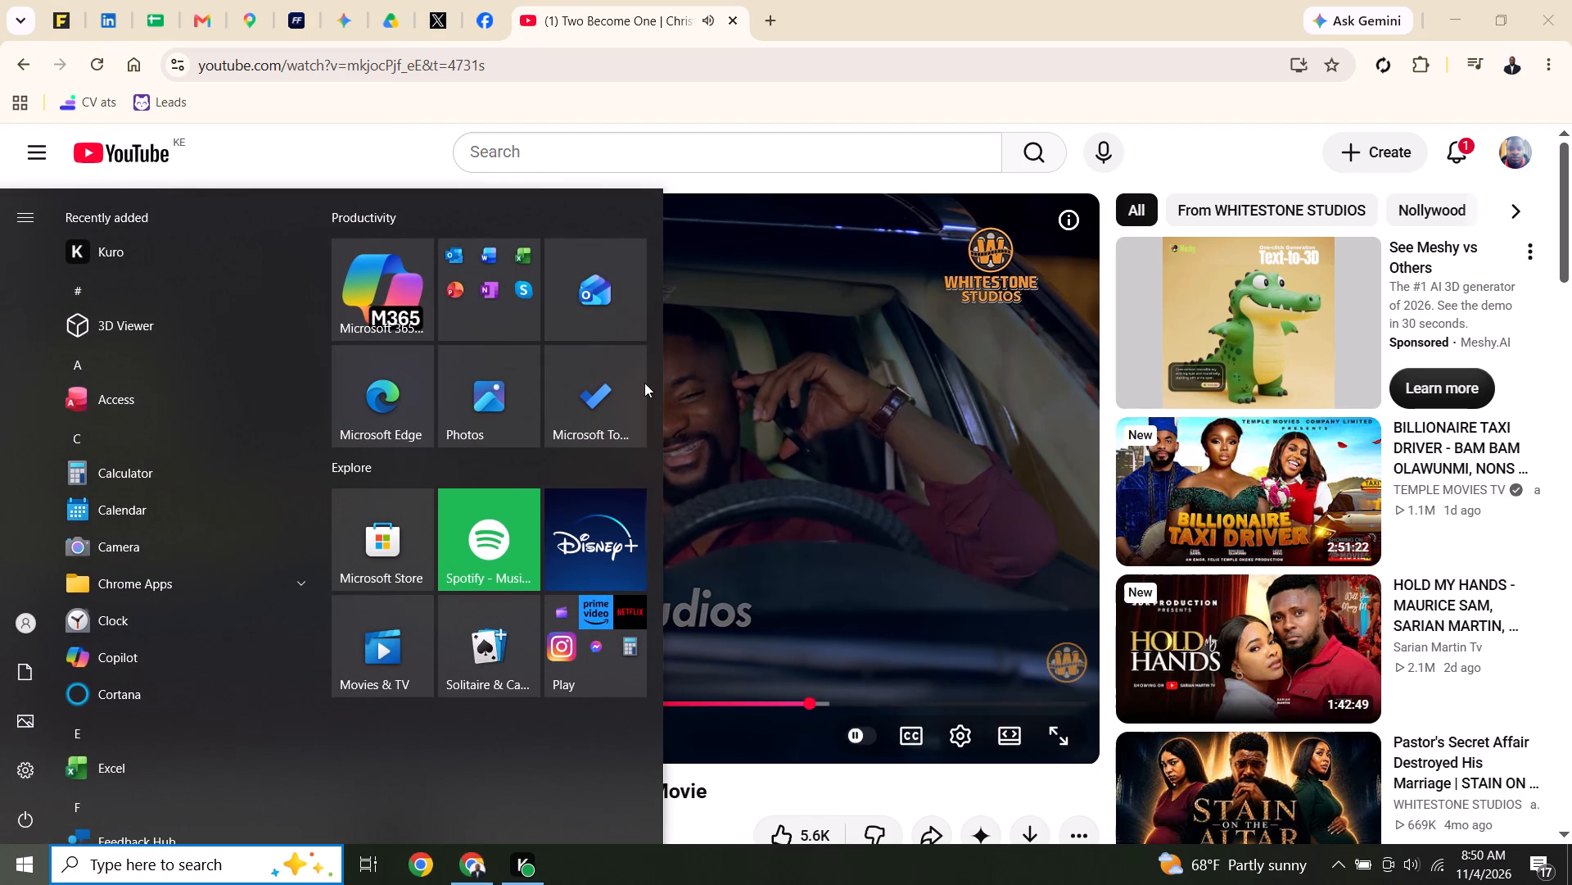
click(494, 261)
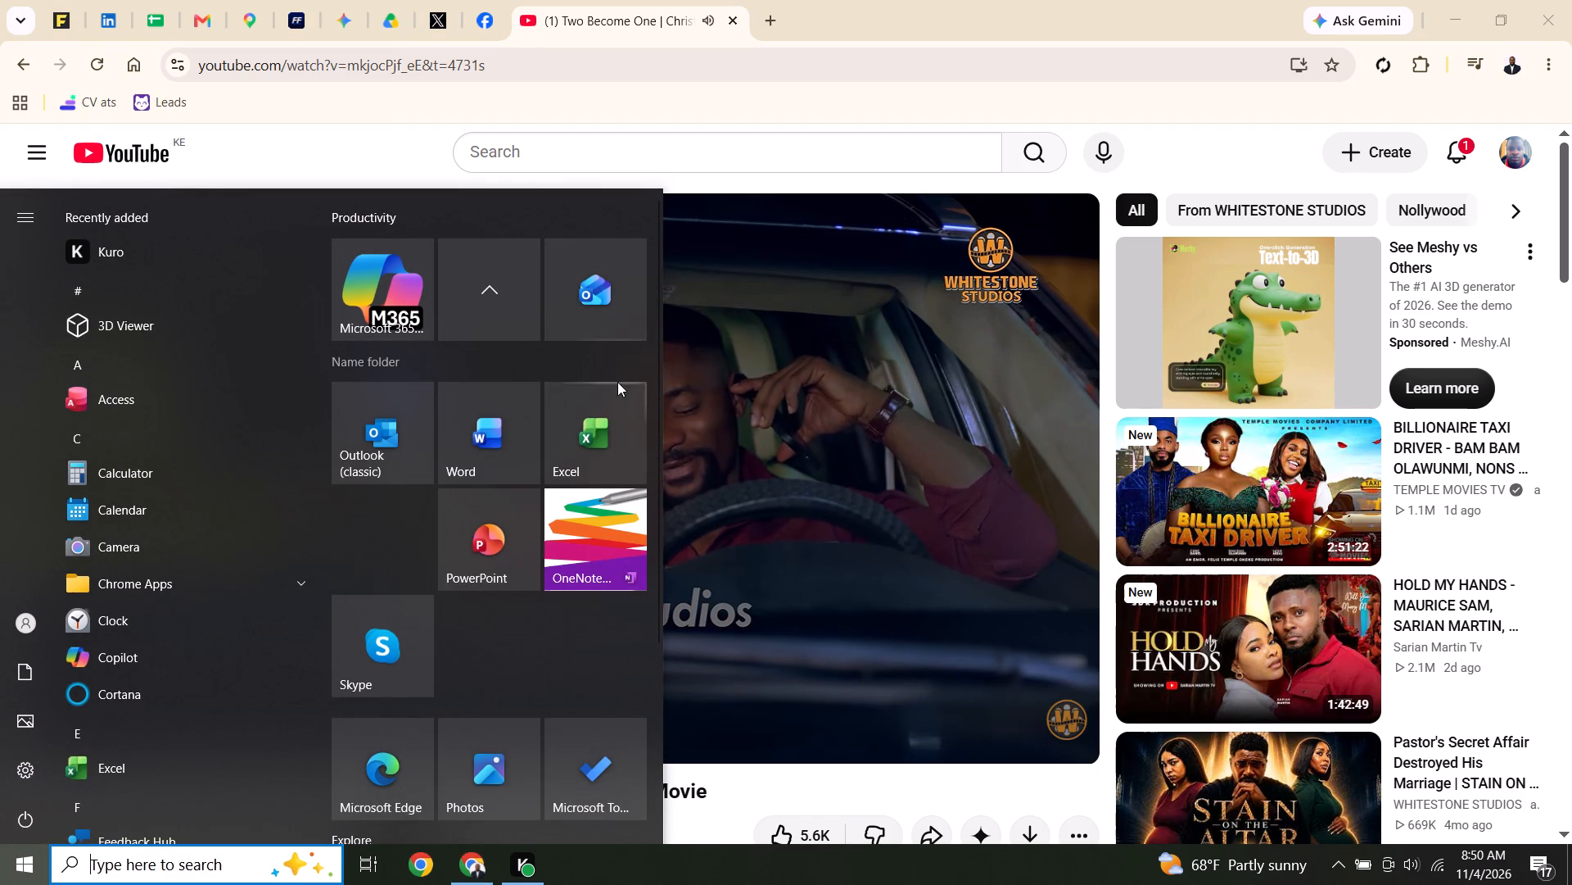
click(608, 441)
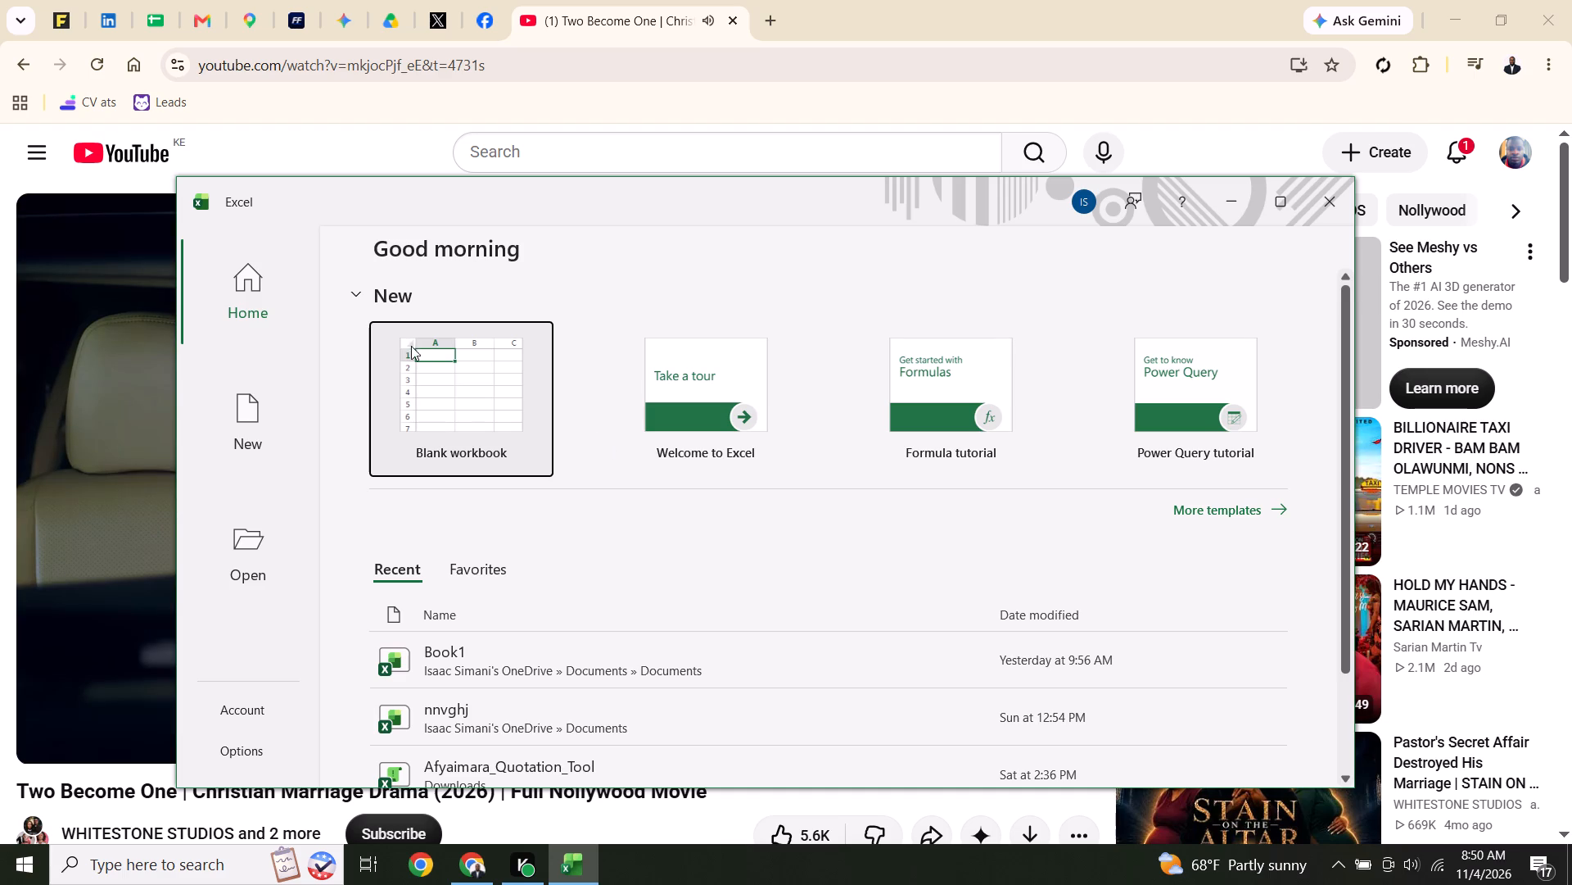
click(441, 657)
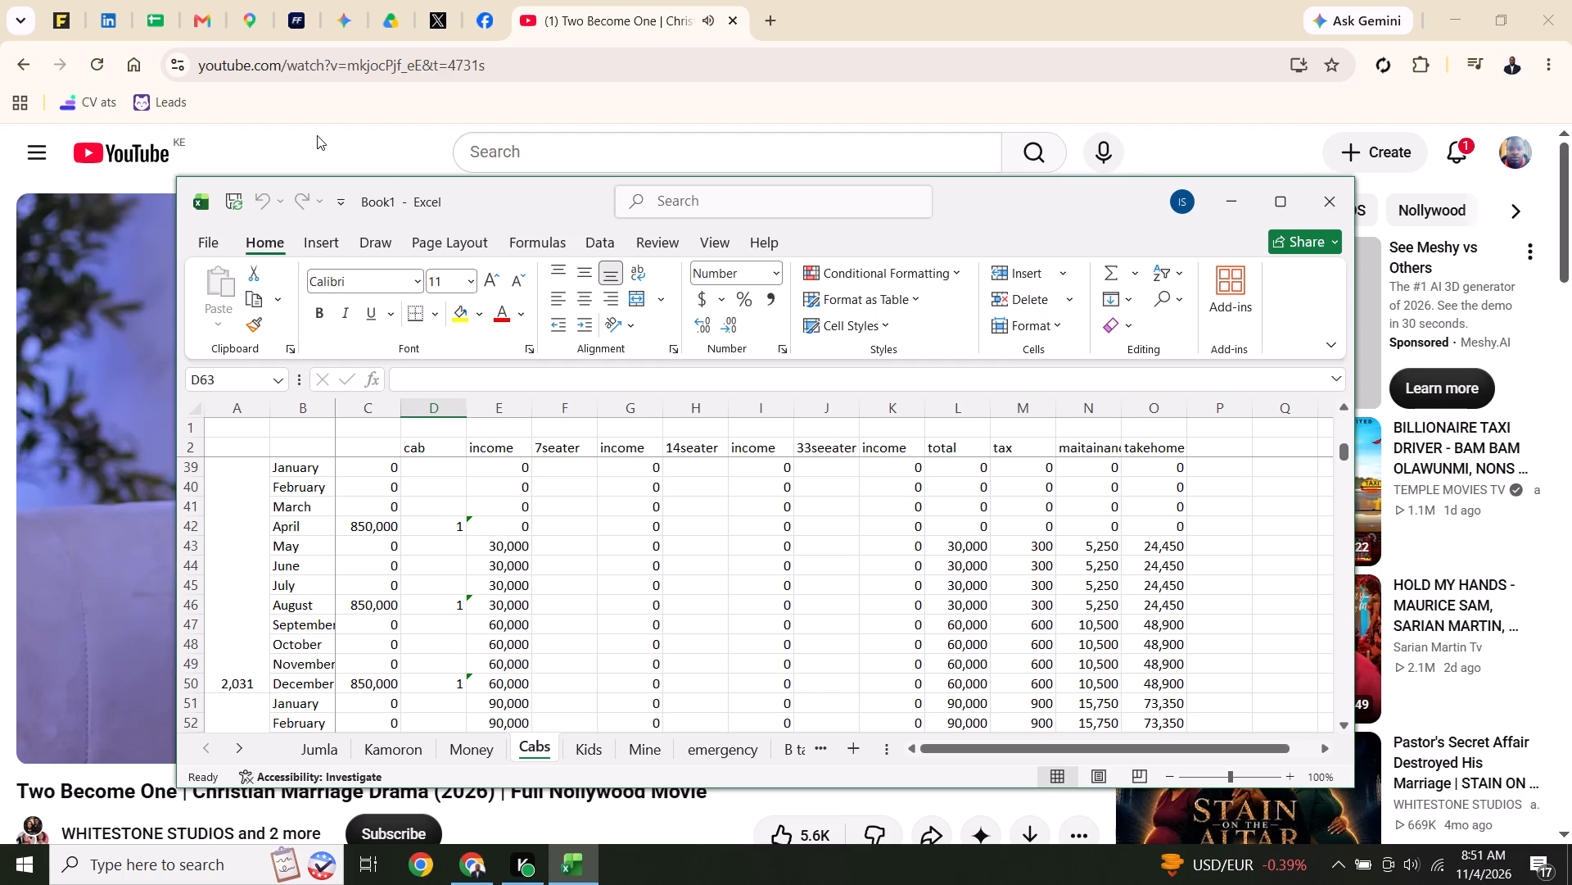
click(337, 104)
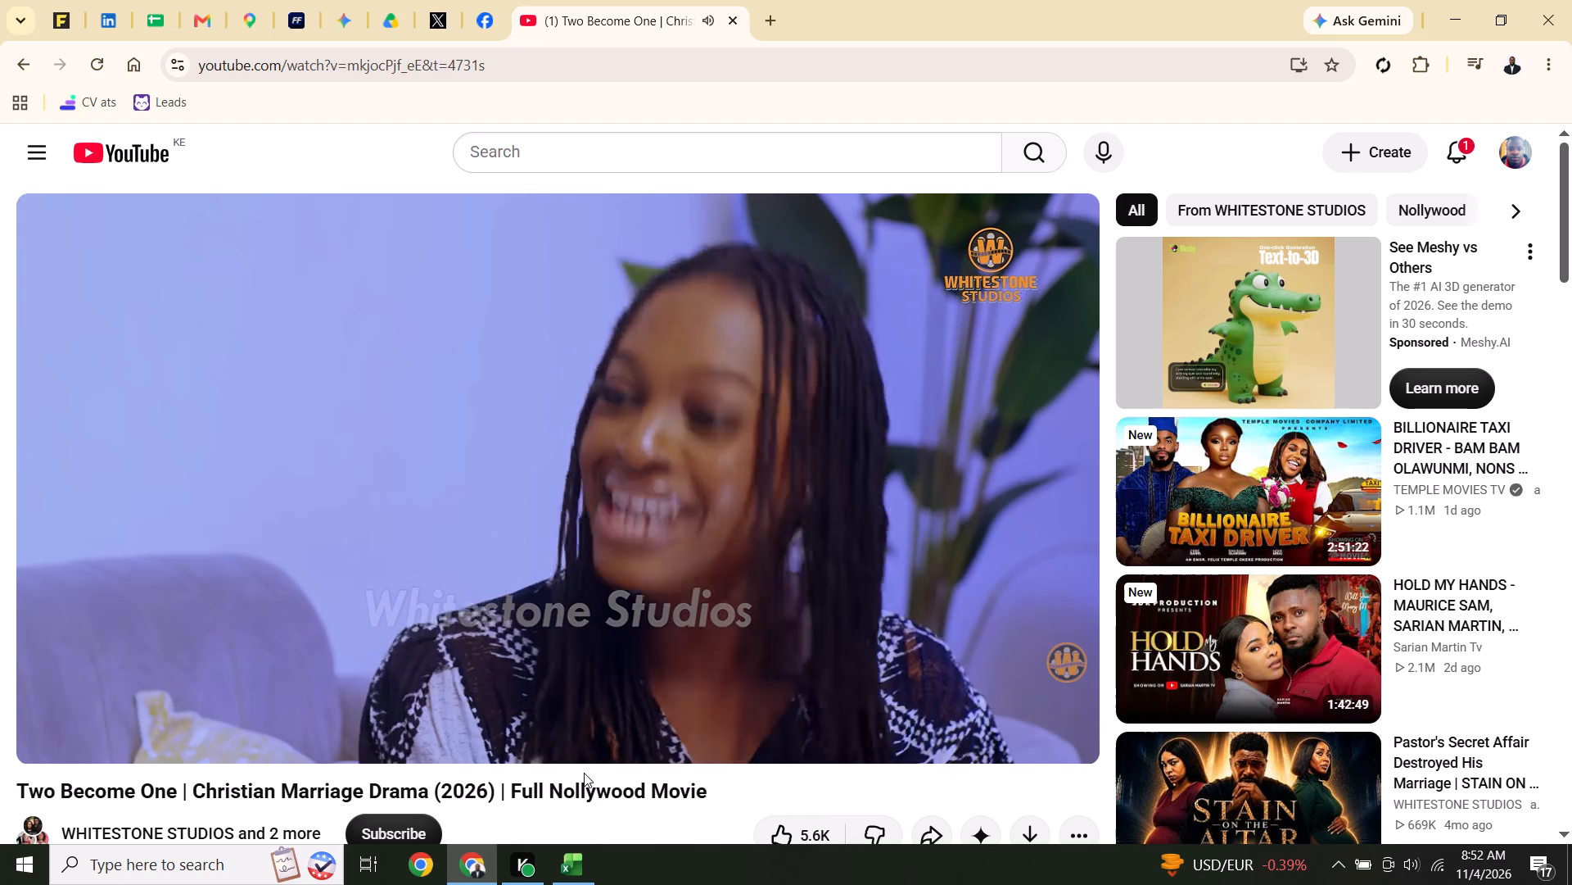
click(575, 874)
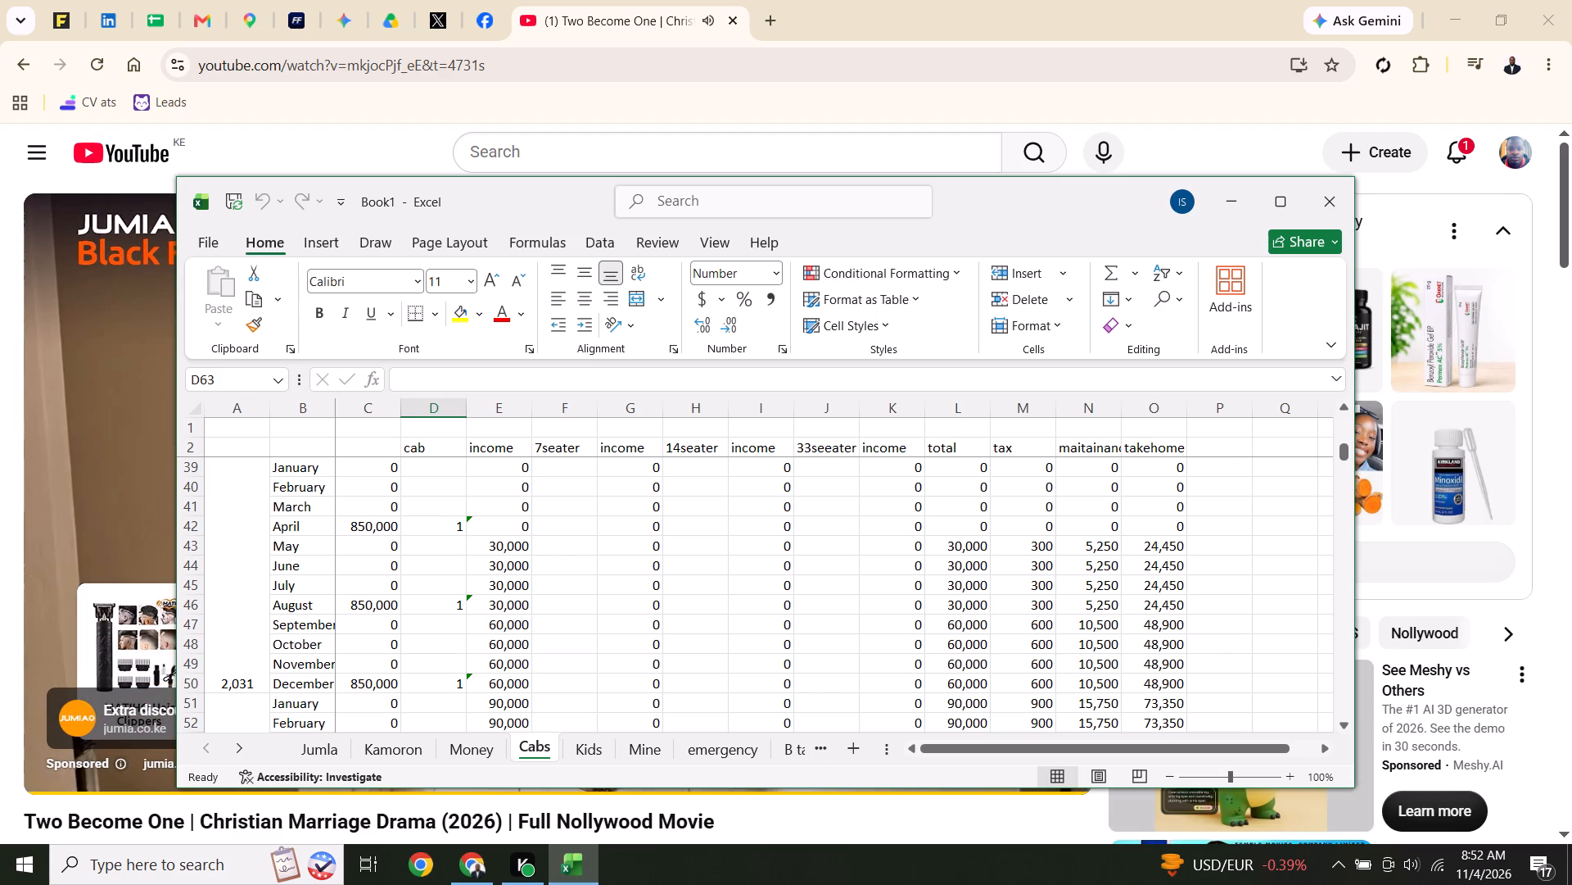
click(1281, 202)
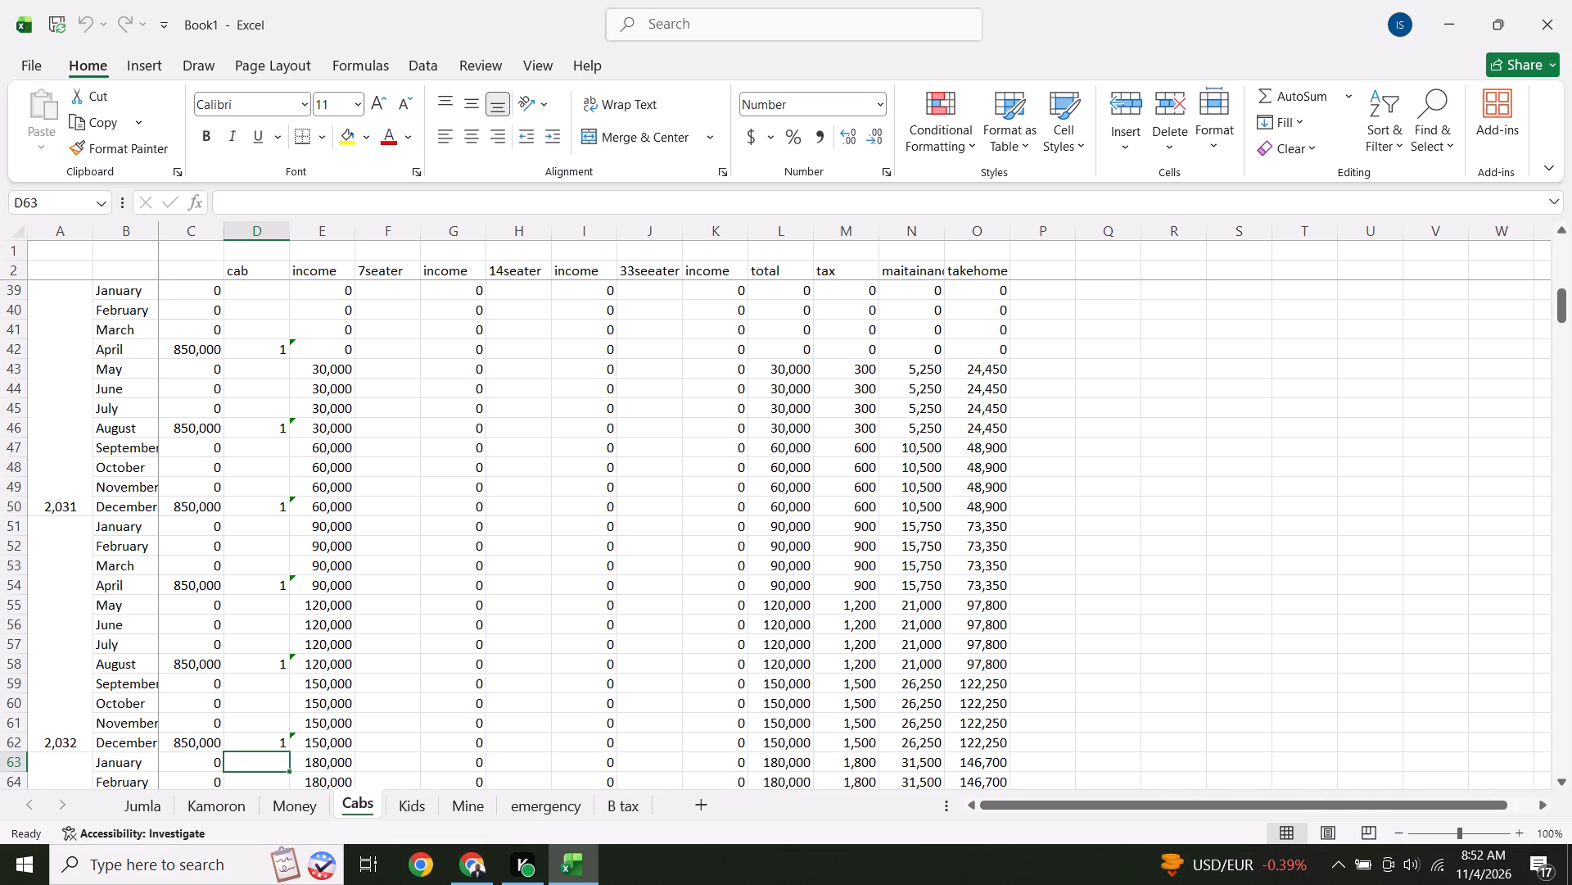
On the Jumla sheet, enter 18000 as Purchases for January, February and March in cells N63 to N65.
click(164, 801)
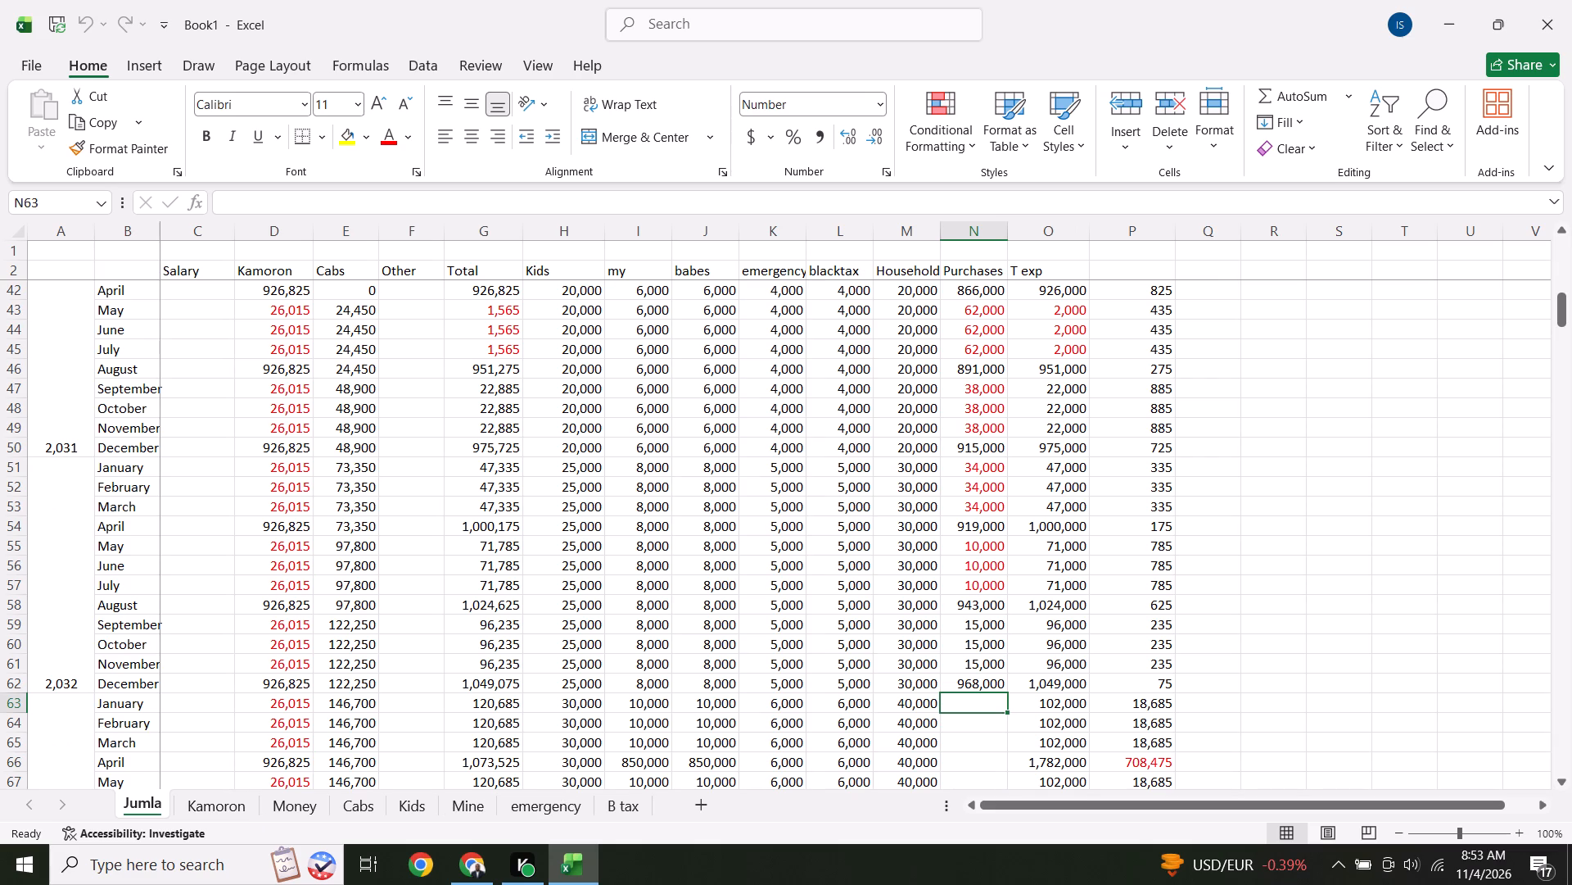
click(356, 433)
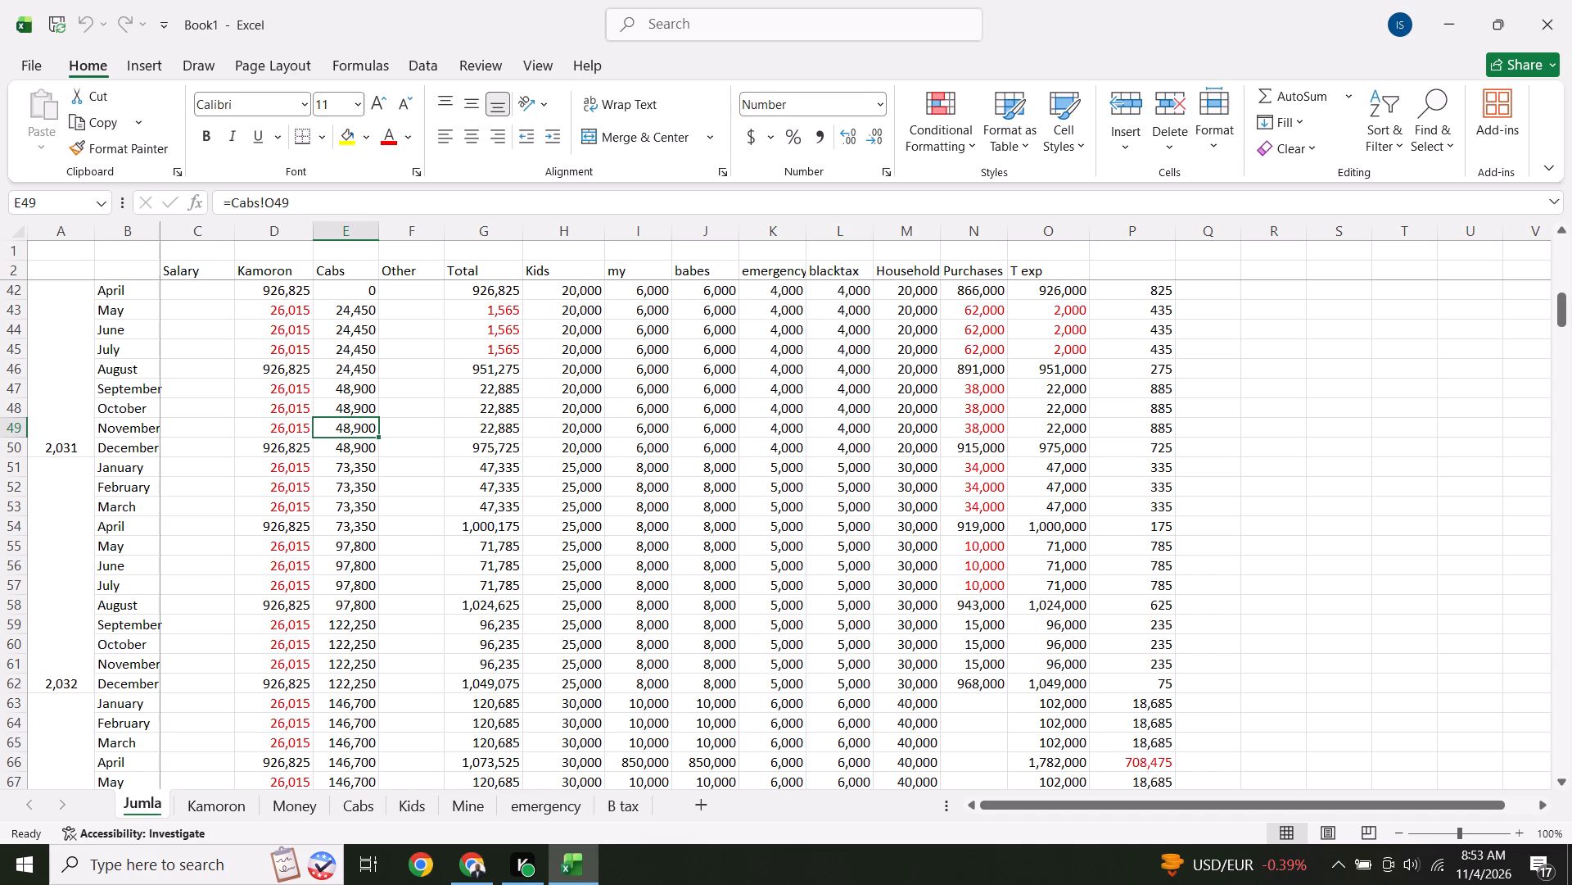
click(968, 710)
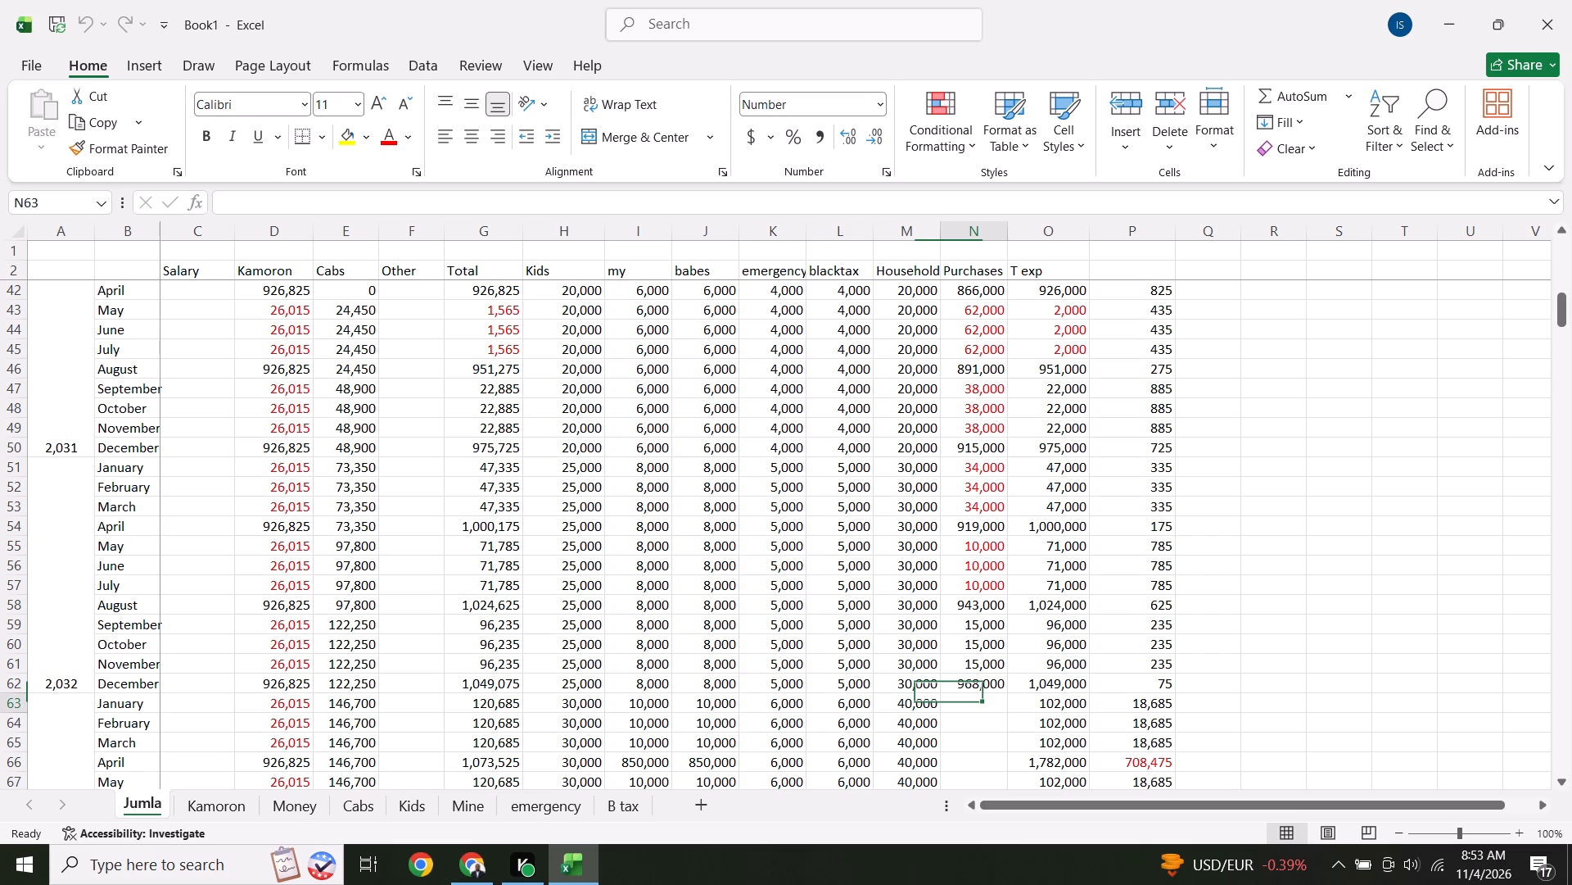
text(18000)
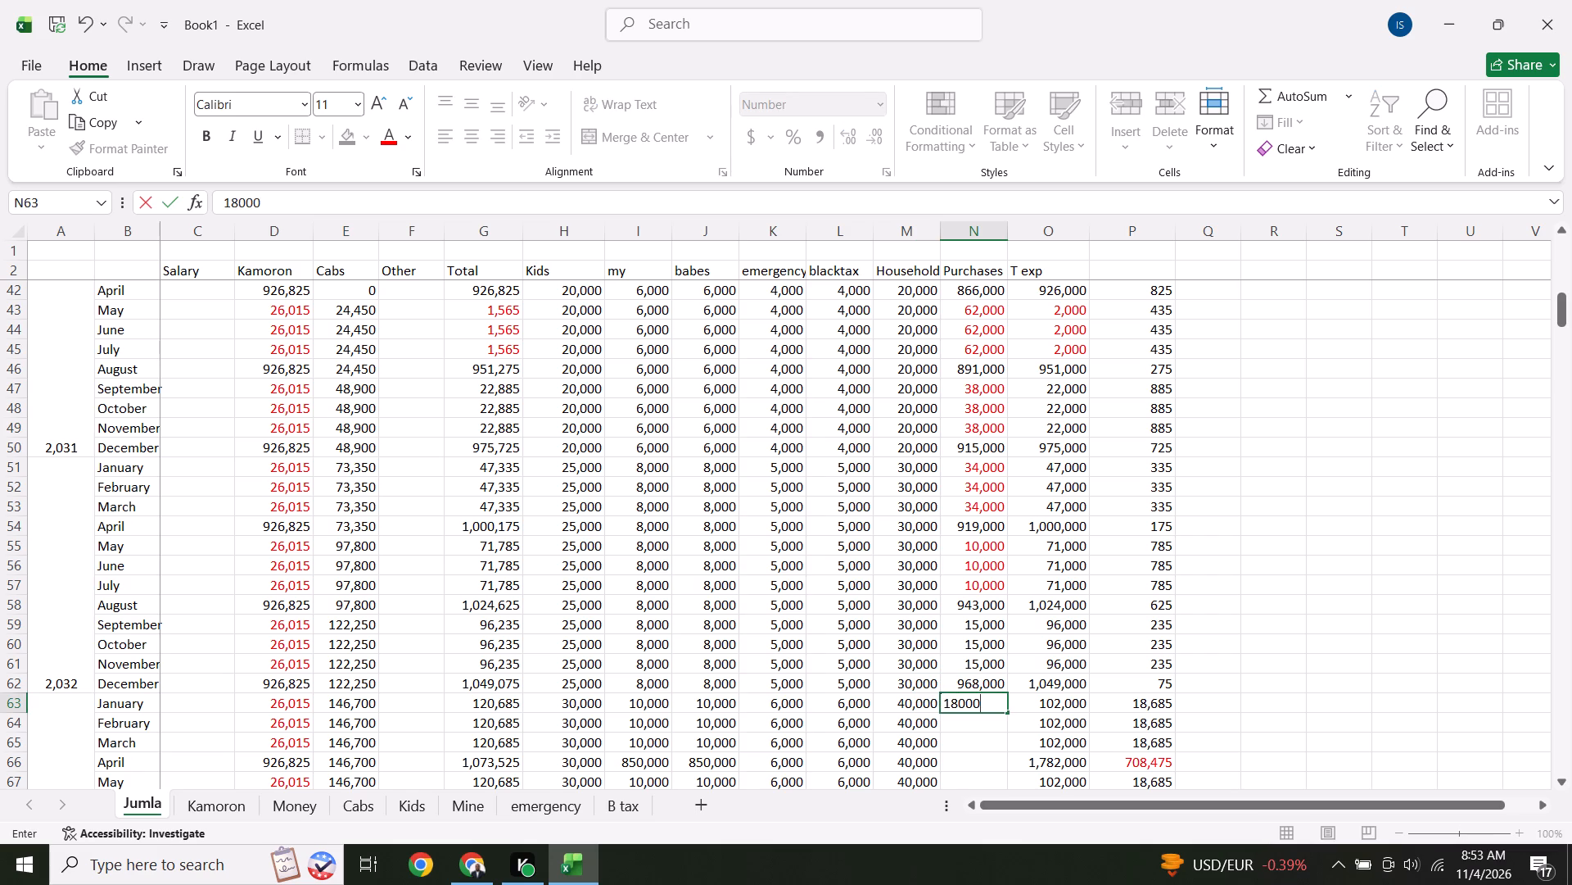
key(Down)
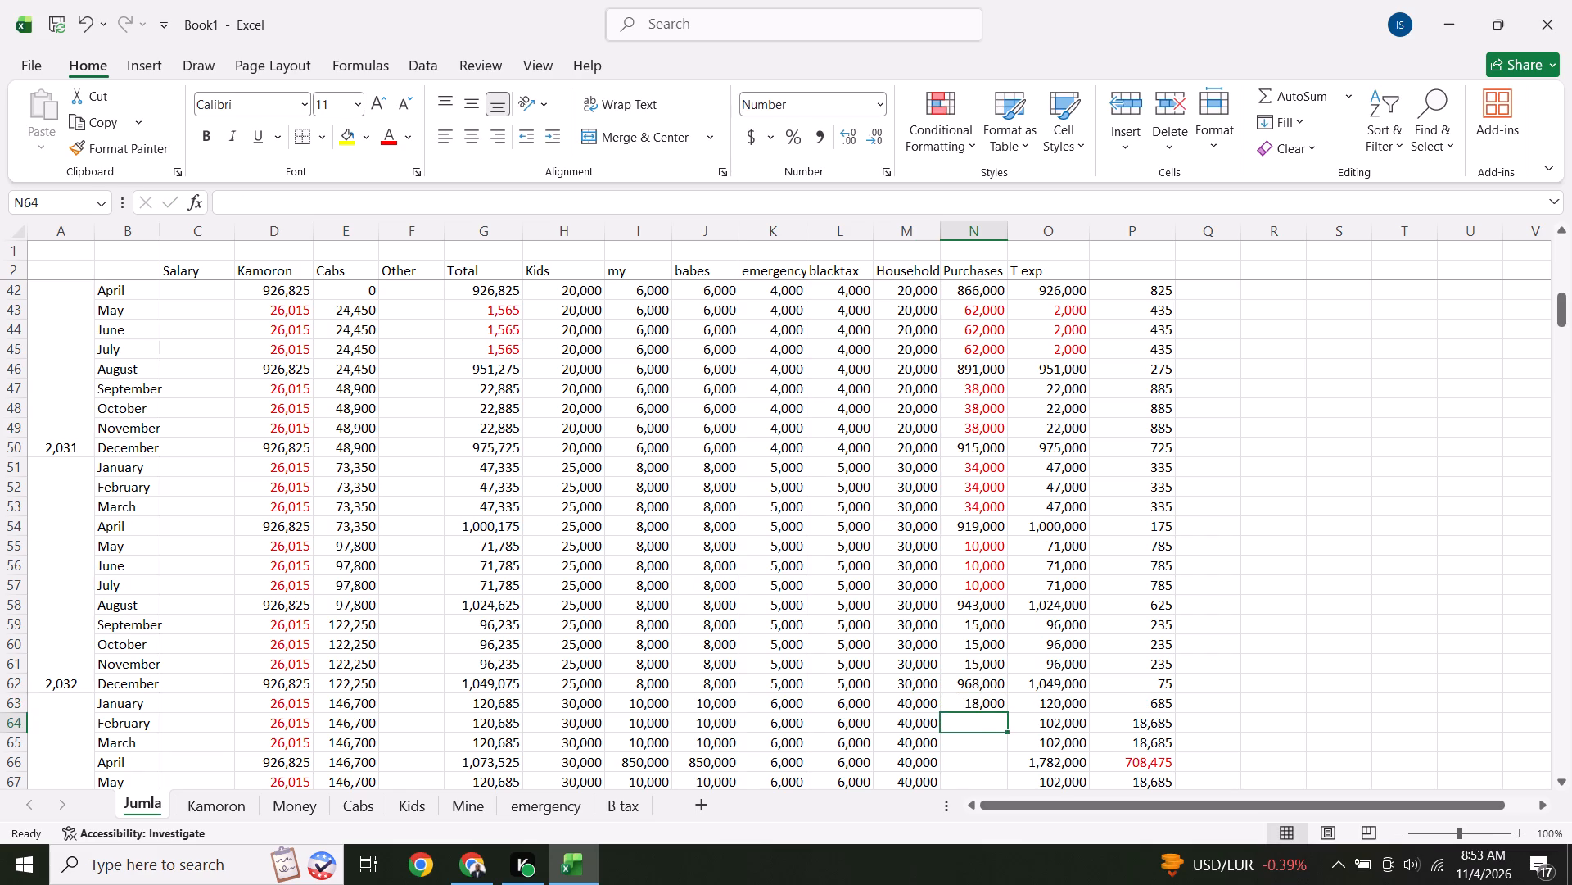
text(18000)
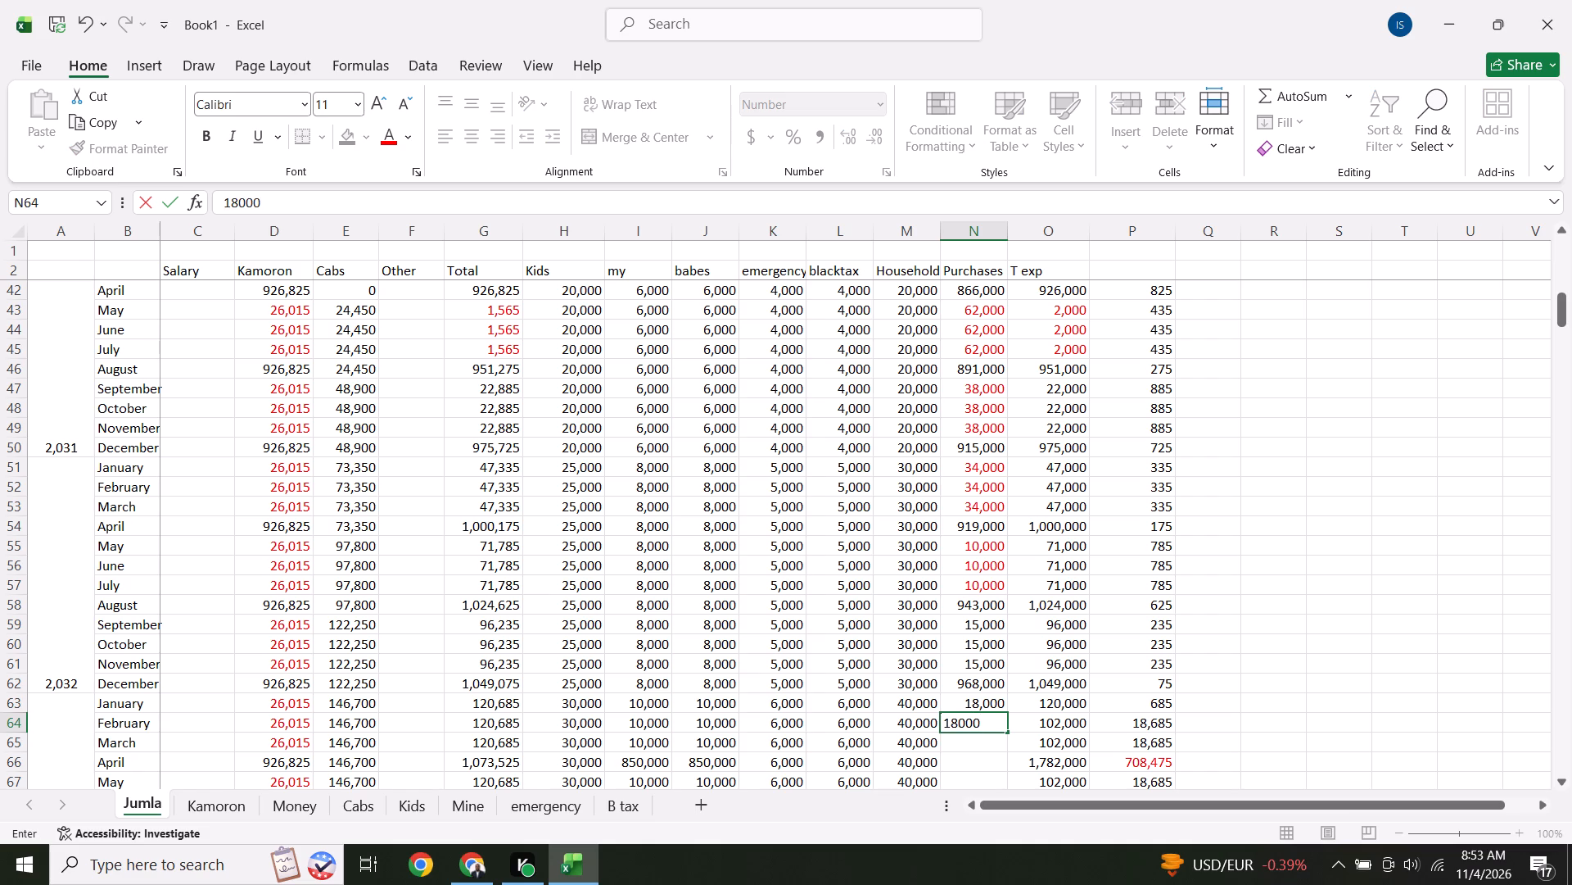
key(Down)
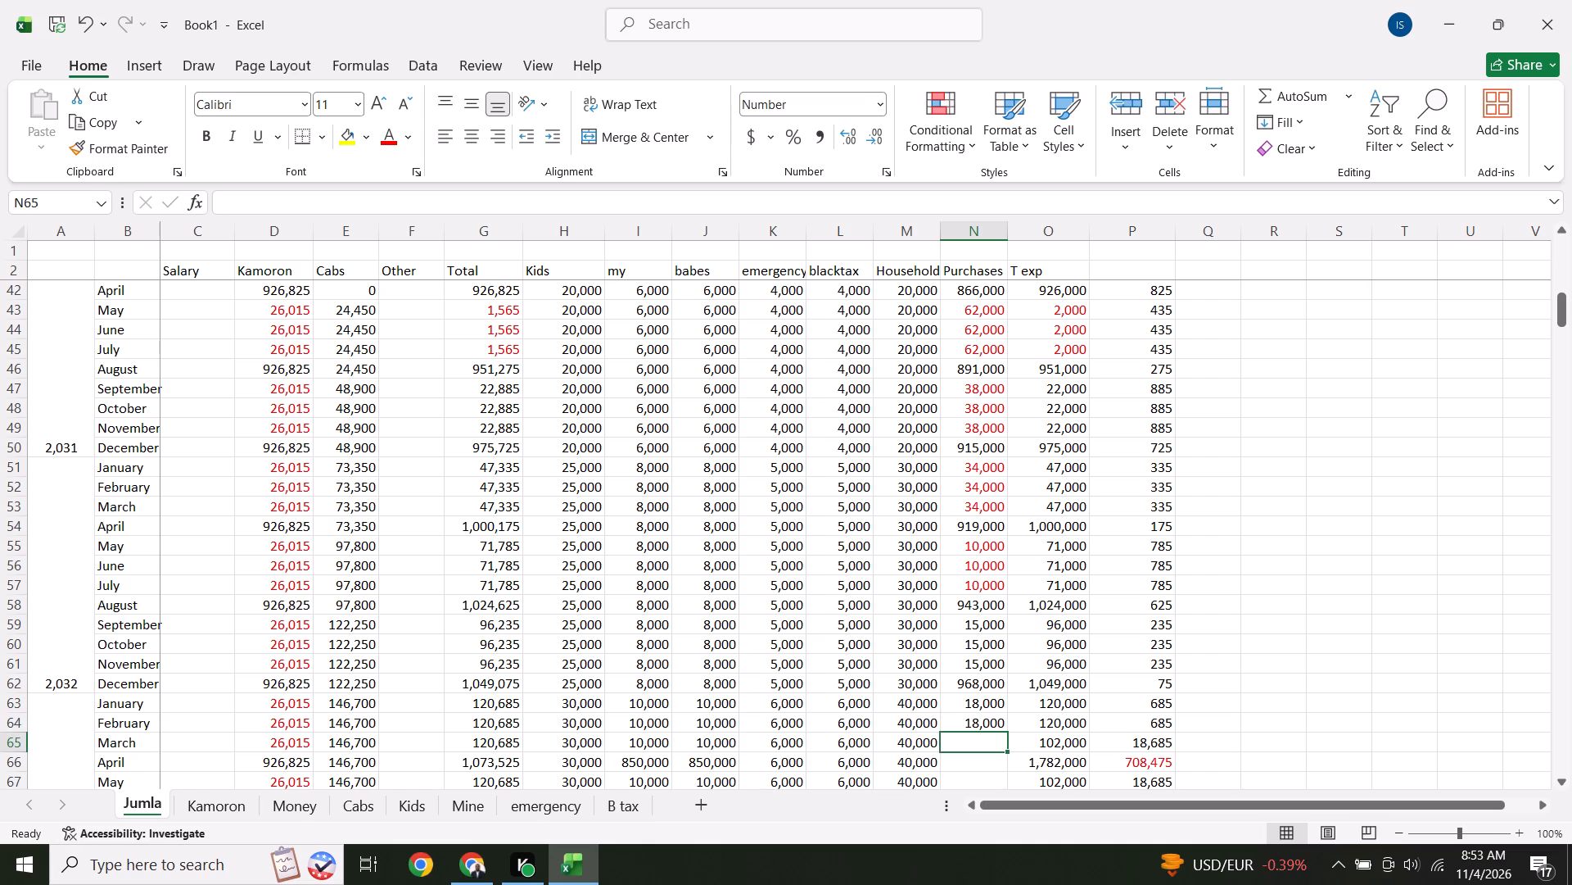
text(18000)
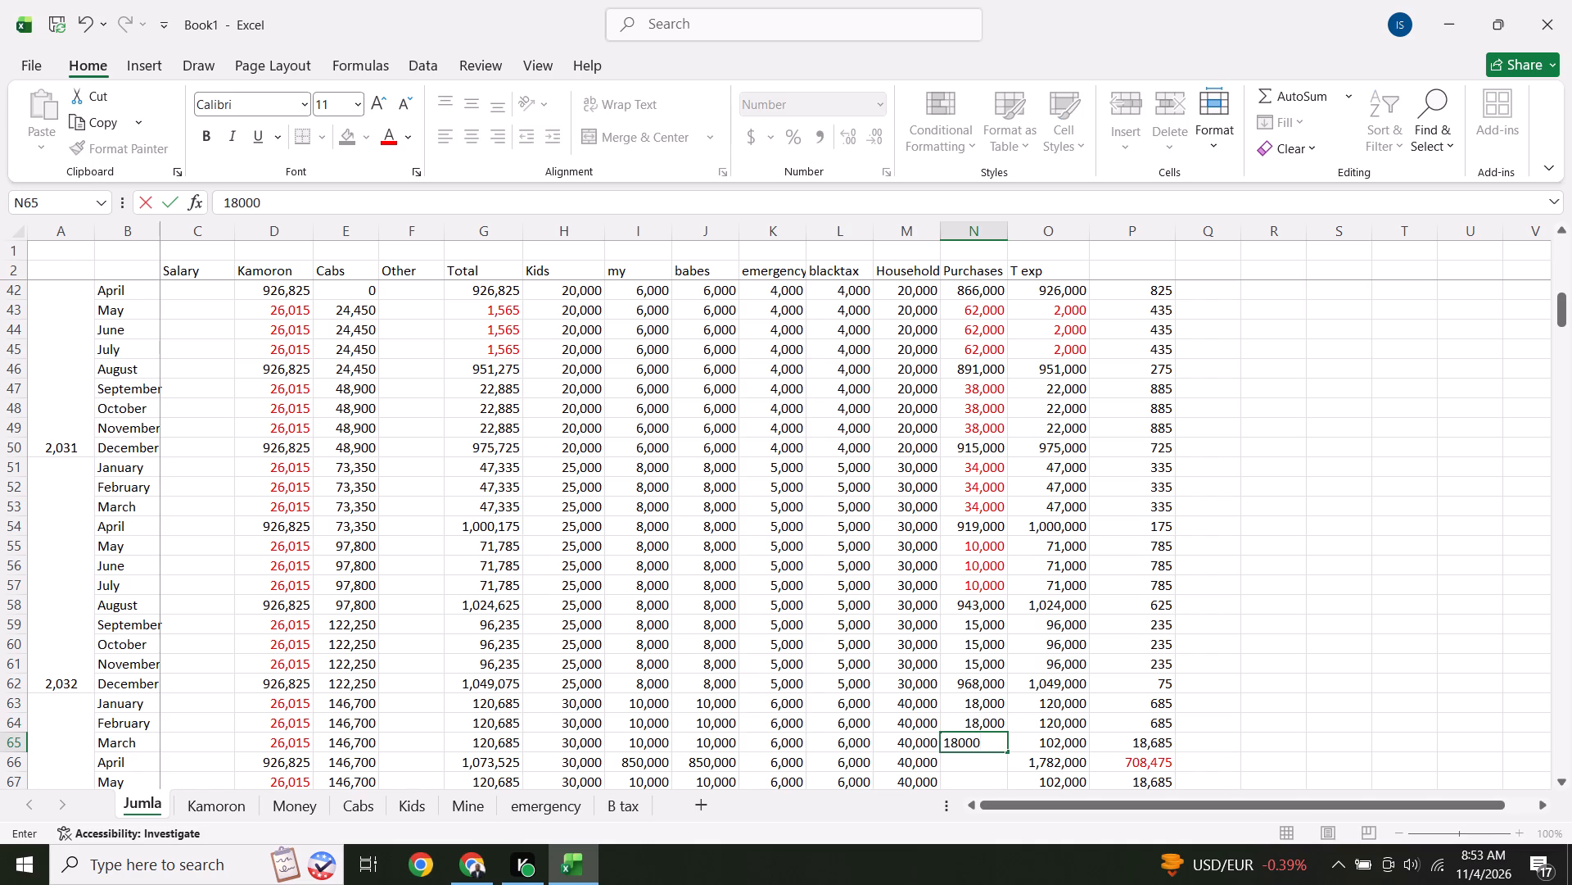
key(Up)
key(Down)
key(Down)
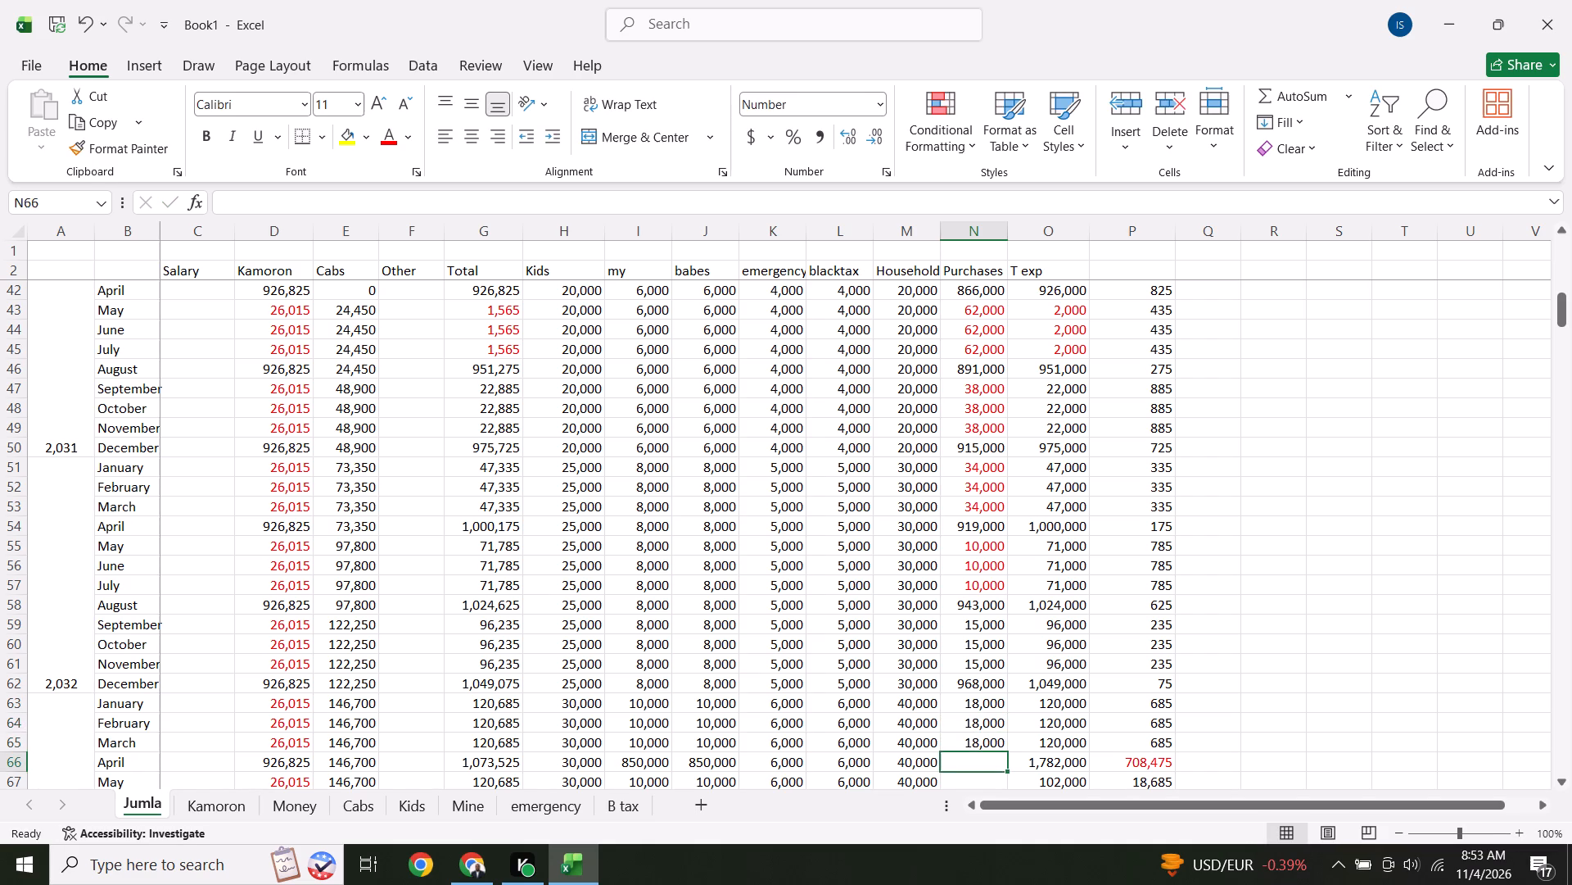
Enter -709000 as the April Purchases value in cell N66 of the Jumla sheet.
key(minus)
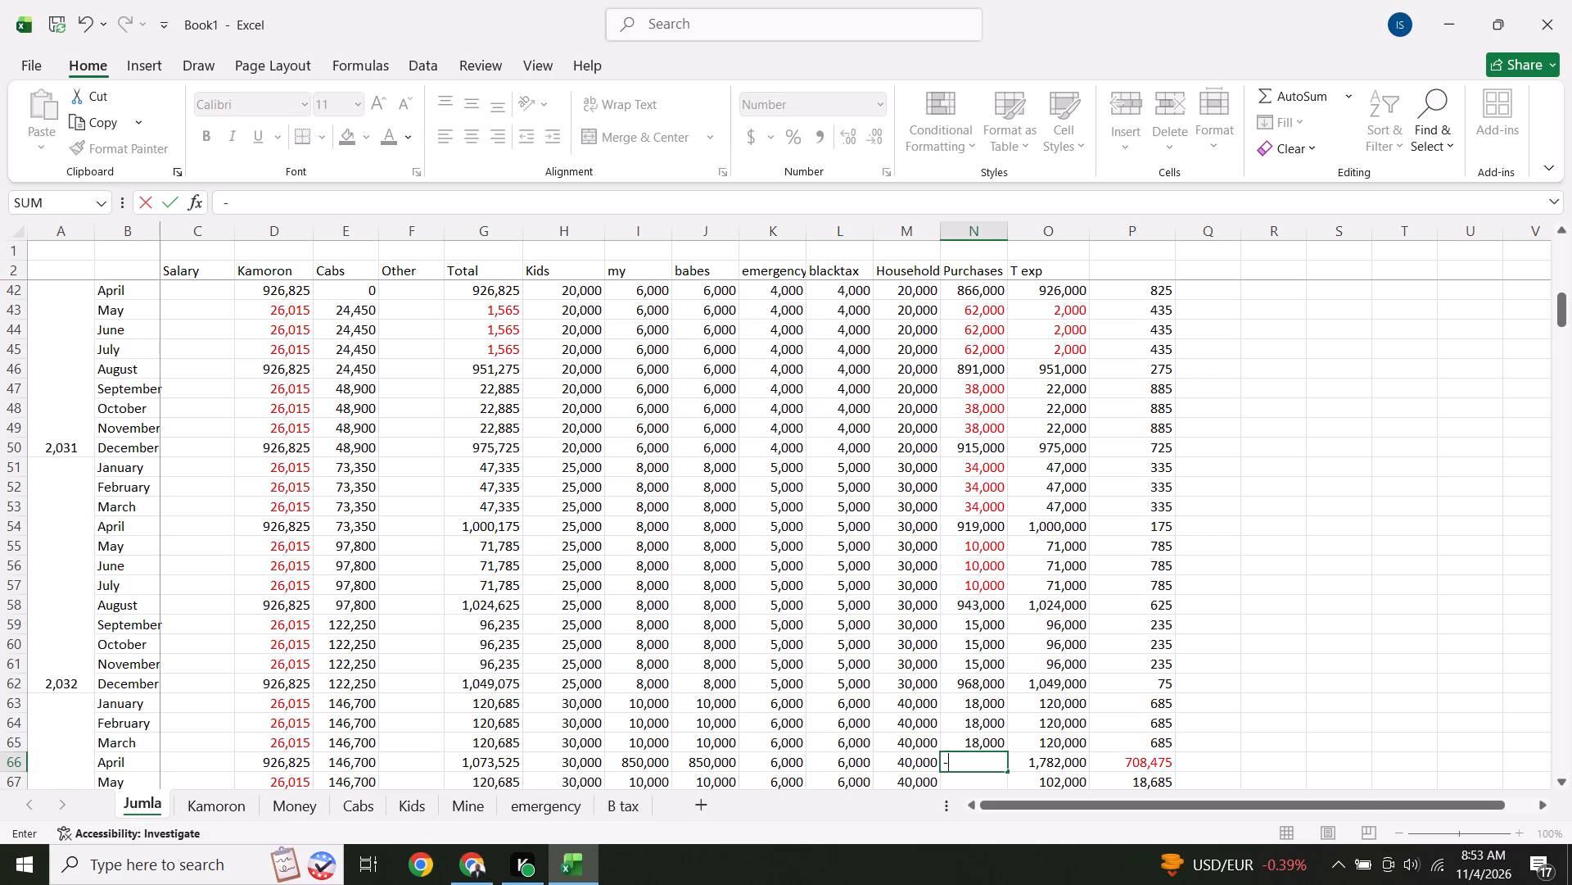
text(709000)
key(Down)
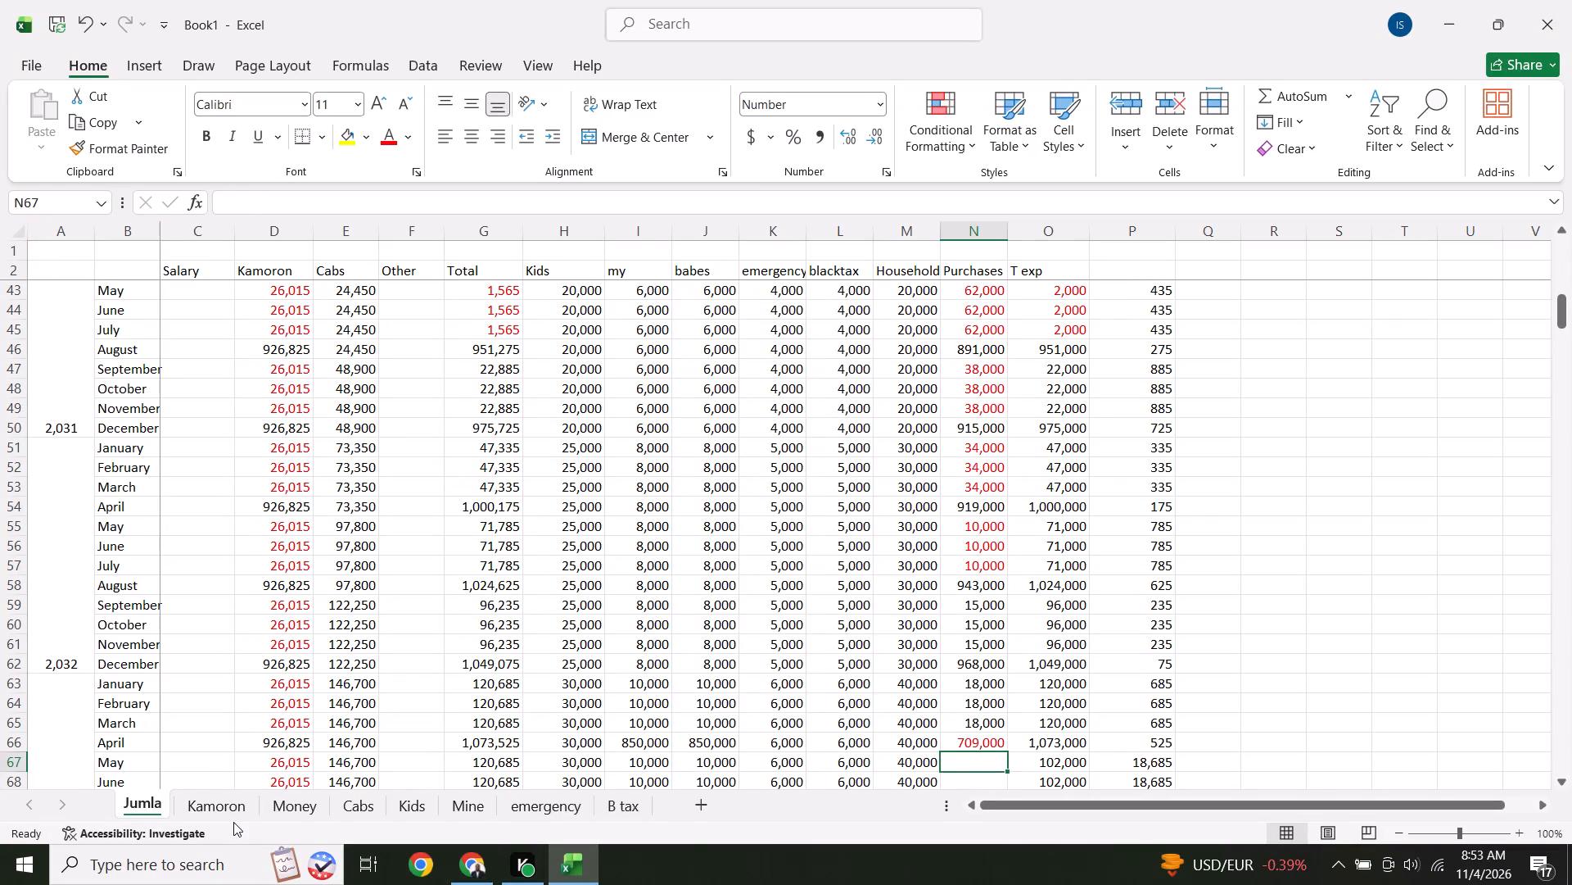
View the Money and Kids sheets, ending on the Mine sheet with its whole-sheet selection cleared.
click(290, 801)
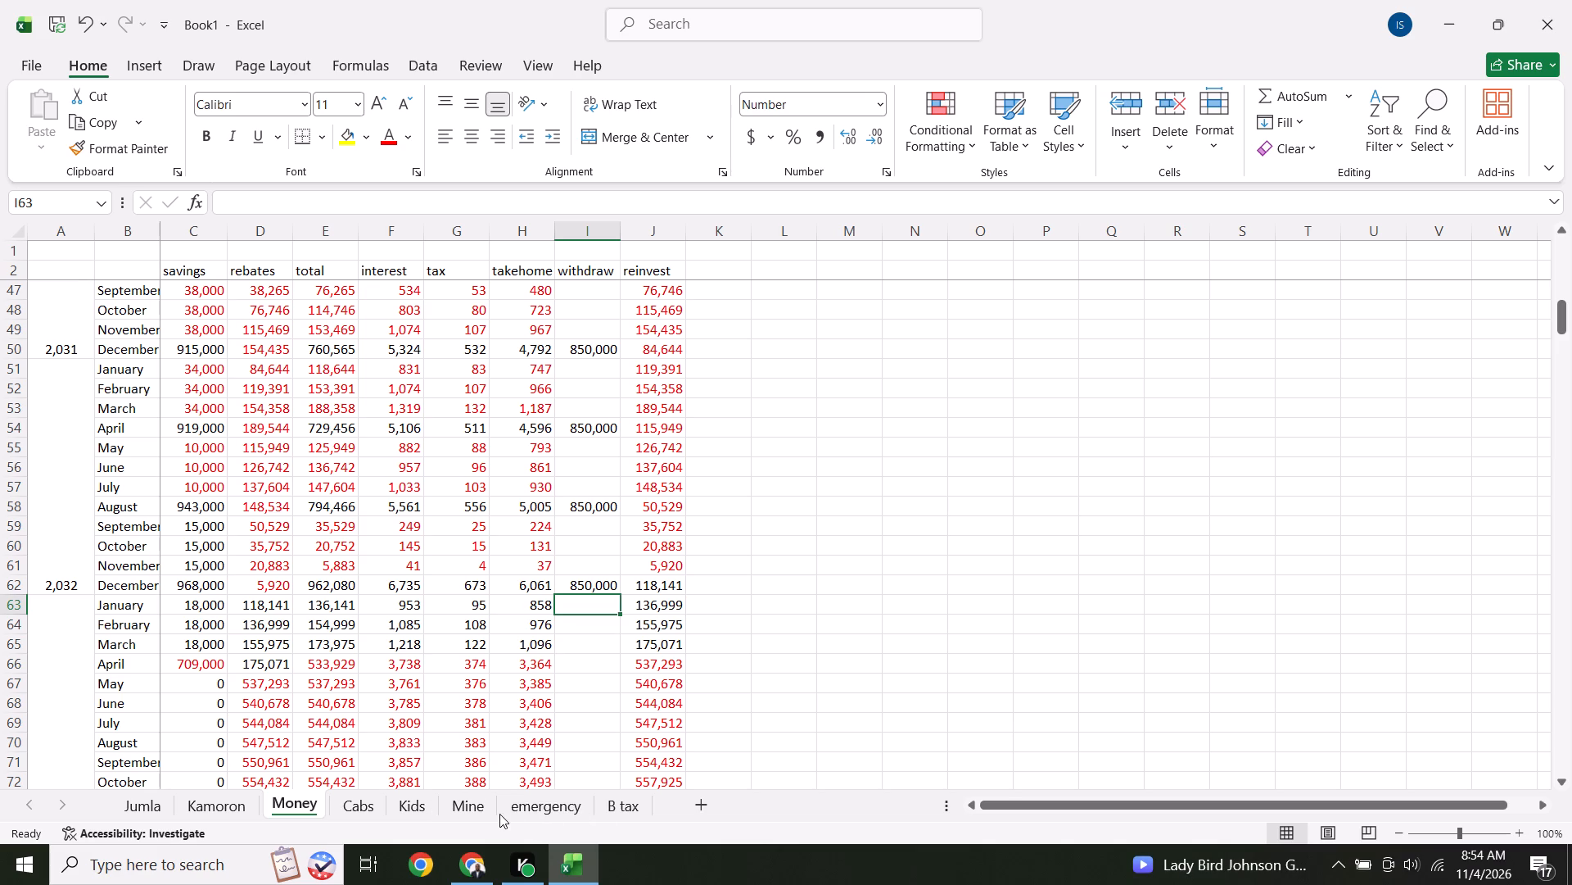
click(419, 804)
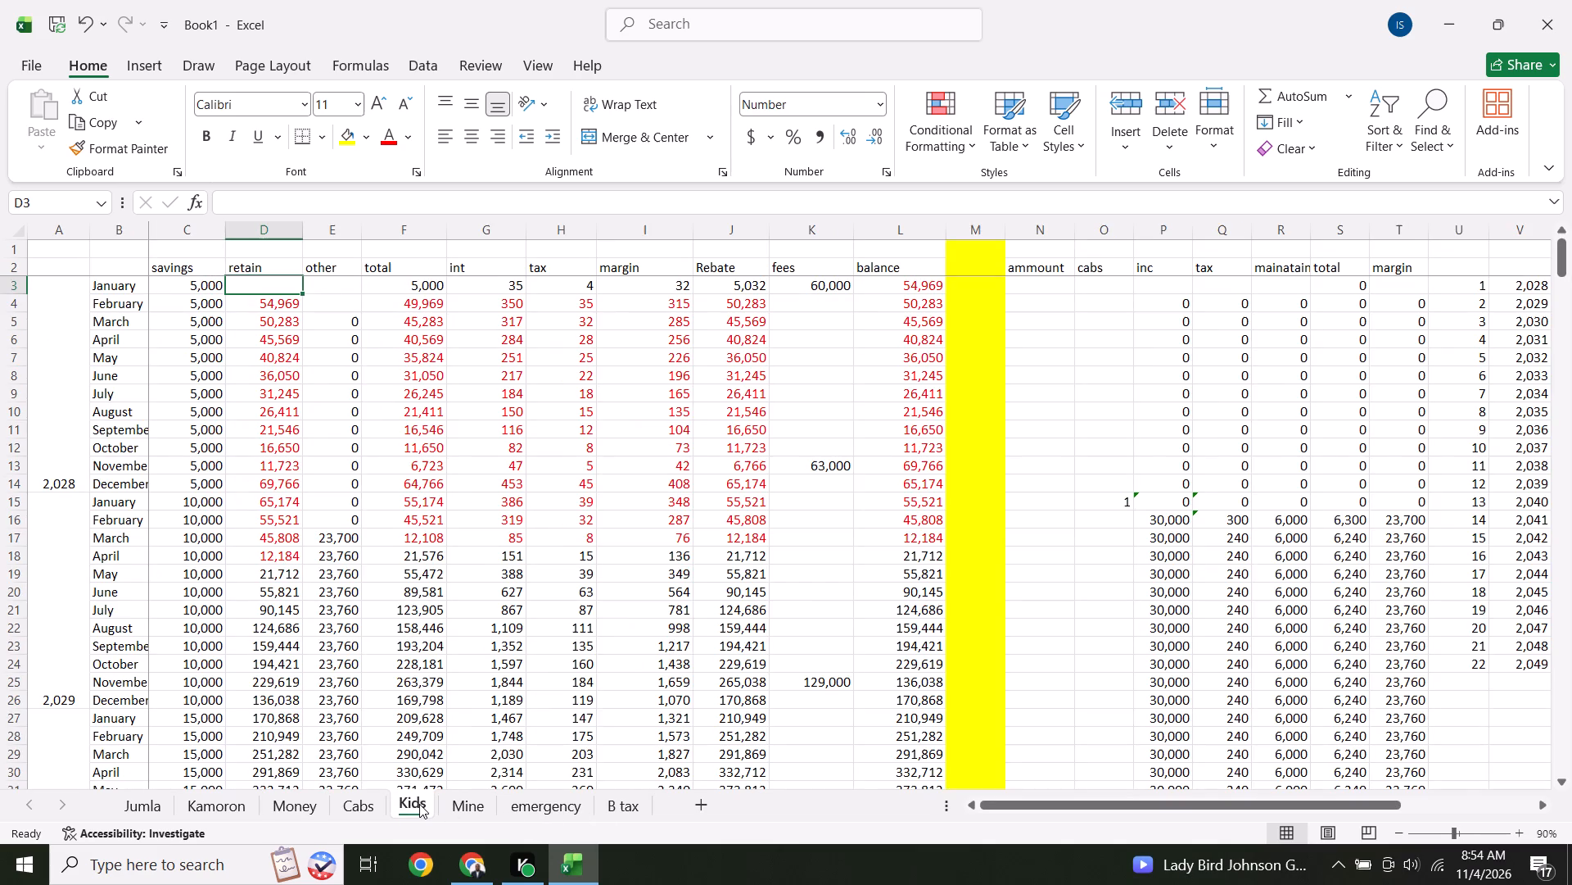
click(487, 805)
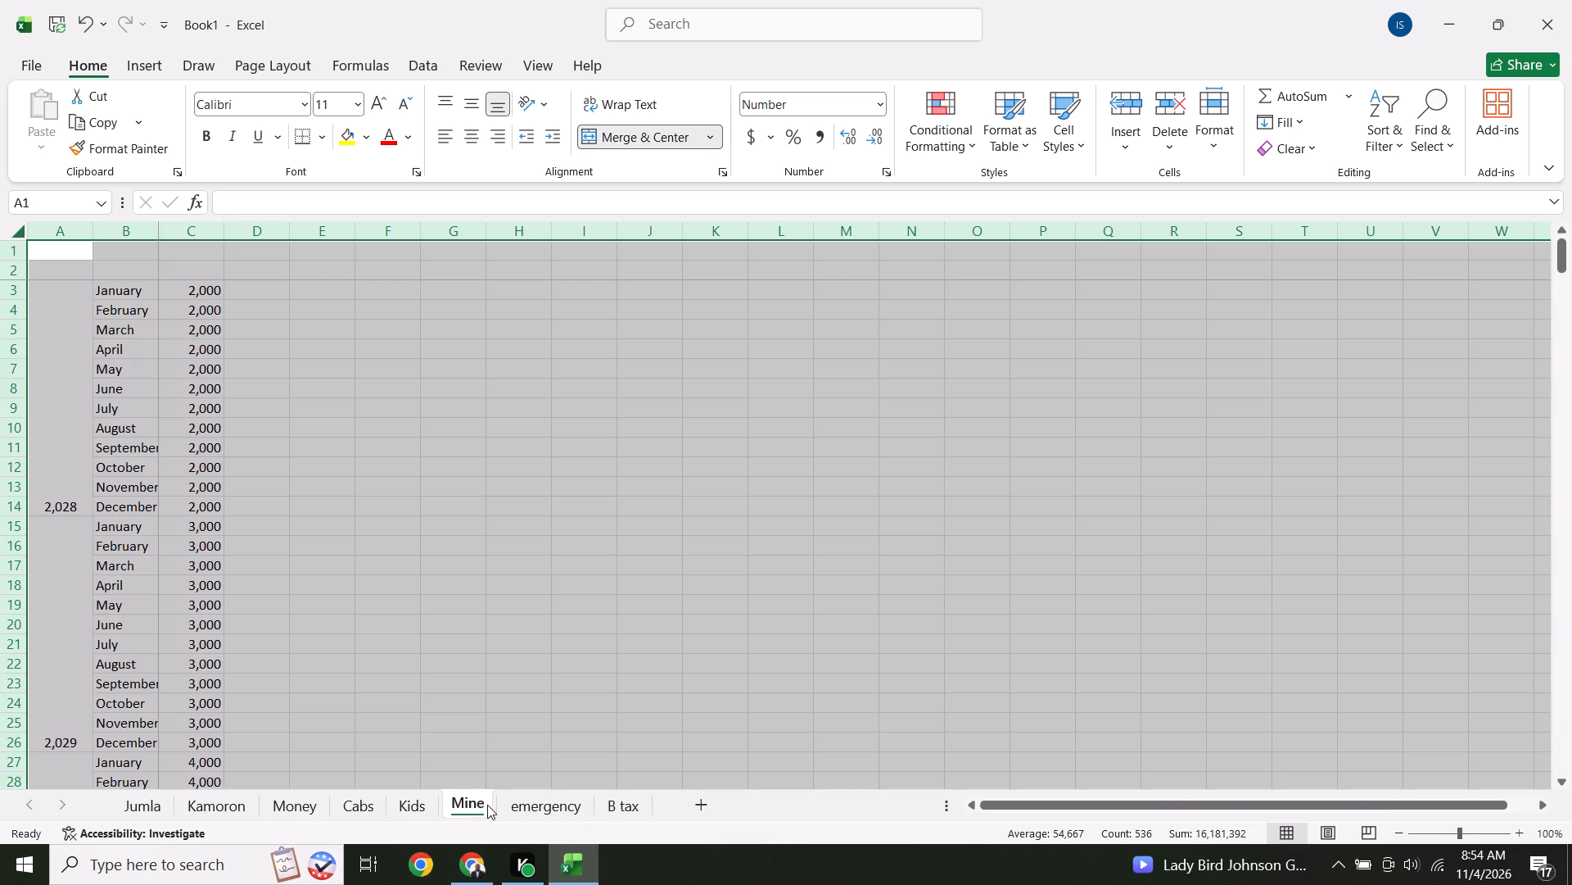
click(439, 595)
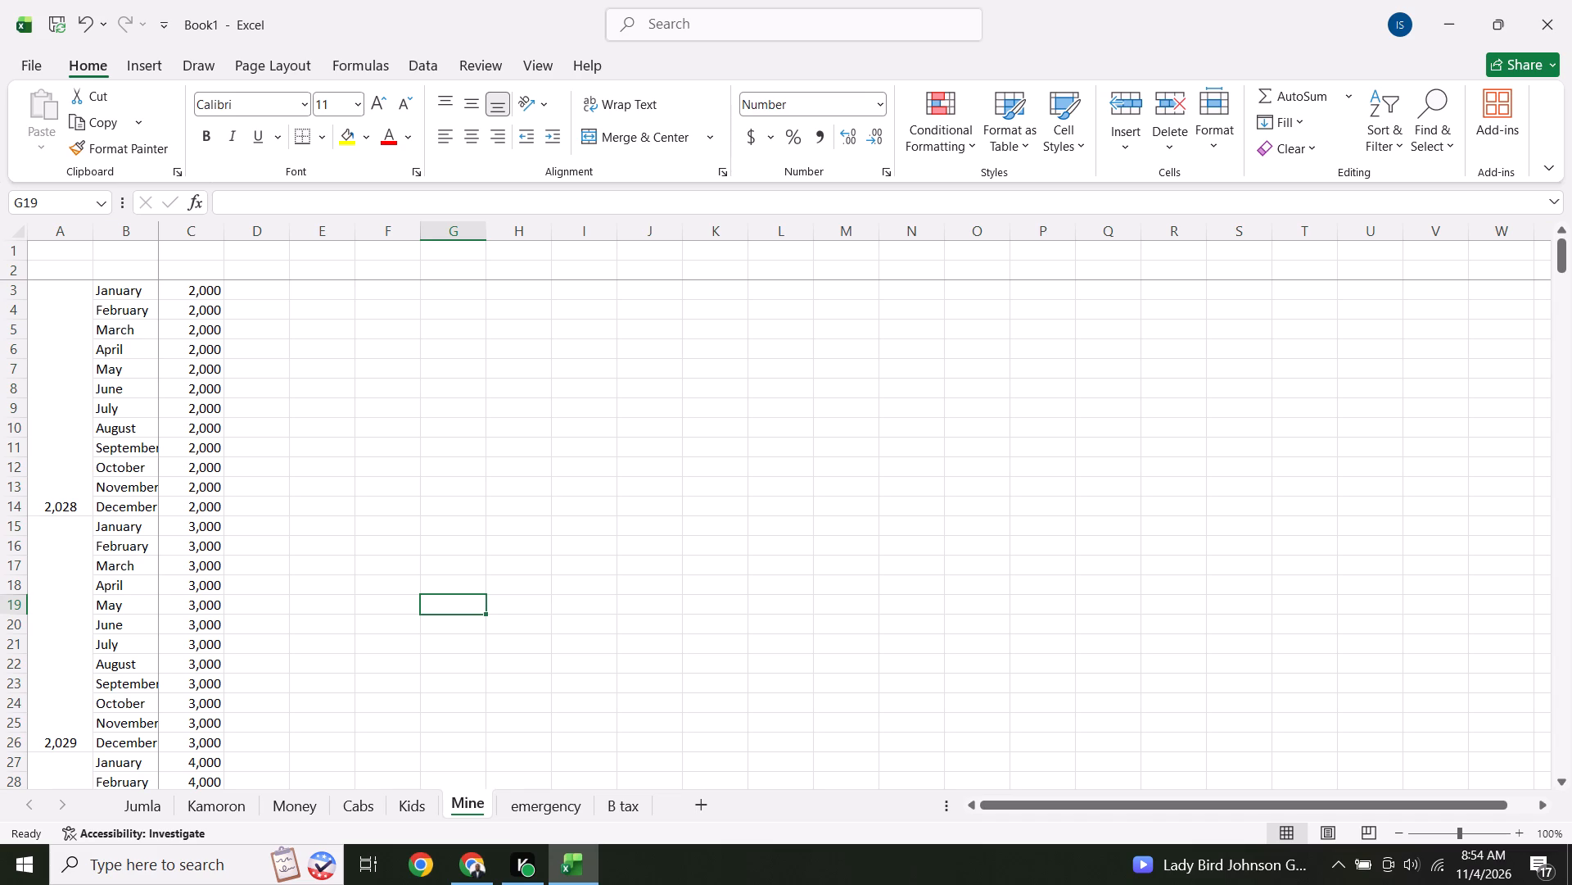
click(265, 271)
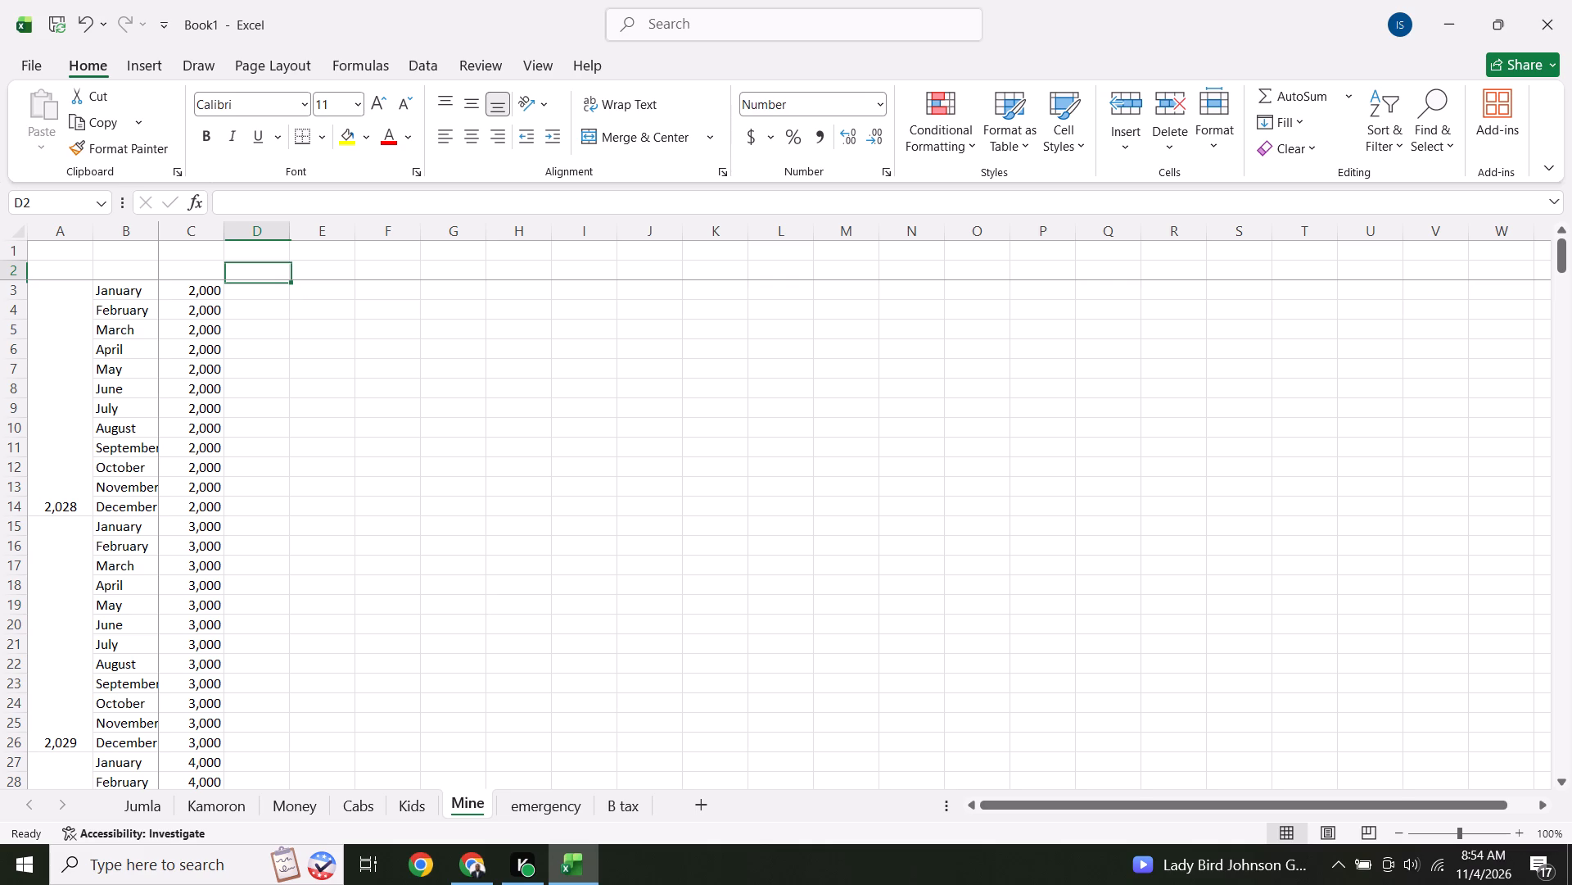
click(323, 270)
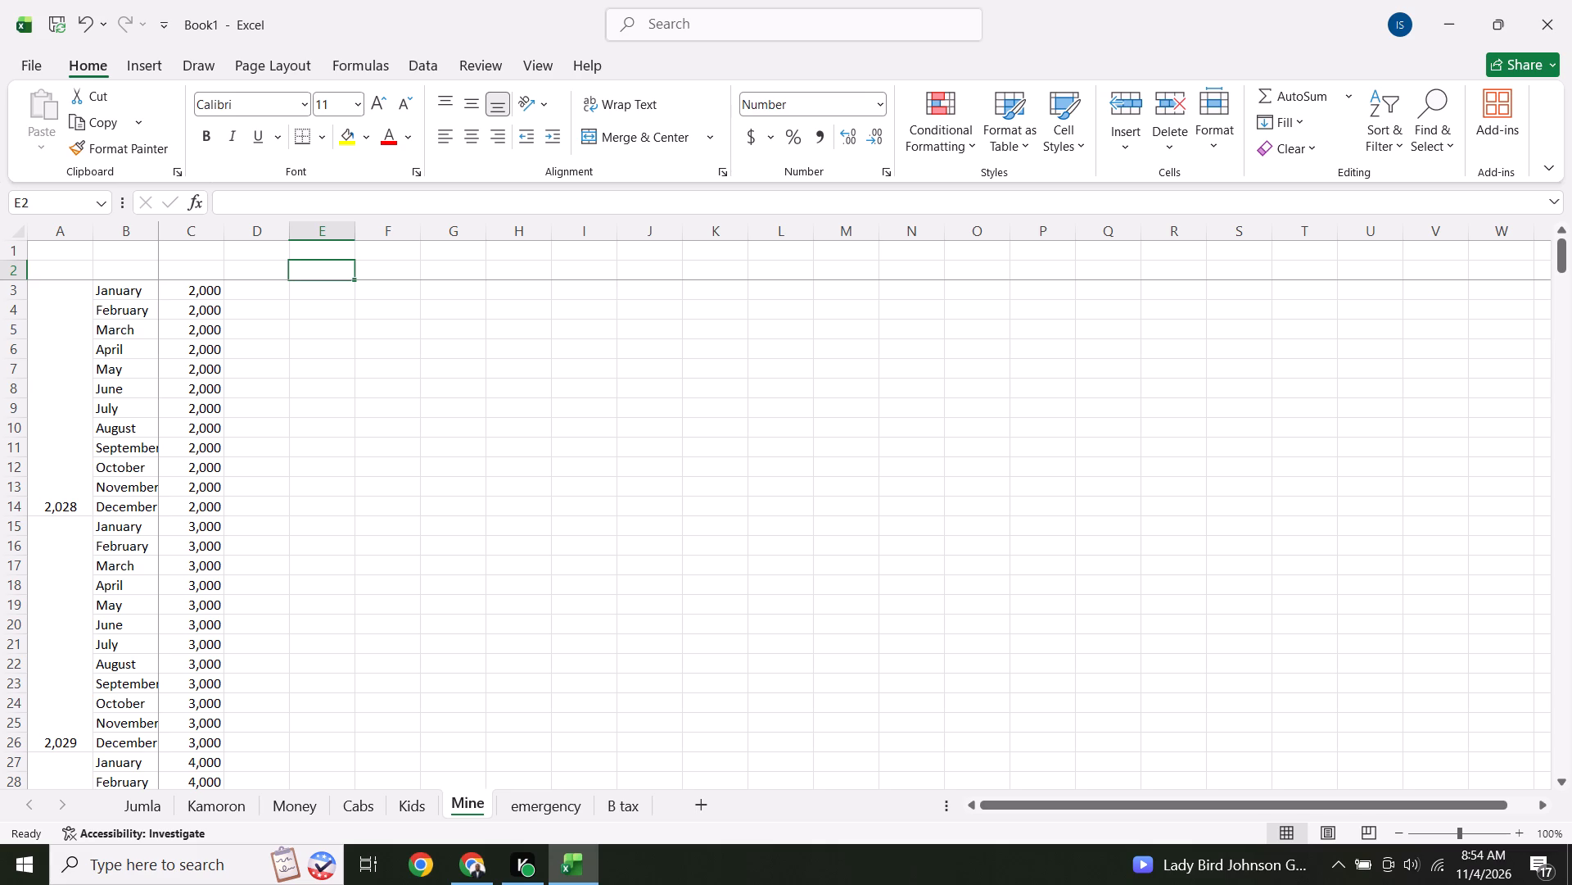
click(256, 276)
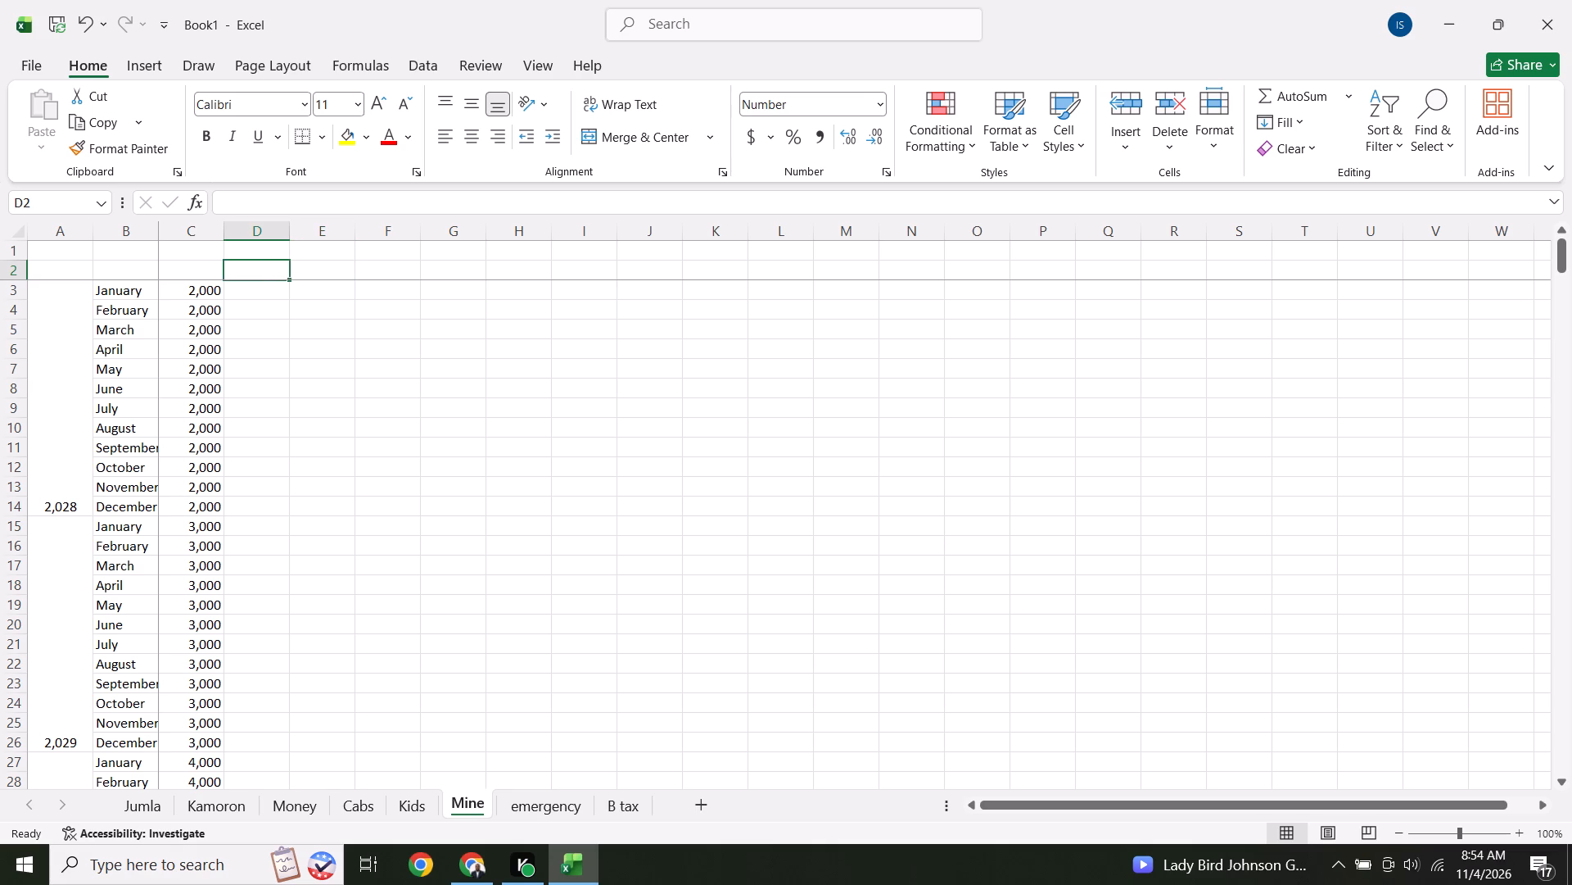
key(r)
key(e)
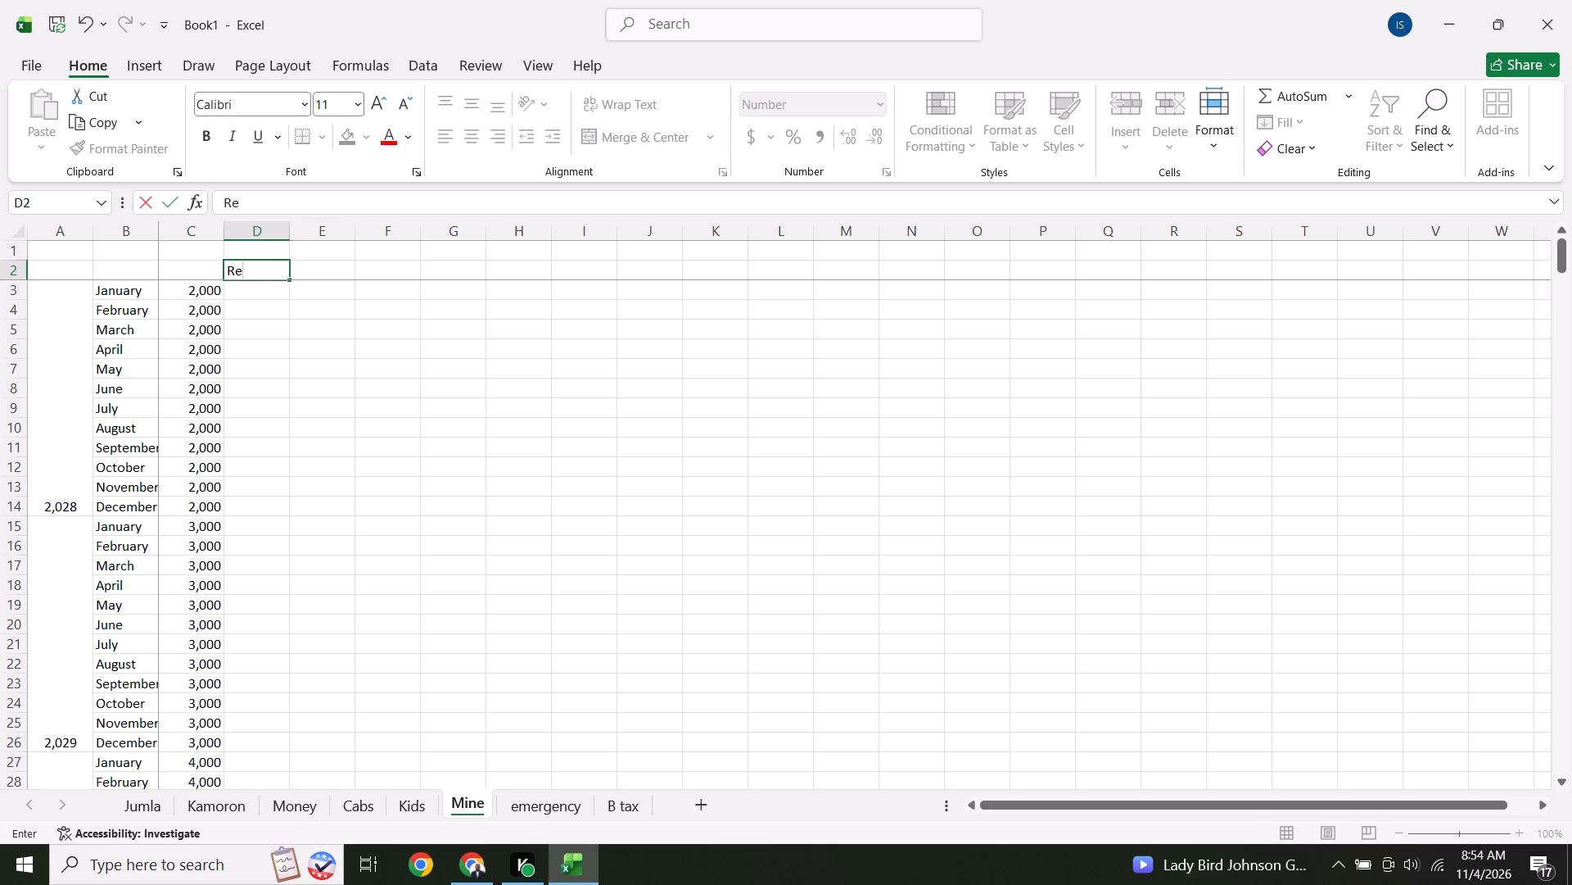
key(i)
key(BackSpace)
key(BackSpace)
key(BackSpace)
Enter the headings Savings, Rebates and Total in cells C2 to E2 of the Mine sheet.
key(Left)
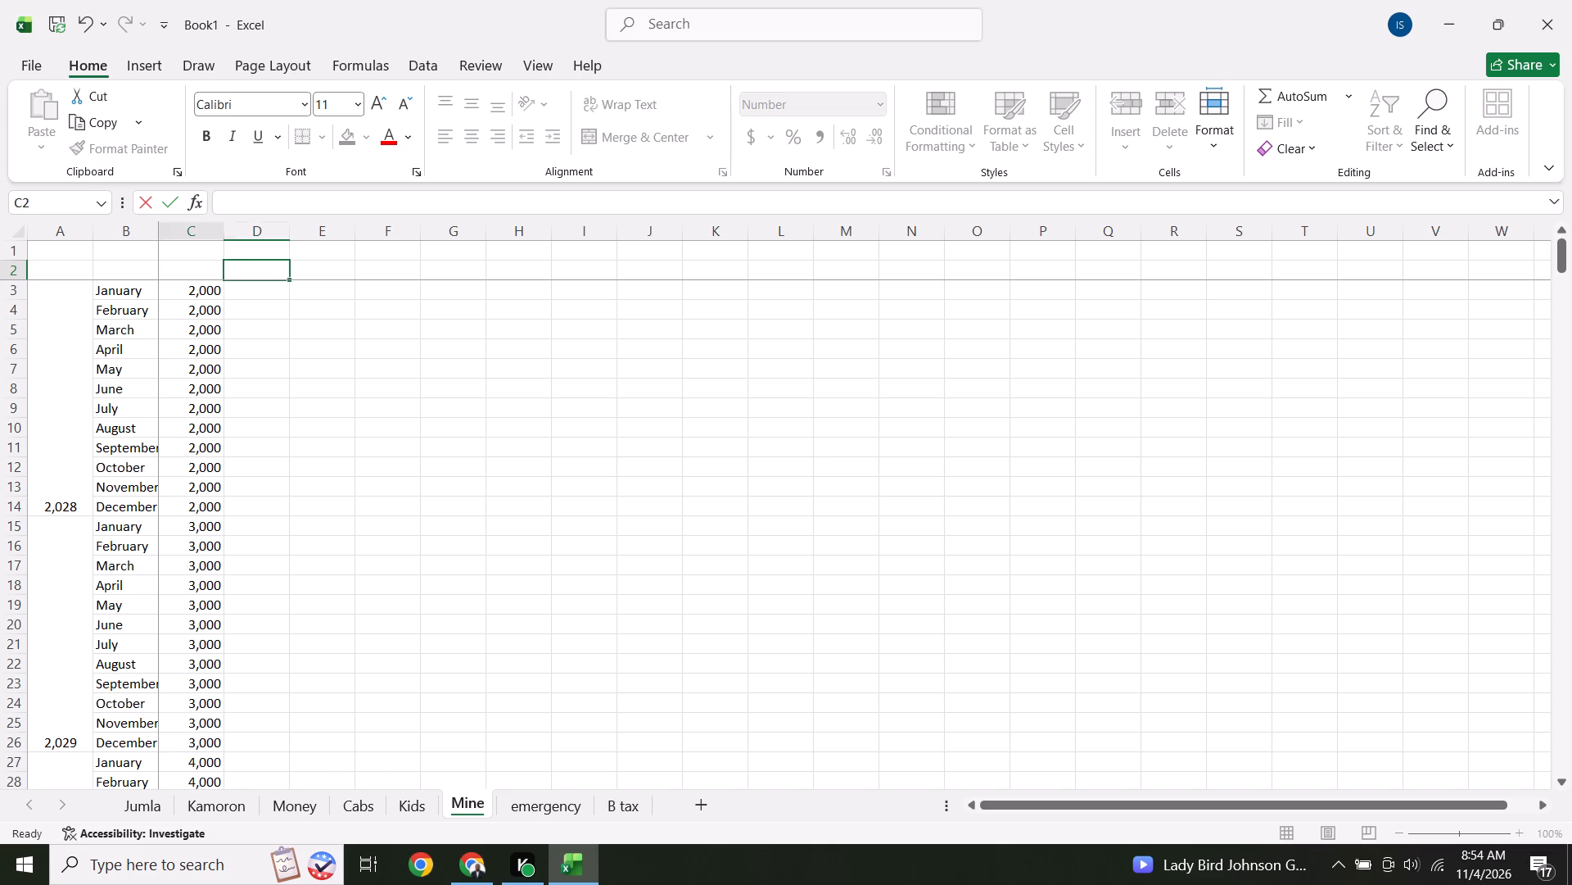
text(avings)
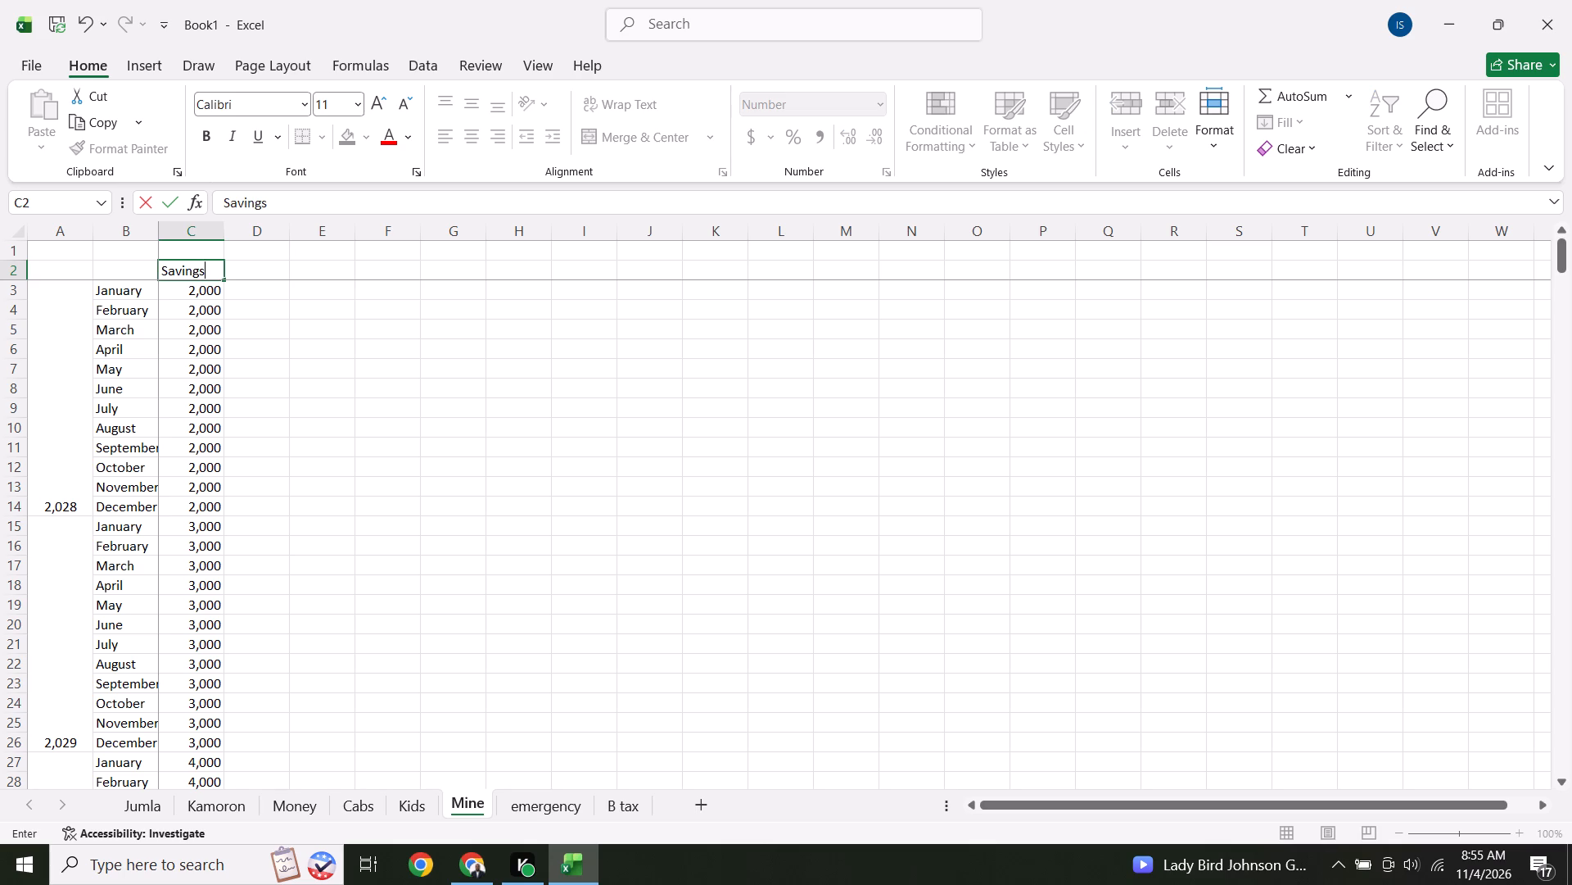
key(Right)
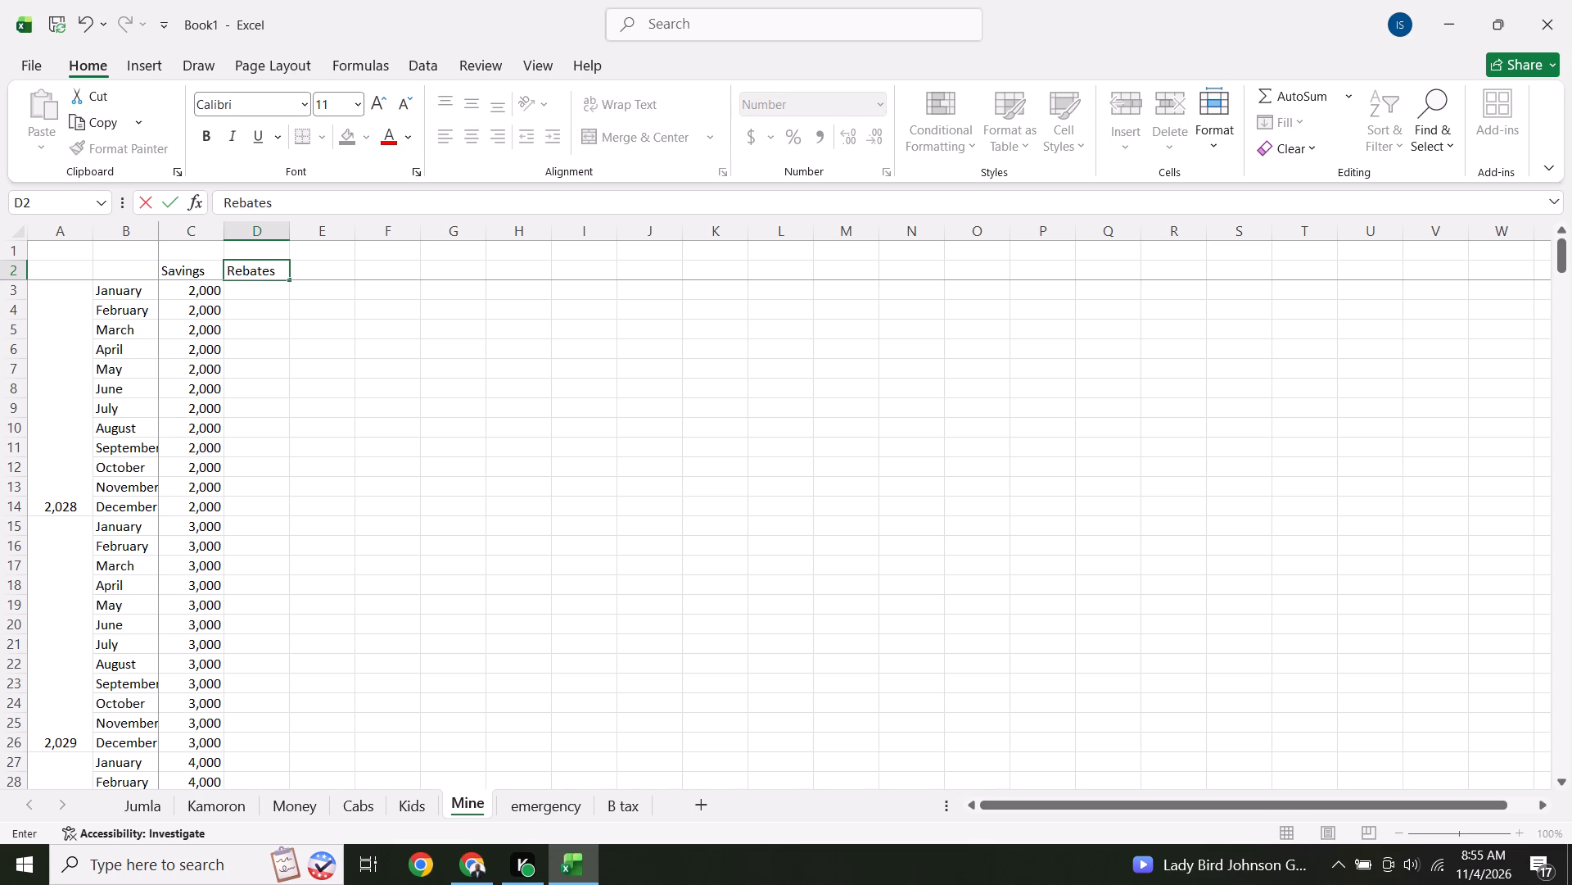
key(Right)
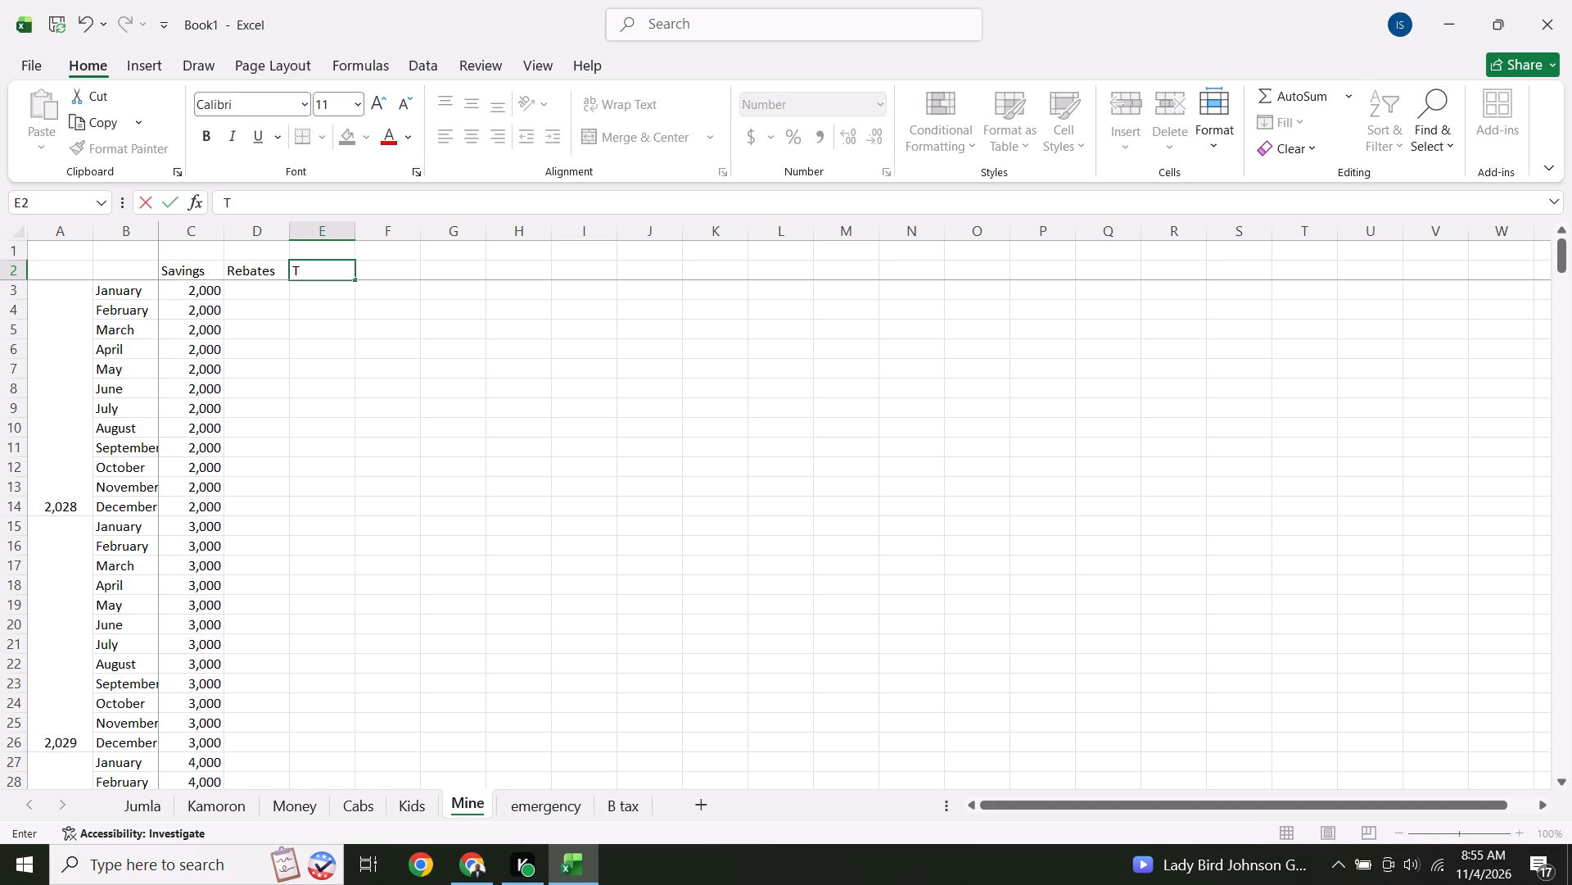
text(otal)
Enter the formula =SUM(C3:D3) in E3 to total January's savings and rebates.
click(332, 289)
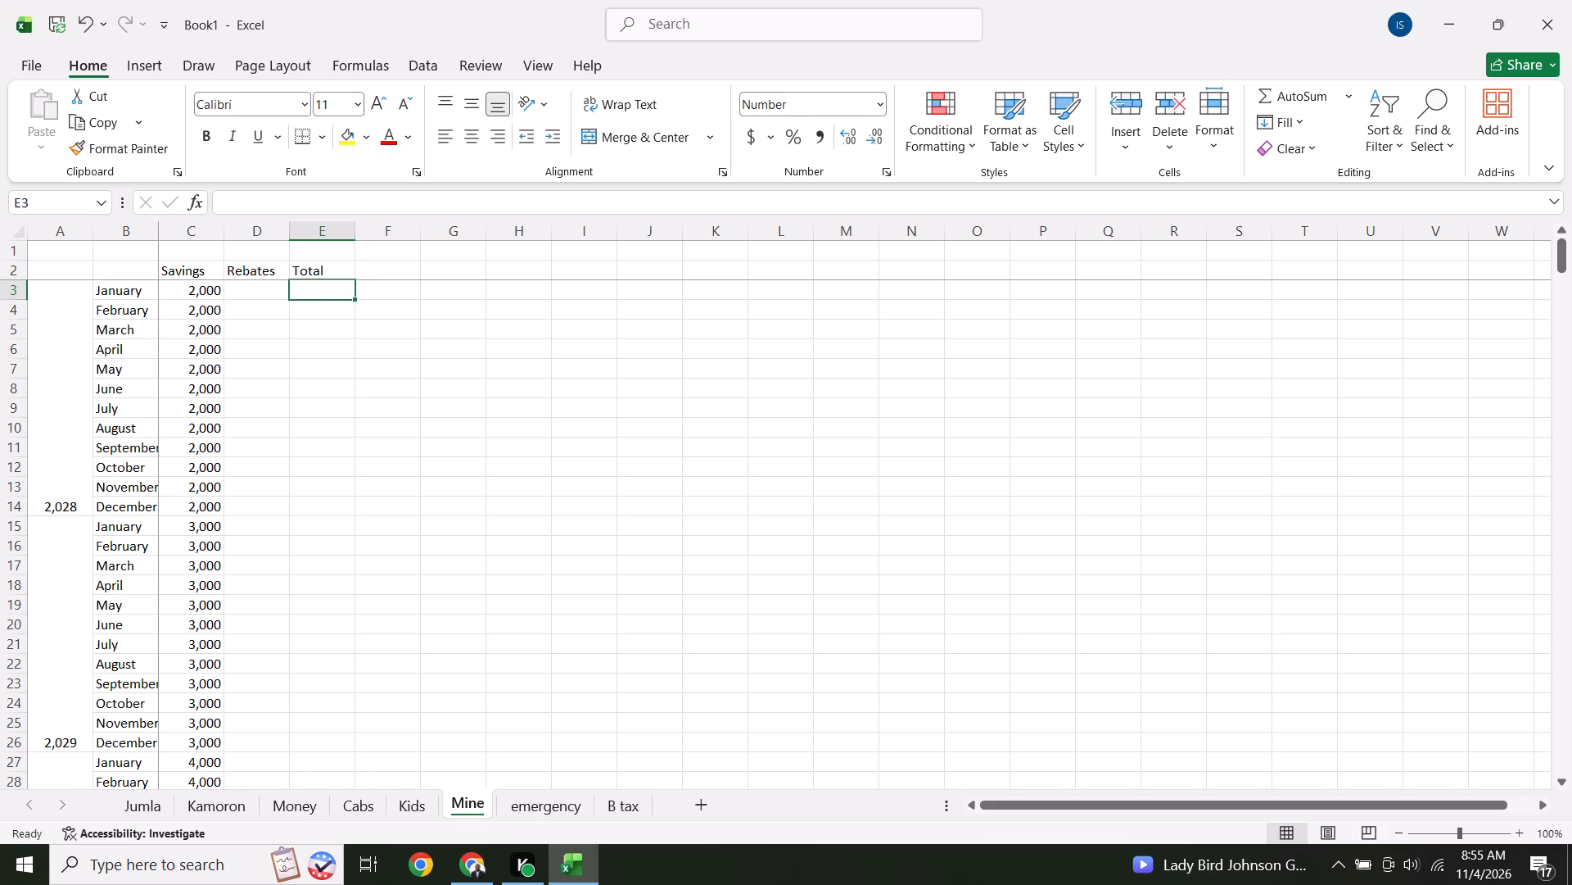
key(equal)
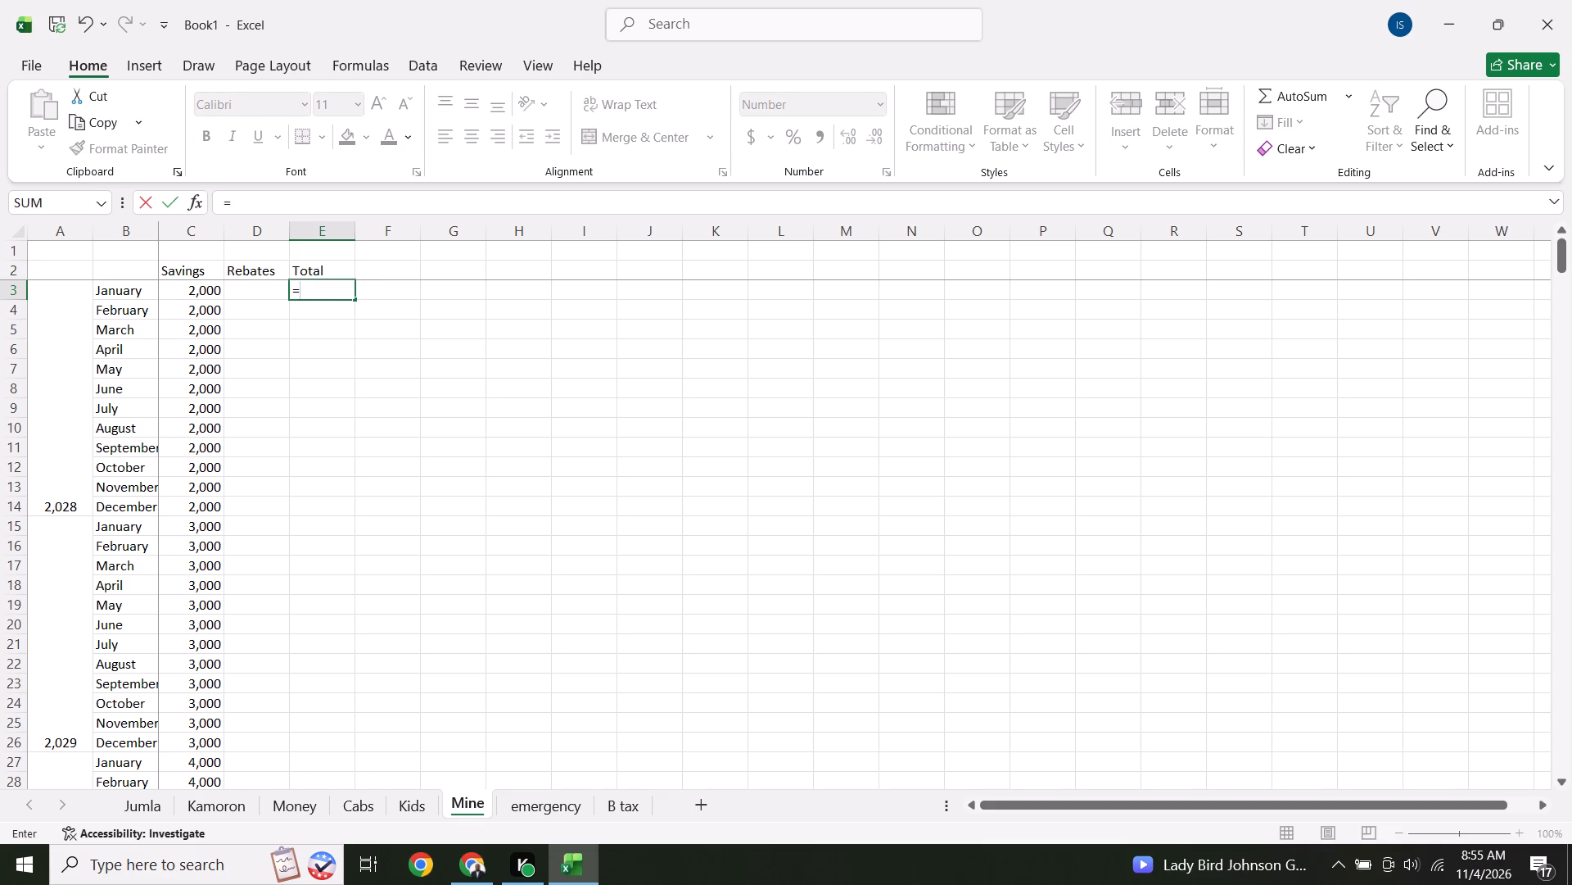
text(sum)
key(shift+parenleft)
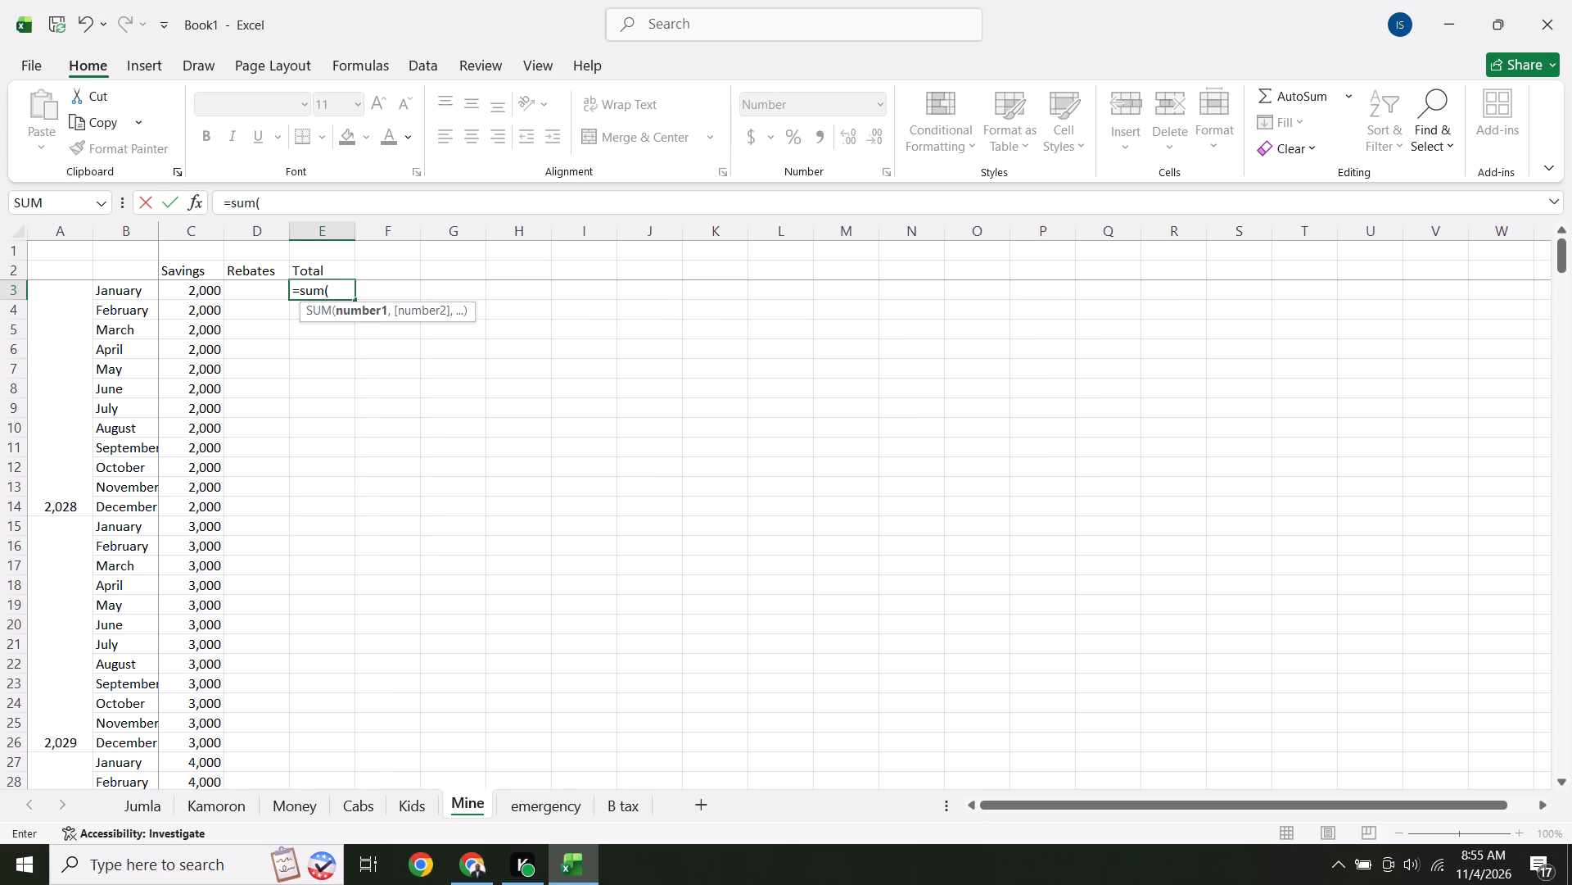
drag(196, 288, 275, 294)
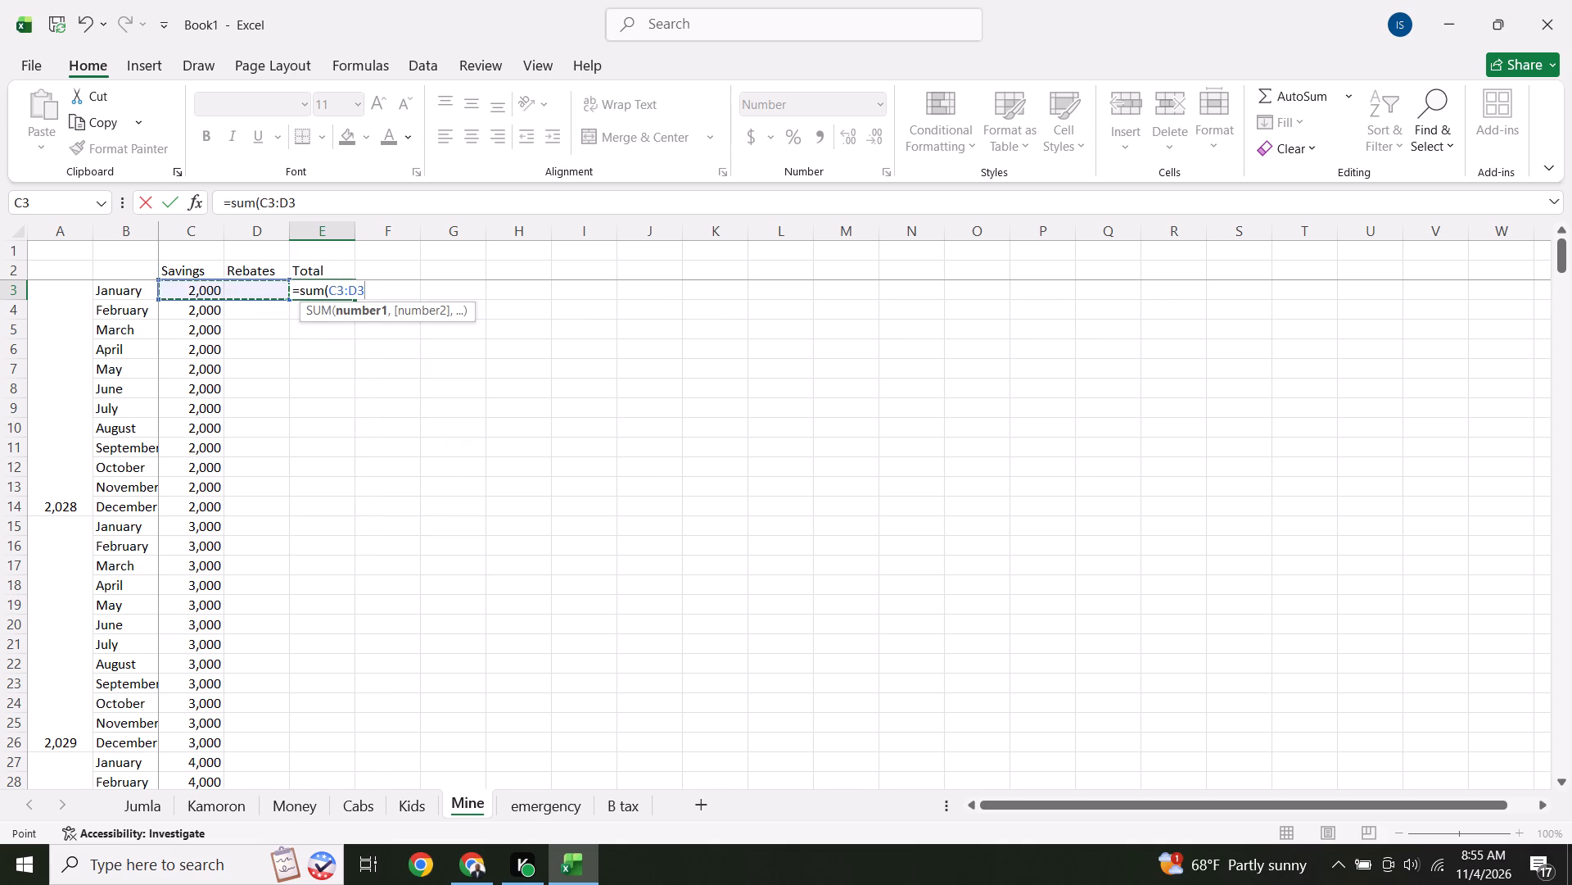
key(shift+parenright)
key(Return)
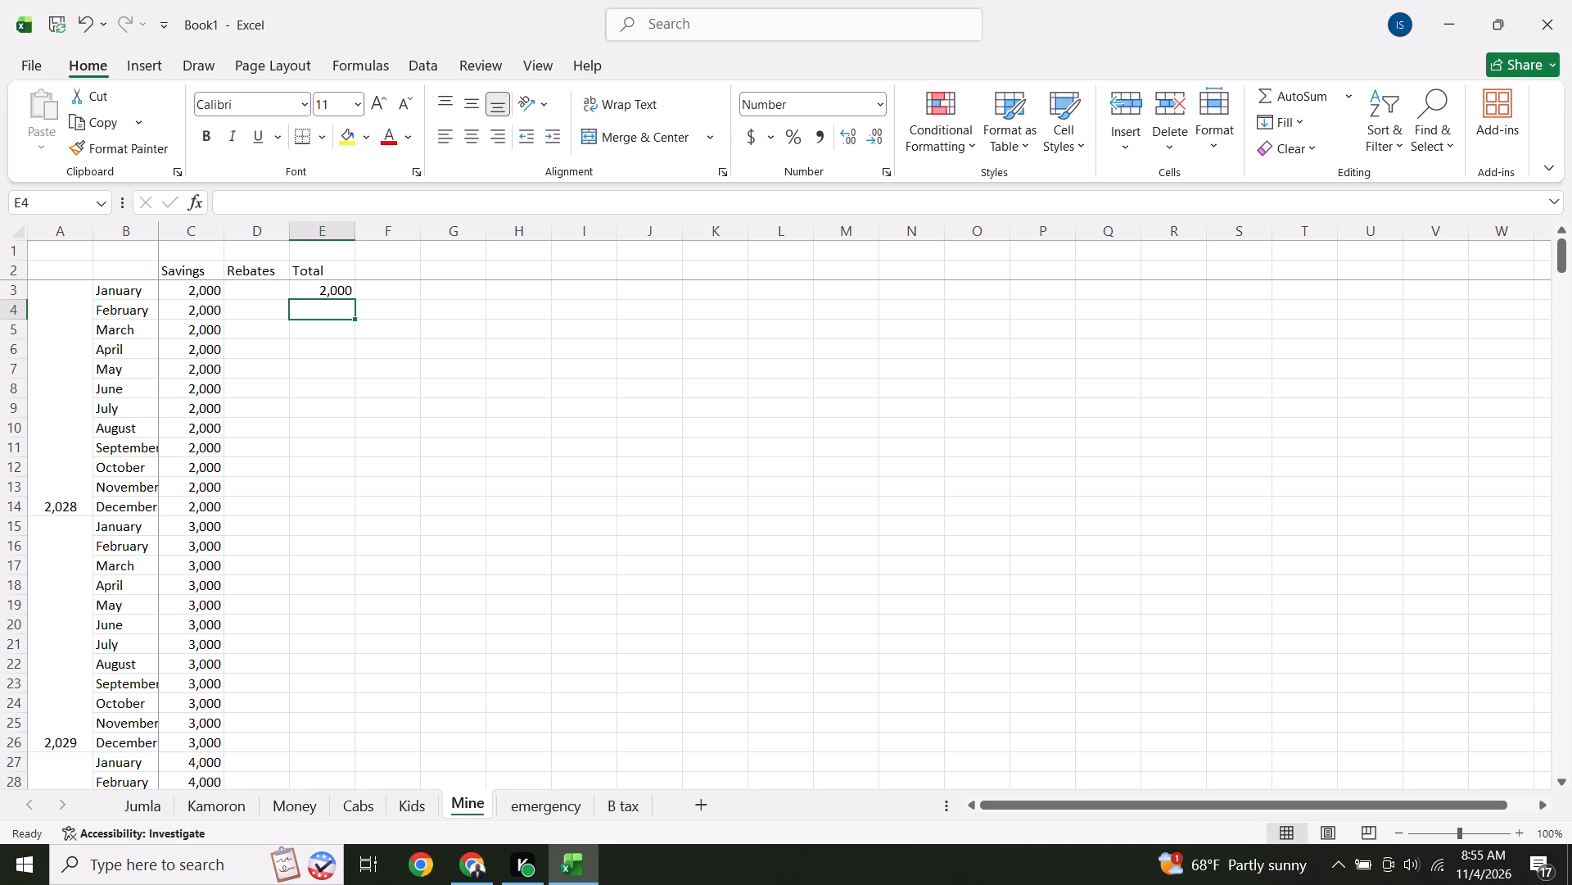
Fill the Total formula from E3 down to E22, the second August row.
click(337, 293)
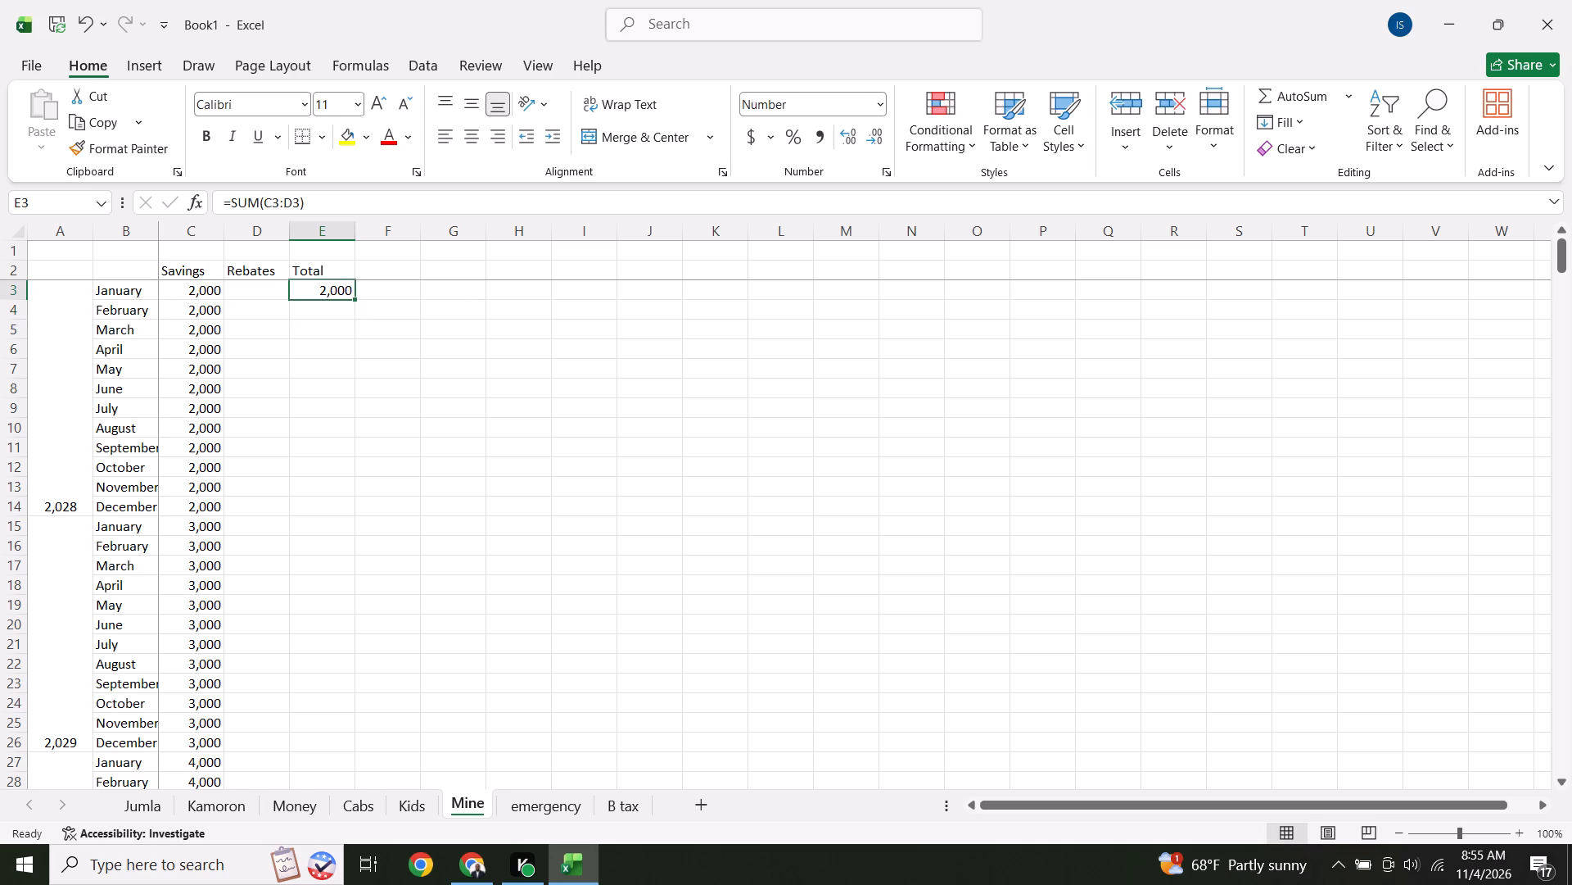
drag(355, 300, 328, 681)
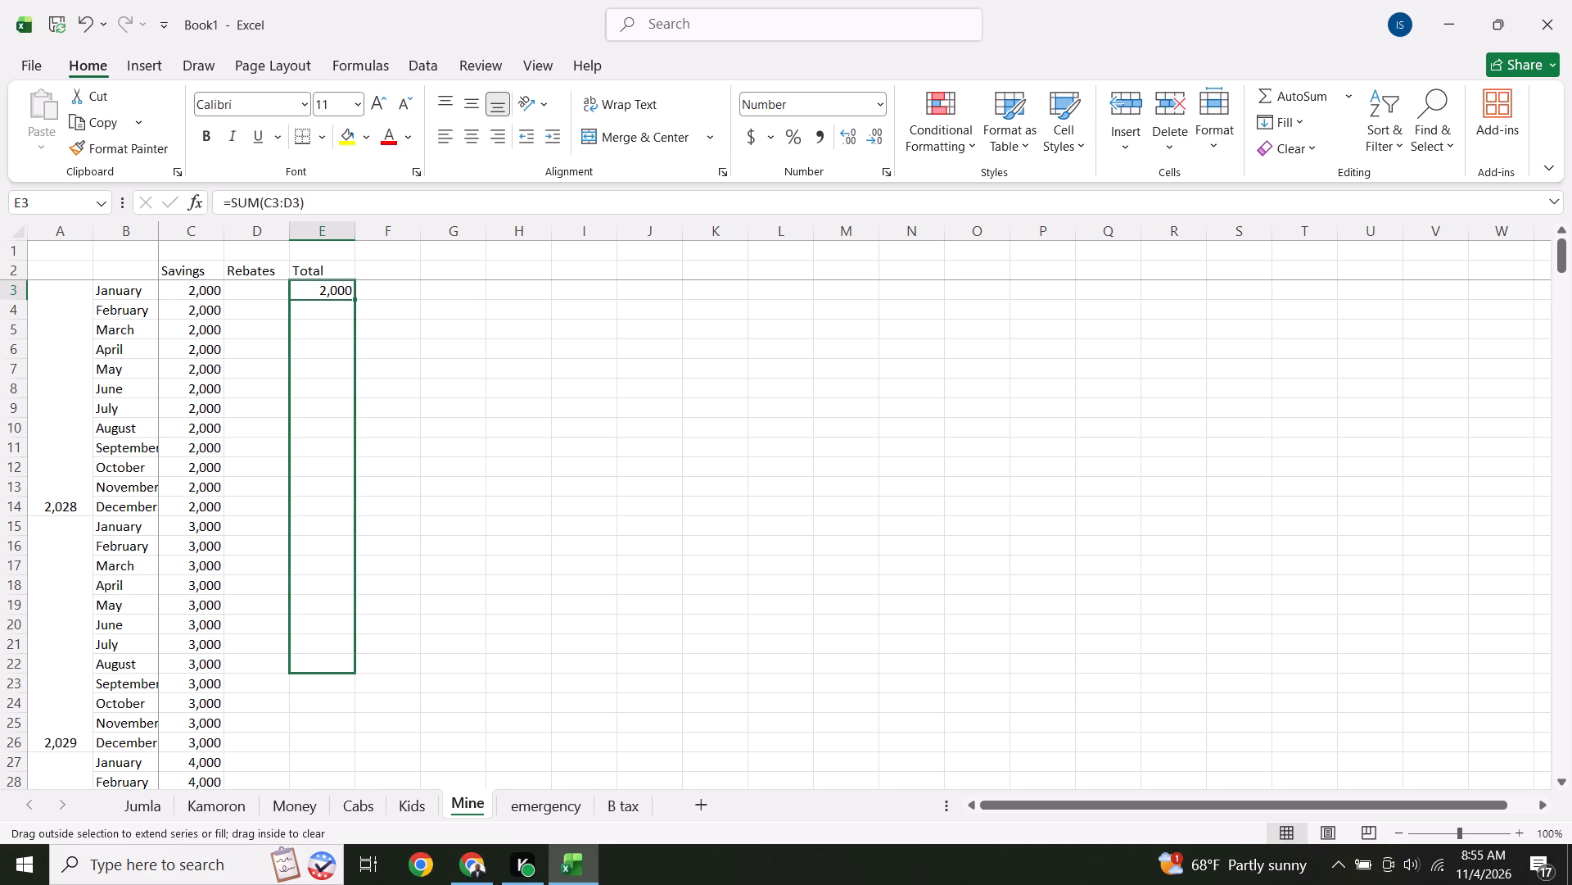
drag(328, 681, 328, 682)
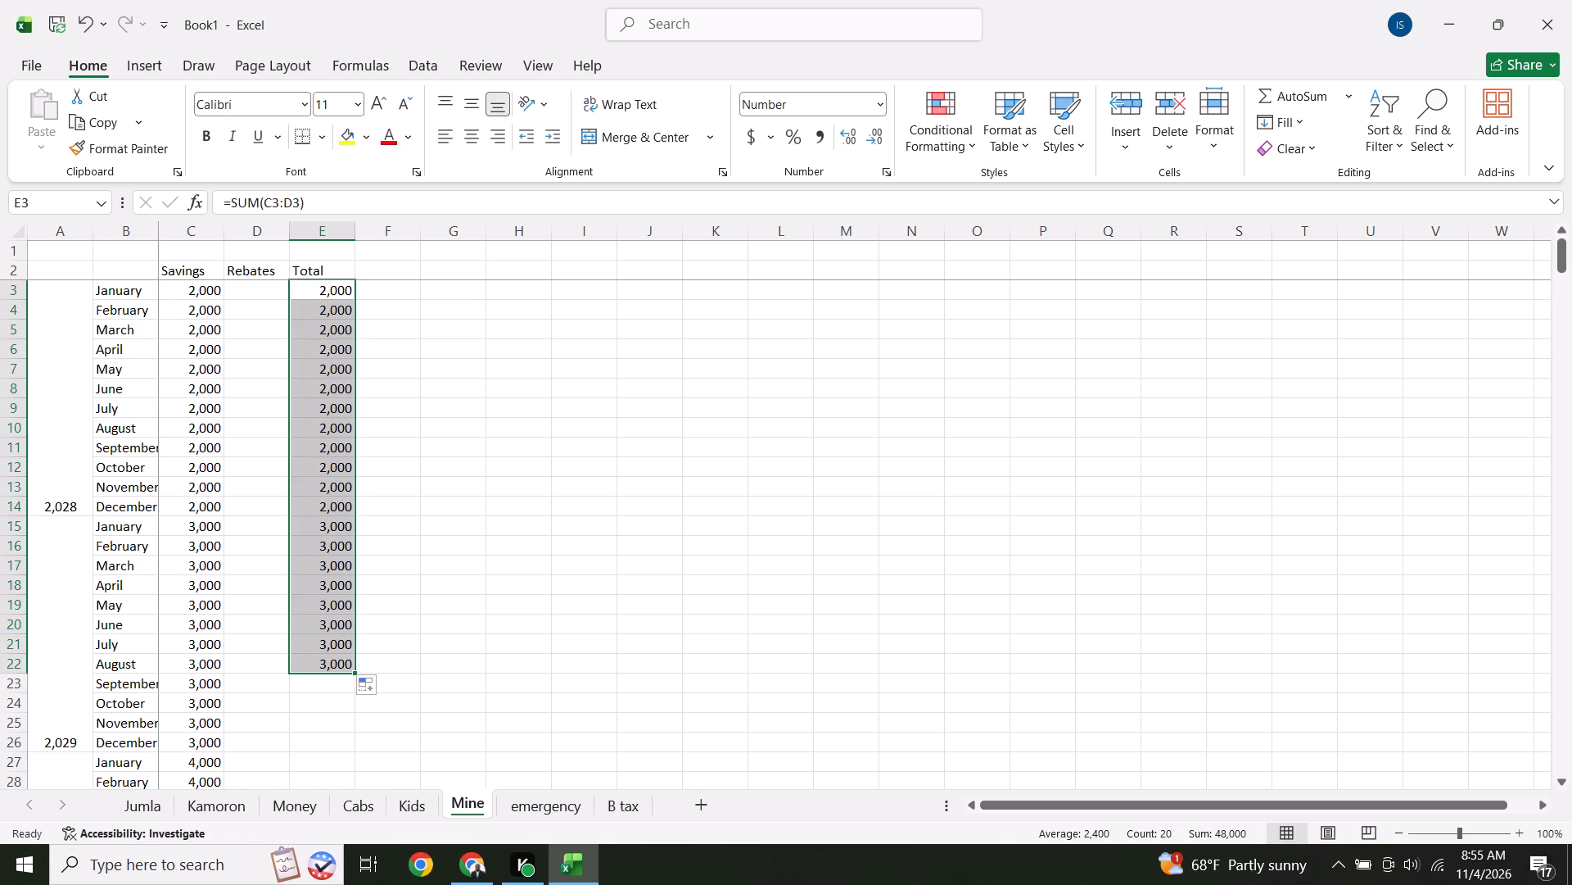
Add the investment headings REITS, SHARES, SFUNDS, TBILLS and MMF in cells F2 to J2.
click(388, 271)
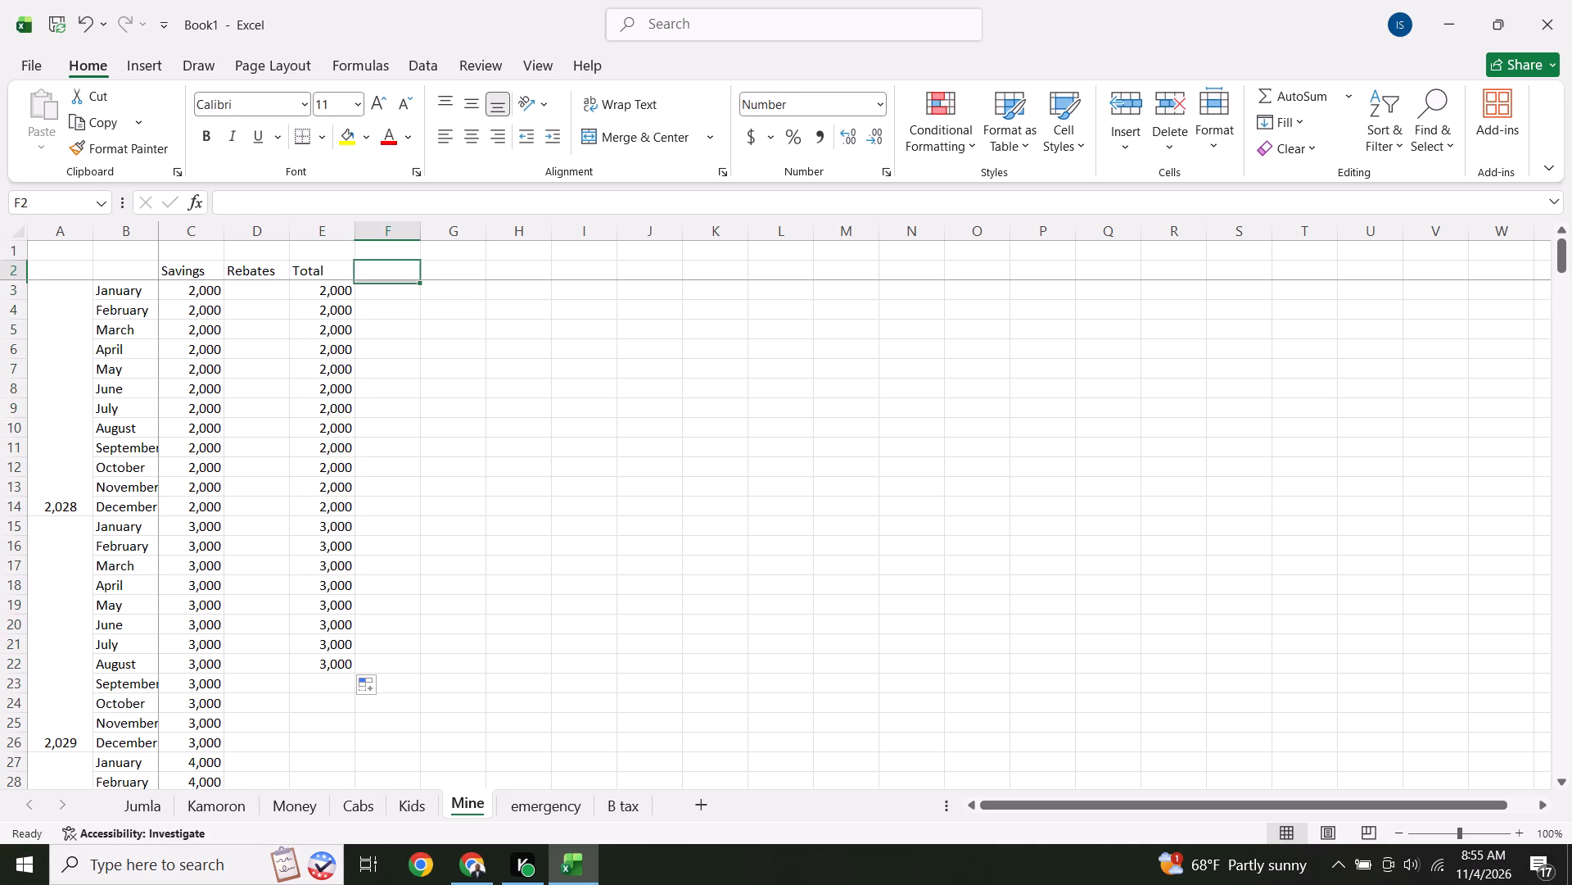
text(REITS)
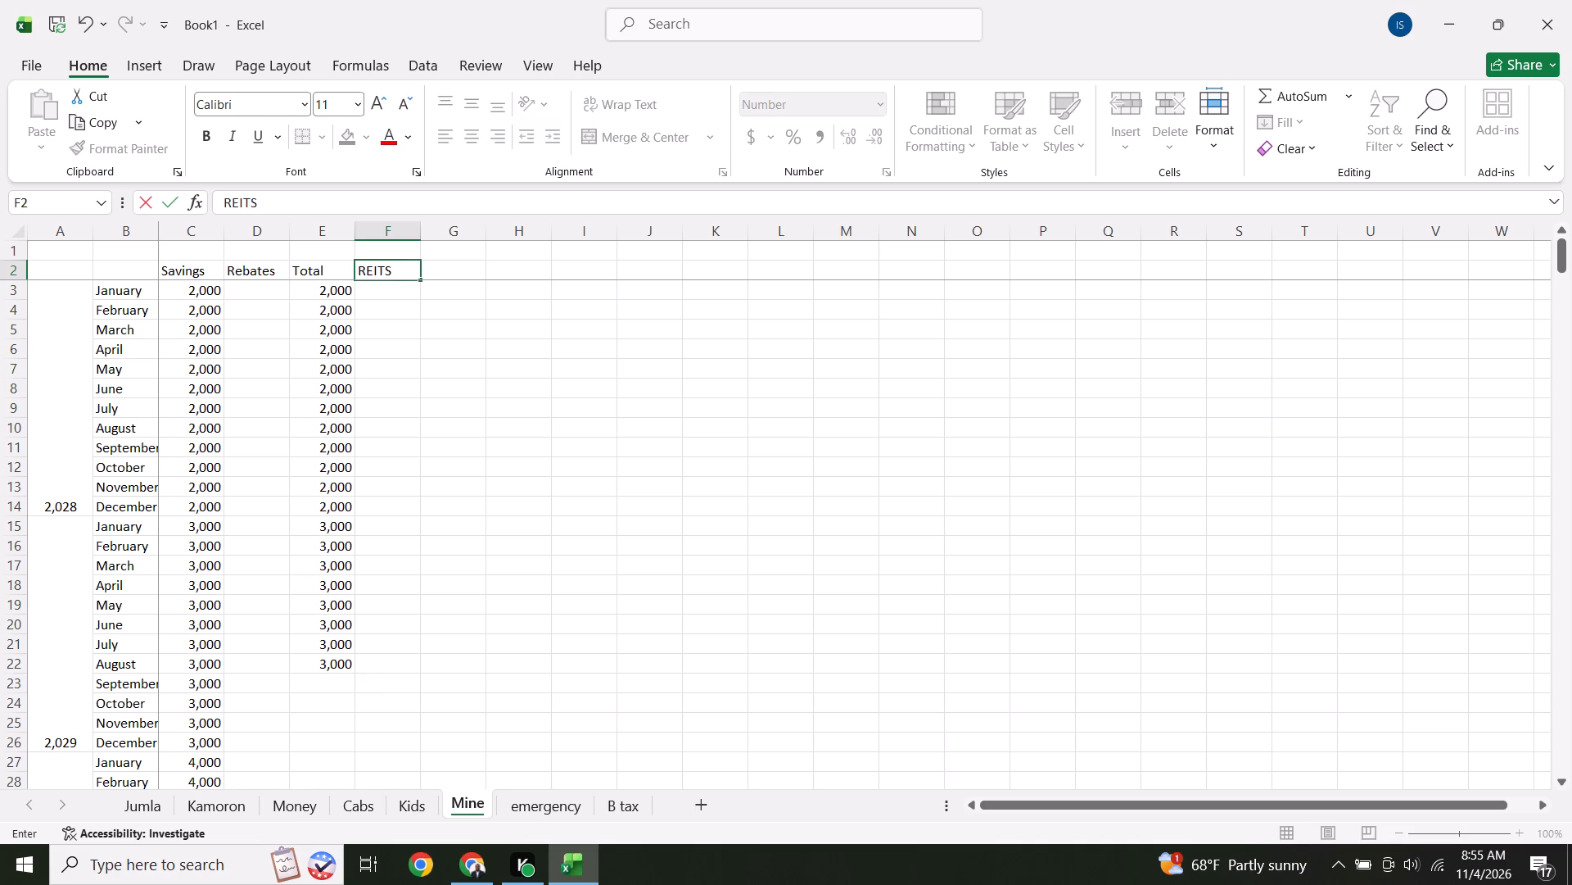
key(Right)
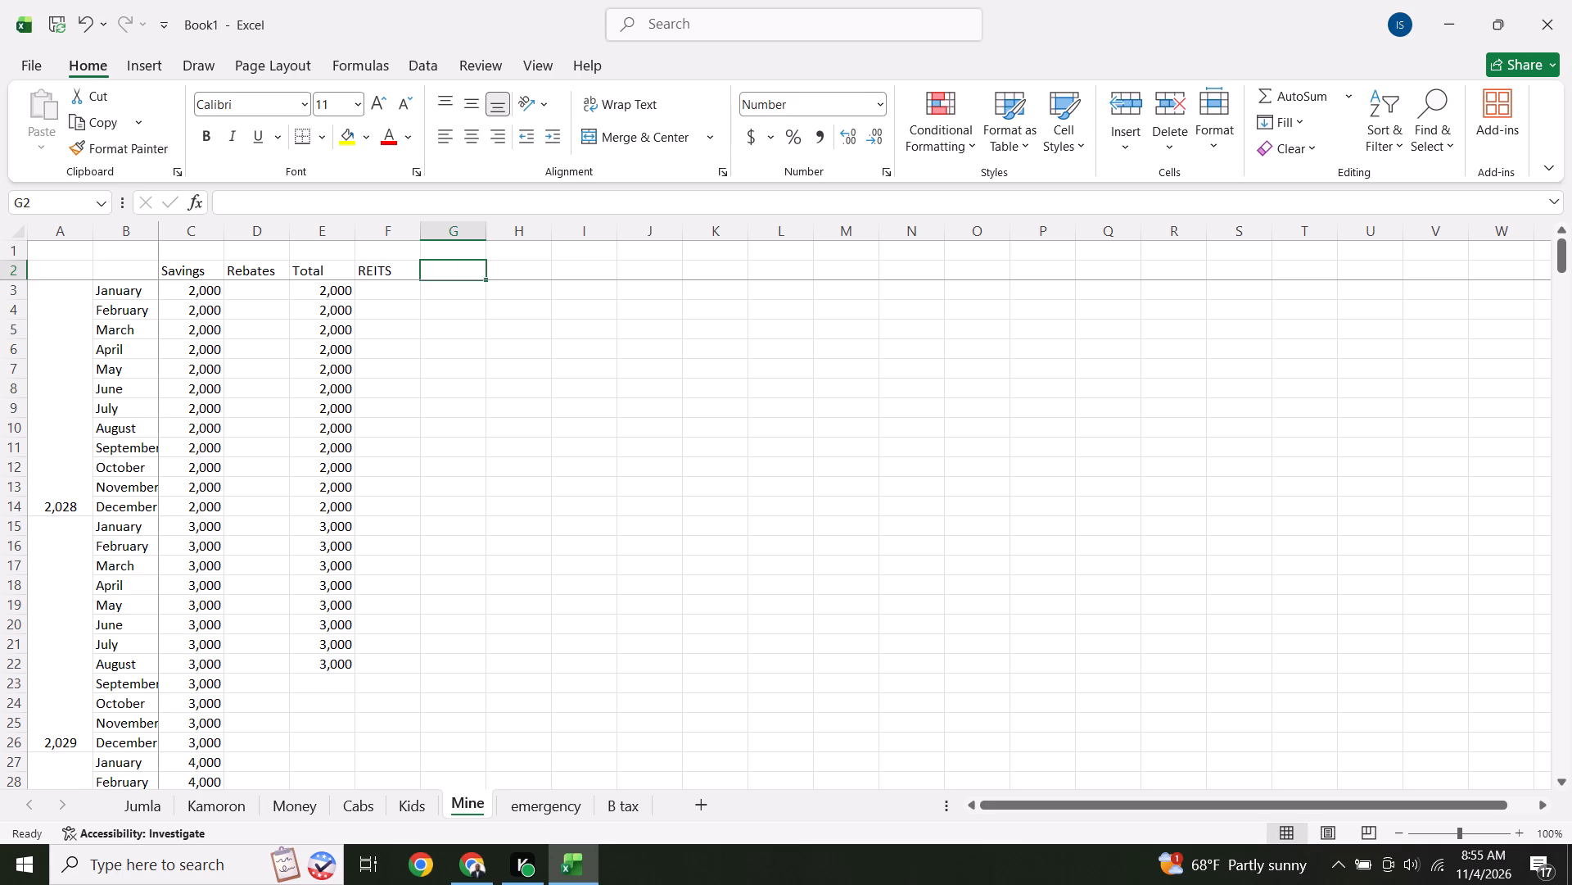
text(SHARES)
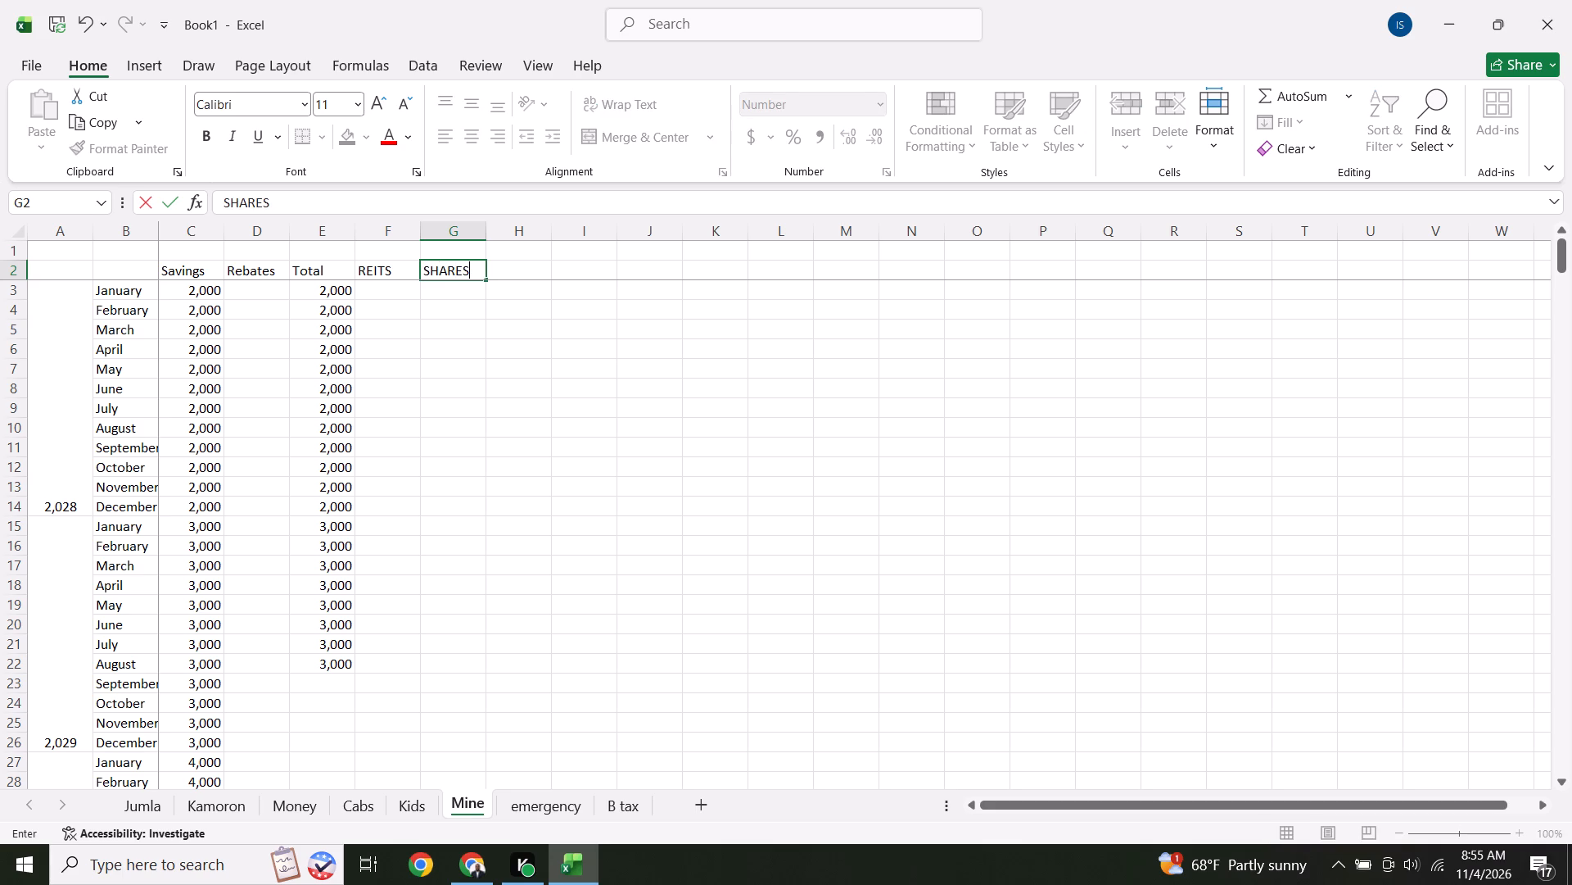
key(Right)
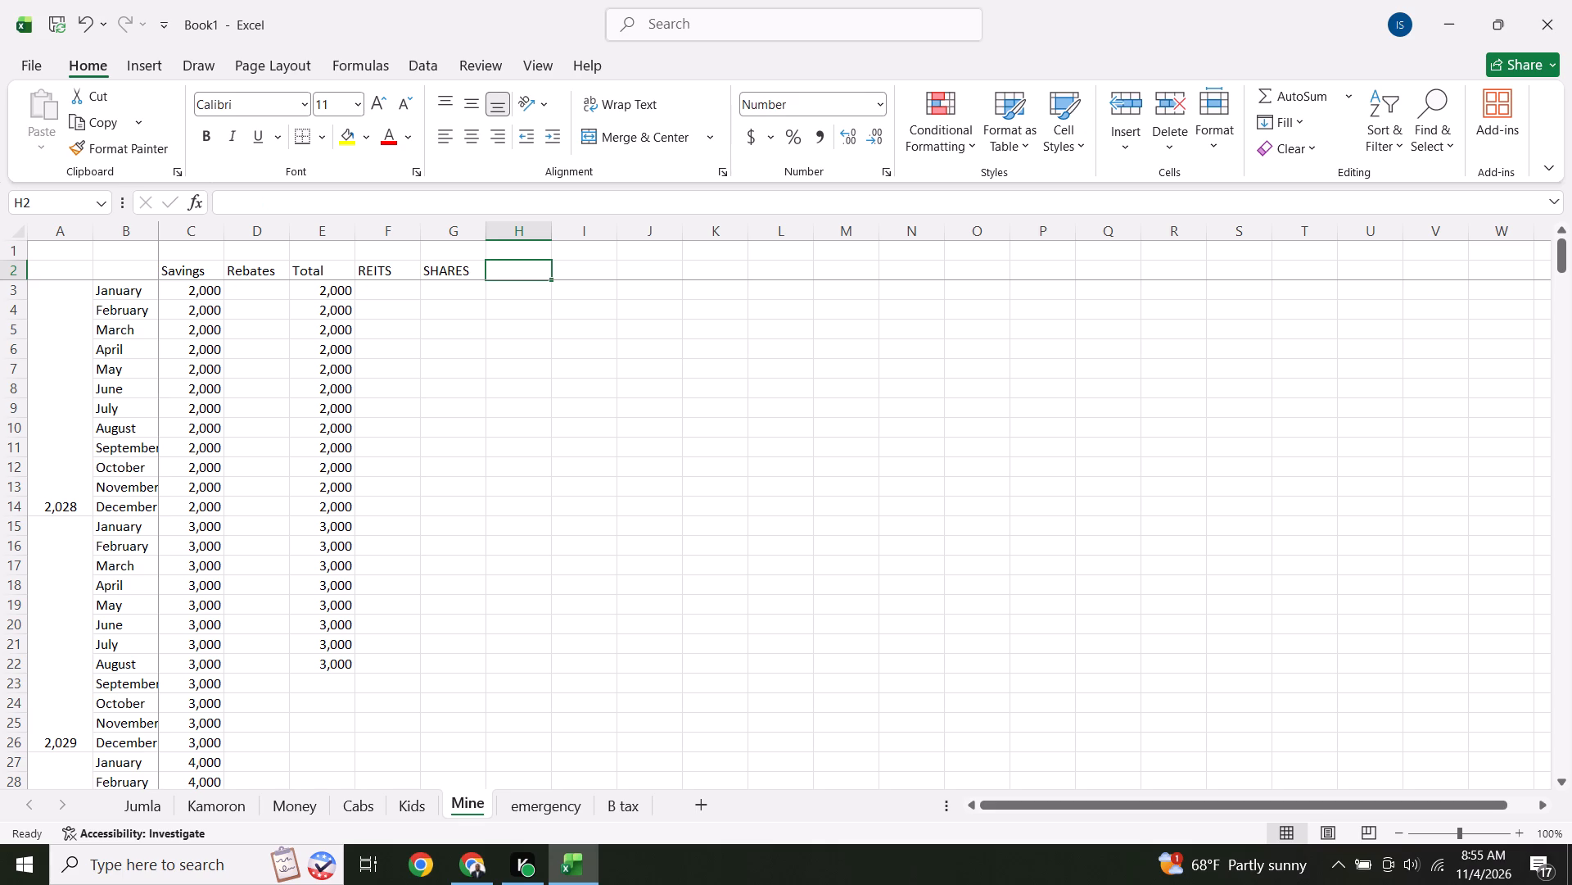
key(s)
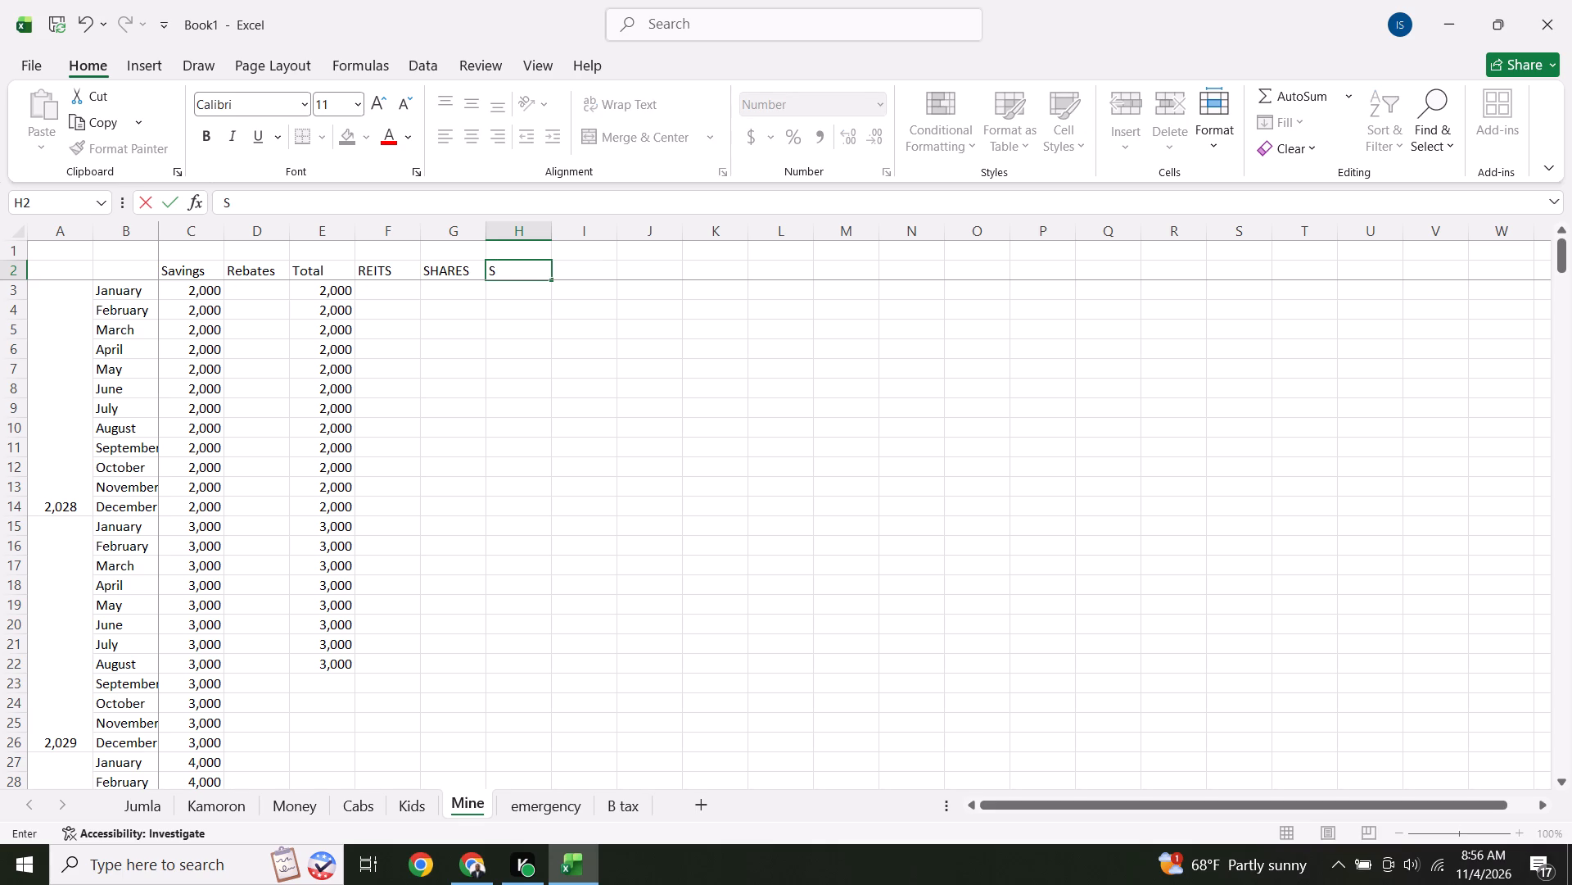
text(FUNDS)
key(Right)
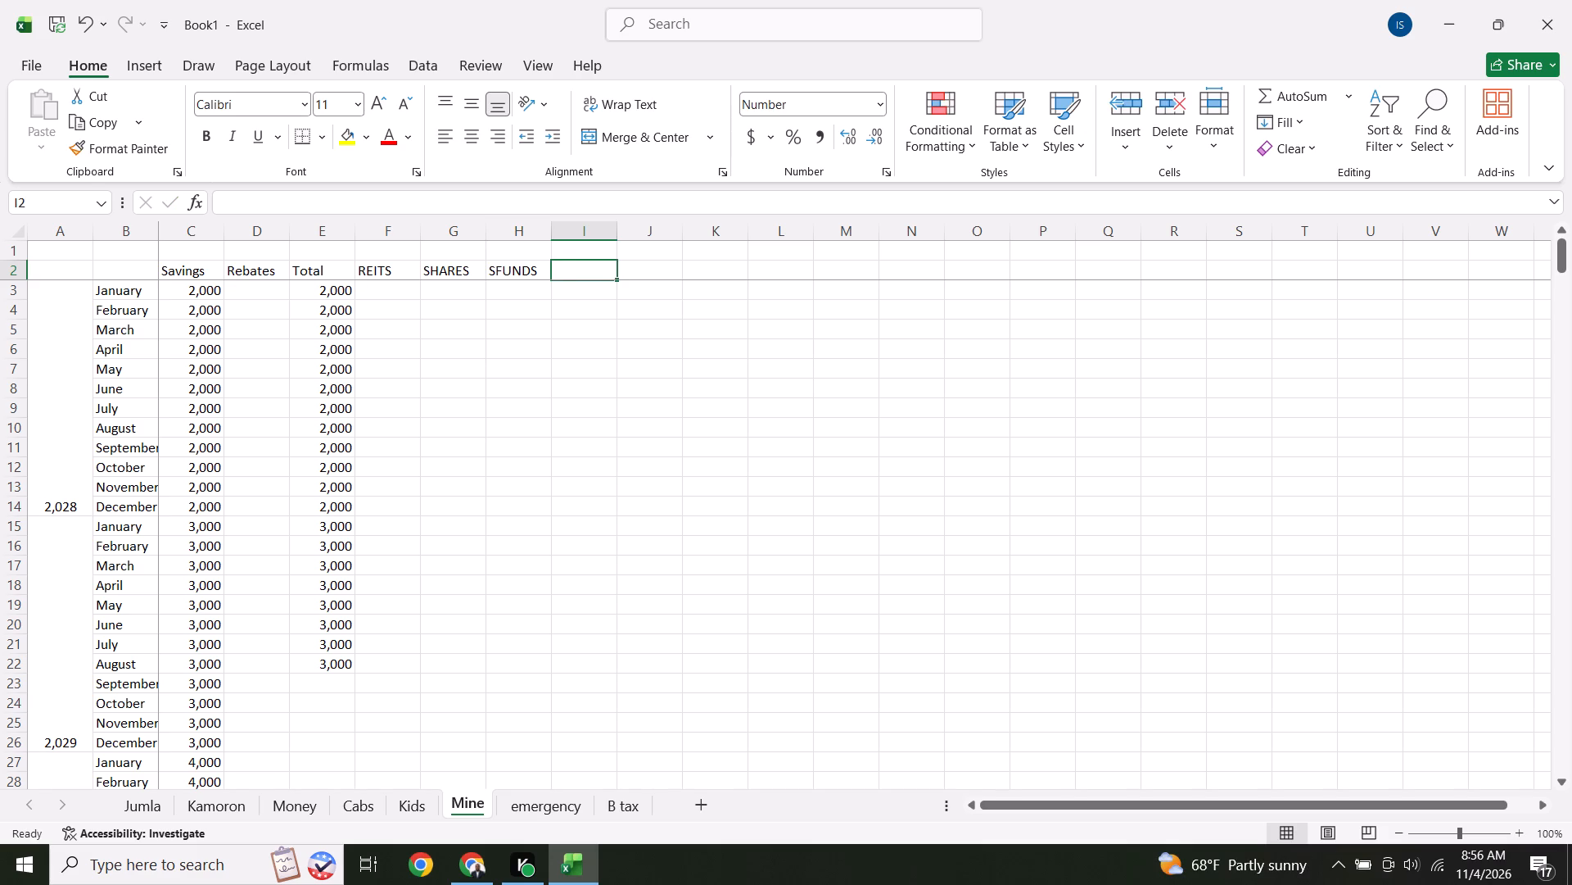
key(t)
text(BILLS)
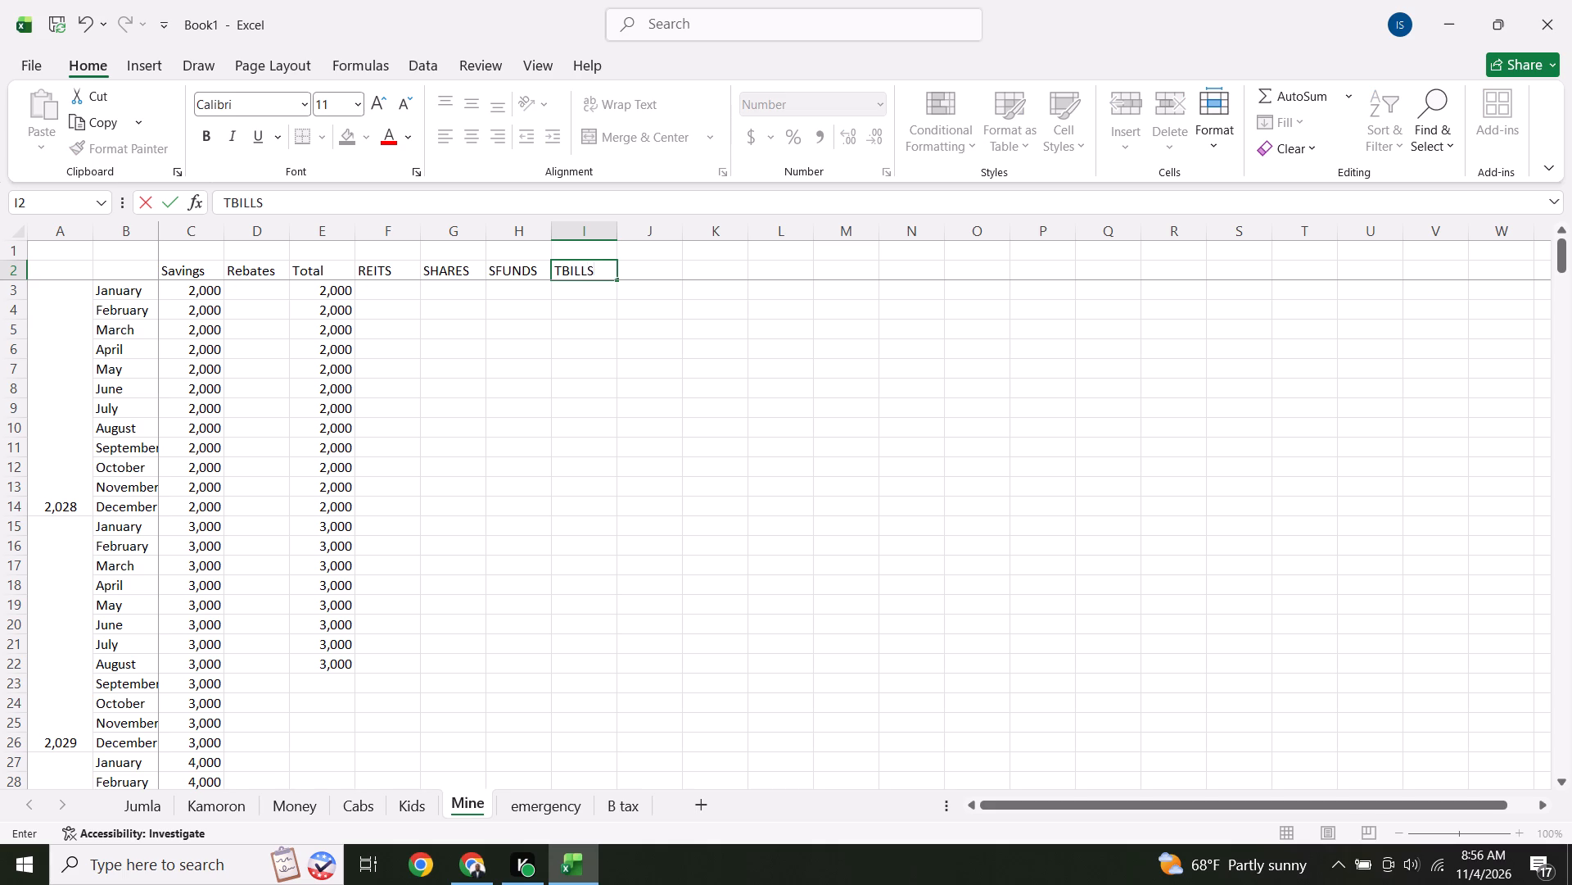
key(Right)
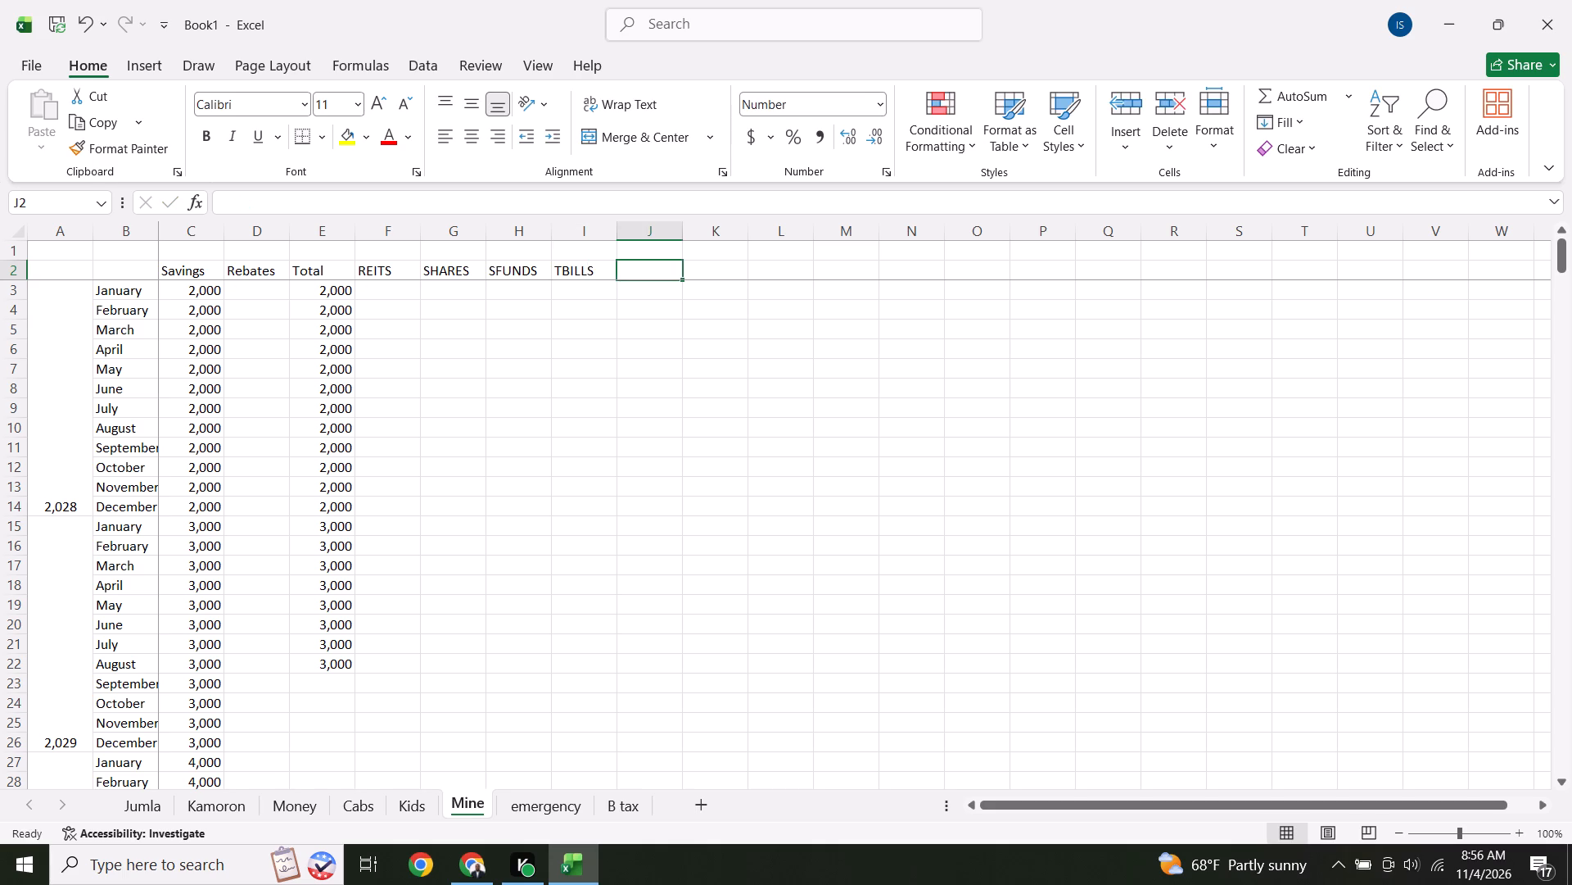
text(MMF)
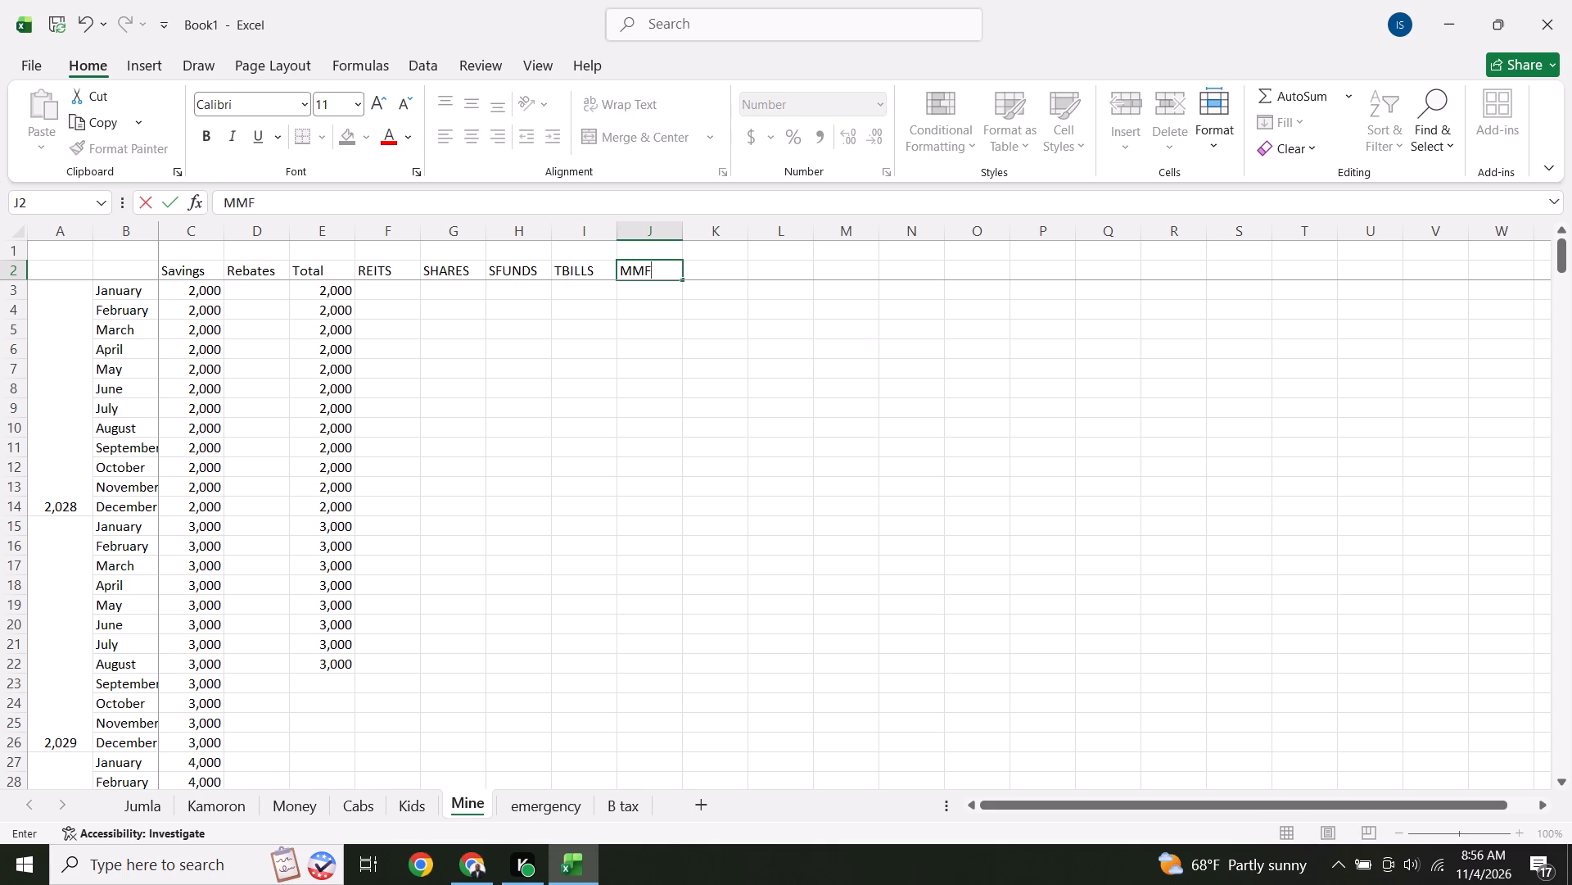
key(Right)
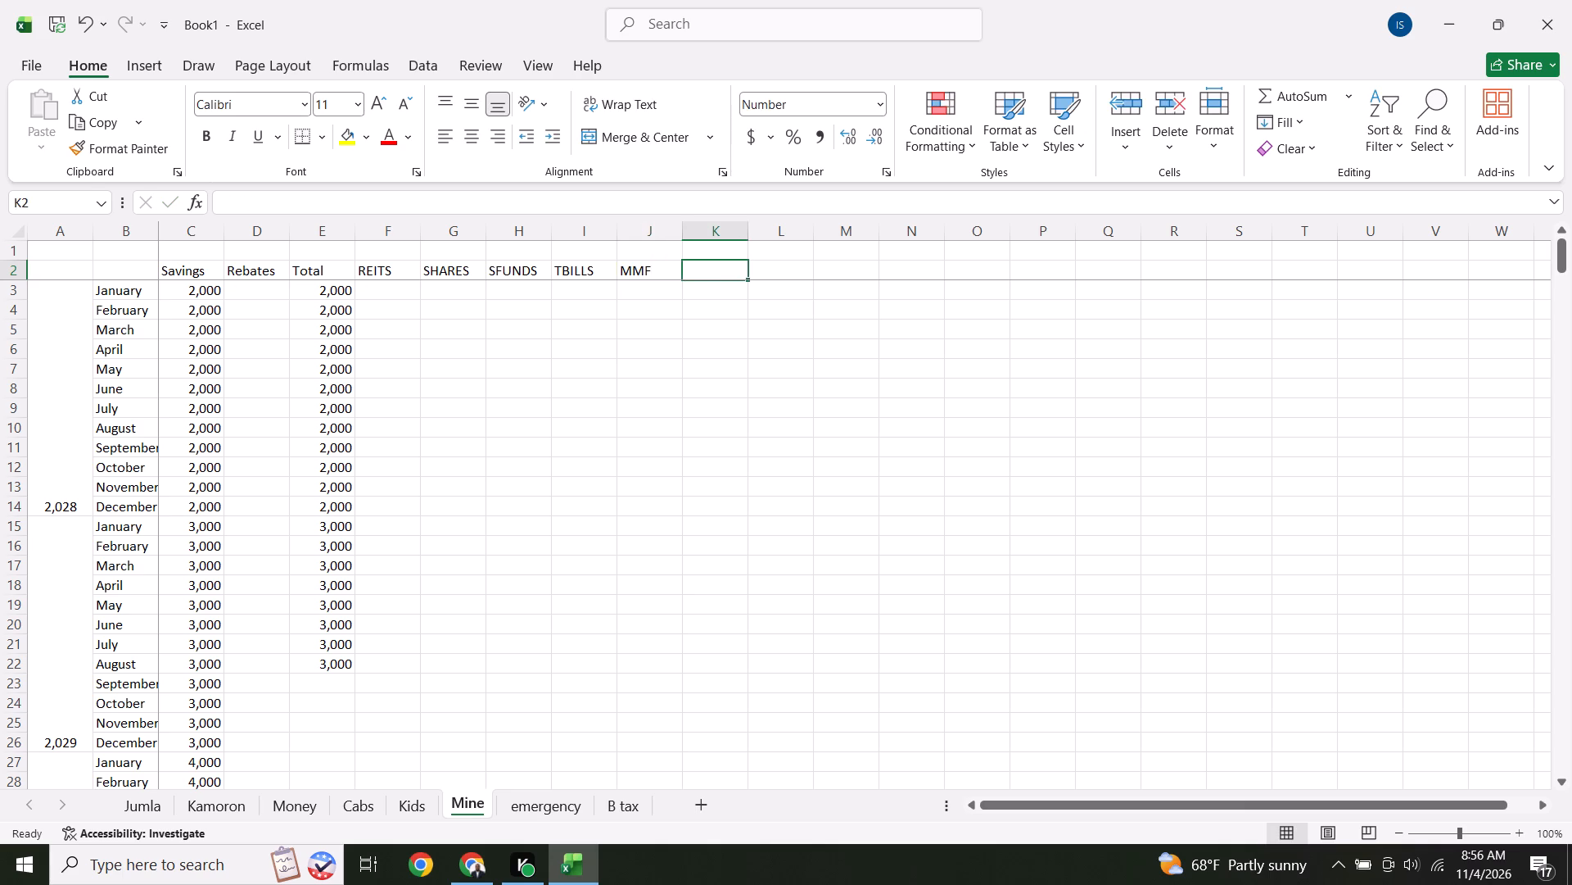
Enter the formula =E3-(SUM(F3:I3)) in J3 so January's MMF is the total less the other investments.
click(671, 291)
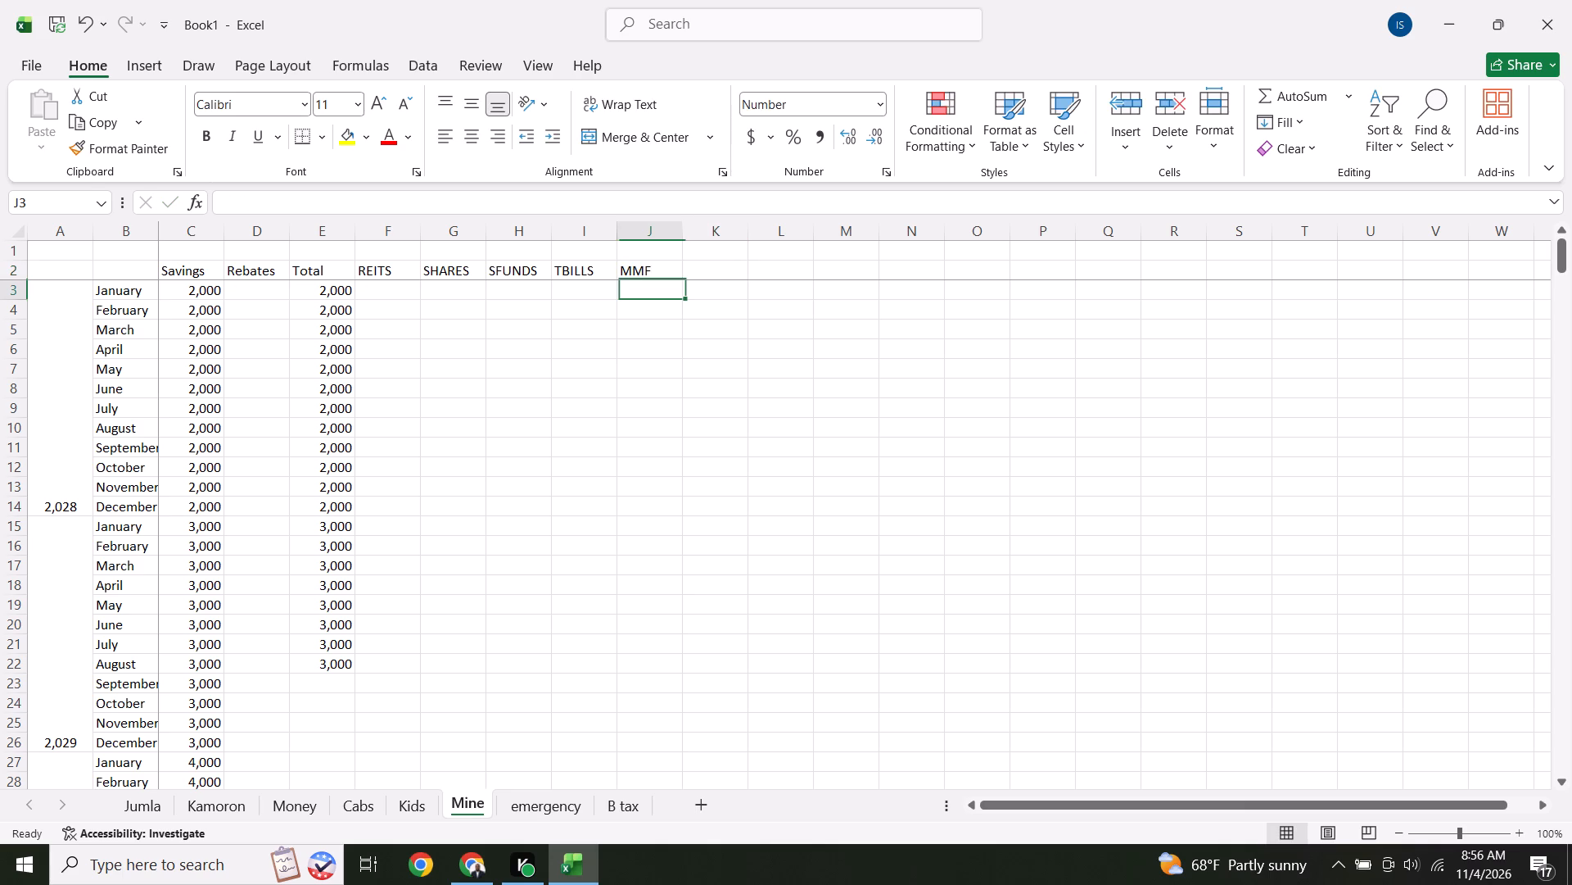
key(equal)
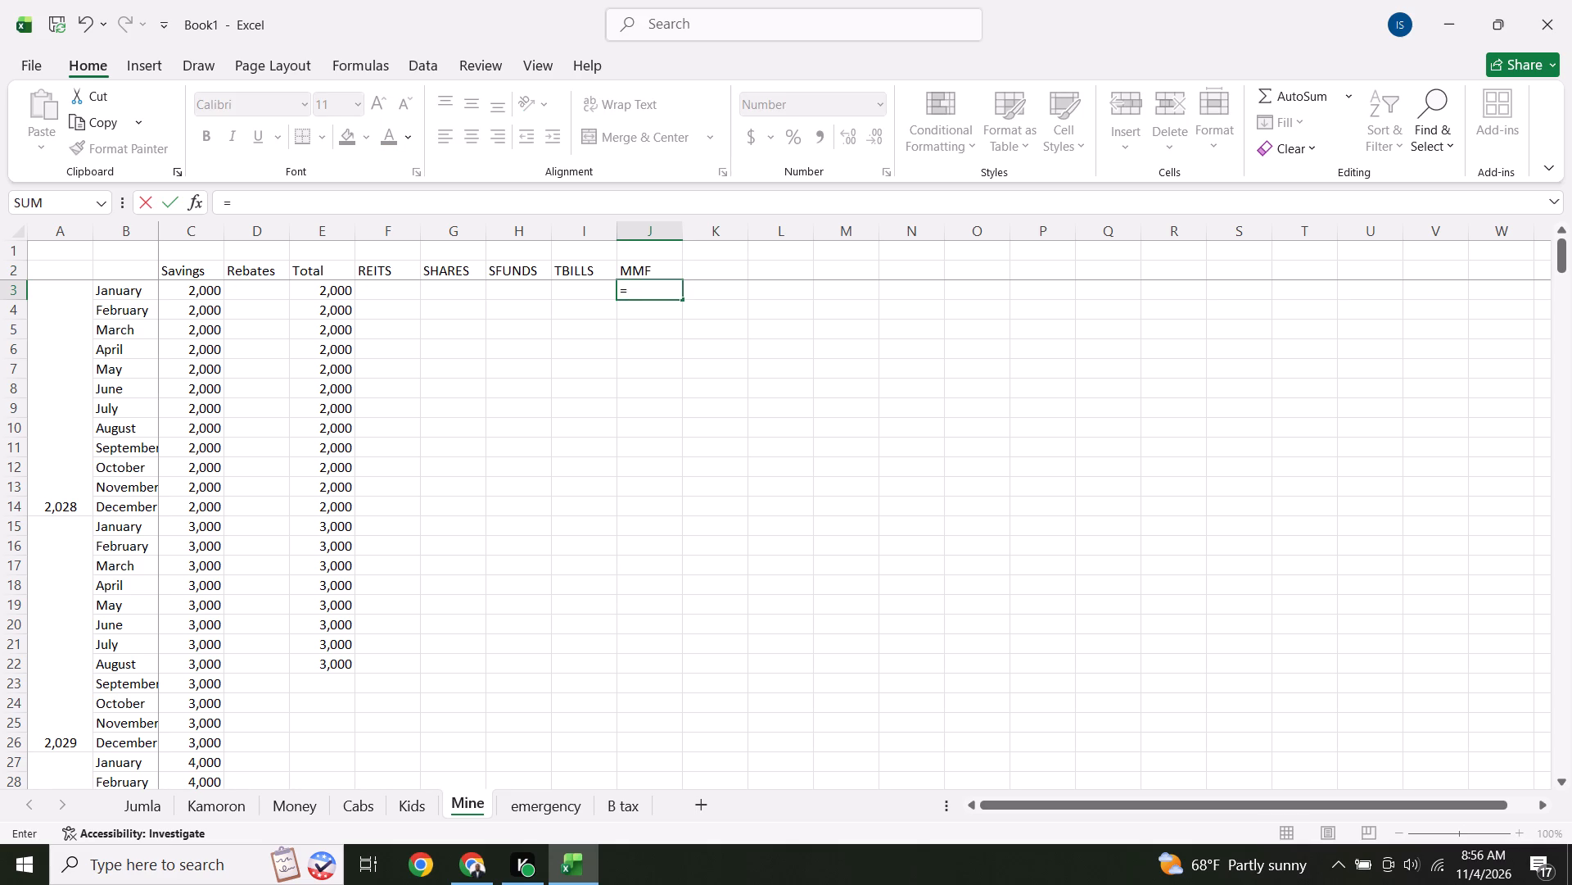
click(337, 292)
key(minus)
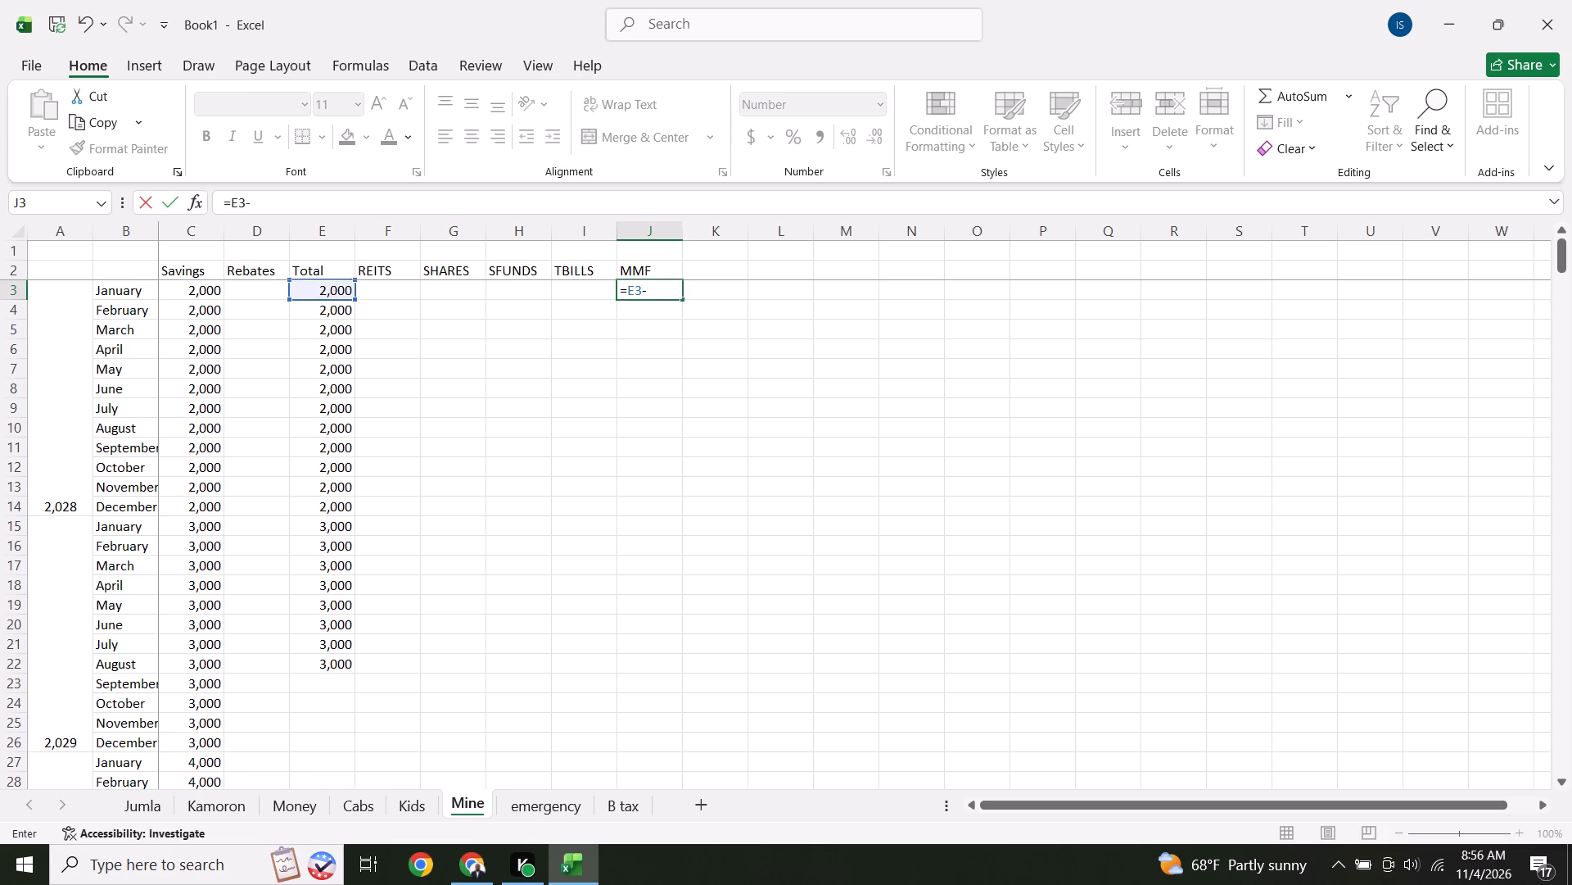
text((SUM)
key(shift+parenleft)
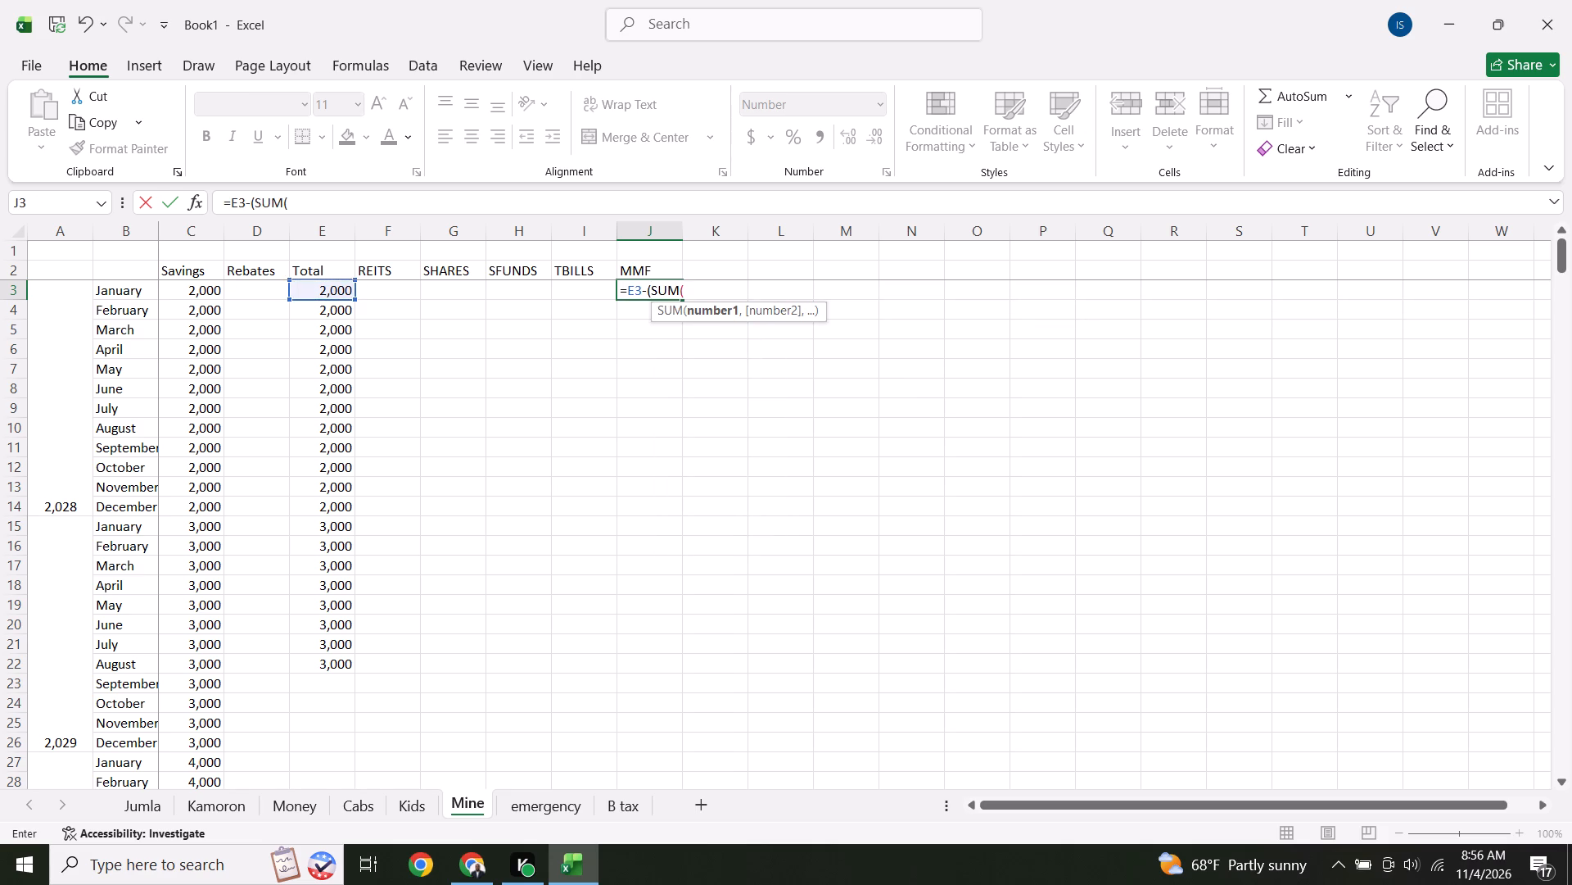
drag(387, 288, 432, 288)
drag(432, 288, 579, 284)
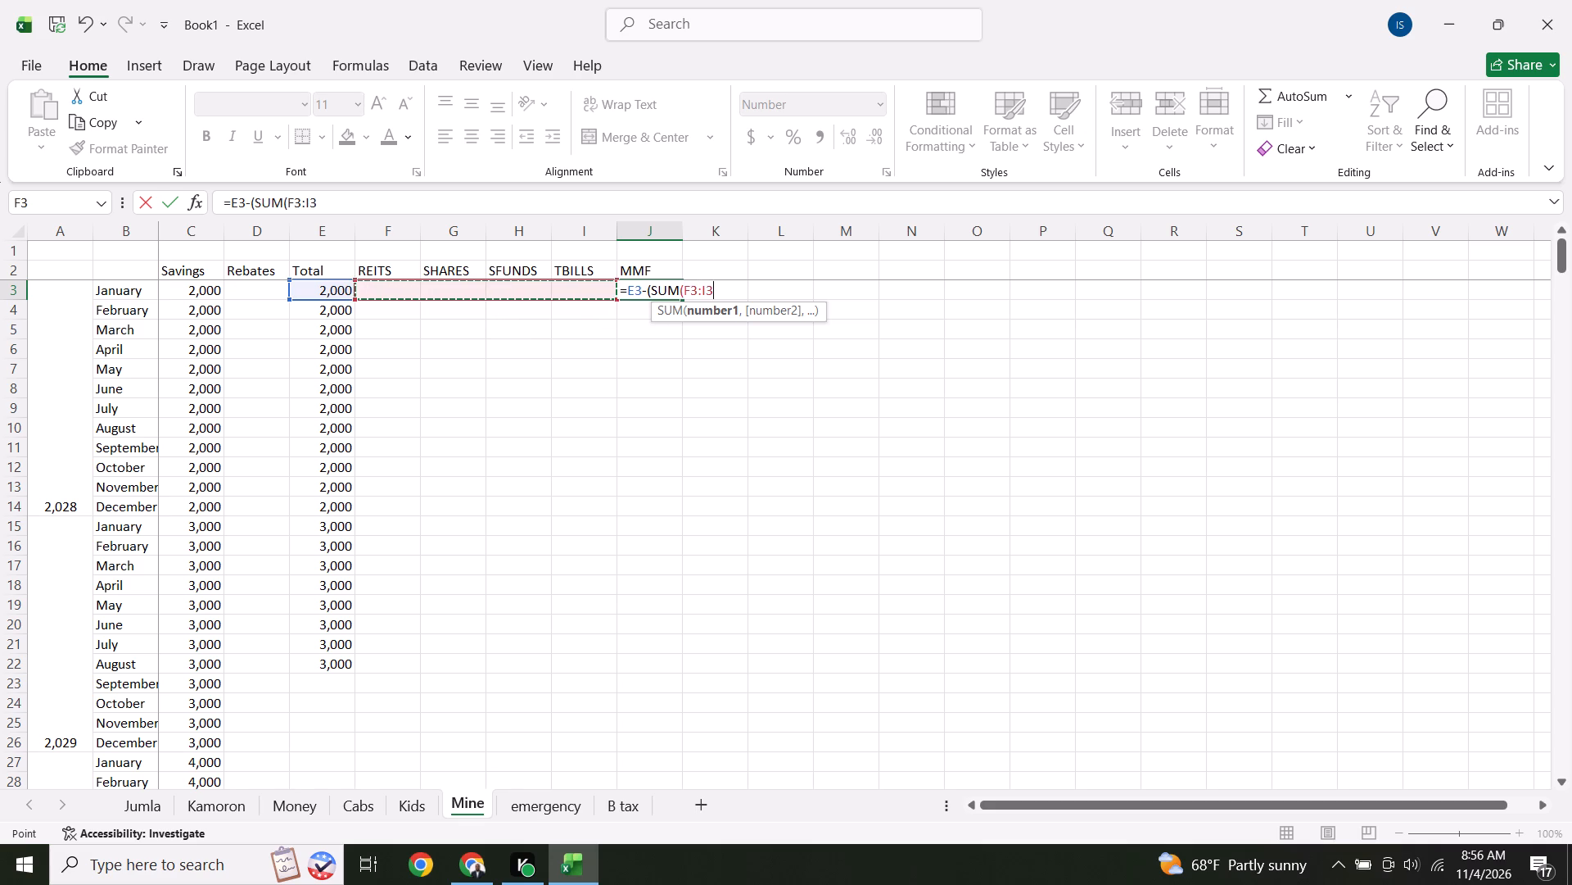
text()))
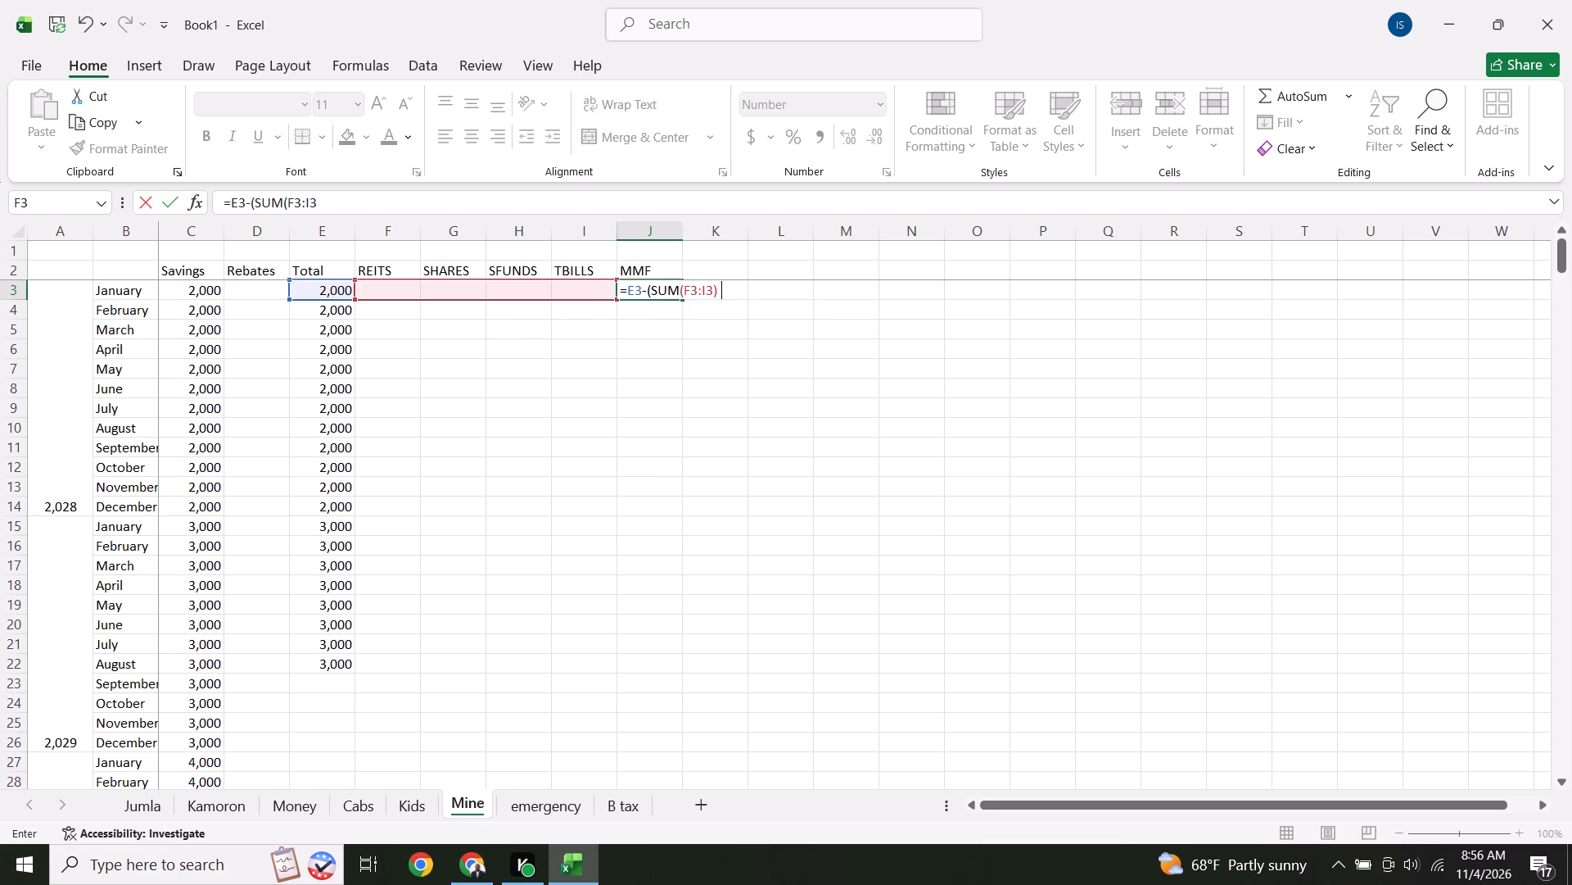
key(Return)
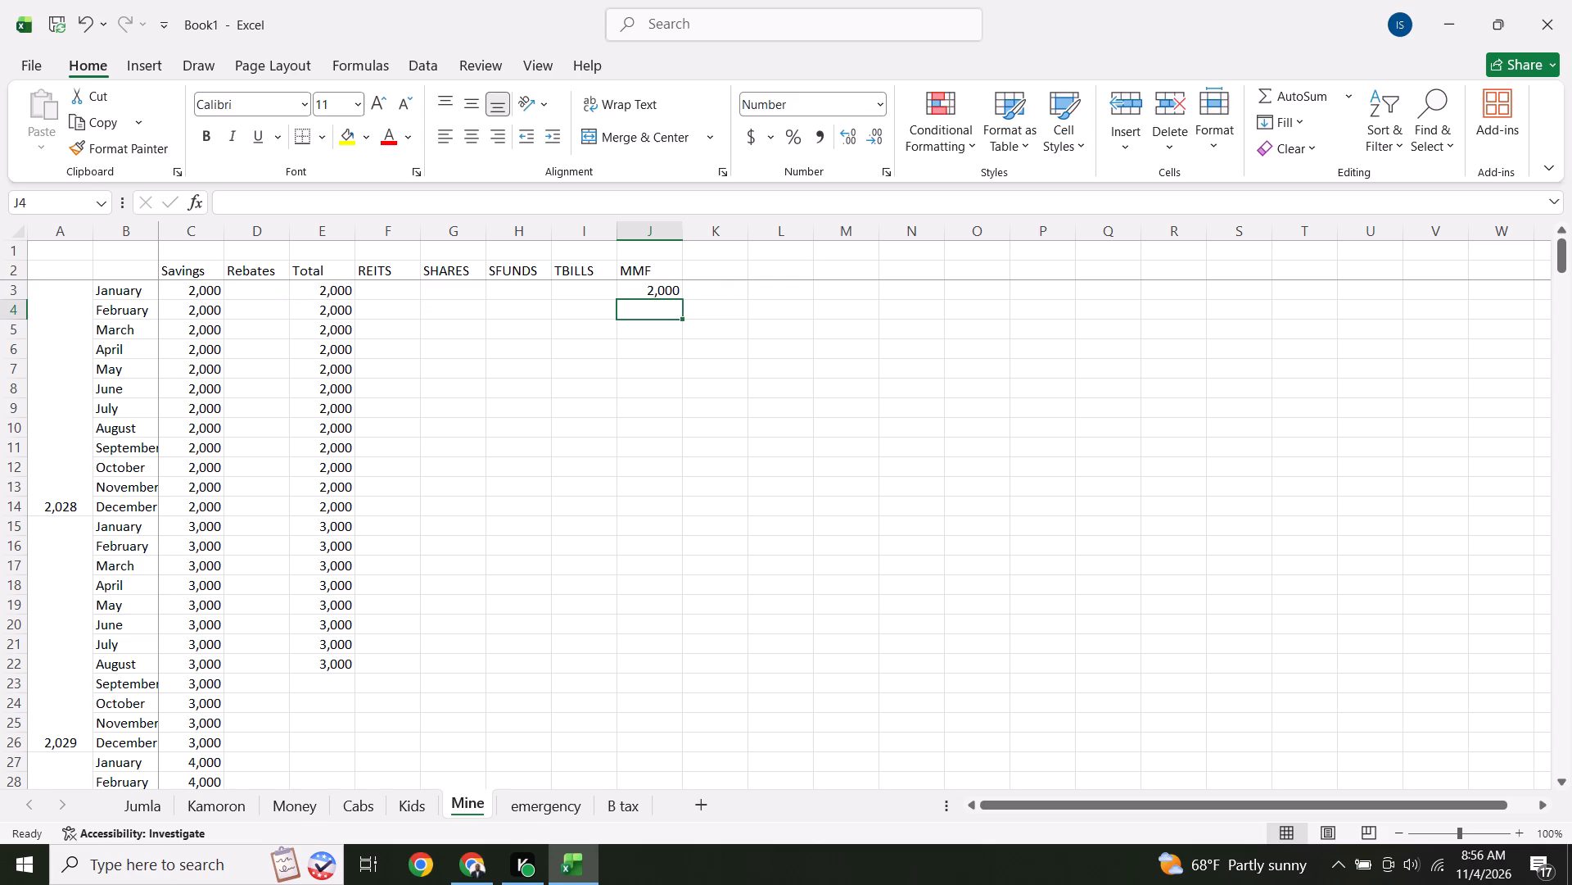
Fill January's MMF formula from J3 down to J22, the second August row.
click(663, 294)
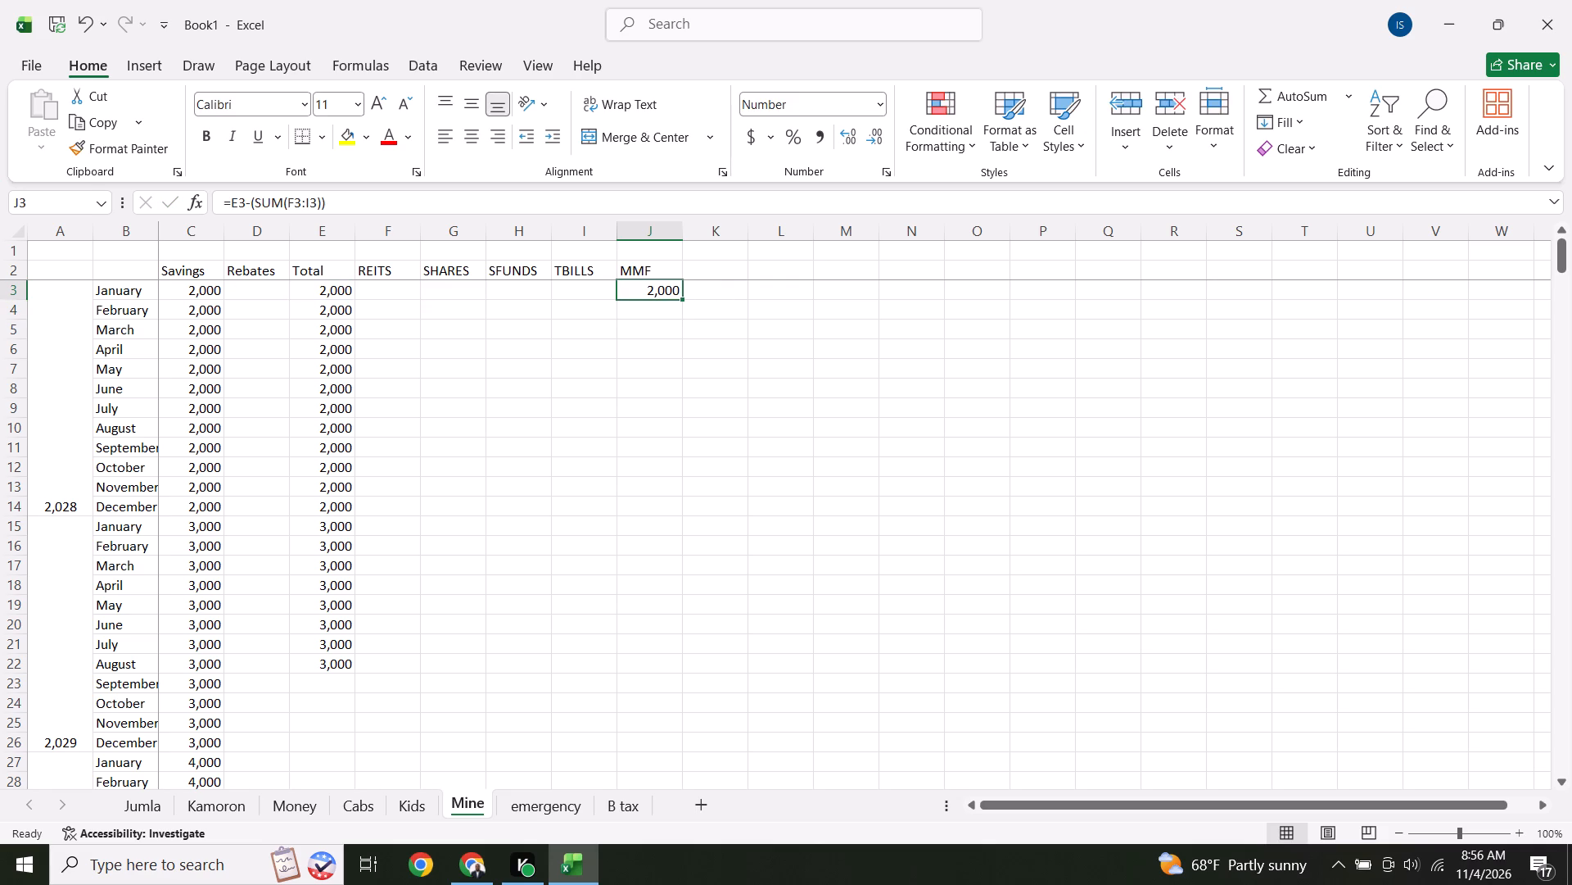
drag(681, 297, 681, 676)
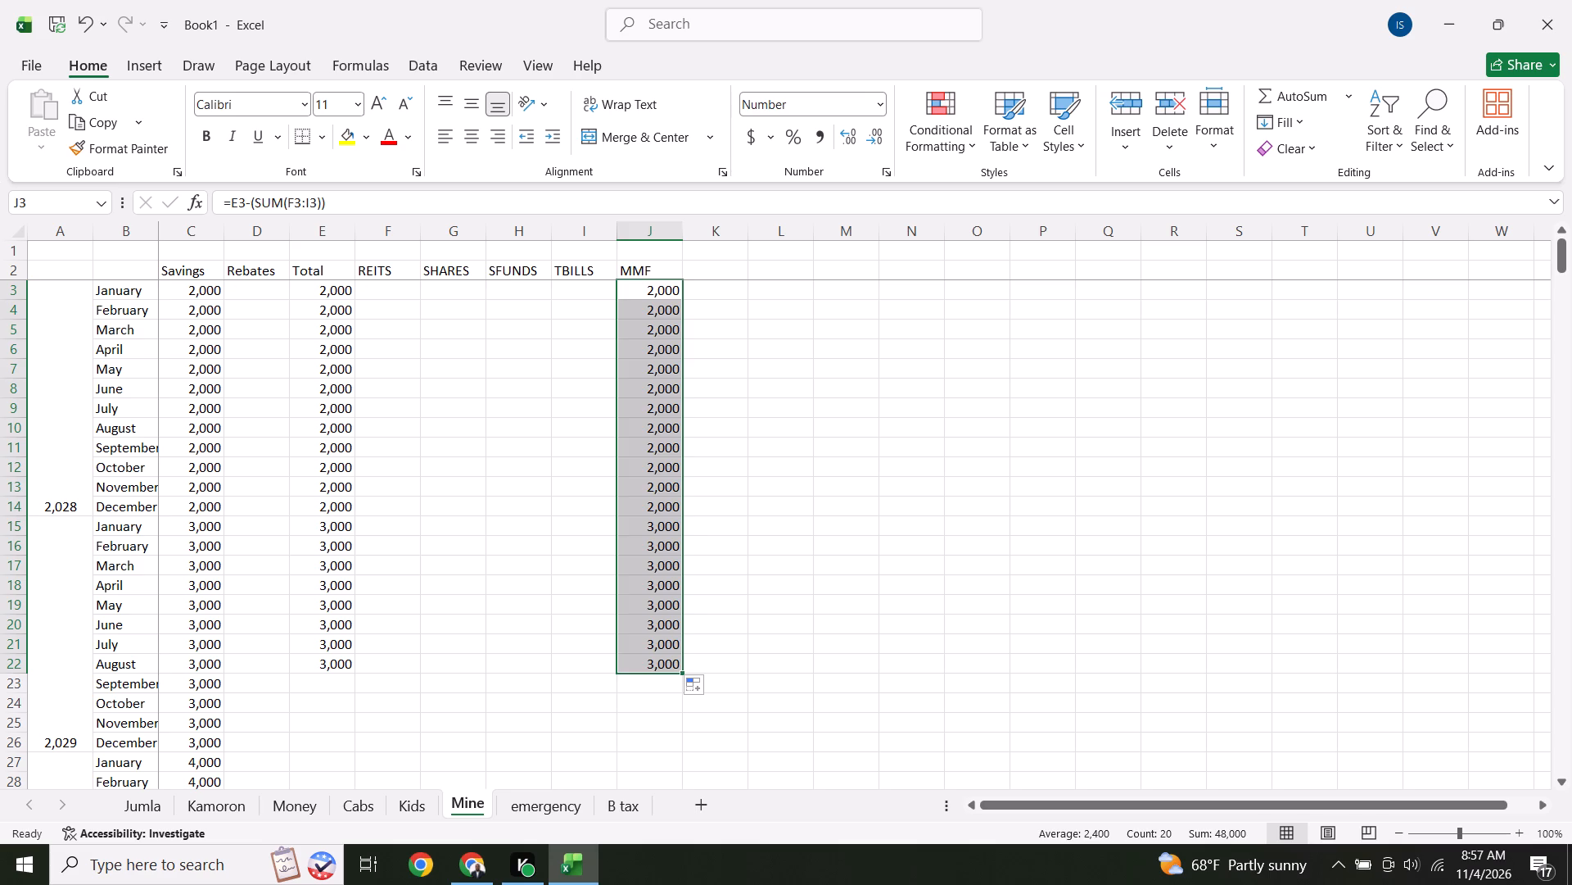
Extend the Total to MMF columns from the range E16:J22 down to row 266, the 2,049 row.
drag(338, 536, 645, 656)
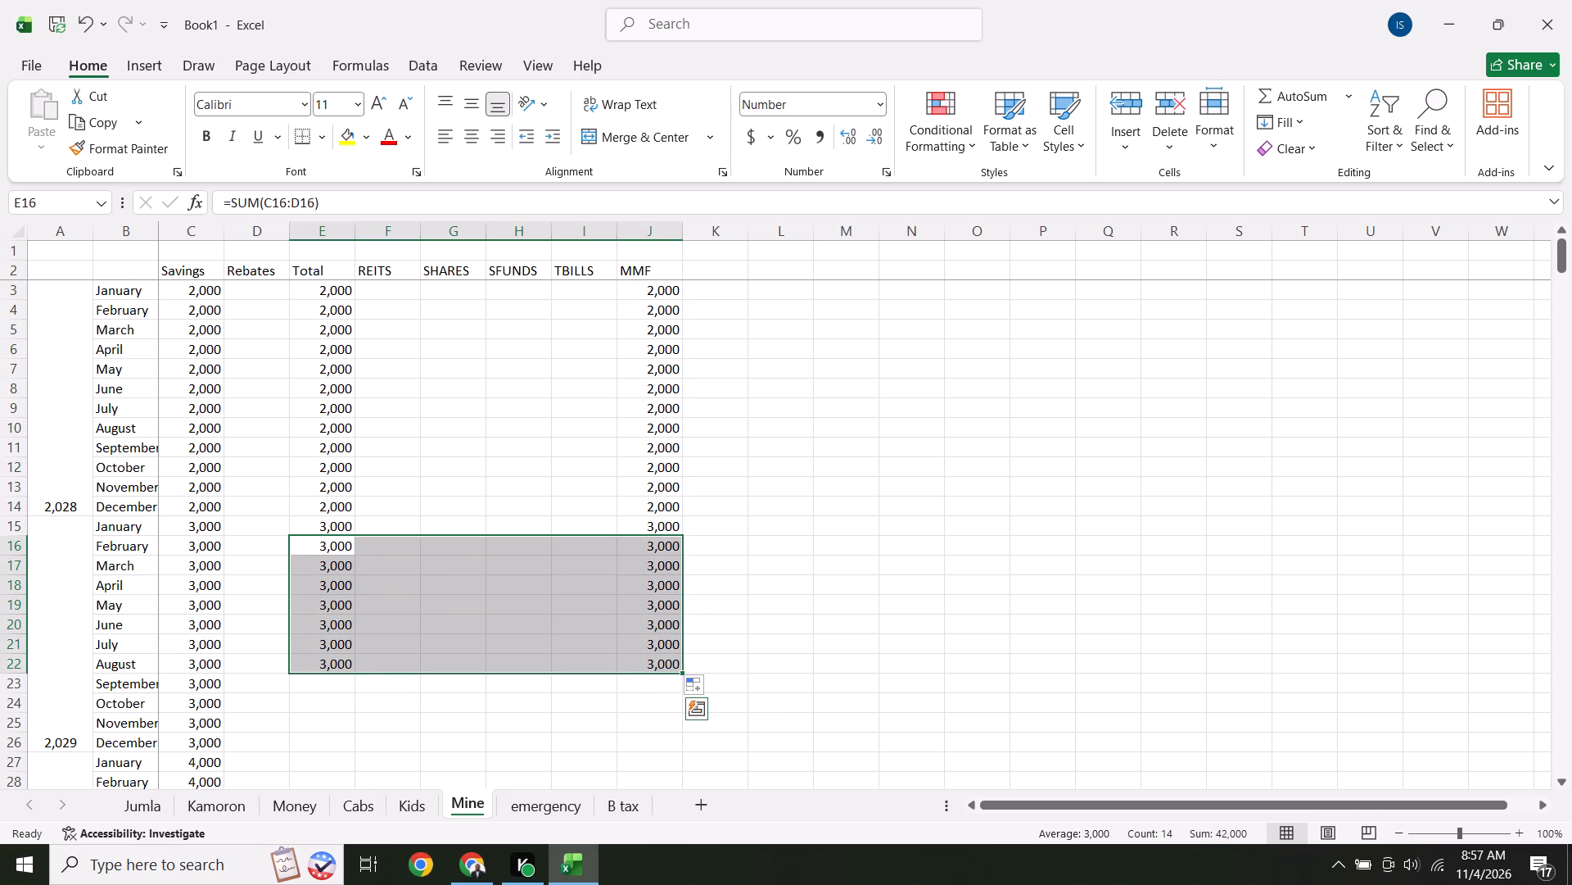
drag(684, 673, 674, 815)
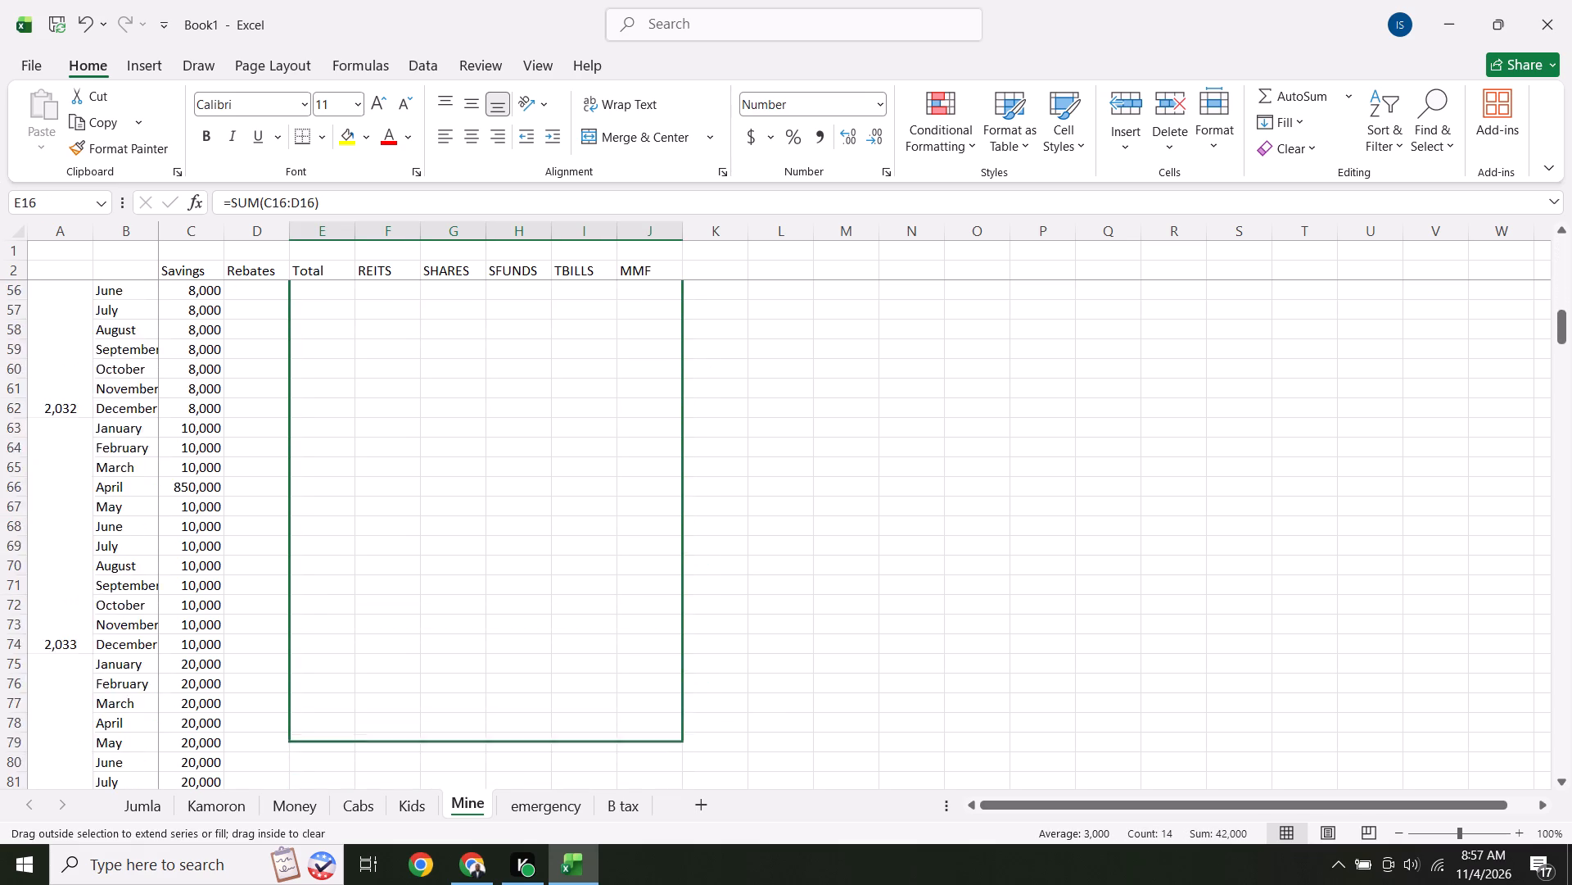
drag(674, 815, 661, 814)
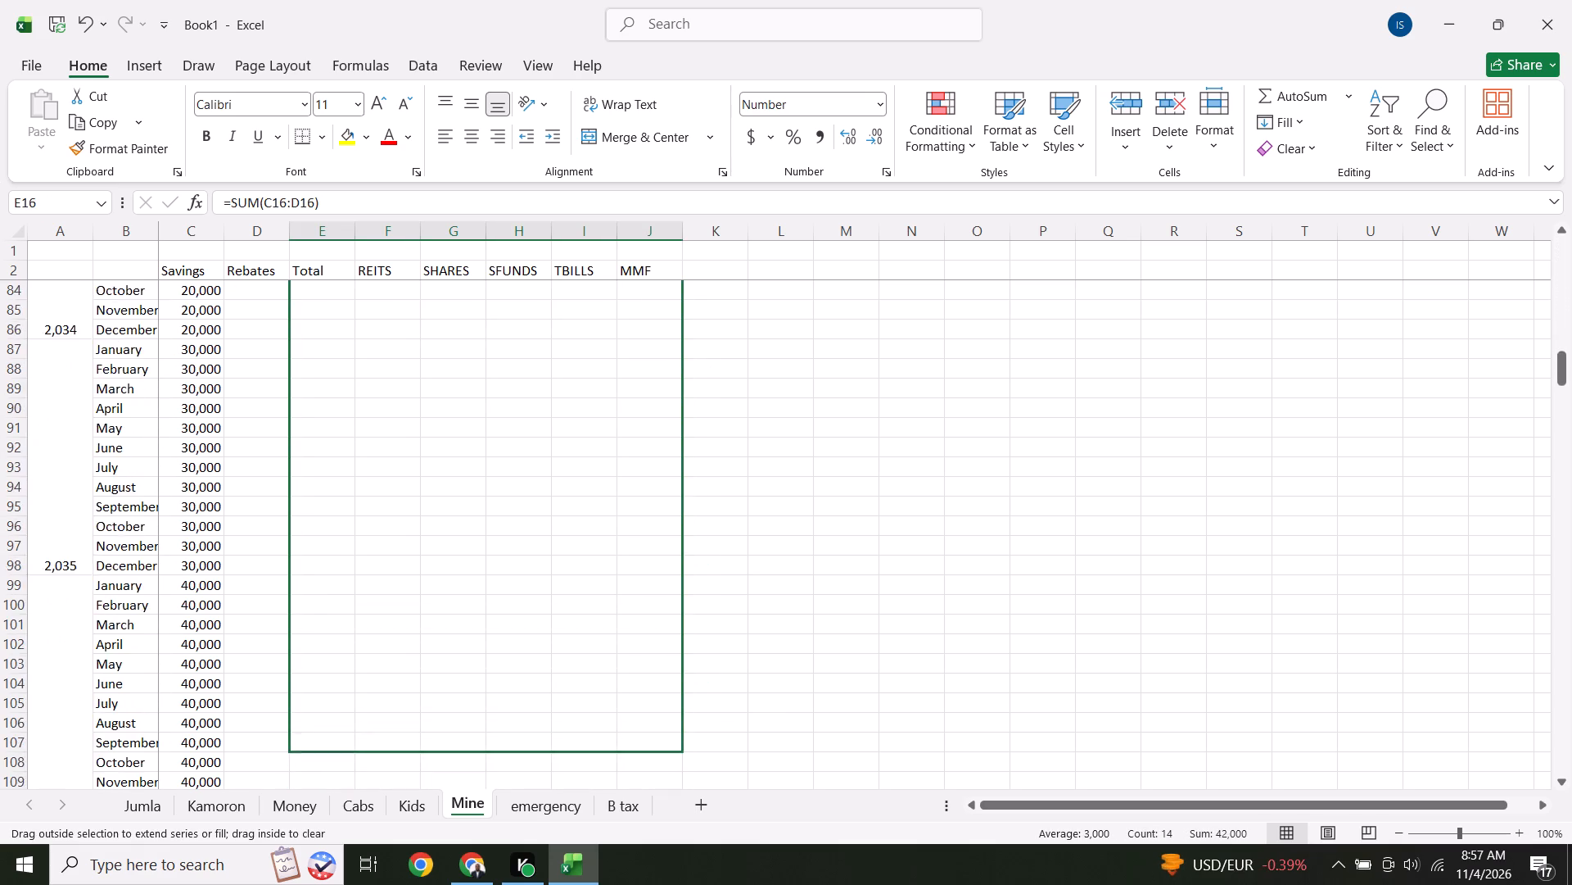
drag(661, 814, 657, 827)
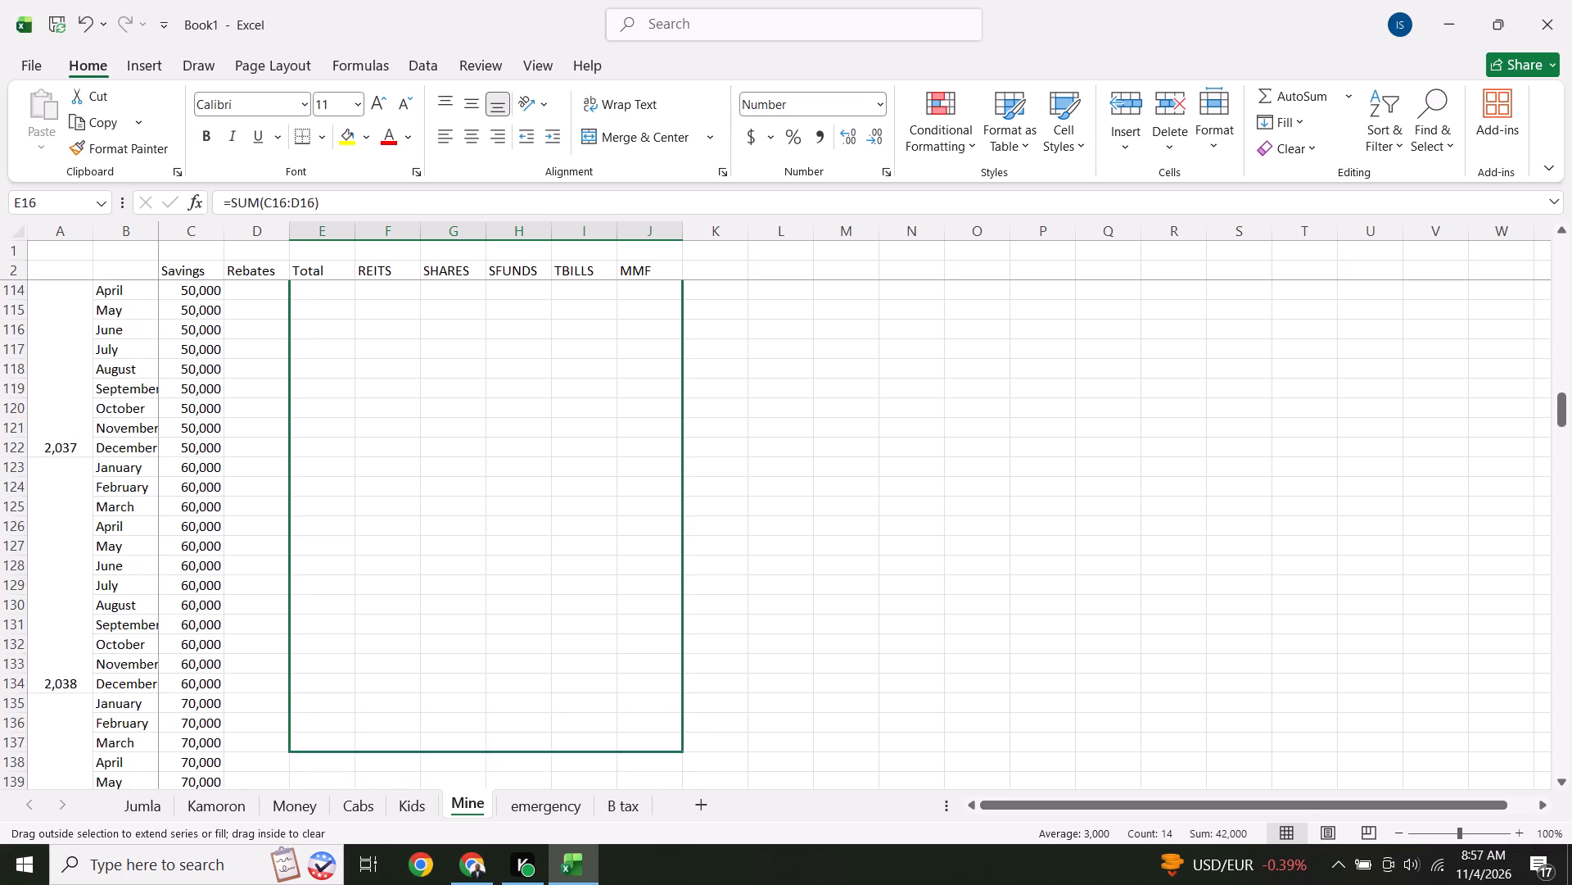
drag(657, 827, 657, 828)
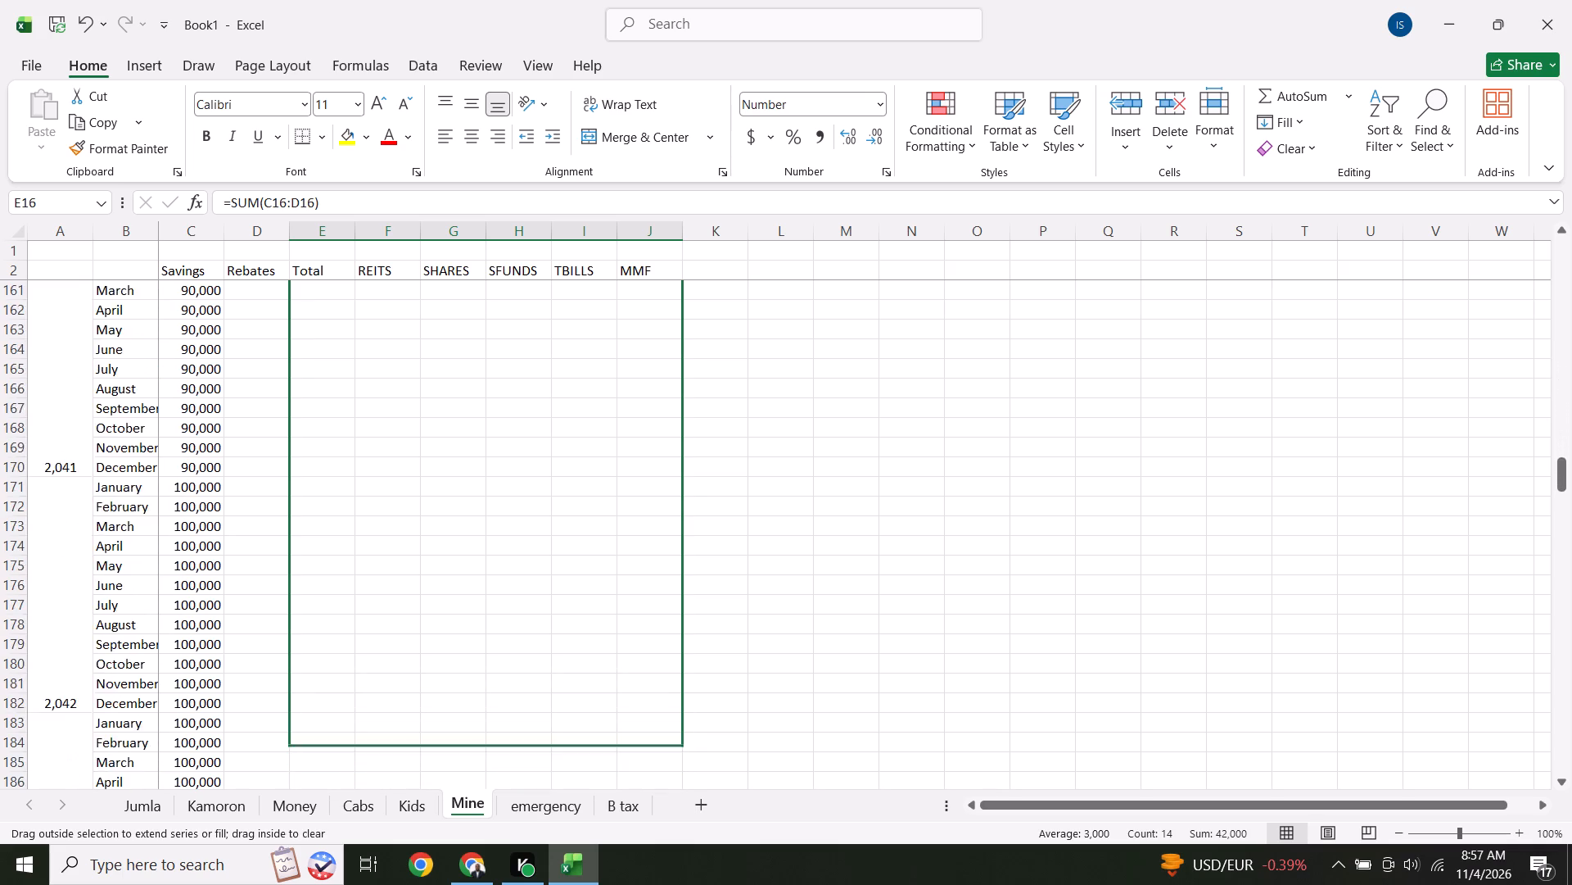
drag(657, 828, 657, 851)
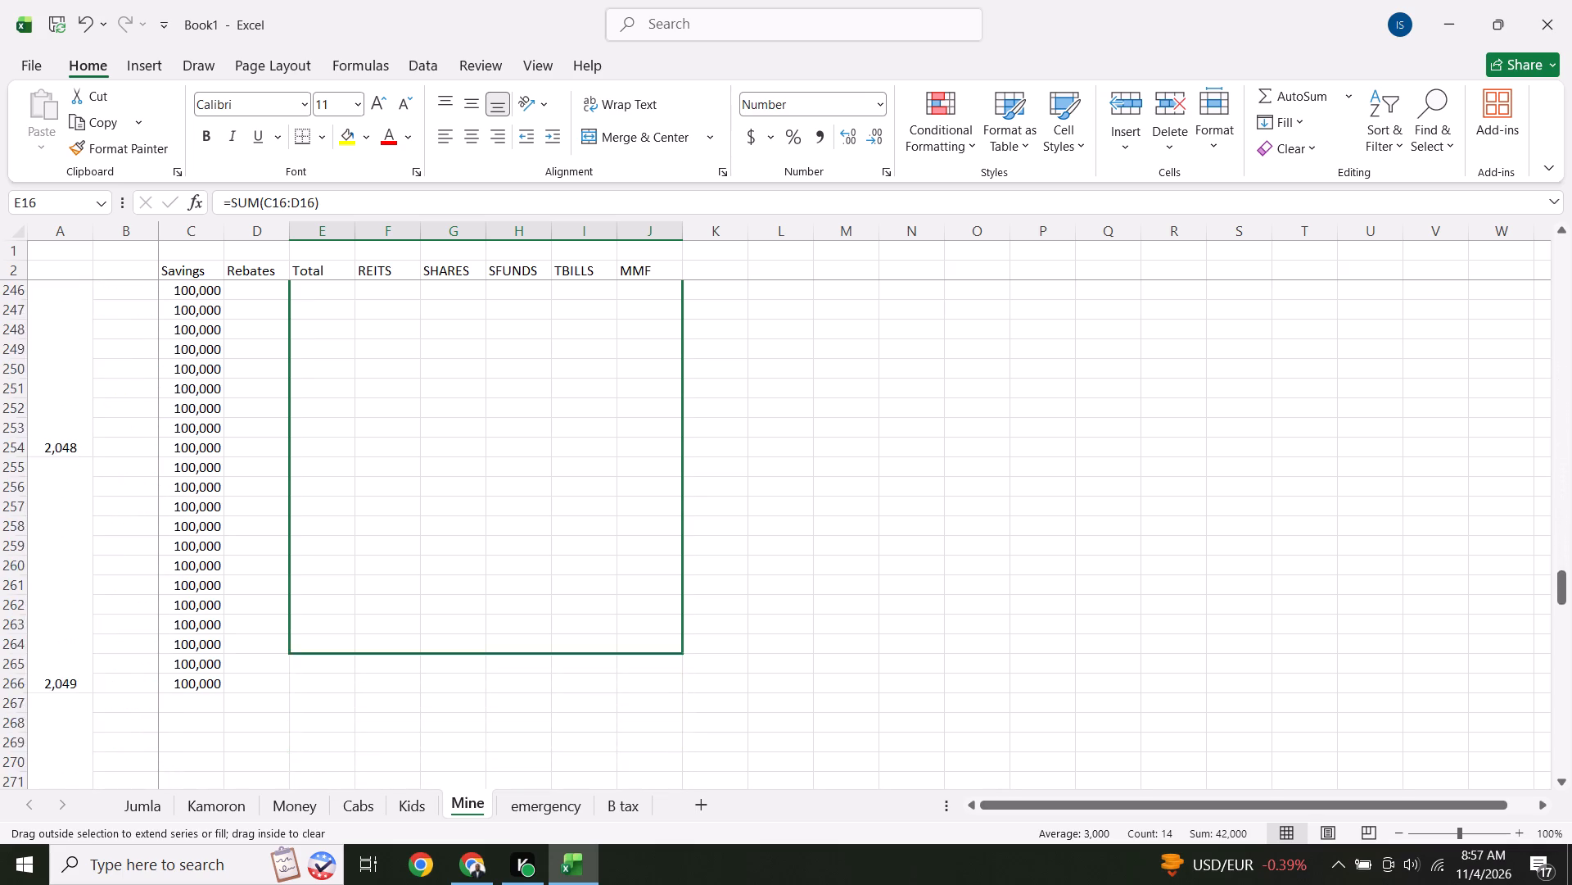
drag(657, 851, 619, 504)
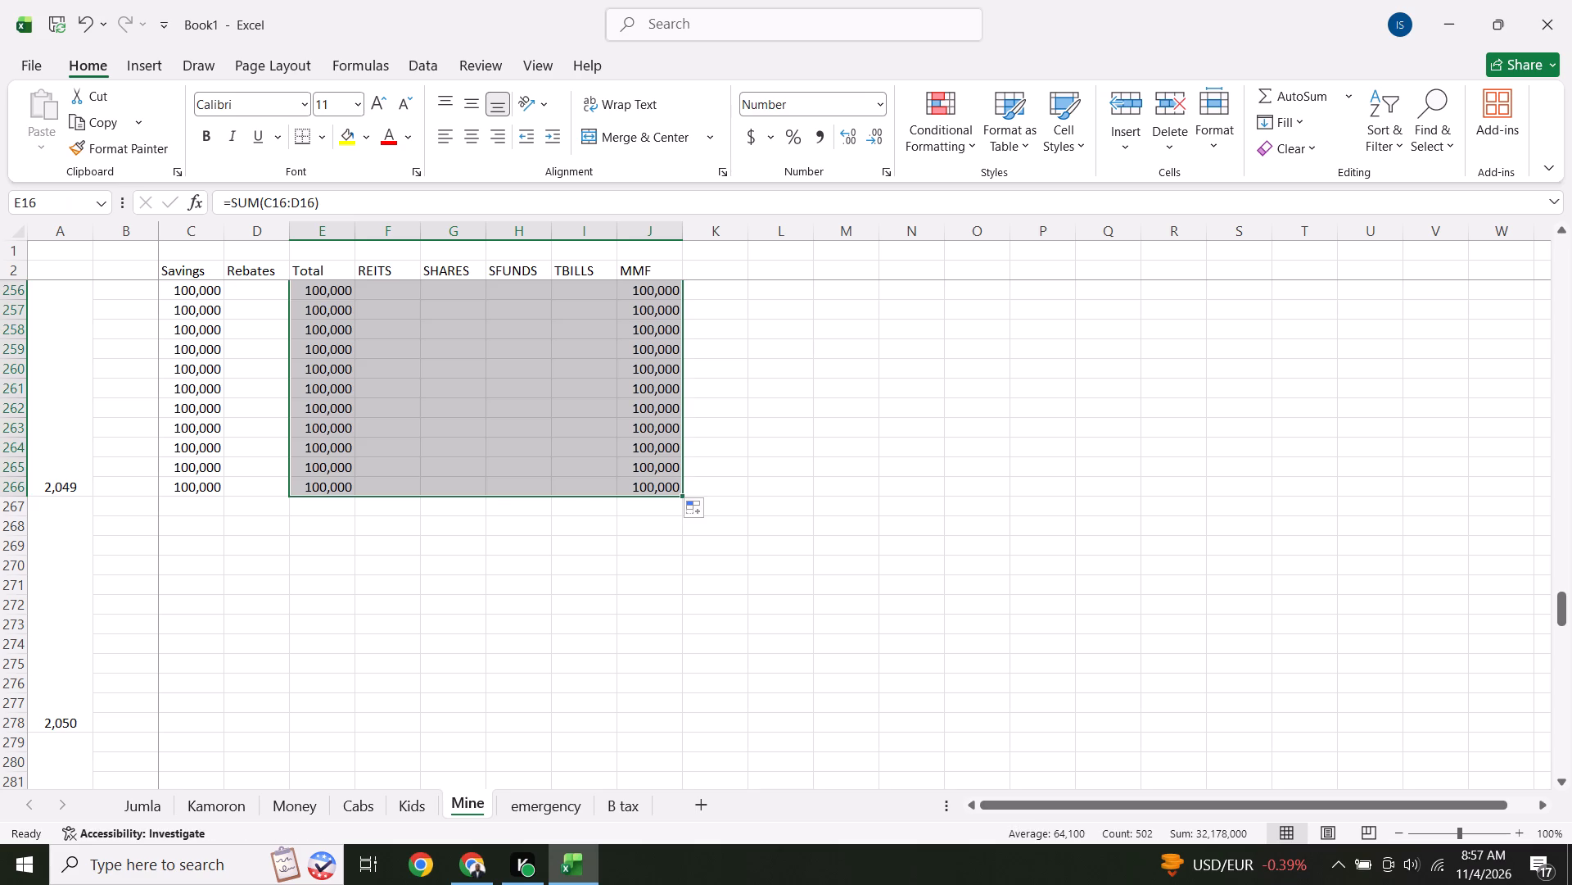
Insert a new column before TBILLS and give it the heading Cabs in I2.
key(Up)
key(Up)
key(Up)
key(Up)
key(Up)
key(Up)
key(Up)
key(Up)
key(Up)
key(Up)
key(Up)
key(Up)
key(Up)
key(Up)
key(Up)
key(Up)
key(Up)
key(Up)
key(Up)
key(Up)
key(Up)
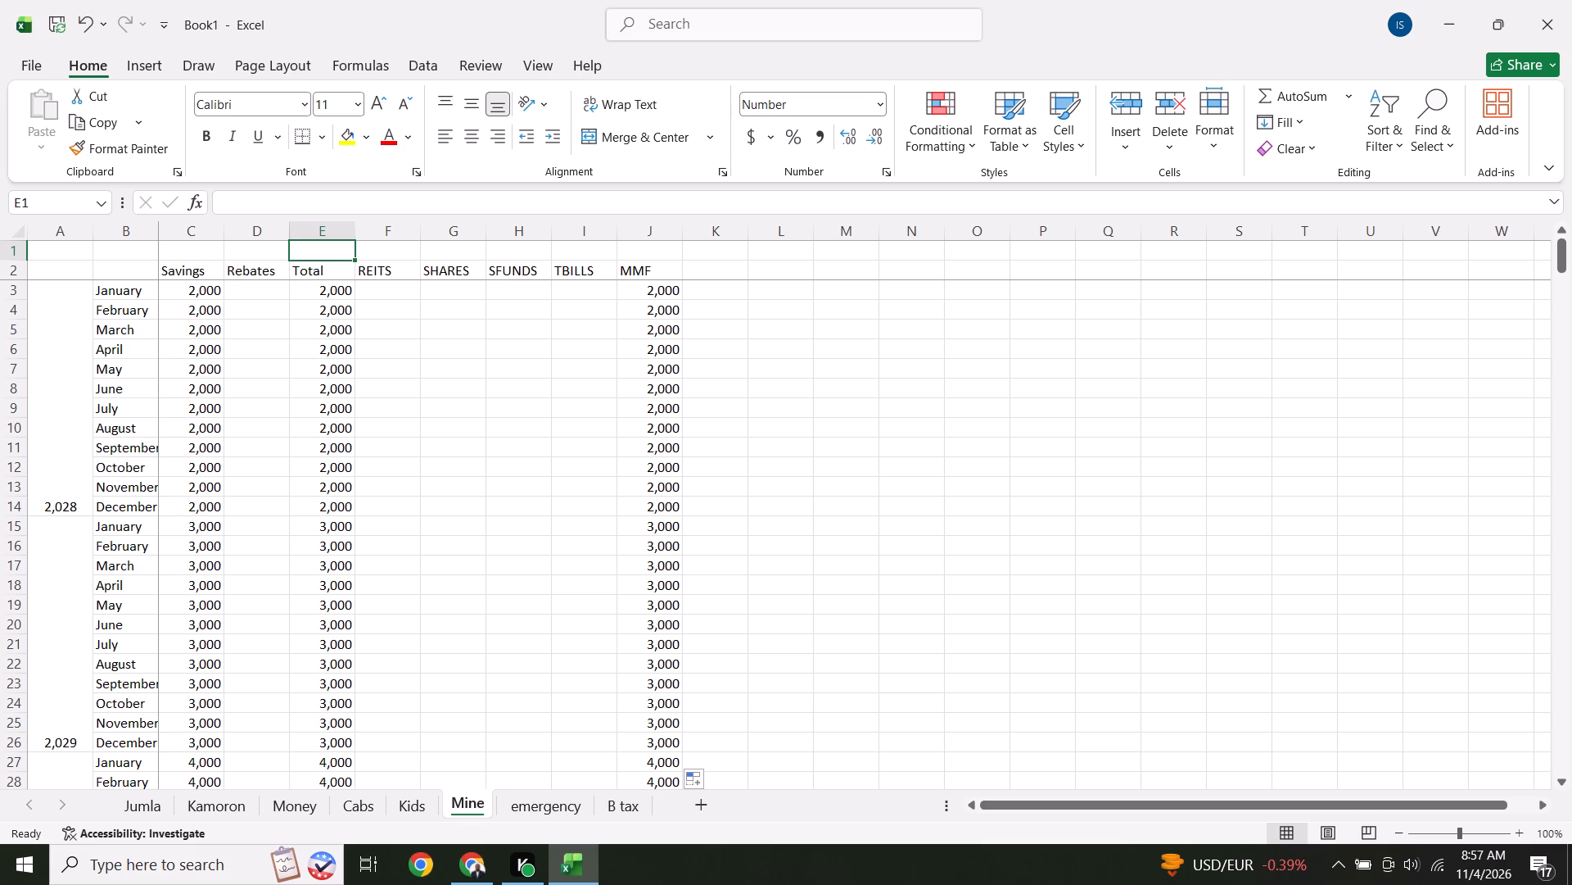
click(591, 228)
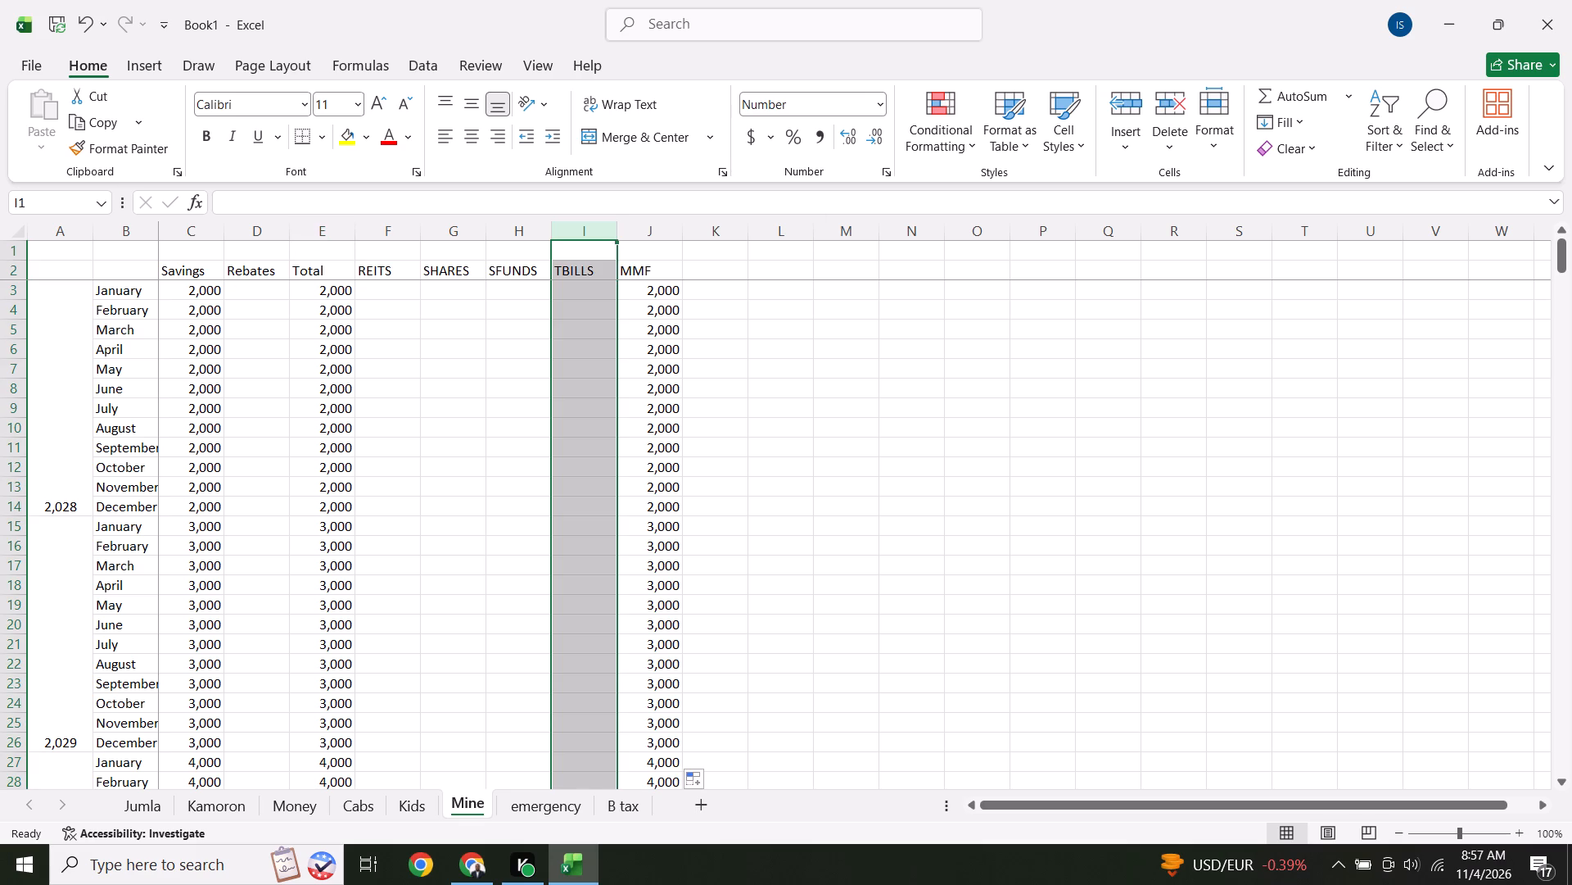
click(1136, 115)
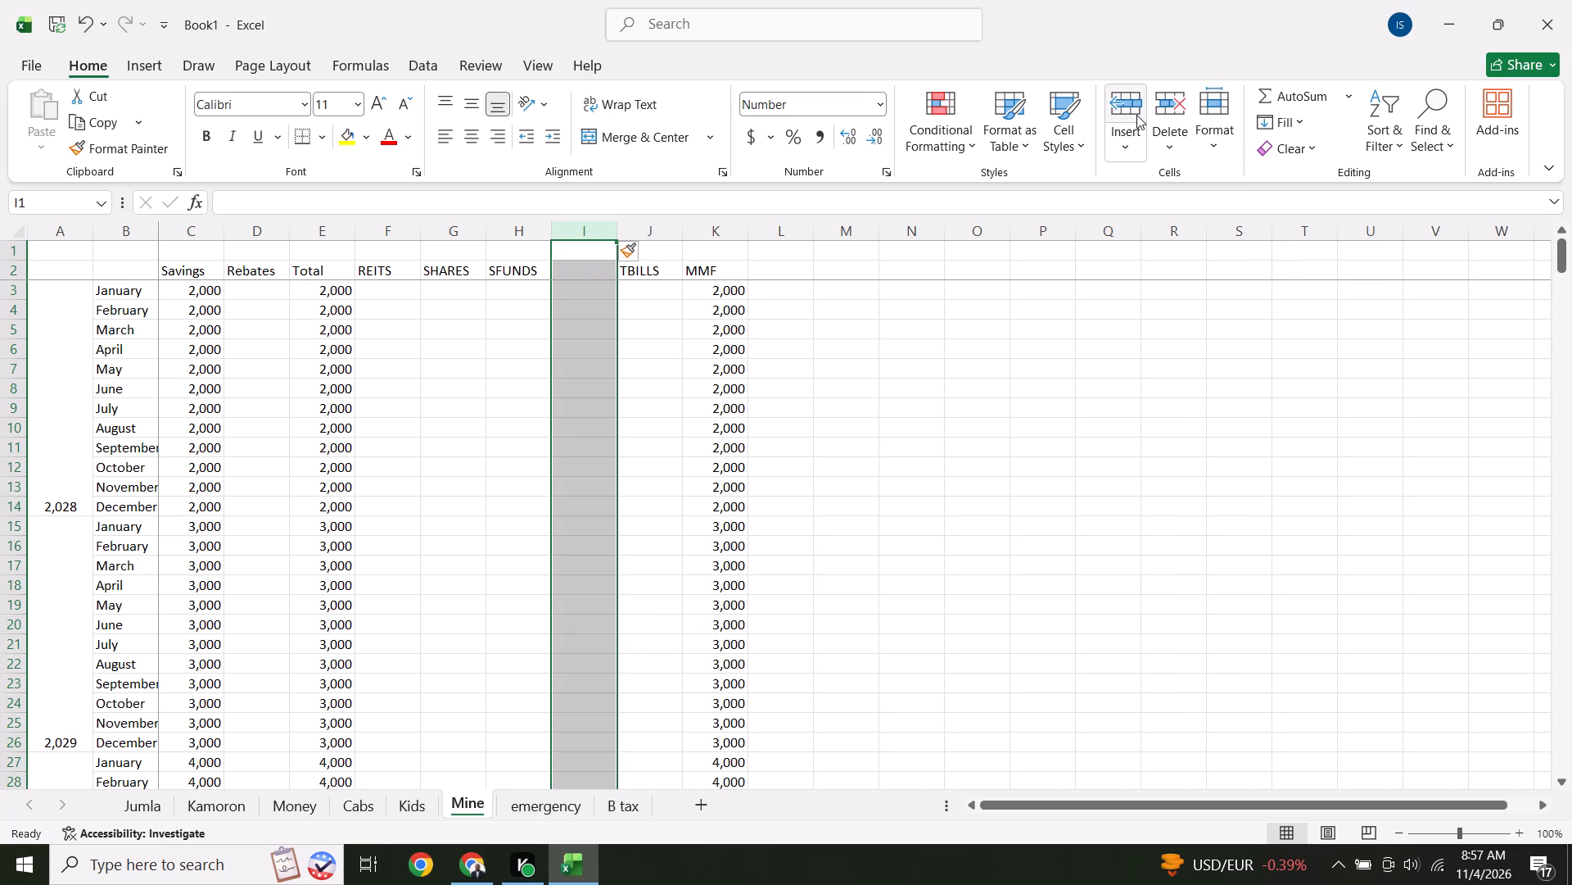
click(581, 288)
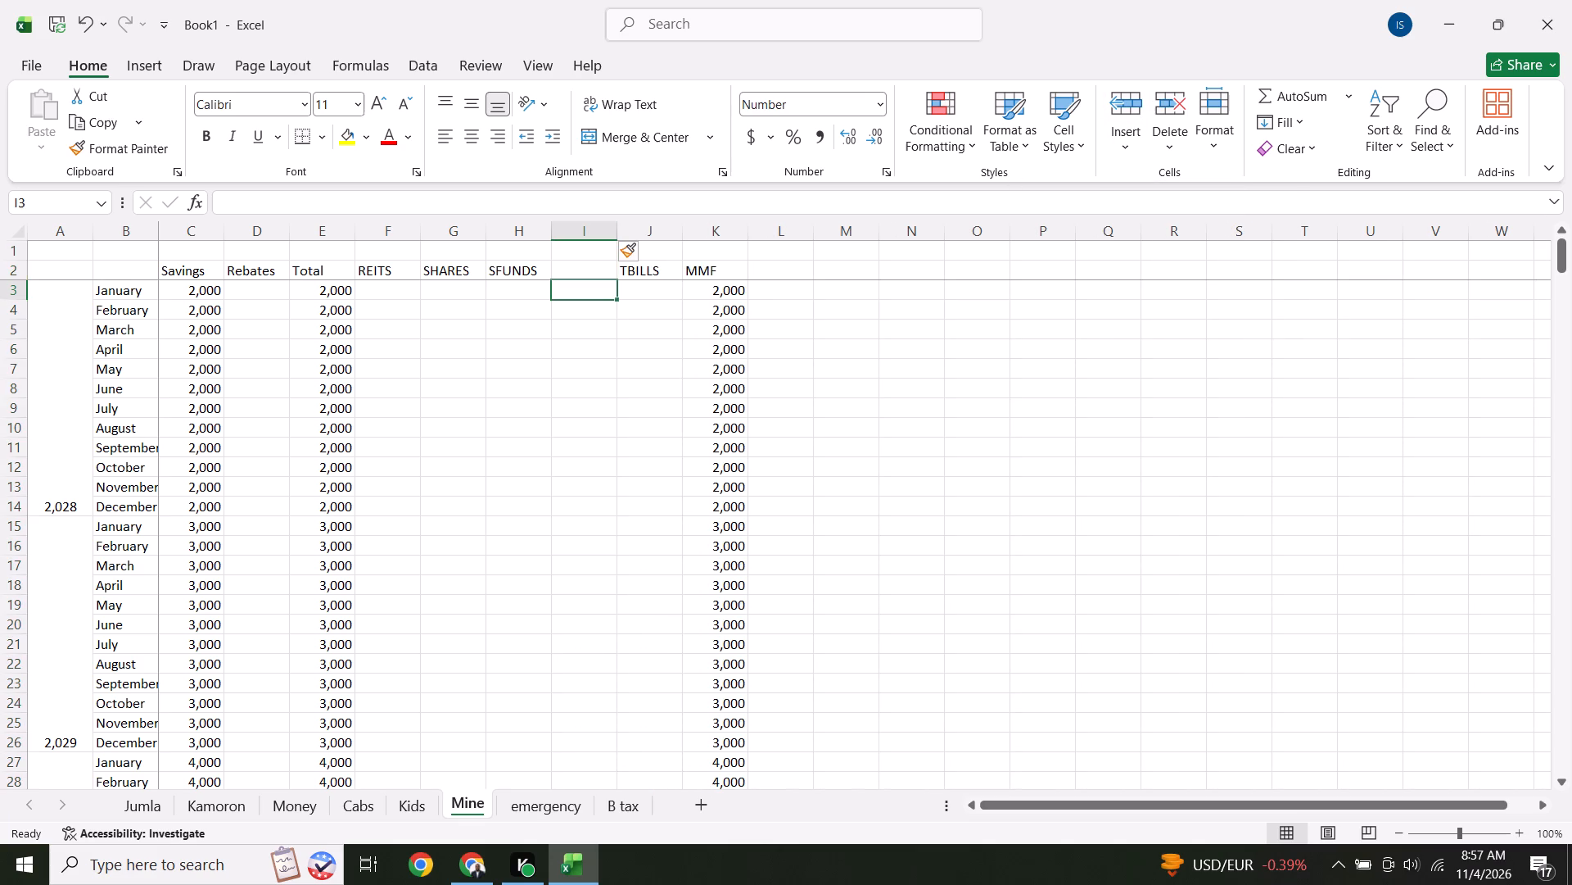
click(586, 272)
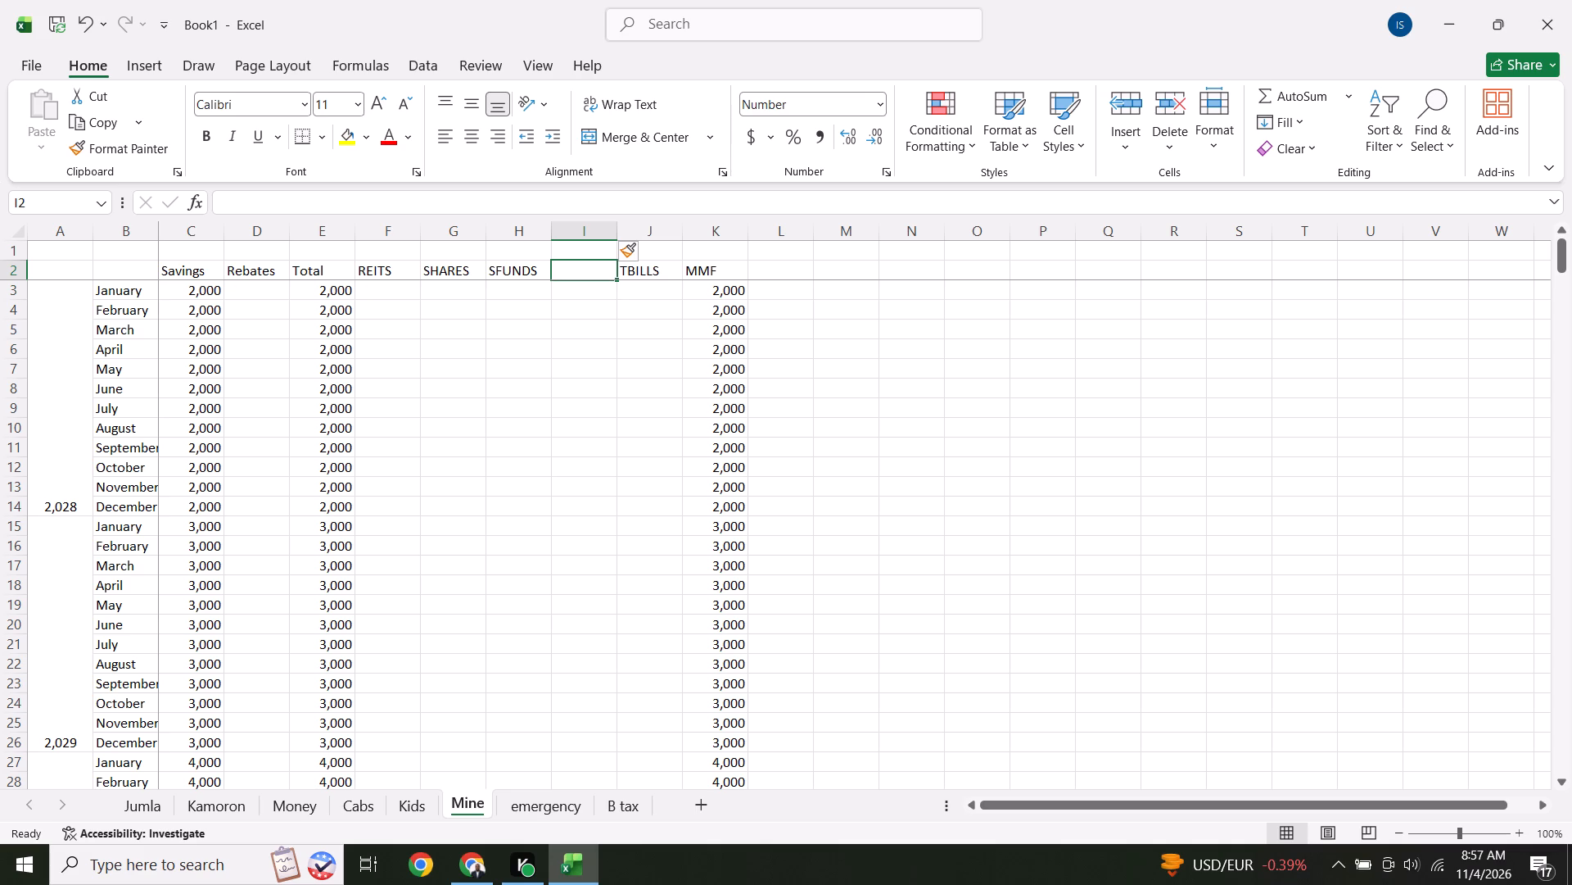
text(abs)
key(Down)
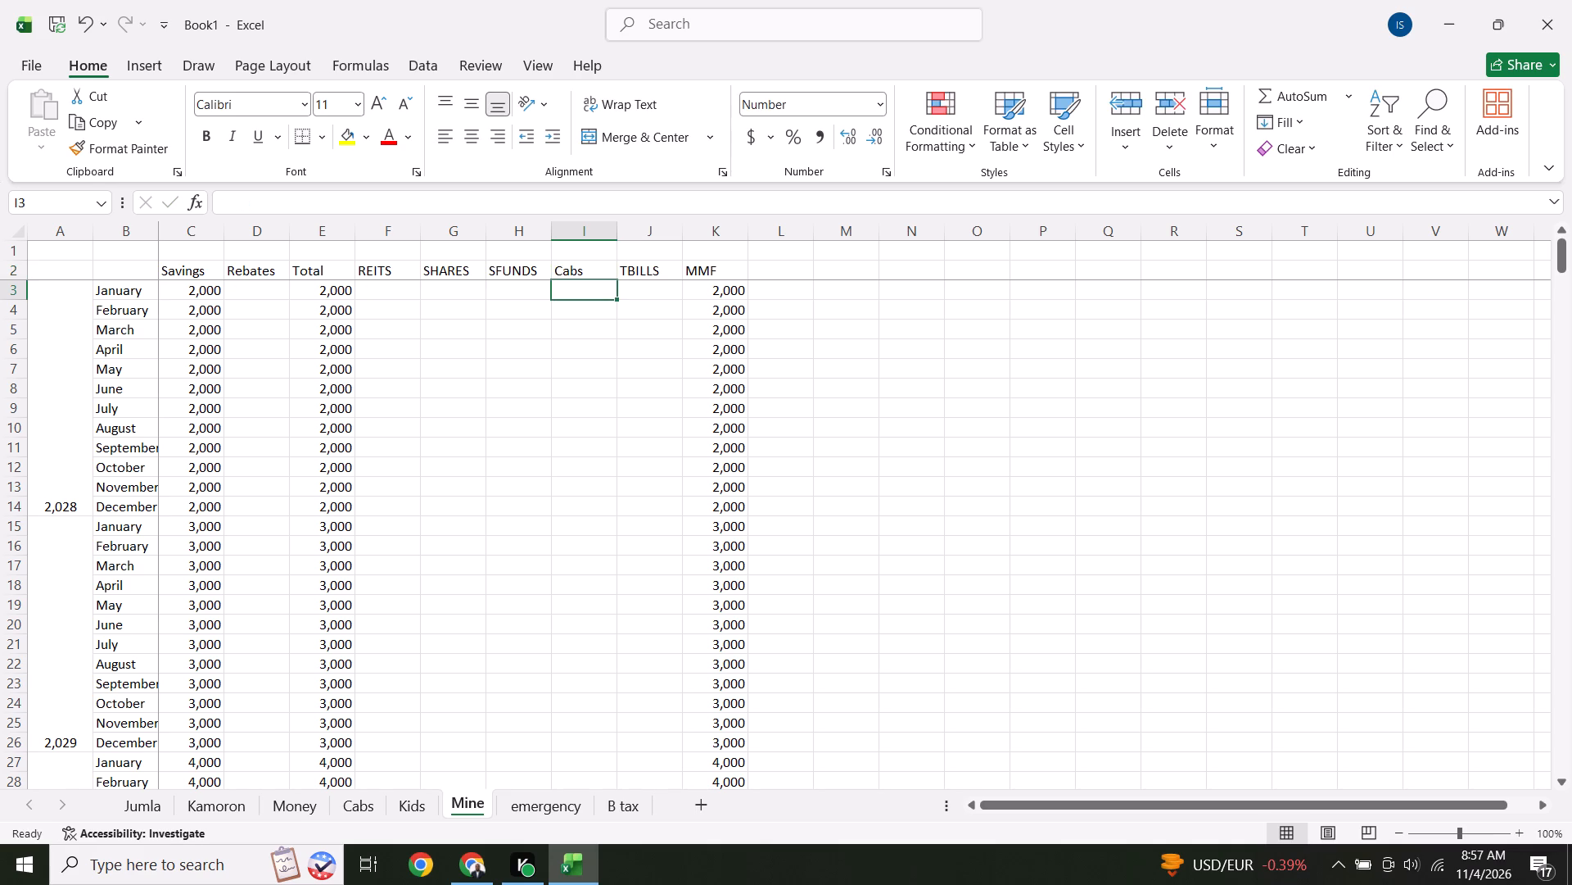
Enter 850000 under Cabs in I66, the April 2,033 row.
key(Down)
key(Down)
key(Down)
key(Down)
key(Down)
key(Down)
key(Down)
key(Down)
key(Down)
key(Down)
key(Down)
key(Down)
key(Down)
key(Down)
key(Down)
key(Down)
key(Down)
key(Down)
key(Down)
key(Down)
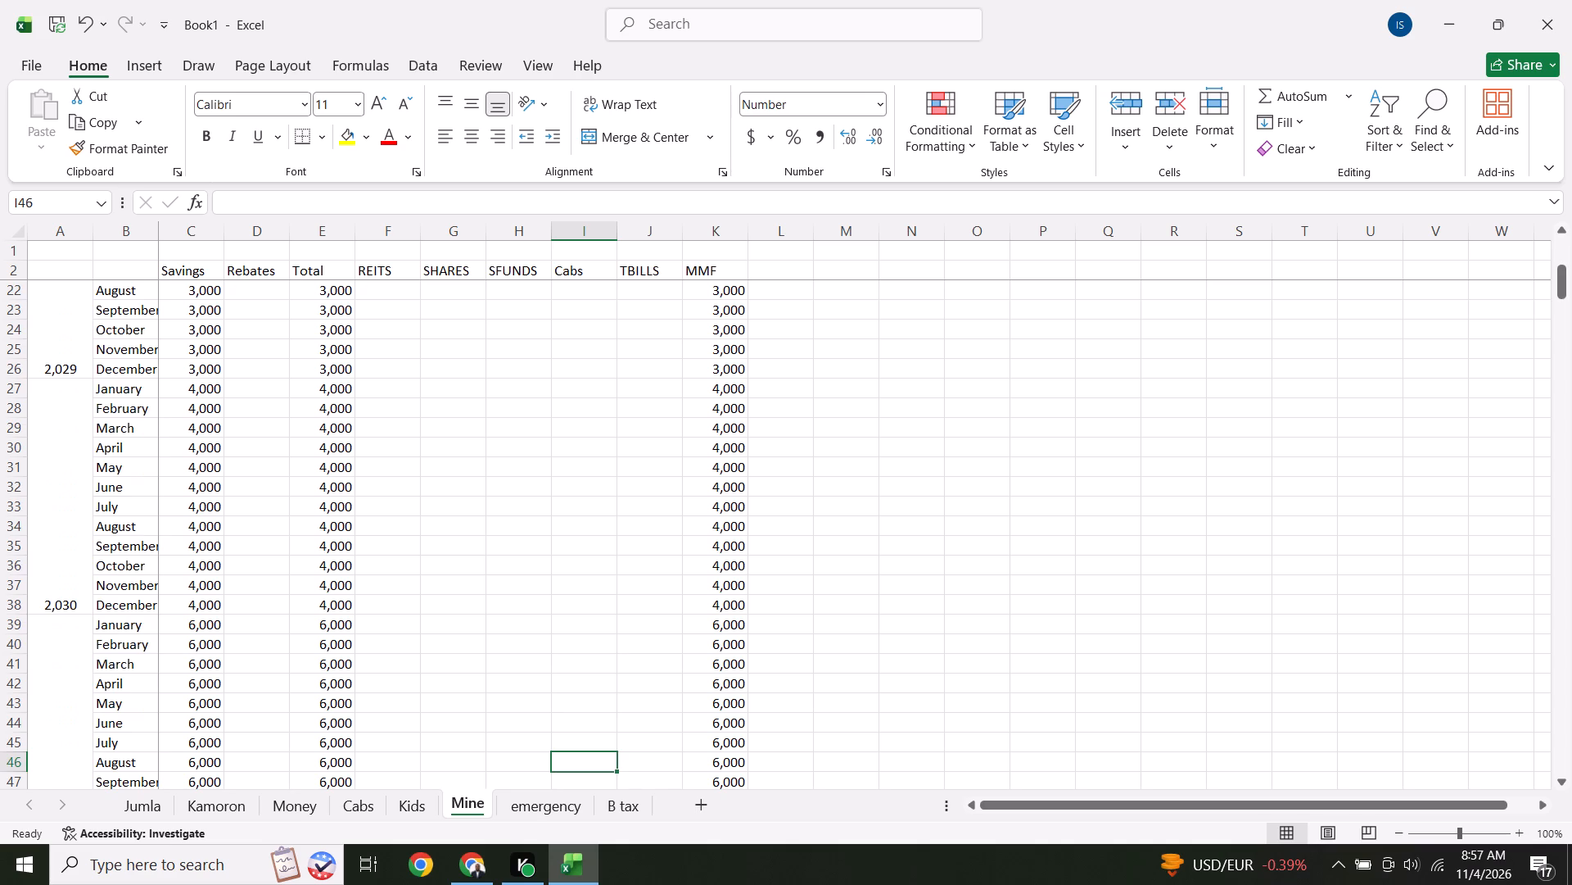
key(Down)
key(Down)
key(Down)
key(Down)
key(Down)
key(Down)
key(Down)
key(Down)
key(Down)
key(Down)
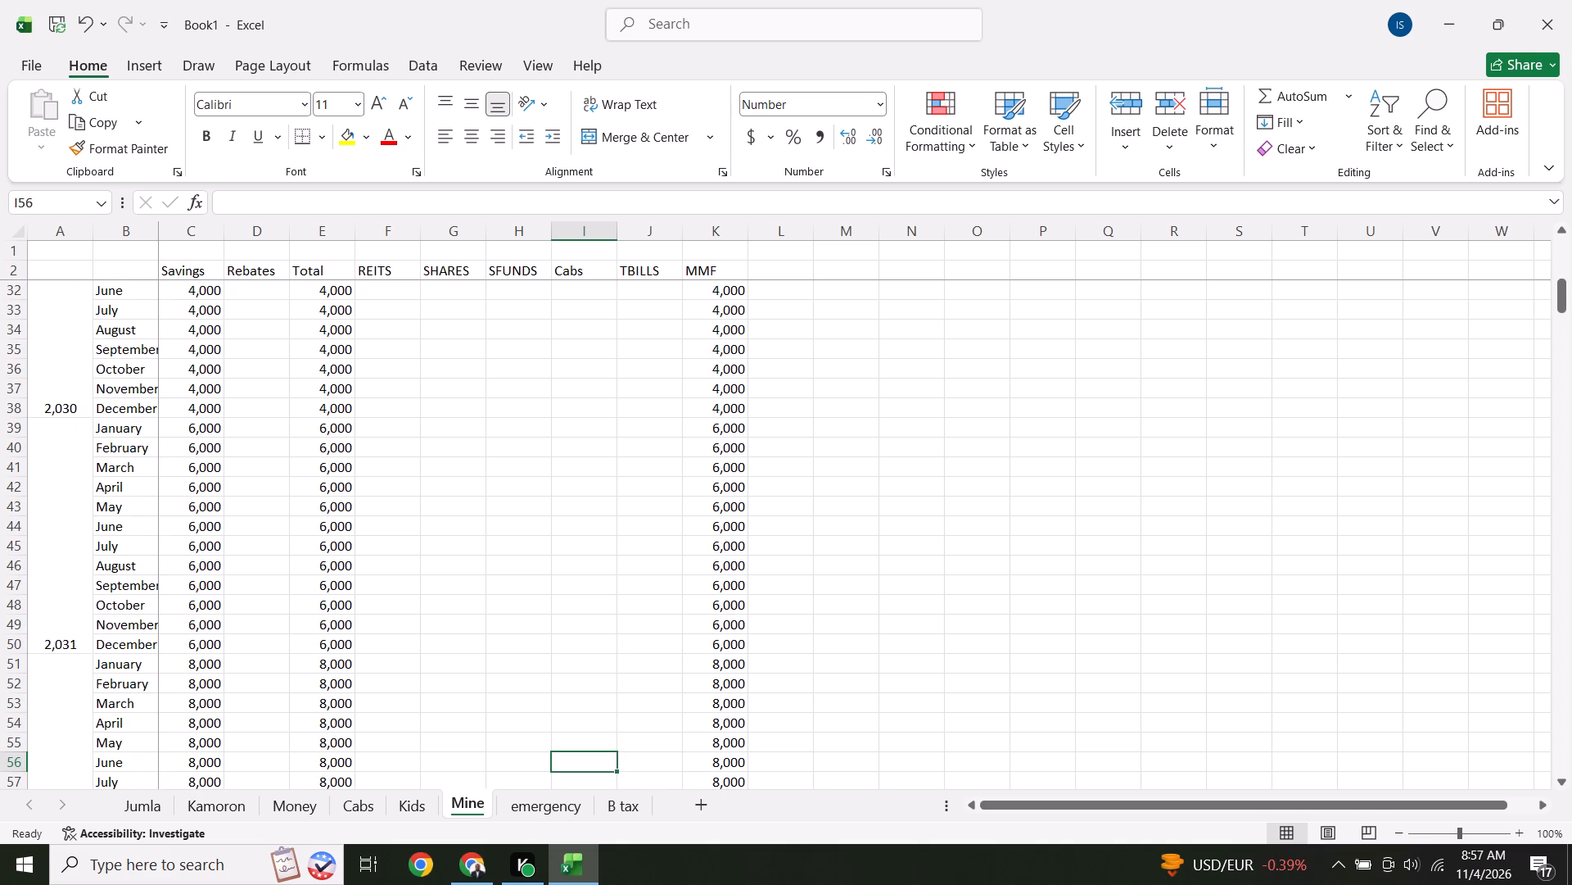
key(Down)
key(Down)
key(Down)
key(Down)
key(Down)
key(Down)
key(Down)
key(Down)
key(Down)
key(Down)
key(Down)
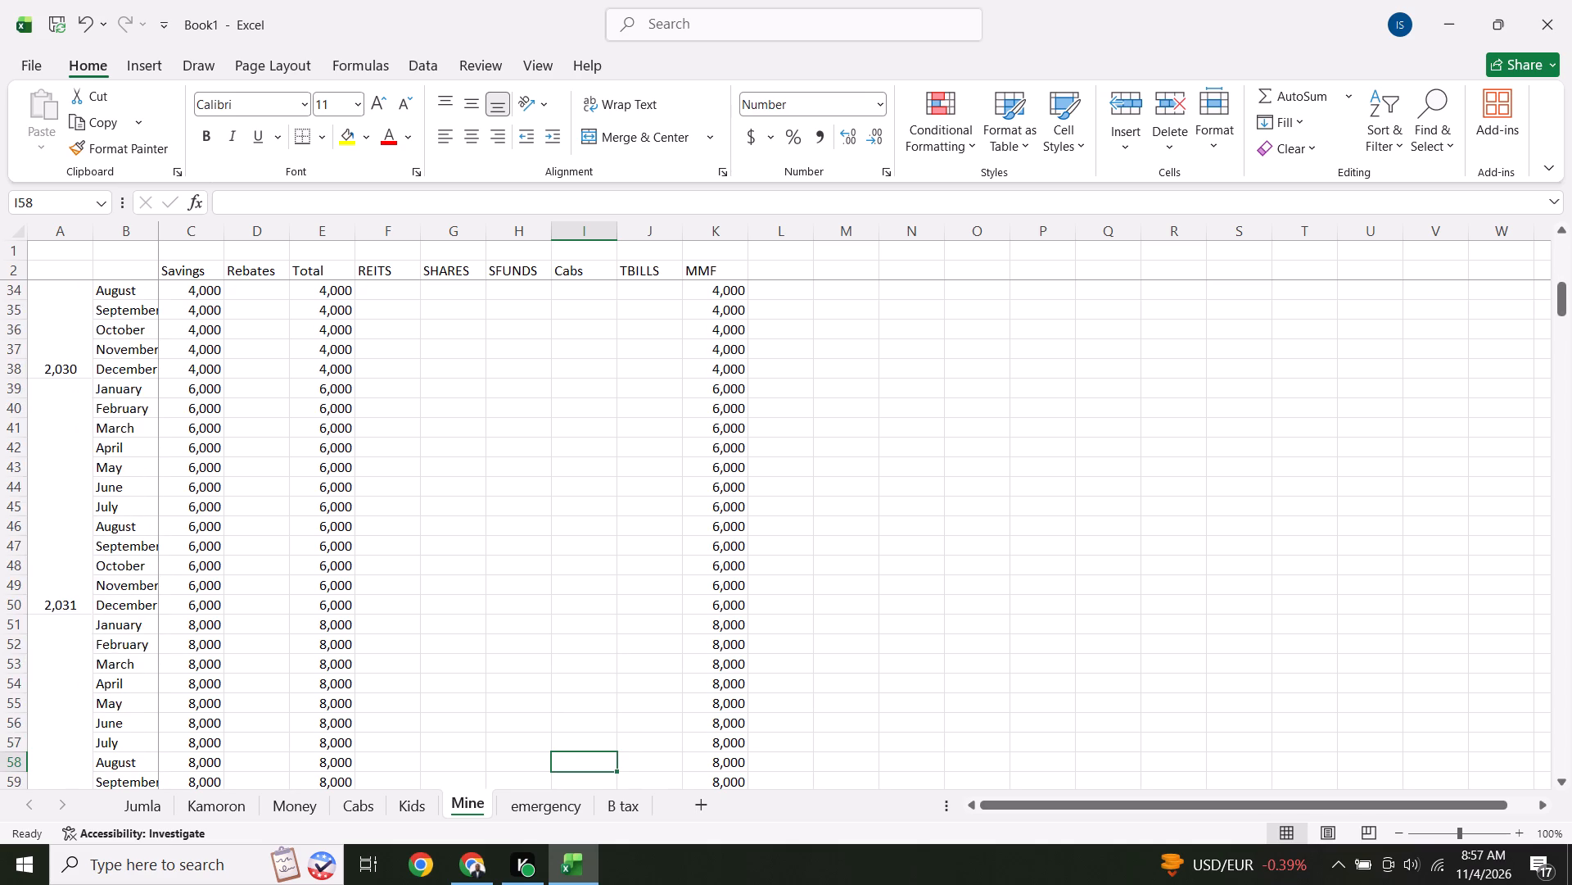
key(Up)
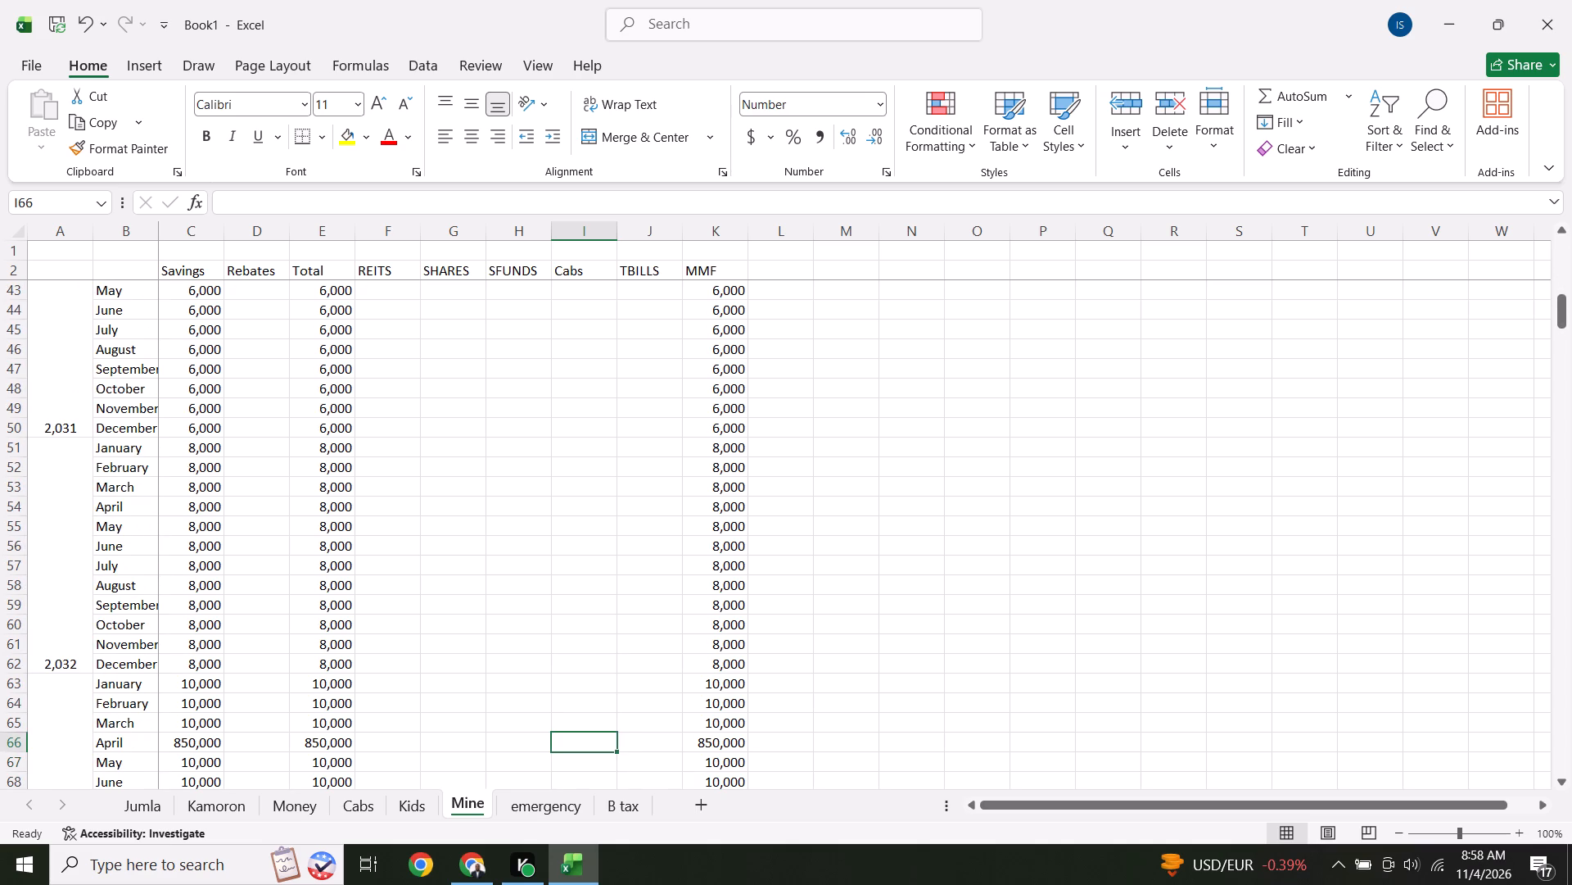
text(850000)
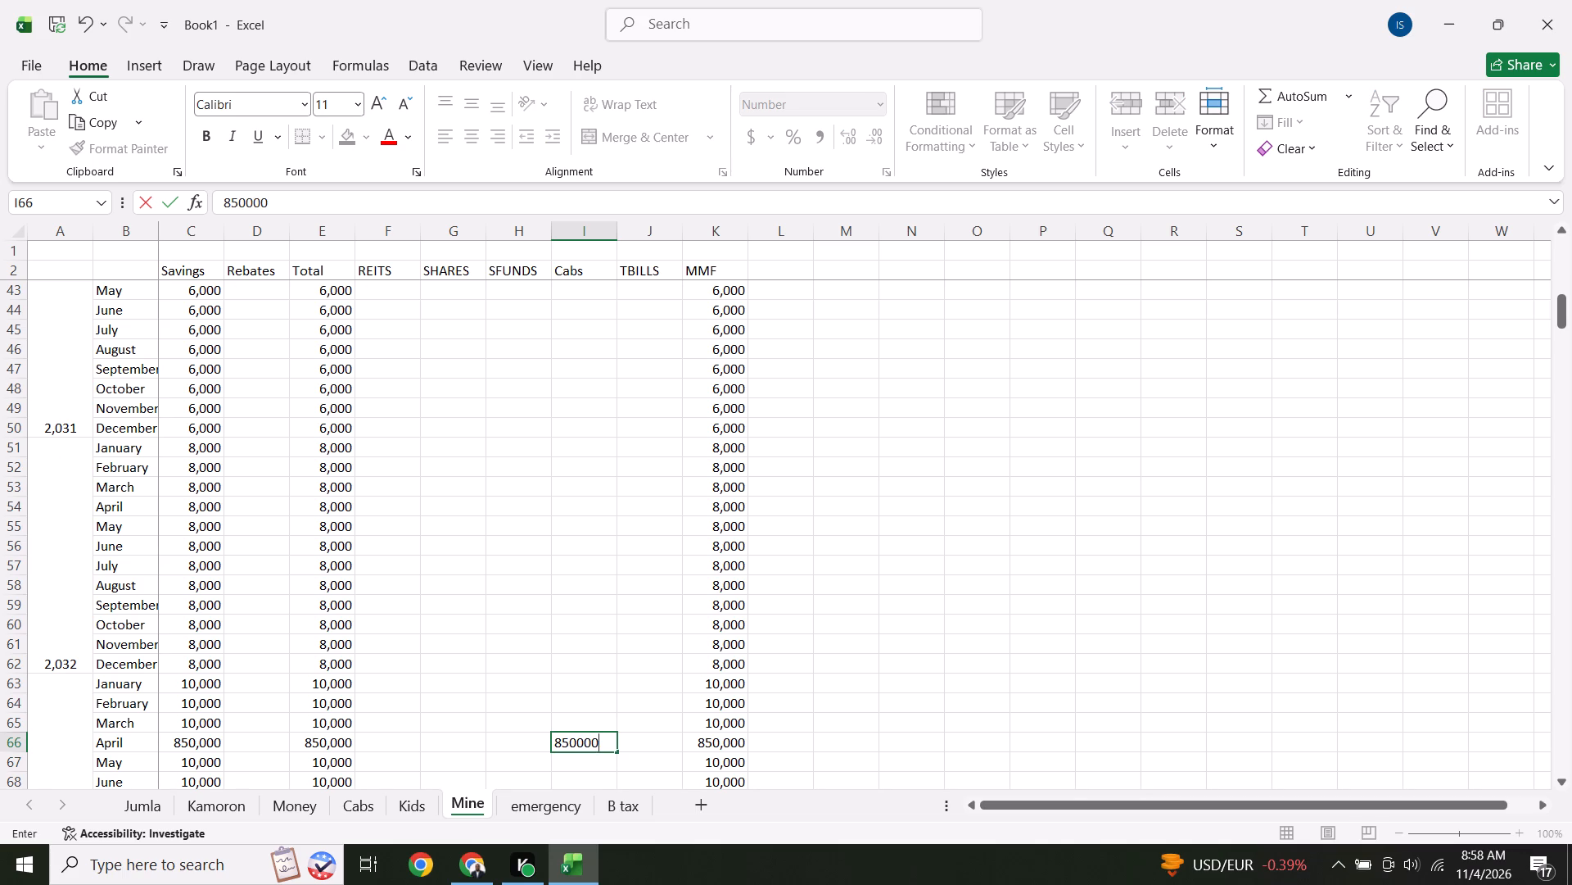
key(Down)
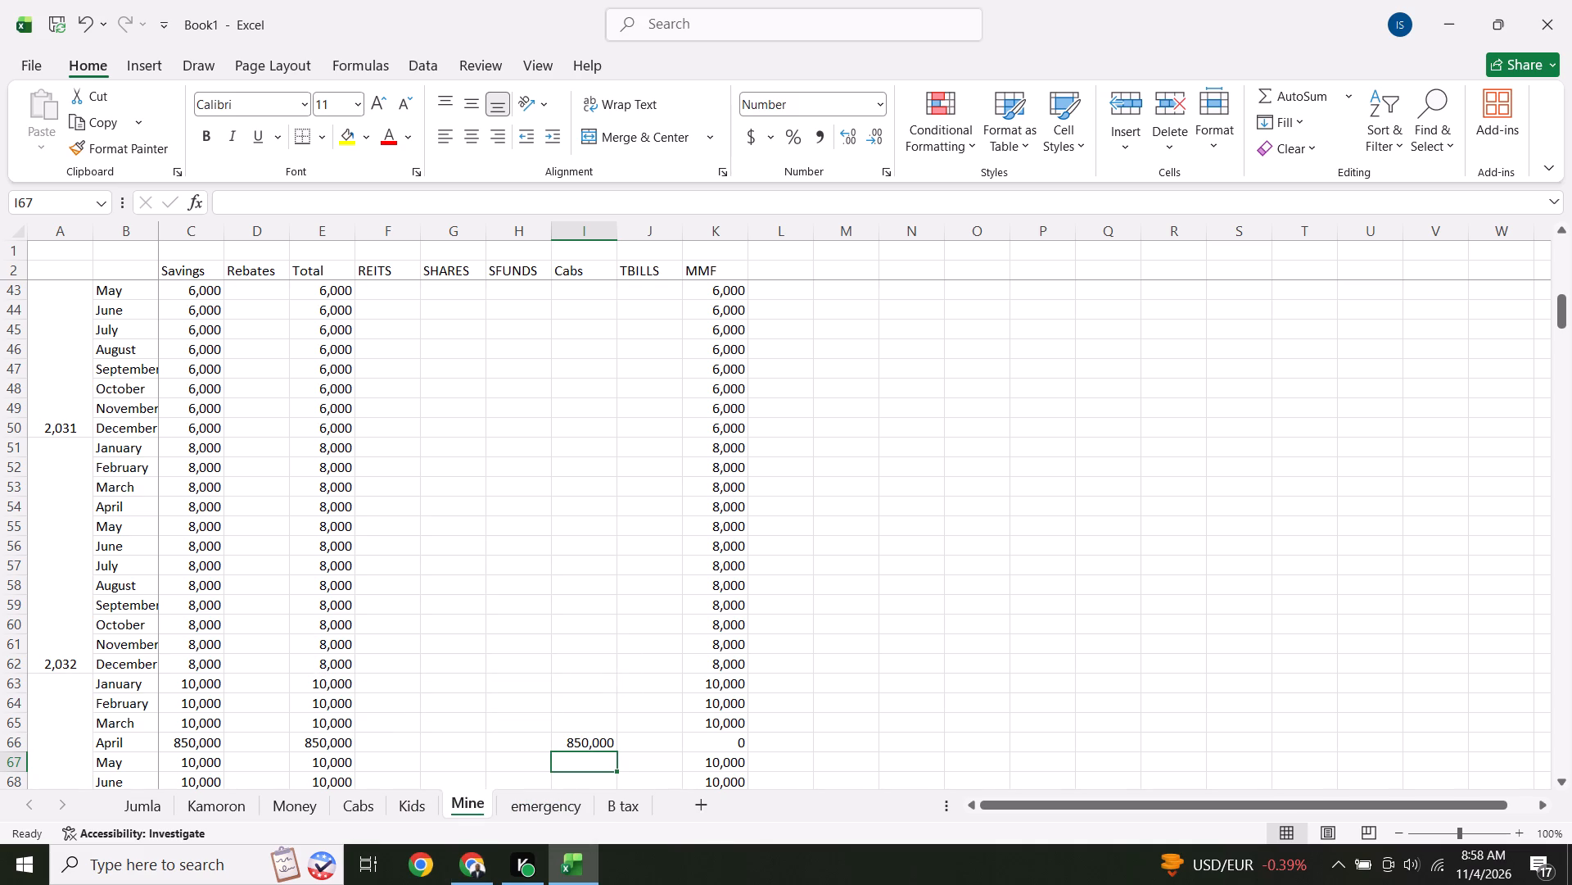
Enter the January SHARES amounts: 500 in G3 for 2,028 and 1000 in G15 for 2,029.
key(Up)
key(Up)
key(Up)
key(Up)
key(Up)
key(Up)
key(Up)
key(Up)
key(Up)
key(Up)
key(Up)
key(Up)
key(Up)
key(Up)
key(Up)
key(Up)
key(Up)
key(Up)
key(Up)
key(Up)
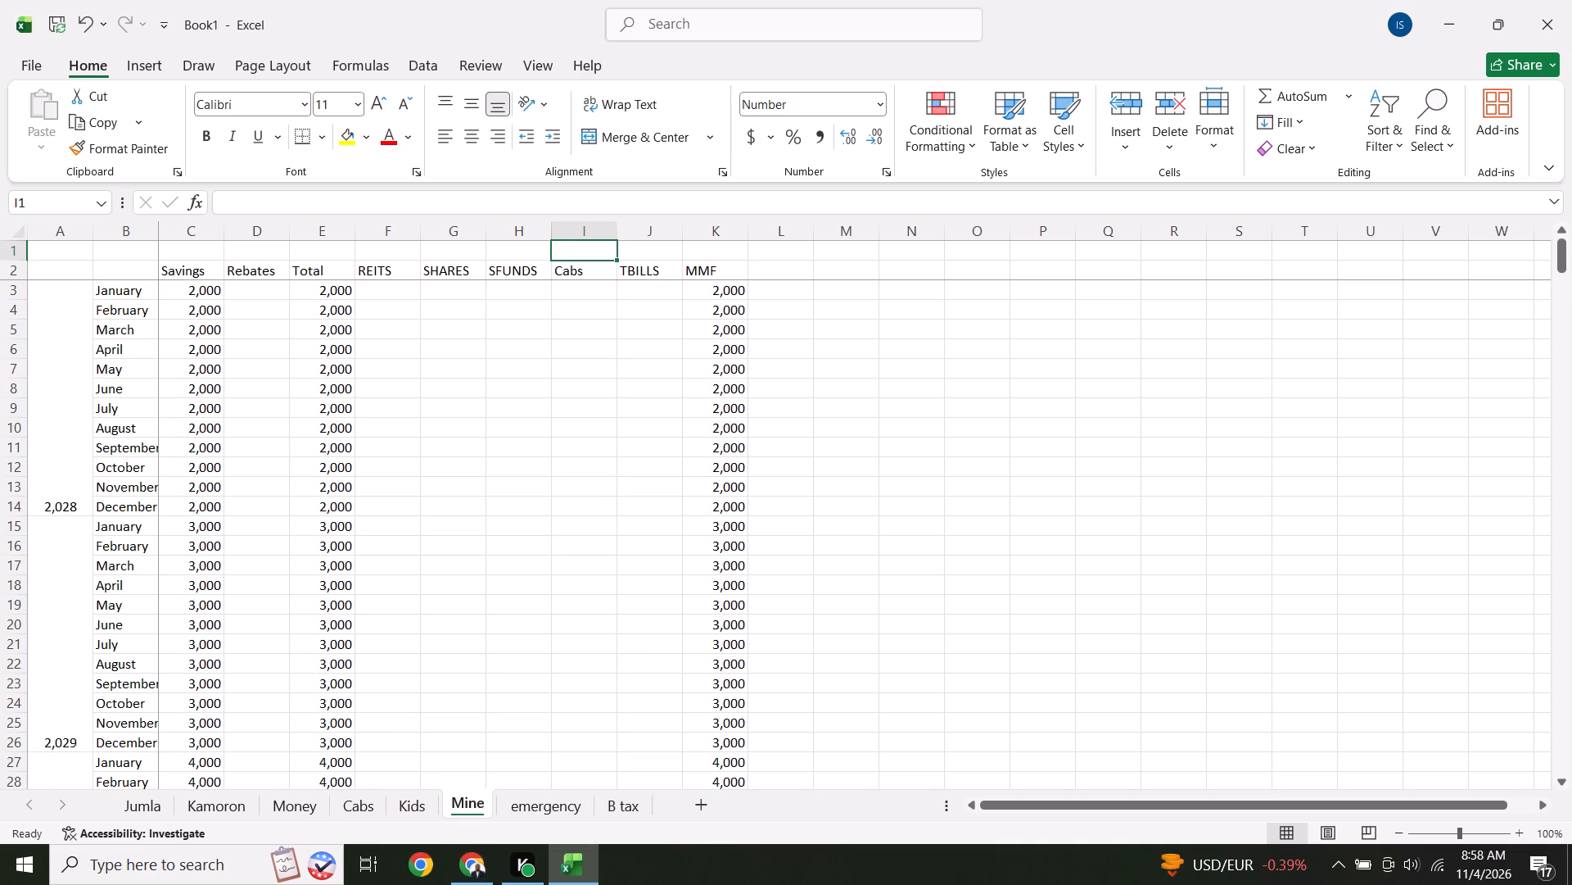
click(461, 293)
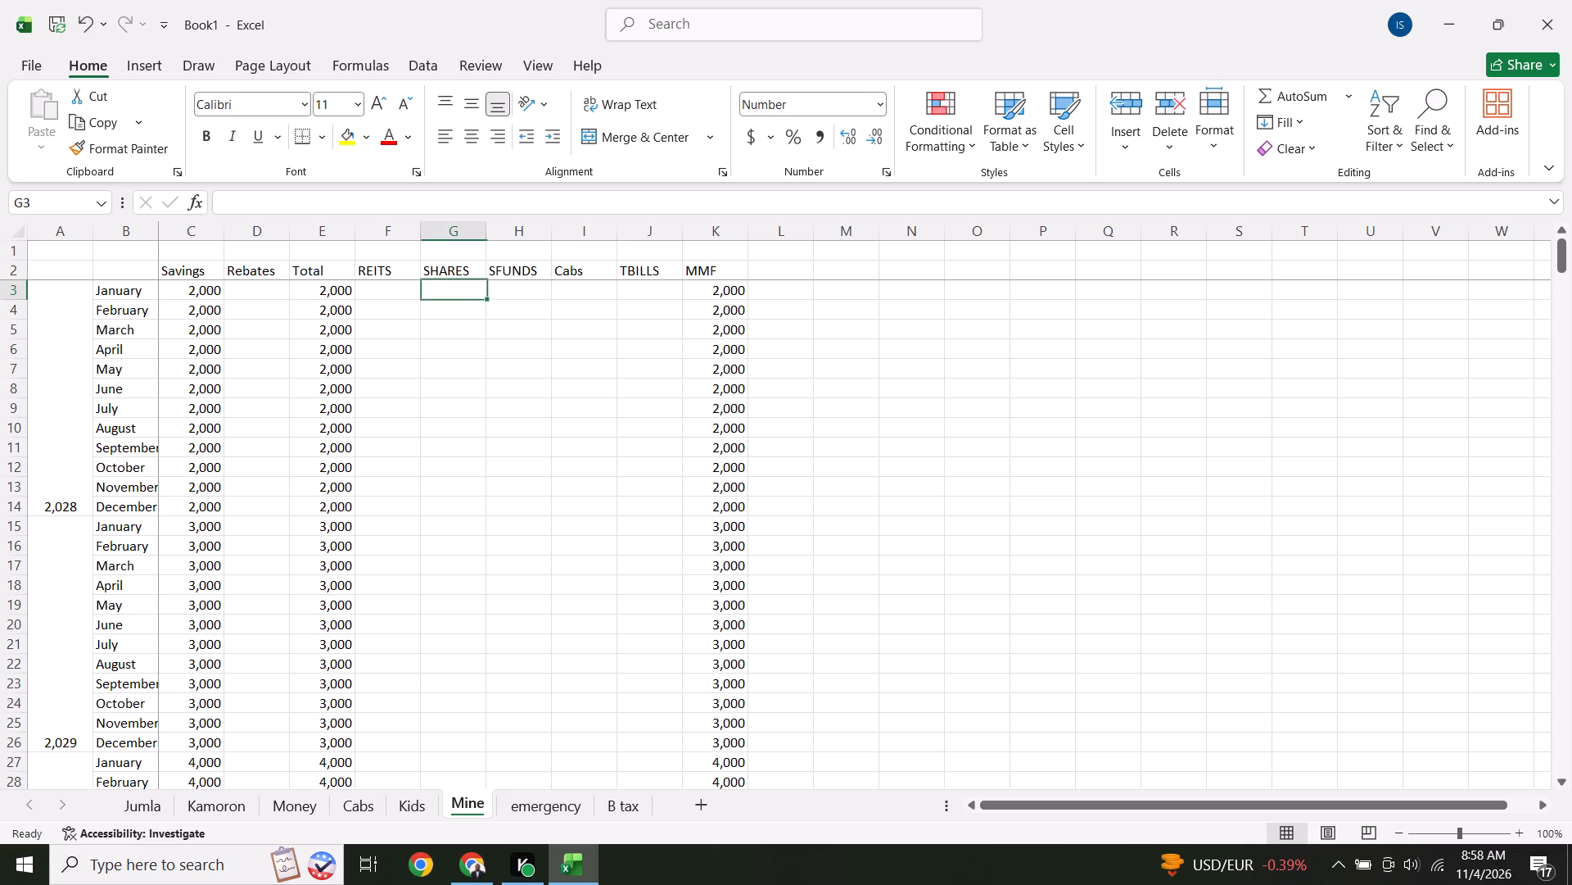
text(500)
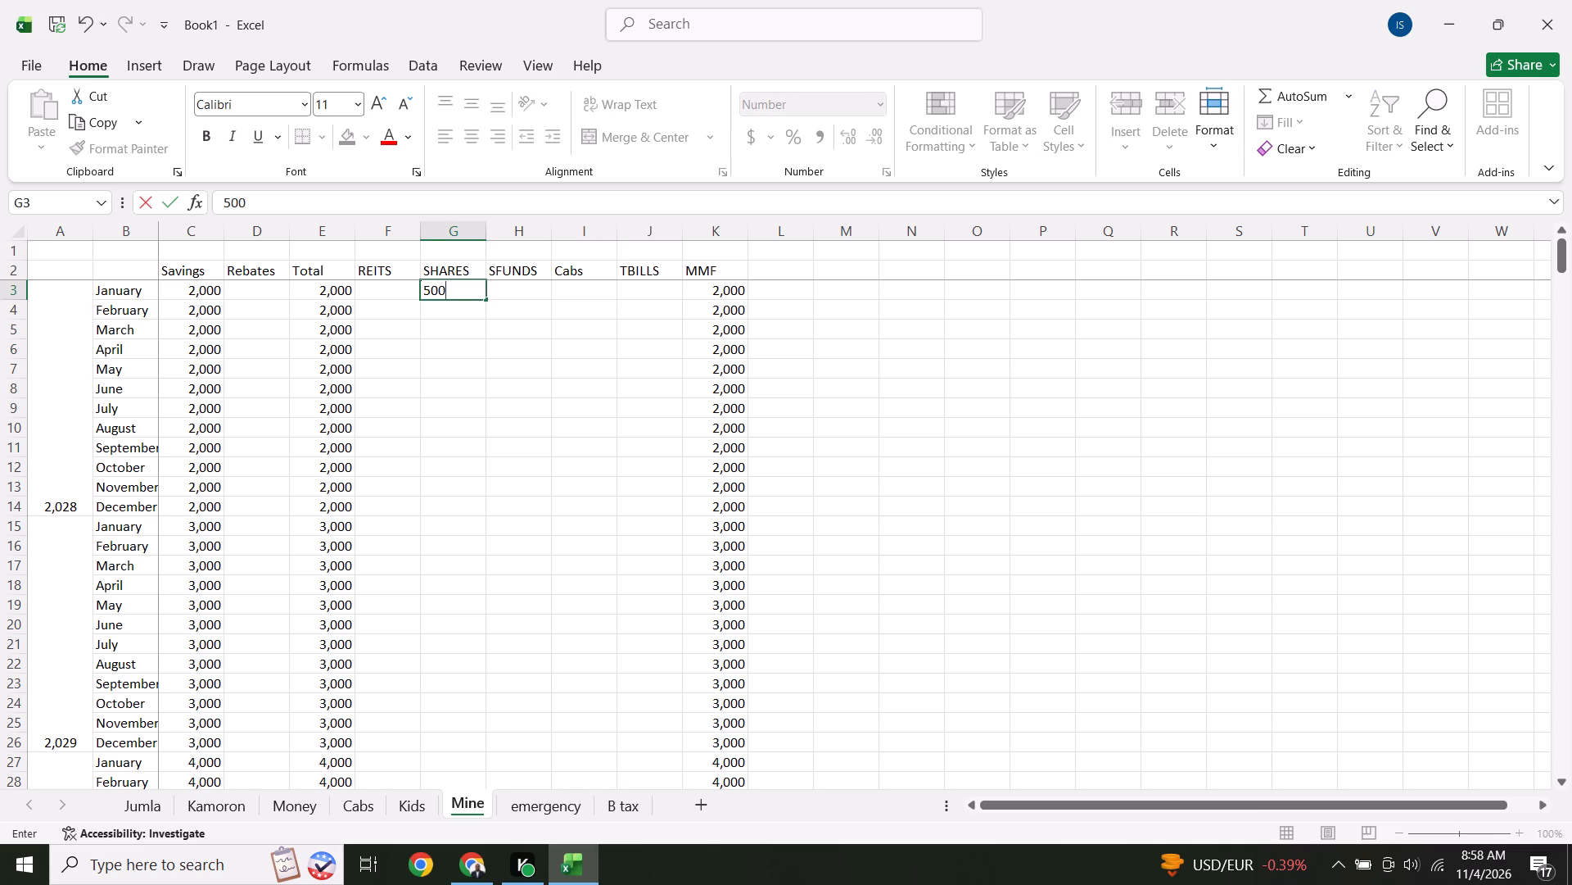
click(453, 515)
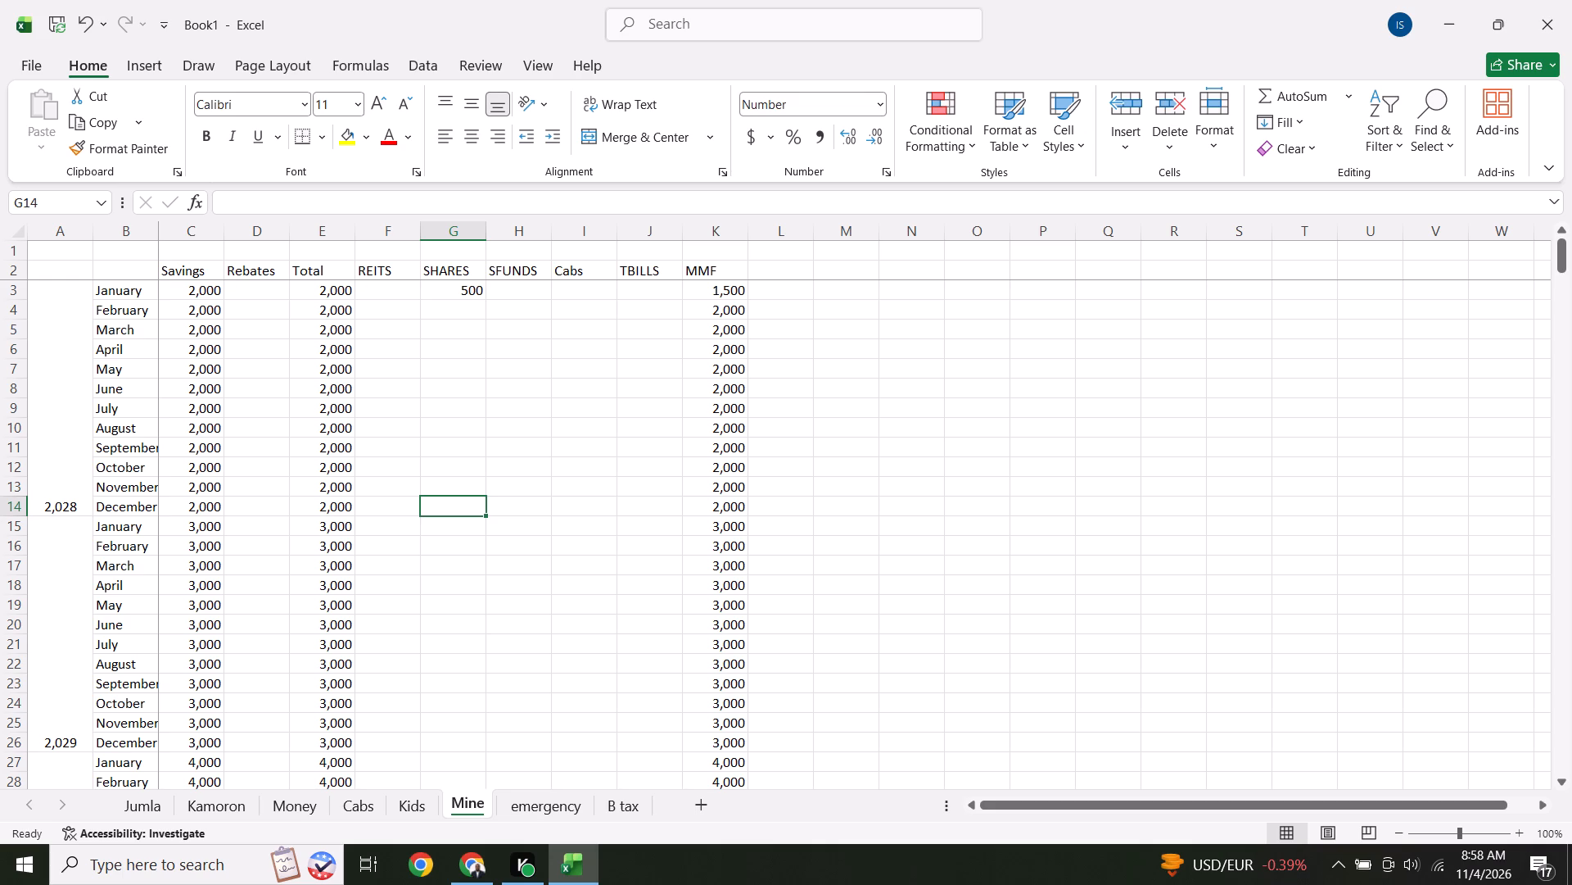
click(455, 525)
text(1000)
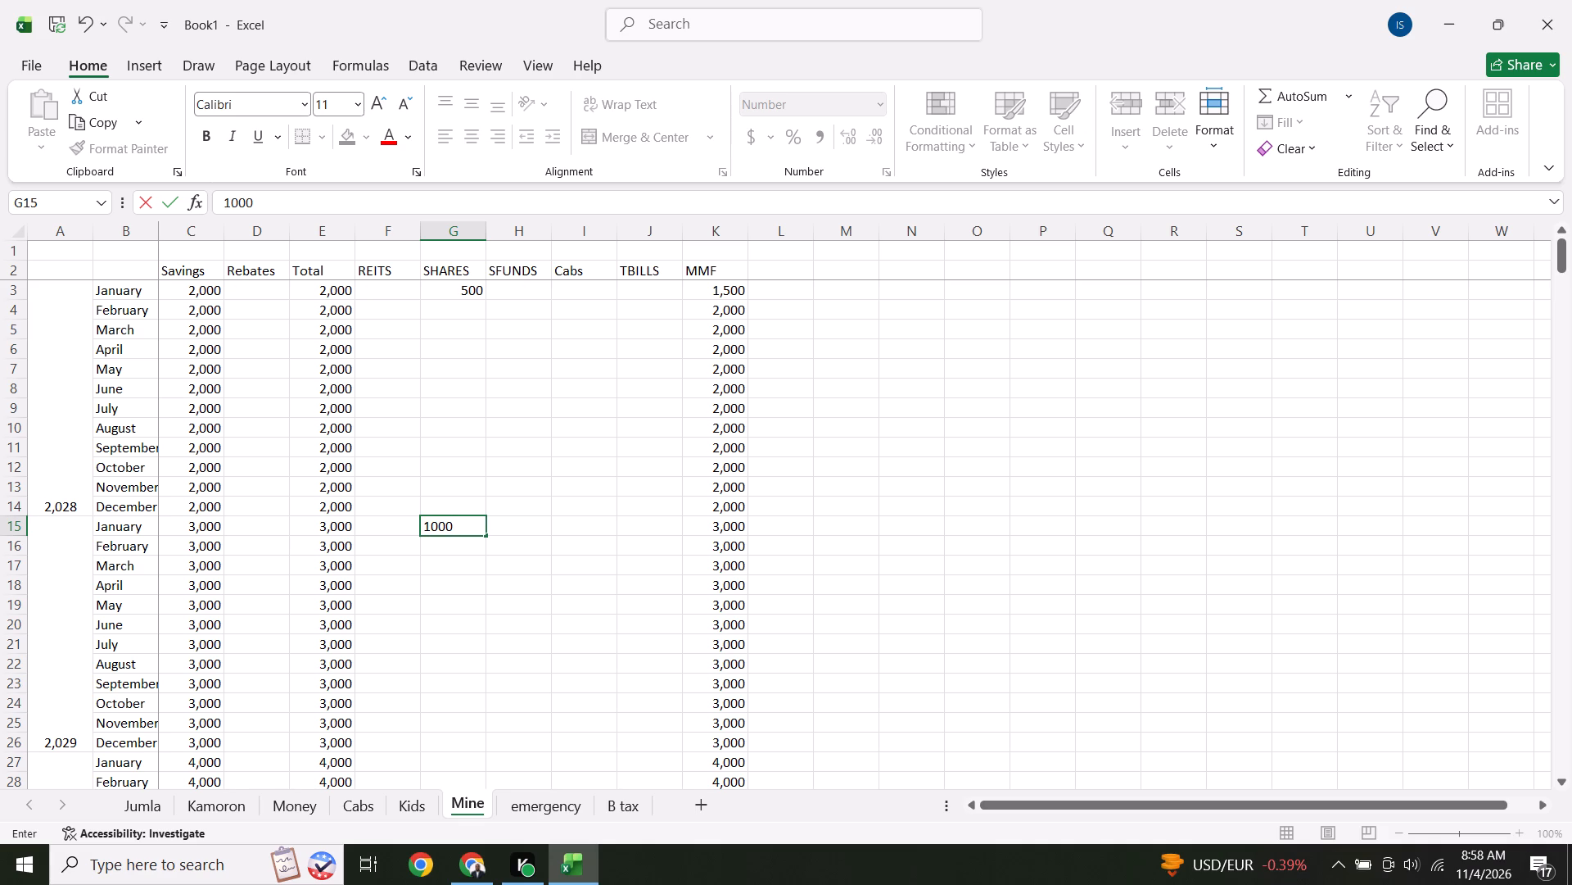
key(Down)
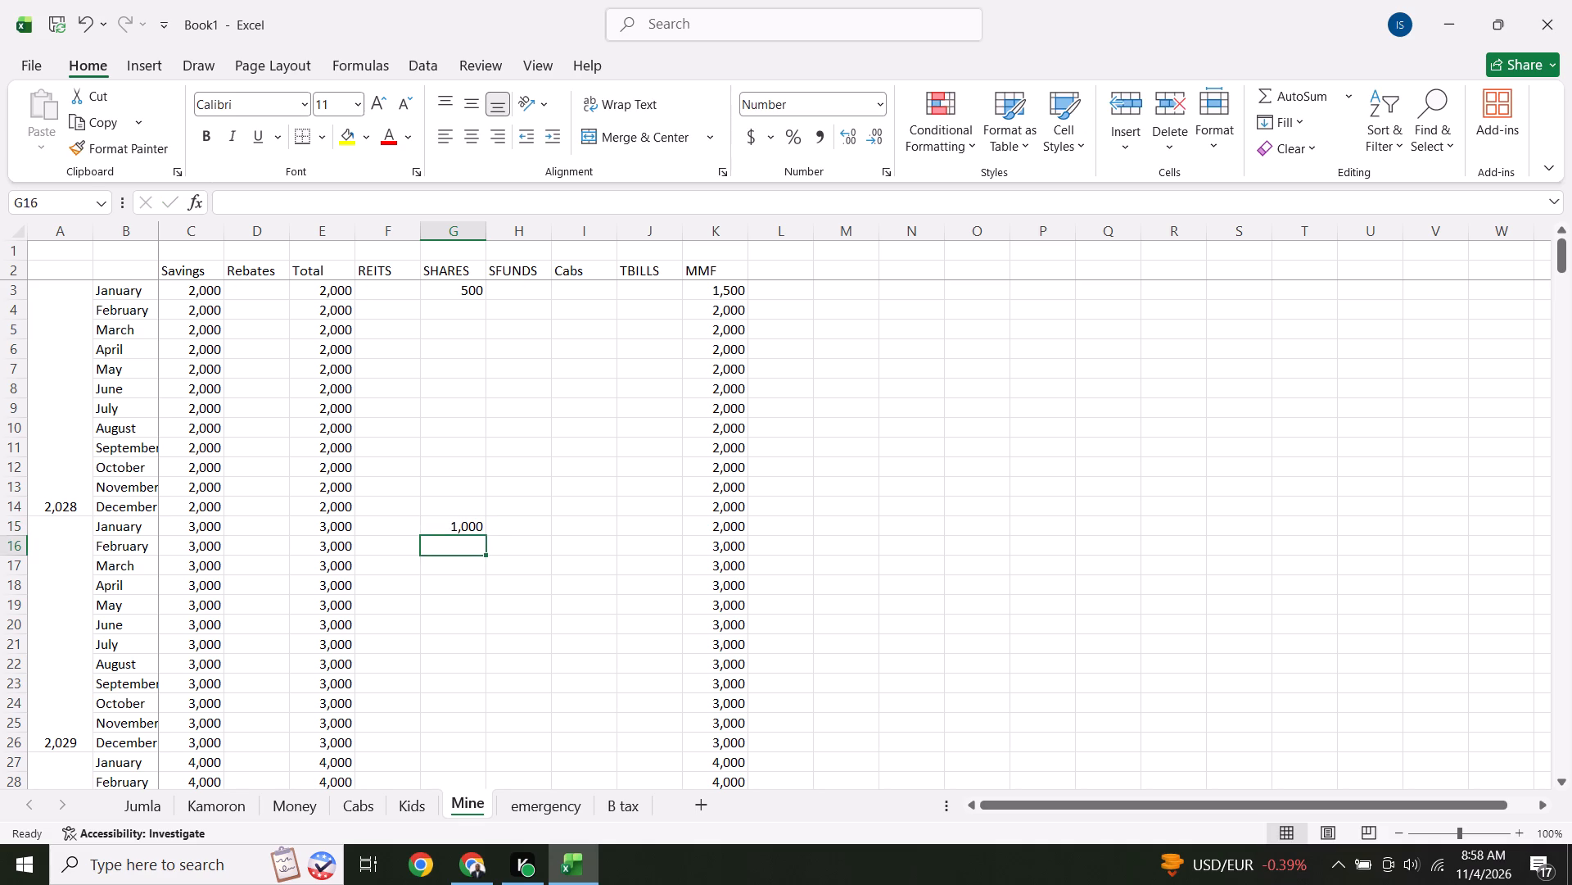
Copy the SHARES cells G4:G15 and paste them at G16 to repeat the January amount in G27.
drag(477, 300, 476, 511)
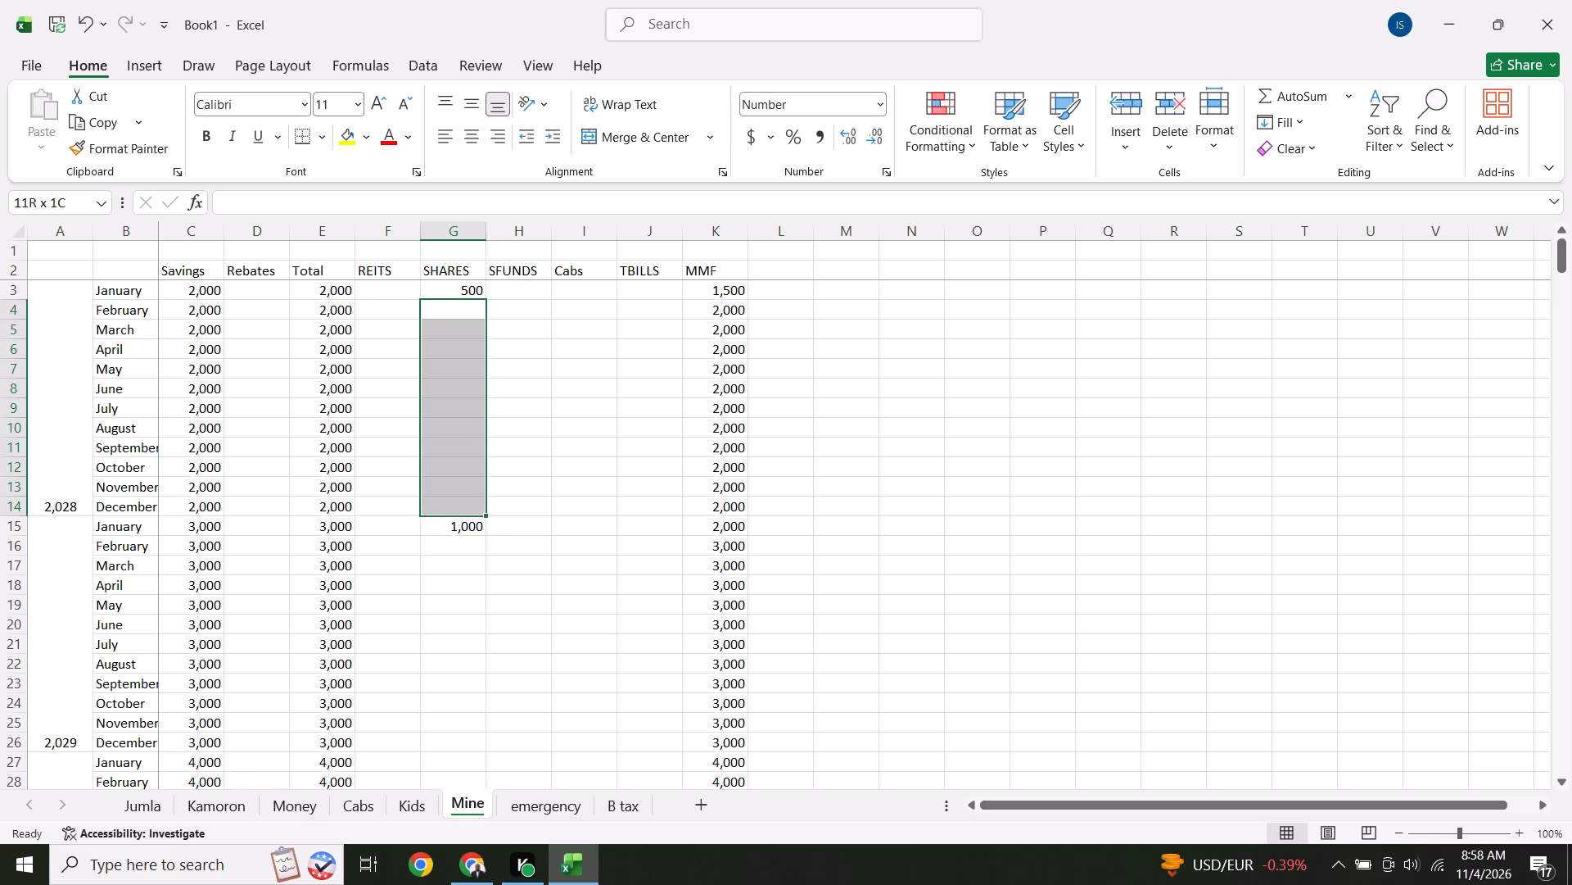
drag(476, 511, 476, 518)
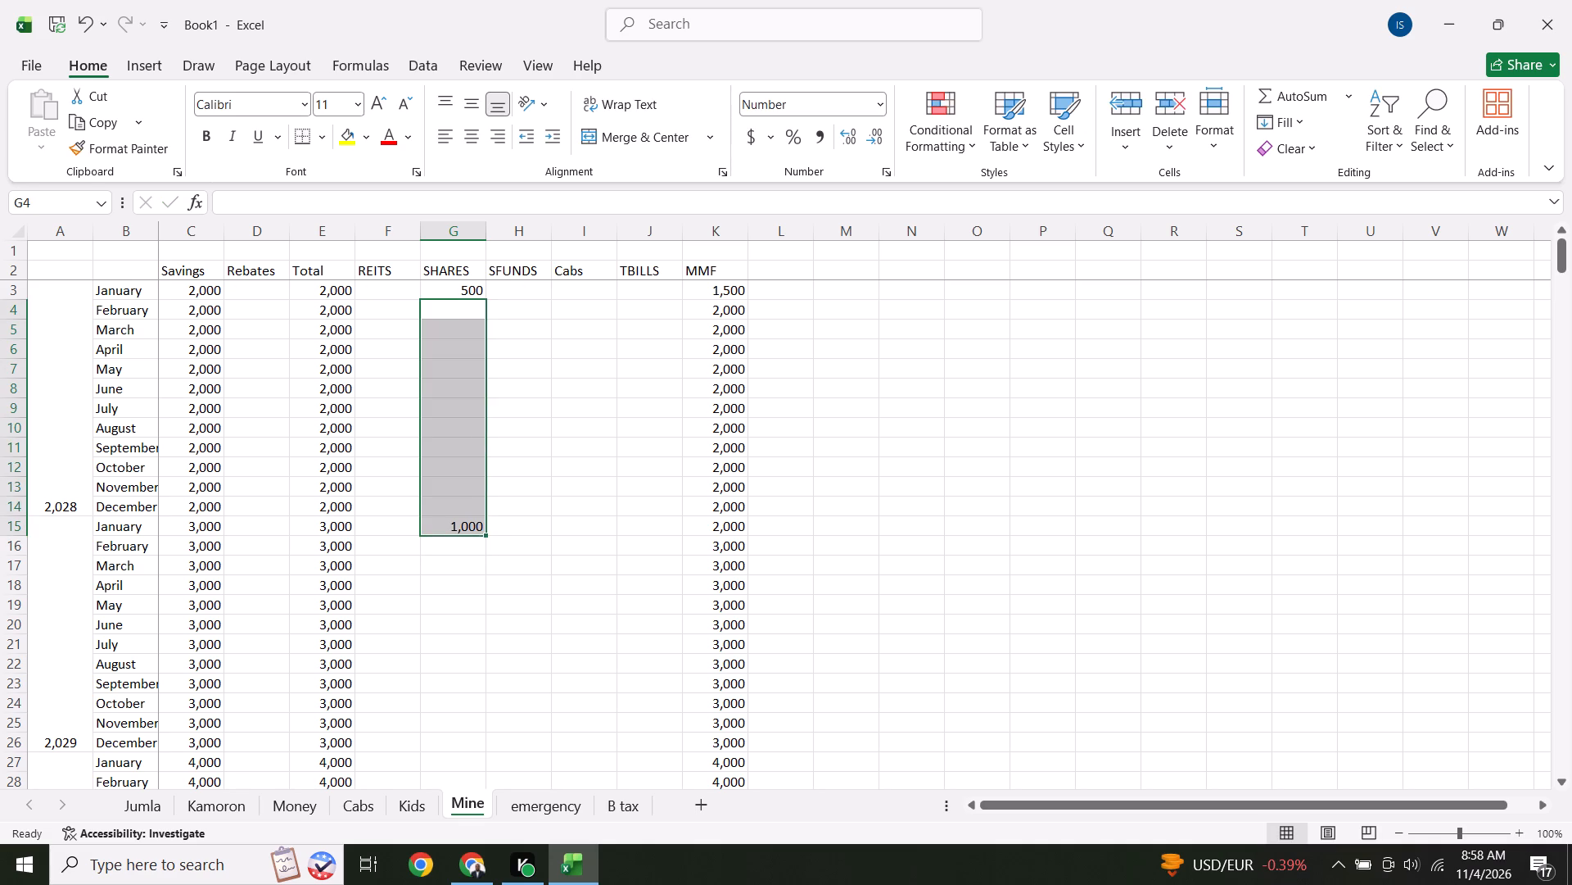
right_click(476, 518)
click(545, 331)
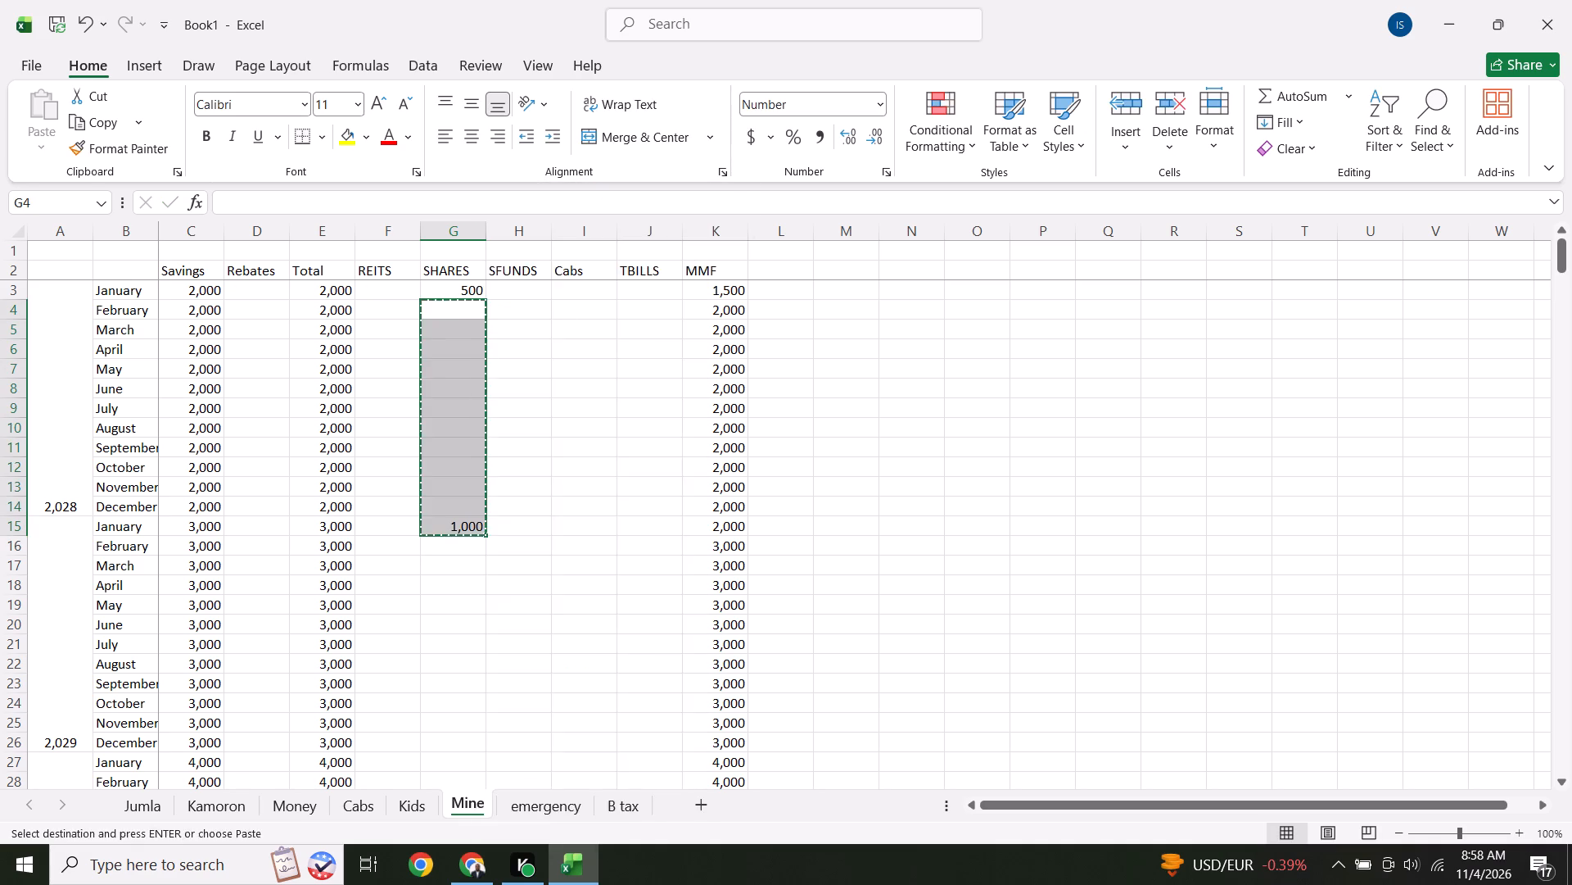
click(452, 546)
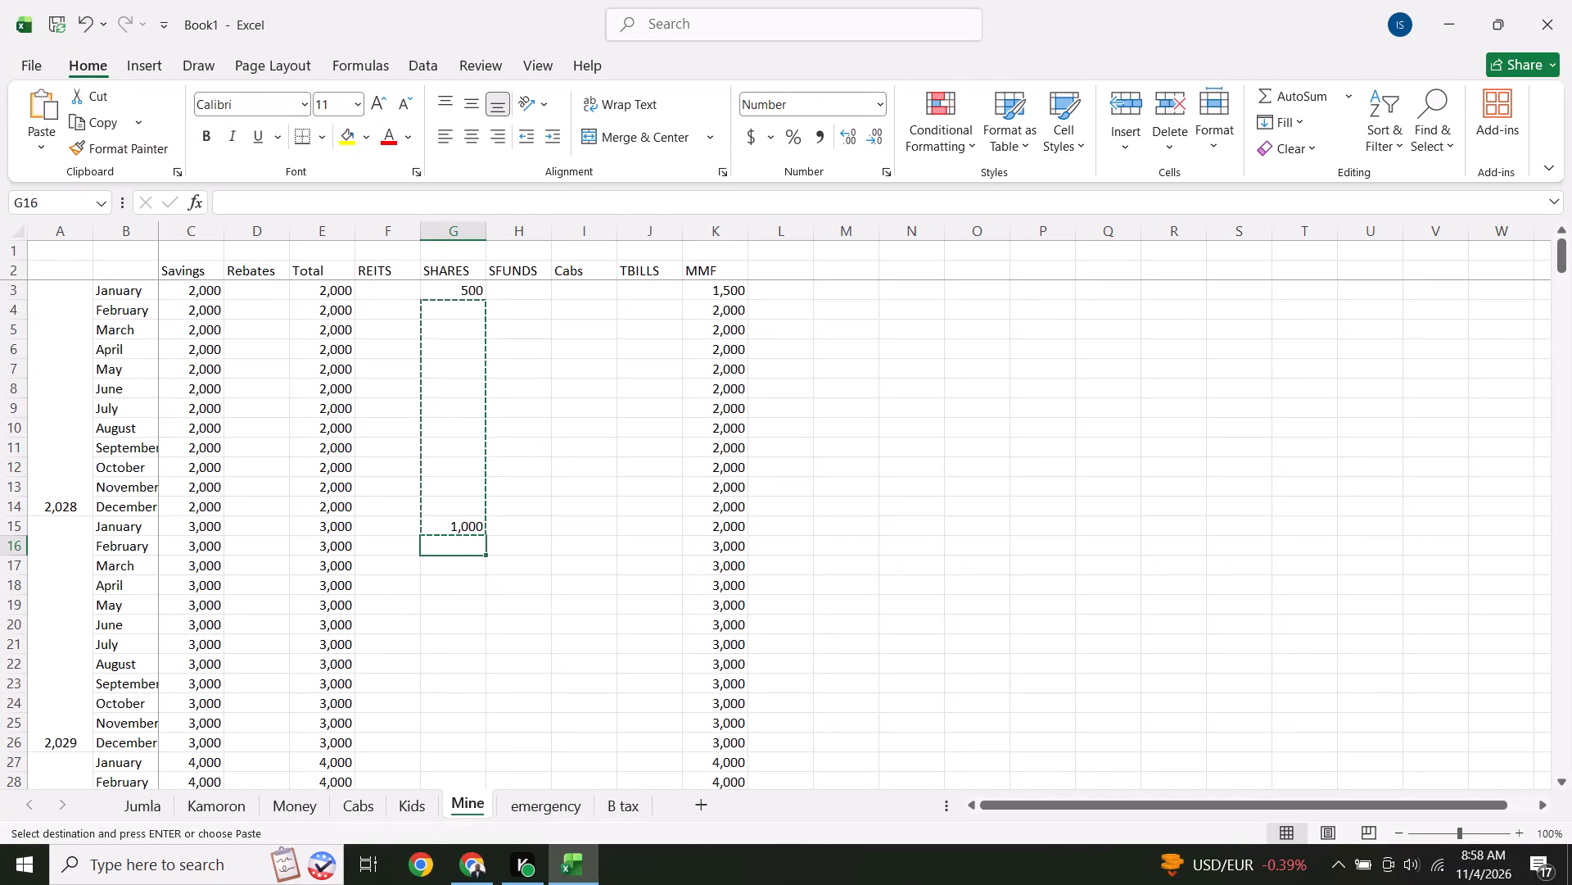
right_click(452, 546)
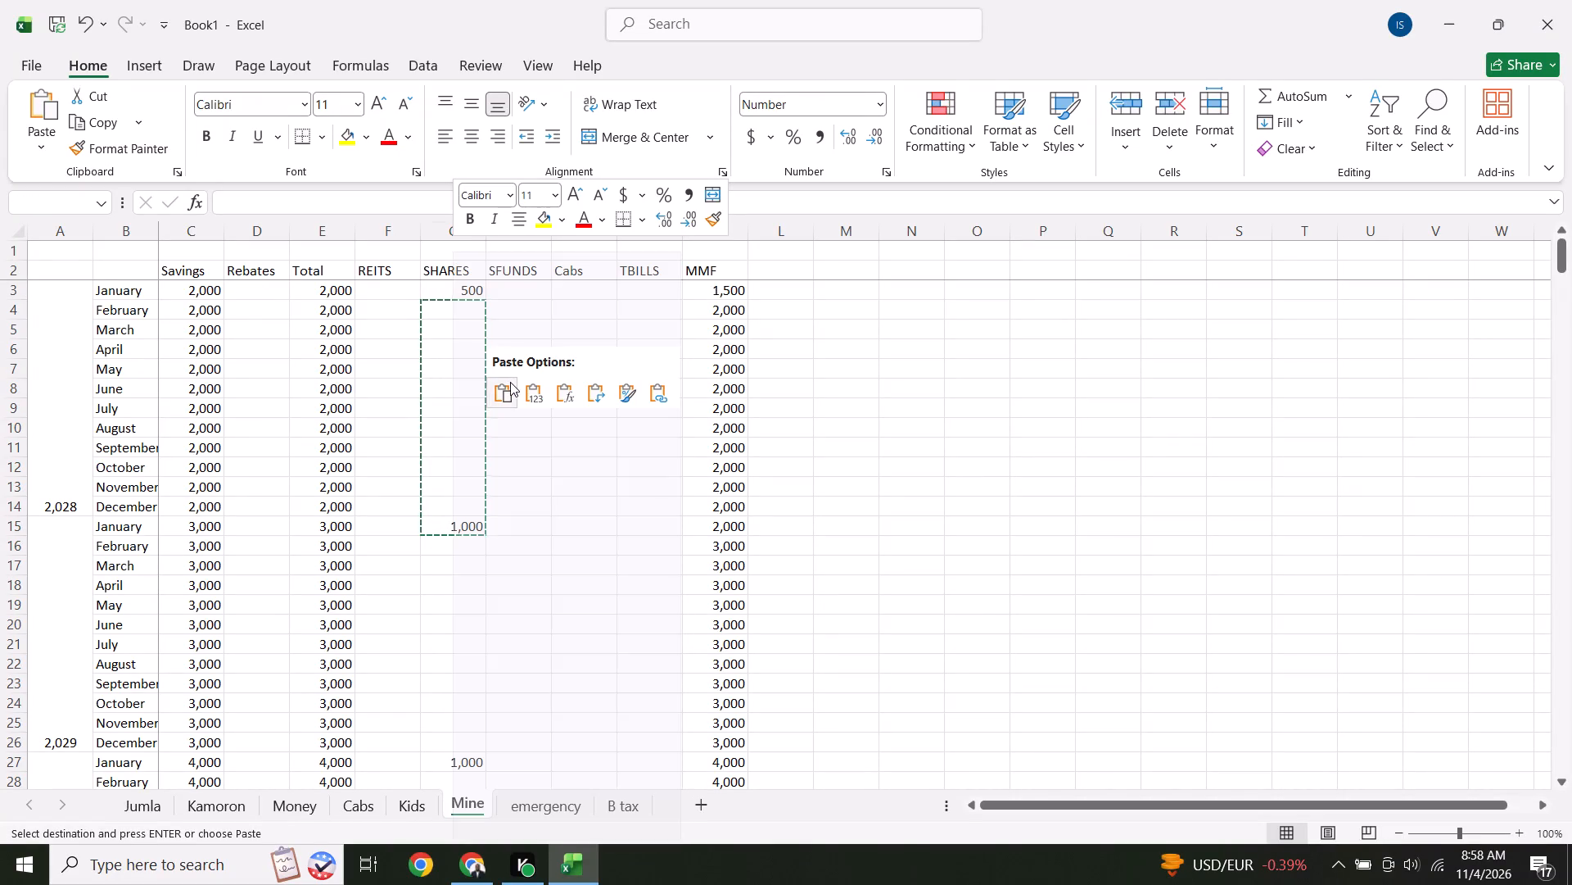
click(510, 382)
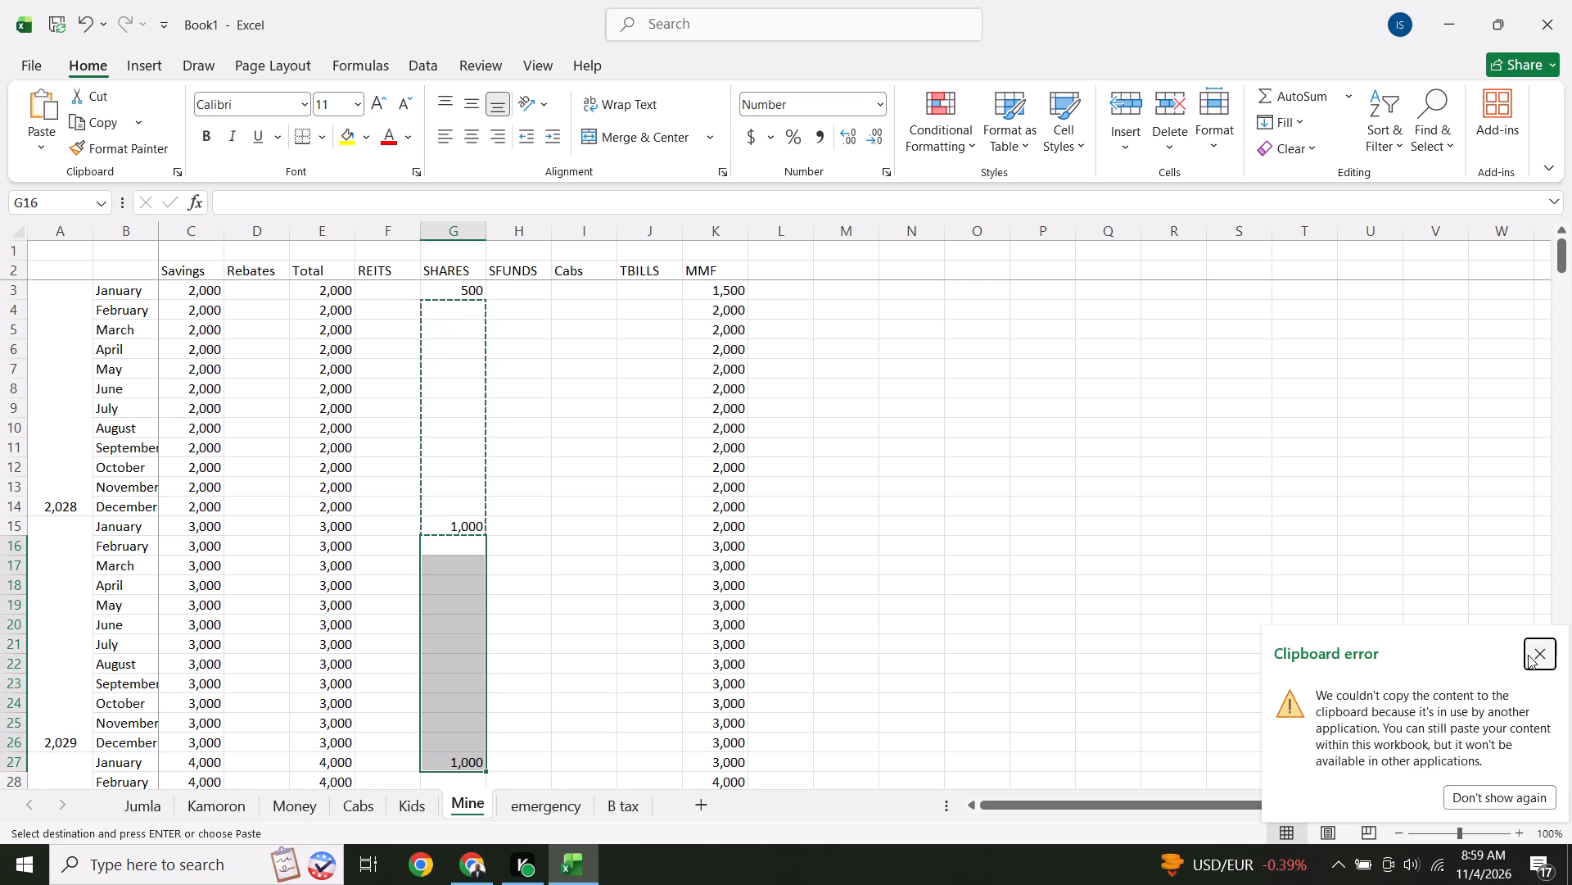
click(1548, 659)
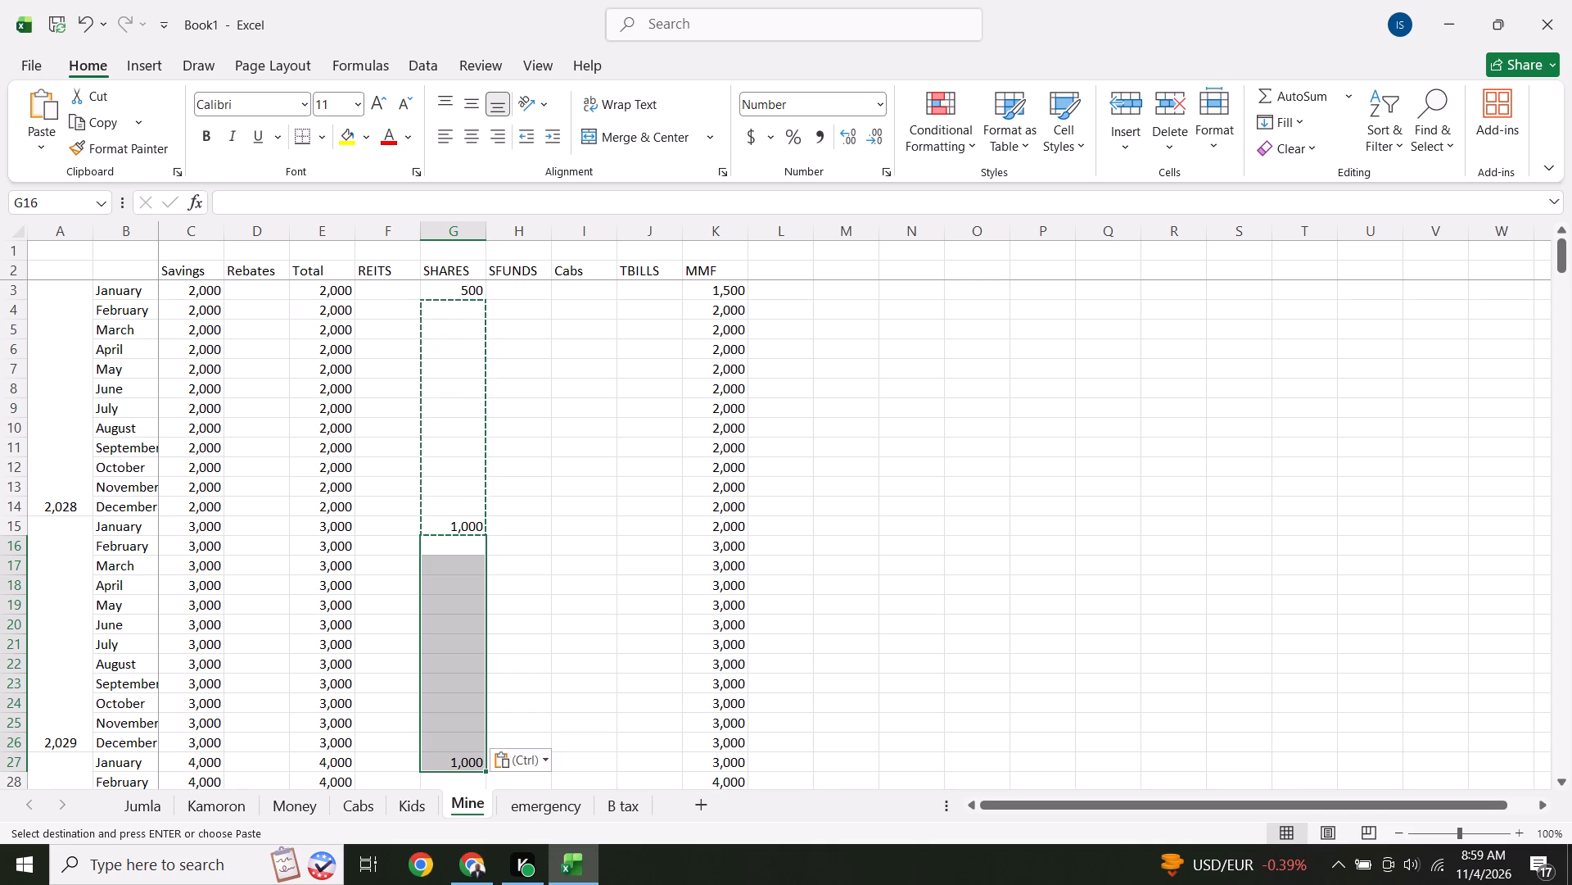
Set the January SHARES amount in G27 to 0.
click(637, 666)
click(463, 766)
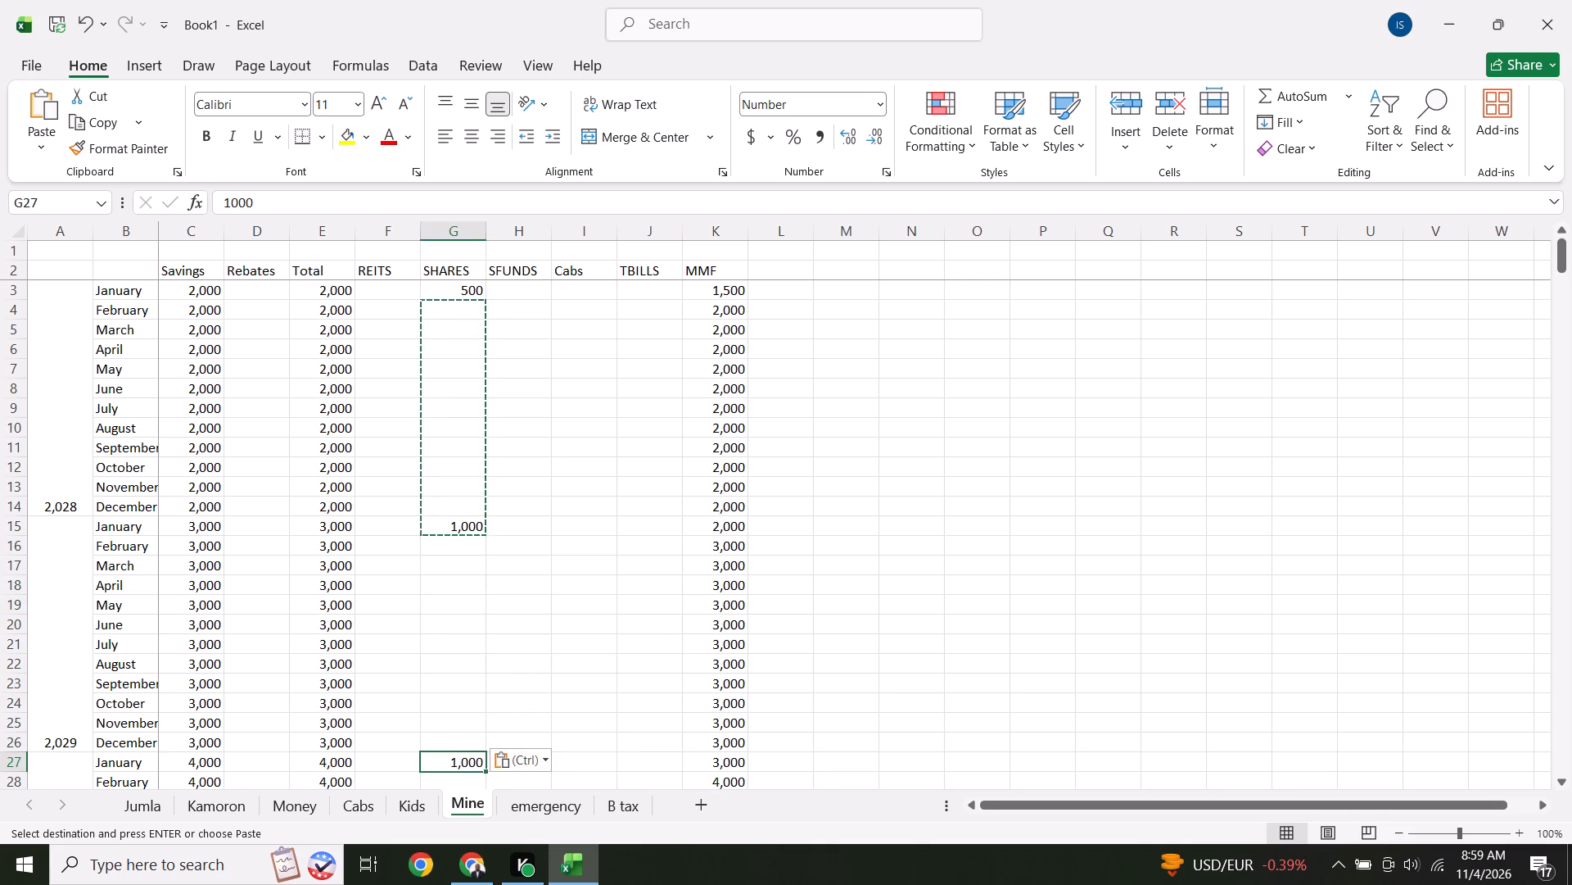
key(0)
click(547, 689)
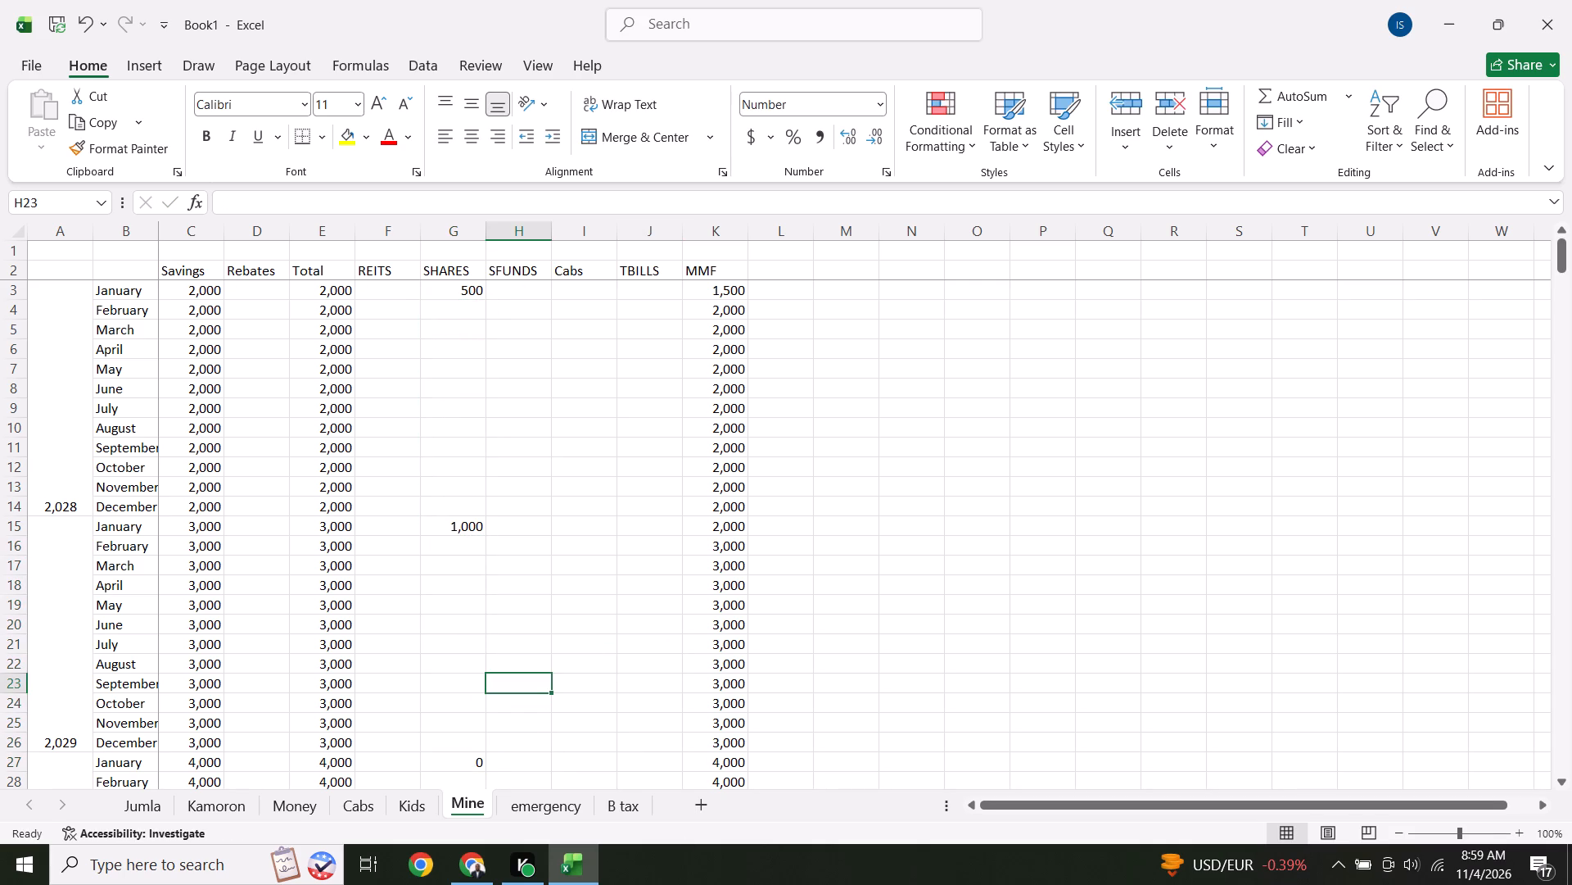
Copy the SHARES cells G16:G27 and paste them at G28 to repeat the January zero in G39.
drag(464, 538, 471, 740)
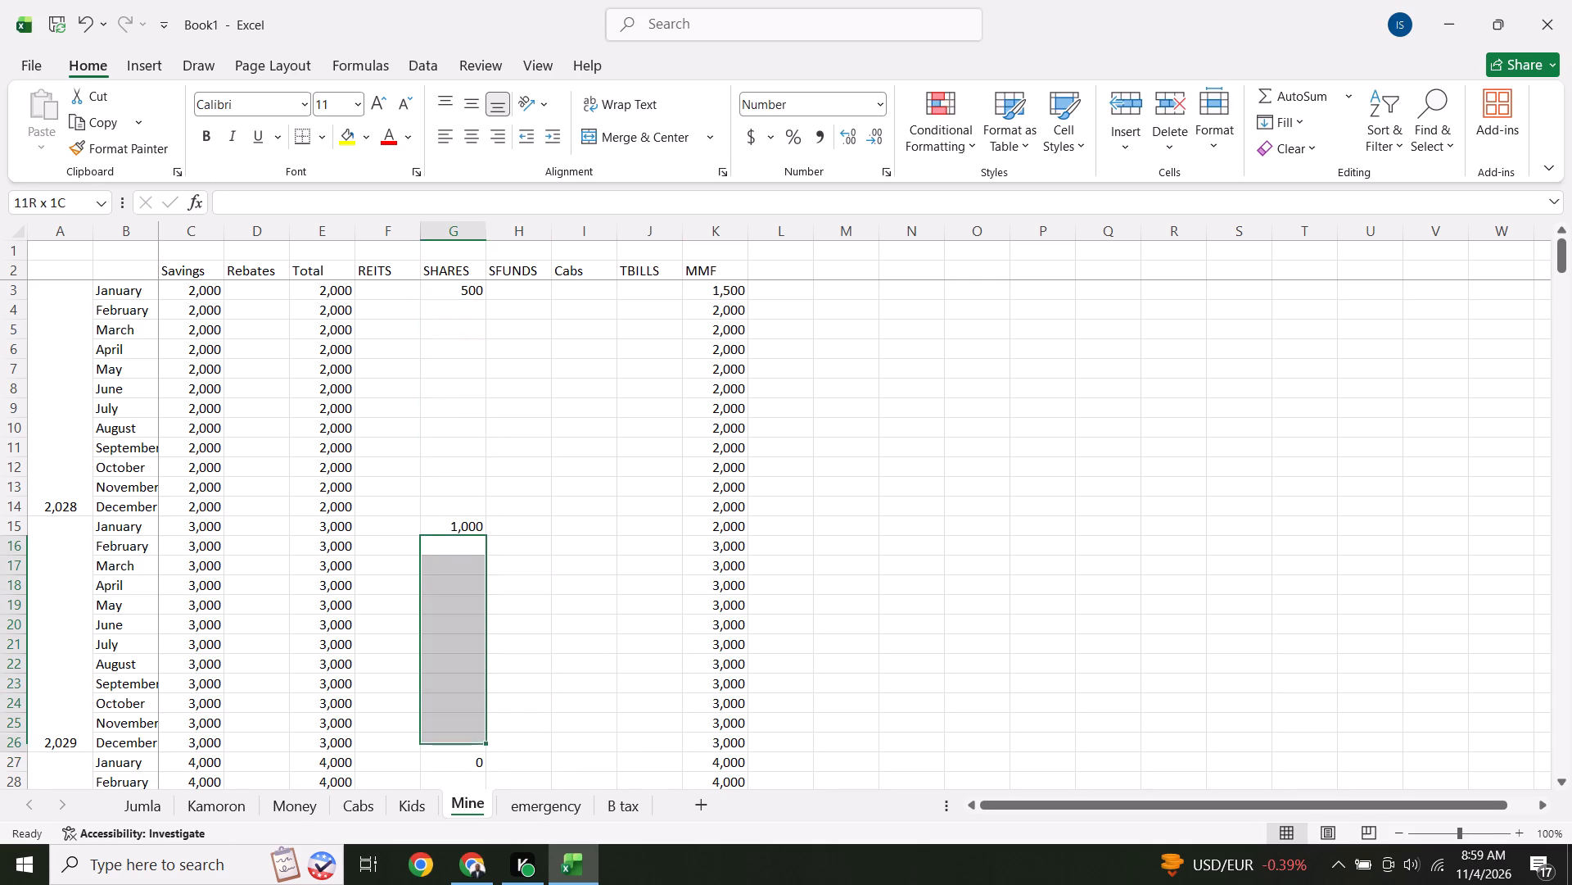
drag(471, 740, 471, 757)
right_click(471, 757)
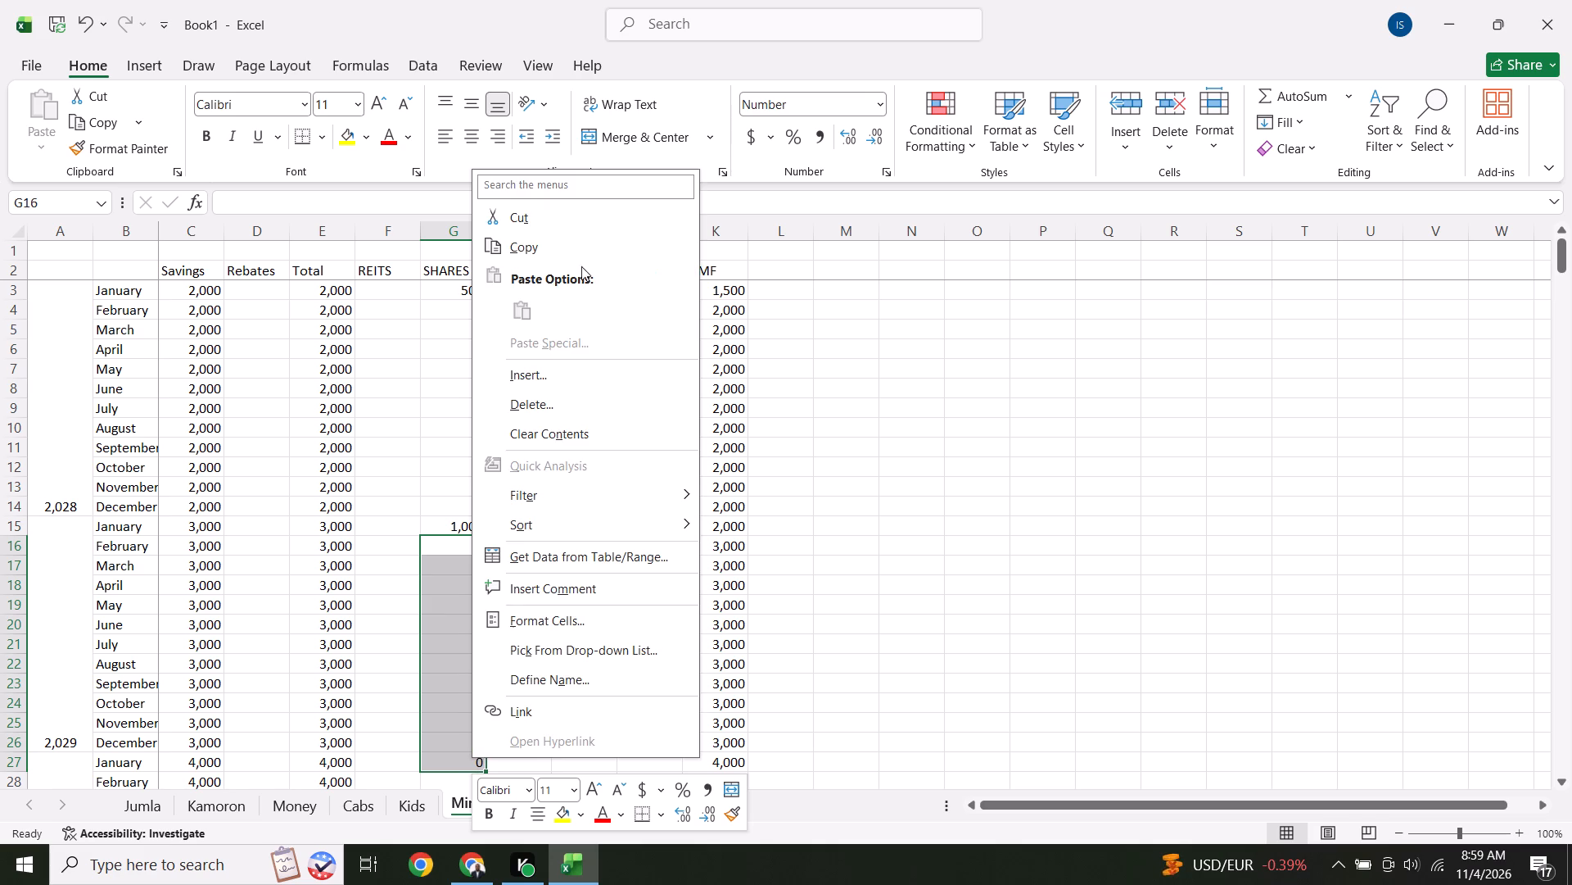
click(540, 257)
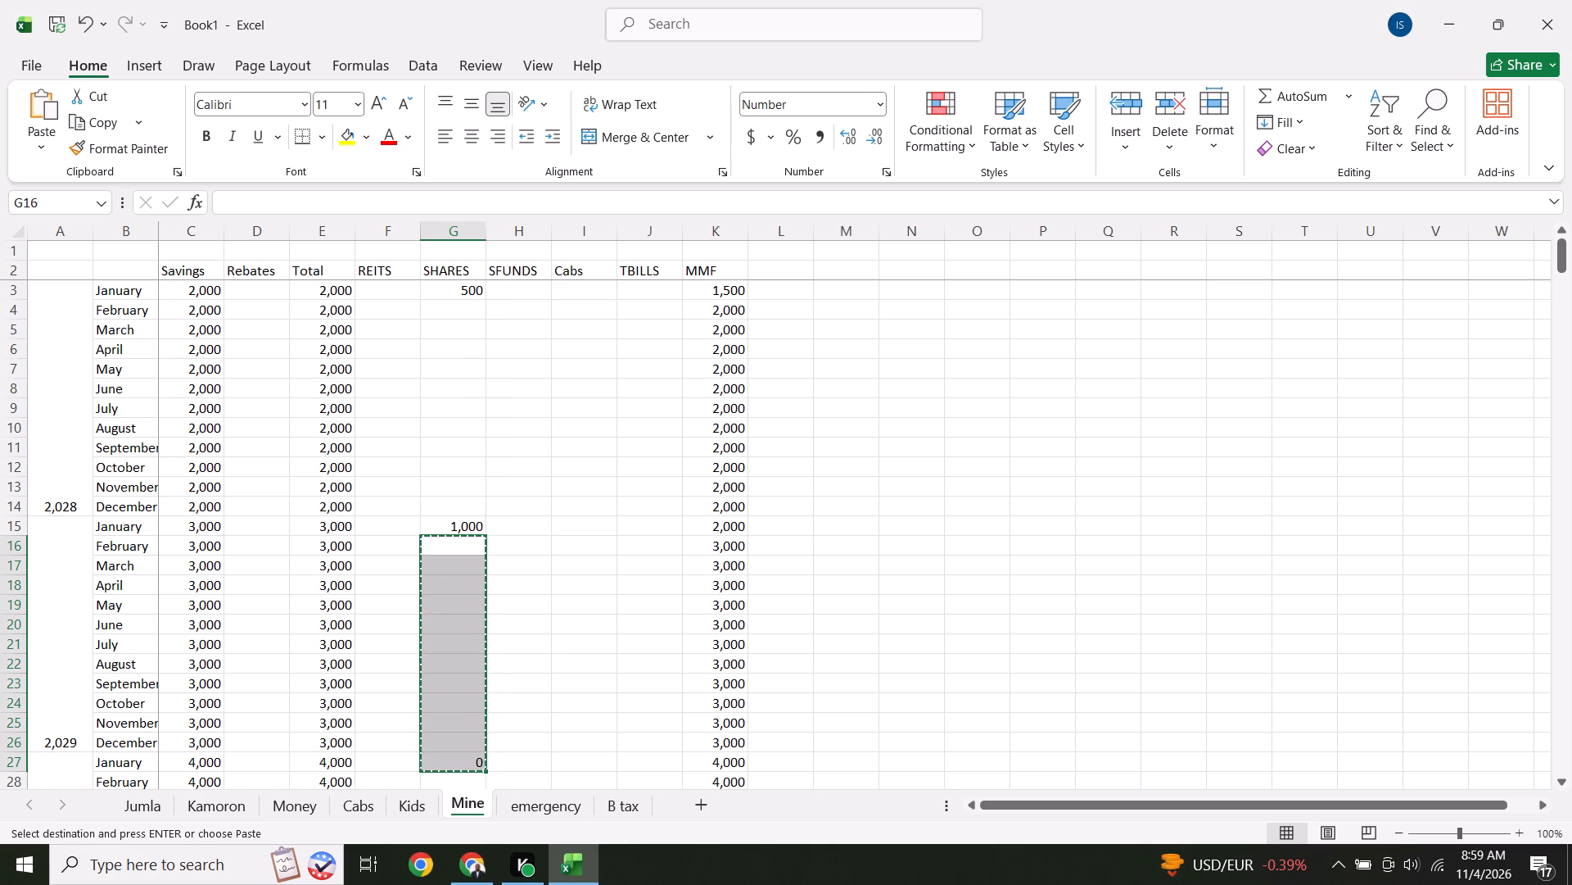
click(457, 786)
click(457, 786)
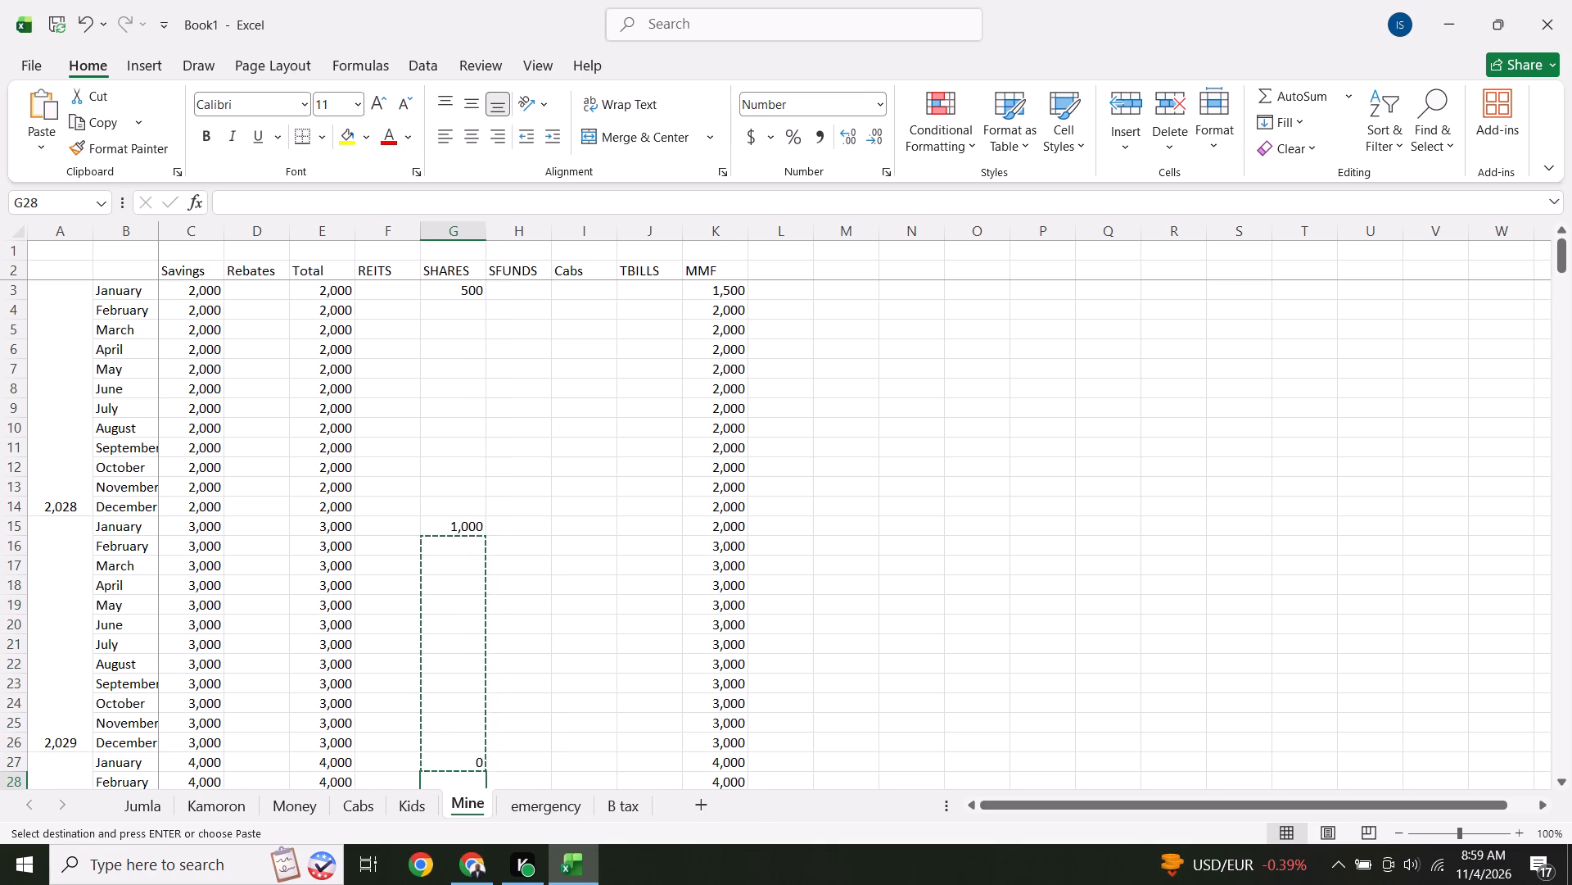
right_click(461, 780)
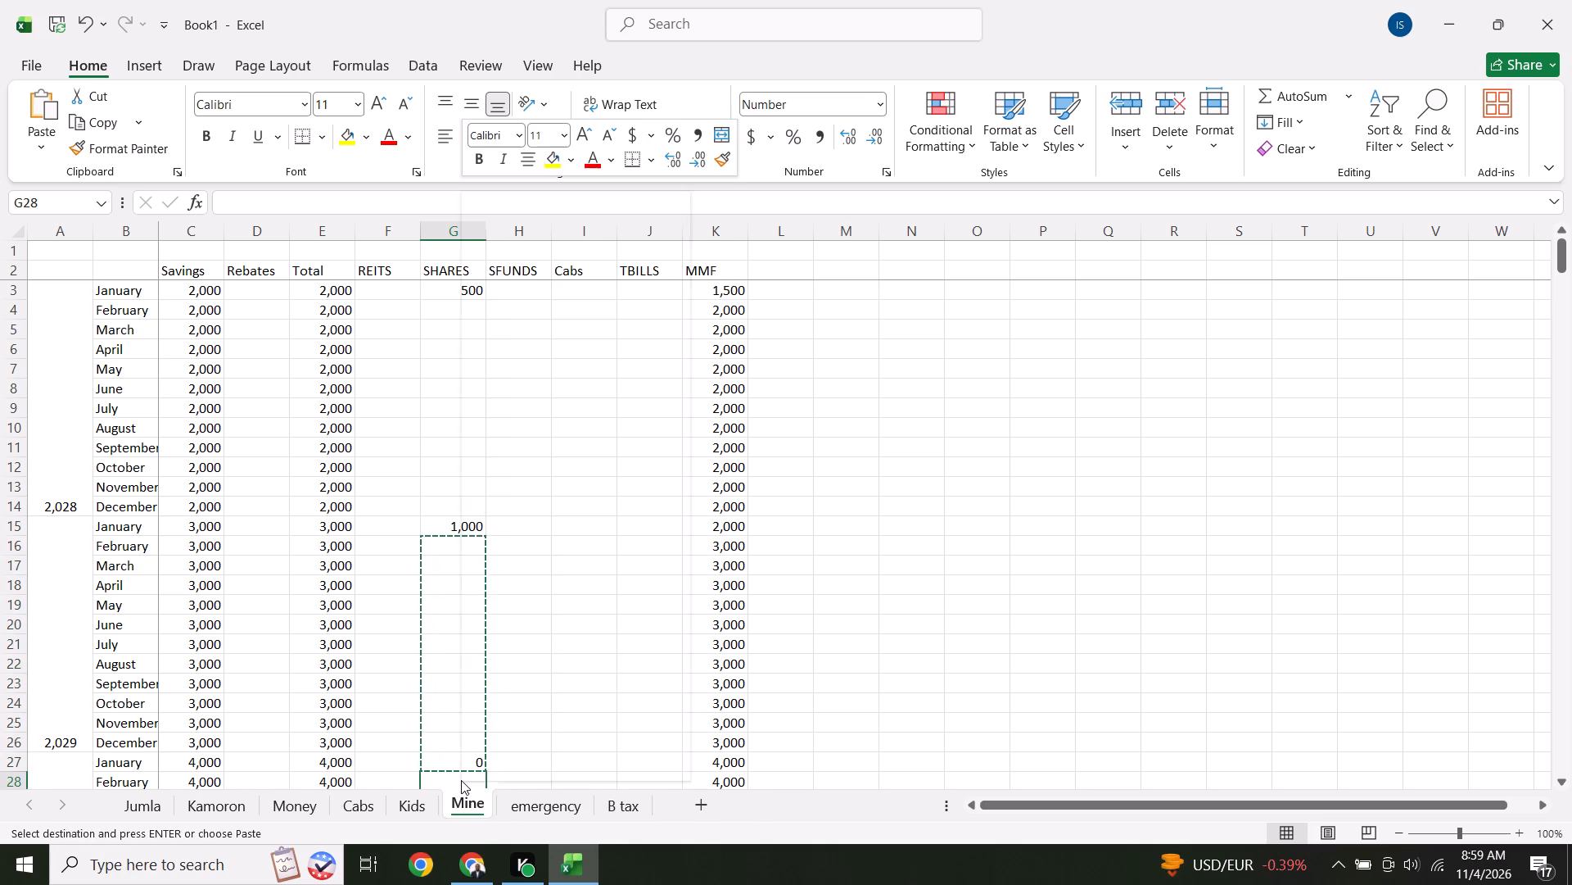
click(508, 338)
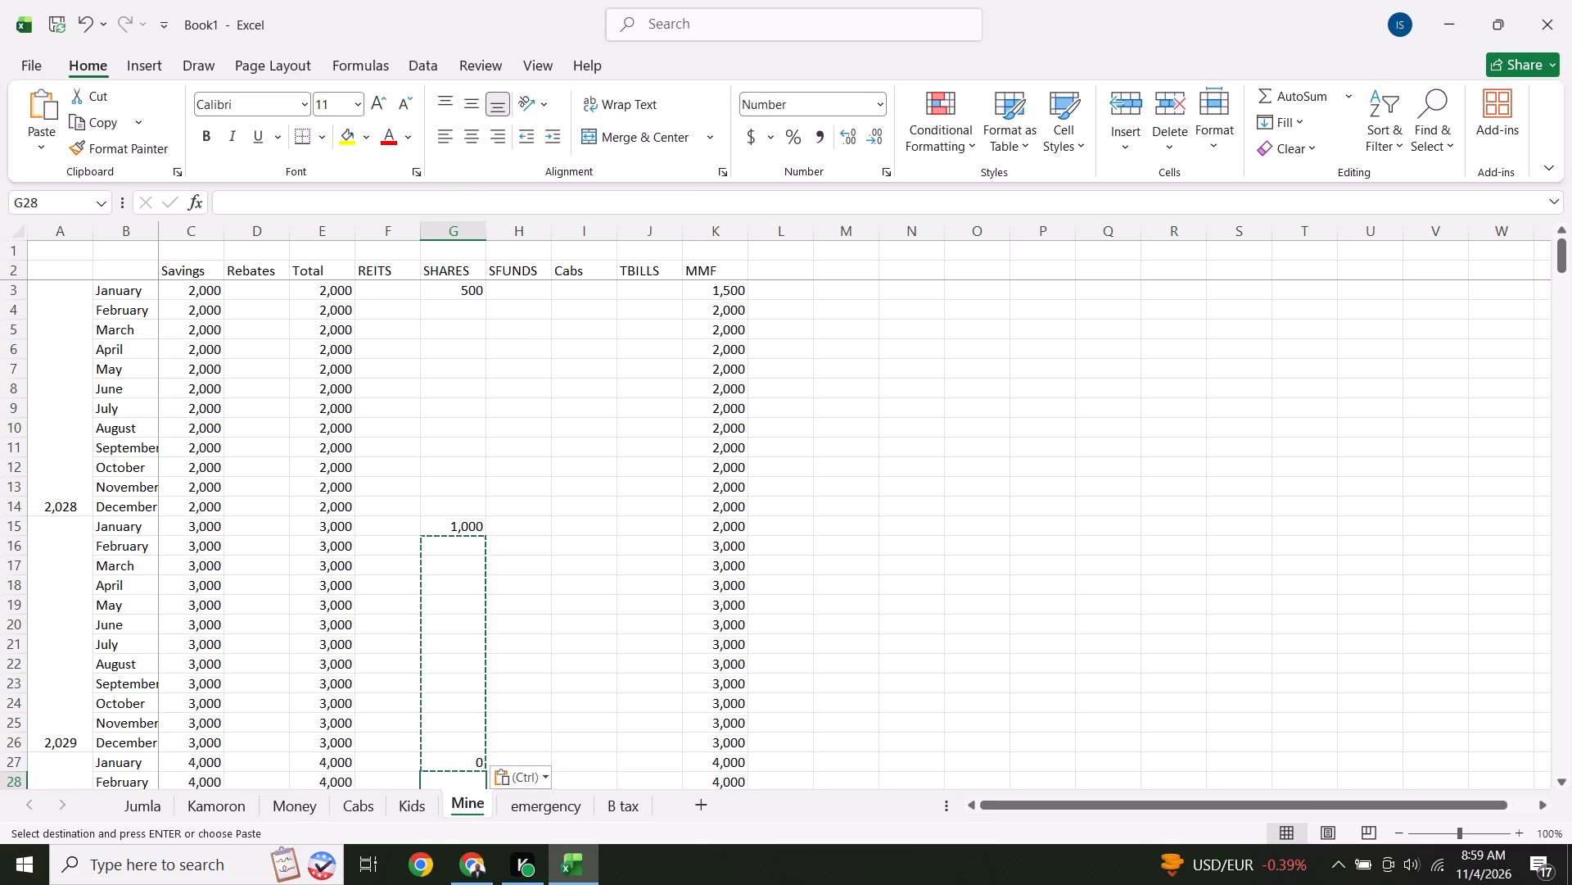
Copy the SHARES cells G16:G39 and paste them at G40 to fill the January zeros down to G63.
click(1560, 784)
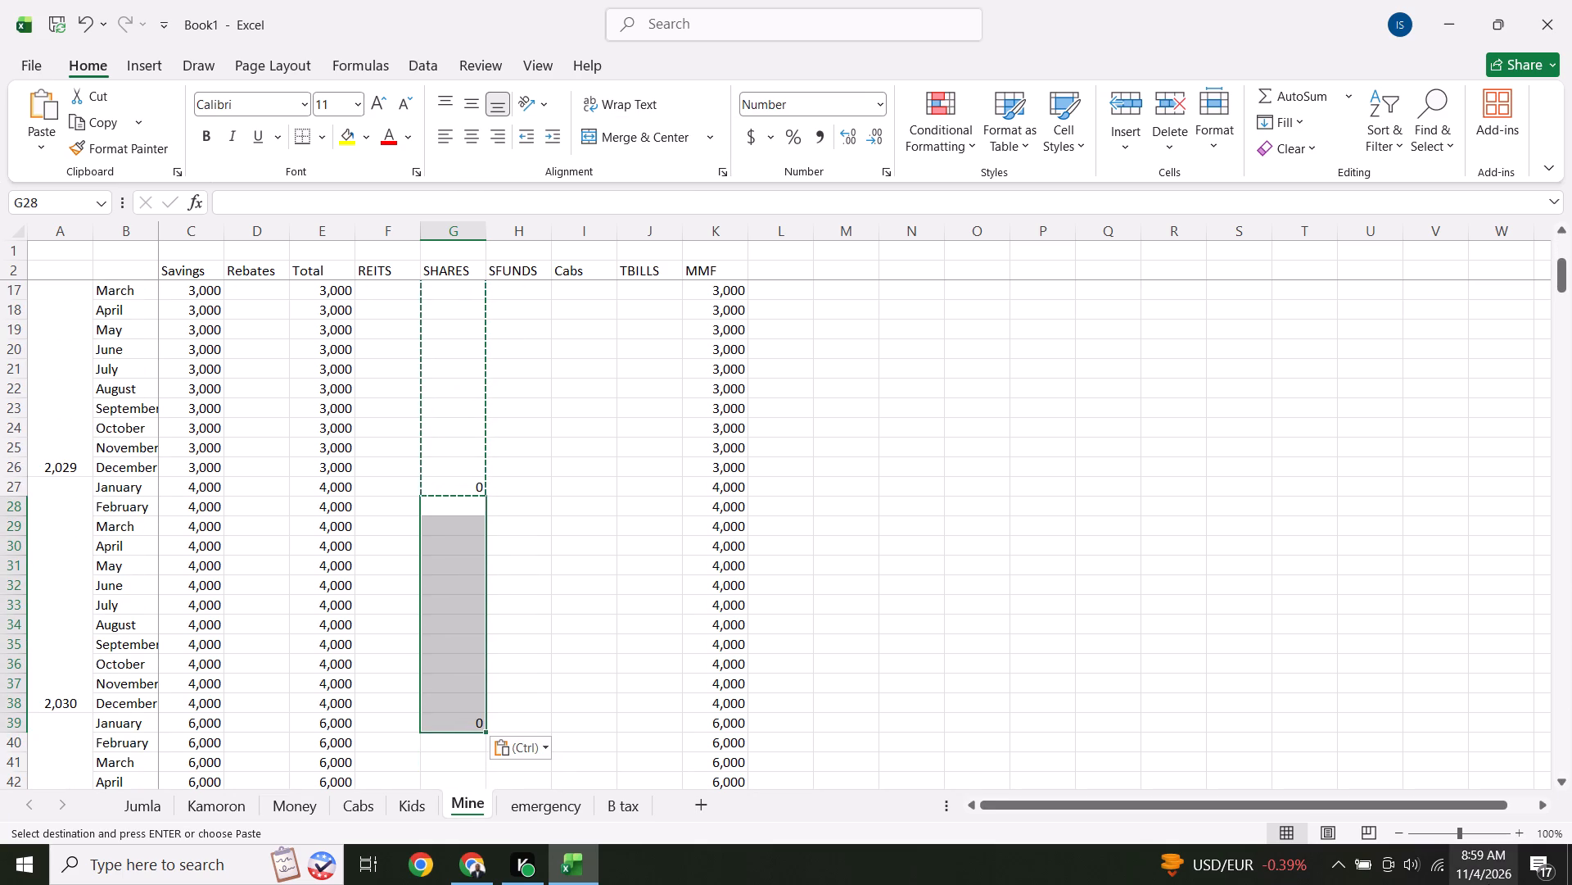
click(1400, 835)
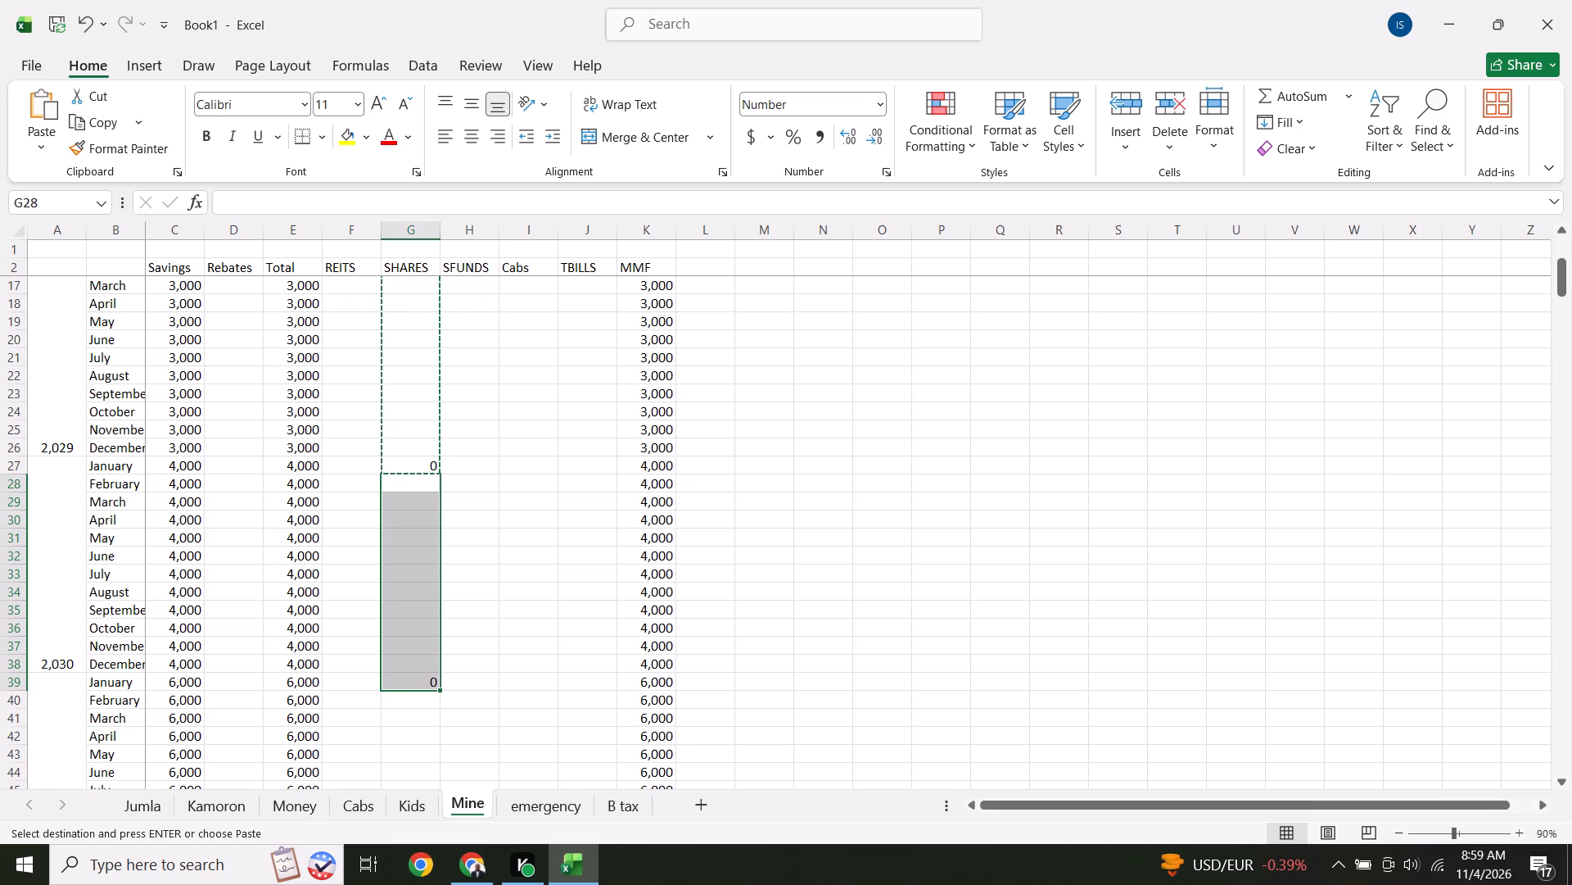
click(1565, 288)
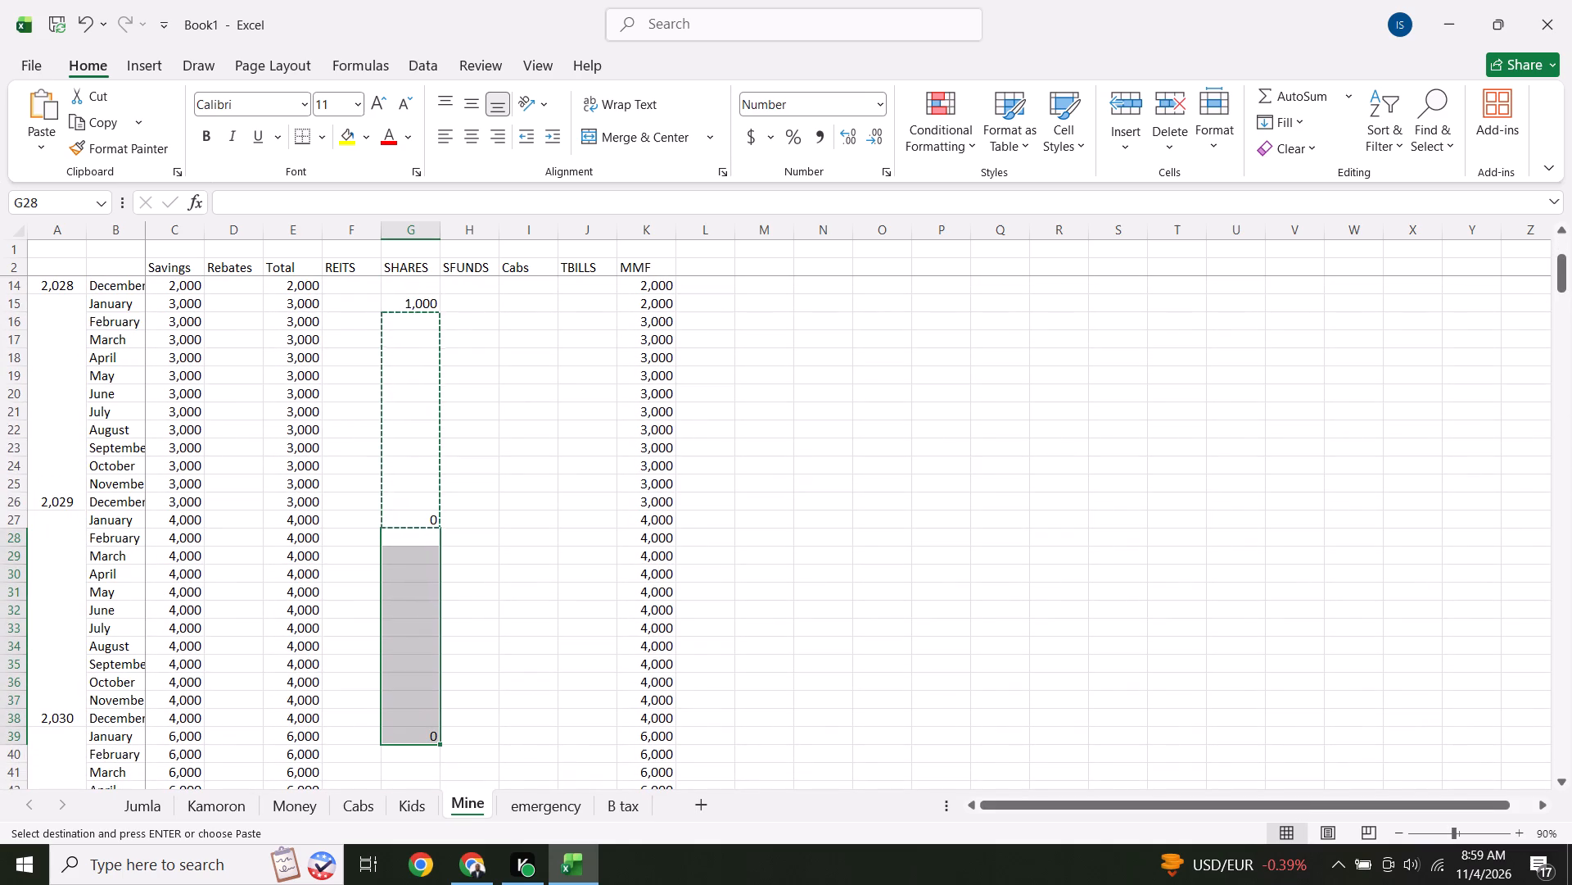
click(540, 586)
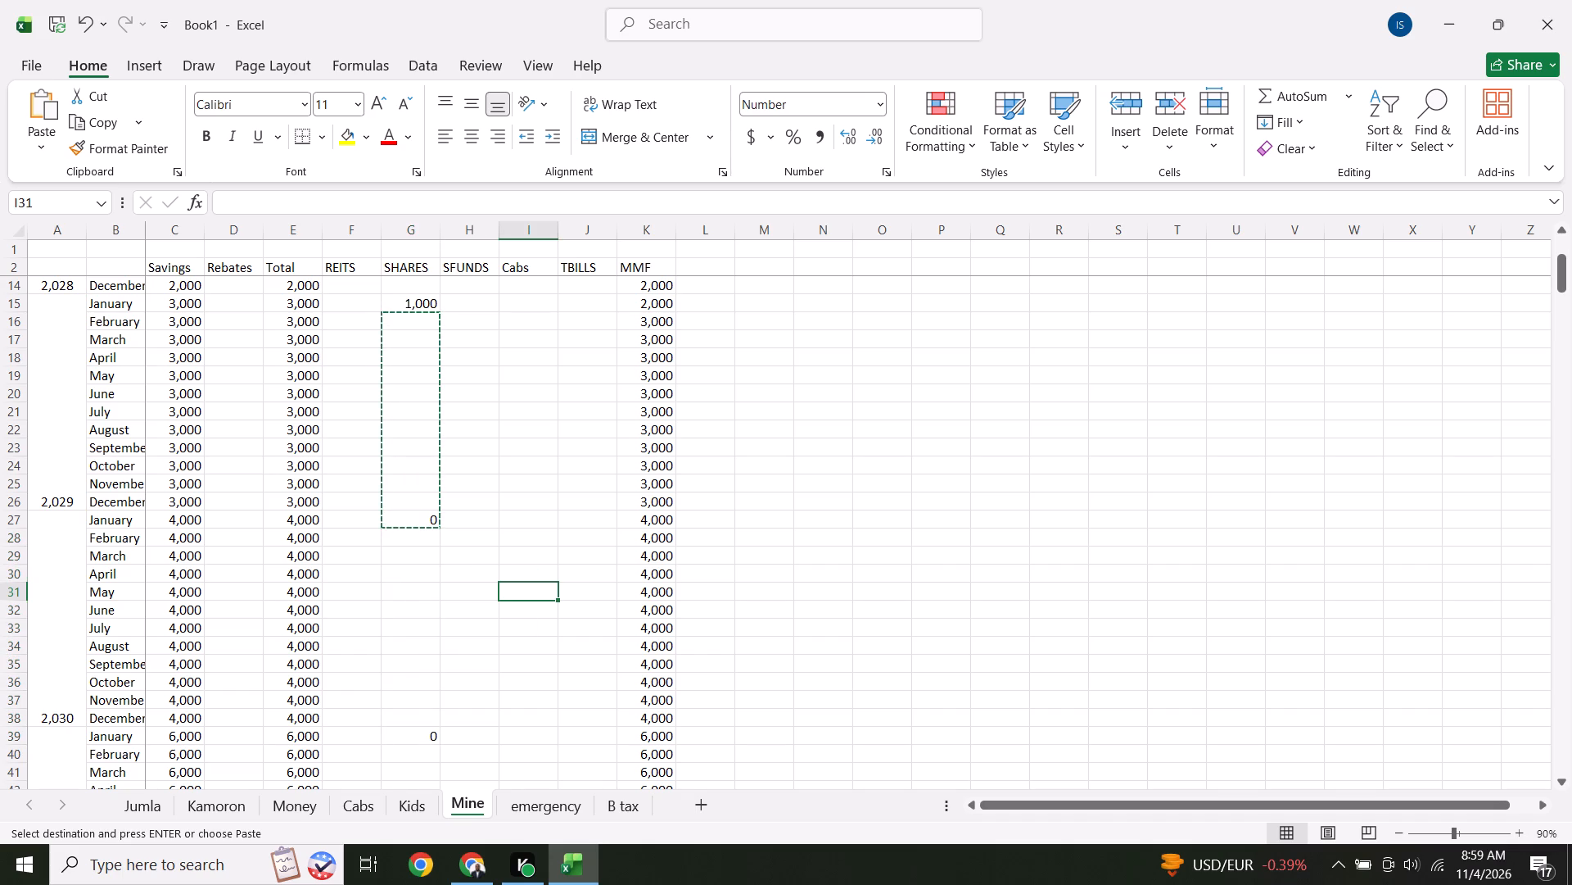
drag(422, 323, 421, 700)
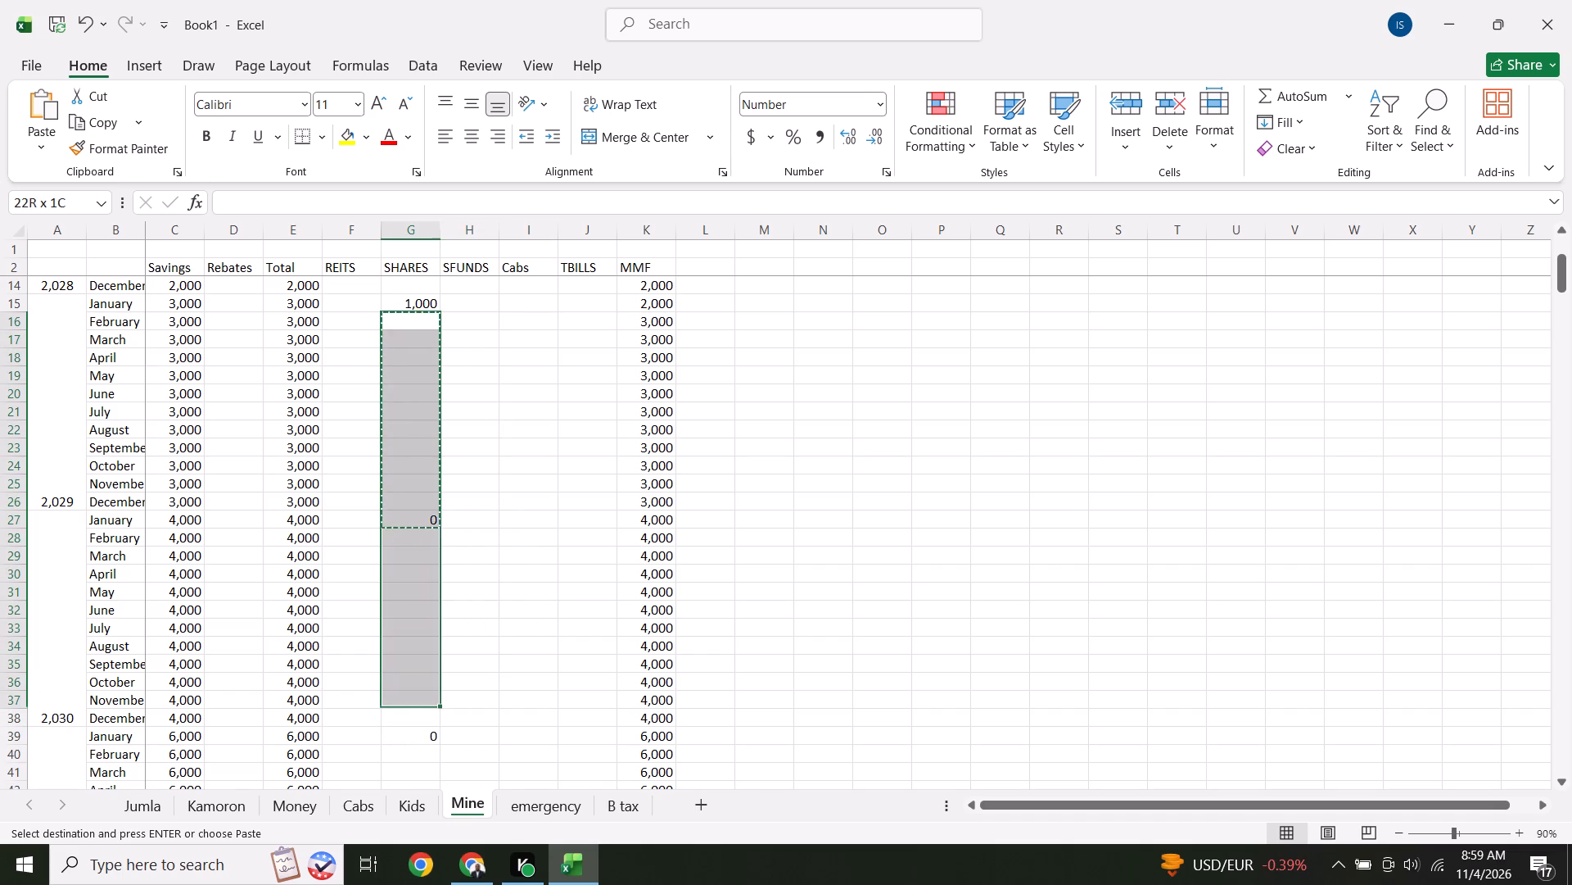
drag(421, 700, 418, 738)
right_click(418, 738)
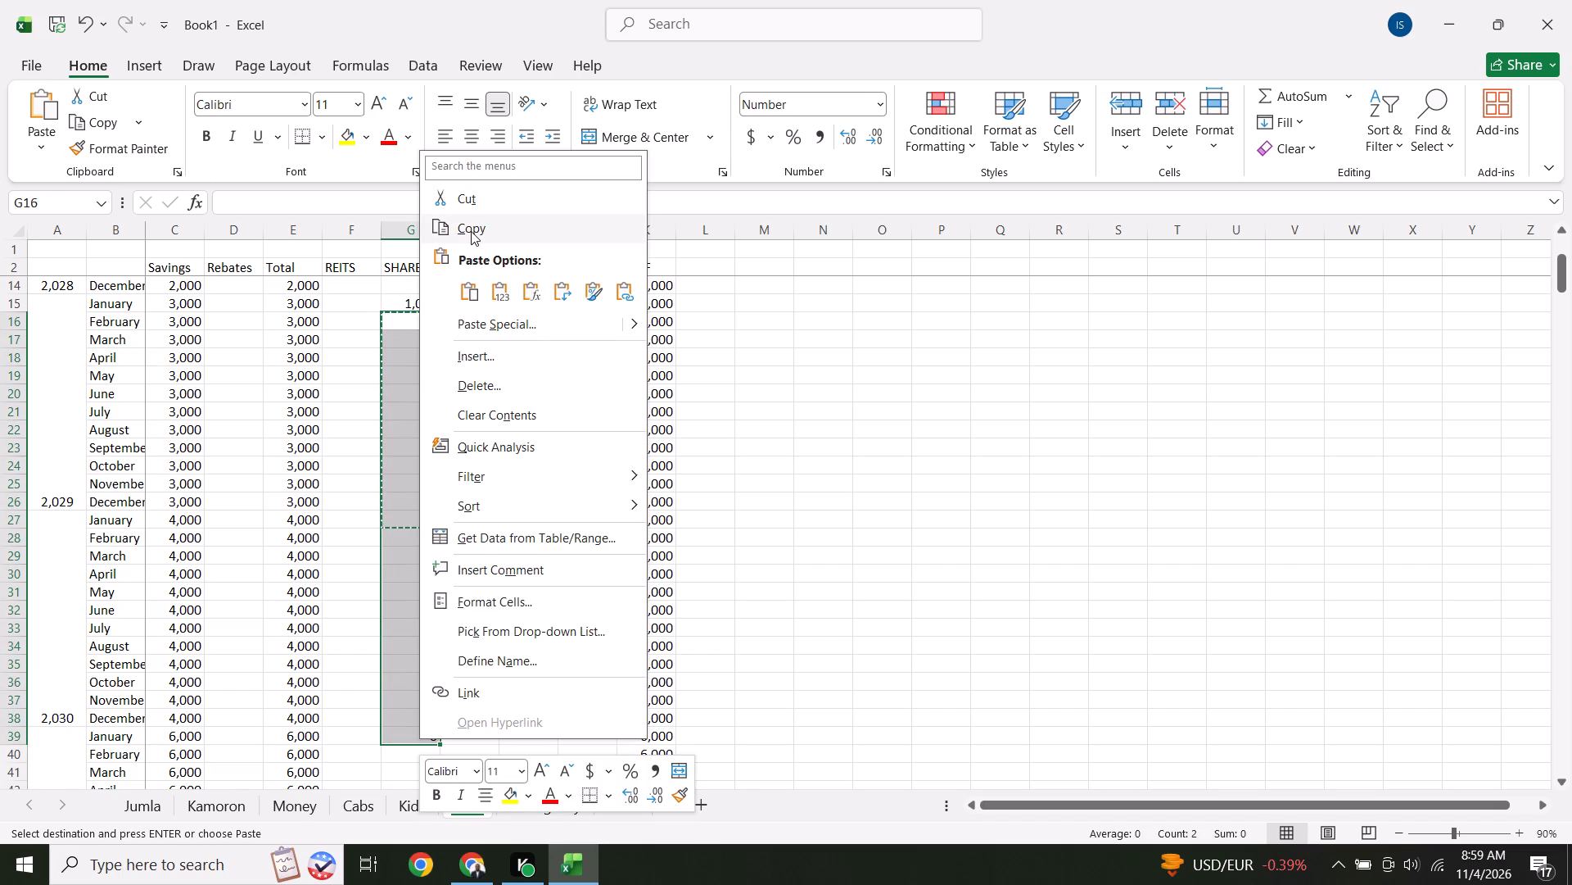
click(471, 231)
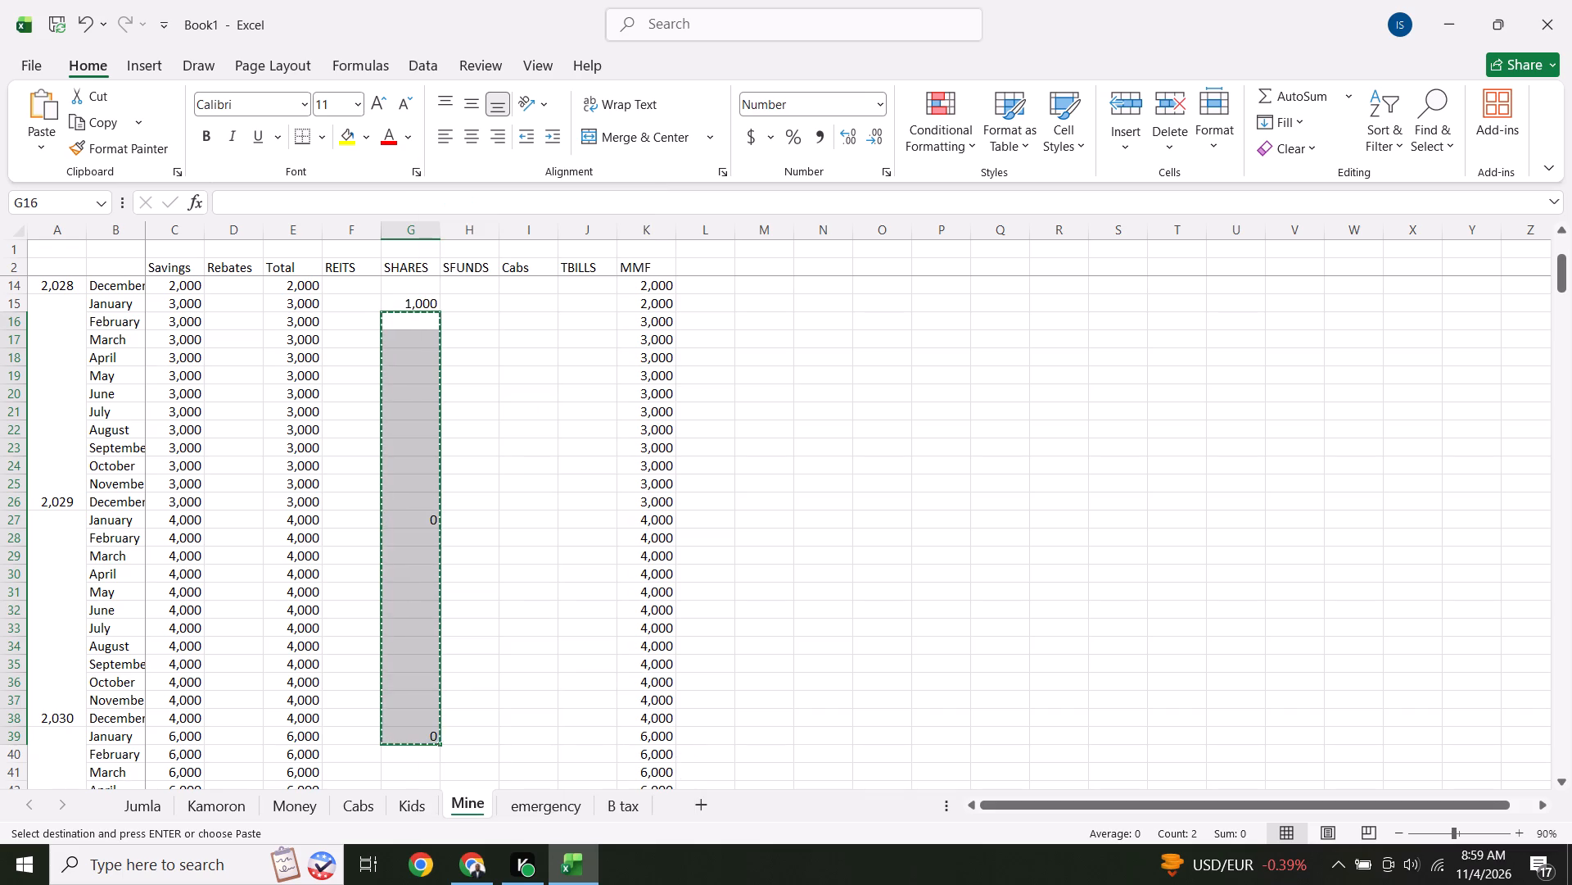
click(403, 756)
right_click(403, 756)
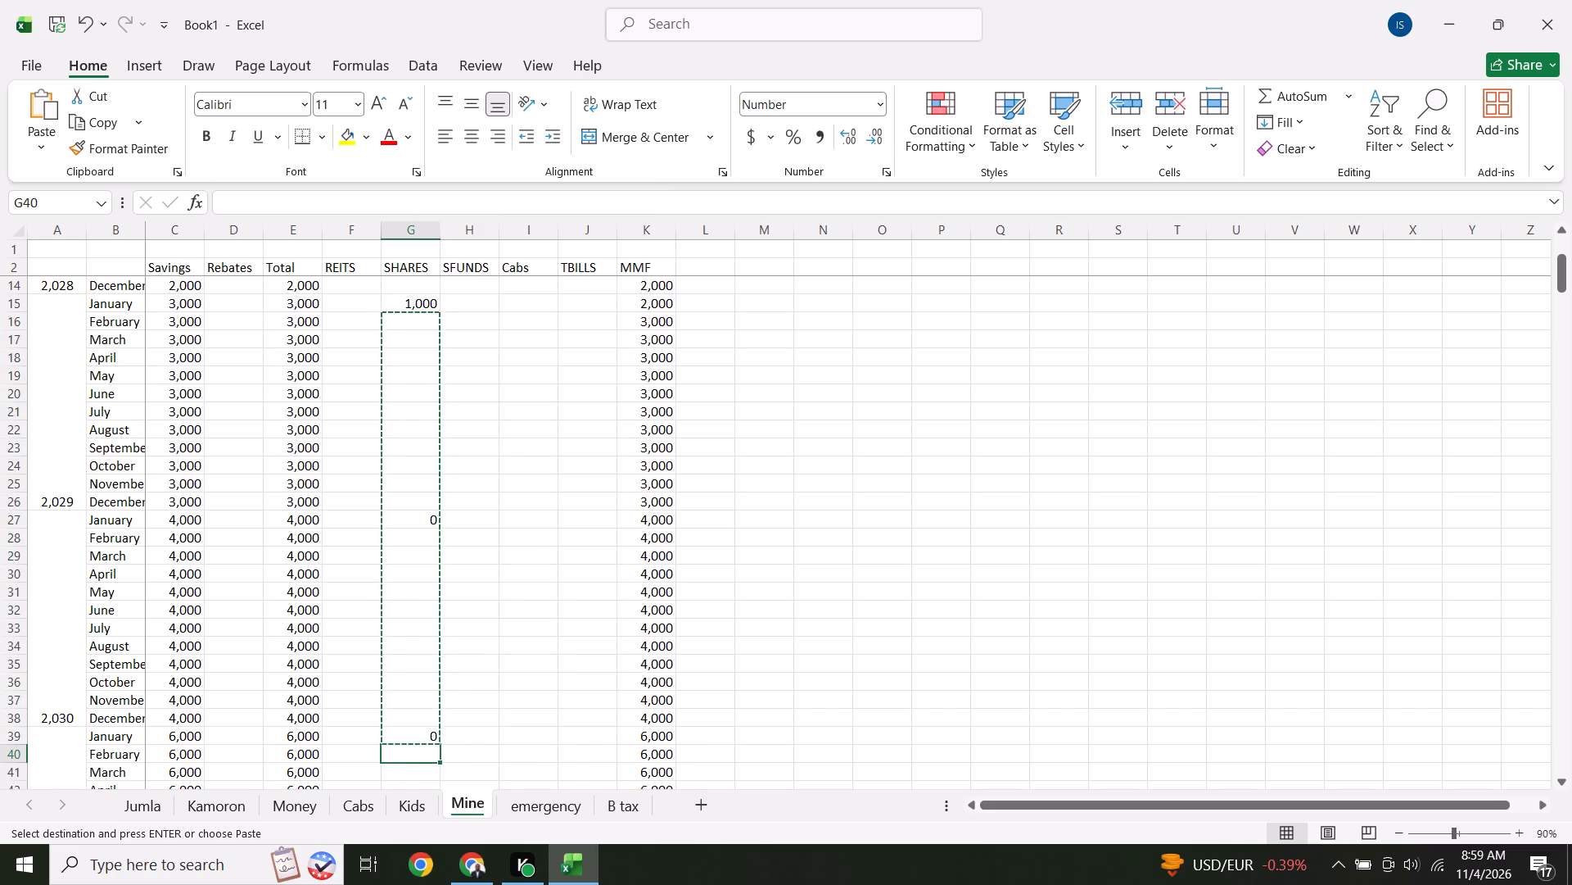
click(452, 307)
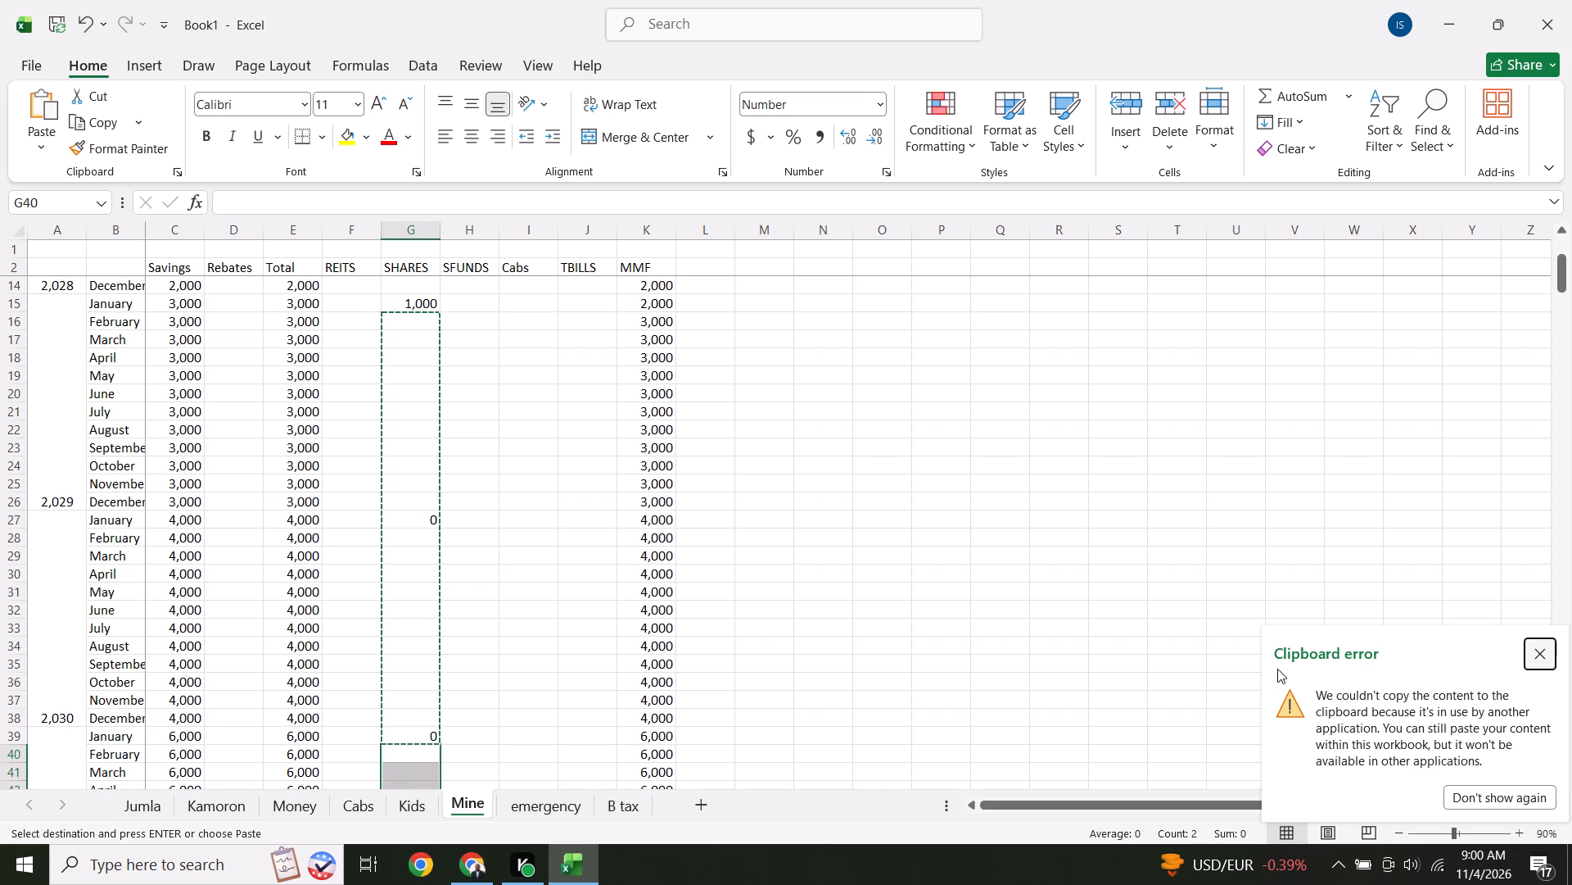
click(1506, 797)
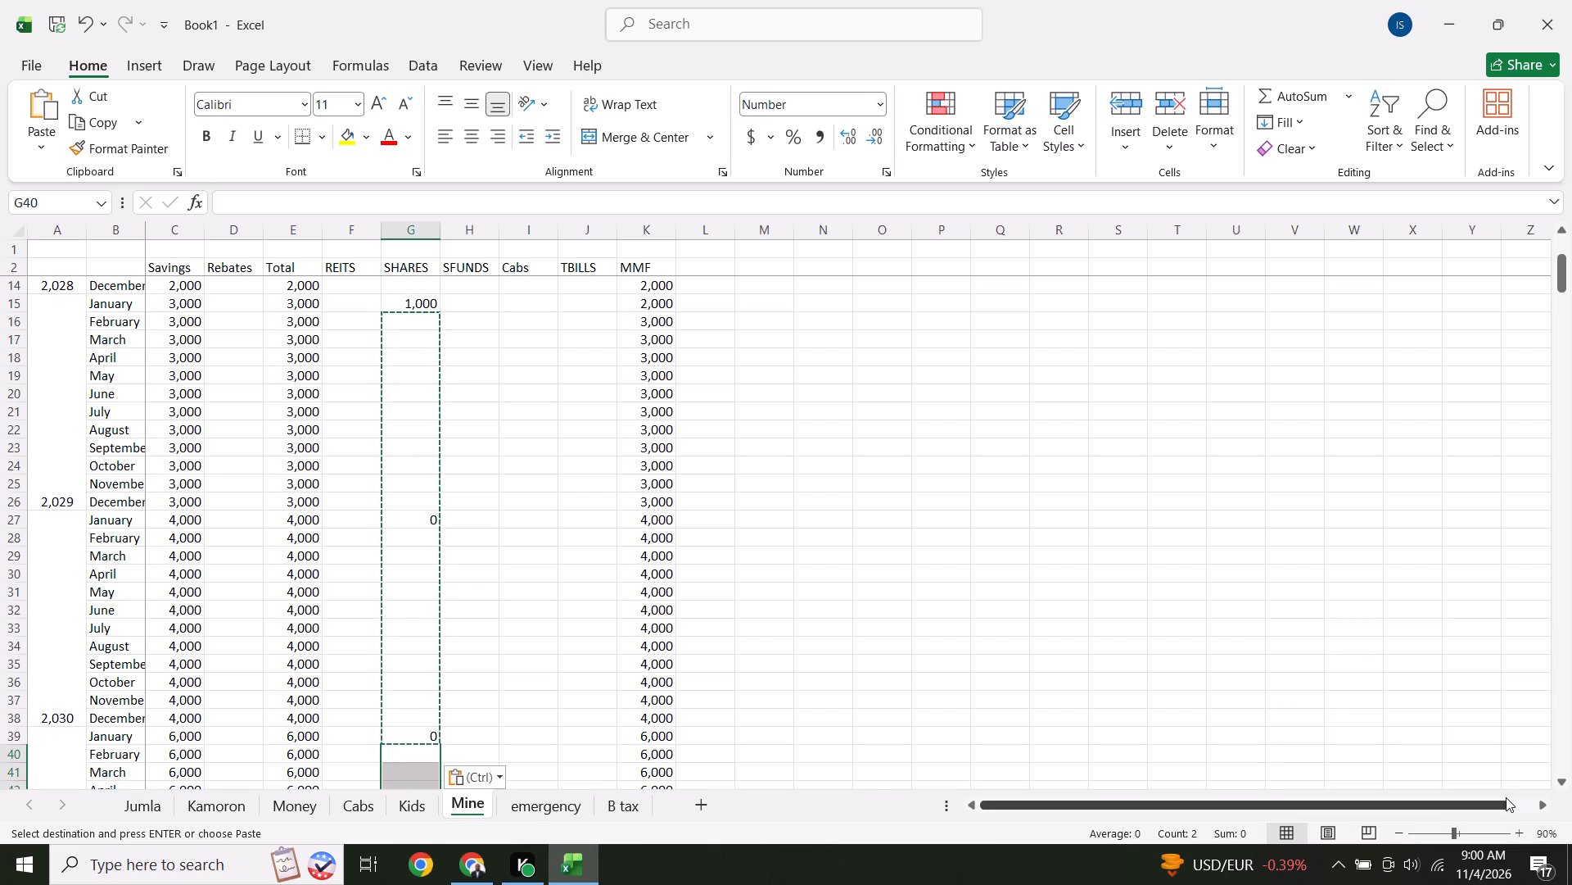
Copy the SHARES cells G16:G63 and paste them at G64 to fill the January zeros down to G111.
click(1565, 789)
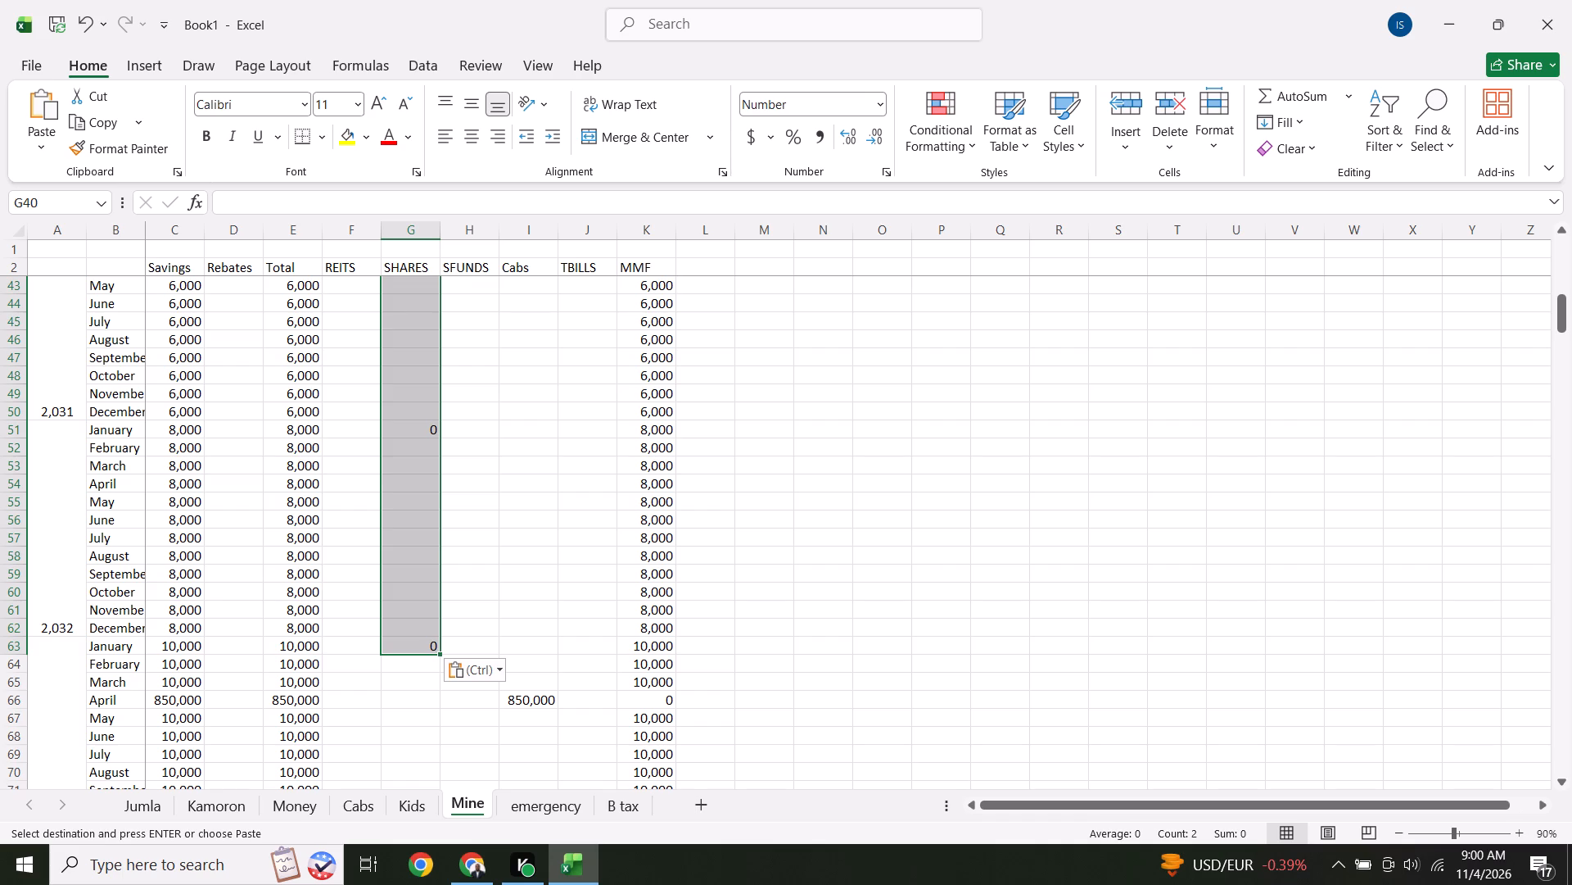
click(510, 579)
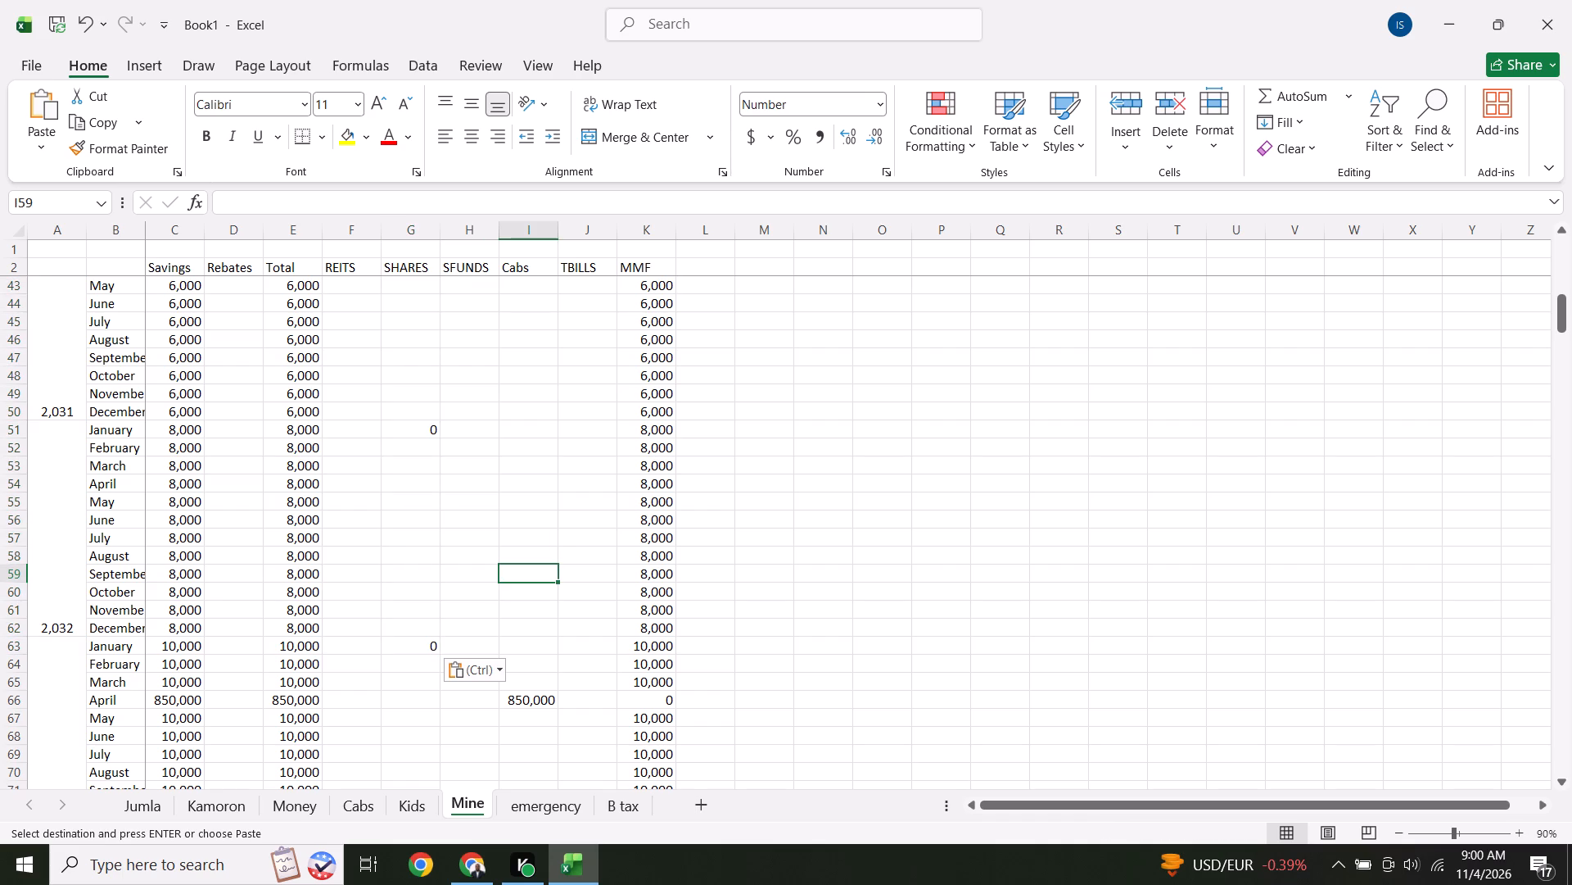
drag(420, 647, 386, 373)
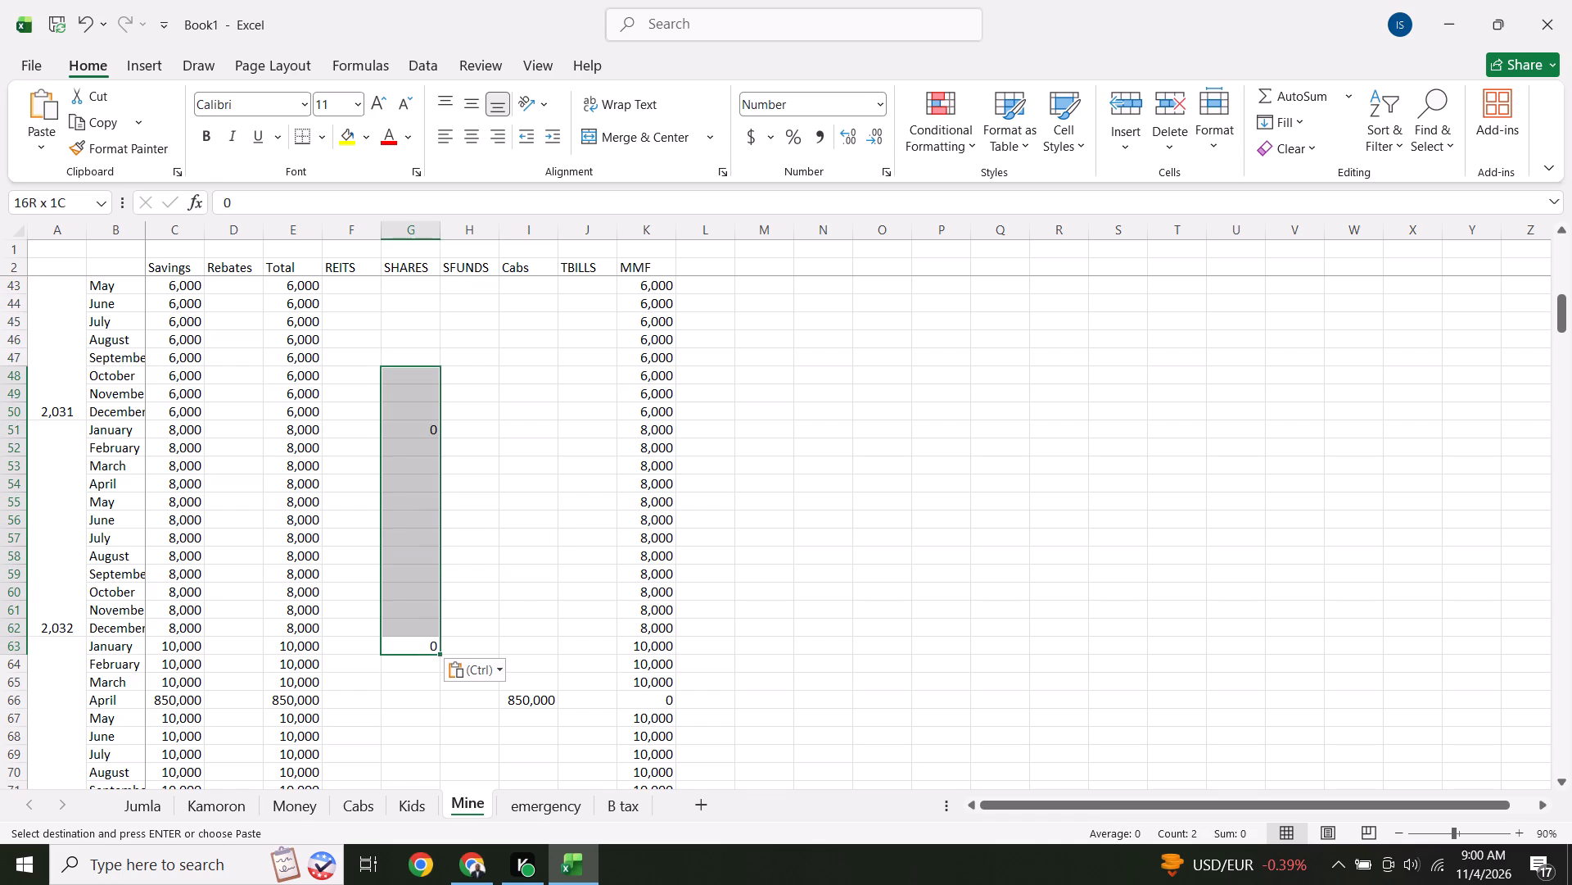
drag(386, 373, 423, 265)
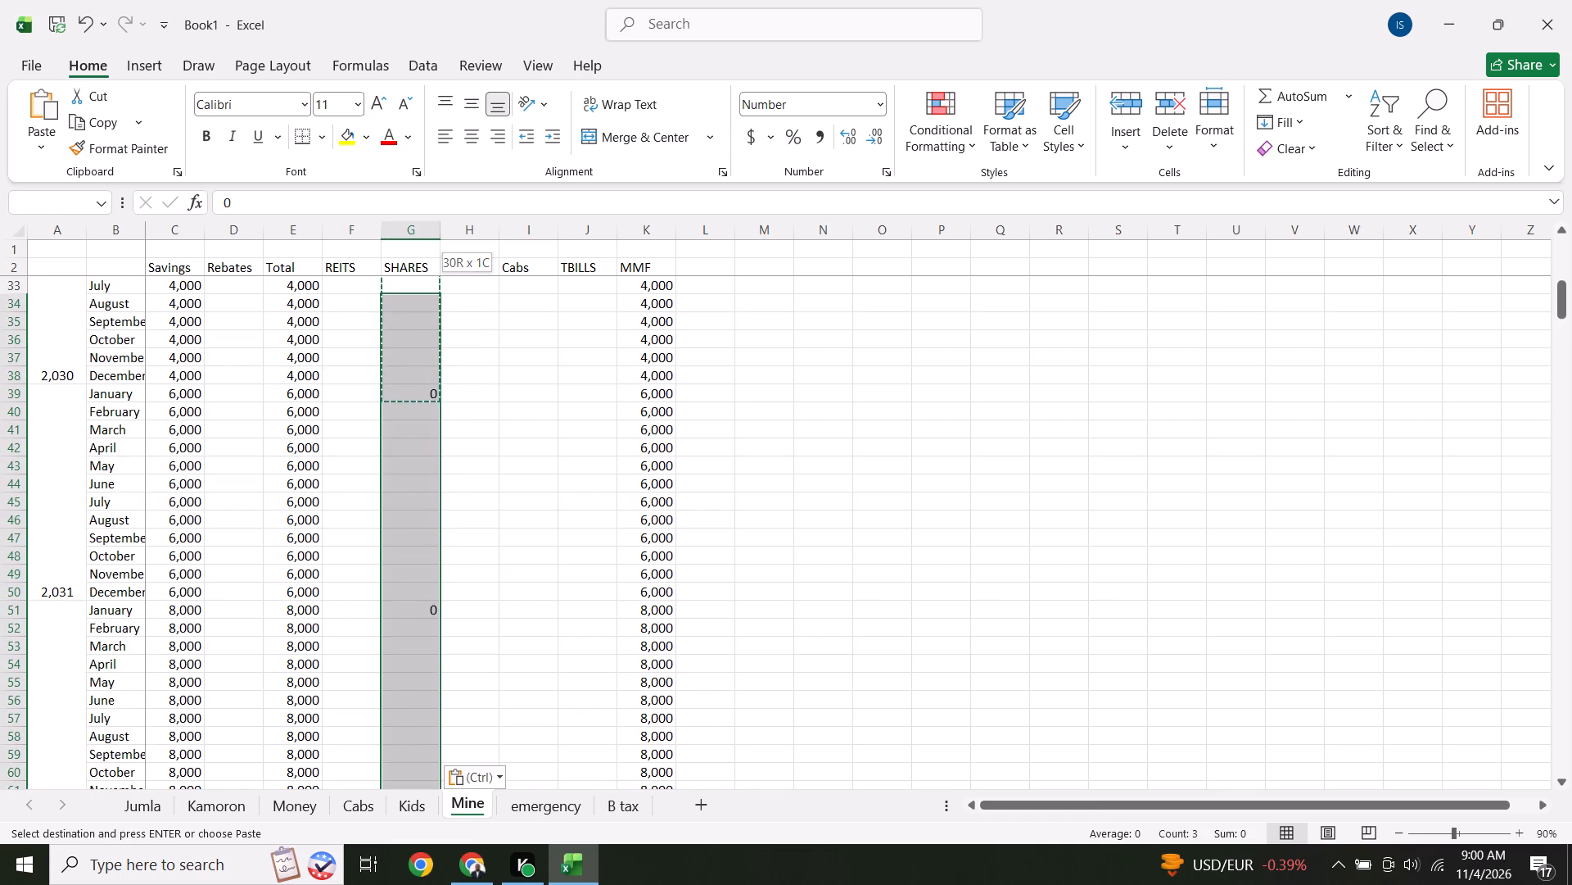
drag(423, 265, 432, 341)
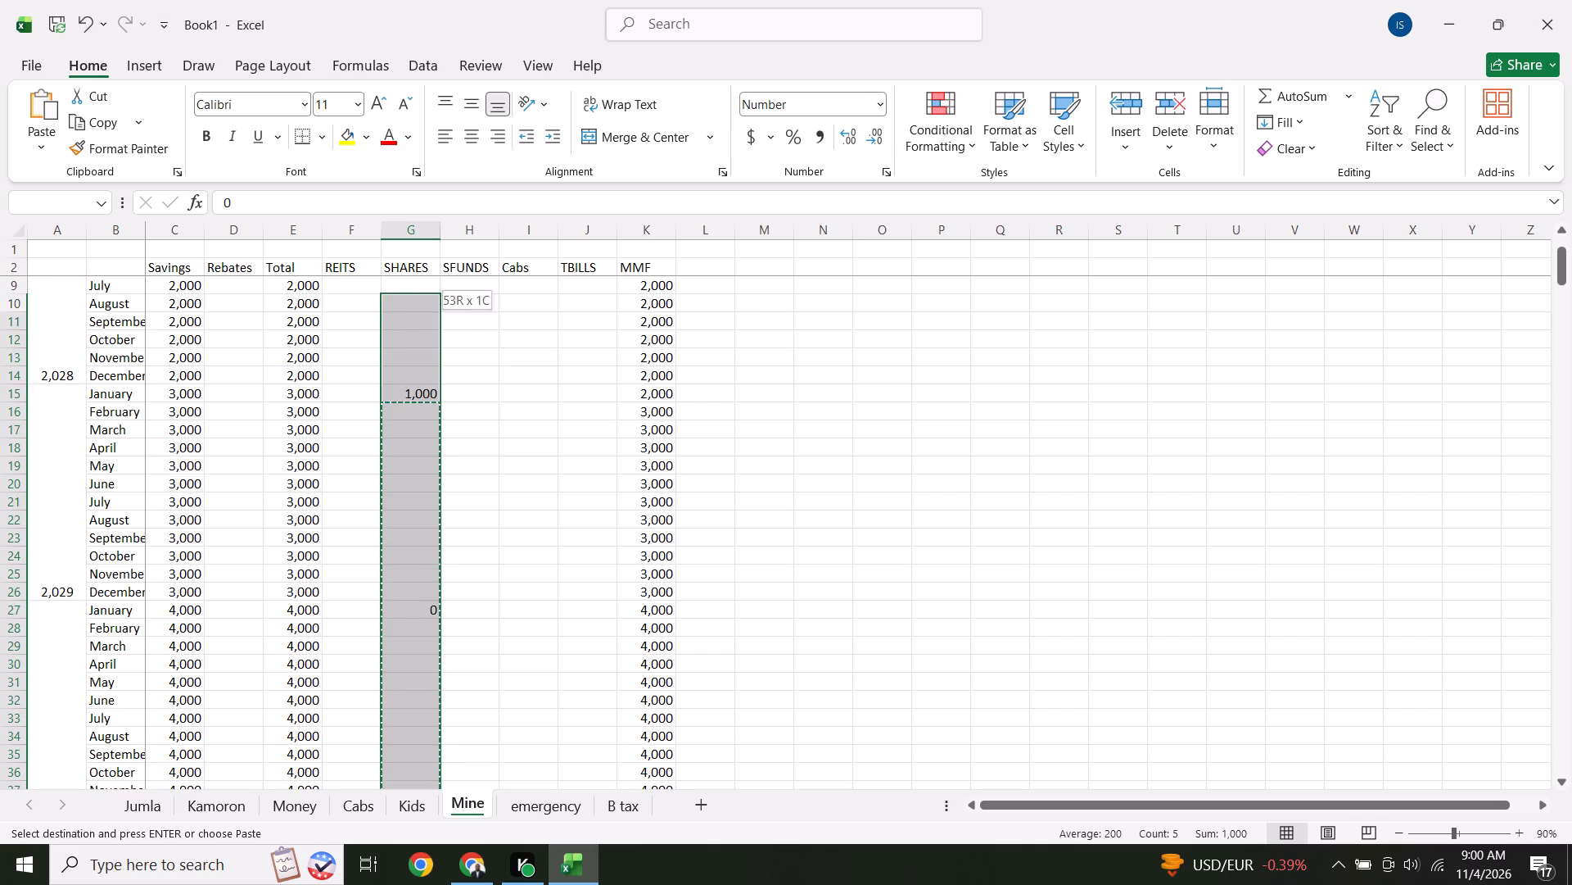
drag(432, 341, 430, 414)
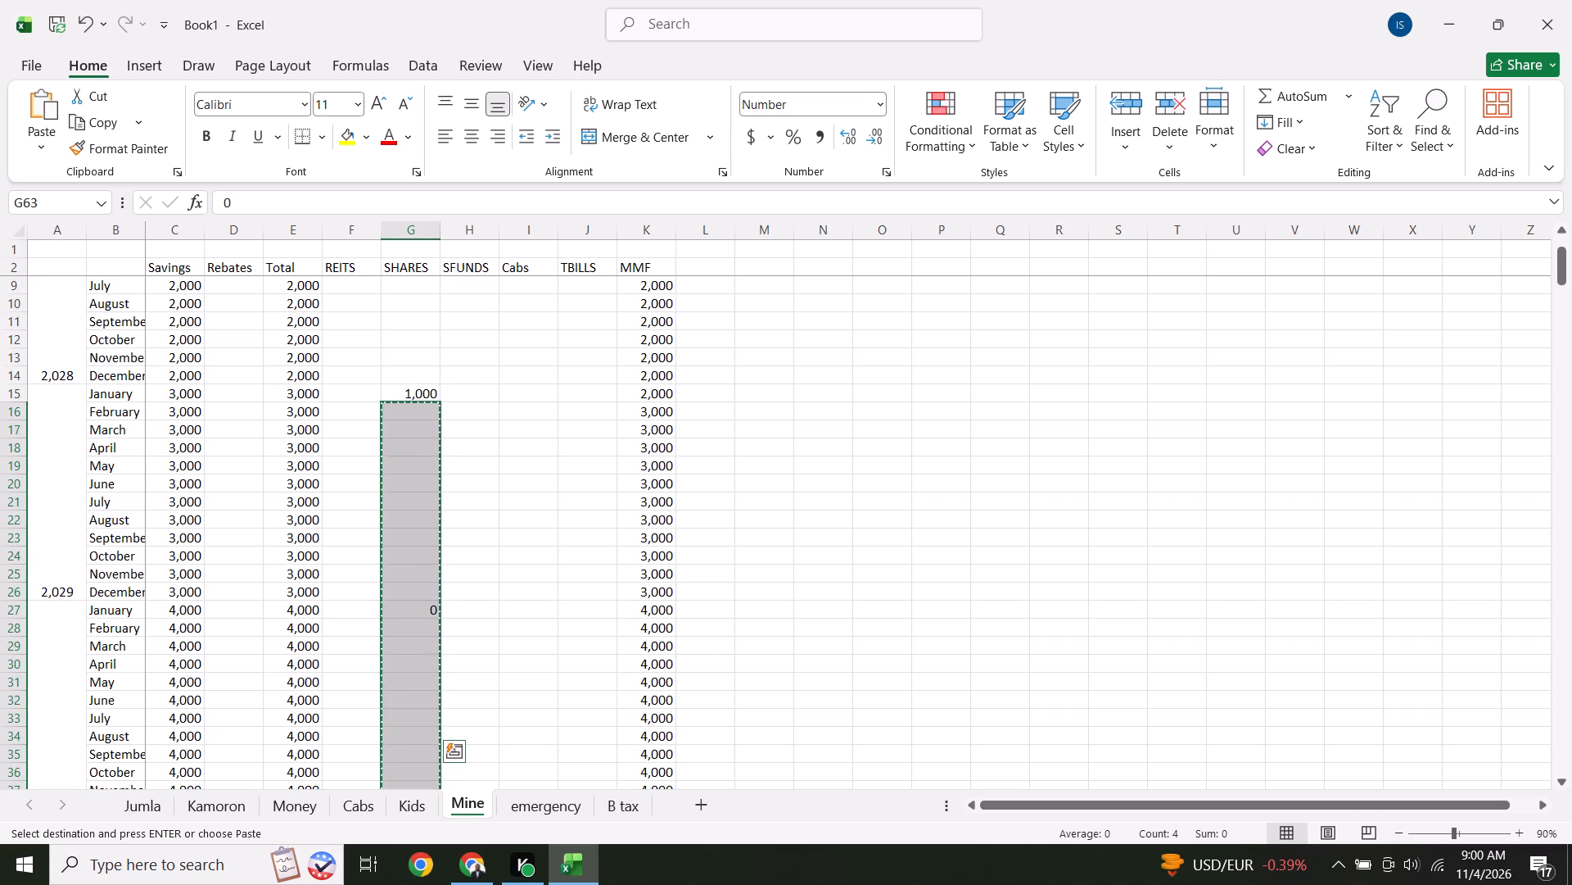
right_click(430, 414)
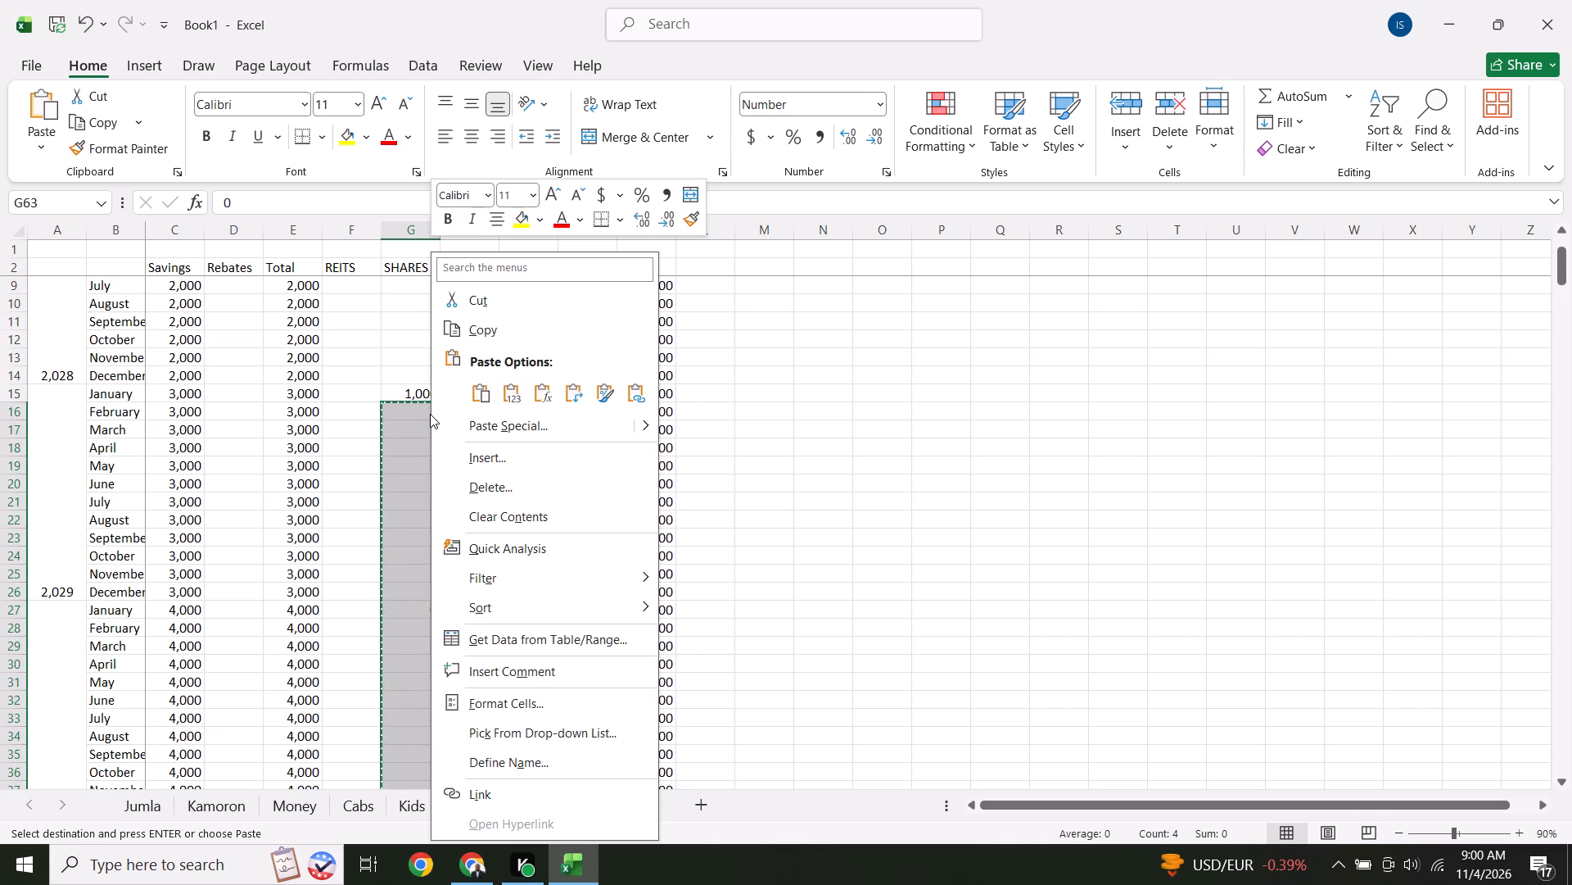
click(481, 333)
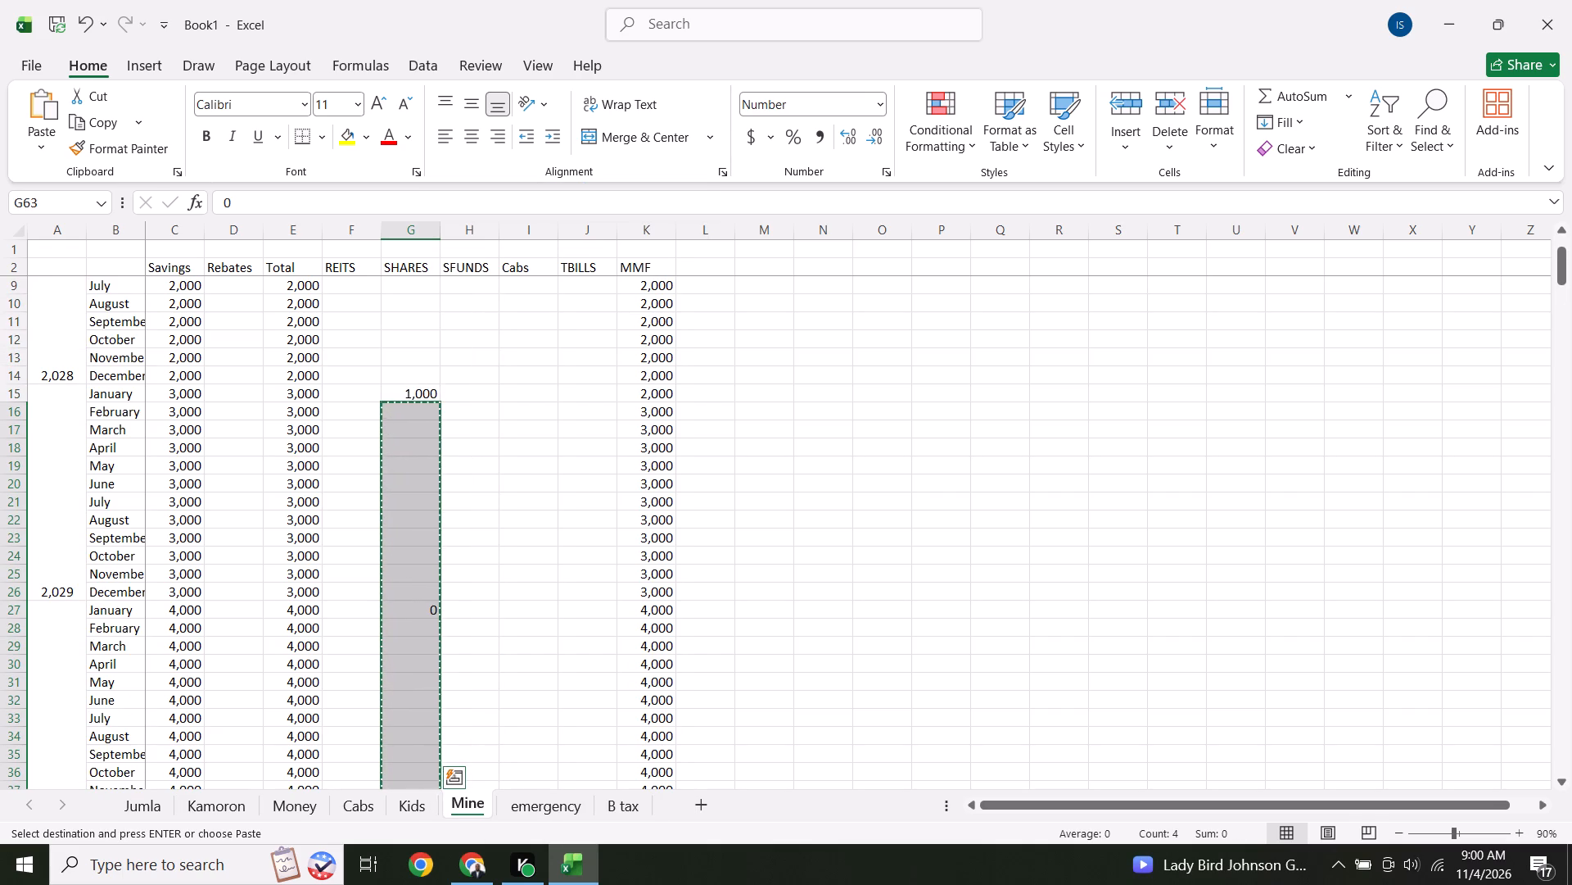
click(476, 614)
key(Down)
key(Down)
key(Down)
key(Down)
key(Down)
key(Down)
key(Down)
key(Down)
key(Down)
key(Down)
key(Down)
key(Down)
key(Down)
key(Down)
key(Down)
key(Down)
key(Down)
key(Down)
key(Down)
key(Down)
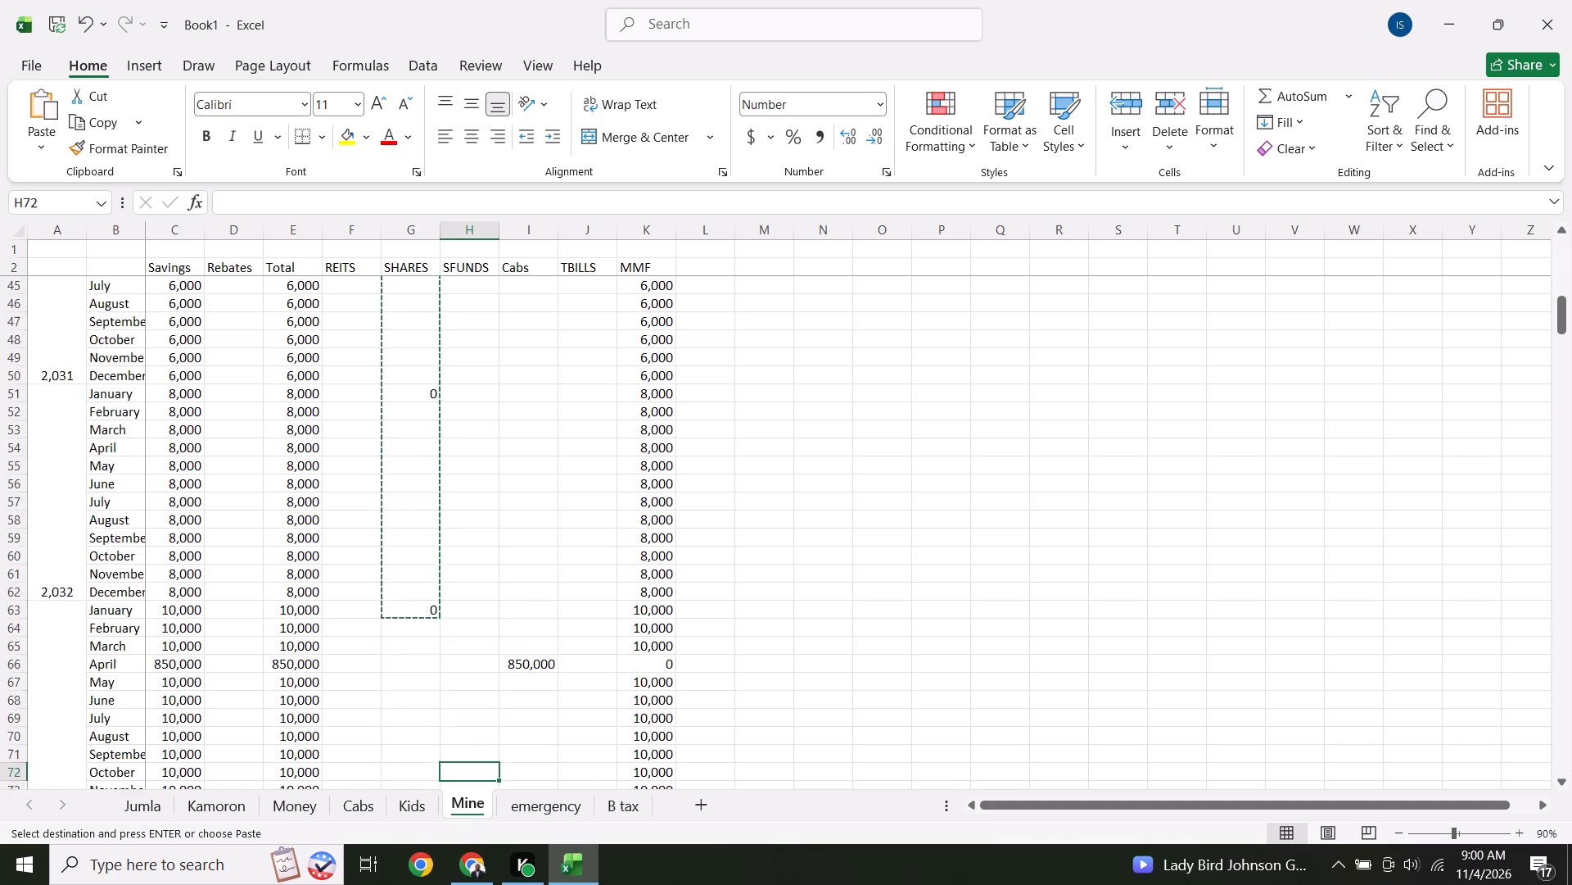
click(416, 574)
right_click(416, 574)
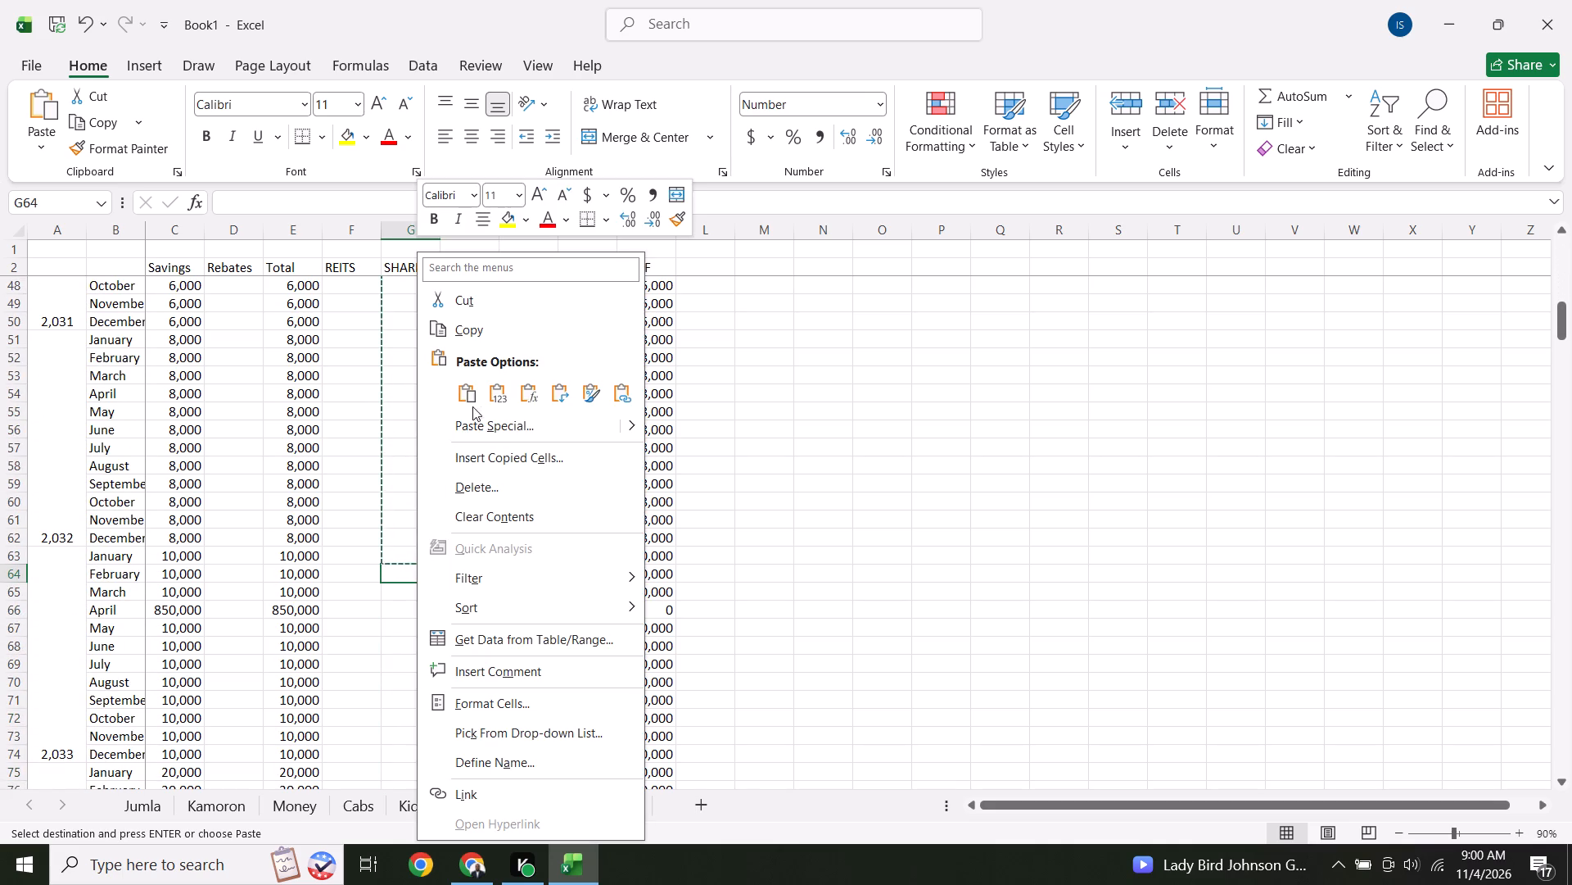
click(472, 400)
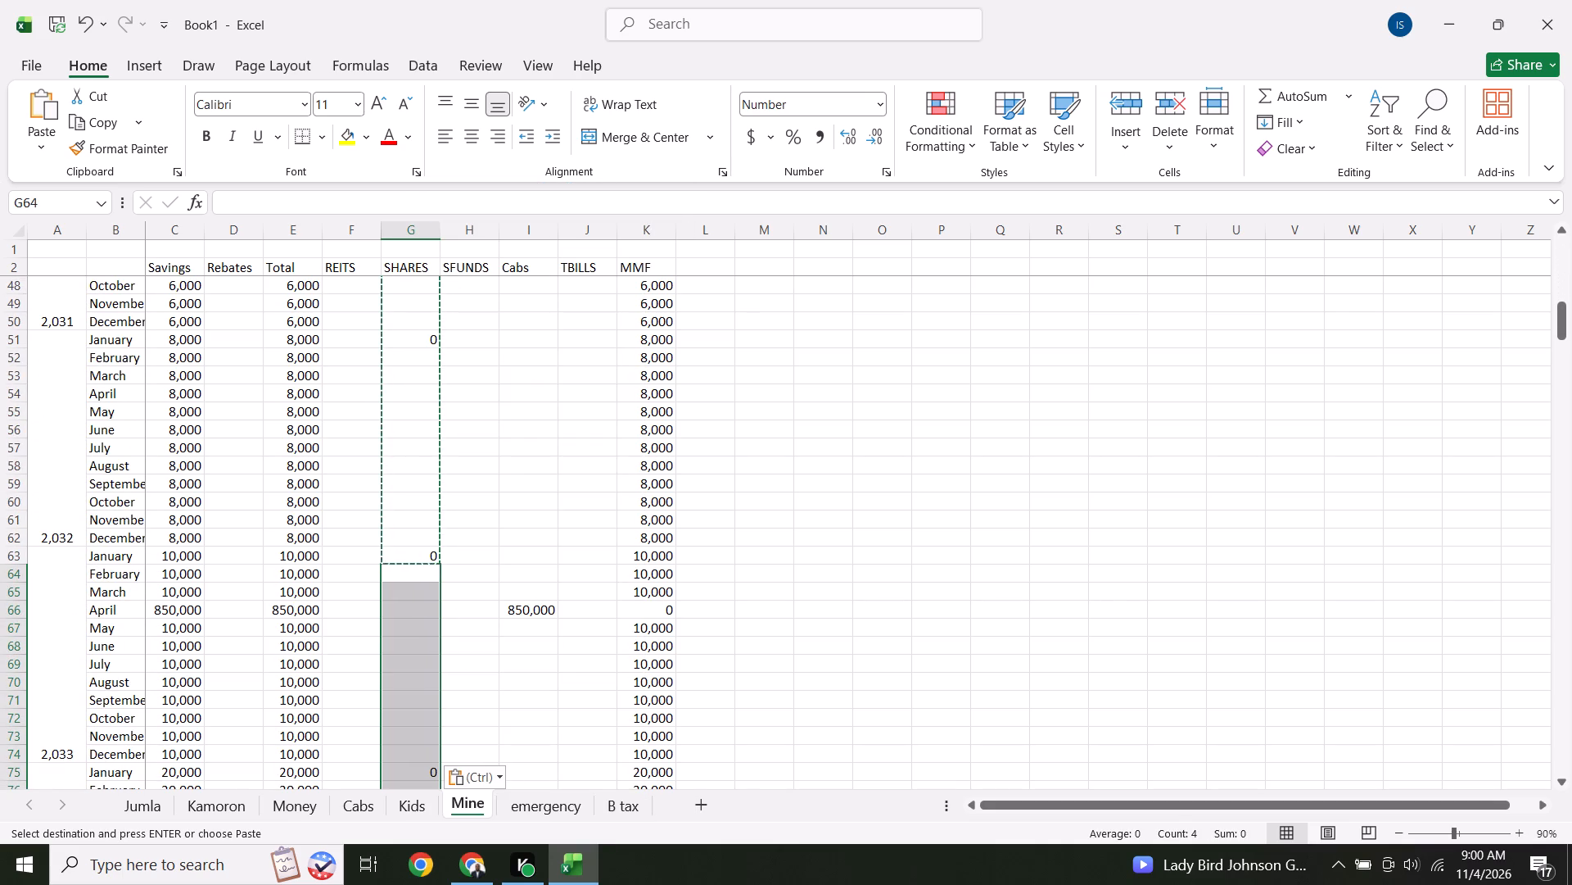
Copy the SHARES cells G16:G111 and paste them at G112 to repeat the January zeros further down the column.
click(464, 660)
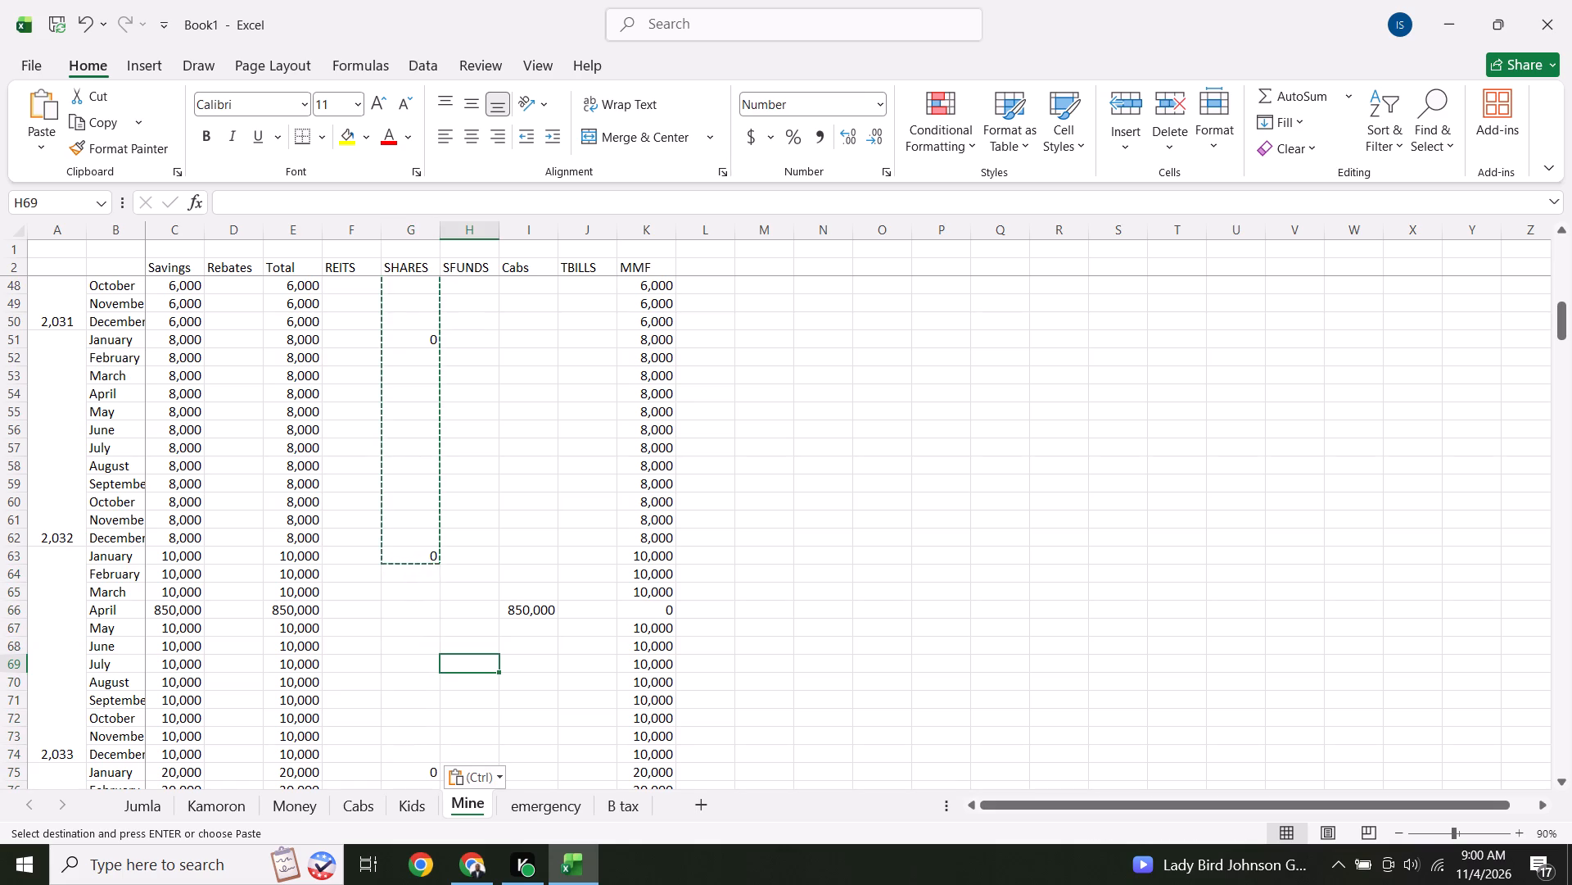
key(Down)
key(Down)
key(Down)
key(Down)
key(Down)
key(Down)
key(Down)
key(Down)
key(Down)
key(Down)
key(Down)
key(Down)
key(Down)
key(Down)
key(Down)
key(Down)
key(Down)
key(Down)
key(Down)
key(Down)
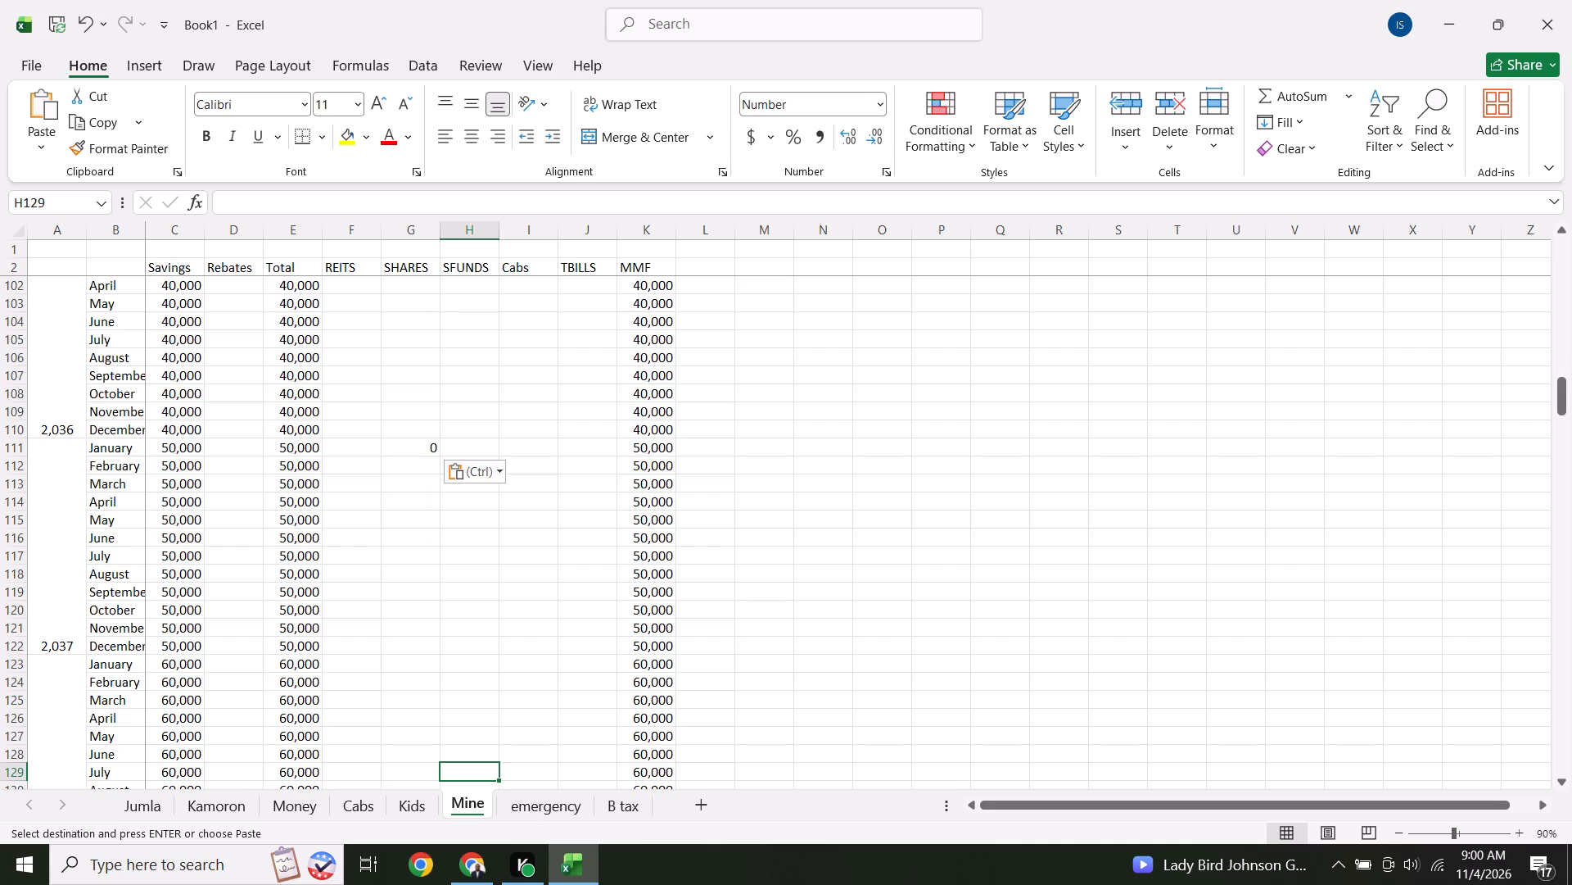
drag(422, 447, 412, 217)
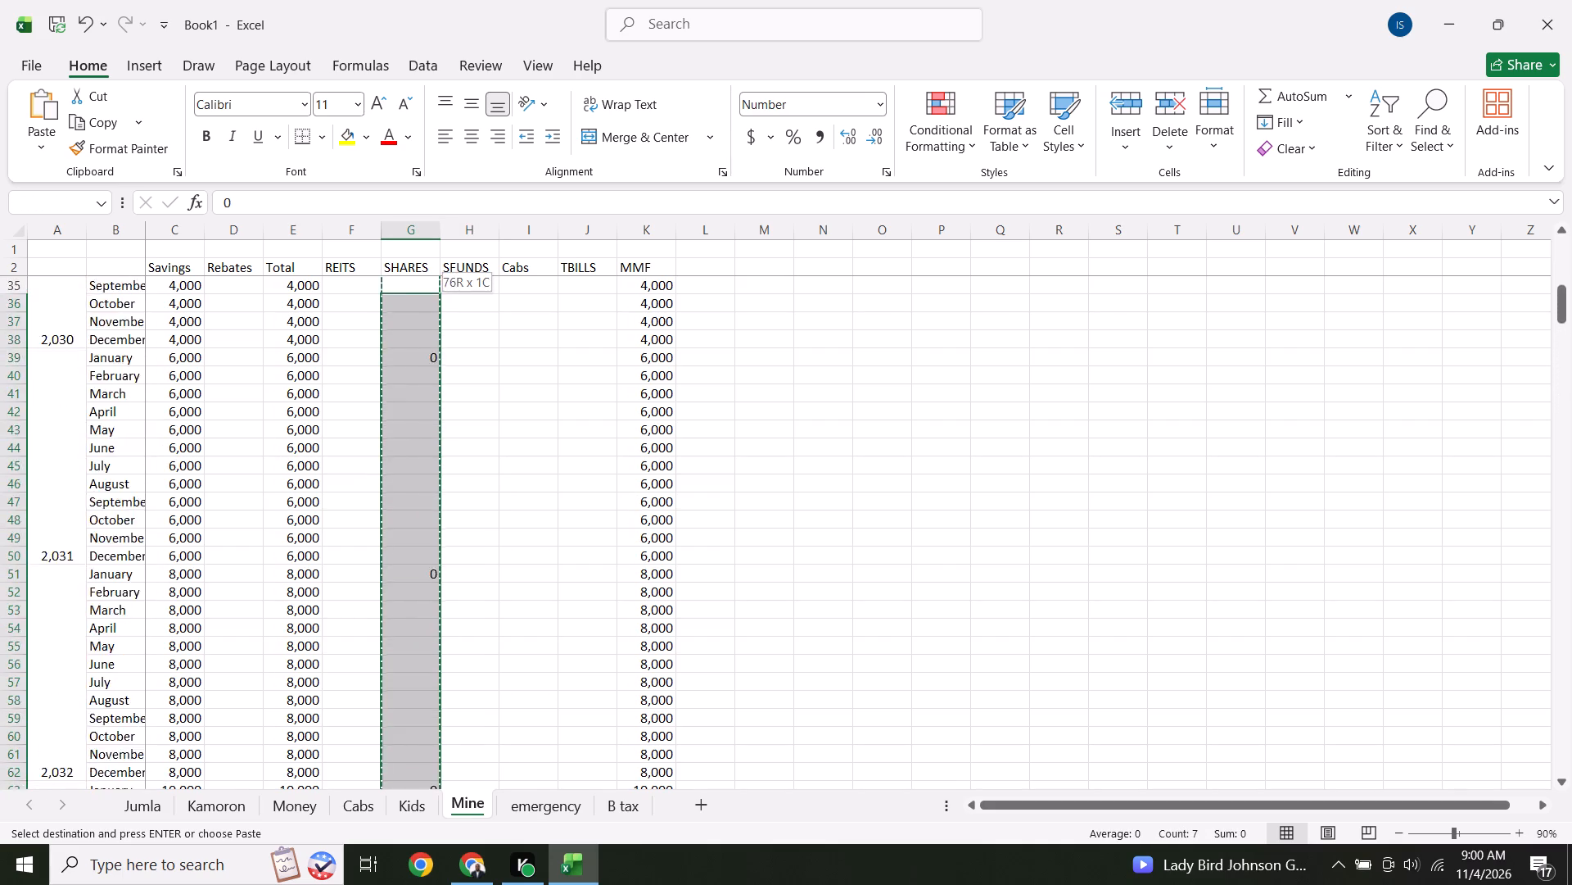
drag(412, 217, 424, 528)
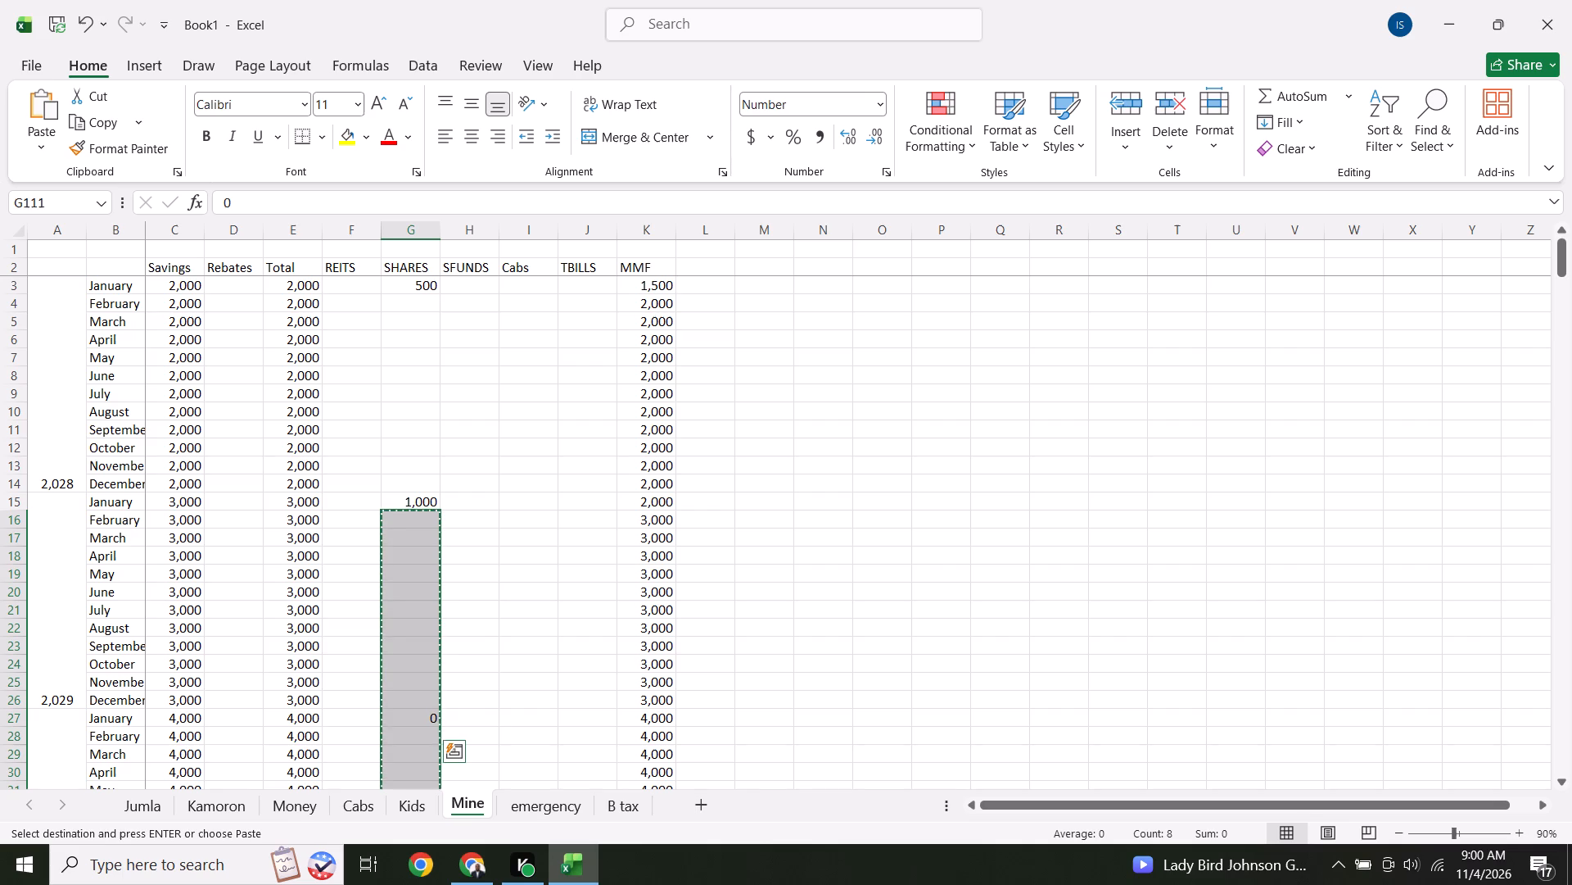
right_click(424, 528)
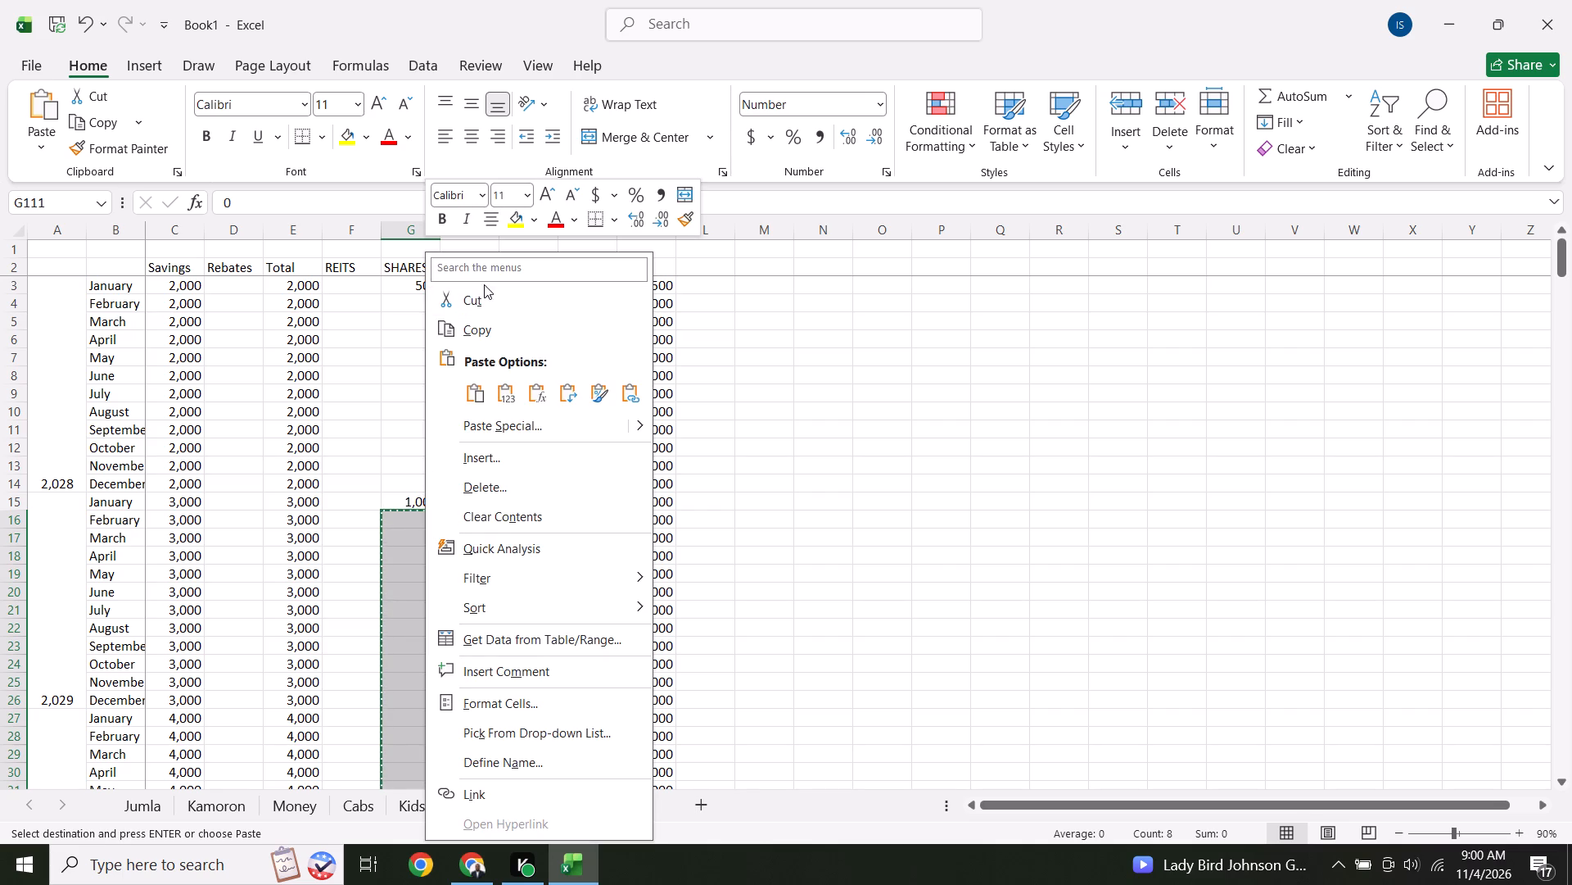
click(483, 331)
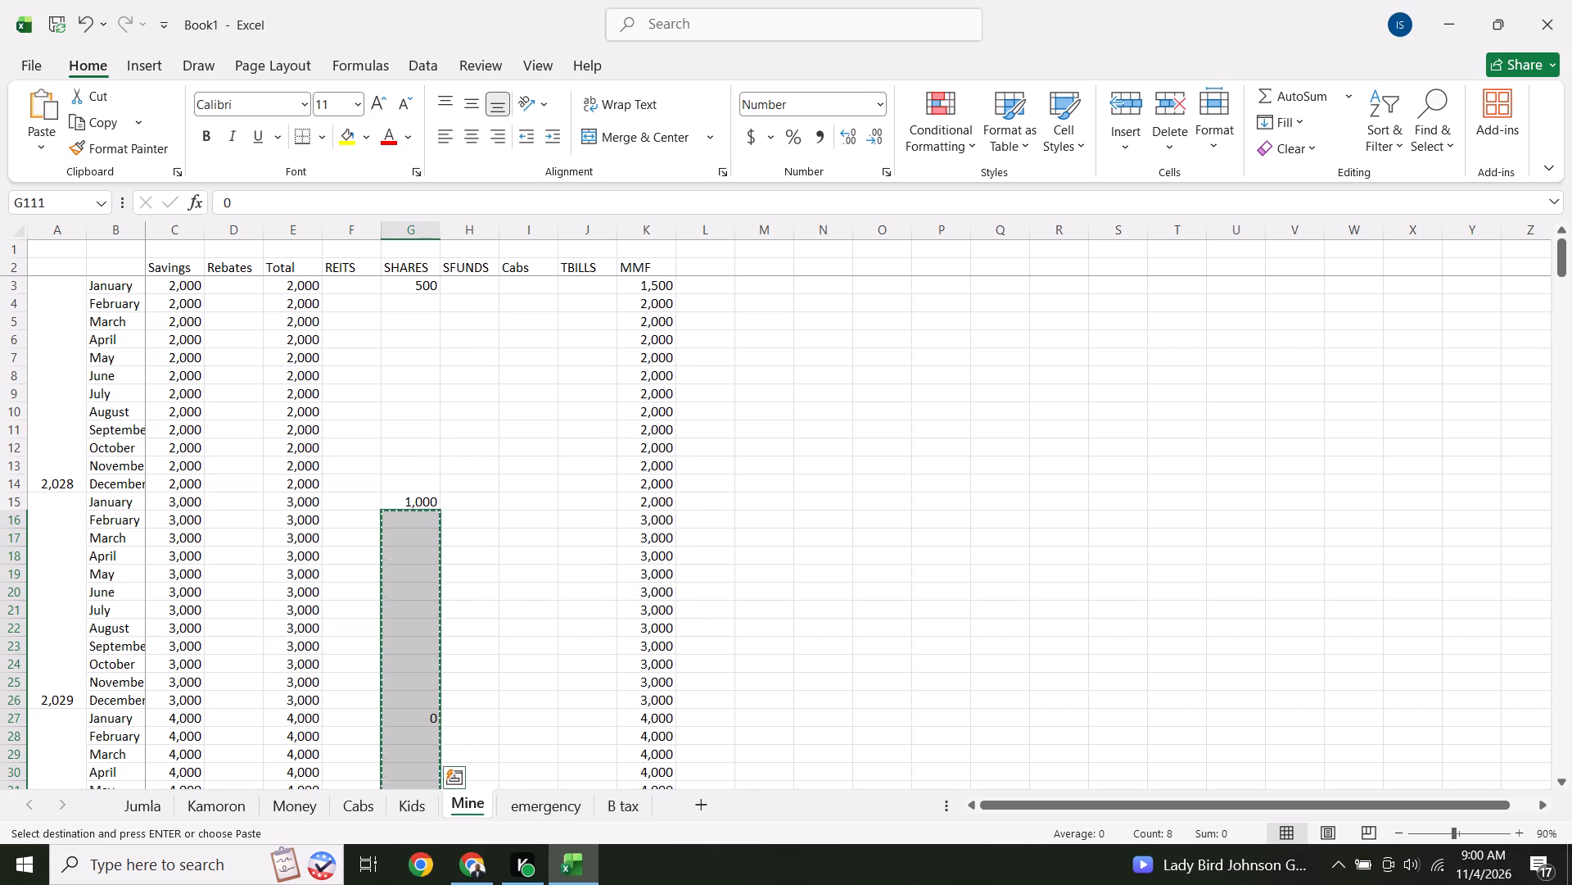
key(Down)
key(Down)
key(Down)
key(Down)
key(Down)
key(Down)
key(Down)
key(Down)
key(Down)
key(Down)
key(Down)
key(Down)
key(Down)
key(Down)
key(Down)
key(Down)
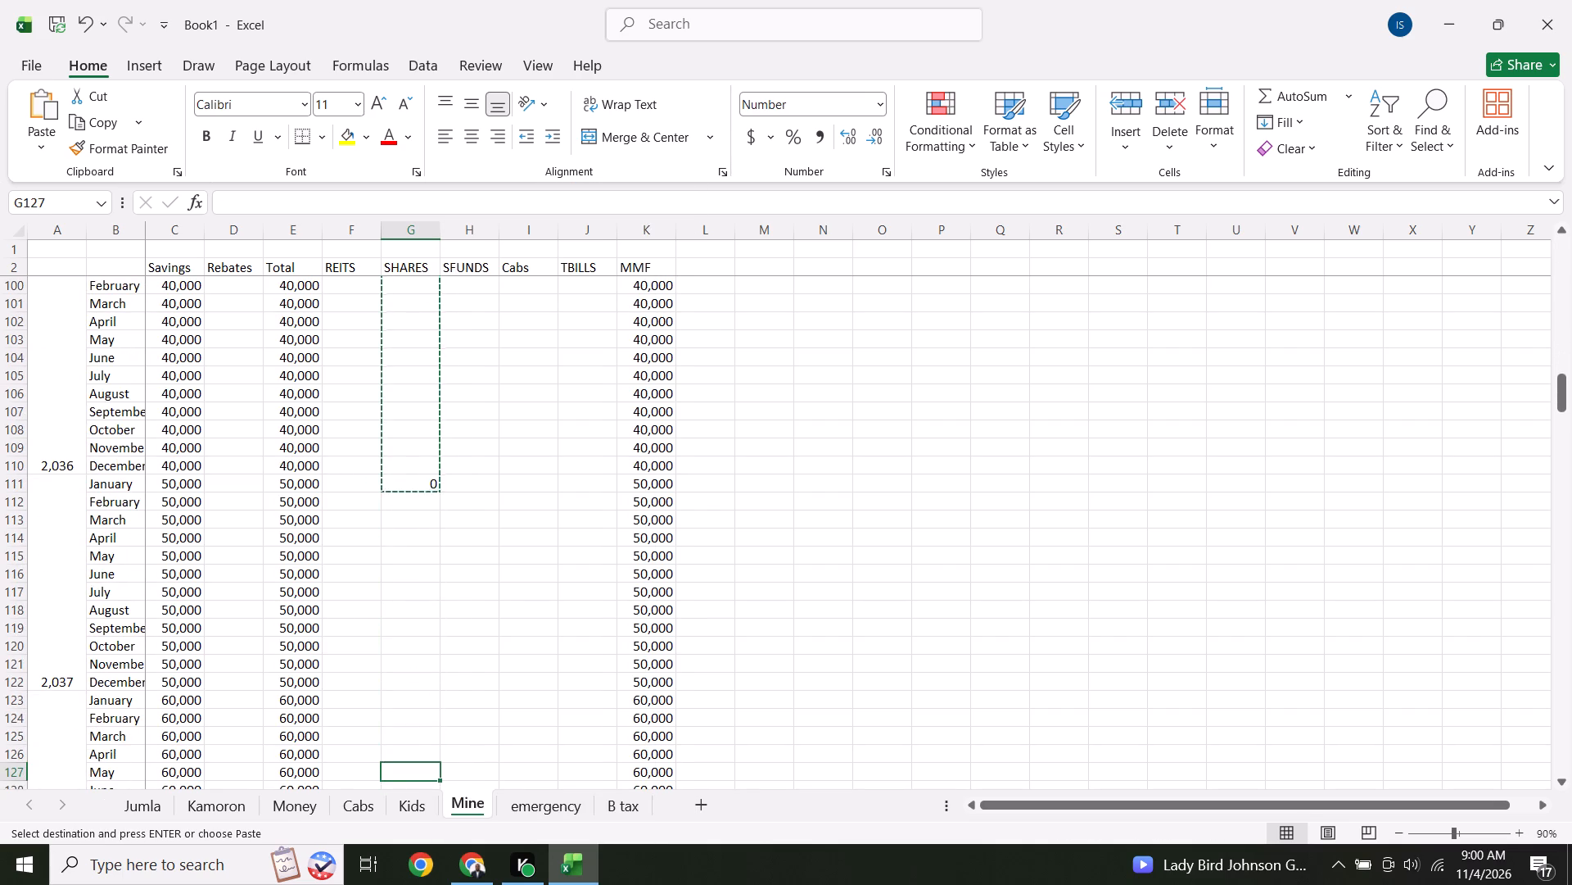
click(414, 502)
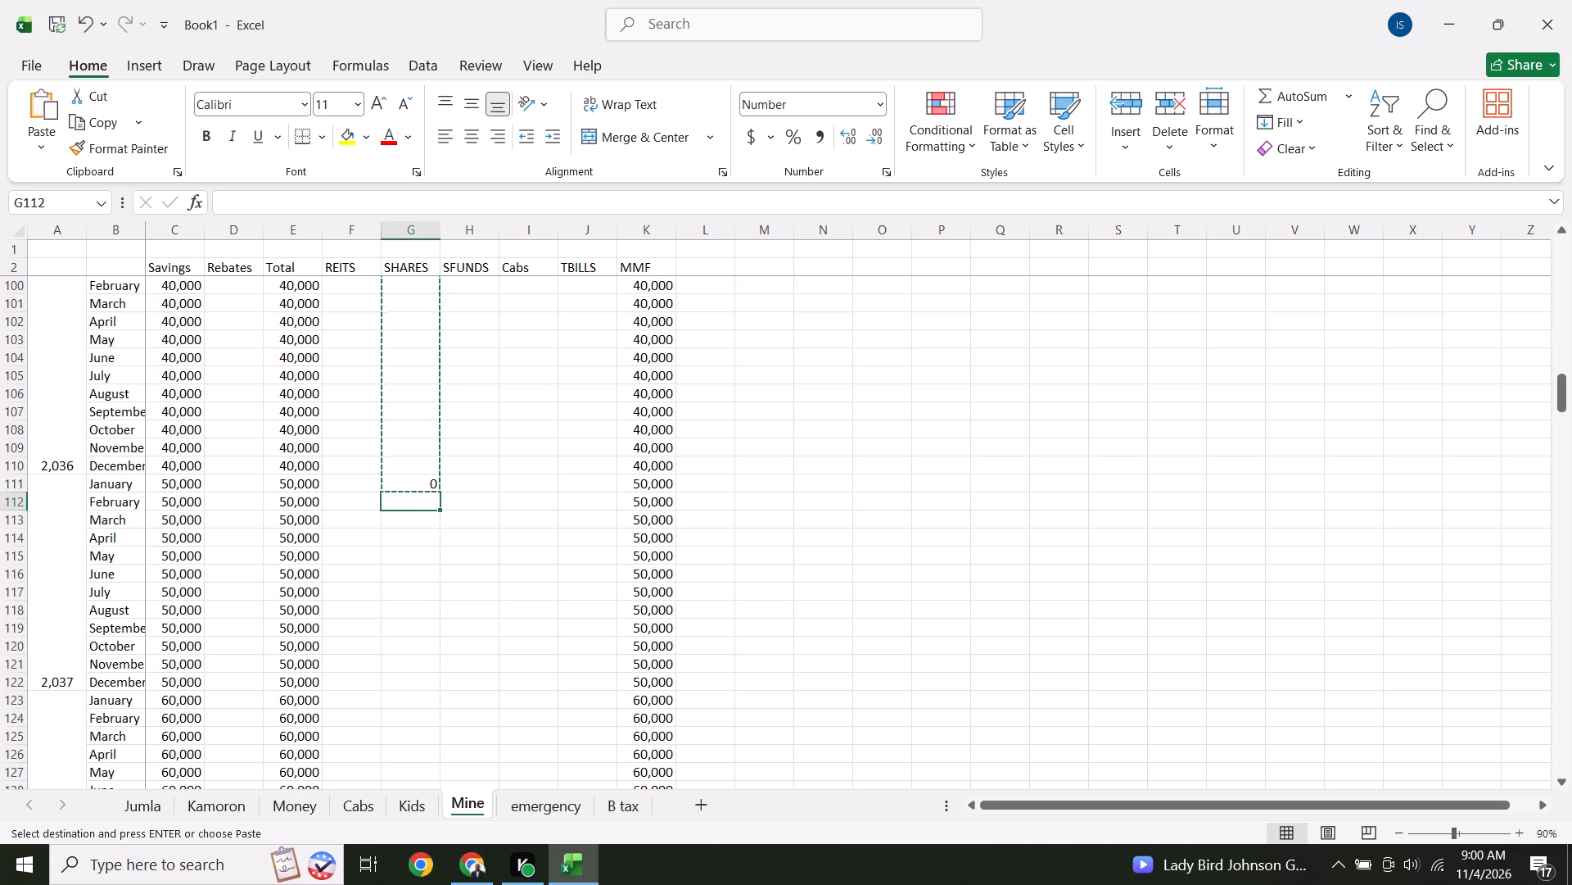
right_click(414, 502)
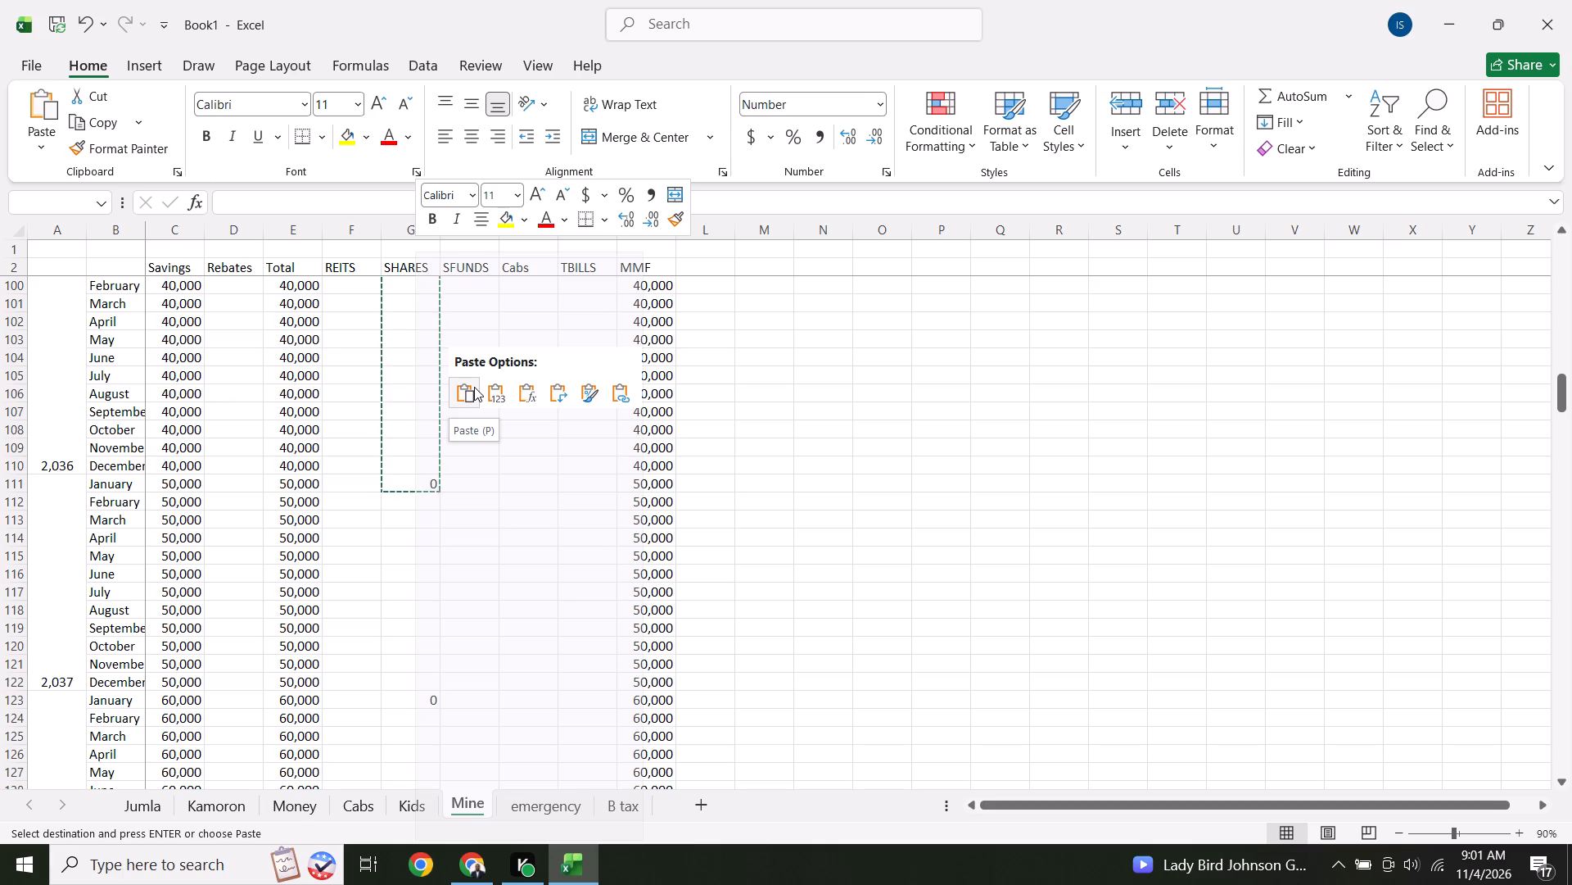
click(474, 387)
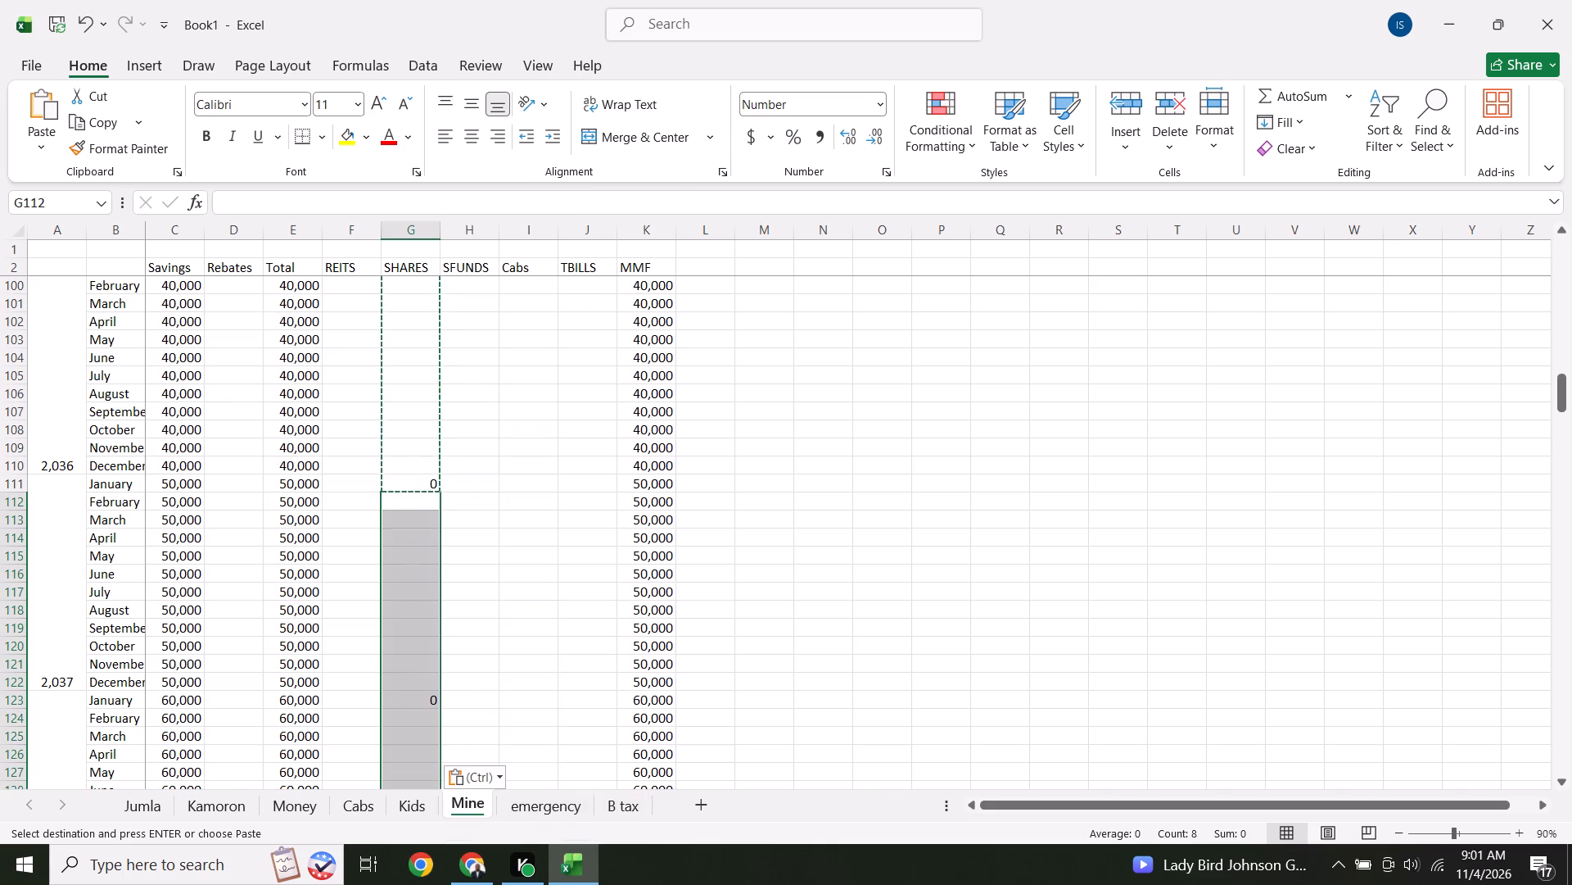
Check down the year rows how far the January zeros extend in the SHARES column.
click(51, 553)
key(Down)
key(Down)
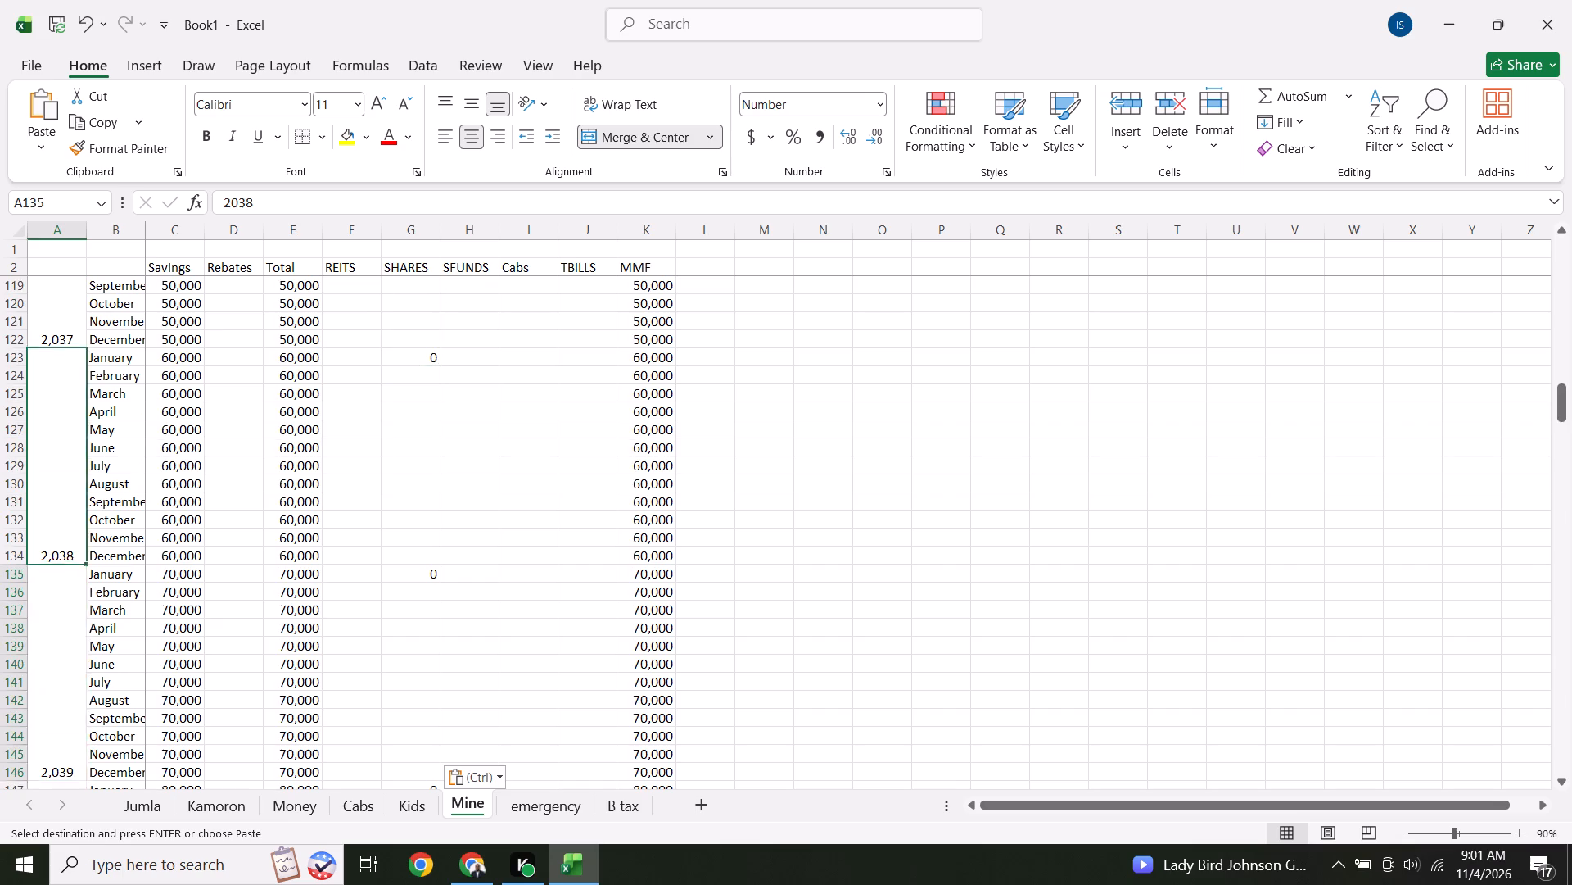
key(Down)
key(Down)
key(Down)
key(Down)
key(Down)
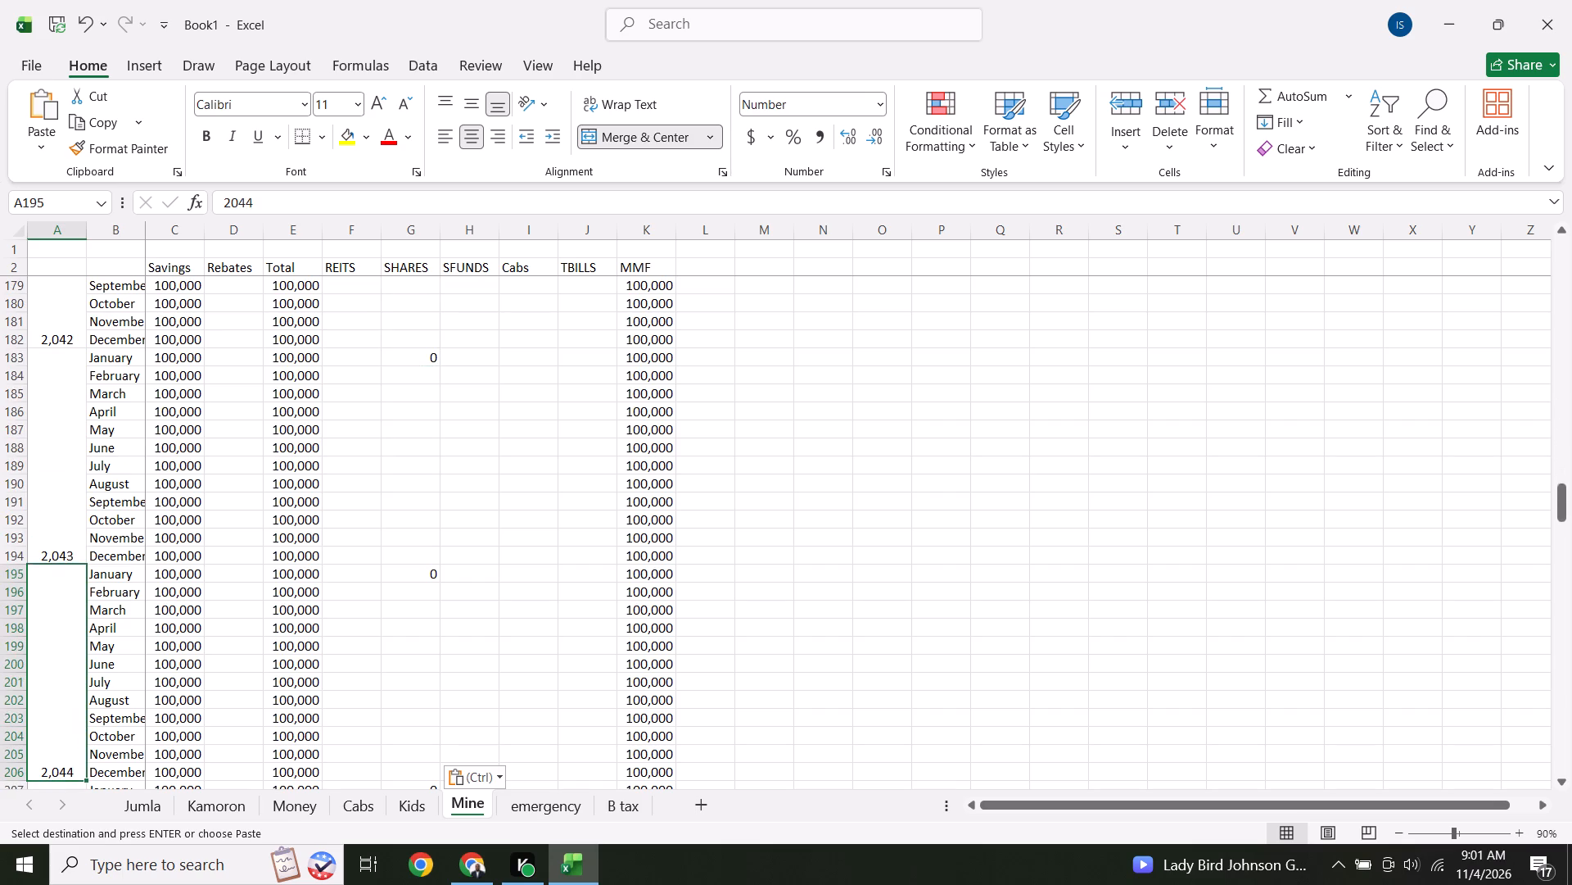
key(Down)
key(Down)
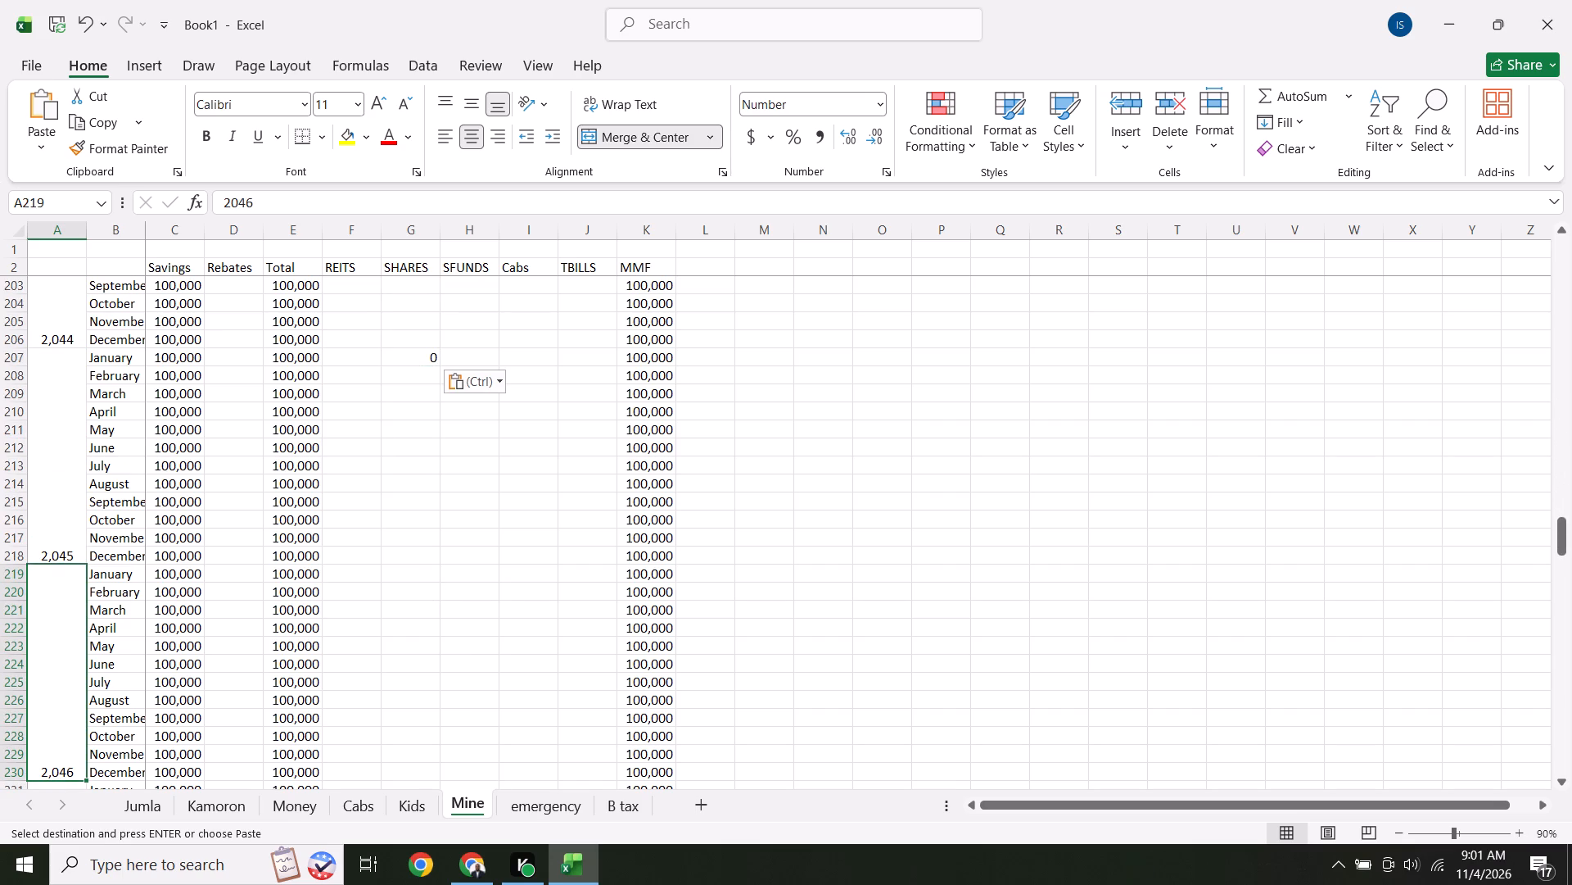
Paste the copied SHARES cells into the REITS column at F4 to fill its January zeros from F15.
key(Up)
key(Up)
key(Up)
key(Up)
key(Up)
key(Up)
key(Up)
key(Up)
key(Up)
key(Up)
key(Up)
key(Up)
key(Up)
key(Up)
key(Up)
key(Up)
key(Up)
key(Up)
key(Up)
key(Up)
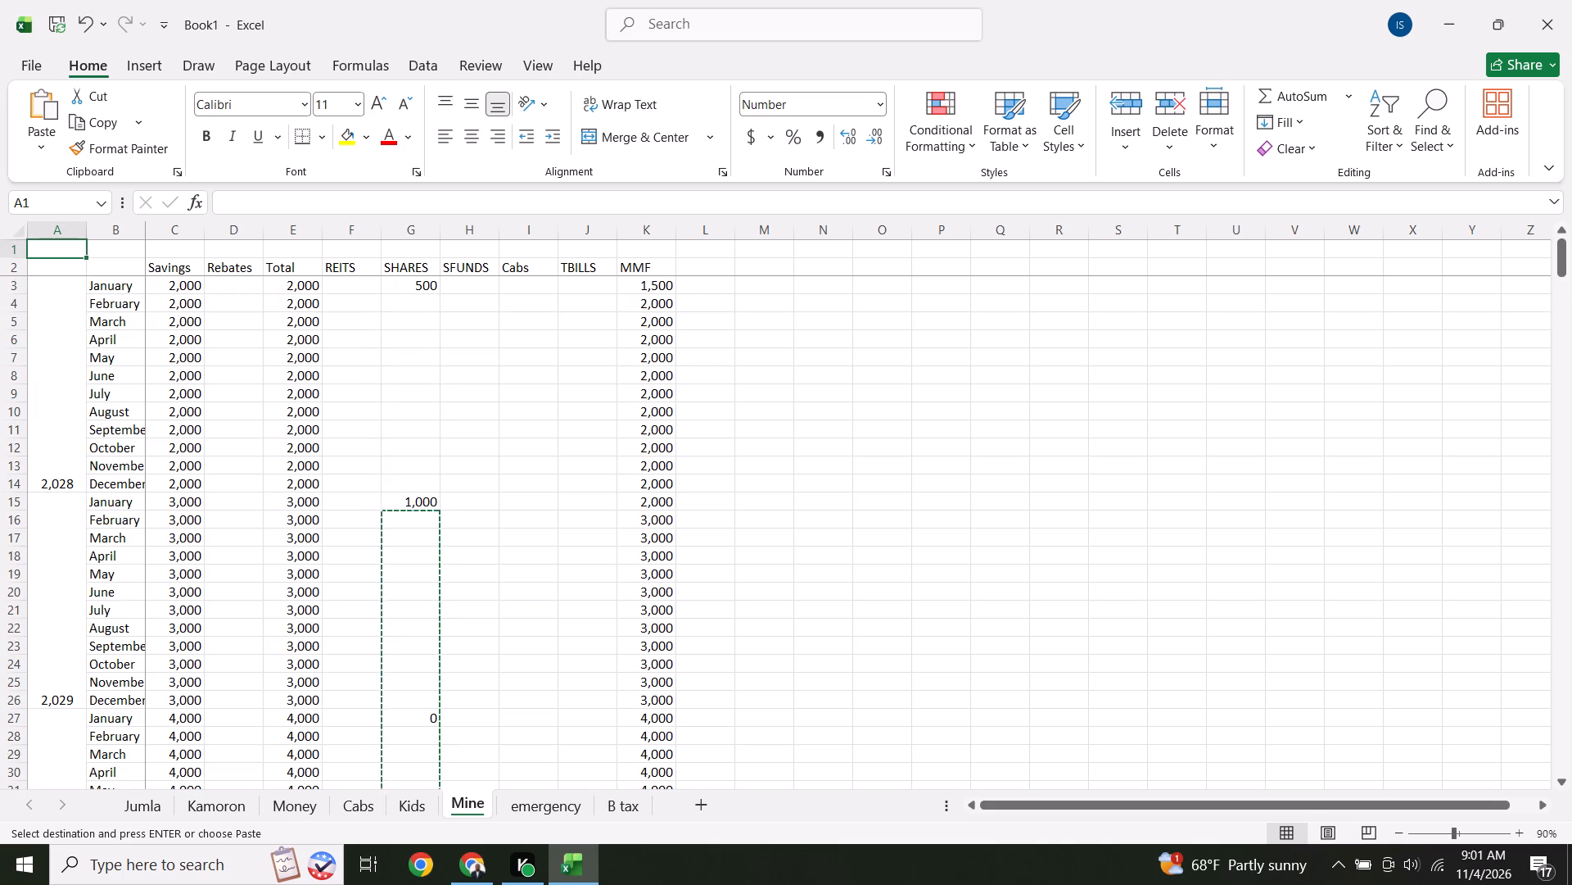
click(359, 304)
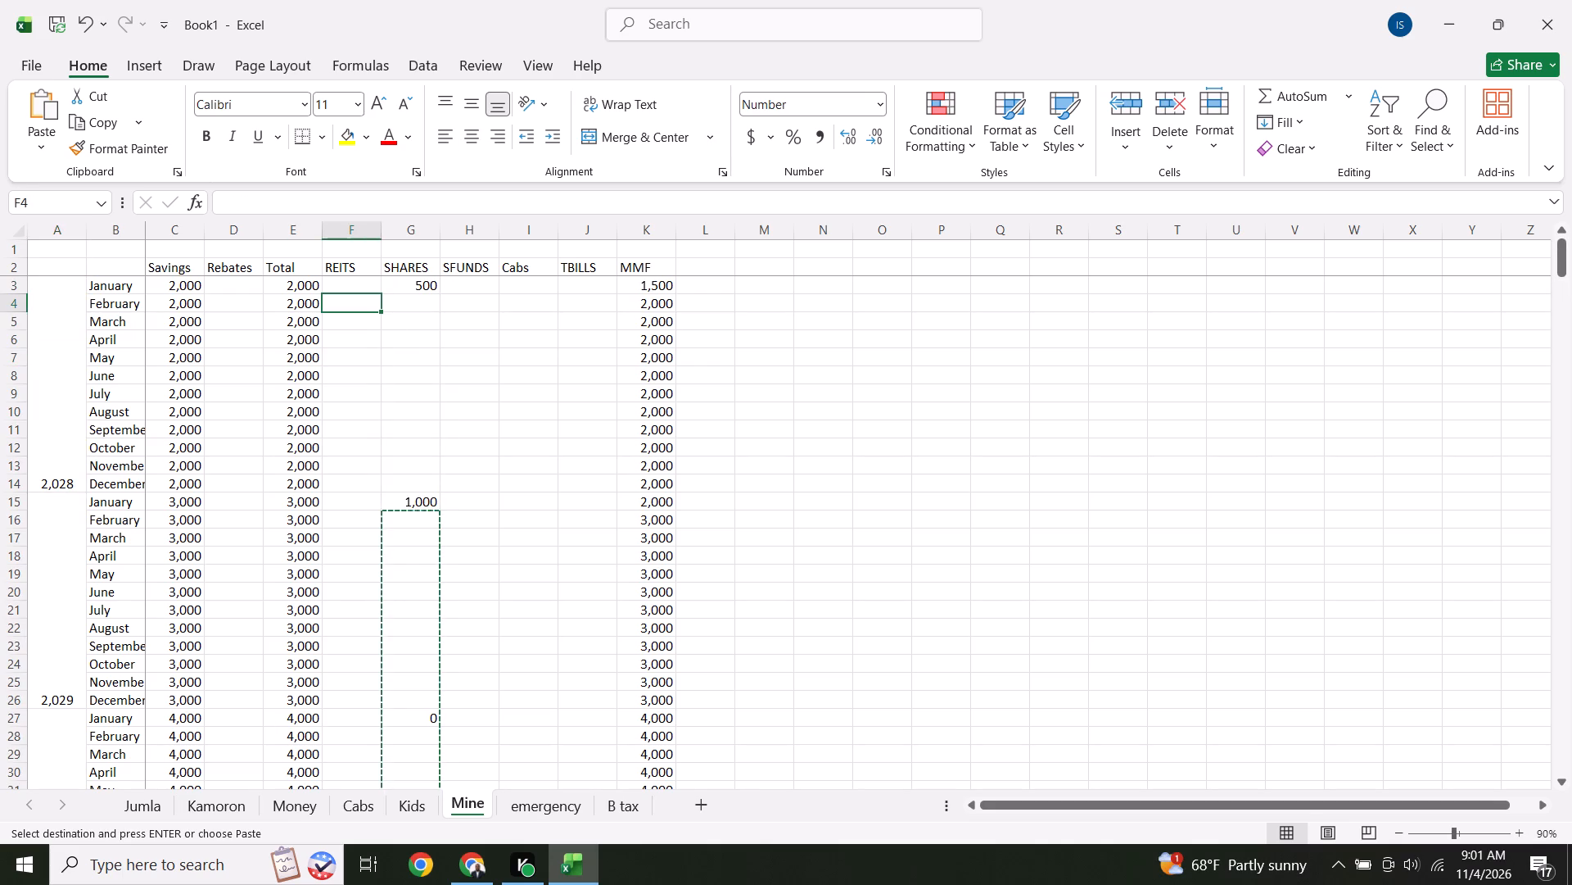
right_click(359, 304)
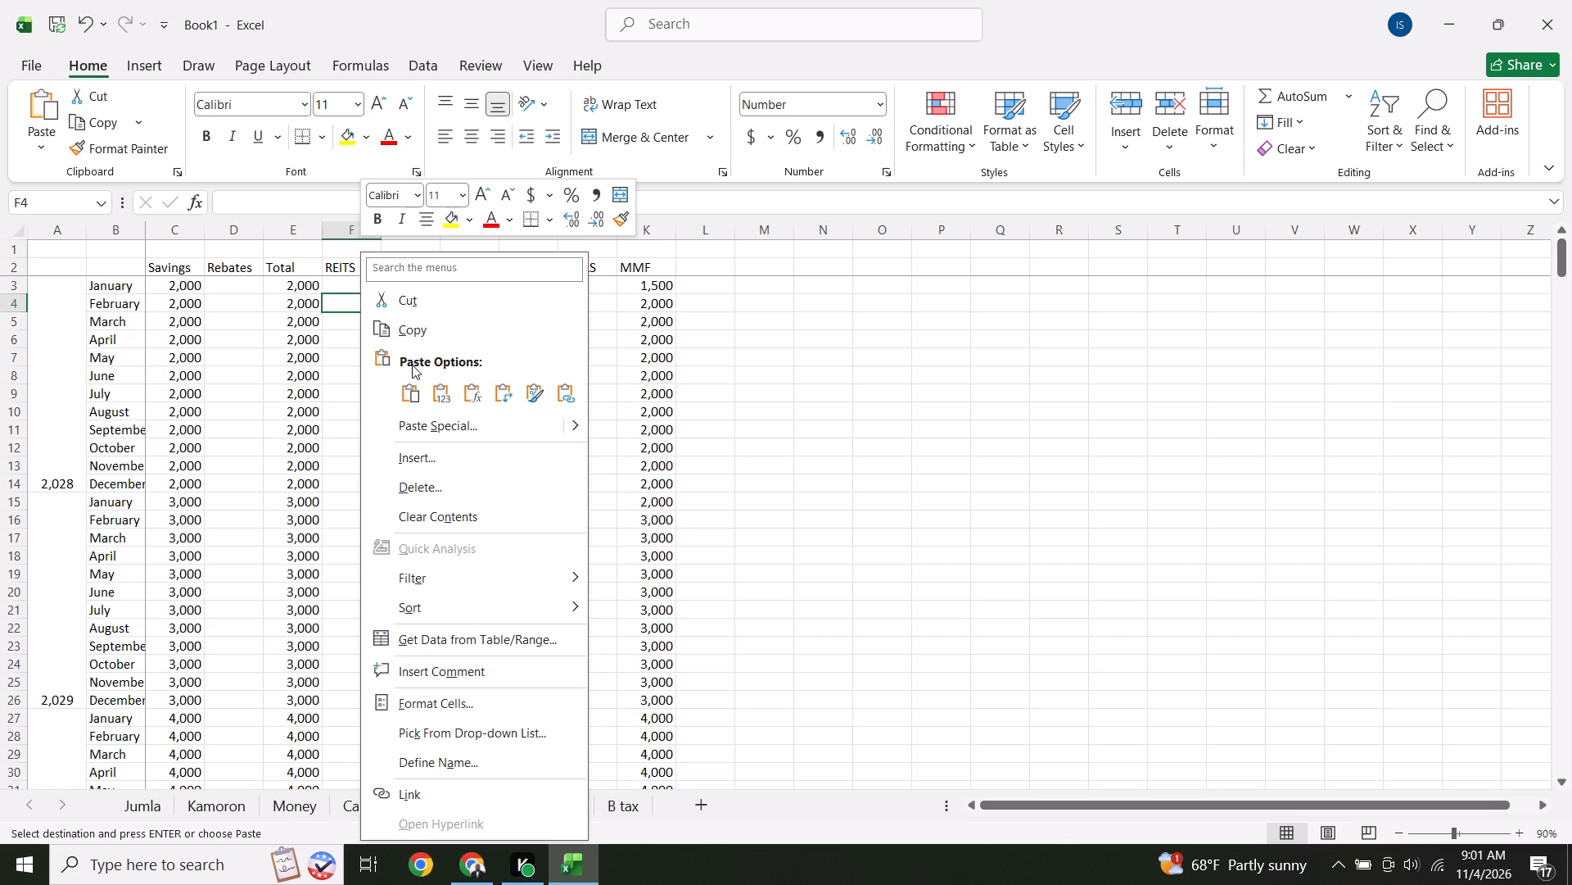
click(417, 387)
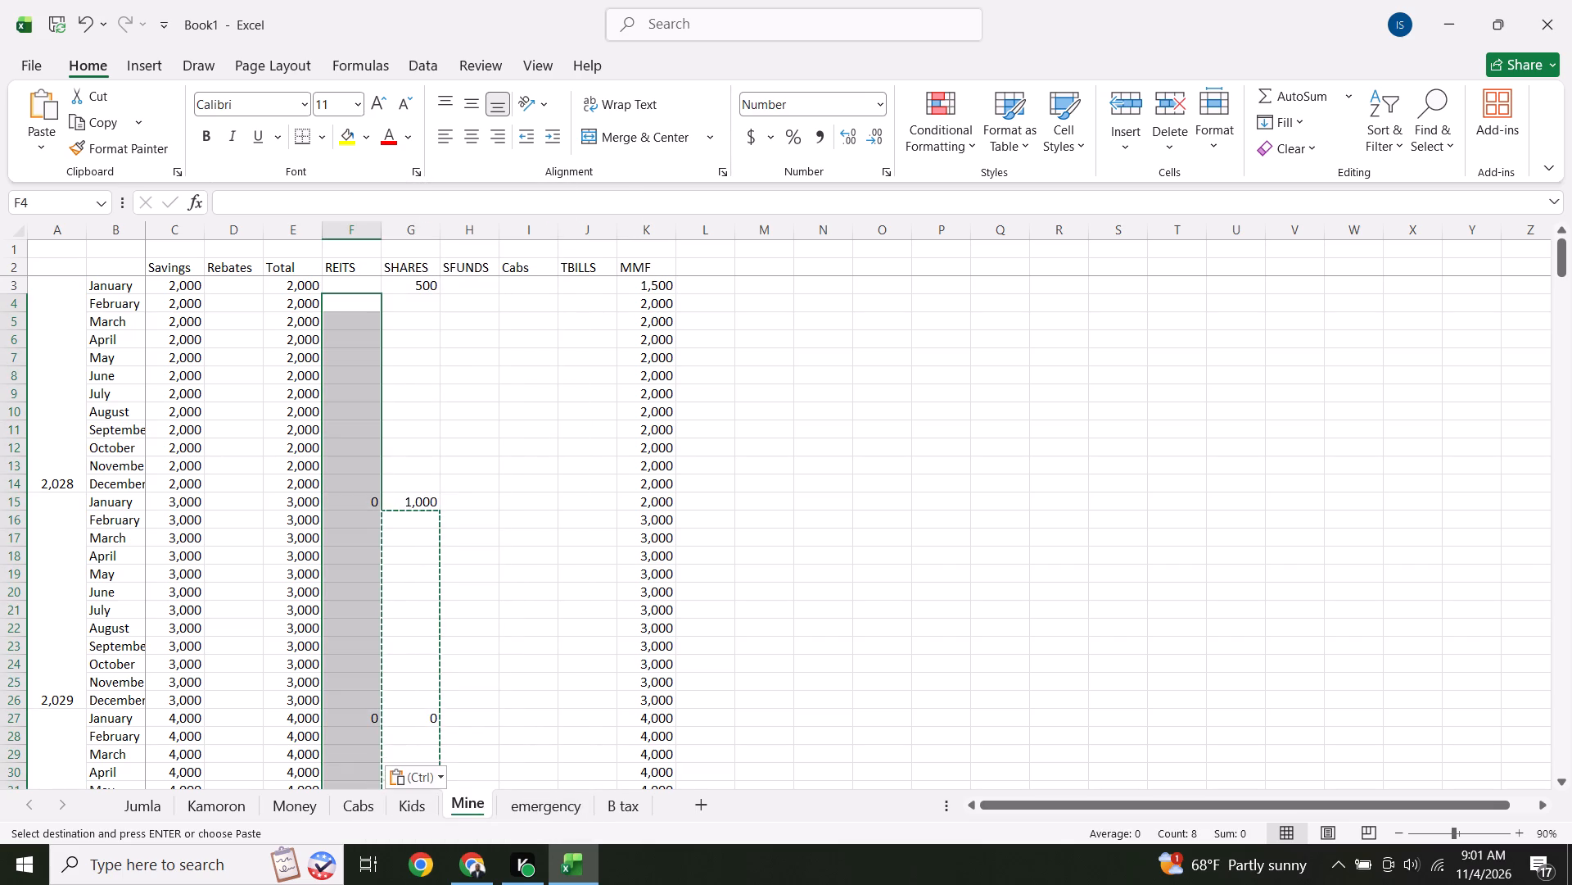
Paste the copied SHARES cells again at F100 to continue the January zeros down the REITS column.
click(518, 466)
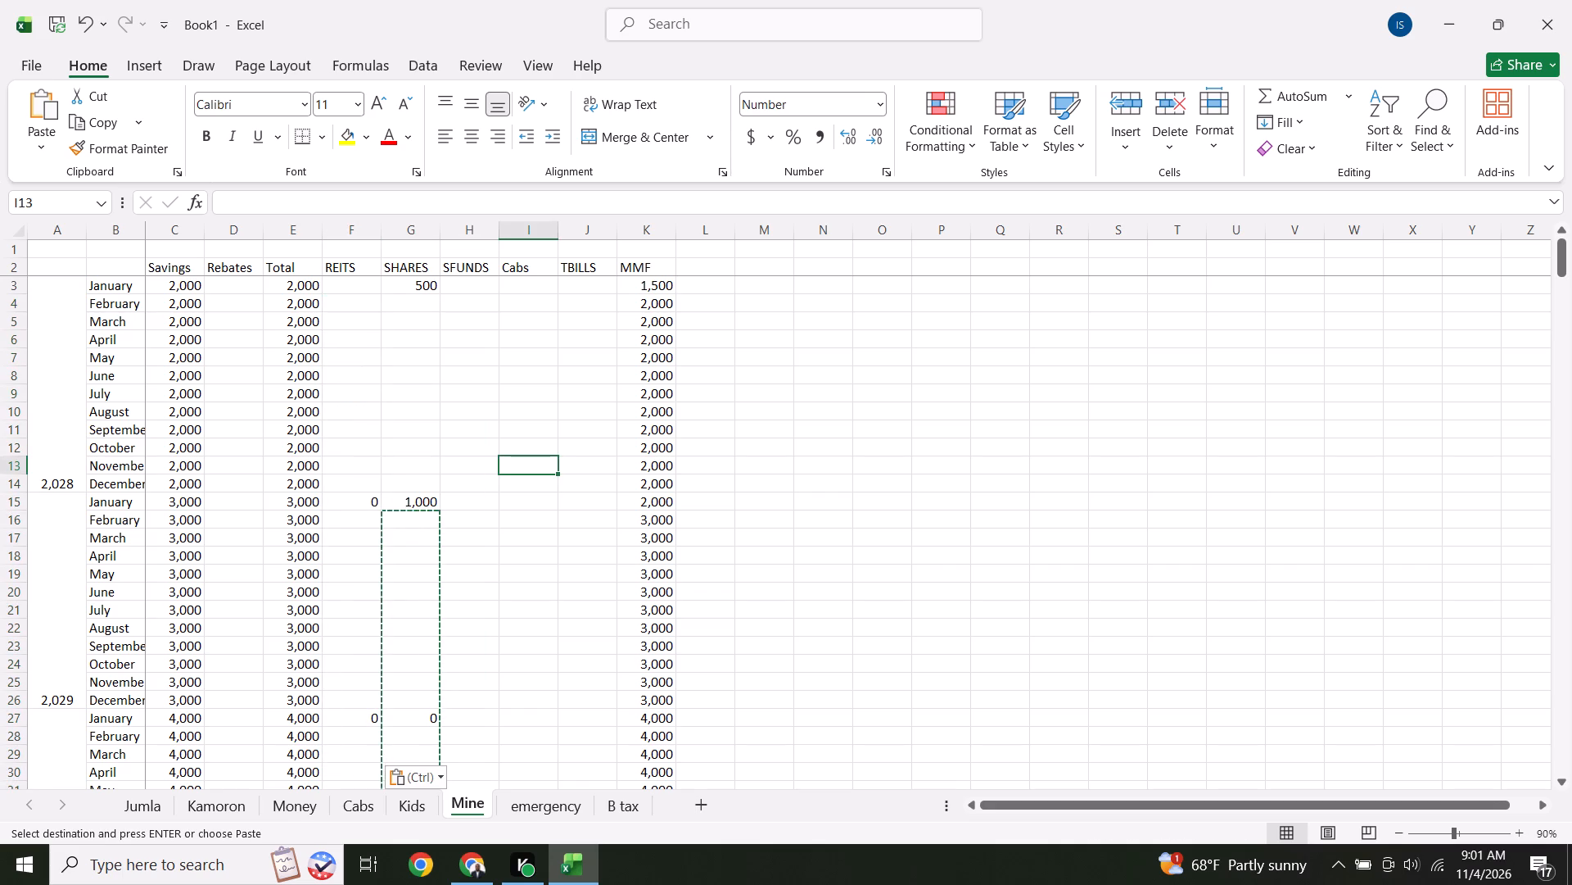
key(Down)
key(Down)
key(Down)
key(Down)
key(Down)
key(Down)
key(Down)
key(Down)
key(Down)
key(Down)
key(Down)
key(Down)
key(Down)
key(Down)
key(Down)
key(Down)
key(Down)
key(Down)
key(Down)
key(Down)
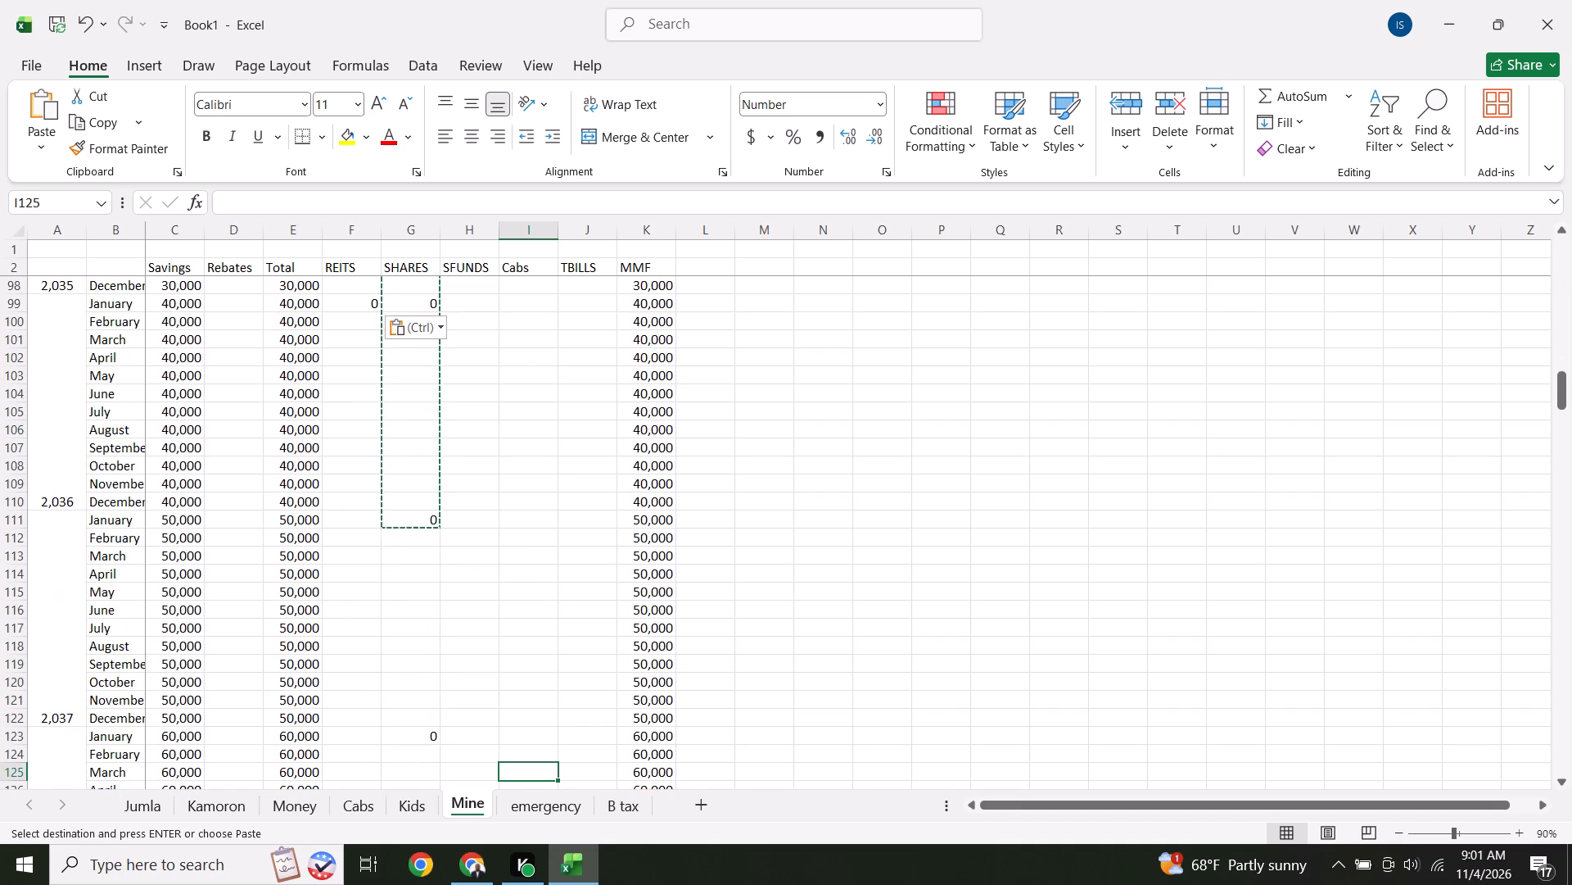
click(349, 325)
right_click(349, 325)
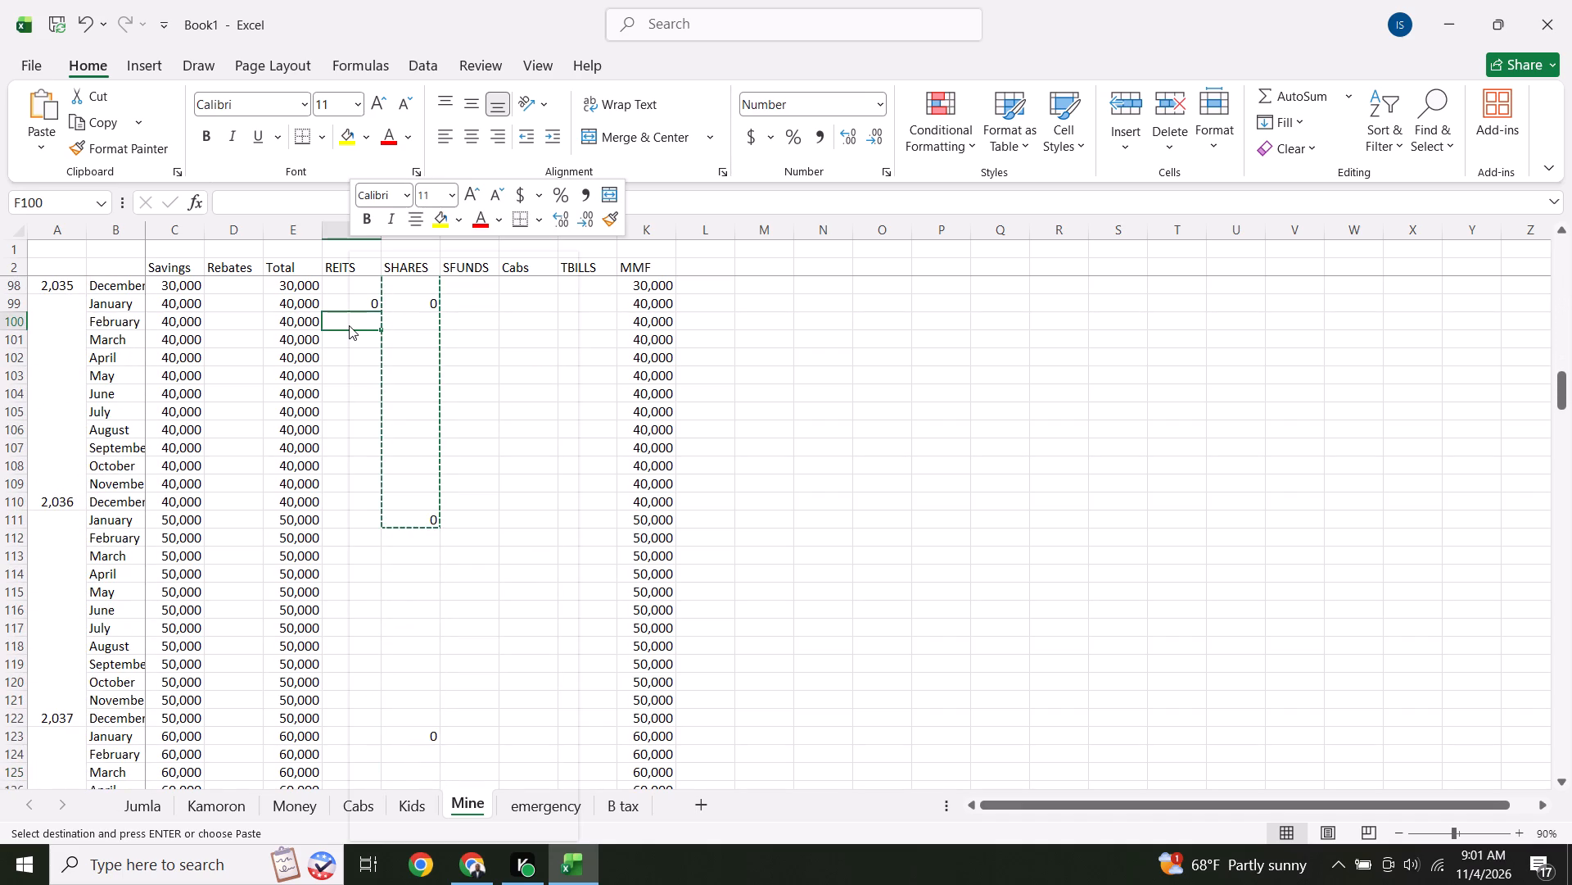
click(399, 394)
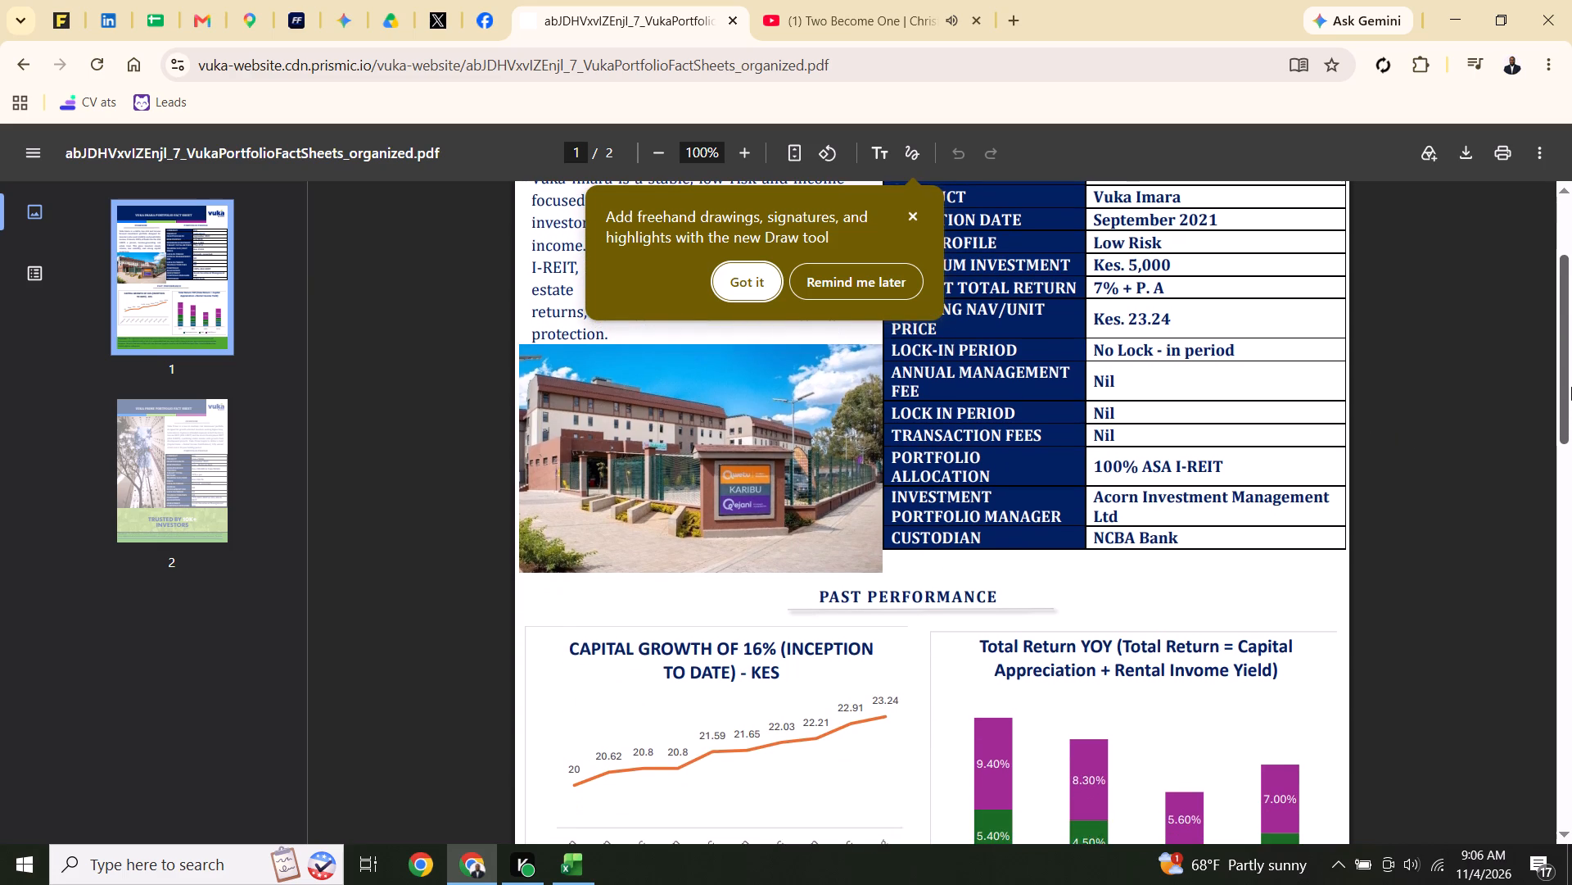
drag(1571, 387, 1569, 363)
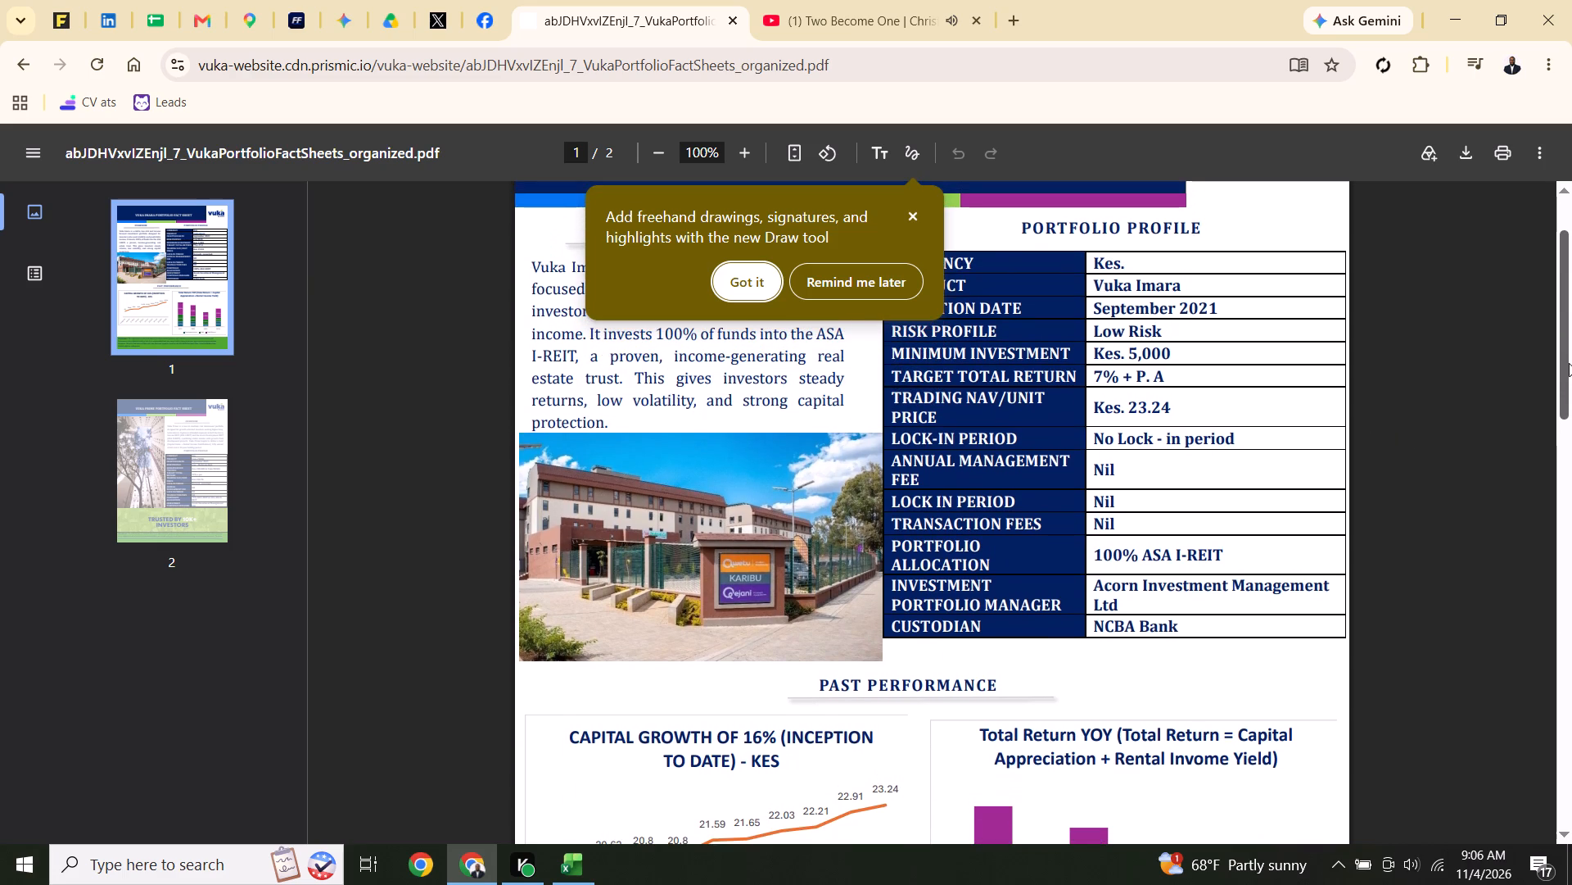
drag(1569, 363, 1569, 358)
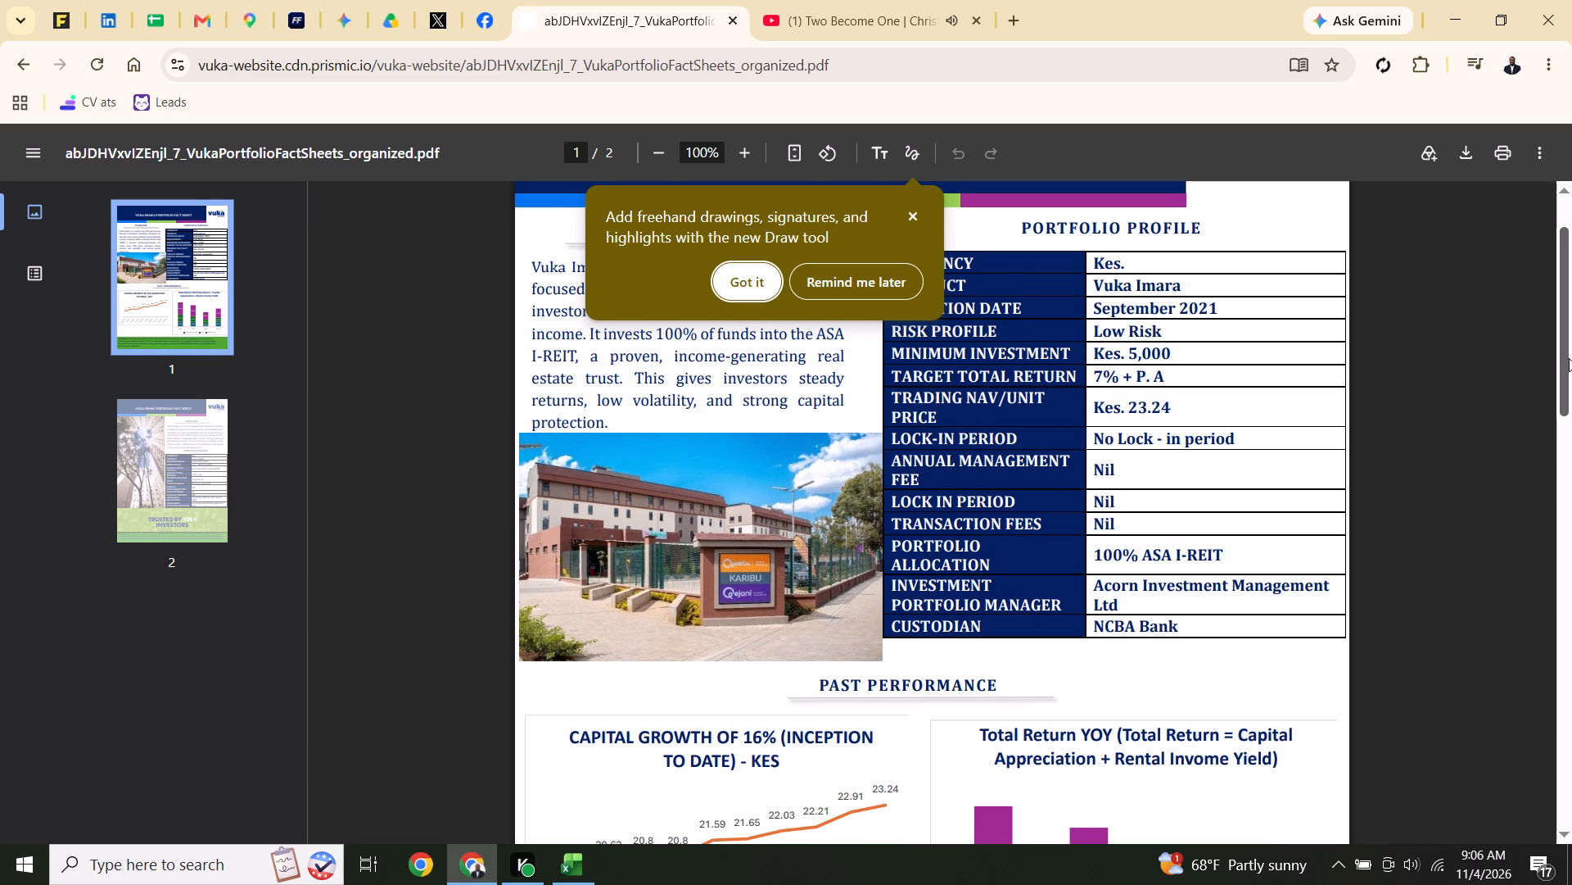
drag(1569, 358, 1569, 350)
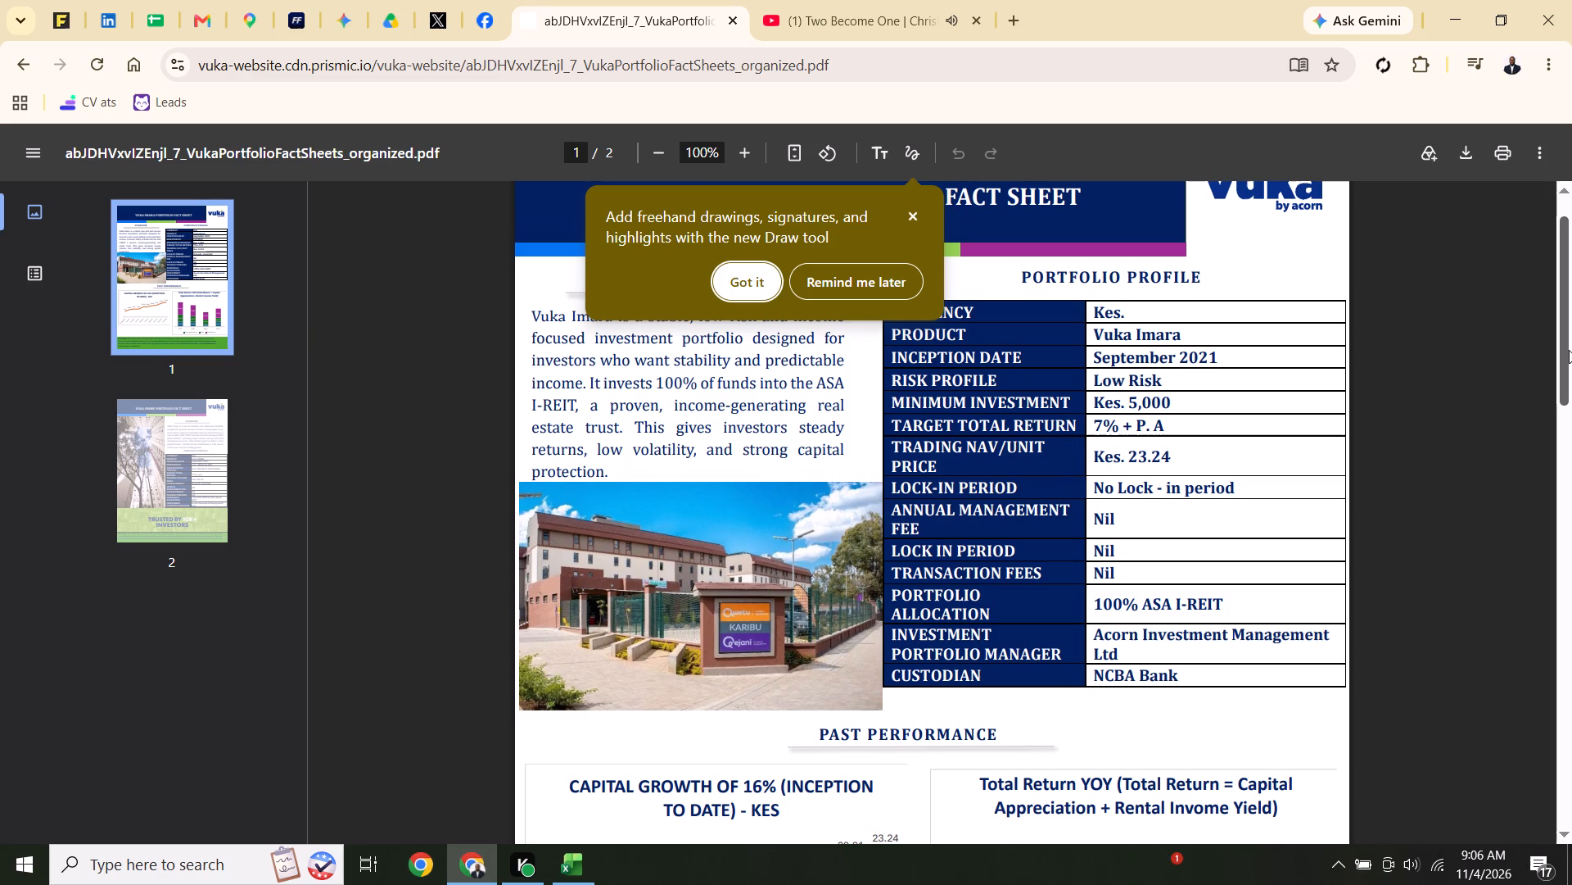
Skim the fact sheets through to the Vuka Prime overview, go back to the beginning, and dismiss the Draw tool tip.
drag(1569, 350, 1563, 439)
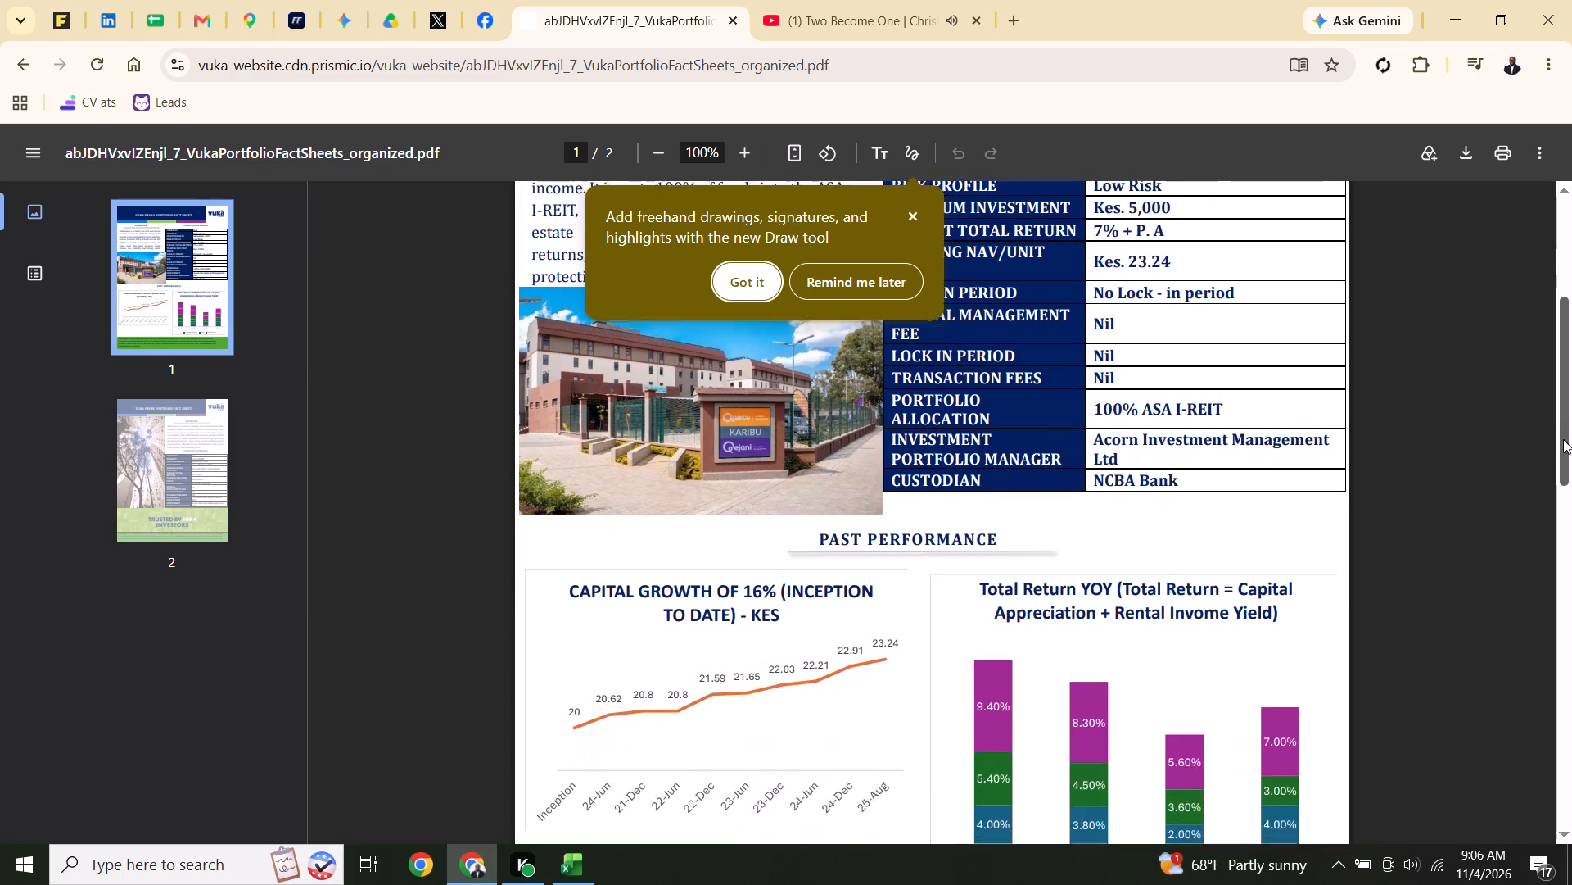
drag(1563, 439, 1563, 610)
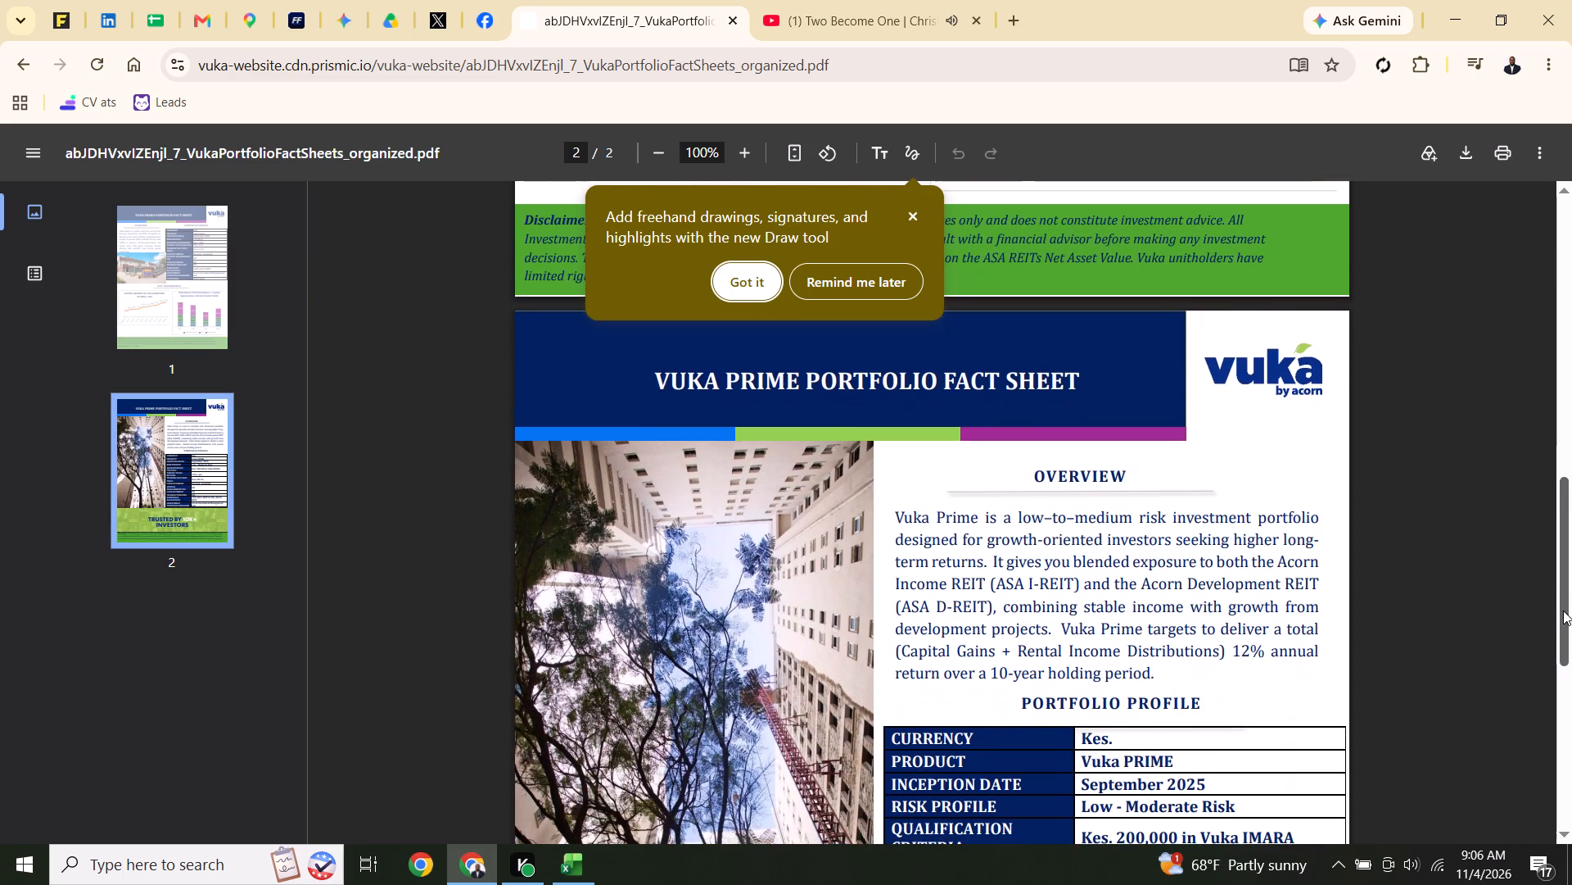
drag(1563, 610, 1569, 641)
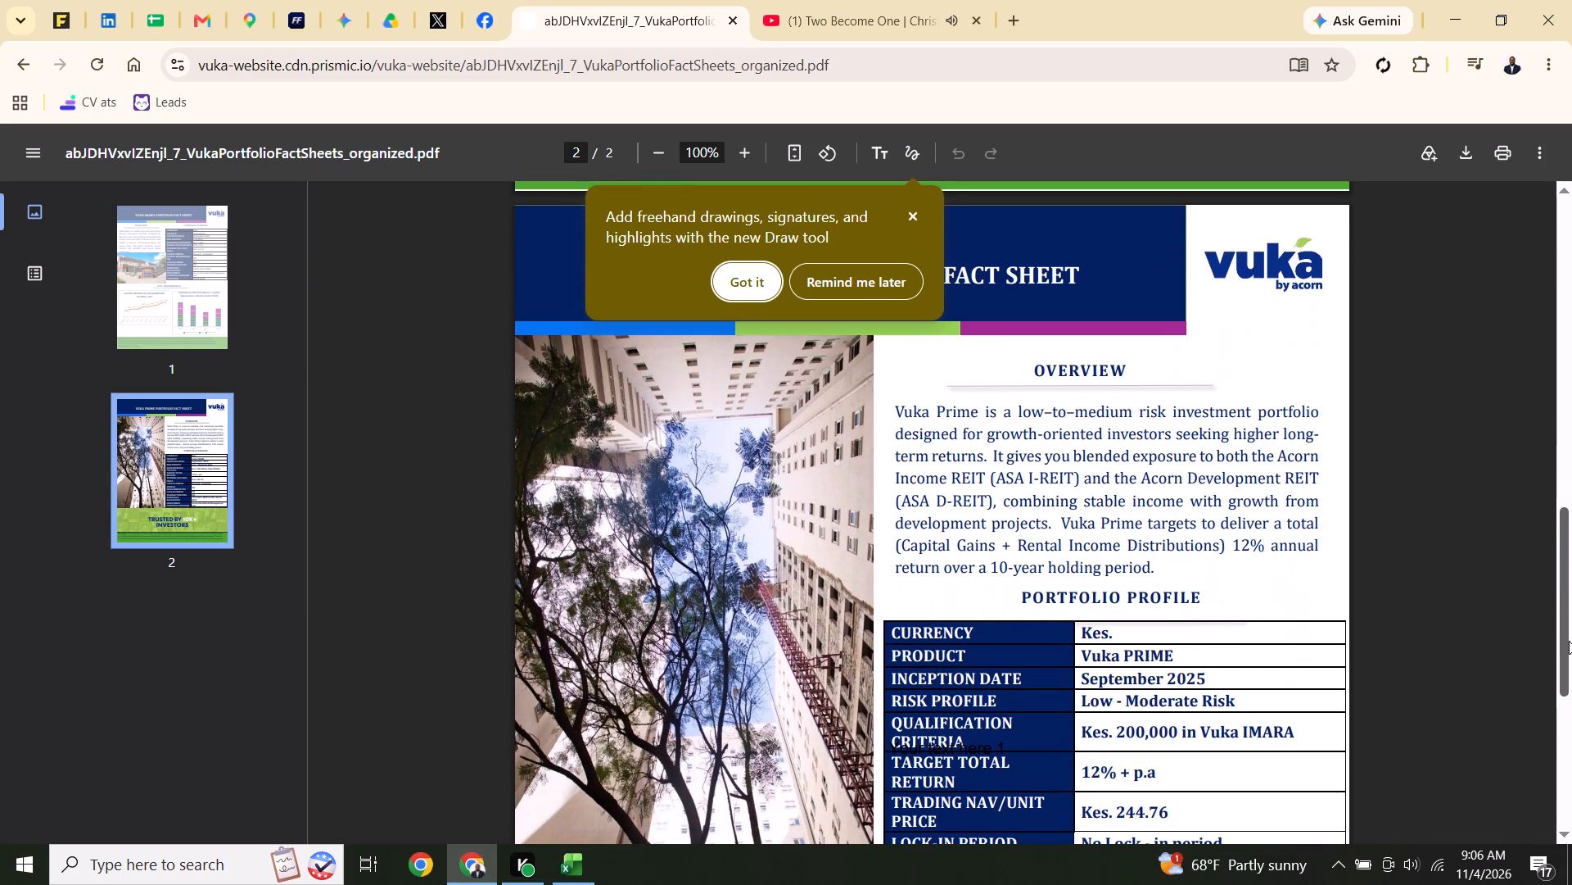
drag(1569, 641, 1552, 579)
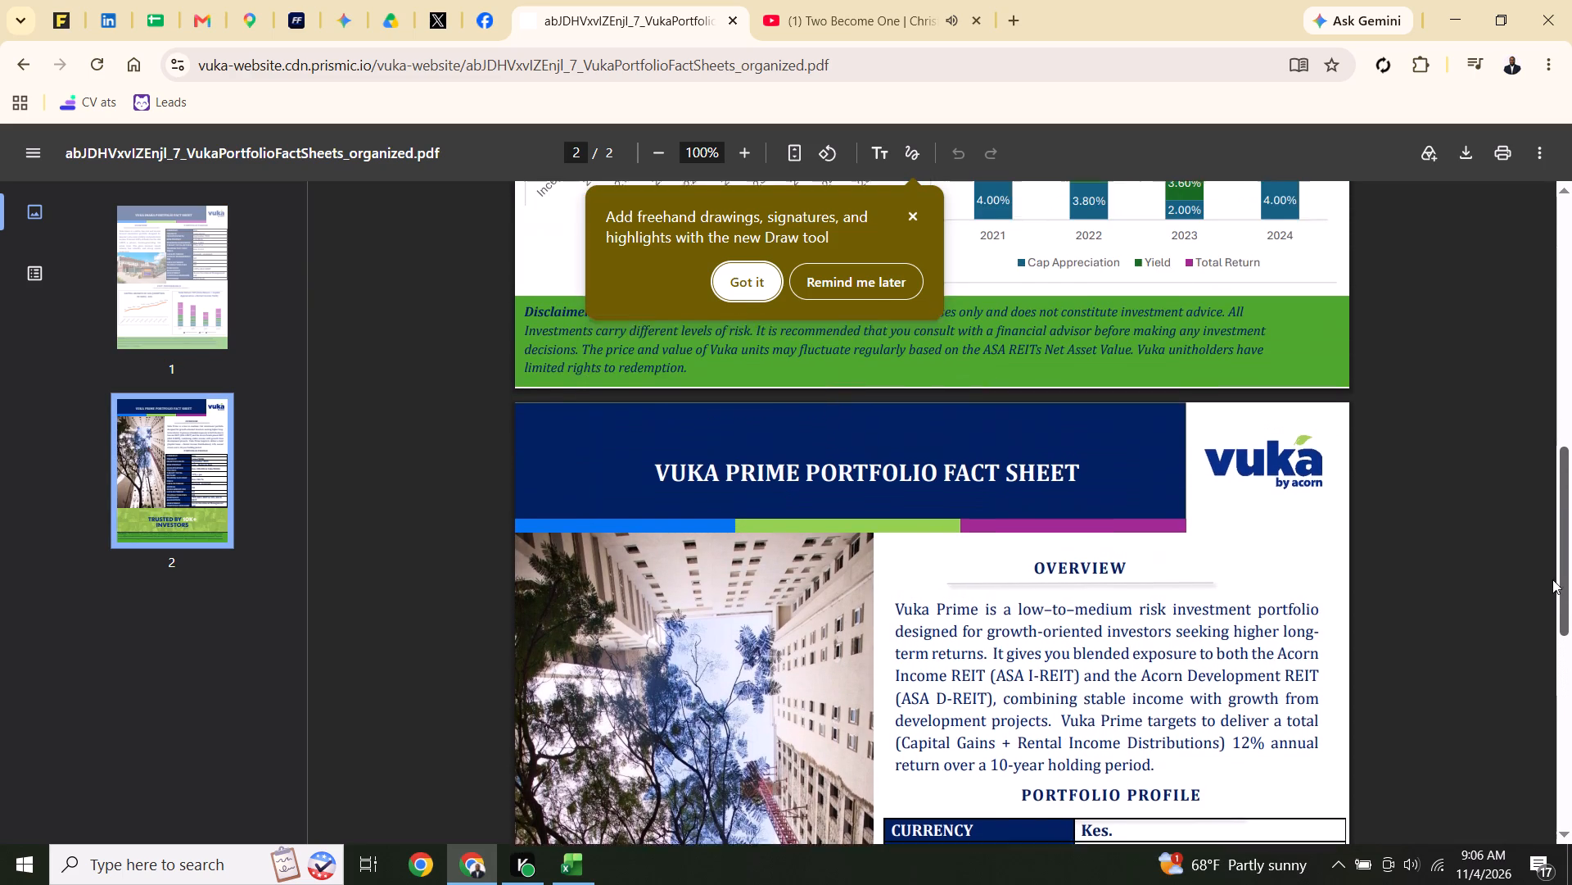
drag(1552, 579, 1475, 376)
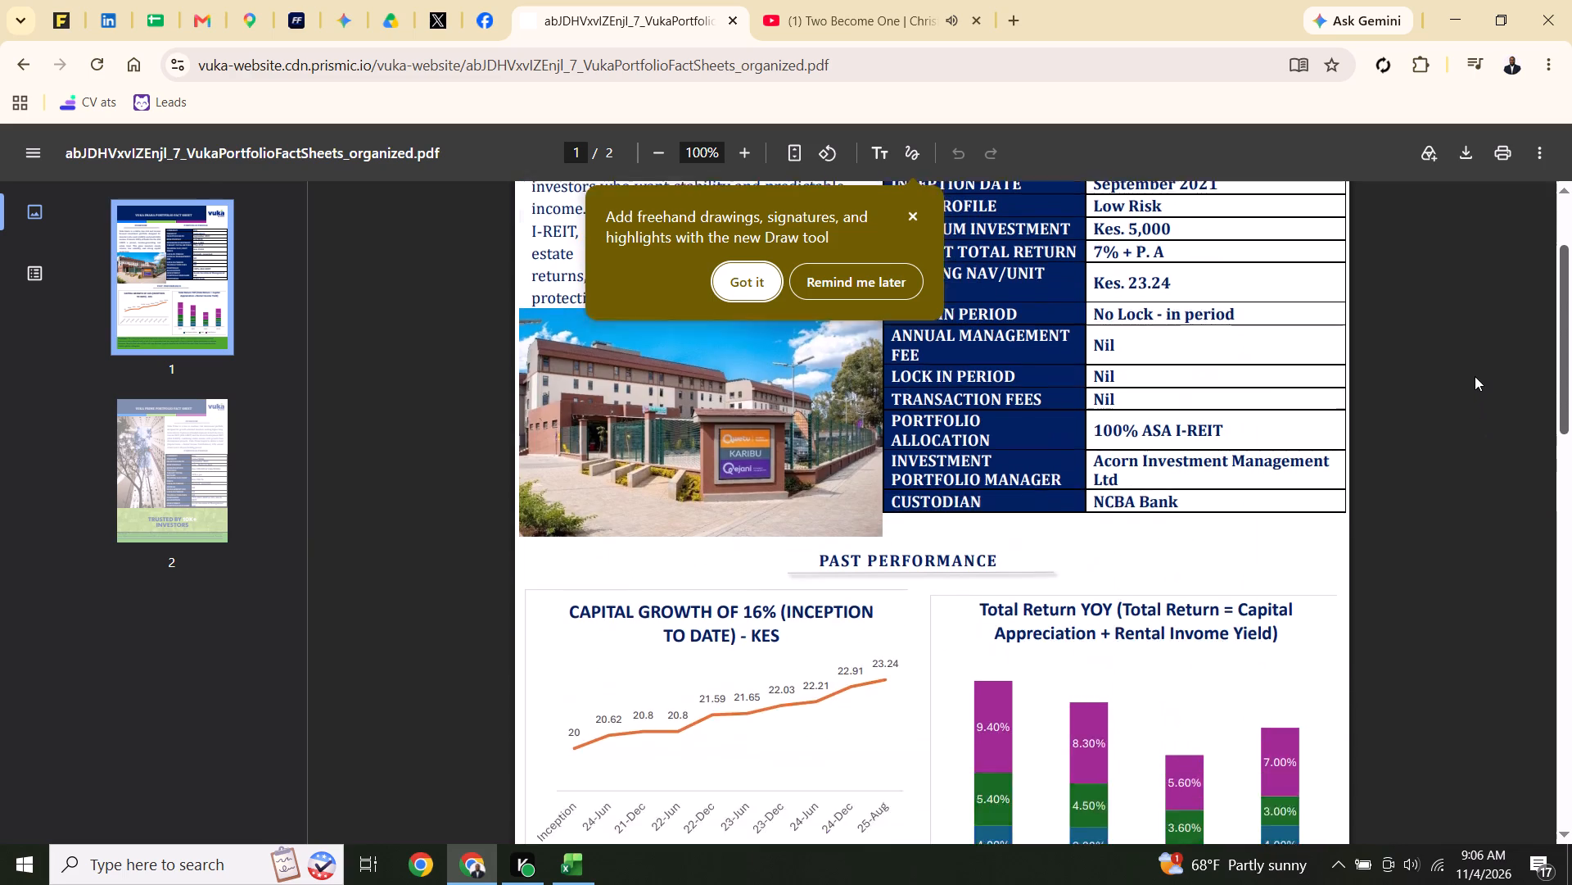
drag(1475, 376, 1430, 254)
click(919, 216)
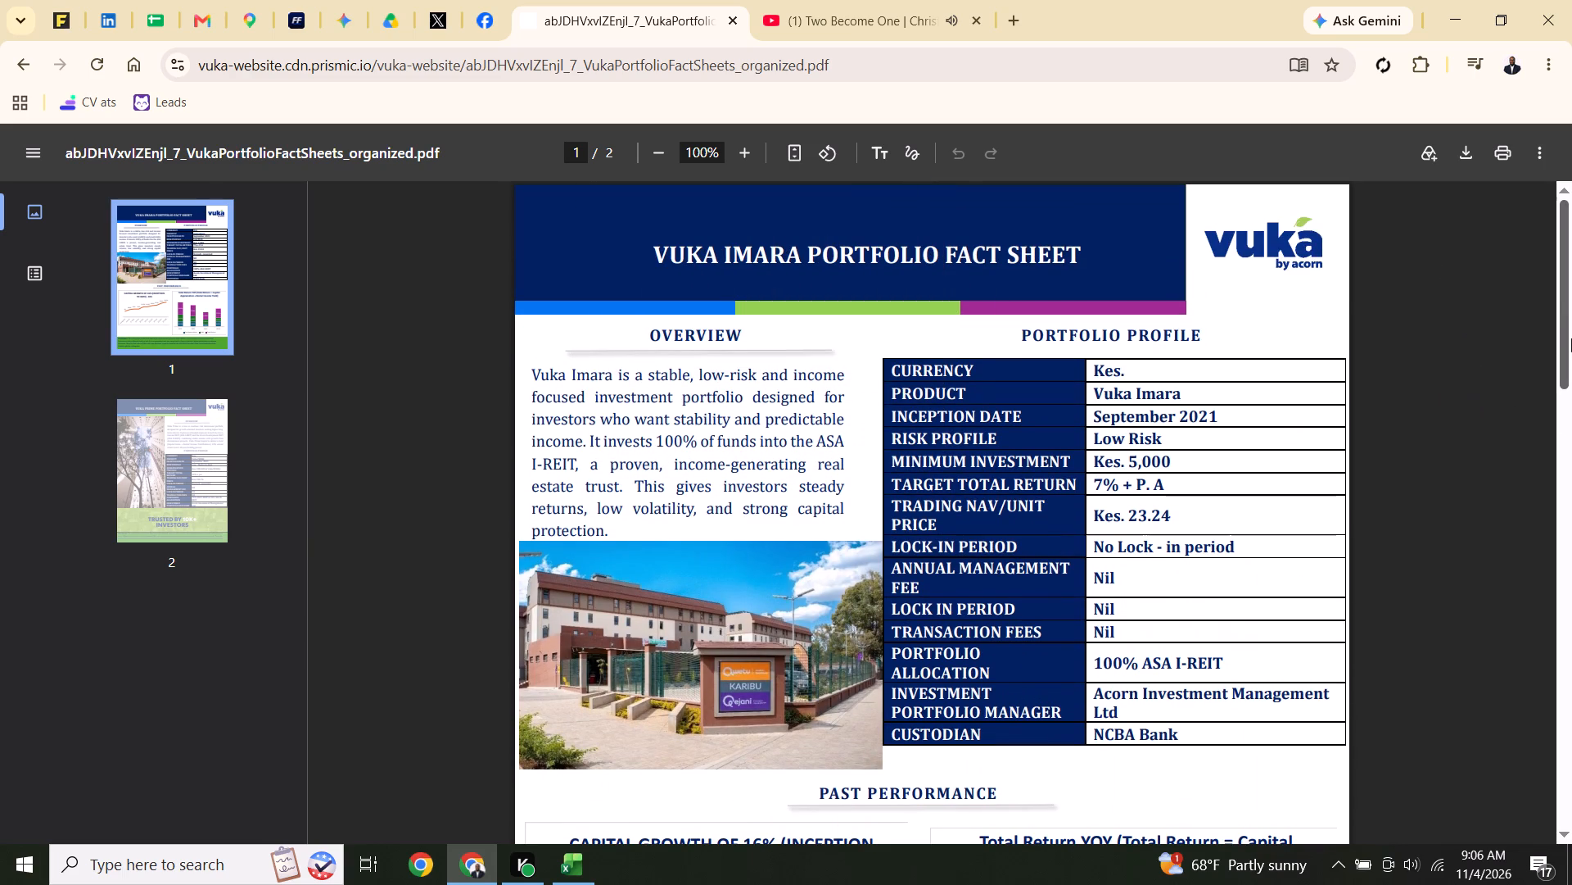
Read Vuka Imara's past performance charts and the Vuka Prime fact sheet, including its qualification criteria, target return and portfolio allocation.
drag(1569, 338, 1571, 423)
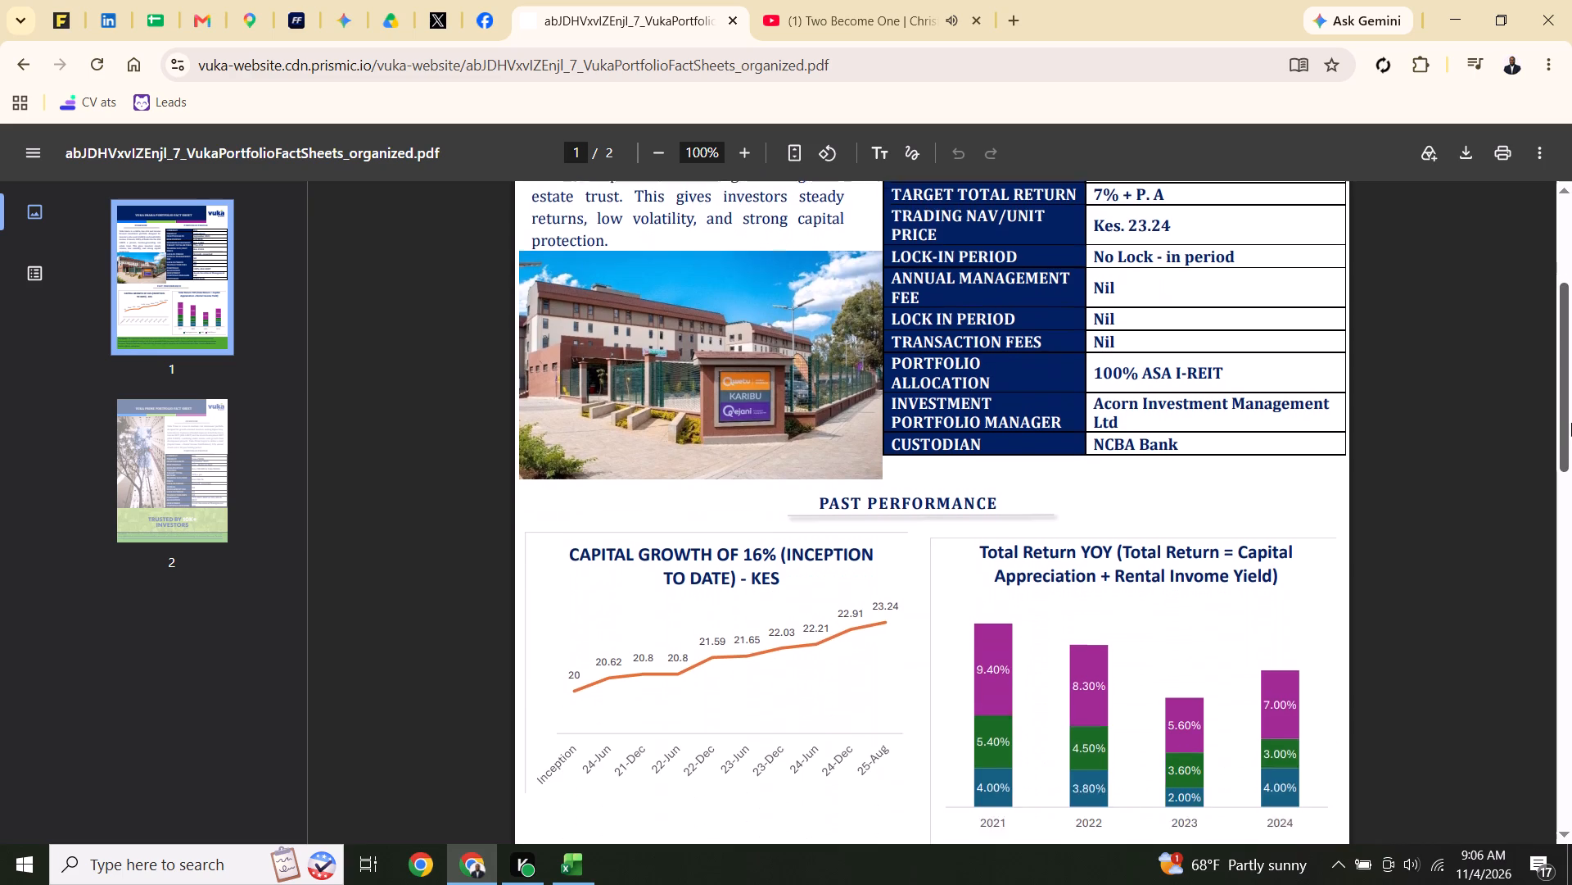
drag(1571, 423, 1571, 462)
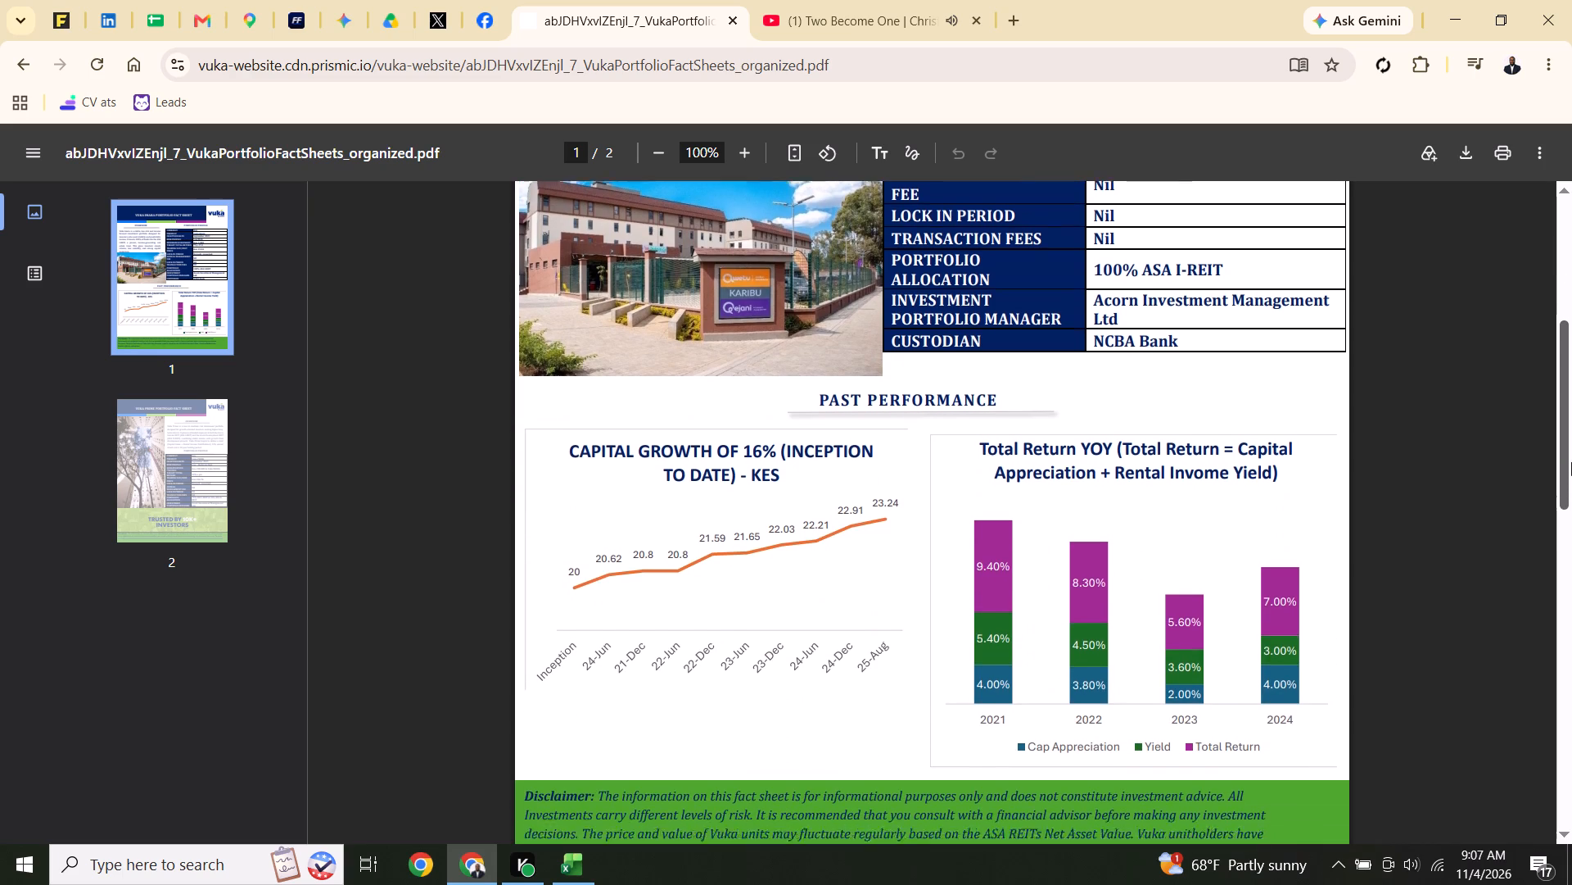
drag(1571, 462, 1571, 676)
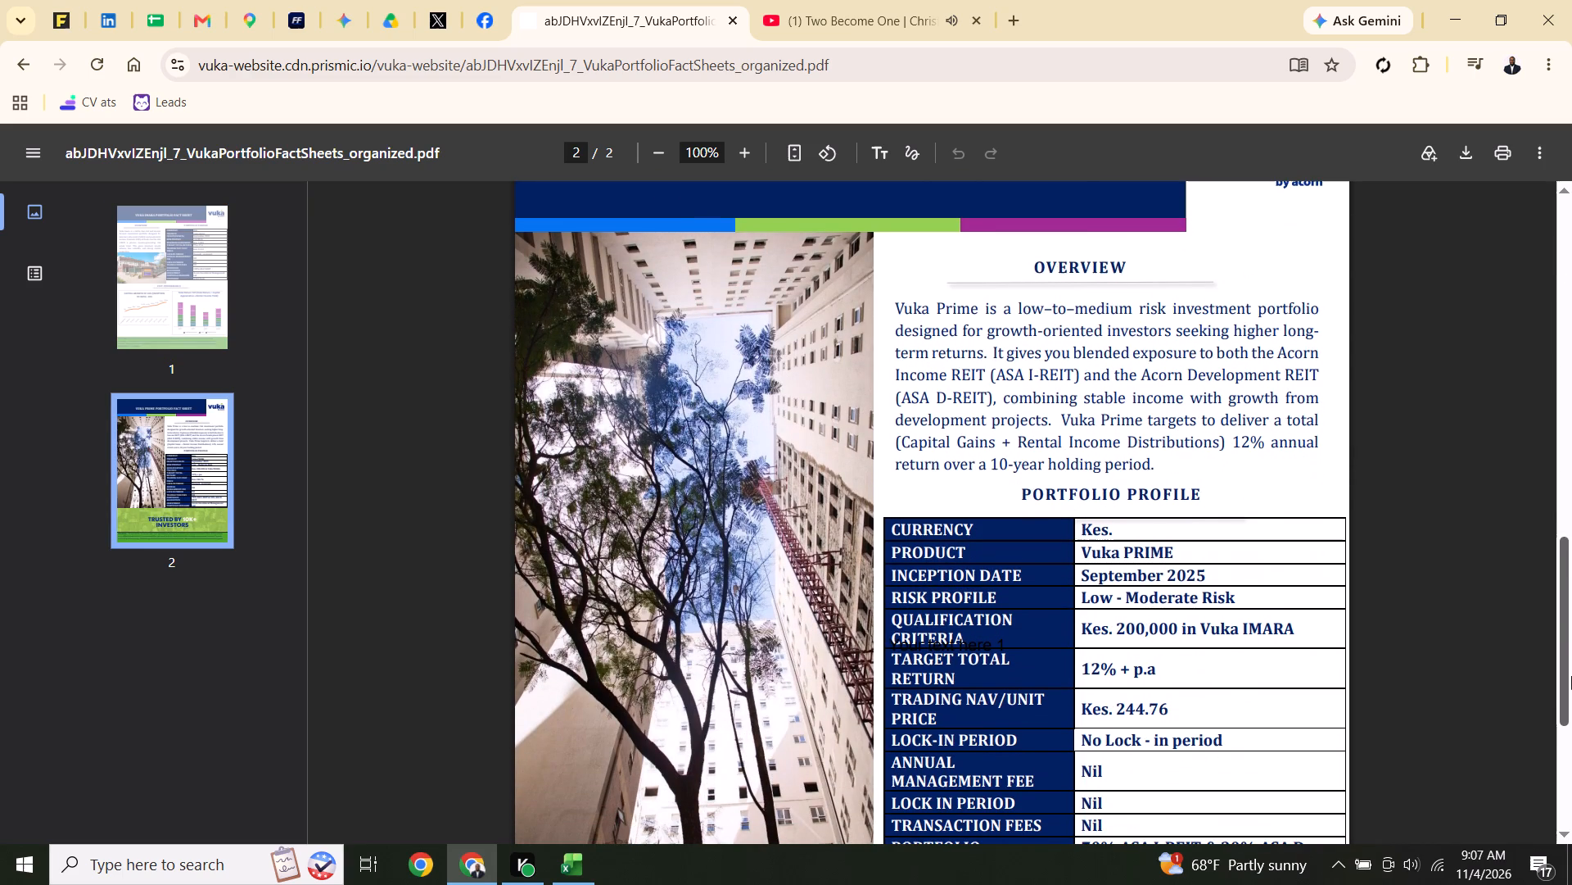
drag(1571, 676, 1571, 677)
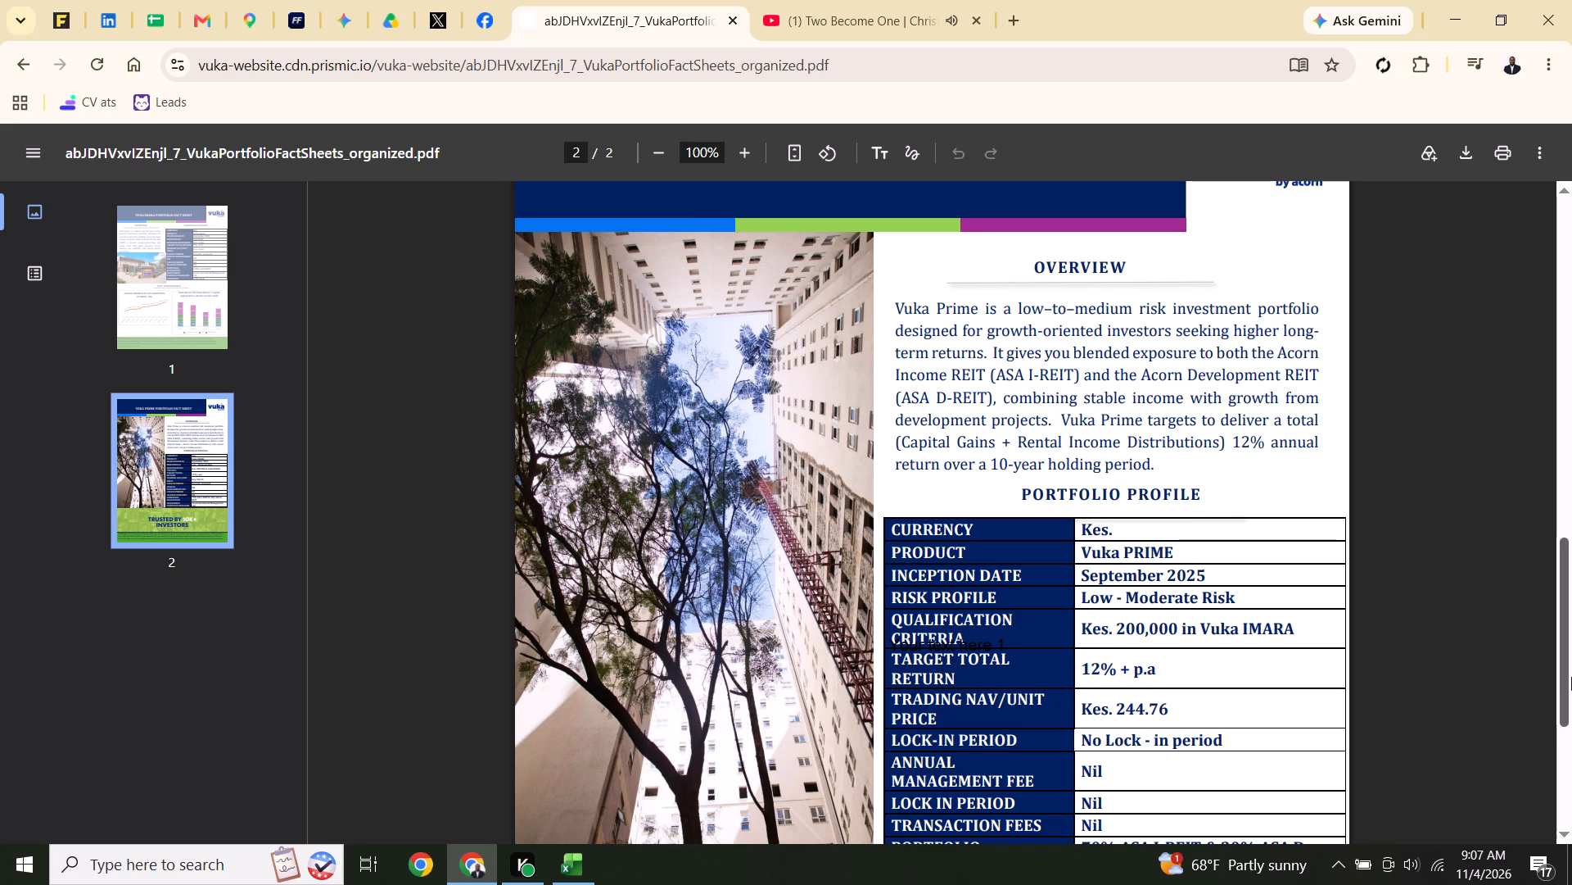
drag(1571, 677, 1571, 765)
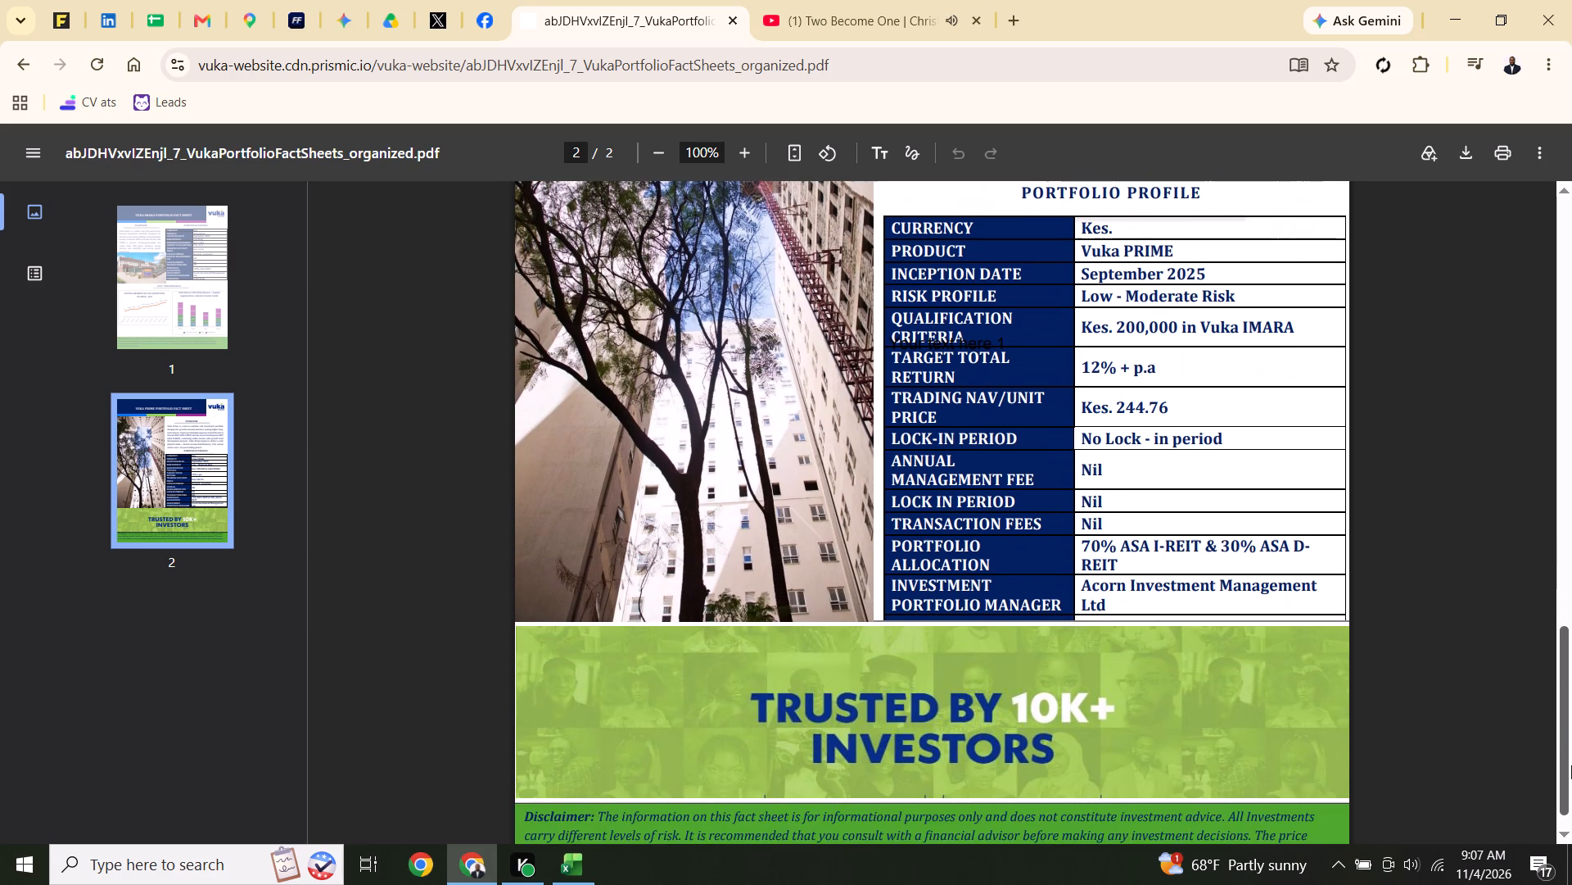
drag(1571, 765, 1571, 769)
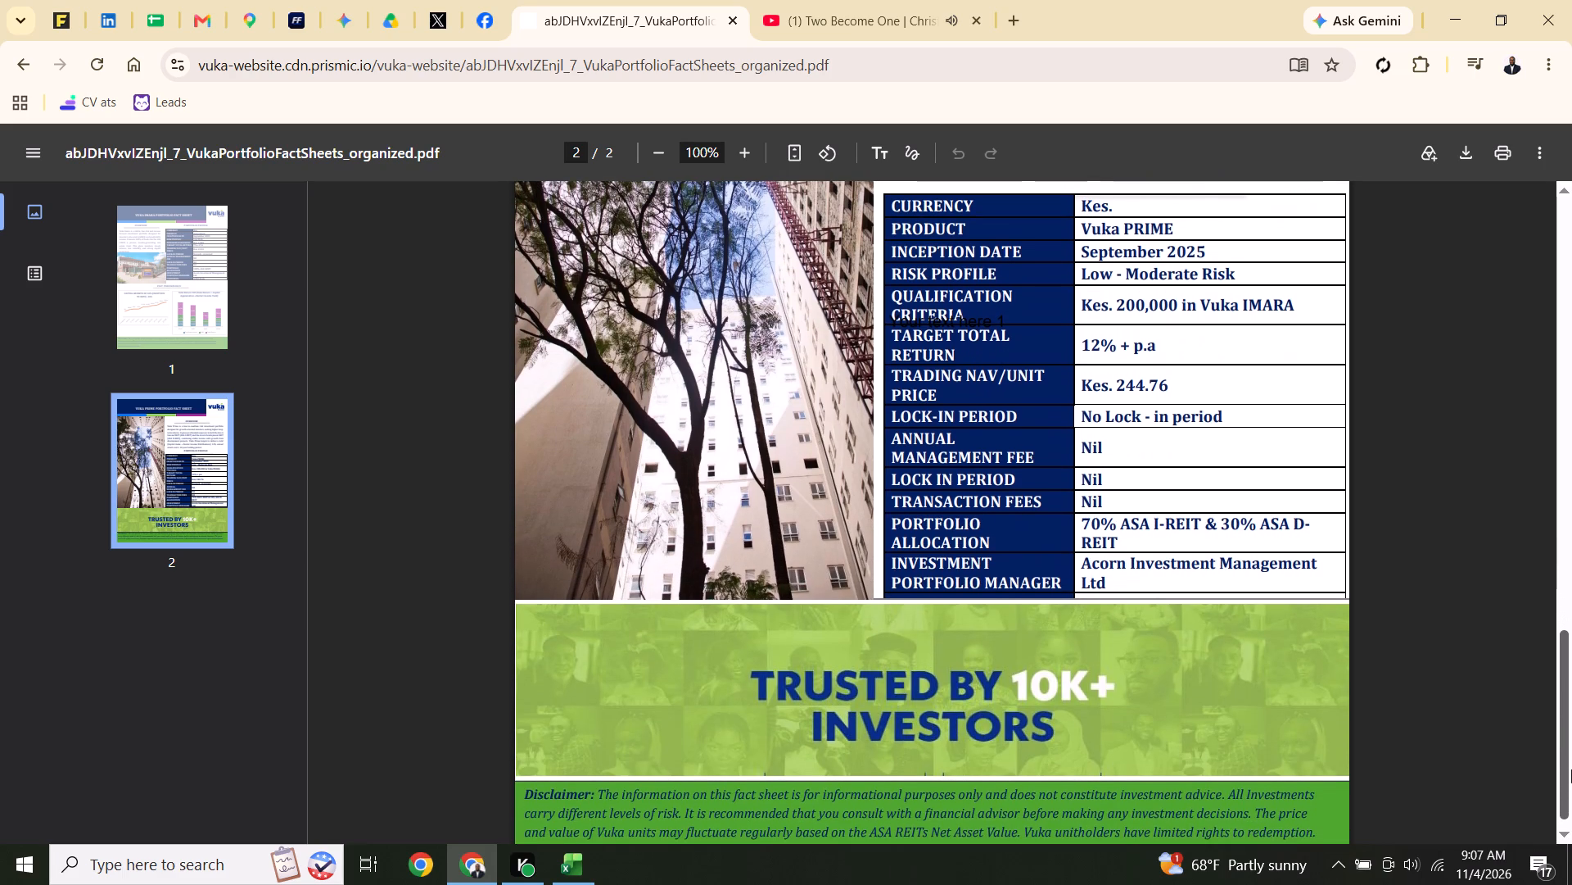
drag(1571, 769, 1570, 835)
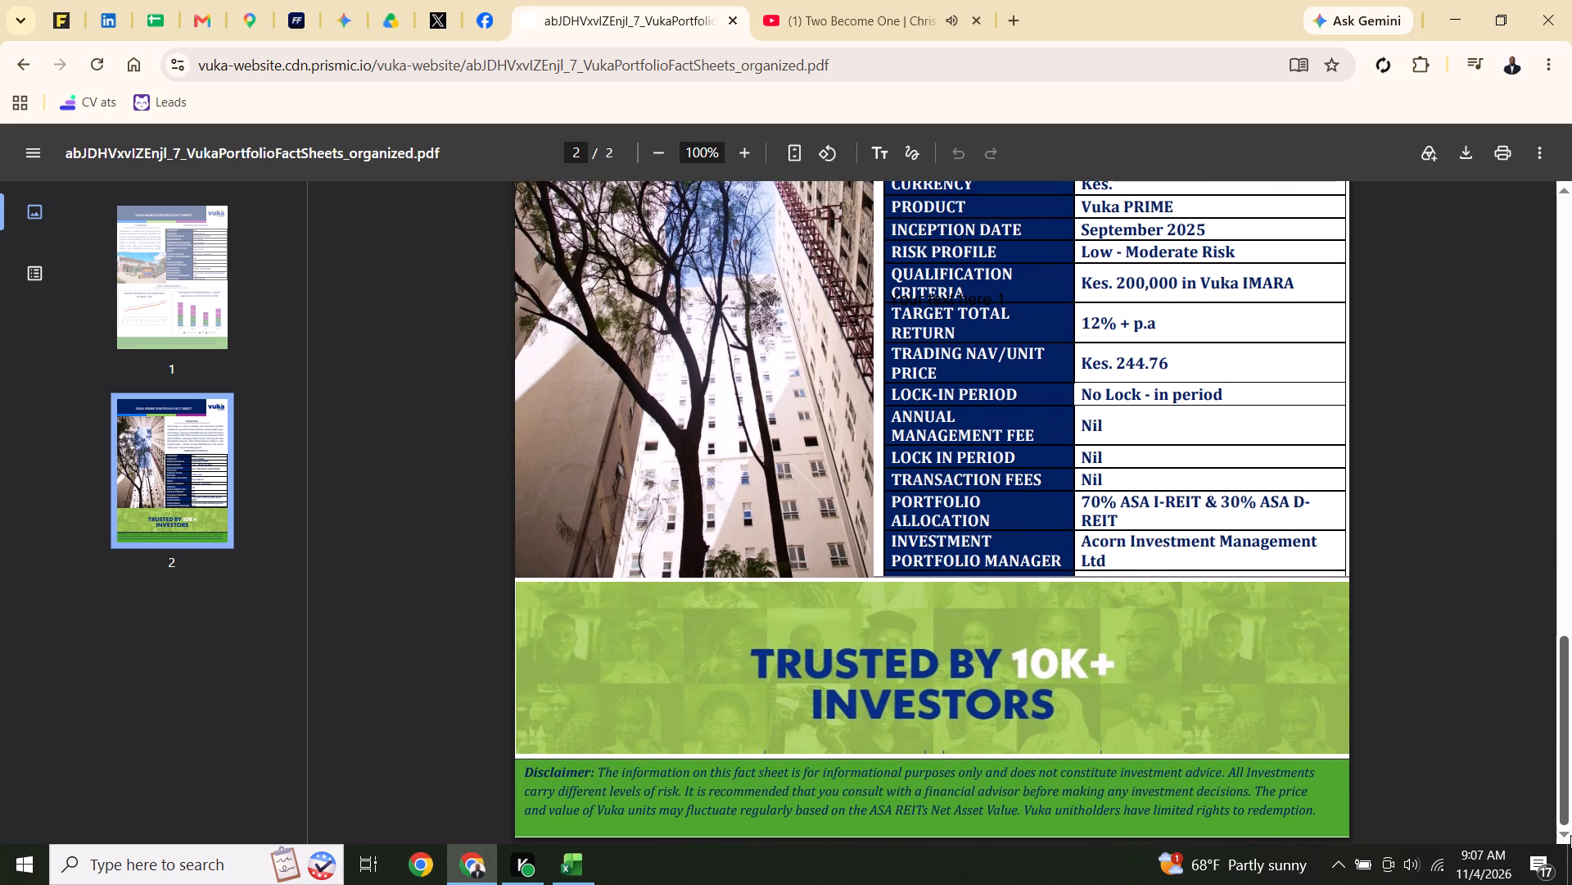
drag(1570, 835, 1485, 510)
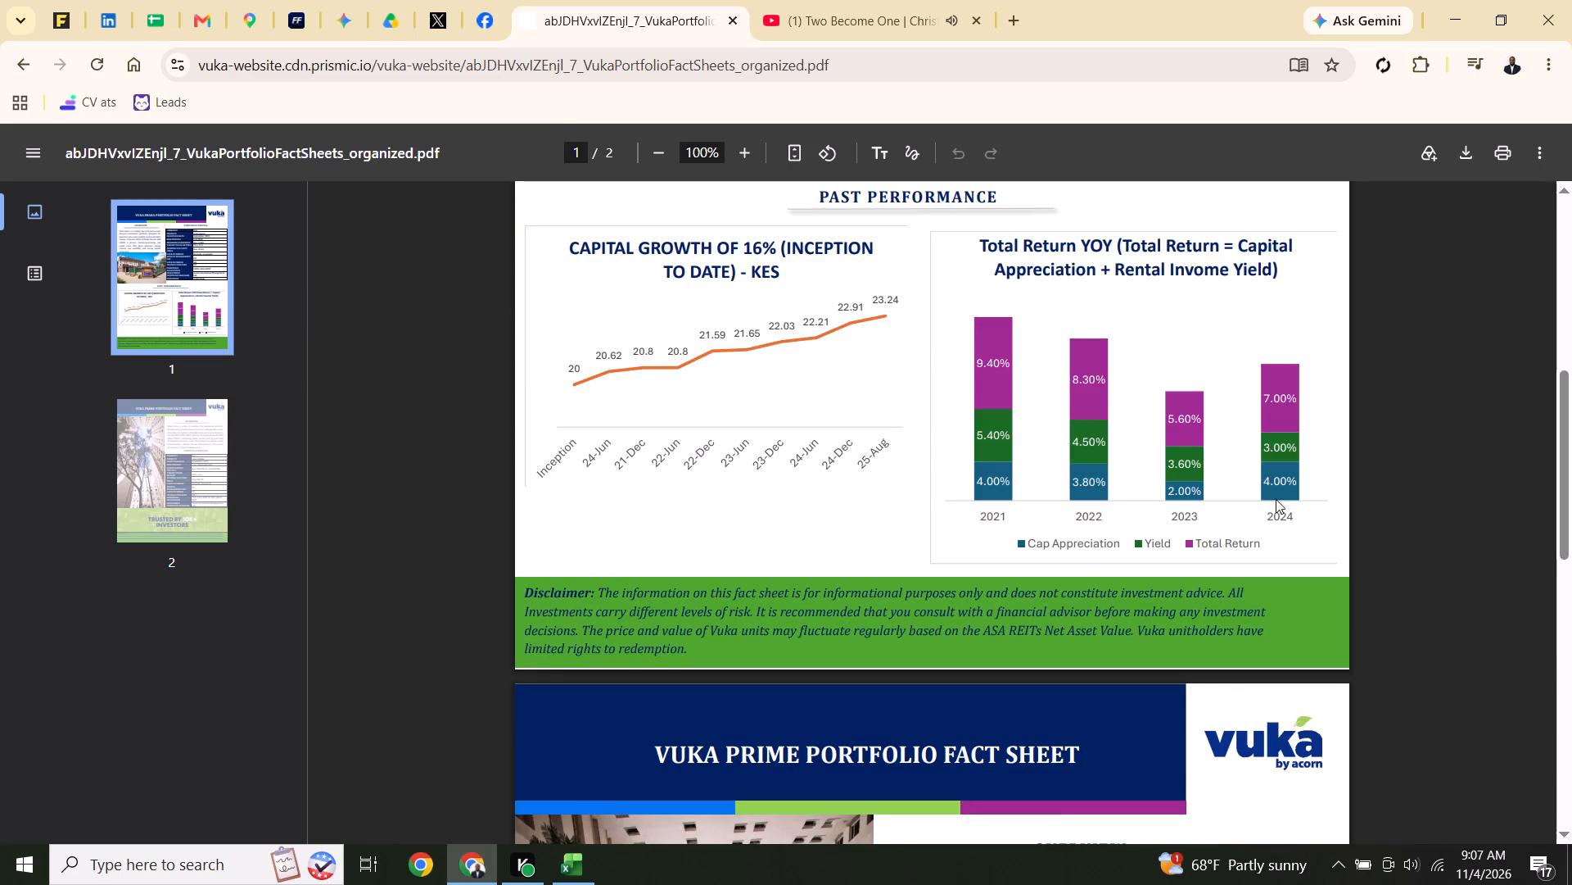
Return from the fact sheets to the Vuka products page and browse the Vuka Insights articles on real estate ownership.
click(10, 61)
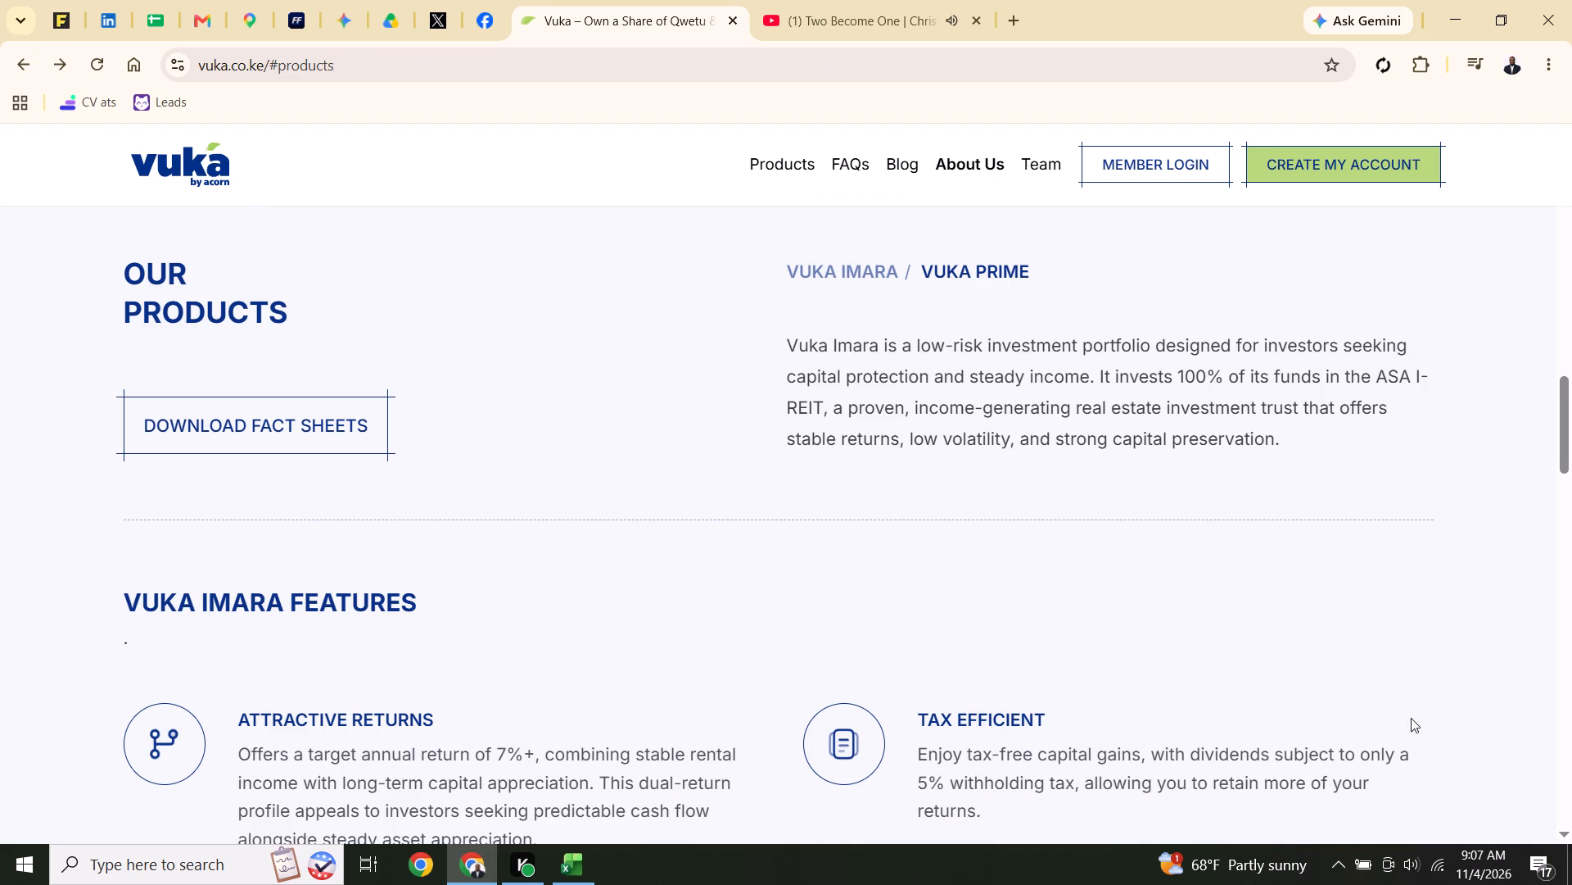
drag(1567, 420, 1570, 556)
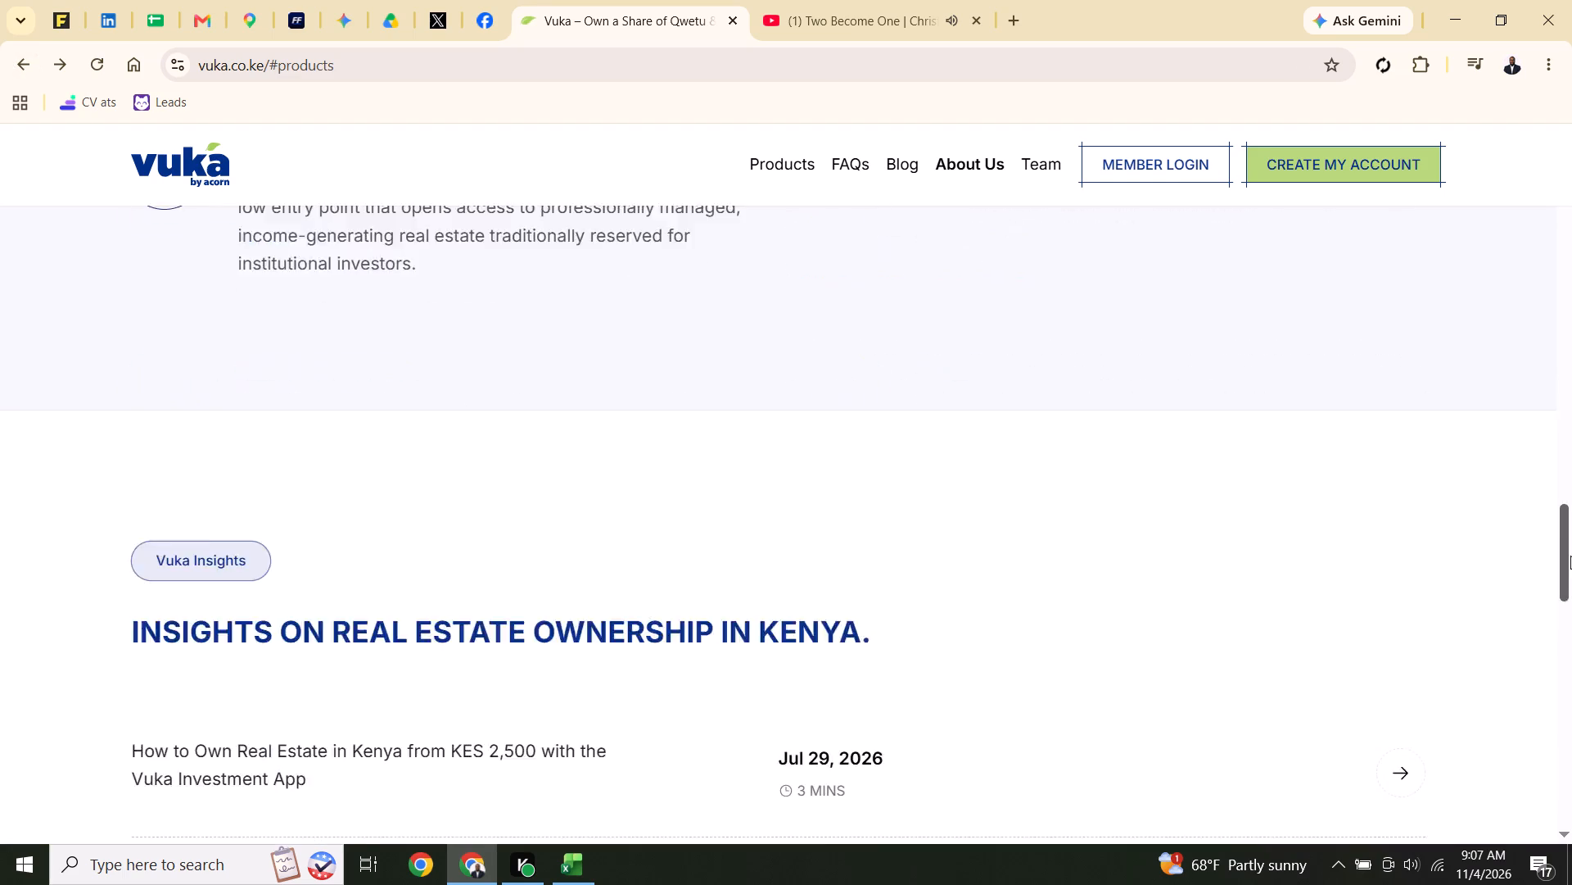
drag(1570, 556, 1563, 608)
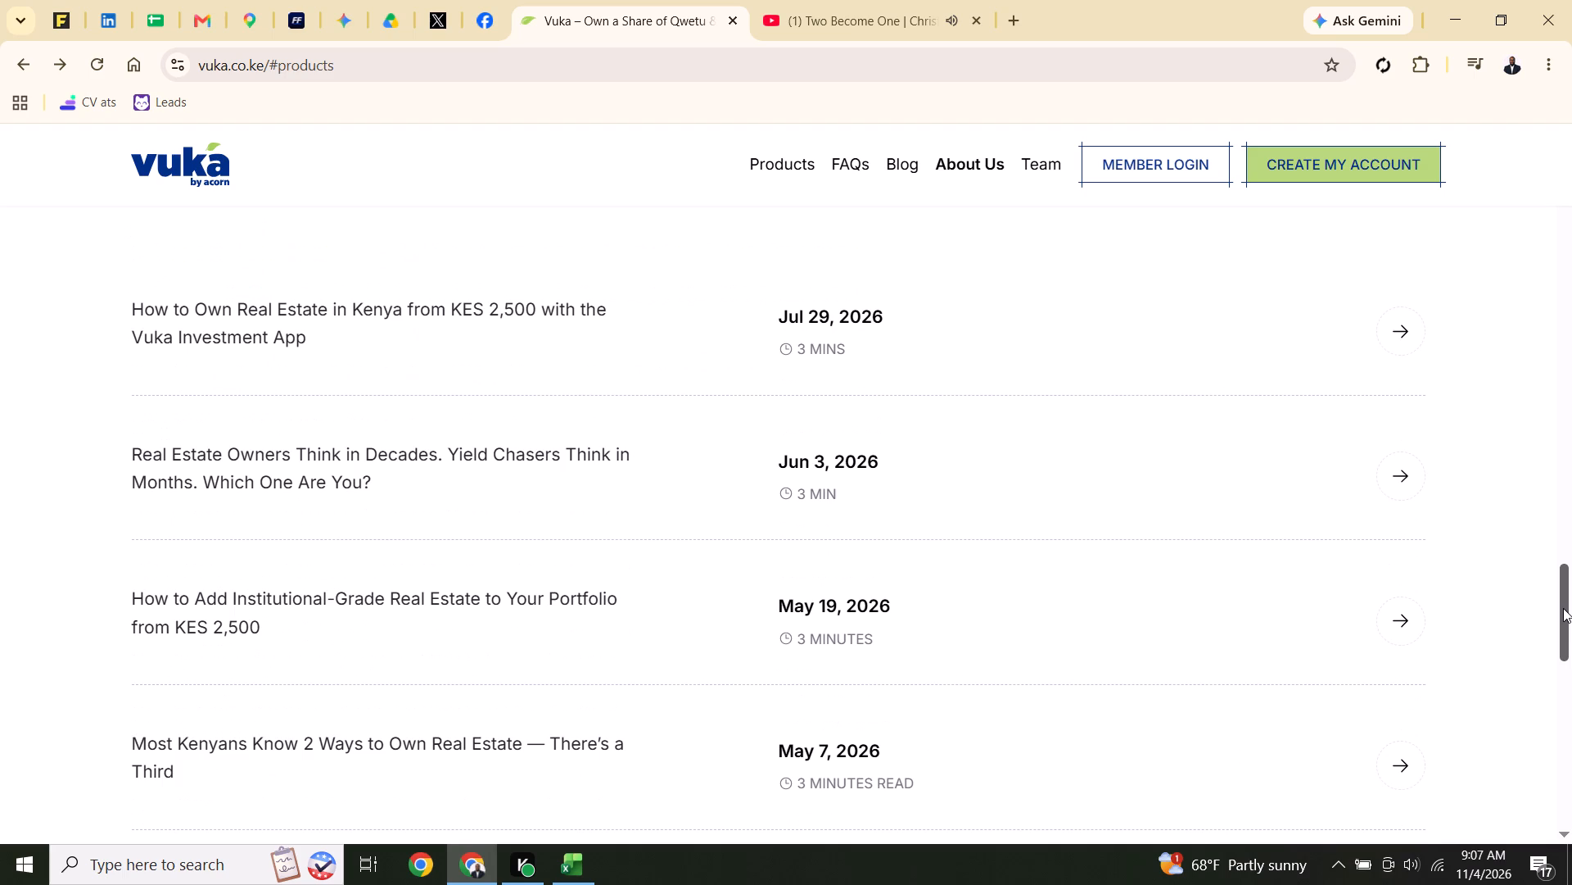
drag(1563, 608, 1563, 610)
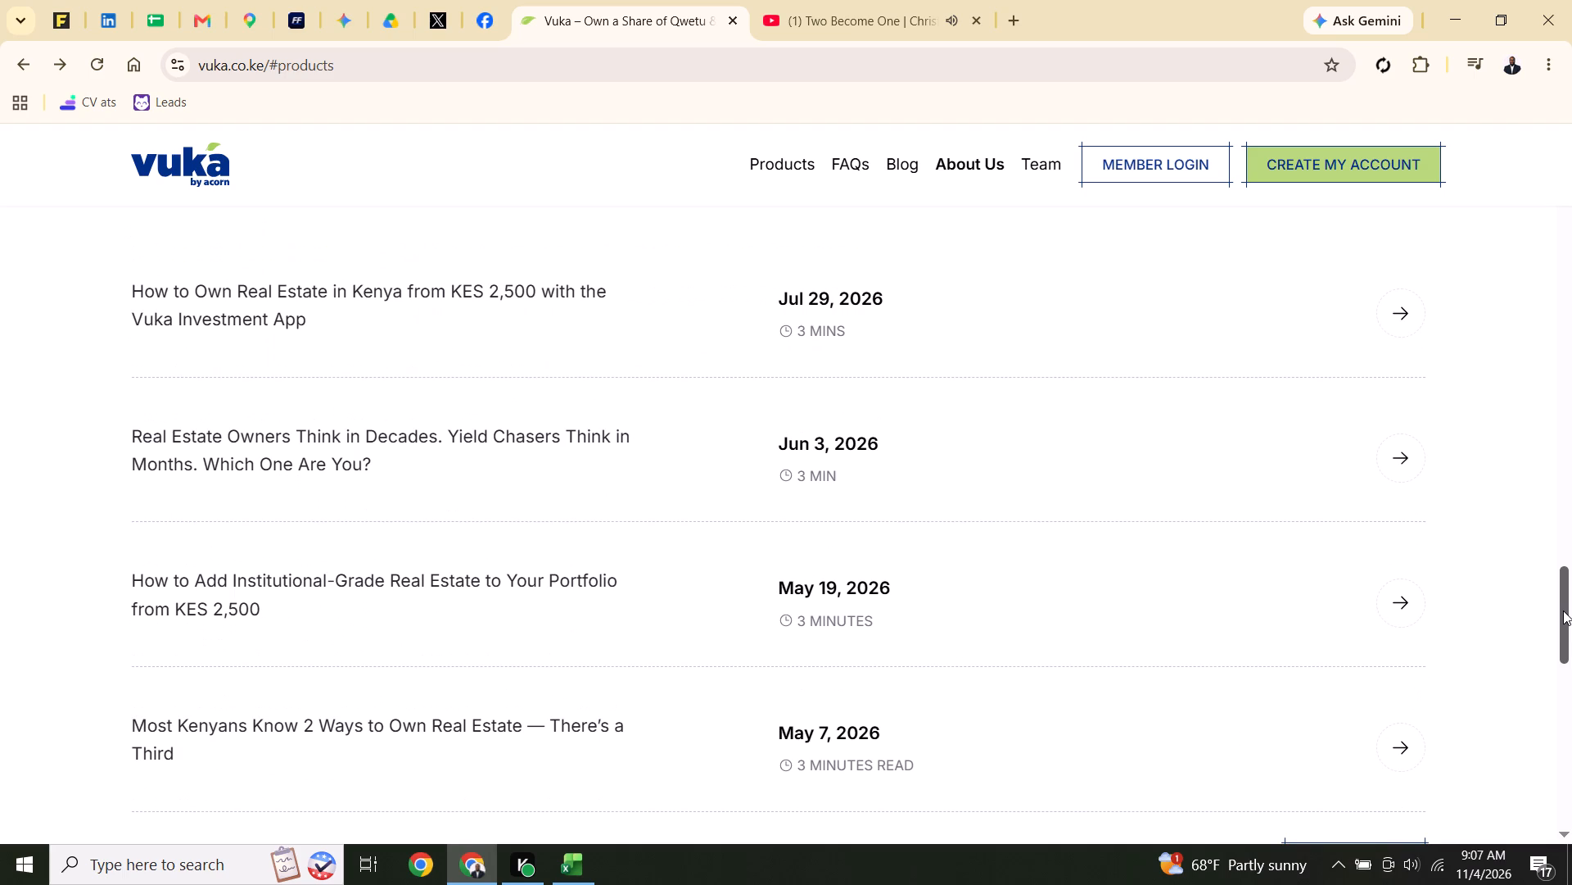
drag(1563, 610, 1564, 624)
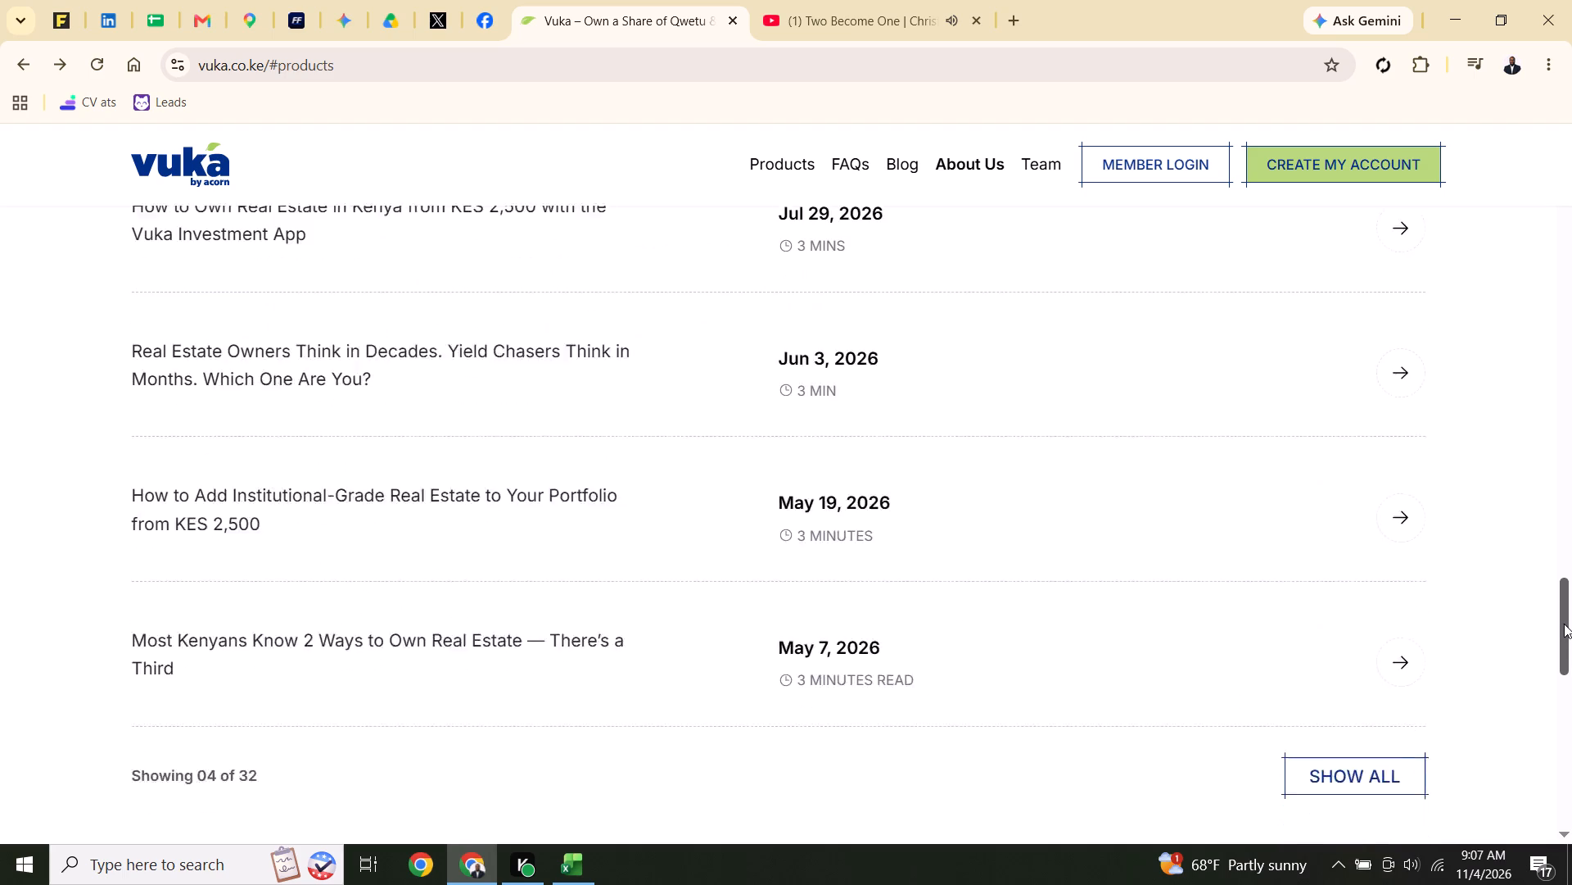
drag(1564, 624, 1564, 629)
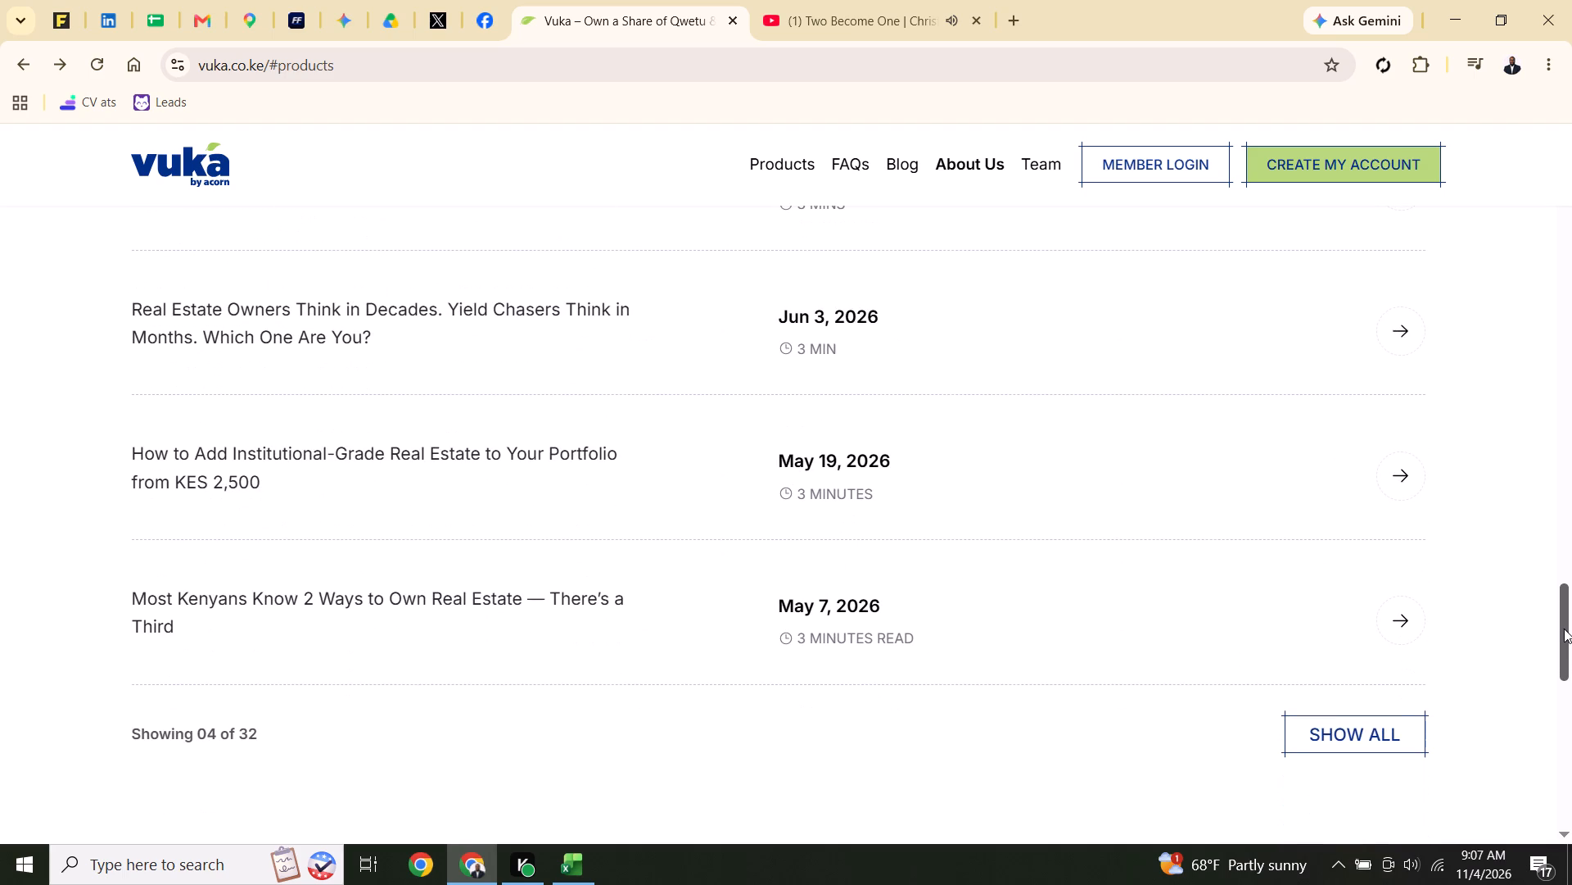
drag(1564, 629, 1571, 572)
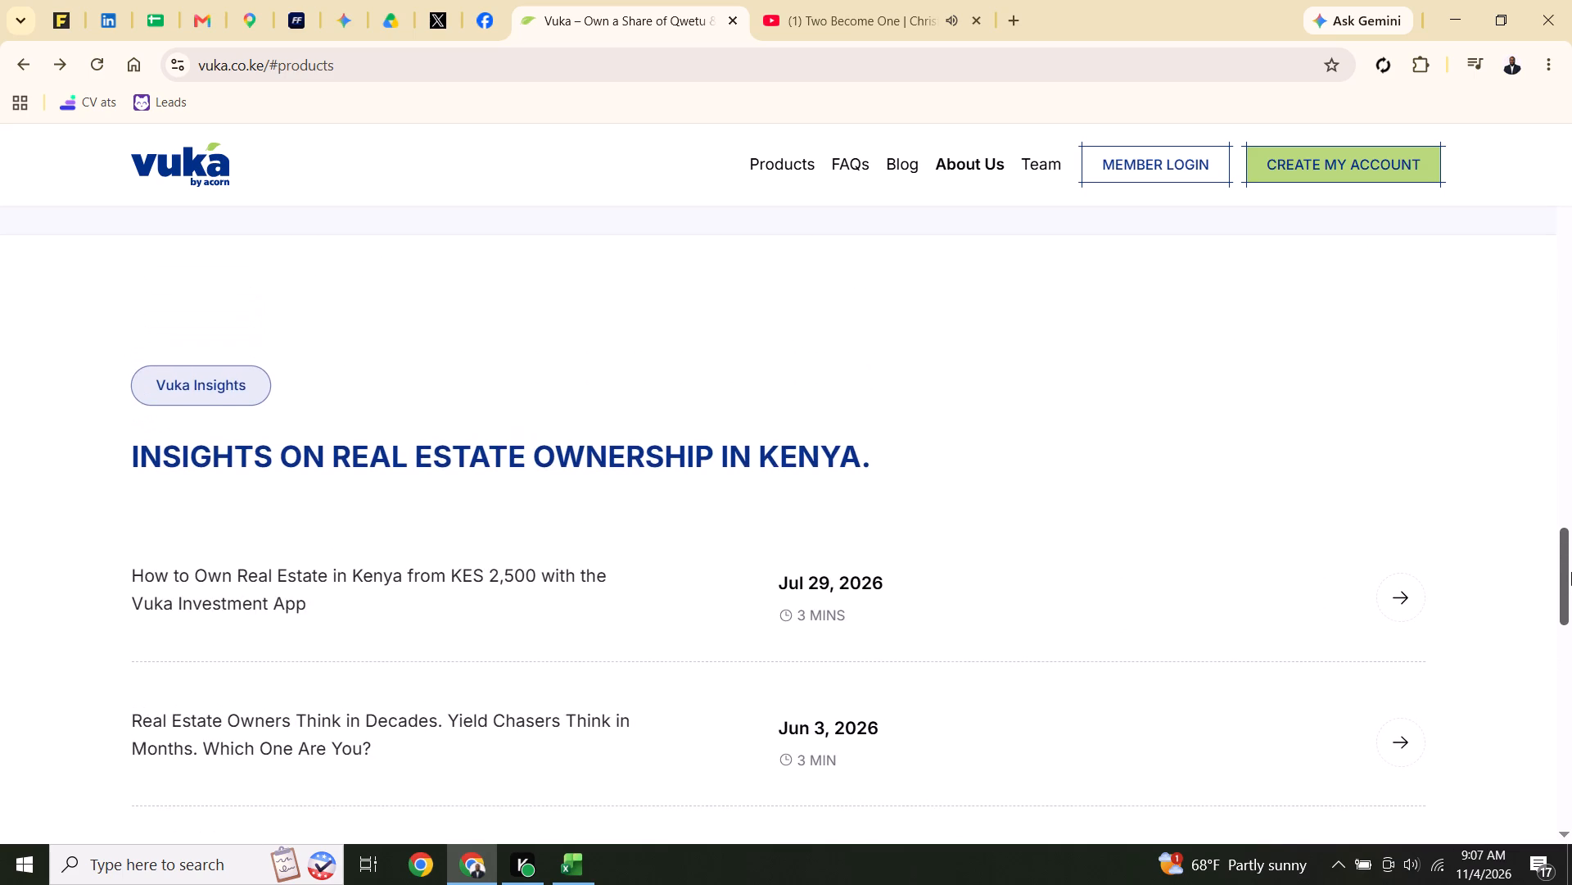
drag(1571, 572, 1571, 589)
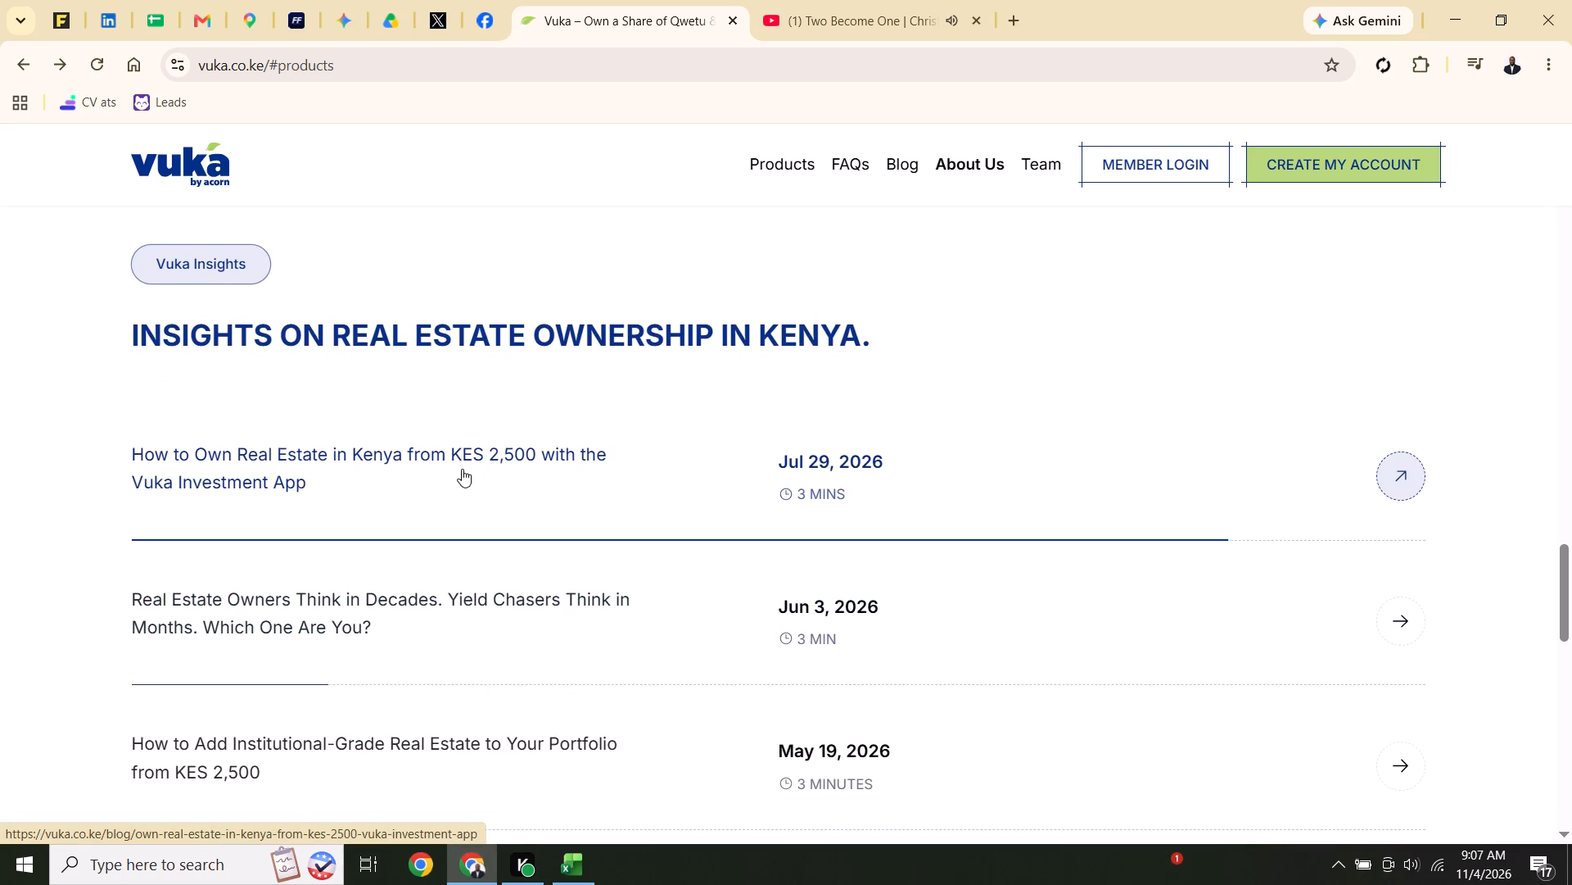
Open the article on owning Kenyan real estate from KES 2,500 and read what is bought, why Kenyans choose Vuka, and the app features.
click(458, 466)
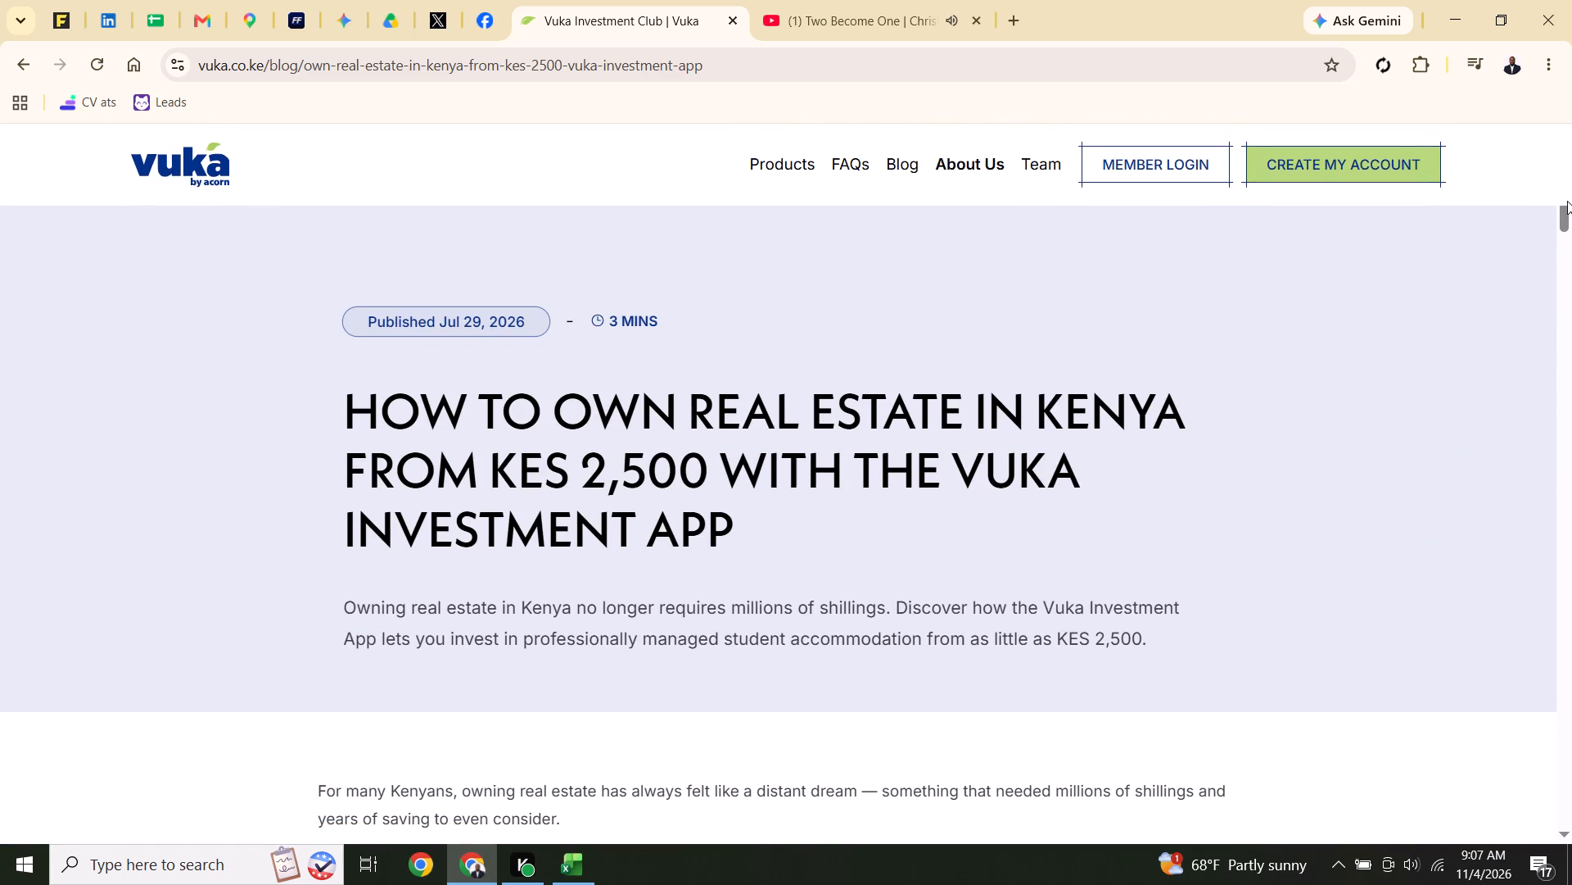
drag(1567, 215, 1571, 270)
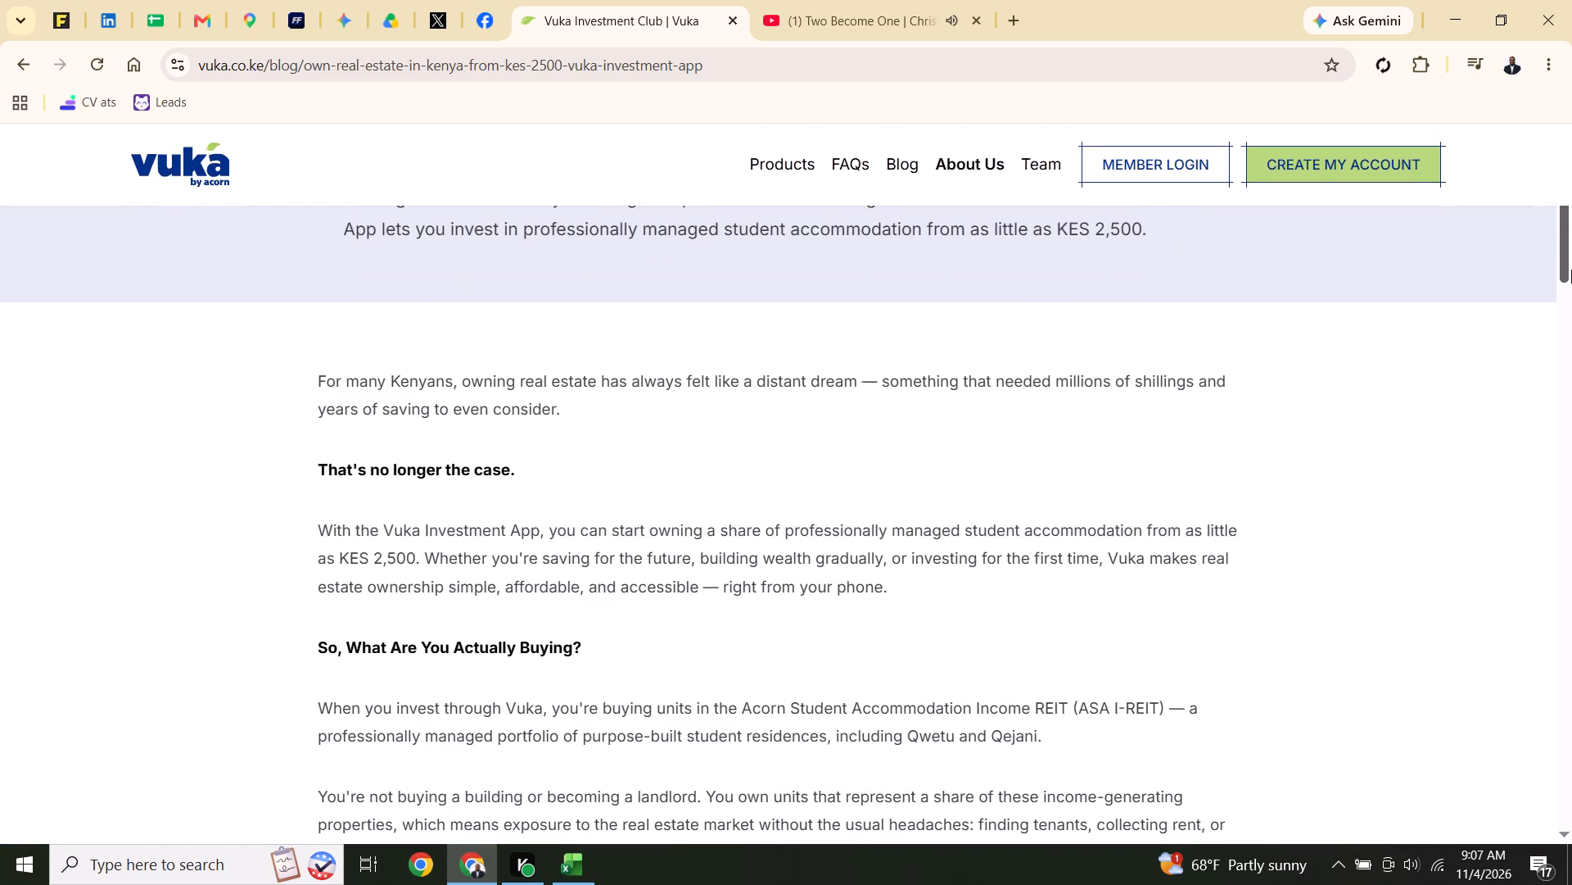
drag(1571, 270, 1571, 270)
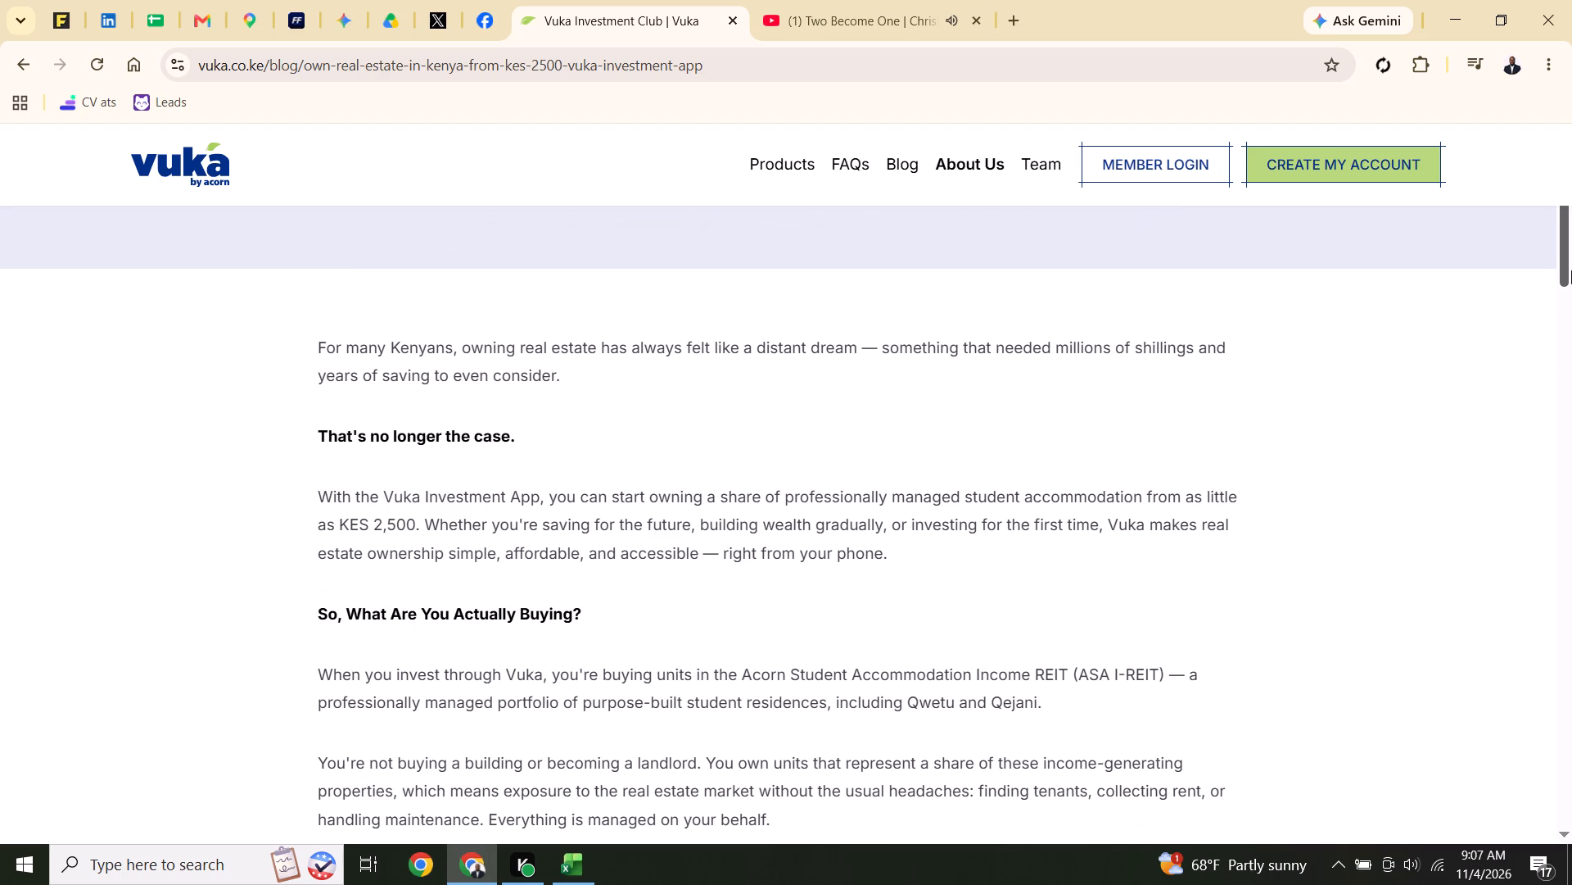
drag(1571, 270, 1571, 279)
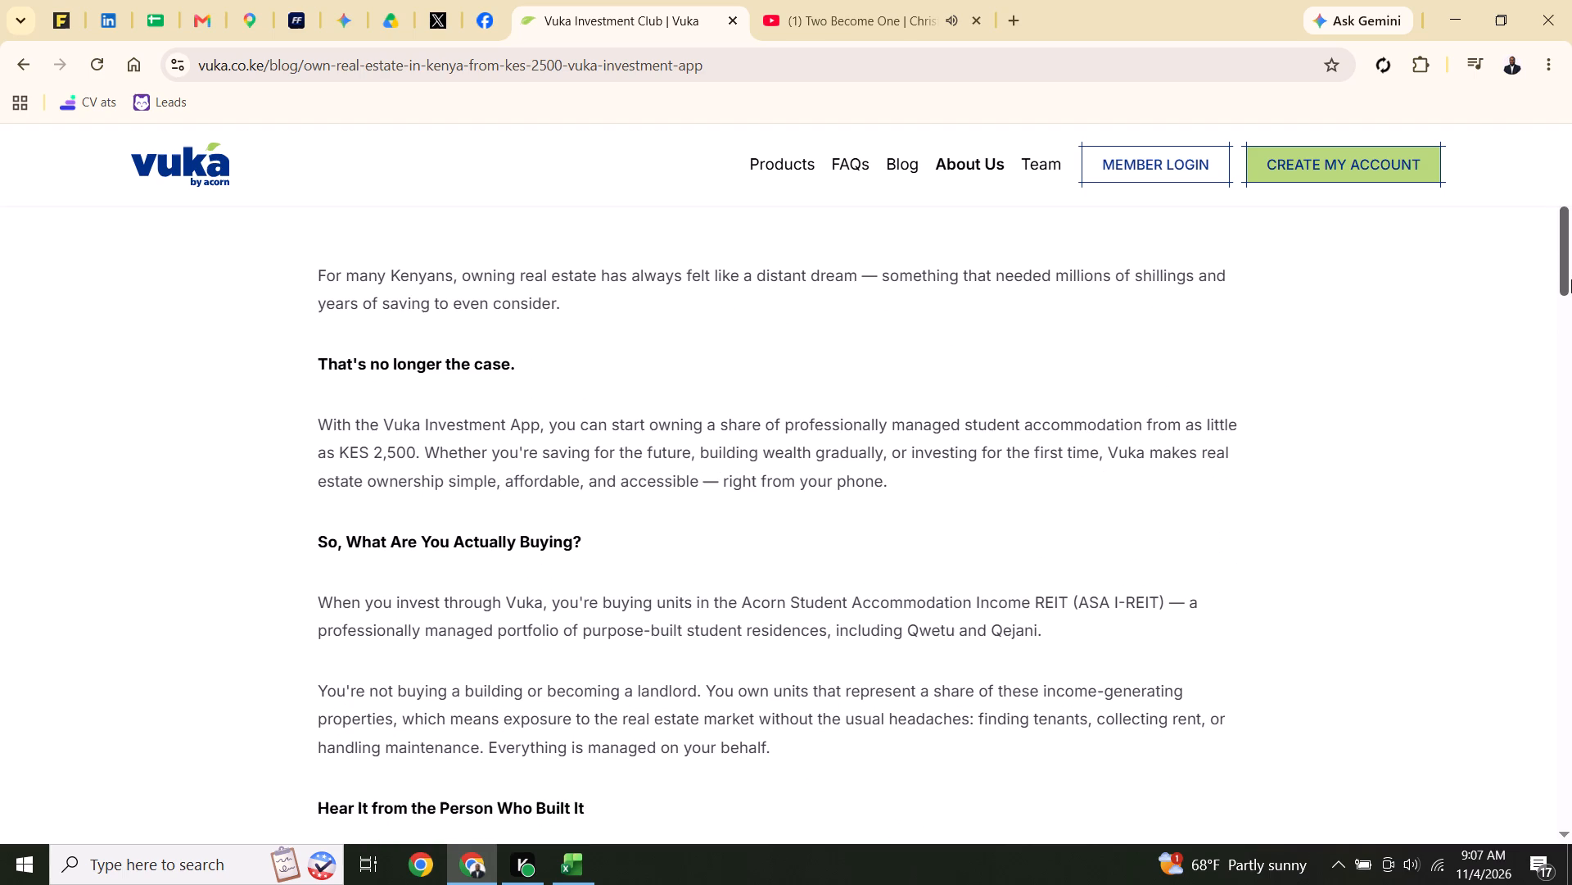
drag(1571, 279, 1571, 315)
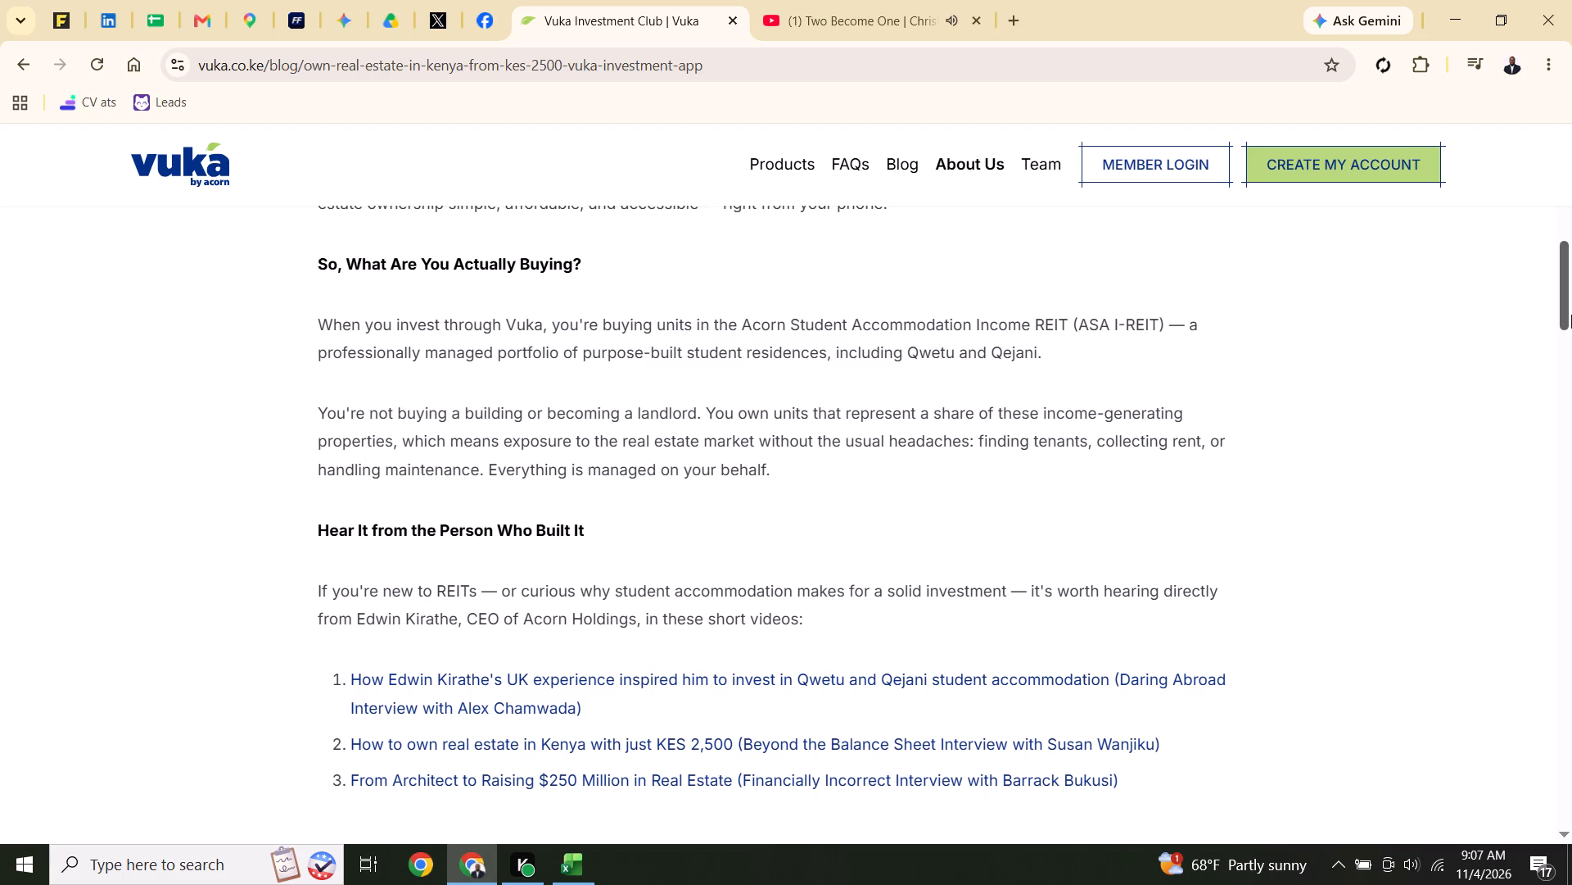
drag(1571, 315, 1571, 315)
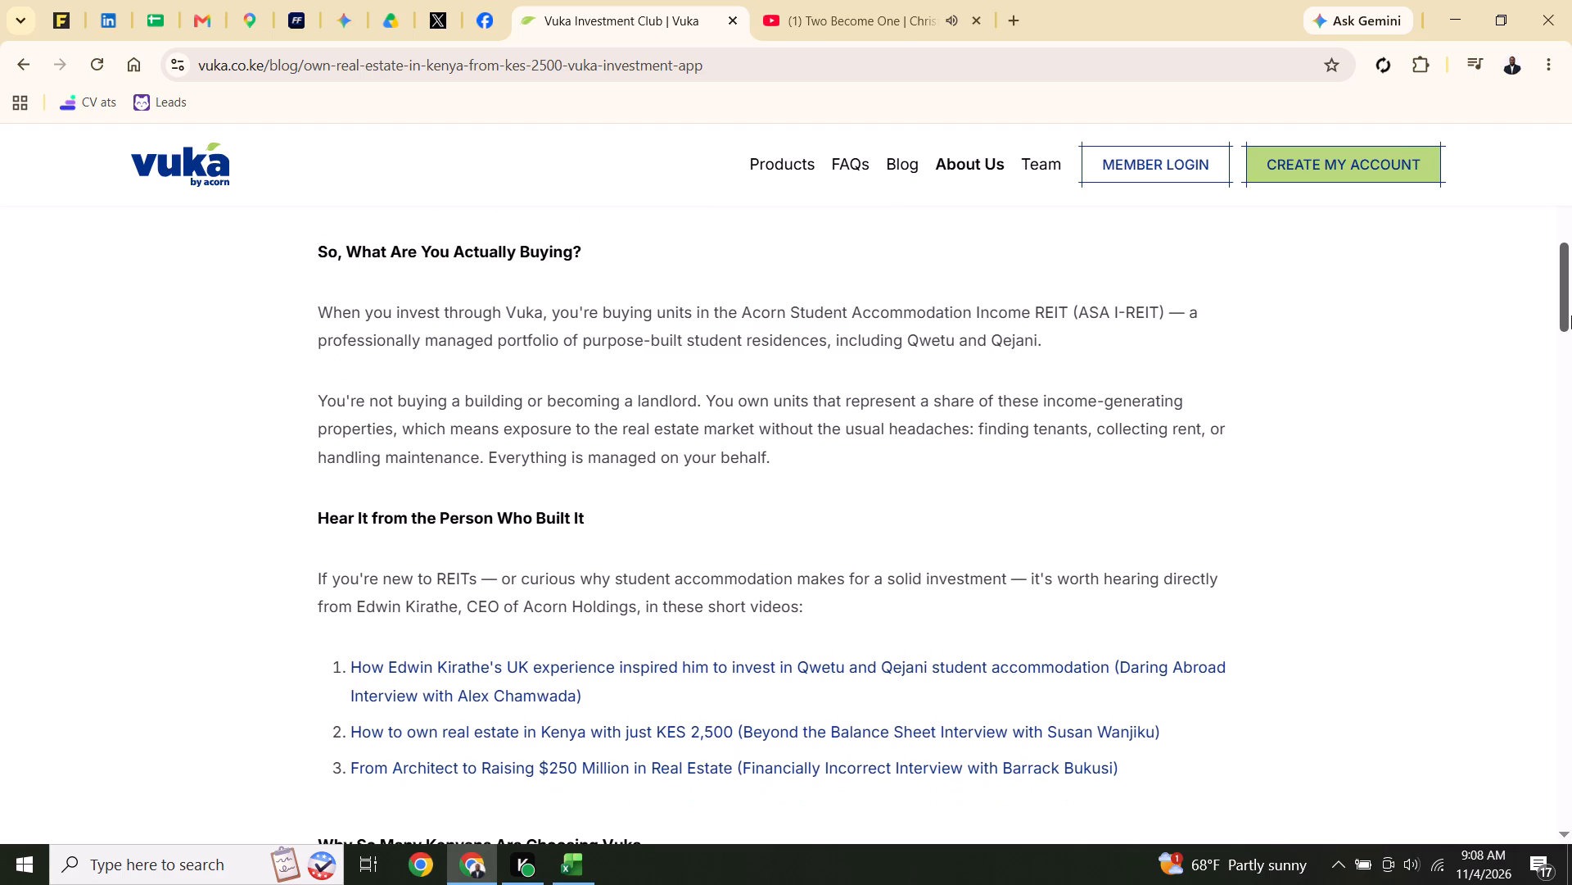
drag(1571, 315, 1571, 316)
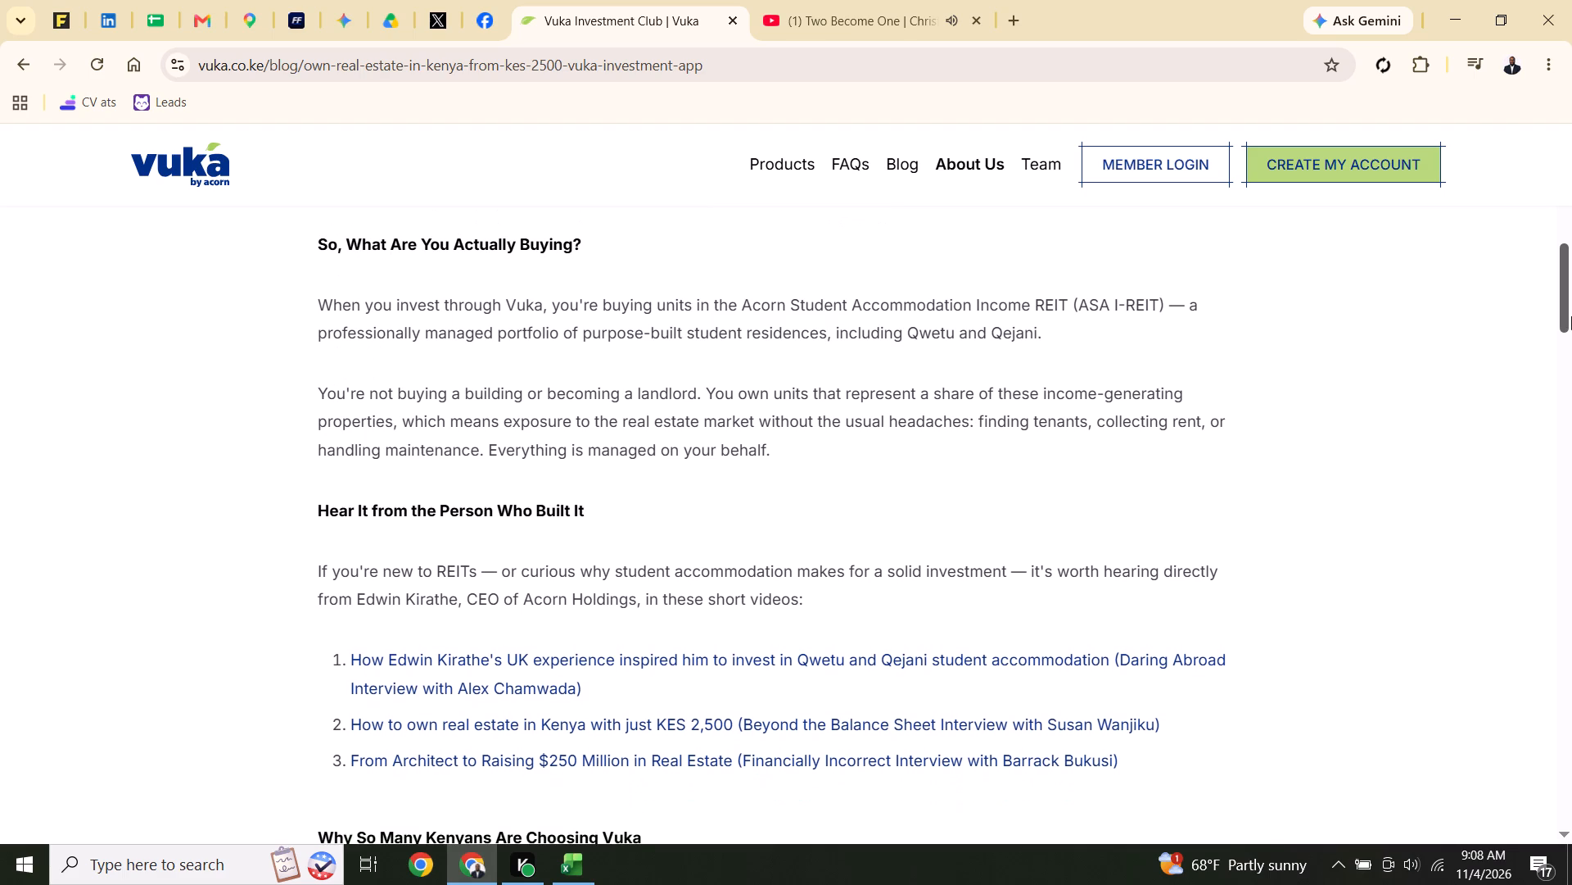
drag(1571, 316, 1571, 348)
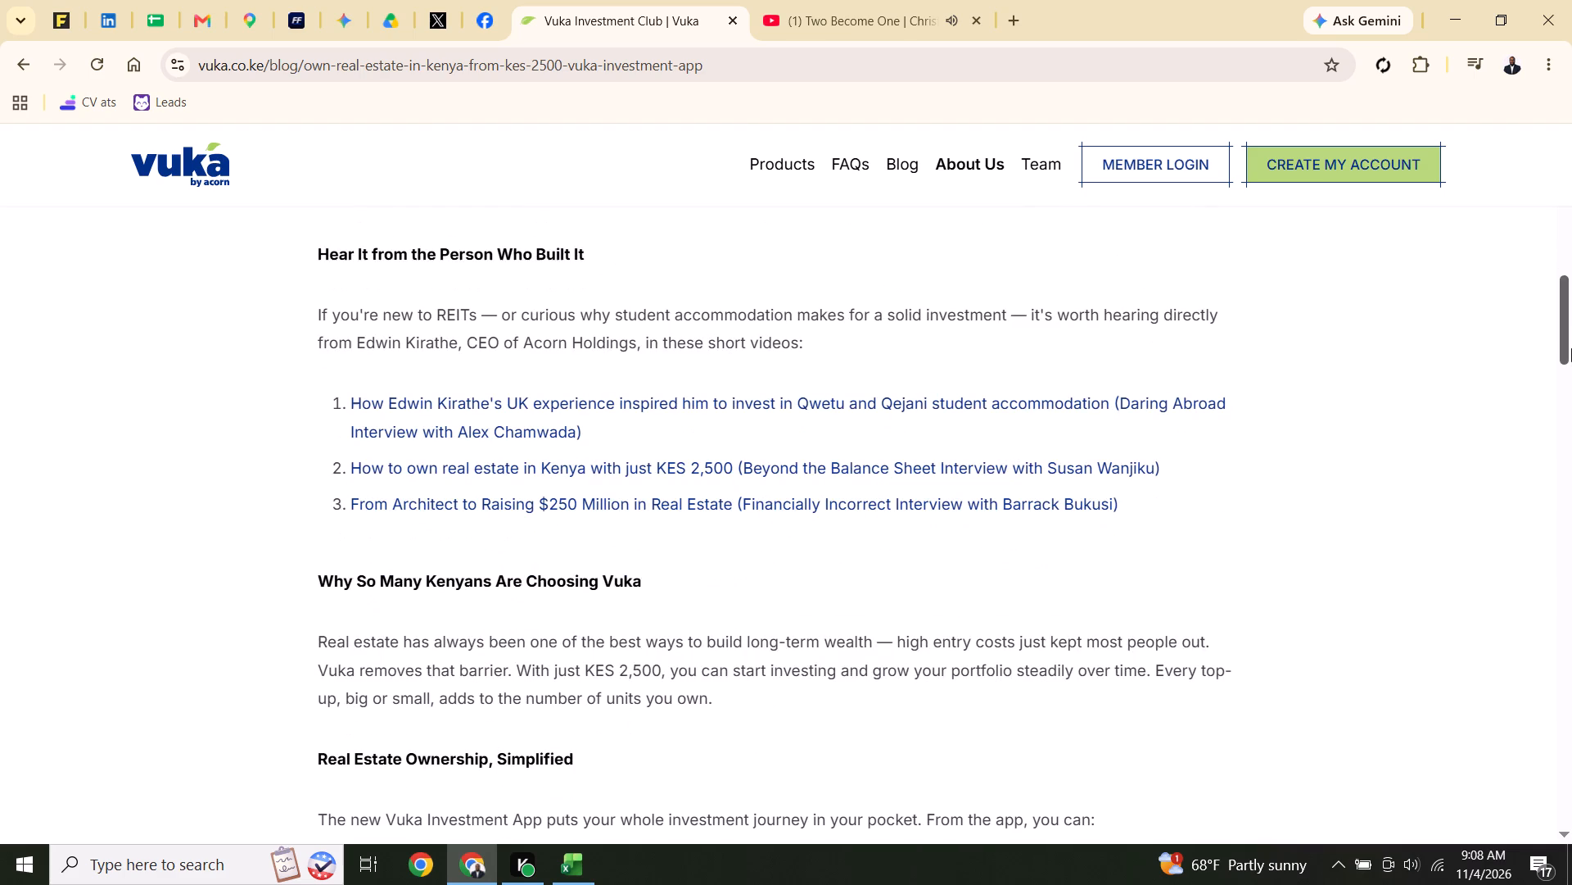
drag(1571, 348, 1571, 361)
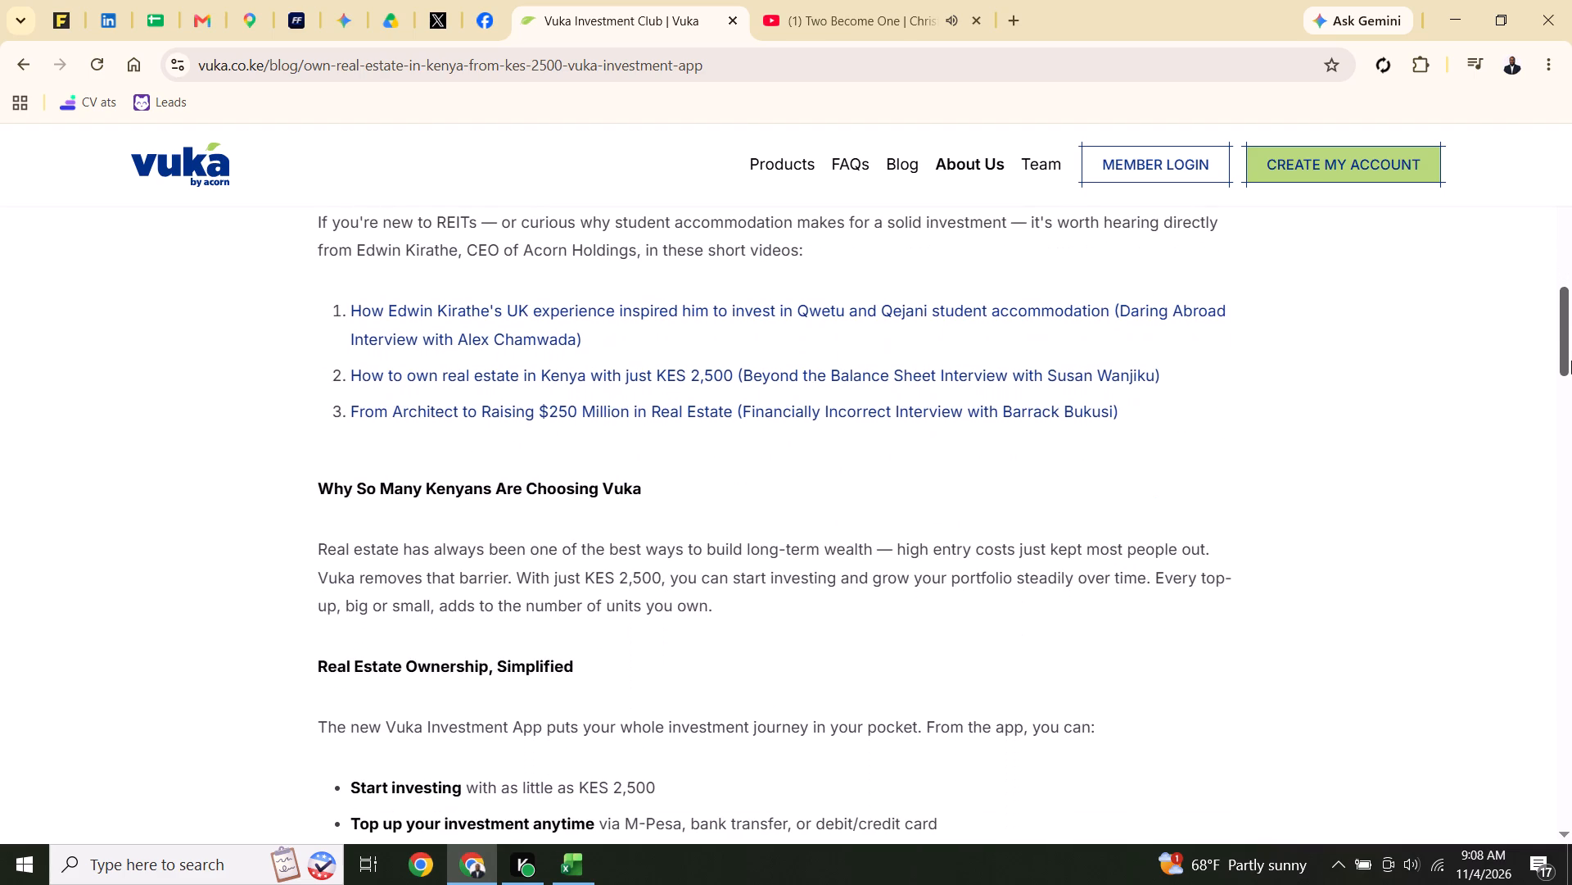
drag(1571, 361, 1571, 377)
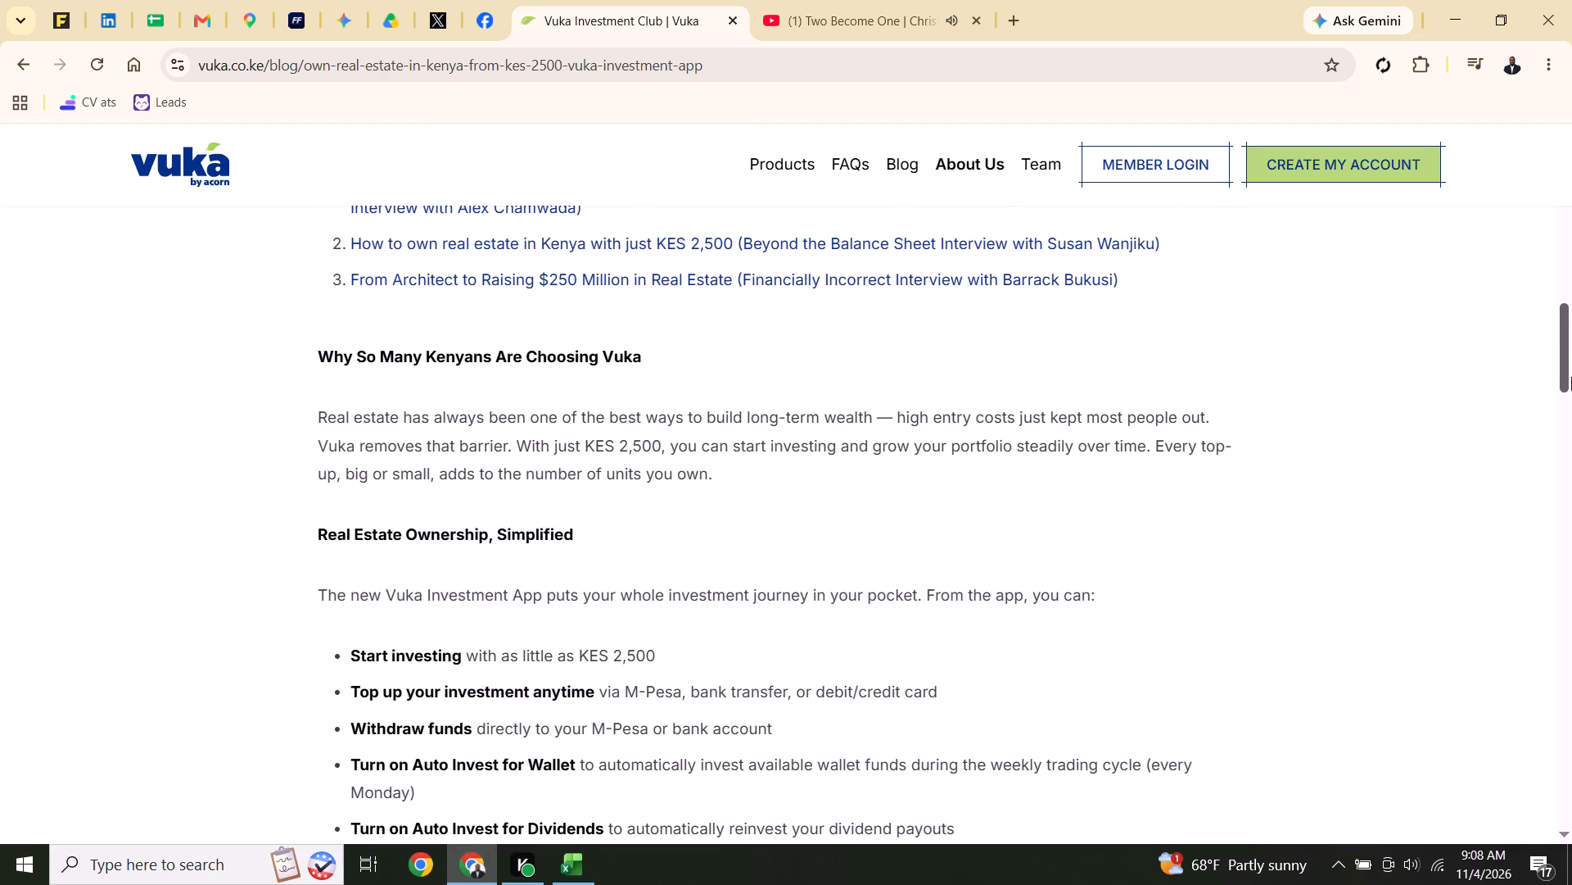
drag(1571, 377, 1571, 401)
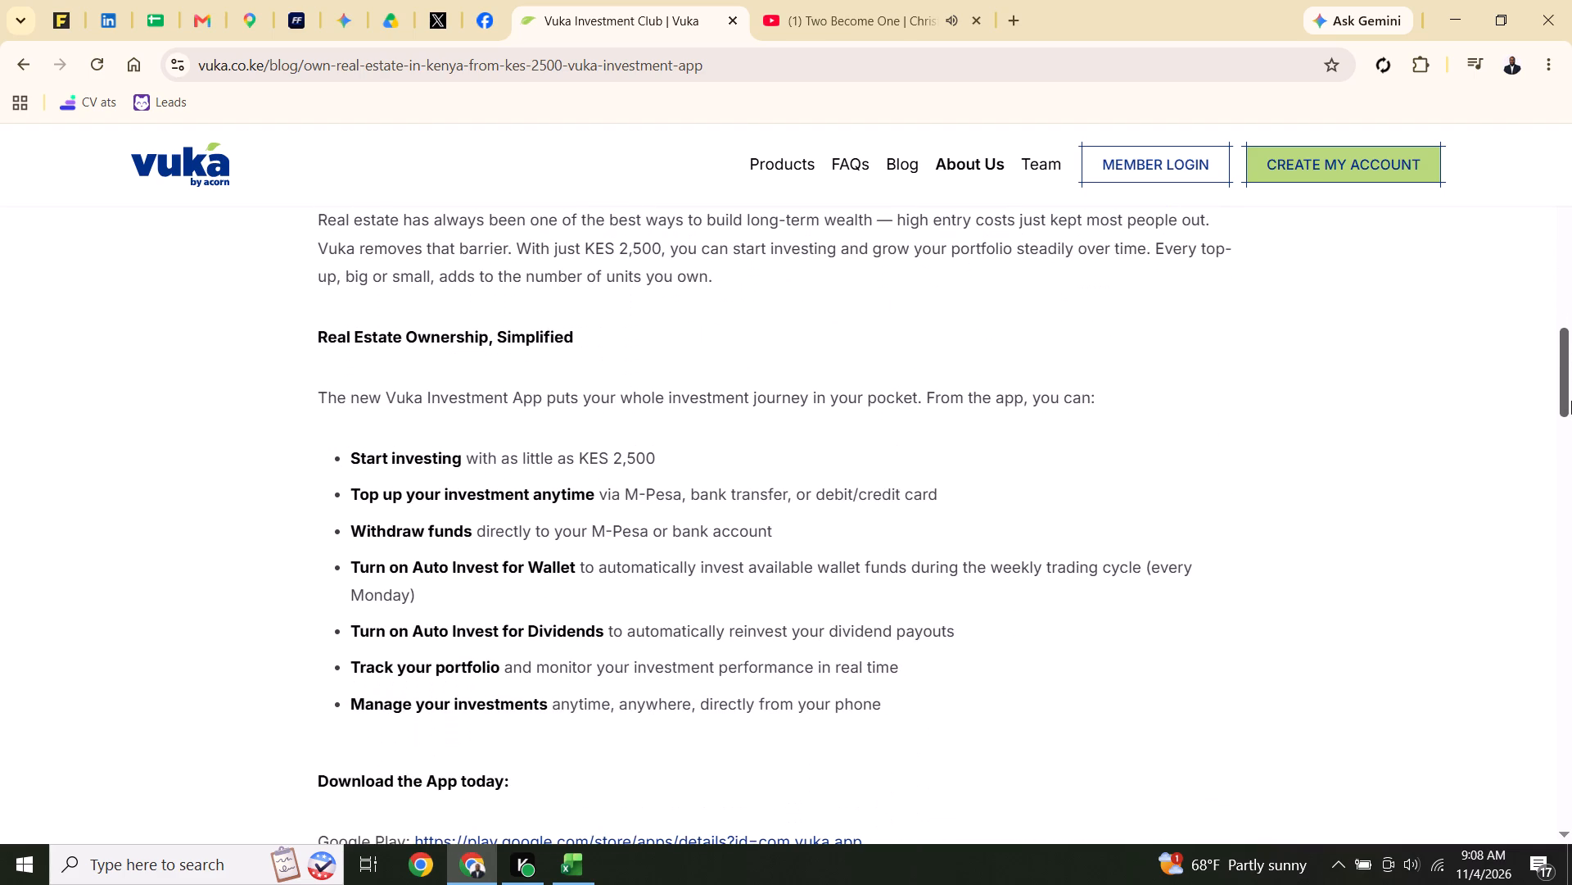
drag(1571, 401, 1571, 433)
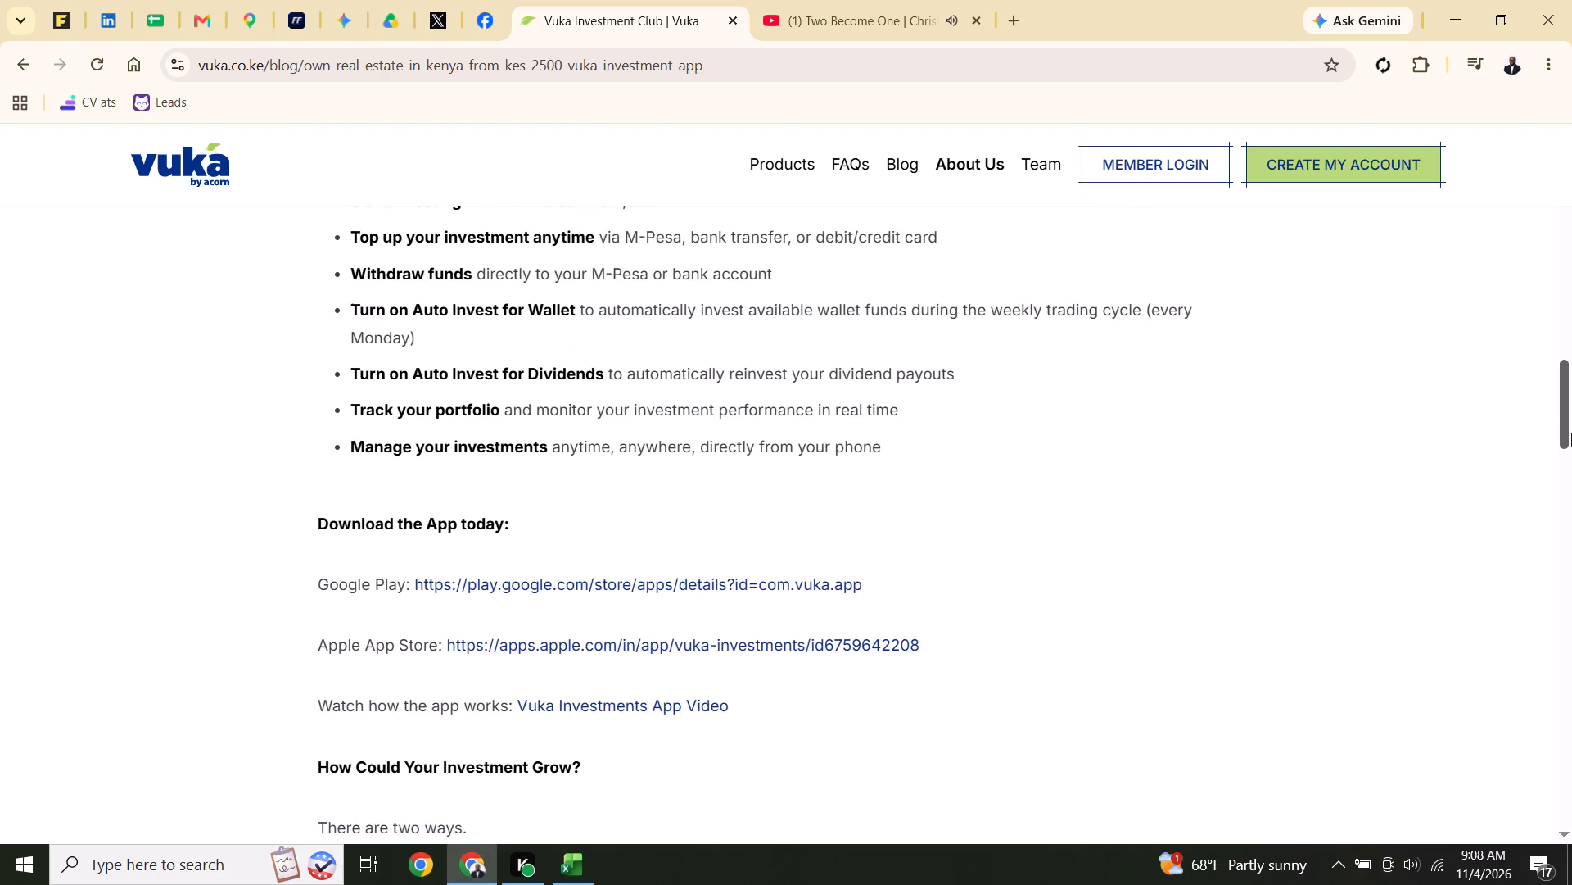
Read the rest of the article, covering how the investment grows, unit price reviews, current unit prices and the disclaimer, through to the page footer.
drag(1571, 433, 1571, 489)
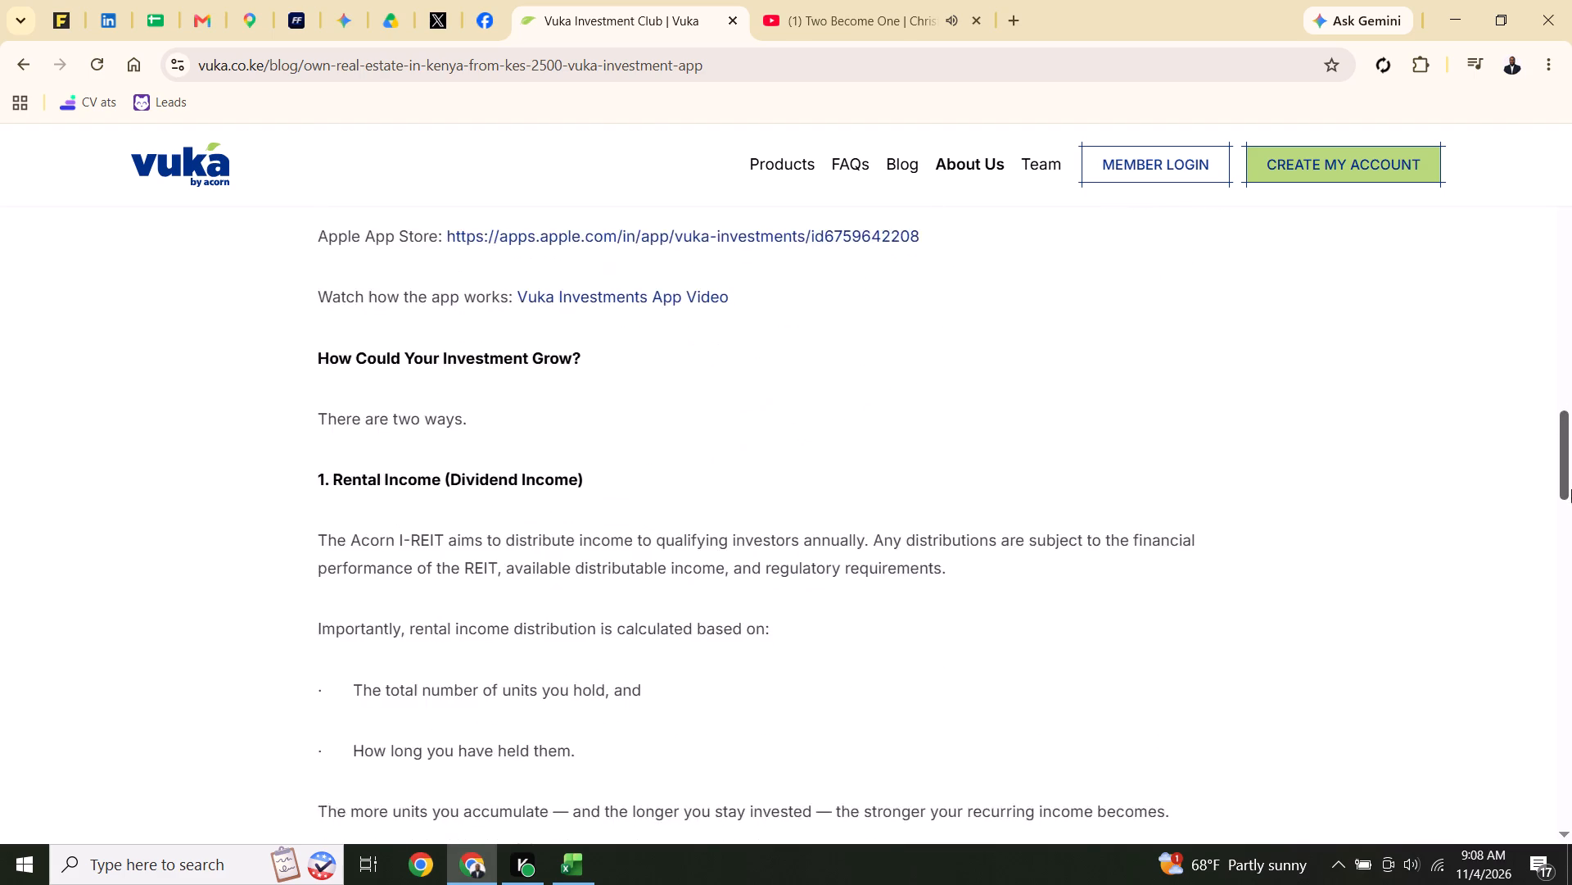
drag(1571, 489, 1571, 511)
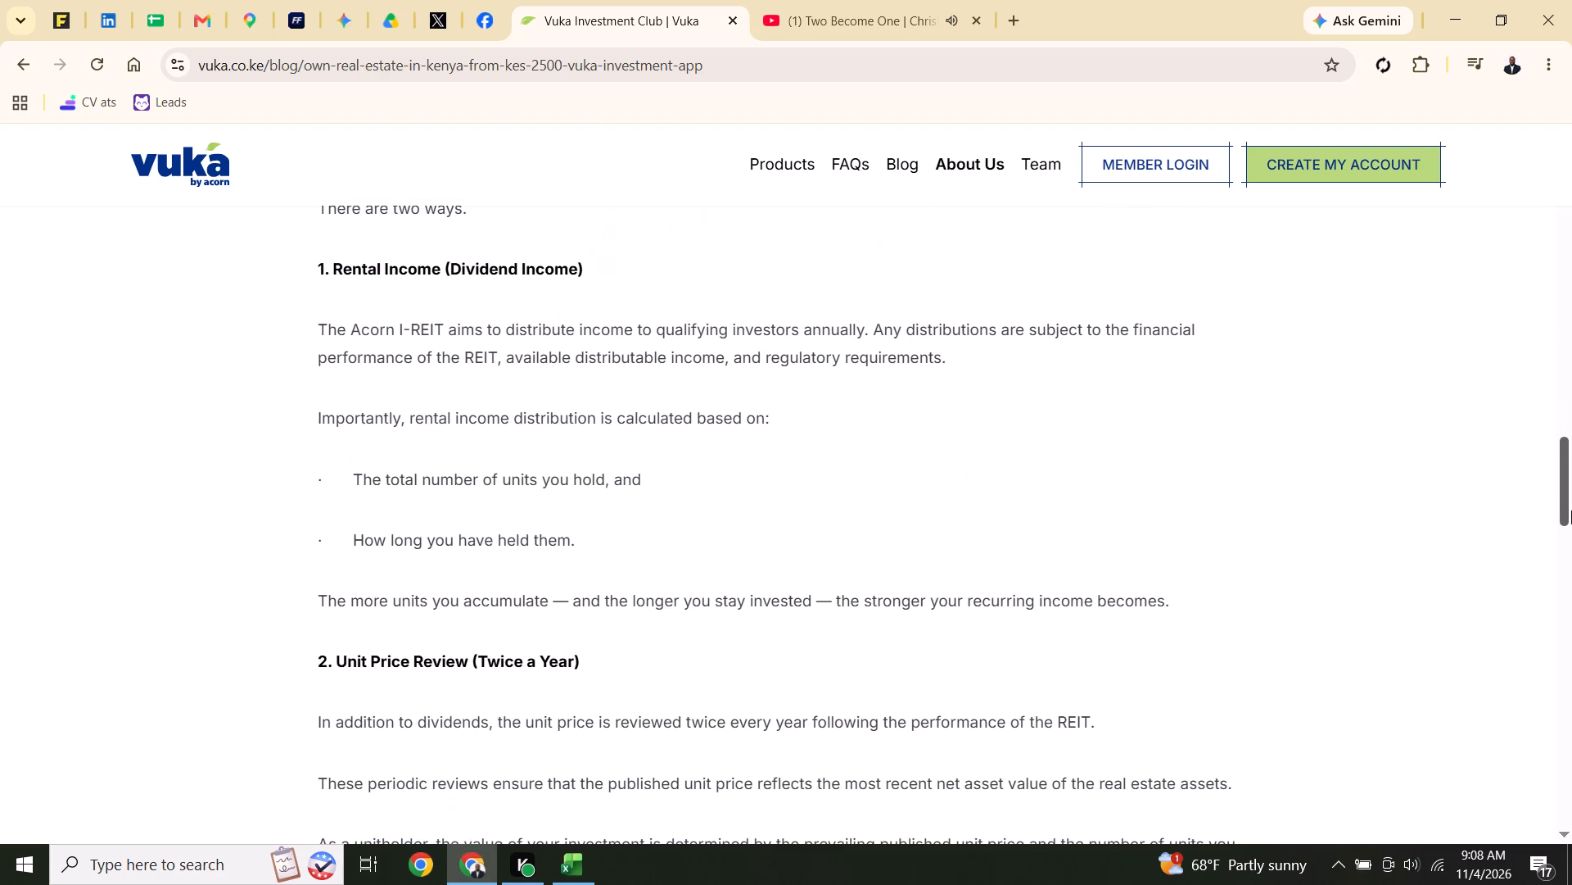
drag(1571, 511, 1571, 533)
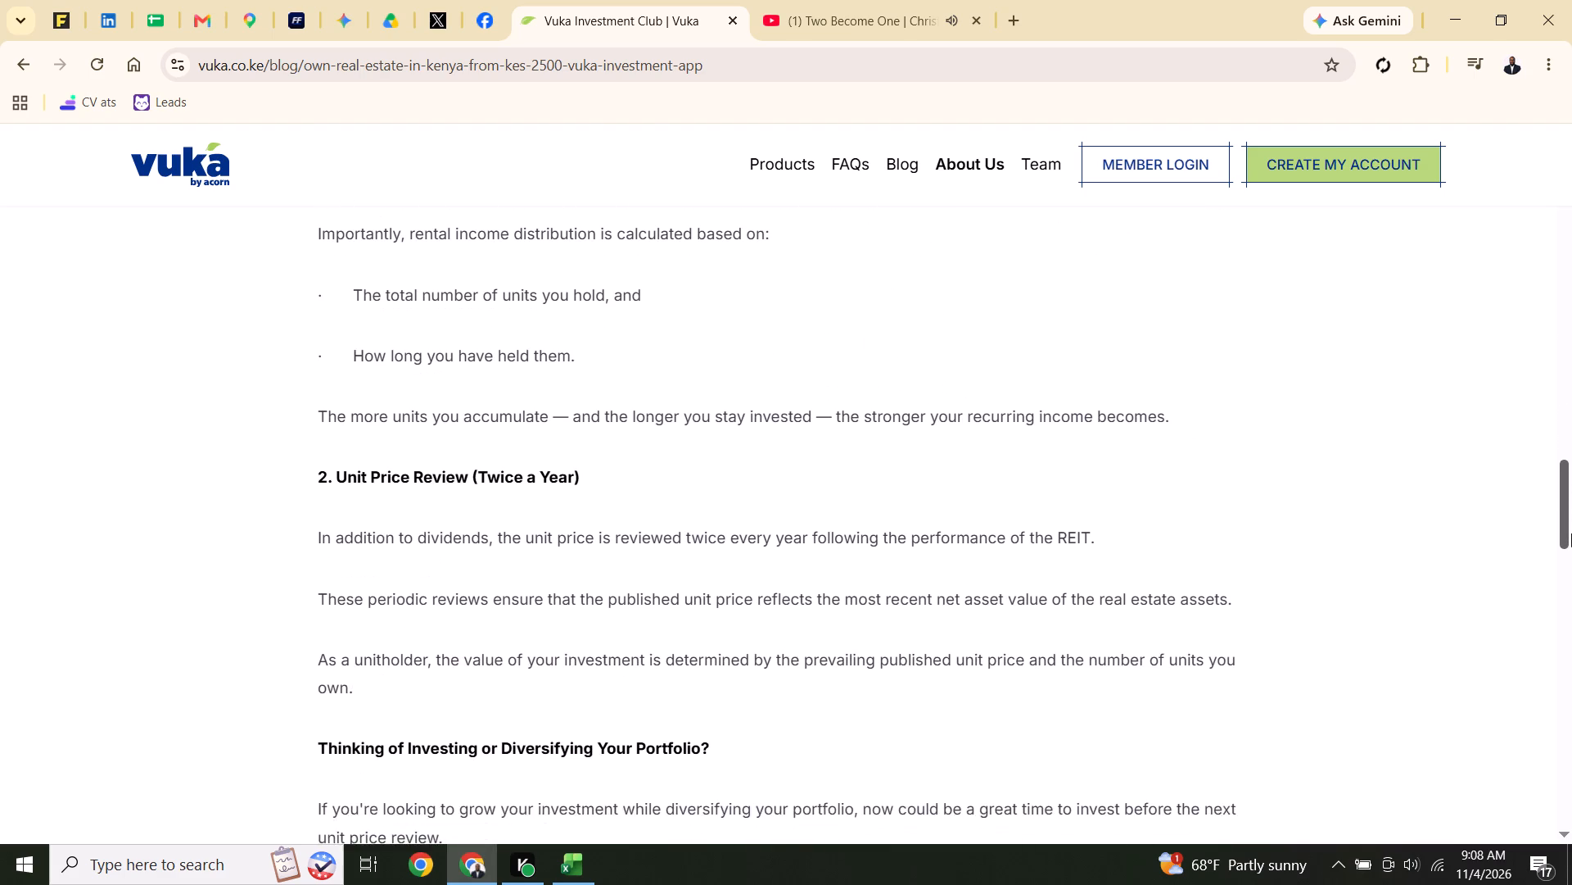
drag(1571, 533, 1571, 572)
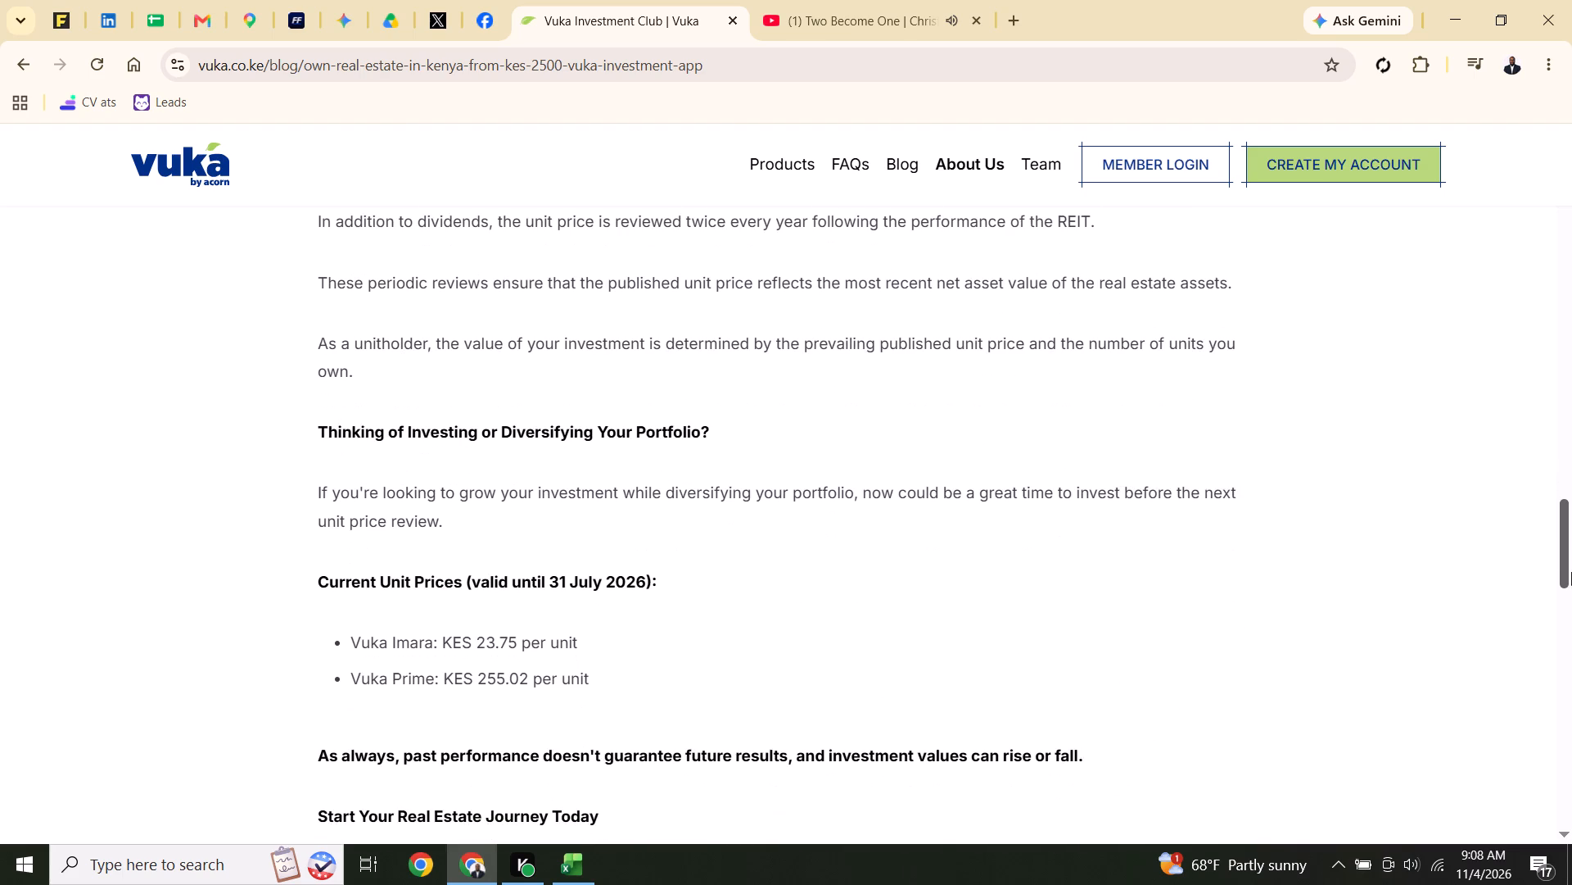
drag(1571, 572, 1571, 580)
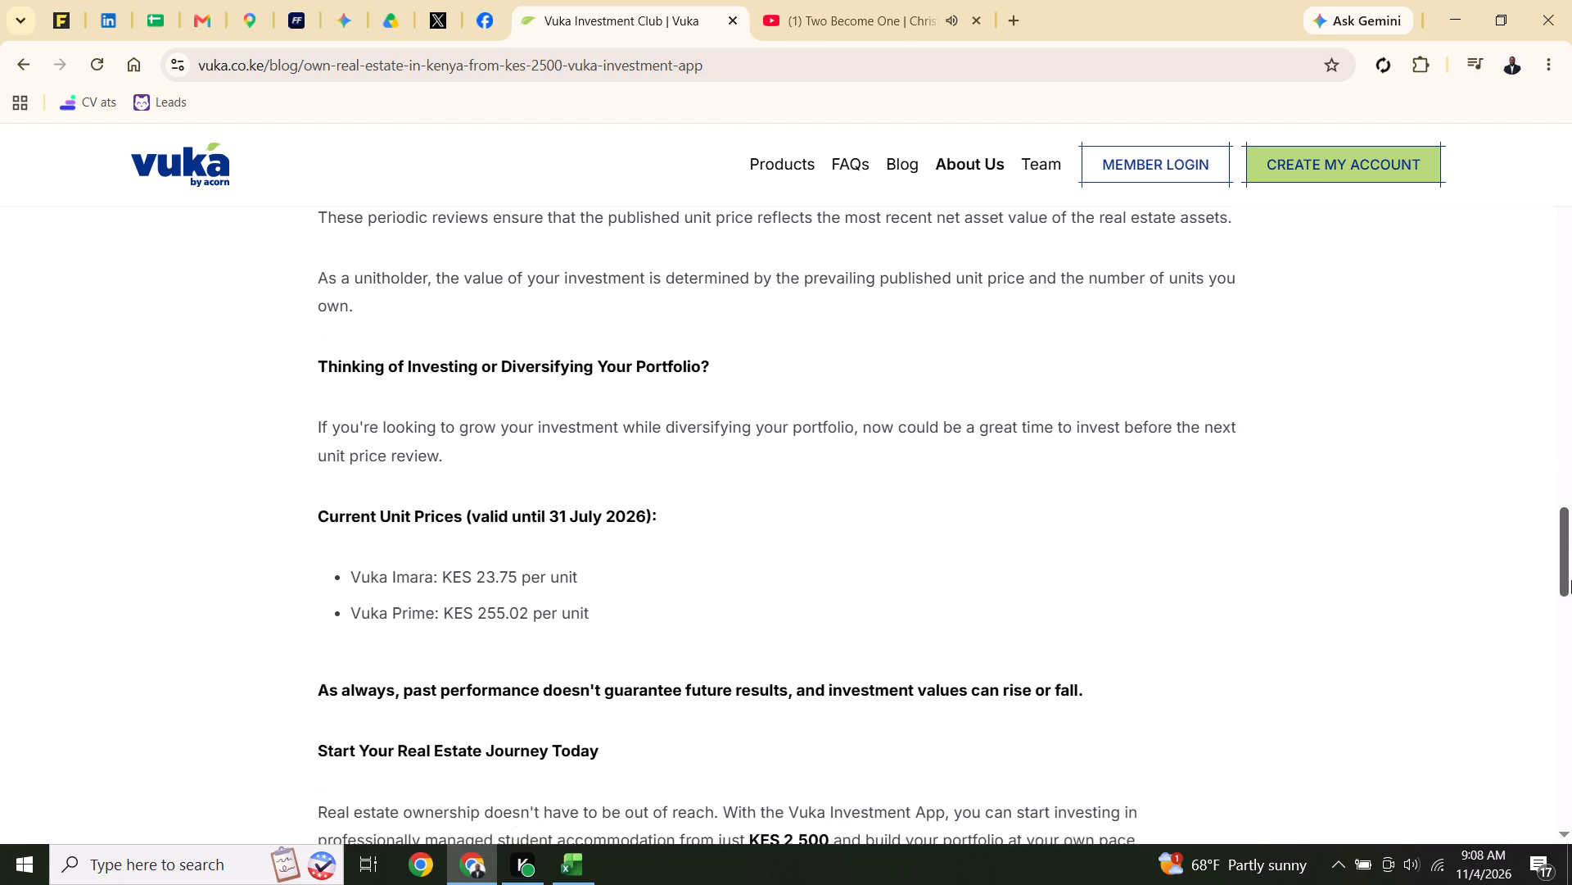
drag(1571, 580, 1571, 614)
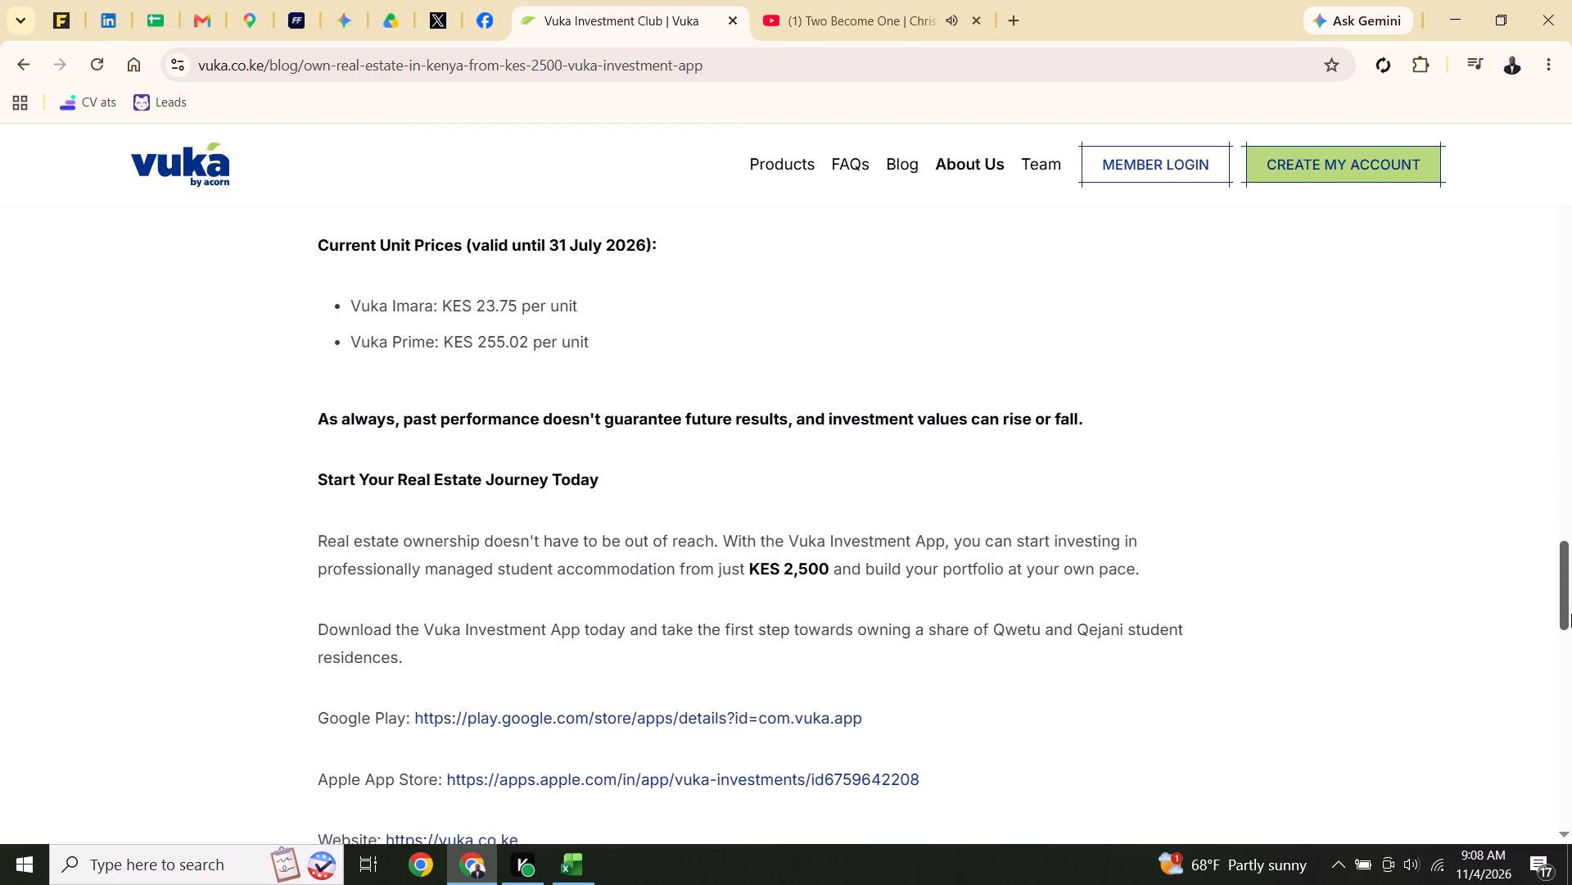
drag(1571, 614, 1571, 635)
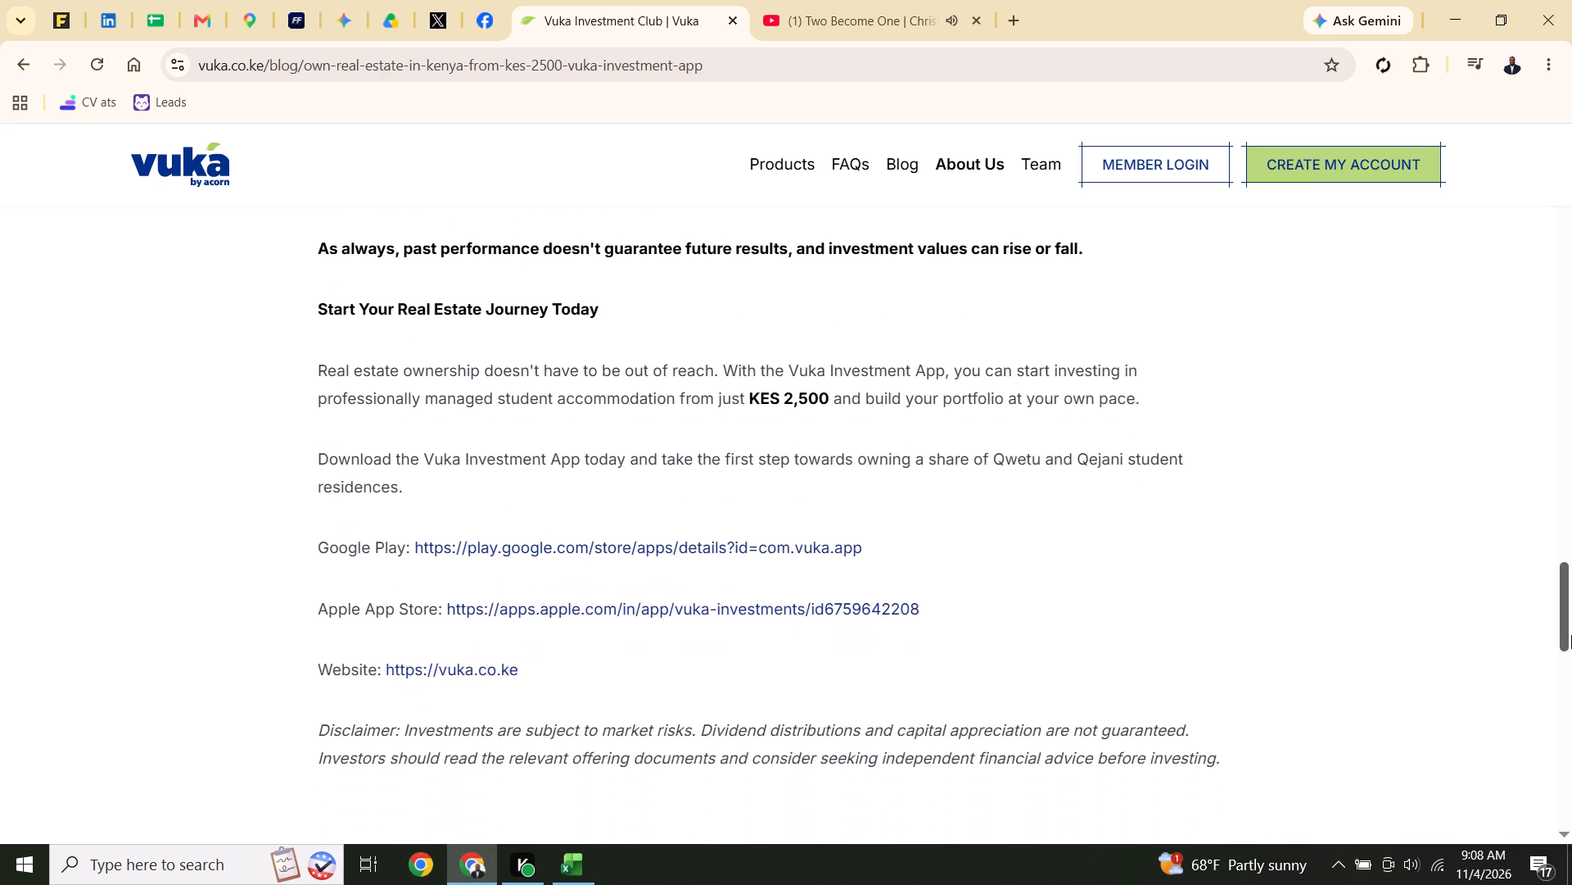
drag(1571, 635, 1568, 694)
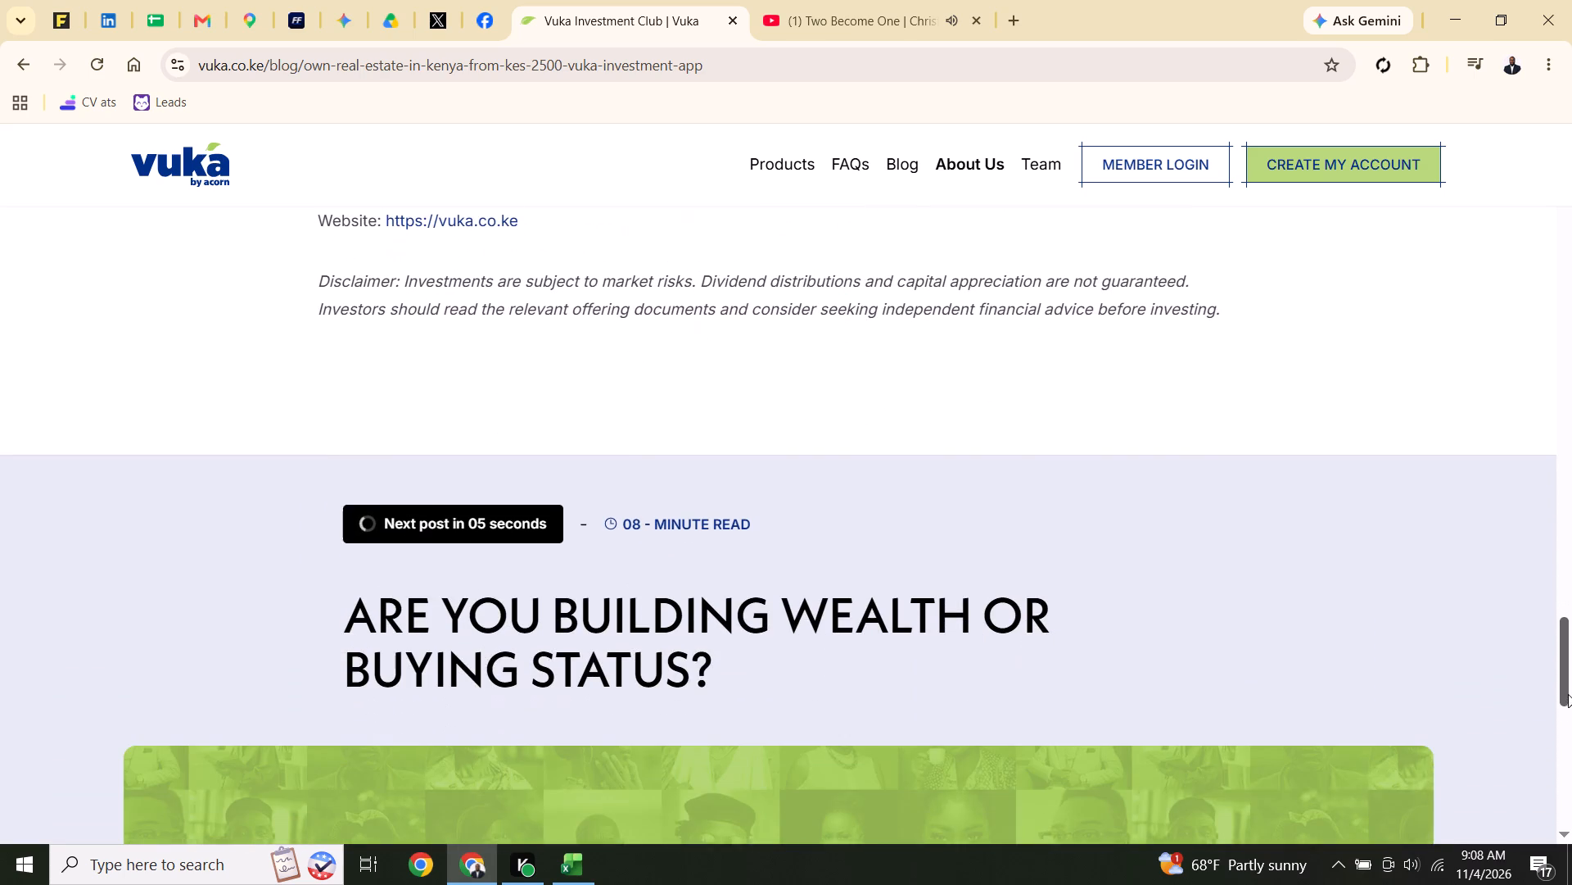
drag(1568, 694, 1557, 828)
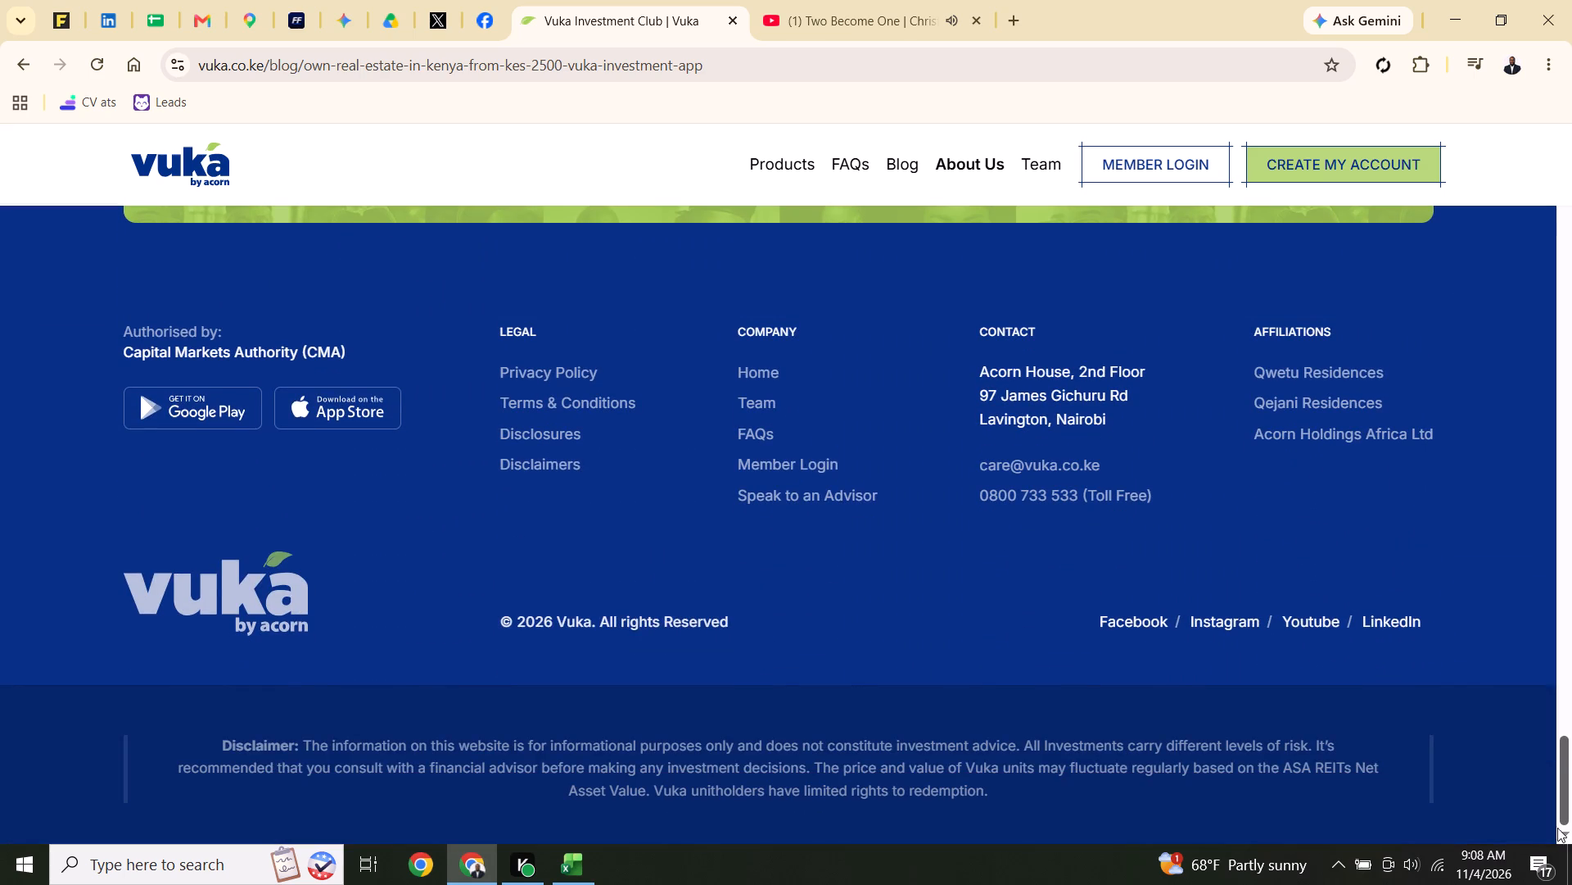
drag(1557, 828, 1550, 850)
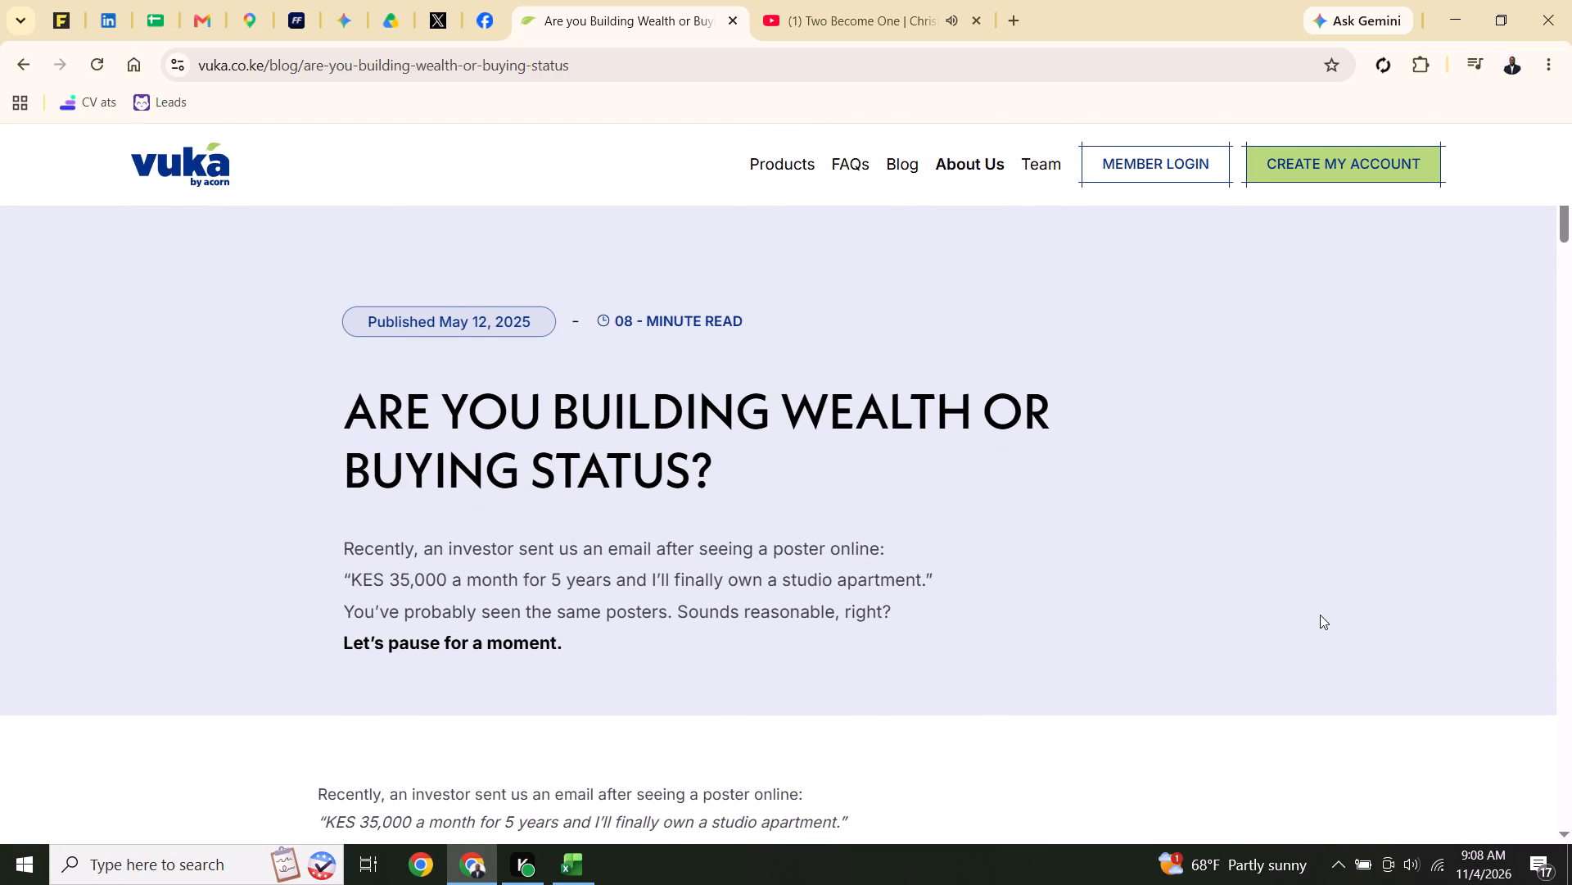
Switch to the YouTube video "Two Become One".
click(816, 6)
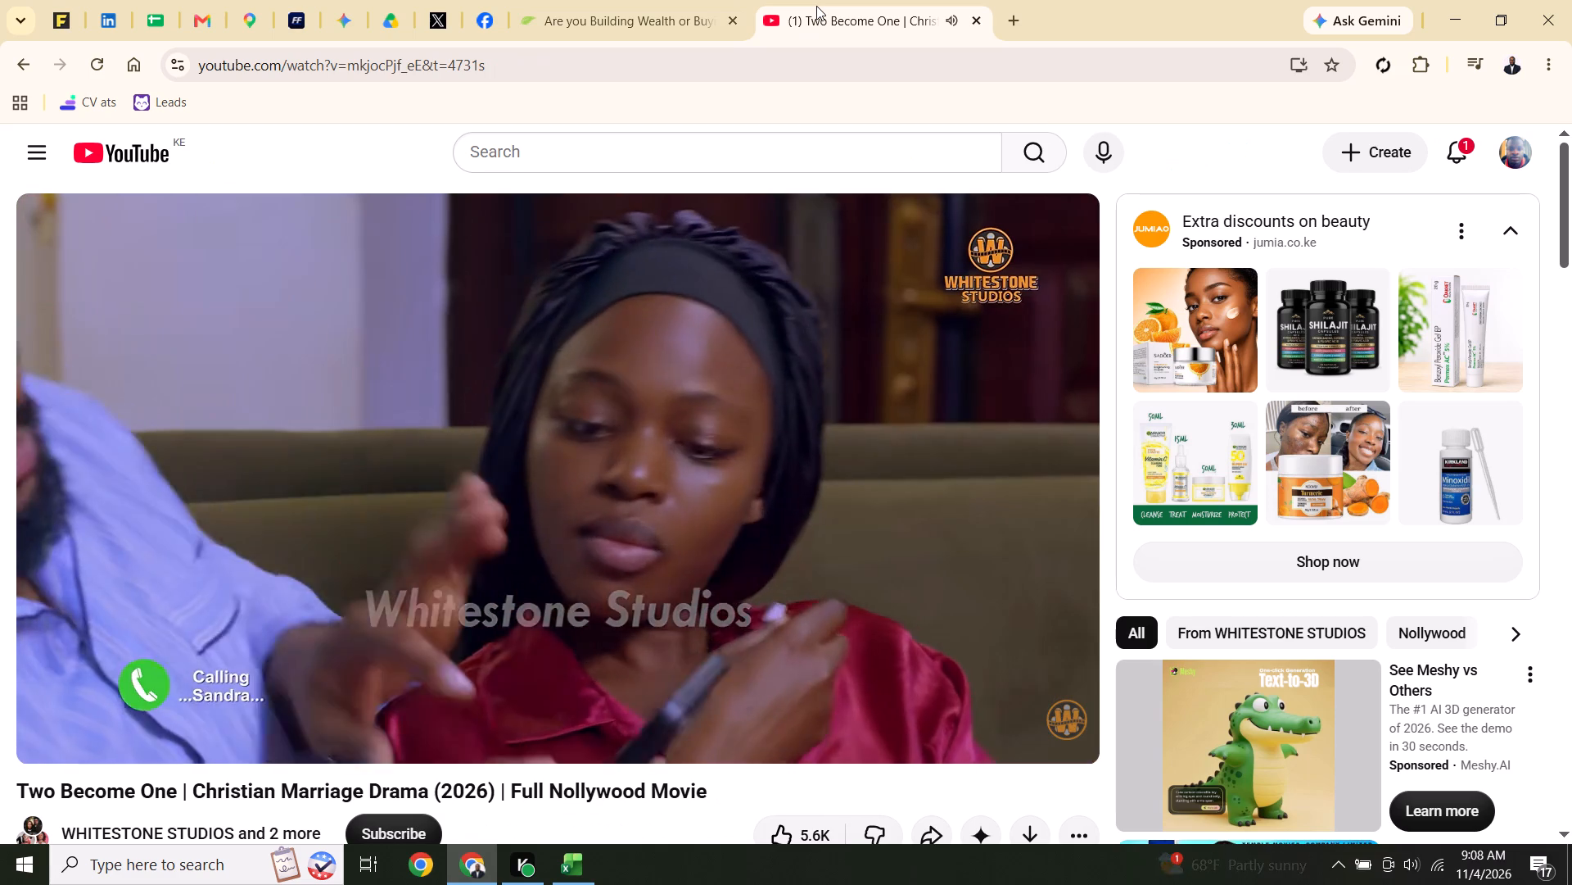
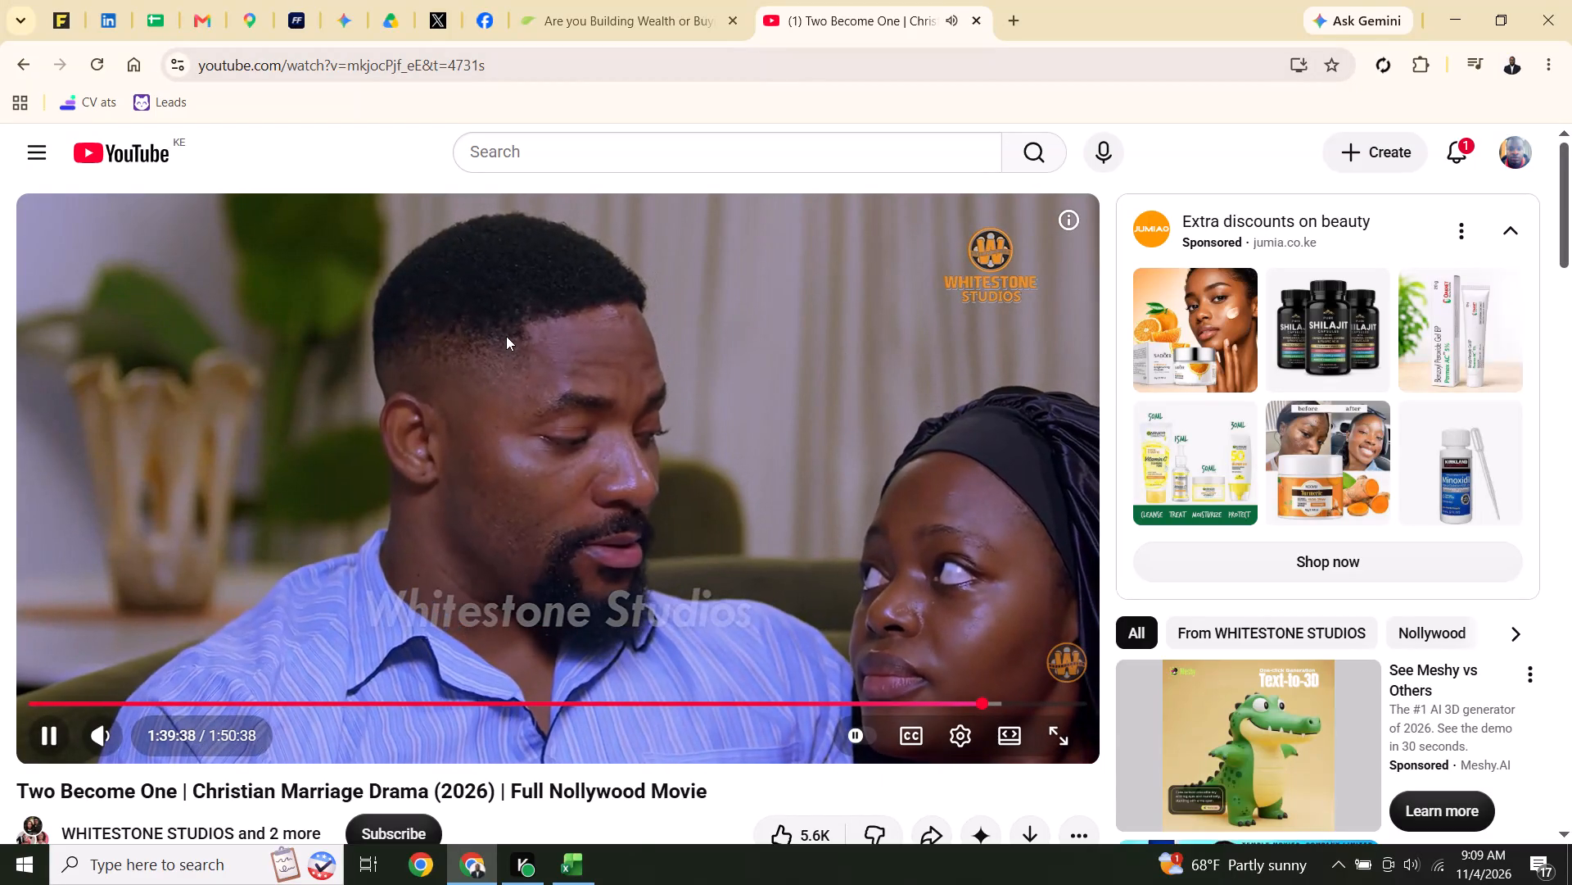
Return to the Vuka article "Are You Building Wealth or Buying Status?" and read its opening sections on the realities of traditional property ownership.
click(626, 0)
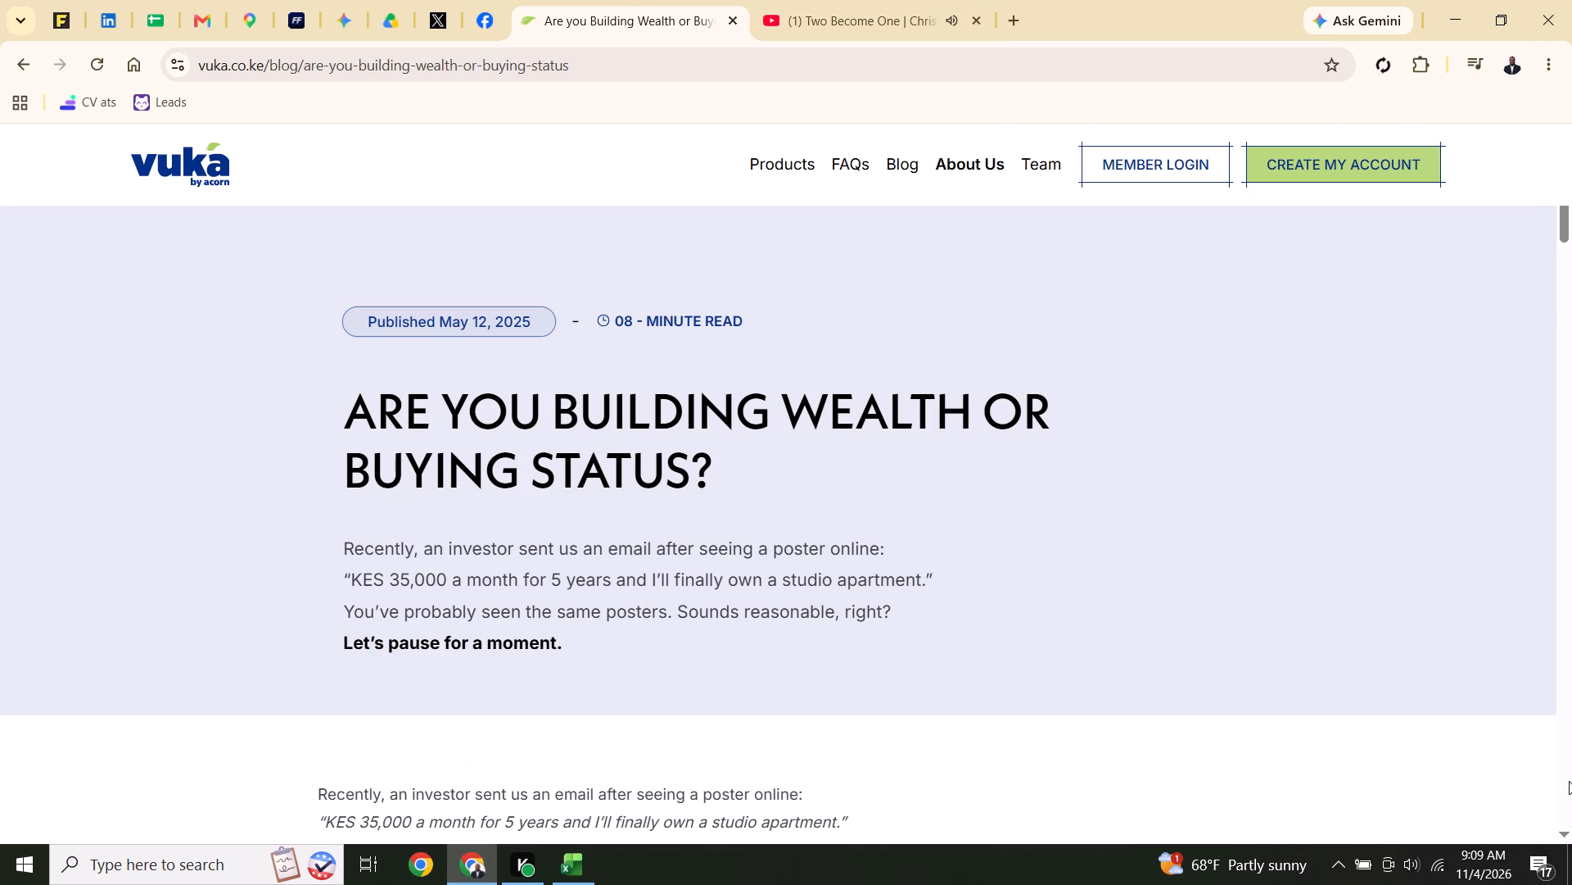
triple_click(1561, 841)
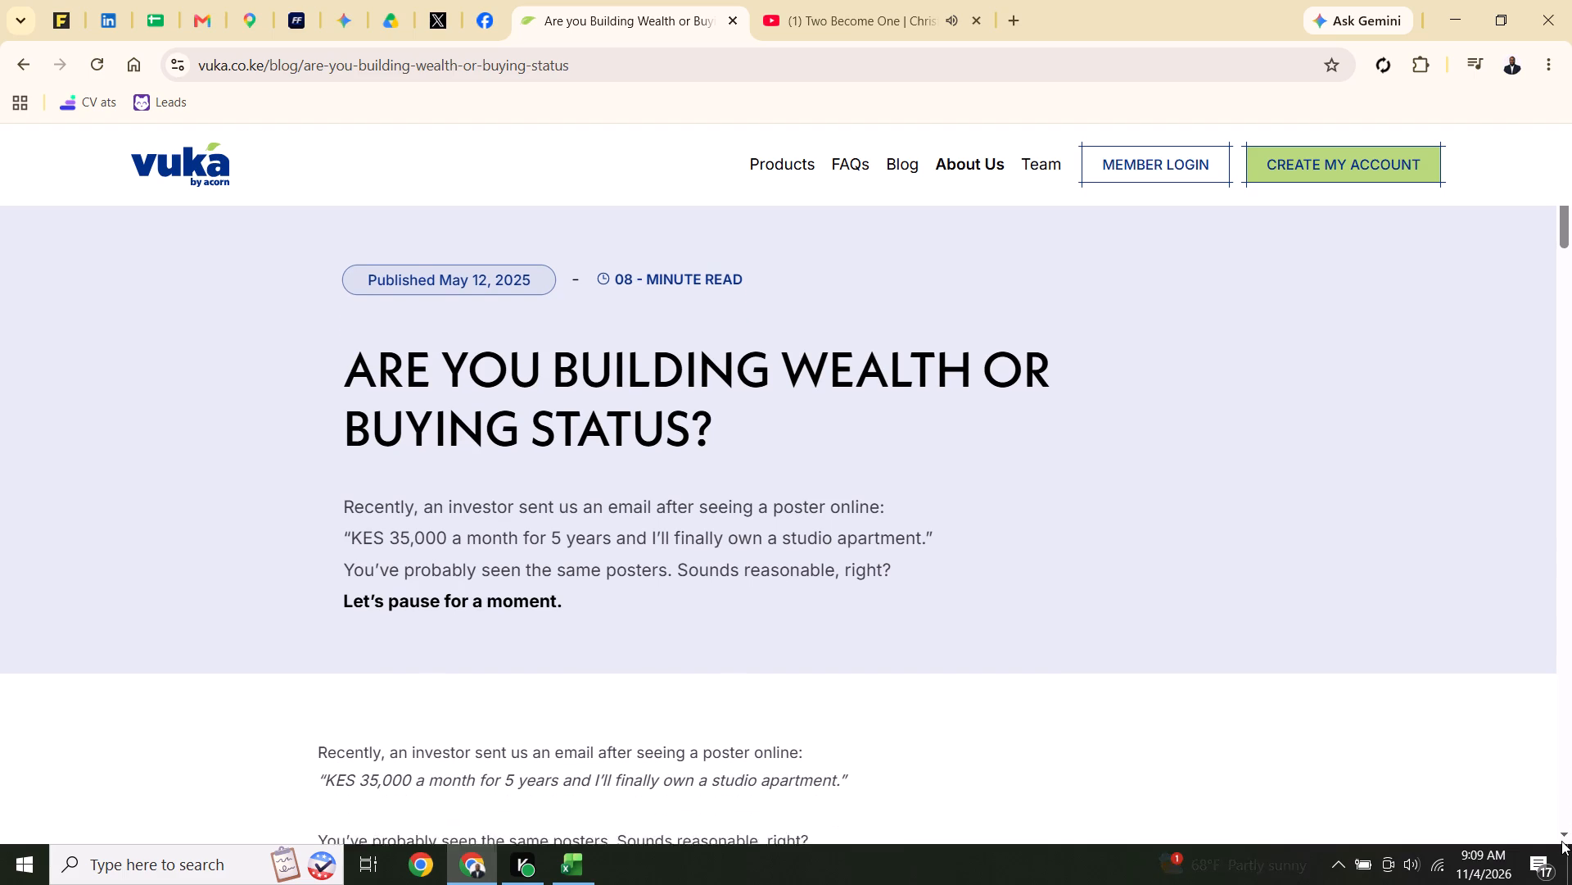
triple_click(1561, 841)
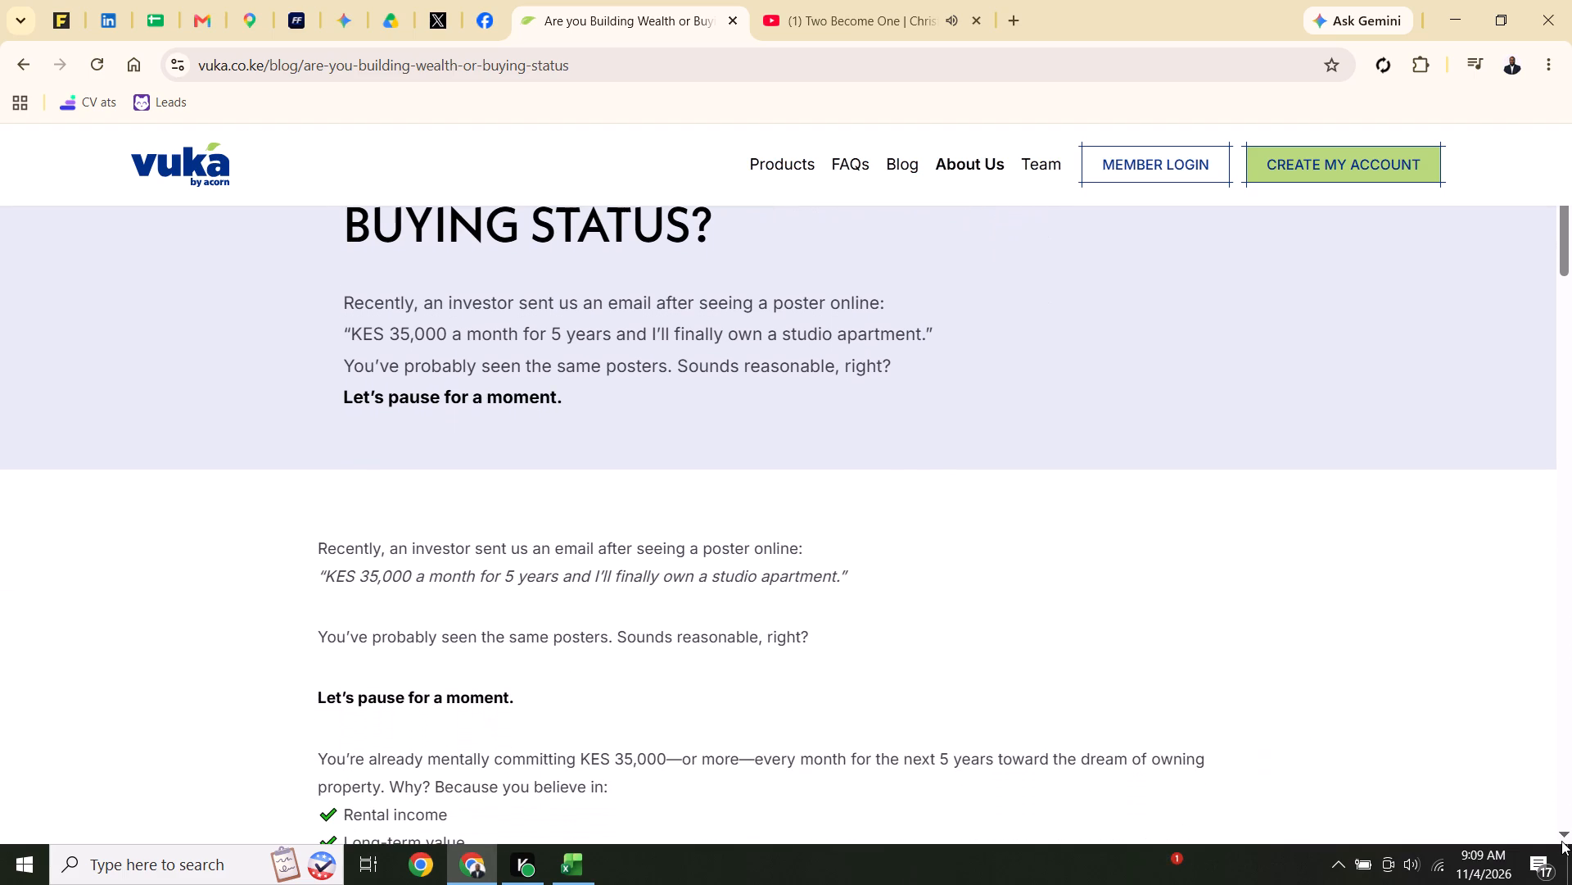
triple_click(1561, 841)
triple_click(1561, 841)
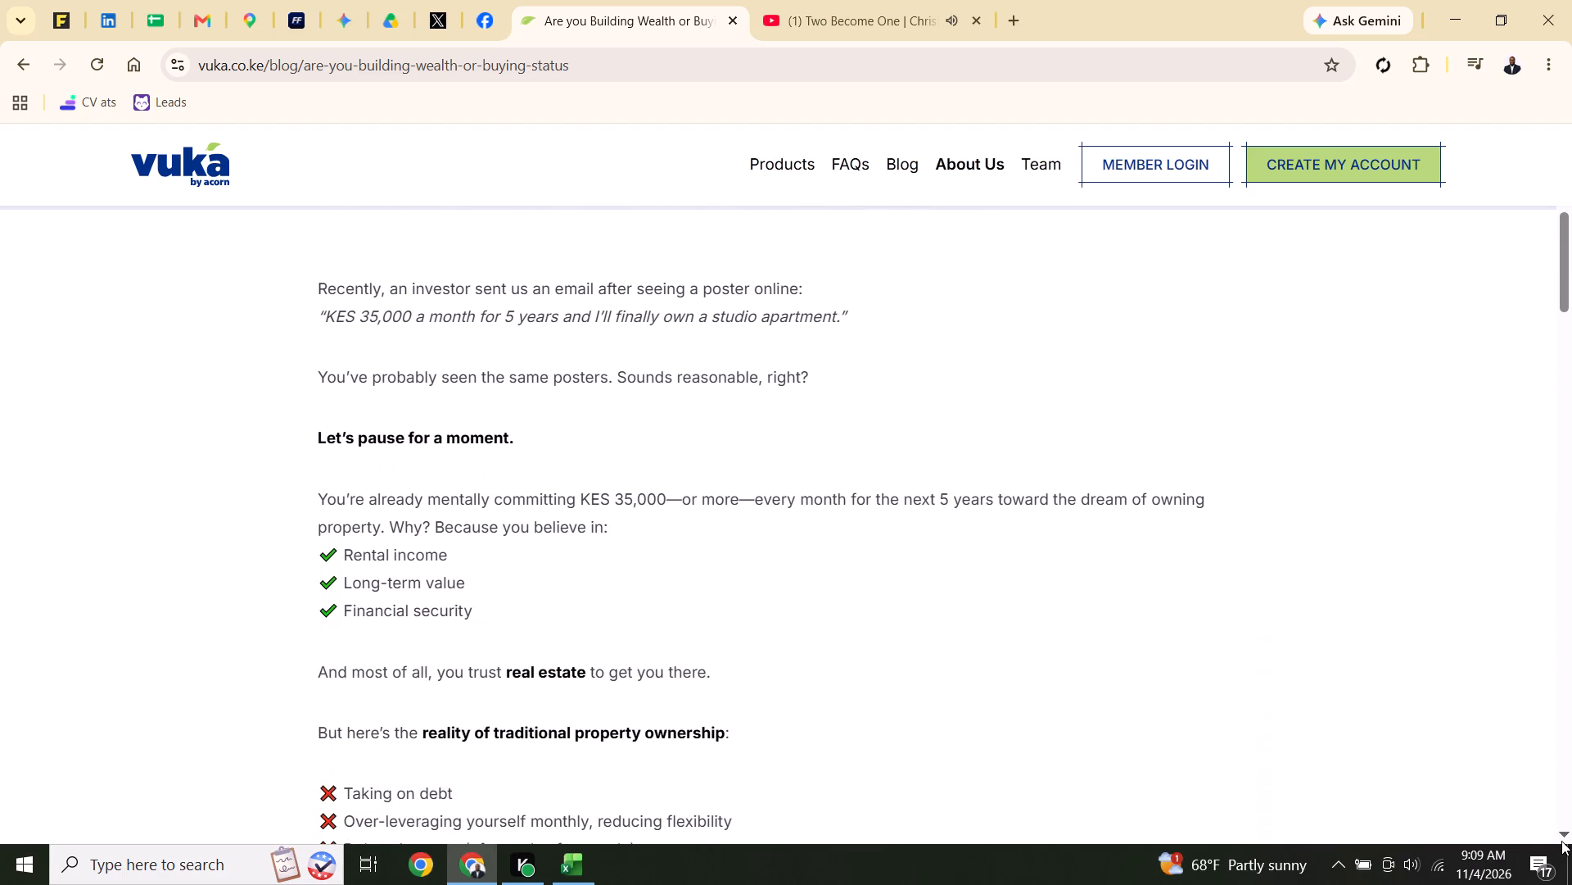
click(1561, 841)
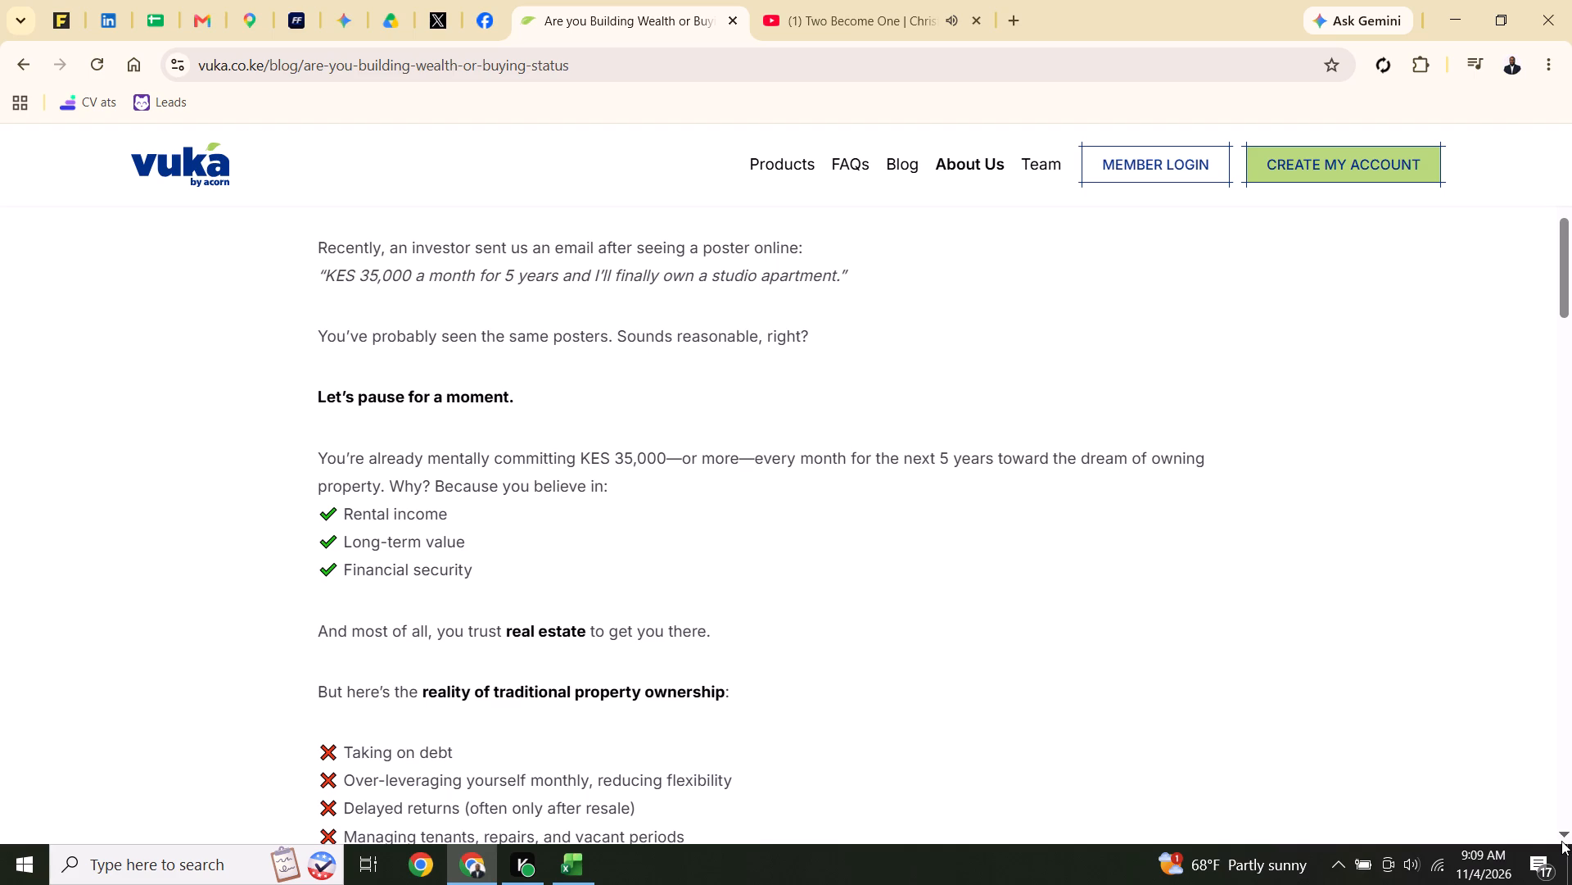
triple_click(1561, 841)
click(1561, 841)
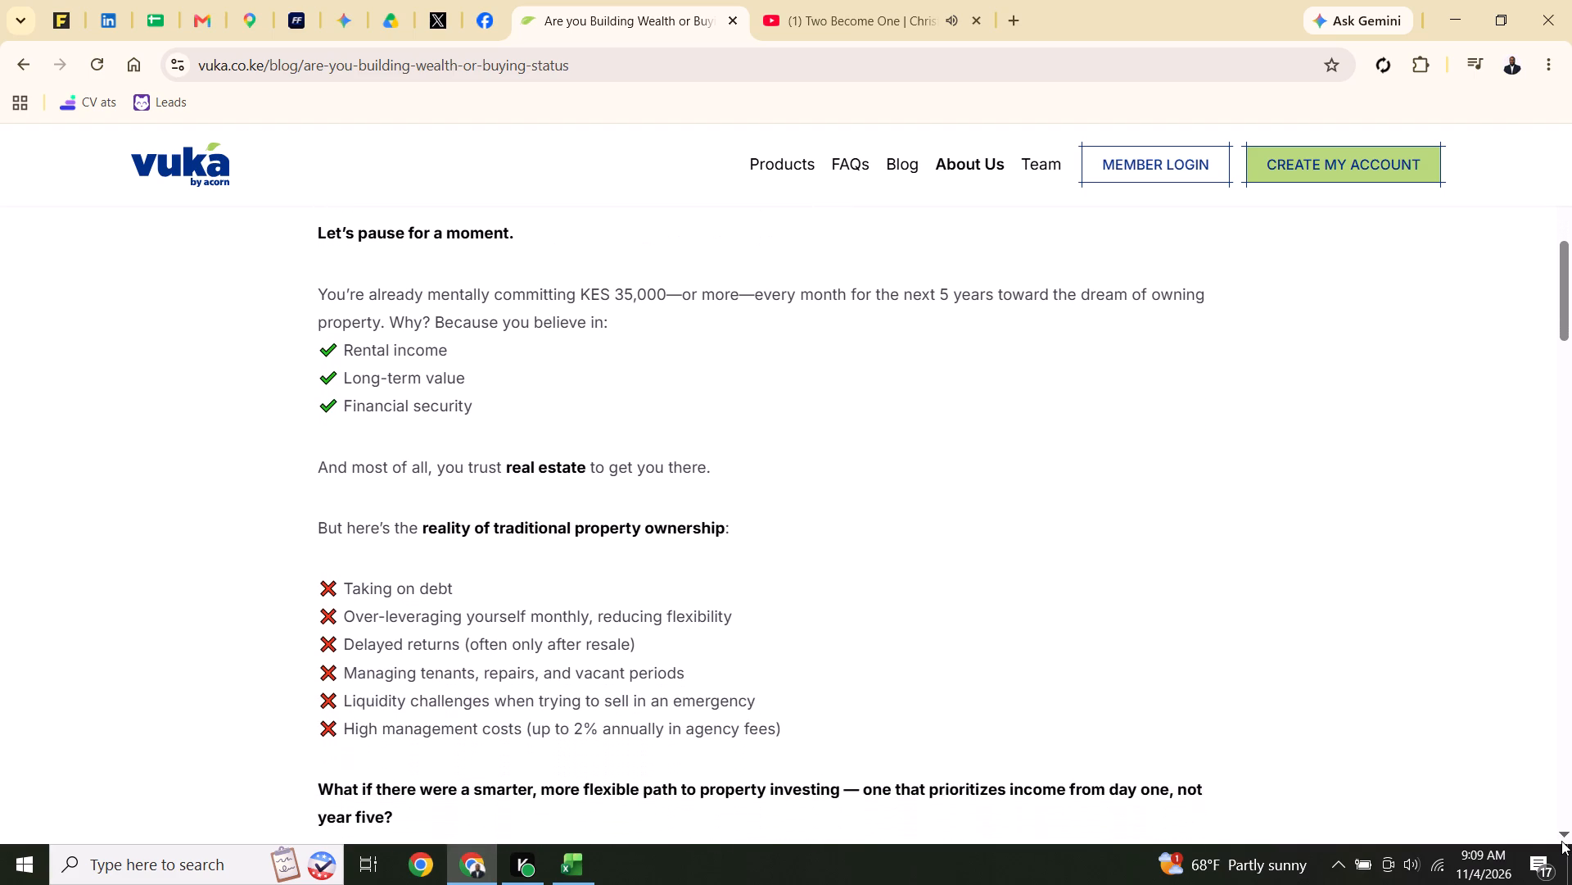
click(1561, 841)
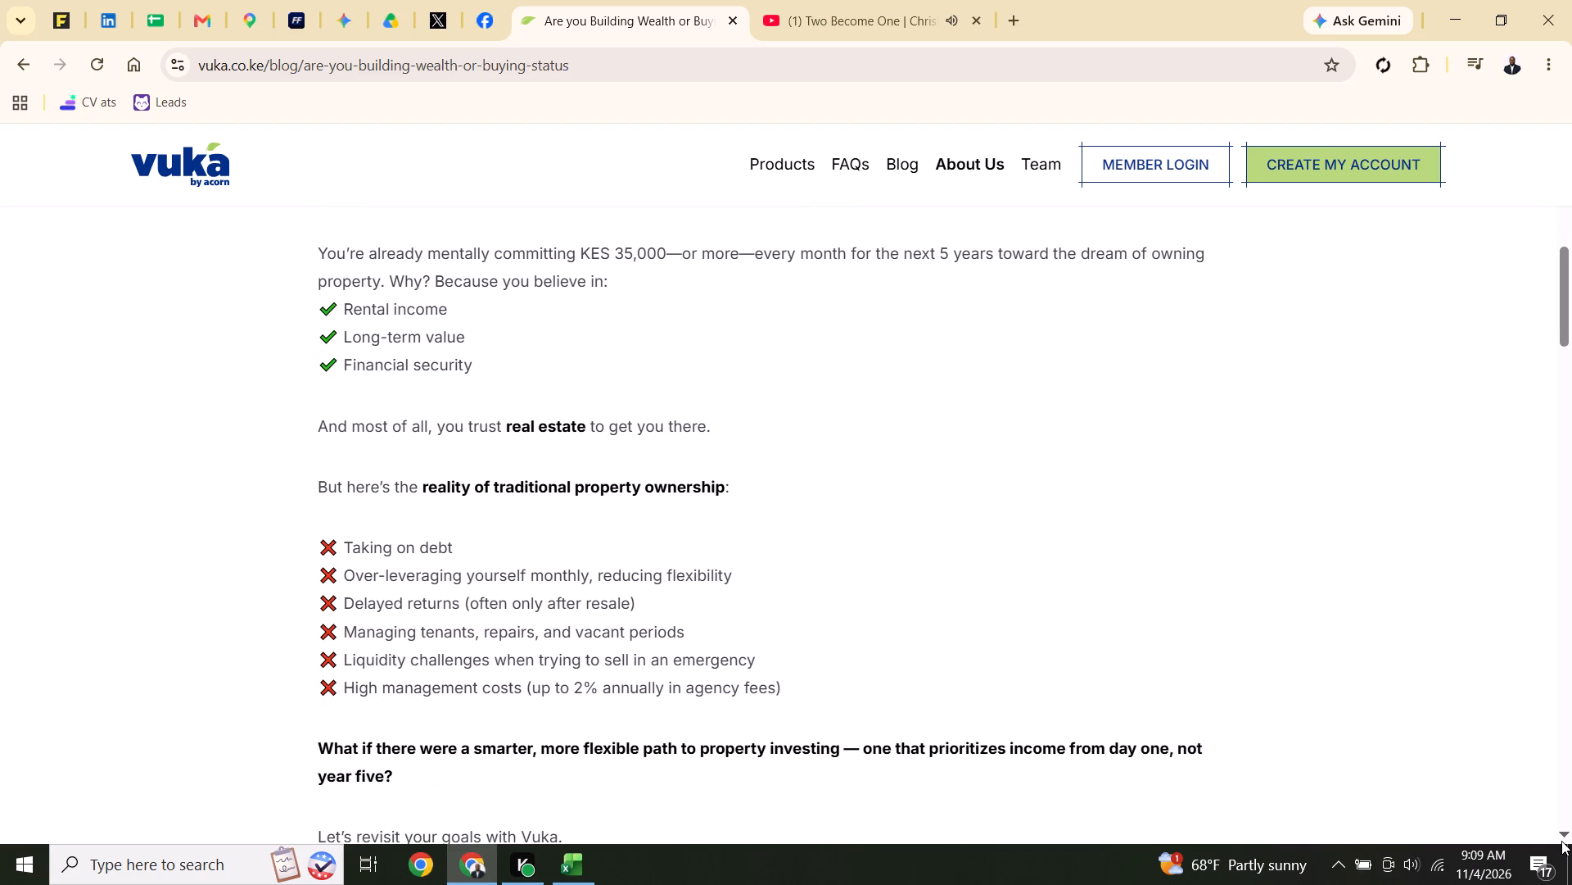
double_click(1561, 841)
click(1561, 841)
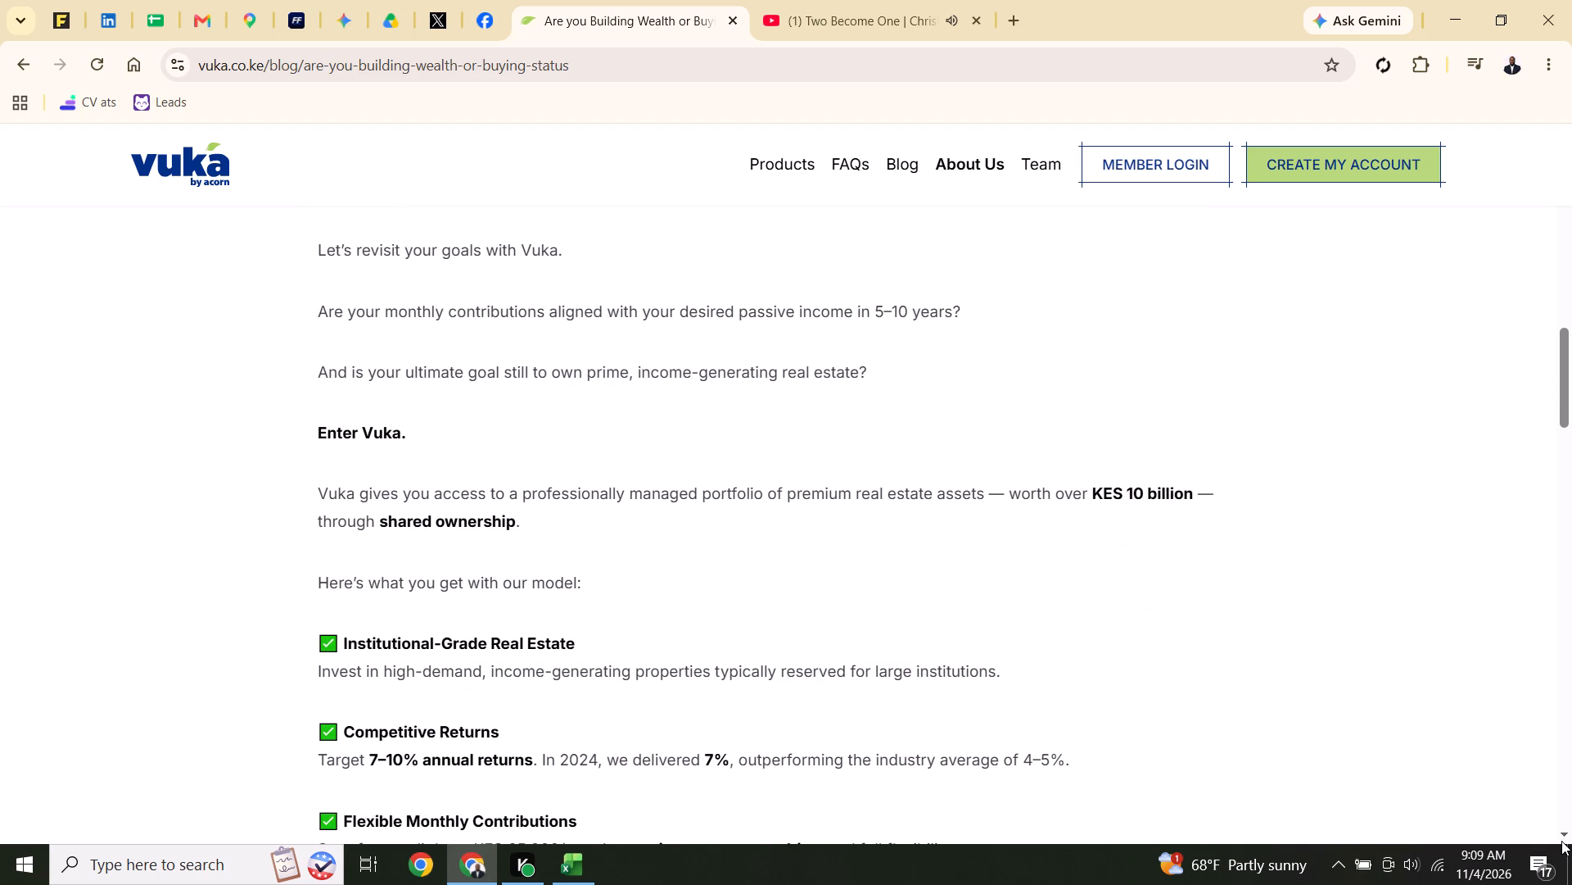
Read the rest of the article, covering Vuka's model, the five-year KES 35,000/month projection and what it means, through to the next post.
double_click(1561, 841)
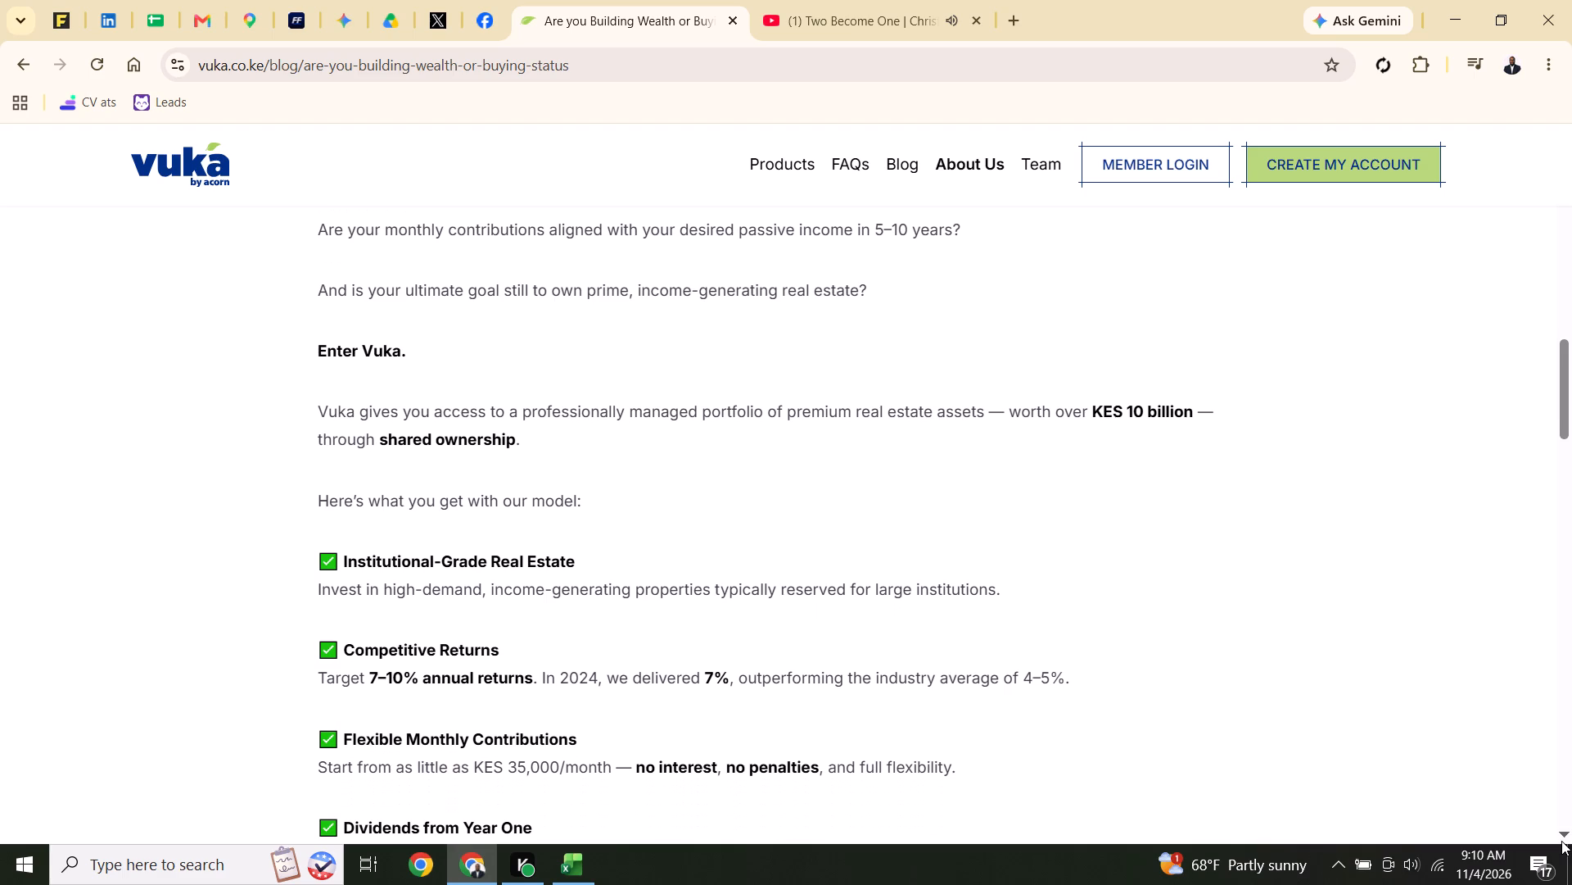
click(1561, 841)
double_click(1561, 841)
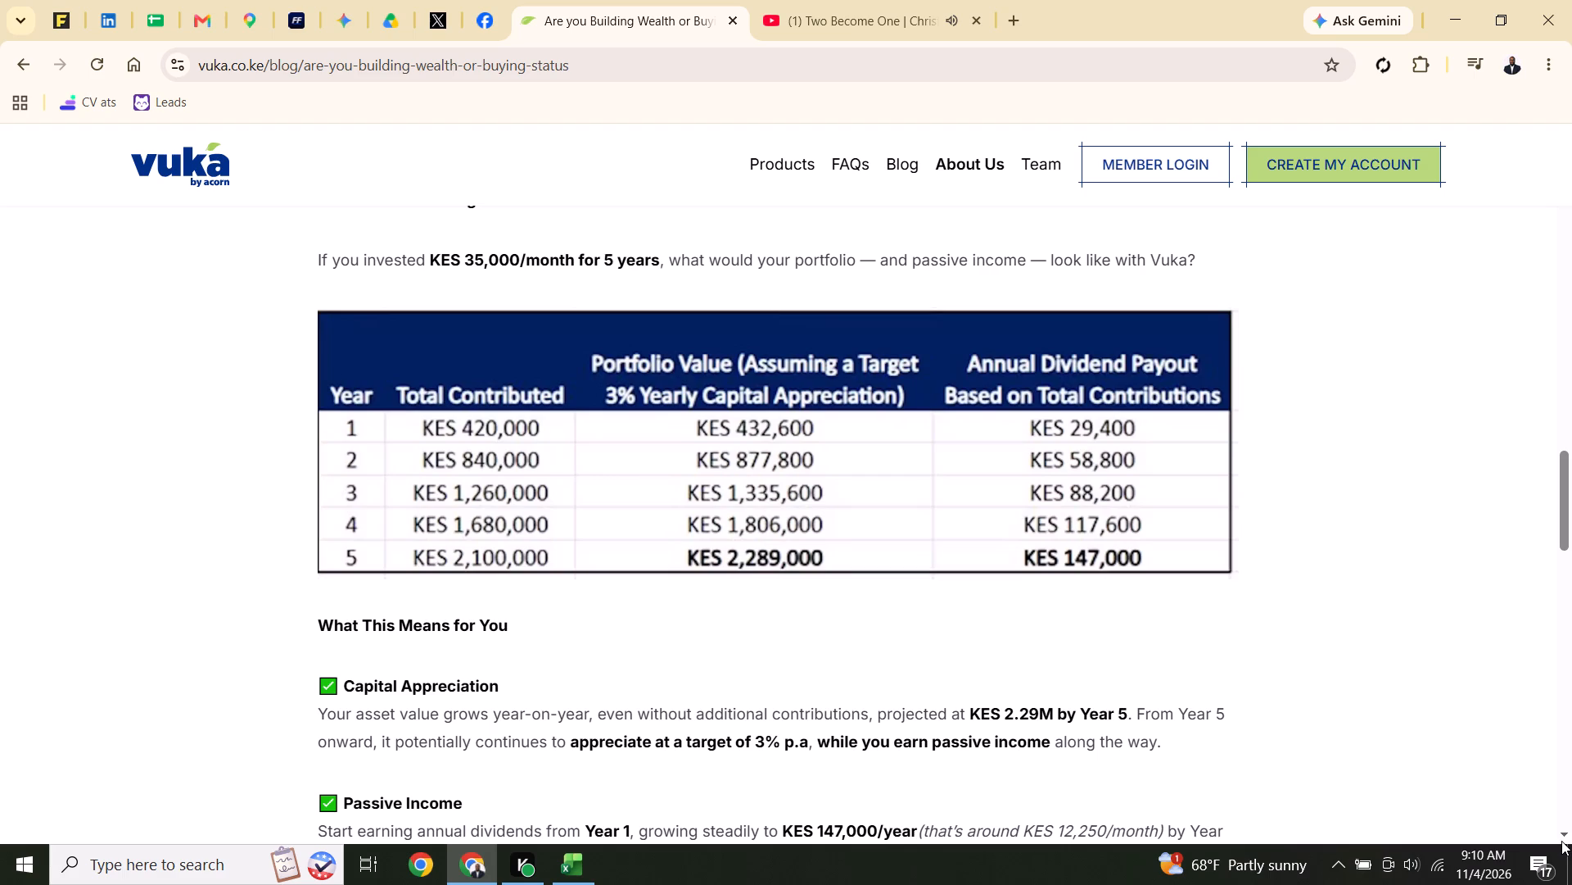
double_click(1561, 841)
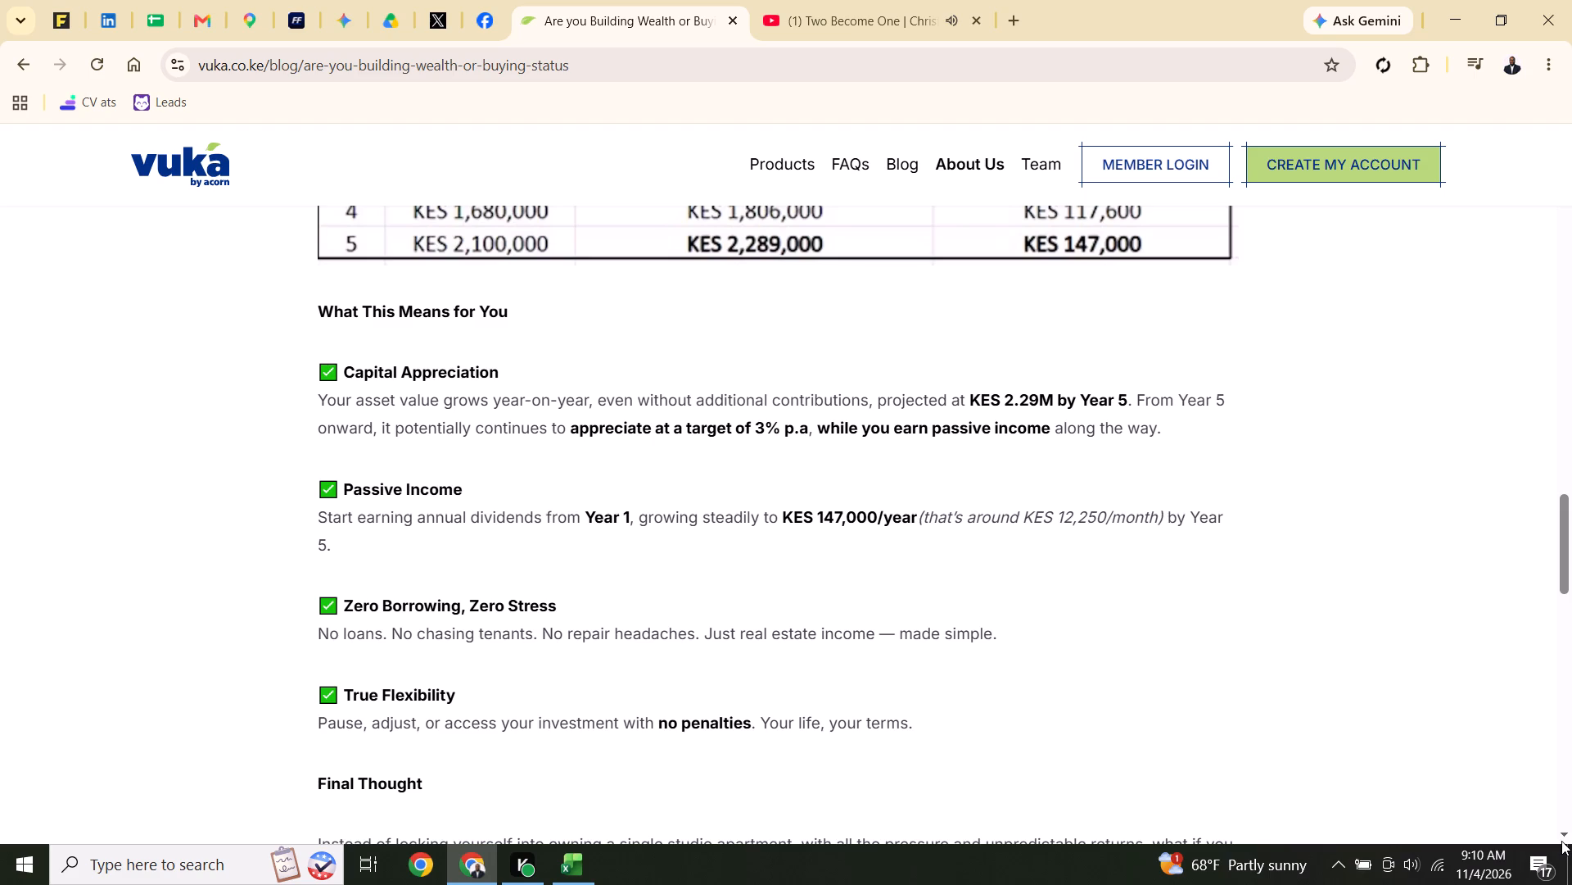
double_click(1561, 841)
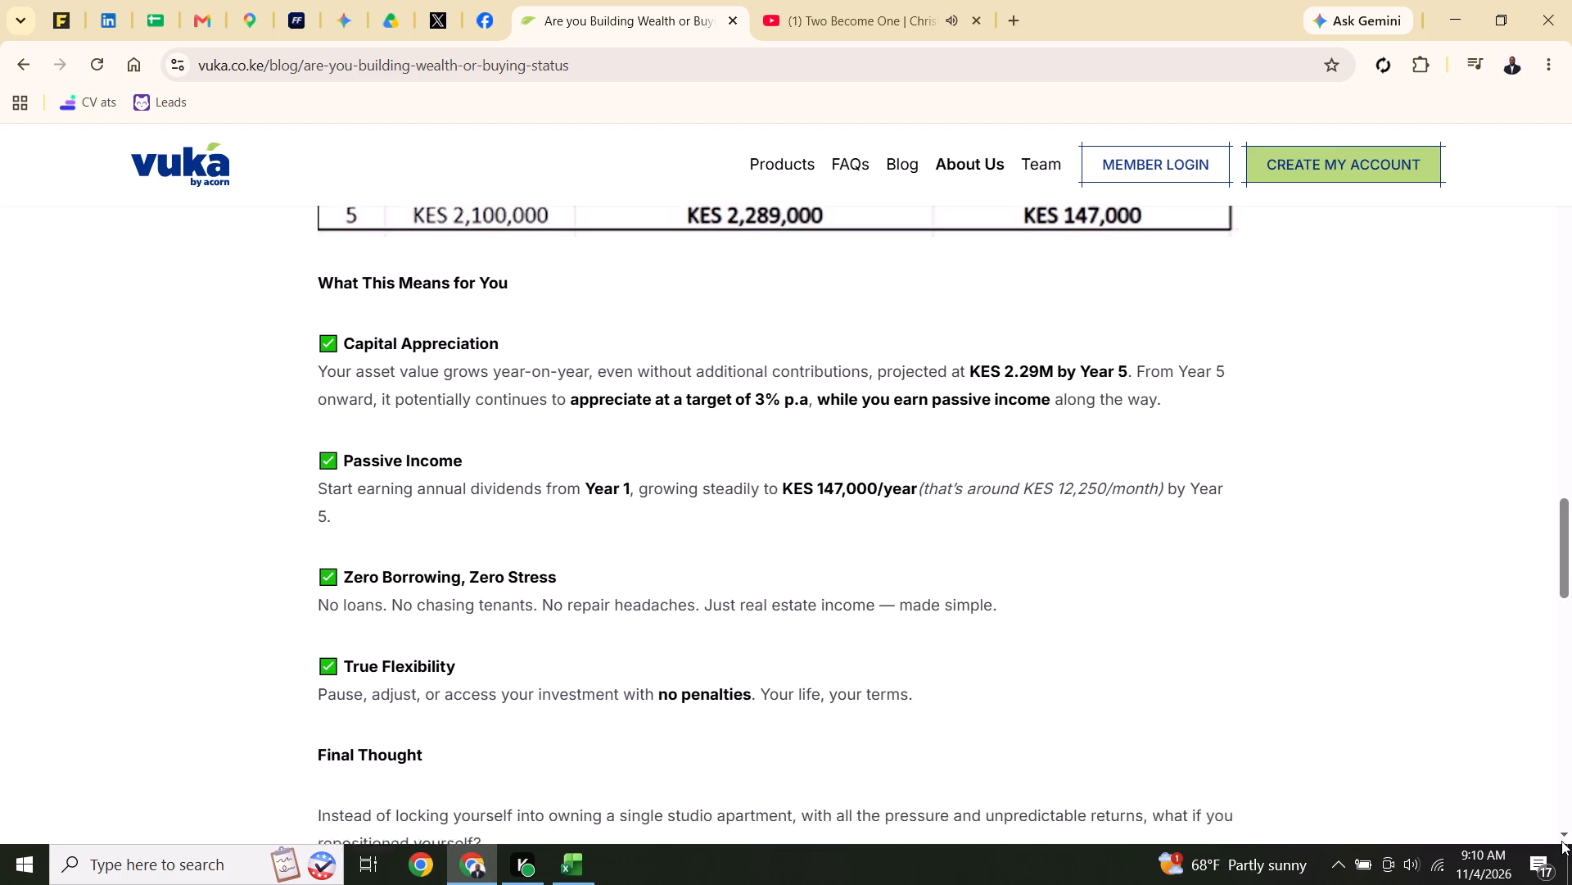
click(1561, 841)
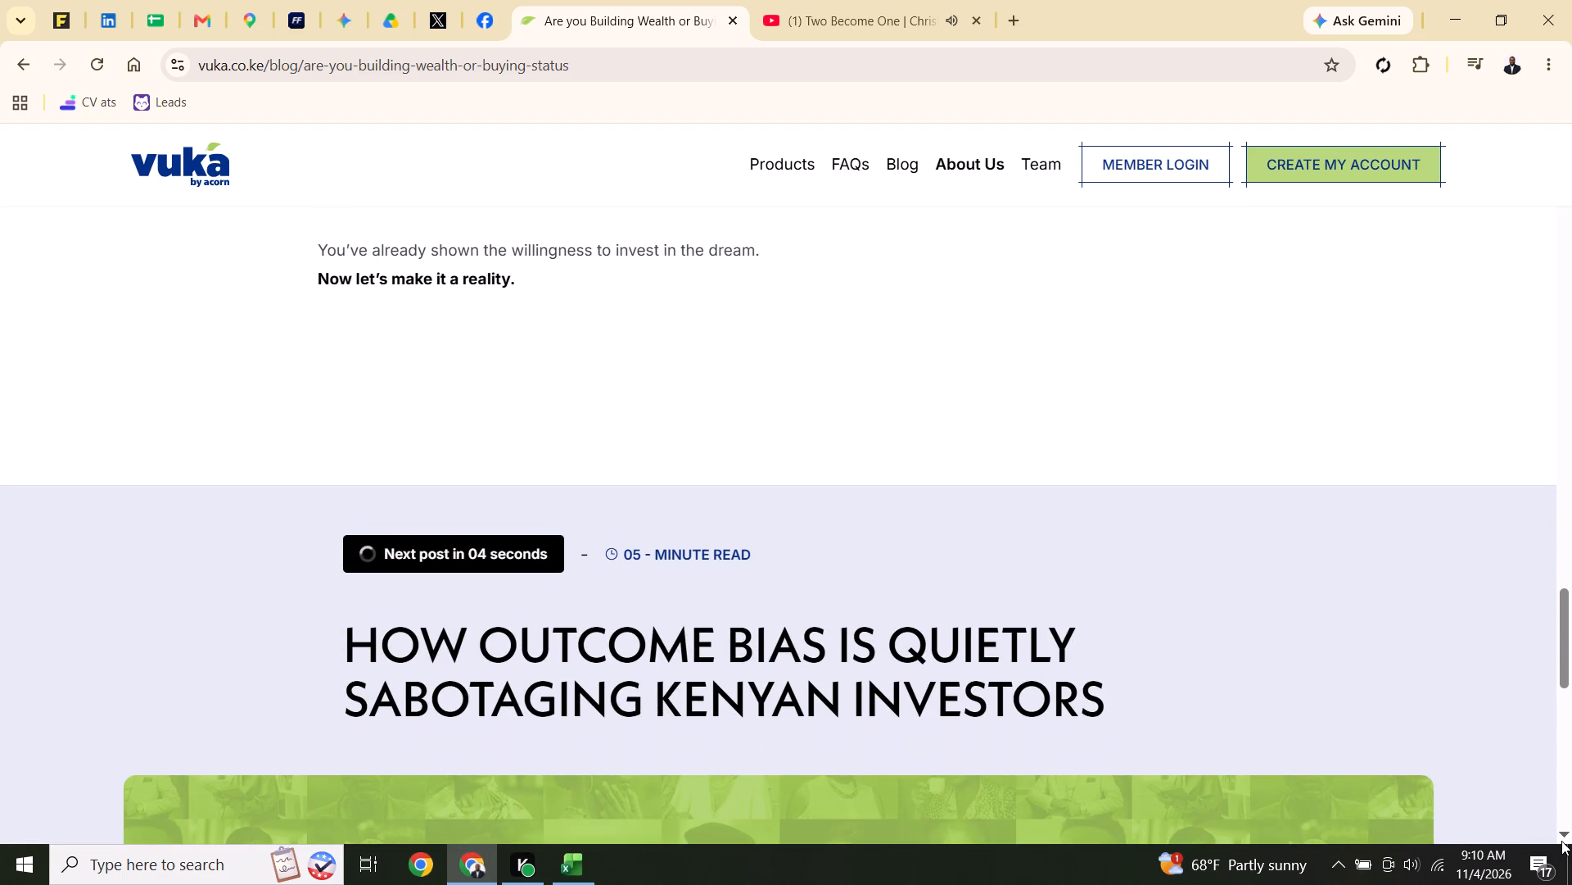
click(1561, 841)
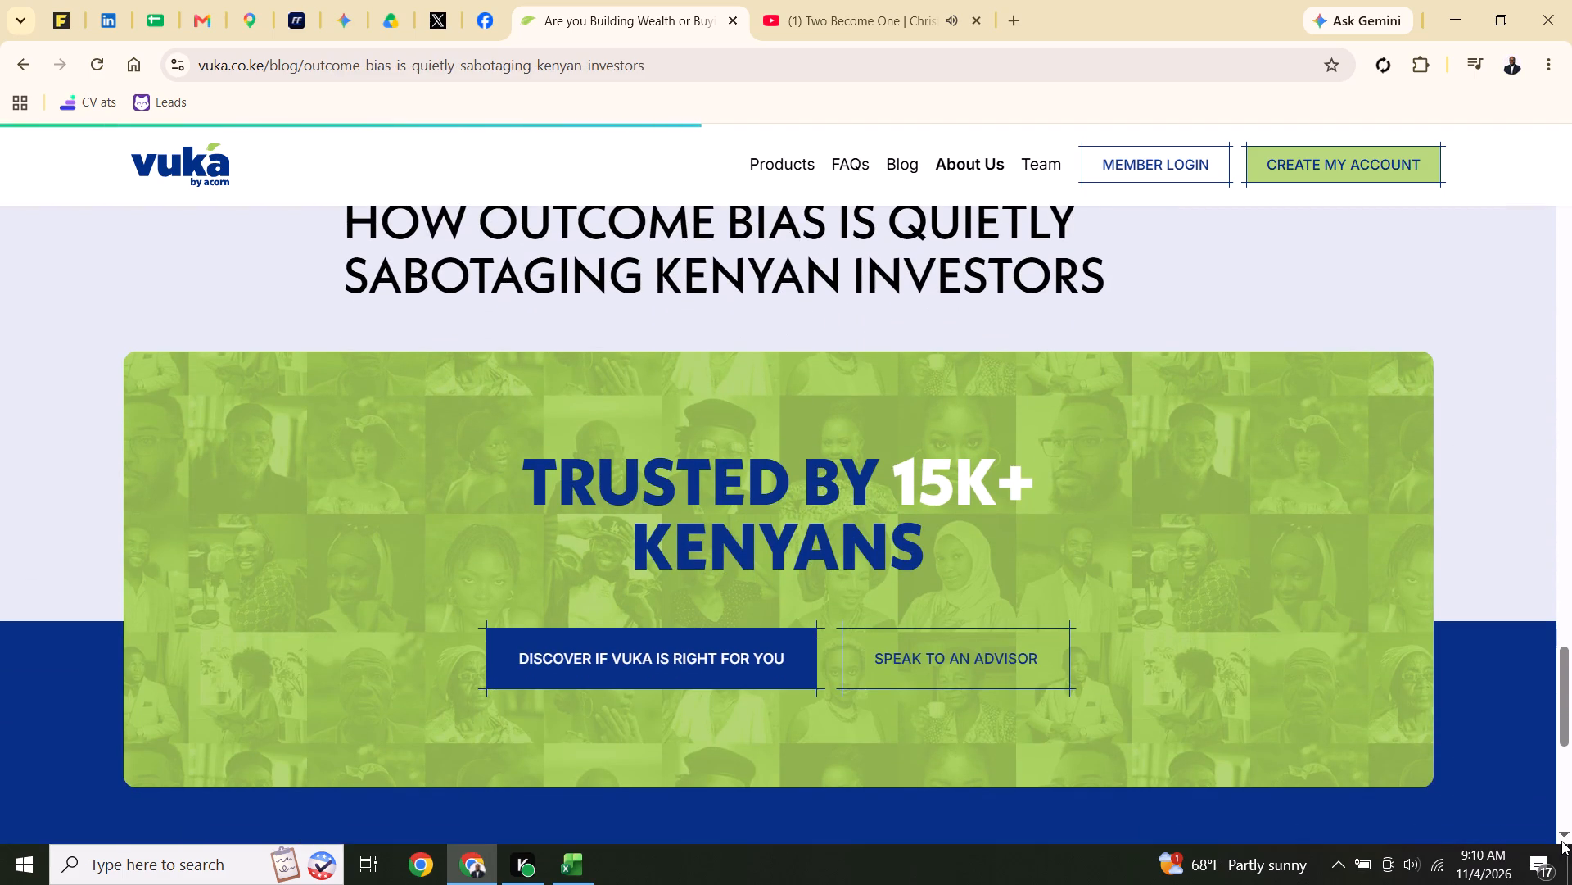
double_click(1561, 841)
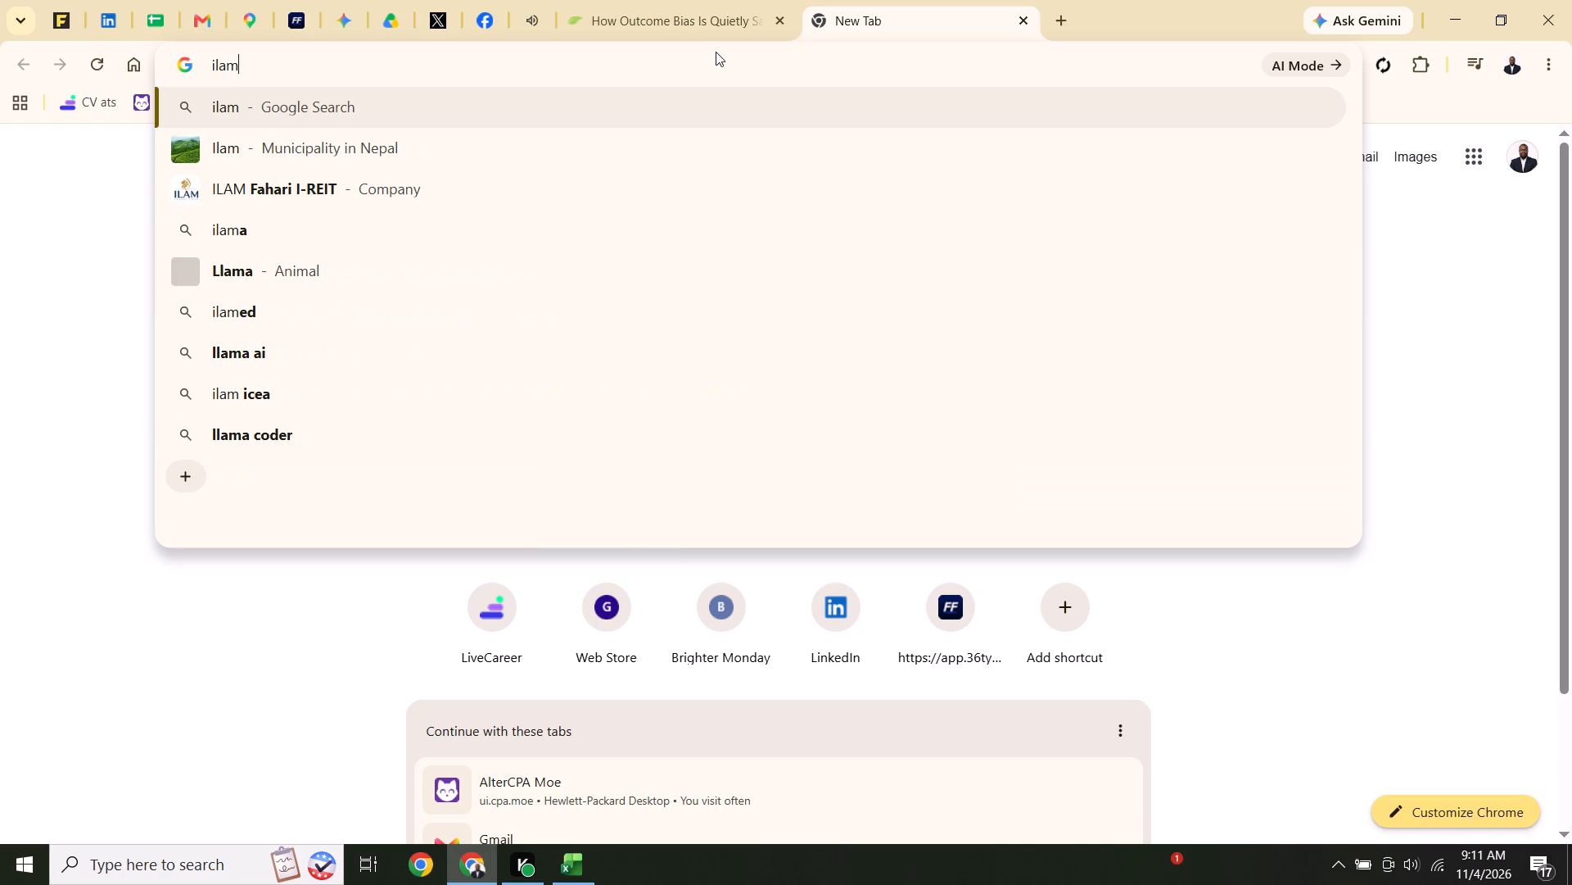
click(368, 192)
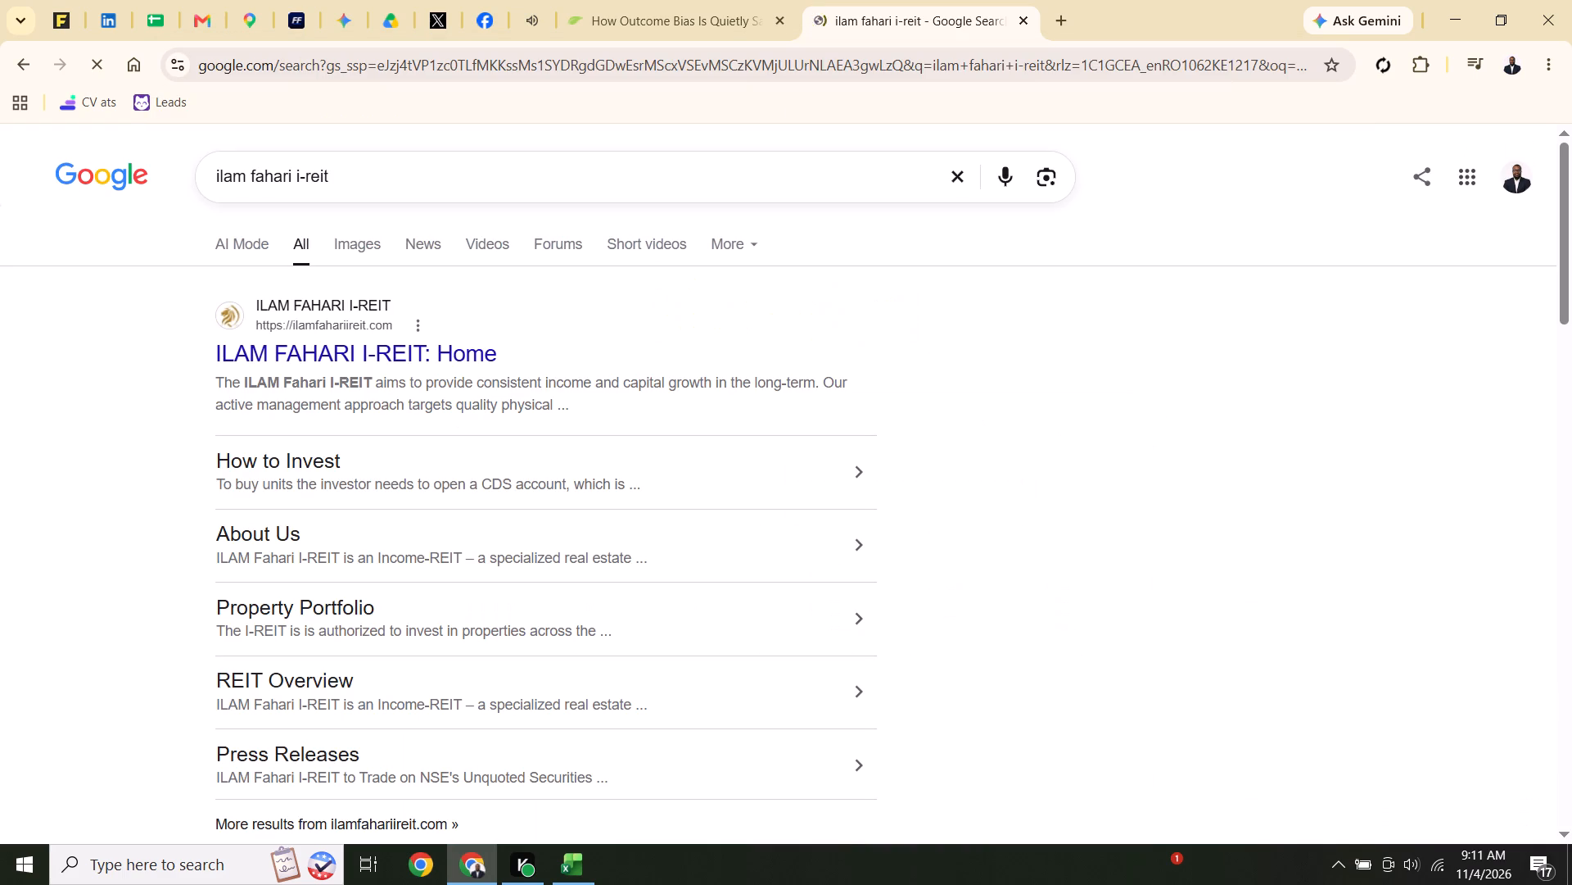
click(327, 352)
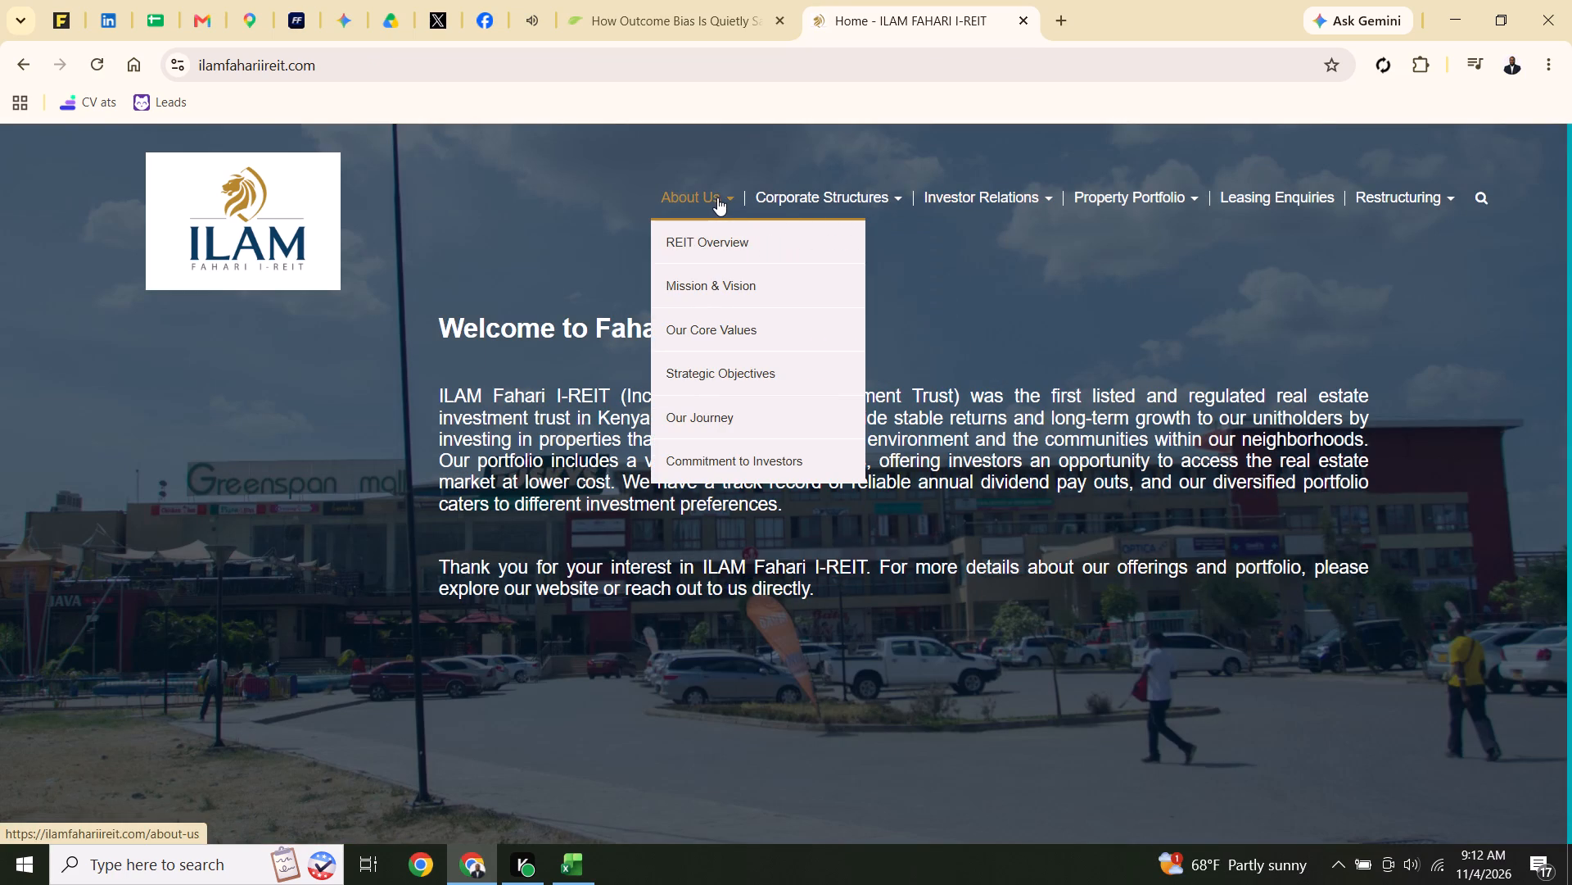
Open the ILAM Fahari I-REIT Investment Opportunities page and read the How to Invest instructions.
drag(1571, 379, 1571, 556)
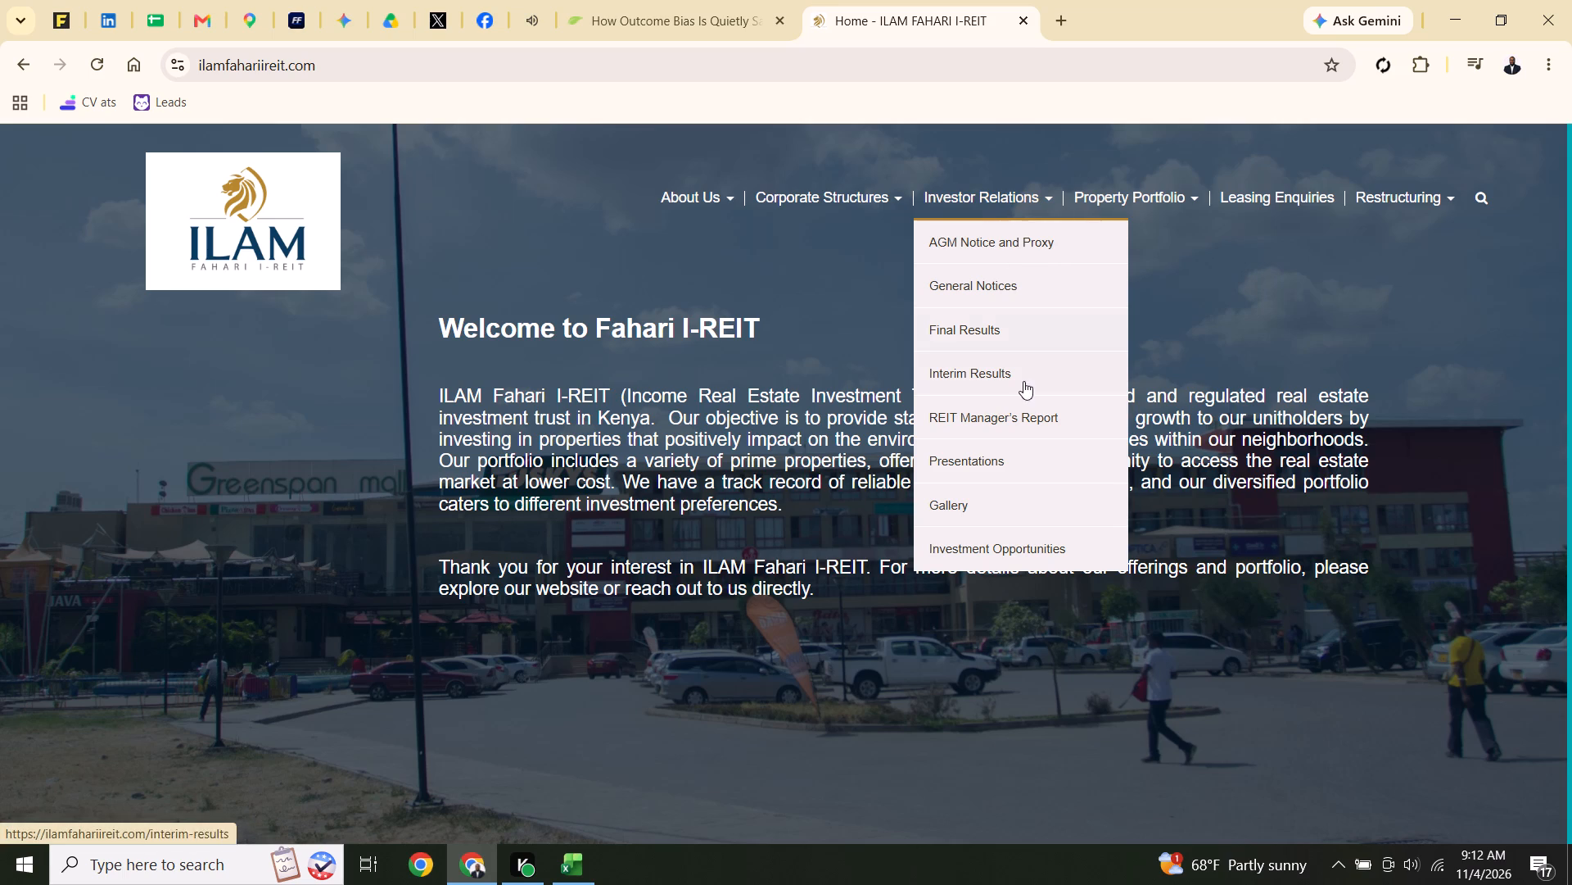
click(1012, 547)
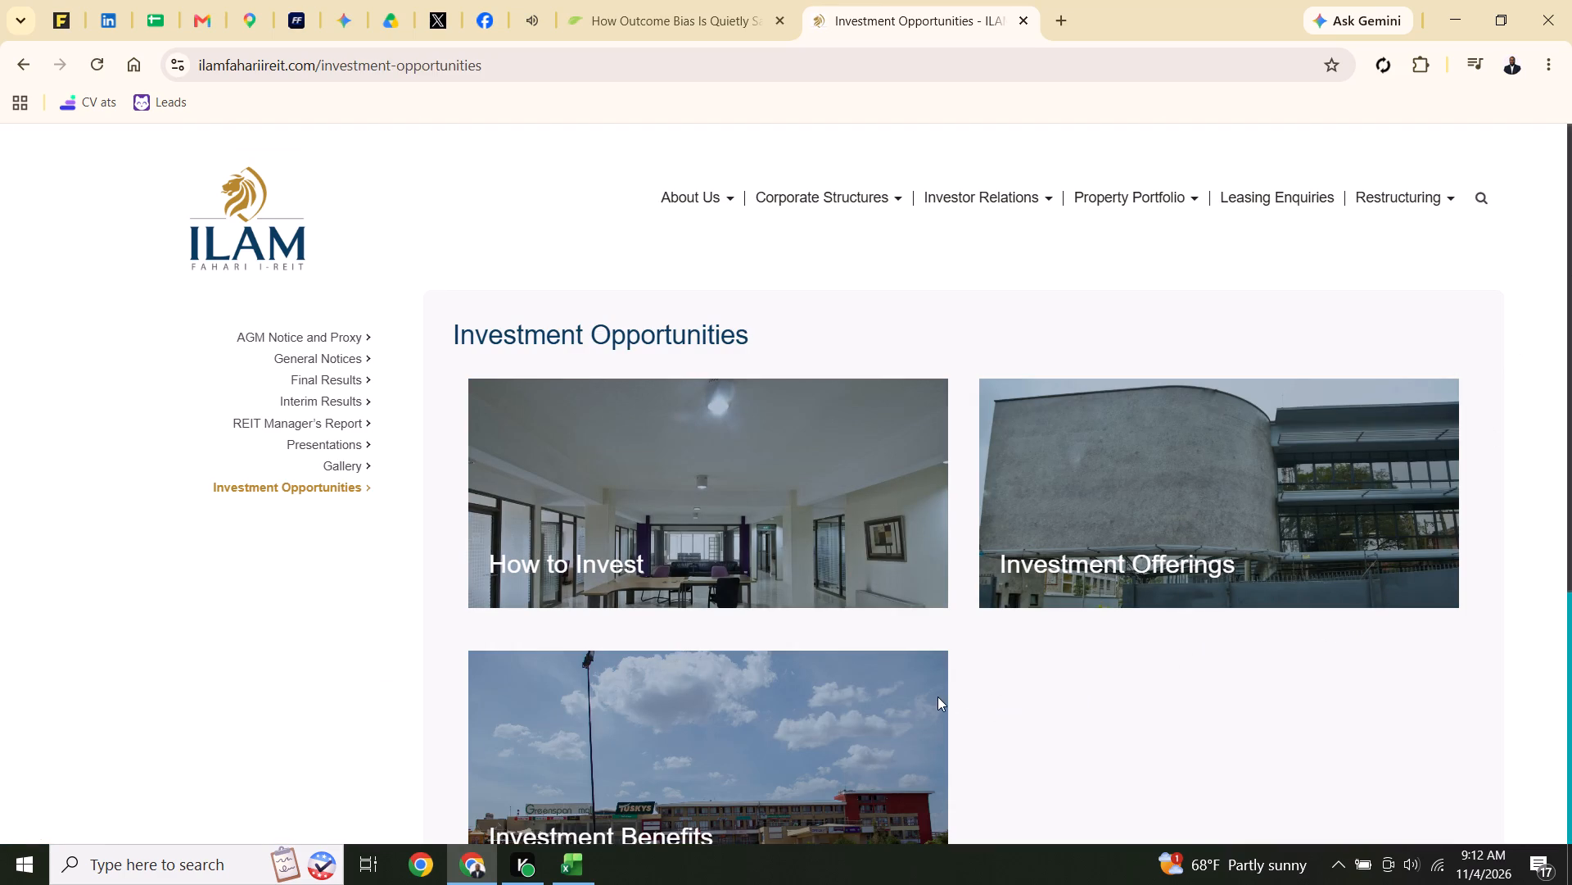
click(713, 531)
click(566, 564)
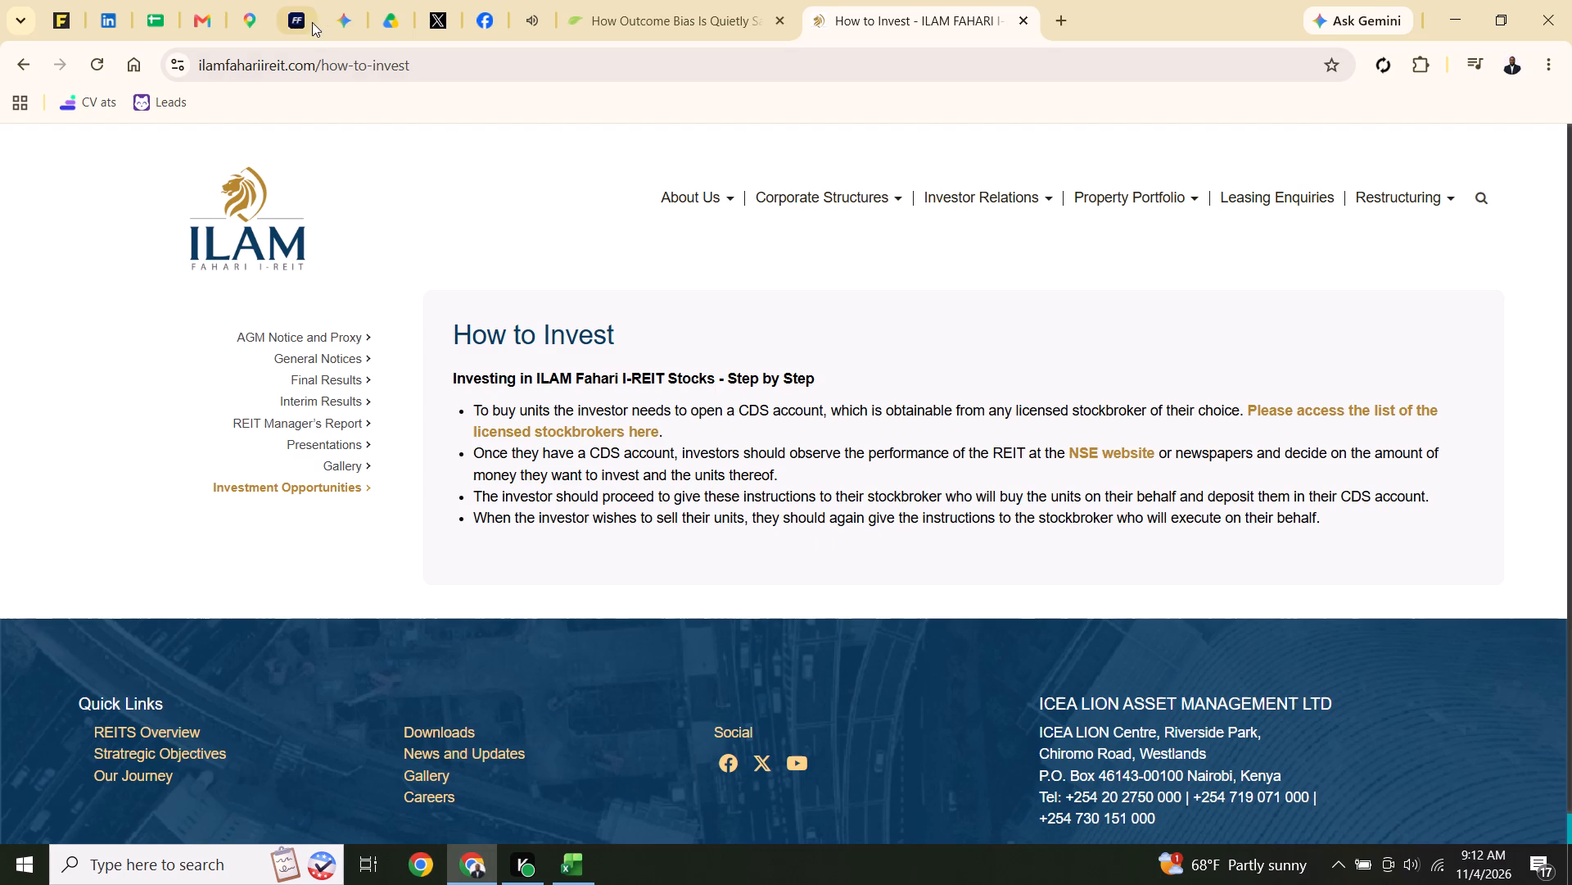
Switch to the Book1 workbook in Excel and set SHARES for January in row 27 of the Mine sheet to 1500.
click(568, 855)
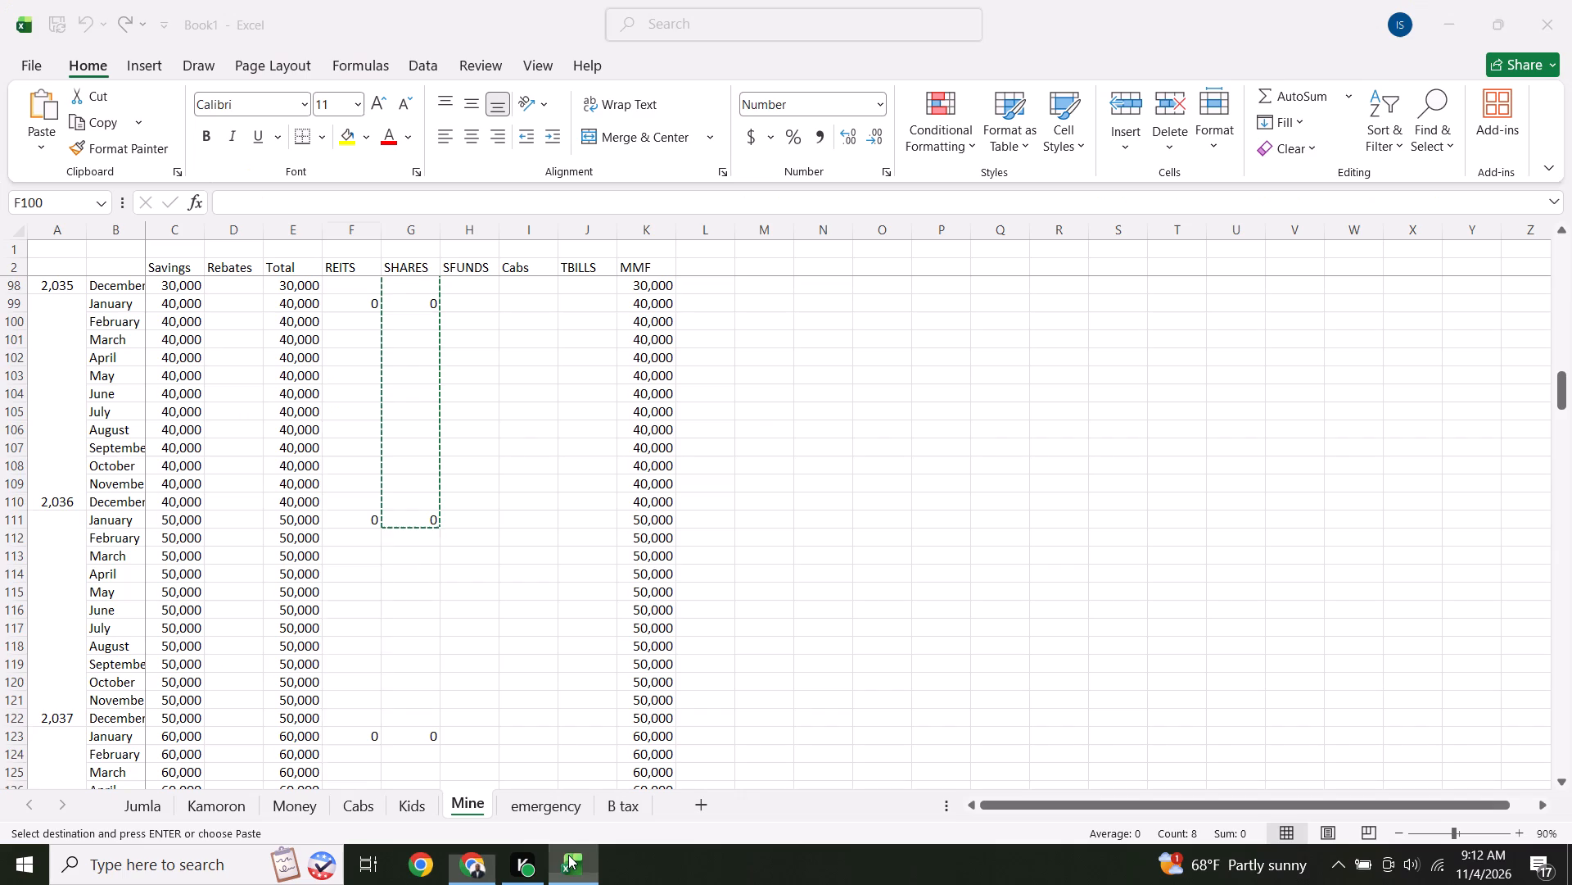
click(622, 511)
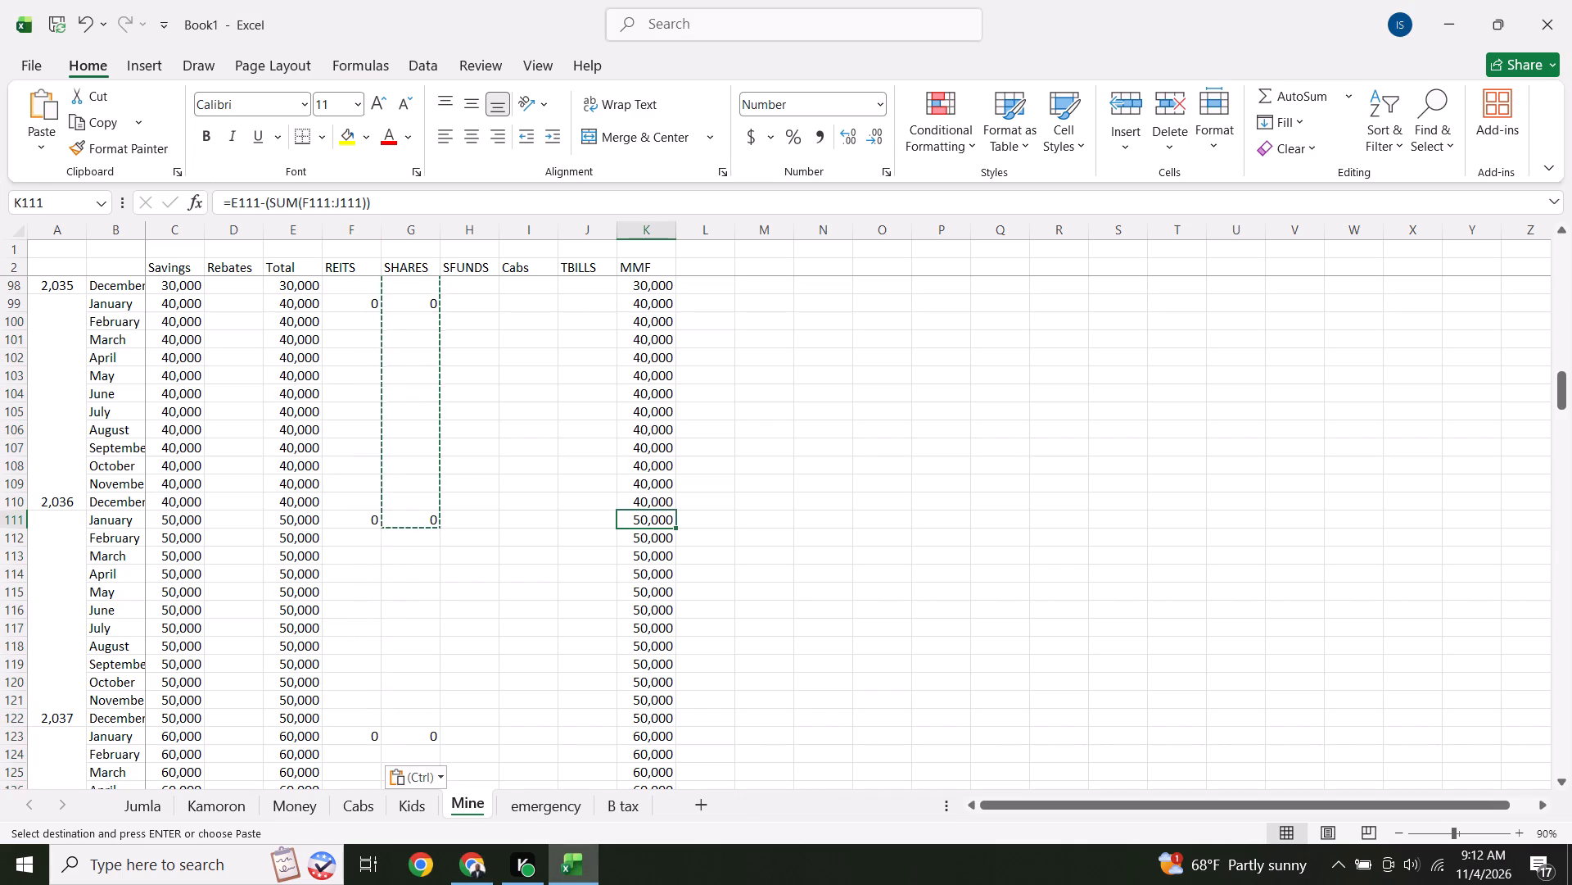
click(480, 512)
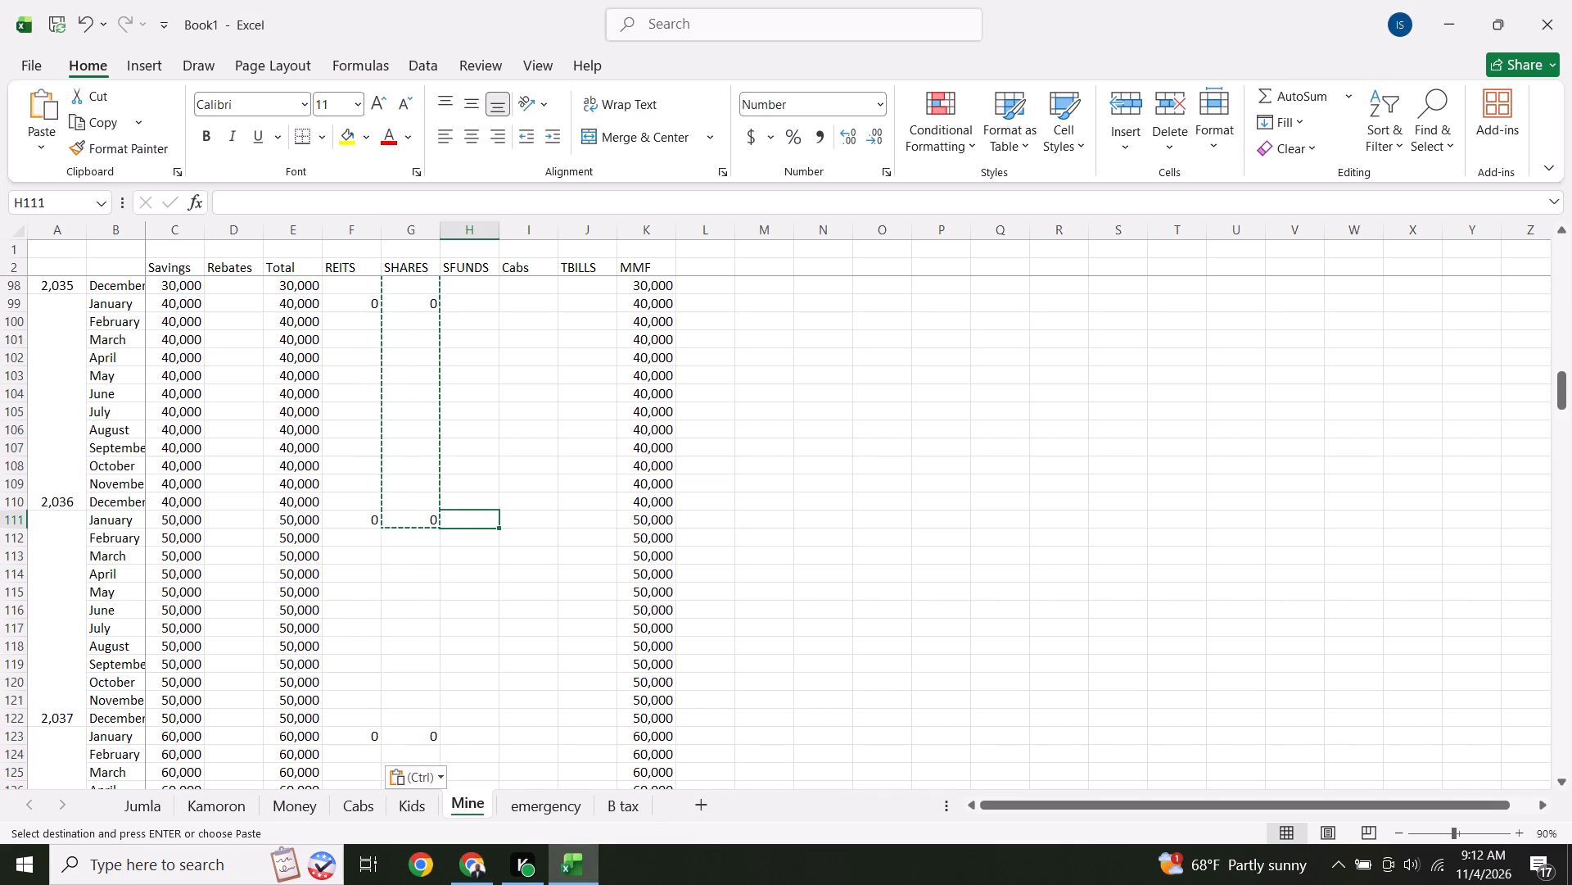
key(Up)
key(Up)
key(Up)
key(Up)
key(Up)
key(Up)
key(Up)
key(Up)
key(Up)
key(Up)
key(Up)
key(Up)
key(Up)
key(Up)
key(Up)
key(Up)
key(Up)
key(Up)
key(Up)
key(Up)
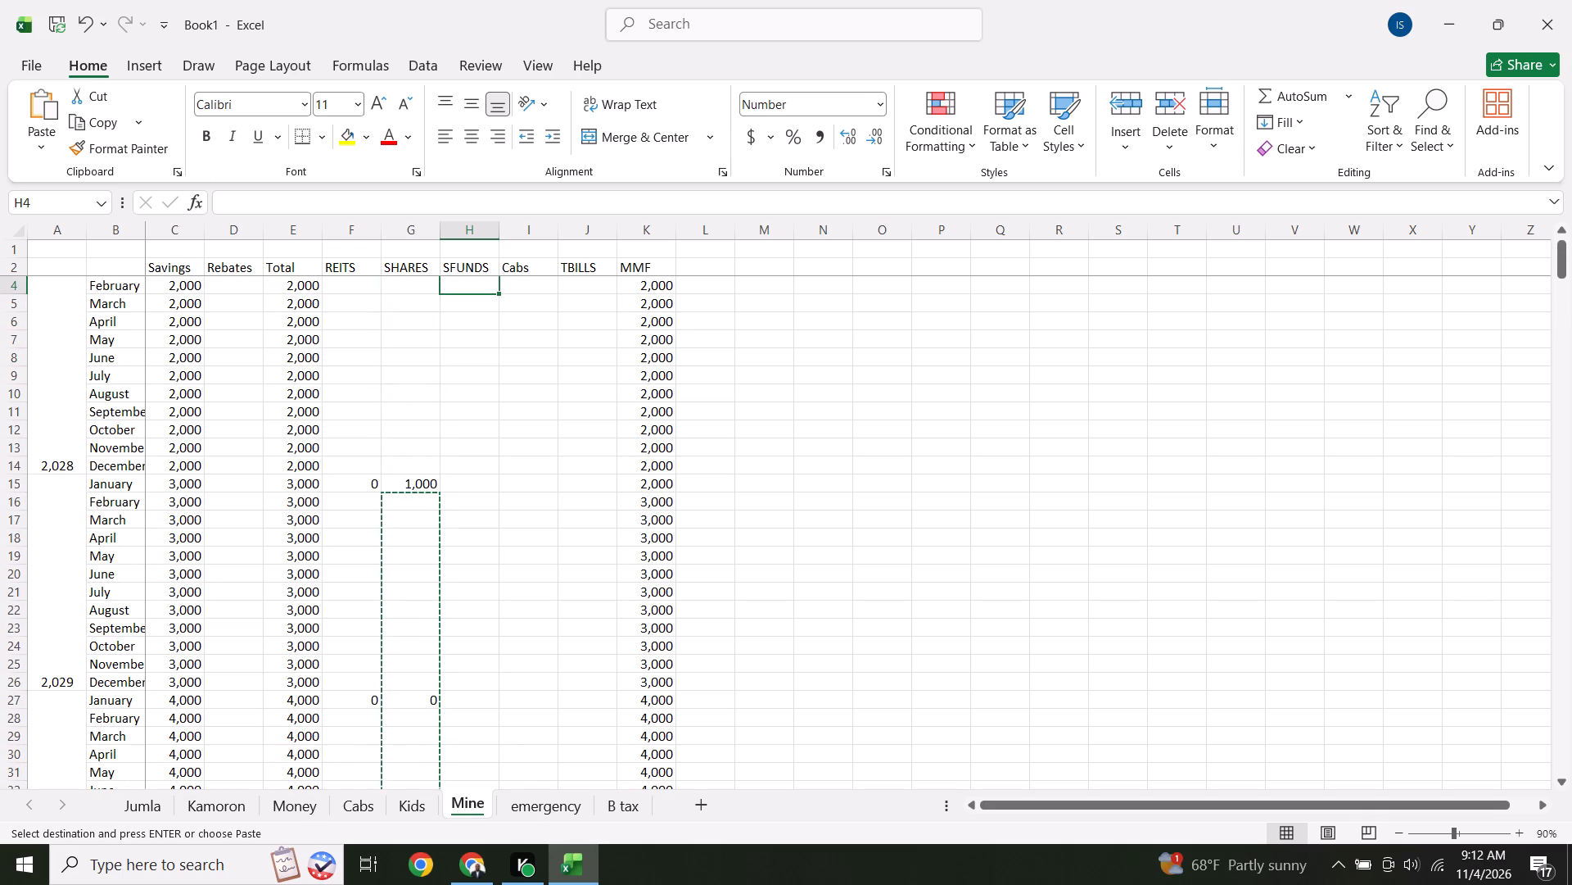
click(463, 253)
key(Down)
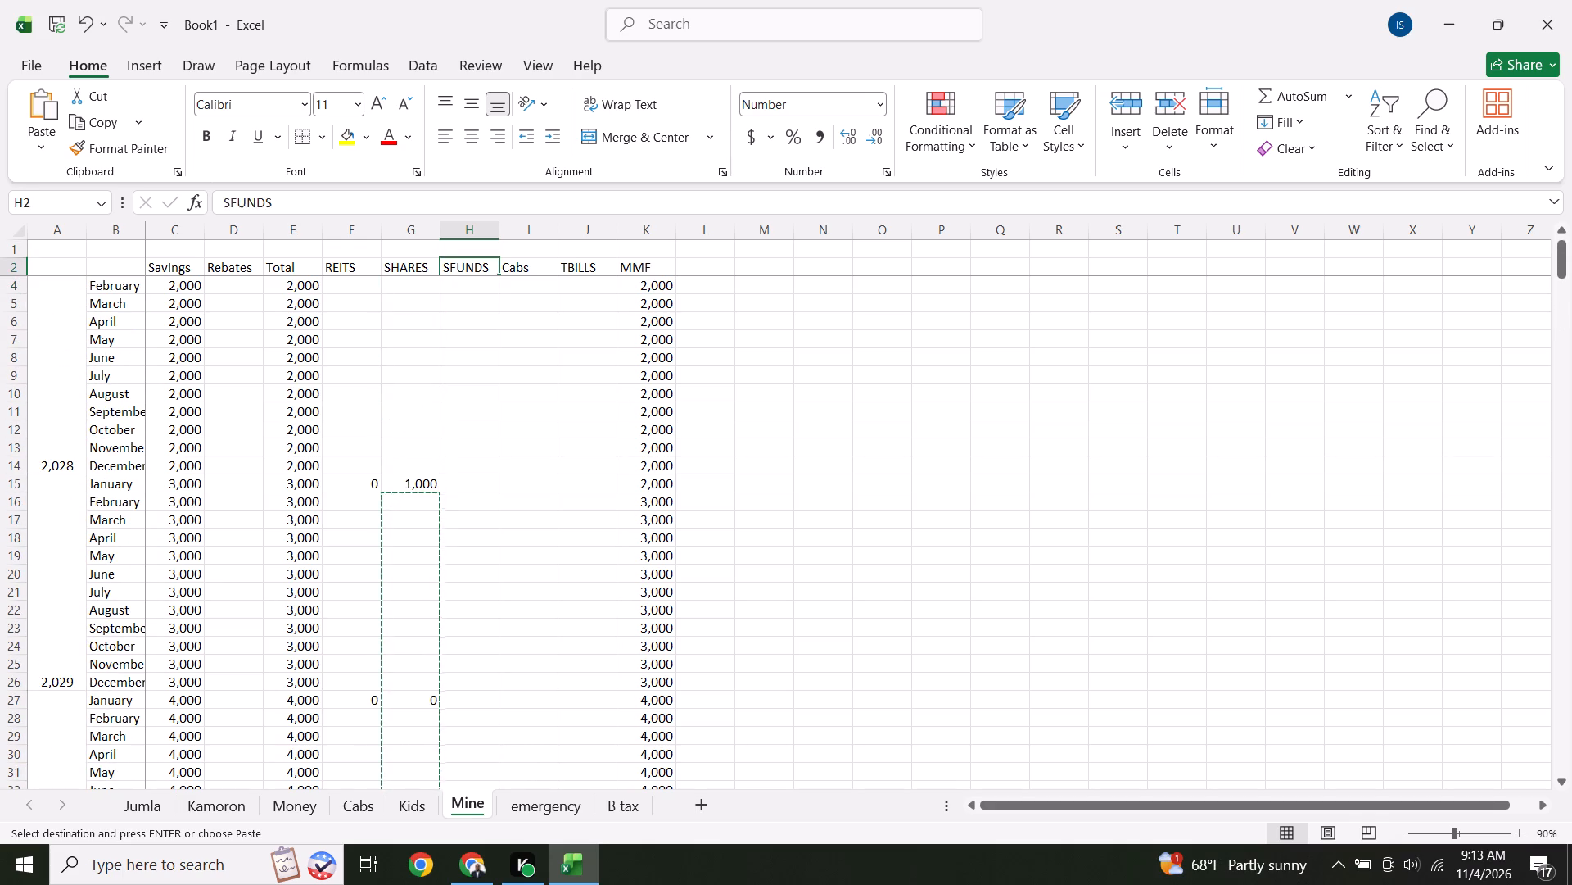
key(Down)
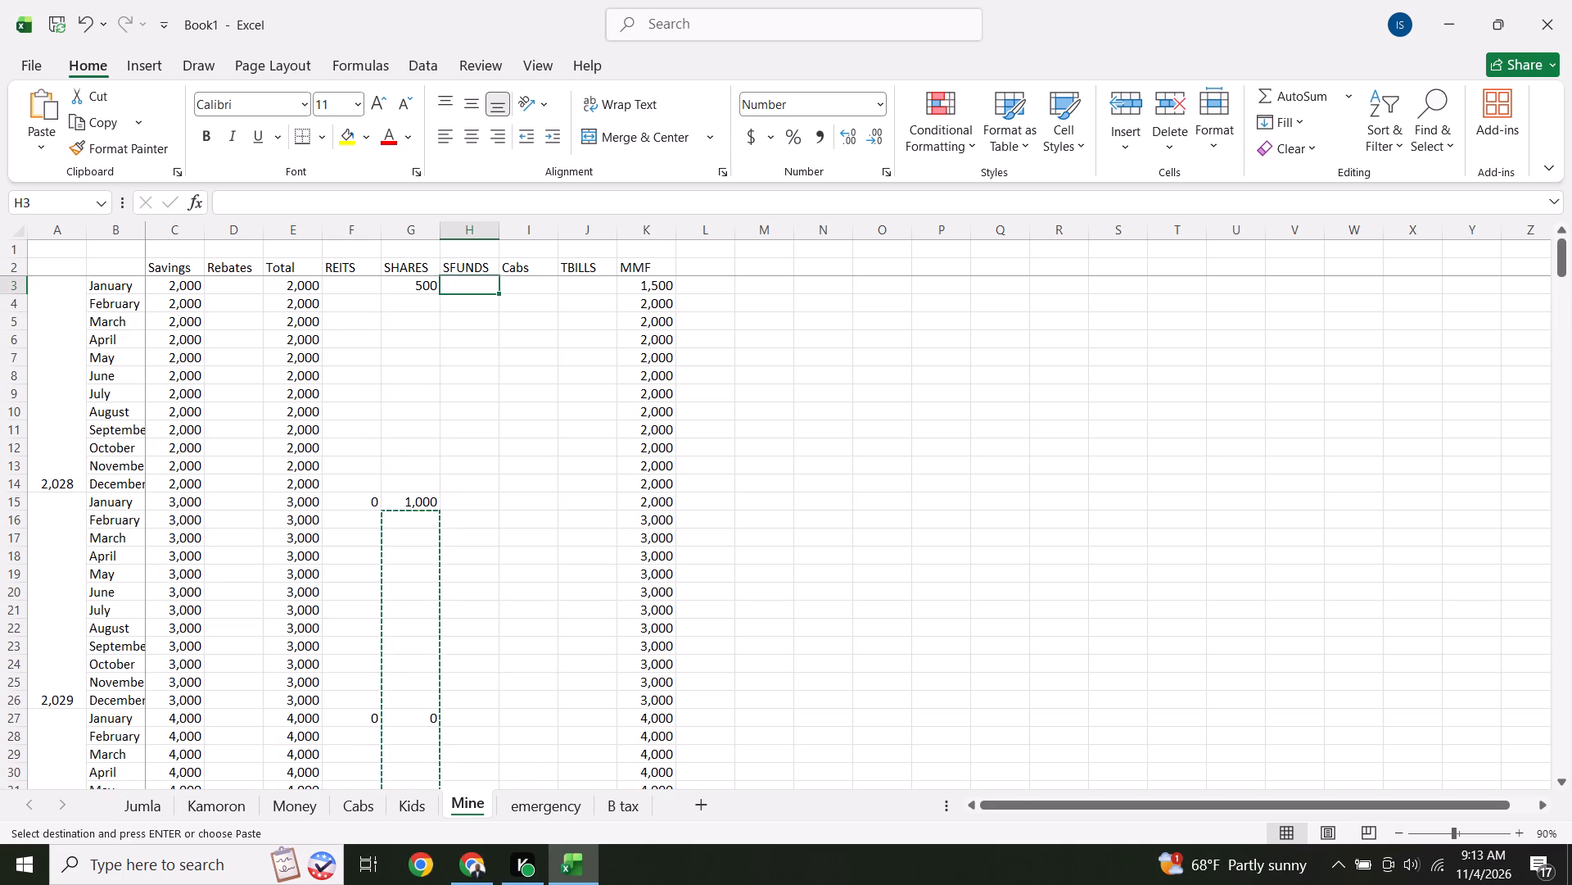
click(572, 688)
click(481, 725)
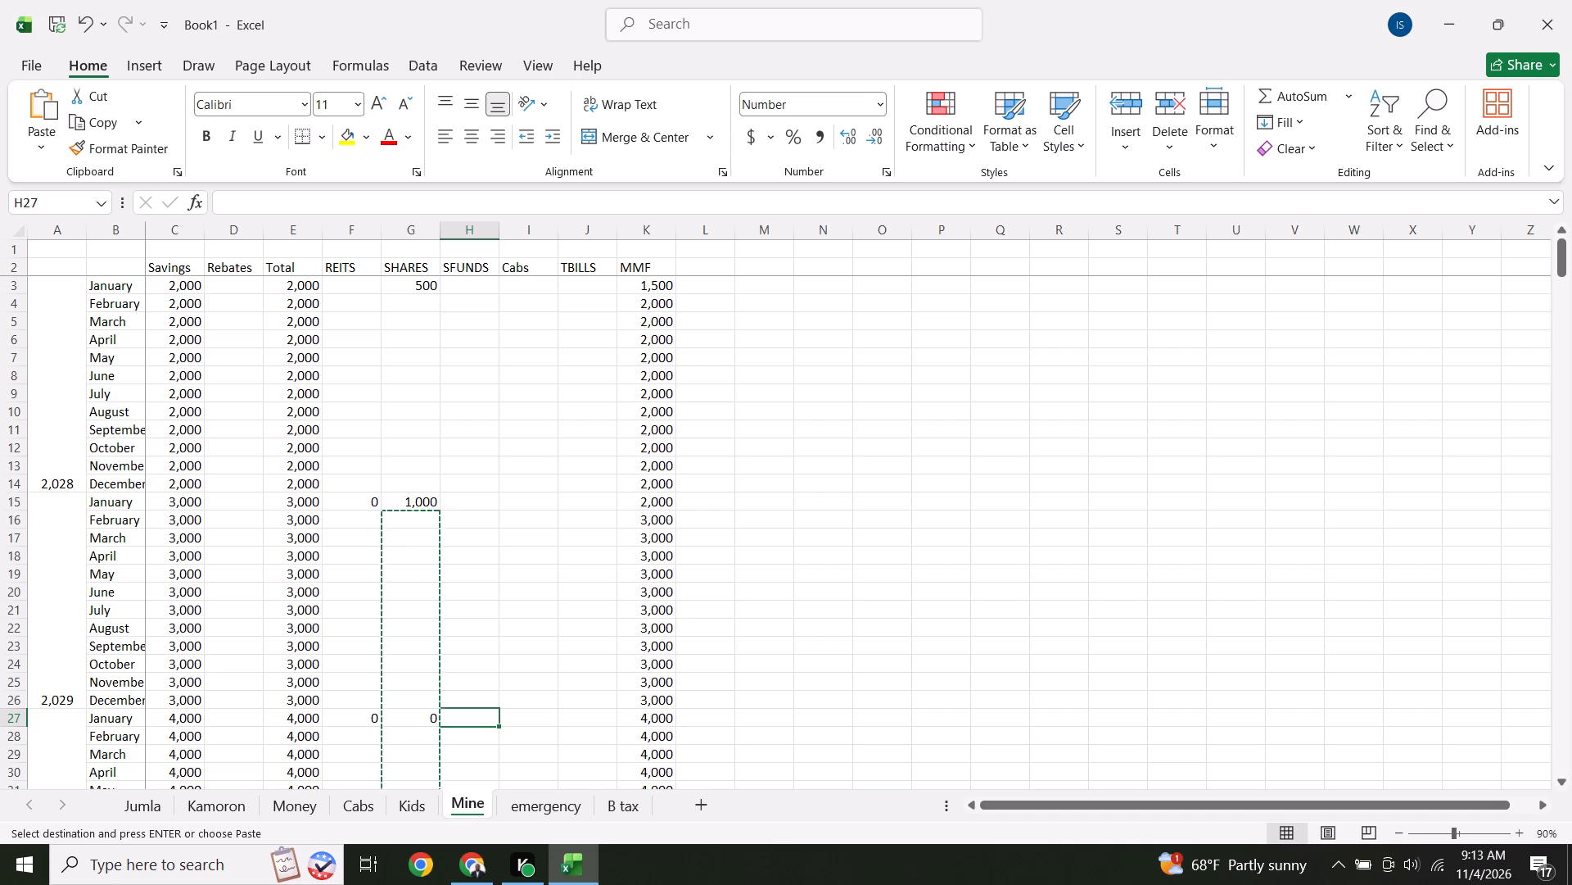
click(428, 718)
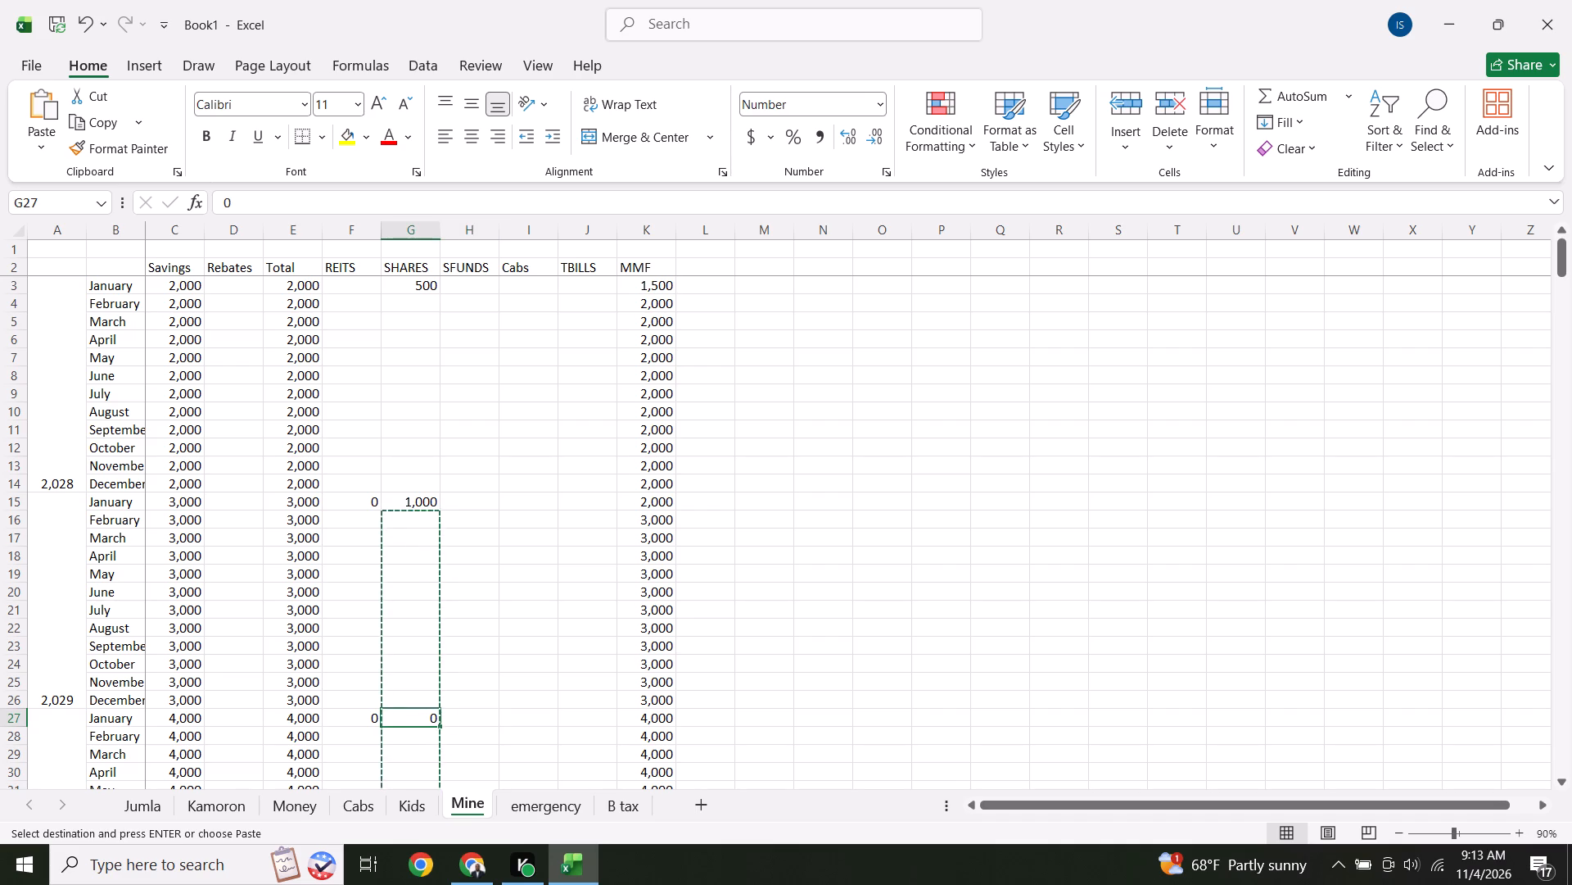
text(1500)
key(Down)
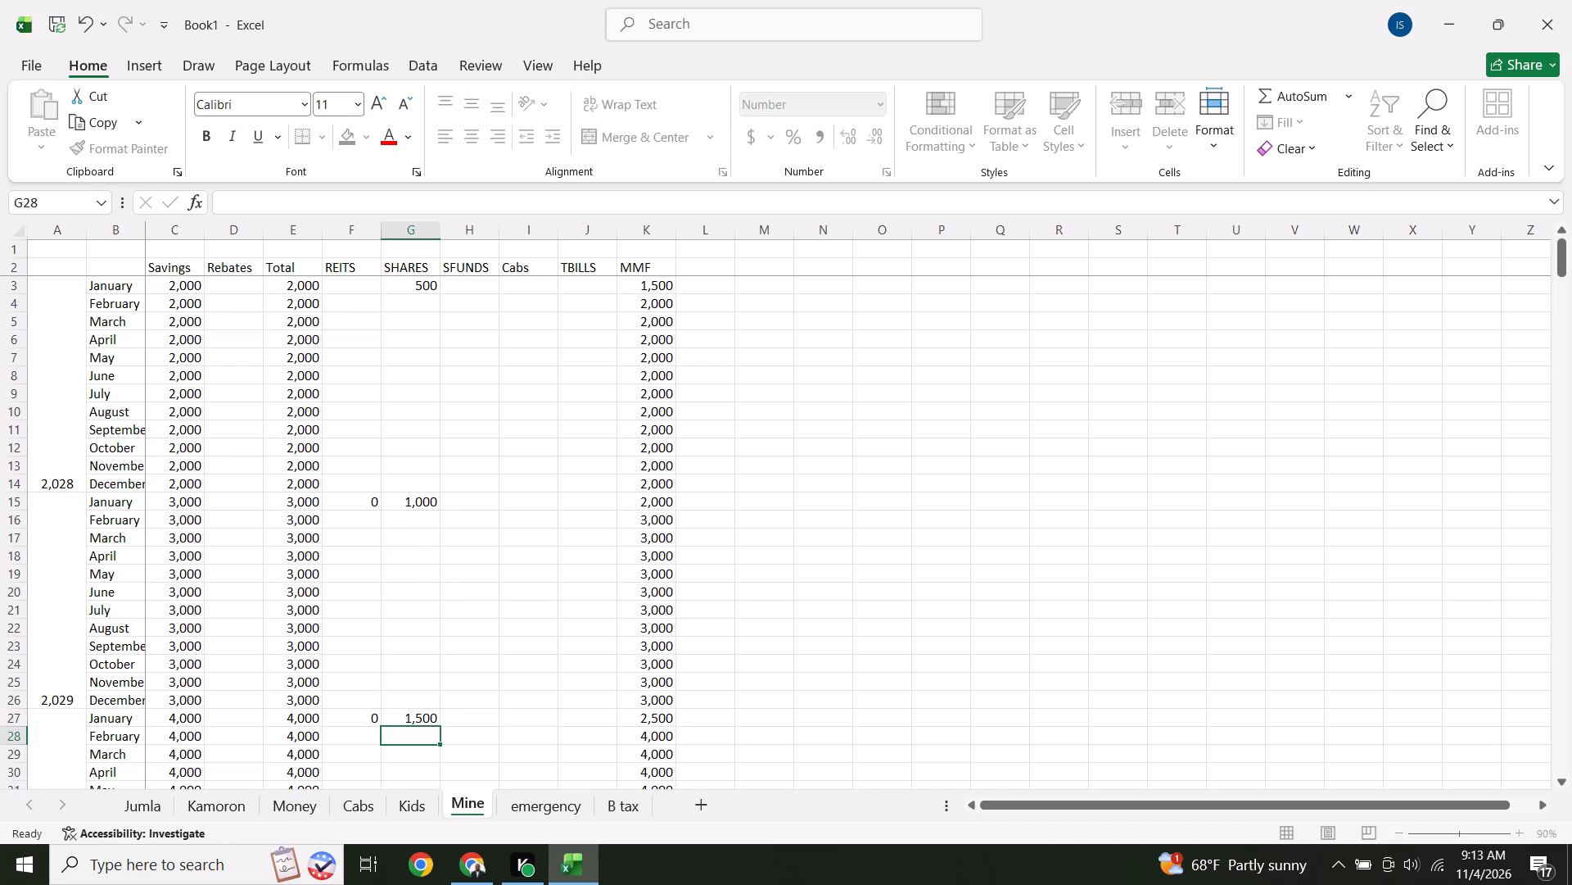
Set SHARES for January in row 39, where savings are 6,000, to 2000.
key(Down)
key(Down)
key(Down)
key(Down)
key(Down)
key(Down)
key(Down)
key(Down)
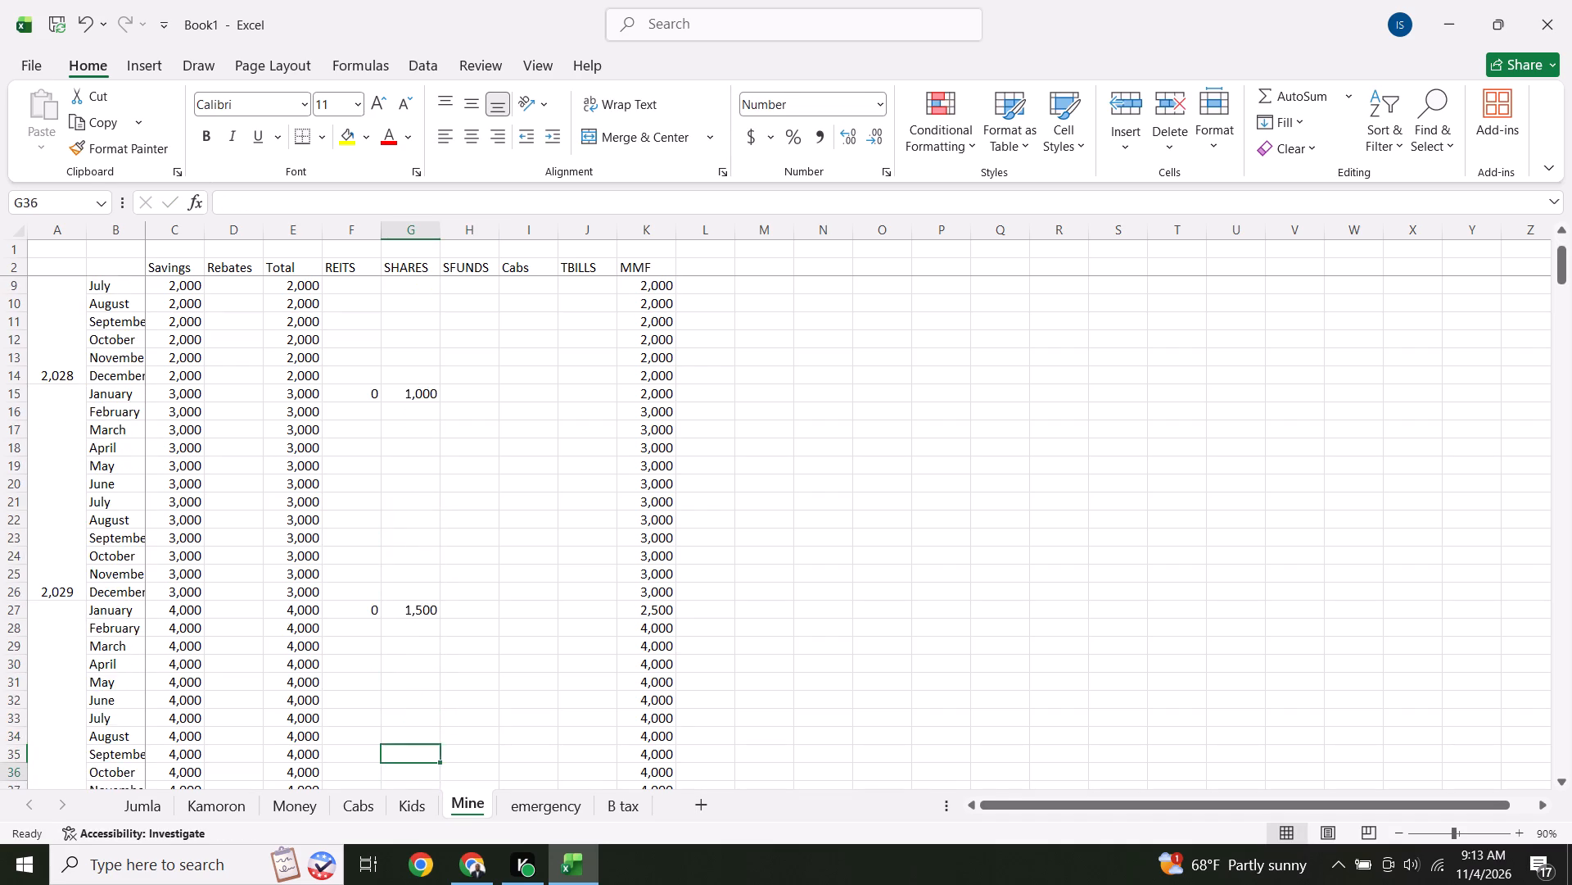
key(Down)
key(Down)
key(Down)
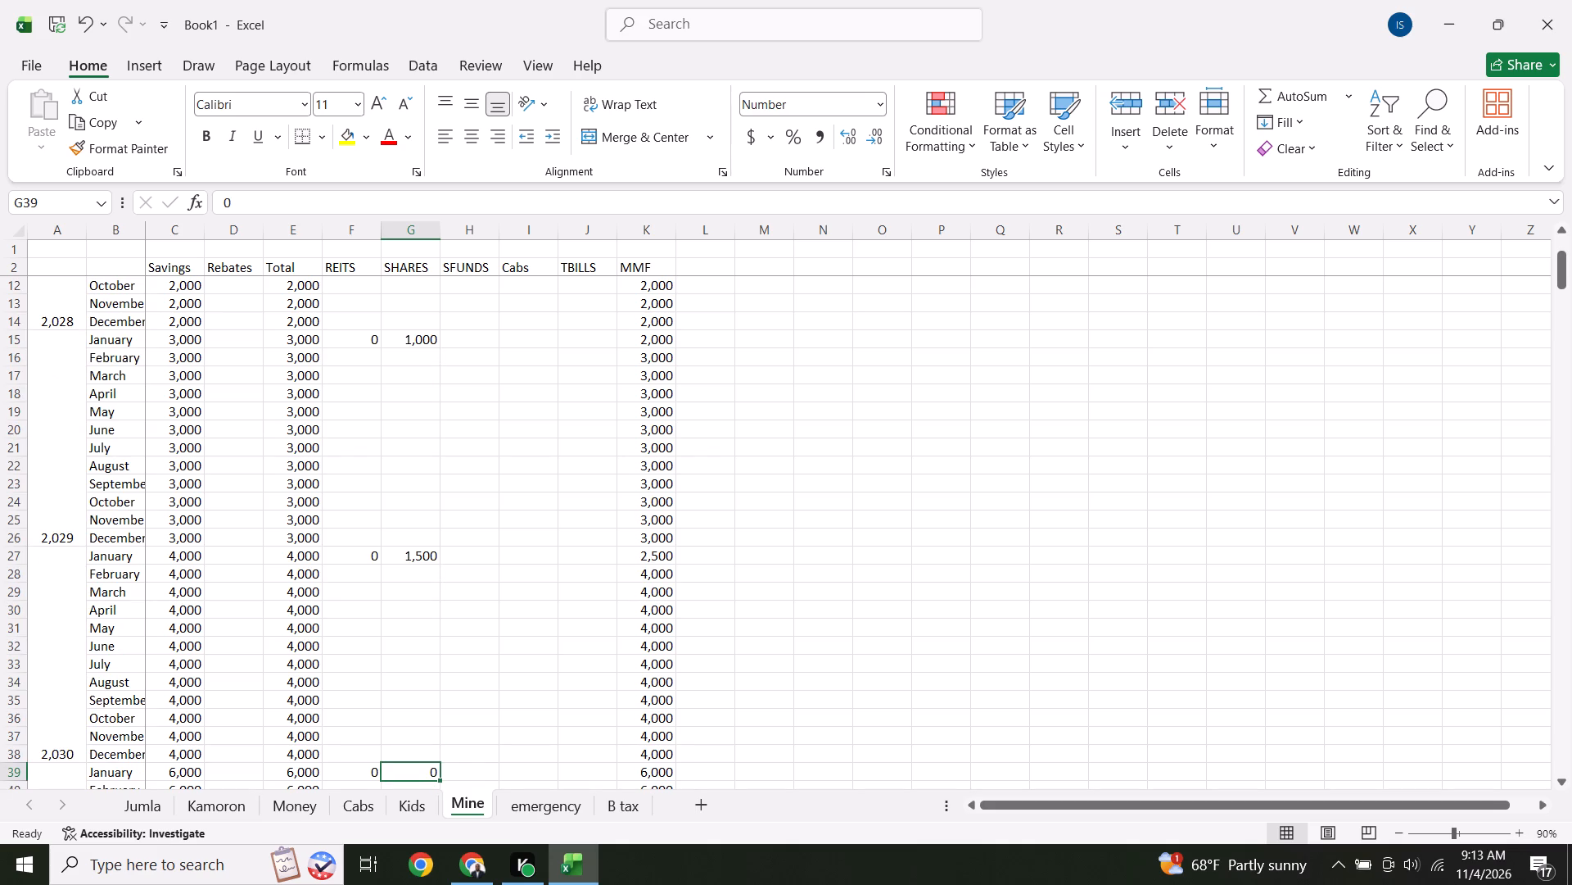
text(2000)
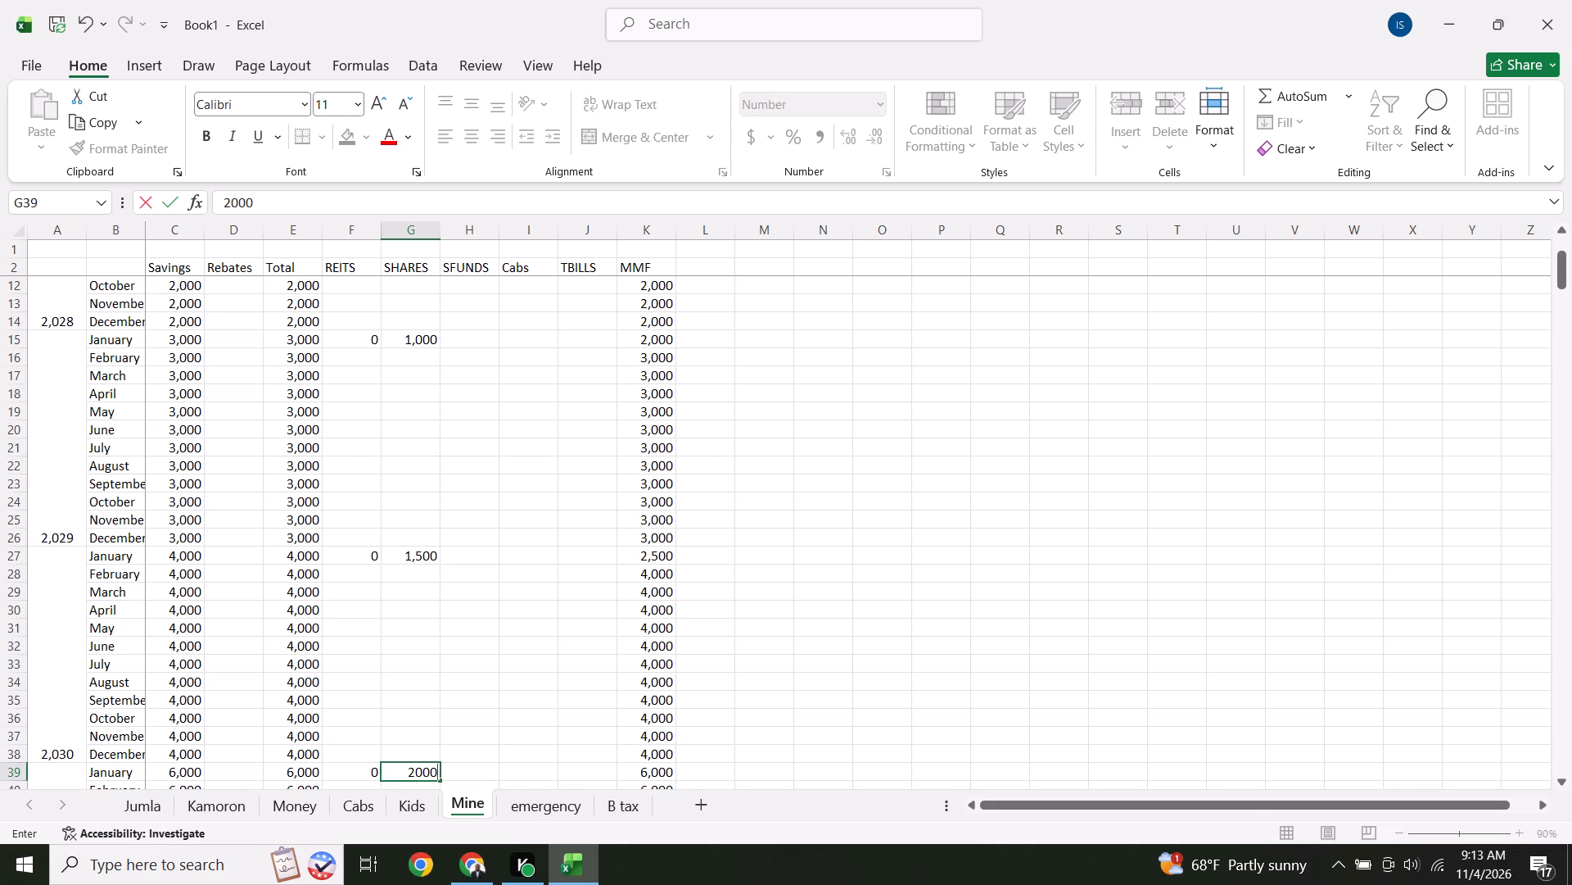
key(Down)
Set SHARES for January in row 51, where savings are 8,000, to 2500.
key(Down)
key(Down)
key(Down)
key(Down)
key(Down)
key(Down)
key(Down)
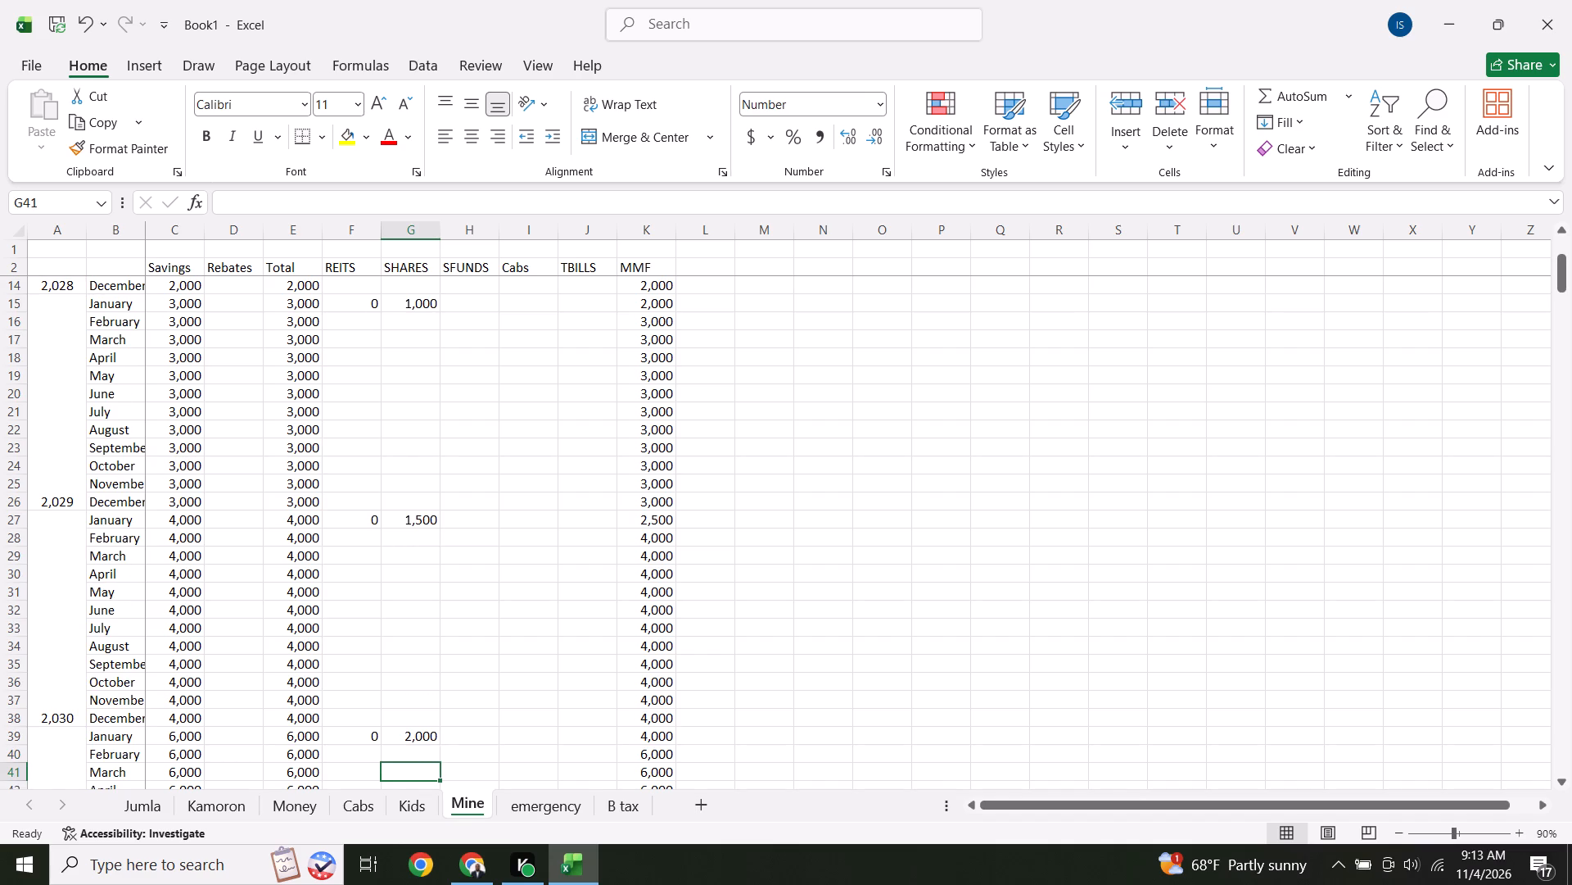
key(Down)
key(Down)
key(Down)
key(Down)
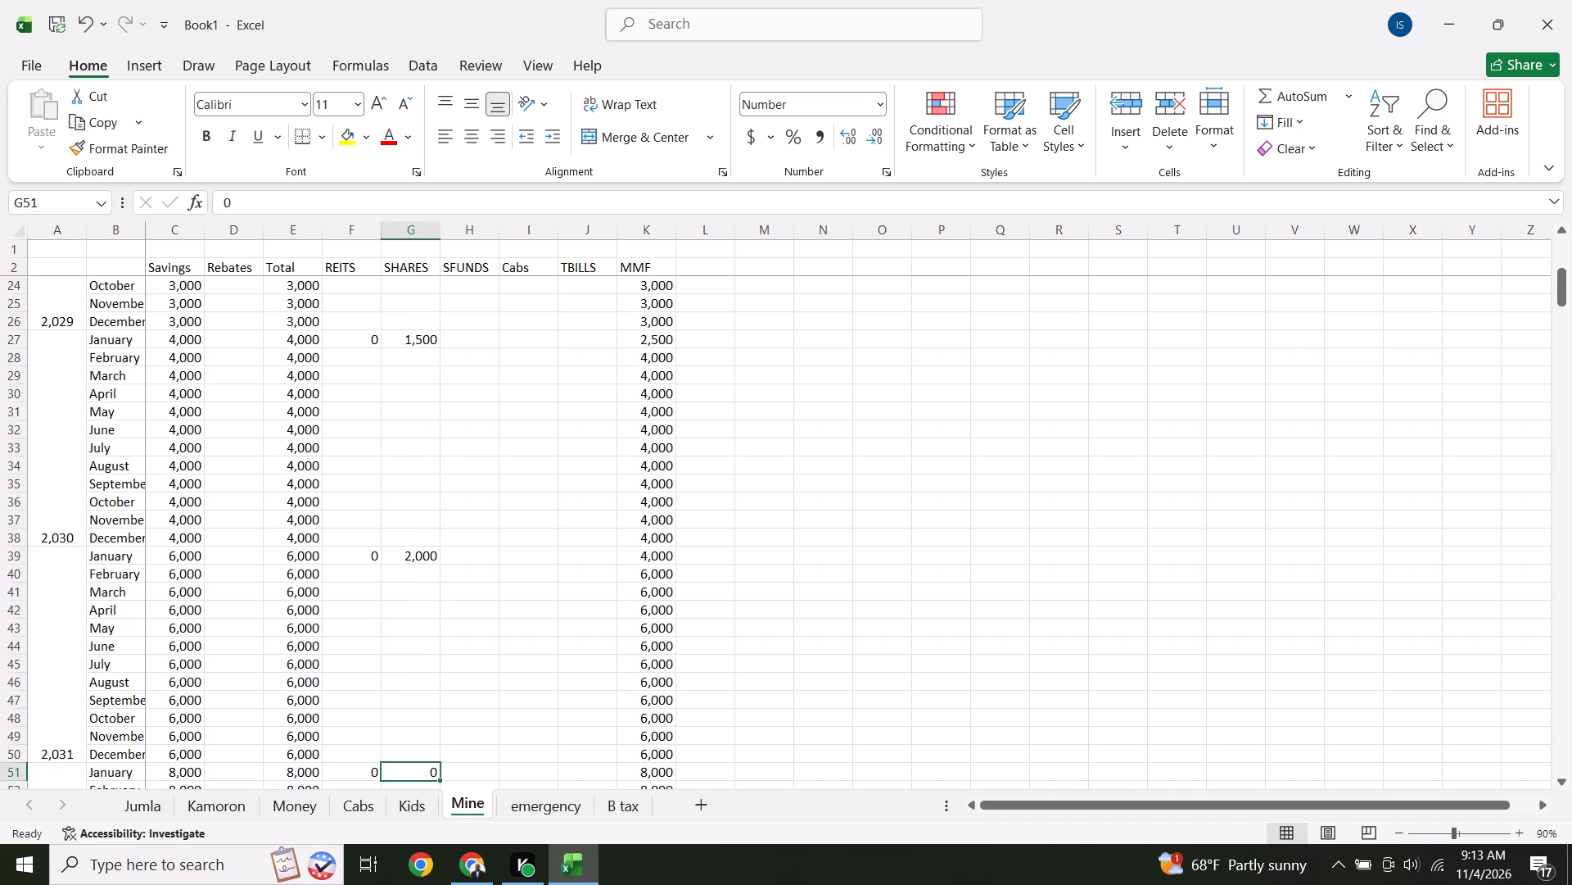
text(2500)
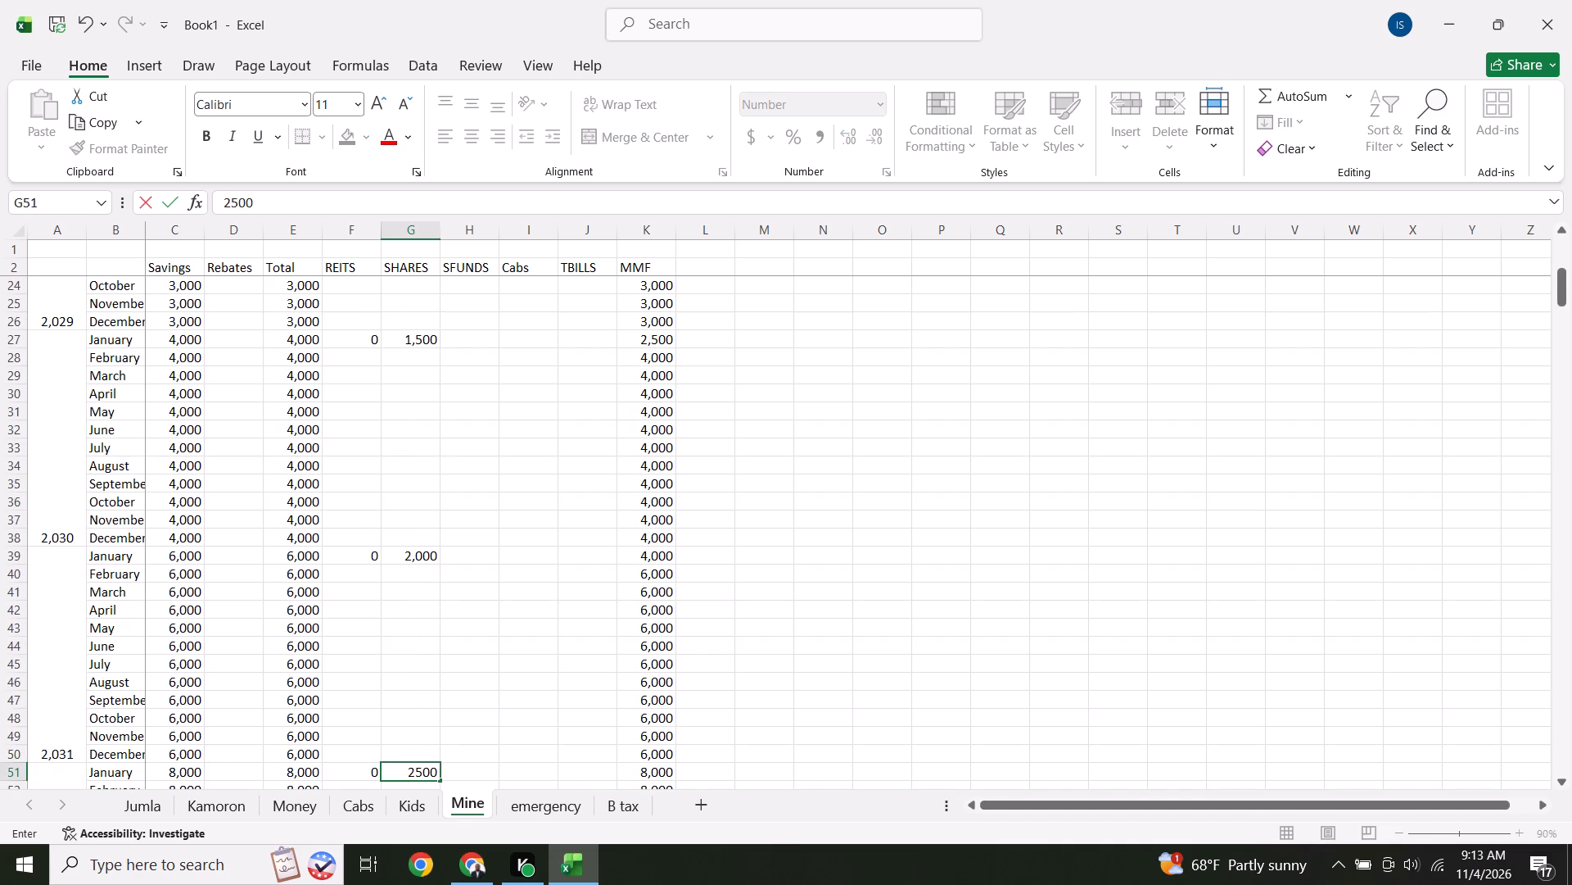
key(Down)
Set SHARES for January in row 63, where savings are 10,000, to 3000.
key(Down)
key(Down)
key(Down)
key(Down)
key(Down)
key(Down)
key(Down)
key(Down)
key(Down)
key(Down)
key(Down)
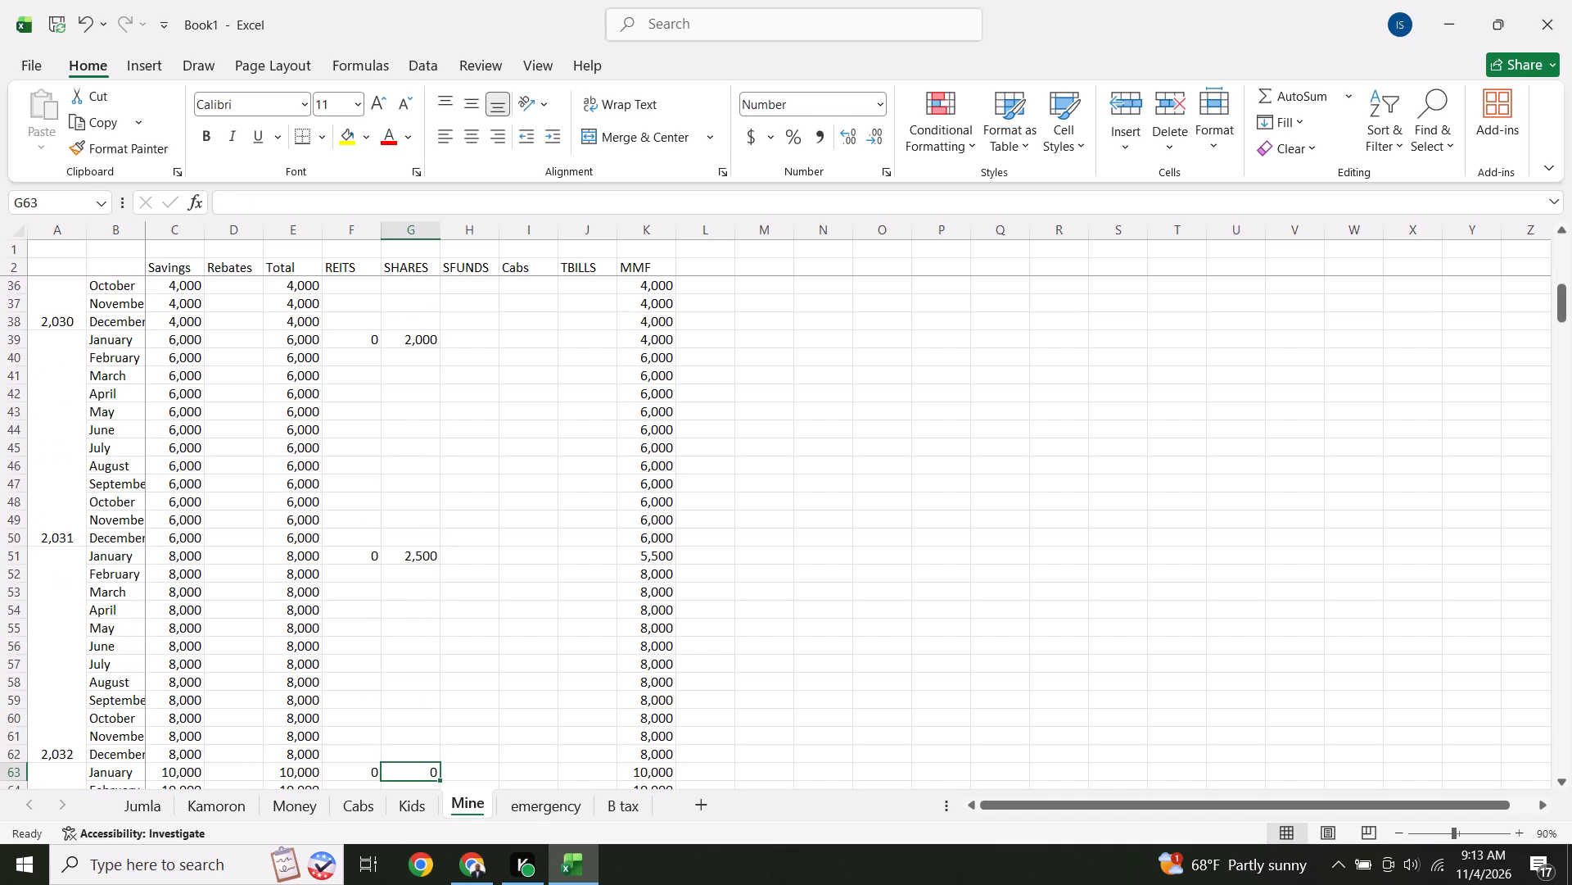
text(3000)
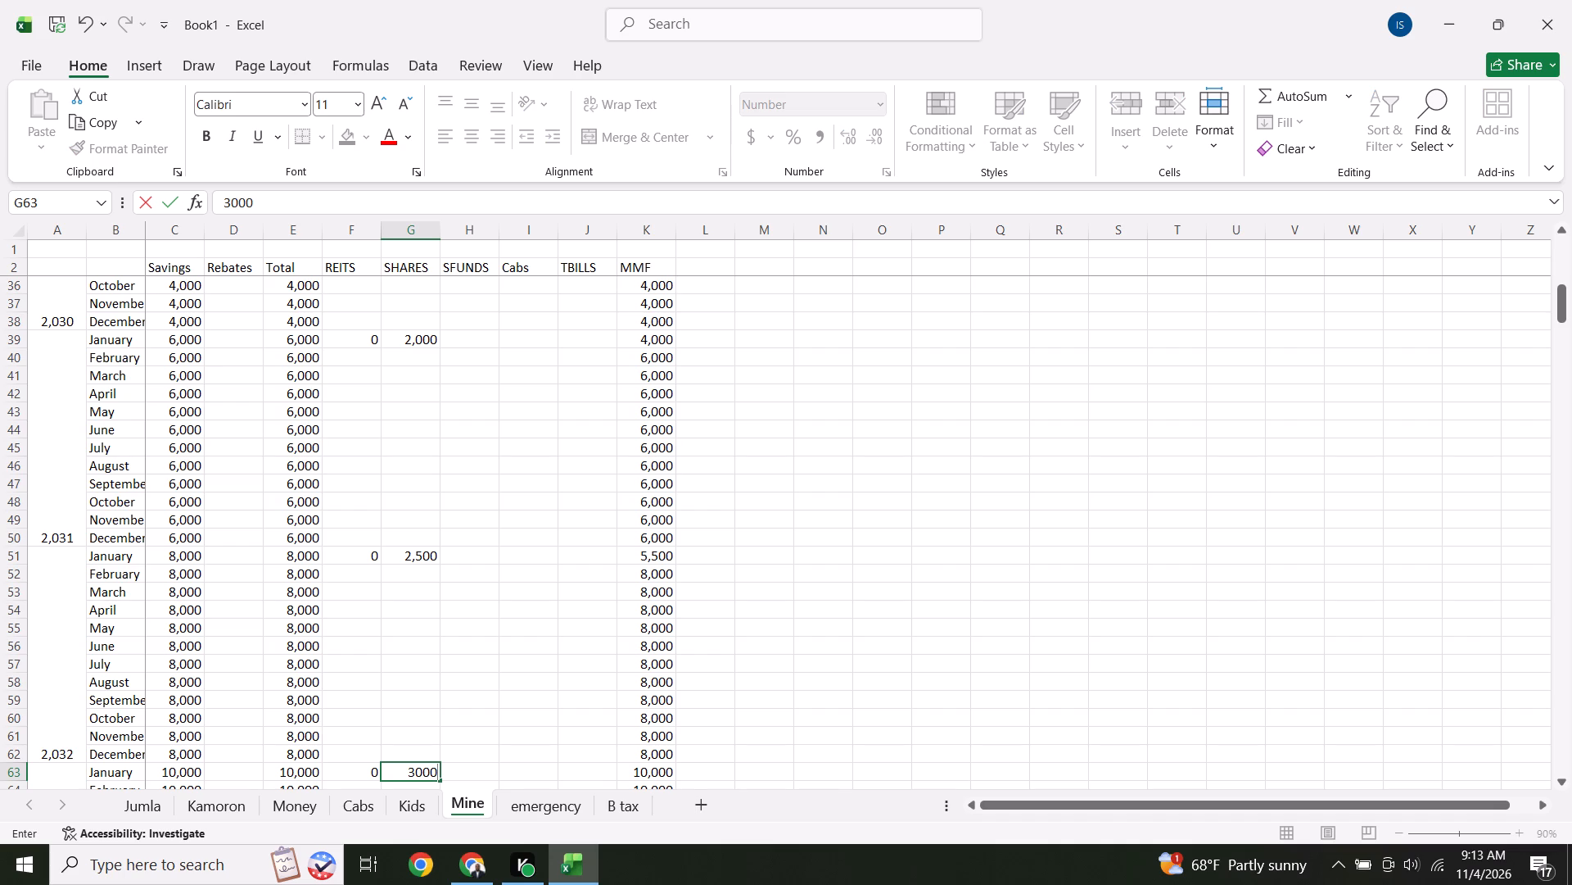
key(Down)
Set SHARES for January in row 75, where savings are 20,000, to 3500.
key(Down)
key(Down)
key(Down)
key(Down)
key(Down)
key(Down)
key(Down)
key(Down)
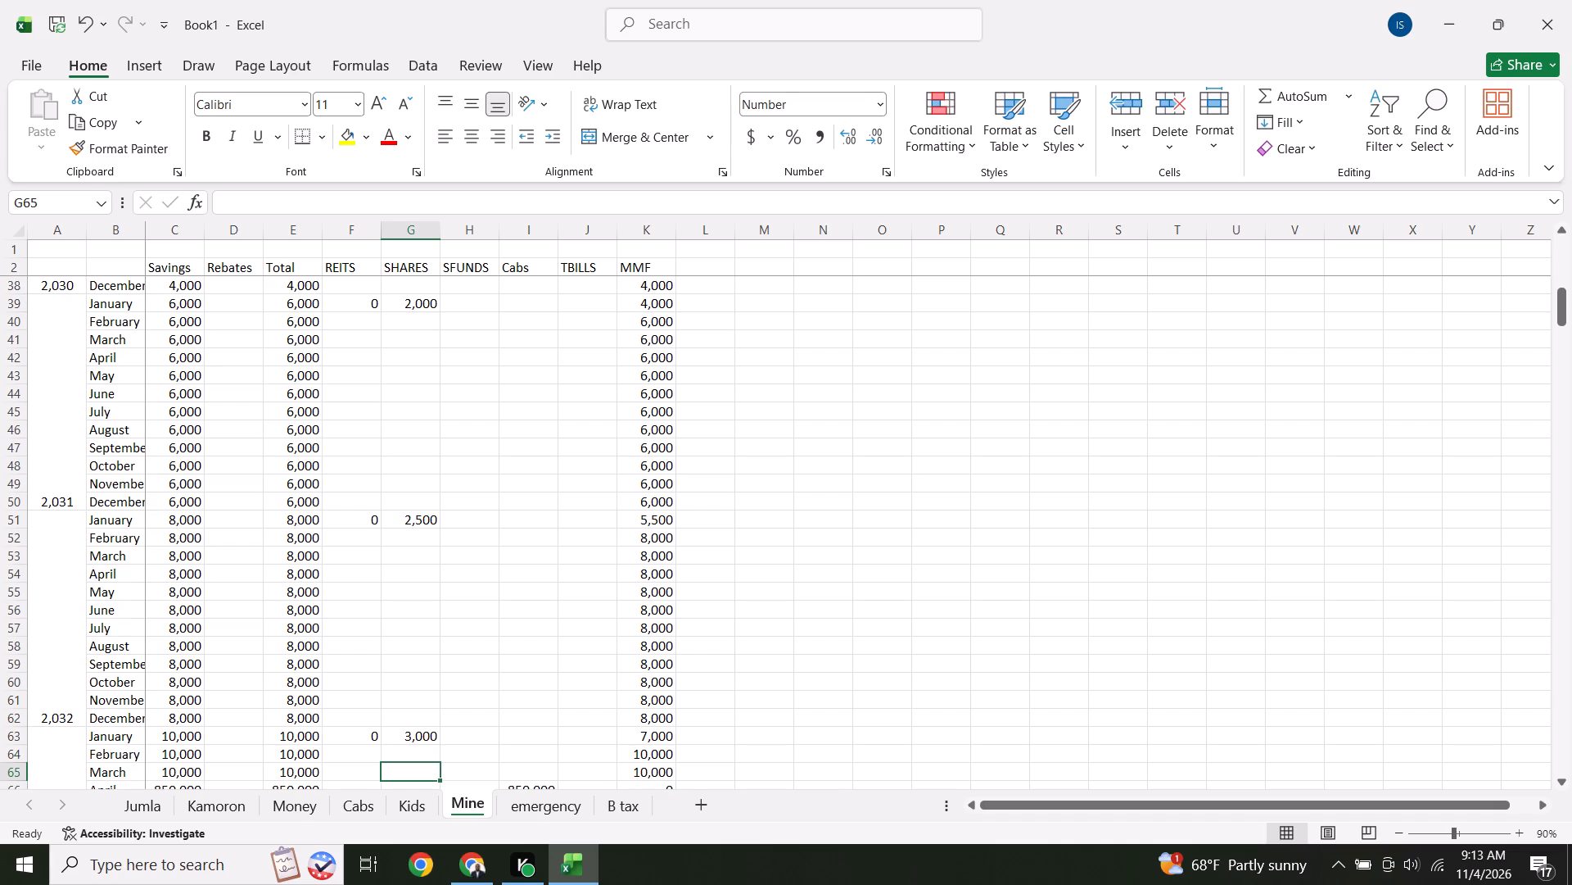
key(Down)
key(Down)
key(Down)
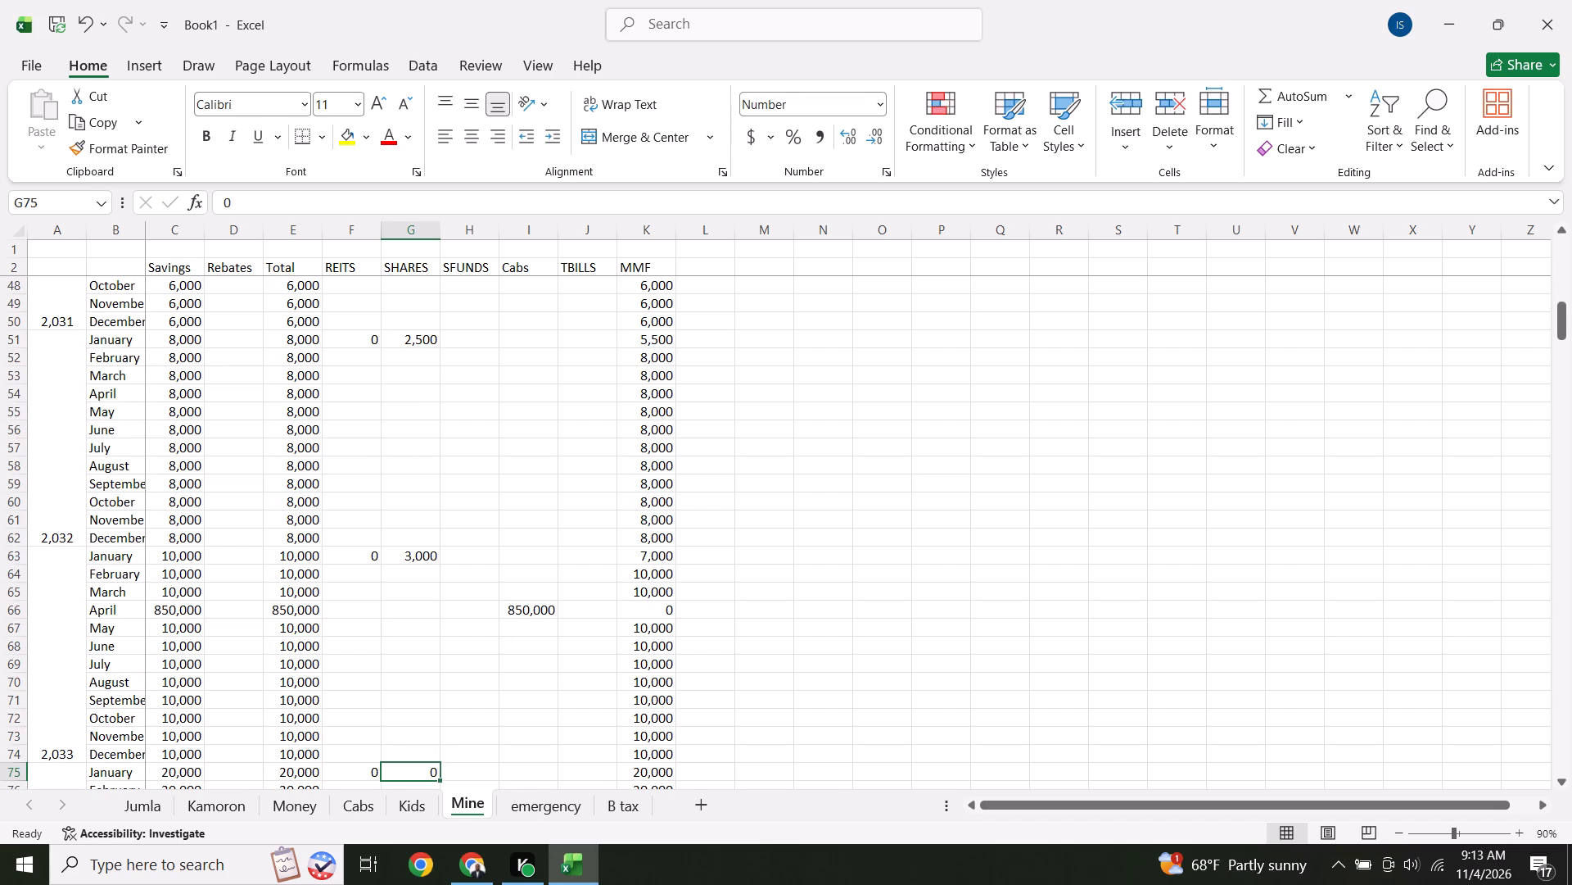
text(35000)
key(BackSpace)
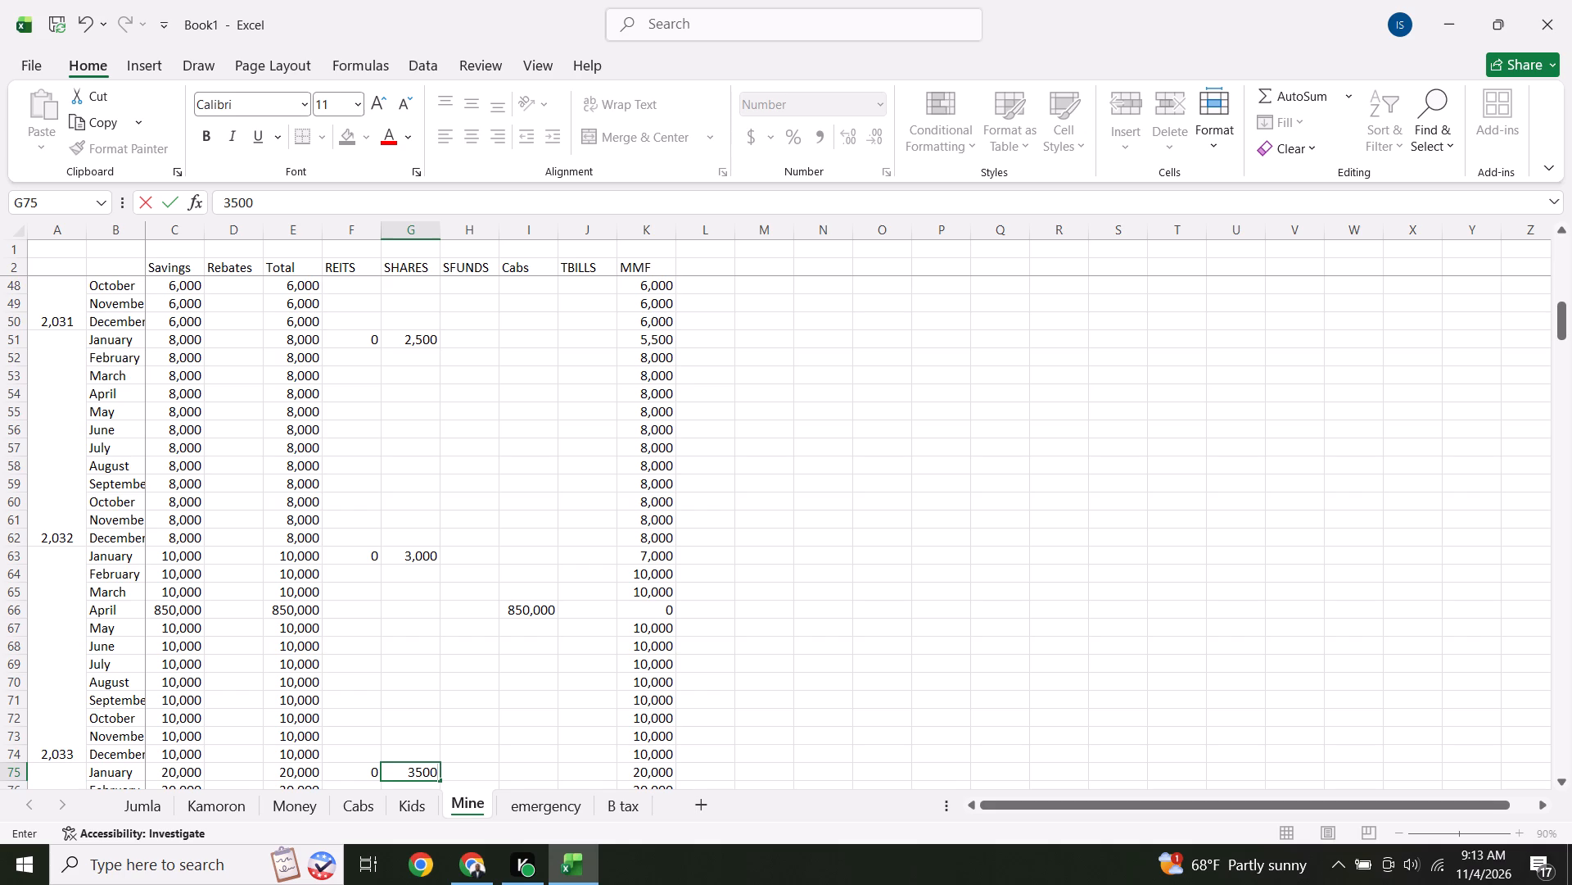
key(Down)
Set SHARES for January in row 87, where savings are 30,000, to 4000.
key(Down)
key(Down)
key(Down)
key(Down)
key(Down)
key(Down)
key(Down)
key(Down)
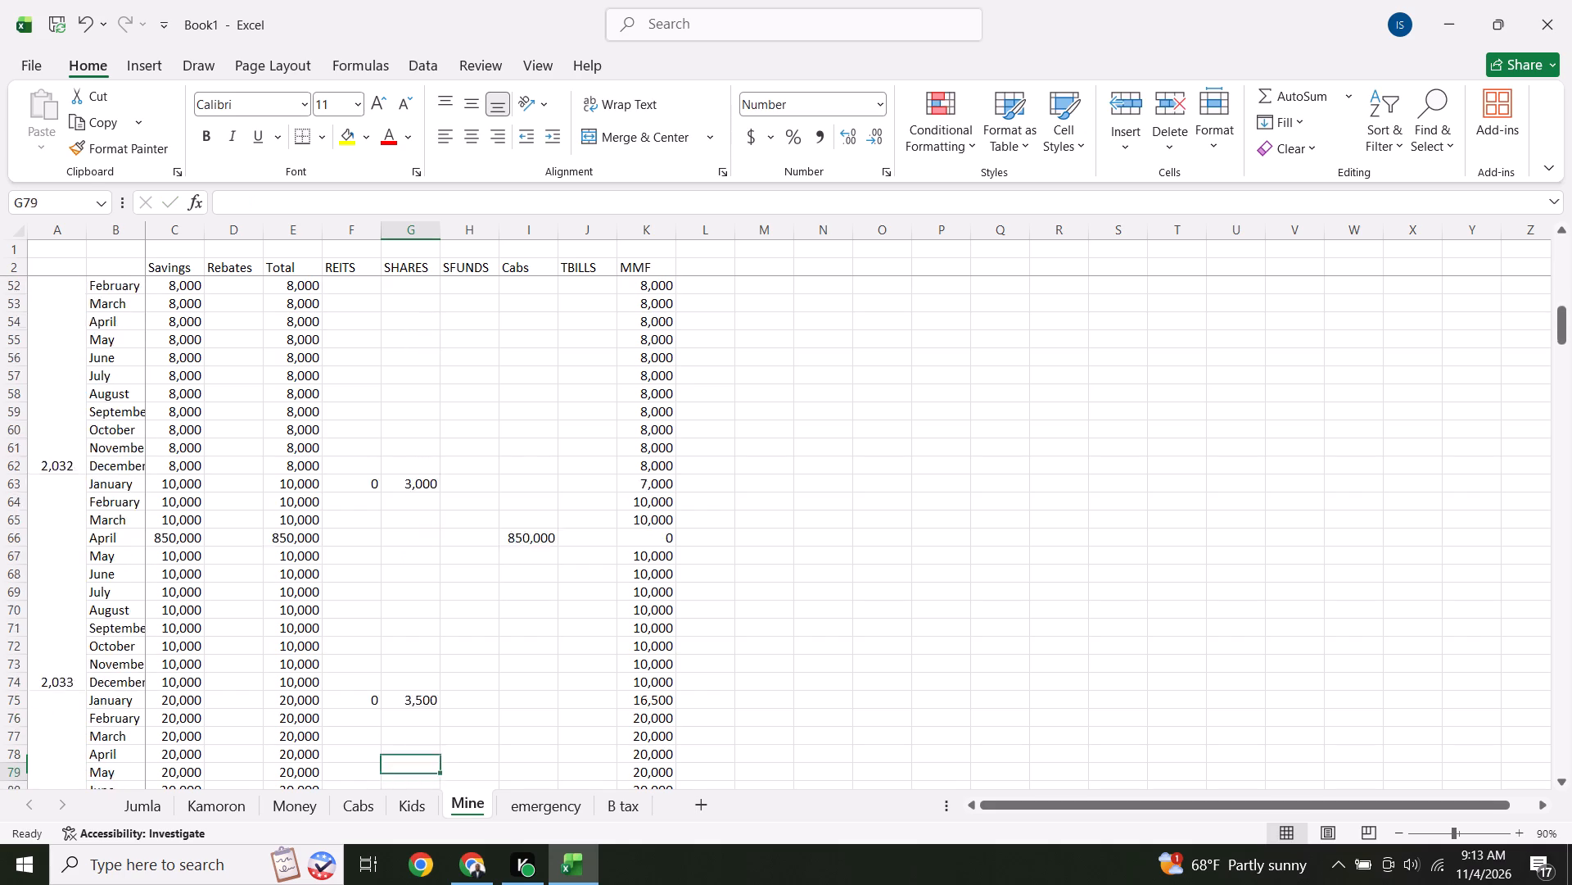
key(Down)
key(Down)
key(Down)
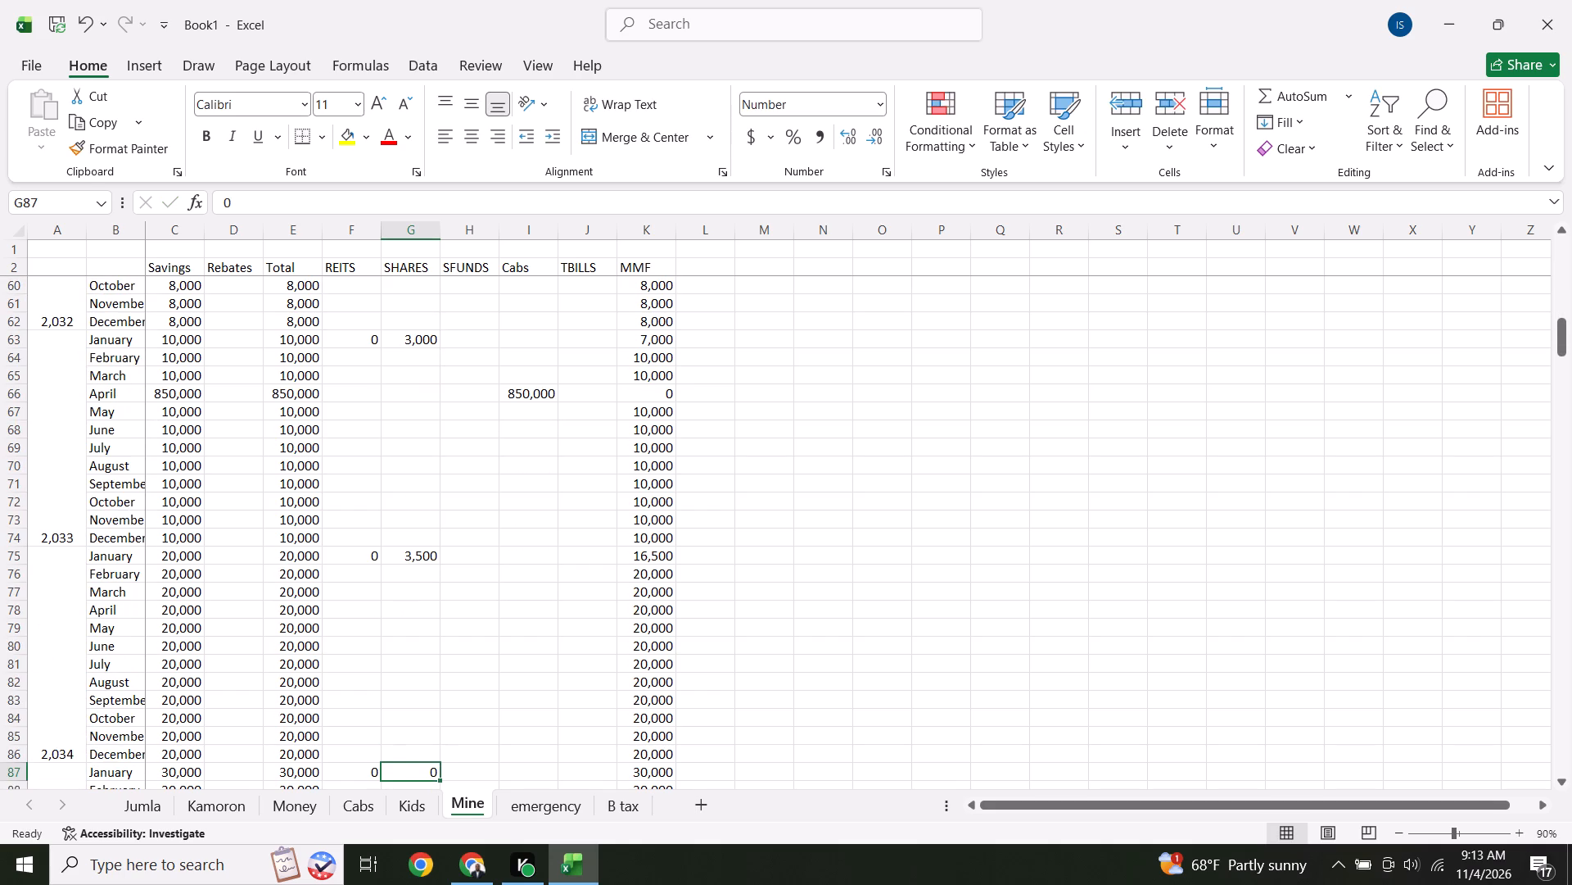
text(4000)
key(Down)
Set SHARES for January in row 99, where savings are 40,000, to 4500.
key(Down)
key(Down)
key(Down)
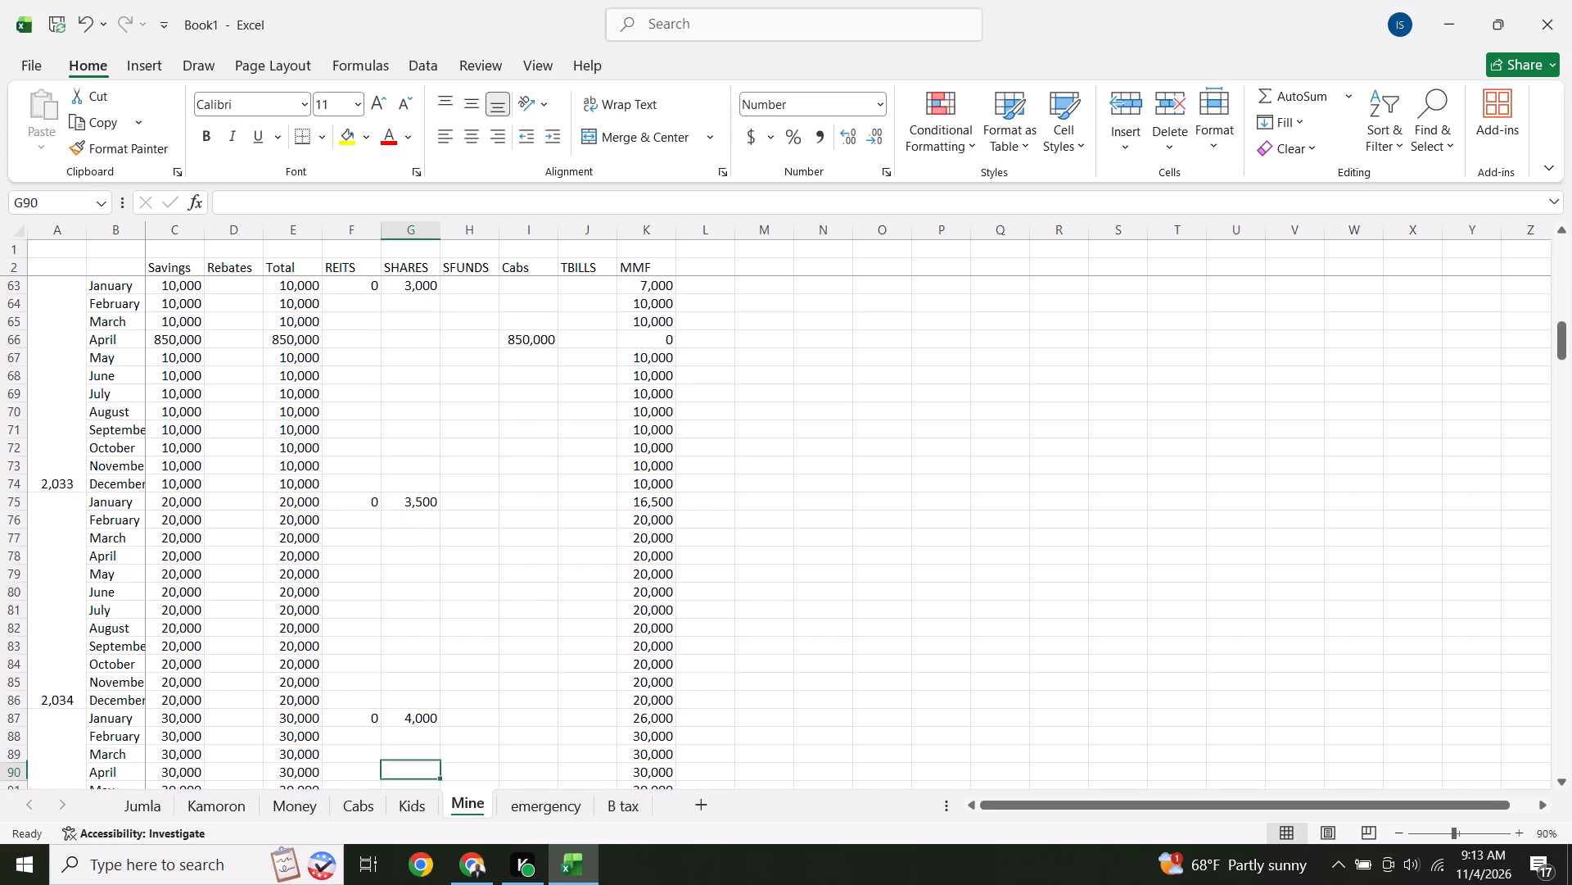
key(Down)
key(Down)
key(Down)
key(Down)
key(Down)
key(Down)
key(Down)
key(Down)
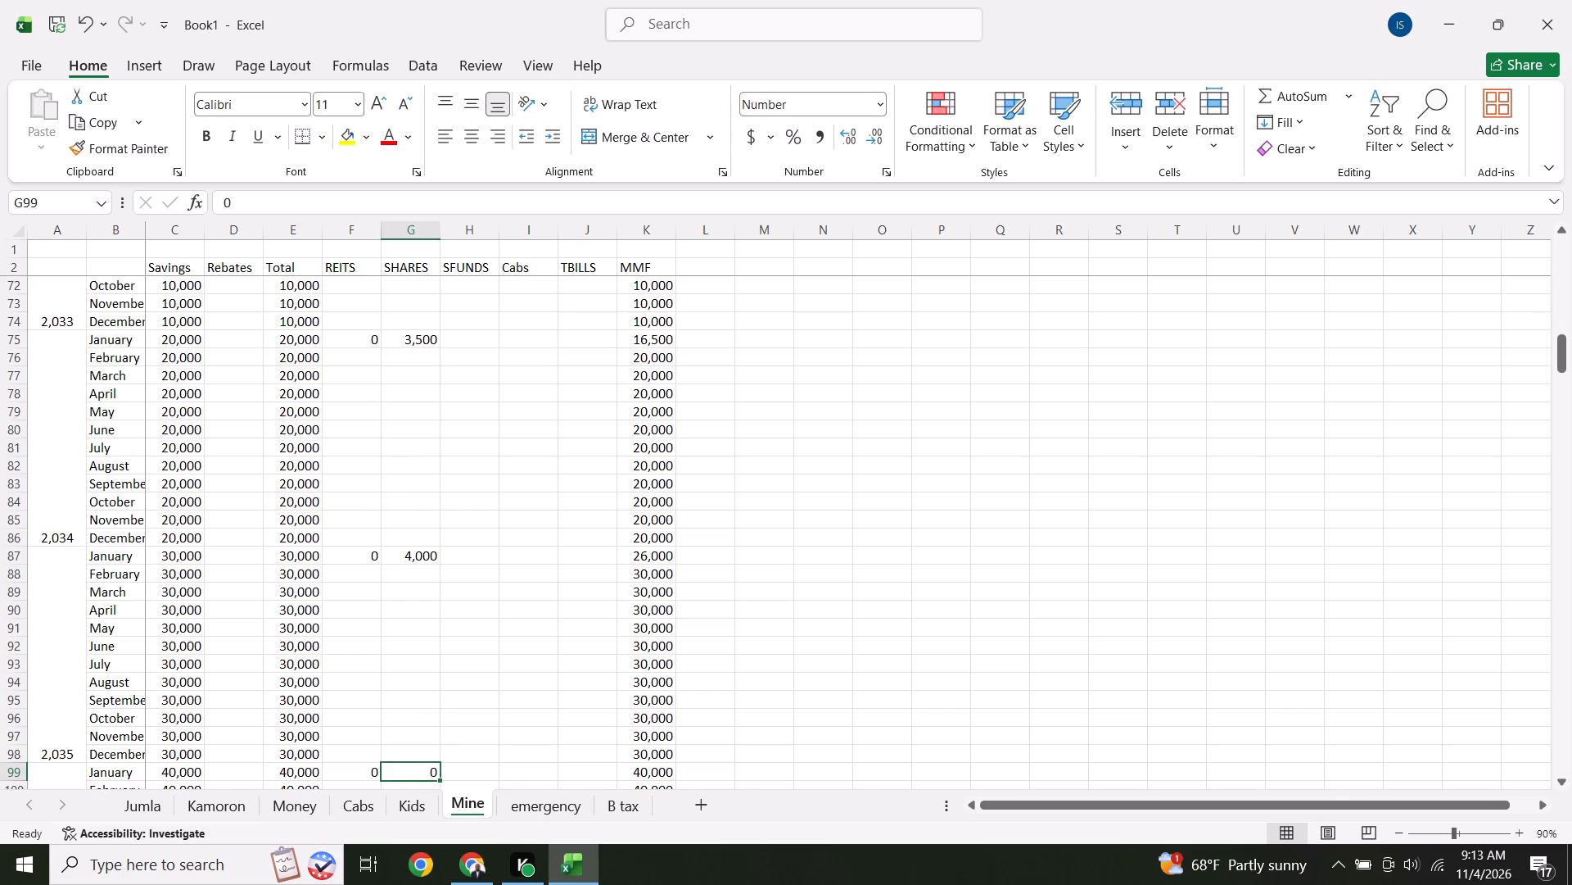
text(4500)
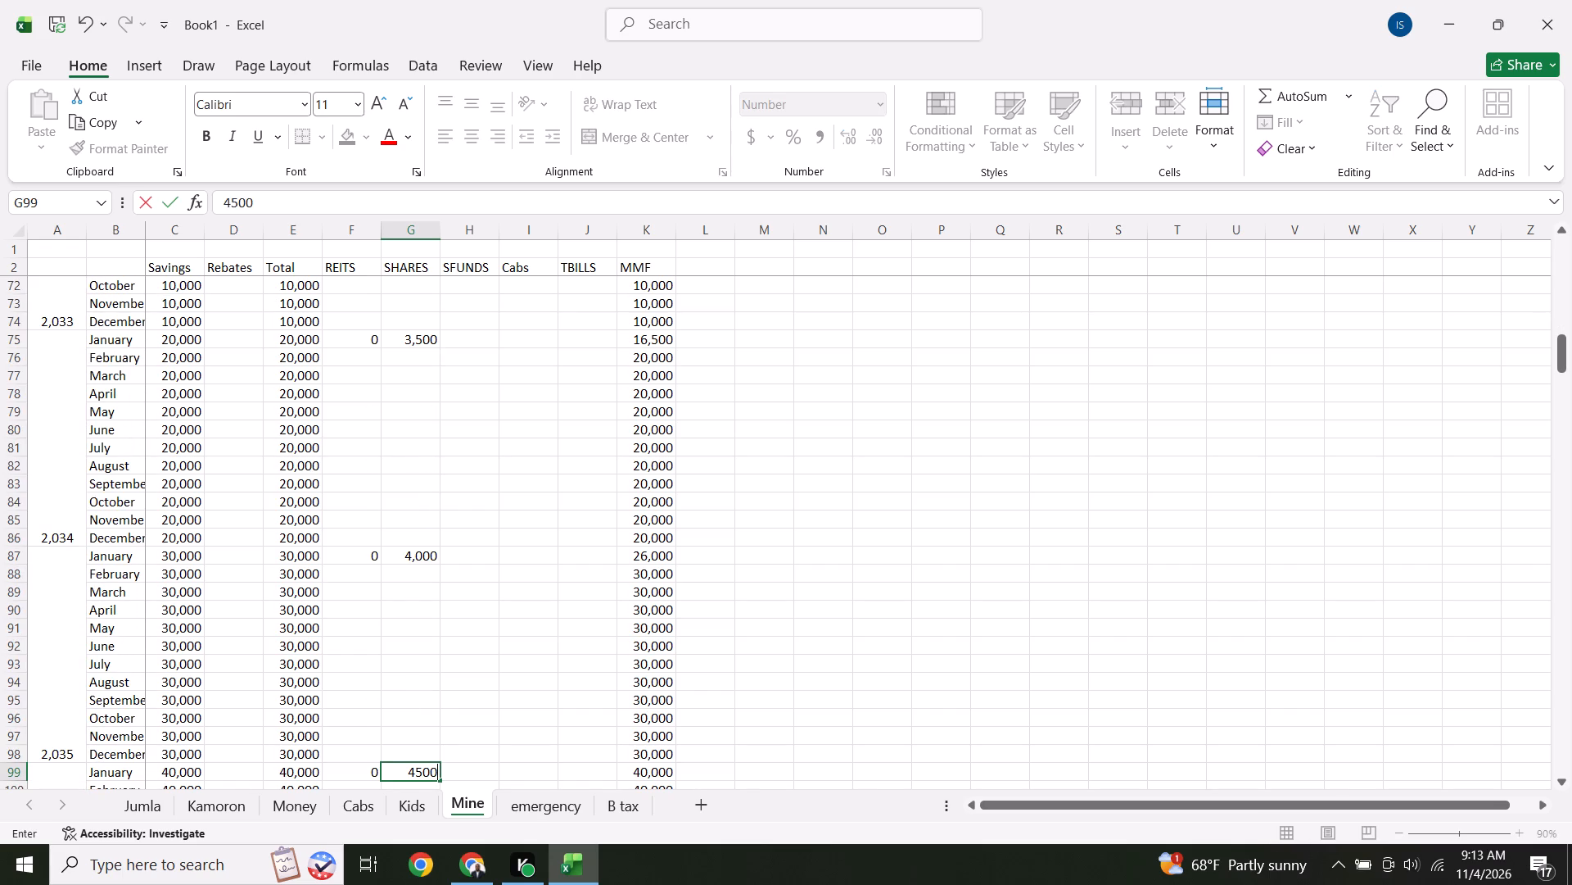
key(Down)
Set SHARES for January in row 111, where savings are 50,000, to 5000.
key(Down)
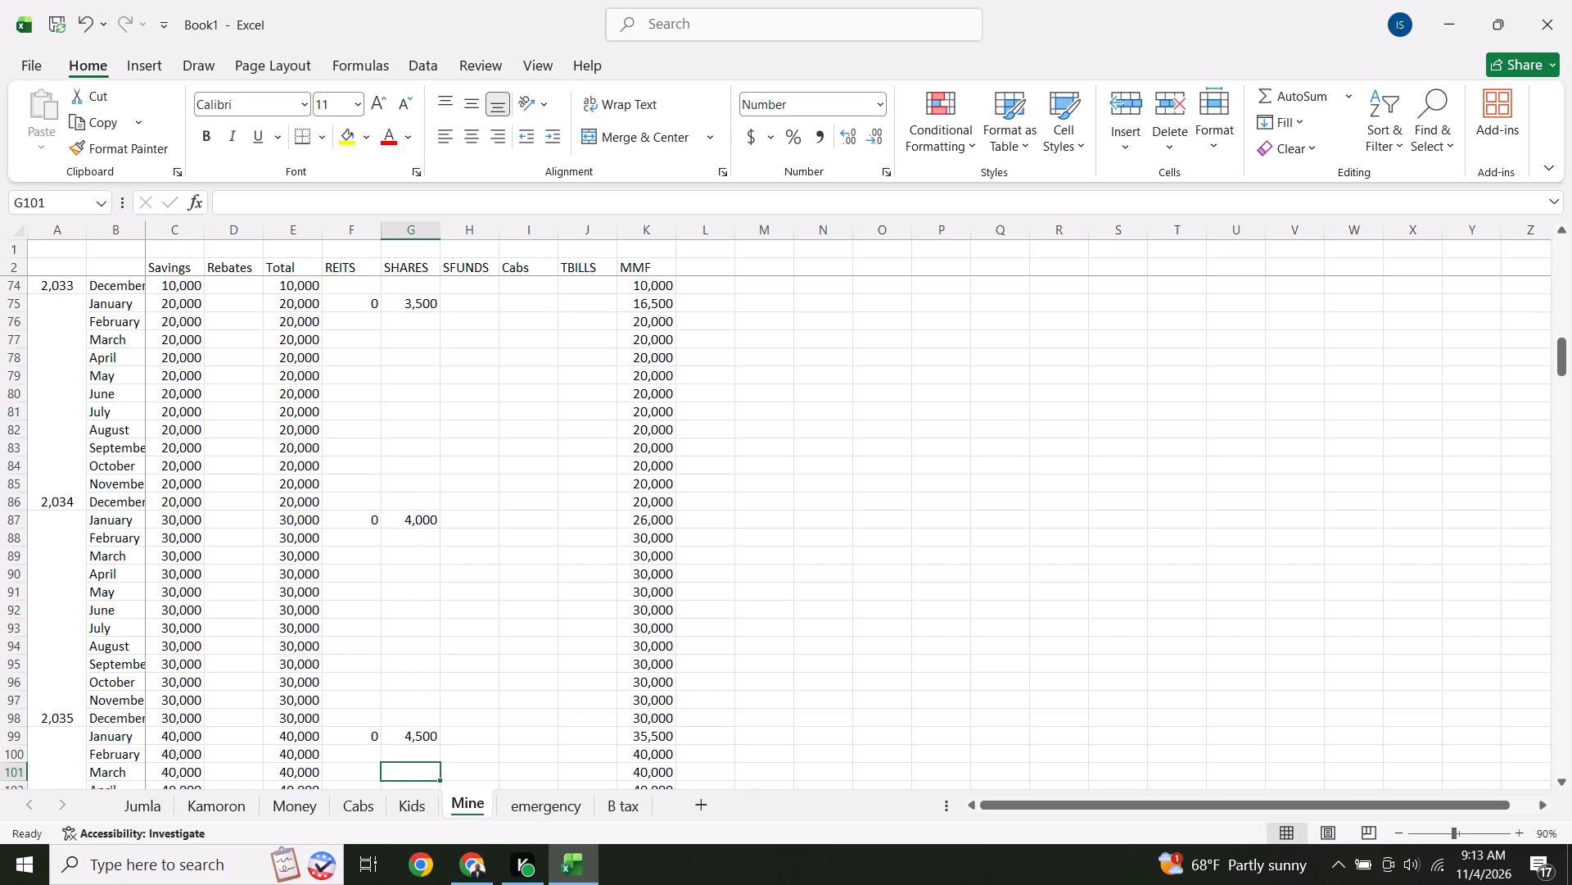
key(Down)
key(Down)
key(Down)
key(Down)
key(Down)
key(Down)
key(Down)
key(Down)
key(Down)
key(Down)
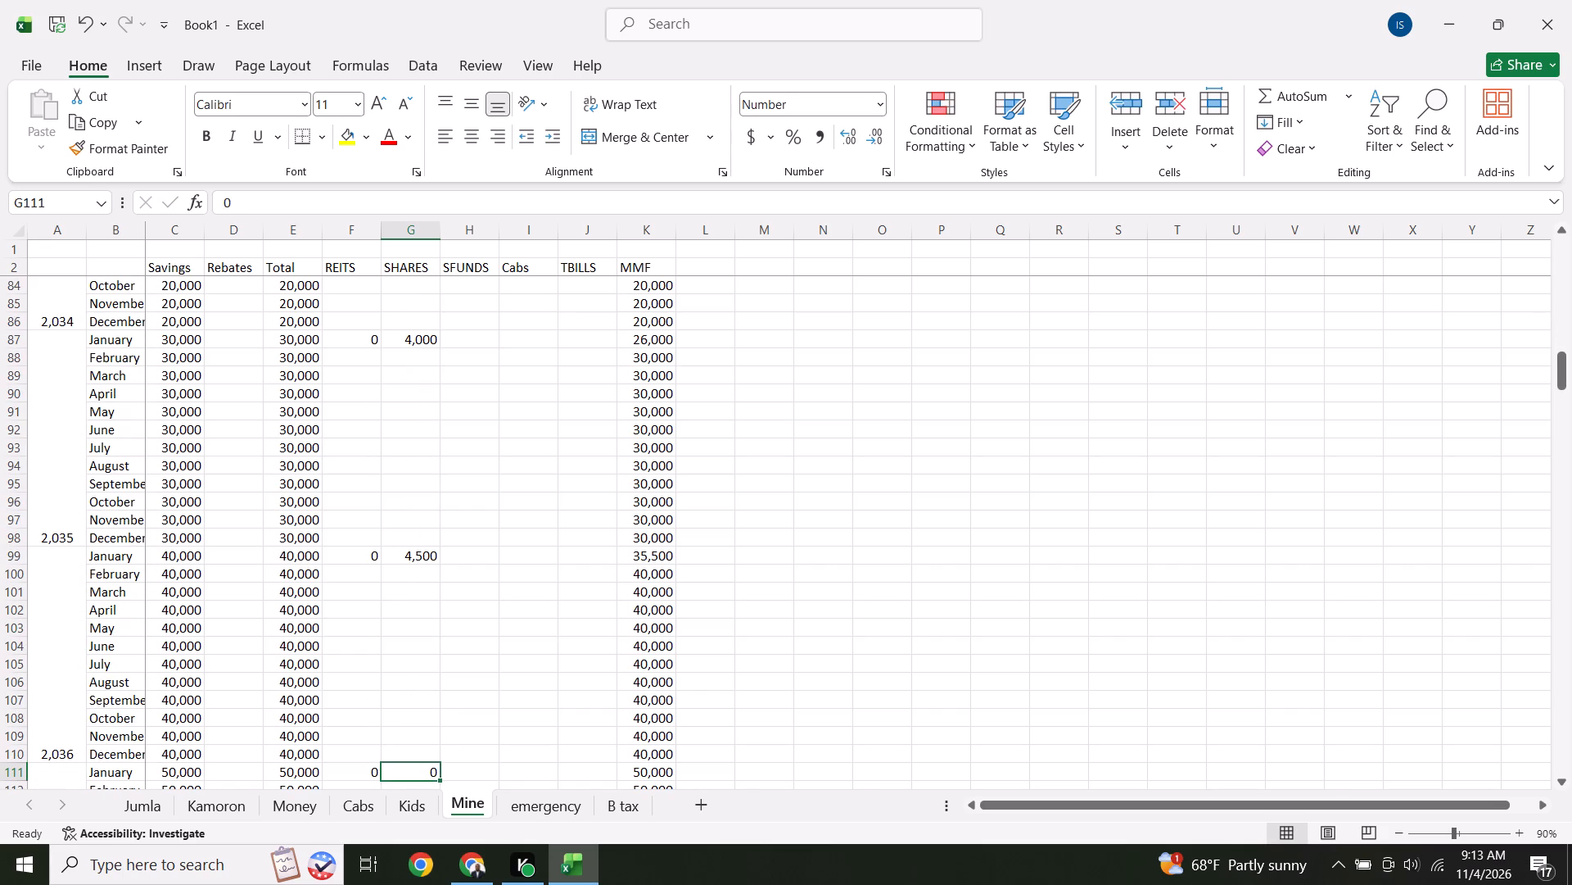
text(5000)
key(Down)
Set SHARES for January in row 123, where savings are 60,000, to 5500.
key(Down)
key(Down)
key(Down)
key(Down)
key(Down)
key(Down)
key(Down)
key(Down)
key(Down)
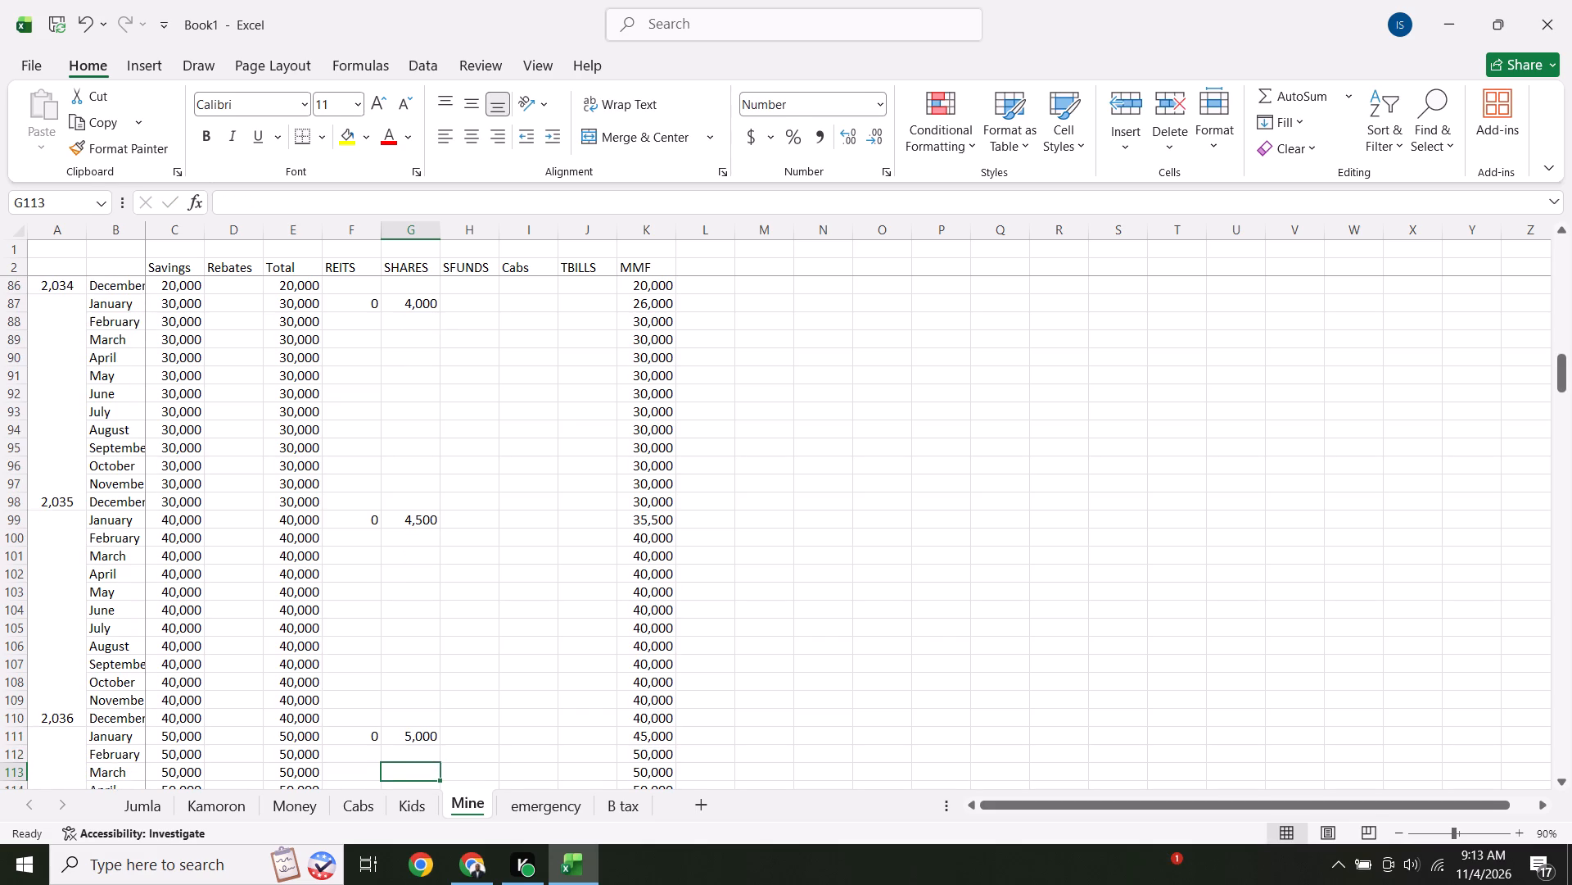
key(Down)
key(Down)
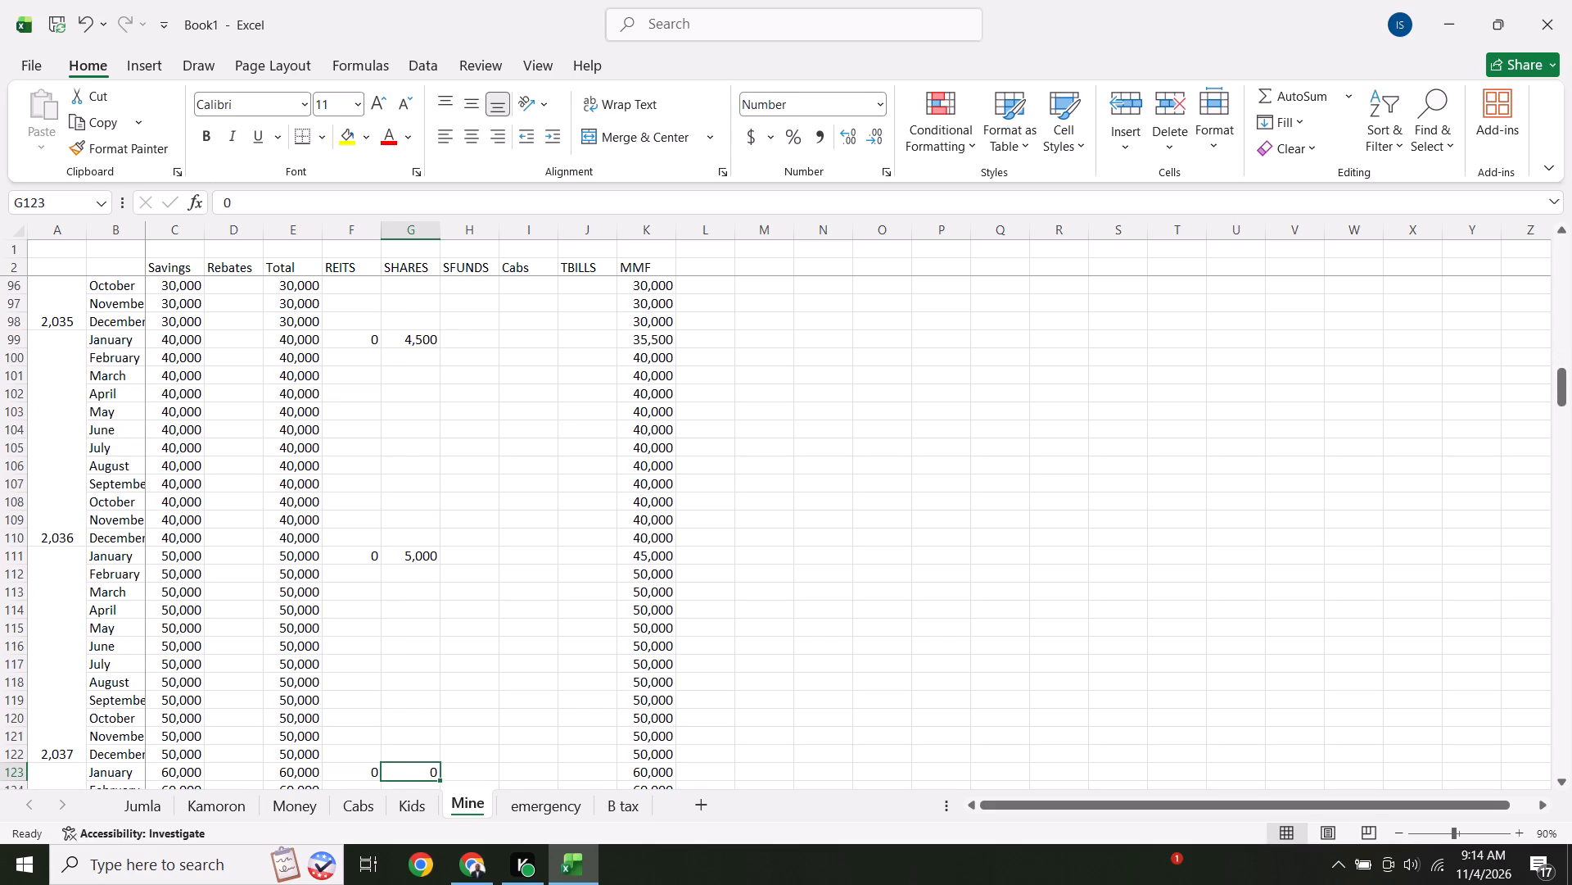
text(55)
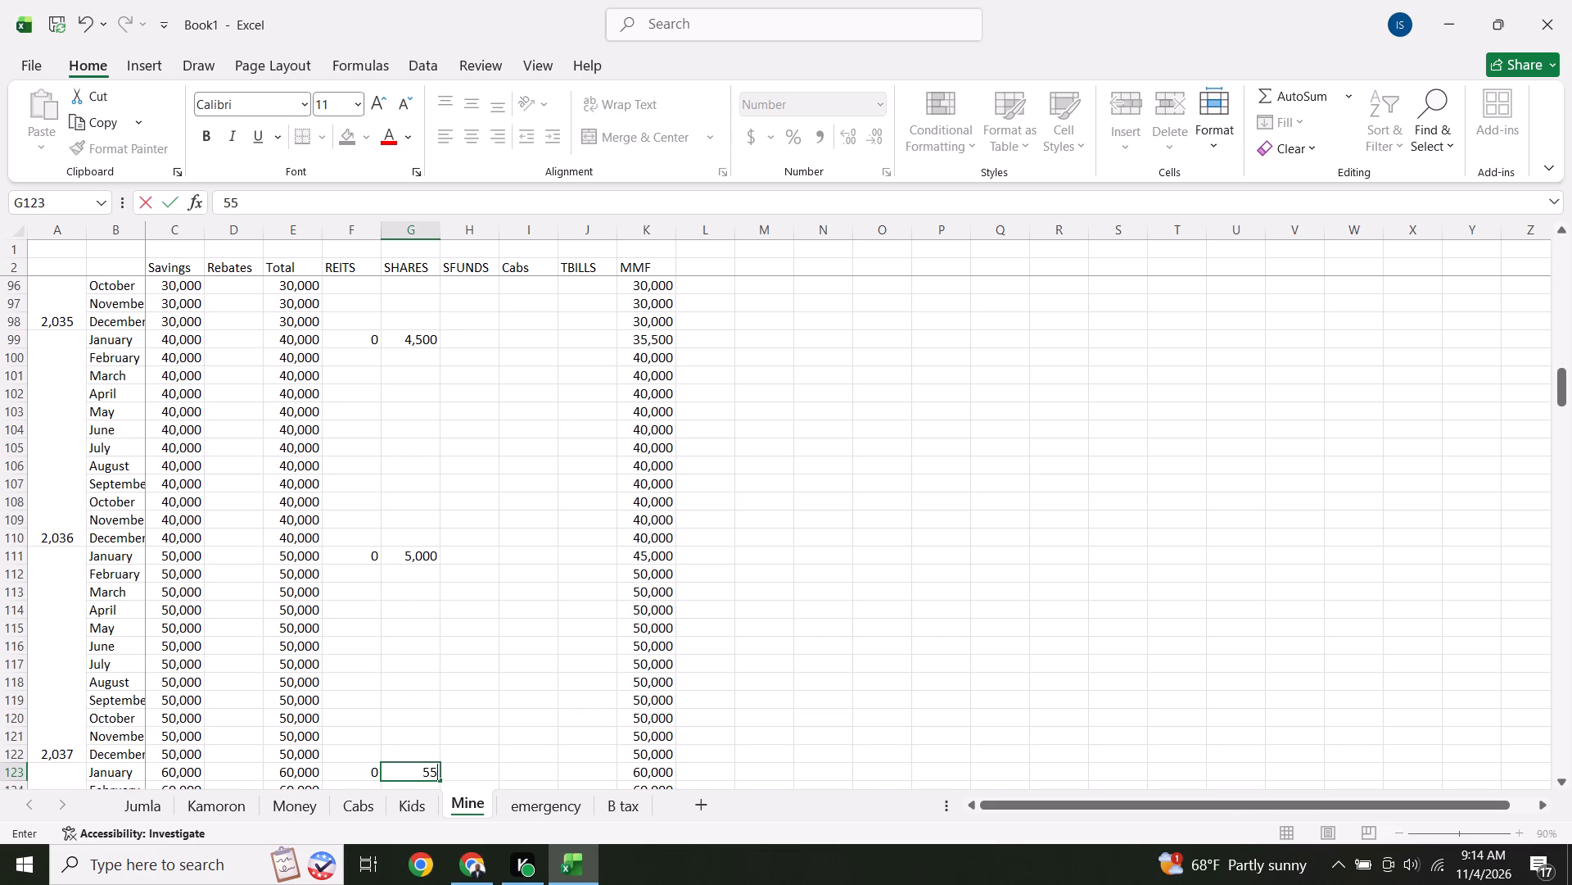
text(00)
key(Down)
Set SHARES for January in row 135, where savings are 70,000, to 6000.
key(Down)
key(Down)
key(Down)
key(Down)
key(Down)
key(Down)
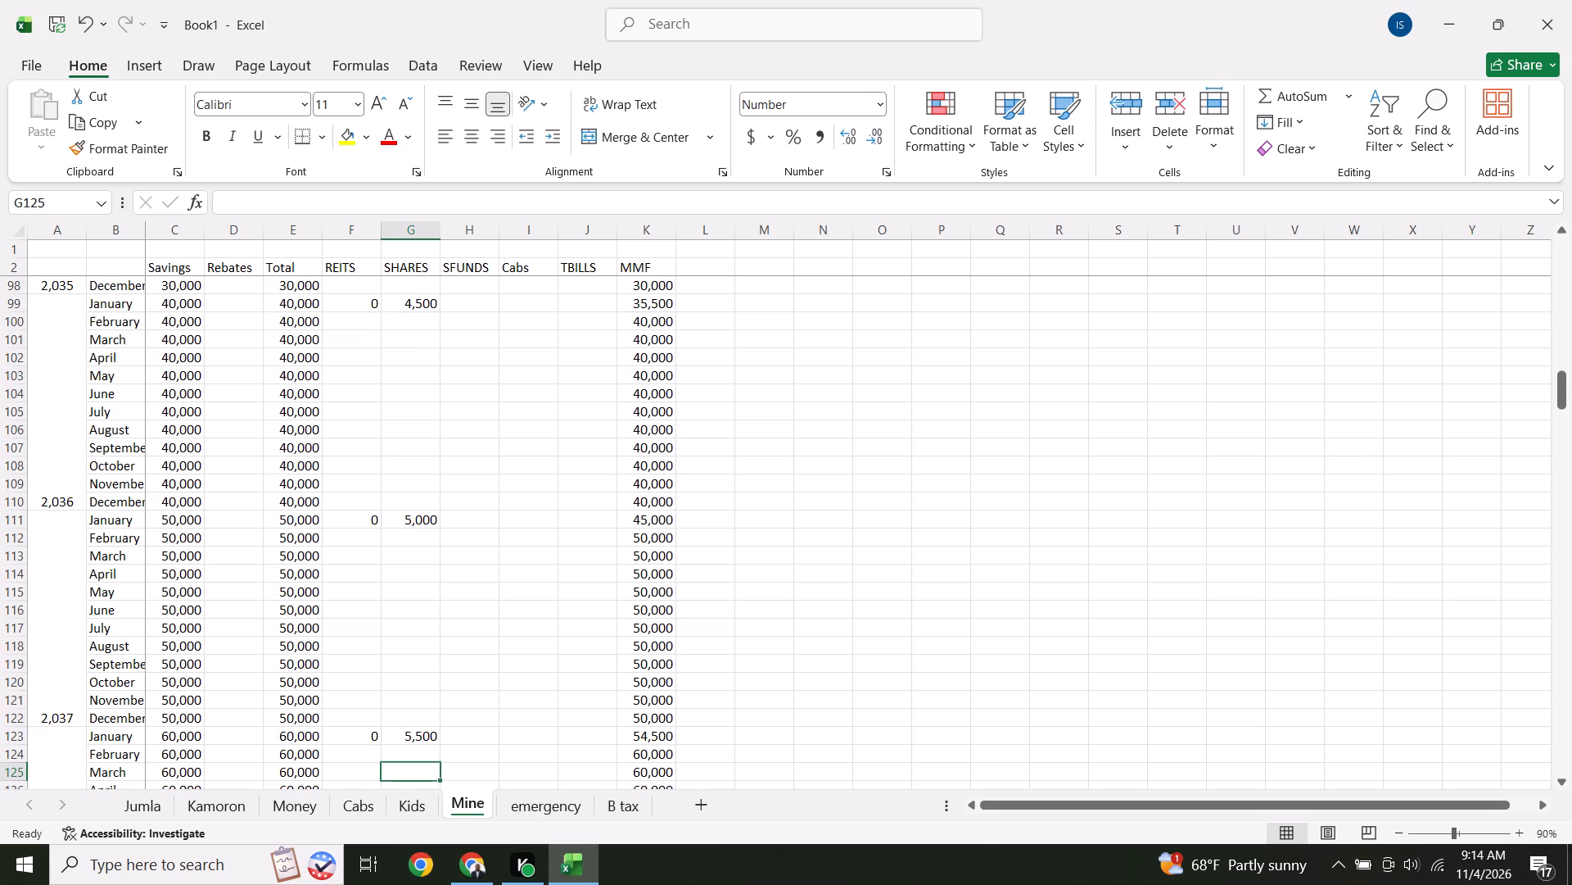
key(Down)
key(Down)
key(Down)
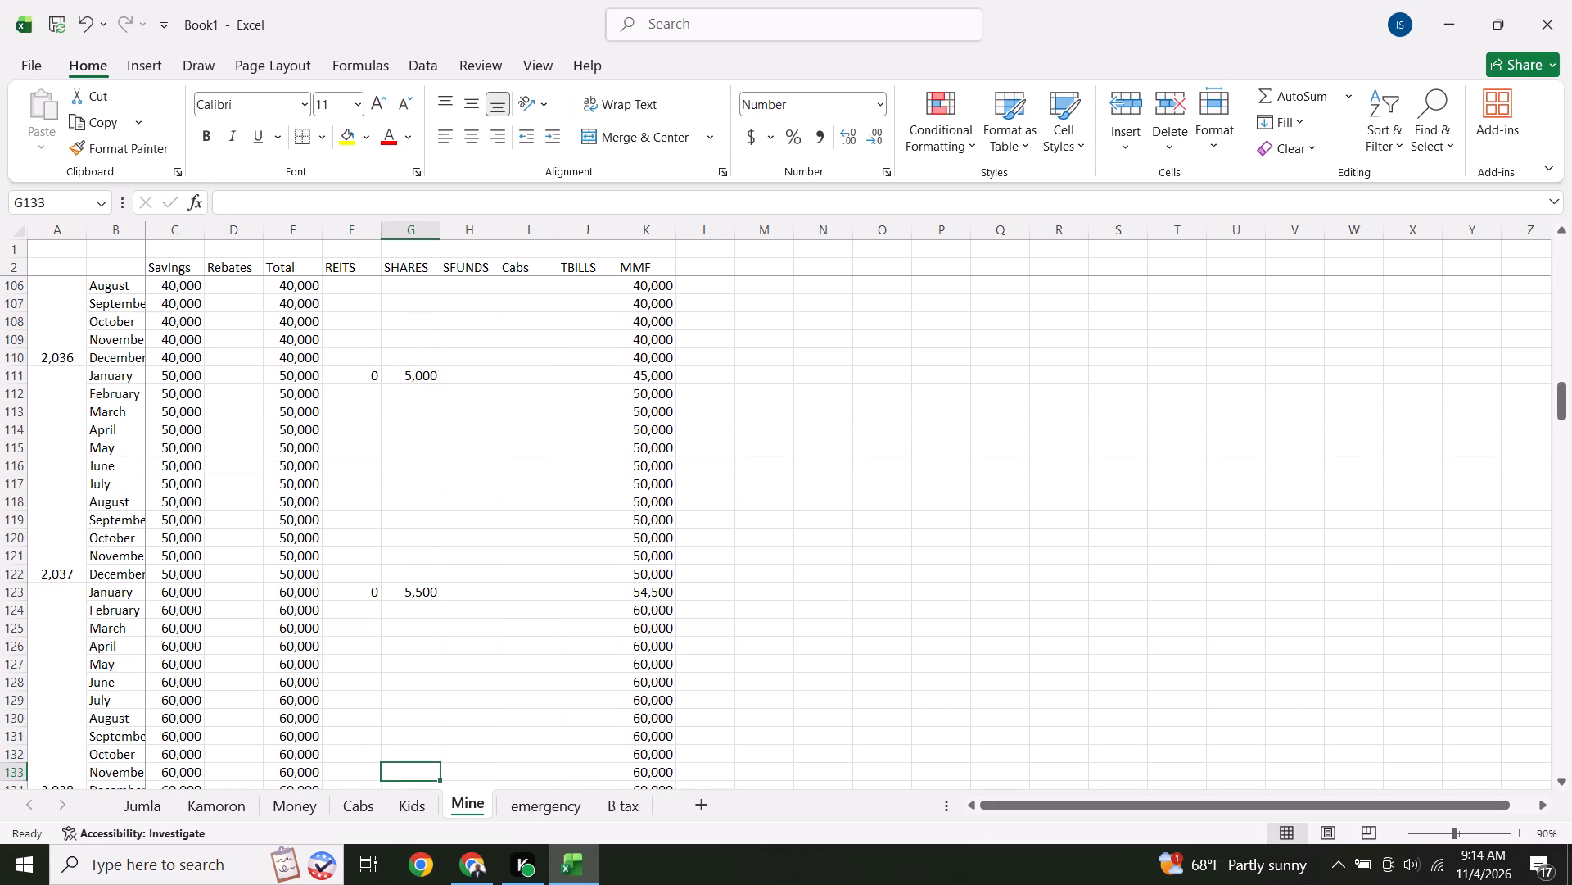
key(Down)
key(Down)
text(6000)
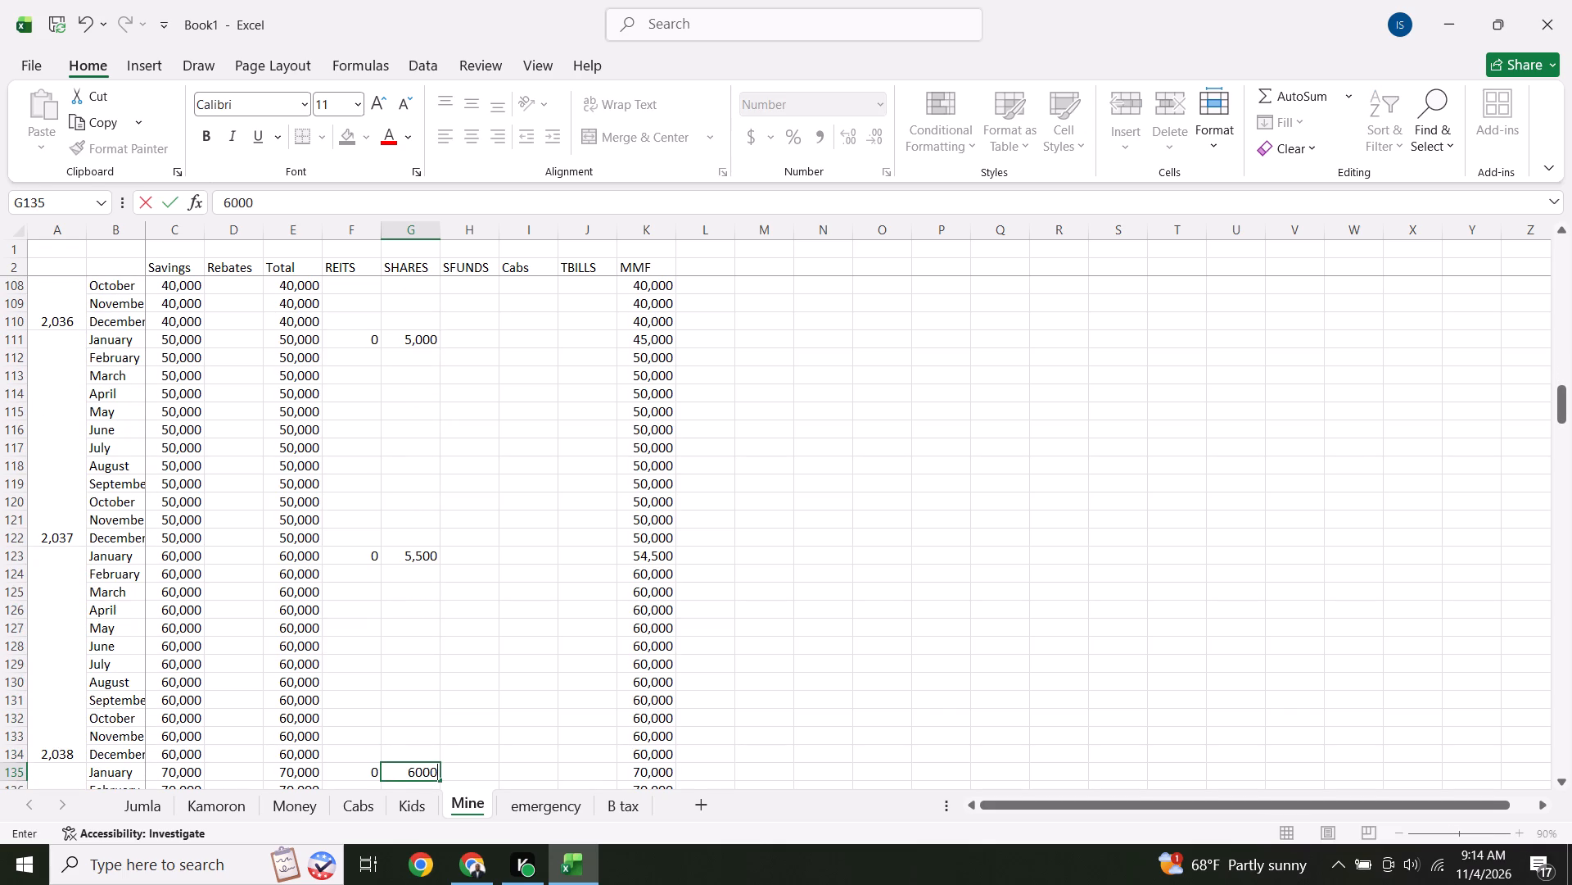
key(Down)
Set SHARES for January in row 147, where savings are 80,000, to 6500.
key(Down)
key(Down)
key(Down)
key(Down)
key(Down)
key(Down)
key(Down)
key(Down)
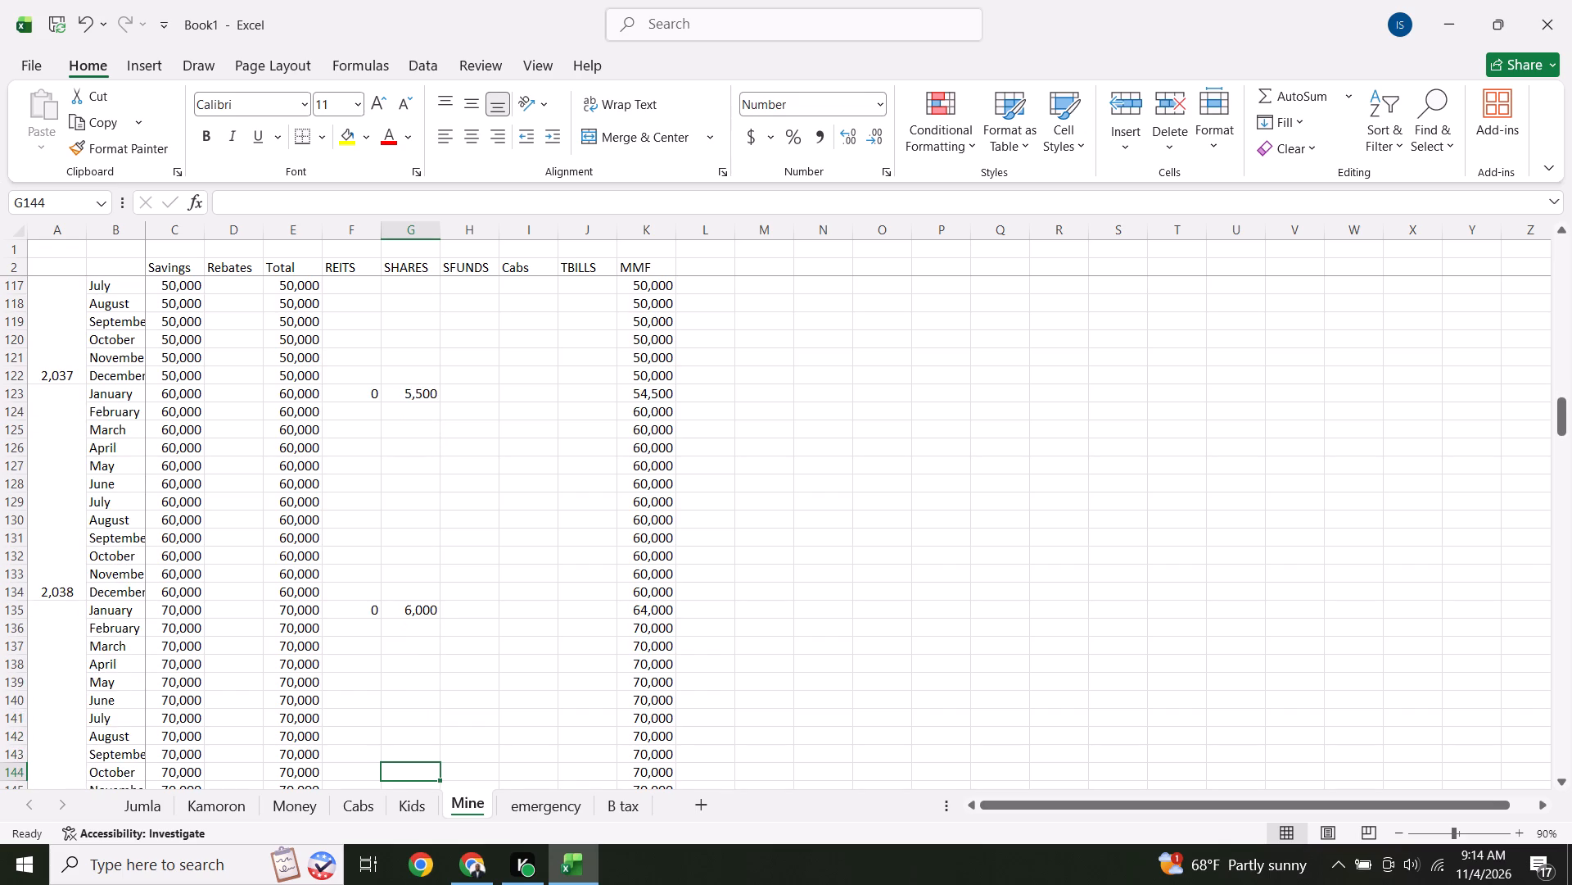
key(Down)
key(Down)
key(Down)
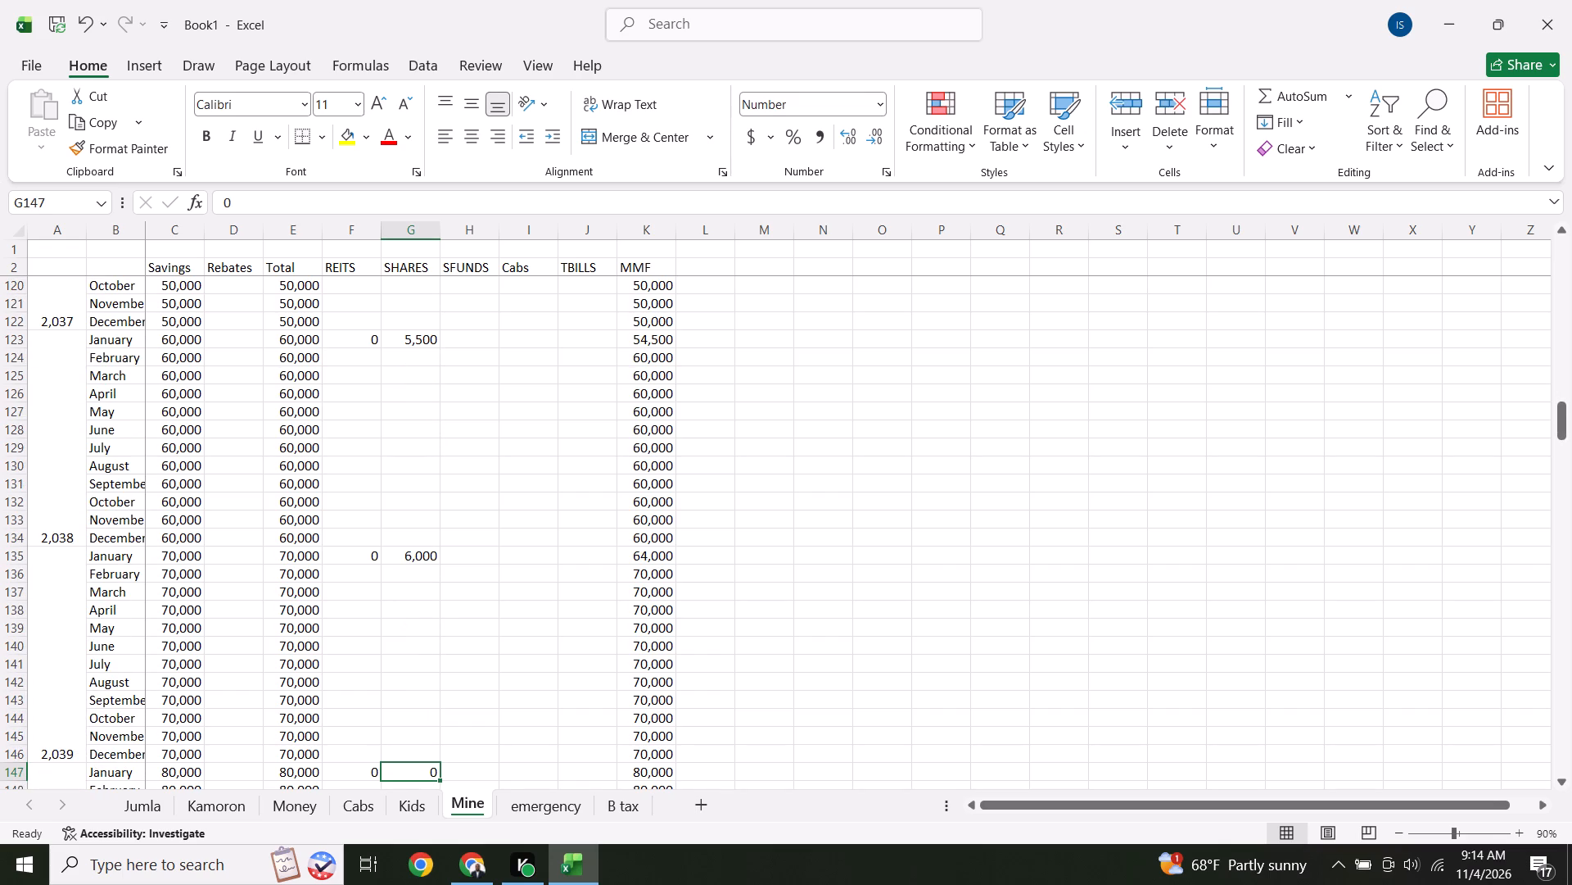
text(6500)
key(Down)
Set SHARES for January in row 159, where savings are 90,000, to 7000.
key(Down)
key(Down)
key(Down)
key(Down)
key(Down)
key(Down)
key(Down)
key(Down)
key(Down)
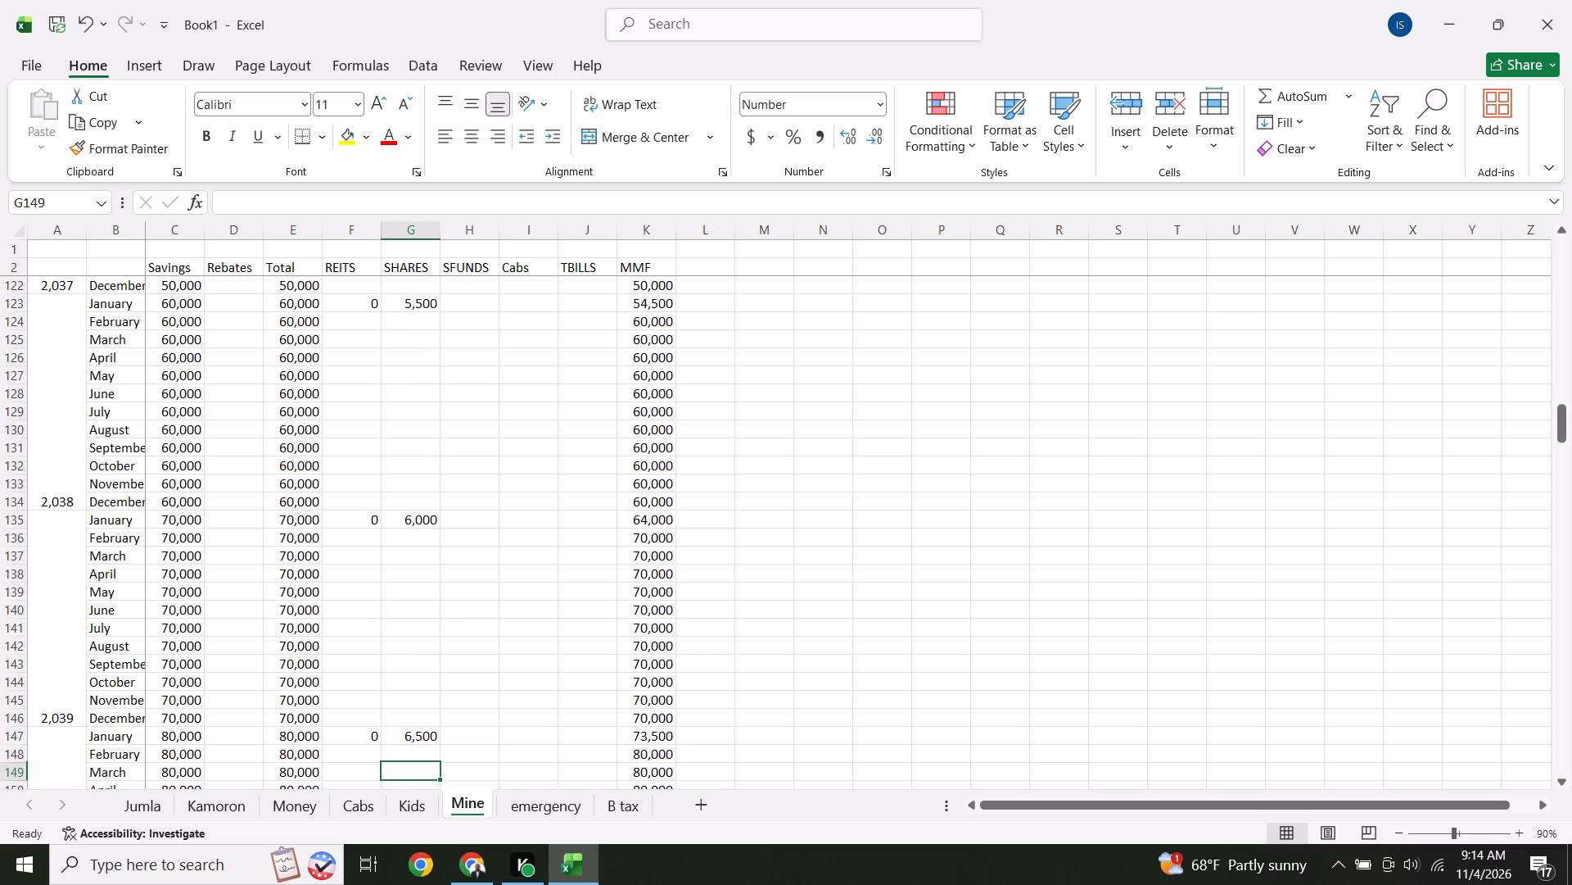
key(Down)
key(Down)
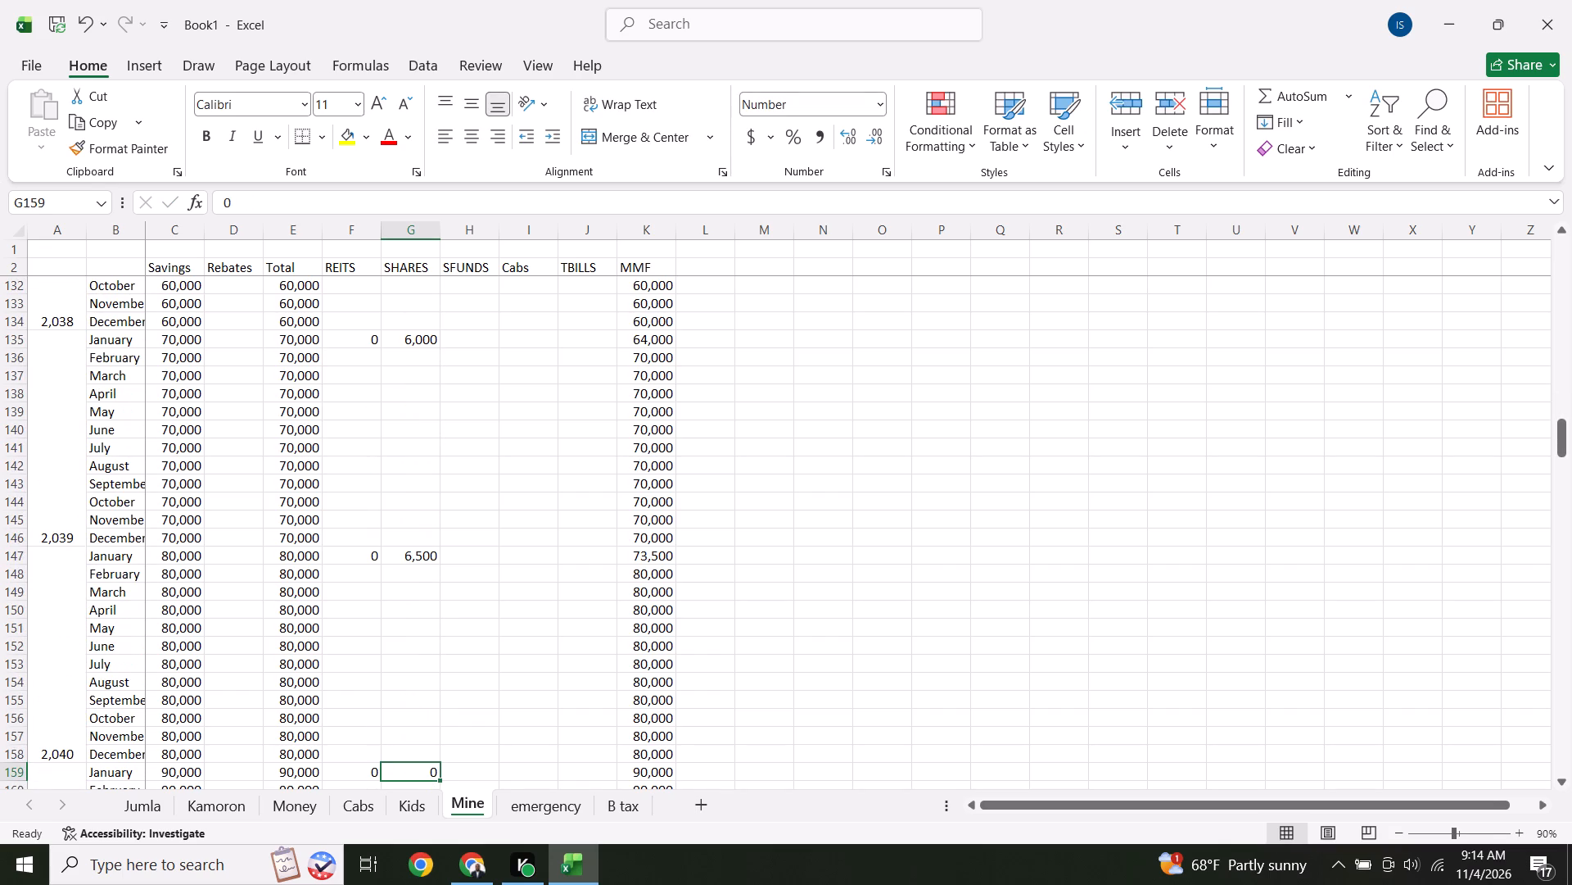
text(7000)
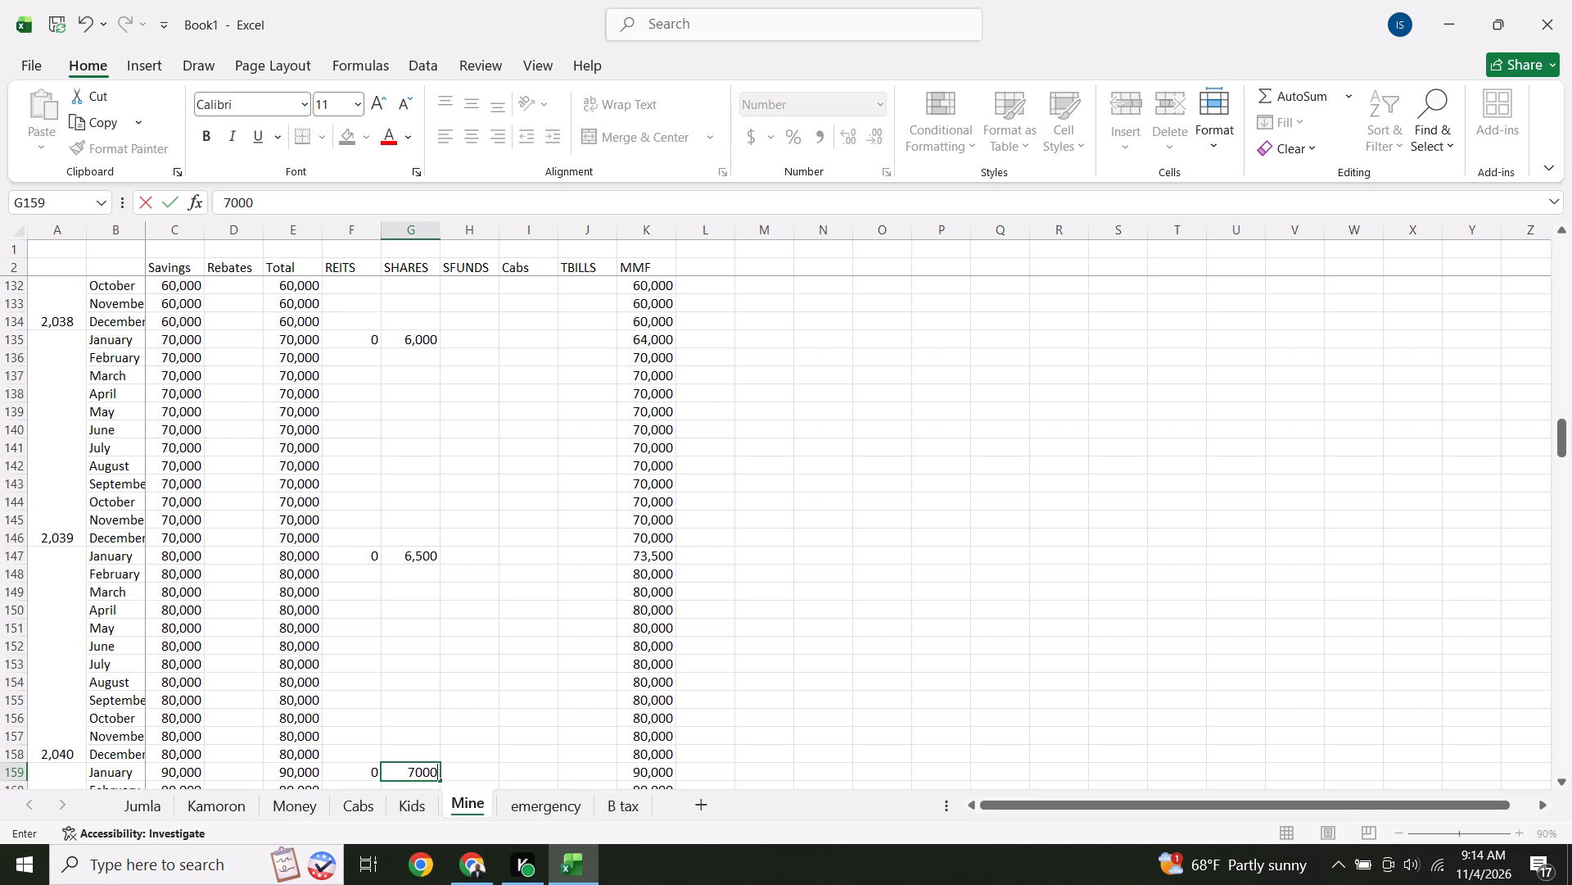
key(Down)
Set SHARES for January in row 171, where savings first reach 100,000, to 7500.
key(Down)
key(Down)
key(Down)
key(Down)
key(Down)
key(Down)
key(Down)
key(Down)
key(Down)
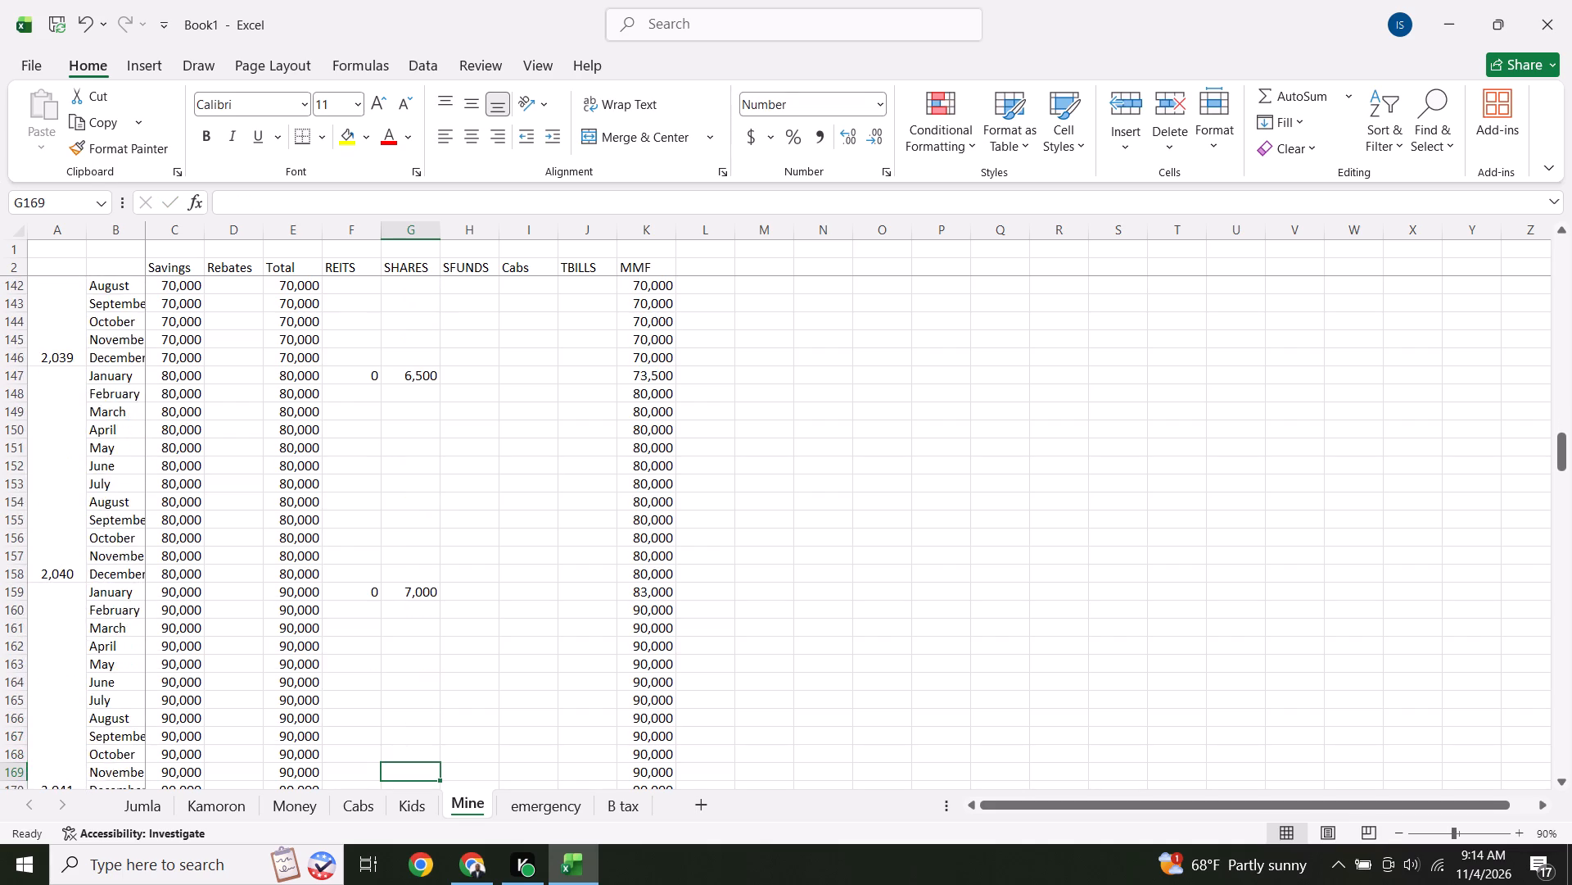
key(Down)
key(Down)
text(7500)
key(Down)
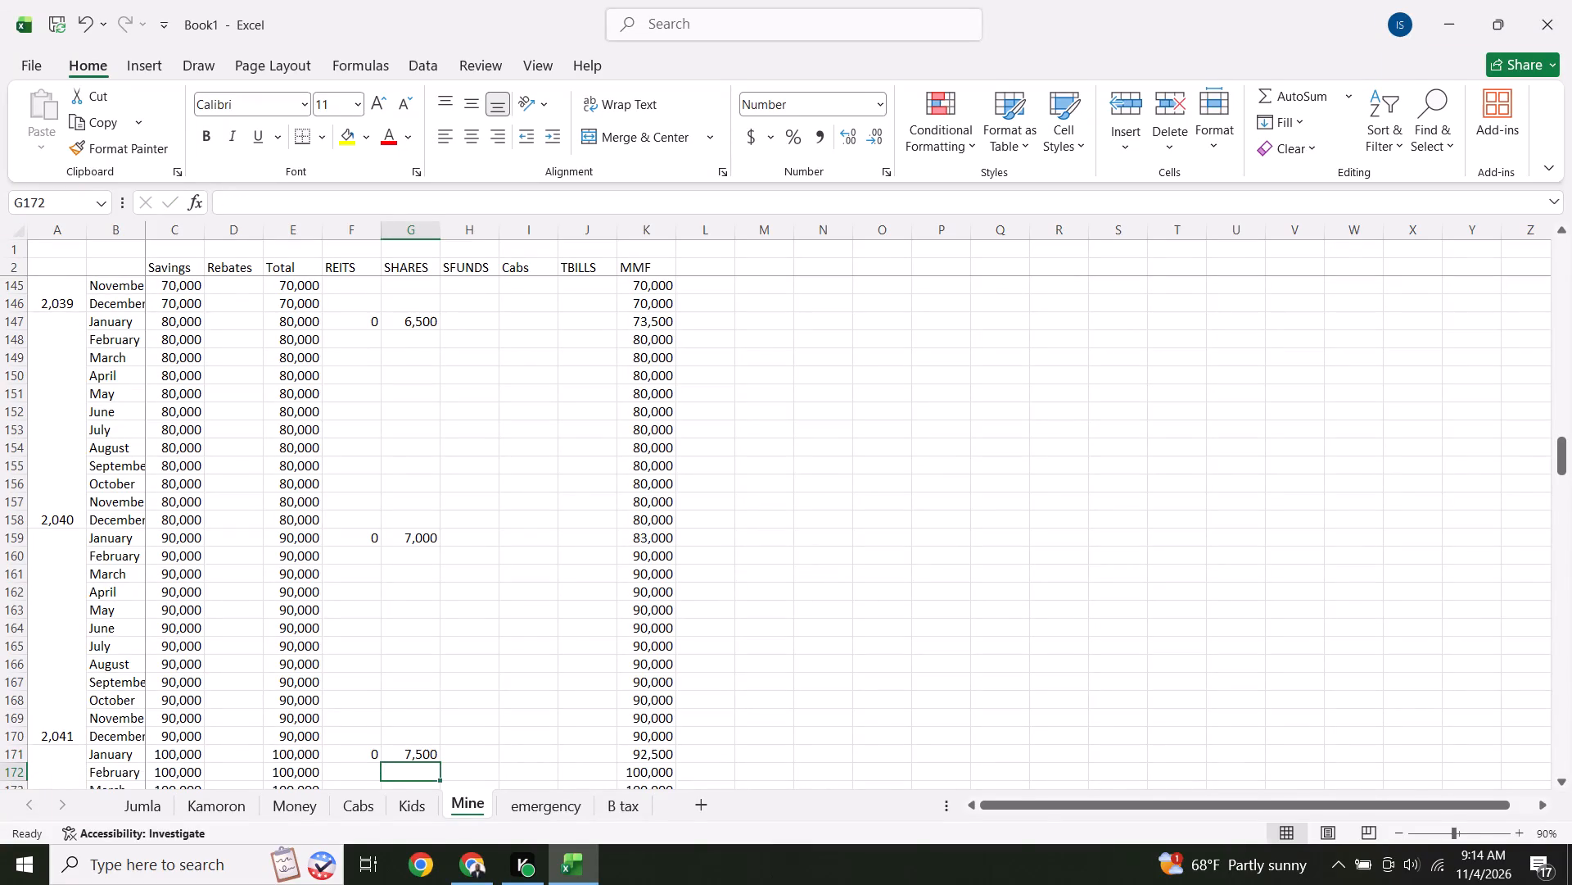
Set SHARES for January in row 183 to 8000.
key(Down)
key(Down)
key(Down)
key(Down)
key(Down)
key(Down)
key(Down)
key(Down)
key(Down)
key(Down)
key(Down)
key(Down)
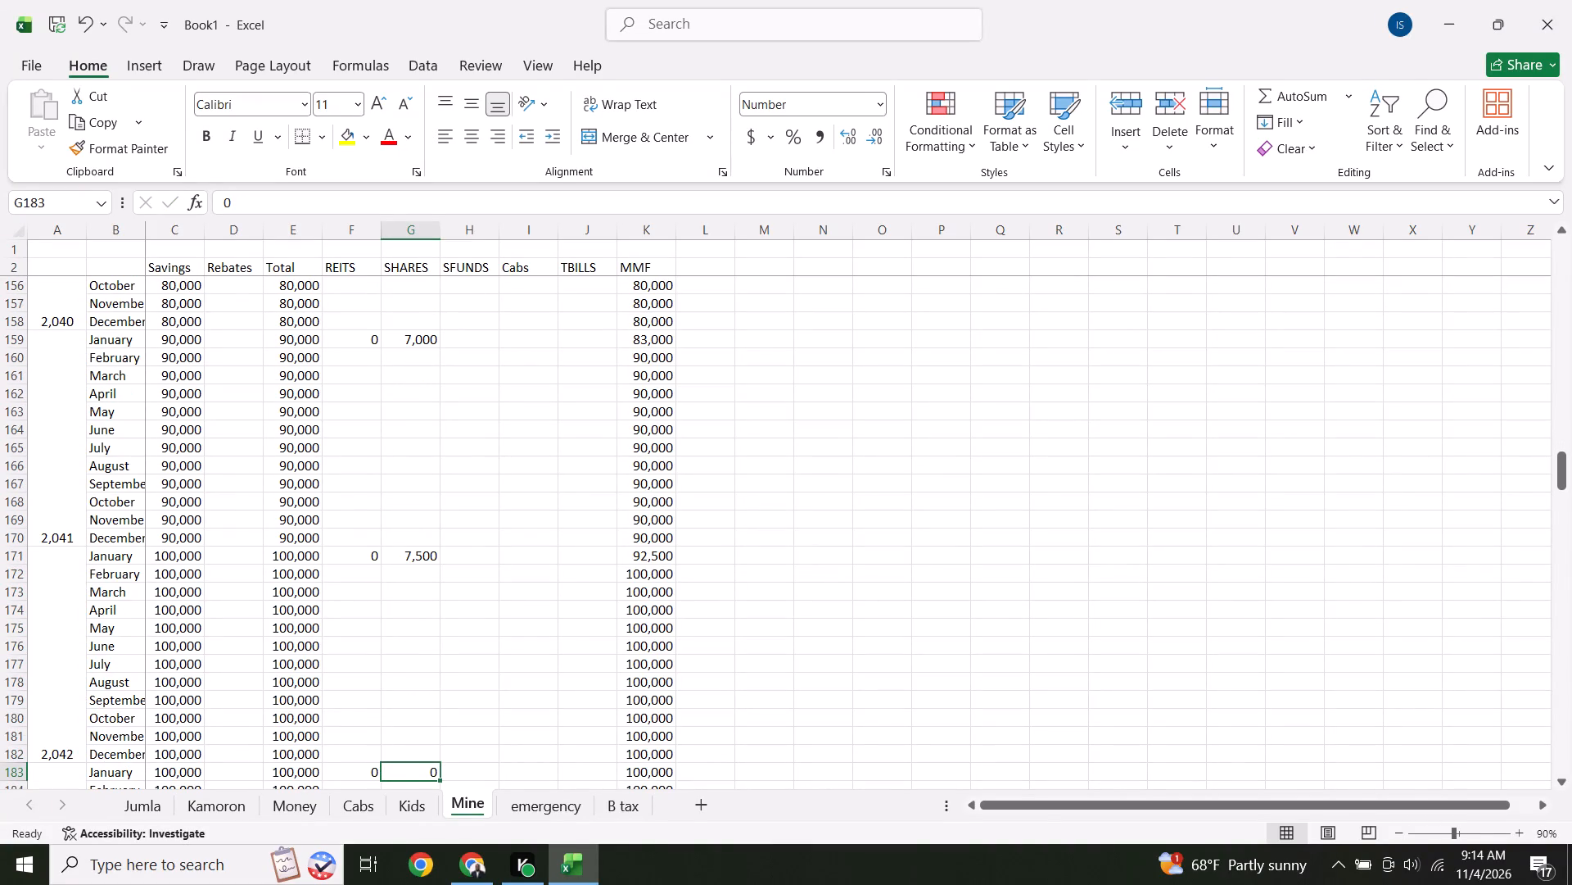
text(8000)
key(Down)
Set SHARES for January in row 195 to 8500.
key(Down)
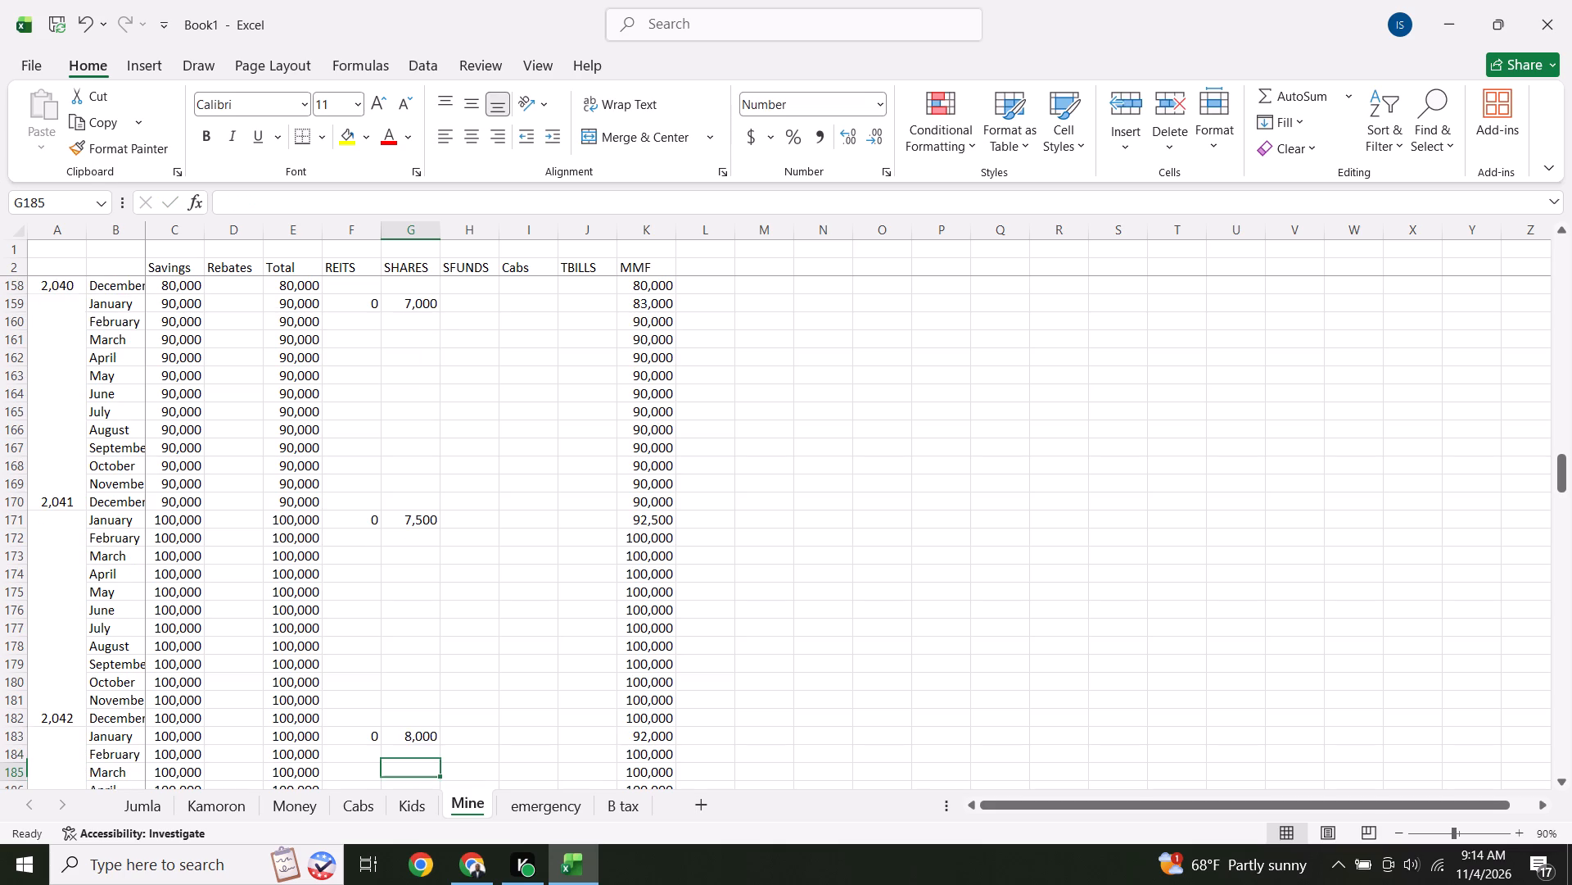
key(Down)
key(Down)
key(Down)
key(Down)
key(Down)
key(Down)
key(Down)
key(Down)
key(Down)
key(Down)
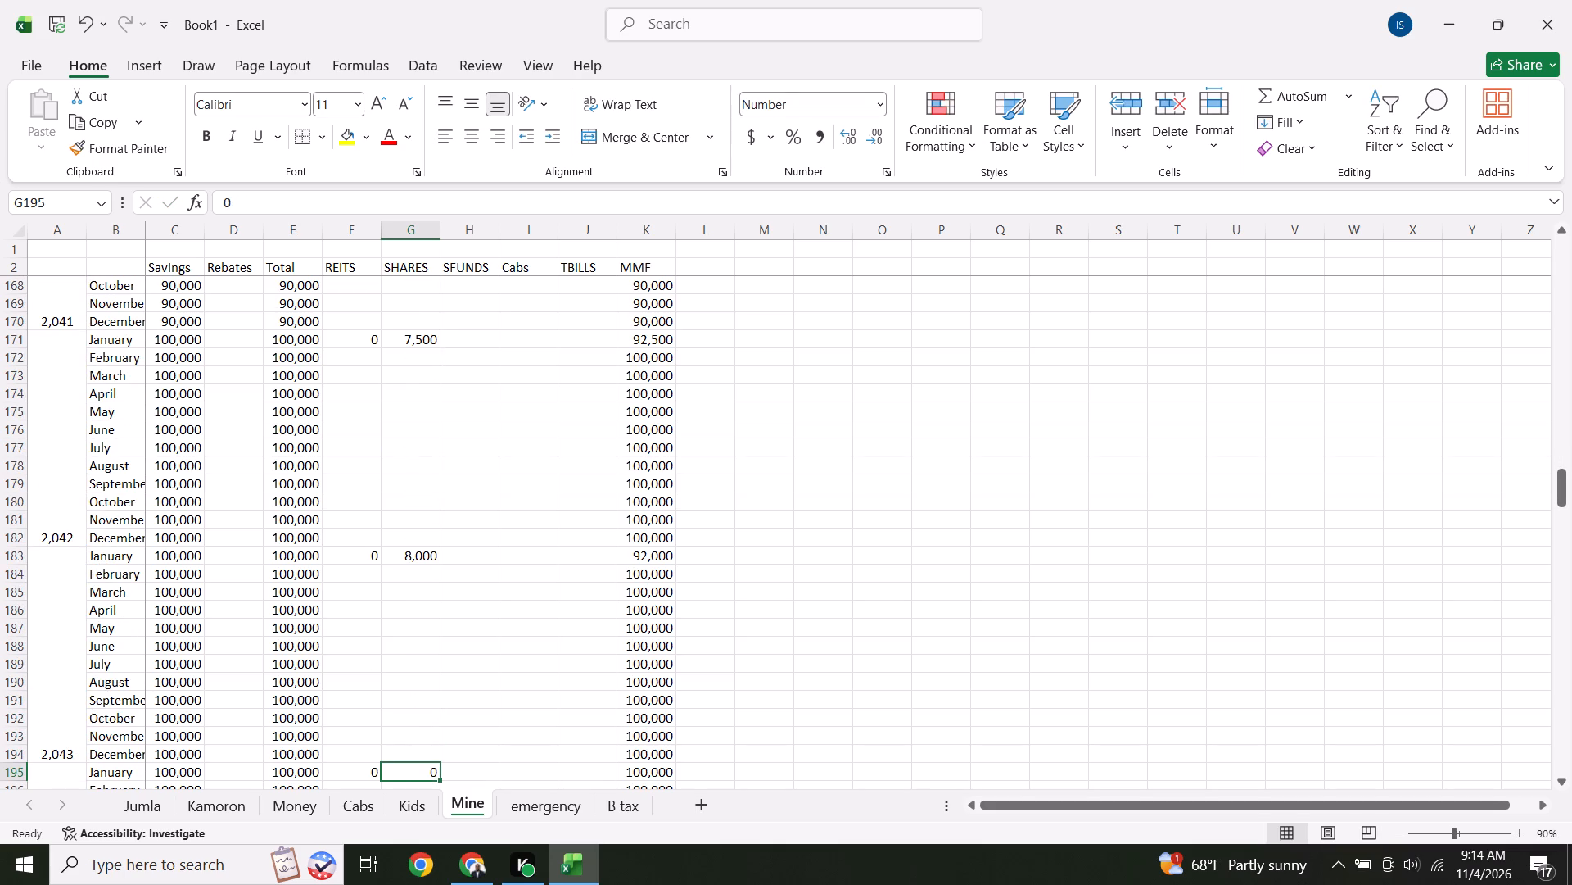
text(8500)
key(Down)
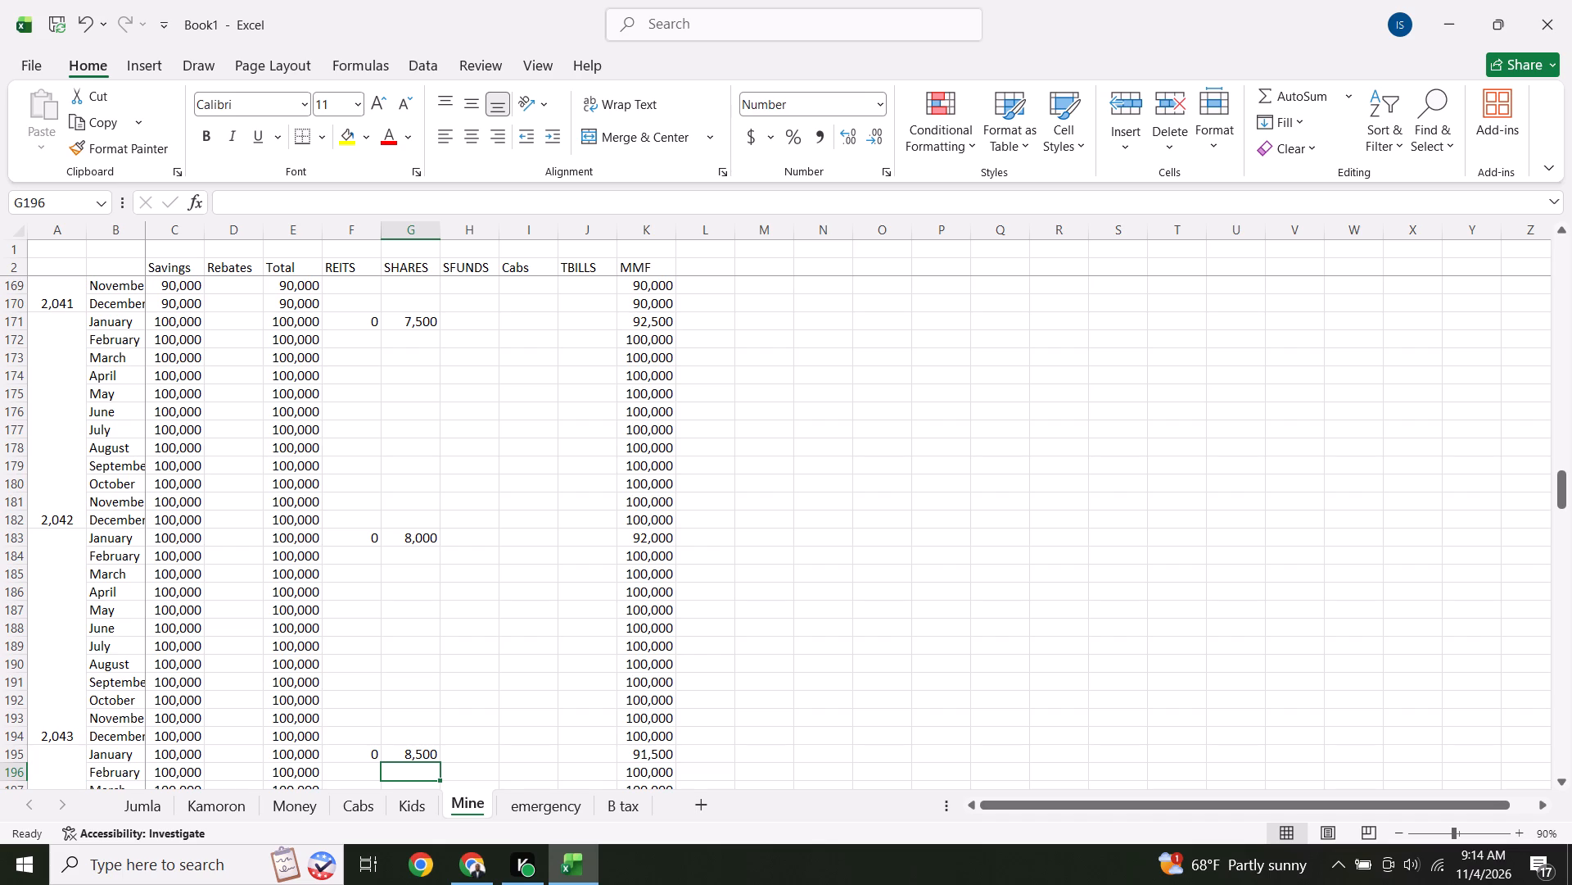
Review the January SHARES entries and resulting MMF amounts from row 195 back to row 63.
click(417, 633)
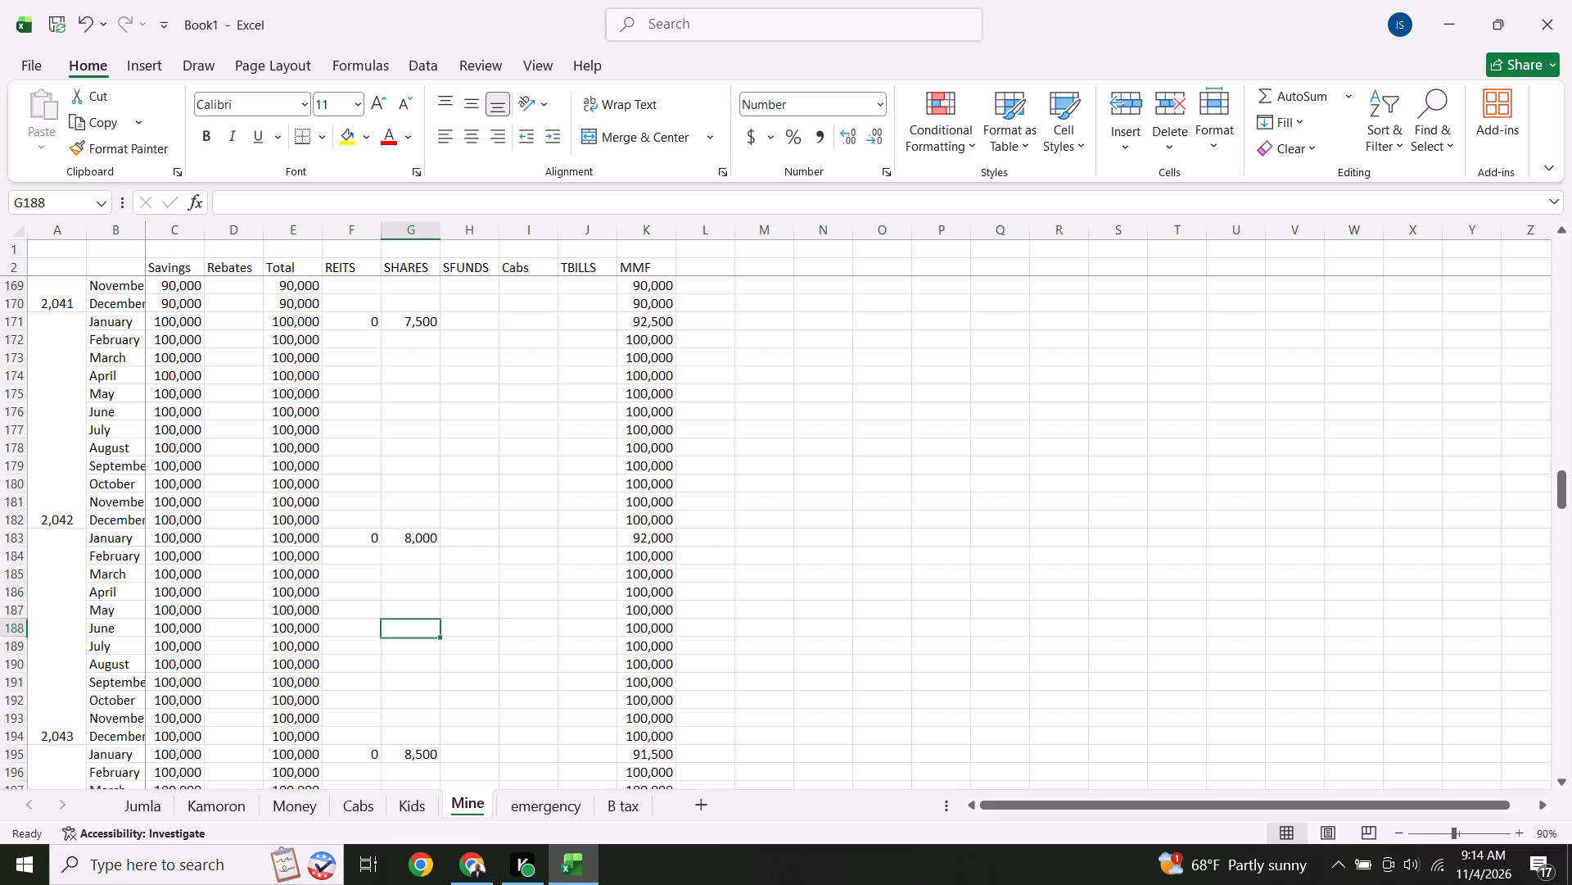
key(Up)
key(Up)
key(Up)
key(Up)
key(Up)
key(Up)
key(Up)
key(Up)
key(Up)
key(Up)
key(Up)
key(Up)
key(Up)
key(Up)
key(Up)
key(Up)
key(Up)
key(Up)
key(Up)
key(Up)
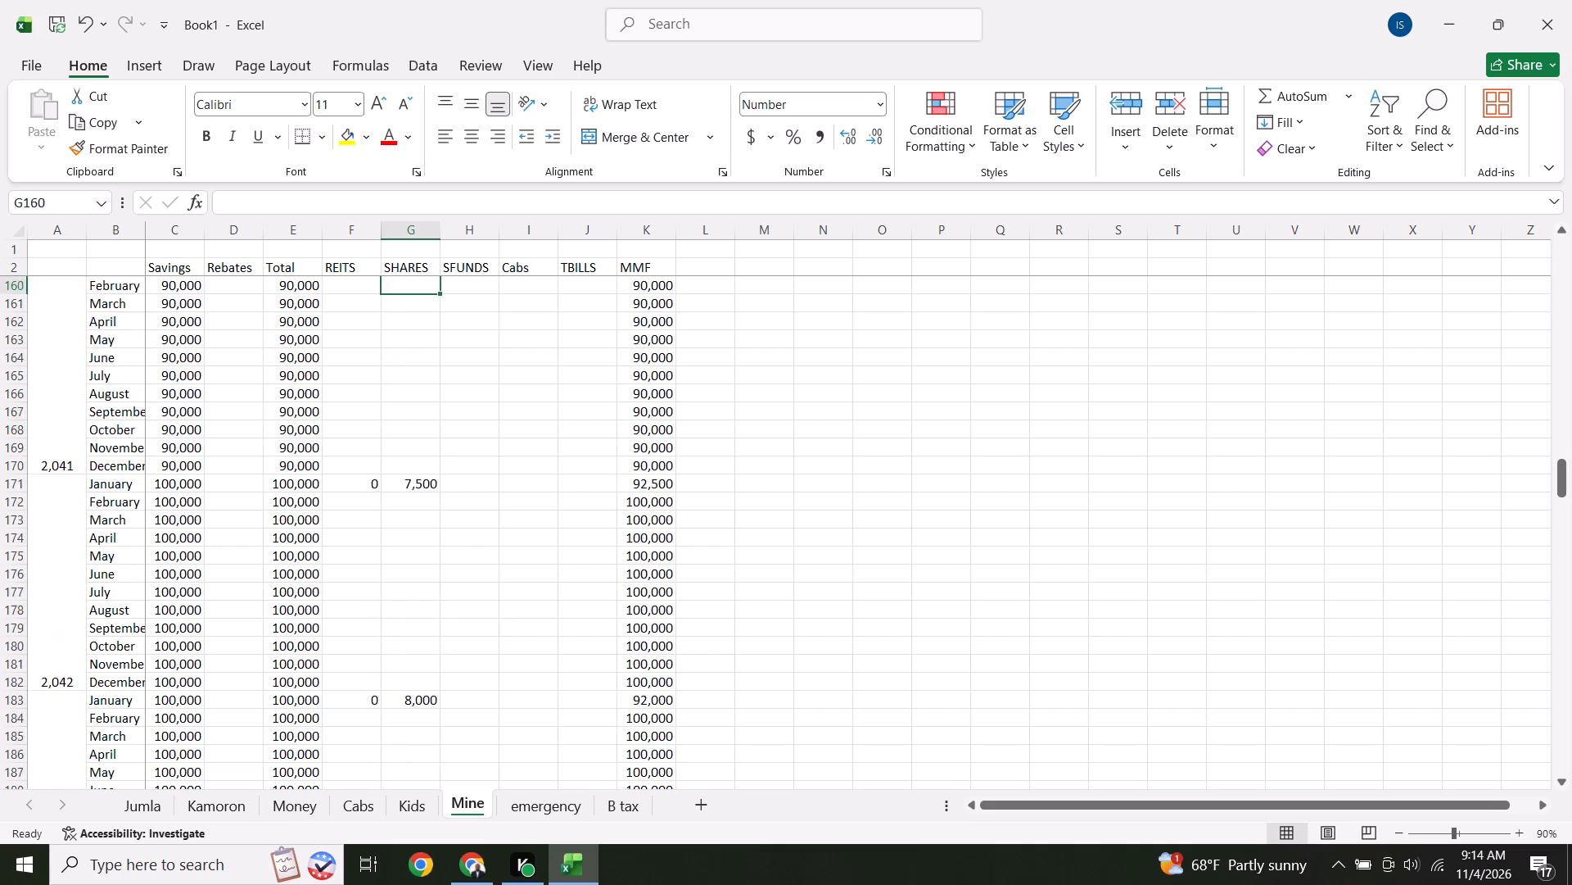
key(Up)
key(Up)
key(Up)
key(Up)
key(Up)
key(Up)
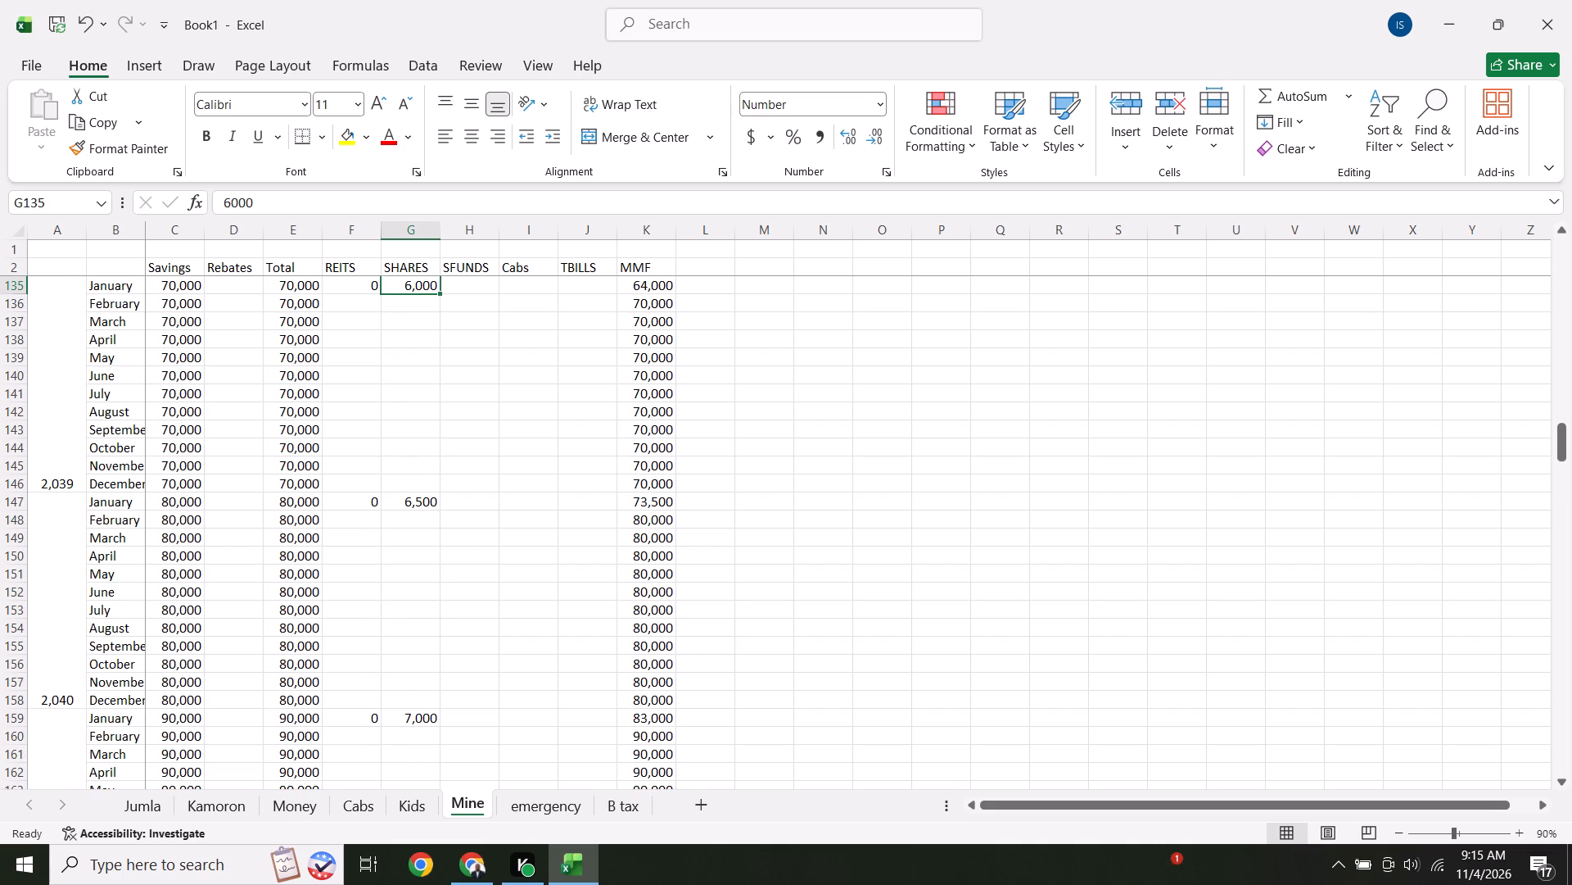
key(Up)
key(Up)
key(Up)
key(Up)
key(Up)
key(Up)
key(Up)
key(Up)
key(Up)
key(Up)
key(Up)
key(Up)
key(Up)
key(Up)
key(Up)
key(Up)
key(Up)
key(Up)
key(Up)
key(Up)
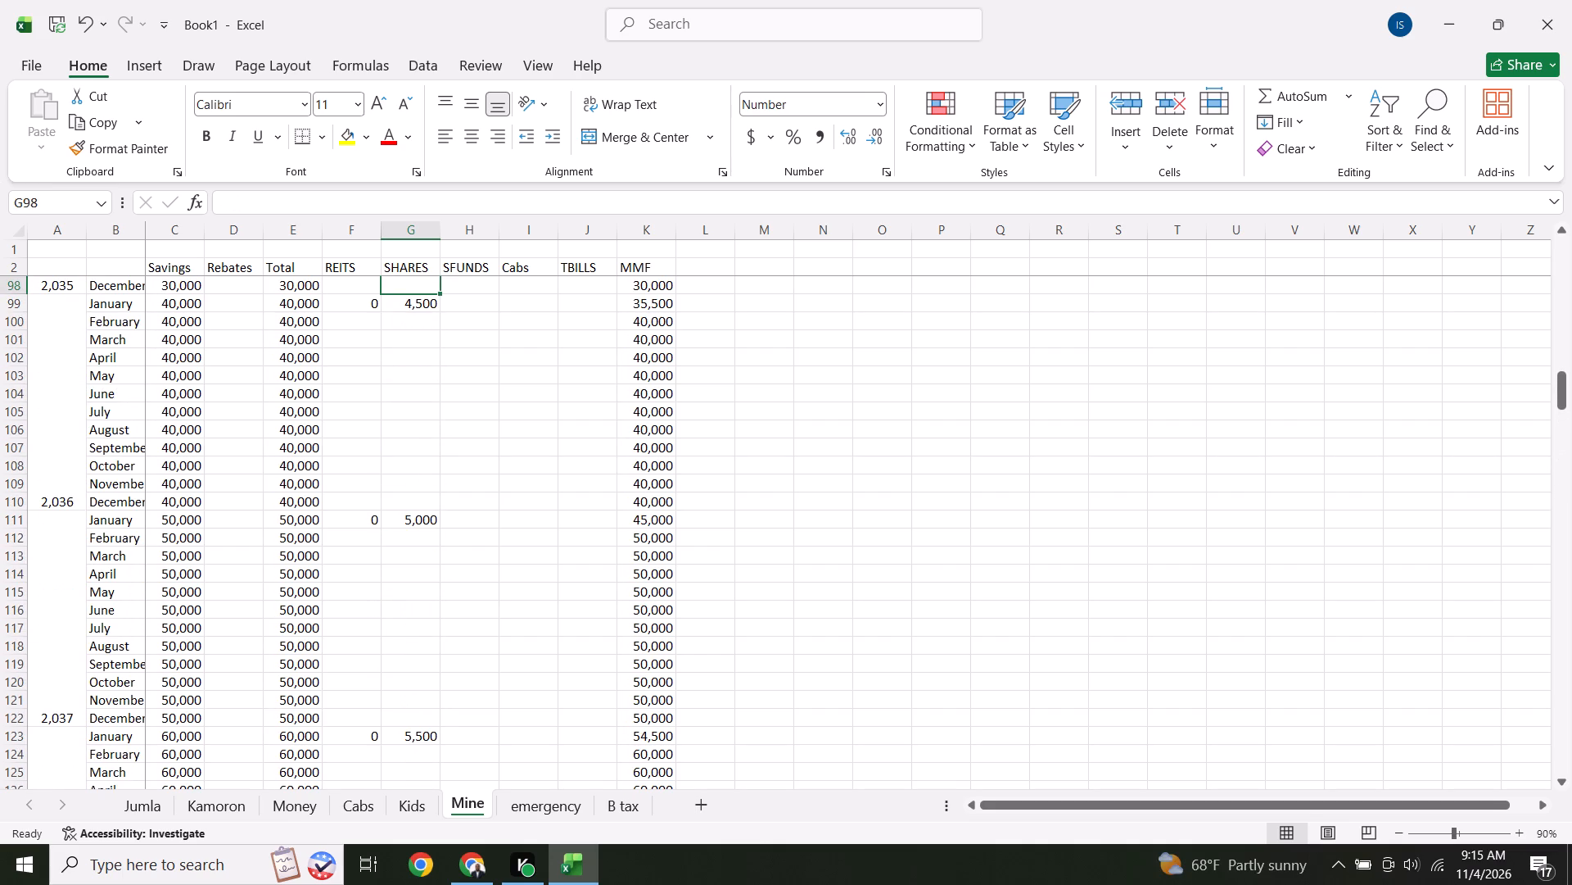
key(Up)
key(Up)
key(Up)
key(Up)
key(Up)
key(Up)
key(Up)
key(Up)
key(Up)
key(Up)
key(Up)
key(Up)
key(Up)
key(Up)
key(Up)
key(Up)
key(Up)
key(Up)
key(Up)
key(Up)
key(Up)
key(Up)
key(Up)
key(Up)
key(Up)
key(Up)
key(Up)
key(Up)
key(Up)
key(Up)
key(Up)
key(Up)
key(Up)
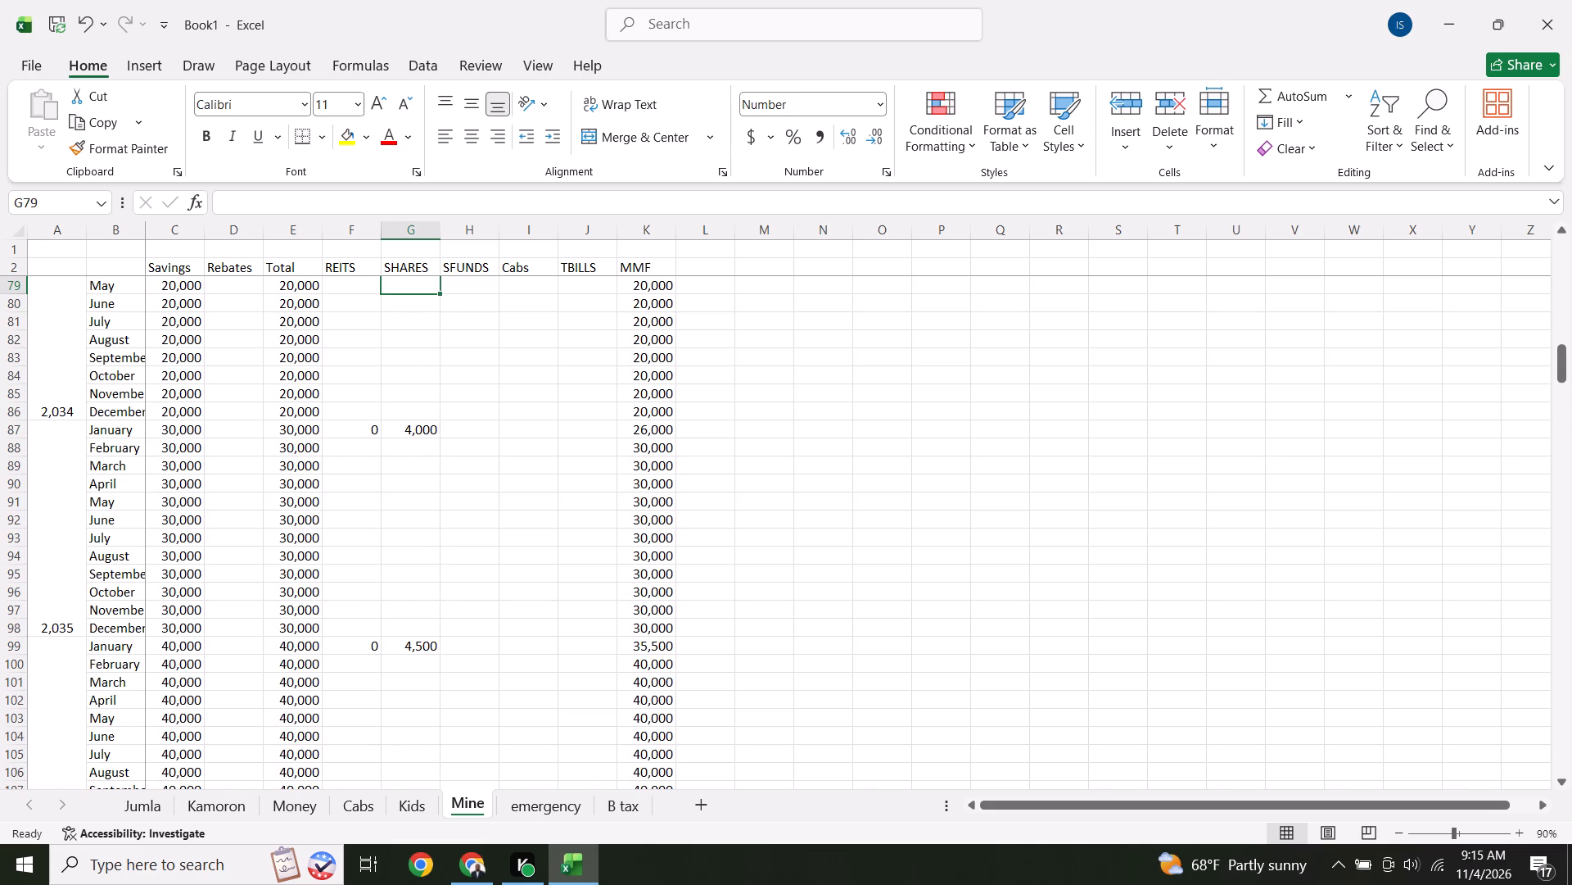
key(Up)
key(Up)
key(Up)
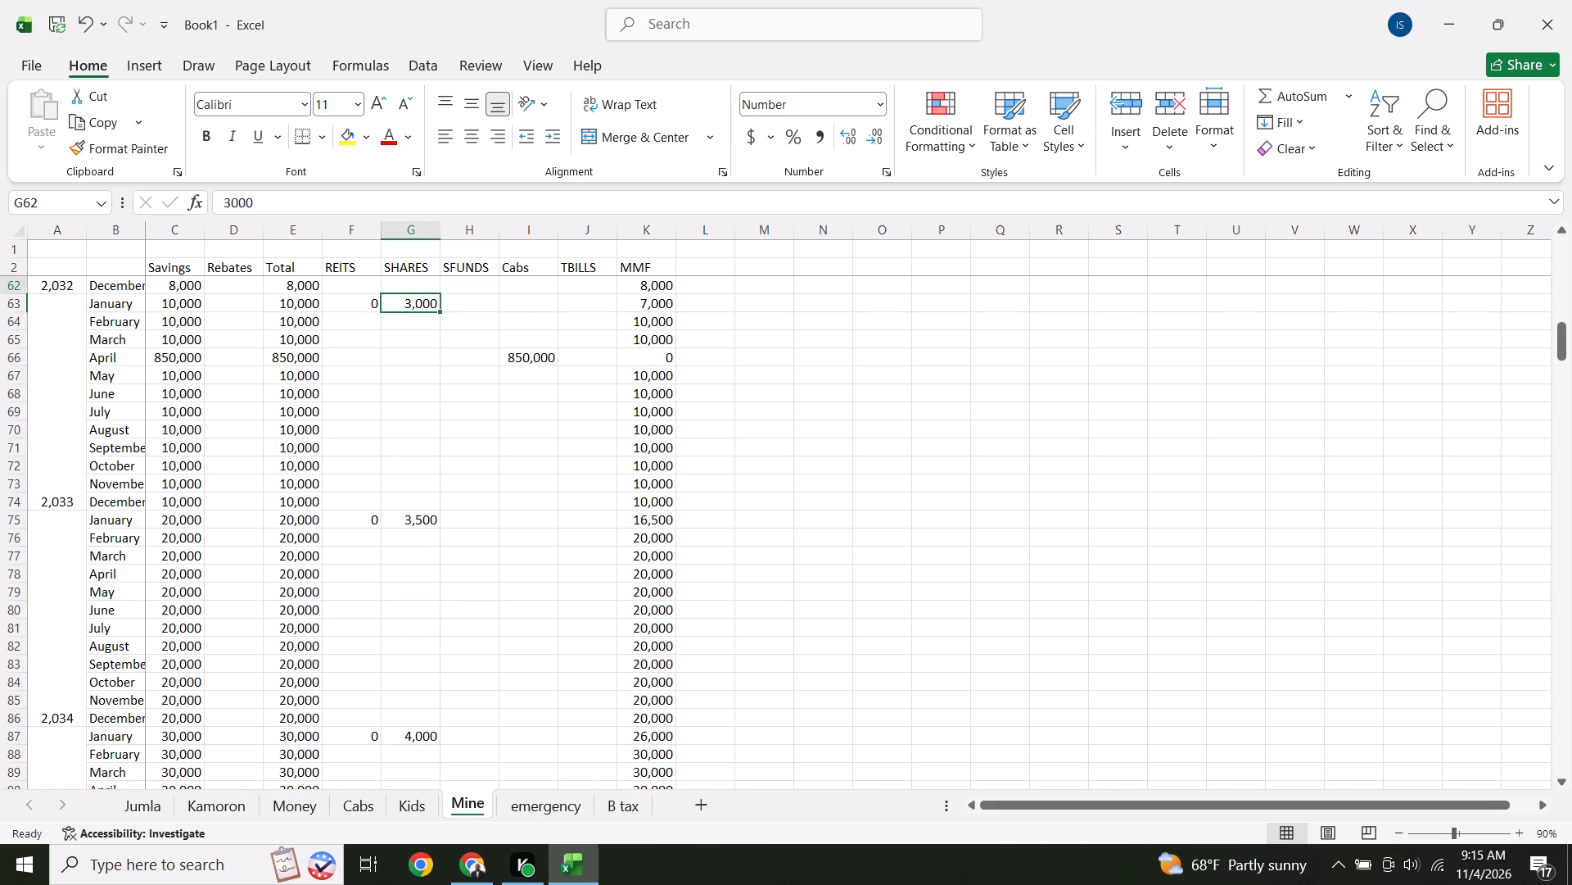
key(Down)
key(Down)
key(Down)
key(Down)
key(Down)
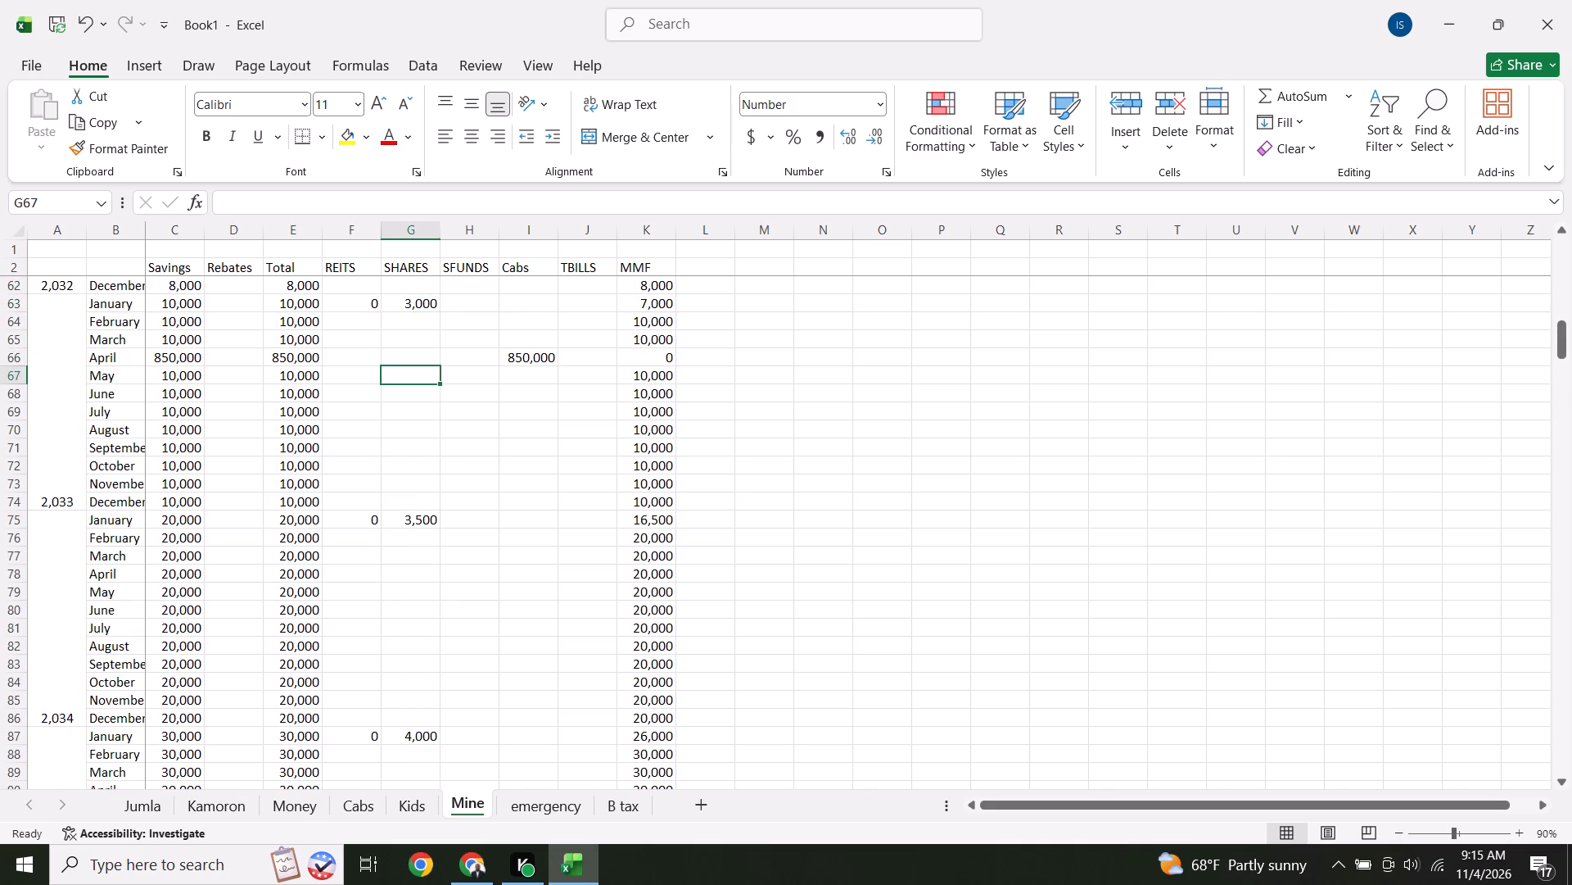
key(Down)
key(Down)
key(Down)
key(Down)
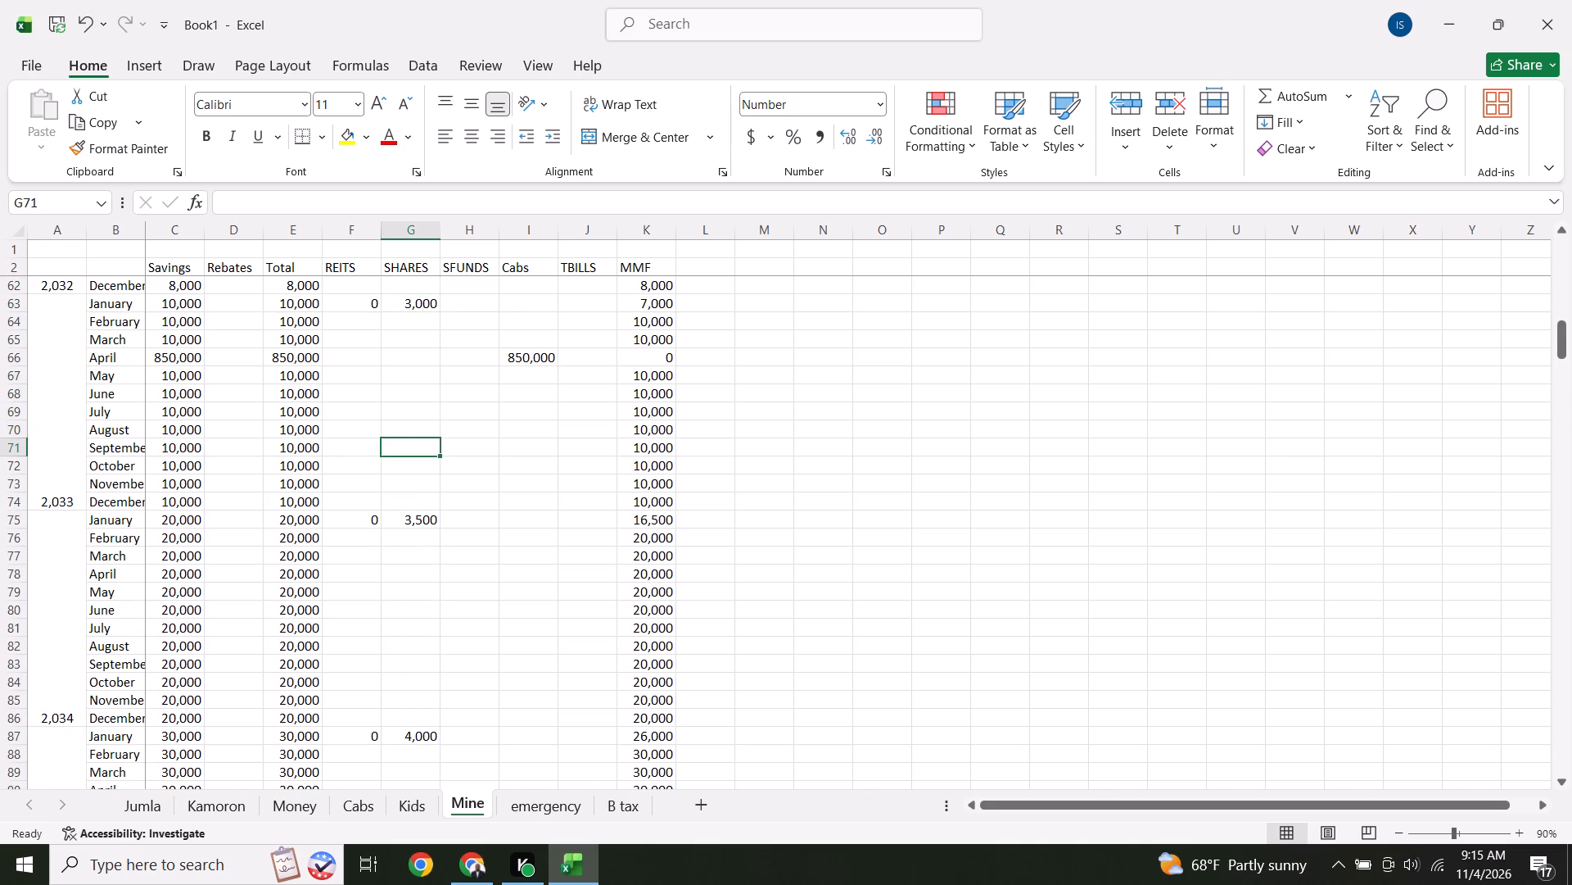
Set SHARES for January in row 75, where savings first reach 20,000, to 4000.
key(Down)
key(Down)
key(Down)
key(Down)
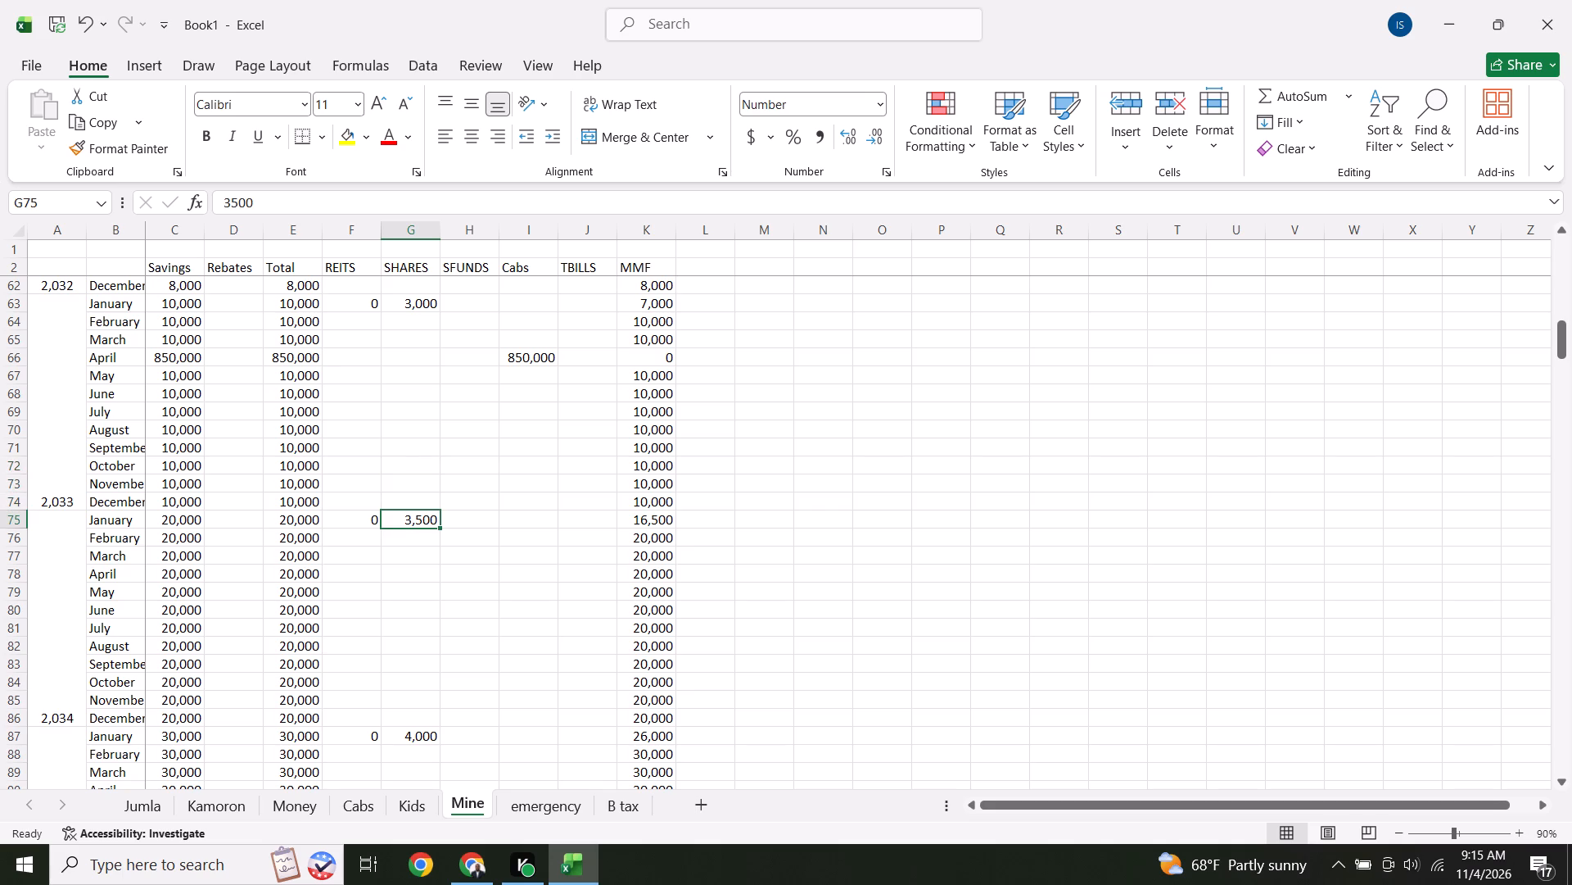
text(400)
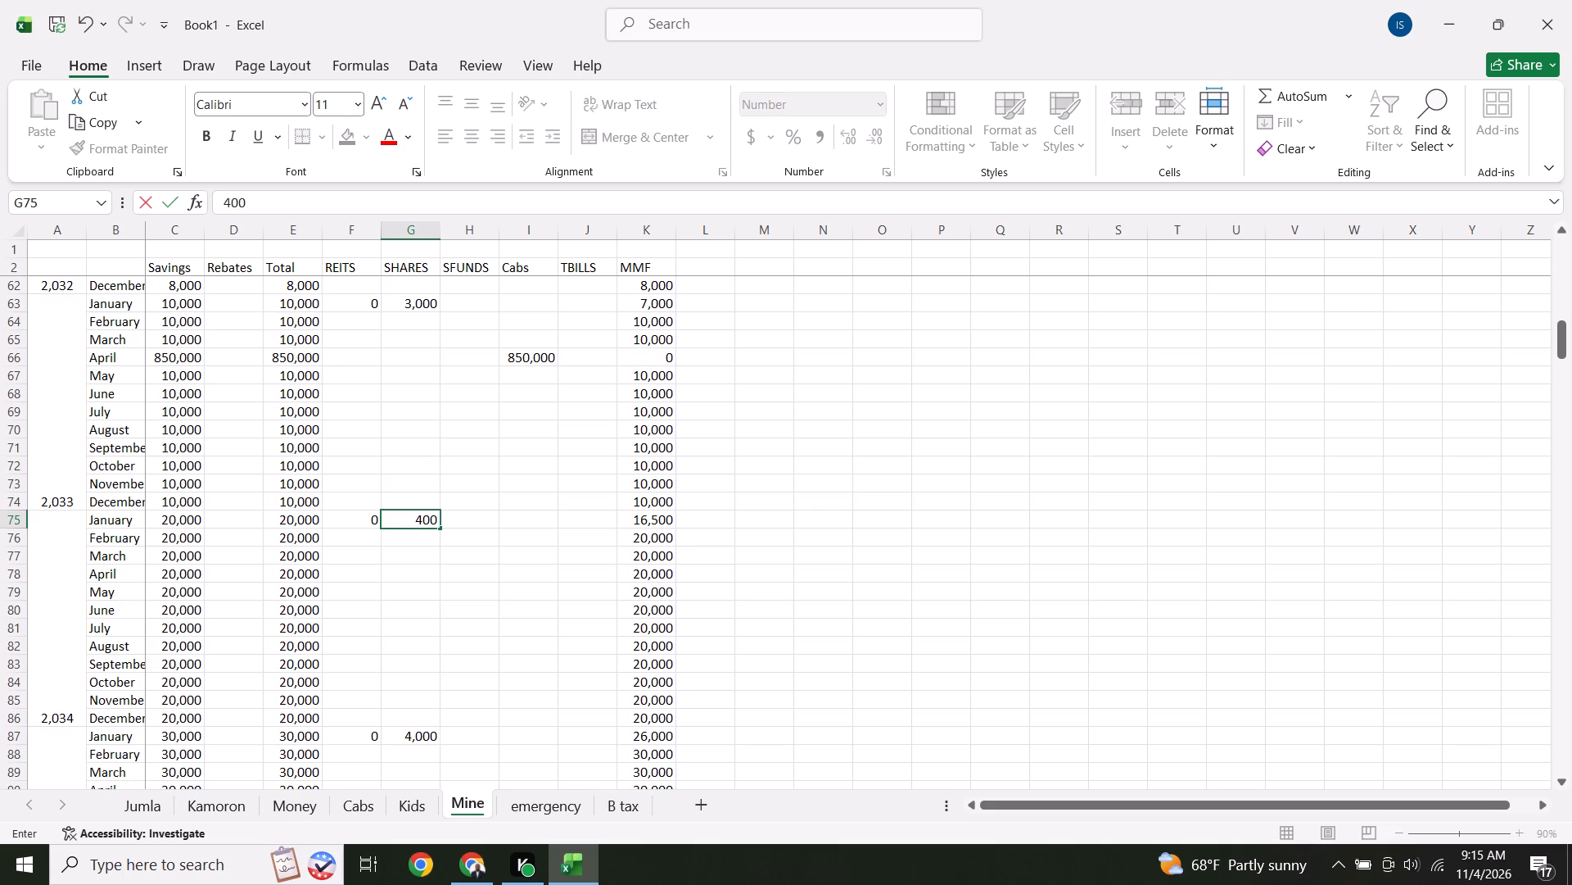
key(0)
key(Down)
Set SHARES for January in row 87, where savings first reach 30,000, to 5000.
key(Down)
key(Down)
key(Down)
key(Down)
key(Down)
key(Down)
key(Down)
key(Down)
key(Down)
key(Down)
key(Down)
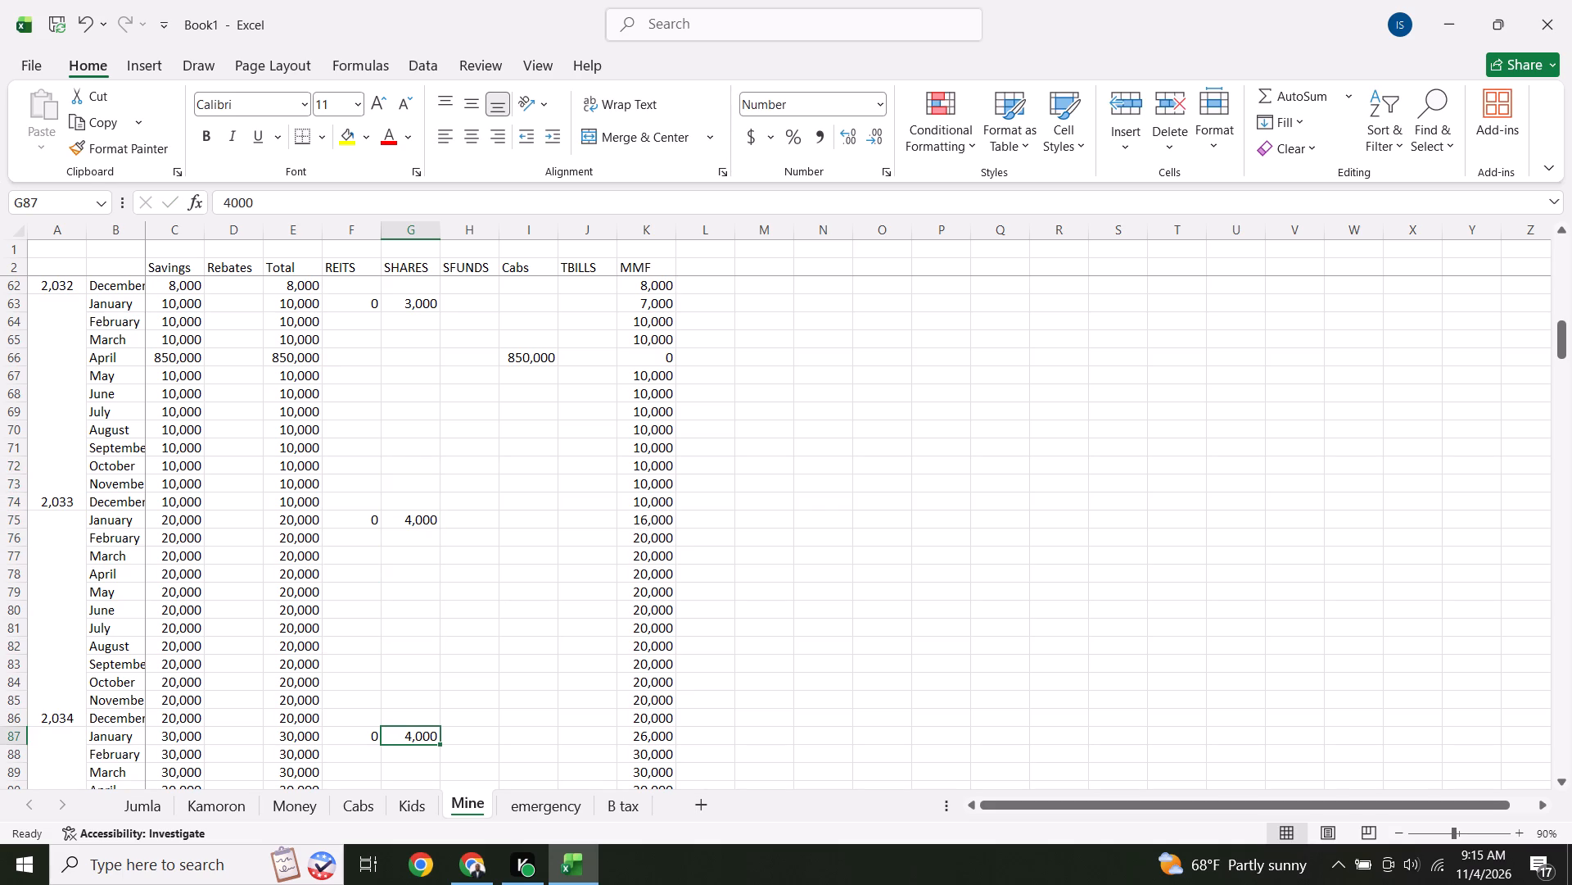
text(5000)
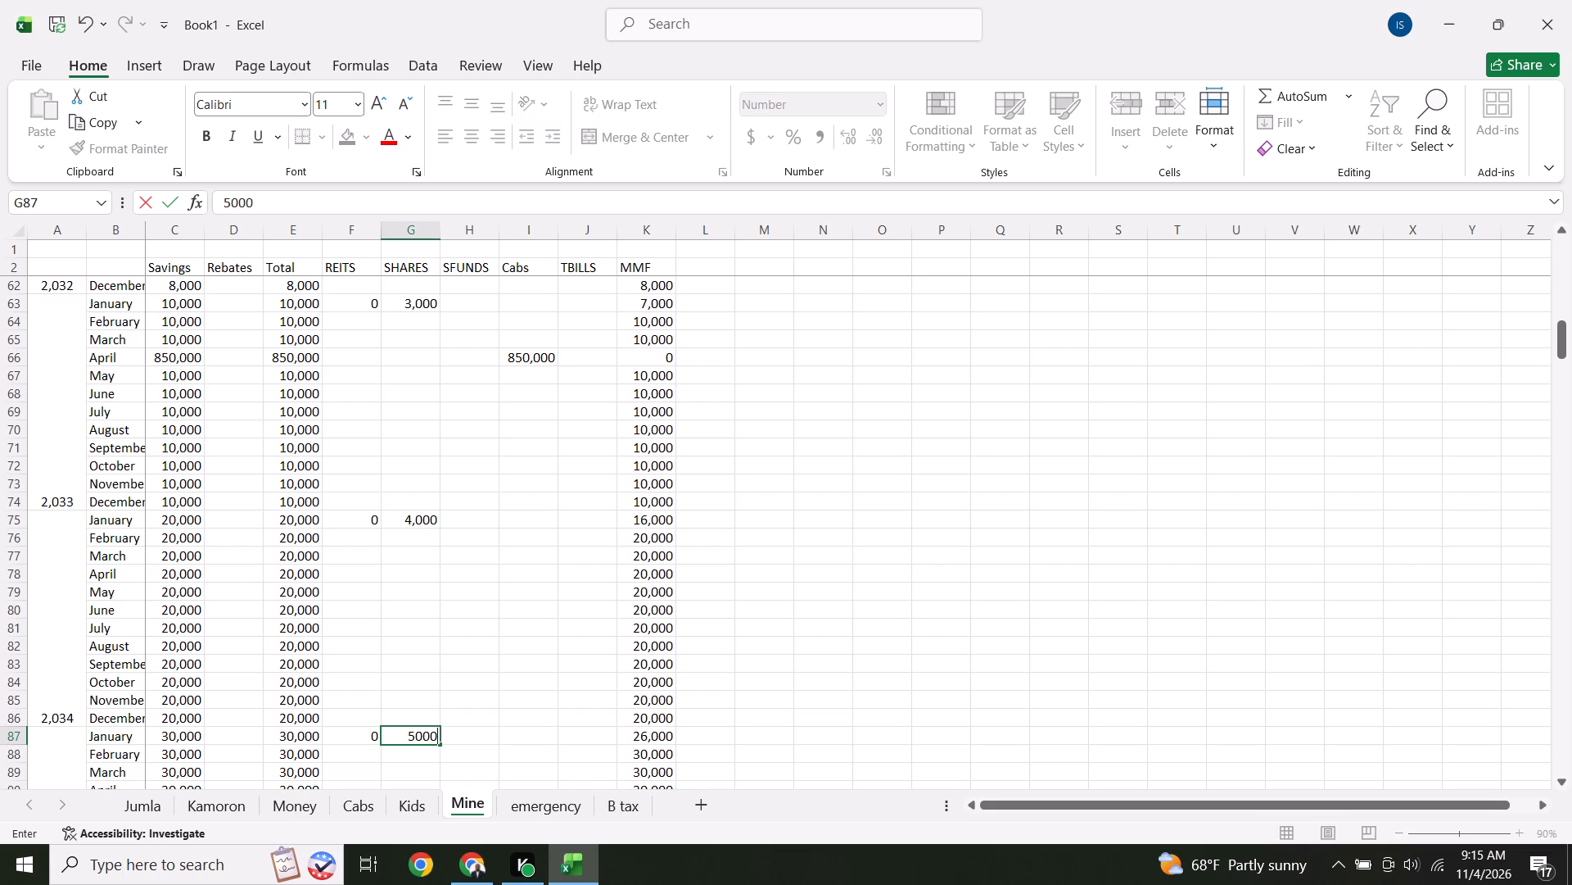
key(Down)
Set SHARES for January in row 99, where savings first reach 40,000, to 6000.
key(Down)
key(Down)
key(Down)
key(Down)
key(Down)
key(Down)
key(Down)
key(Down)
key(Down)
key(Down)
key(Down)
key(Down)
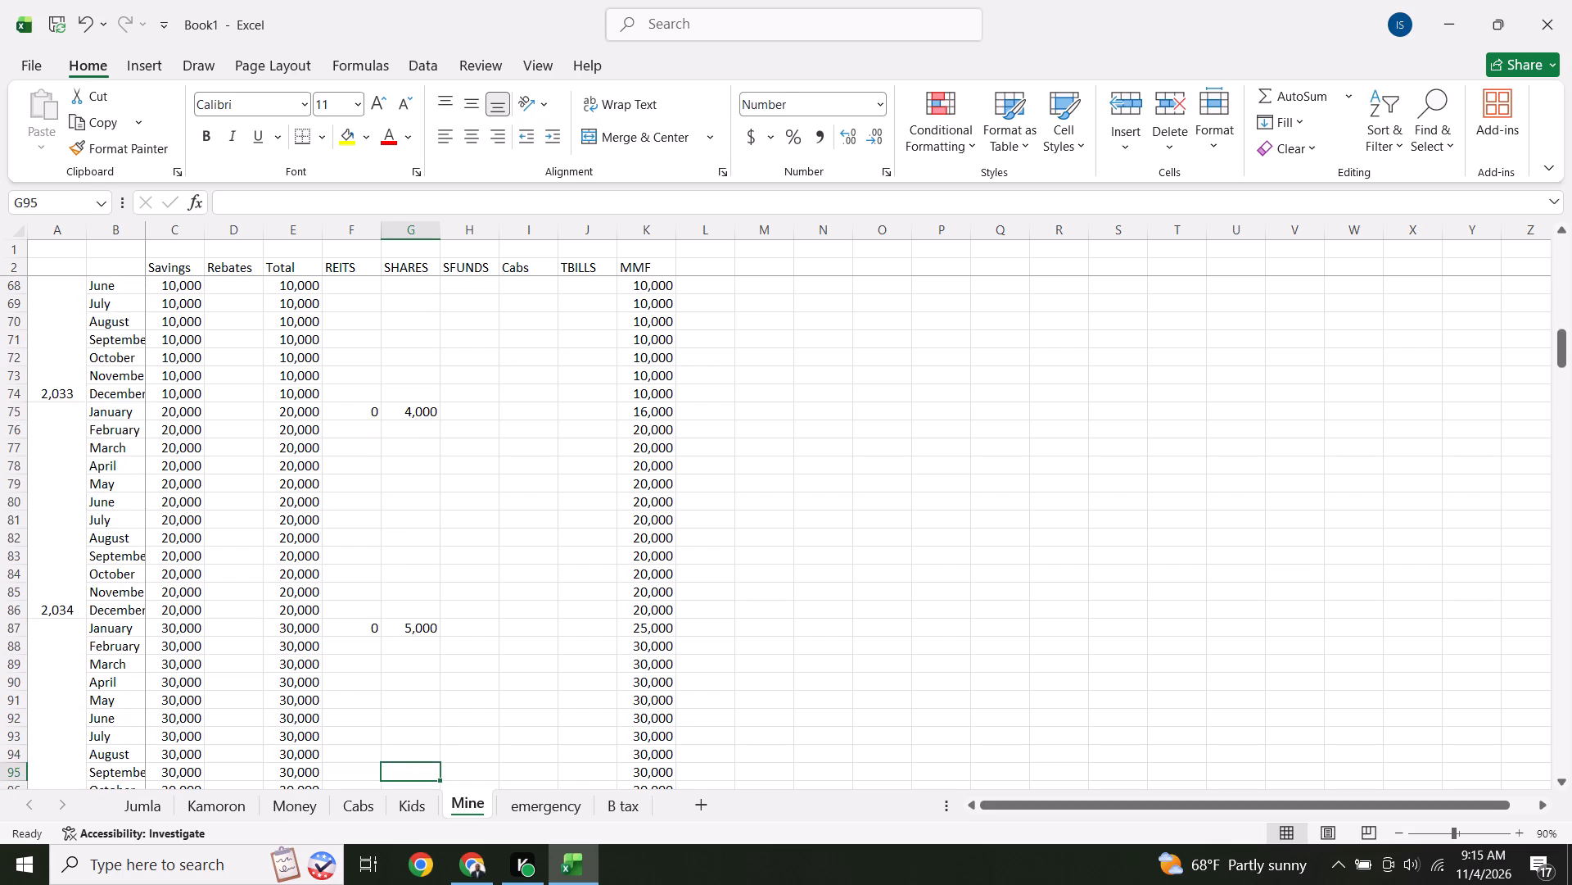
key(Up)
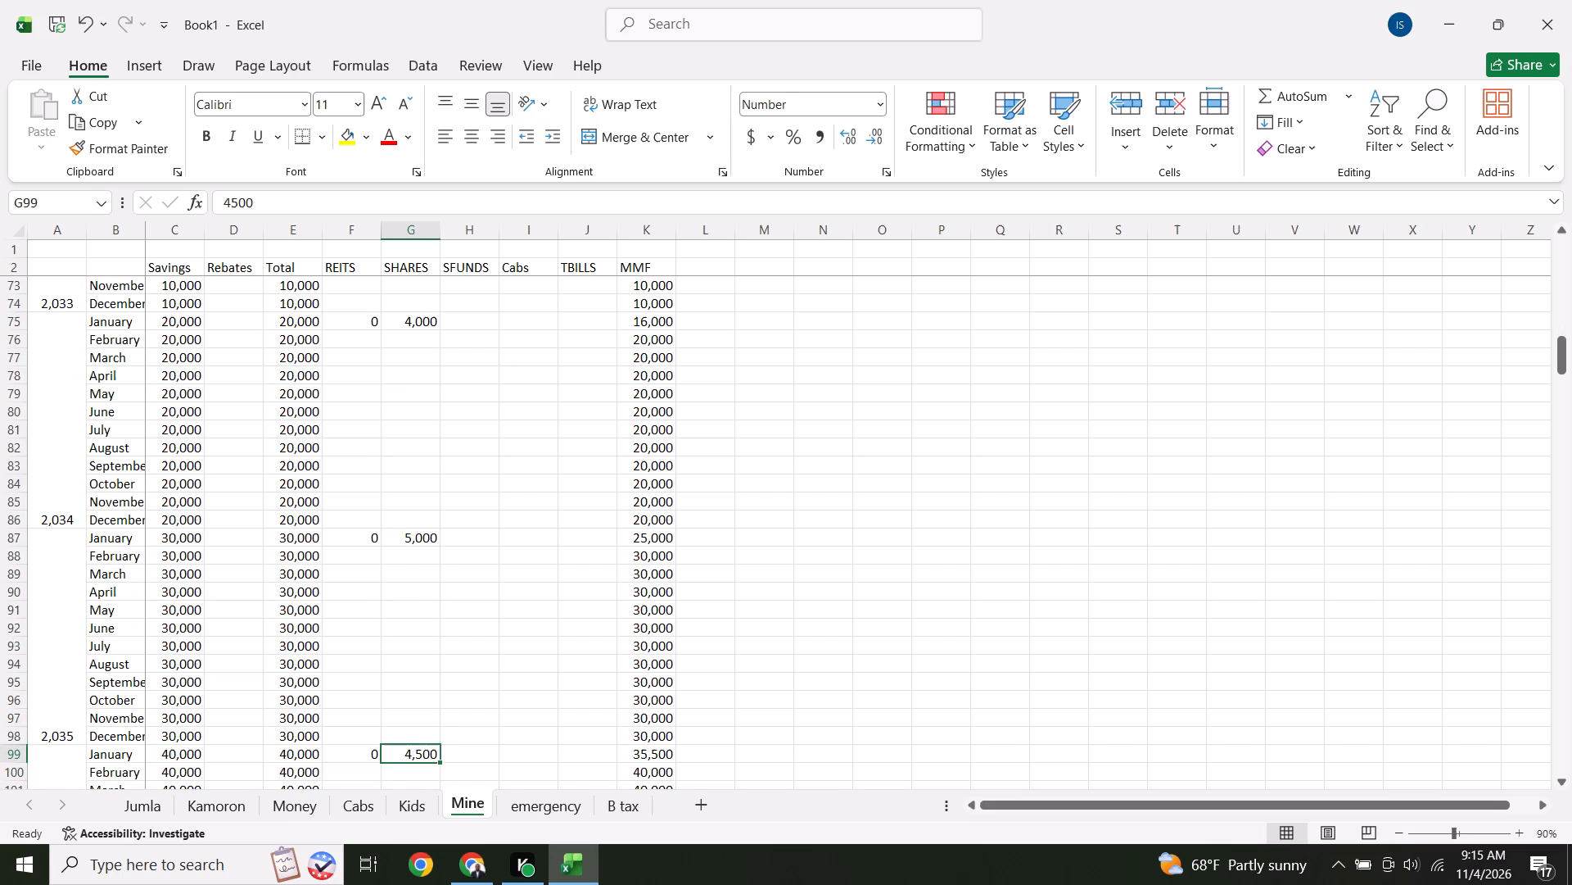
text(6000)
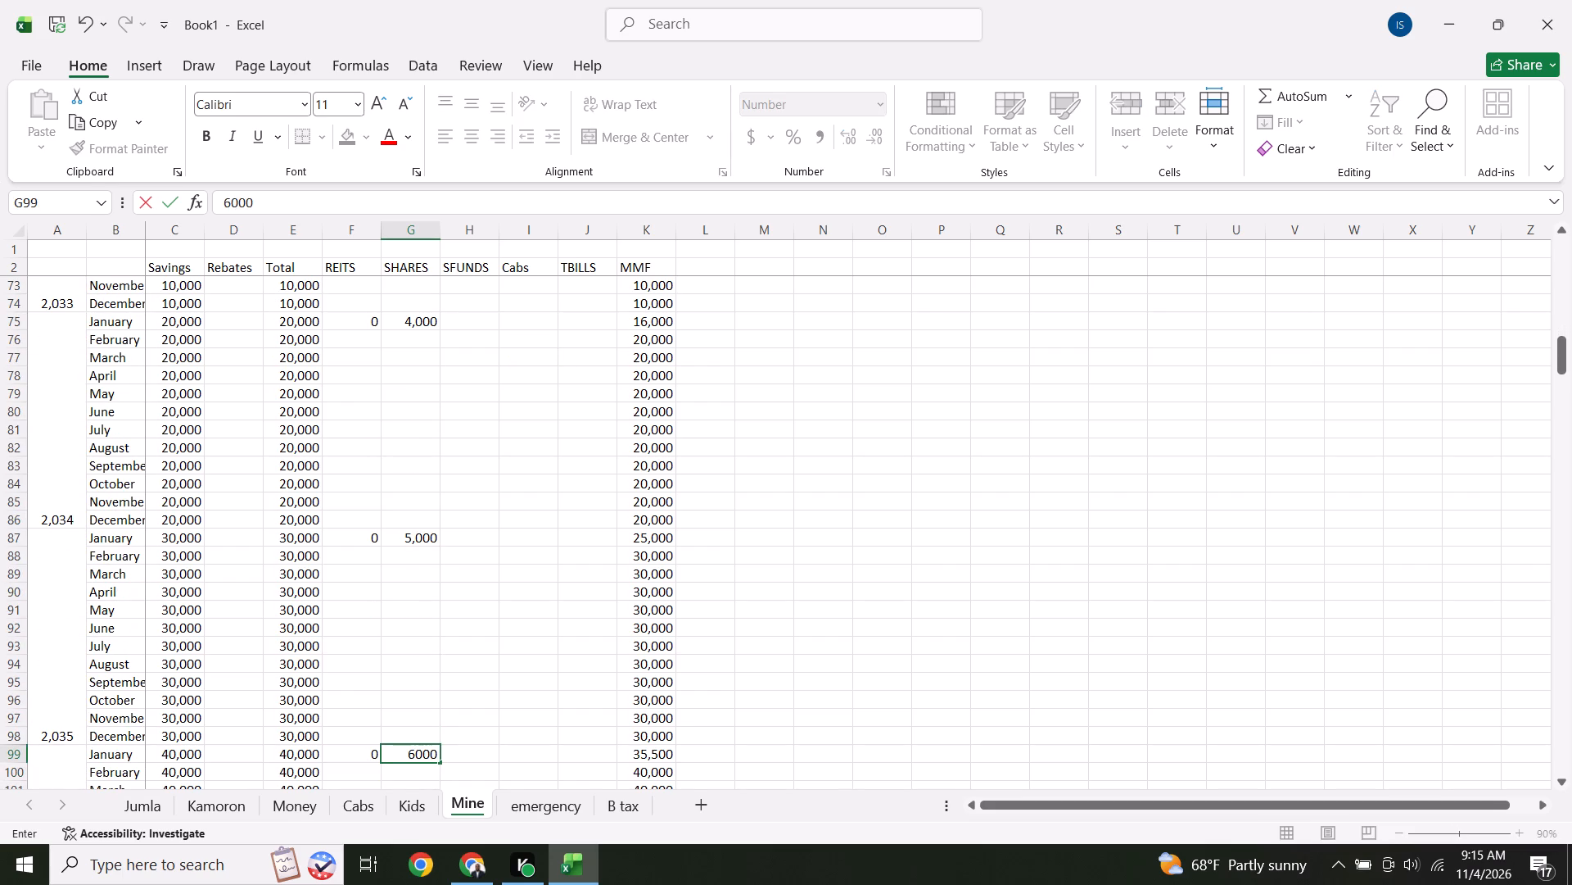
key(Down)
Set SHARES for January in row 111, where savings first reach 50,000, to 7000.
key(Down)
key(Down)
key(Down)
key(Down)
key(Down)
key(Down)
key(Down)
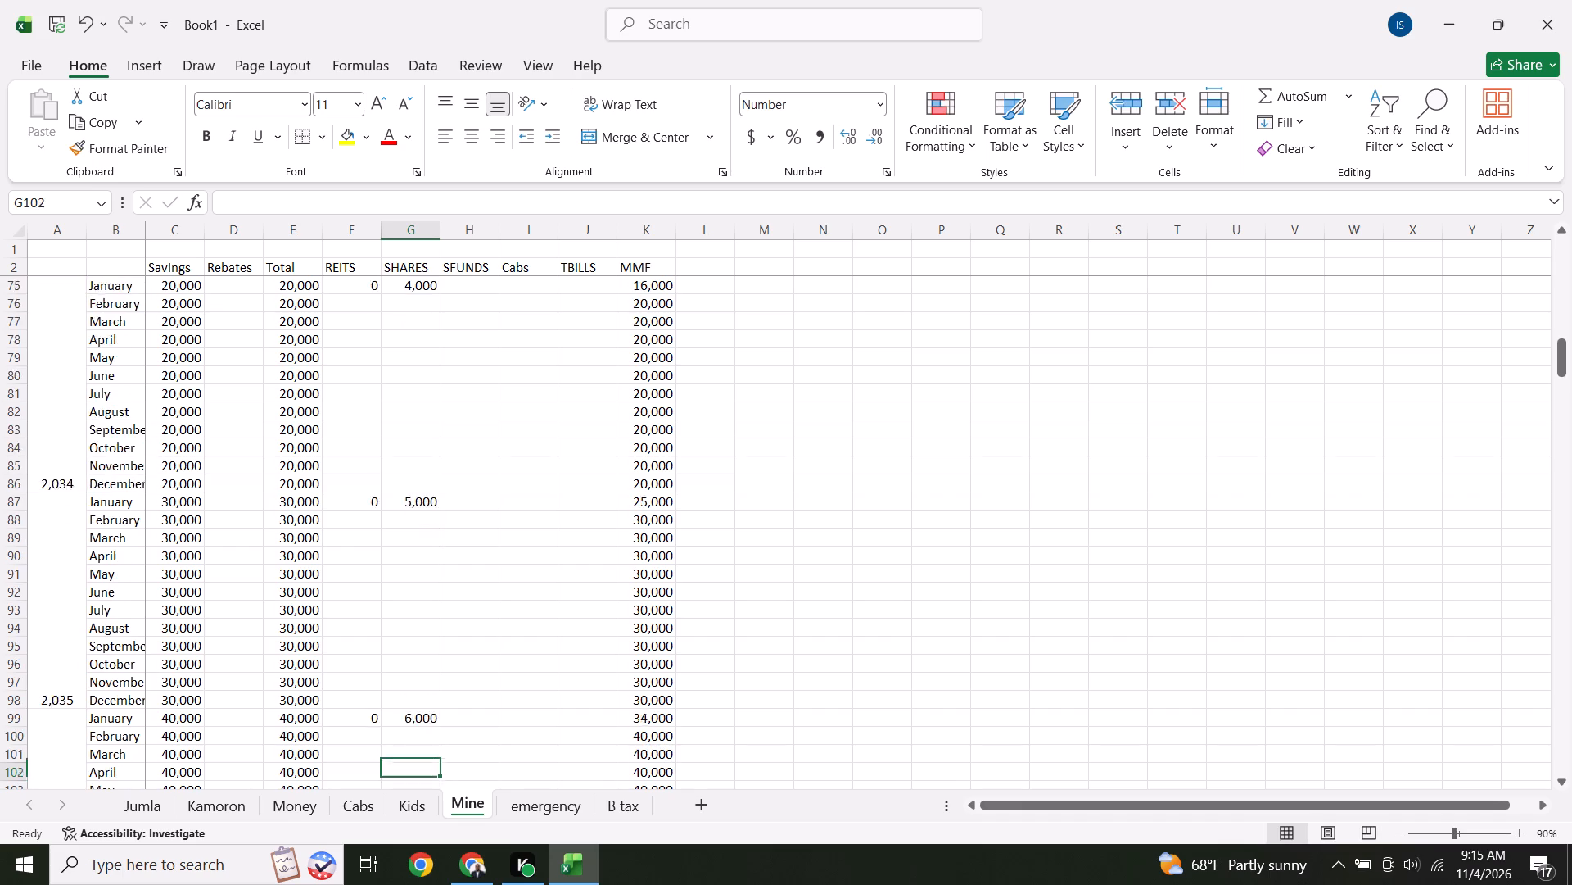
key(Down)
key(Down)
key(Down)
key(Down)
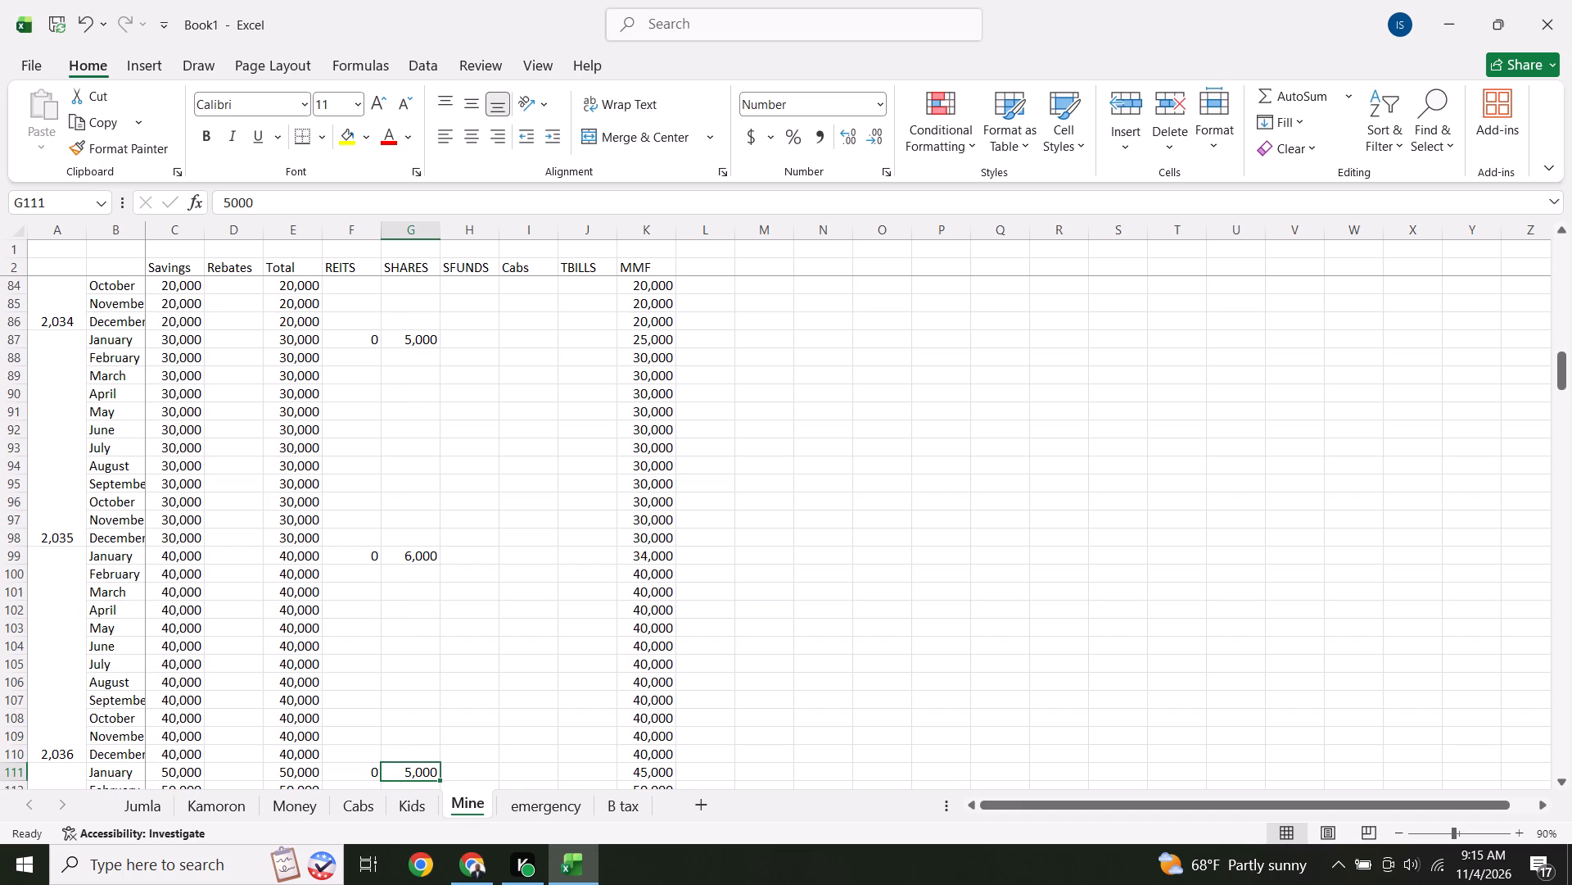
text(7000)
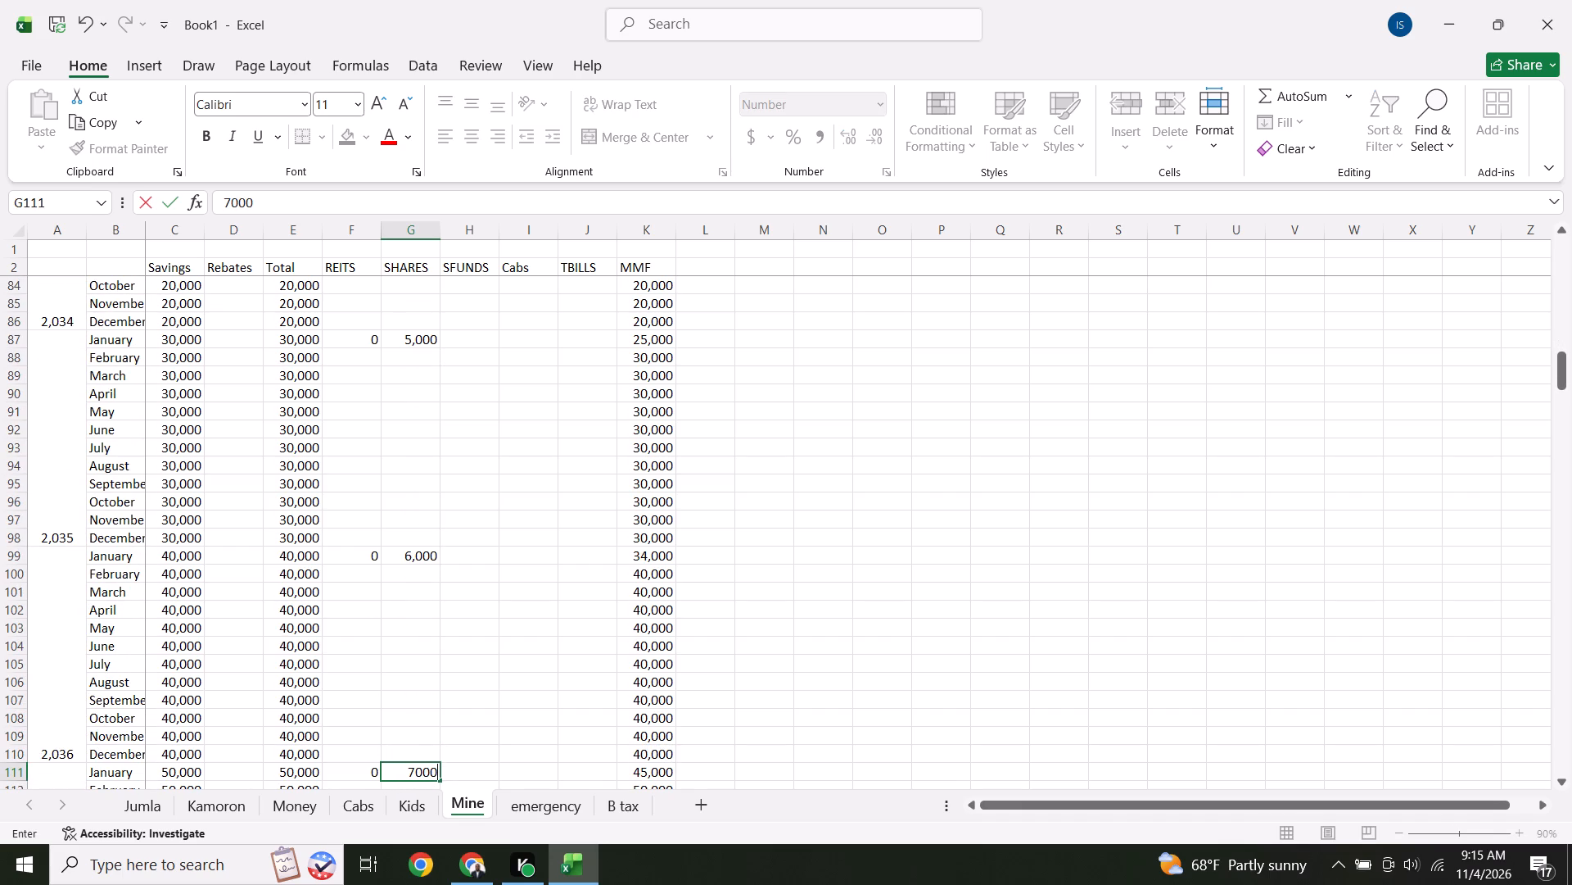
key(Down)
Set SHARES for January in row 123, where savings first reach 60,000, to 8000.
key(Down)
key(Down)
key(Down)
key(Down)
key(Down)
key(Down)
key(Down)
key(Down)
key(Down)
key(Down)
key(Down)
key(Down)
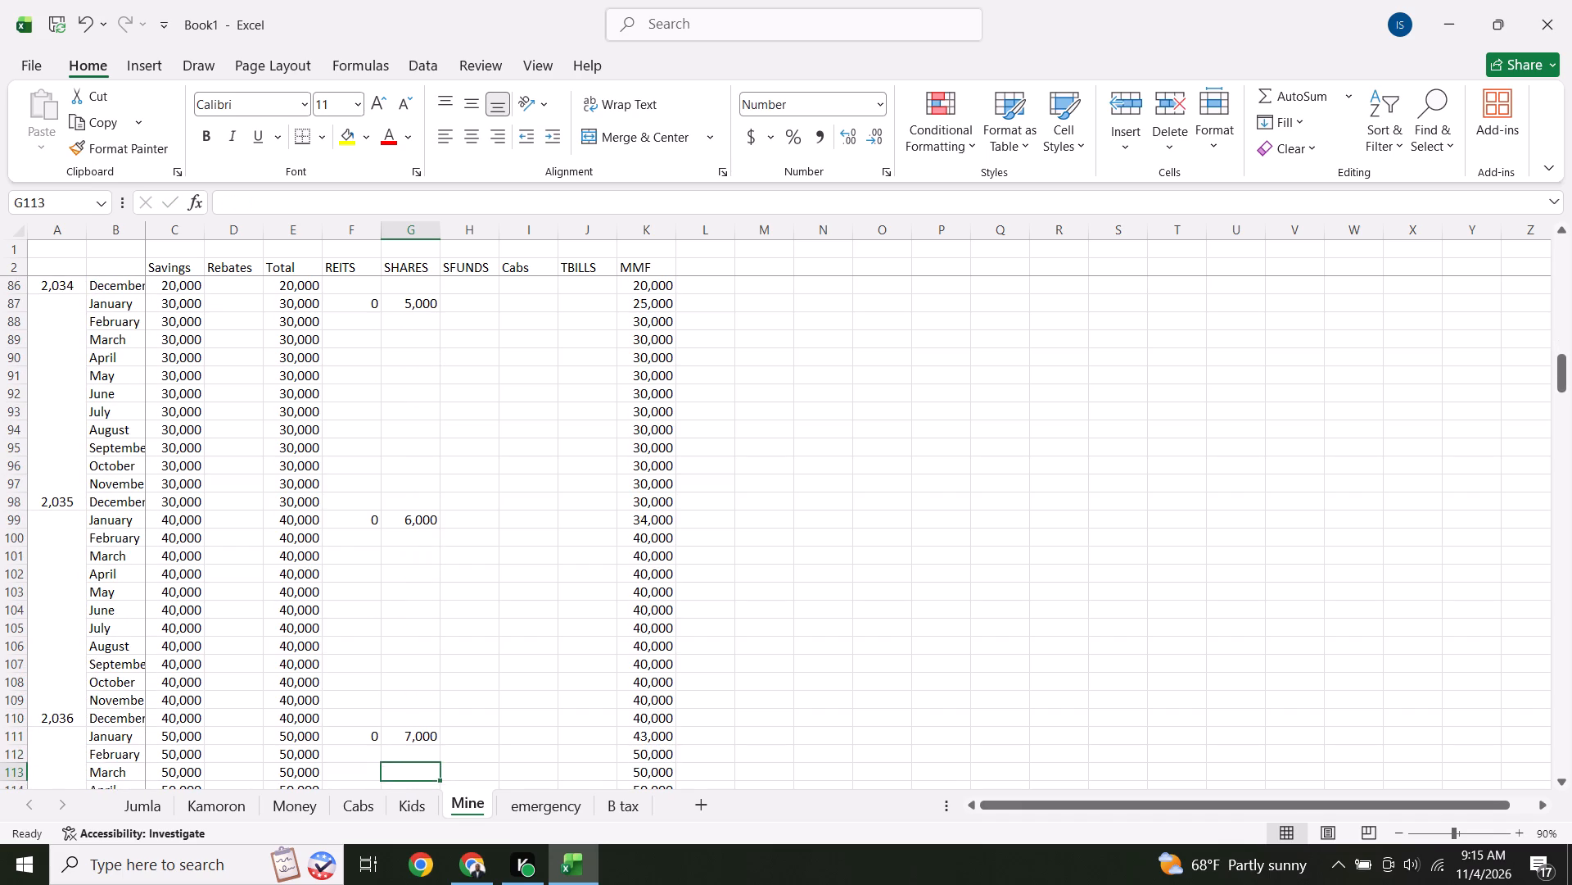
key(Up)
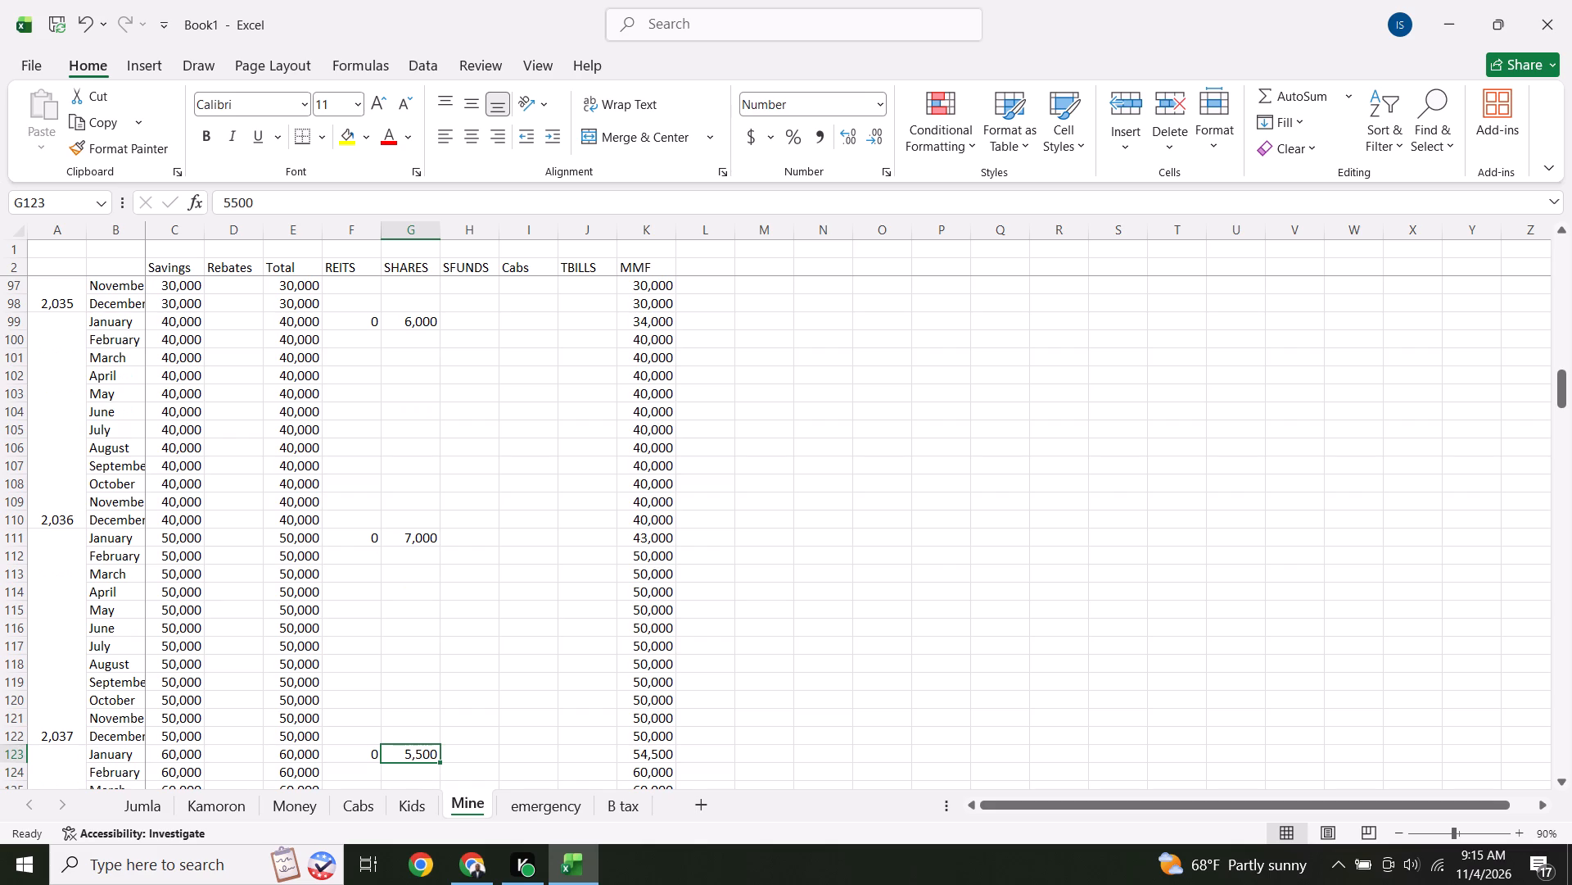
text(8000)
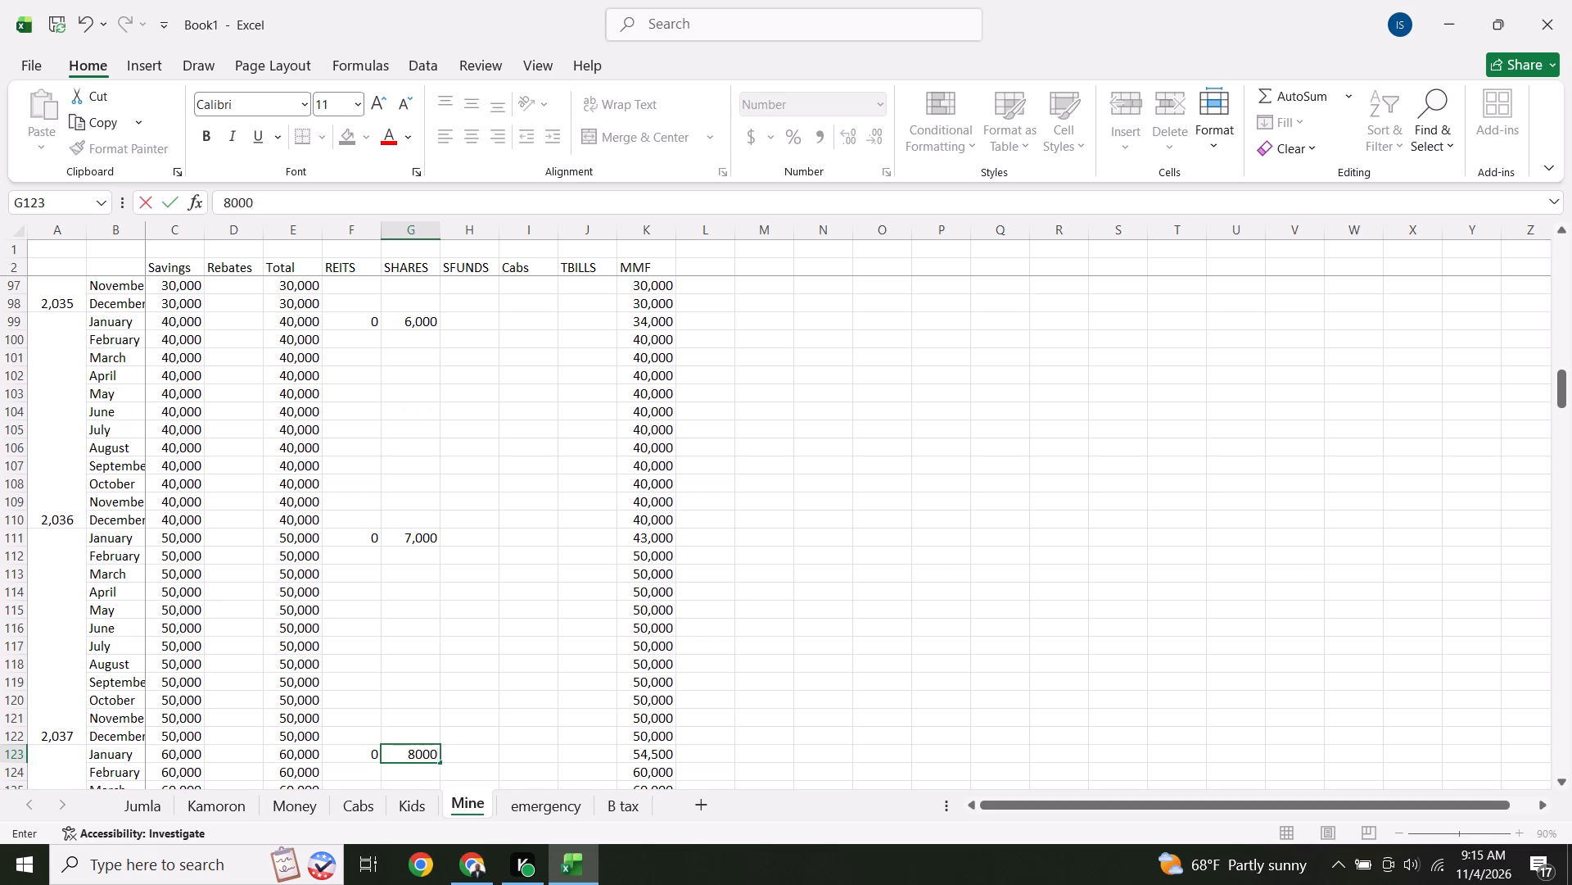
key(Down)
key(Down)
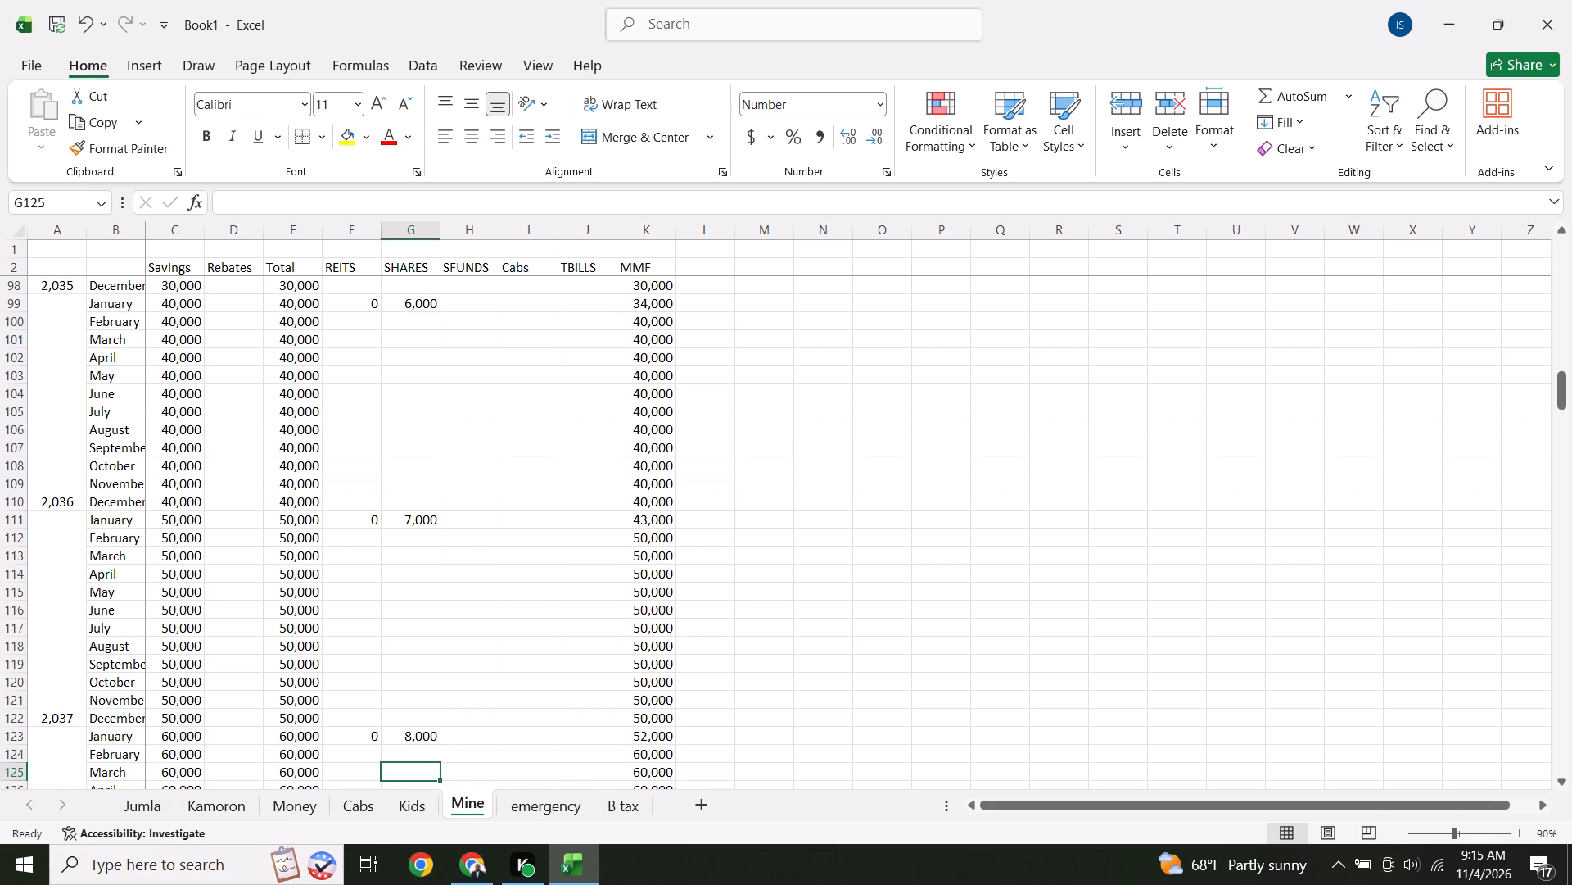
Switch to Chrome to look at the playing YouTube movie and return to the Book1 workbook in Excel.
click(480, 883)
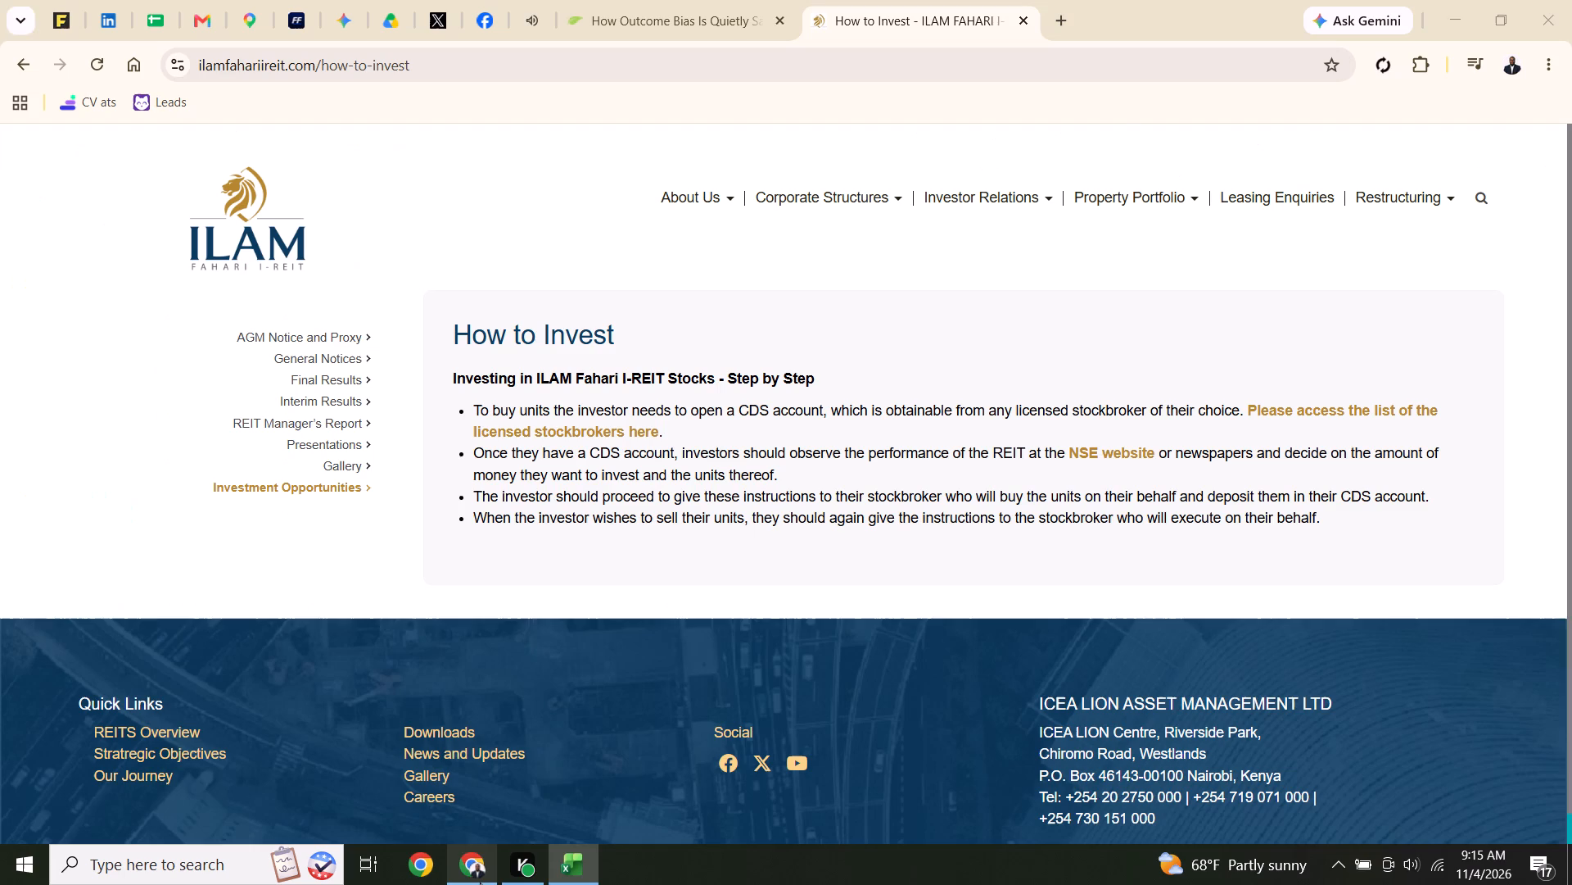
click(530, 7)
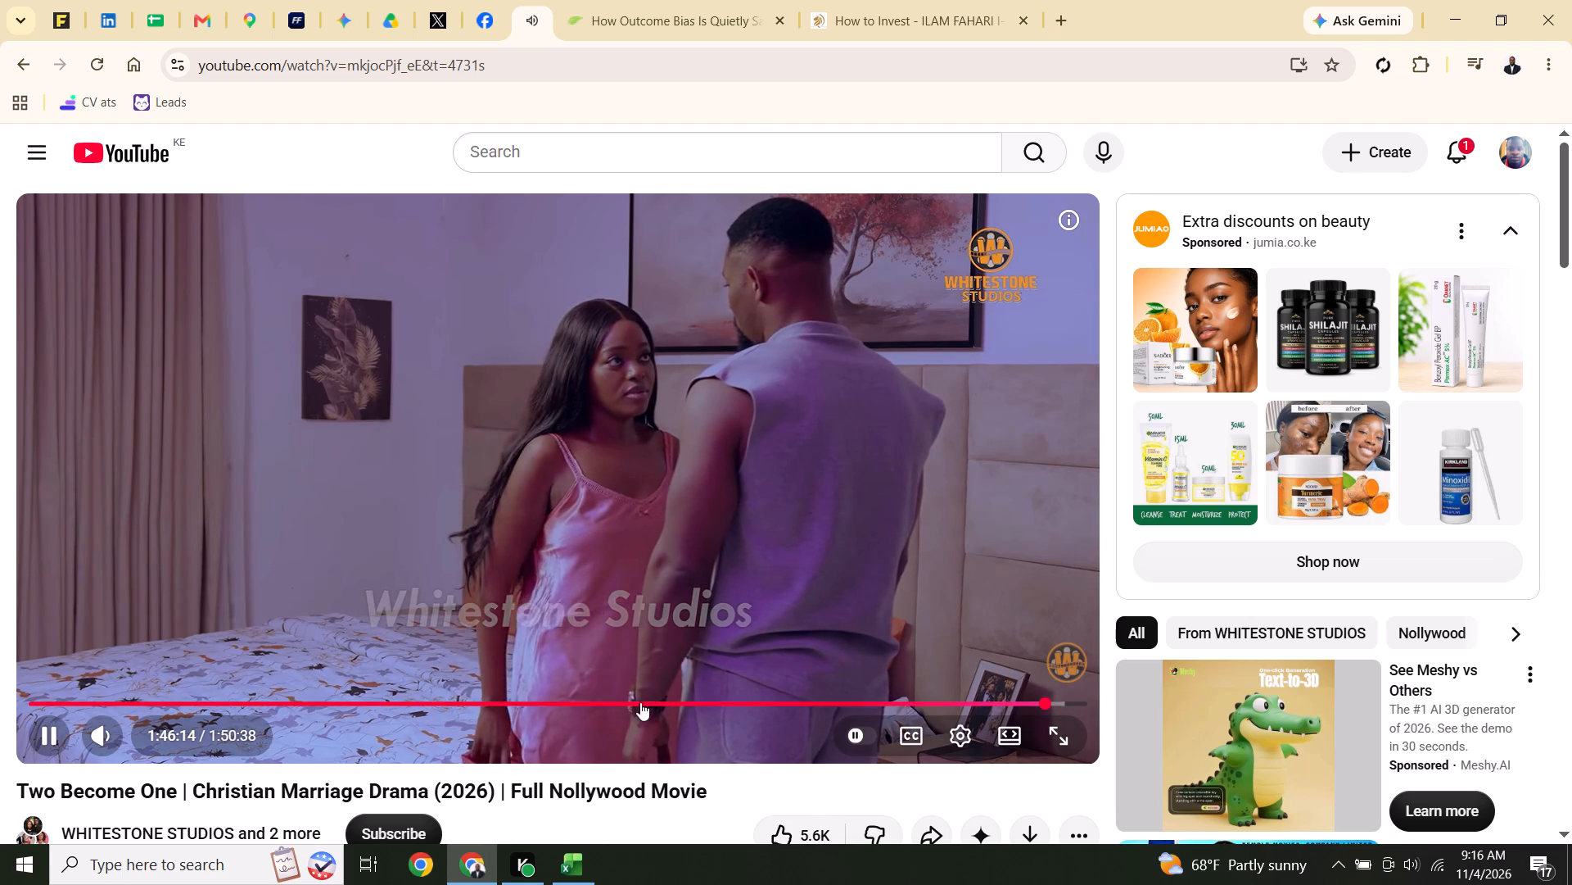
click(583, 873)
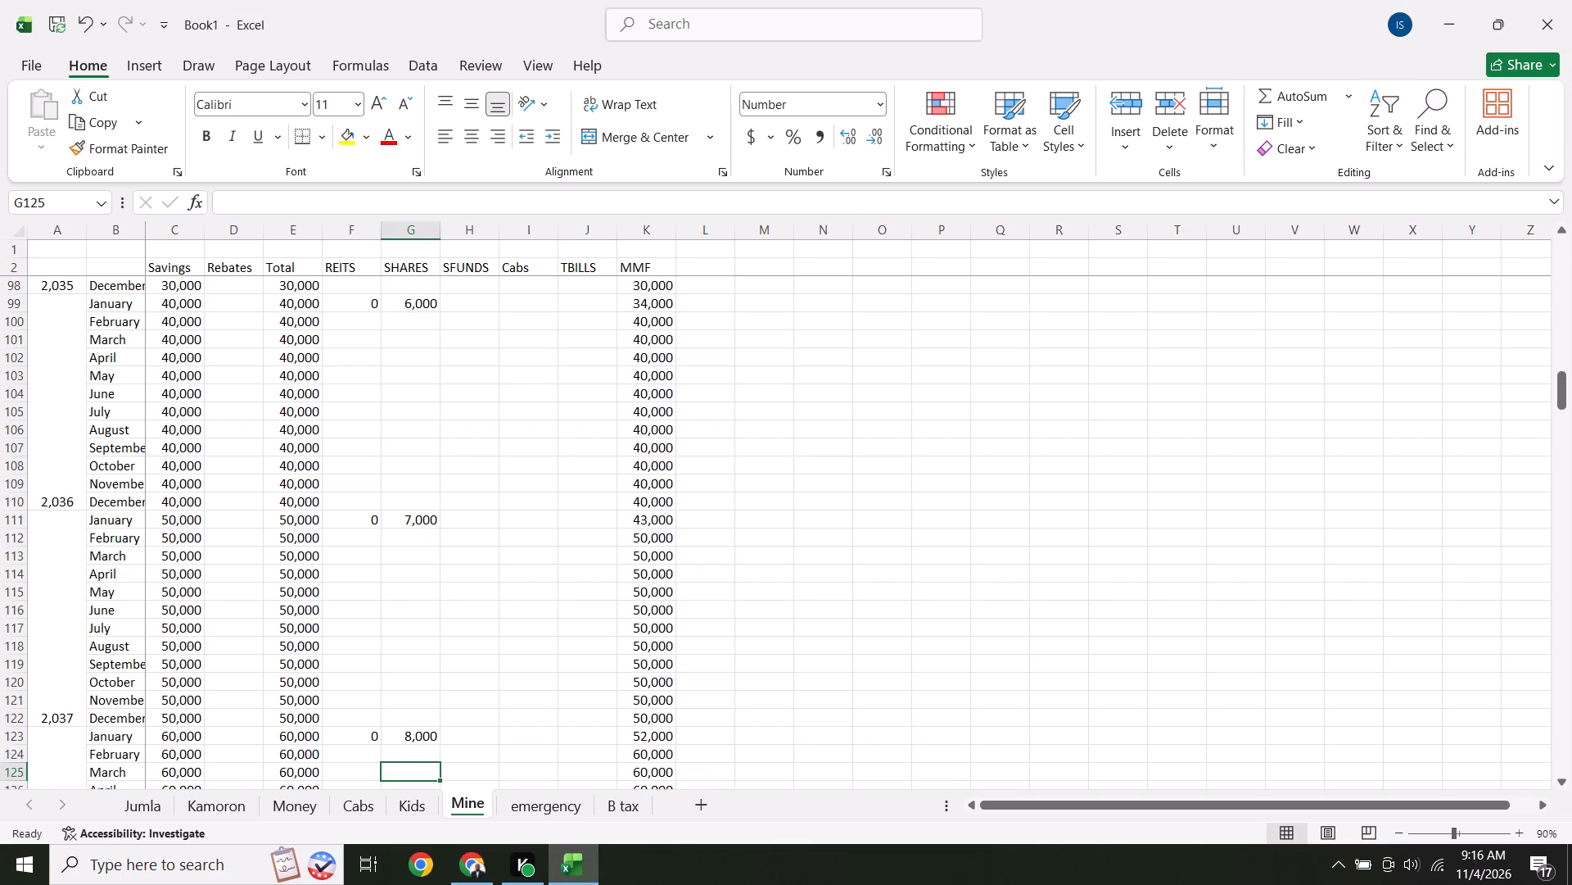
Set SHARES for January in row 135, where savings first reach 70,000, to 9000.
key(Down)
key(Down)
key(Down)
key(Down)
key(Down)
key(Down)
key(Down)
key(Down)
key(Down)
key(Down)
key(Down)
key(Down)
key(Down)
key(Down)
key(Down)
key(Down)
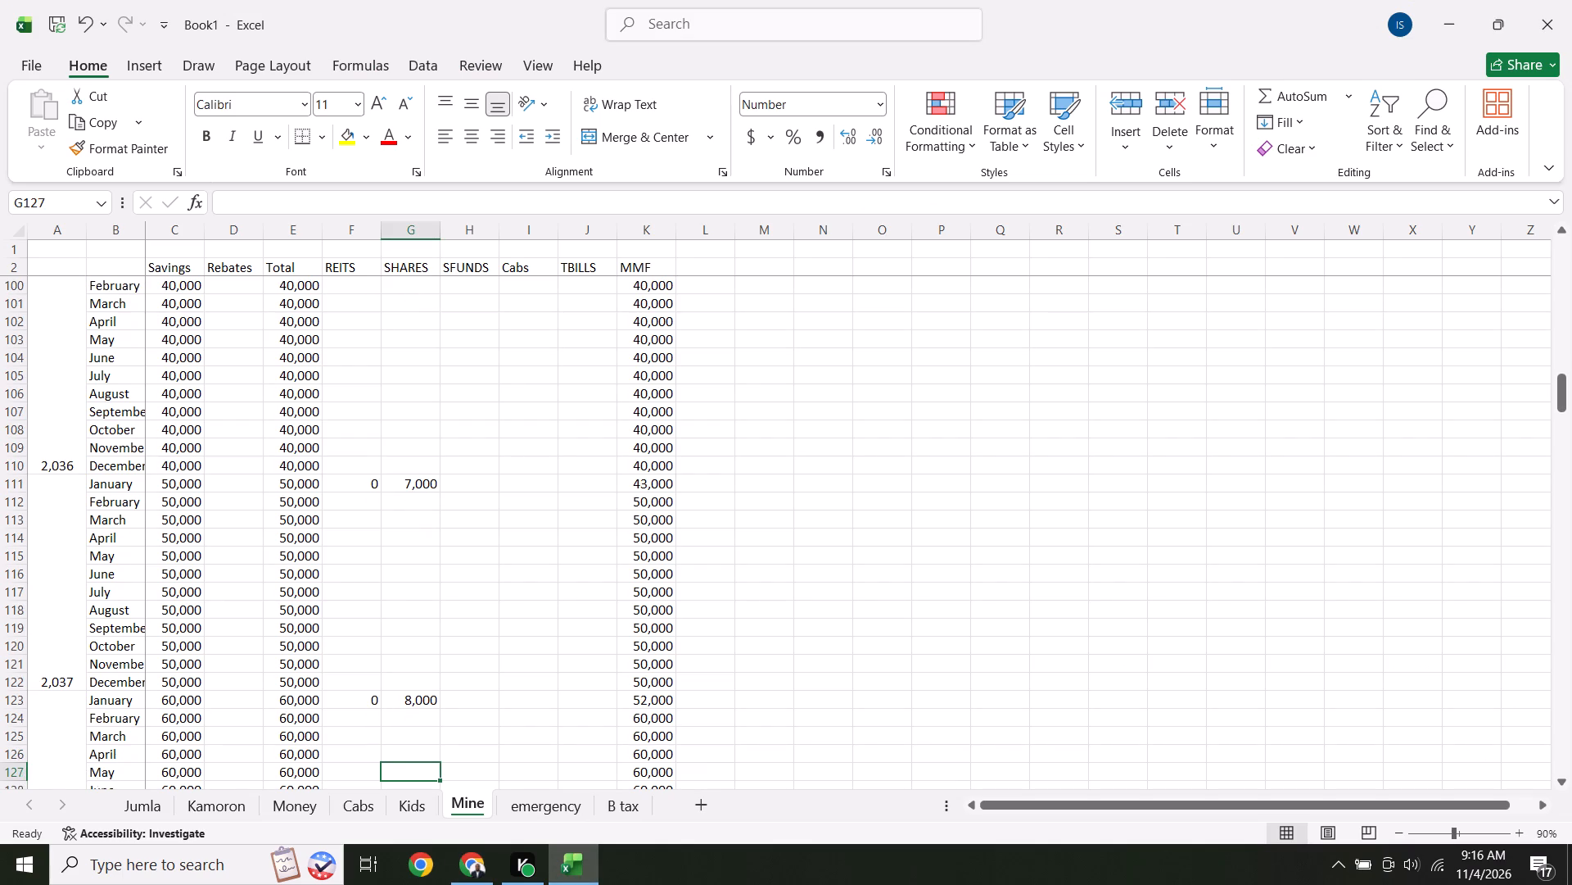
click(407, 674)
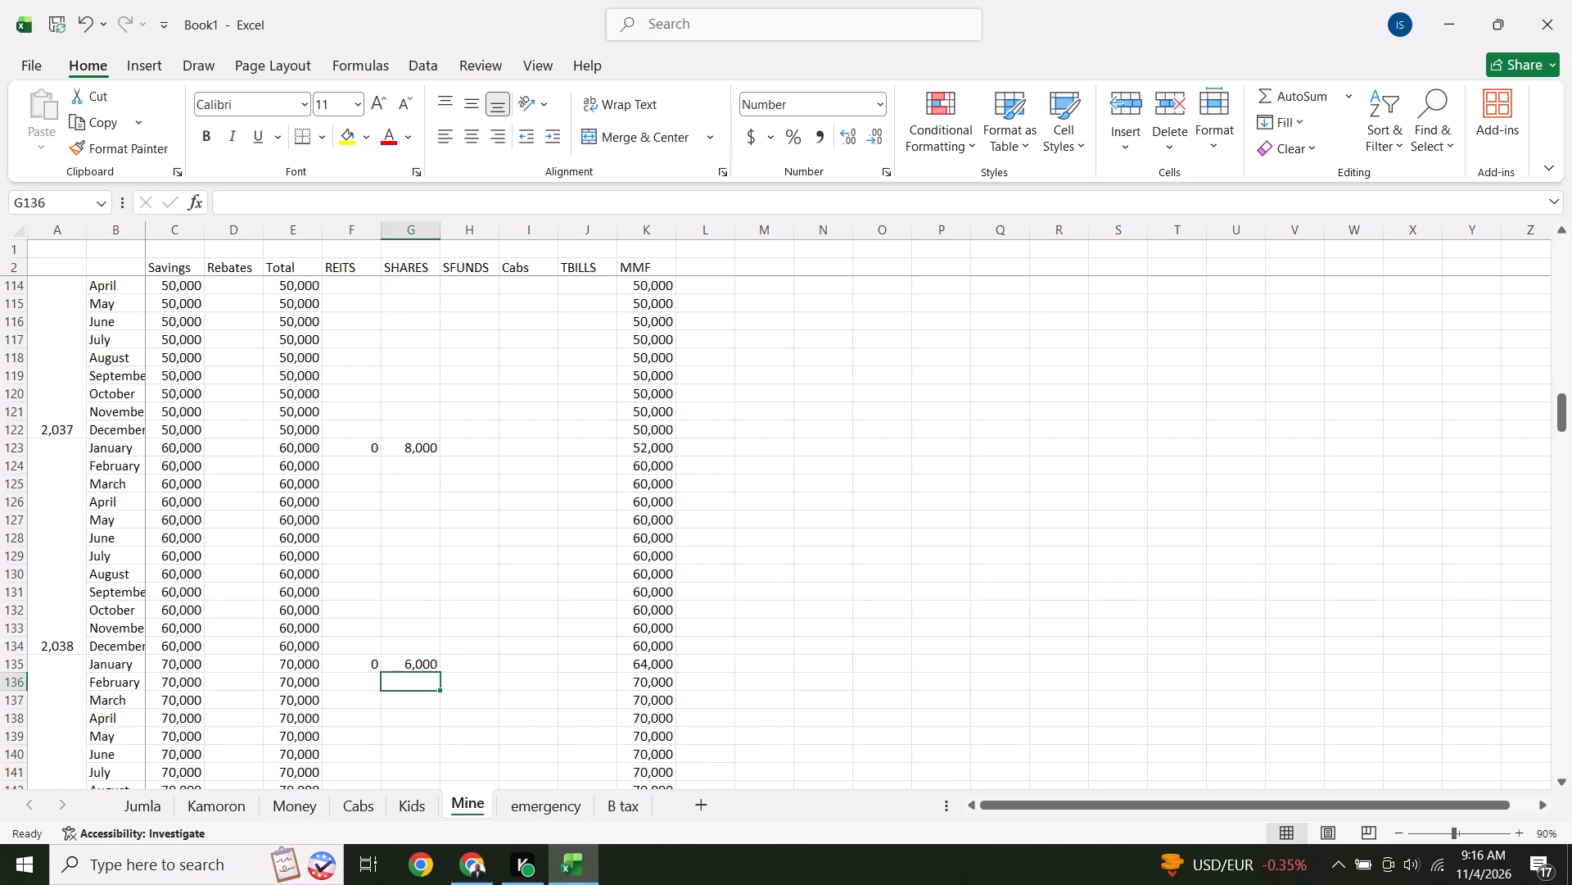
click(430, 662)
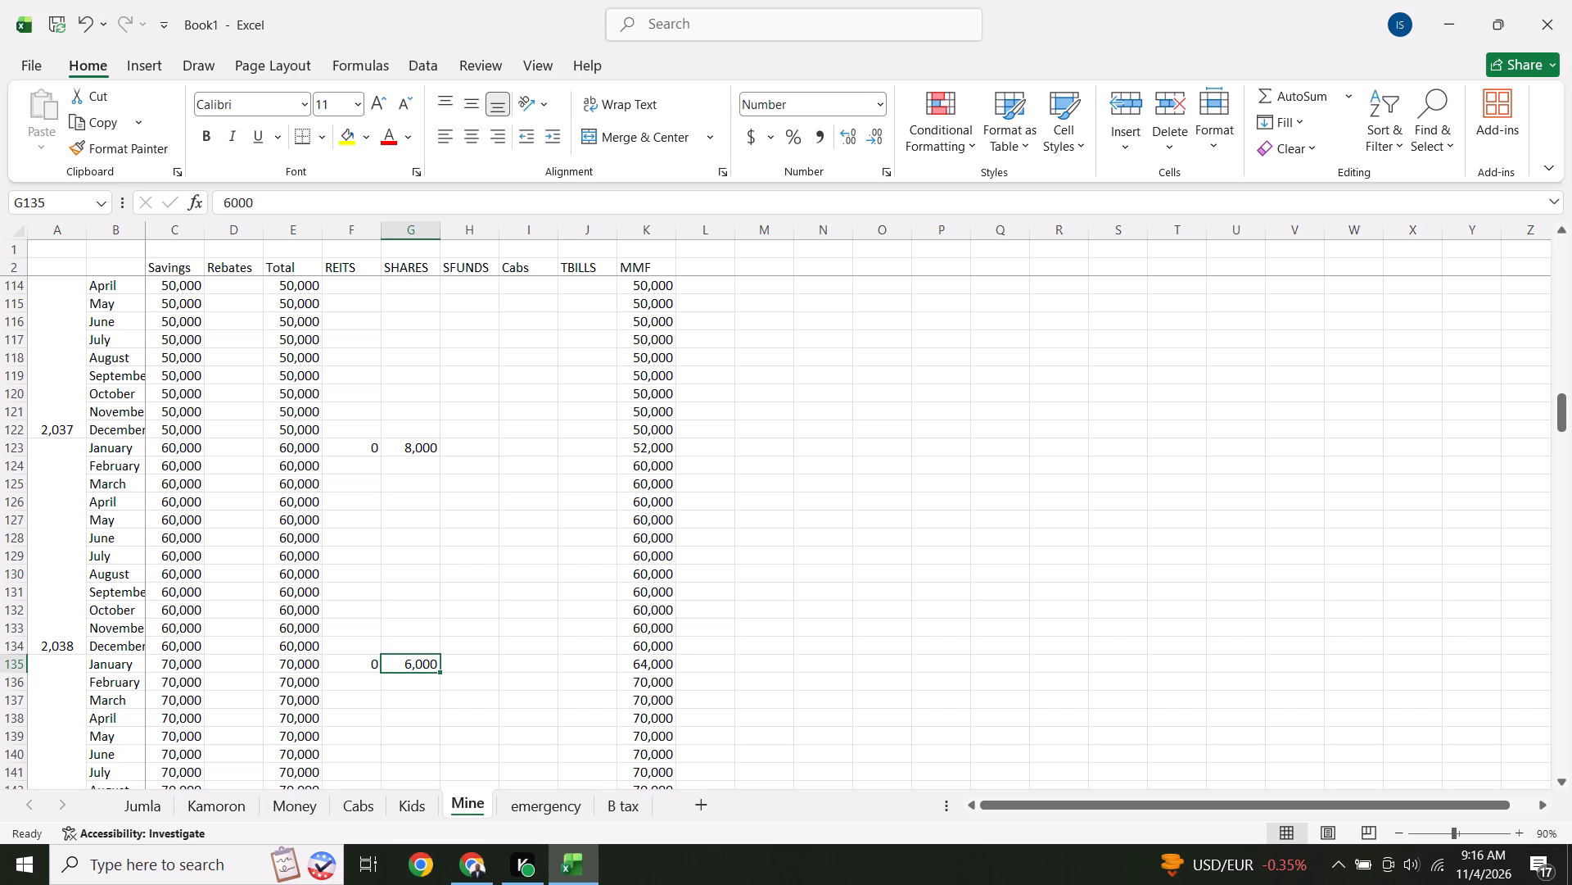
text(9000)
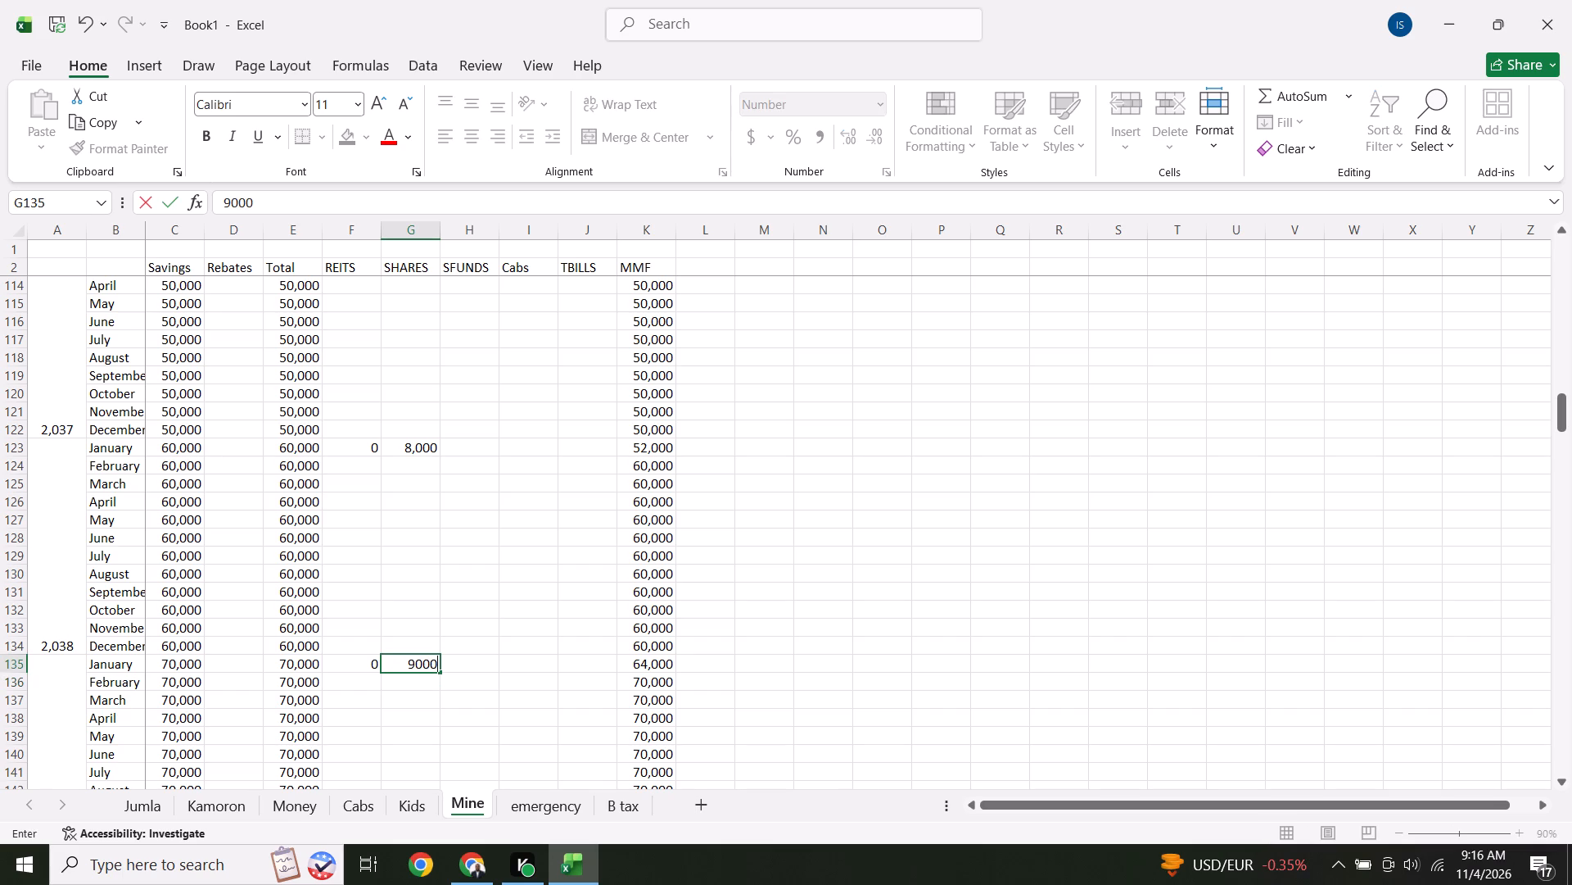
key(Down)
Set SHARES for January in row 147, where savings first reach 80,000, to 10000.
key(Down)
key(Down)
key(Down)
key(Down)
key(Down)
key(Down)
key(Down)
key(Down)
key(Down)
key(Down)
key(Down)
key(Down)
key(Down)
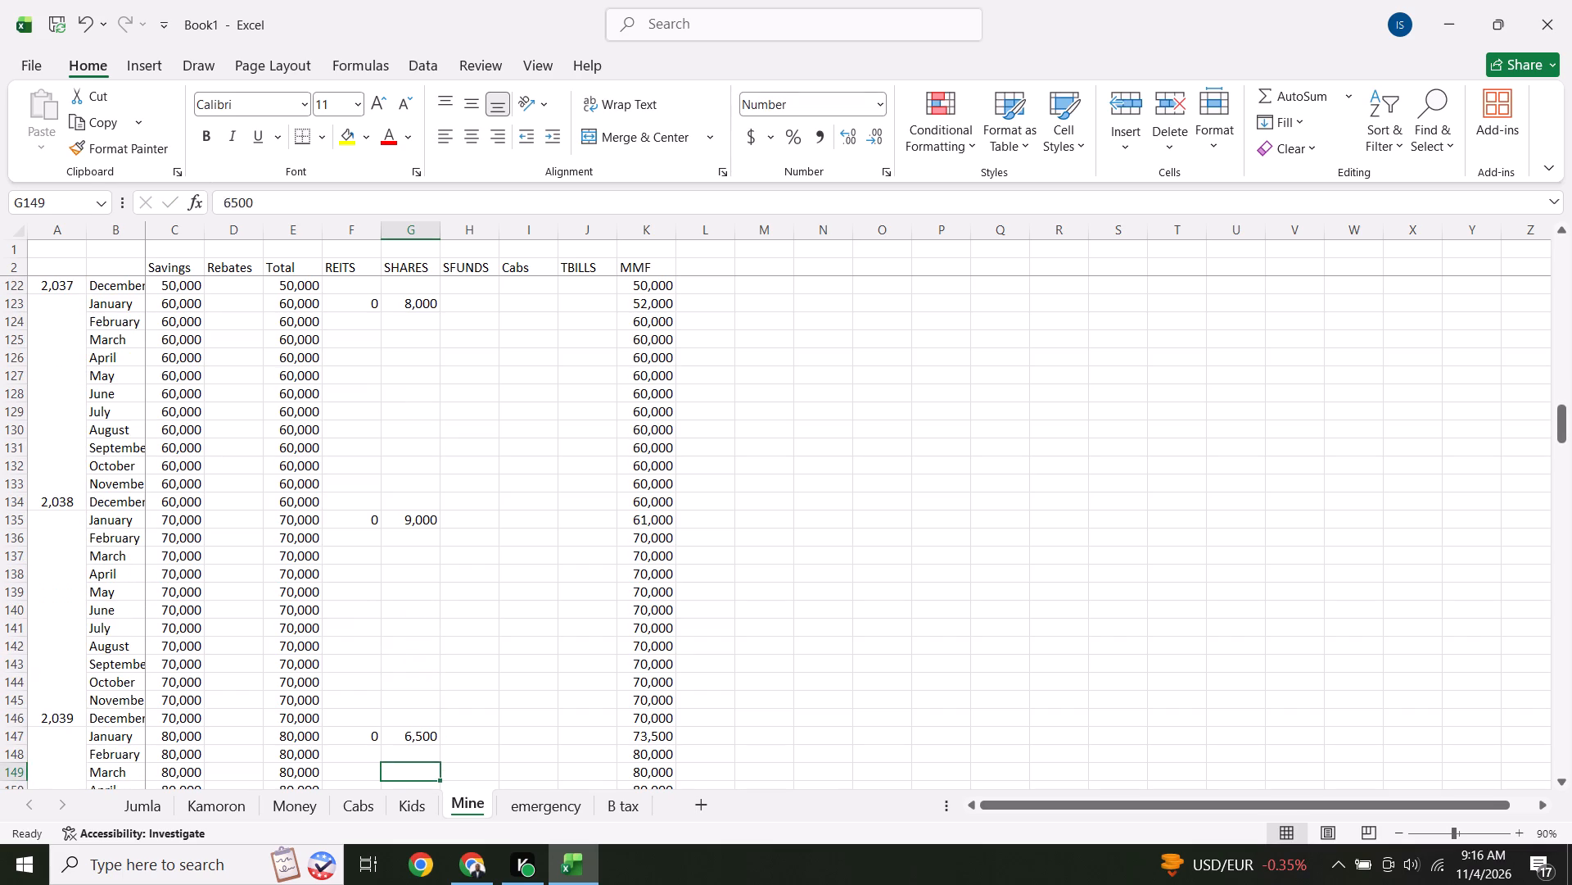
key(Up)
key(Up)
text(10000)
key(Down)
Set SHARES for January in row 159, where savings first reach 90,000, to 11000.
key(Down)
key(Down)
key(Down)
key(Down)
key(Down)
key(Down)
key(Down)
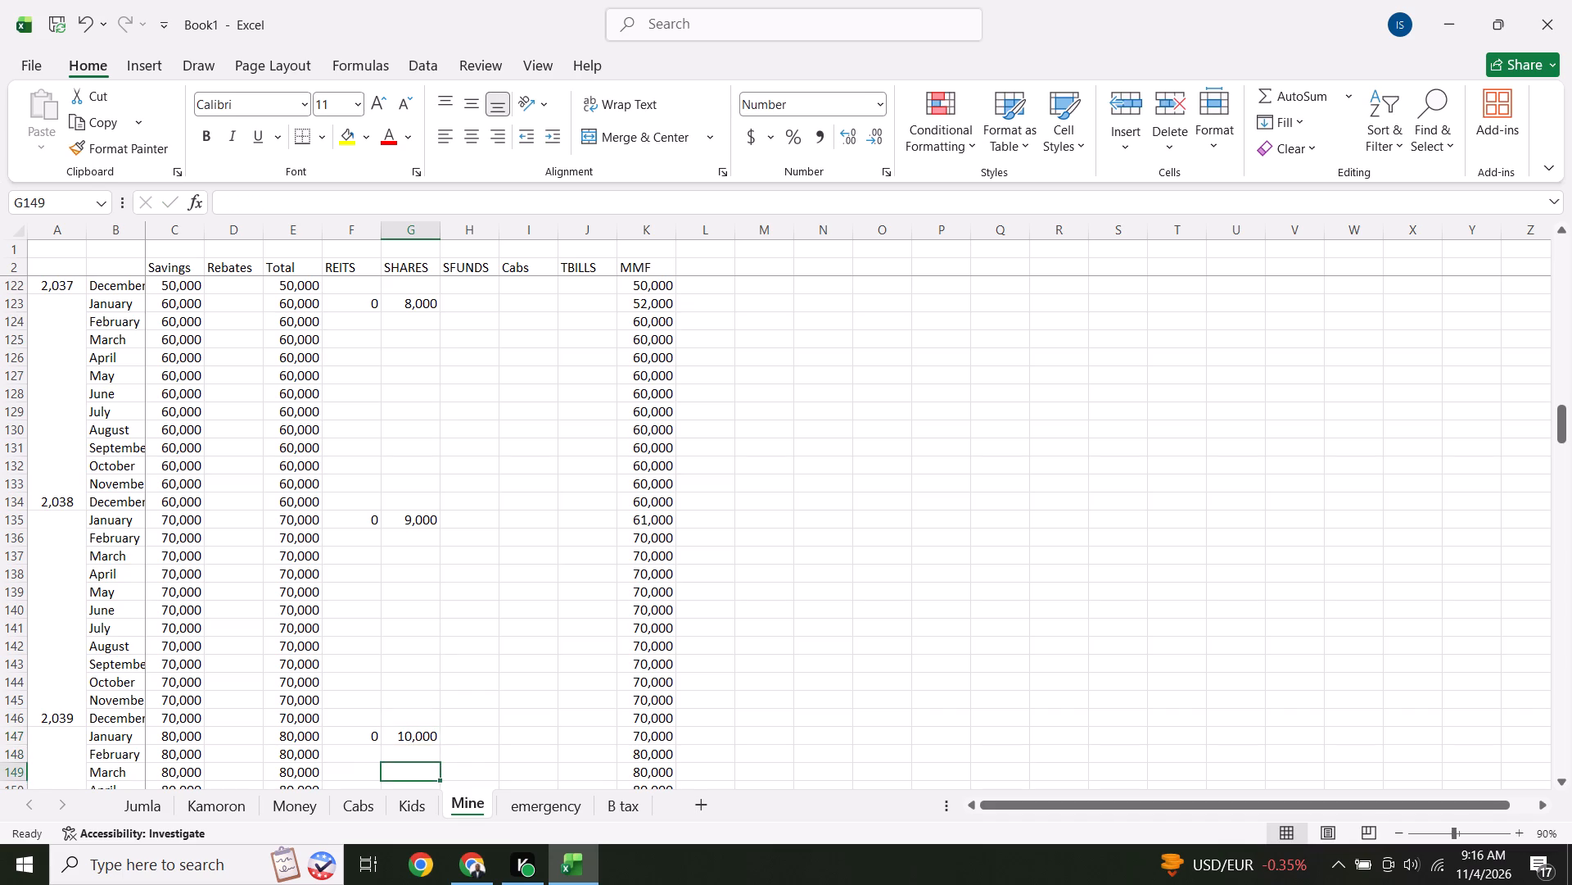
key(Down)
key(Down)
key(Down)
key(Down)
key(Down)
key(Down)
key(Down)
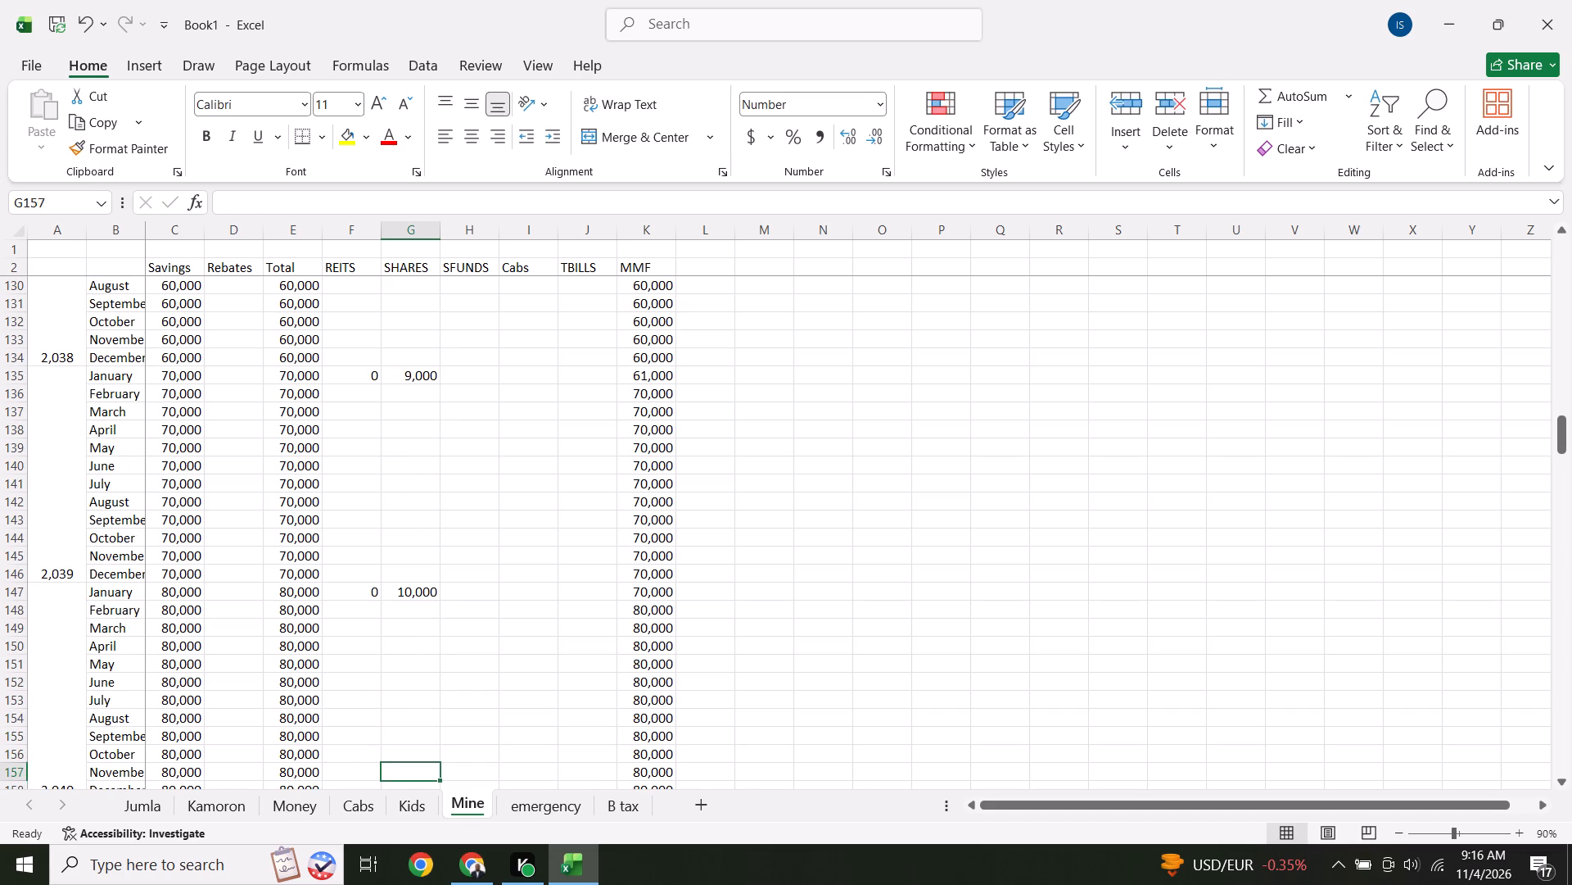
key(Up)
key(Up)
key(Up)
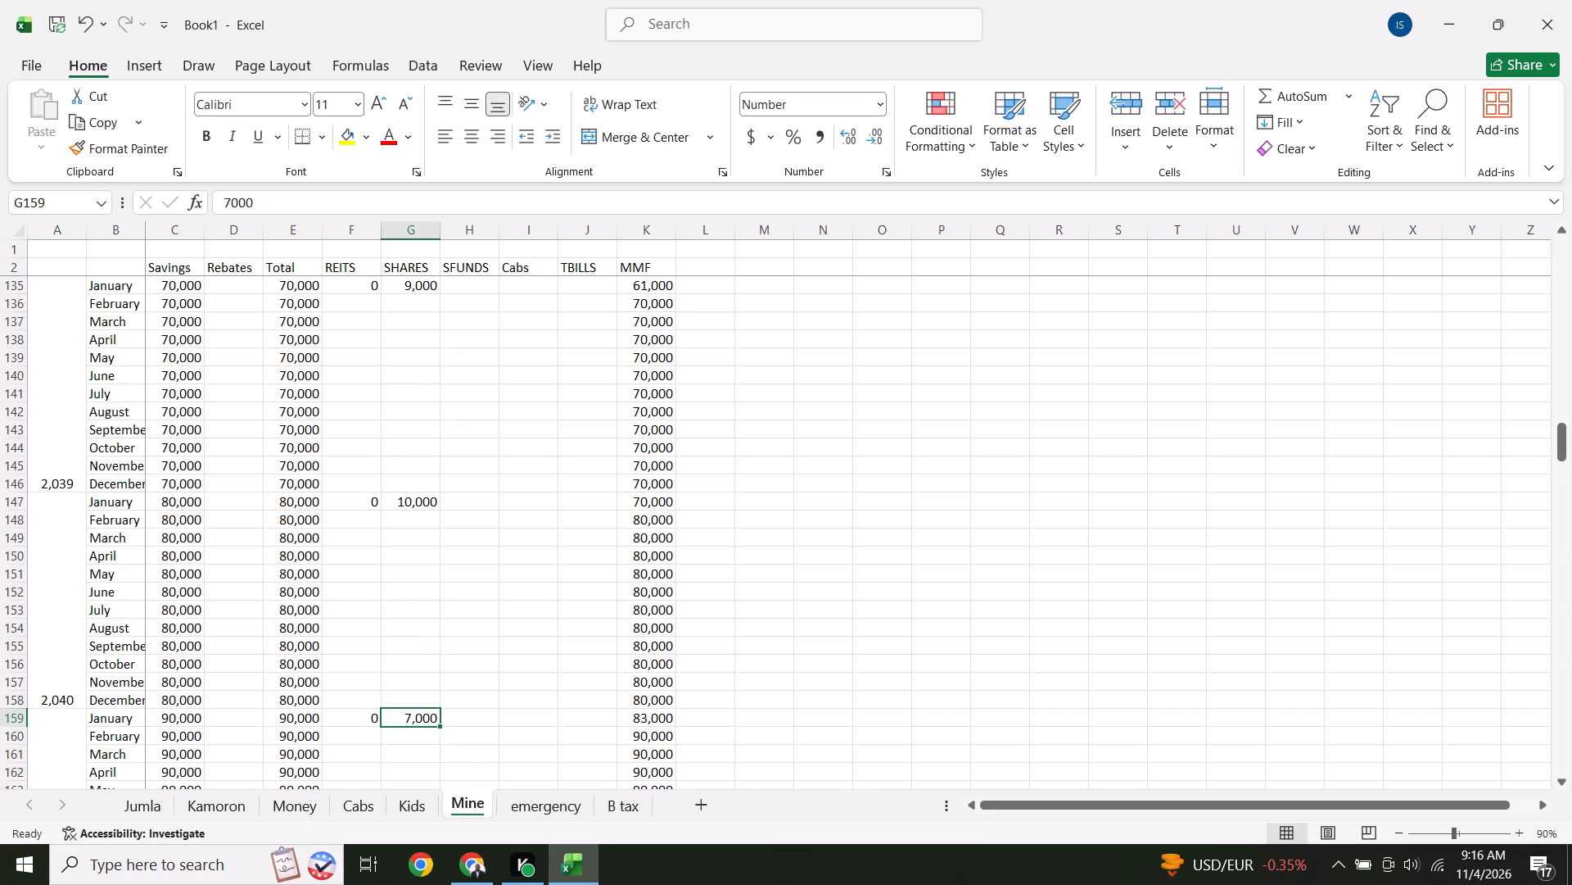
text(11000)
key(Down)
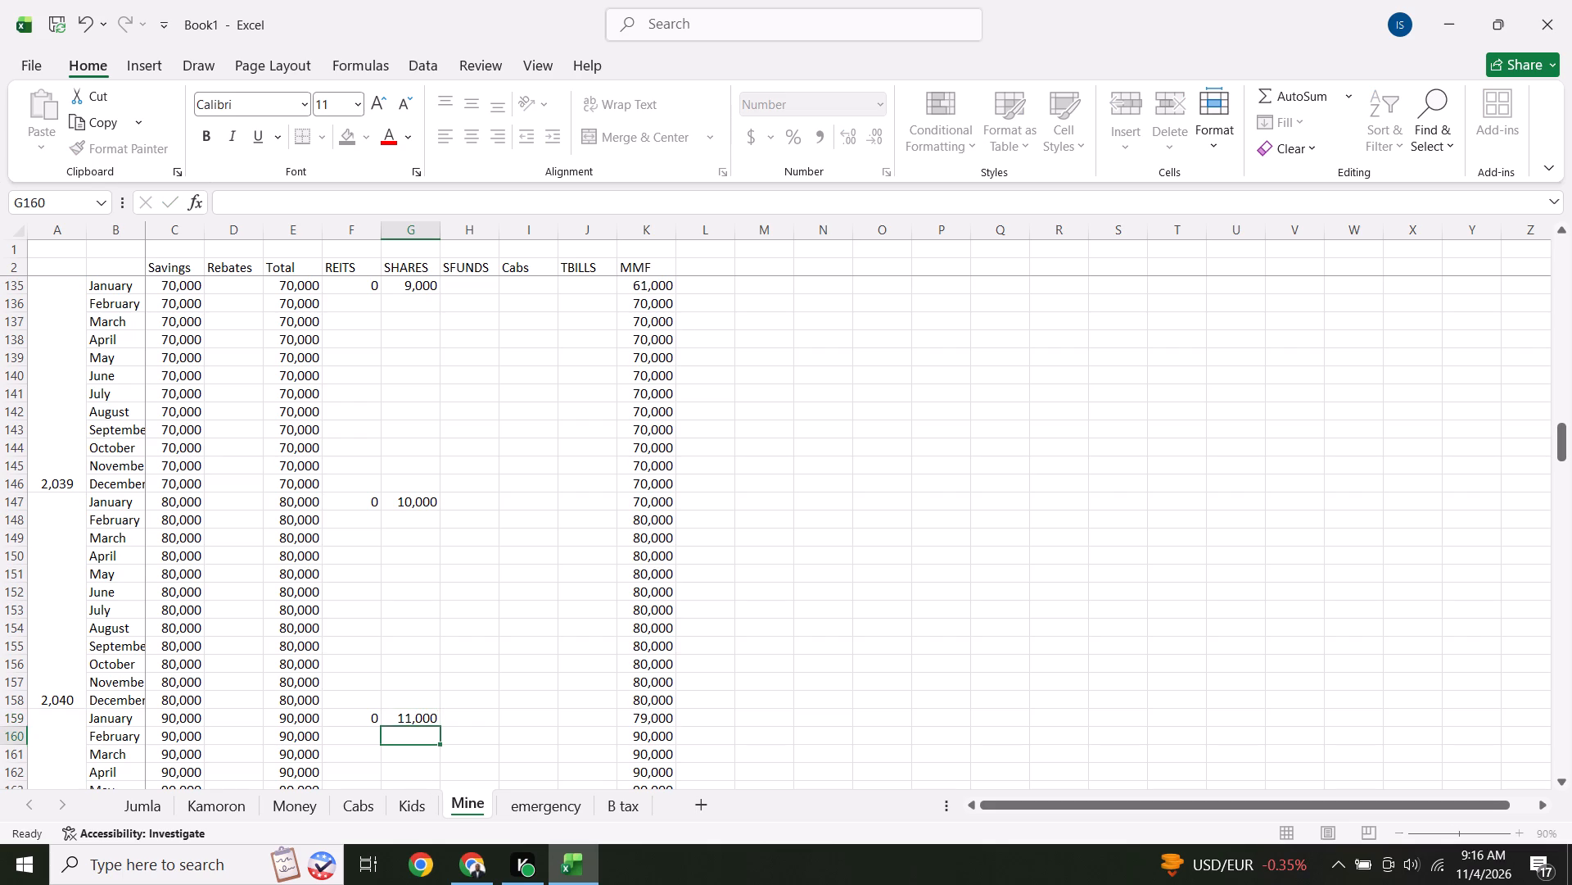
Set SHARES for January in row 171, where savings first reach 100,000, to 12000.
key(Down)
key(Down)
key(Down)
key(Down)
key(Down)
key(Down)
key(Down)
key(Down)
key(Down)
key(Down)
key(Down)
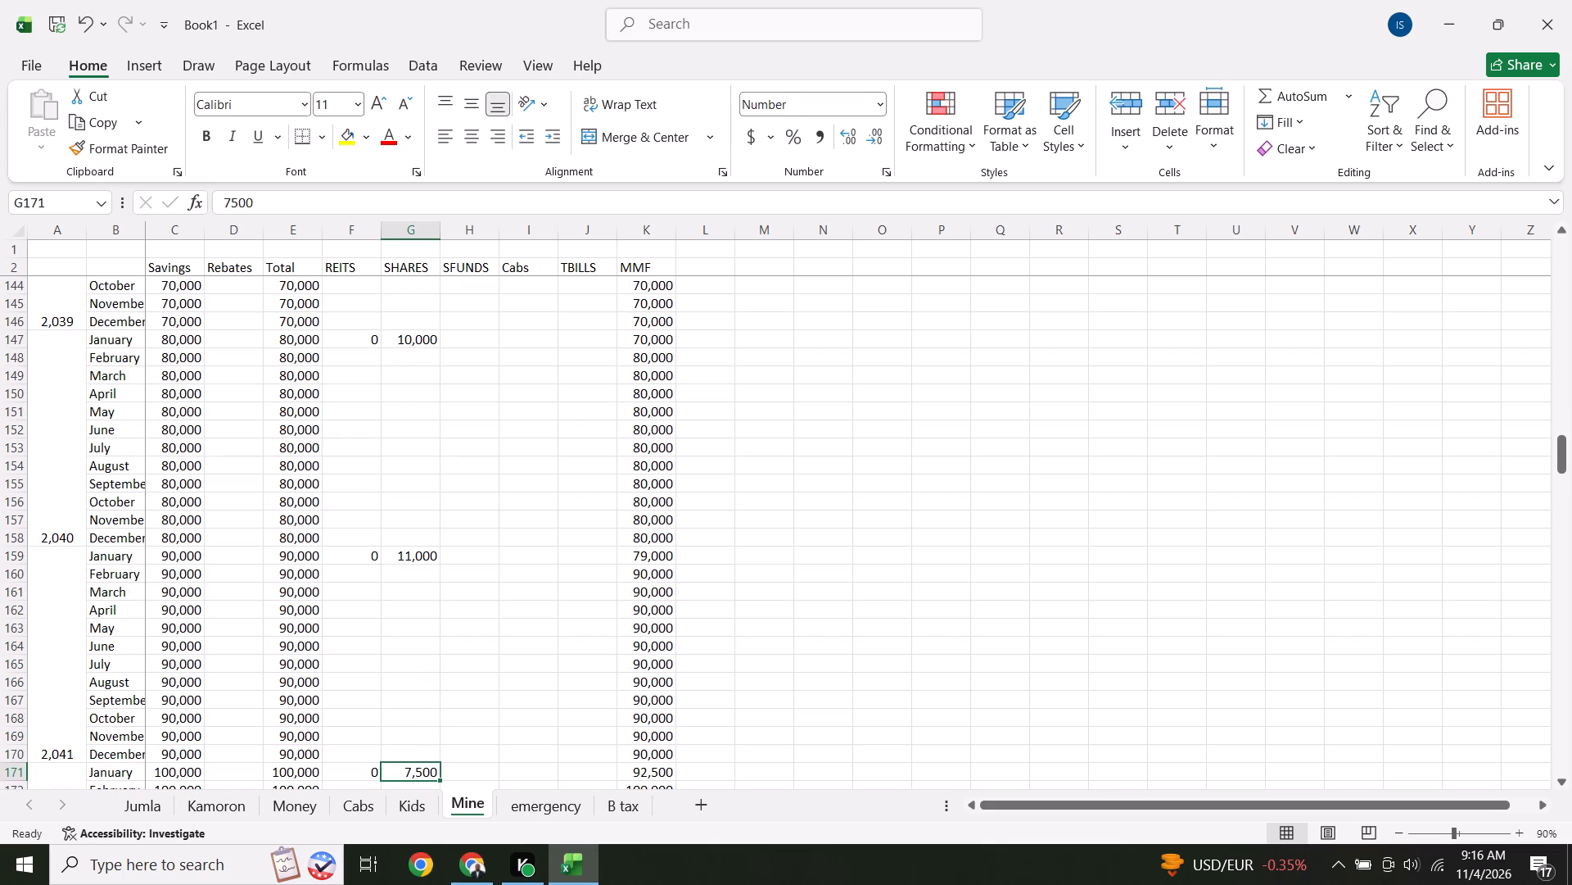
text(12000)
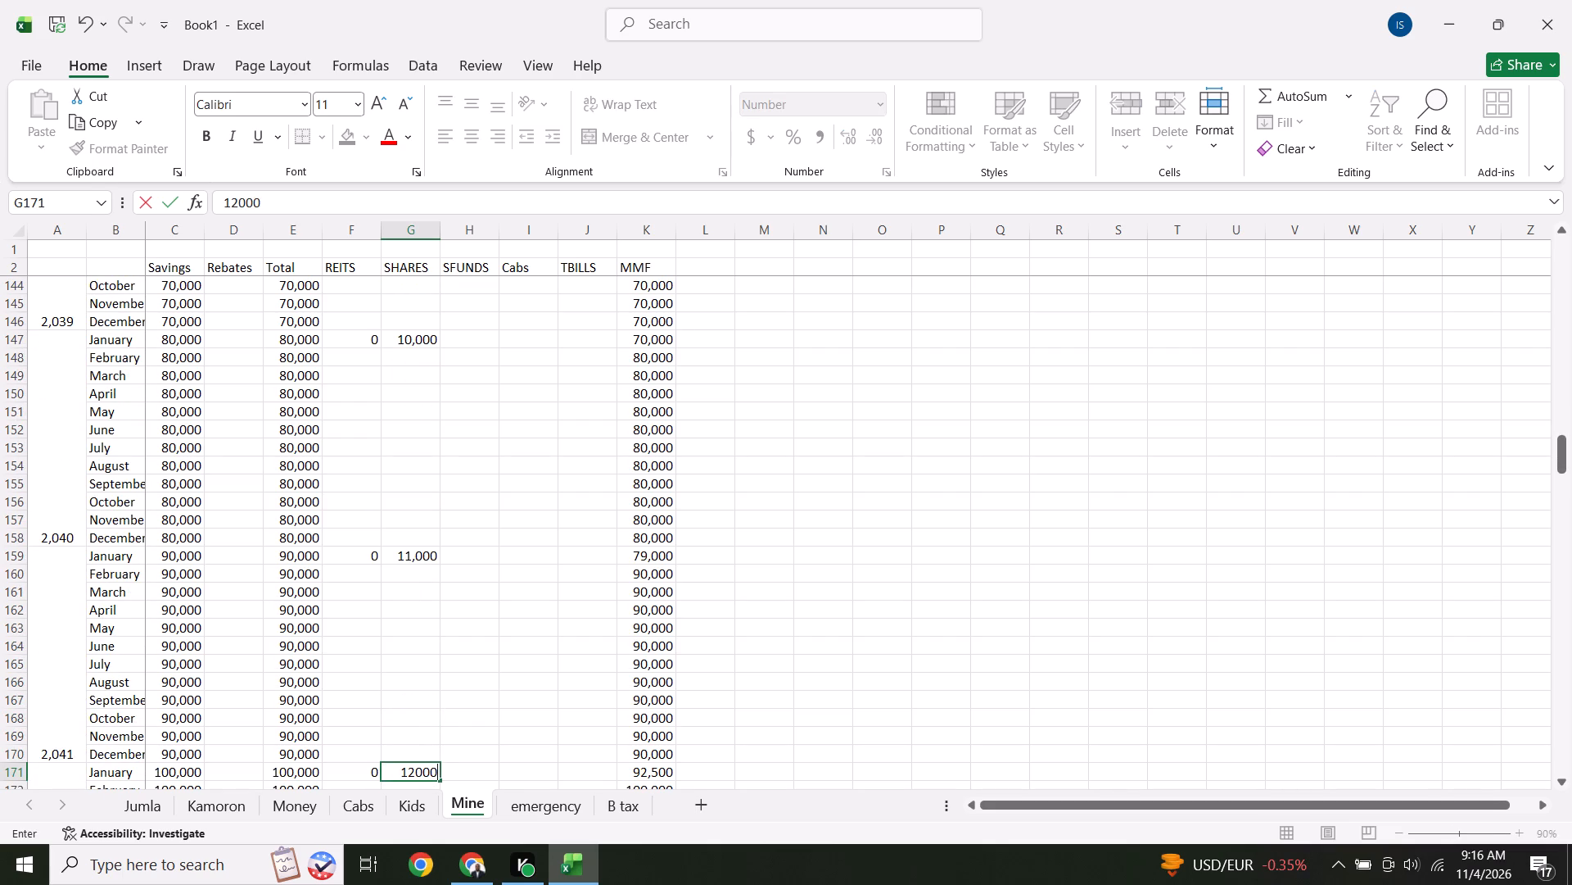
key(Down)
Set SHARES for January in row 183 to 13000.
key(Down)
key(Down)
key(Down)
key(Down)
key(Down)
key(Down)
key(Down)
key(Down)
key(Down)
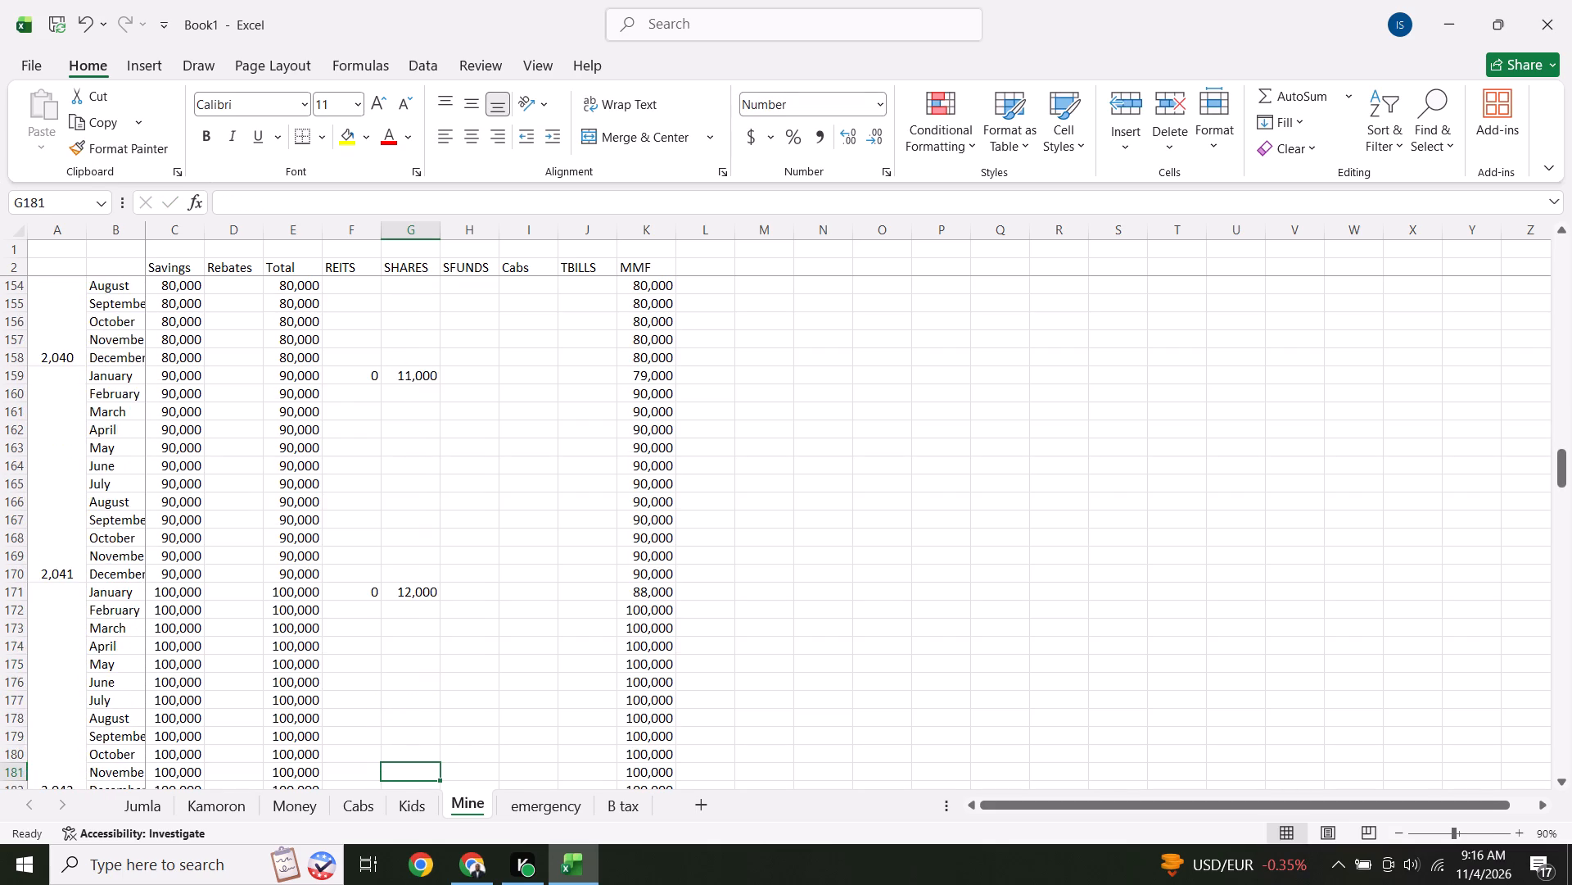
key(Down)
key(Down)
text(13000)
key(Down)
Set SHARES for January in row 195 to 14000.
key(Down)
key(Down)
key(Down)
key(Down)
key(Down)
key(Down)
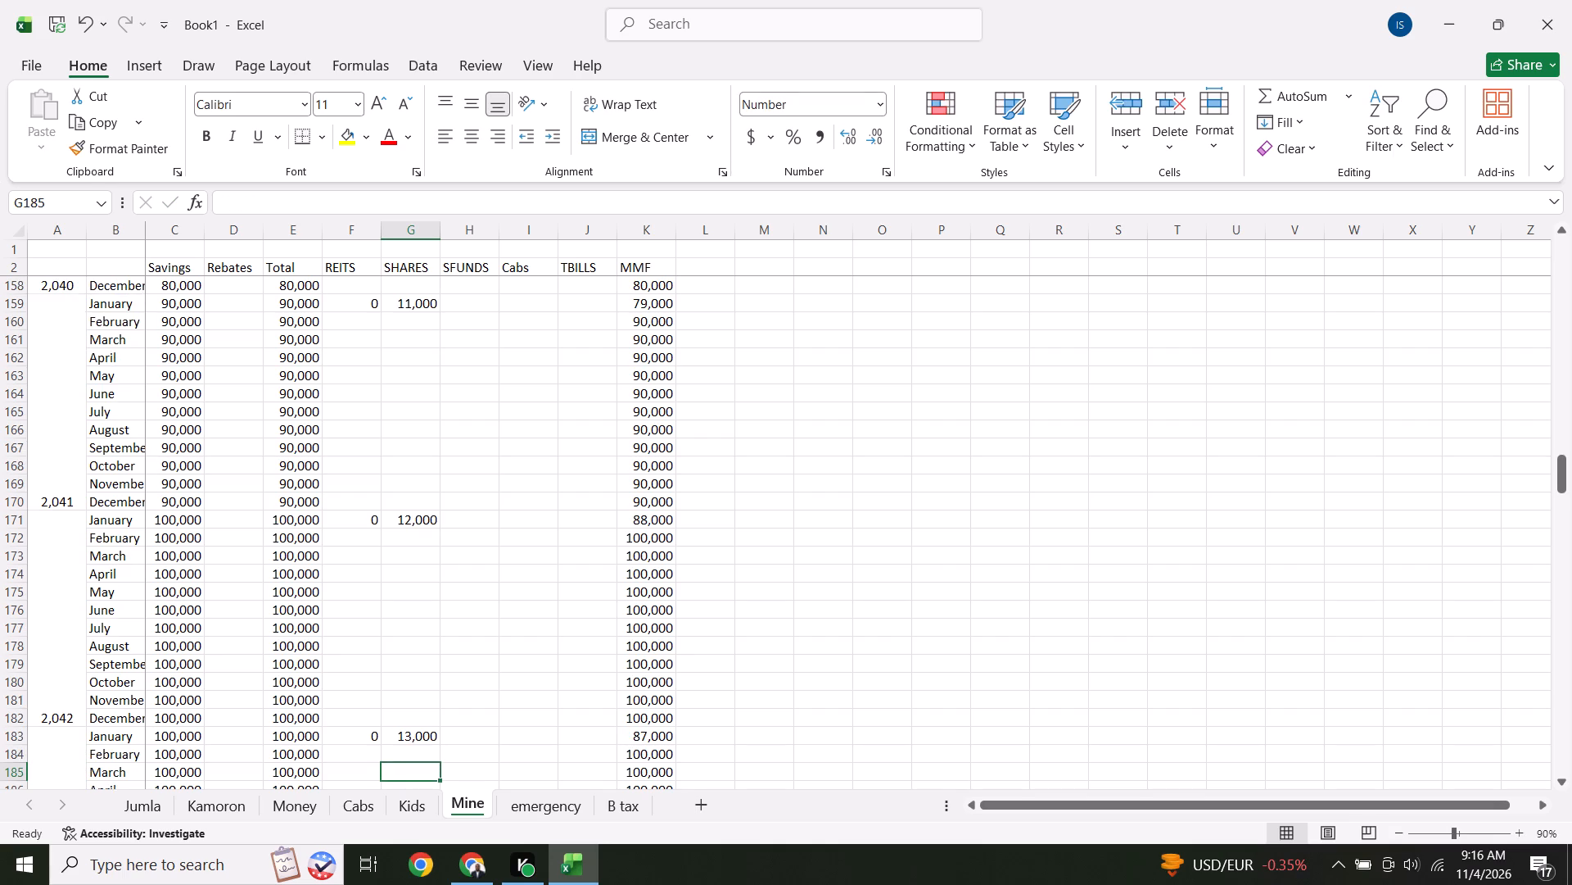
key(Down)
key(Down)
key(Down)
key(Down)
key(Down)
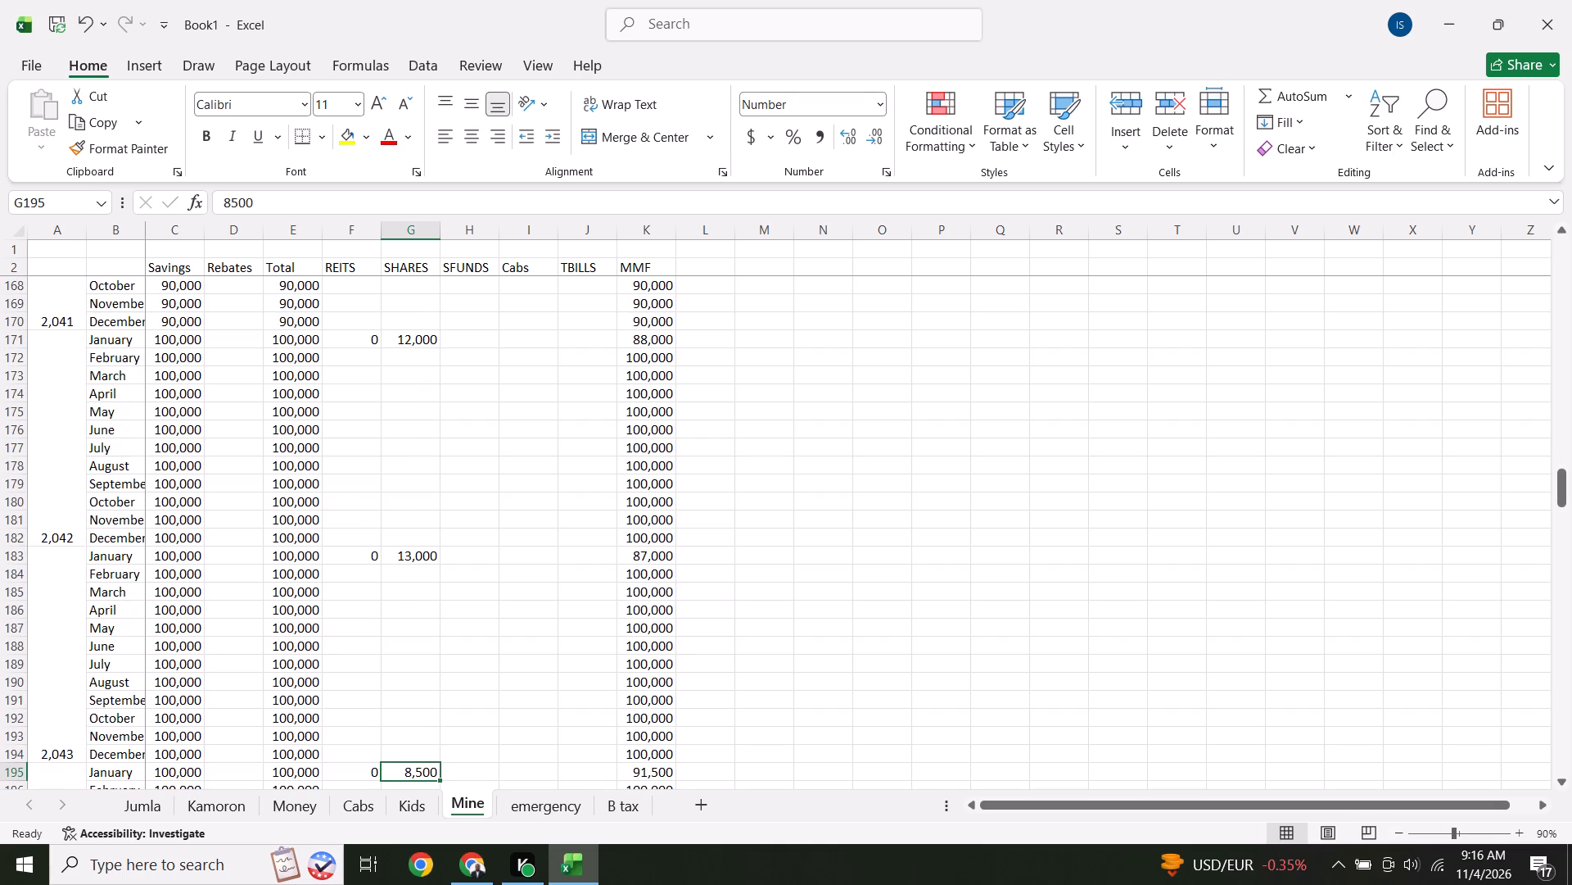
text(14000)
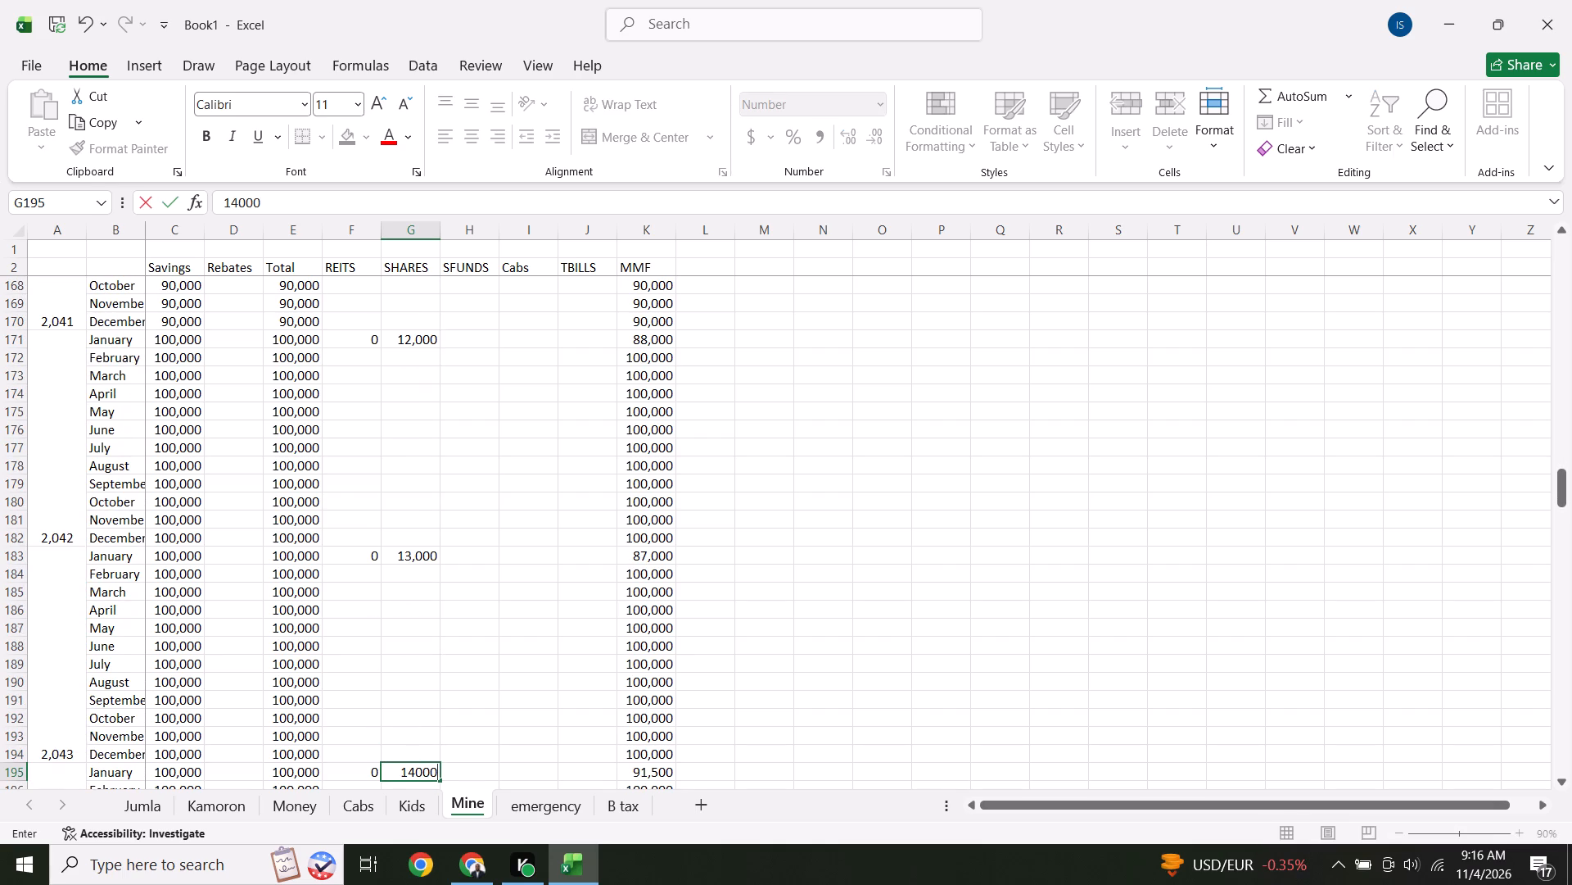
key(Down)
Set SHARES for January in row 207, the January after the 2,044 label, to 15000.
key(Down)
key(Down)
key(Down)
key(Down)
key(Down)
key(Down)
key(Down)
key(Down)
key(Down)
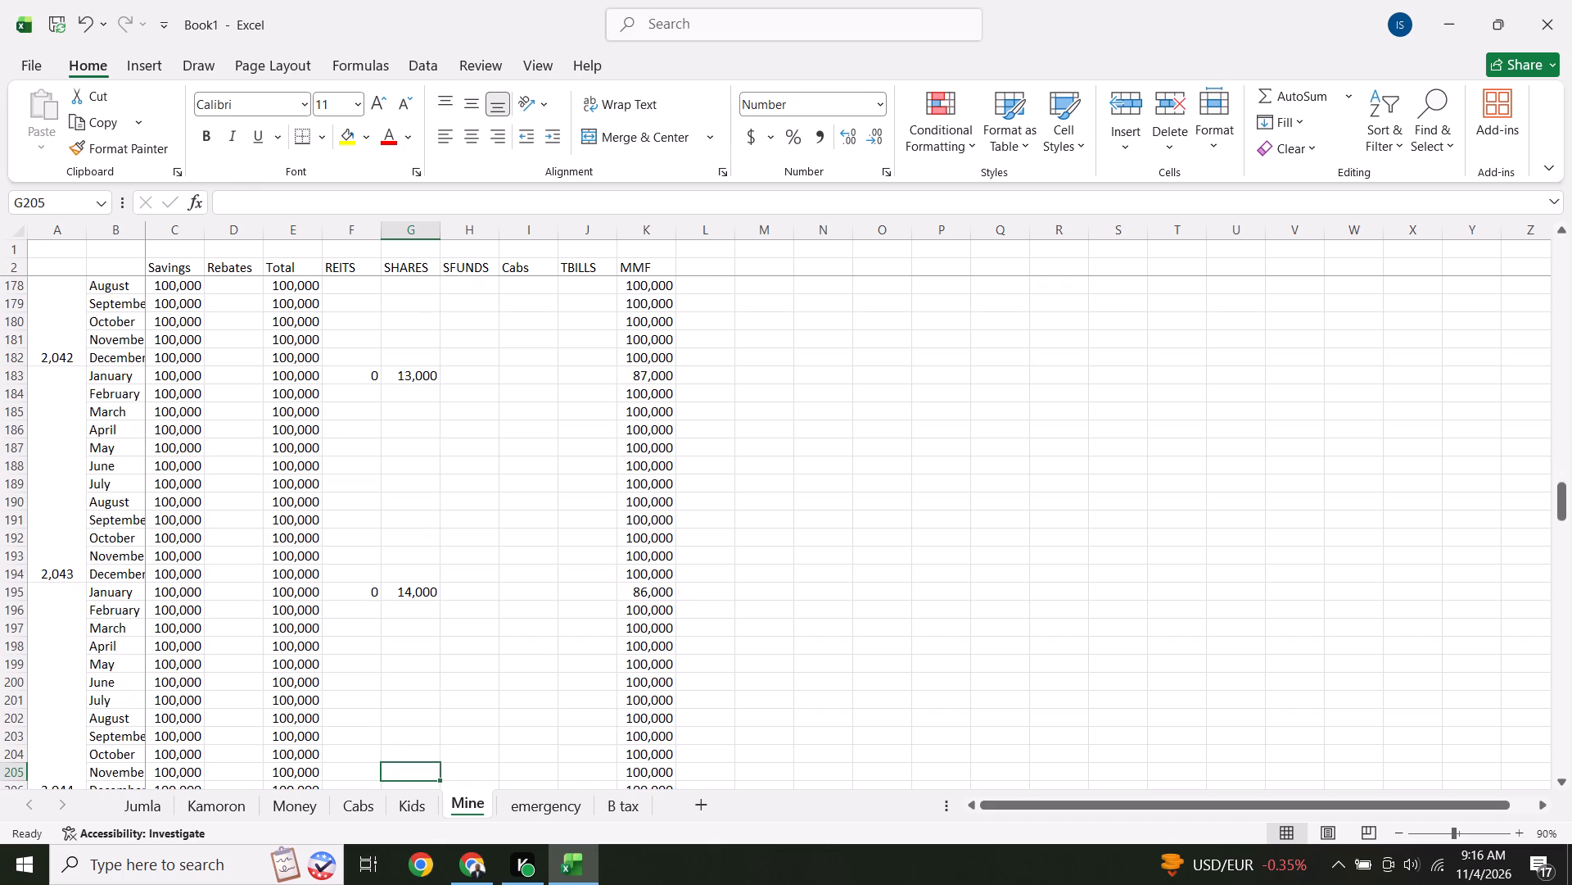
key(Down)
key(Down)
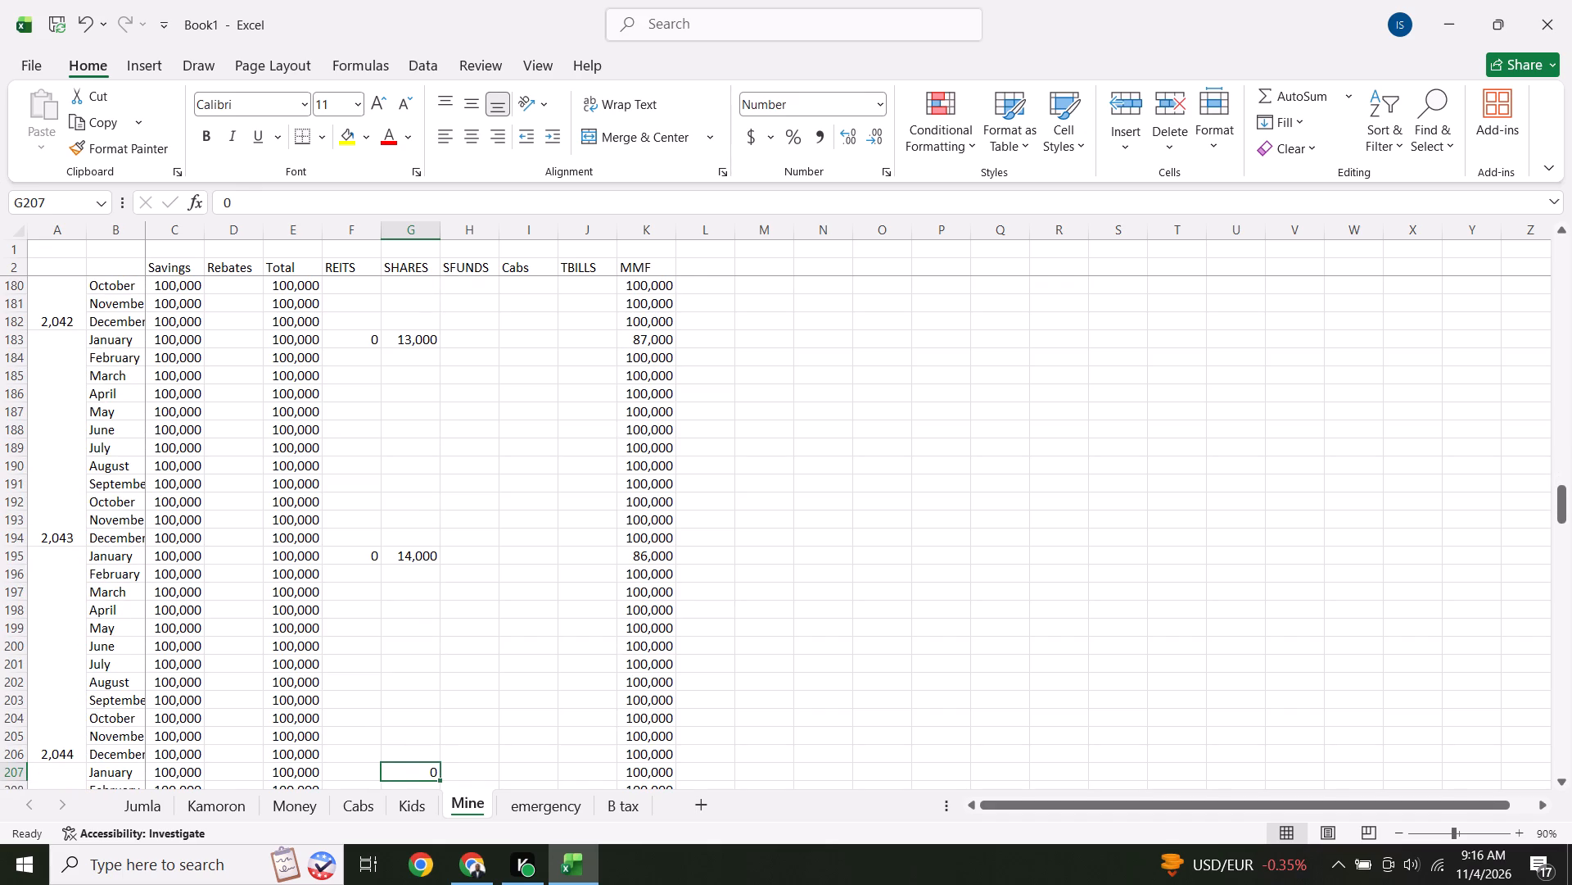
text(15000)
key(Down)
Review the yearly January REITS, SHARES and MMF allocations from row 207 back to the first plan year in row 3.
key(Down)
key(Down)
key(Down)
key(Down)
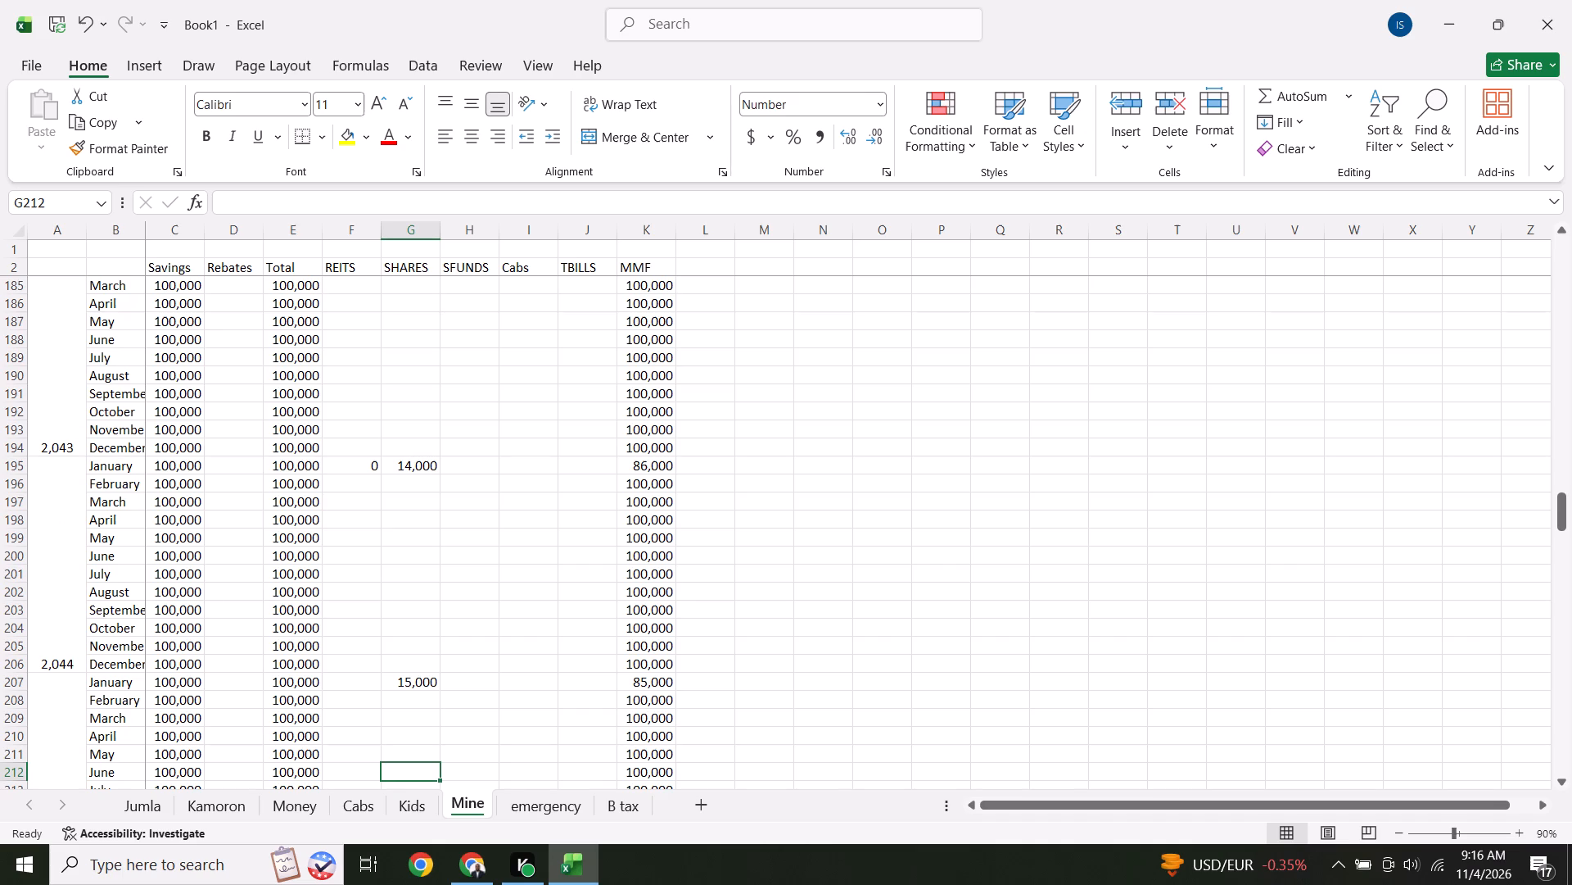
key(Up)
key(Up)
key(Up)
key(Up)
key(Up)
key(Up)
key(Up)
key(Up)
key(Up)
key(Up)
key(Up)
key(Up)
key(Up)
key(Up)
key(Up)
key(Up)
key(Up)
key(Up)
key(Up)
key(Up)
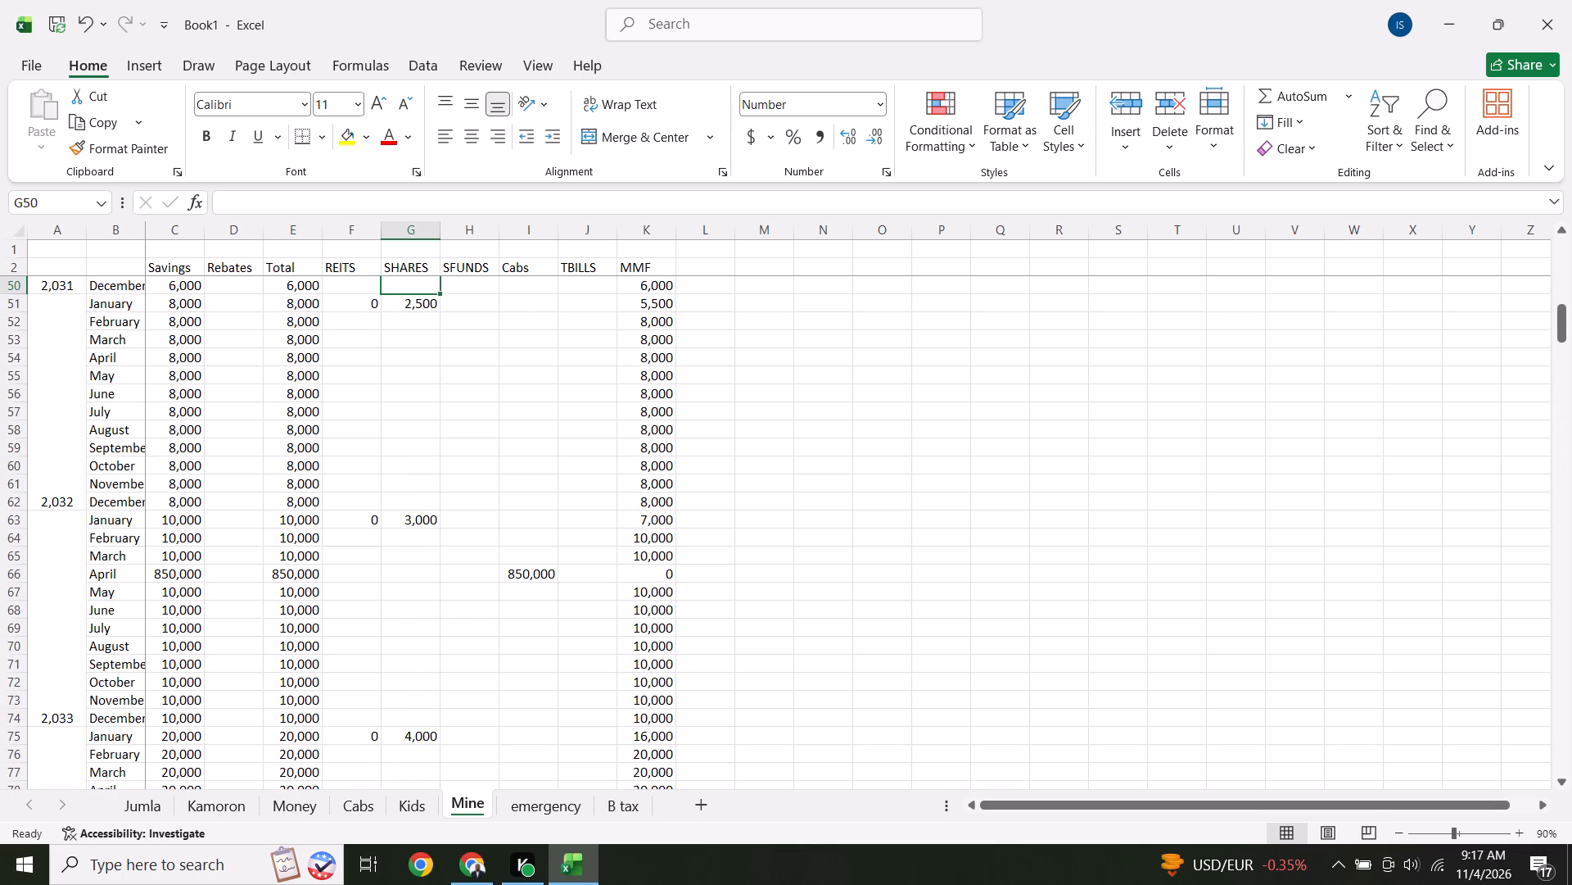
key(Up)
key(Up)
key(Up)
key(Up)
key(Up)
key(Up)
key(Up)
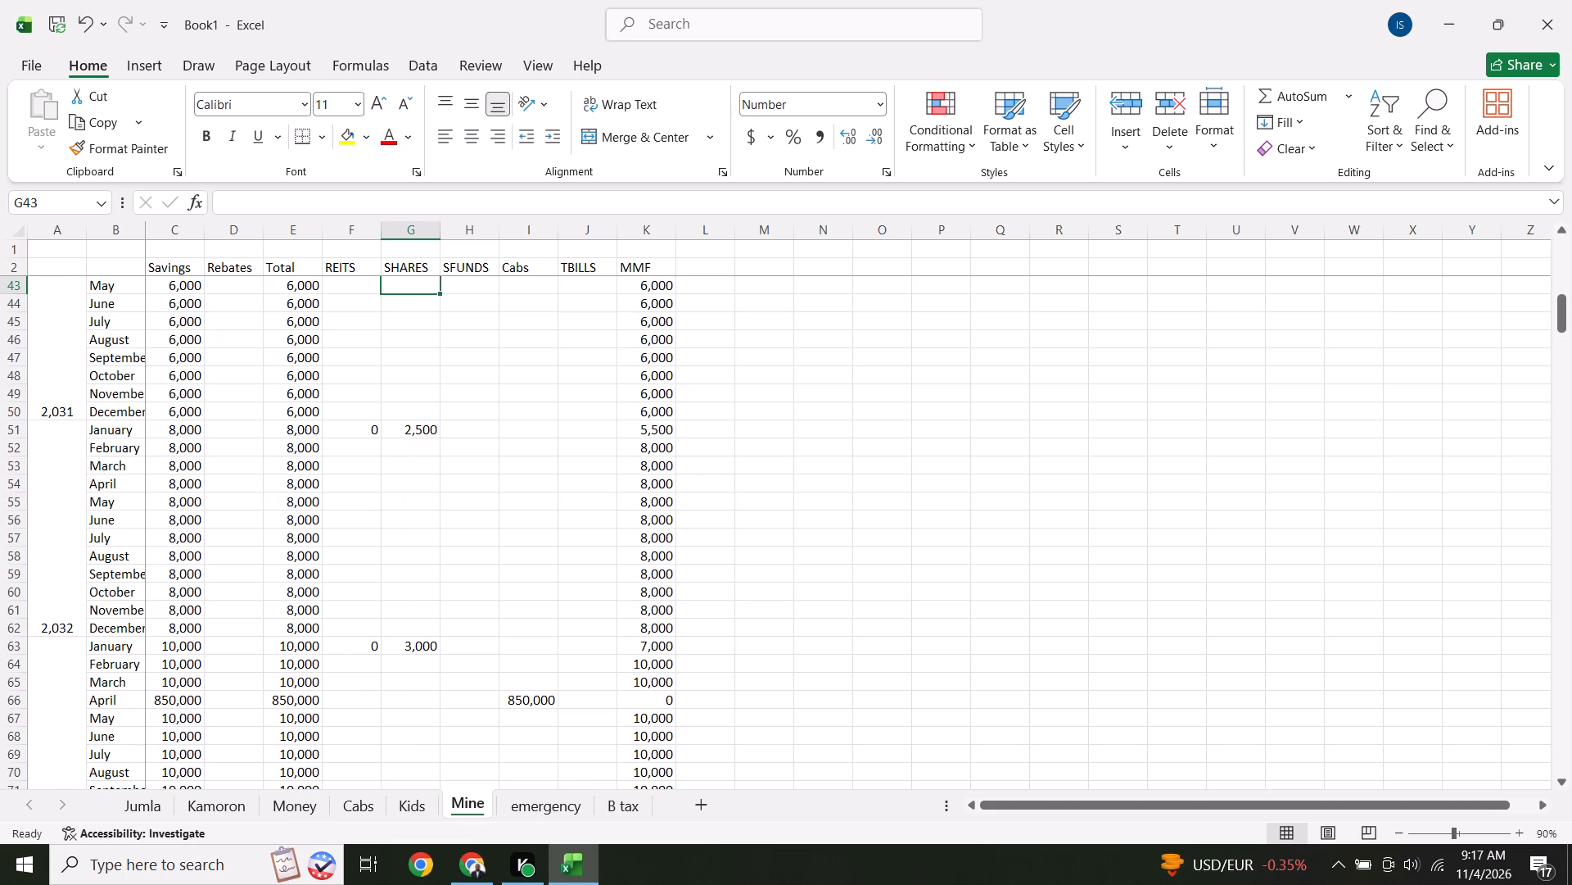
key(Up)
key(Up)
key(Up)
key(Up)
key(Up)
key(Up)
key(Up)
key(Up)
key(Up)
key(Up)
key(Up)
key(Up)
key(Up)
key(Up)
key(Up)
key(Up)
key(Up)
key(Up)
key(Up)
key(Up)
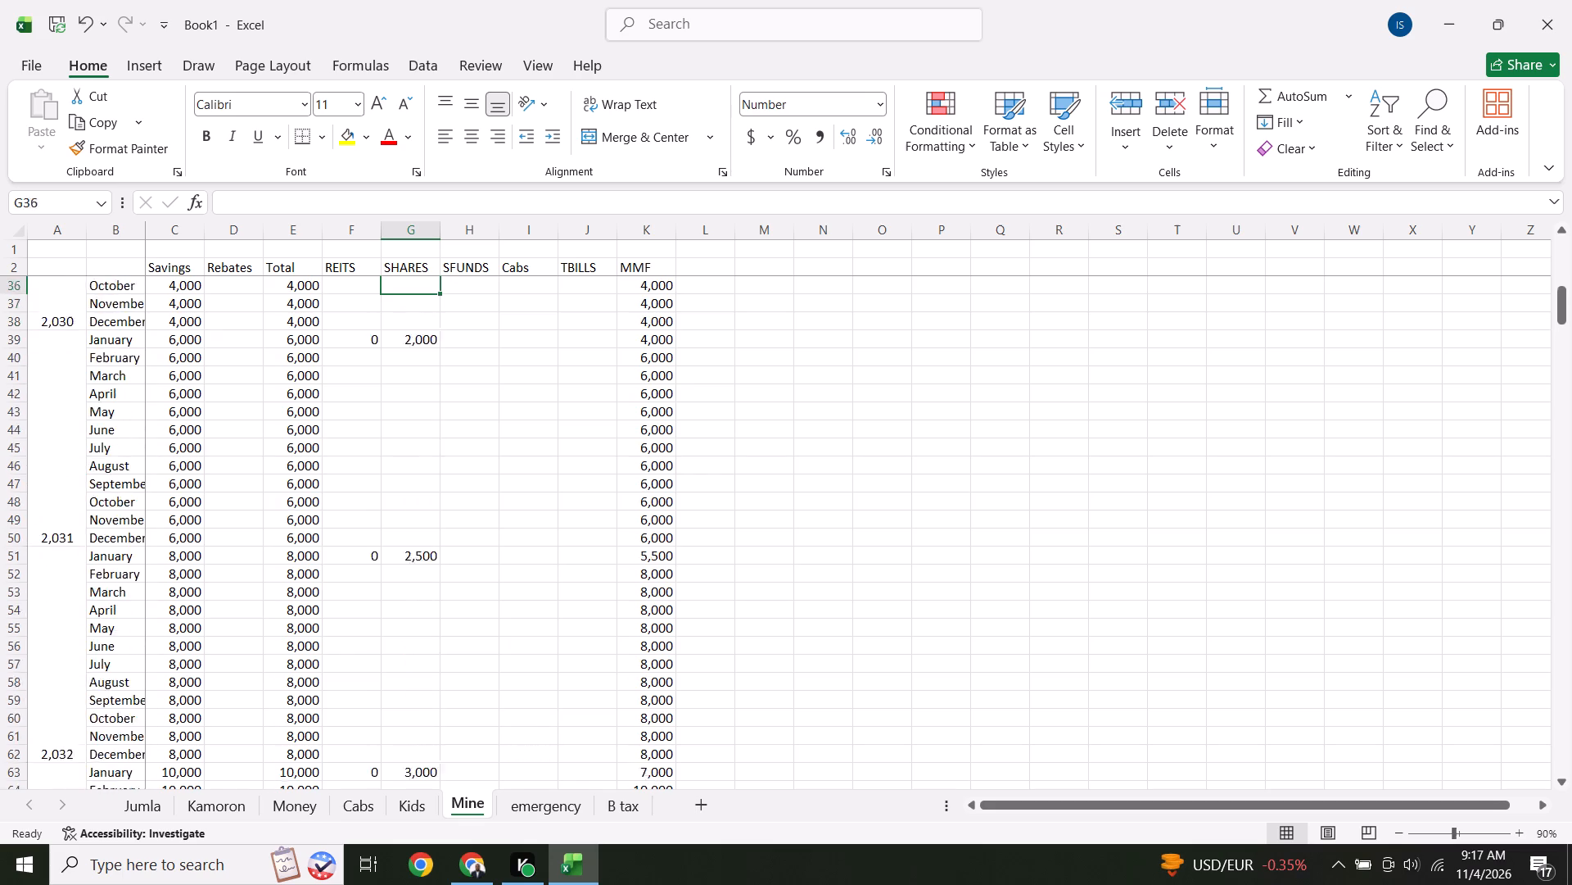
key(Up)
key(Up)
key(Up)
key(Up)
key(Up)
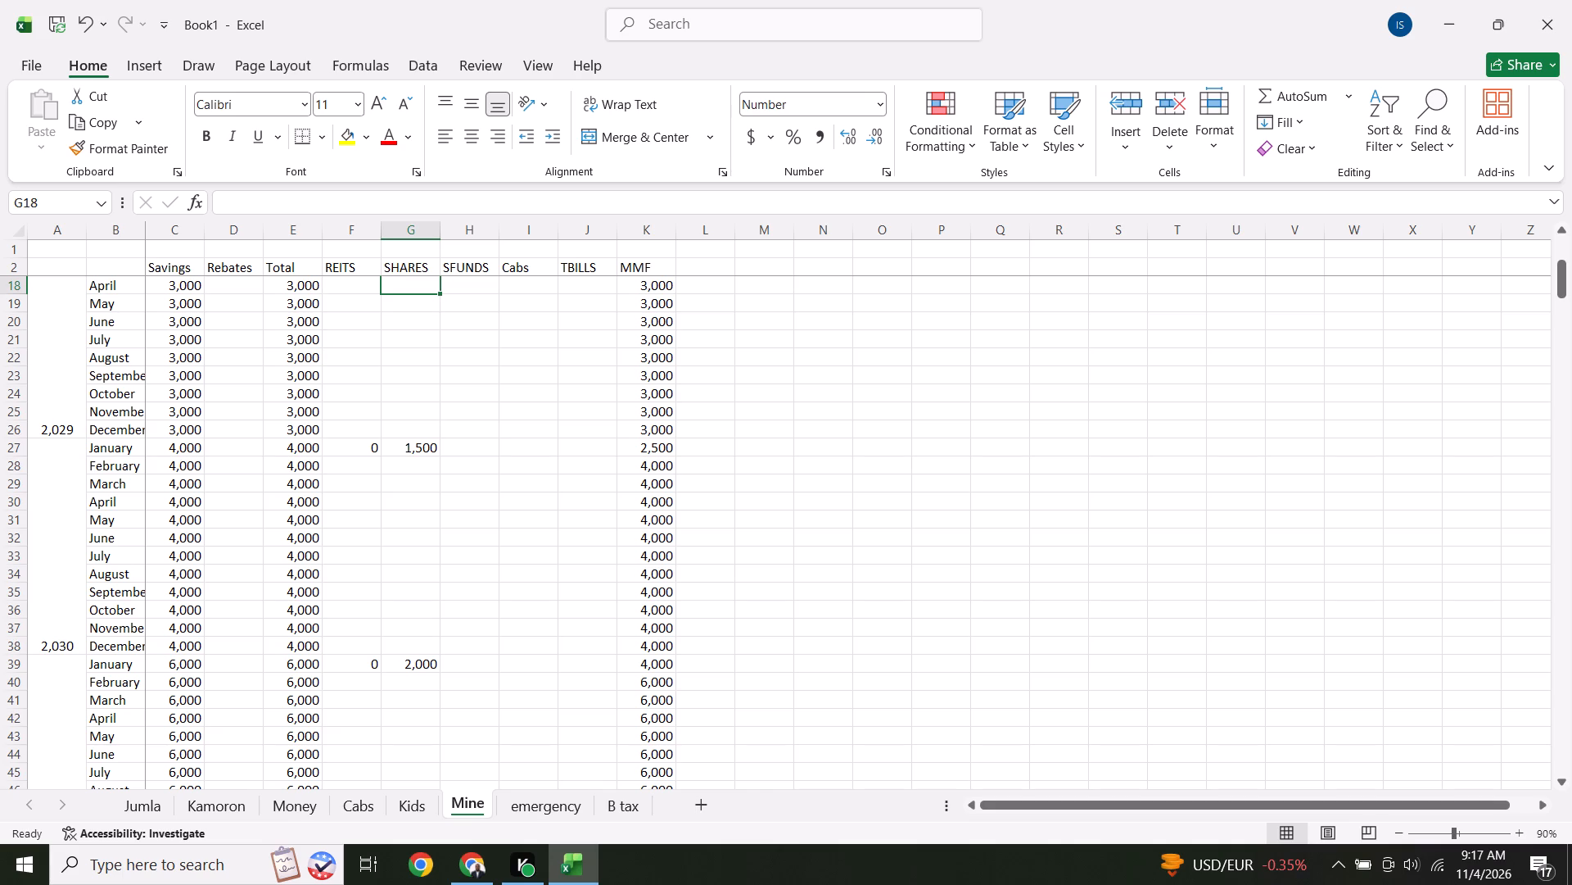
key(Up)
key(Up)
key(Up)
key(Up)
key(Up)
key(Up)
key(Up)
key(Up)
key(Up)
key(Up)
key(Up)
key(Up)
key(Up)
key(Up)
key(Up)
key(Up)
key(Up)
key(Up)
key(Up)
key(Up)
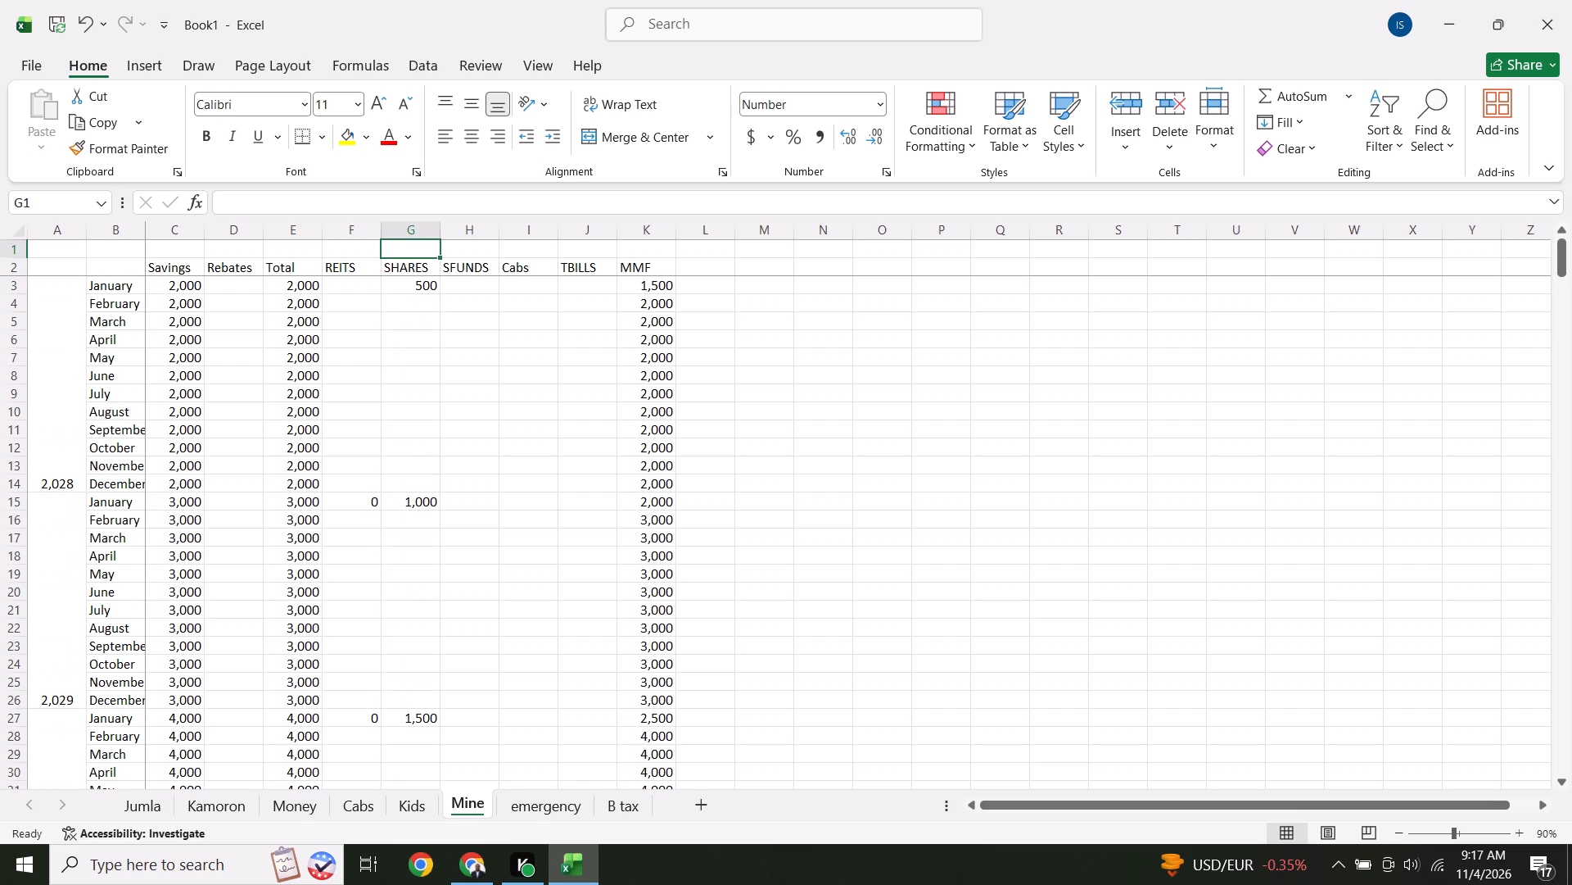
key(Down)
key(Down)
key(Down)
key(Down)
key(Down)
key(Down)
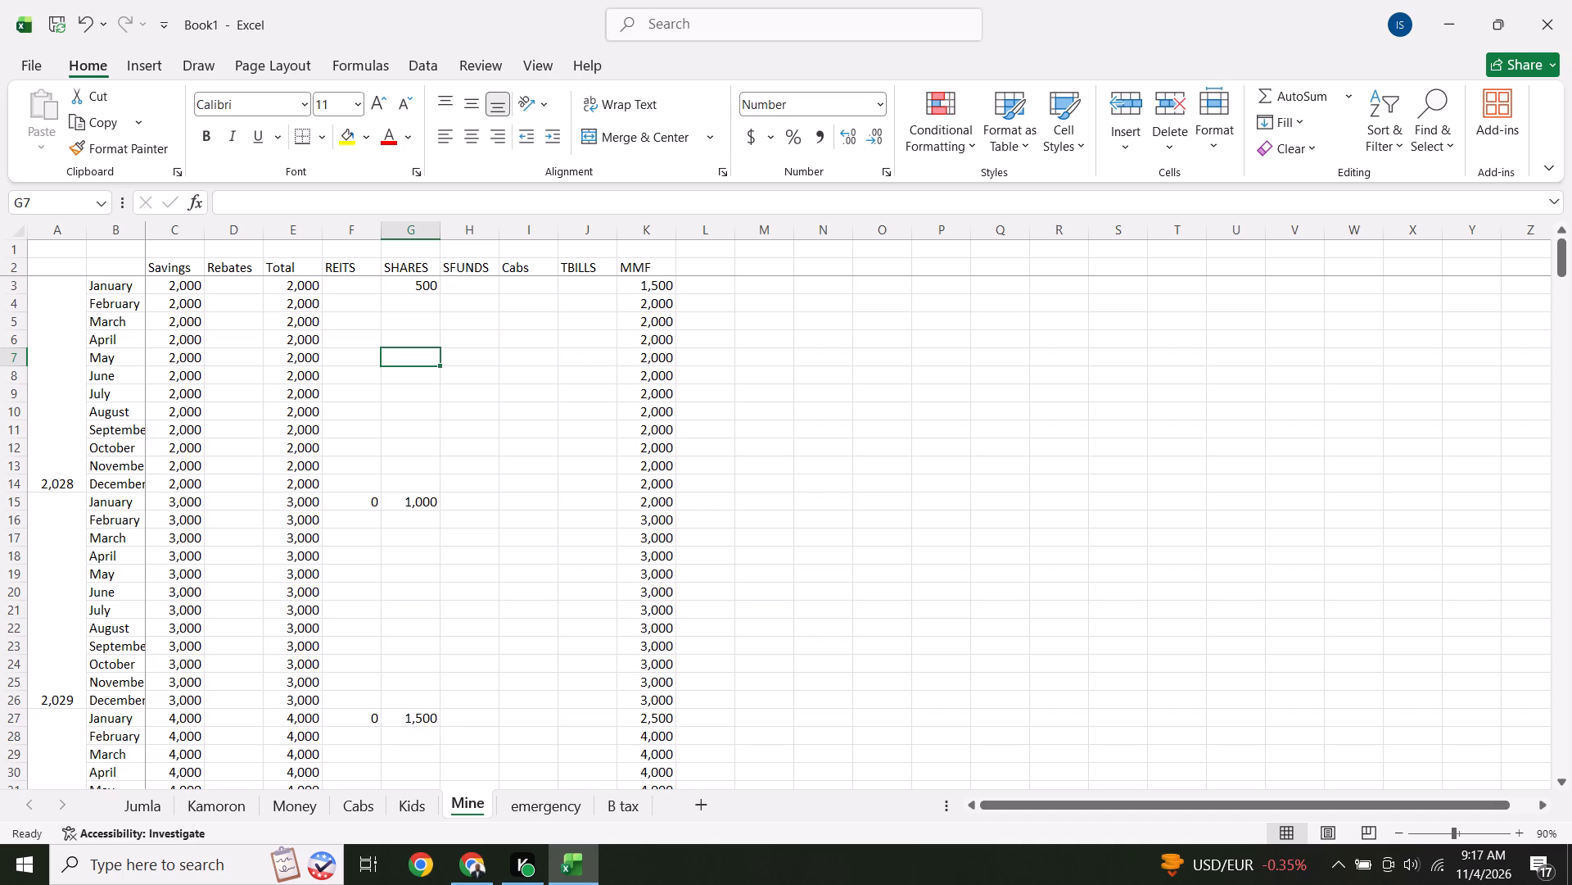
Switch to Chrome and play the recommended "Billionaire Taxi Driver" movie on YouTube, skipping the opening ad.
click(472, 864)
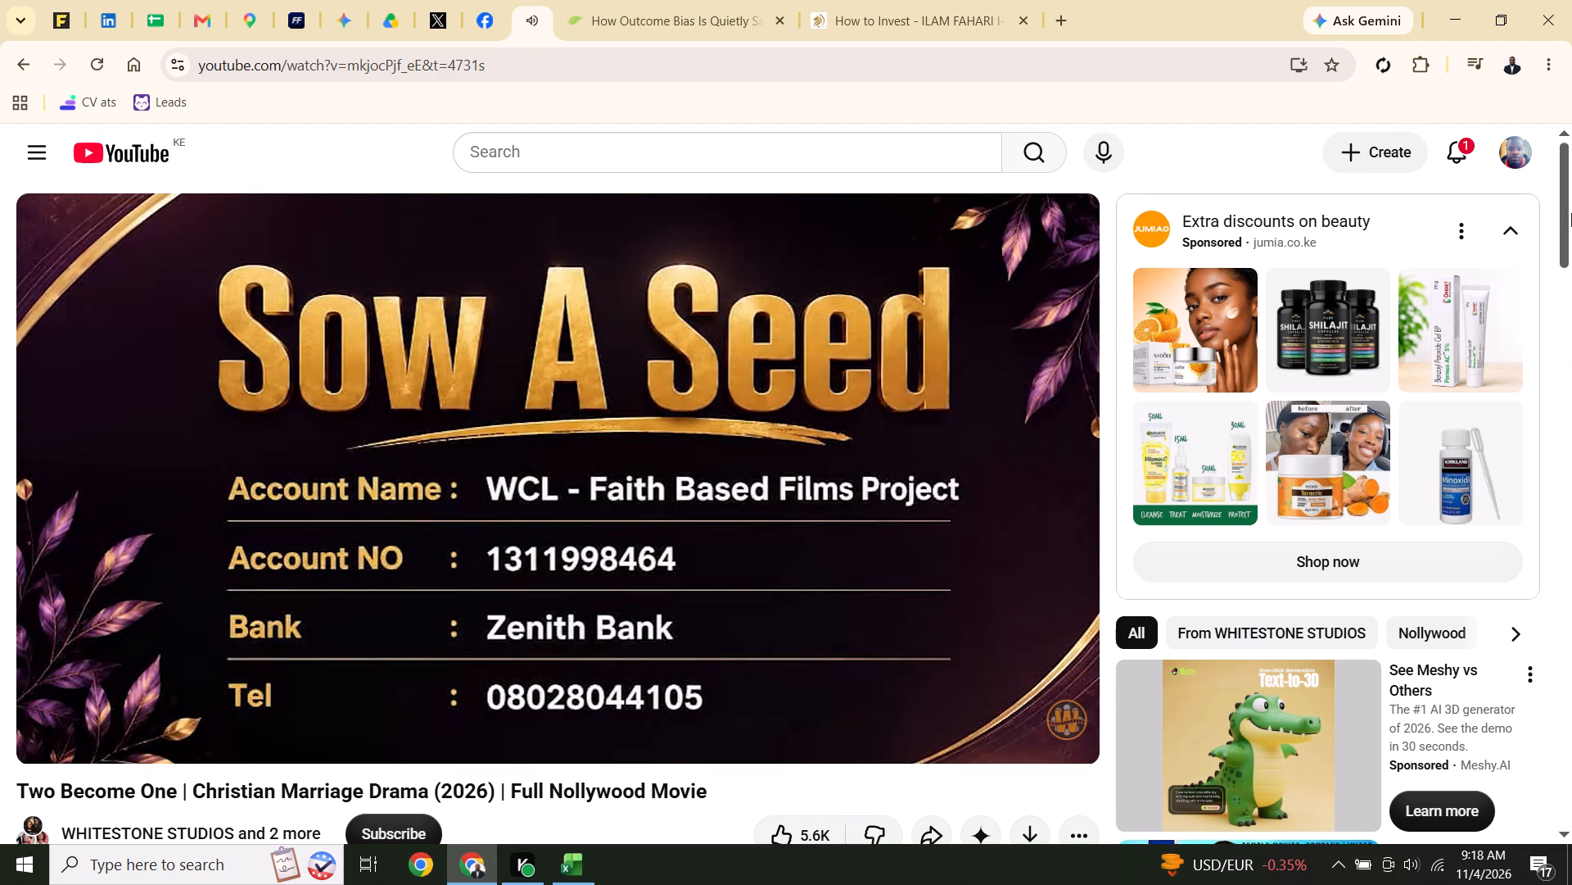
drag(1566, 211, 1570, 371)
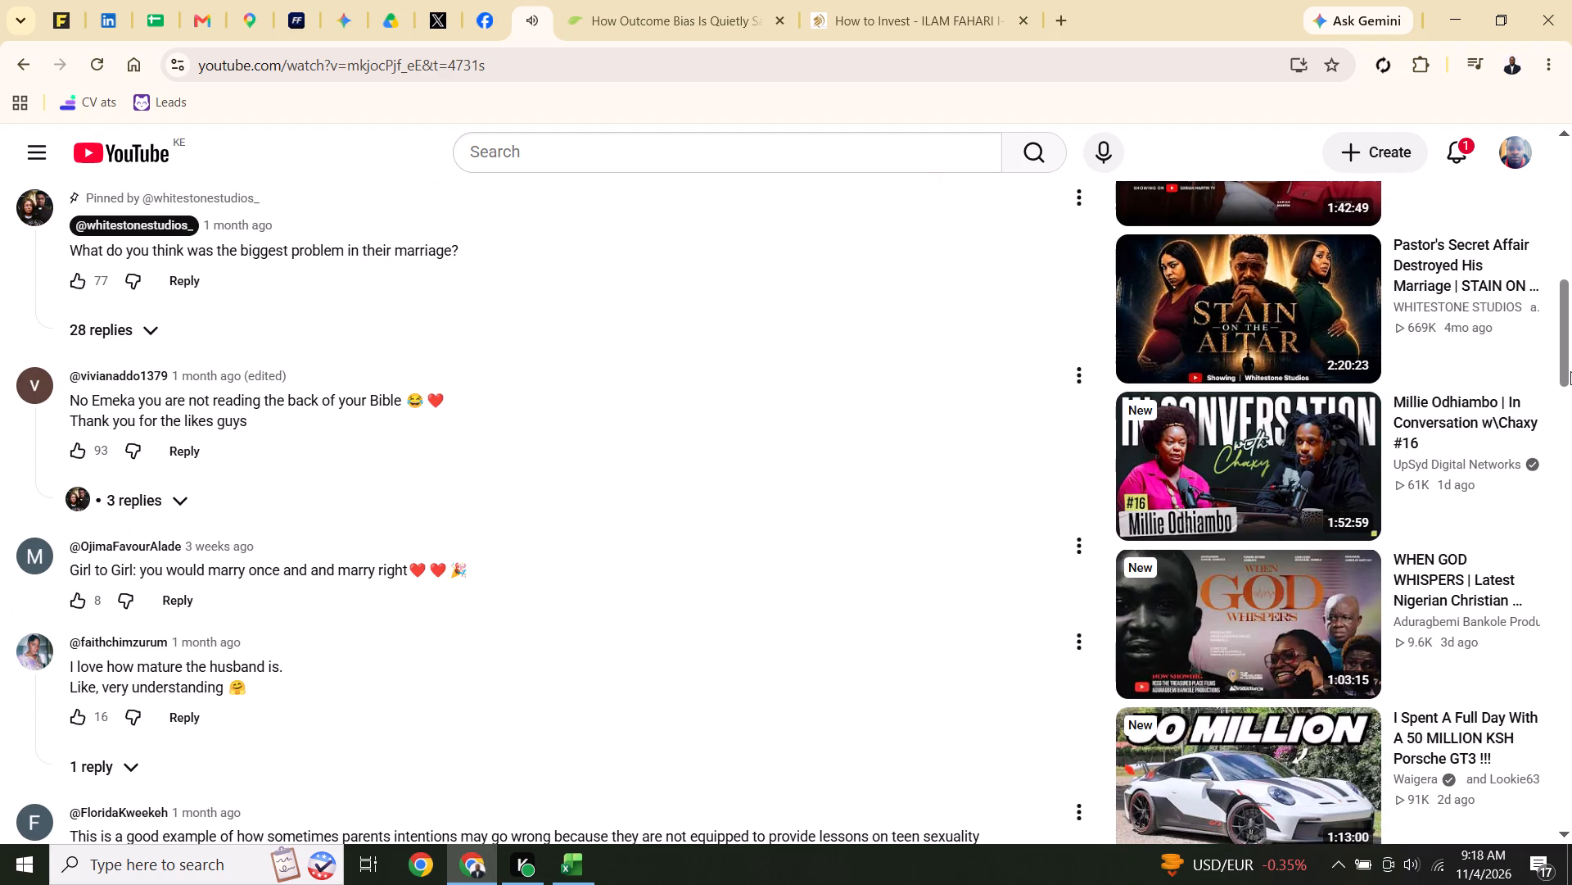
drag(1570, 371, 1565, 348)
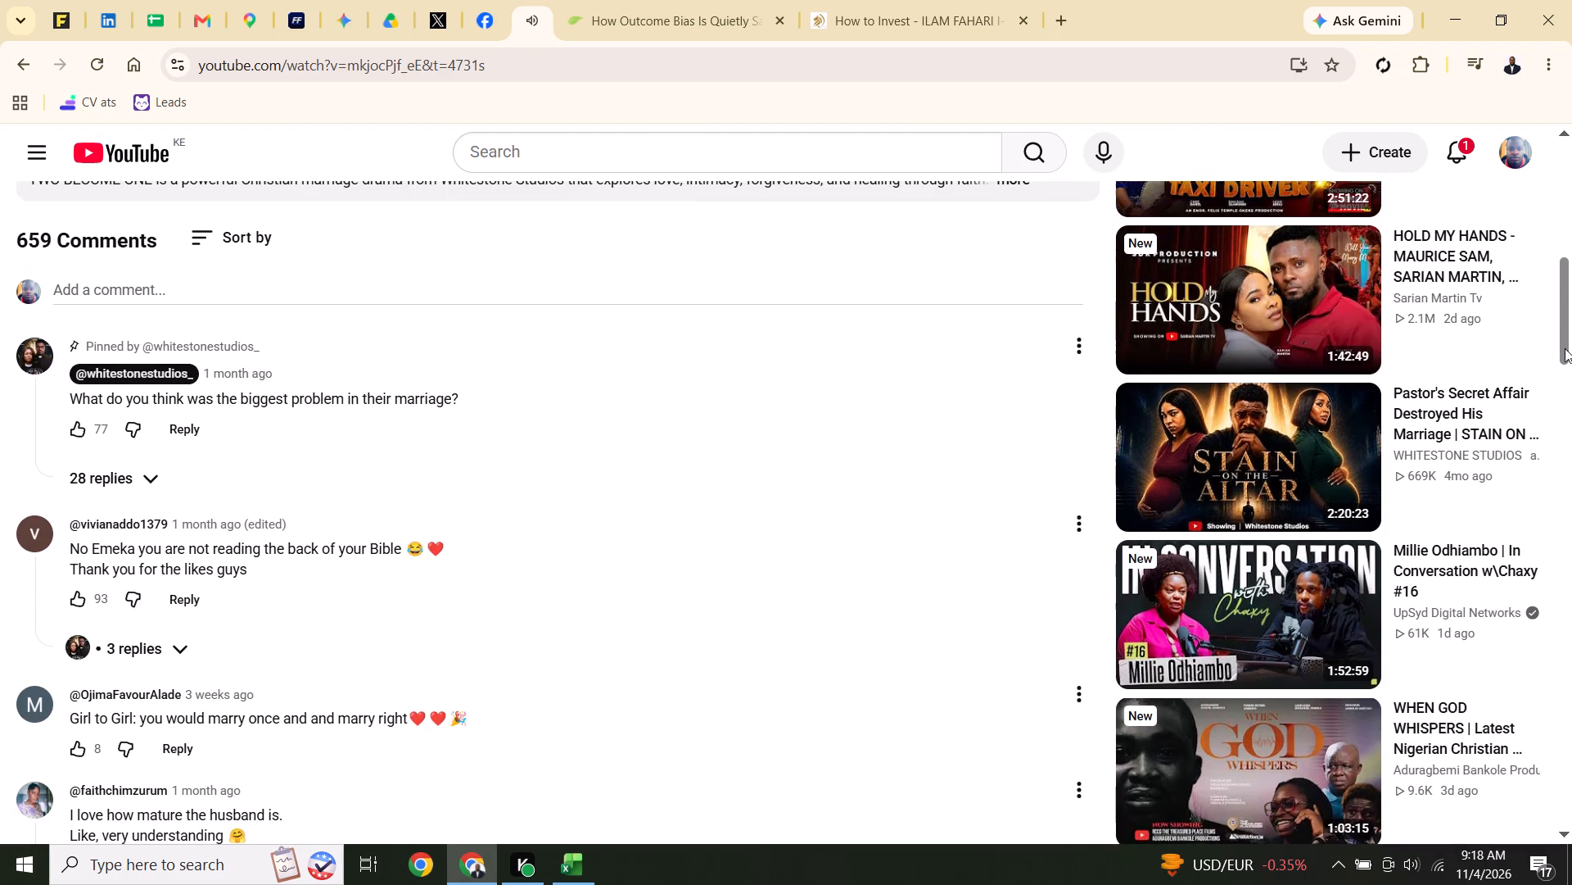
drag(1565, 348, 1562, 313)
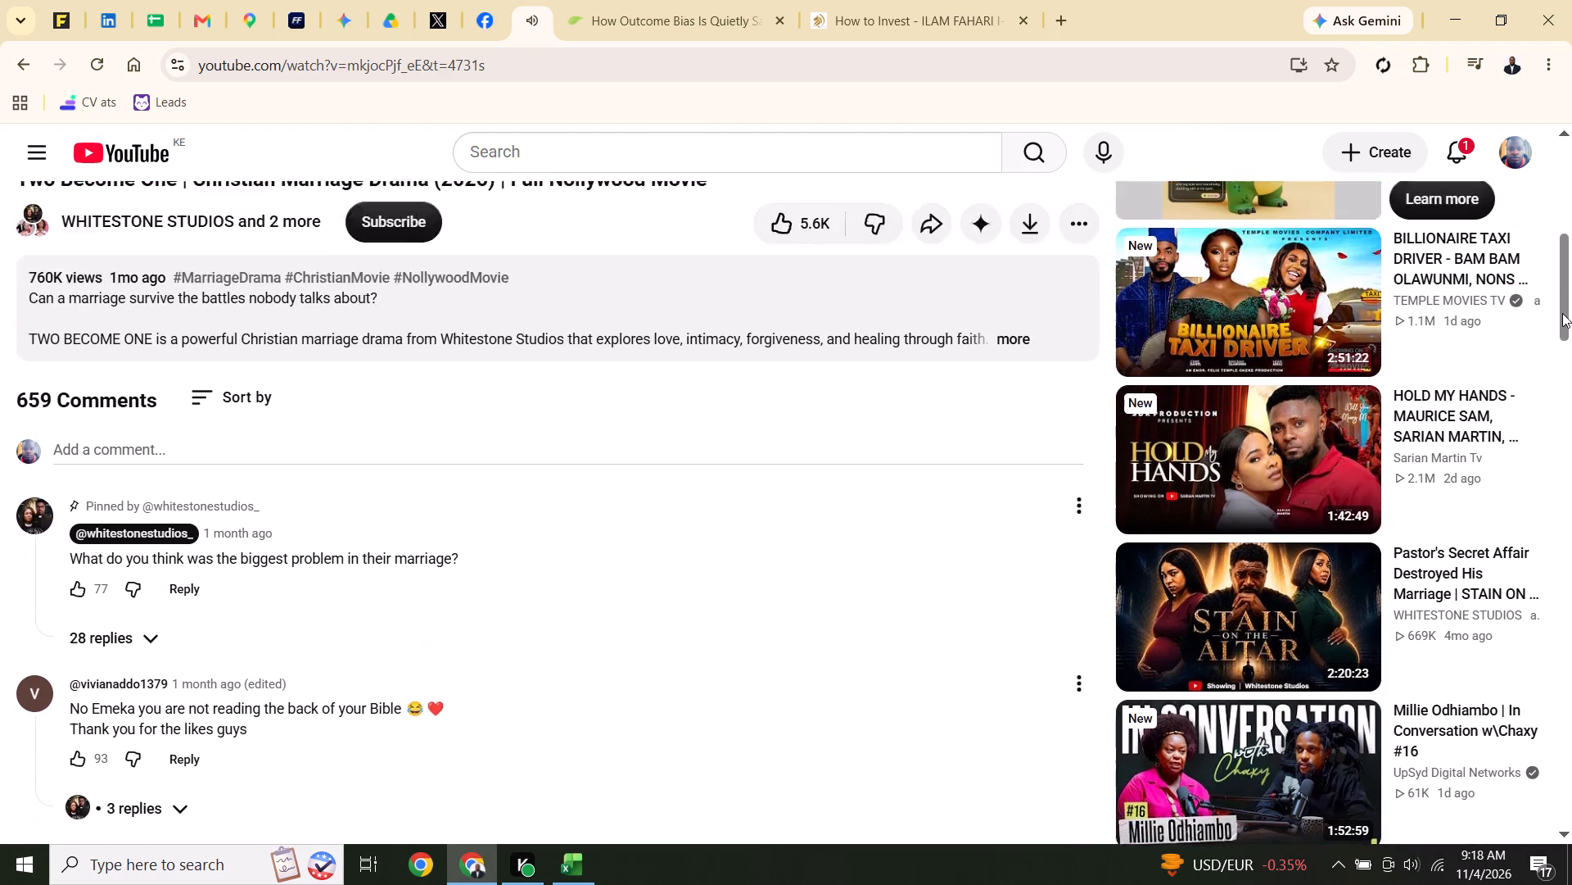
drag(1562, 313, 1562, 279)
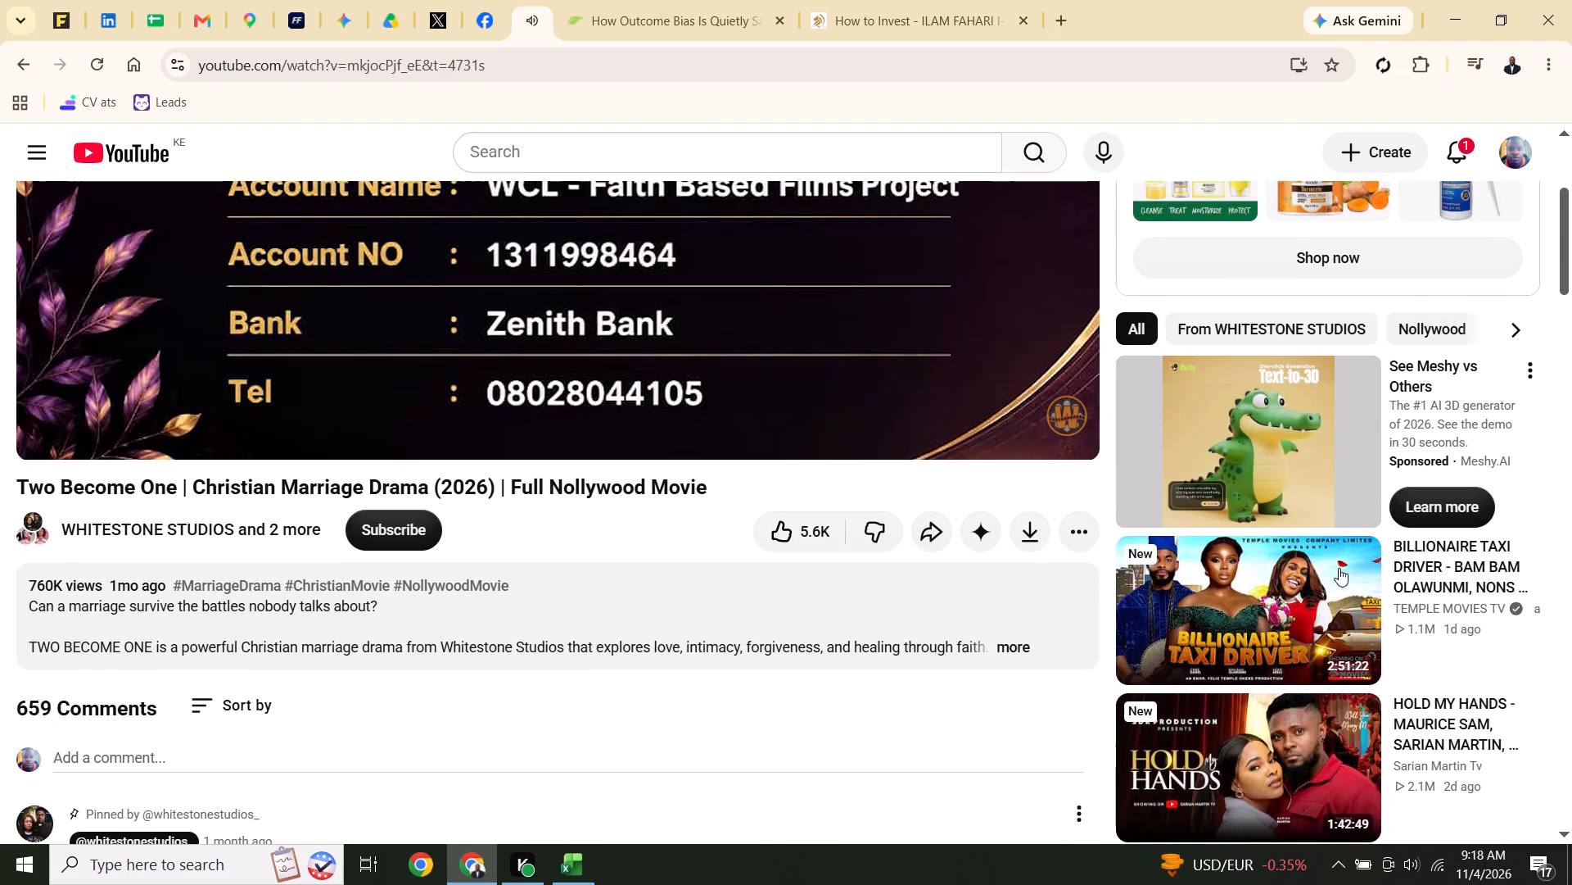
click(1227, 565)
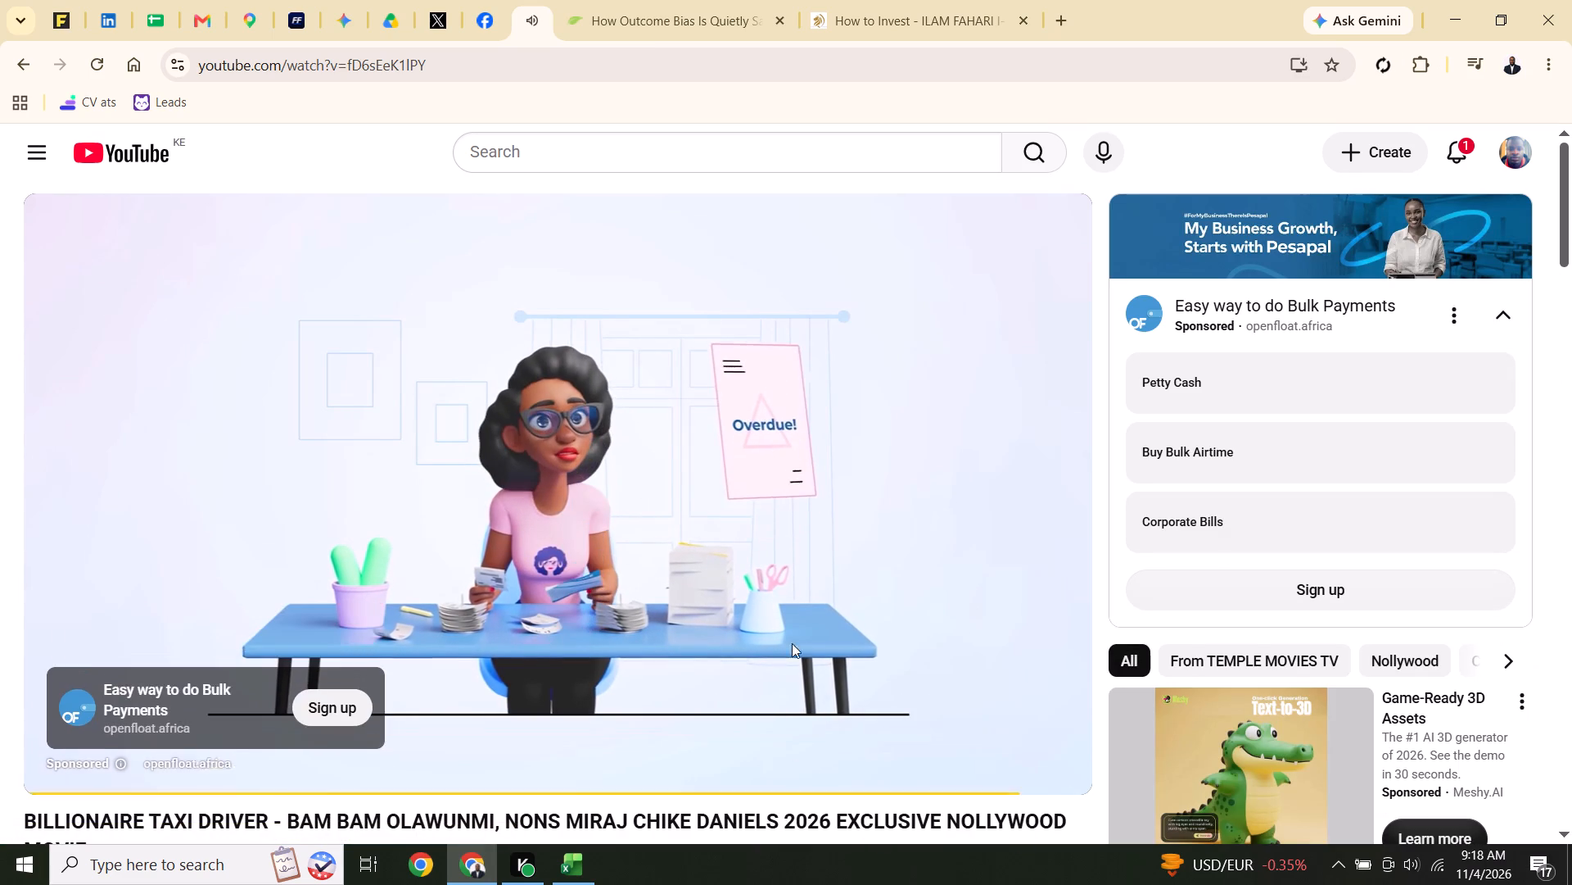
click(1005, 697)
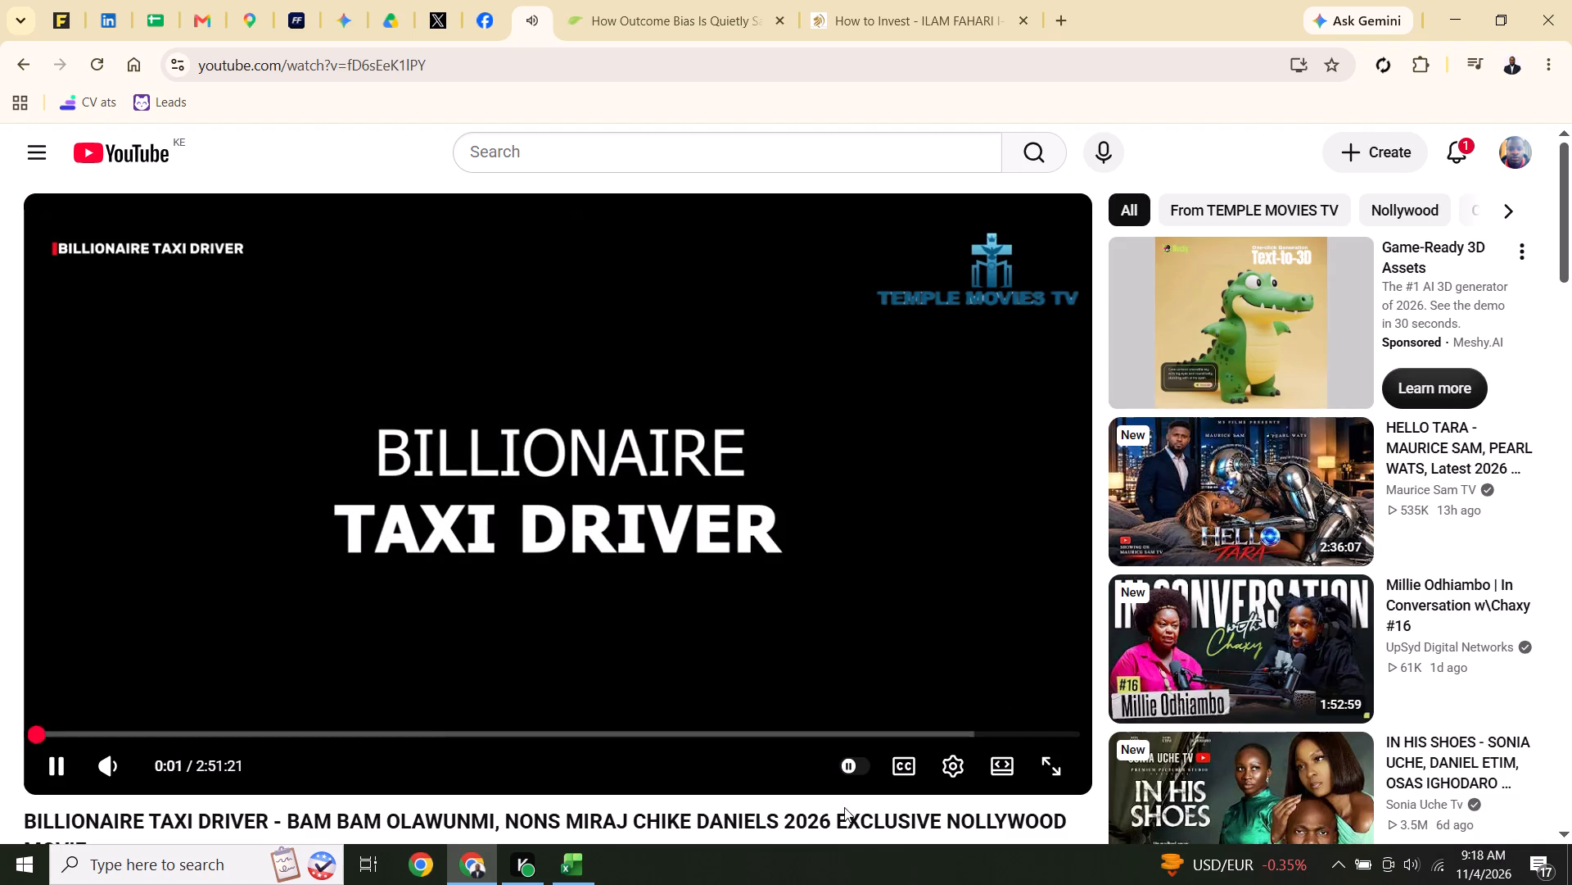
Switch back to Book1 in Excel and set REITS for January in row 15 to 500.
click(587, 853)
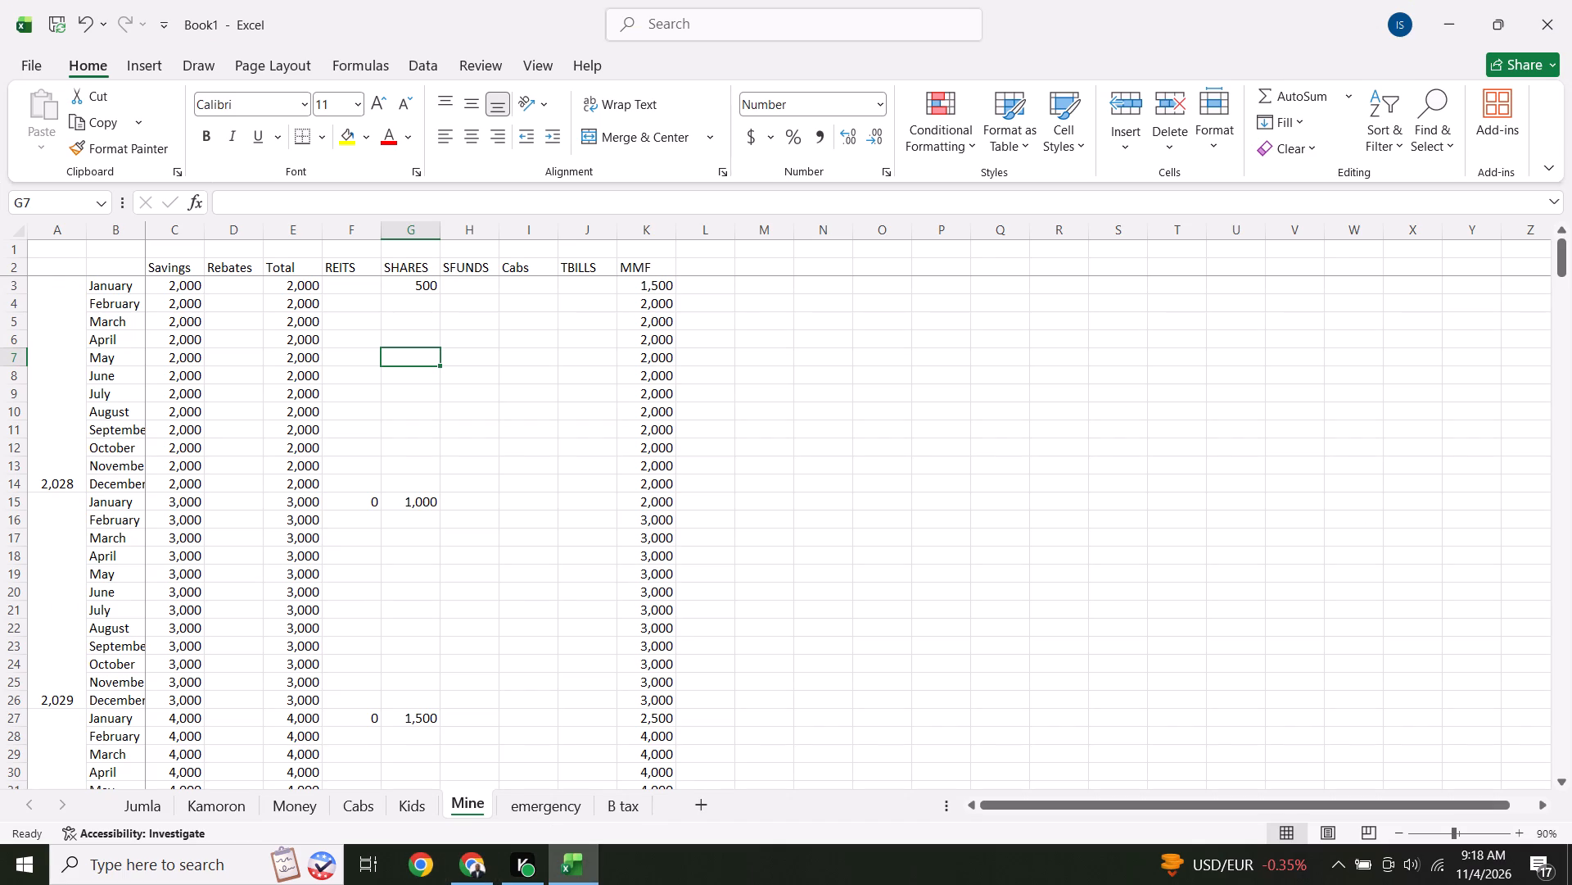
click(365, 502)
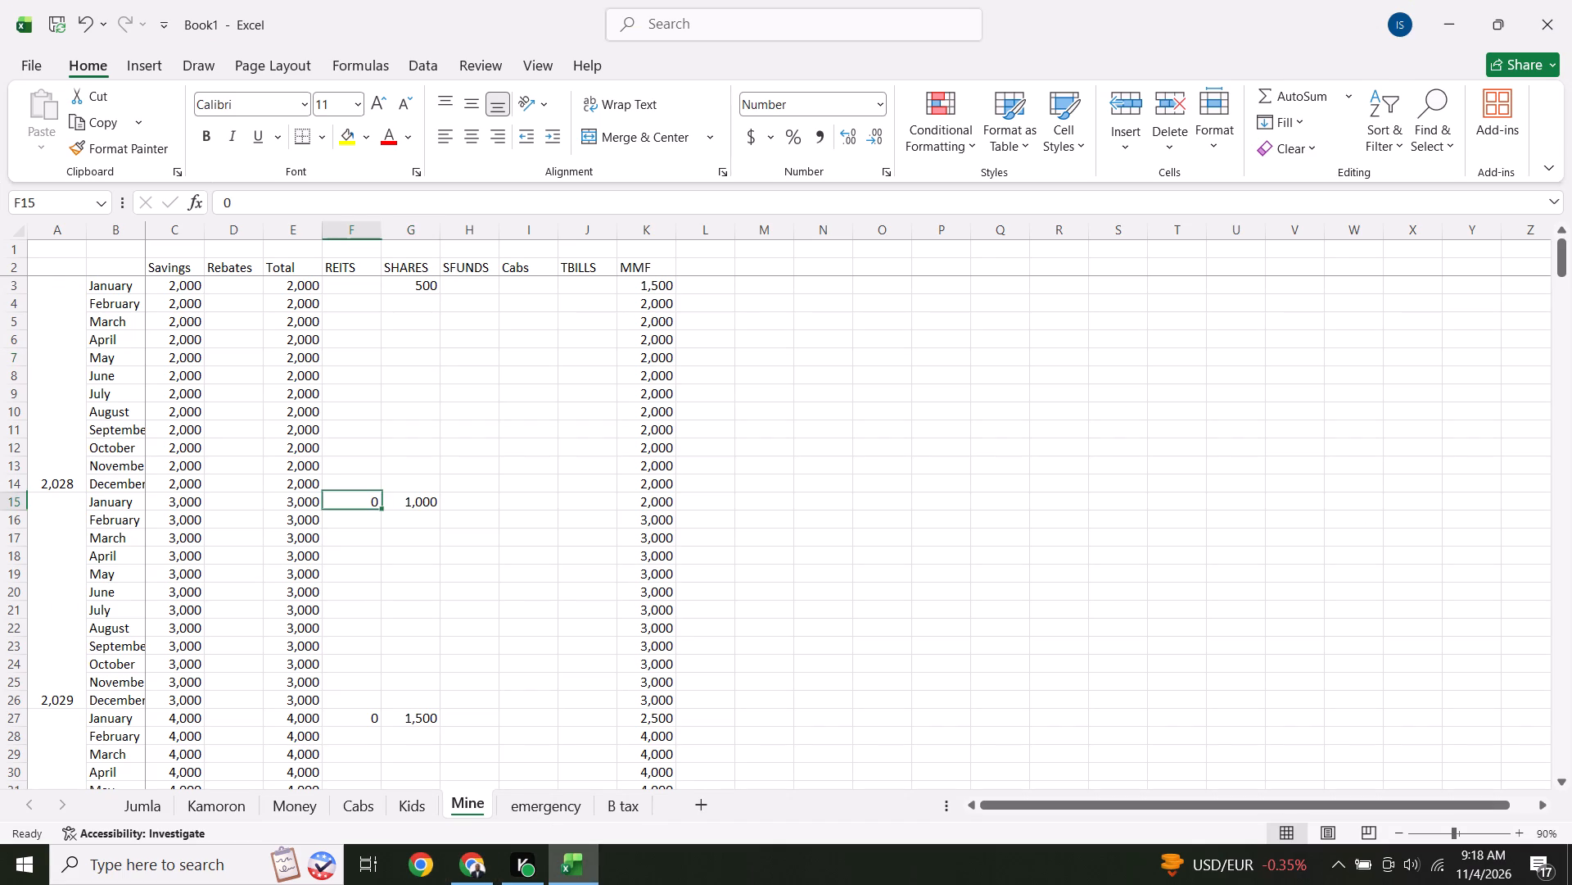
text(500)
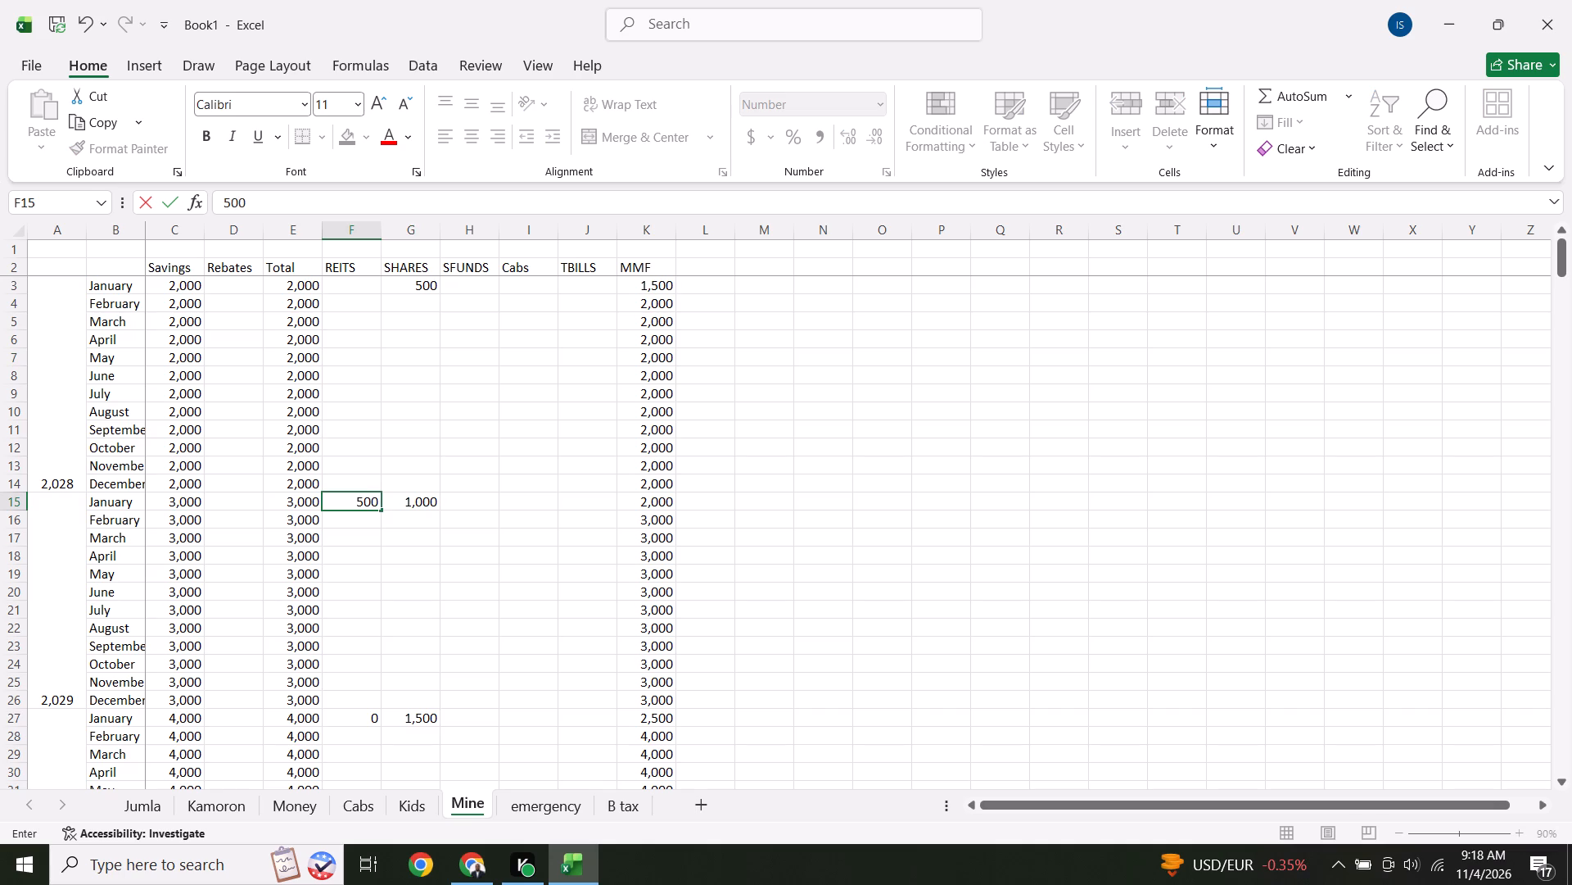
key(Down)
Set REITS for January in row 27, where savings first reach 4,000, to 1000.
key(Down)
key(Down)
key(Down)
key(Down)
key(Down)
key(Down)
key(Down)
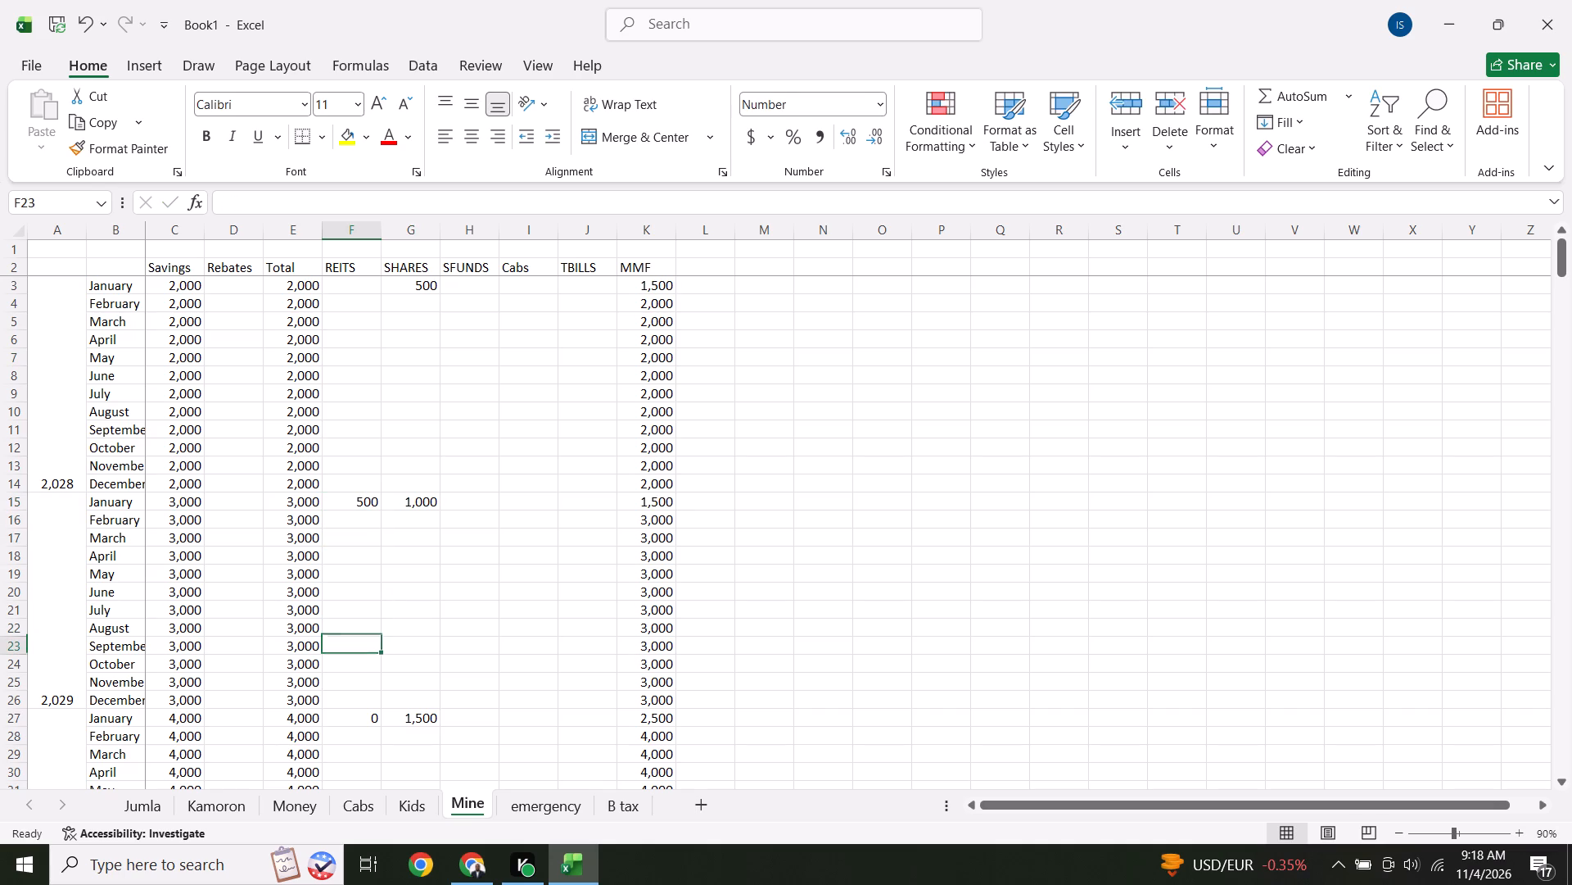
key(Down)
key(Down)
key(Down)
key(Down)
key(Down)
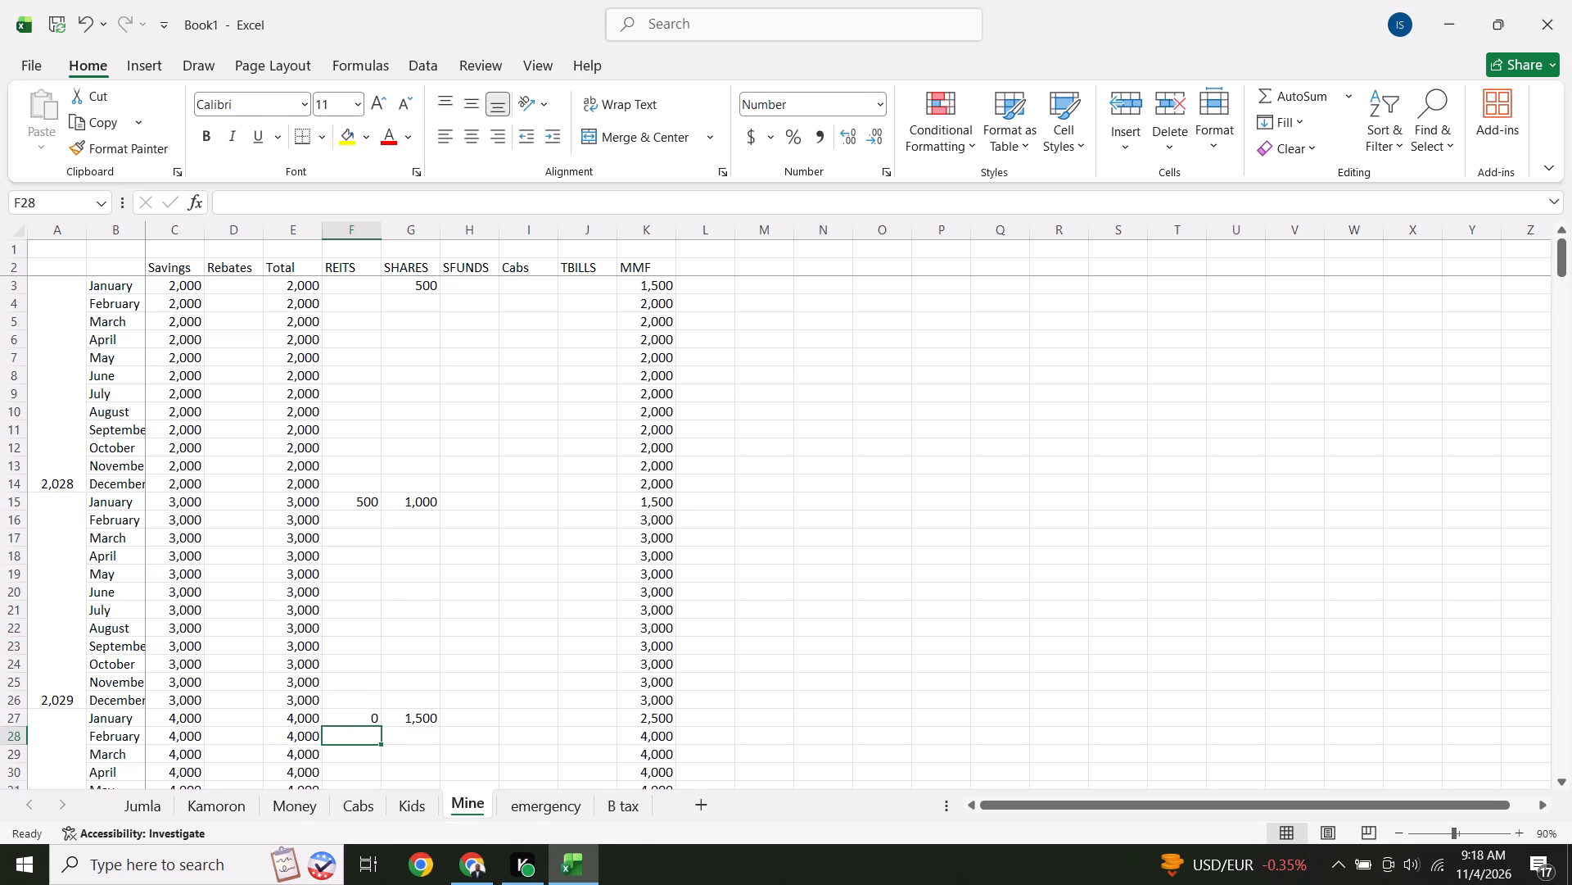
key(Up)
text(1000)
key(Down)
Set REITS for January in row 39, where savings first reach 6,000, to 2000.
key(Down)
key(Down)
key(Down)
key(Down)
key(Down)
key(Down)
key(Down)
key(Down)
key(Down)
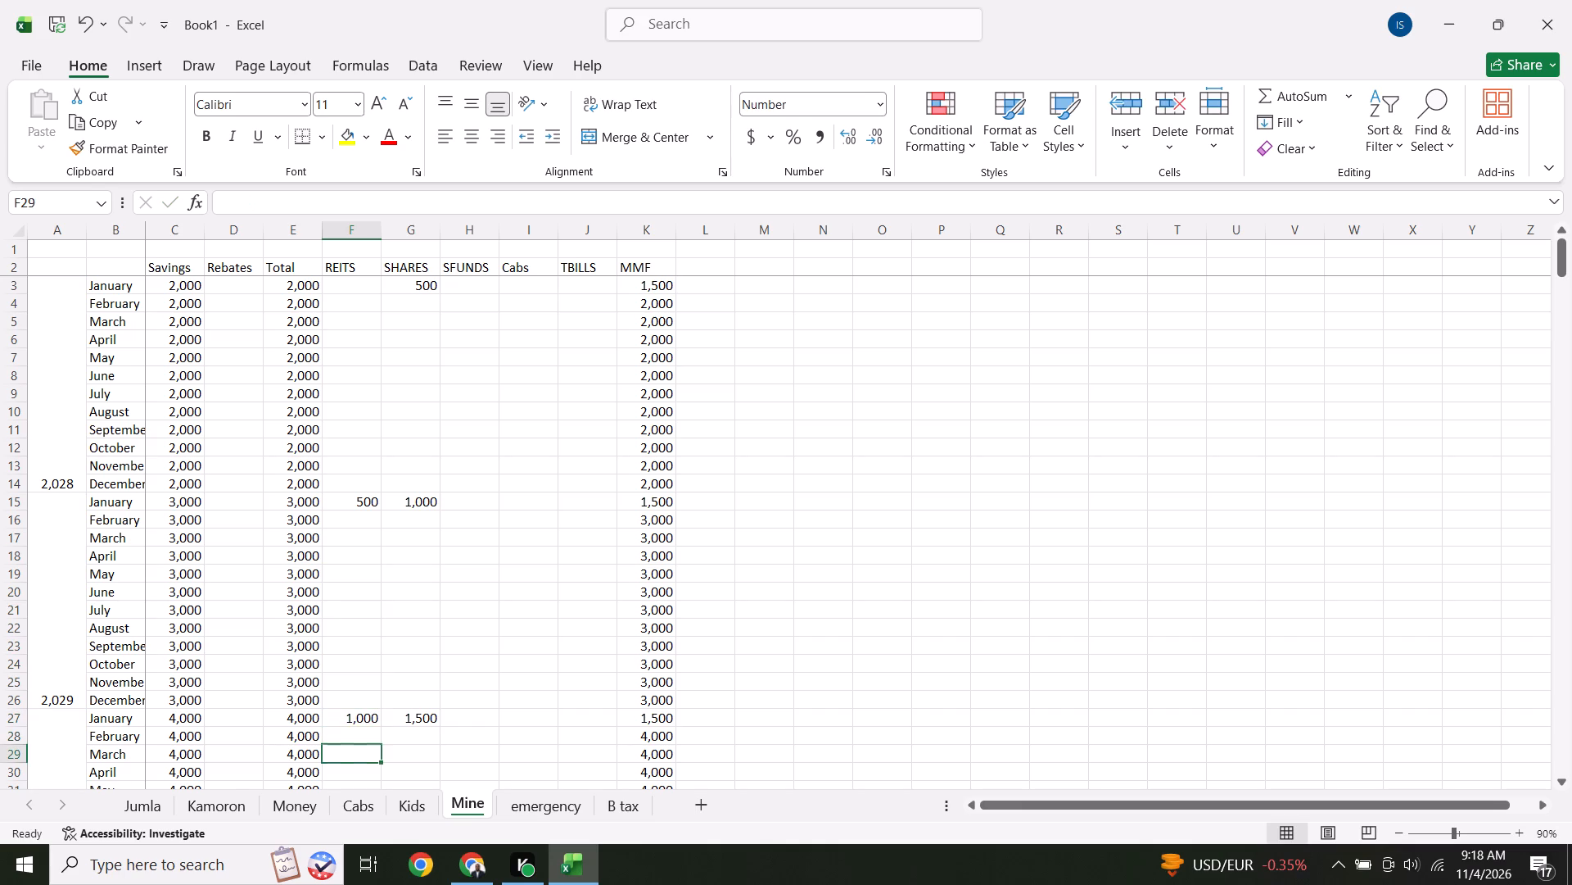
key(Down)
key(Down)
key(Down)
key(Down)
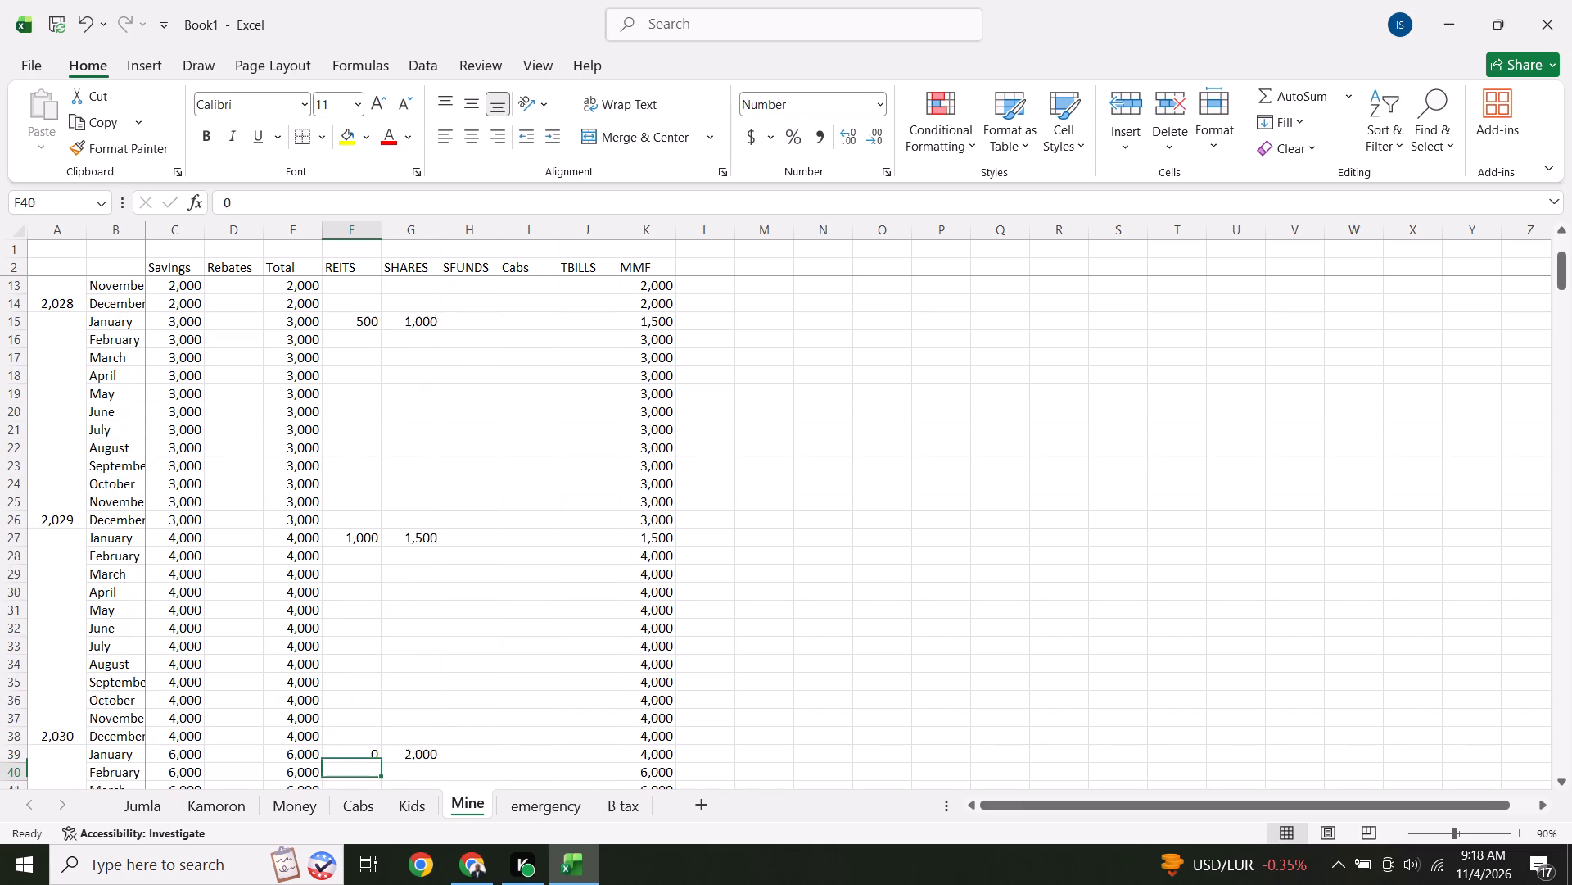
key(Up)
key(Up)
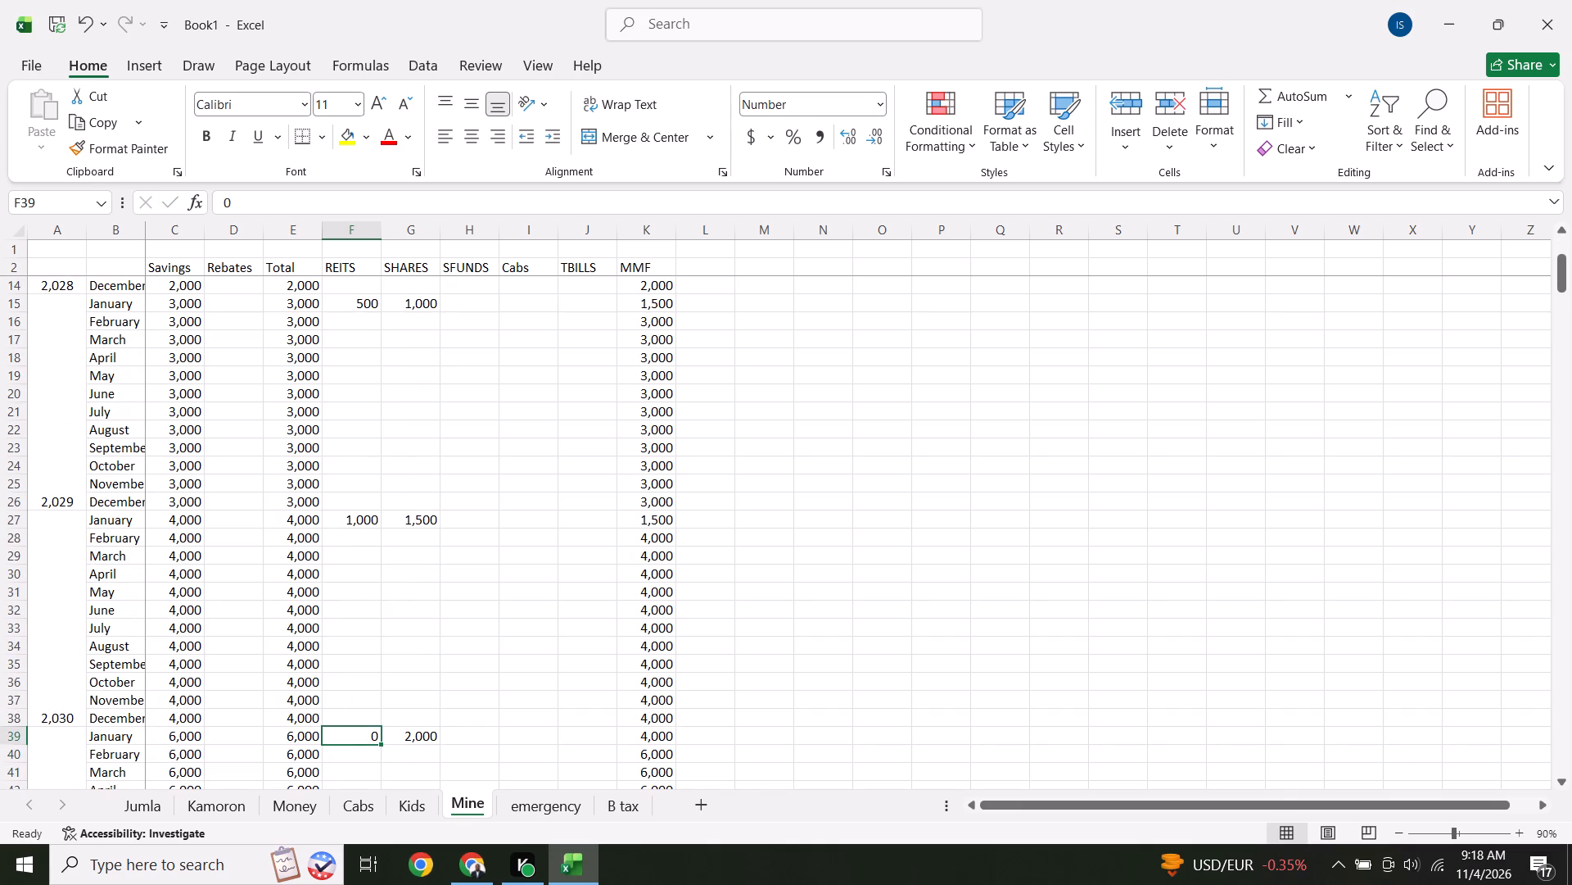
text(2000)
key(Down)
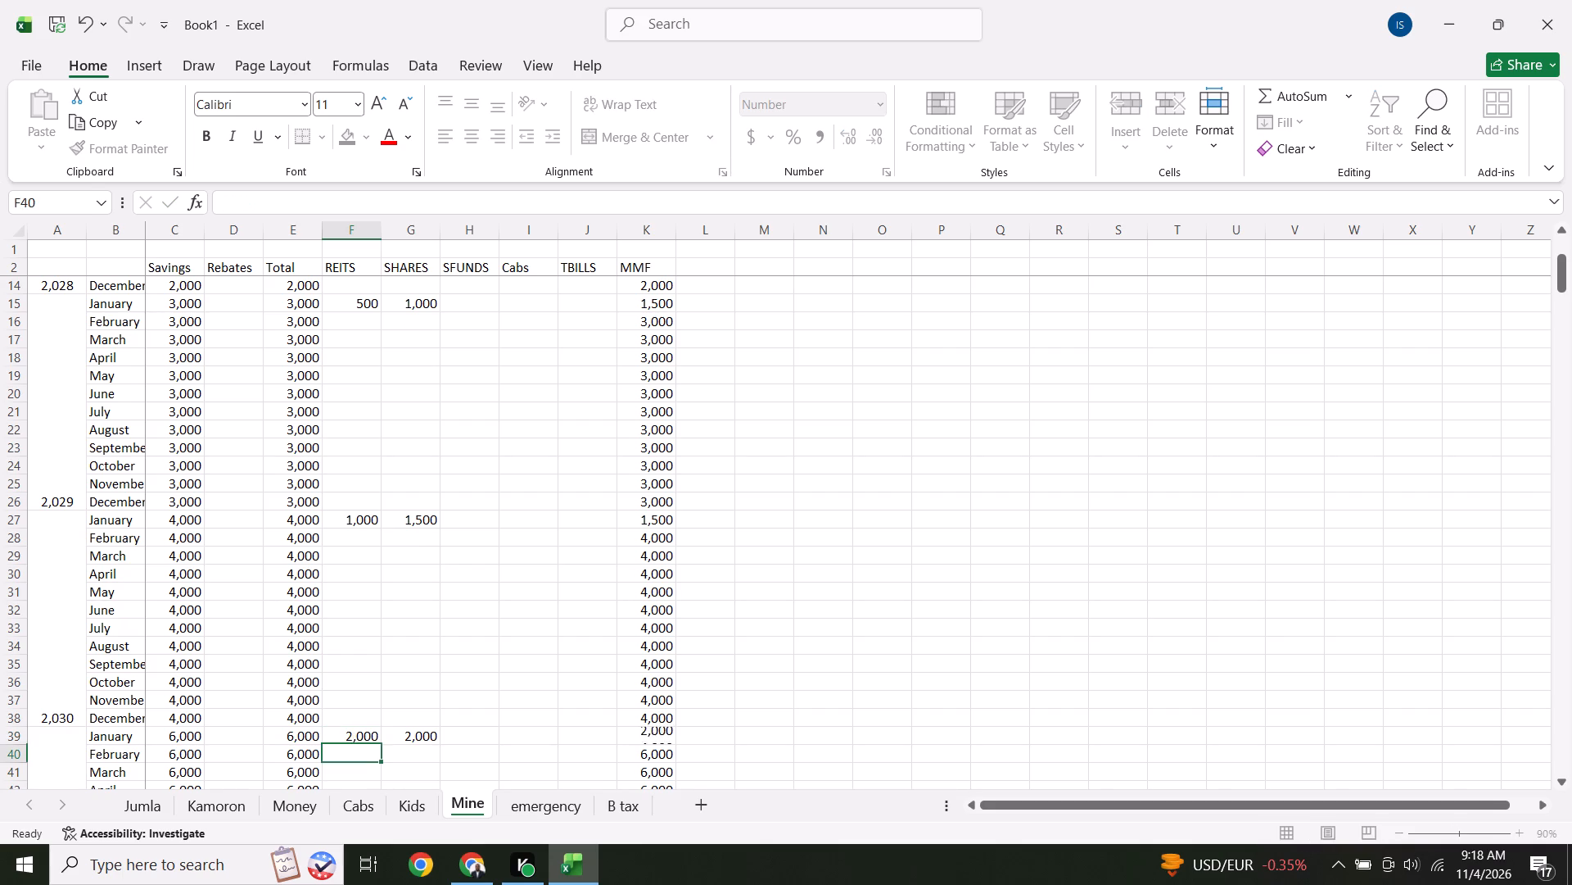
Set REITS for January in row 51, where savings first reach 8,000, to 3000.
key(Down)
key(Down)
key(Down)
key(Down)
key(Down)
key(Down)
key(Down)
key(Down)
key(Down)
key(Down)
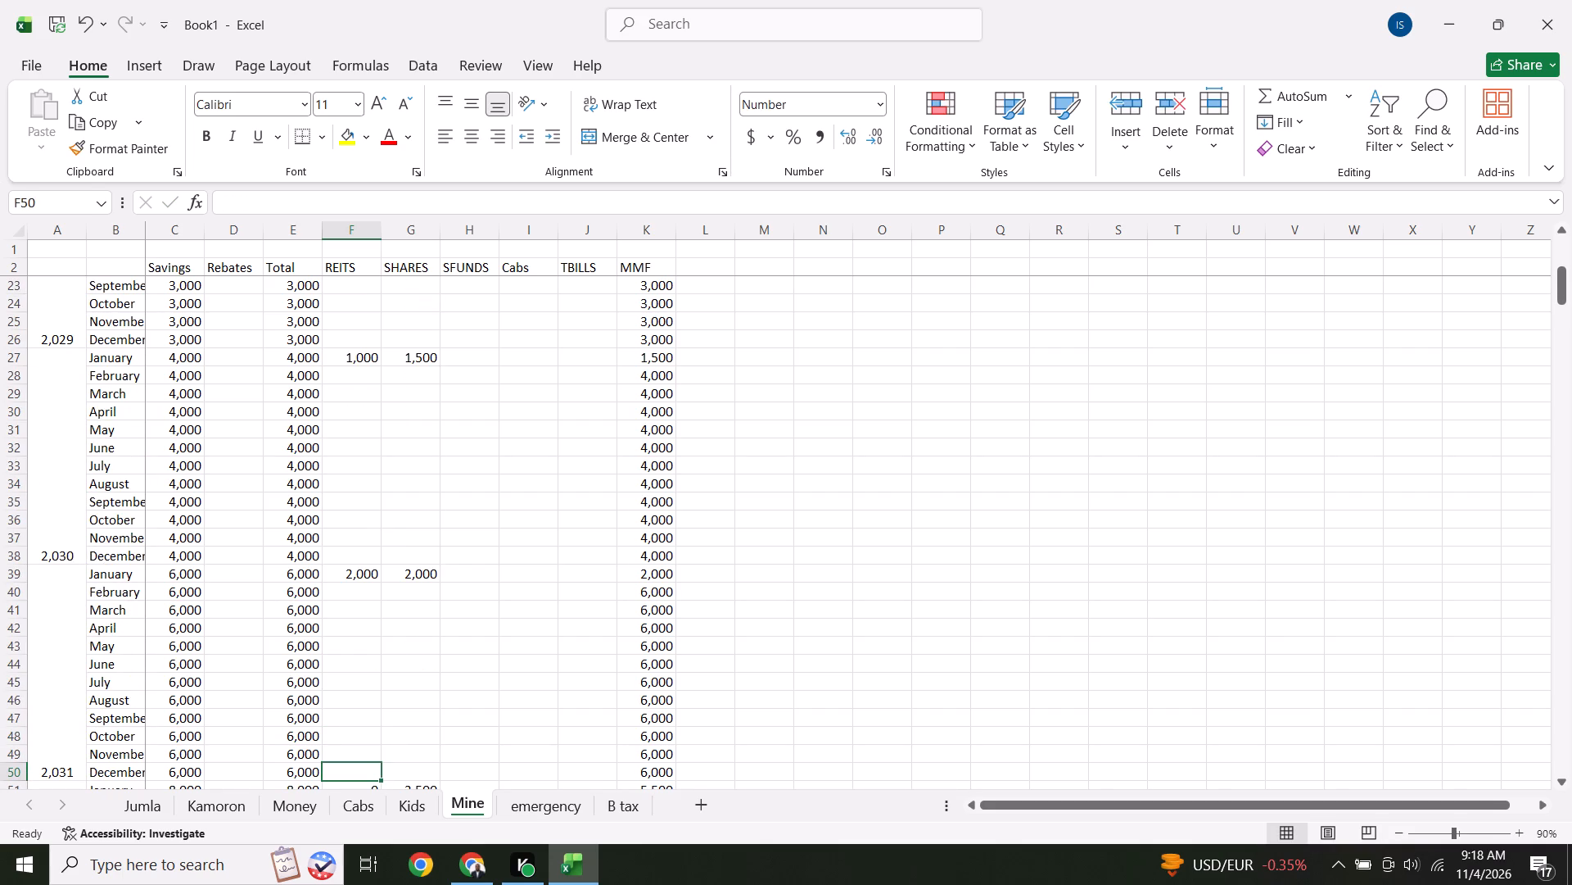
key(Down)
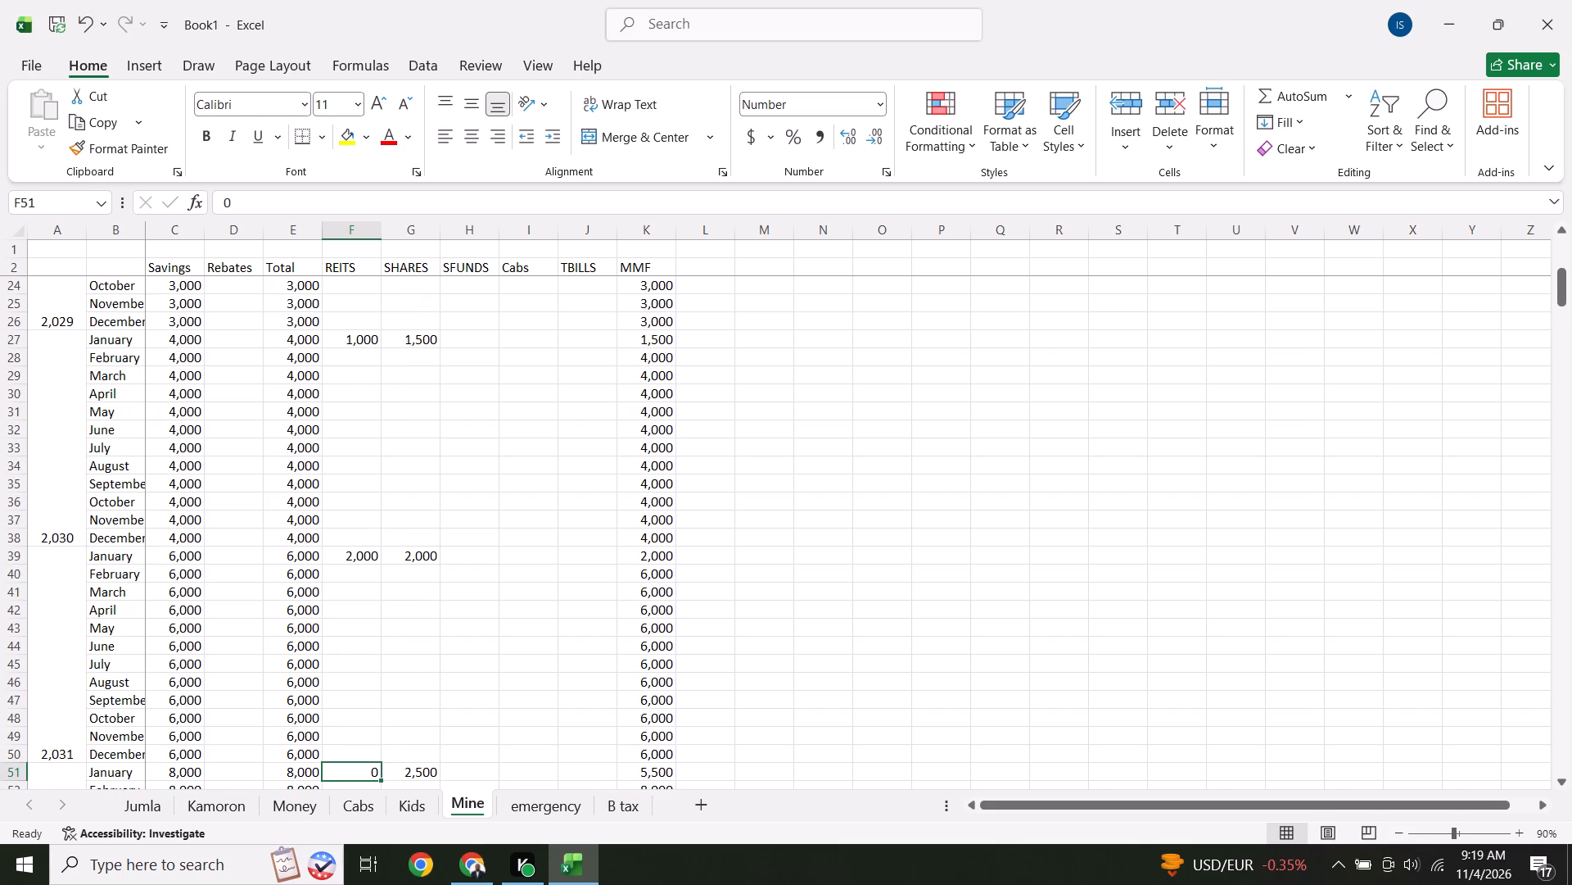
text(3000)
key(Down)
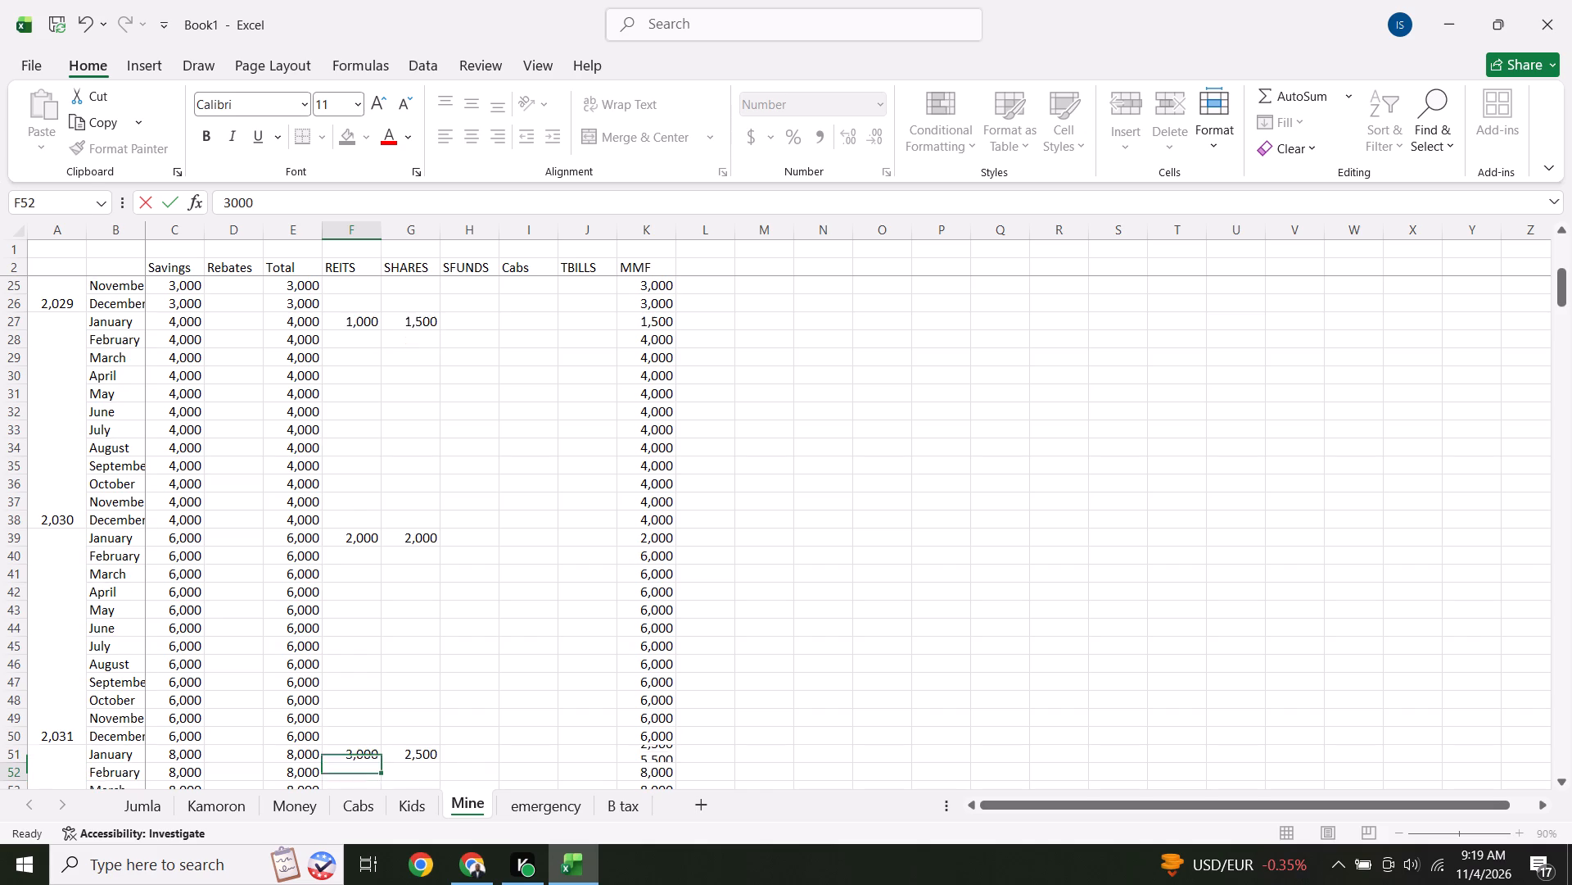
Set REITS for January in row 63, where savings first reach 10,000, to 4000.
key(Down)
key(Down)
key(Down)
key(Down)
key(Down)
key(Down)
key(Down)
key(Down)
key(Down)
key(Down)
key(Down)
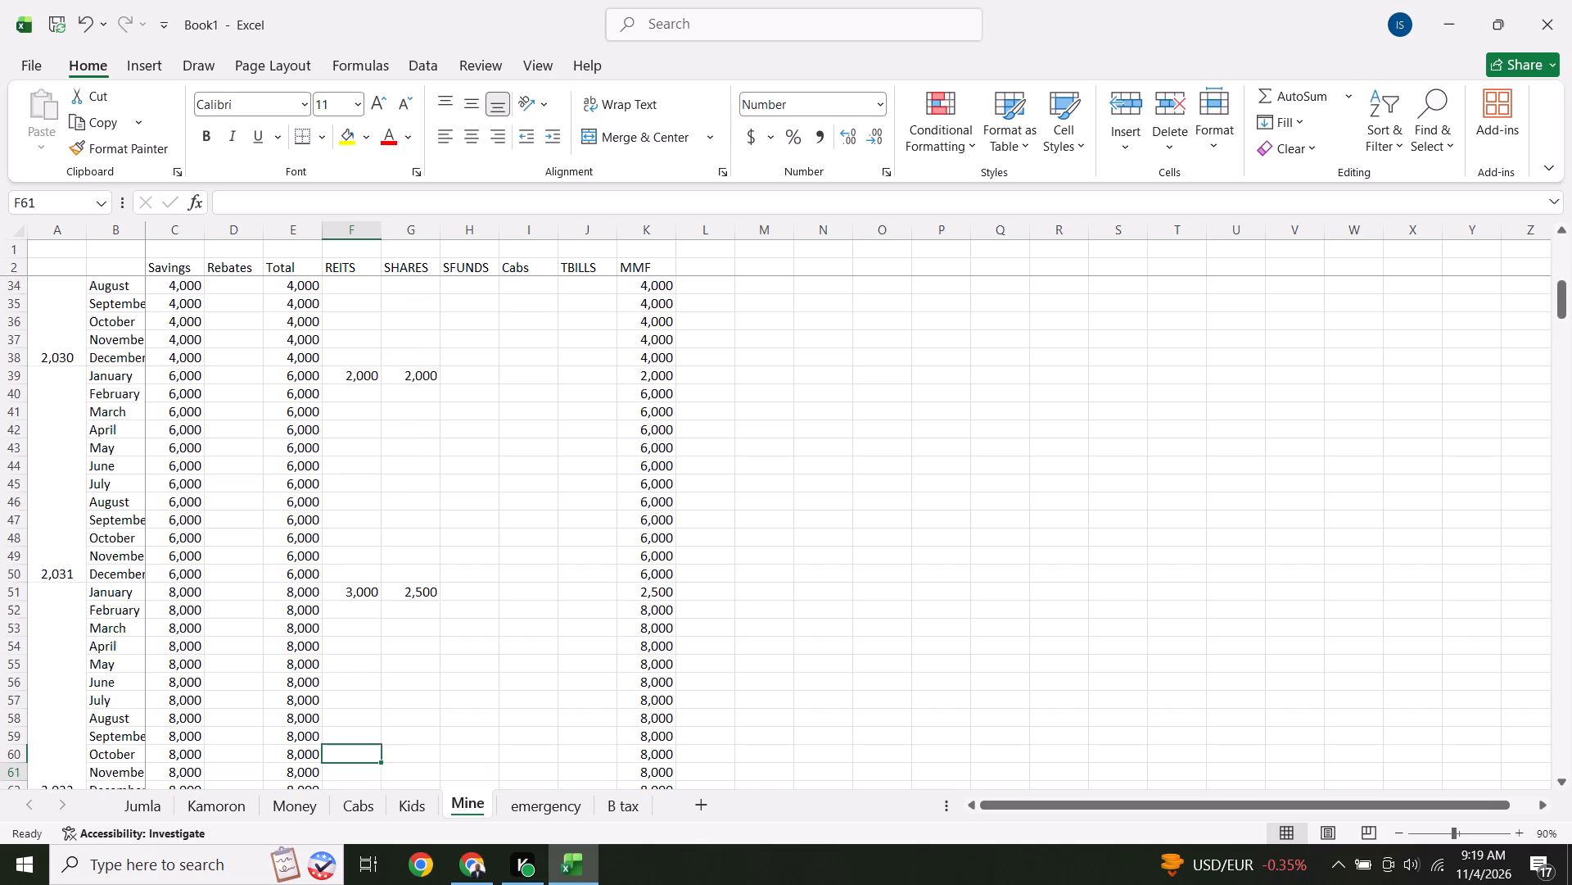
text(4000)
key(Down)
Set REITS for January in row 75, where savings first reach 20,000, to 5000.
key(Down)
key(Down)
key(Down)
key(Down)
key(Down)
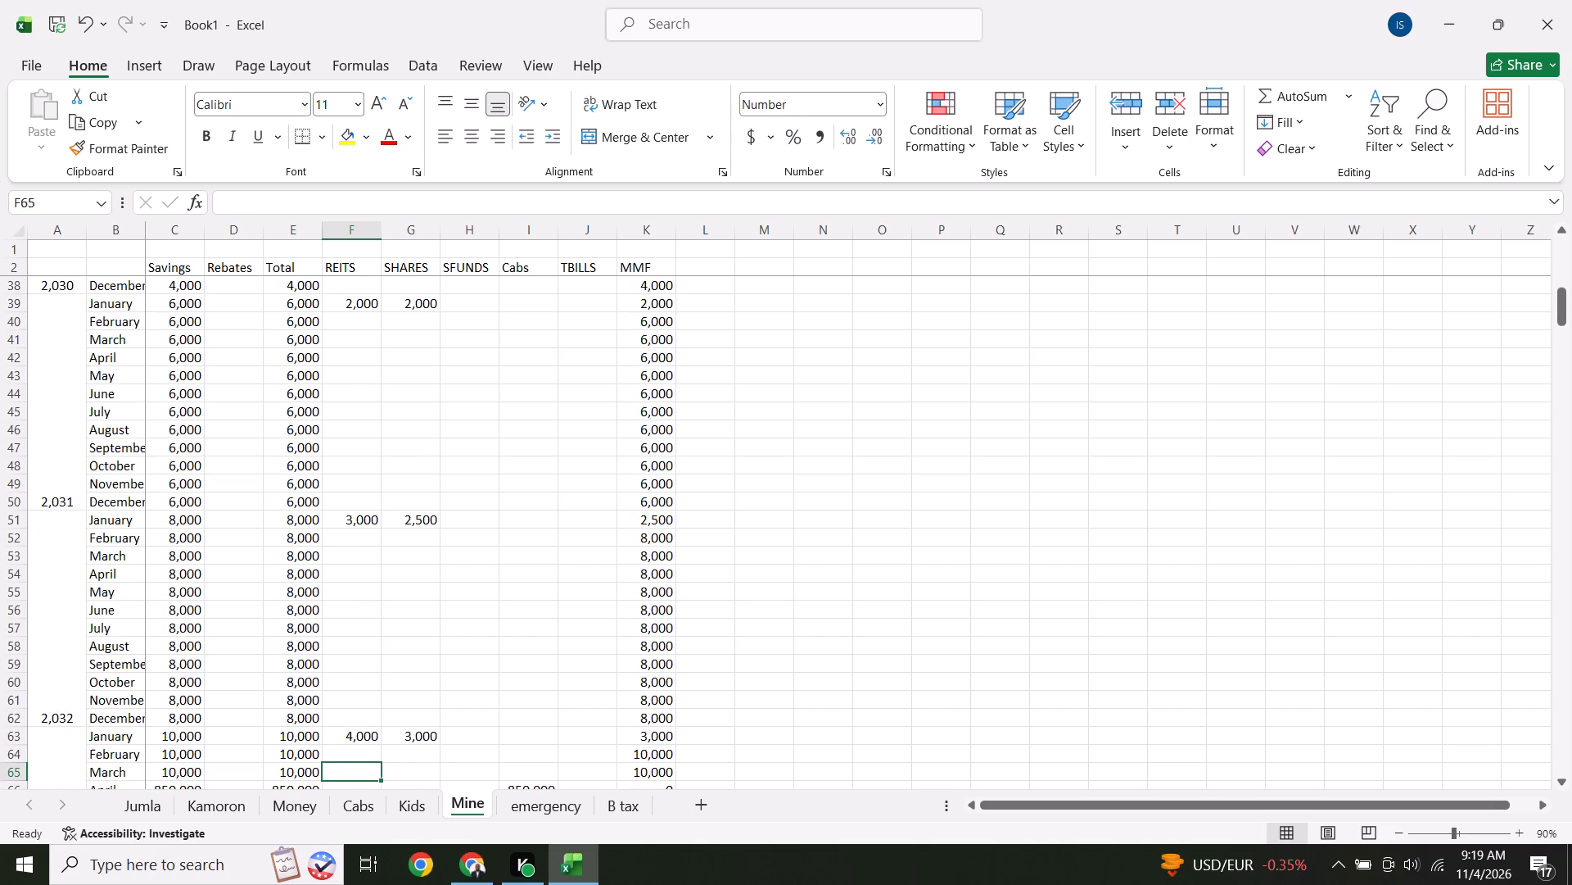
key(Down)
key(Down)
key(Down)
key(Down)
key(Down)
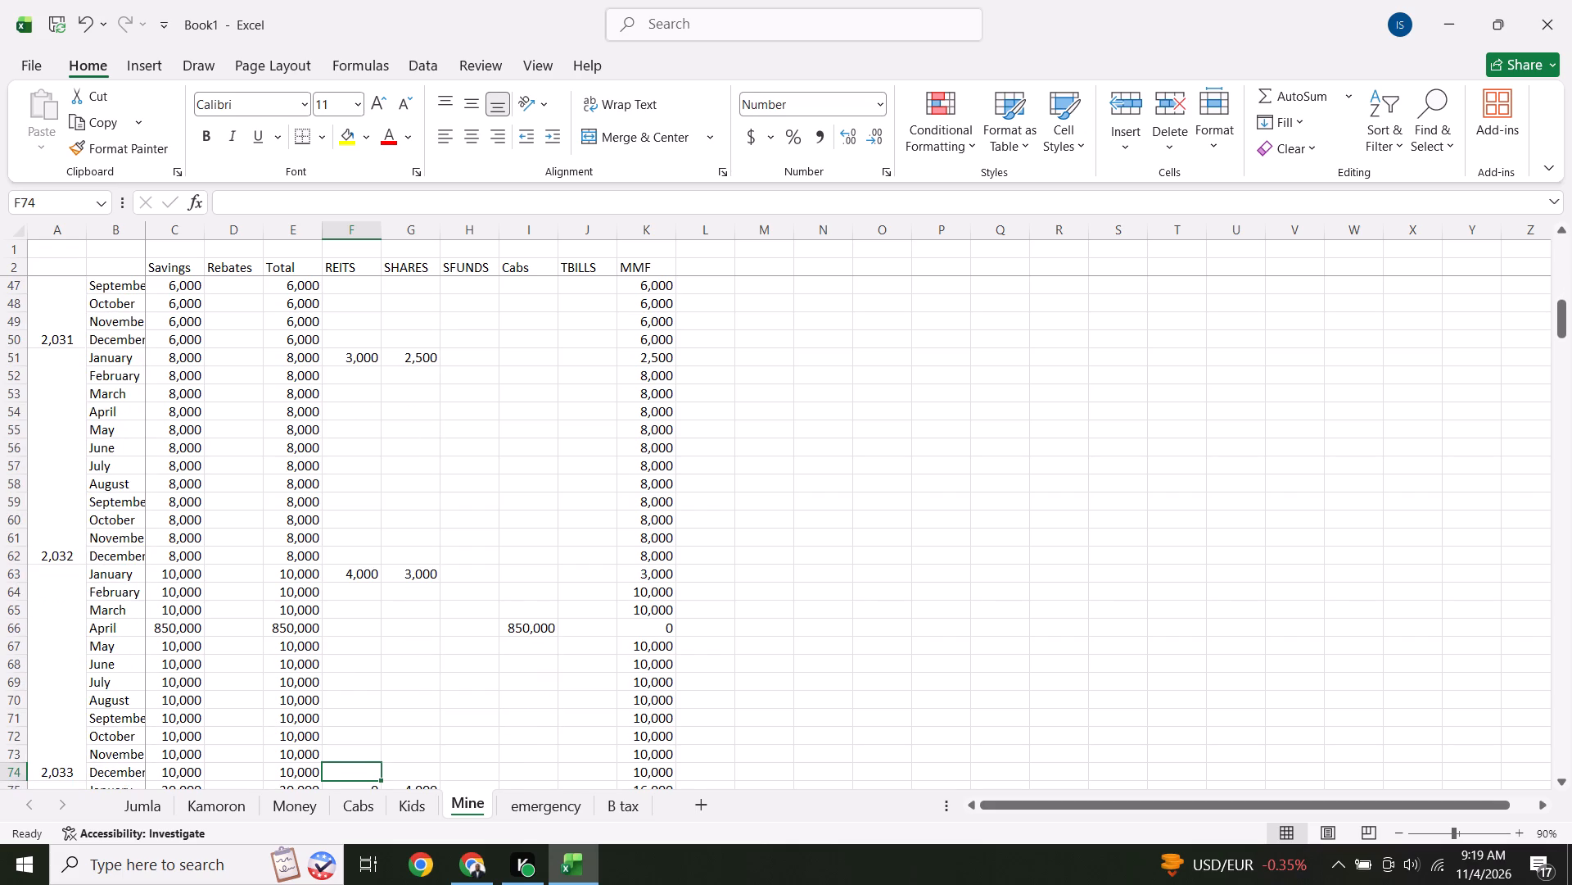
key(Down)
text(5000)
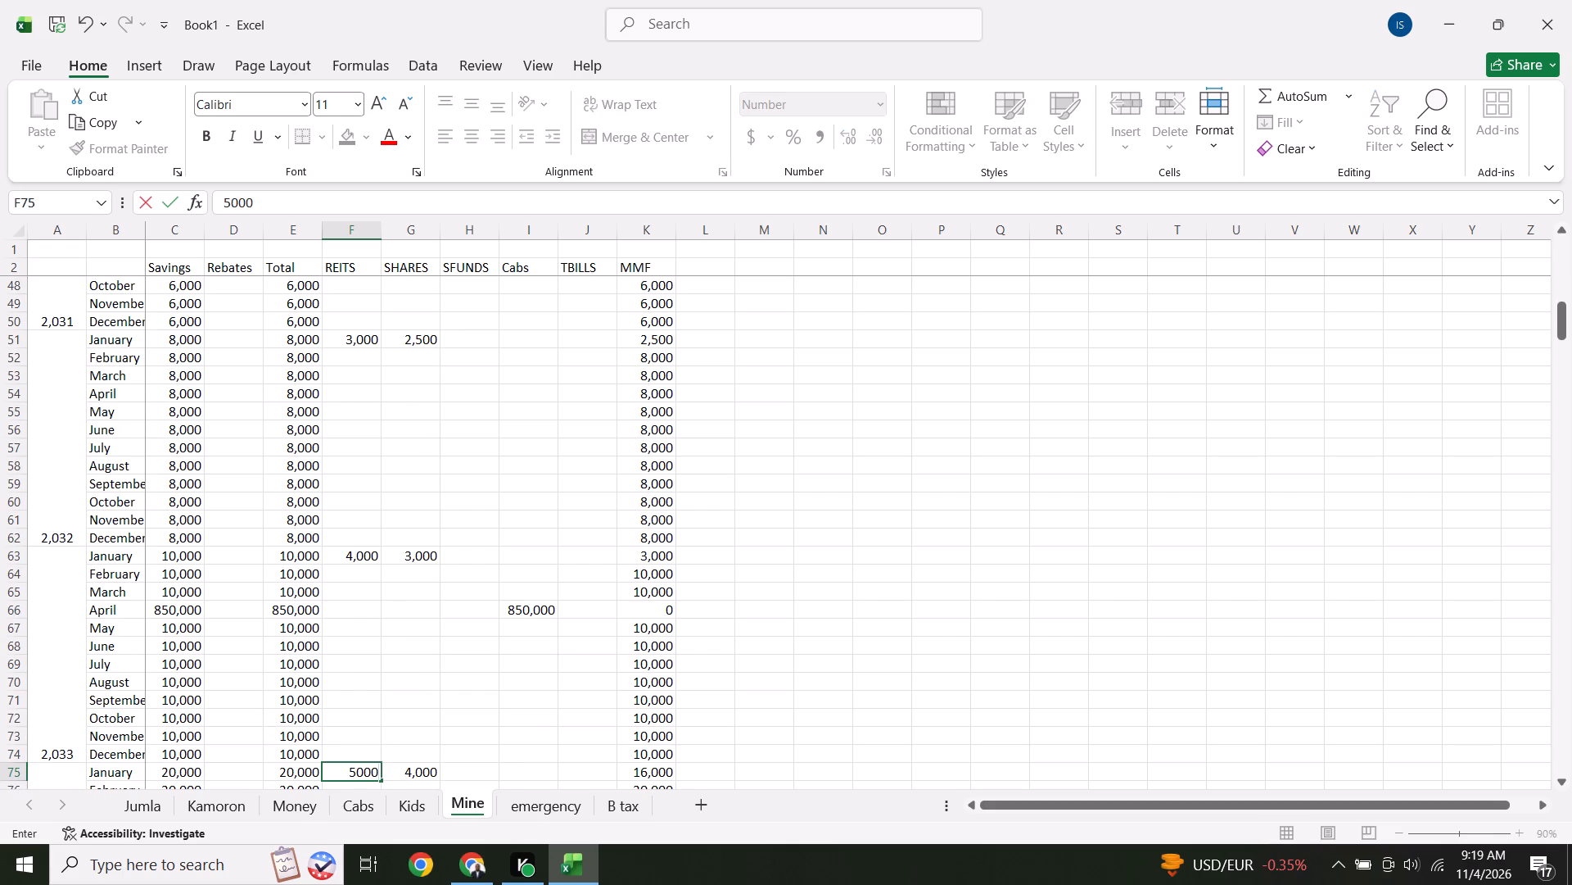
key(Down)
Set REITS for January in row 87, where savings first reach 30,000, to 6000.
key(Down)
key(Down)
key(Down)
key(Down)
key(Down)
key(Down)
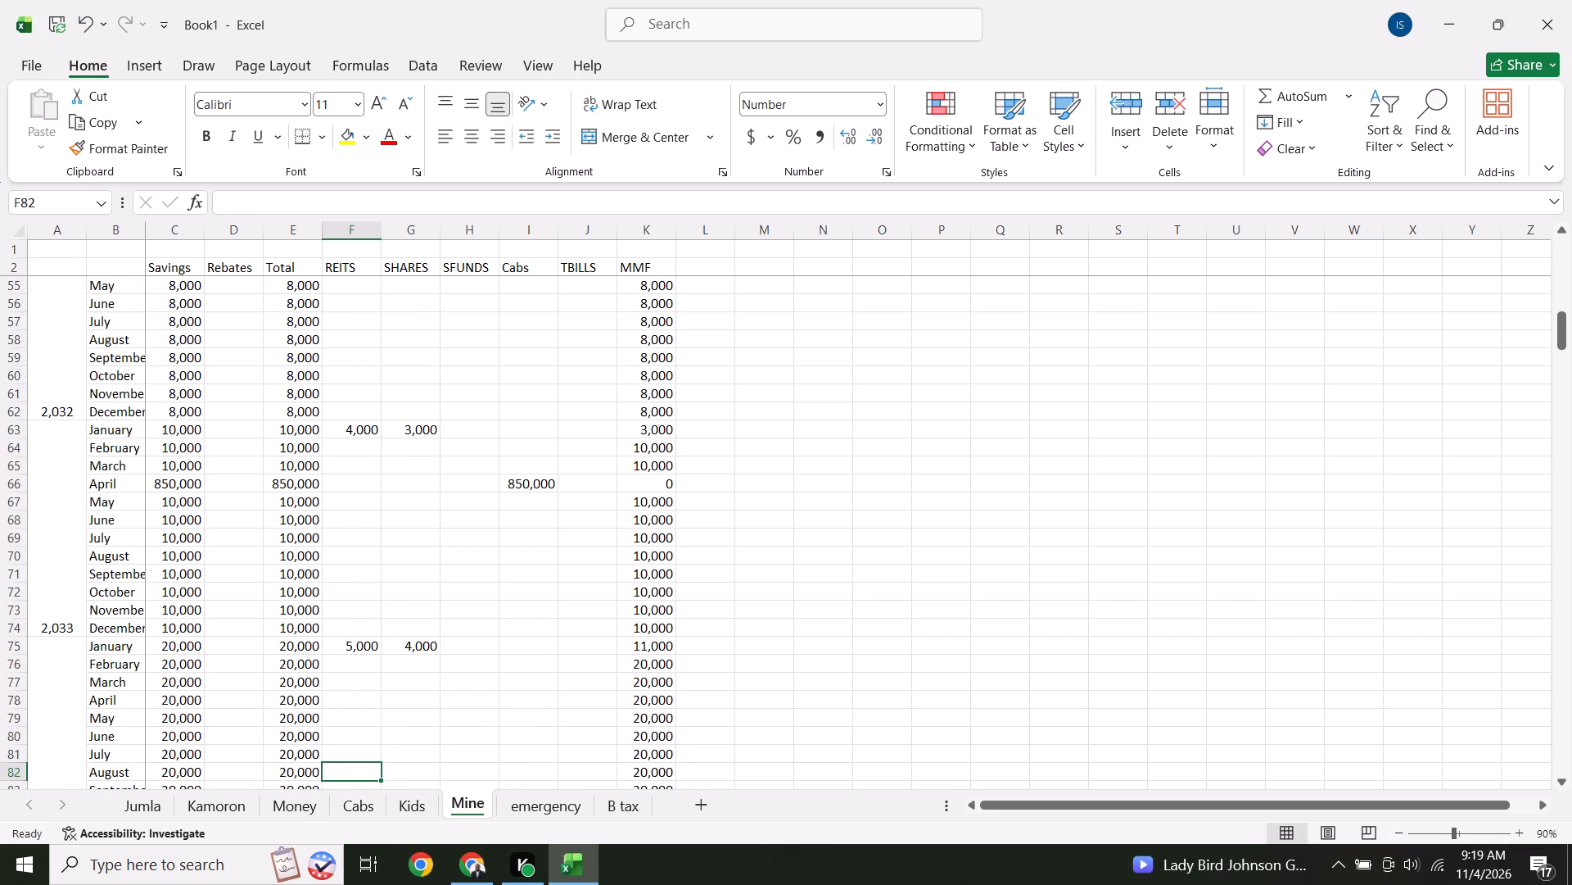
key(Down)
key(Down)
key(Down)
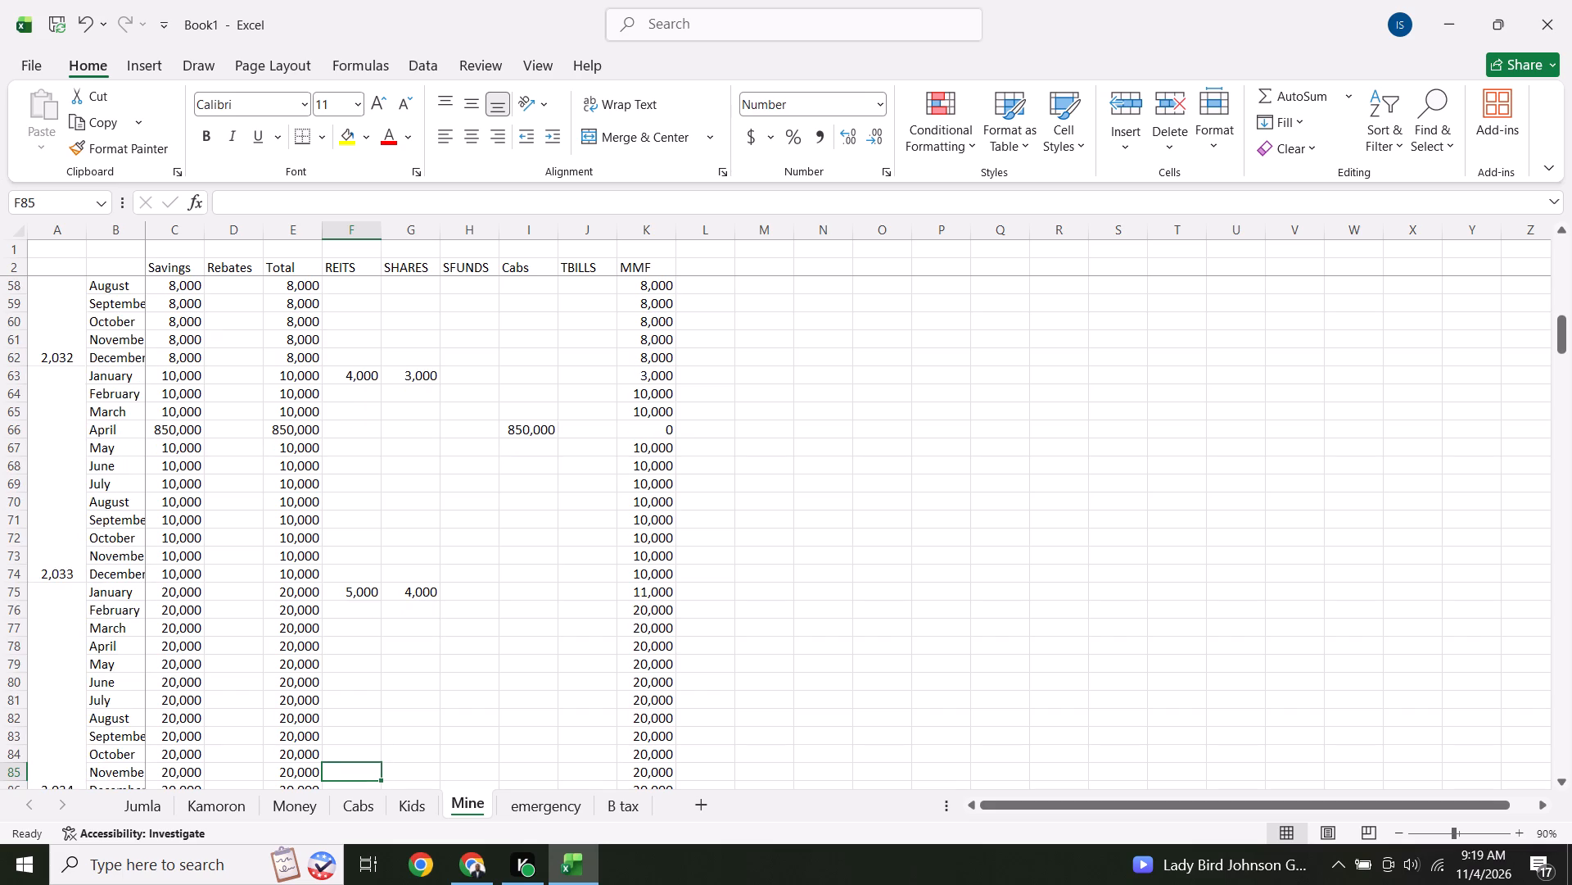
key(Down)
key(Down)
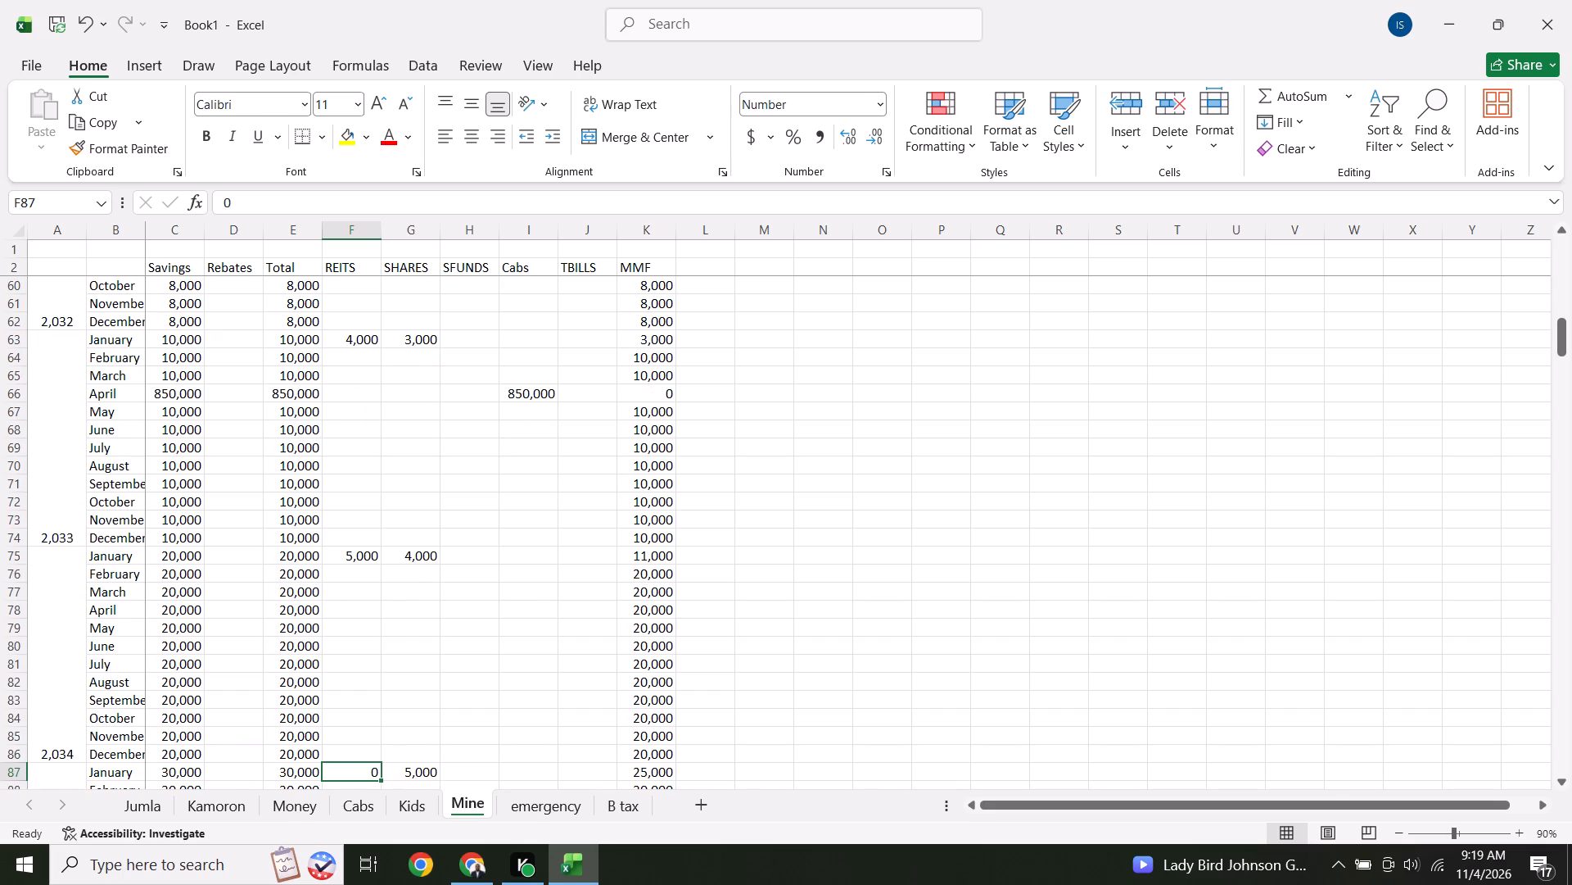
text(6000)
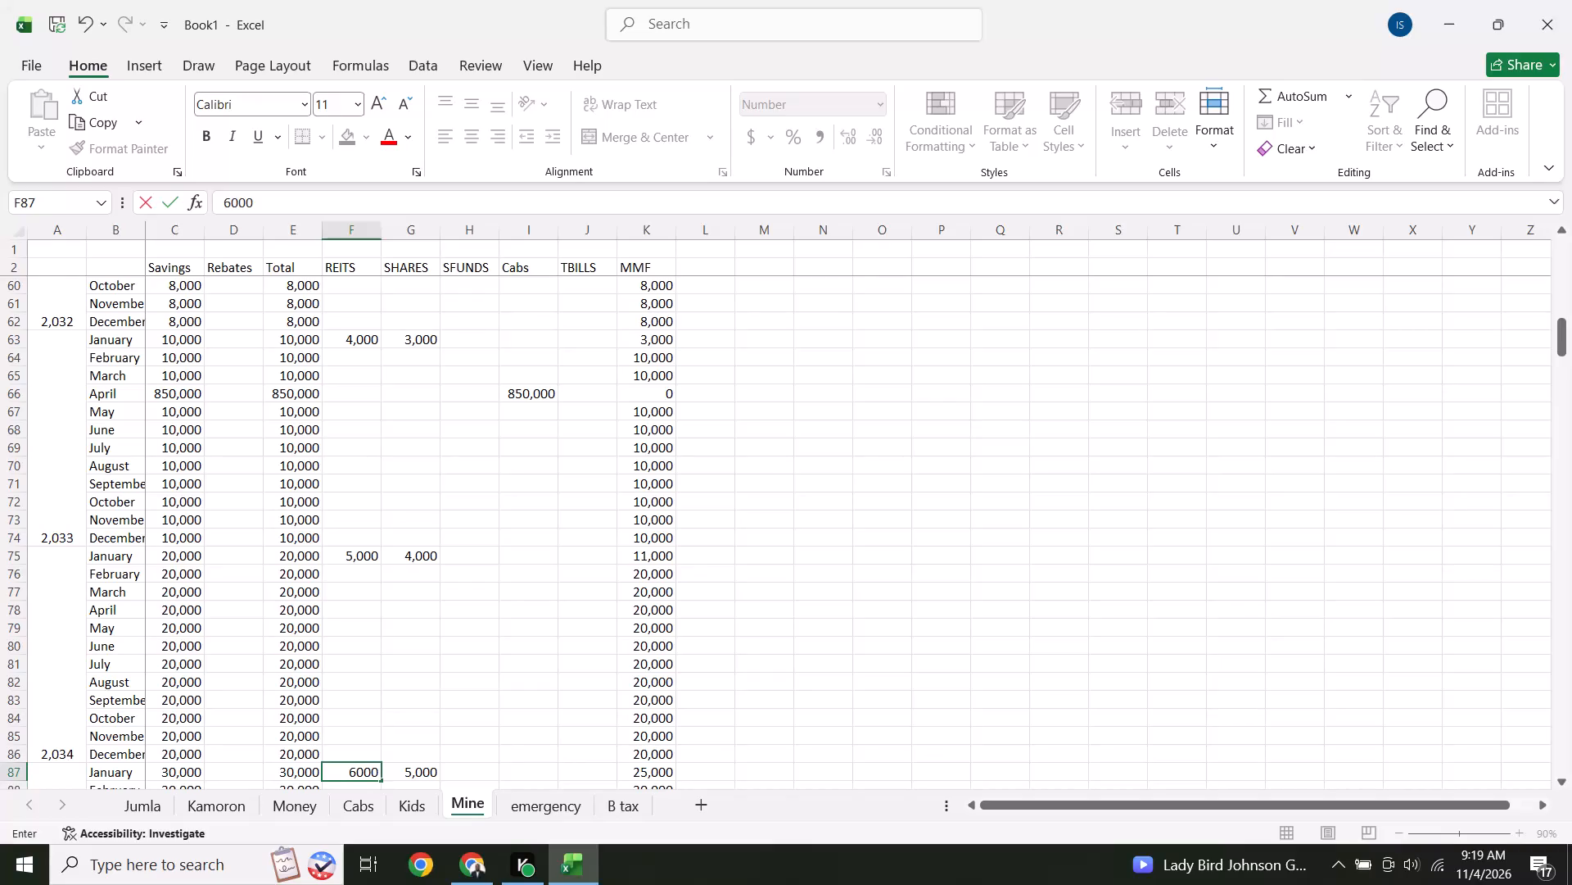
key(Down)
Set REITS for January in row 99, where savings first reach 40,000, to 7000.
key(Down)
key(Down)
key(Down)
key(Down)
key(Down)
key(Down)
key(Down)
key(Down)
key(Down)
key(Down)
key(Down)
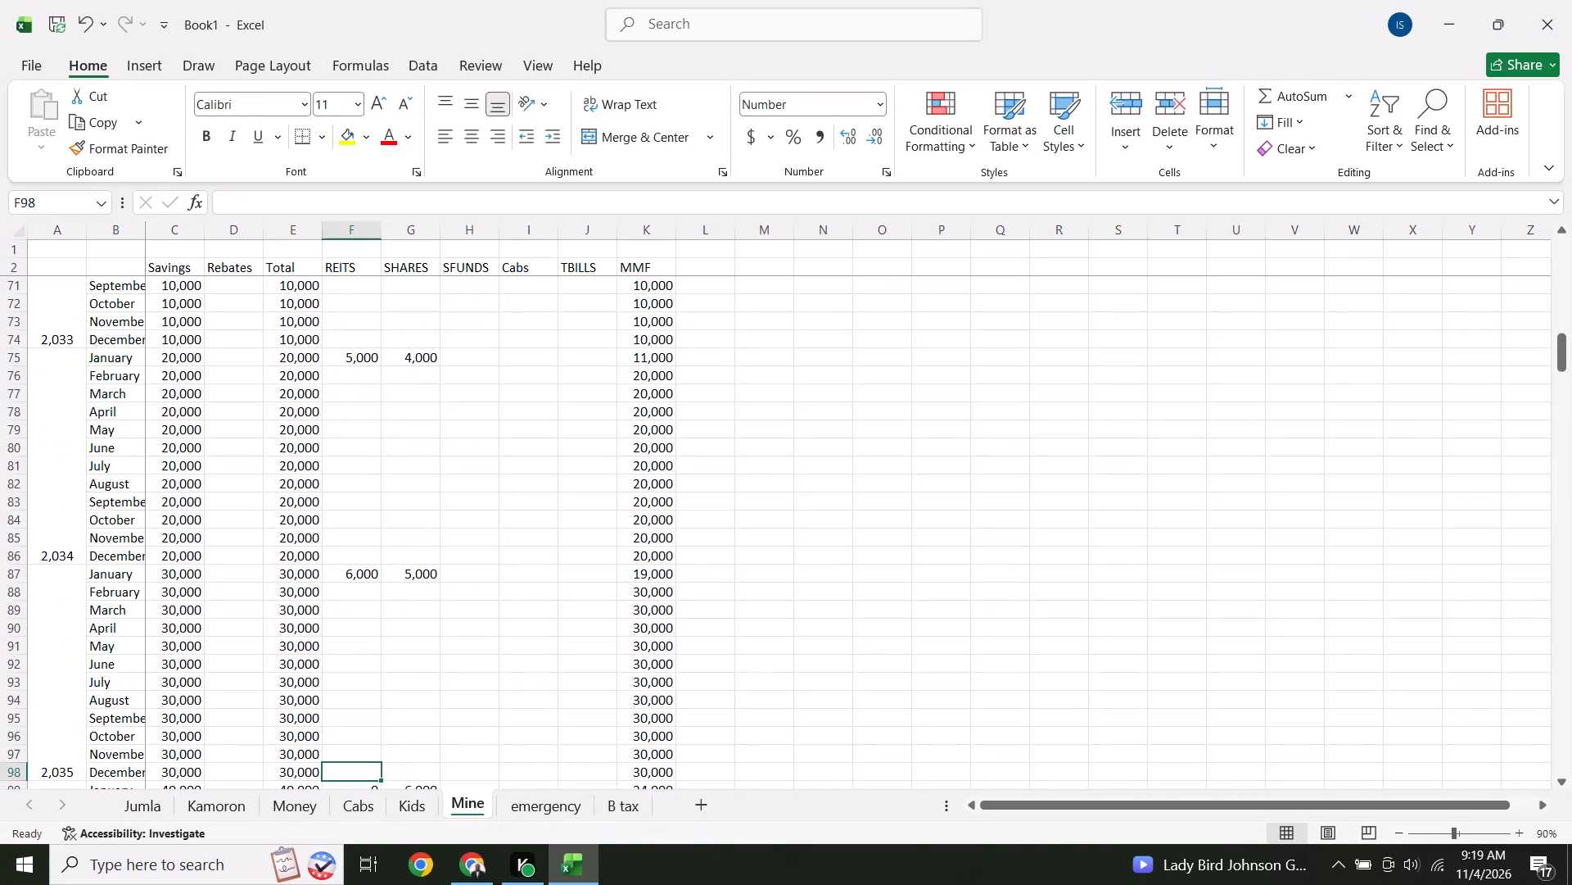
key(Down)
text(7000)
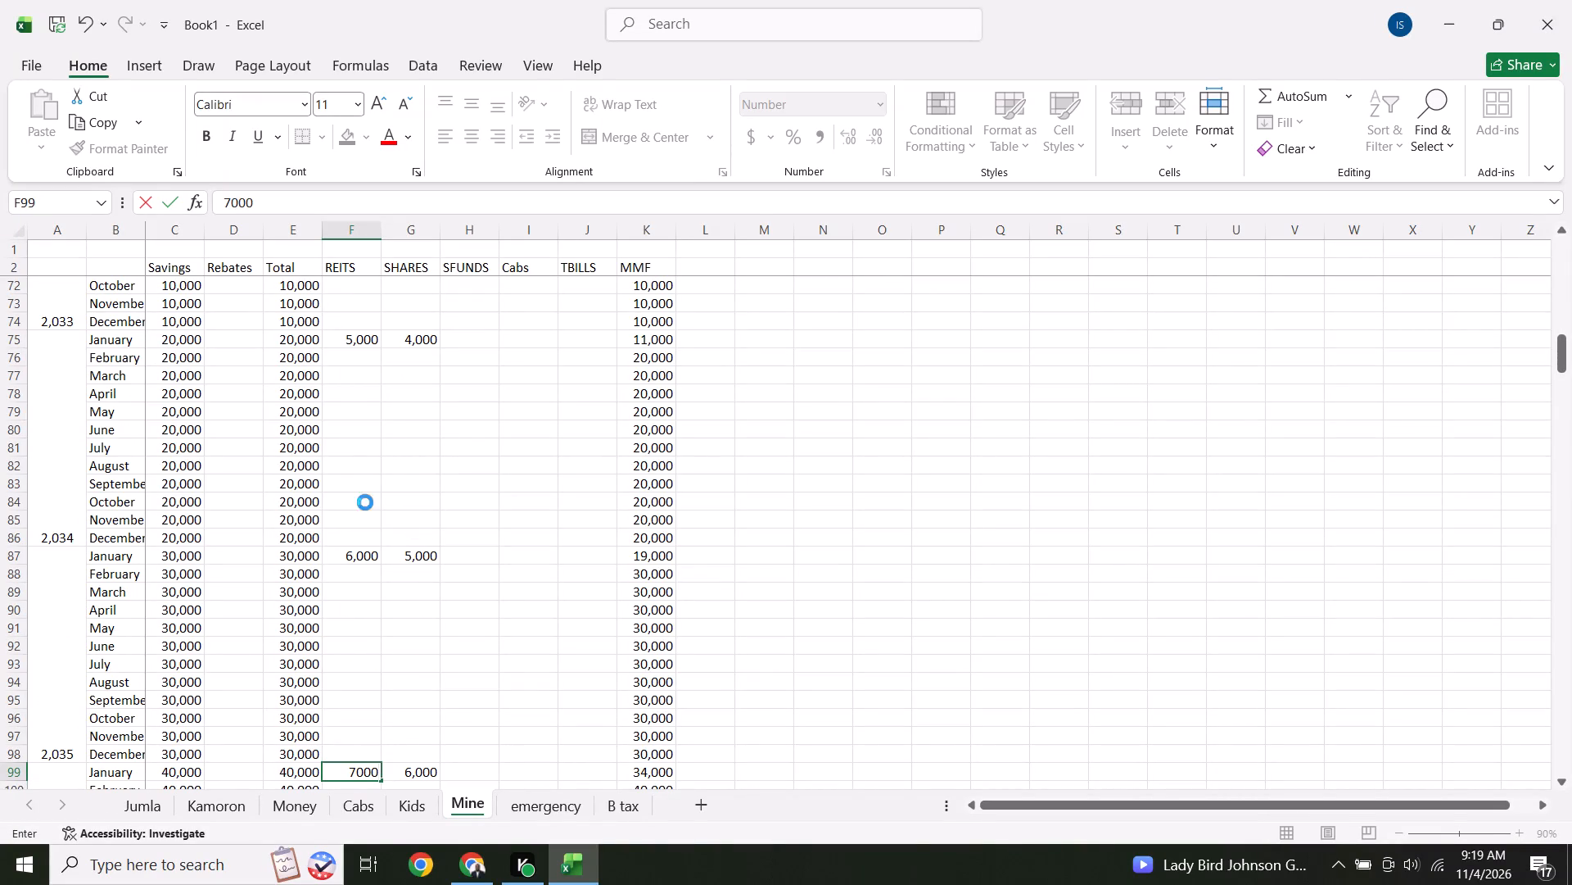
key(Down)
Set REITS for January in row 111, where savings first reach 50,000, to 8000.
key(Down)
key(Down)
key(Down)
key(Down)
key(Down)
key(Down)
key(Down)
key(Down)
key(Down)
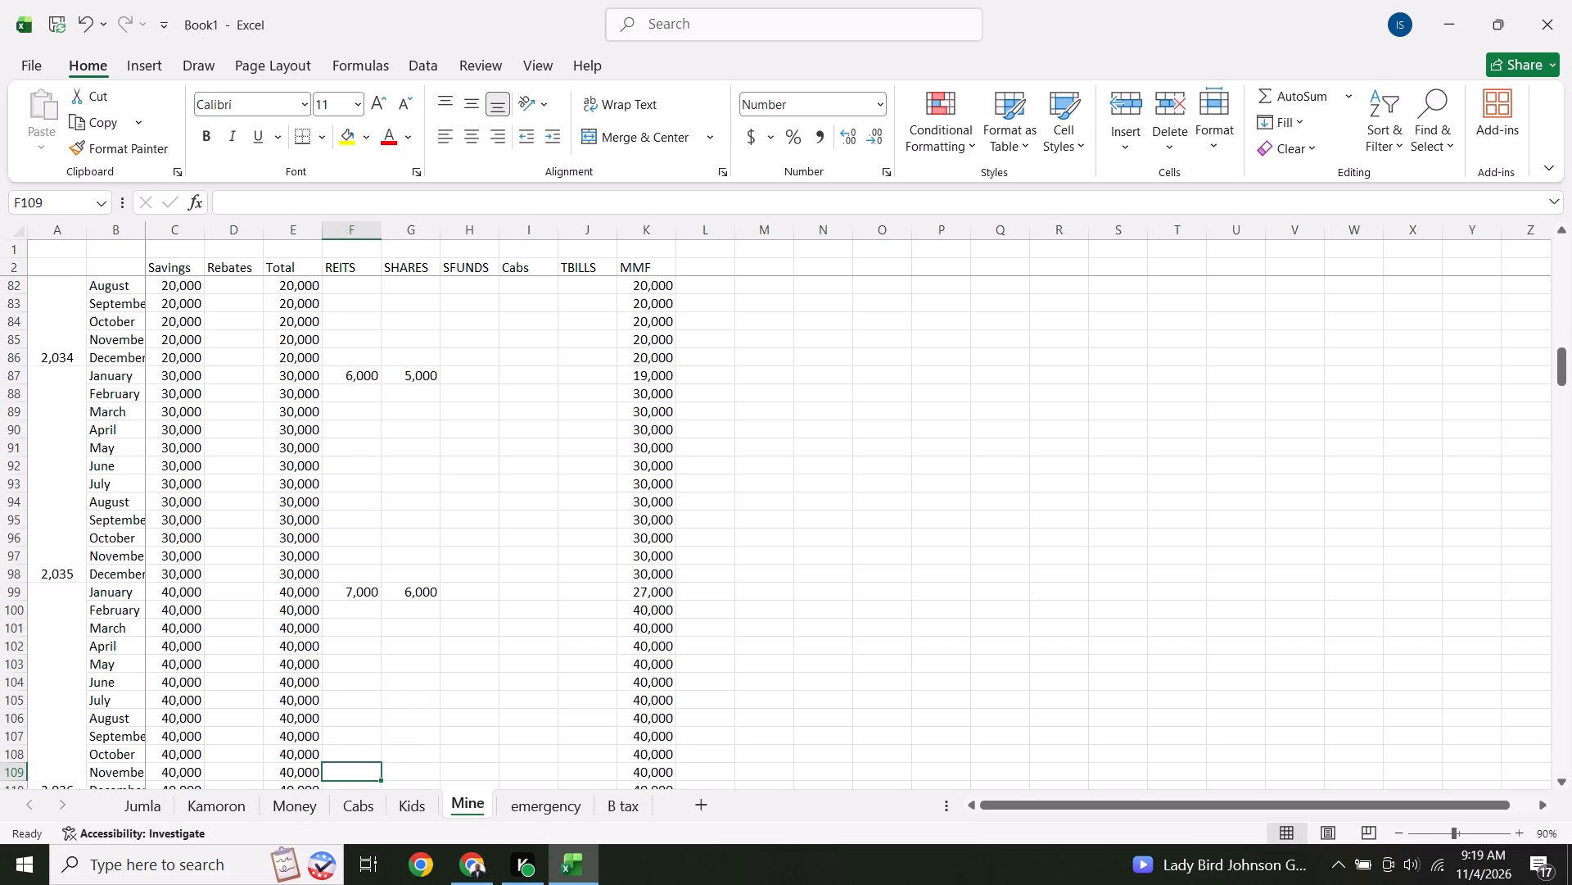
key(Down)
key(Down)
text(8000)
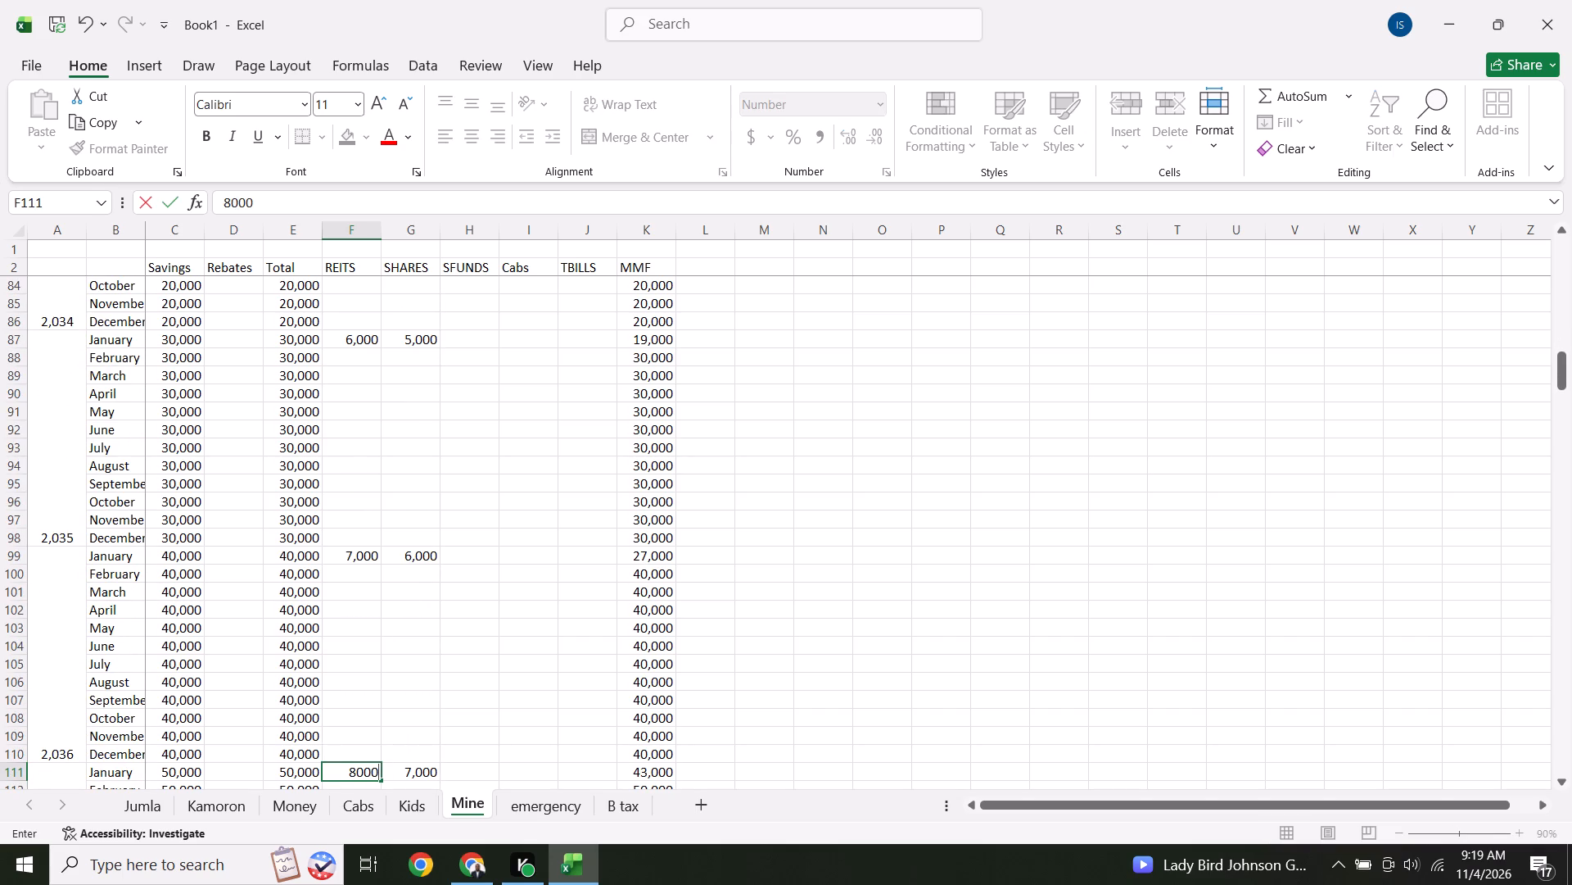
key(Down)
Set REITS for January in row 123, where savings first reach 60,000, to 9000.
key(Down)
key(Down)
key(Down)
key(Down)
key(Down)
key(Down)
key(Down)
key(Down)
key(Down)
key(Down)
key(Down)
key(Down)
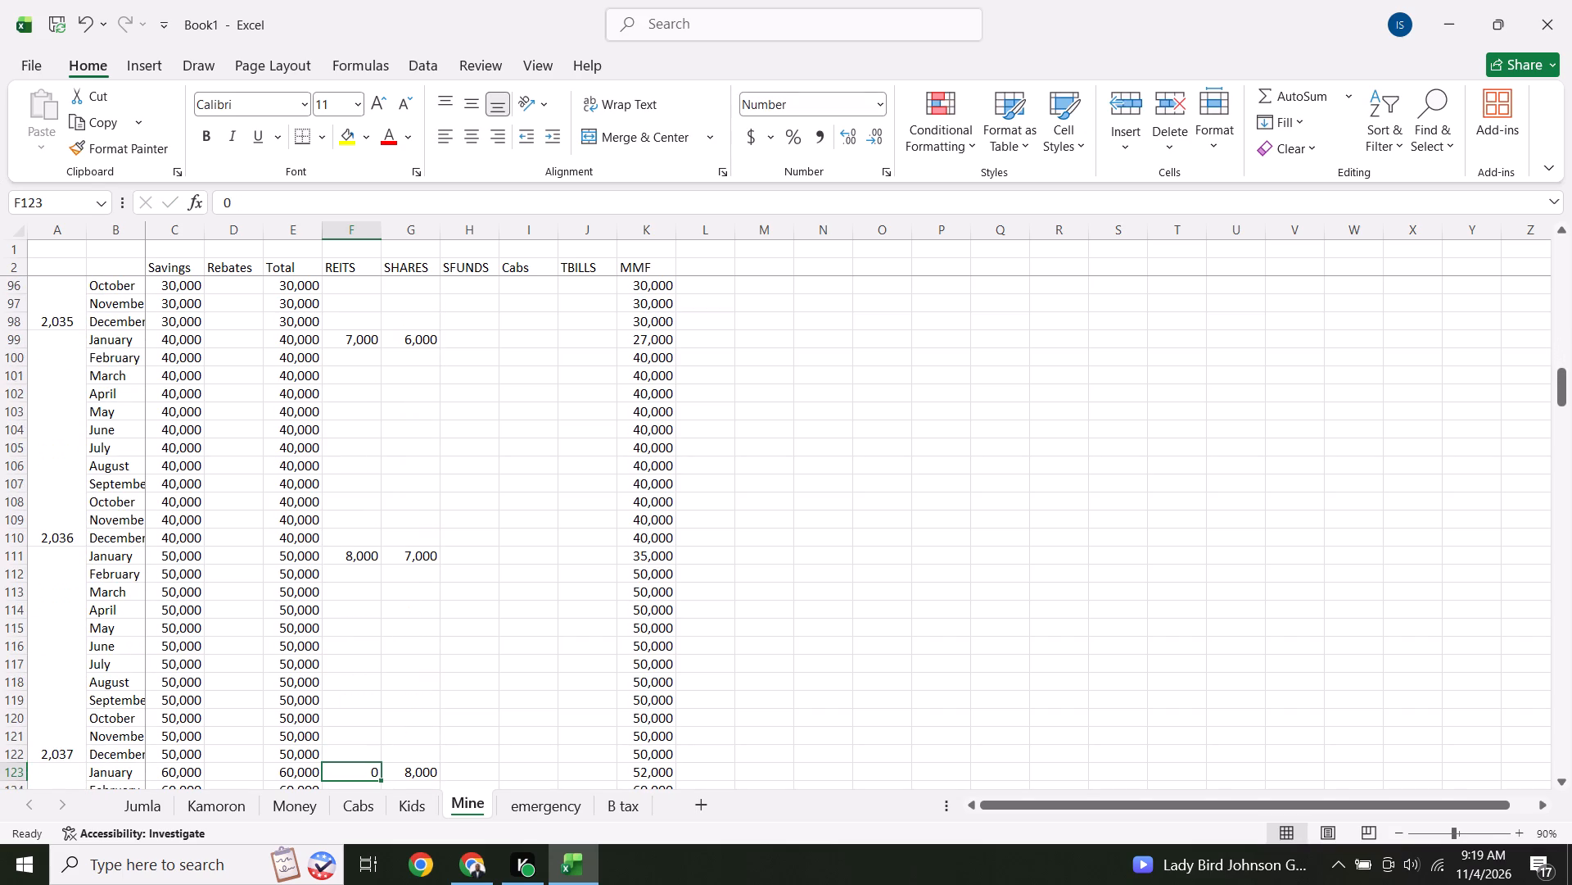
text(9000)
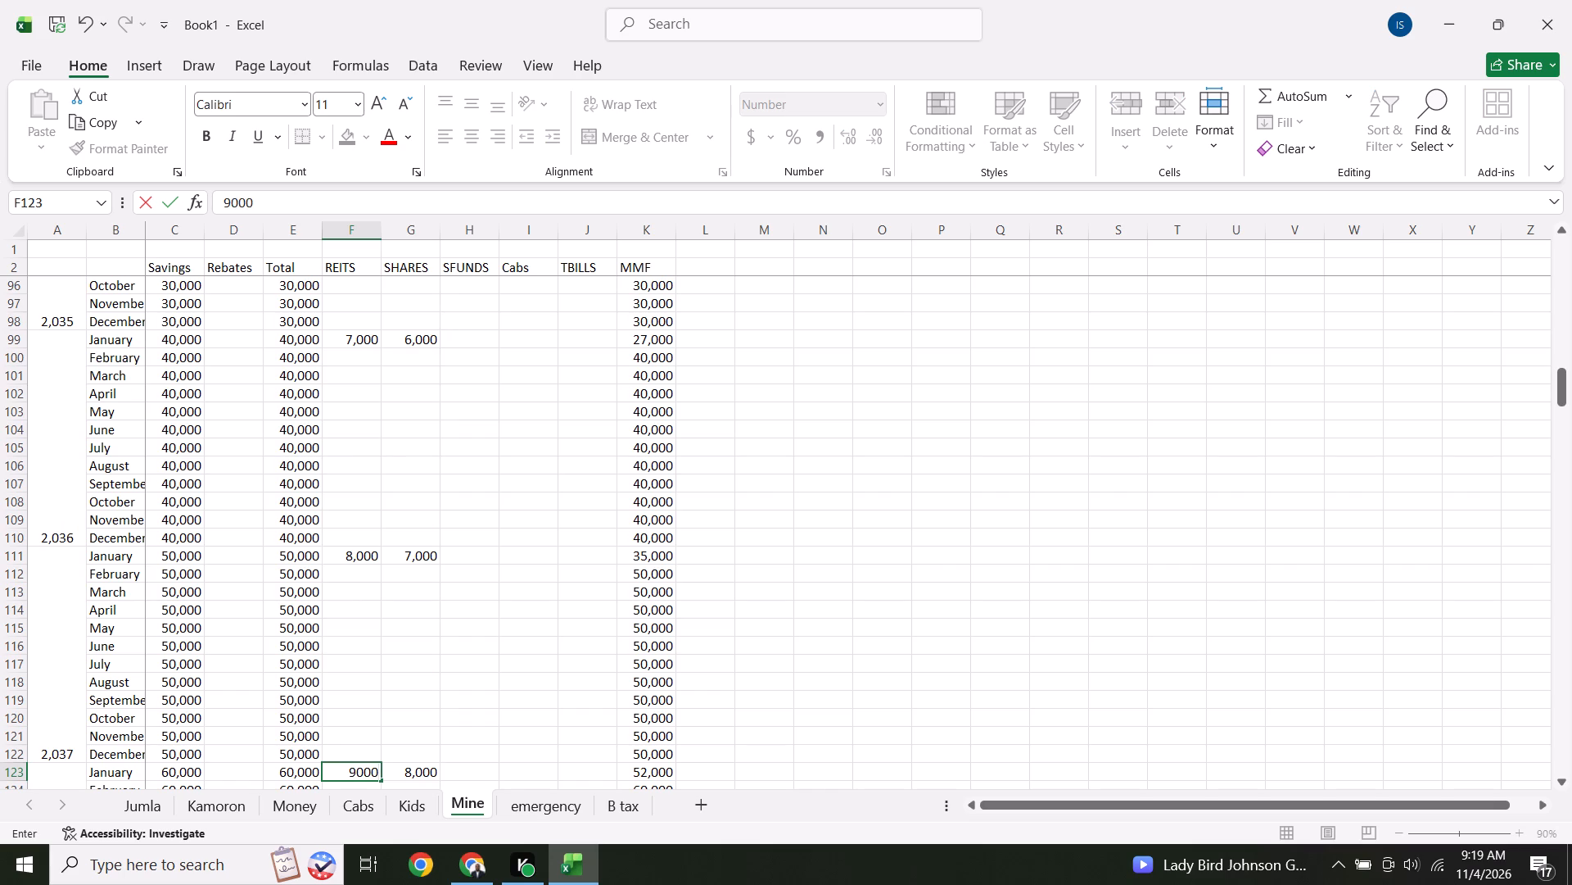
key(Down)
Set REITS for January in row 135, where savings first reach 70,000, to 10000.
key(Down)
key(Down)
key(Down)
key(Down)
key(Down)
key(Down)
key(Down)
key(Down)
key(Down)
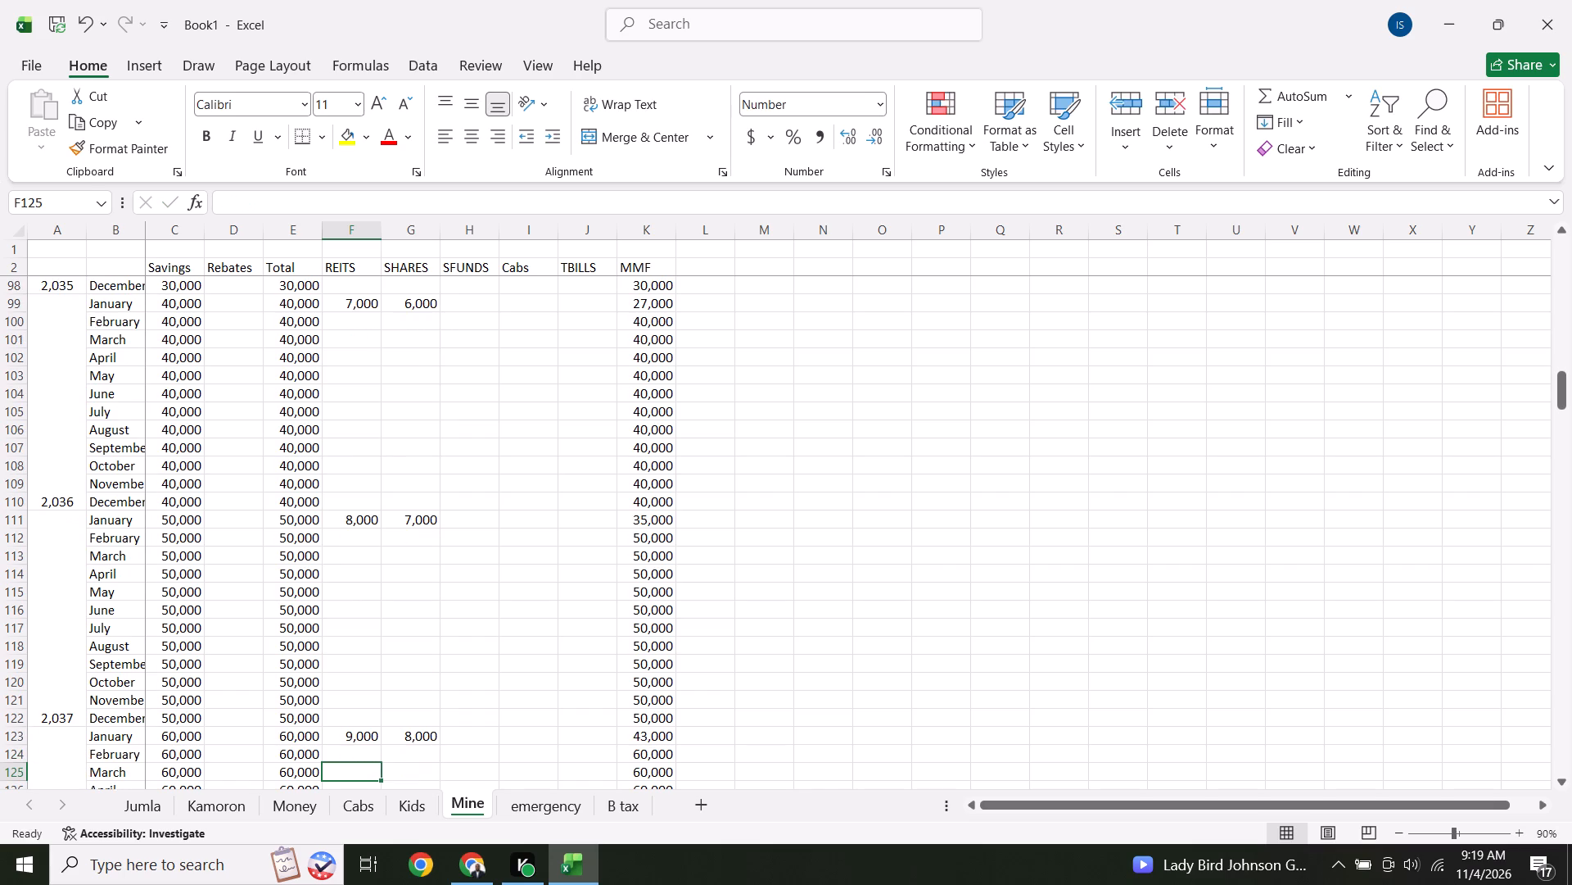
key(Down)
key(Down)
key(Down)
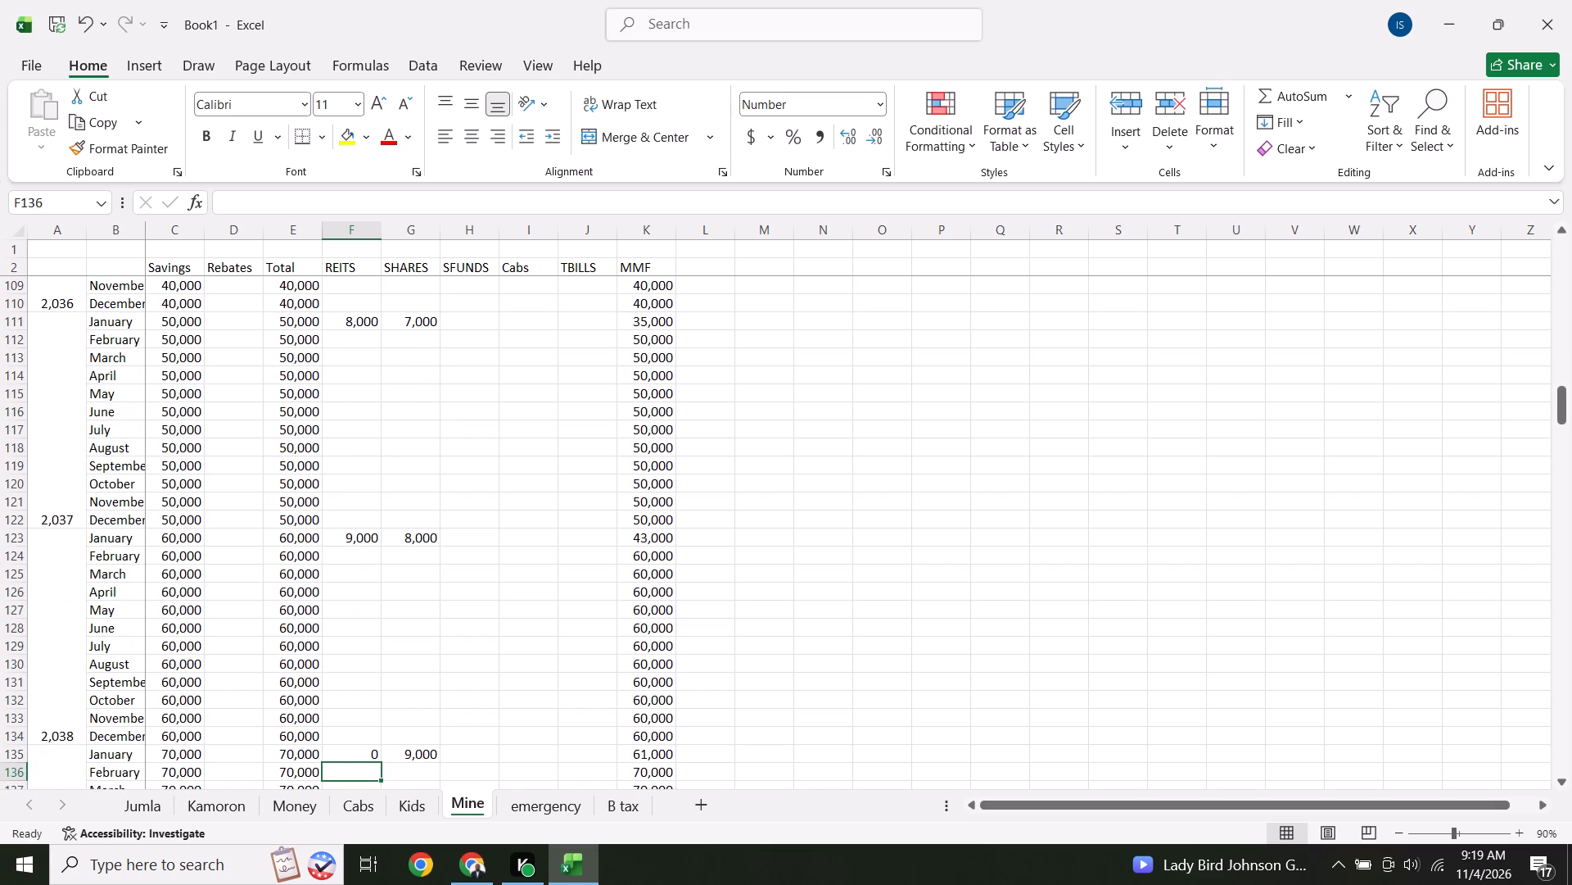
key(Up)
text(10000)
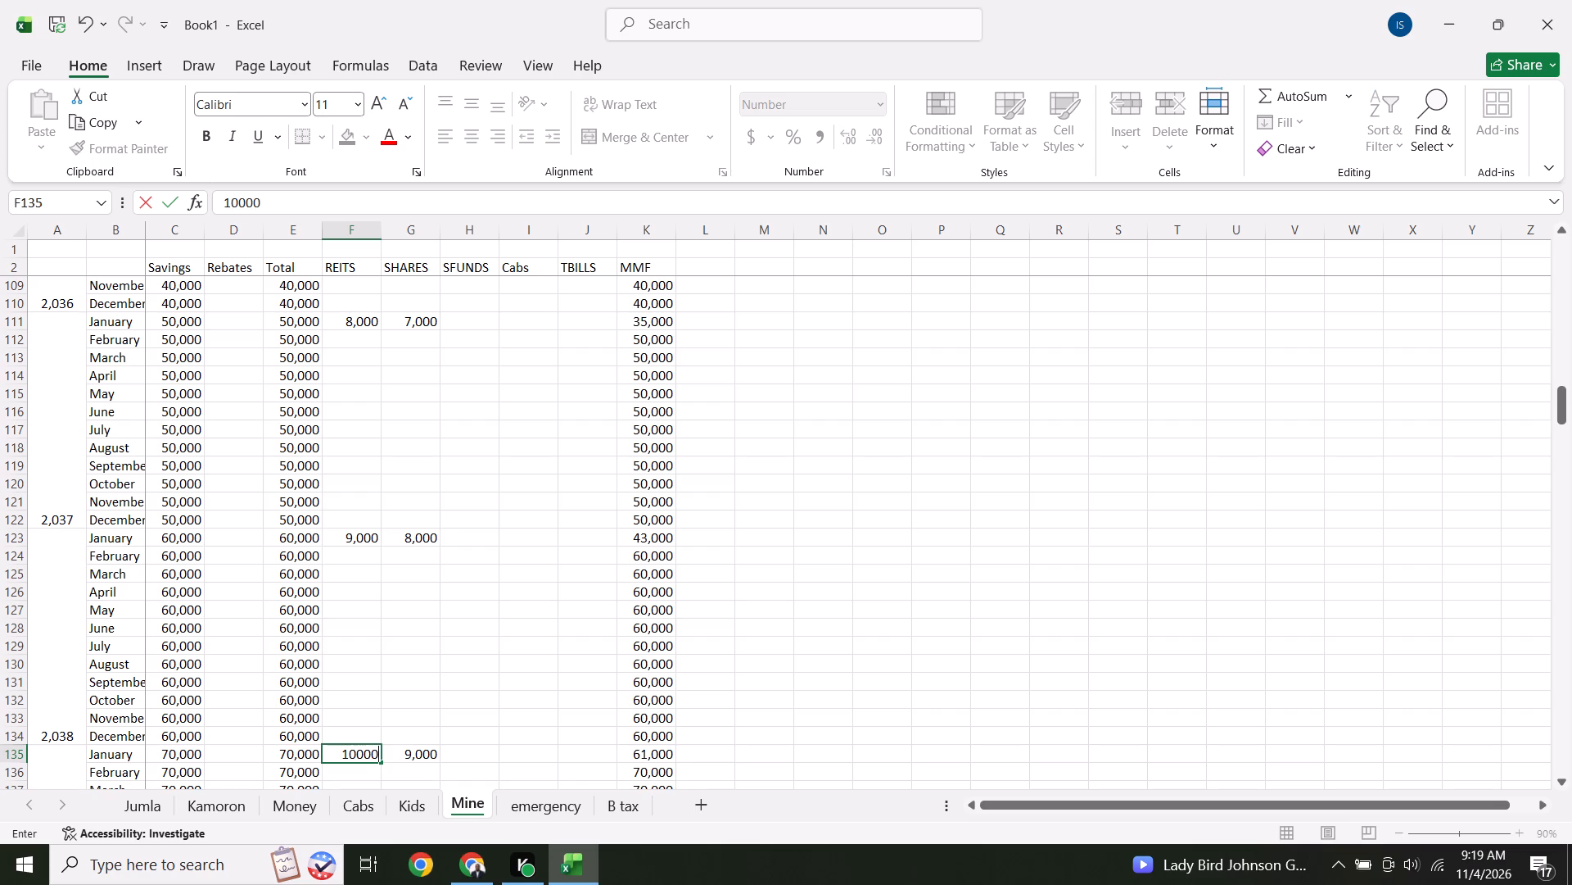
key(Down)
Review the January REITS amounts on the Mine sheet, from row 147 back up to row 52.
key(Down)
key(Down)
key(Down)
key(Down)
key(Down)
key(Down)
key(Down)
key(Down)
key(Down)
key(Down)
key(Down)
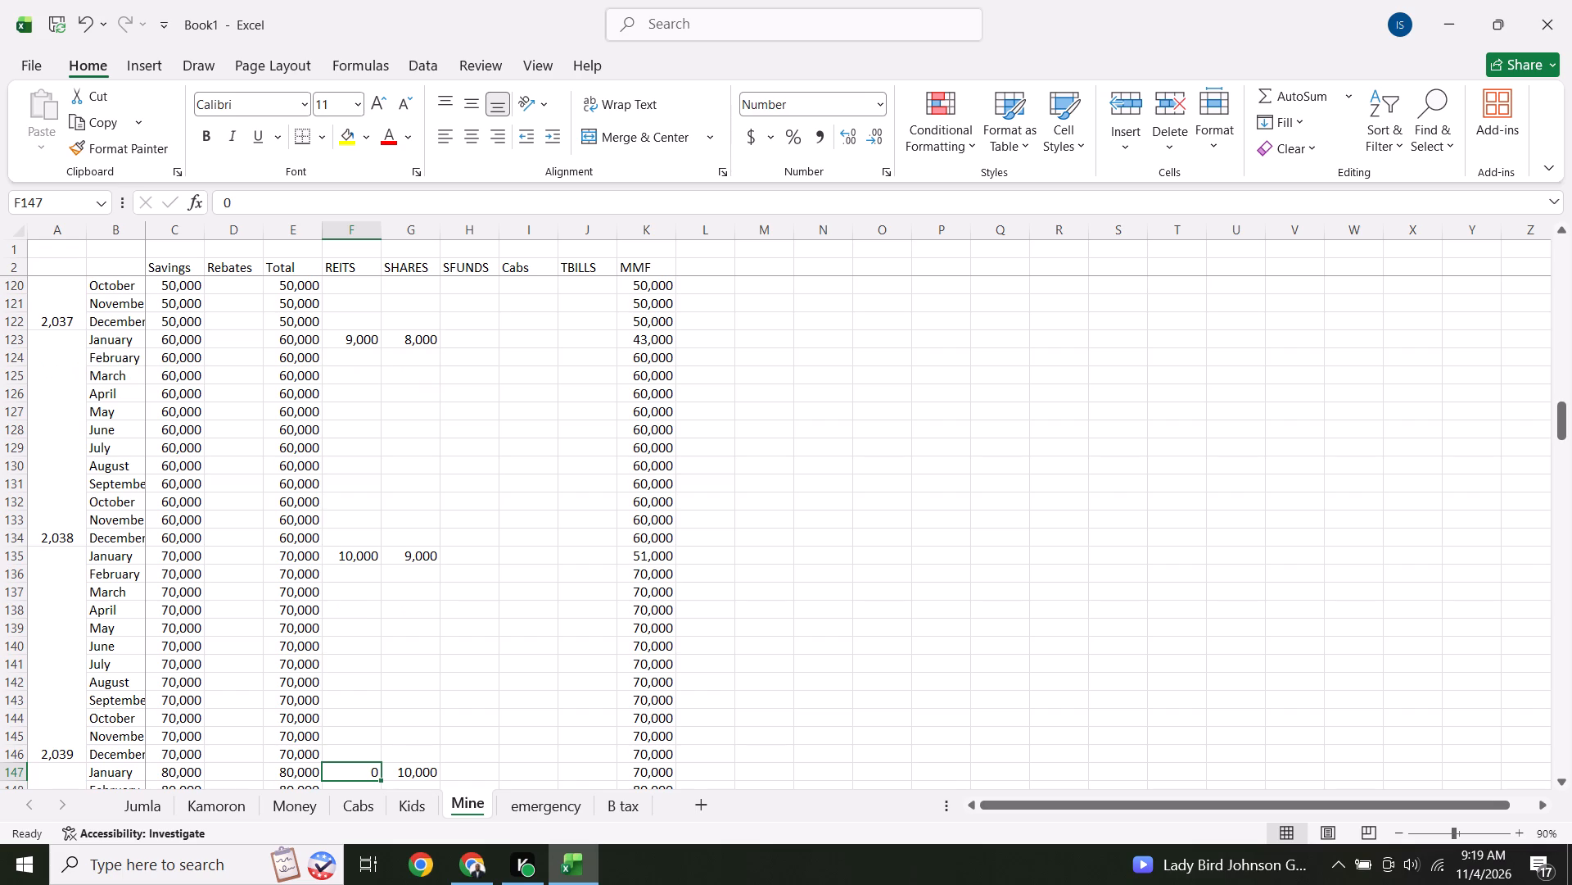
key(Up)
key(Up)
key(Up)
key(Up)
key(Up)
key(Up)
key(Up)
key(Up)
key(Up)
key(Up)
key(Up)
key(Up)
key(Up)
key(Up)
key(Up)
key(Up)
key(Up)
key(Up)
key(Up)
key(Up)
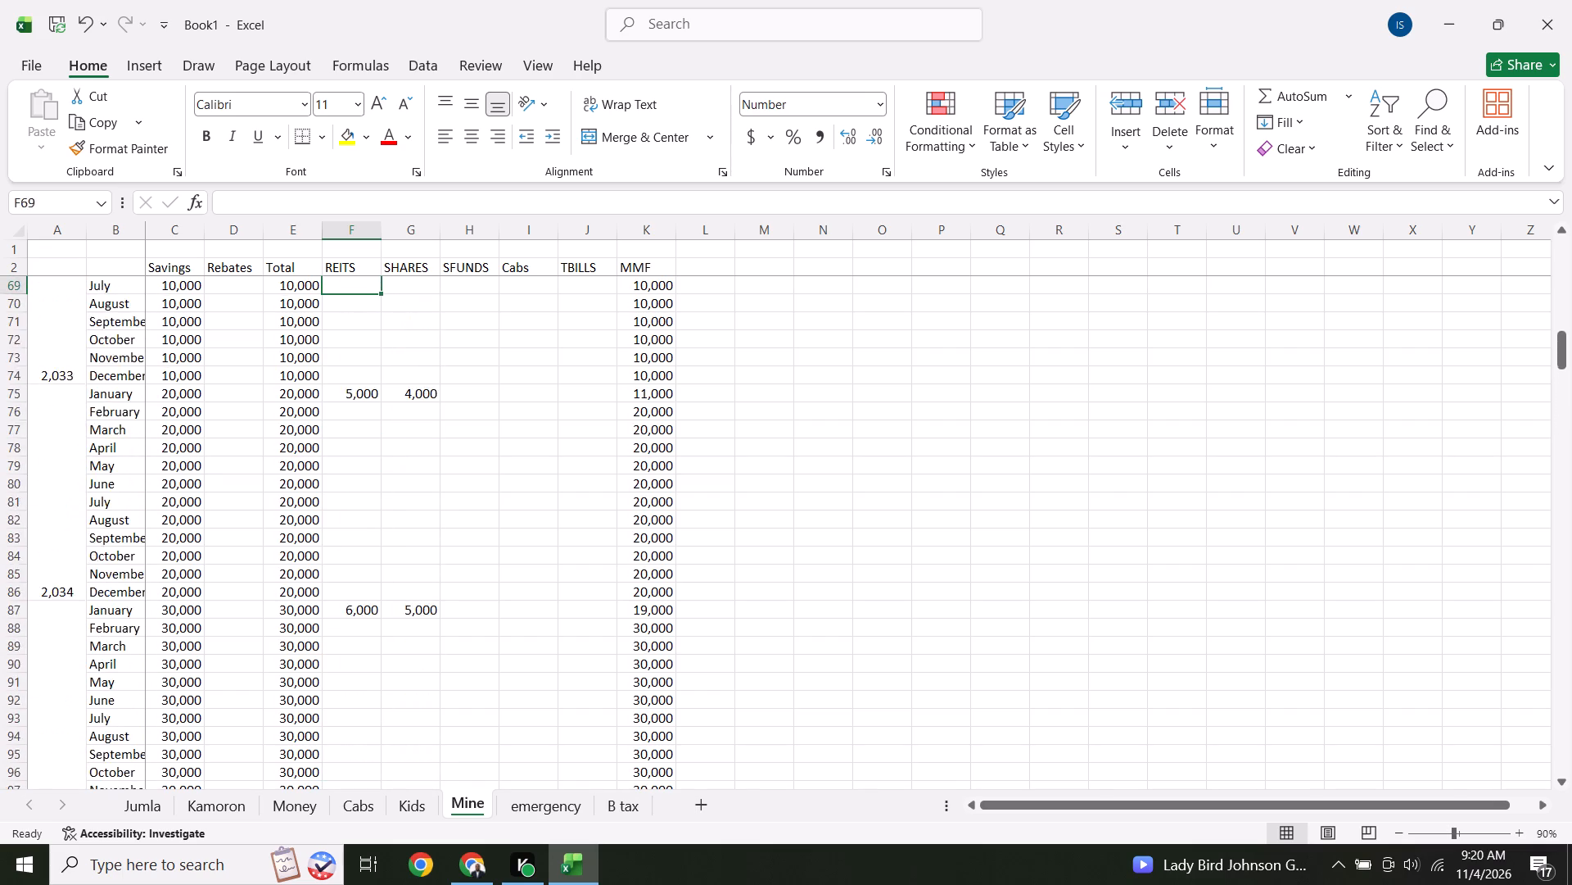
key(Up)
key(Up)
key(Up)
key(Up)
key(Up)
key(Up)
key(Up)
key(Up)
key(Up)
key(Up)
key(Up)
key(Up)
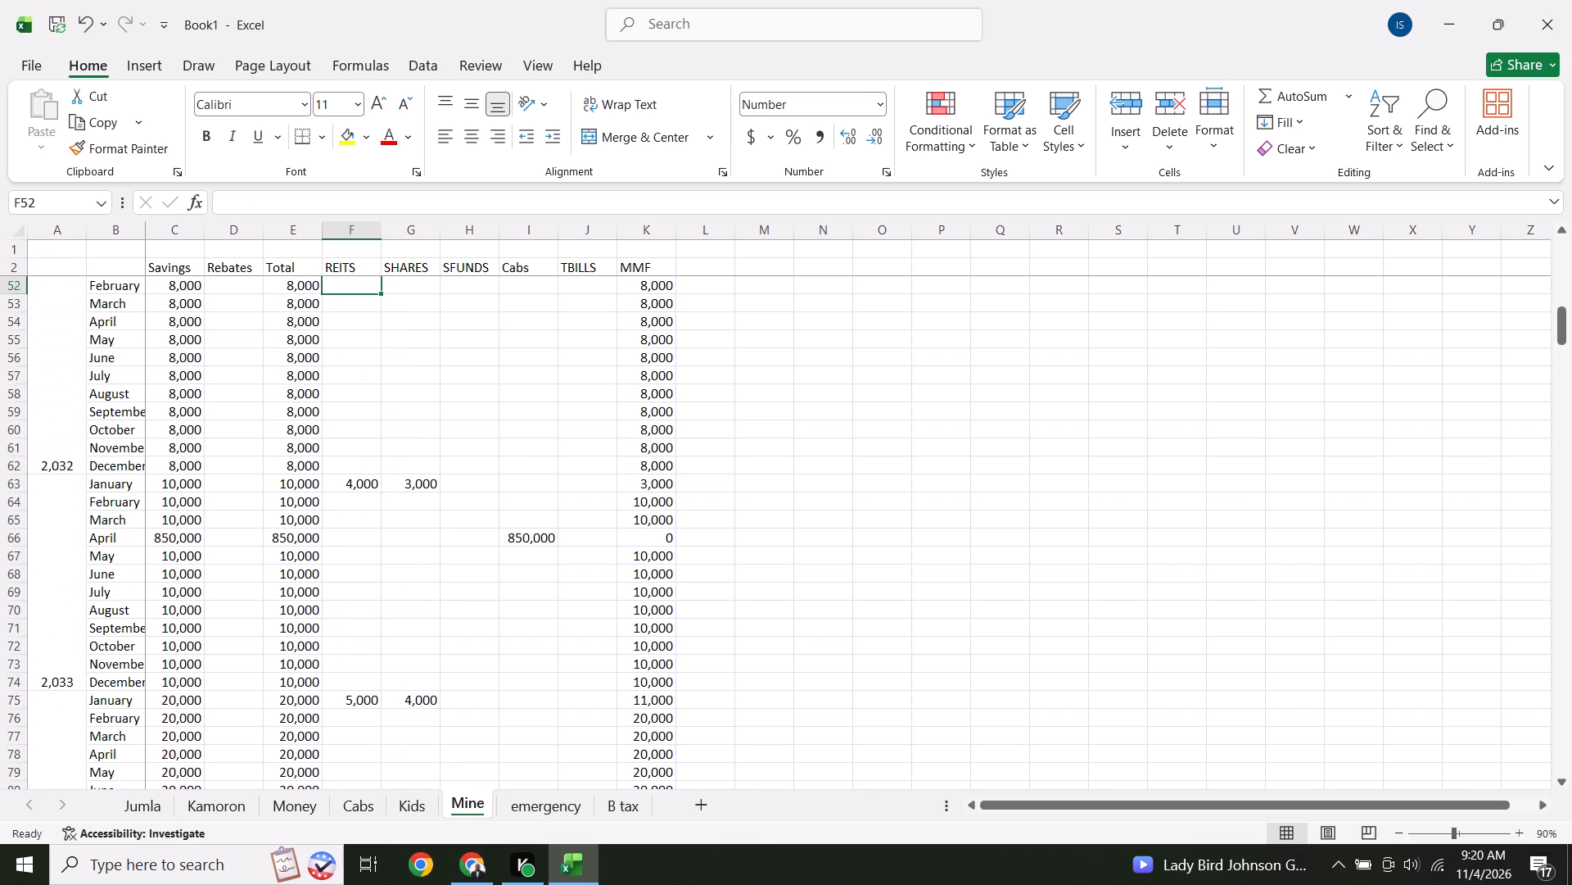
Set REITS for January in row 75, where savings first reach 20,000, to 6000.
key(Down)
key(Down)
key(Down)
key(Down)
key(Down)
key(Down)
key(Down)
key(Down)
key(Down)
key(Down)
key(Down)
key(Down)
key(Down)
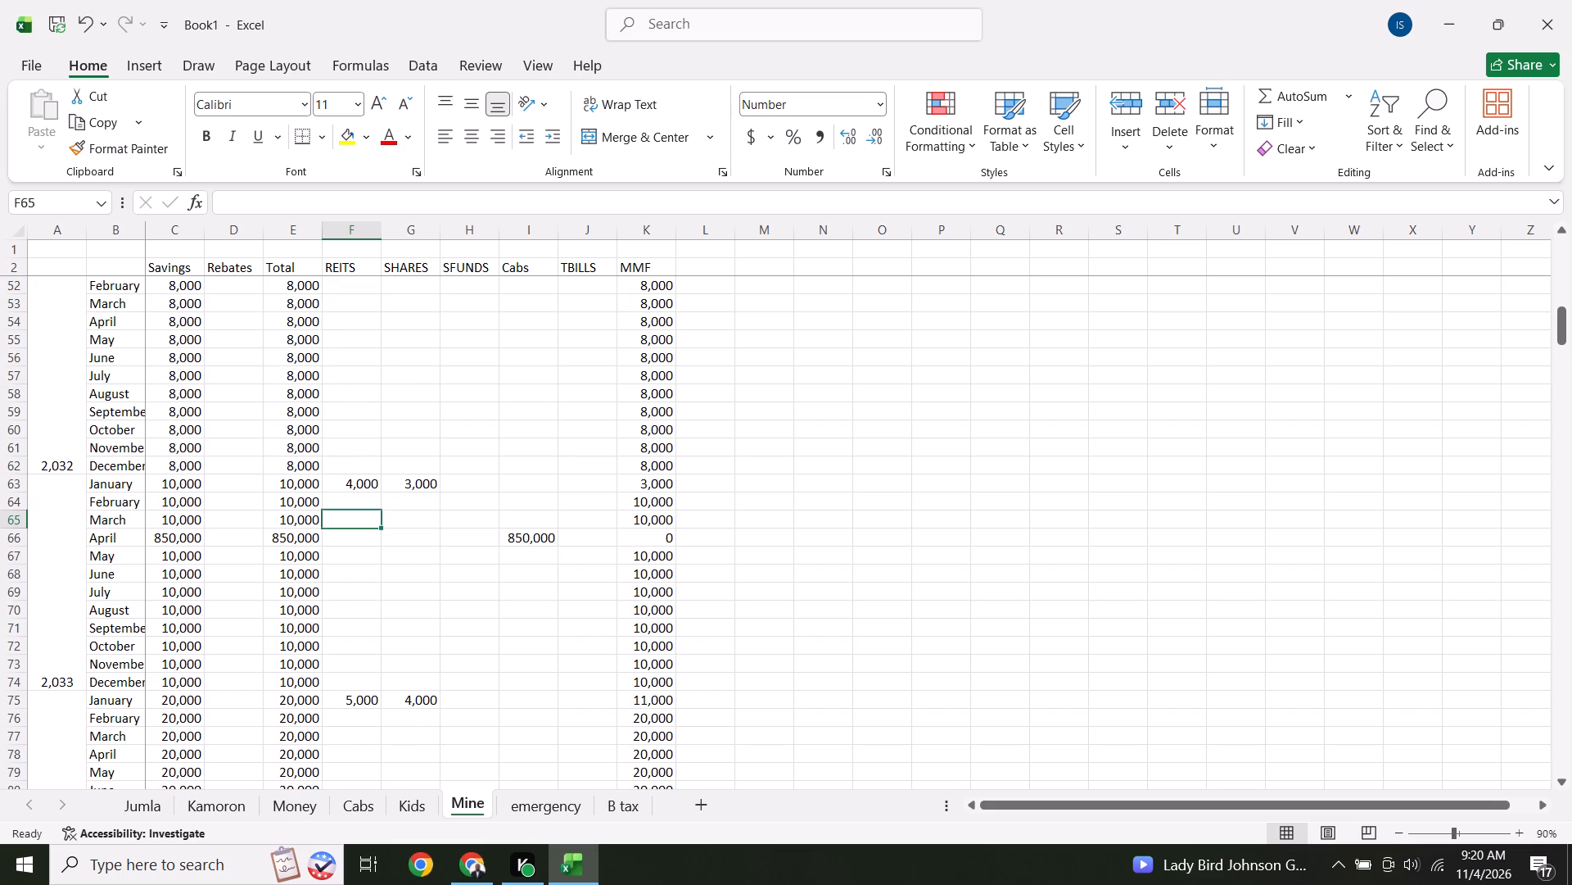
key(Down)
key(Down)
key(Down)
key(Down)
key(Down)
key(Down)
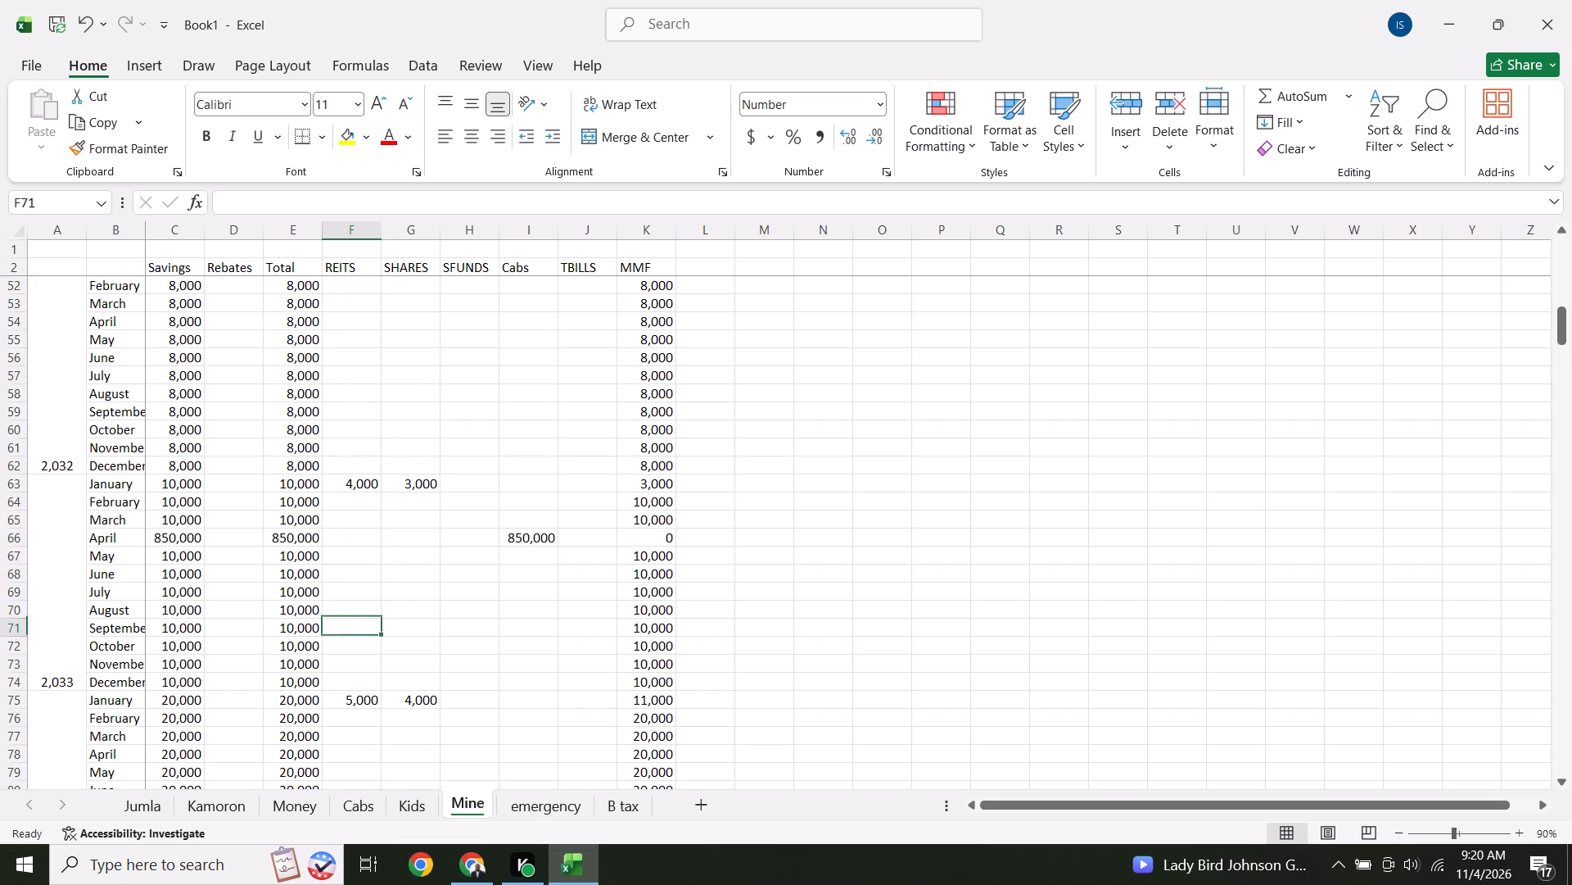
key(Down)
key(Down)
key(Down)
key(Down)
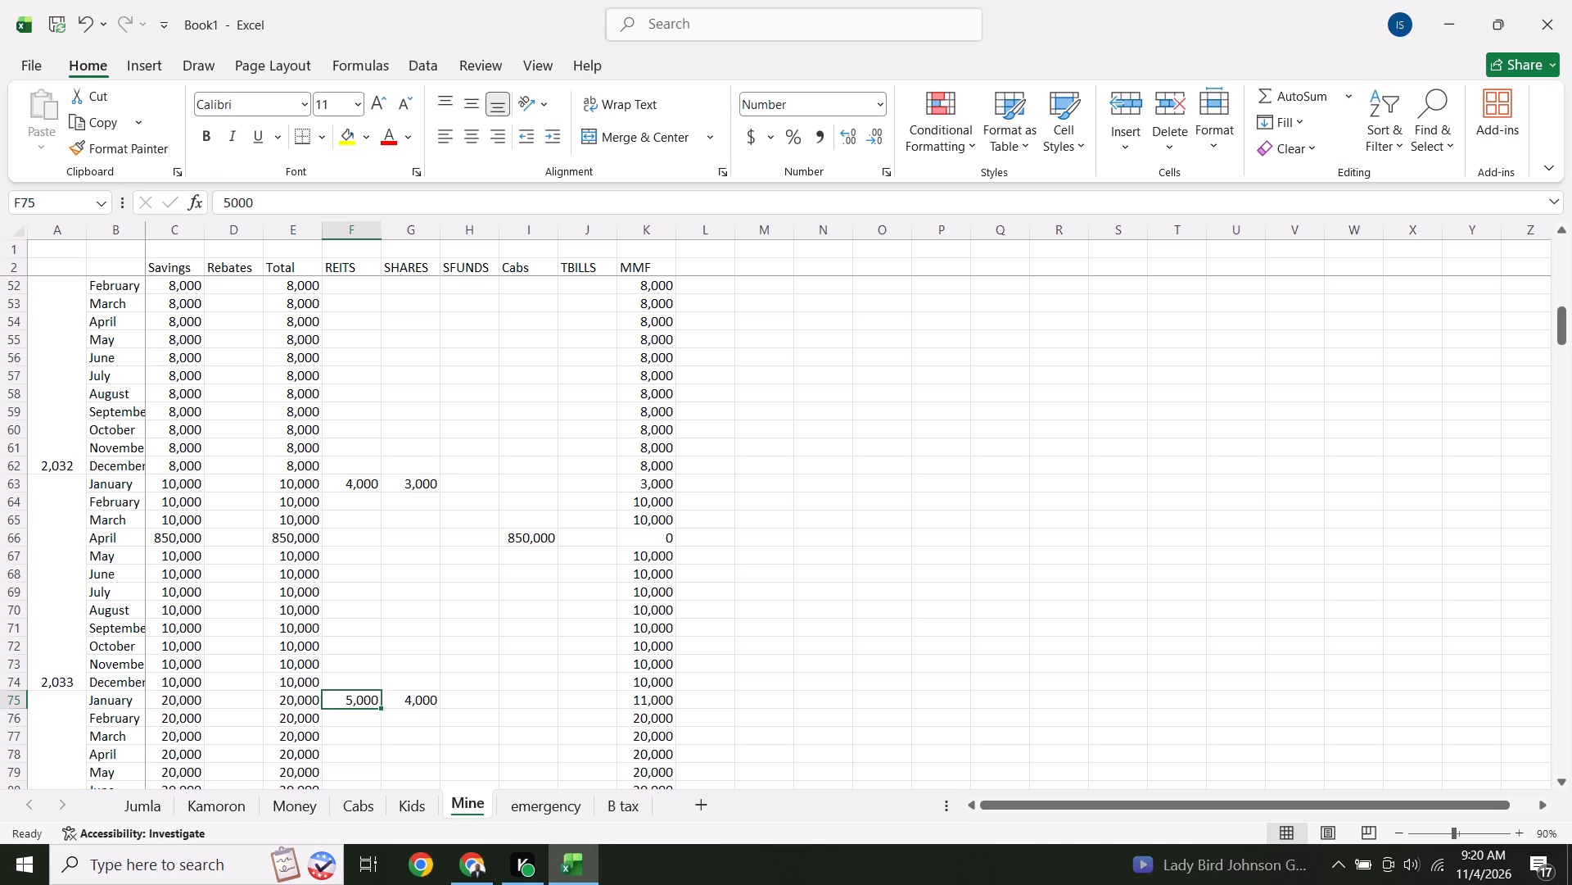
text(6000)
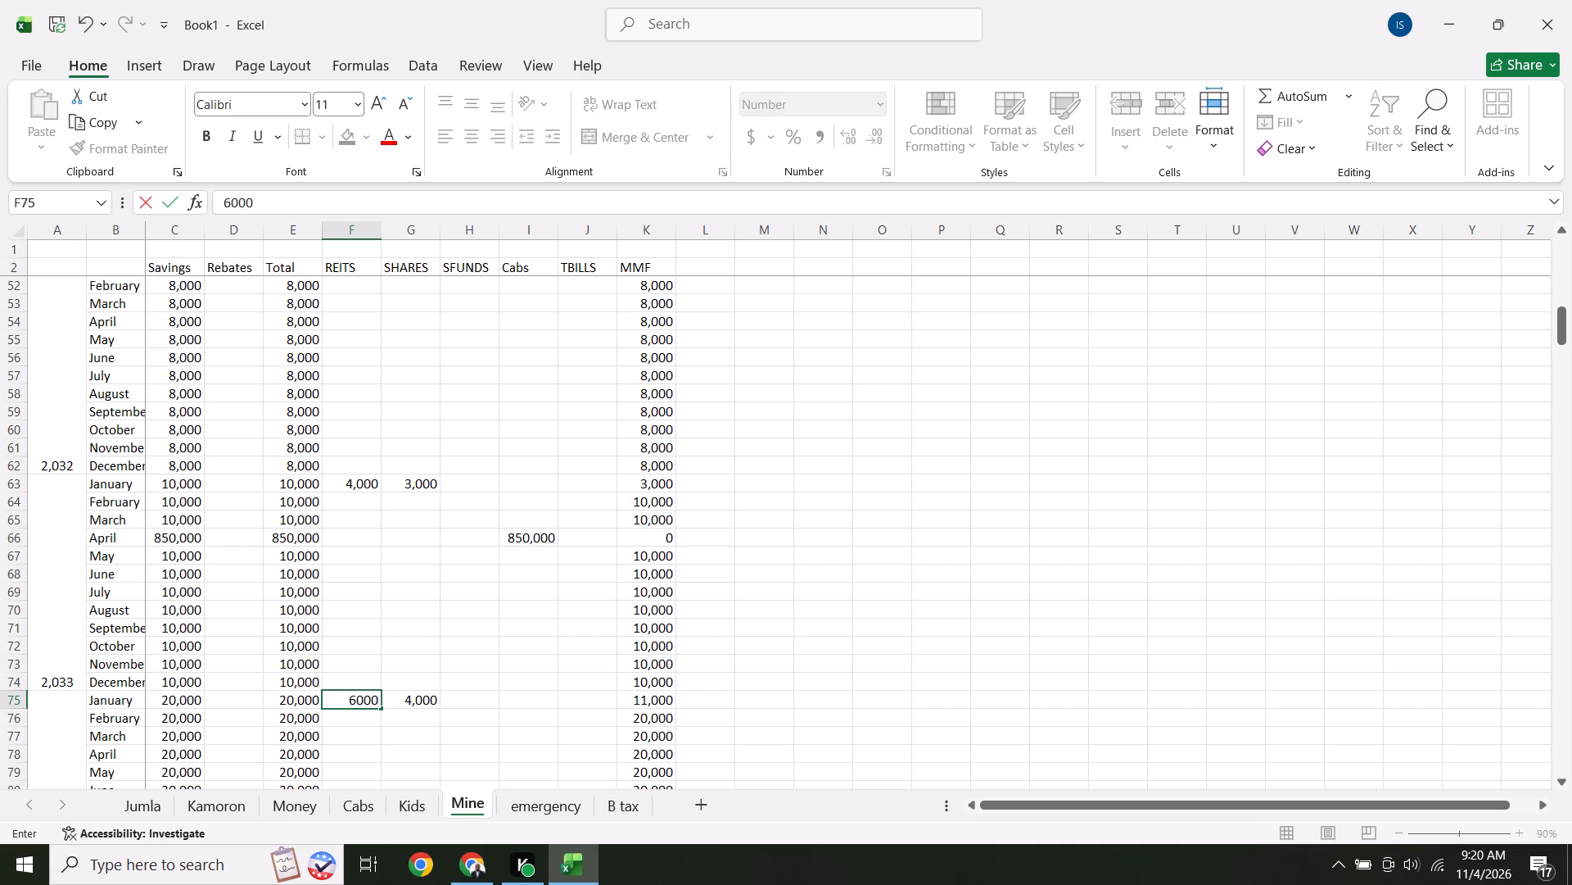
key(Down)
Set REITS for January in row 87, where savings first reach 30,000, to 8000.
key(Down)
key(Down)
key(Down)
key(Down)
key(Down)
key(Down)
key(Down)
key(Down)
key(Down)
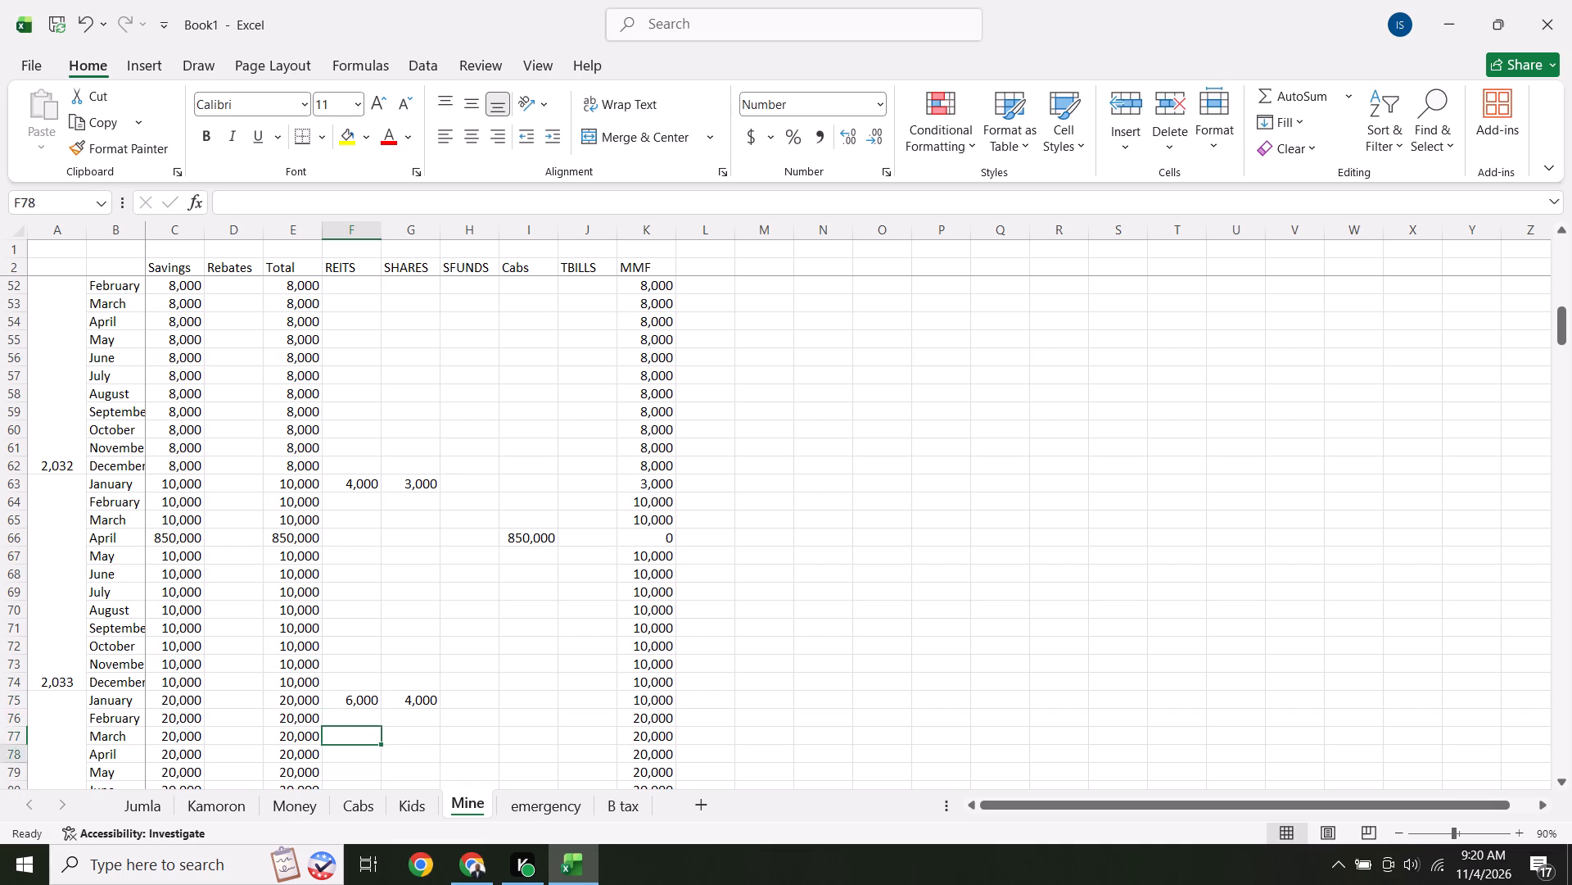
key(Down)
key(Down)
key(Down)
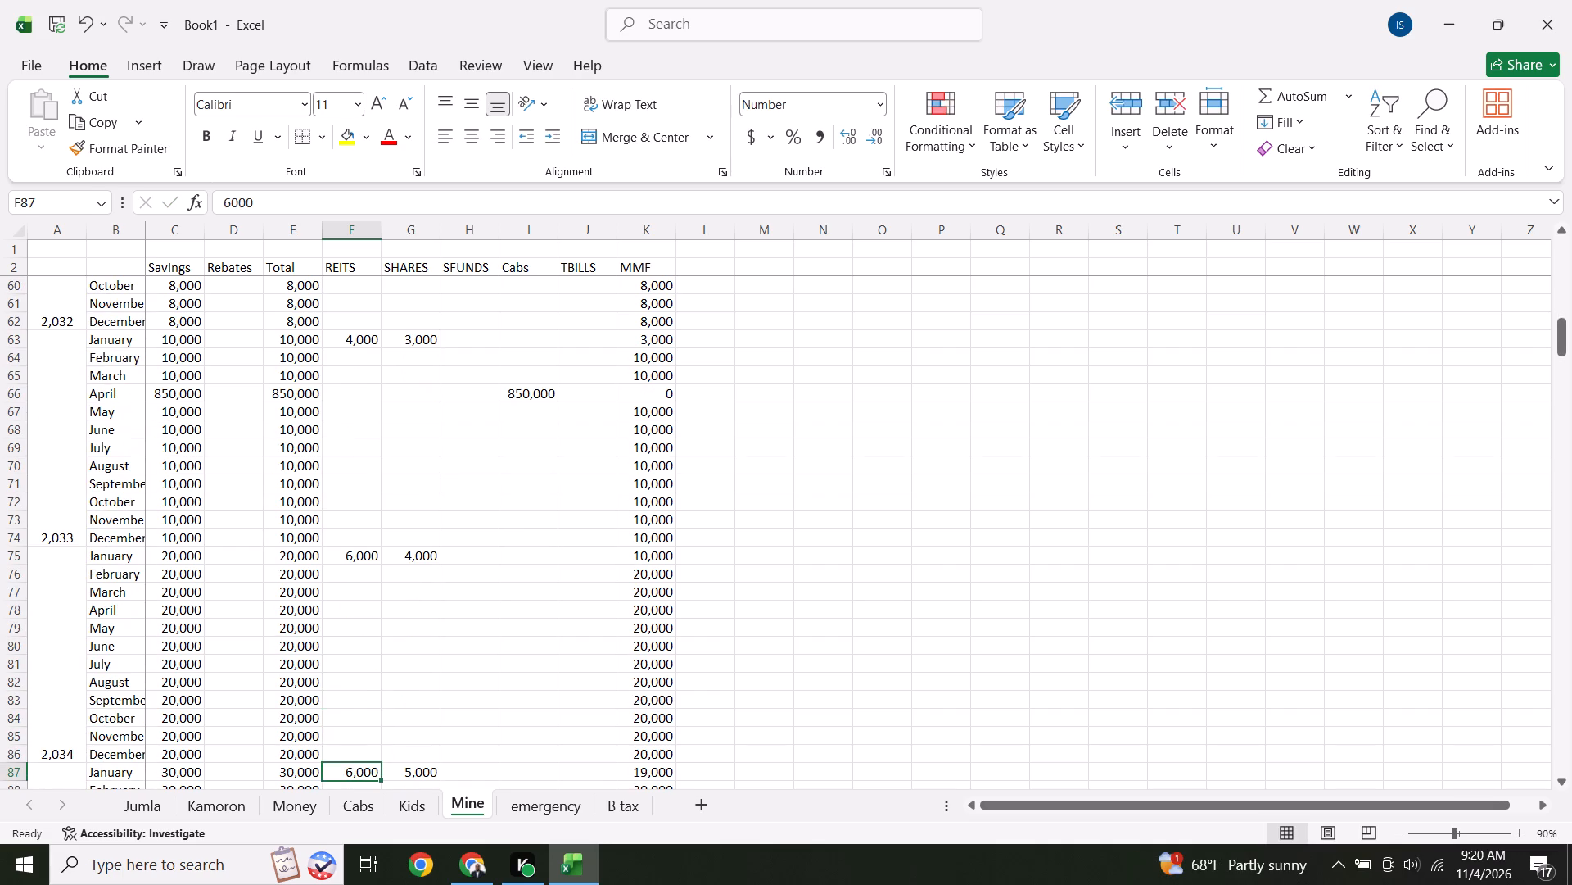
text(8000)
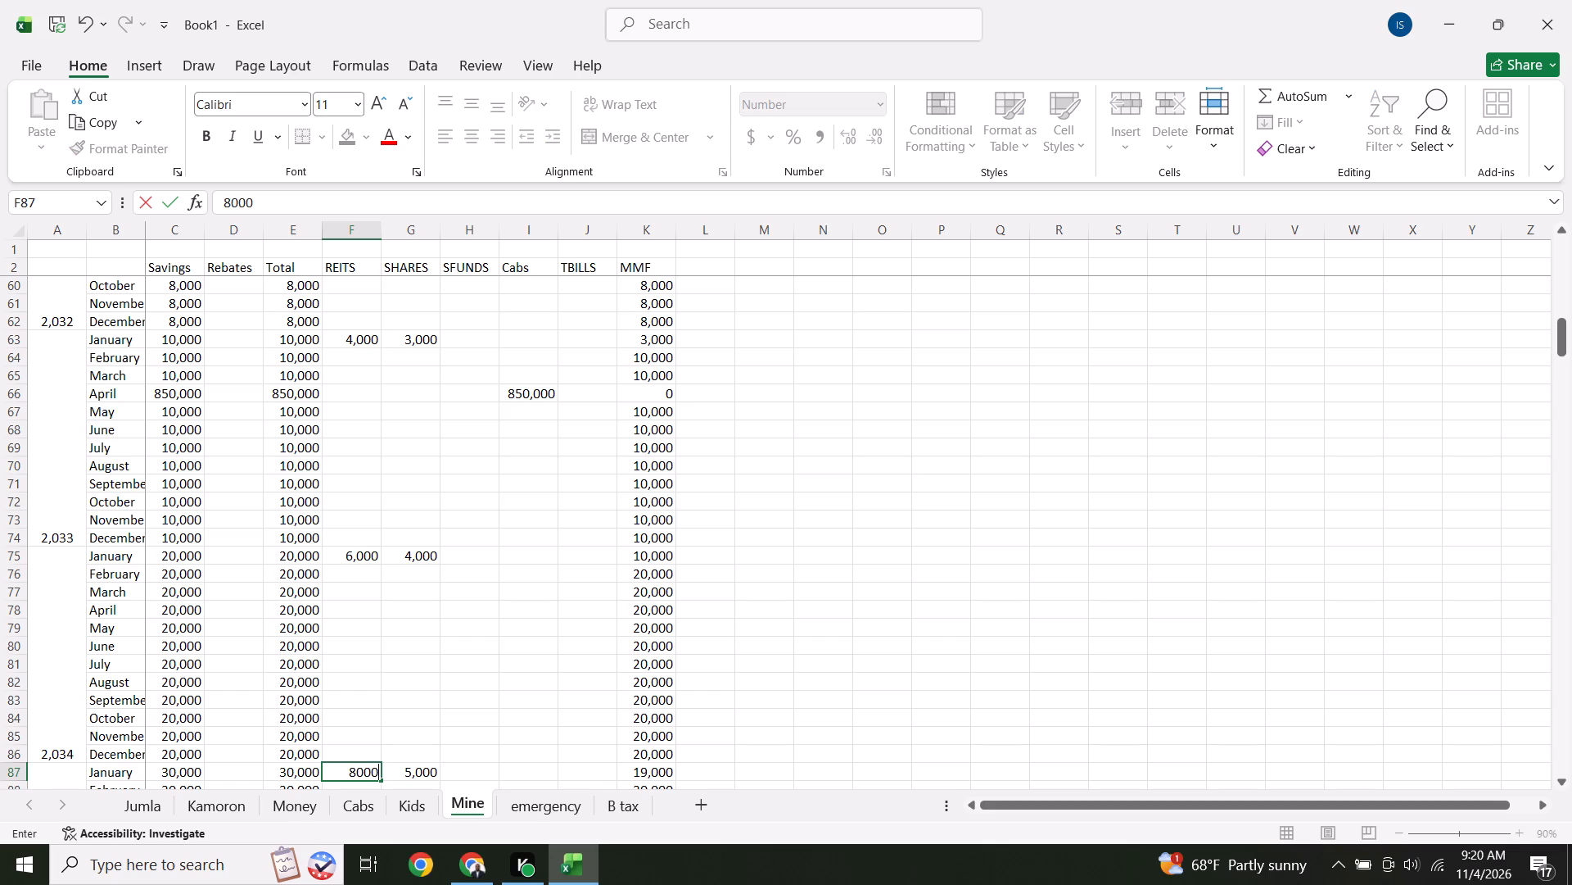
key(Down)
Set REITS for January in row 99, where savings first reach 40,000, to 10000.
key(Down)
key(Down)
key(Down)
key(Down)
key(Down)
key(Down)
key(Down)
key(Down)
key(Down)
key(Down)
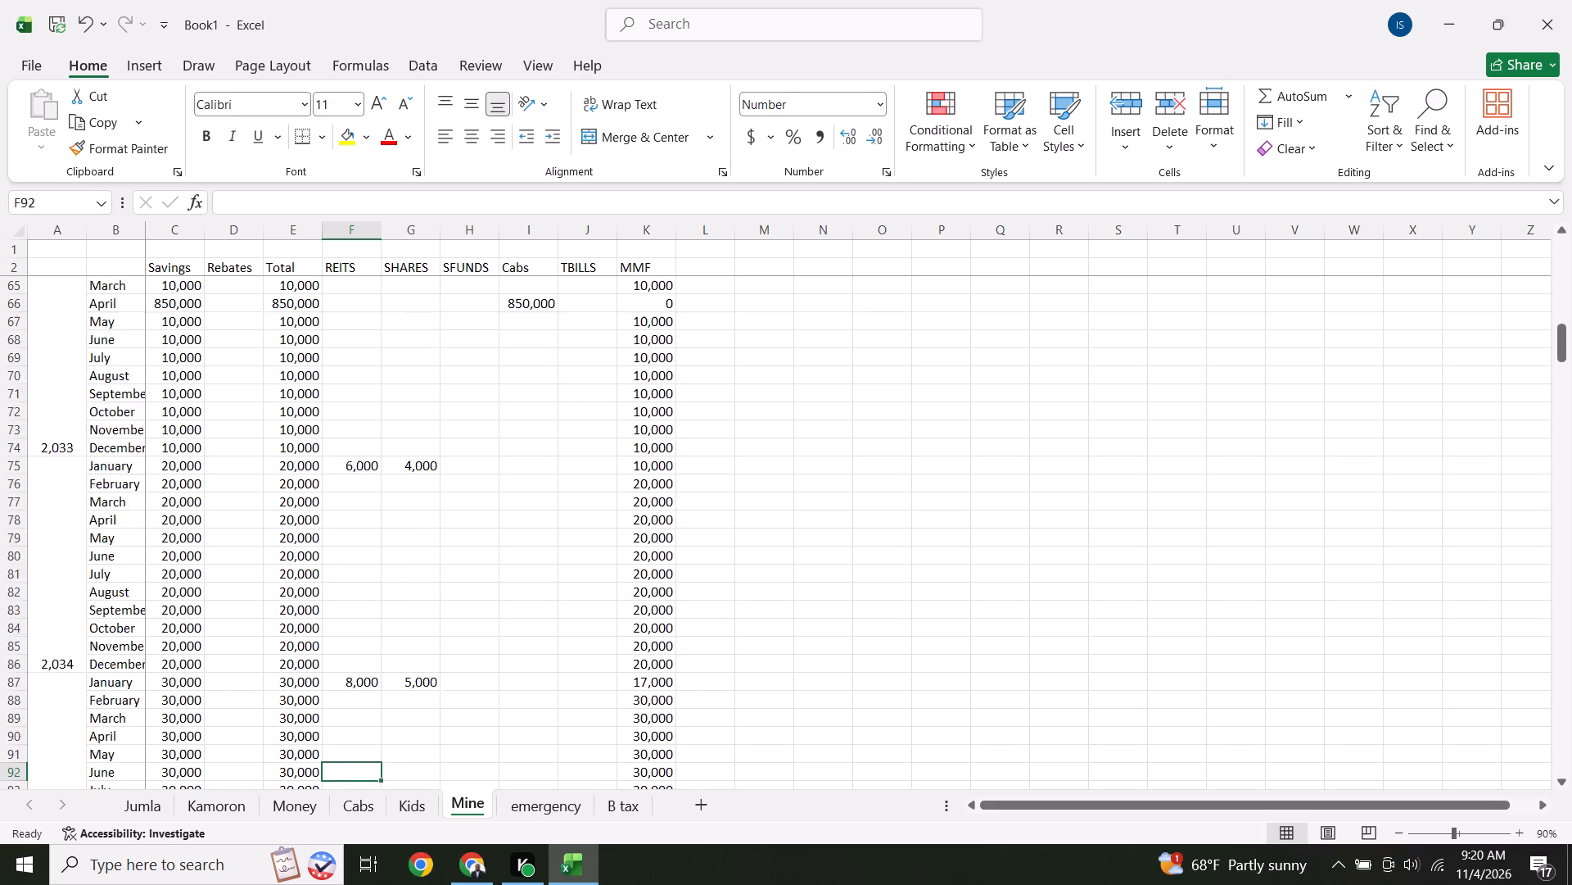
key(Down)
key(Down)
text(10000)
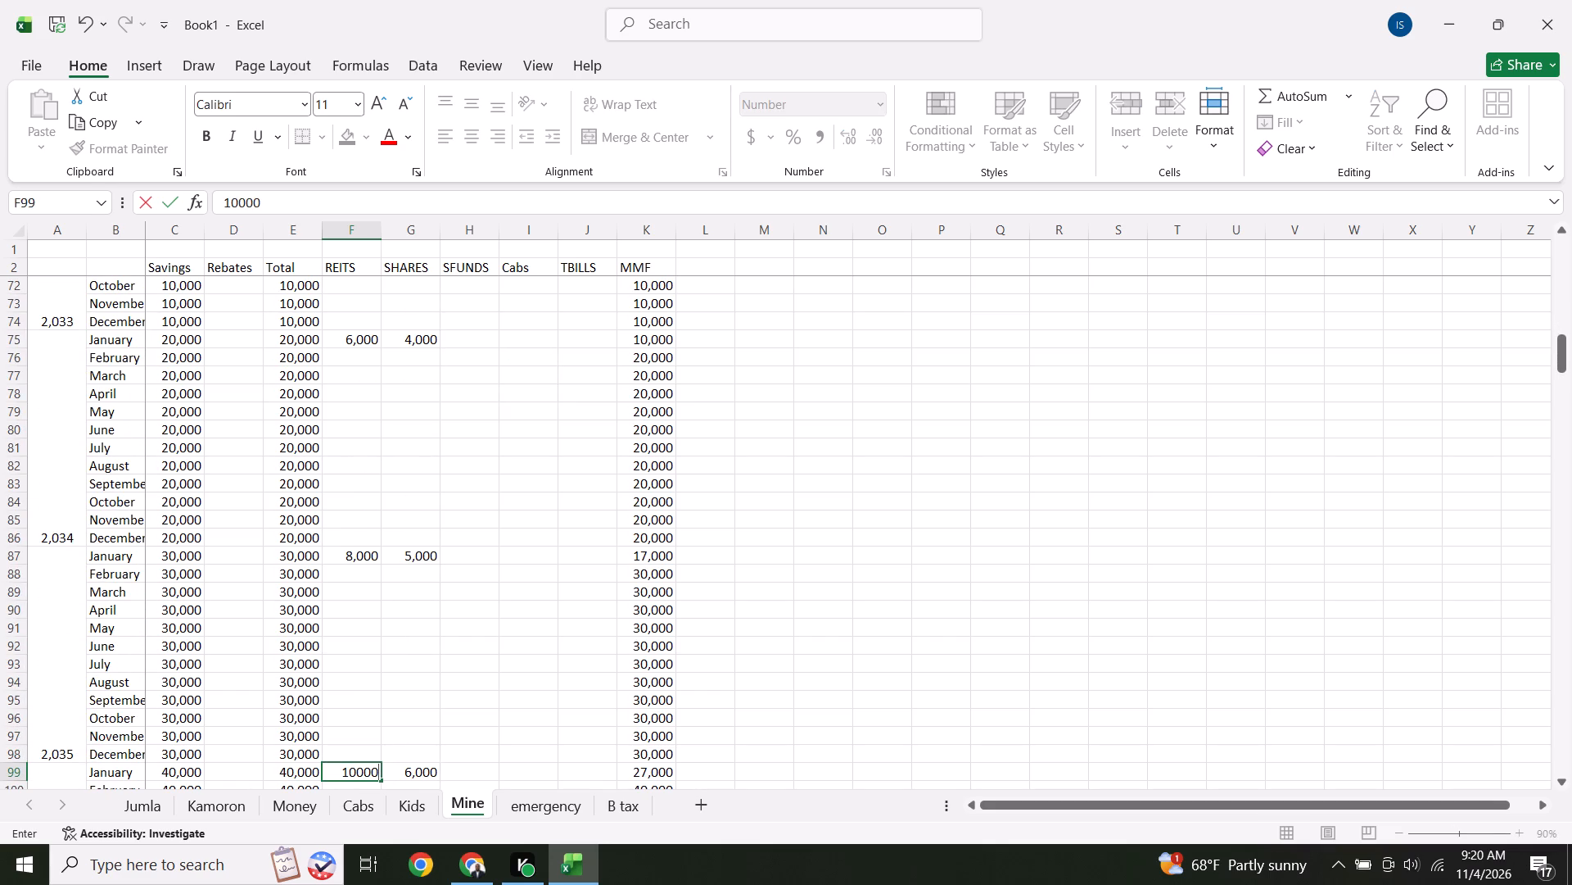
key(Down)
Set REITS for January in row 111, where savings first reach 50,000, to 12000.
key(Down)
key(Down)
key(Down)
key(Down)
key(Down)
key(Down)
key(Down)
key(Down)
key(Down)
key(Down)
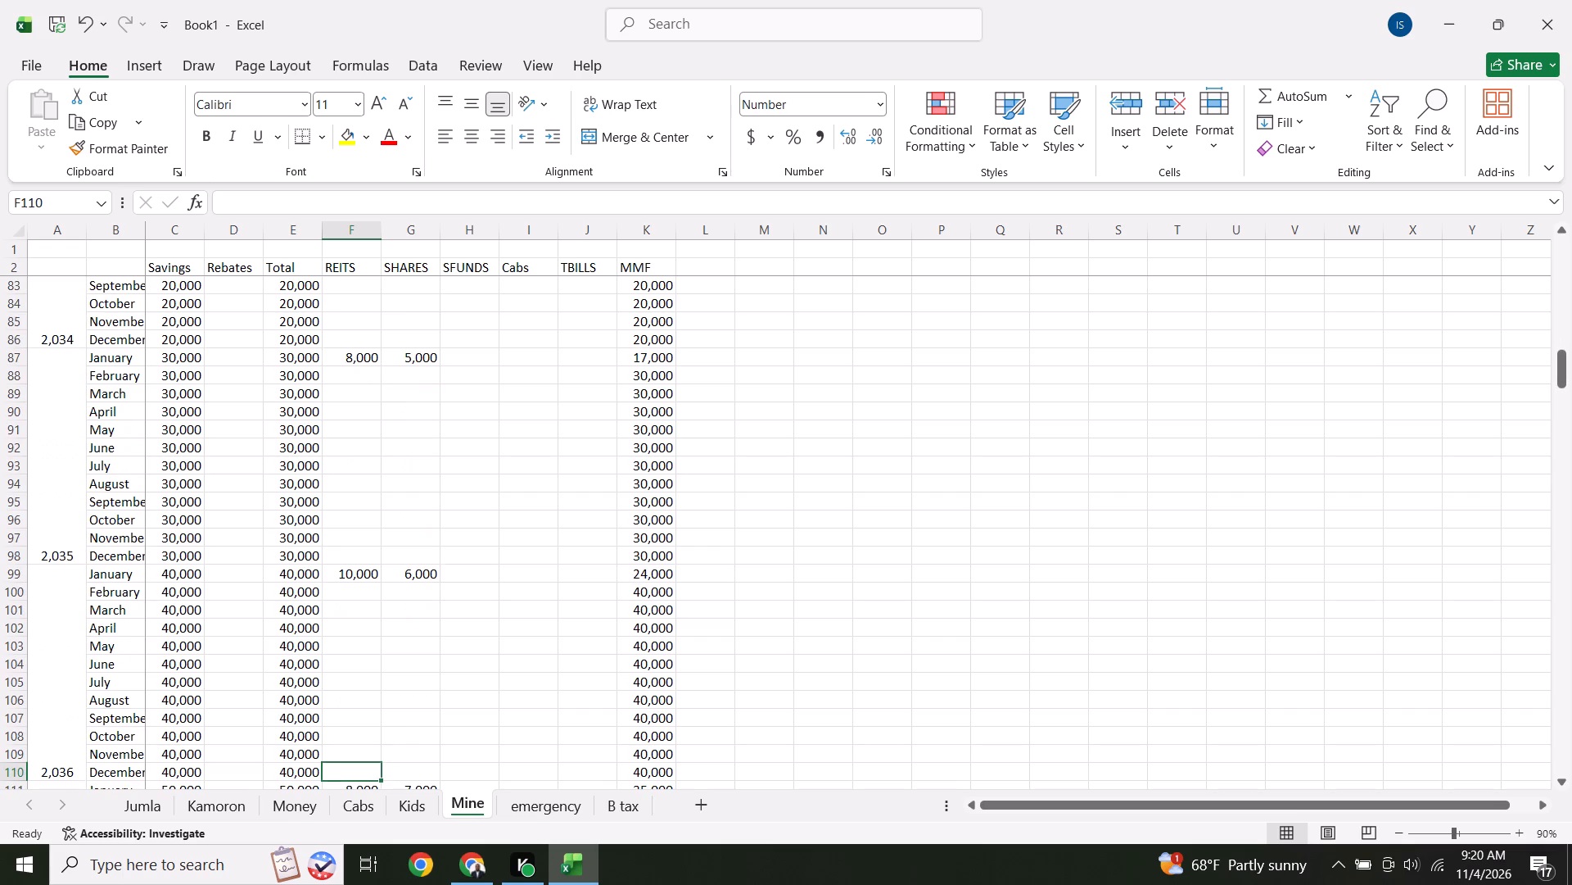
key(Down)
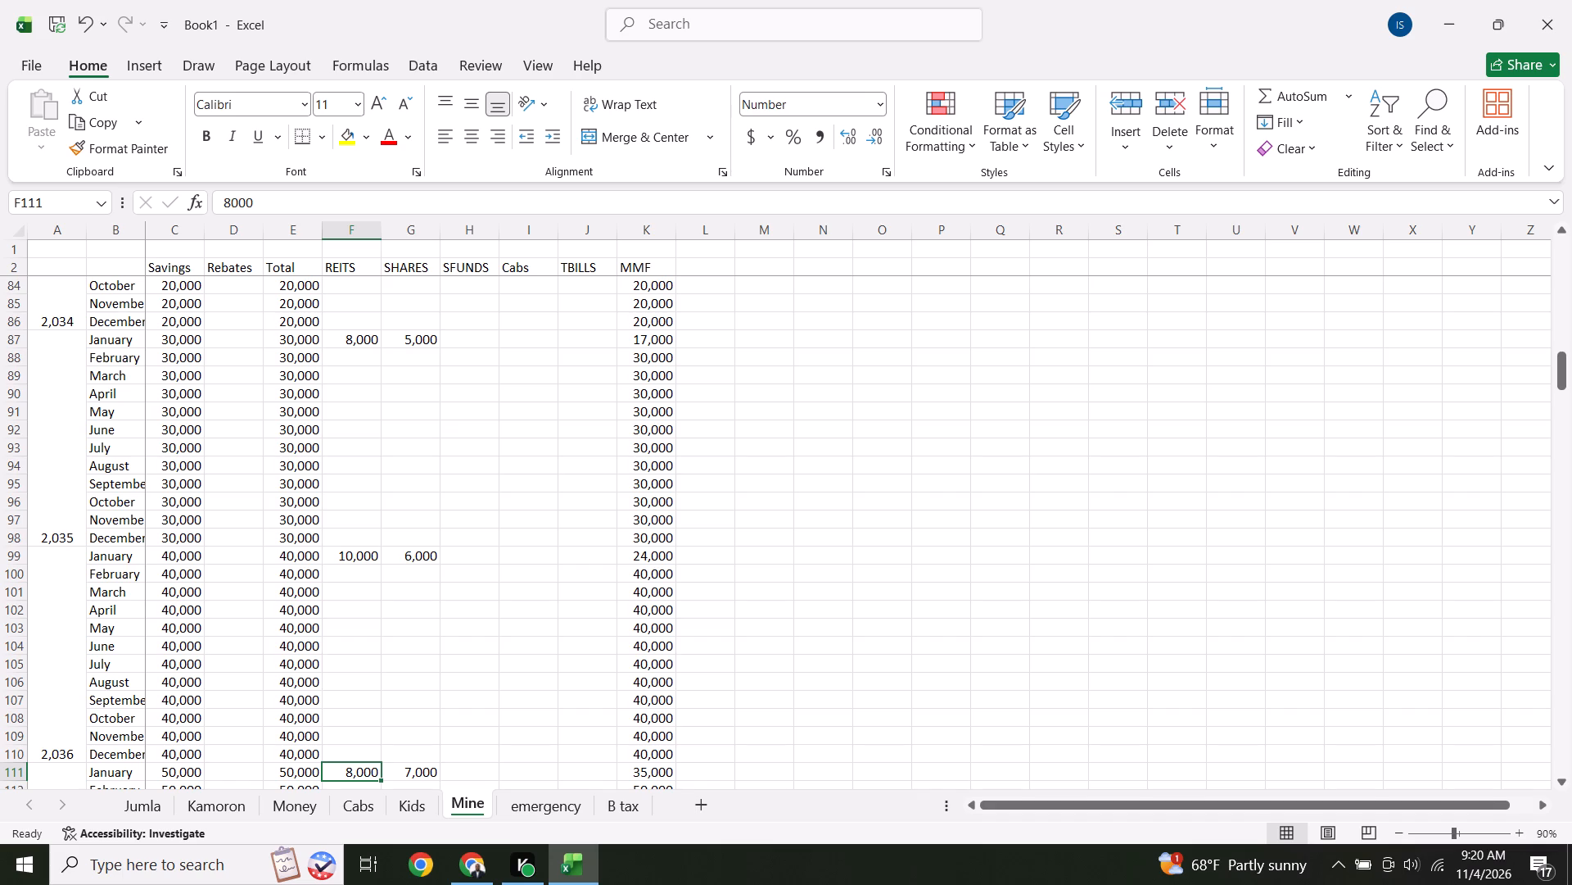
text(12000)
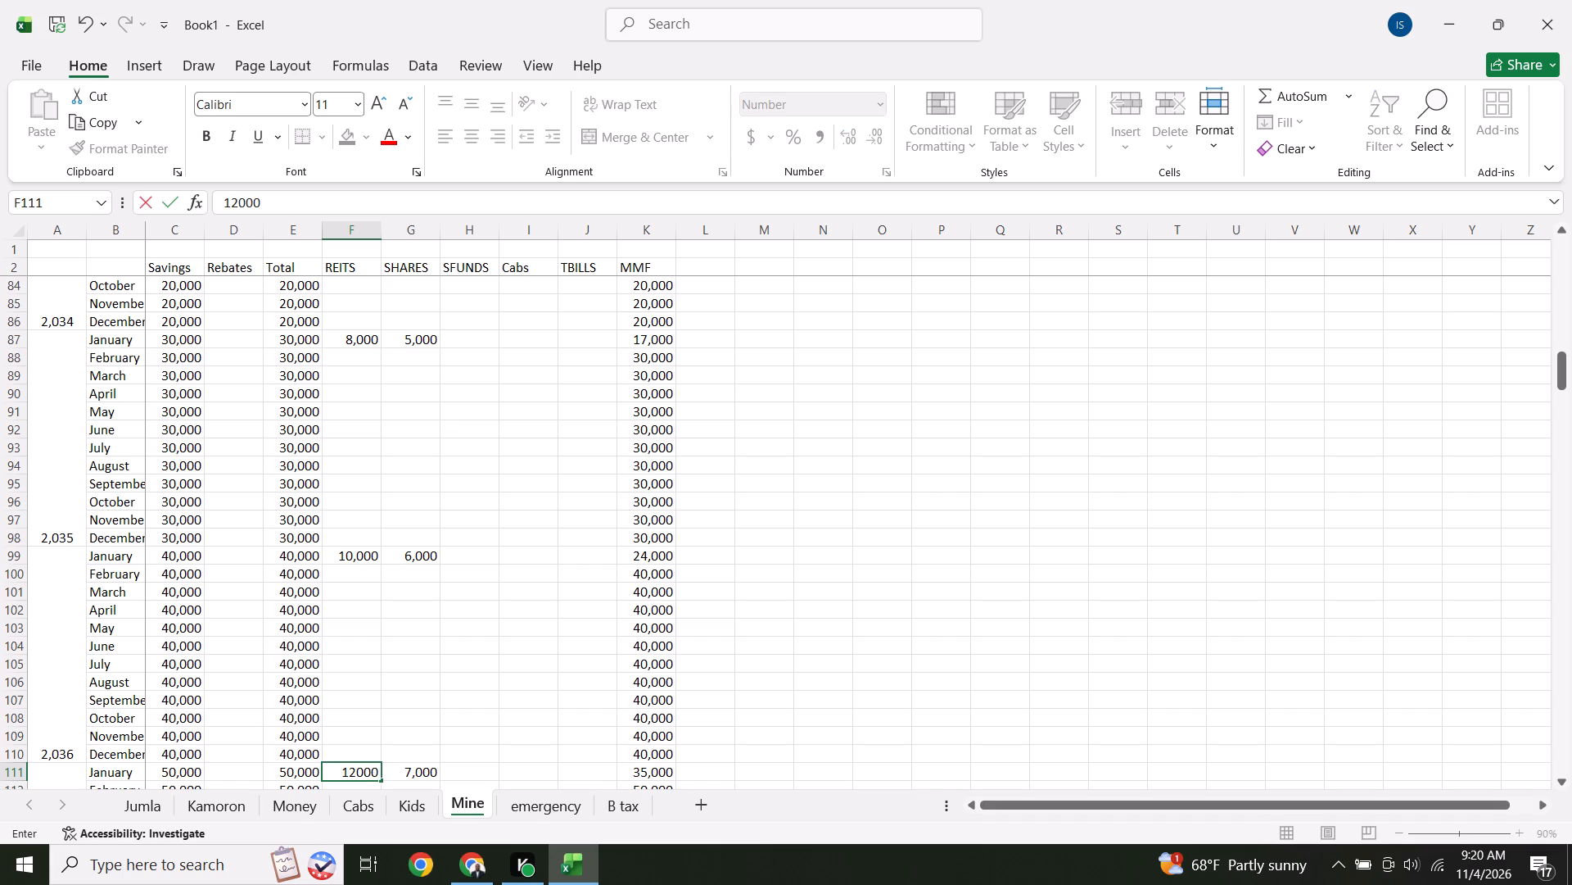
key(Down)
Set REITS for January in row 123, where savings first reach 60,000, to 14000.
key(Down)
key(Down)
key(Down)
key(Down)
key(Down)
key(Down)
key(Down)
key(Down)
key(Down)
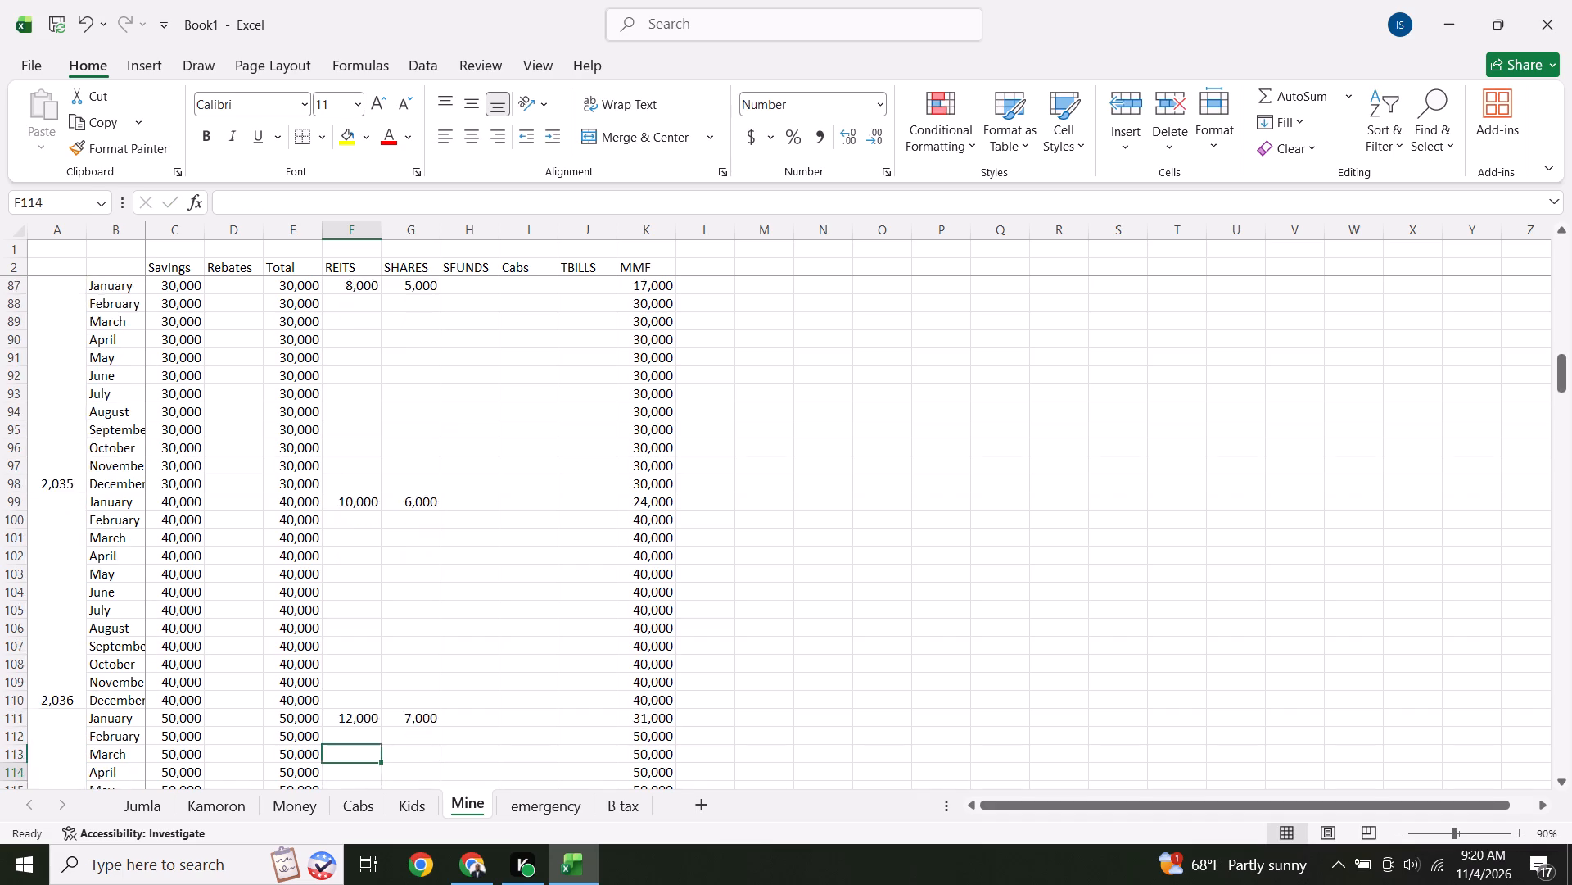
key(Down)
key(Down)
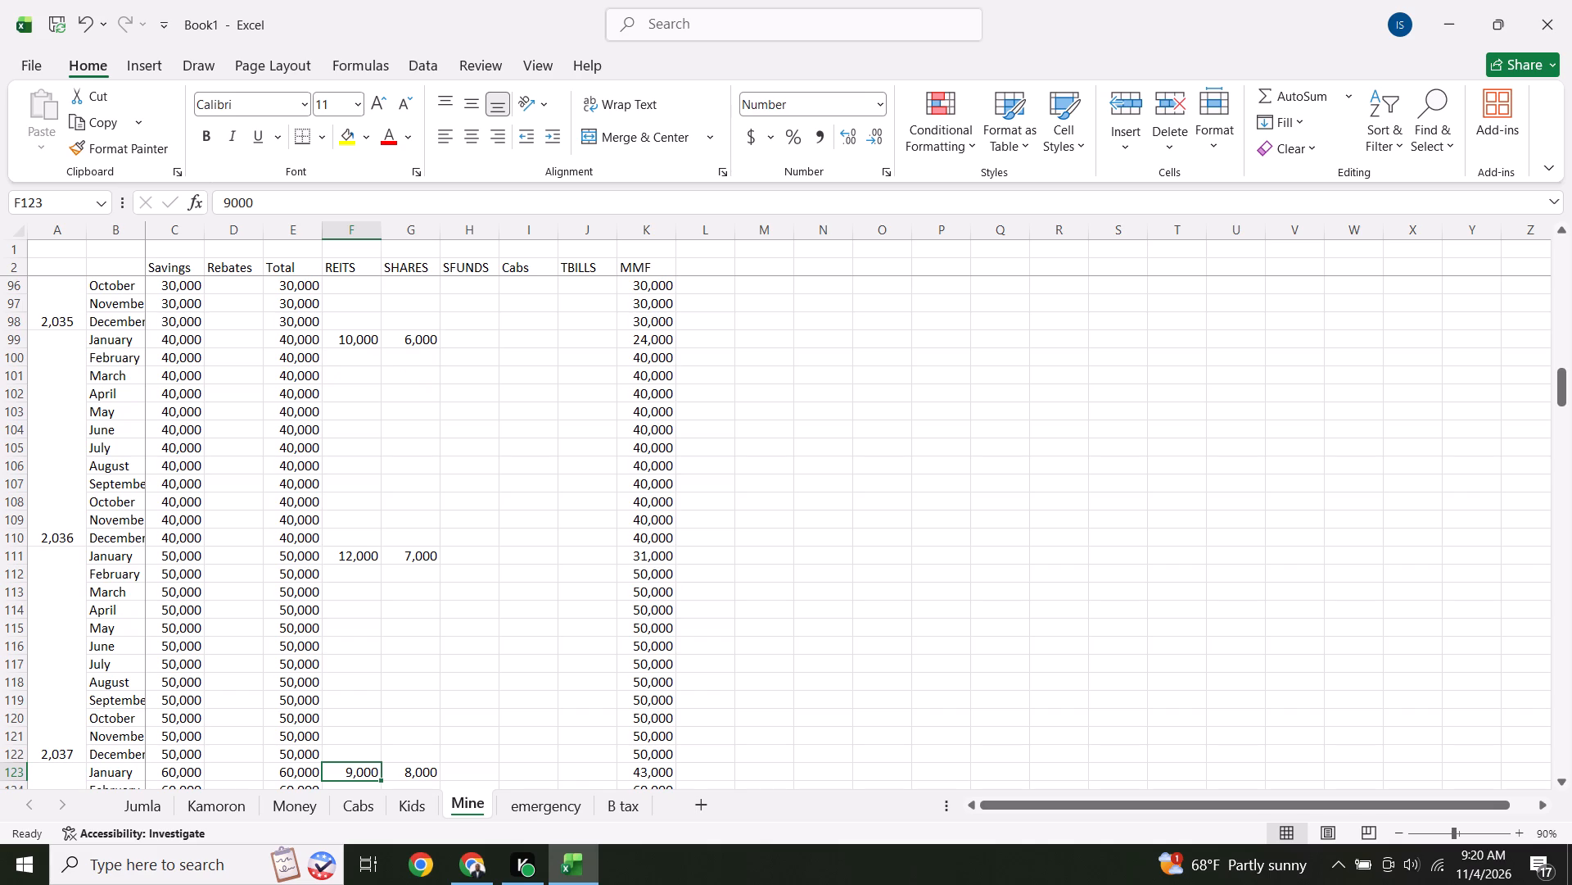
text(14000)
key(Down)
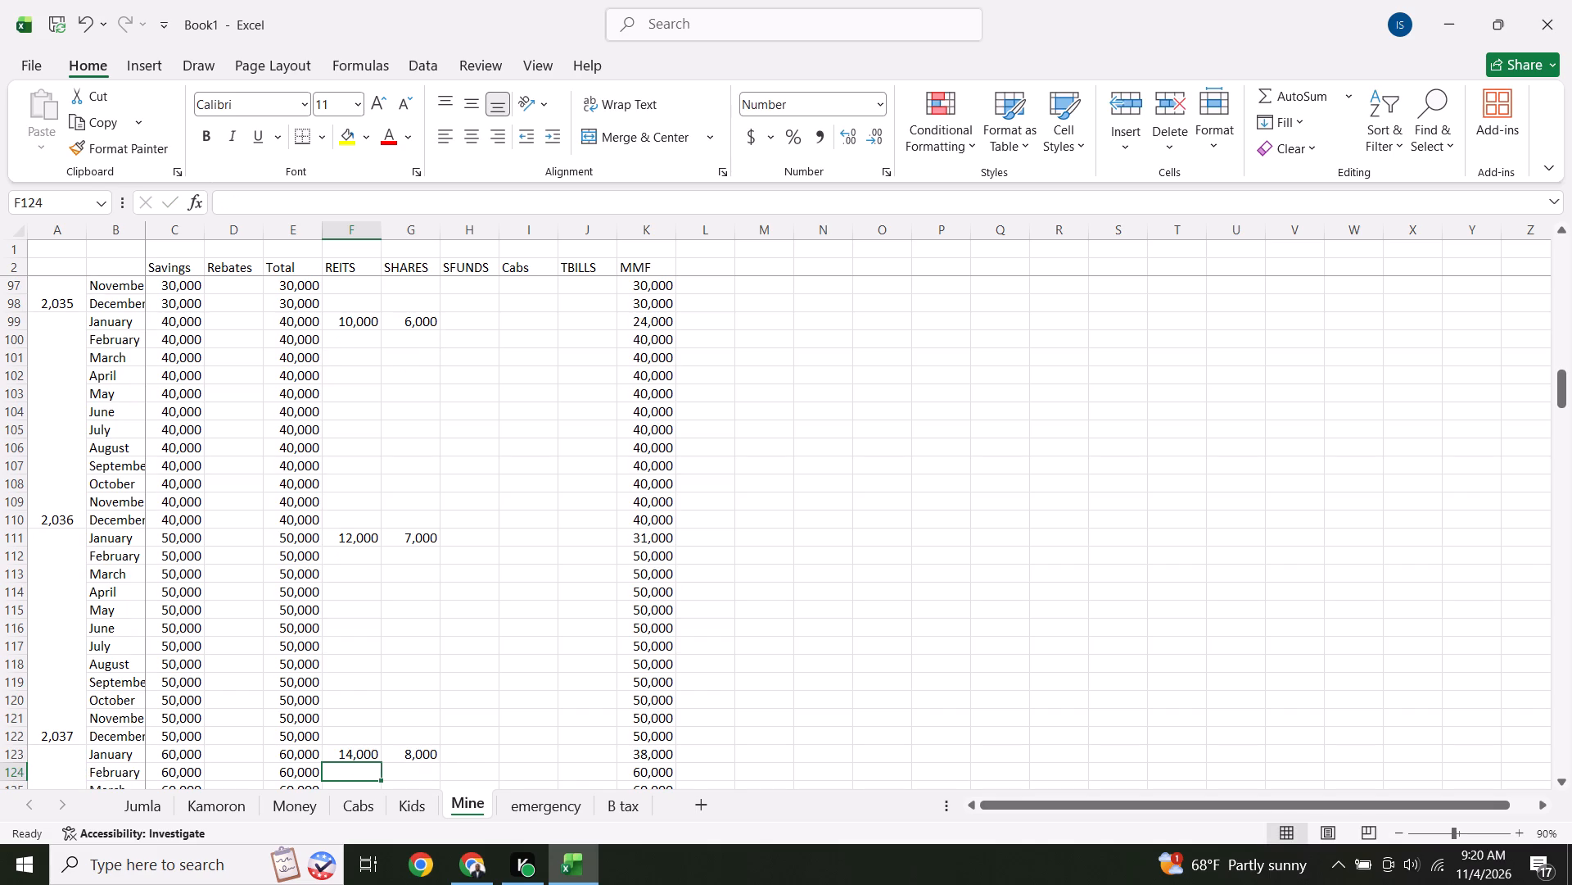
Set REITS for January in row 135, where savings first reach 70,000, to 16000.
key(Down)
key(Down)
key(Down)
key(Down)
key(Down)
key(Down)
key(Down)
key(Down)
key(Down)
key(Down)
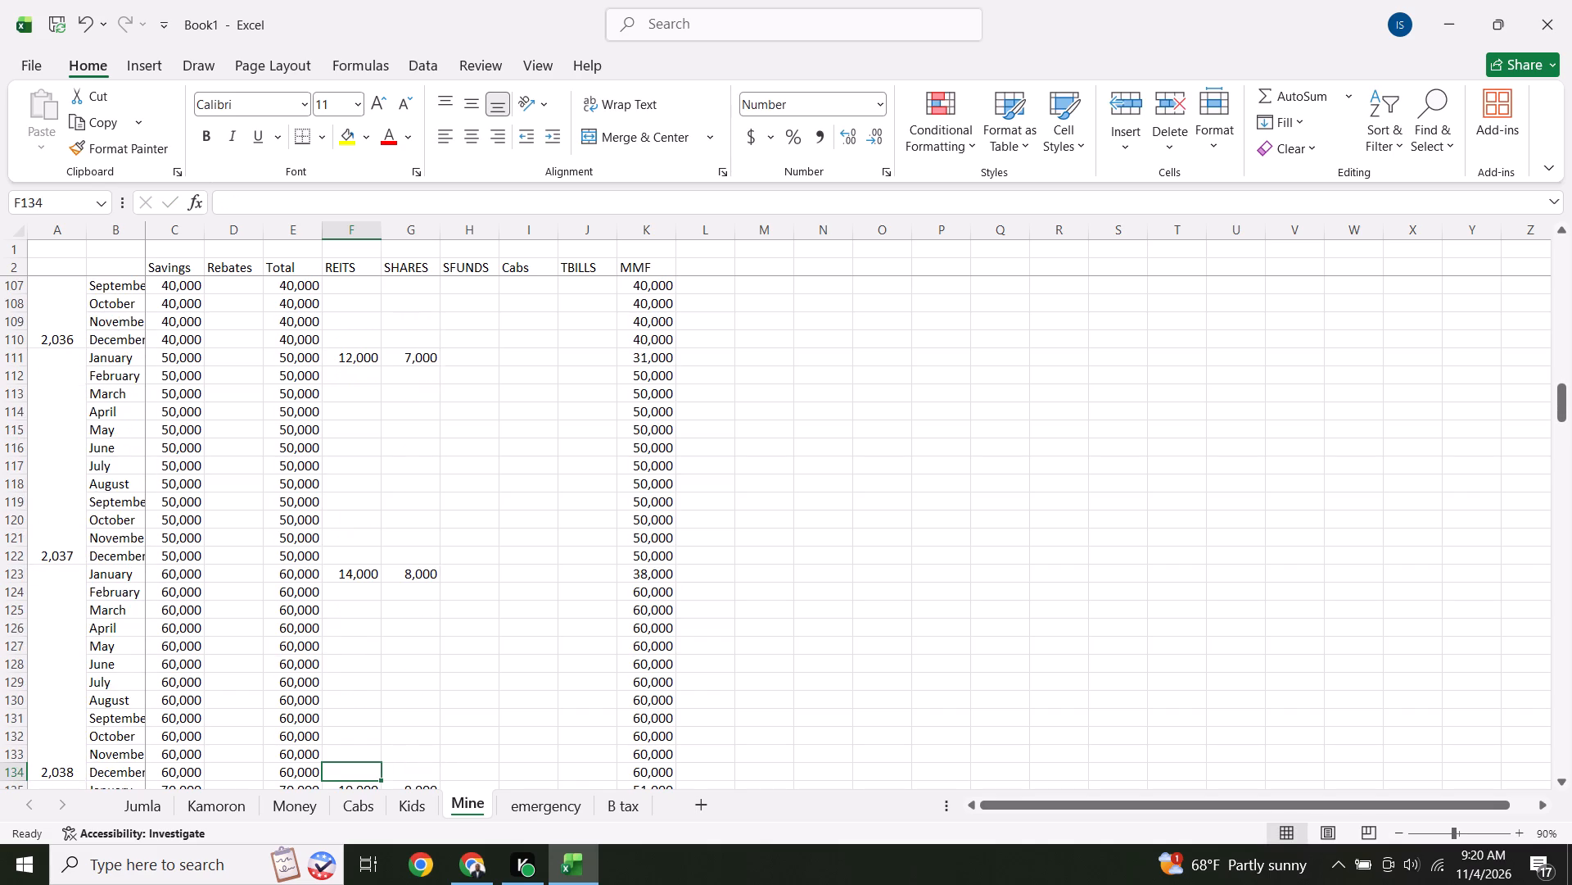
key(Down)
text(16000)
key(Down)
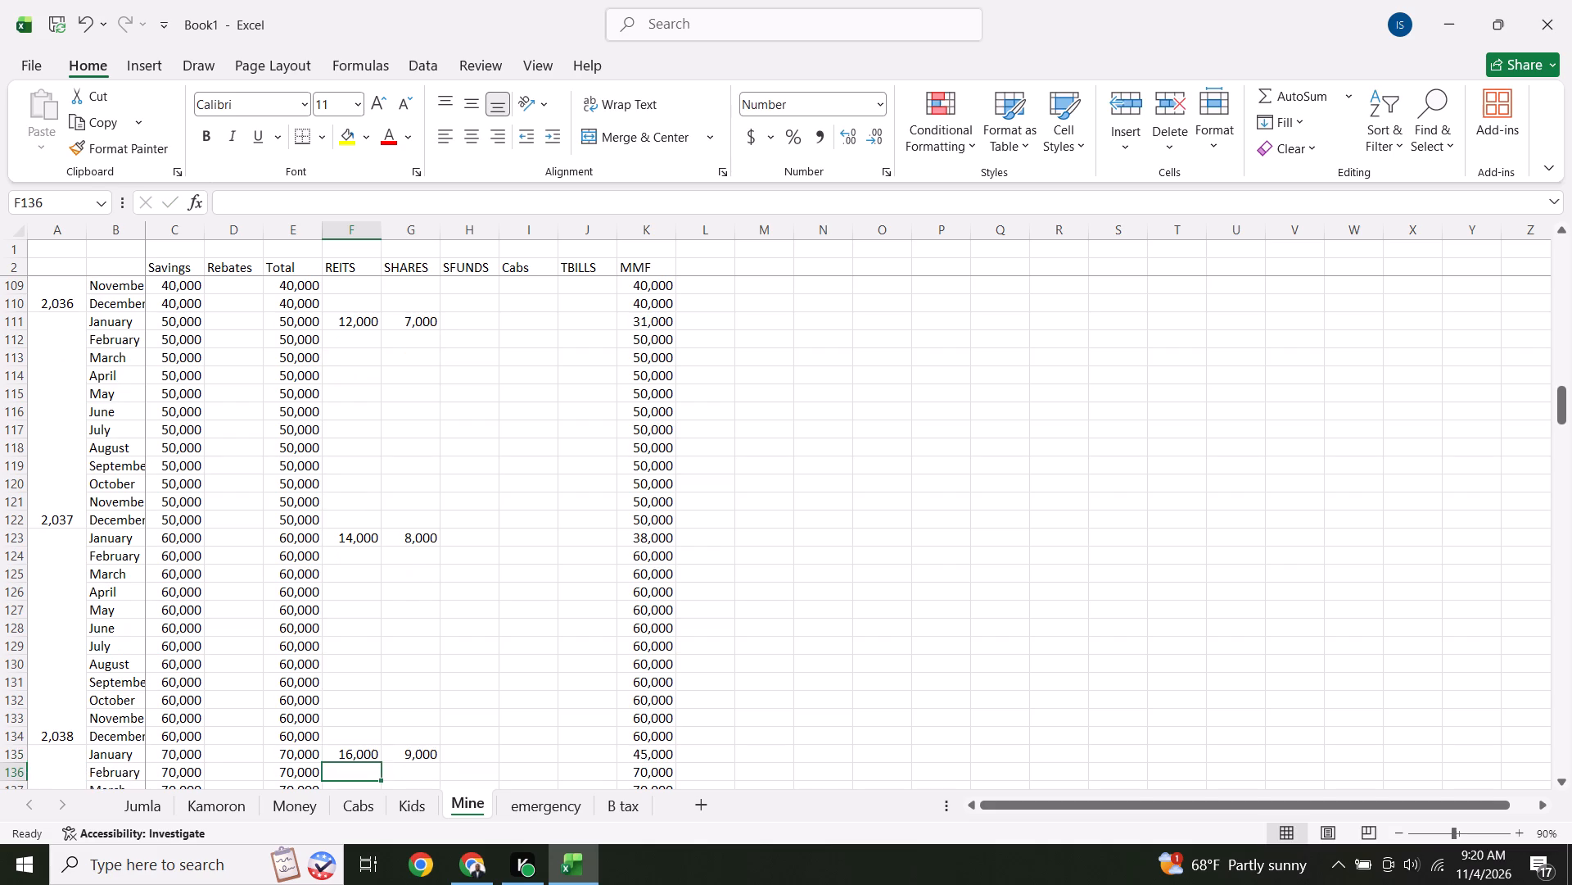
Set REITS for January in row 147, where savings first reach 80,000, to 18000.
key(Down)
key(Down)
key(Down)
key(Down)
key(Down)
key(Down)
key(Down)
key(Down)
key(Down)
key(Down)
key(Down)
key(Down)
key(Up)
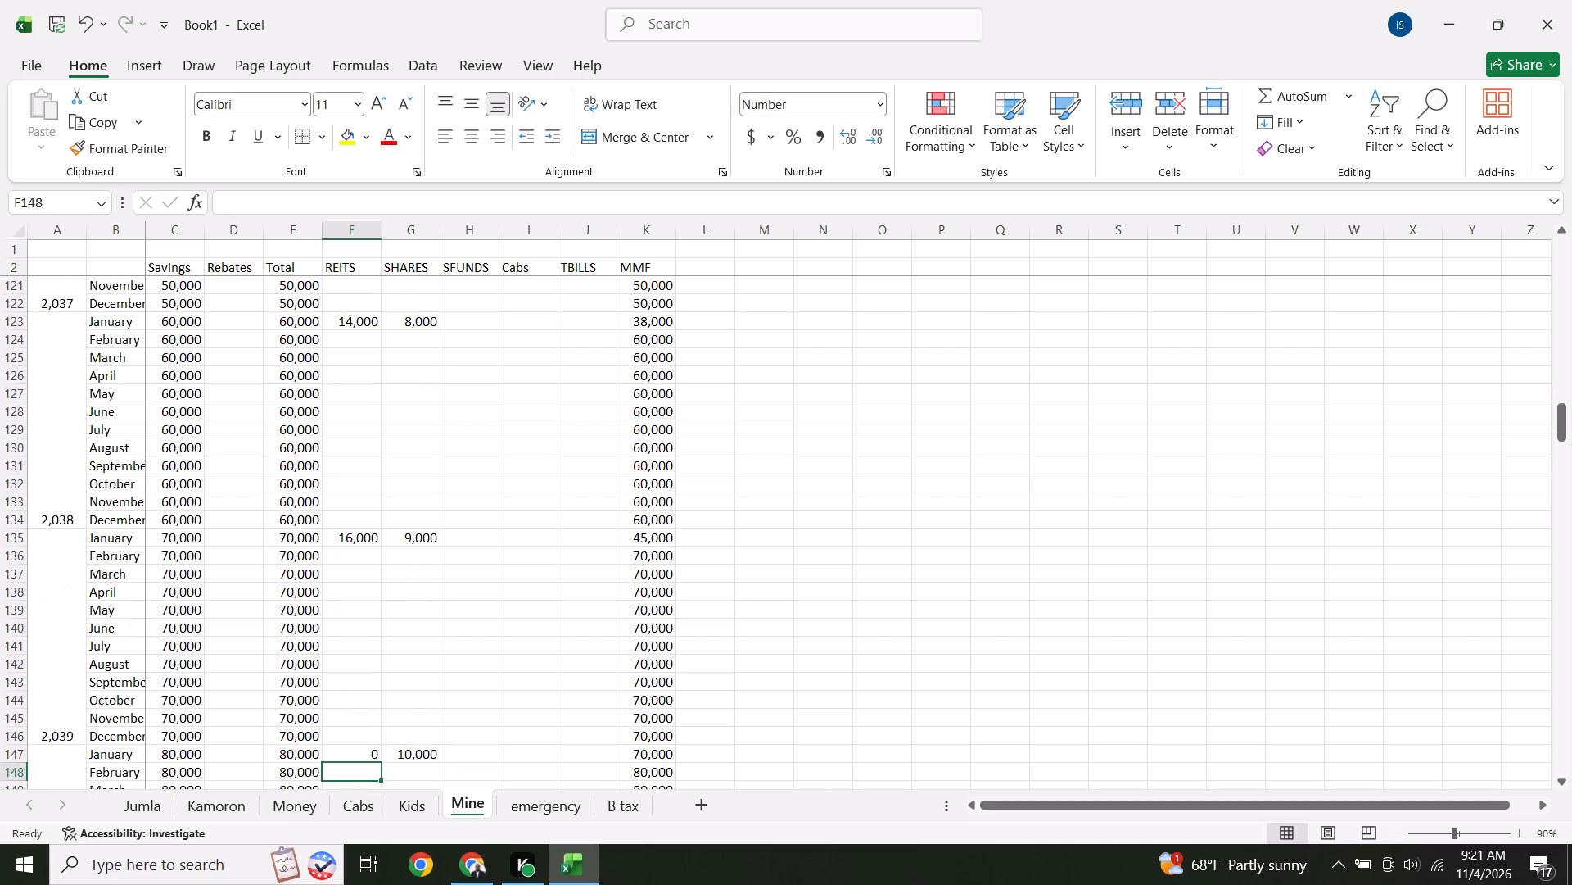
text(18000)
key(Down)
Set REITS for January in row 159, where savings first reach 90,000, to 20000.
key(Down)
key(Down)
key(Down)
key(Down)
key(Down)
key(Down)
key(Down)
key(Down)
key(Down)
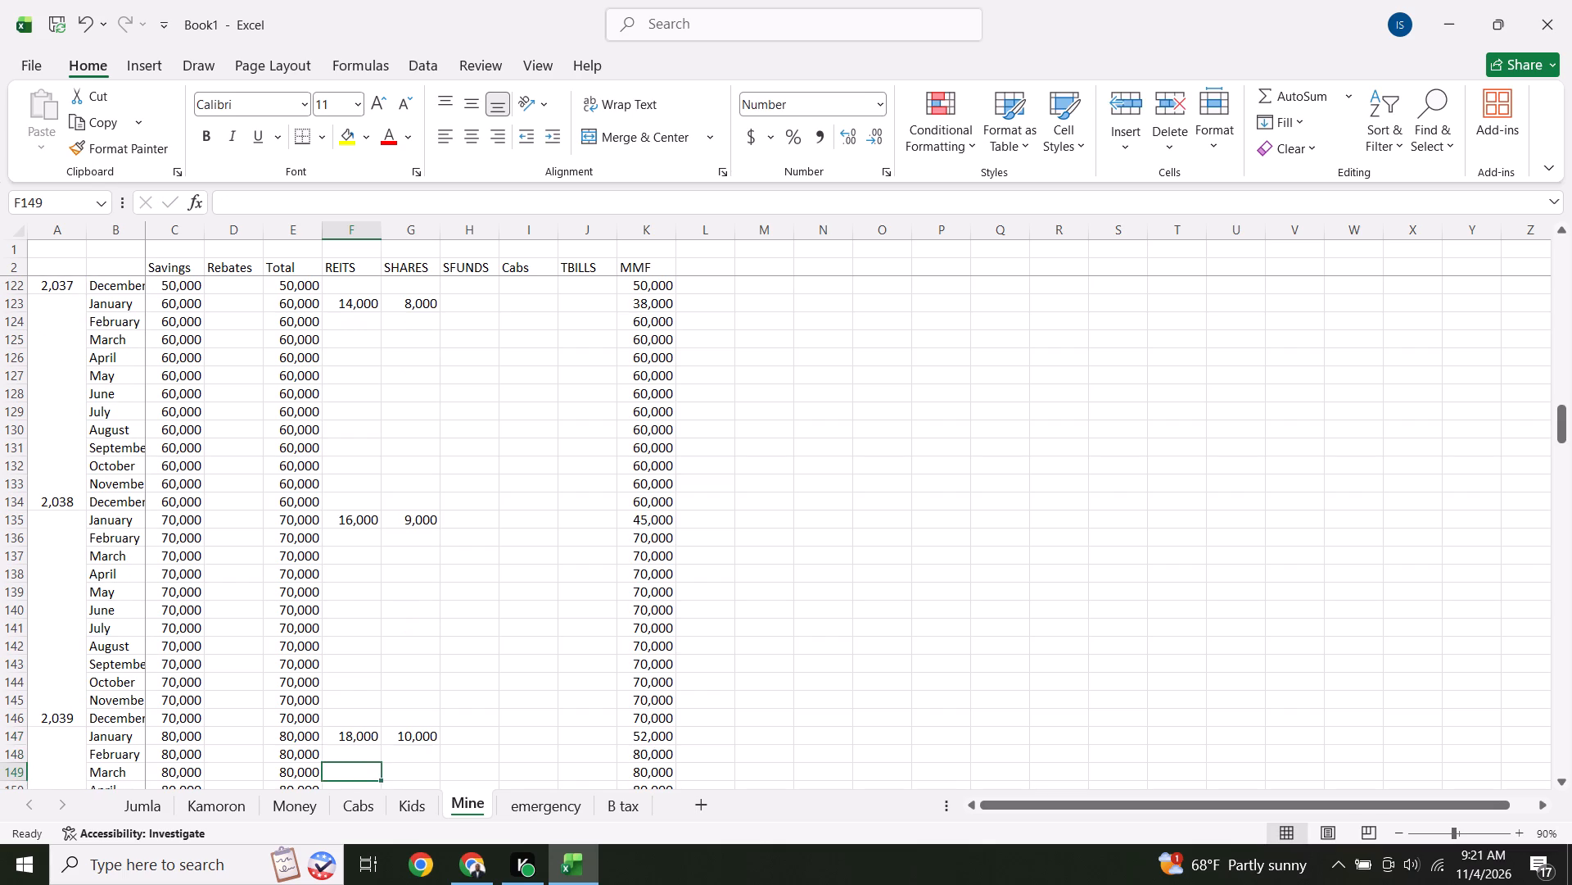
key(Down)
key(Down)
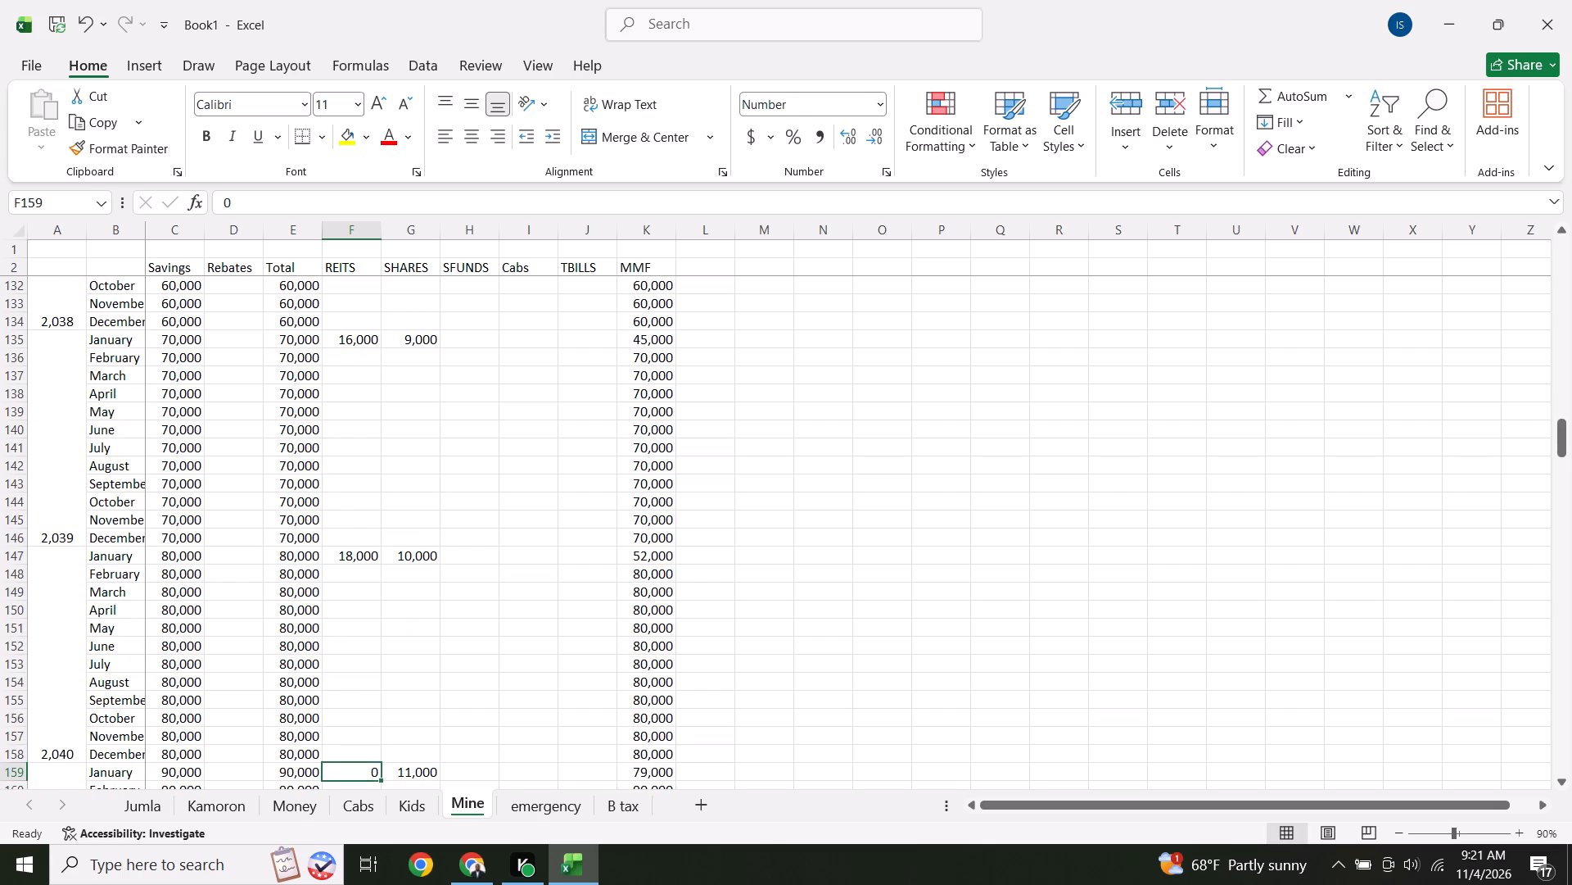
text(20000)
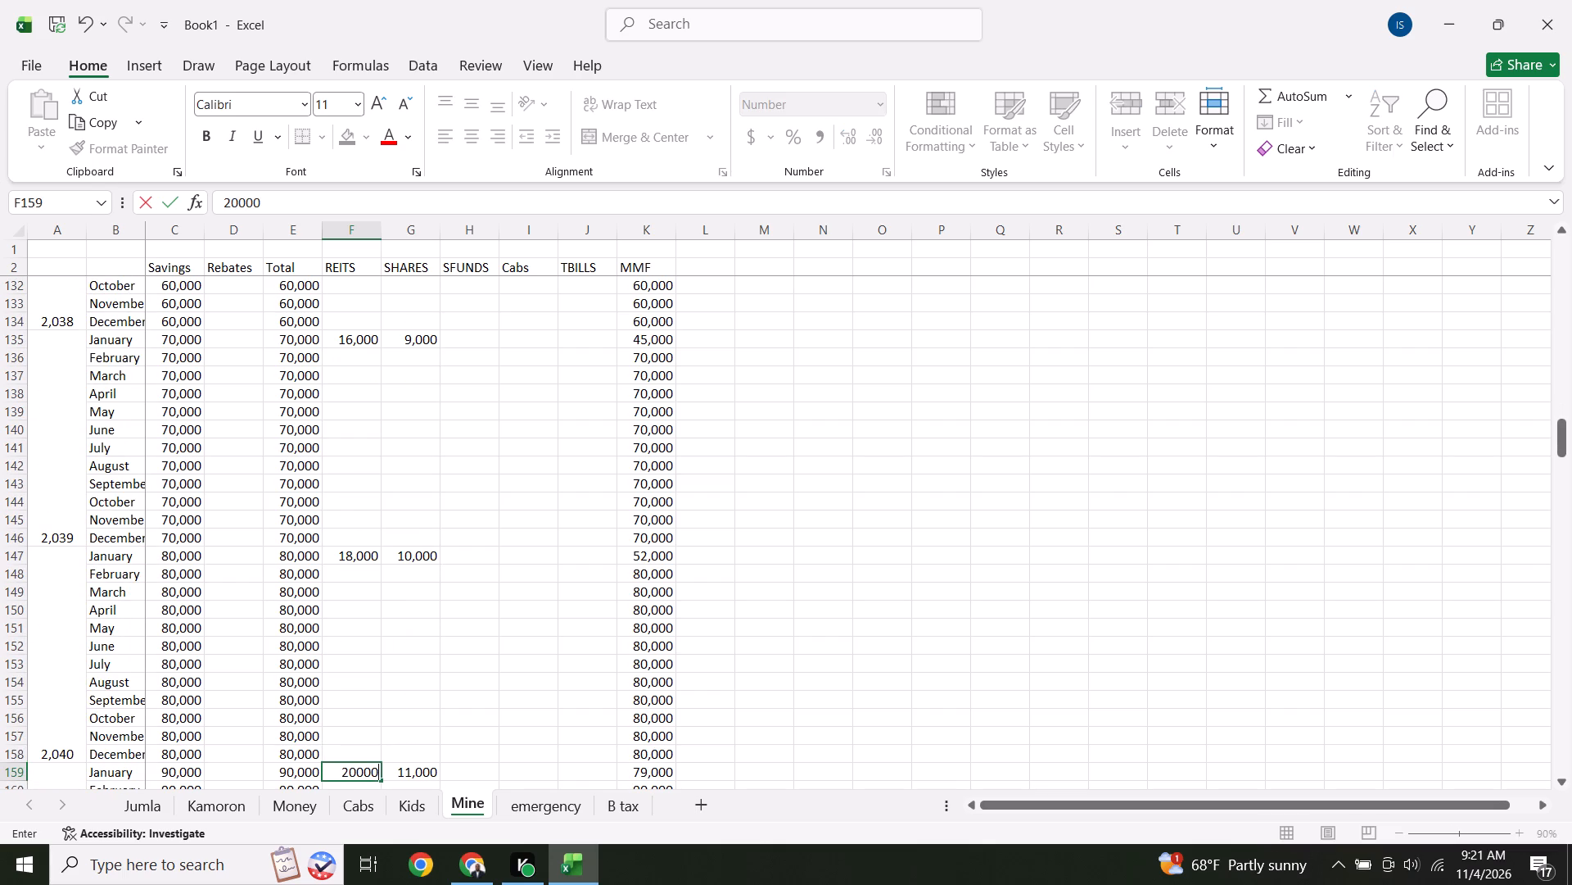
key(Down)
Set REITS for January in row 171, where savings first reach 100,000, to 25000.
key(Down)
key(Down)
key(Down)
key(Down)
key(Down)
key(Down)
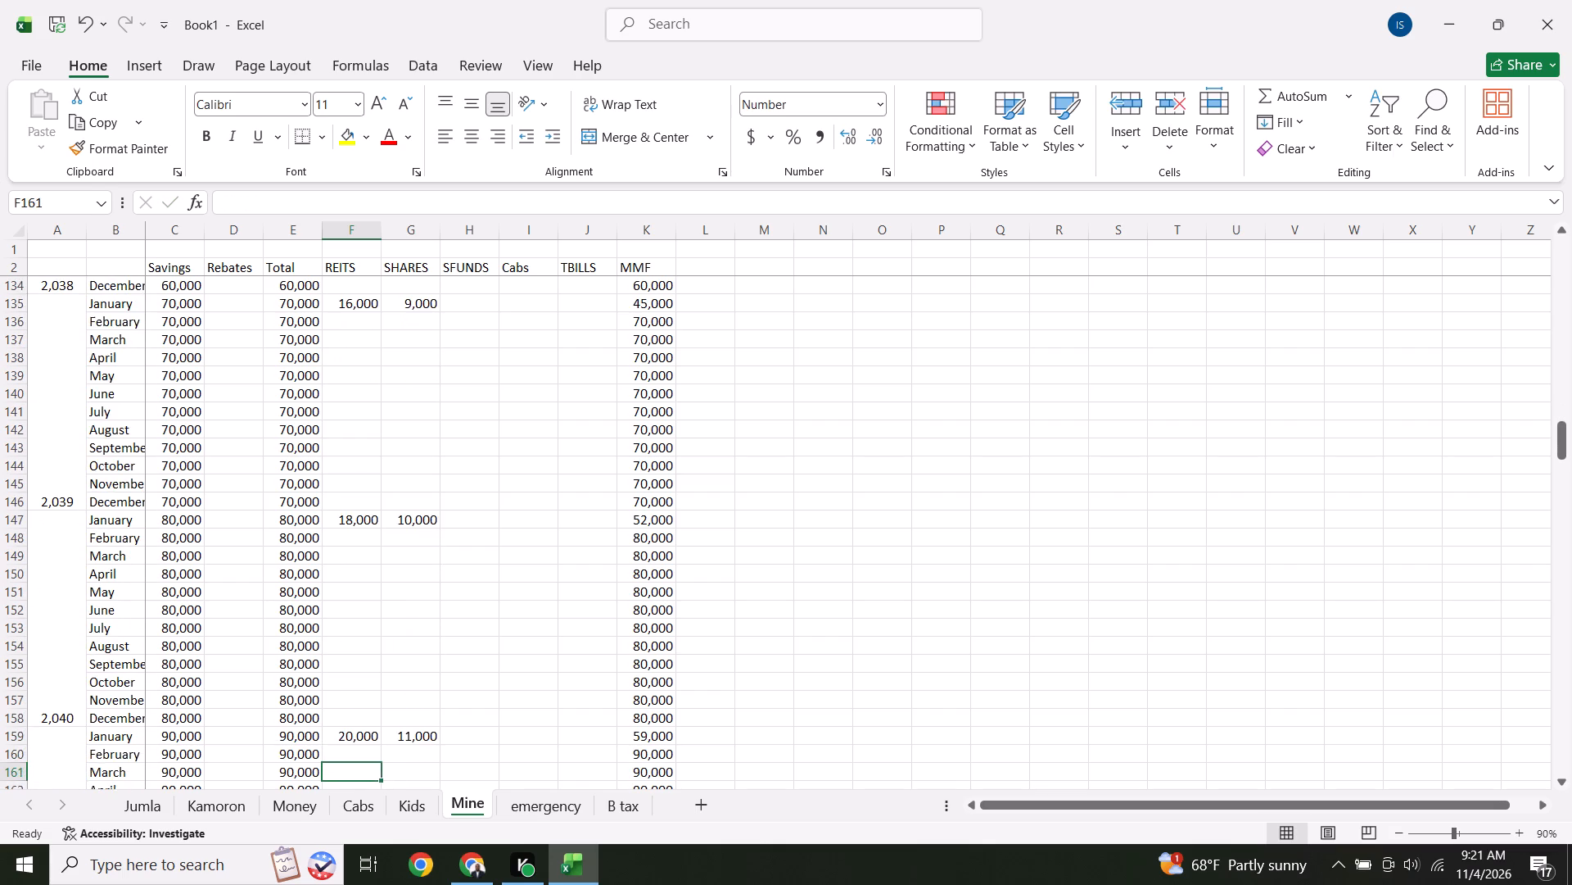
key(Down)
key(Down)
key(Down)
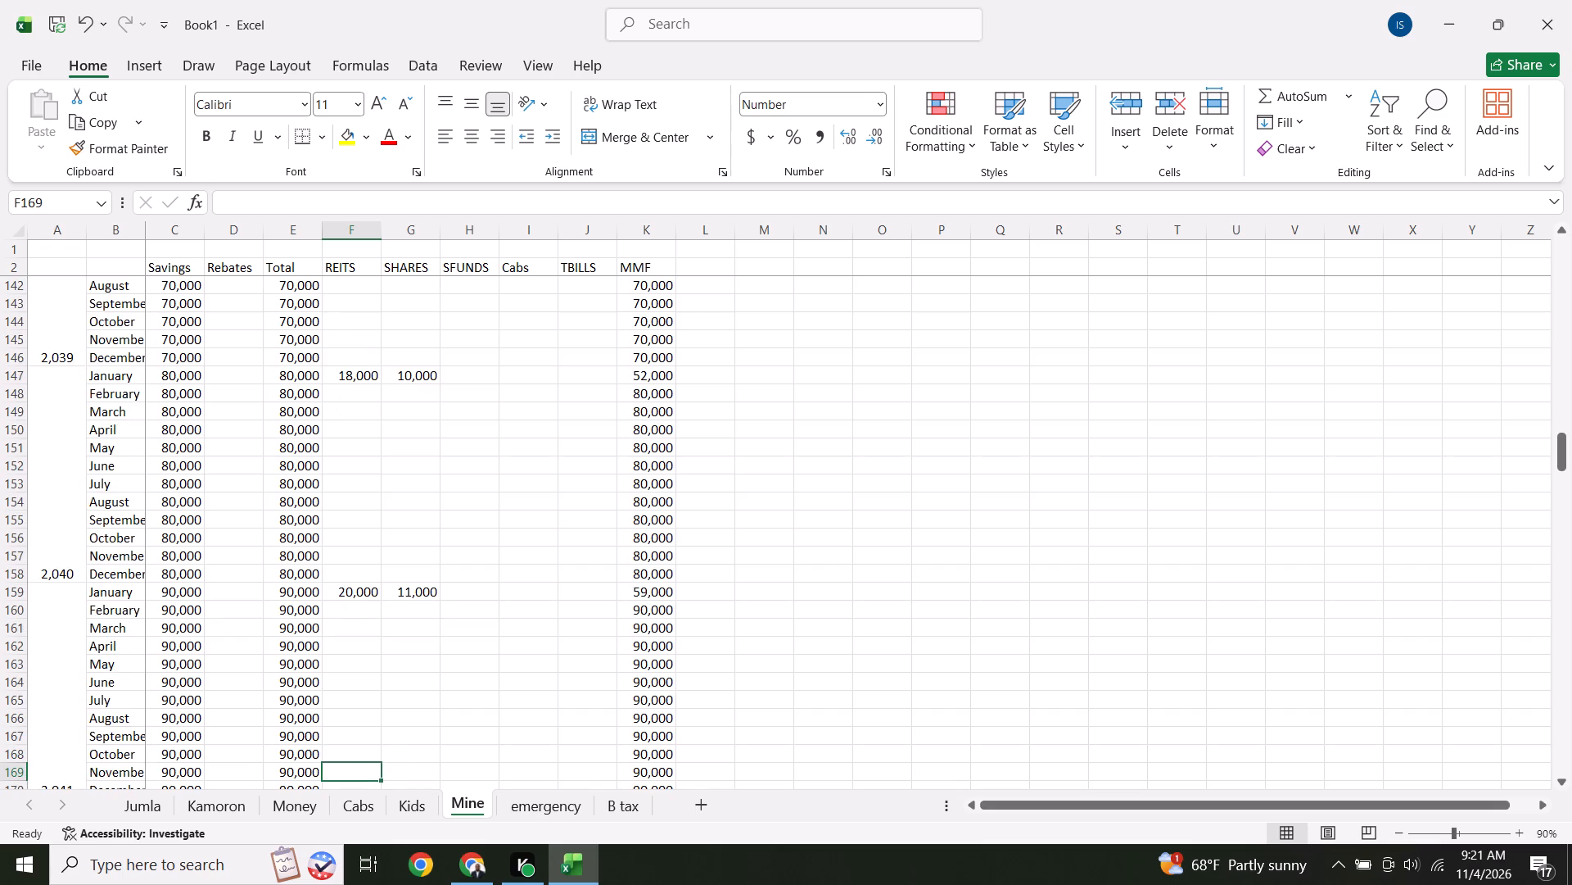
key(Down)
key(Down)
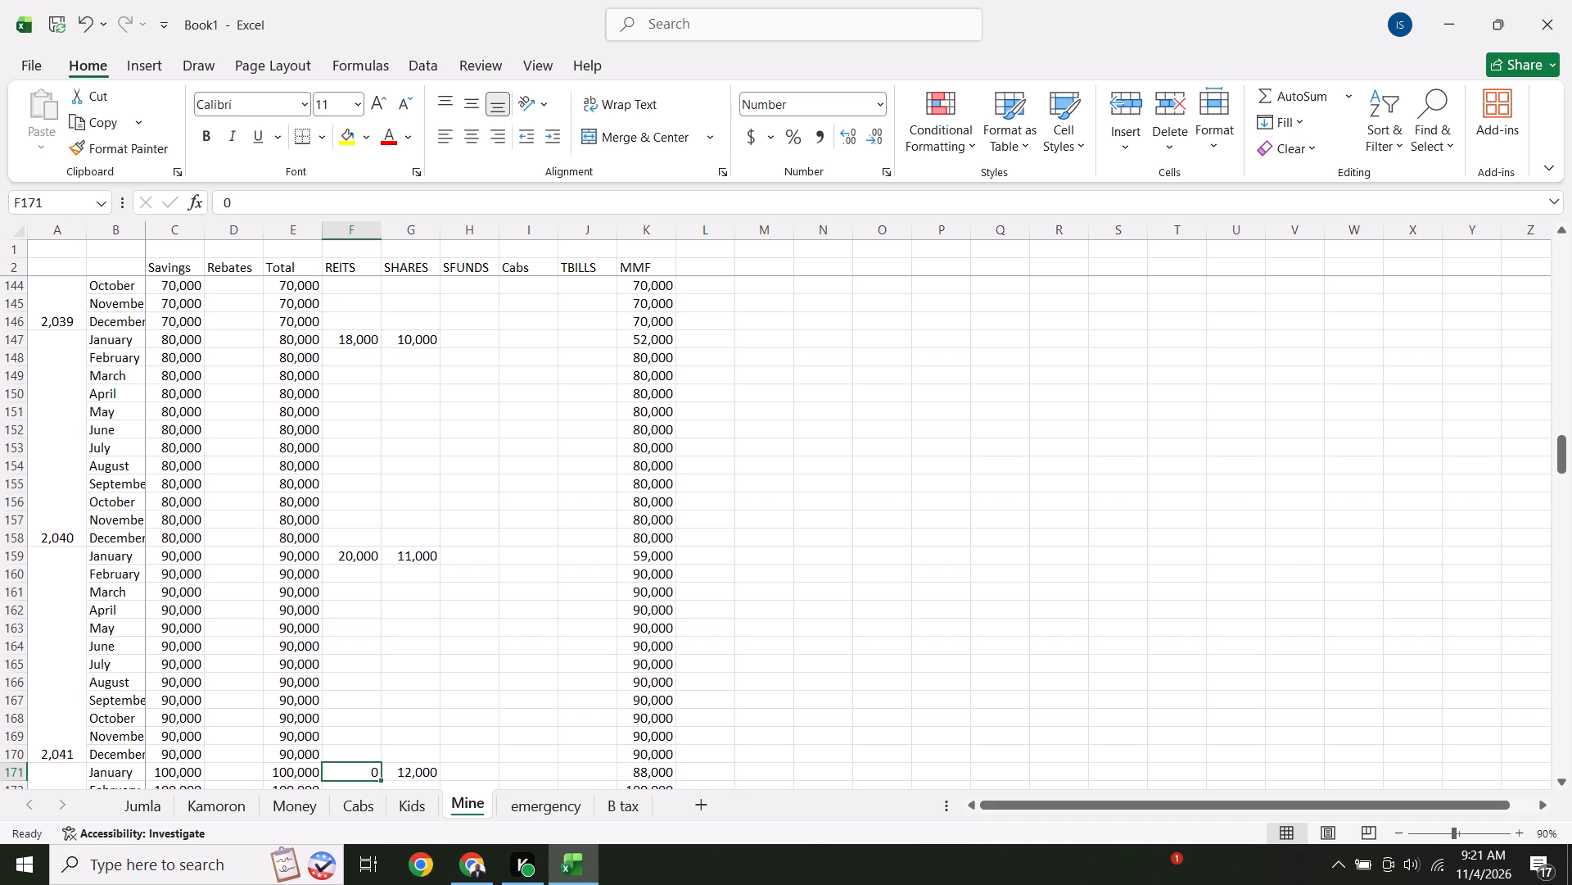
key(2)
text(5000)
key(Down)
Set REITS for January in row 183, beside the 13,000 SHARES entry, to 30000.
key(Down)
key(Down)
key(Down)
key(Down)
key(Down)
key(Down)
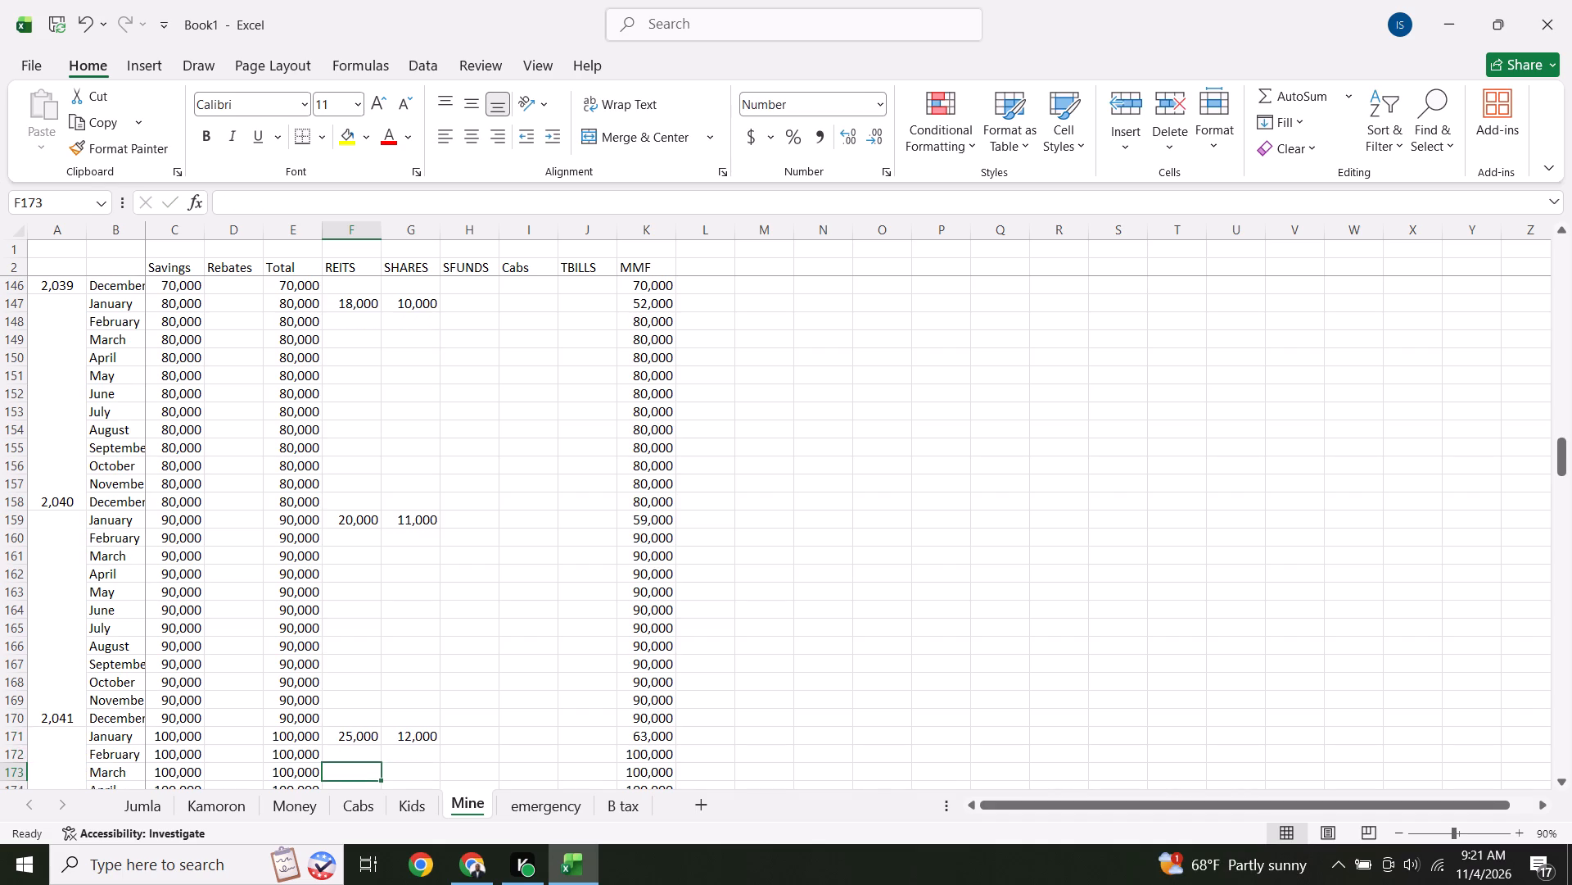
key(Down)
key(Down)
key(Down)
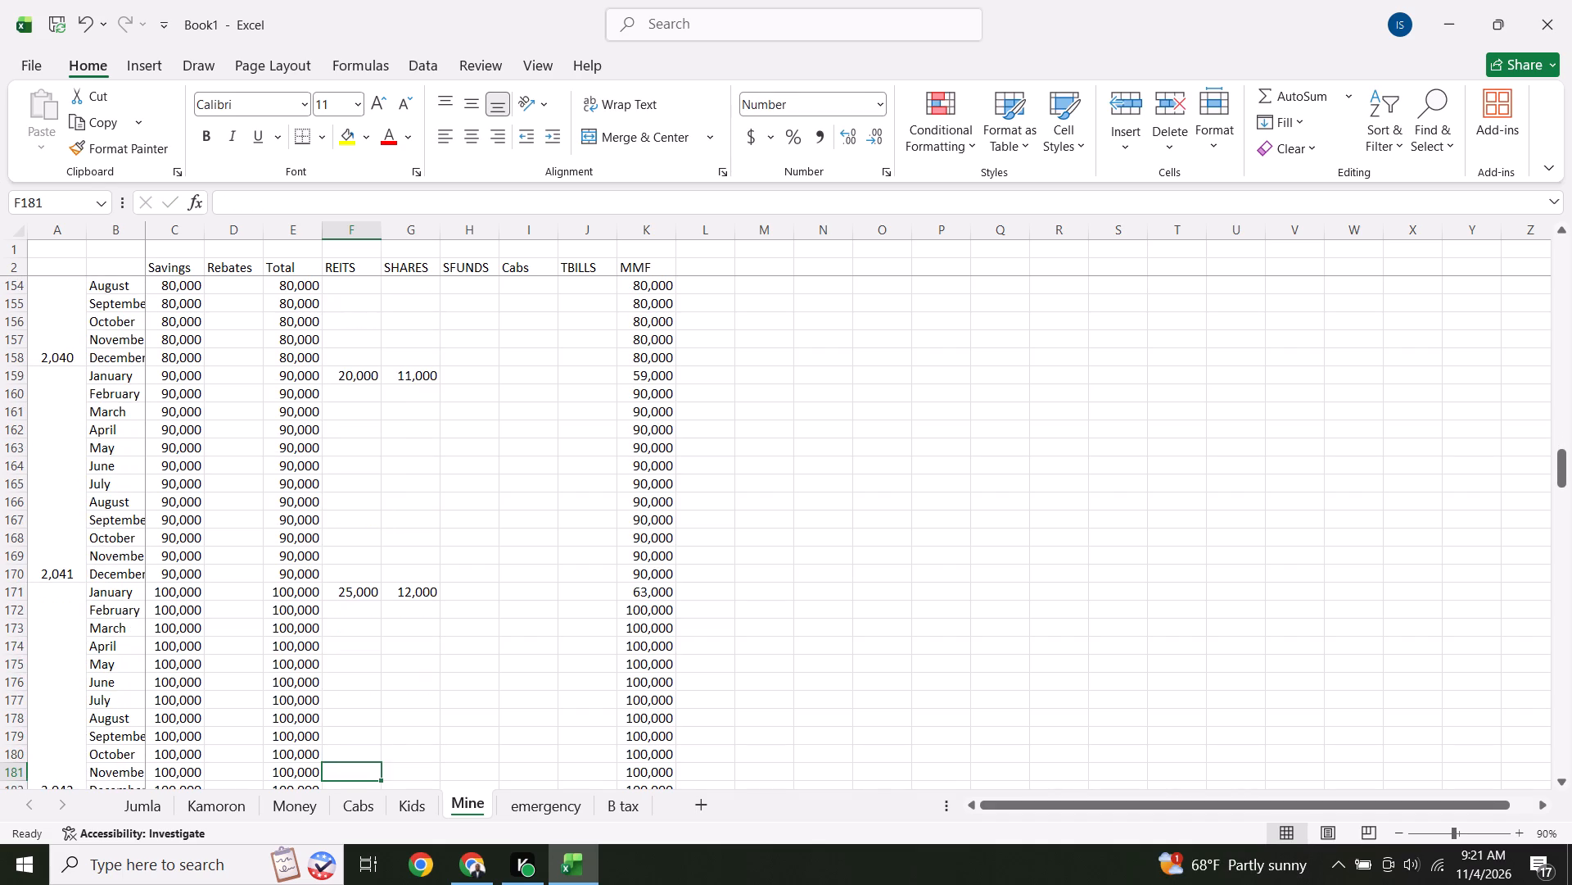
key(Down)
key(Down)
key(Down)
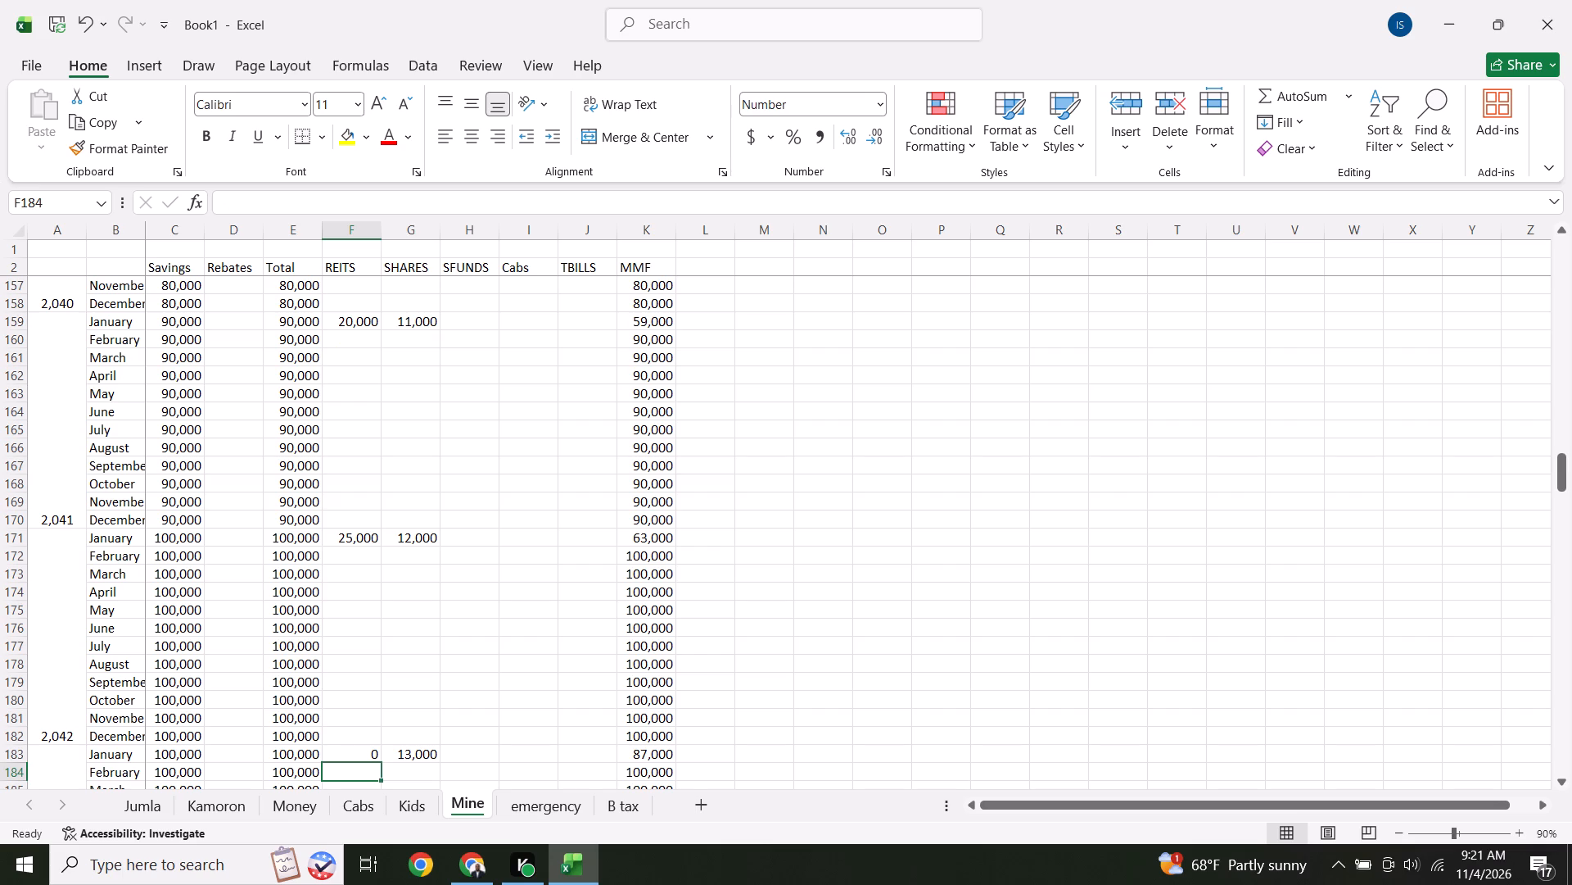
key(Up)
text(30000)
key(Down)
Set REITS for January in row 195, beside the 14,000 SHARES entry, to 35000.
key(Down)
key(Down)
key(Down)
key(Down)
key(Down)
key(Down)
key(Down)
key(Down)
key(Down)
key(Down)
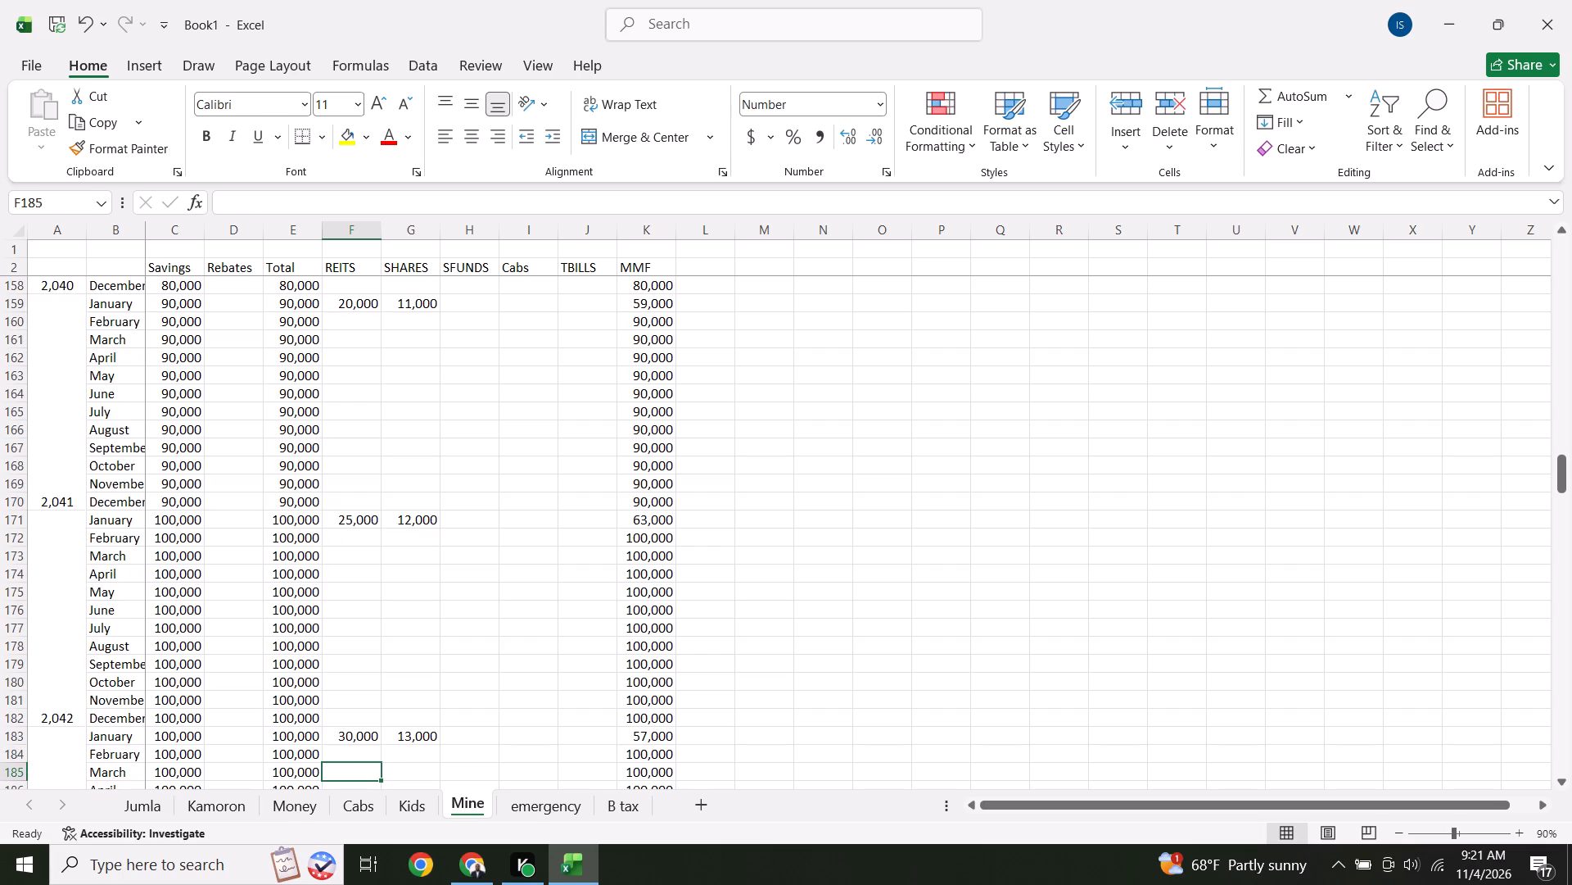
key(Down)
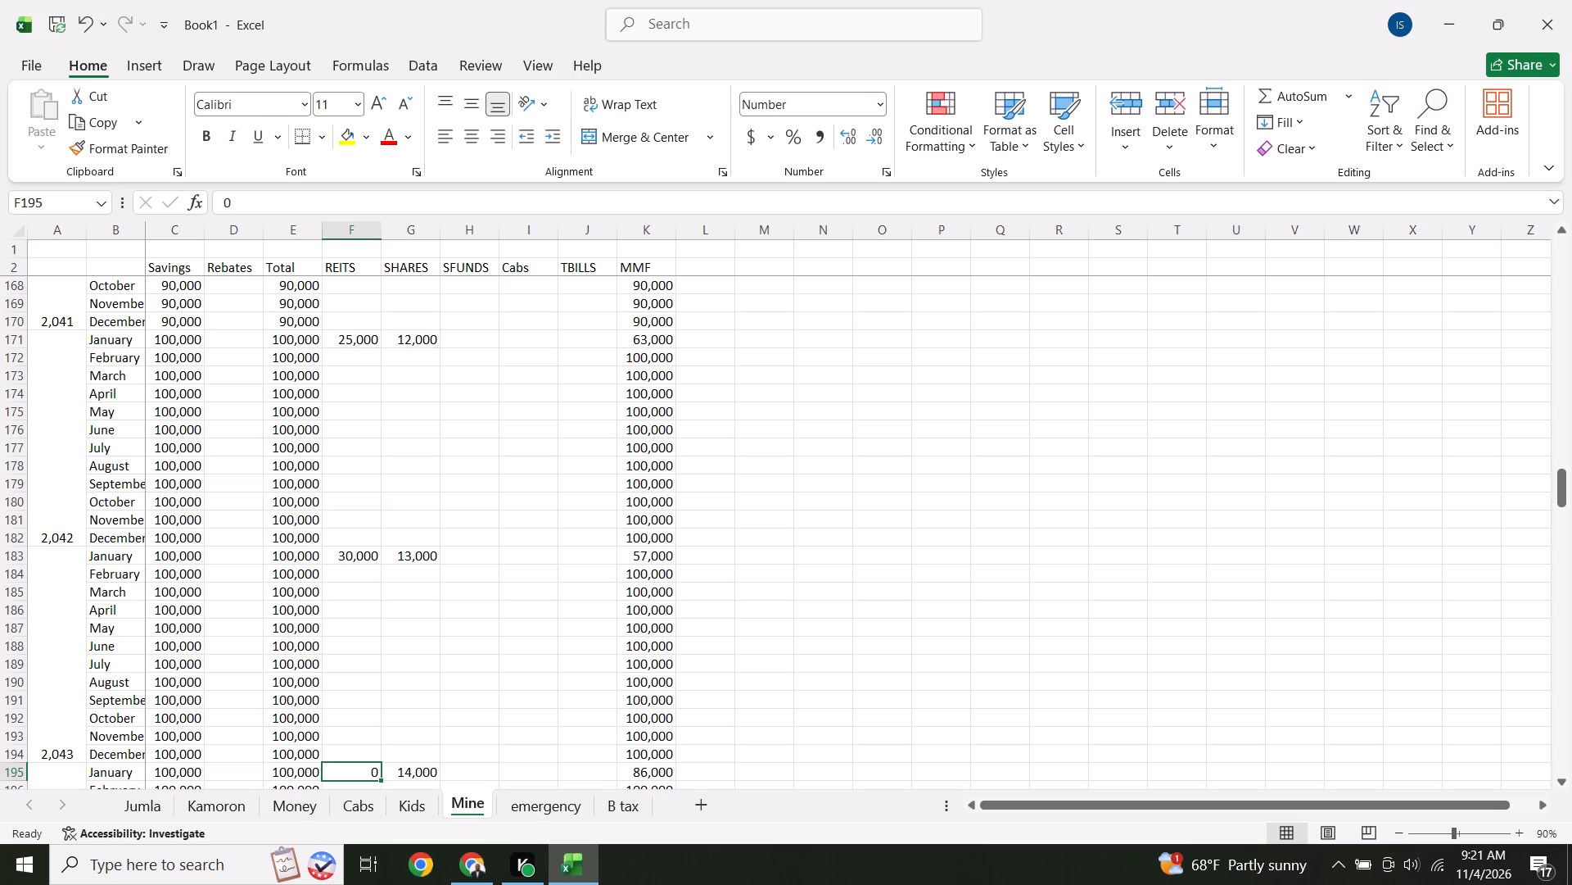
text(35000)
key(Down)
Set REITS for January in row 207, beside the 15,000 SHARES entry, to 40000.
key(Down)
key(Down)
key(Down)
key(Down)
key(Down)
key(Down)
key(Down)
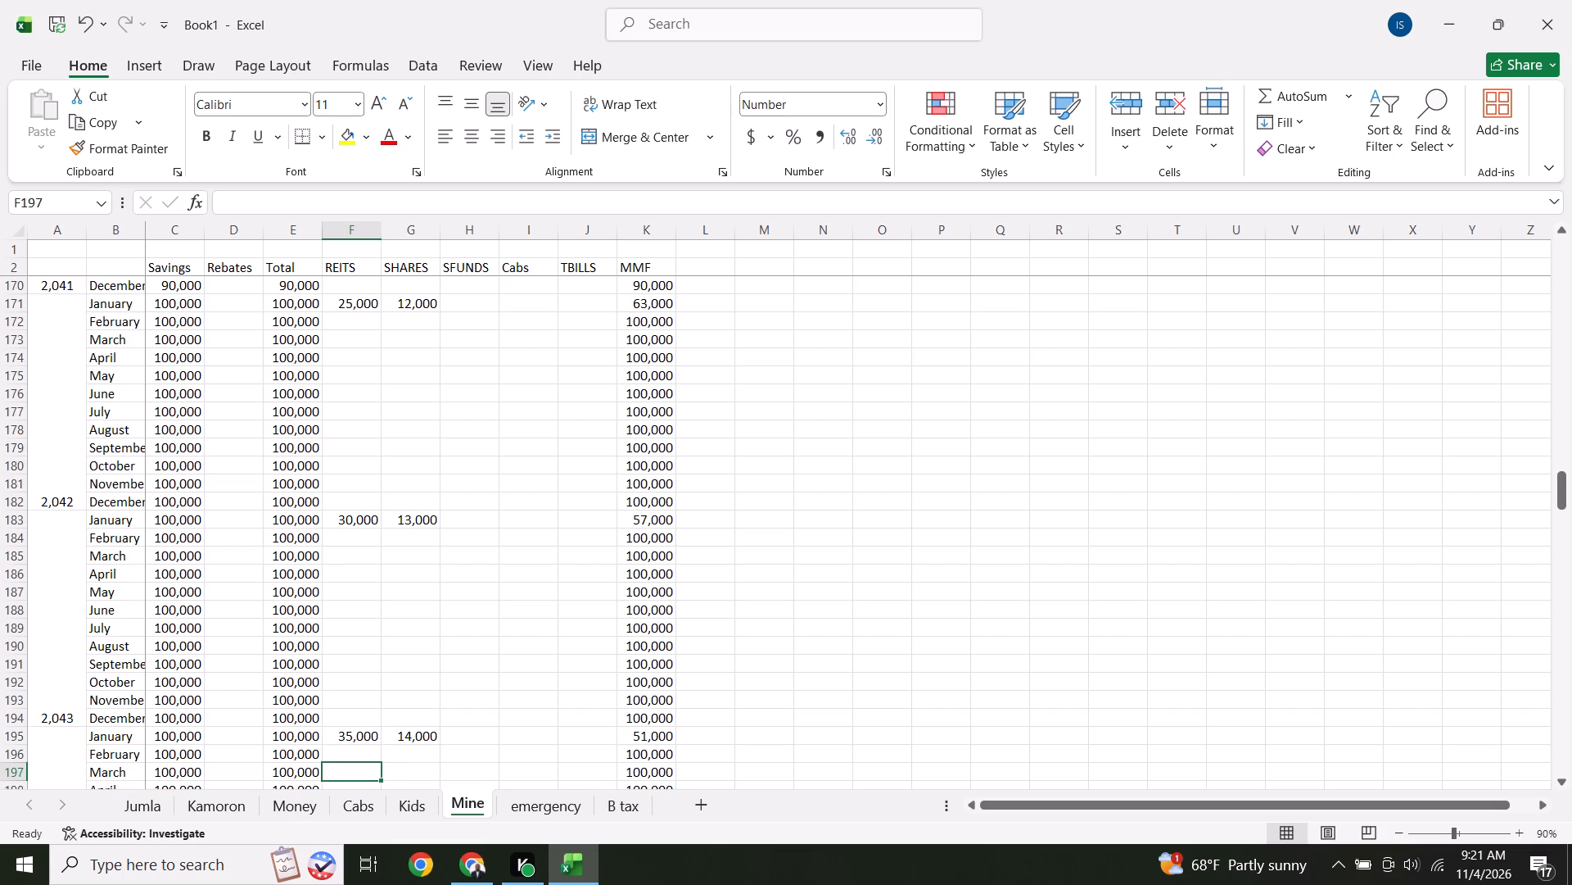
key(Down)
key(Down)
key(Down)
key(Down)
key(Down)
key(Down)
key(Down)
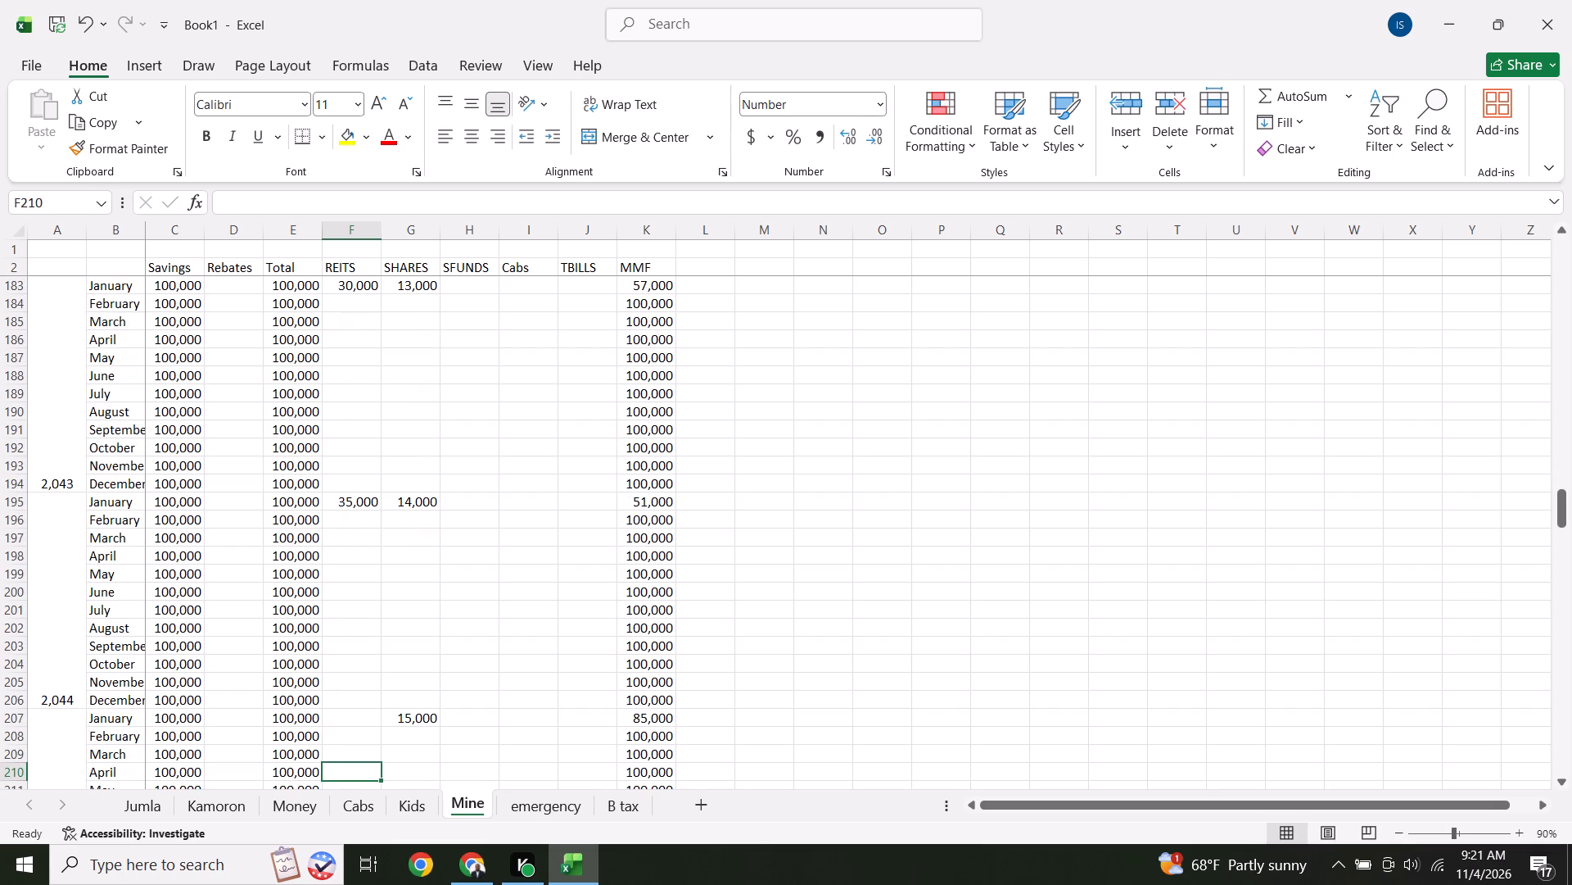
key(Up)
key(Up)
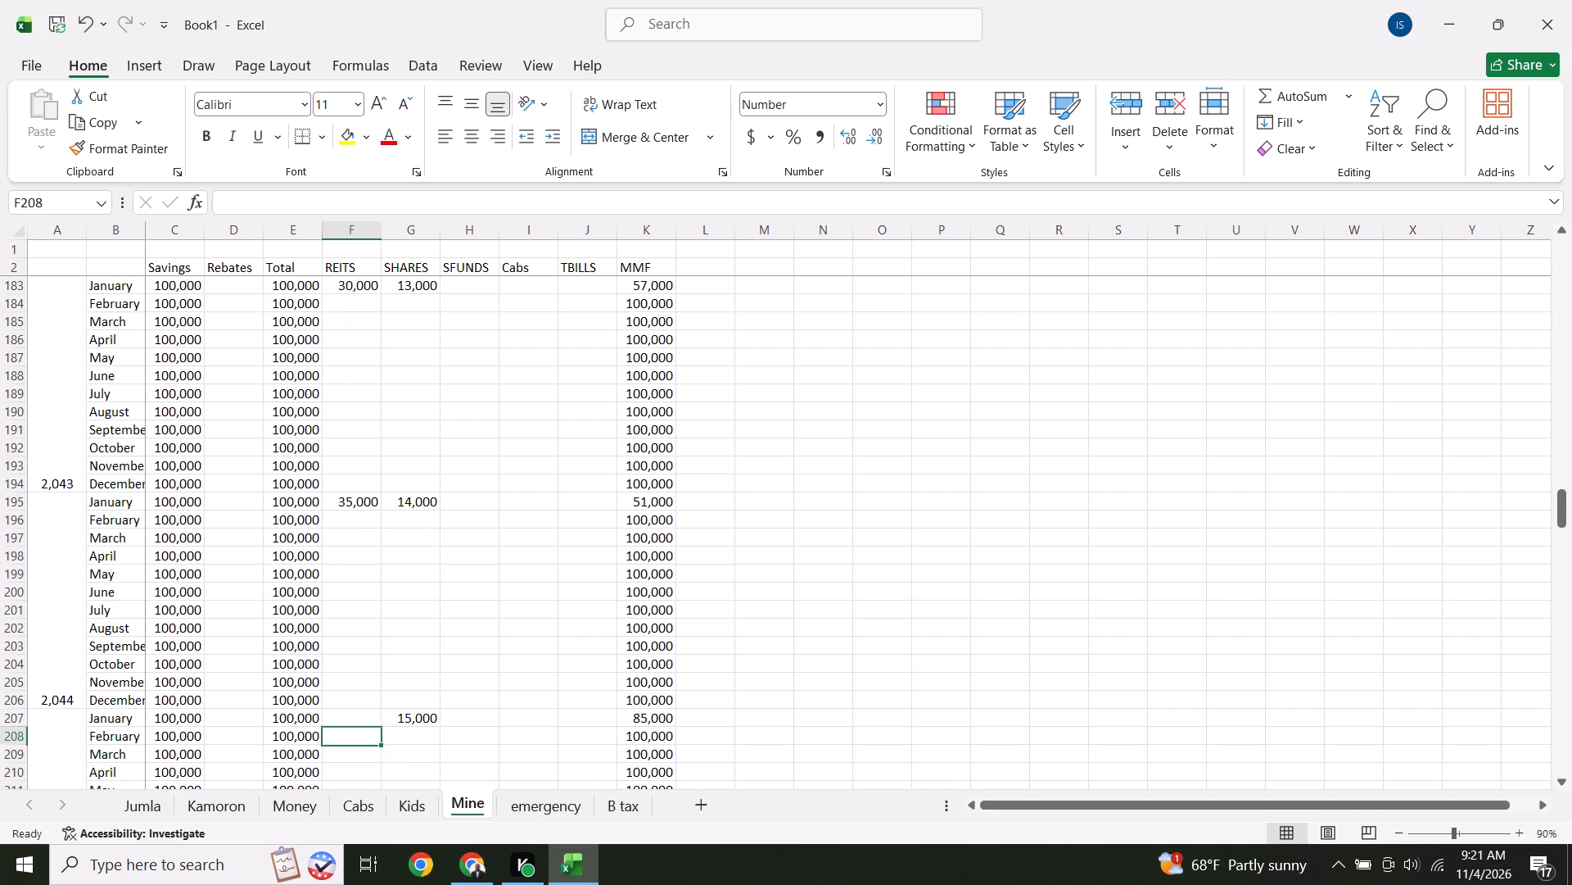
key(Up)
text(40000)
key(Down)
Review the REITS column from row 207 back up to the first year of the plan.
key(Up)
key(Up)
key(Up)
key(Up)
key(Up)
key(Up)
key(Up)
key(Up)
key(Up)
key(Up)
key(Up)
key(Up)
key(Up)
key(Up)
key(Up)
key(Up)
key(Up)
key(Up)
key(Up)
key(Up)
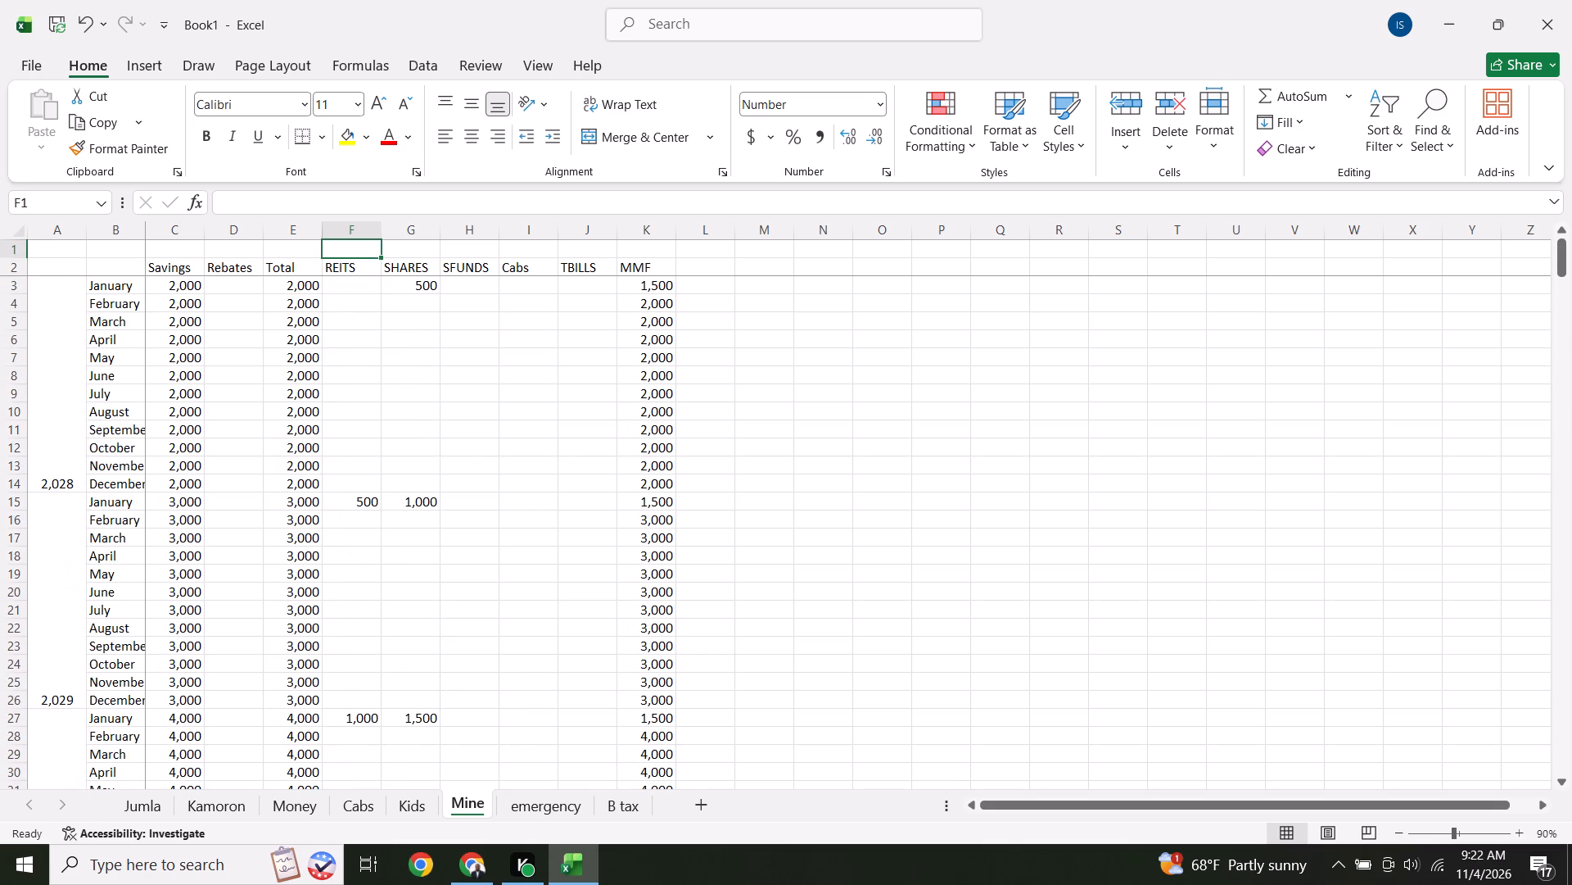
click(365, 502)
click(354, 369)
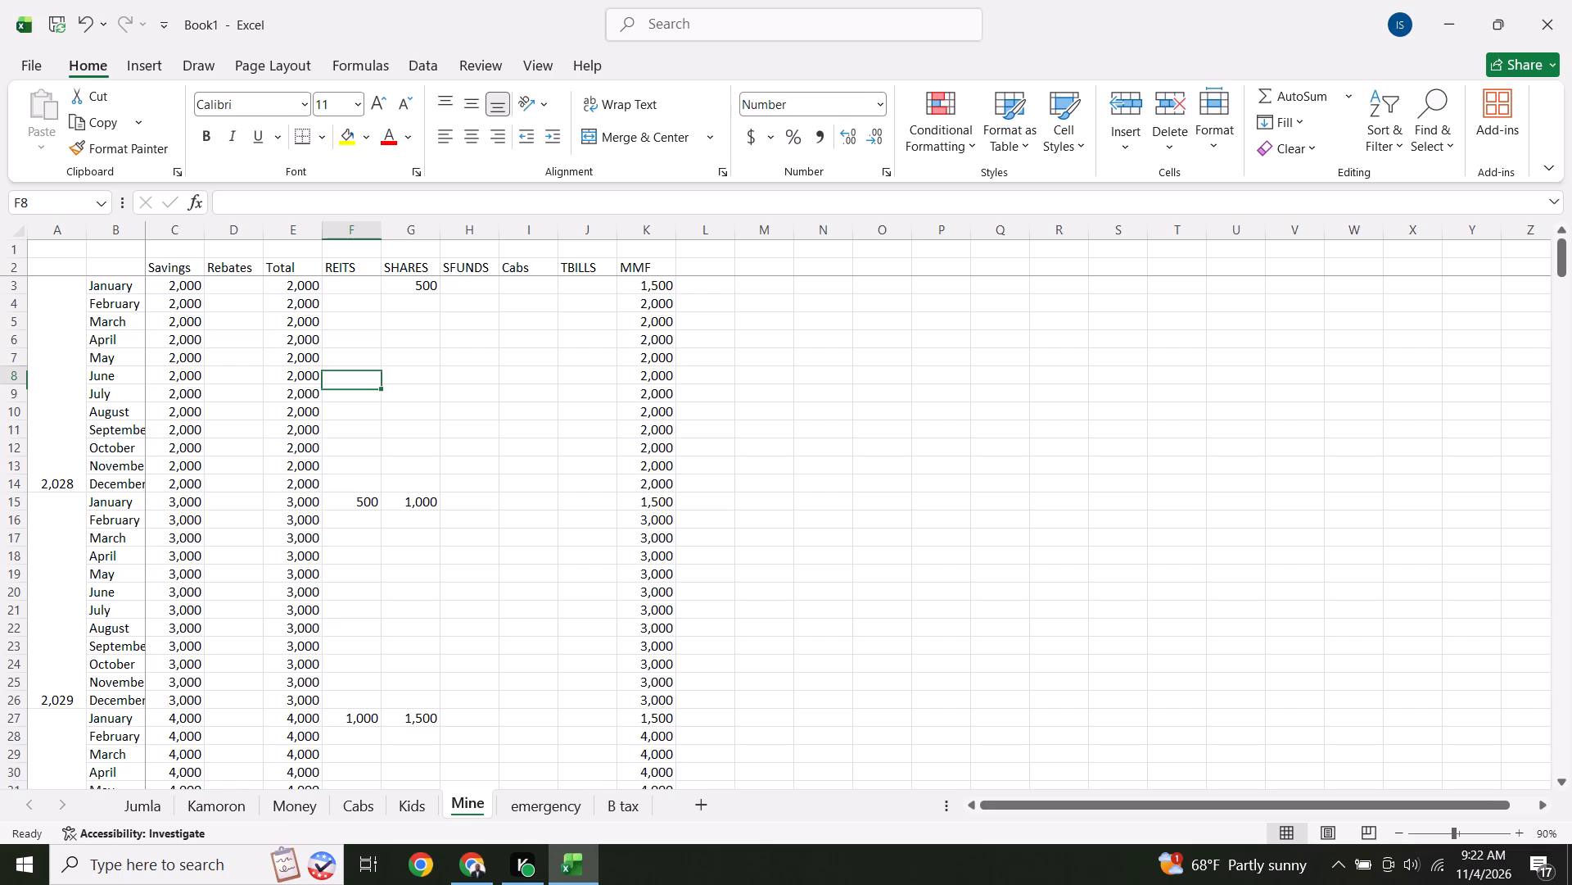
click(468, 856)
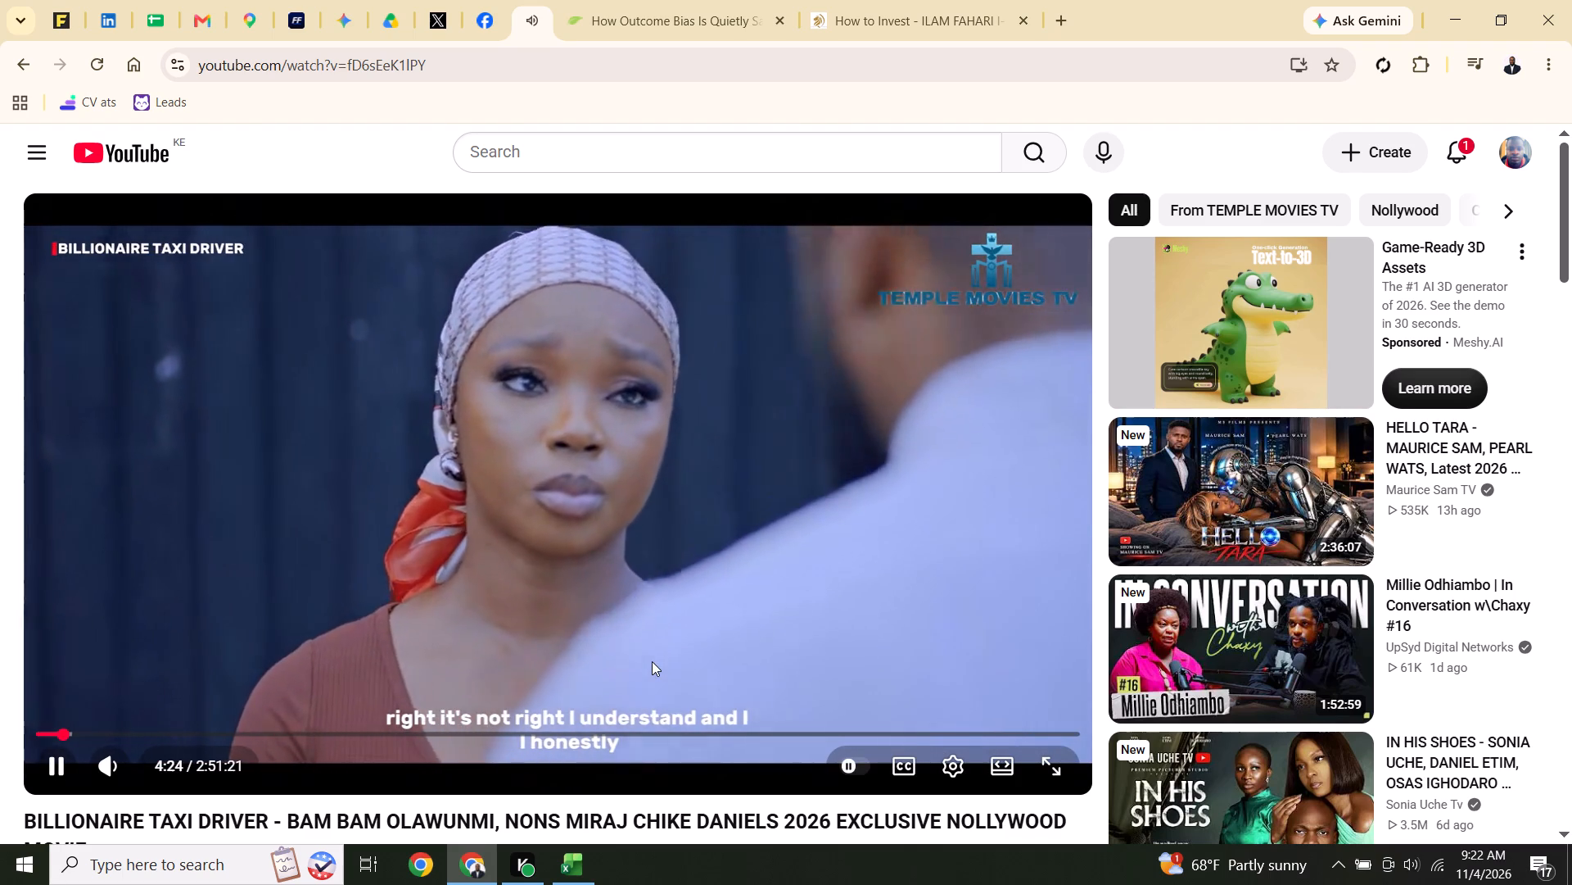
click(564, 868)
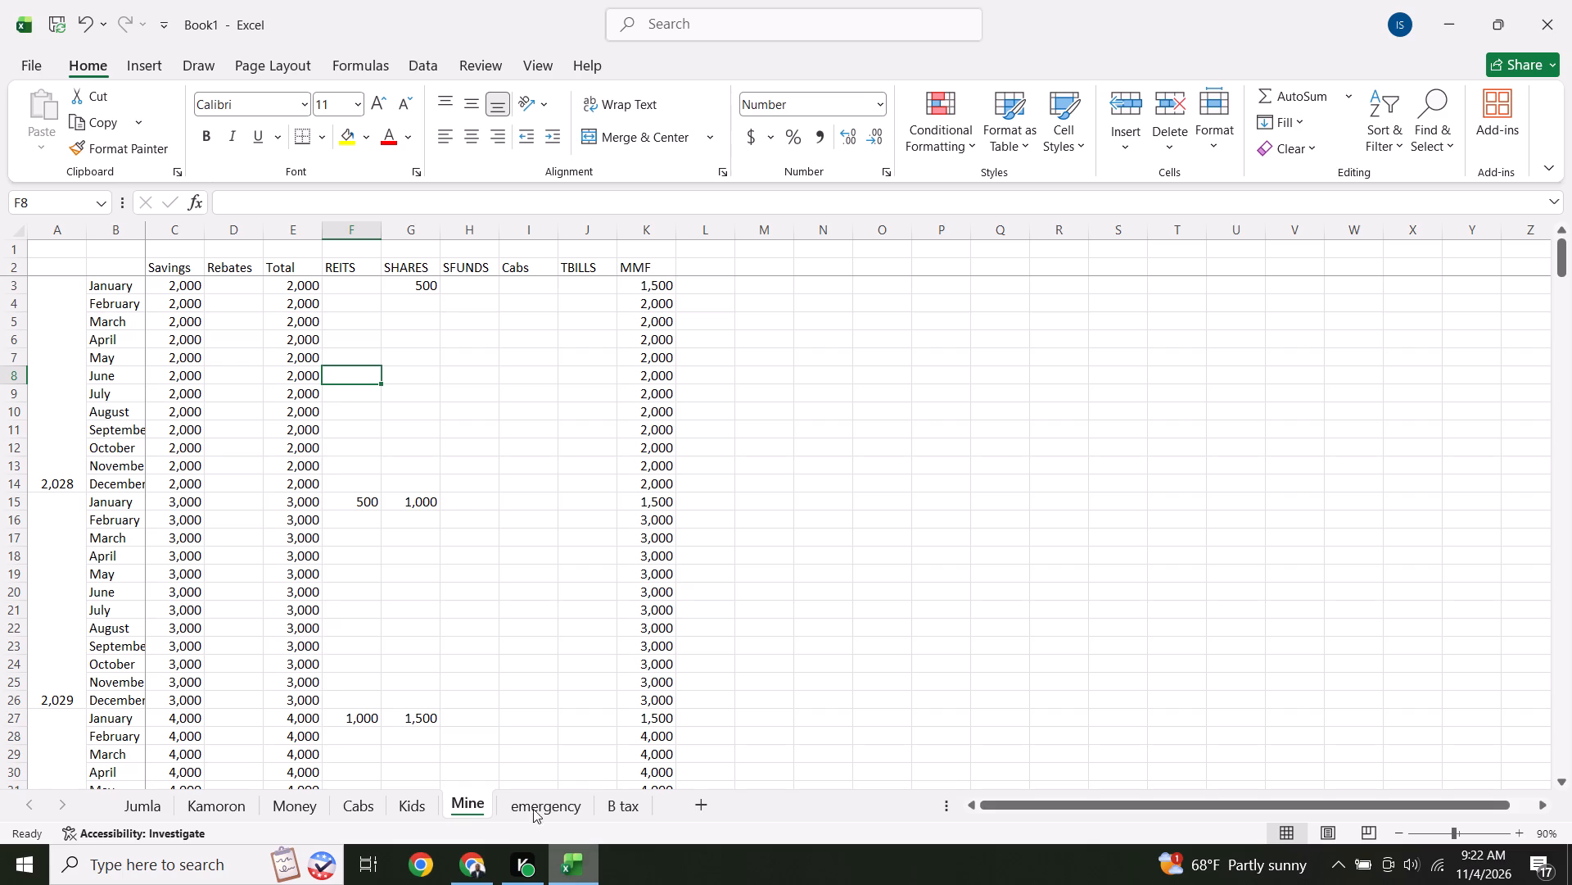
Set REITS for the first January, in row 3, to 1000.
click(341, 293)
text(1000)
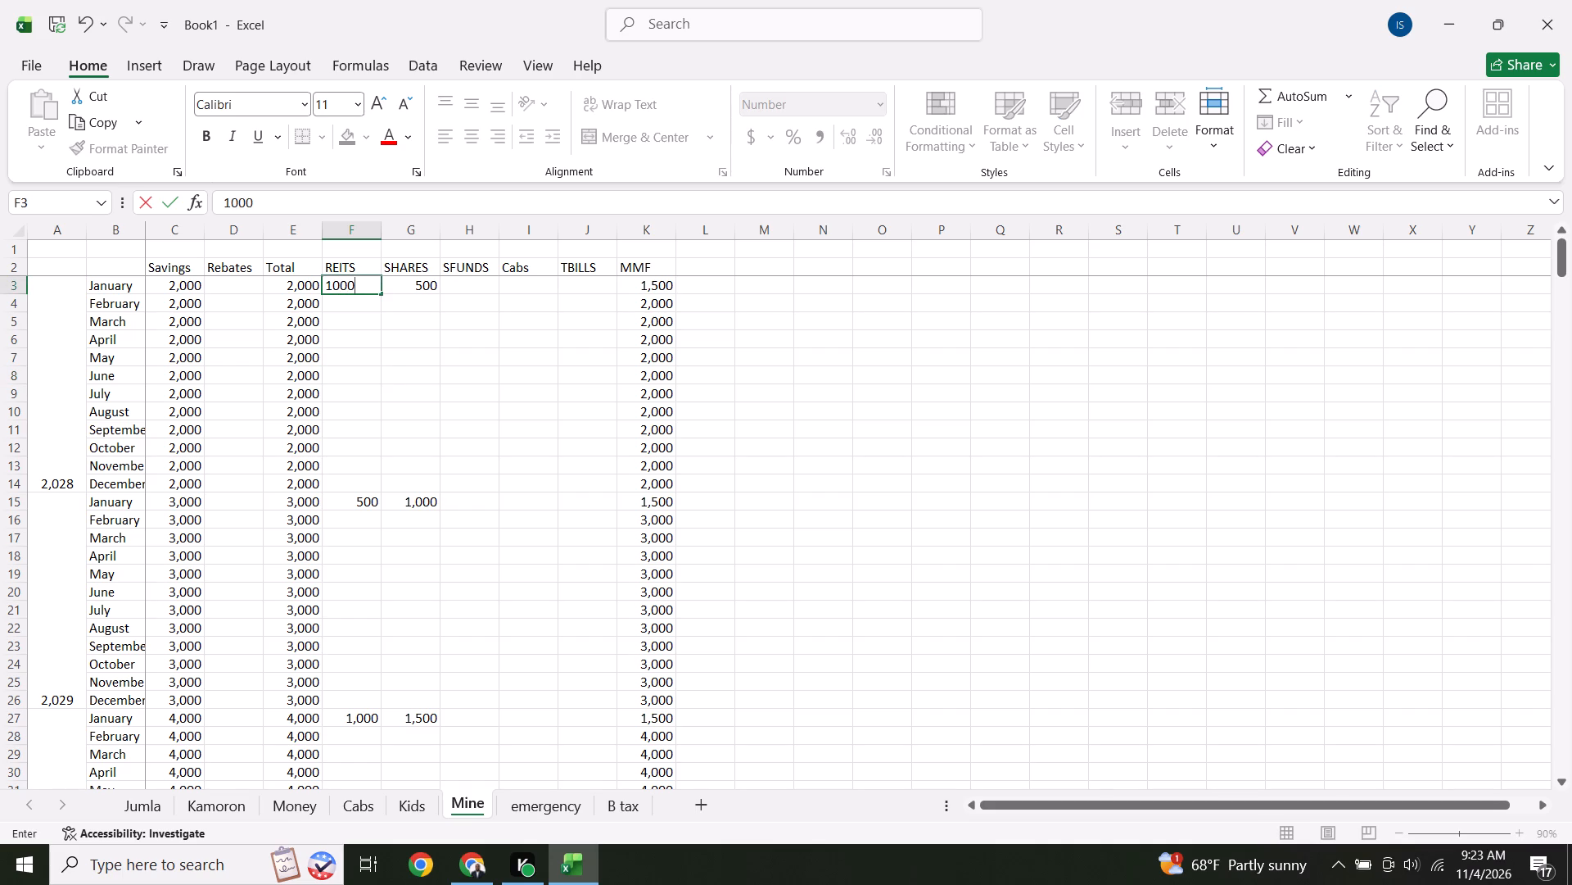
key(Down)
Set REITS for January in row 15, where savings first reach 3,000, to 2000.
key(Down)
key(Down)
key(Down)
key(Down)
key(Down)
key(Down)
key(Down)
key(Down)
key(Down)
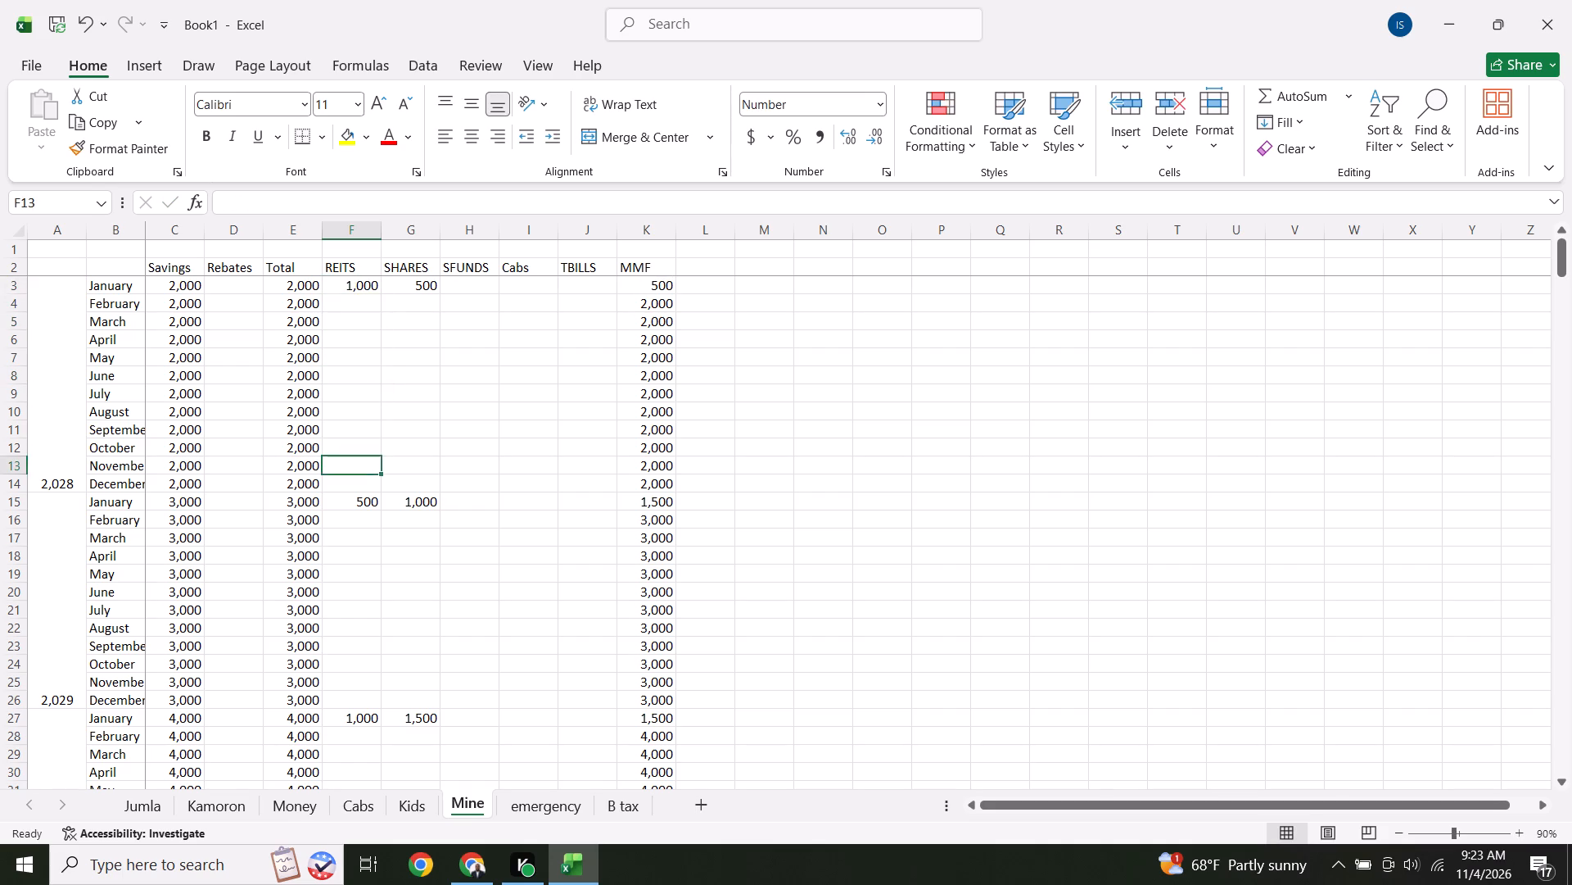
key(Down)
key(Down)
text(2000)
key(Down)
Set REITS for January in row 27, where savings first reach 4,000, to 3000.
key(Down)
key(Down)
key(Down)
key(Down)
key(Down)
key(Down)
key(Down)
key(Down)
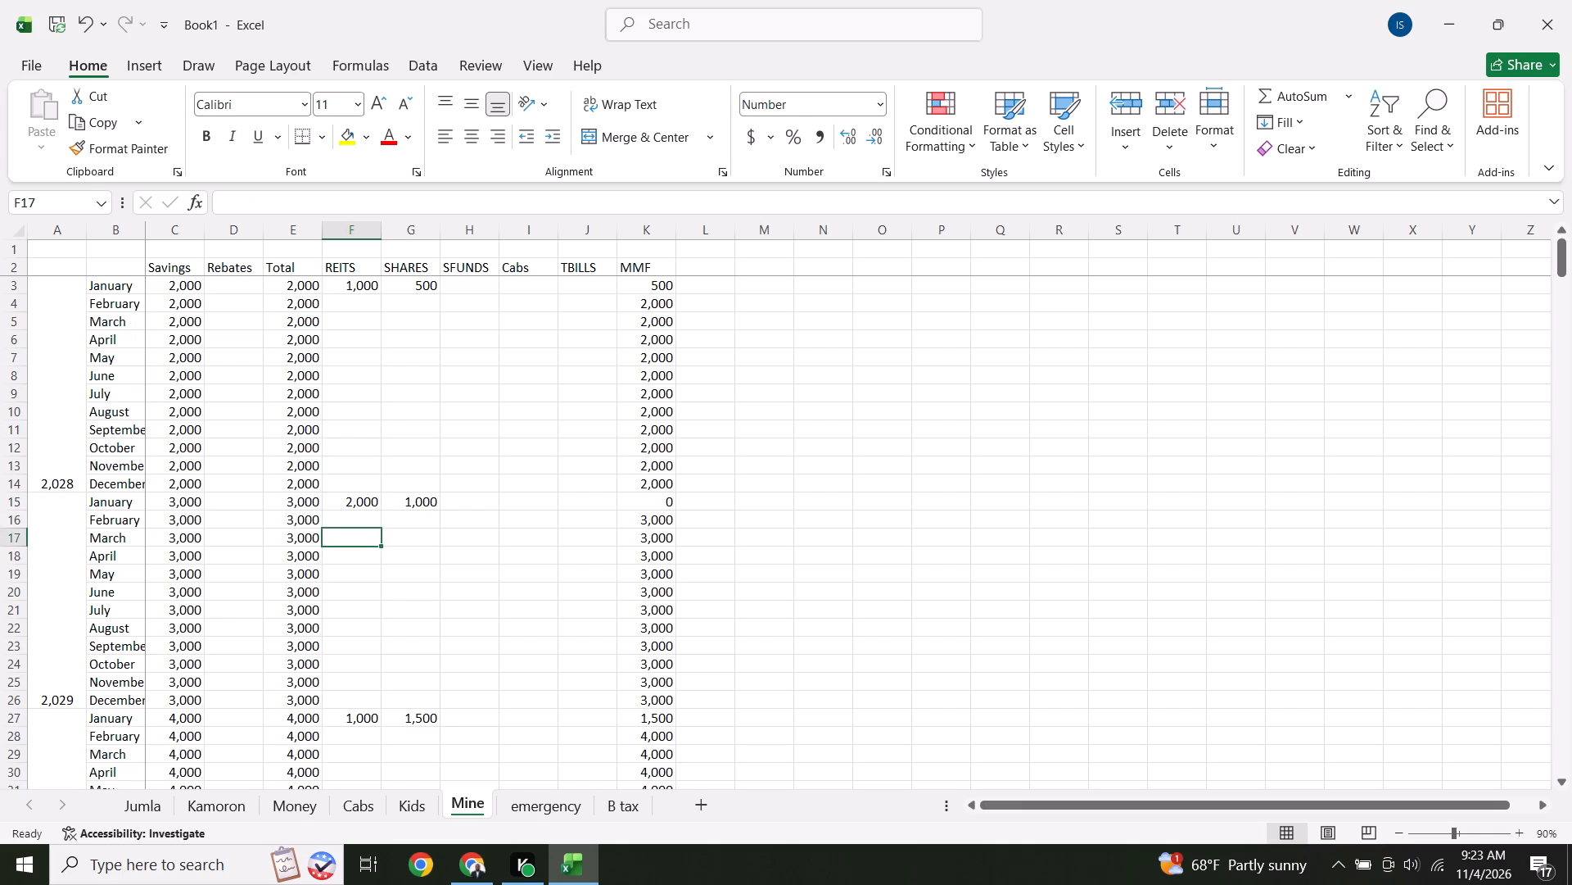
key(Down)
key(Down)
key(Down)
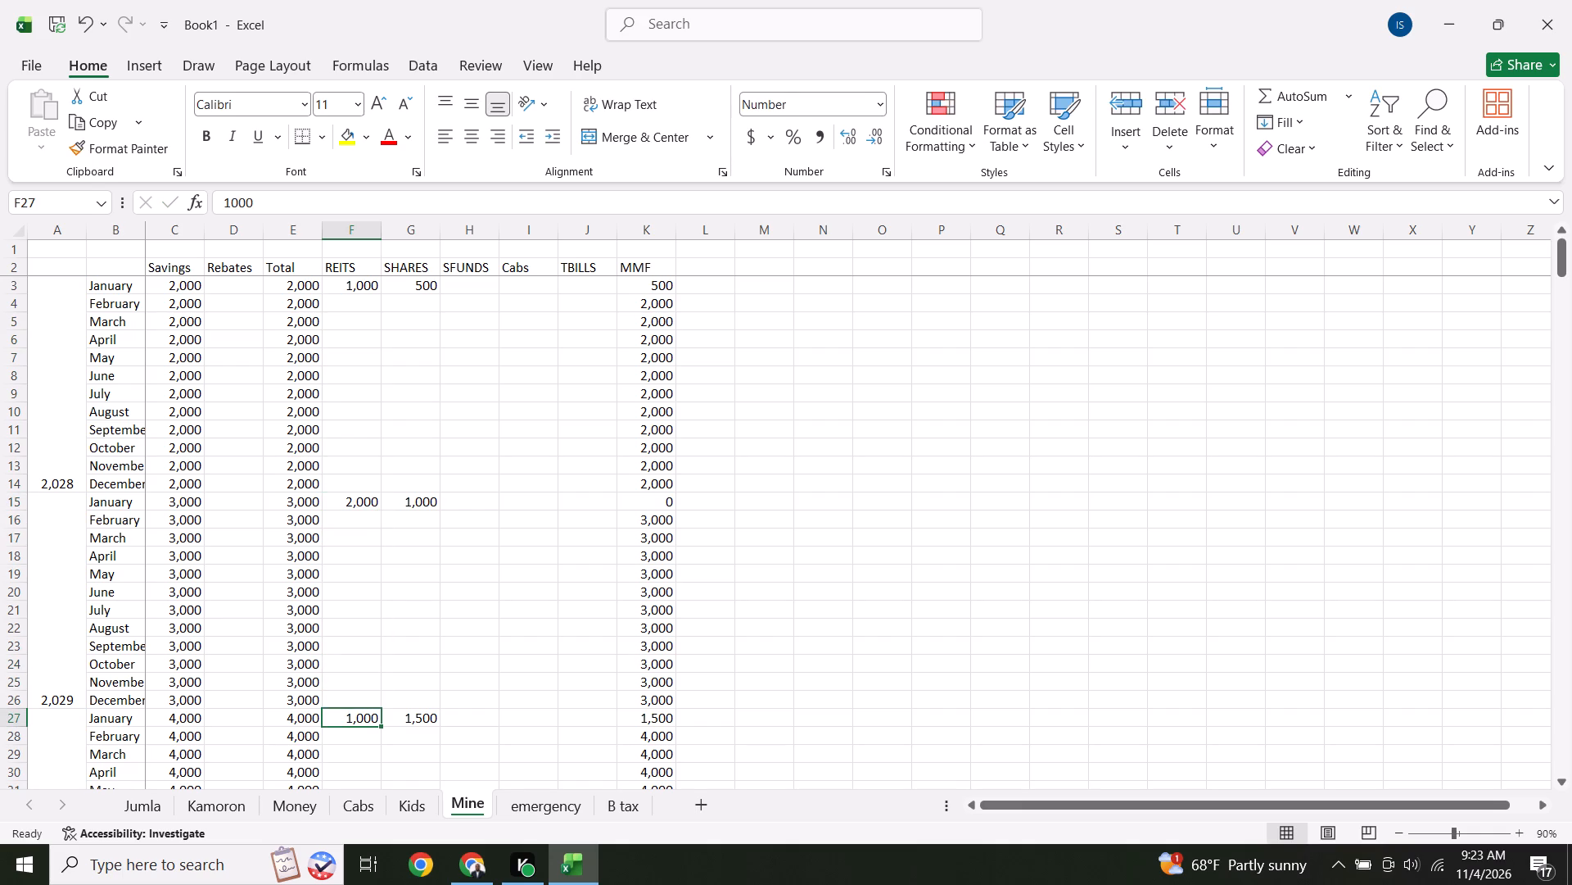
text(3000)
key(Down)
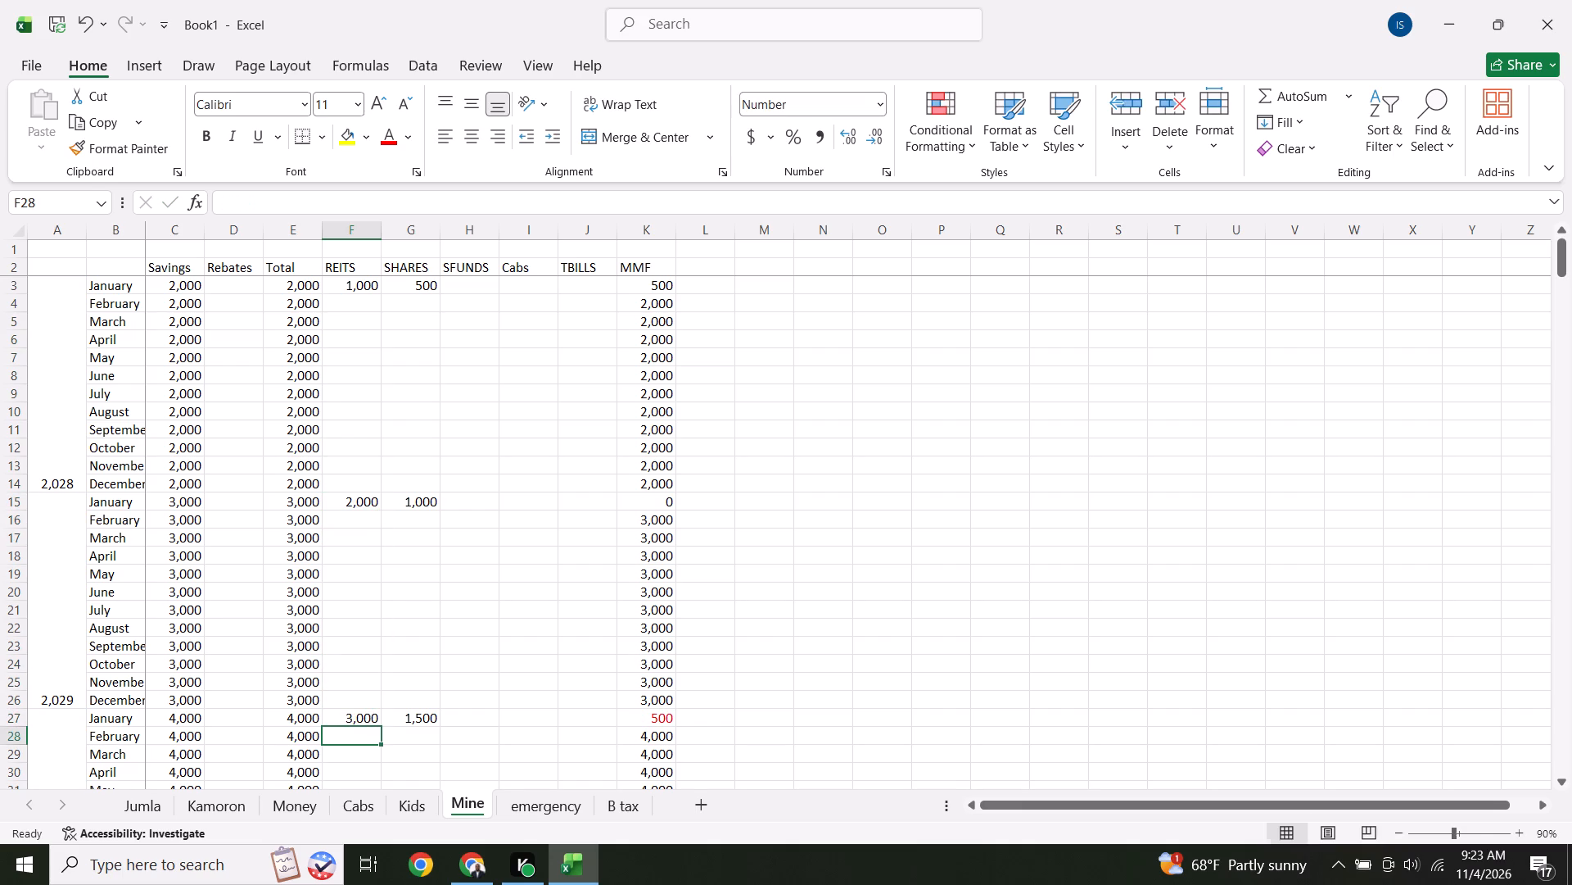
Compare the January REITS and SHARES amounts down to row 39 and back up to the plan's first year.
key(Down)
key(Down)
key(Down)
key(Down)
key(Down)
key(Down)
key(Down)
key(Down)
key(Down)
key(Down)
key(Down)
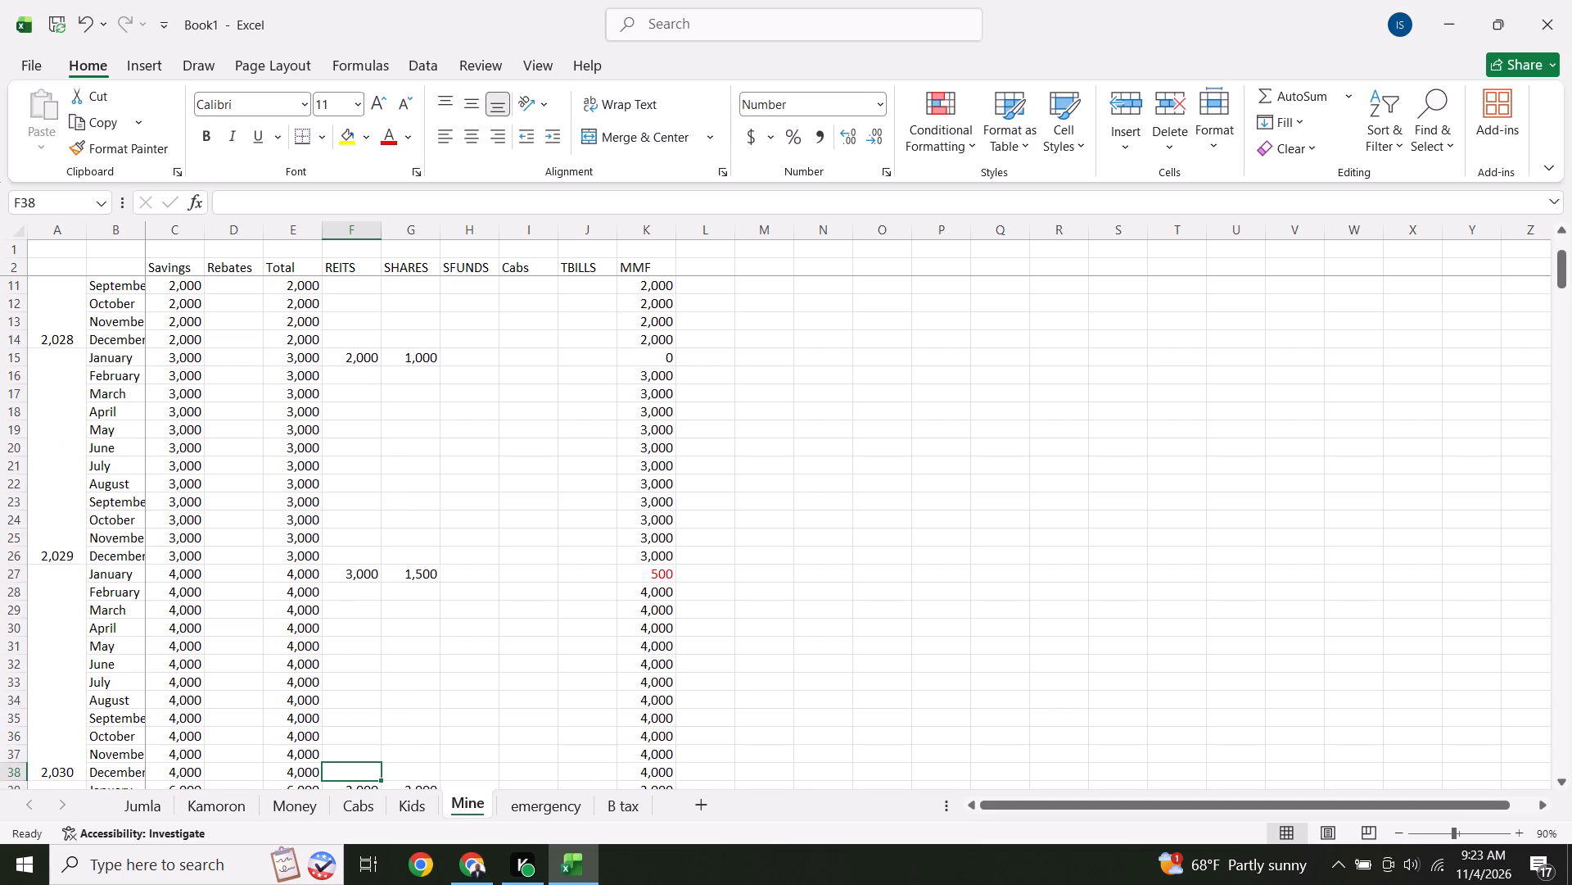
key(Down)
key(Down)
key(Up)
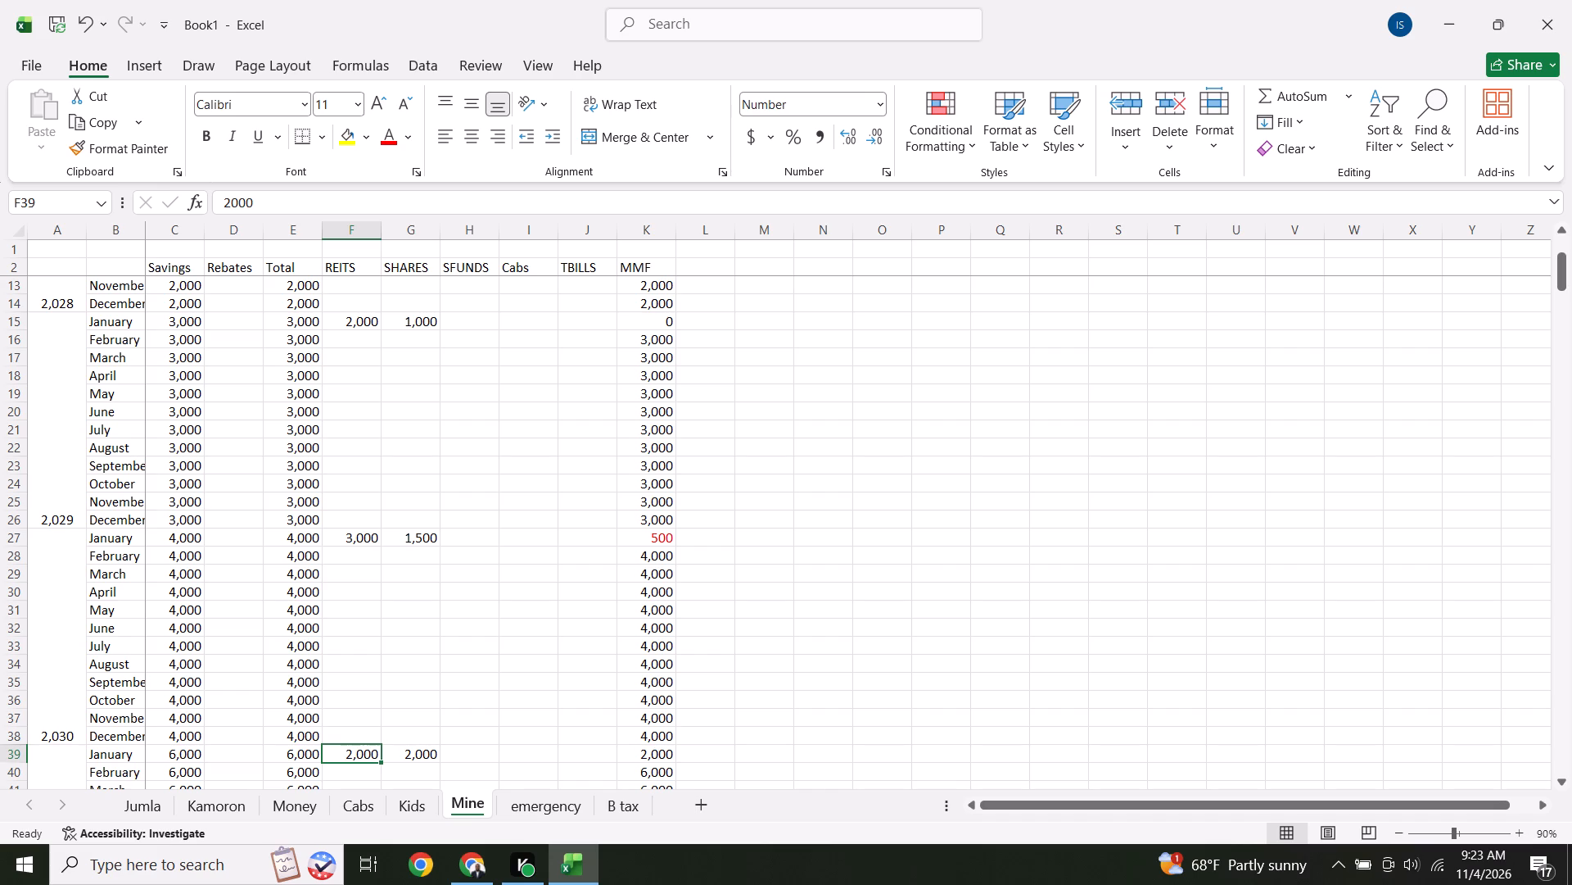
key(Up)
key(Up)
key(Up)
key(Up)
key(Up)
key(Up)
key(Up)
key(Up)
key(Up)
key(Up)
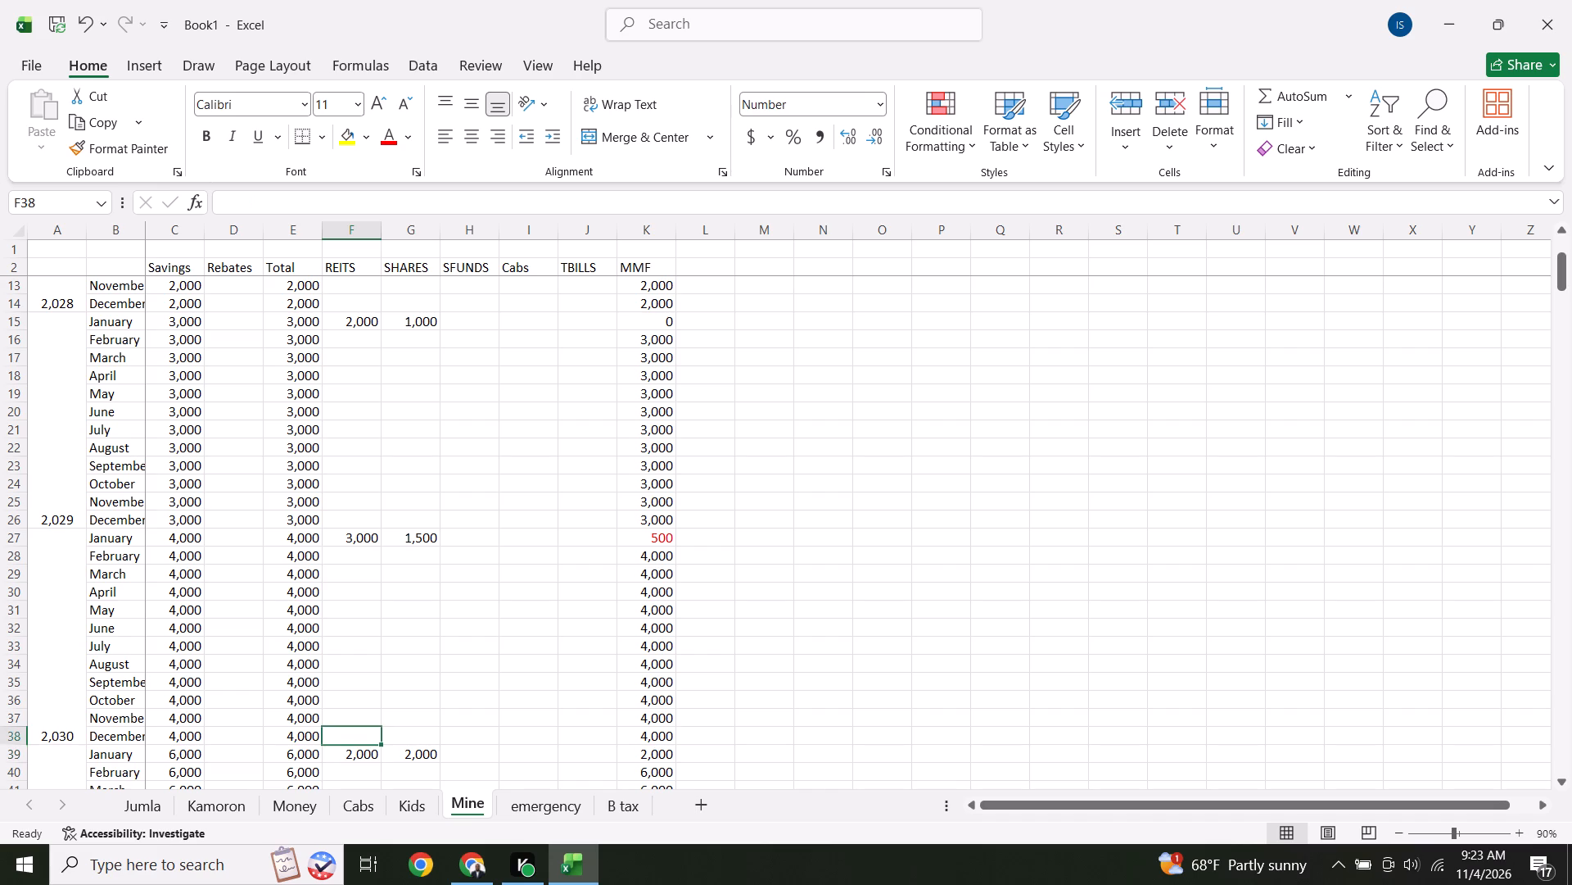
key(Up)
key(Up)
key(Up)
key(Up)
key(Up)
key(Up)
key(Up)
key(Up)
key(Up)
key(Up)
key(Up)
key(Up)
key(Up)
key(Up)
key(Up)
key(Up)
key(Up)
key(Up)
key(Up)
key(Up)
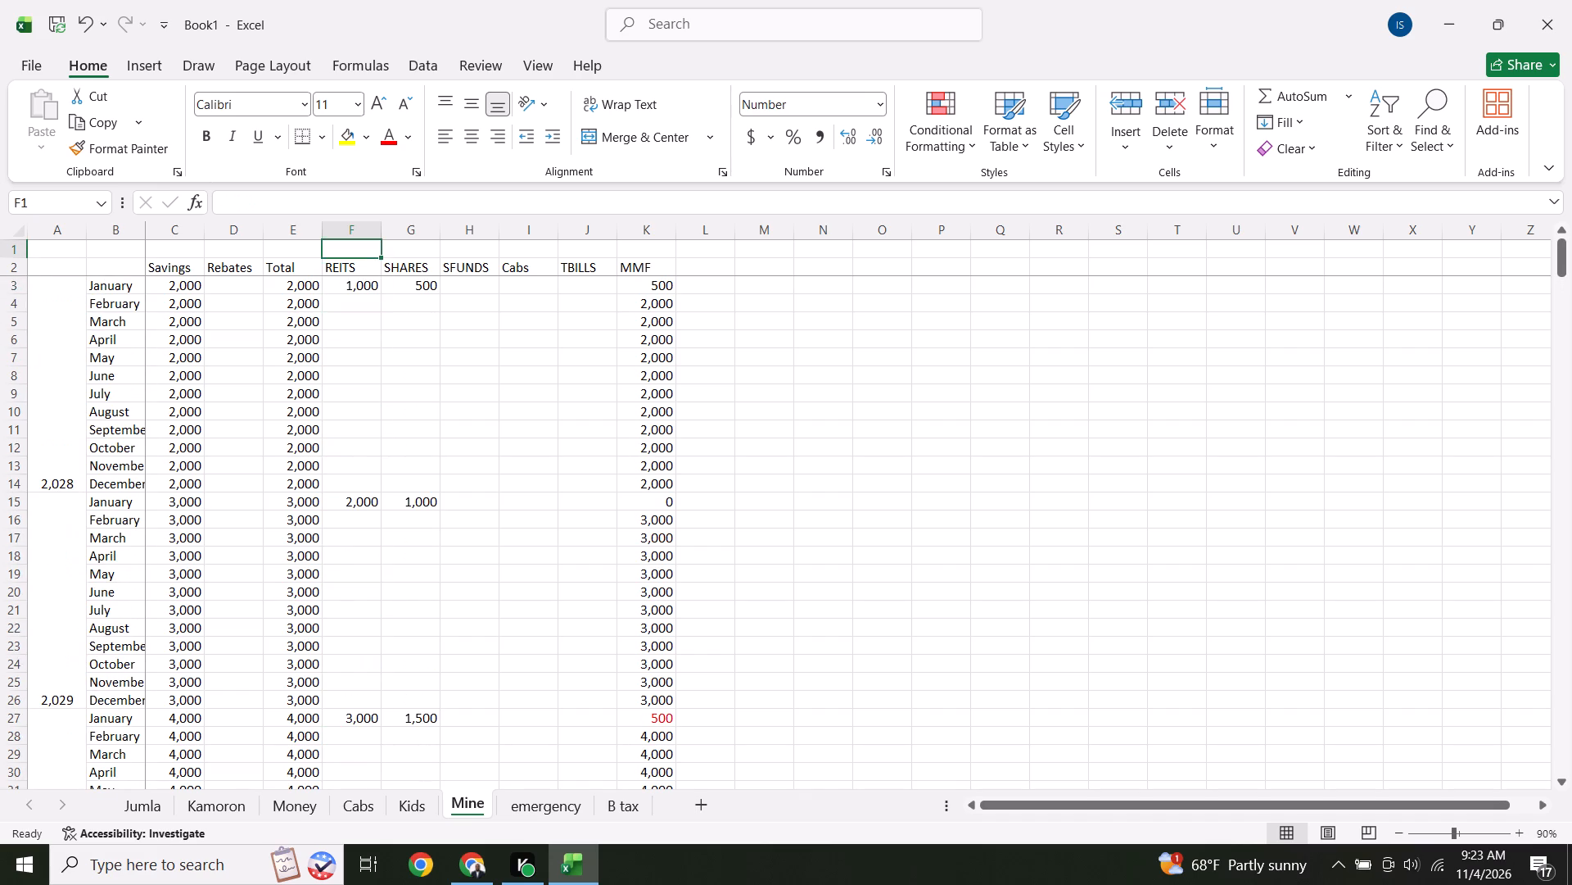
Set REITS for January in row 39, where savings first reach 6,000, to 4000.
key(Down)
key(Down)
key(Down)
key(Down)
key(Down)
key(Down)
key(Down)
key(Down)
key(Down)
key(Down)
key(Down)
key(Down)
key(Down)
key(Down)
key(Down)
key(Down)
key(Down)
key(Down)
key(Down)
key(Down)
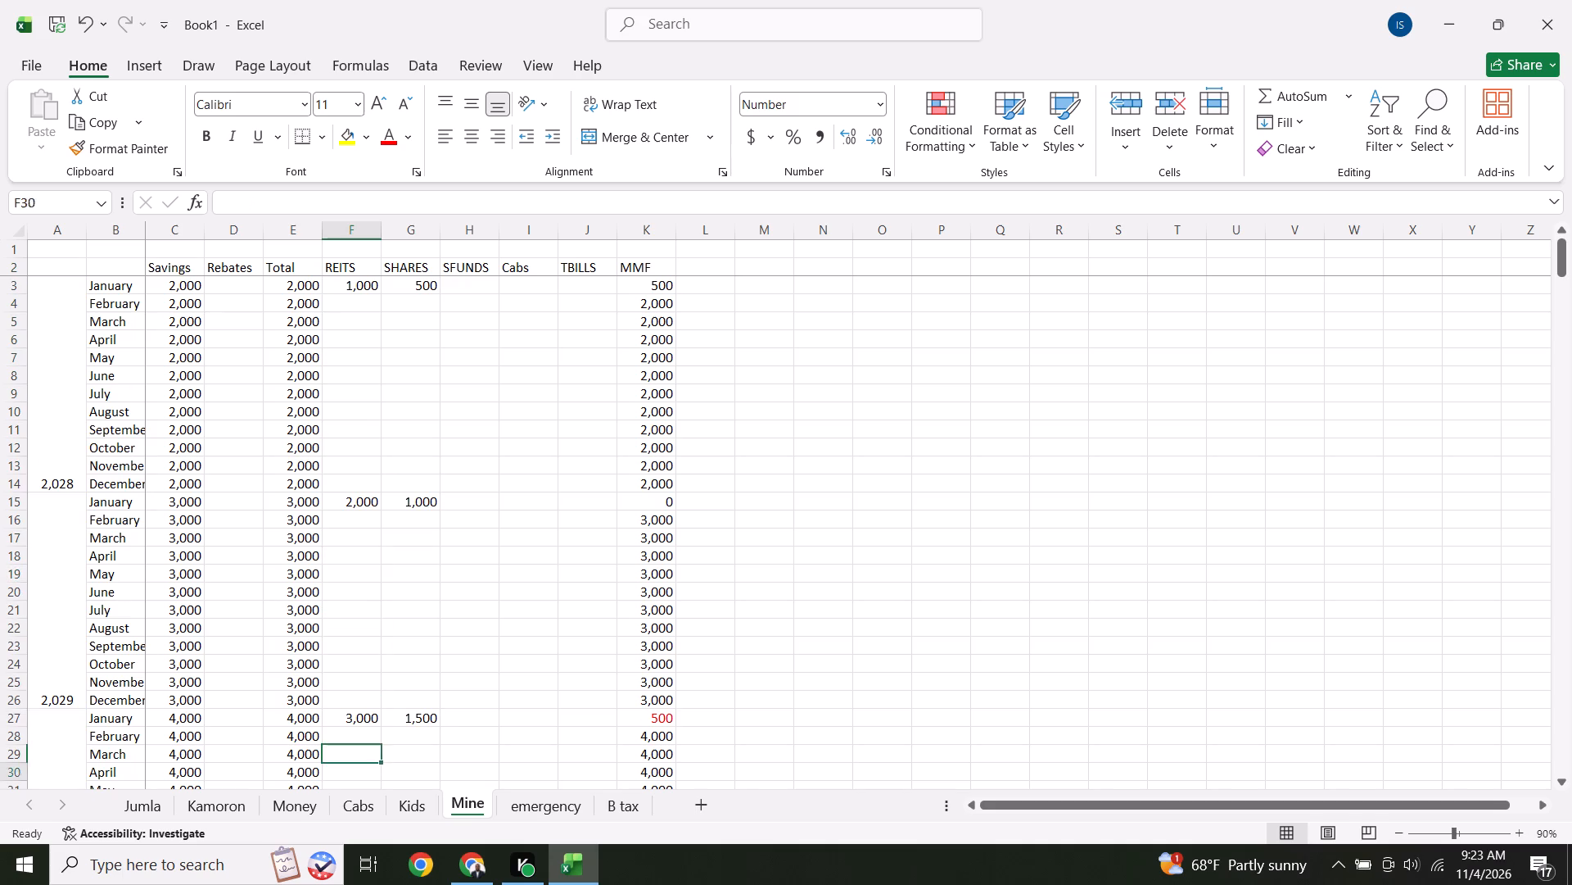
key(Up)
key(Up)
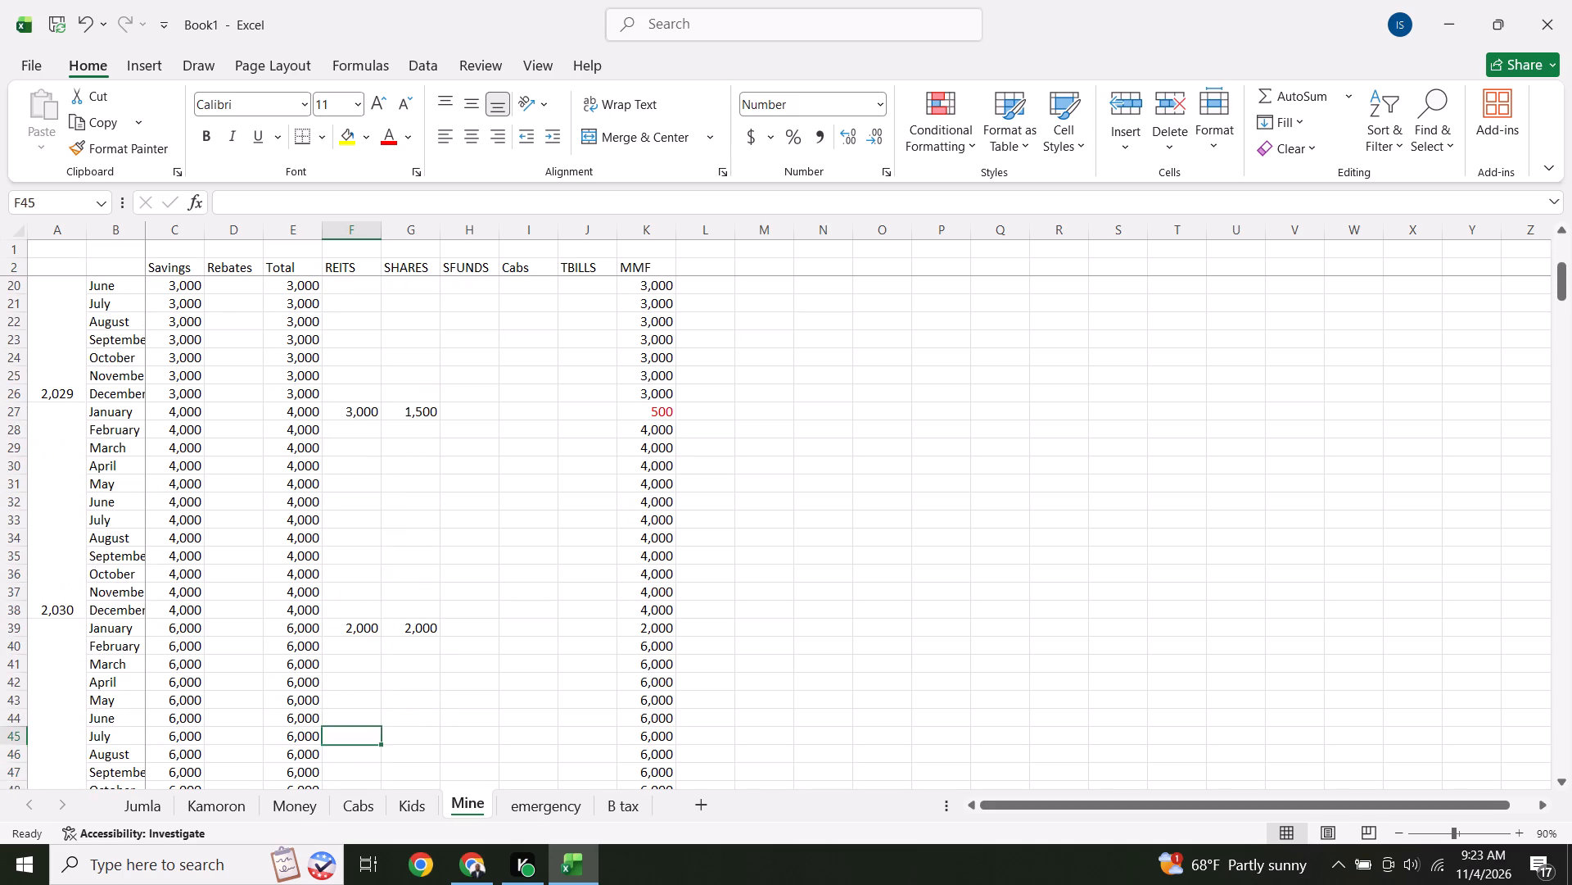
key(Up)
key(Up)
key(Up)
key(Up)
key(Up)
key(Up)
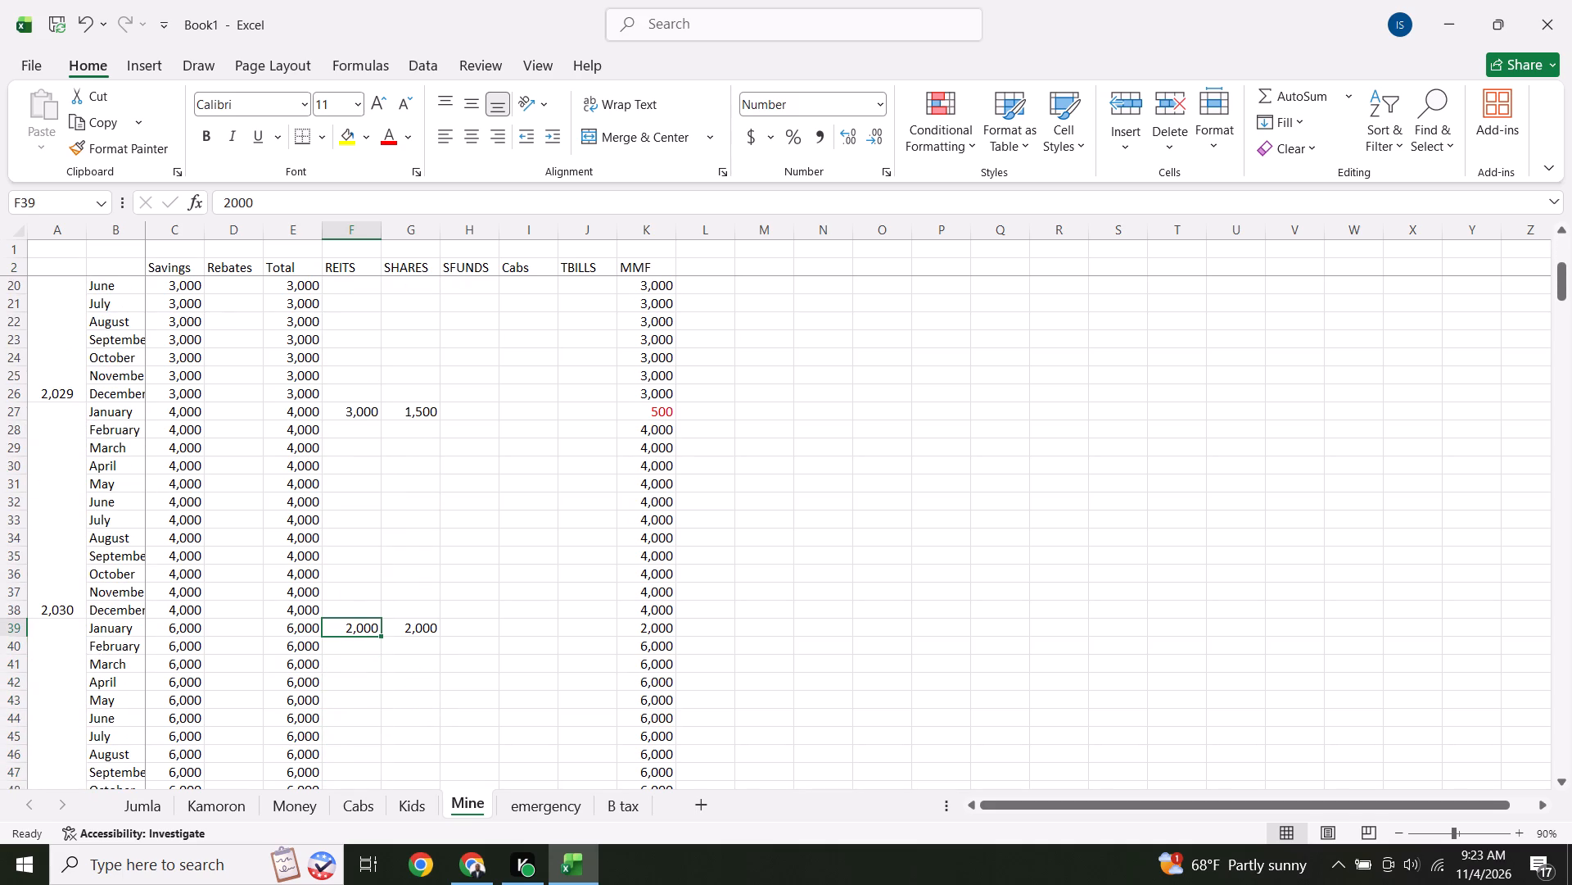
text(4000)
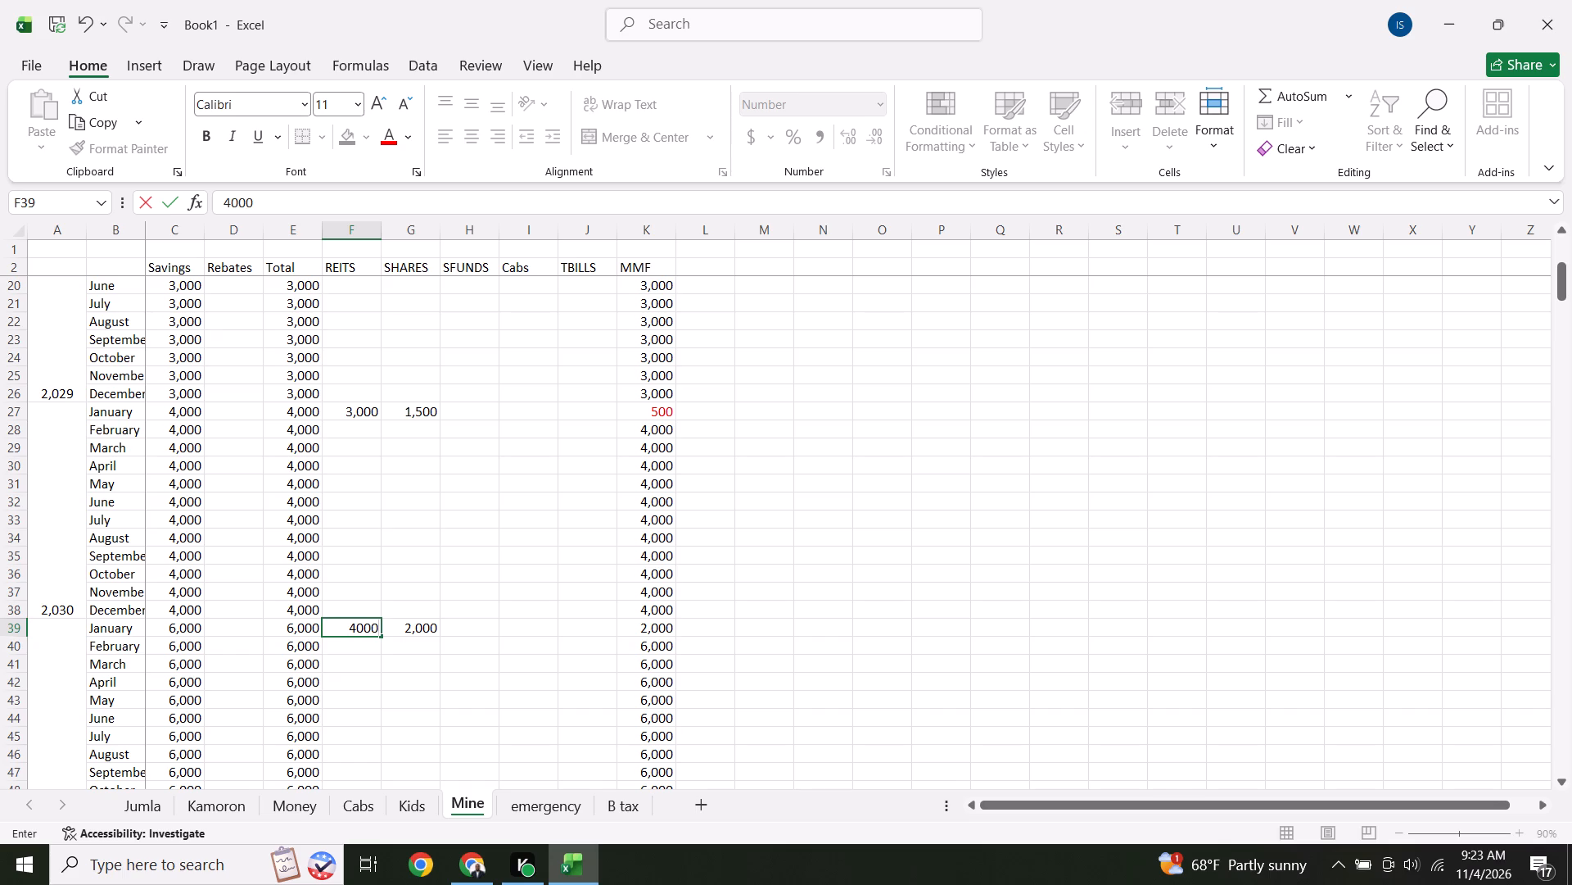
key(Down)
Set REITS for January in row 51, where savings first reach 8,000, to 5000.
key(Down)
key(Down)
key(Down)
key(Down)
key(Down)
key(Down)
key(Down)
key(Down)
key(Down)
key(Down)
key(Down)
key(Down)
key(Down)
key(Down)
key(Down)
key(Down)
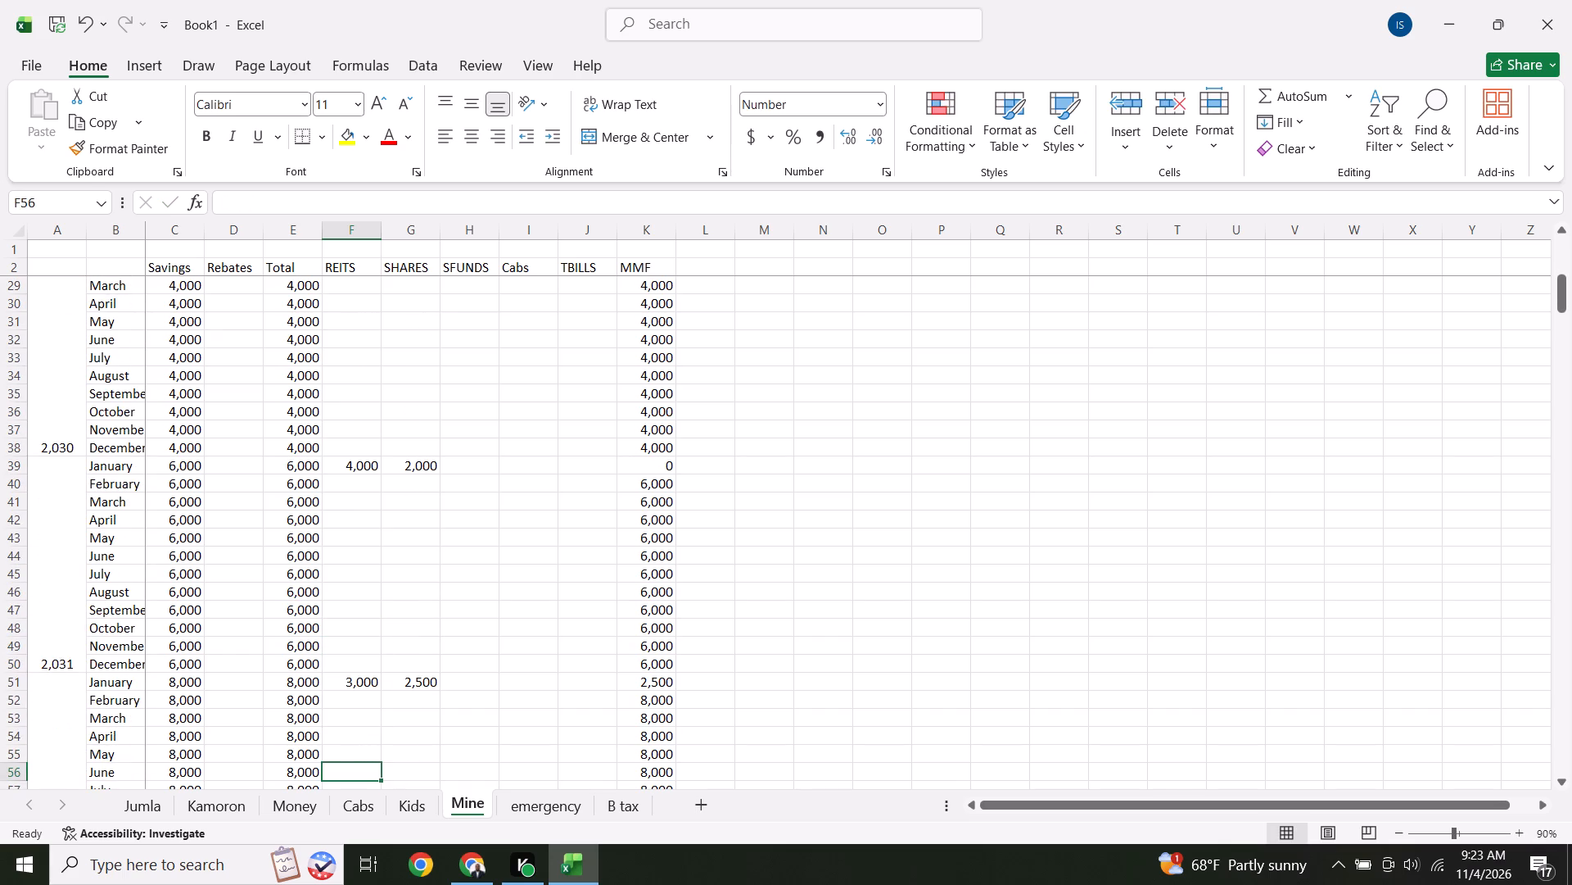
key(Up)
key(Up)
key(Up)
key(Up)
key(Up)
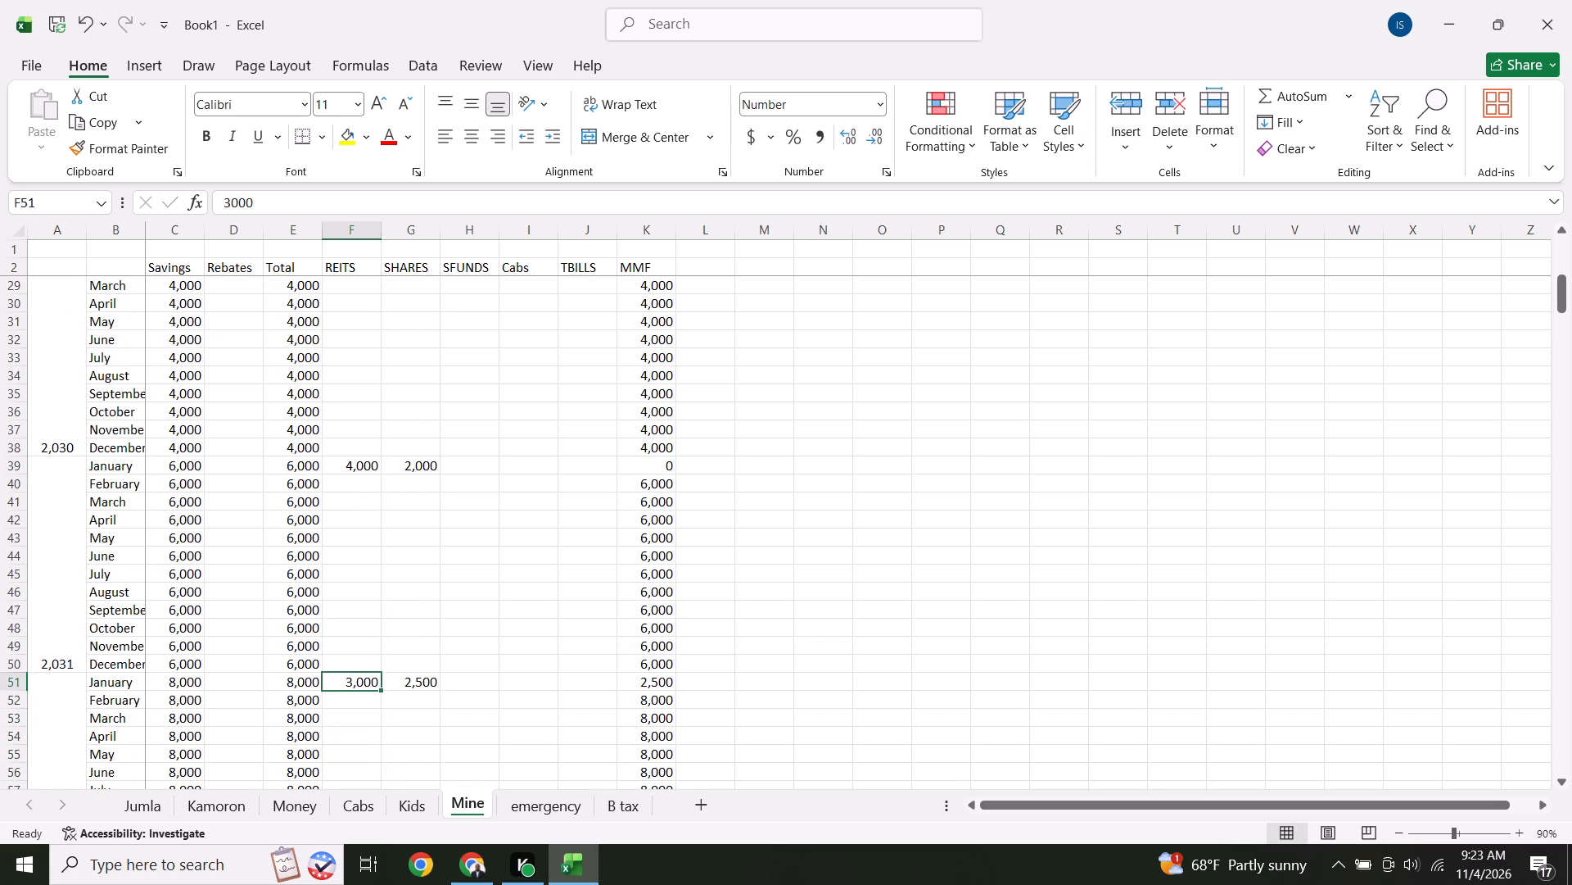
text(5000)
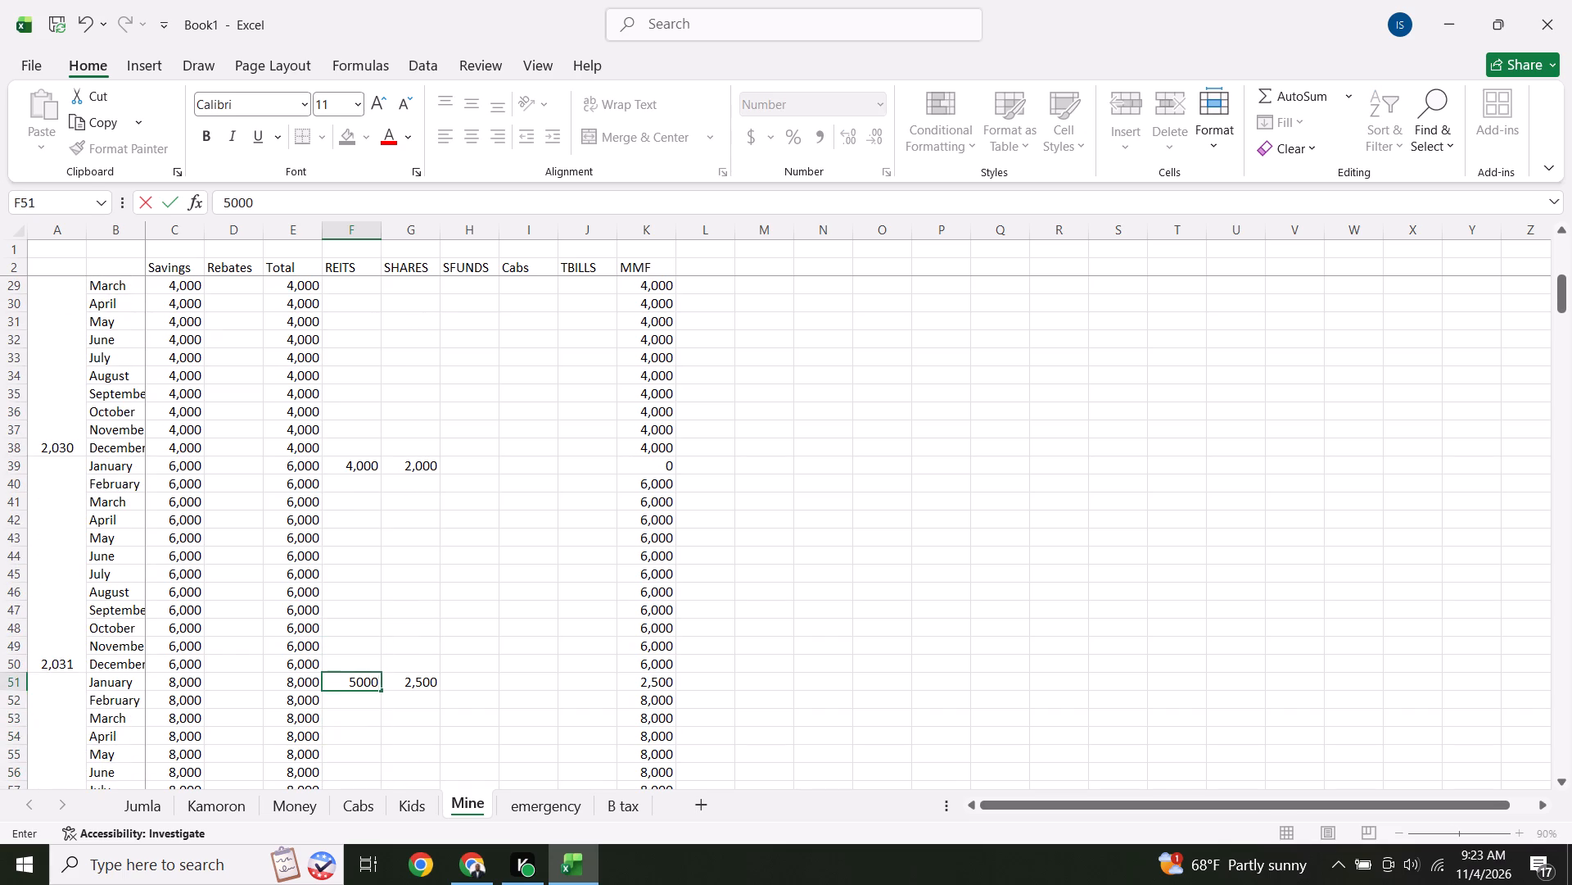
key(Down)
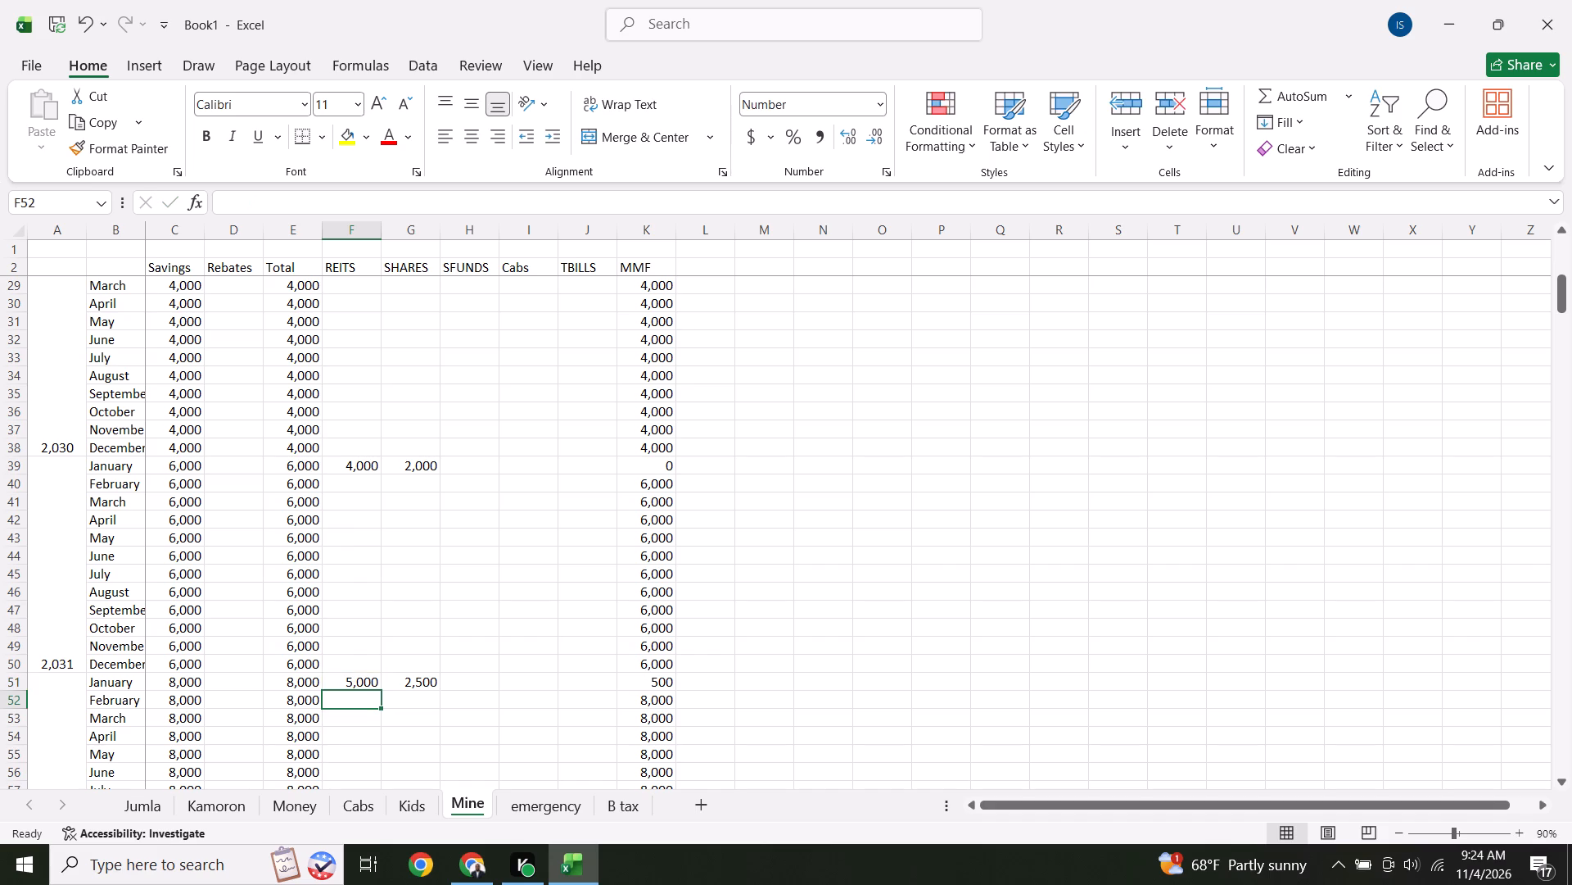
Review the January REITS amounts down to row 63 and back up to the first January in row 3.
key(Down)
key(Down)
key(Down)
key(Down)
key(Down)
key(Down)
key(Down)
key(Down)
key(Down)
key(Down)
key(Down)
key(Down)
key(Down)
key(Down)
key(Down)
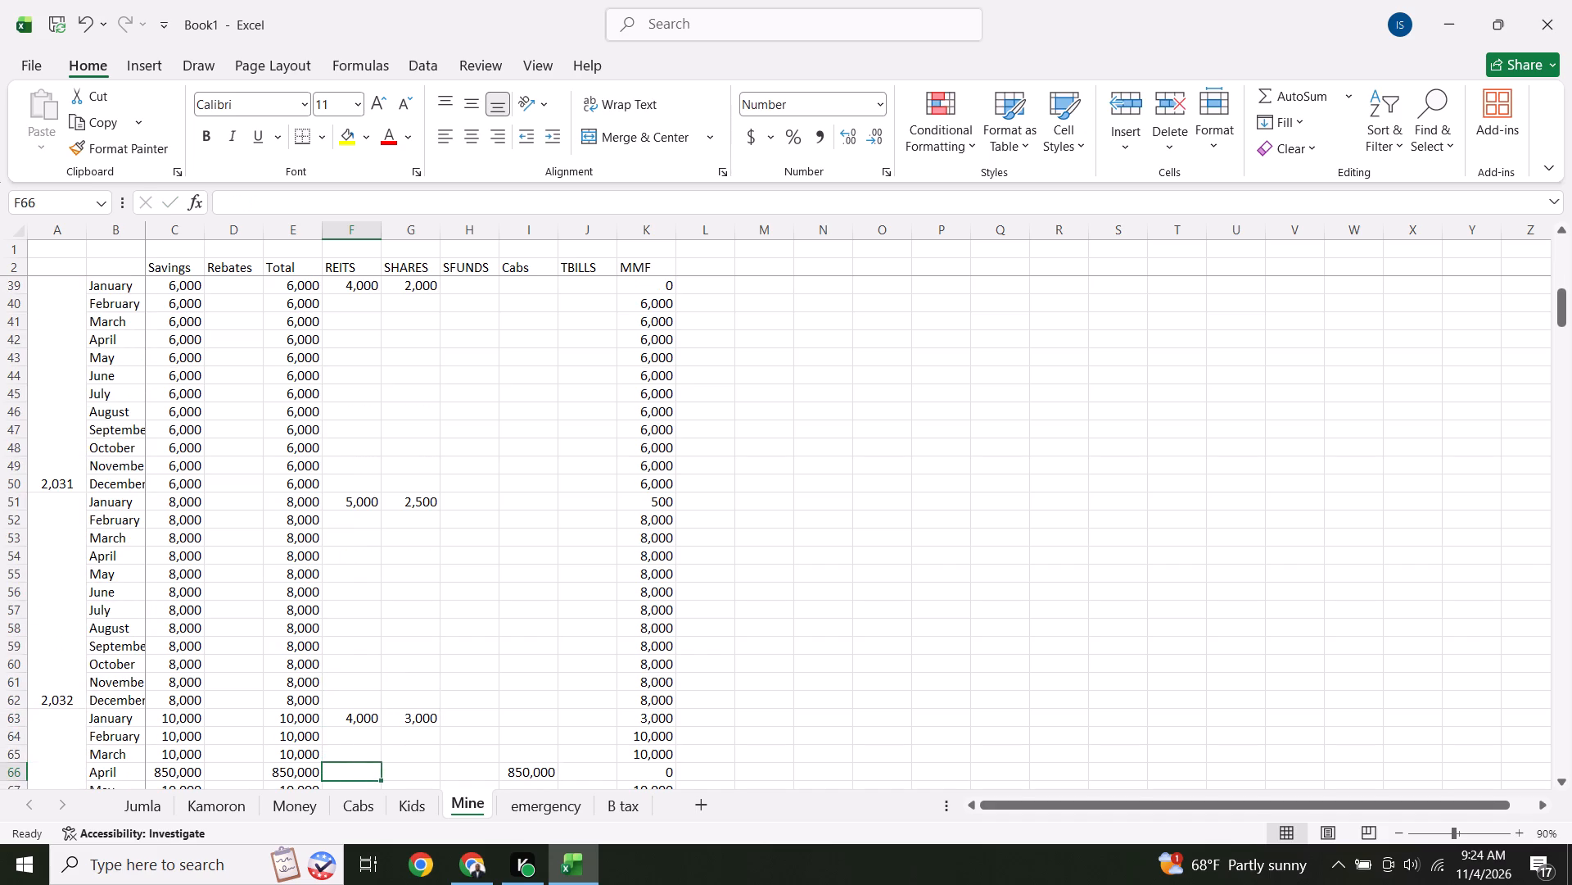
key(Up)
key(Up)
key(Up)
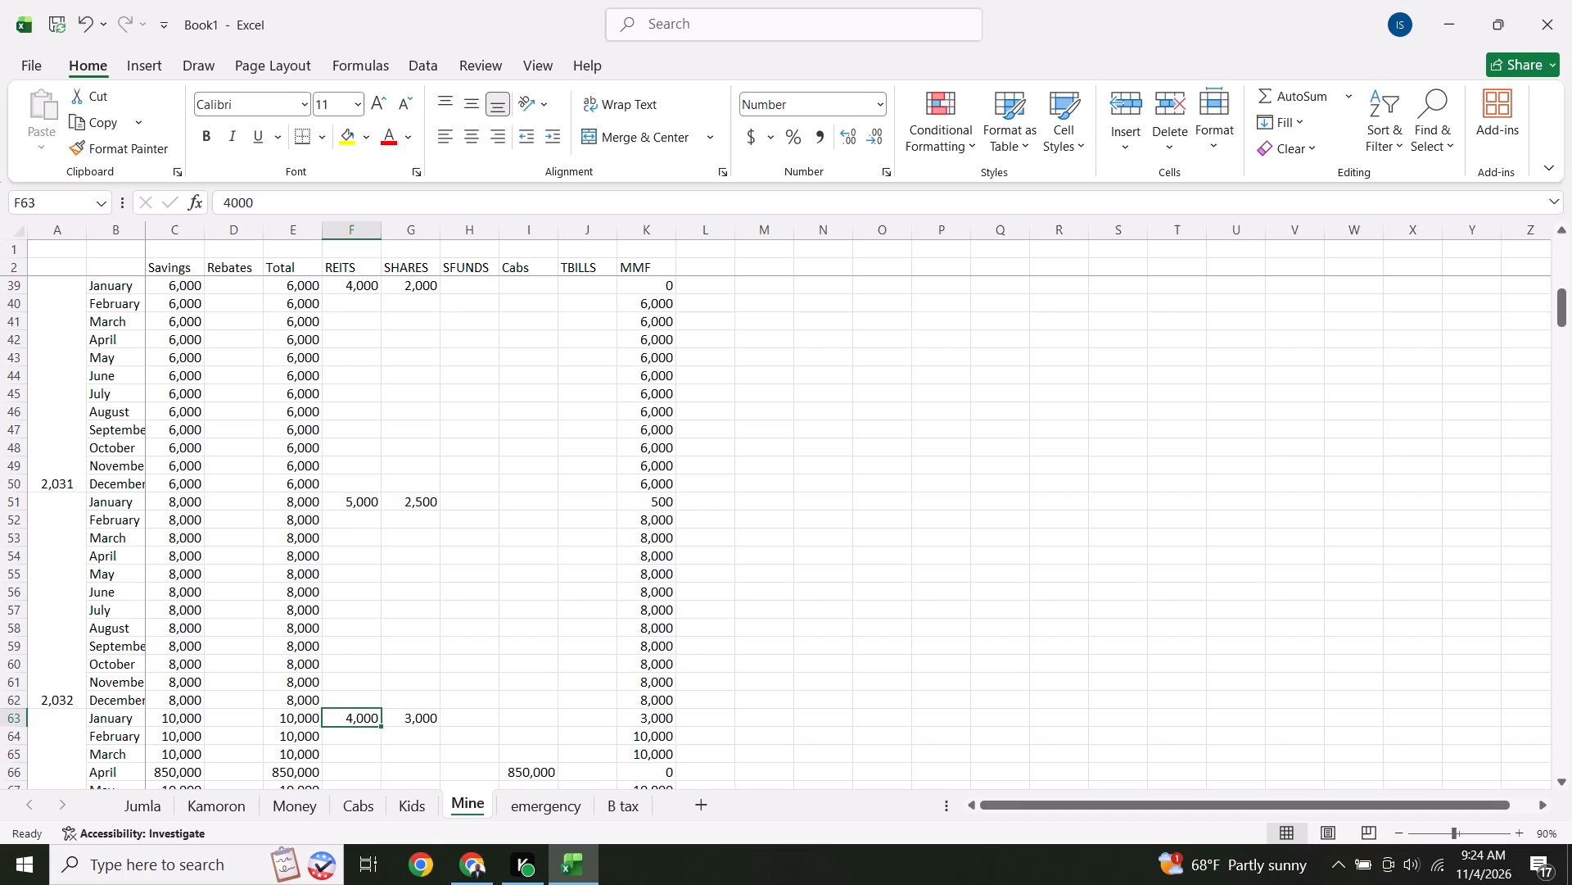
key(Up)
key(Up)
key(Up)
key(Up)
key(Up)
key(Up)
key(Up)
key(Up)
key(Up)
key(Up)
key(Up)
key(Up)
key(Up)
key(Up)
key(Up)
key(Up)
key(Up)
key(Up)
key(Up)
key(Up)
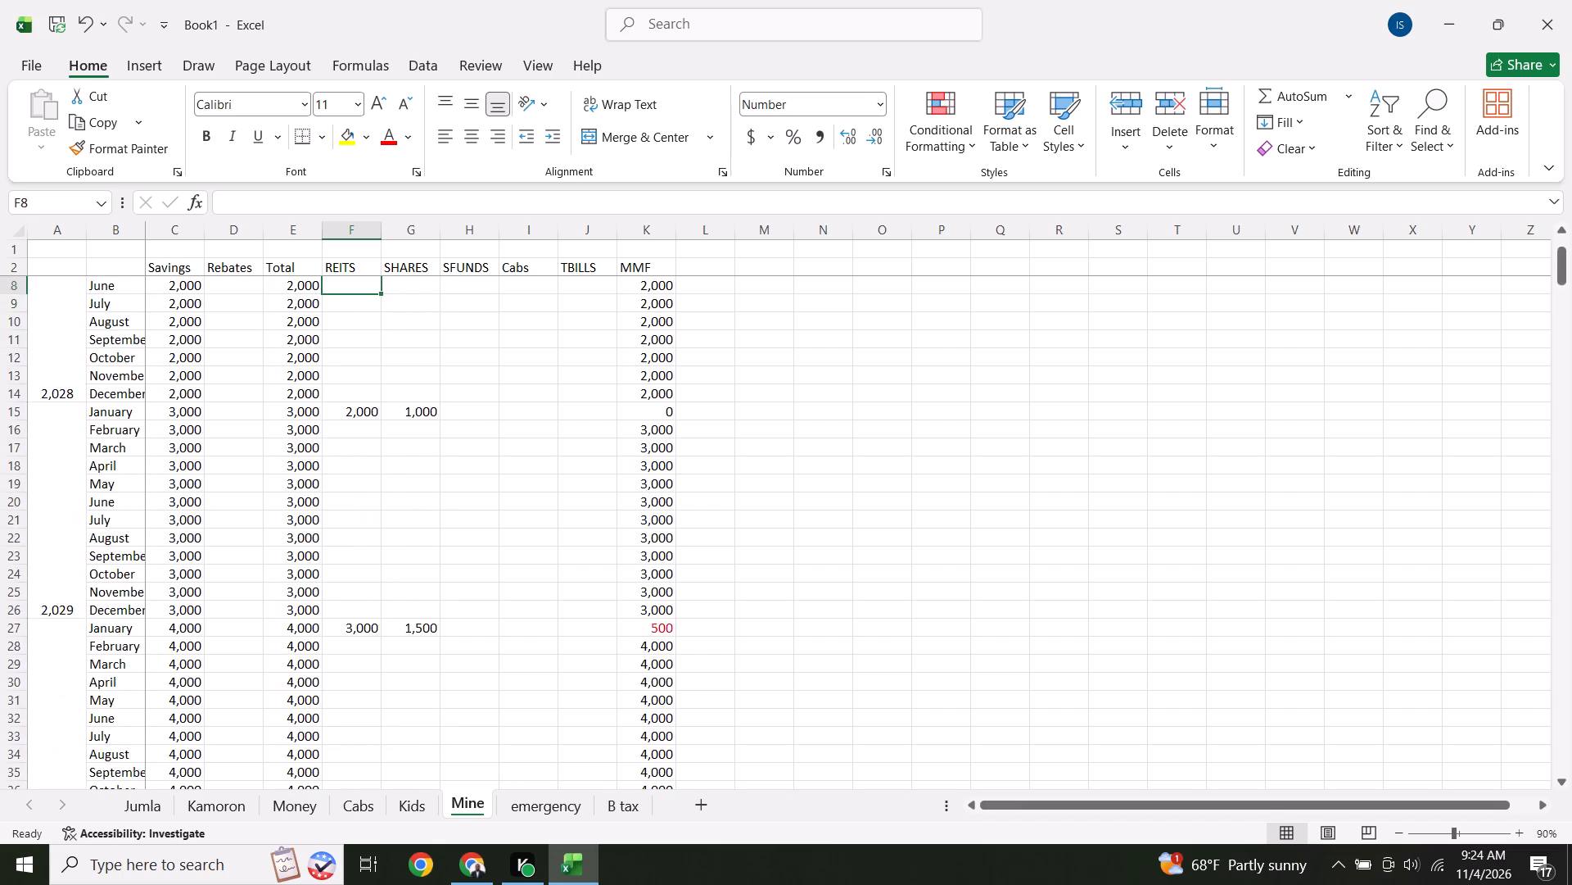
key(Down)
key(Down)
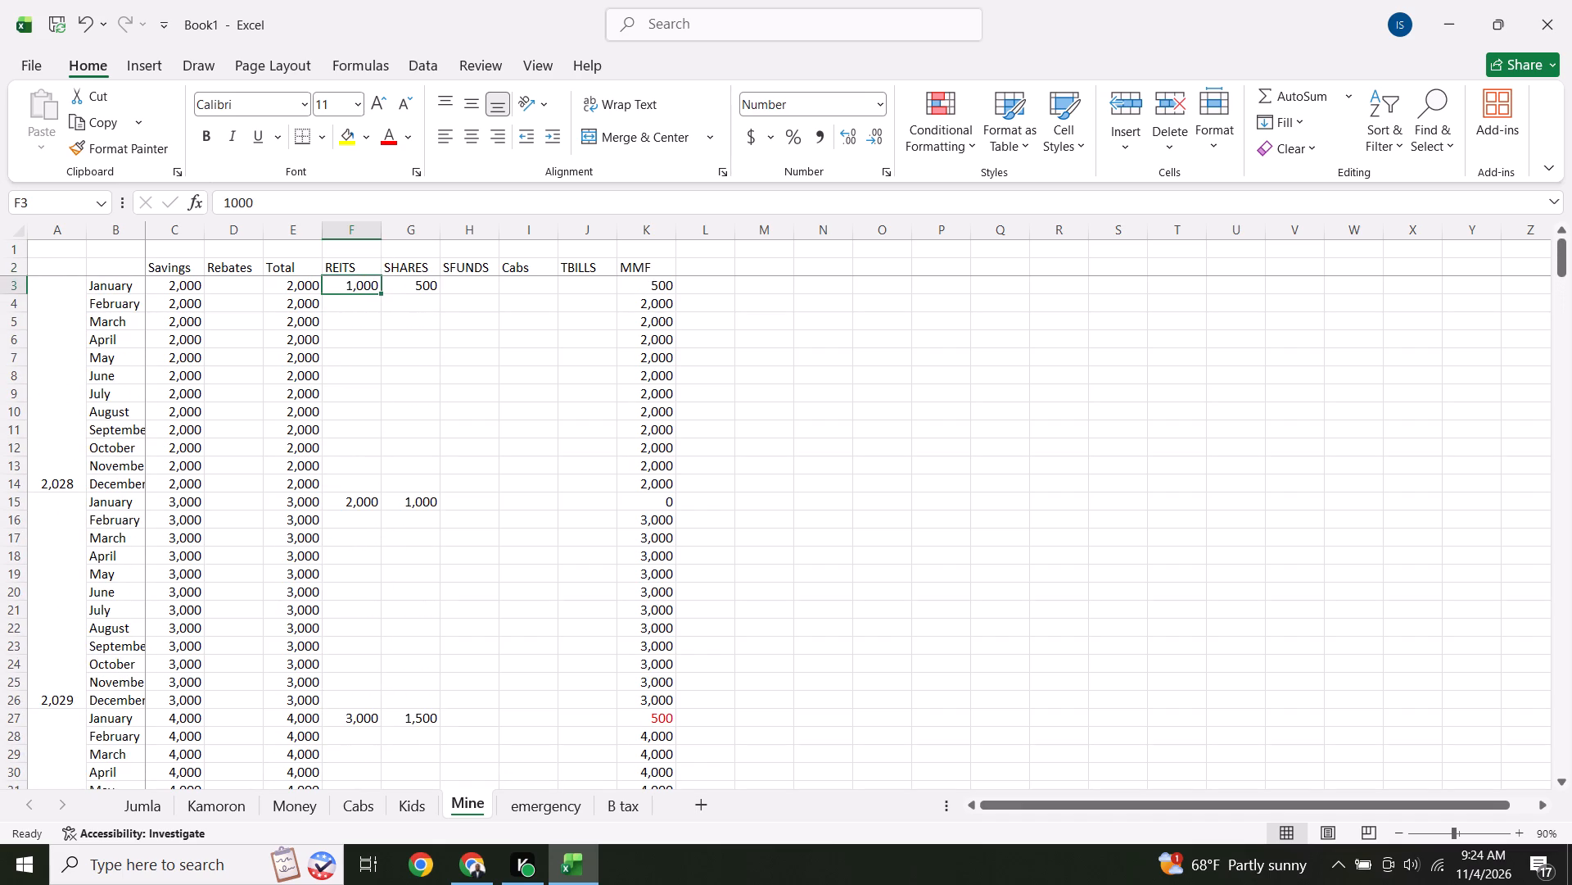
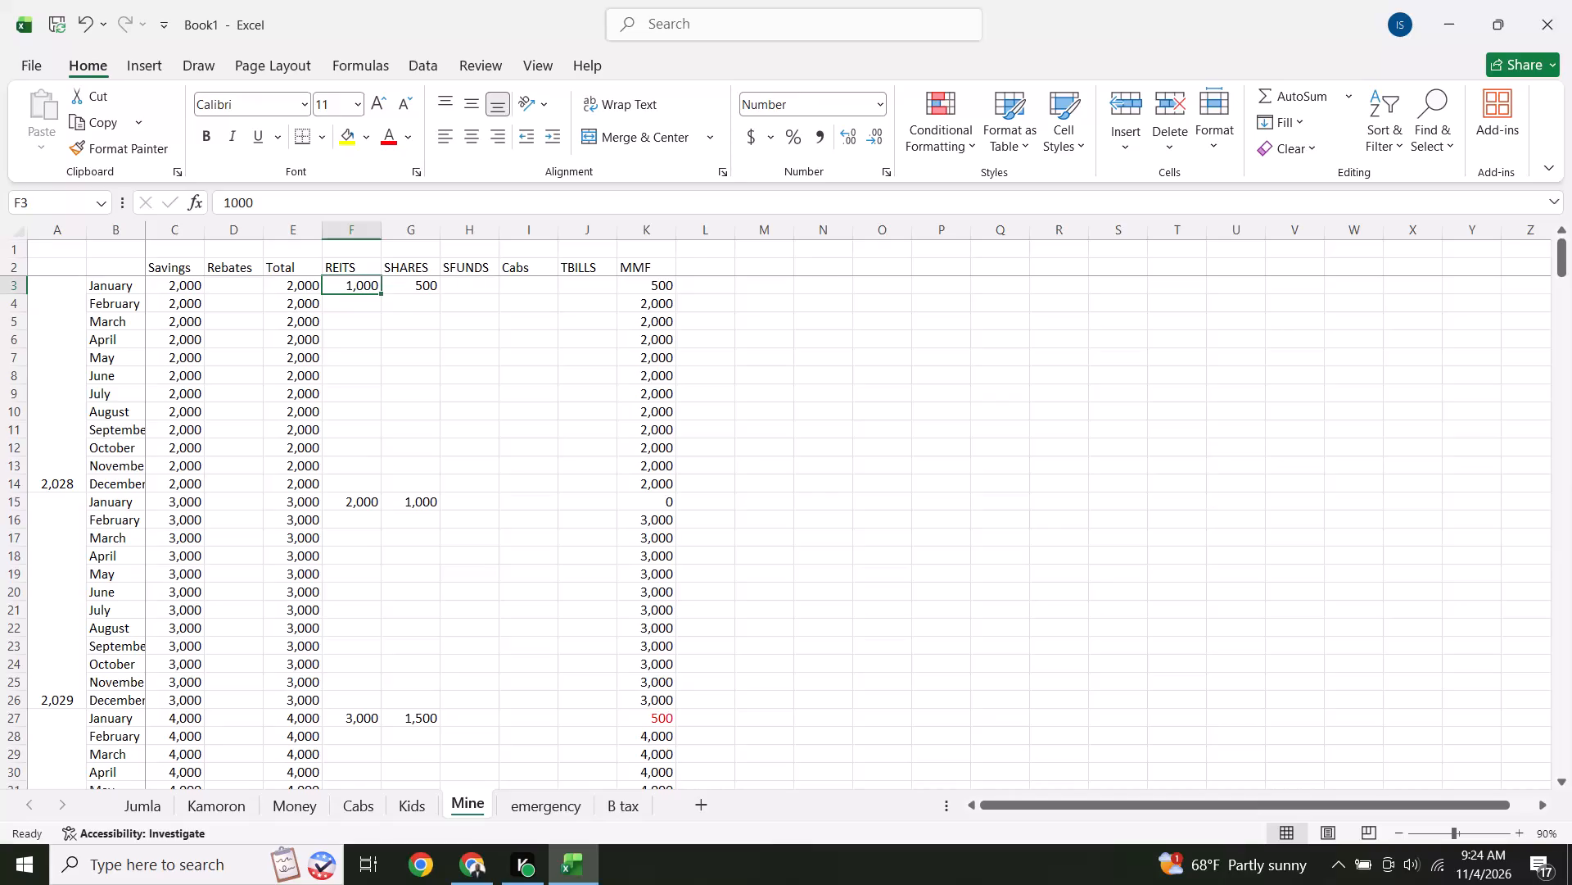
Set REITS for the first January, in row 3, to 2500.
text(2500)
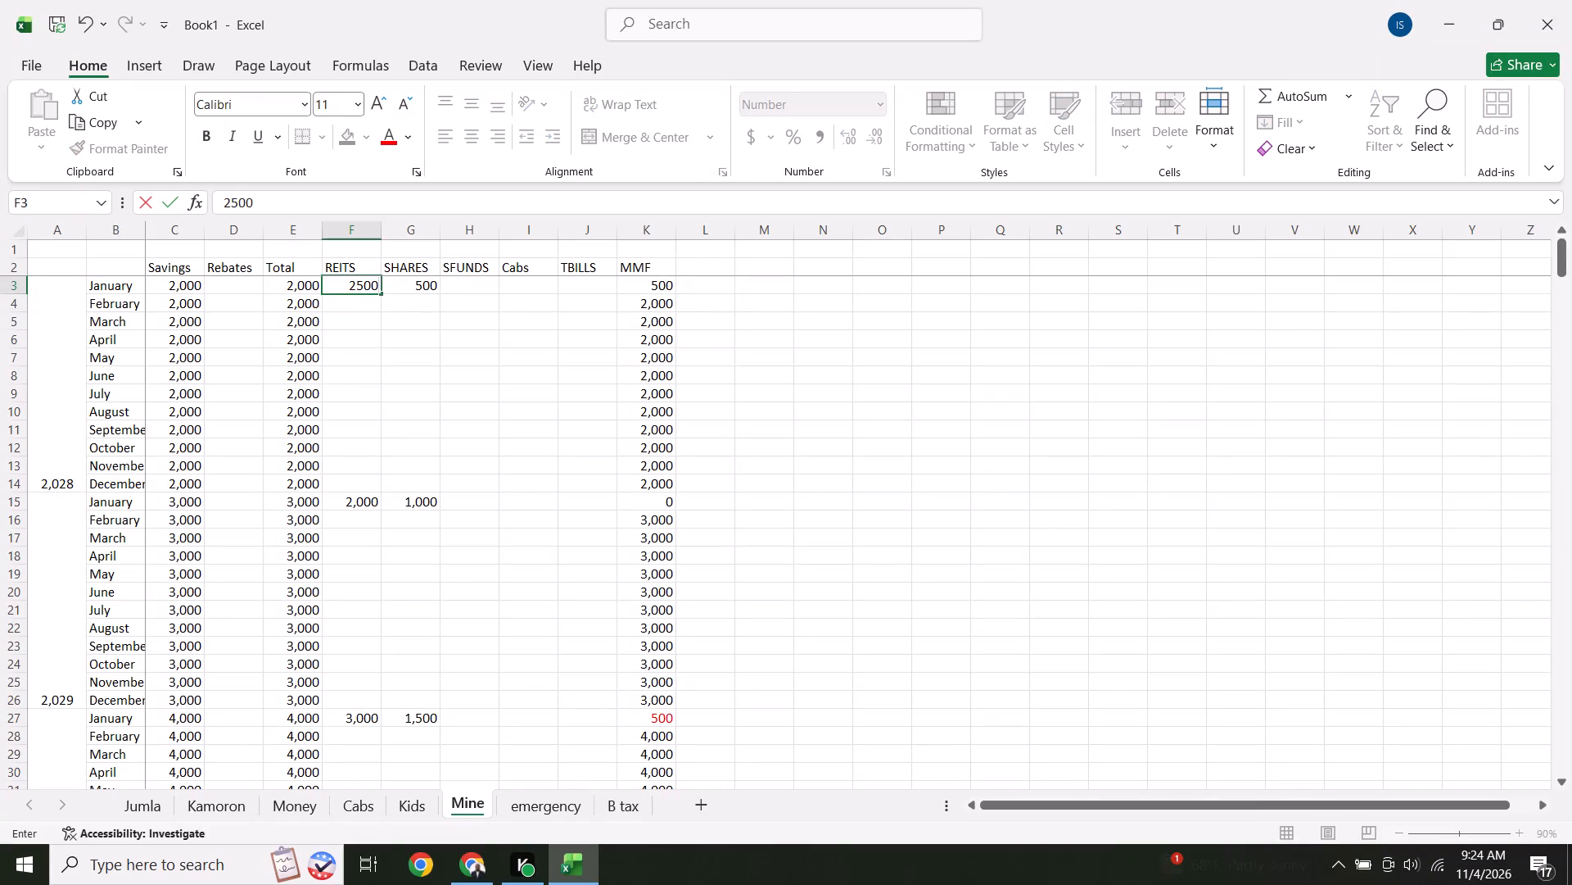
key(Down)
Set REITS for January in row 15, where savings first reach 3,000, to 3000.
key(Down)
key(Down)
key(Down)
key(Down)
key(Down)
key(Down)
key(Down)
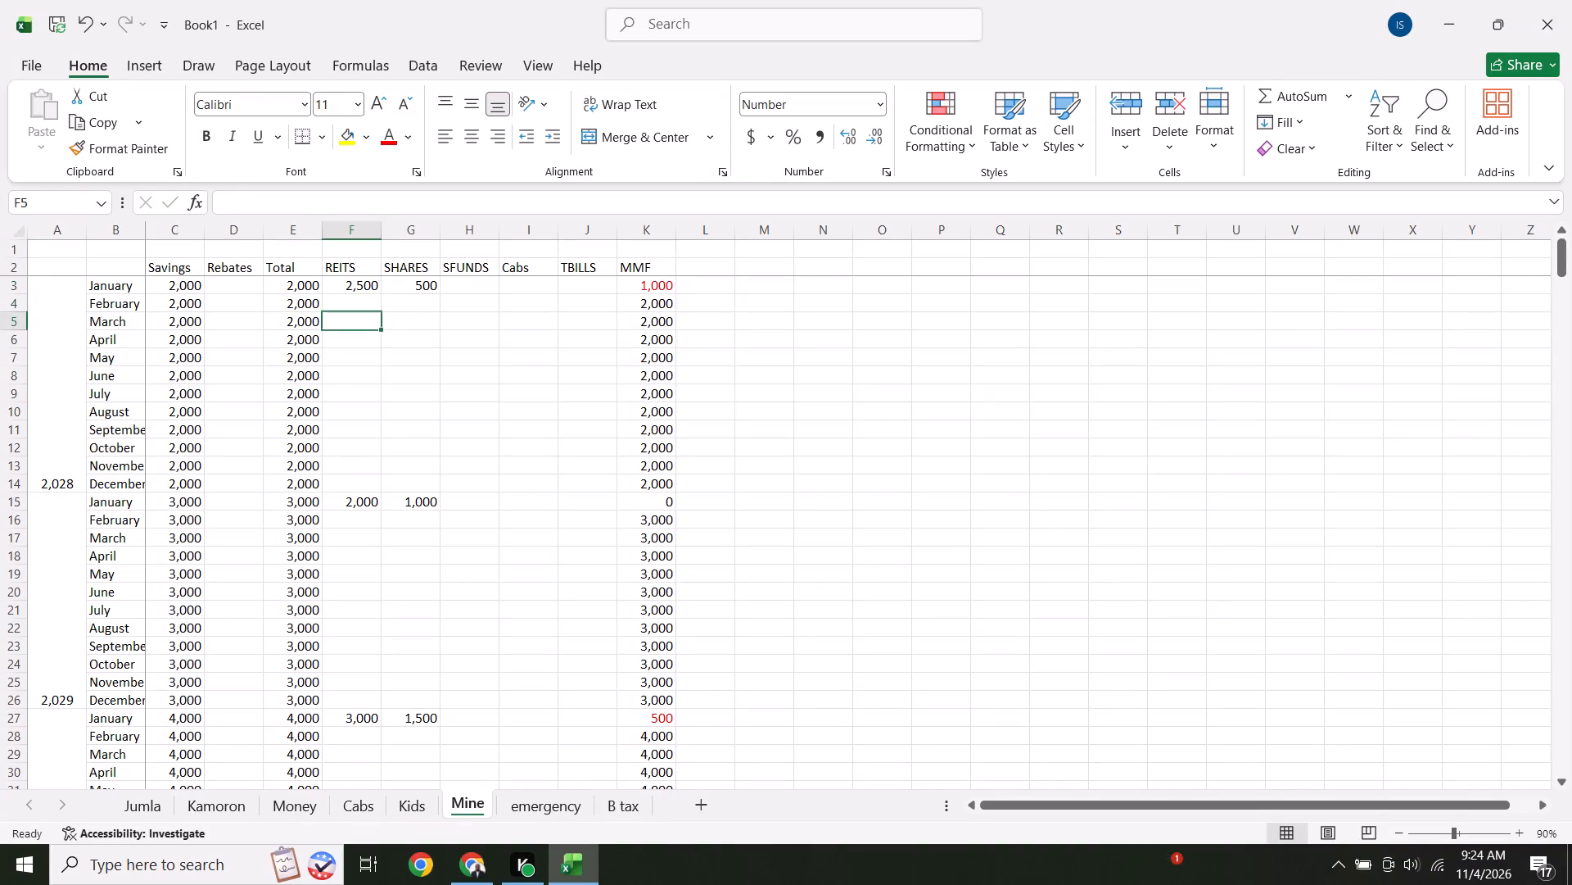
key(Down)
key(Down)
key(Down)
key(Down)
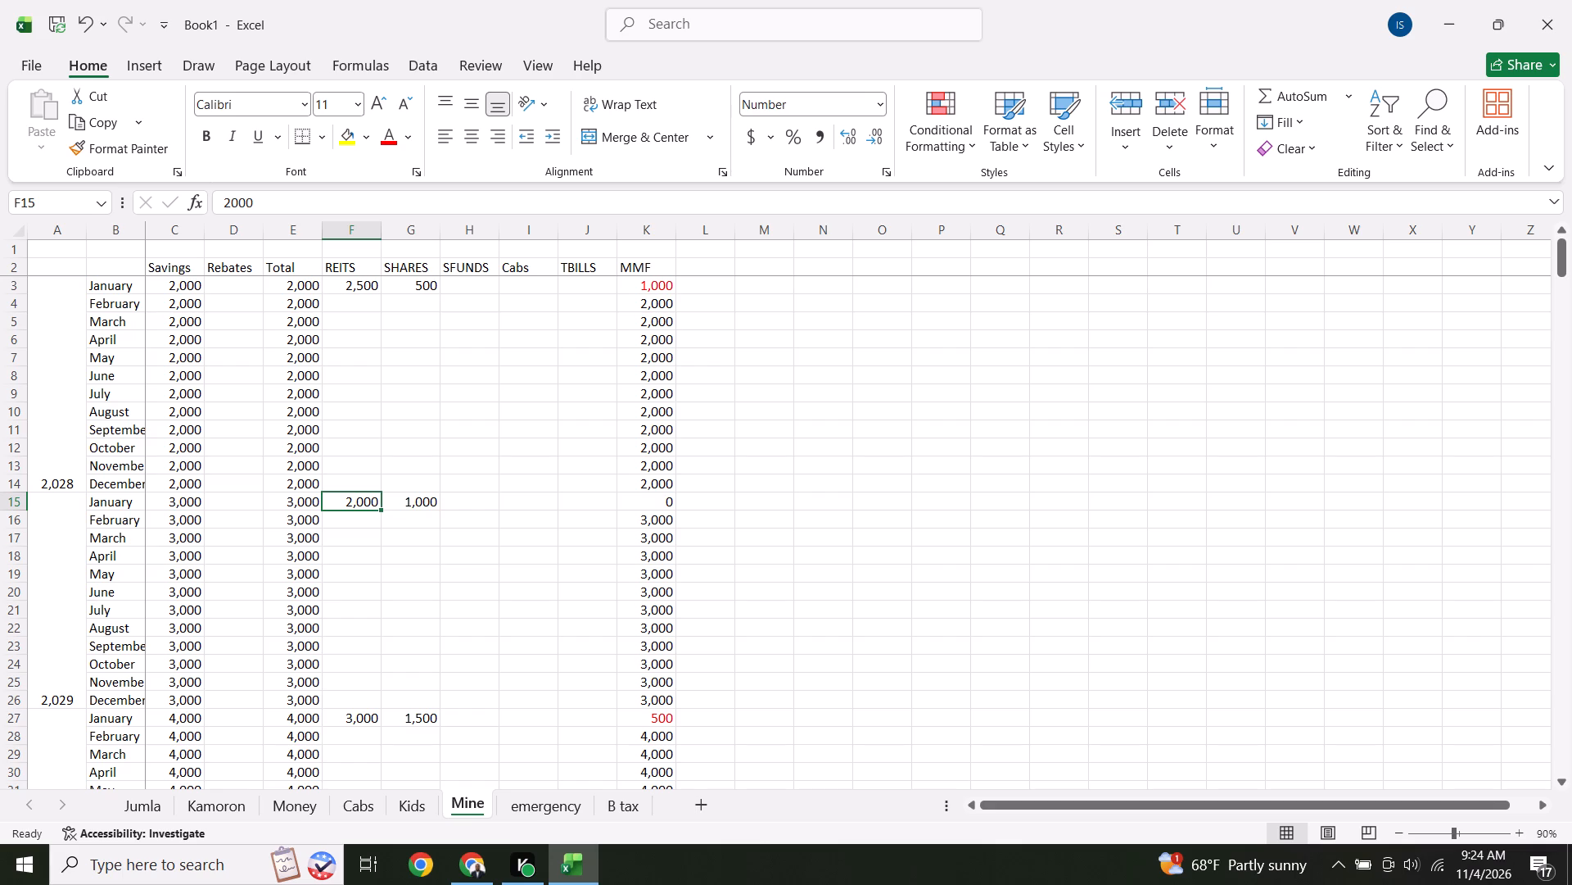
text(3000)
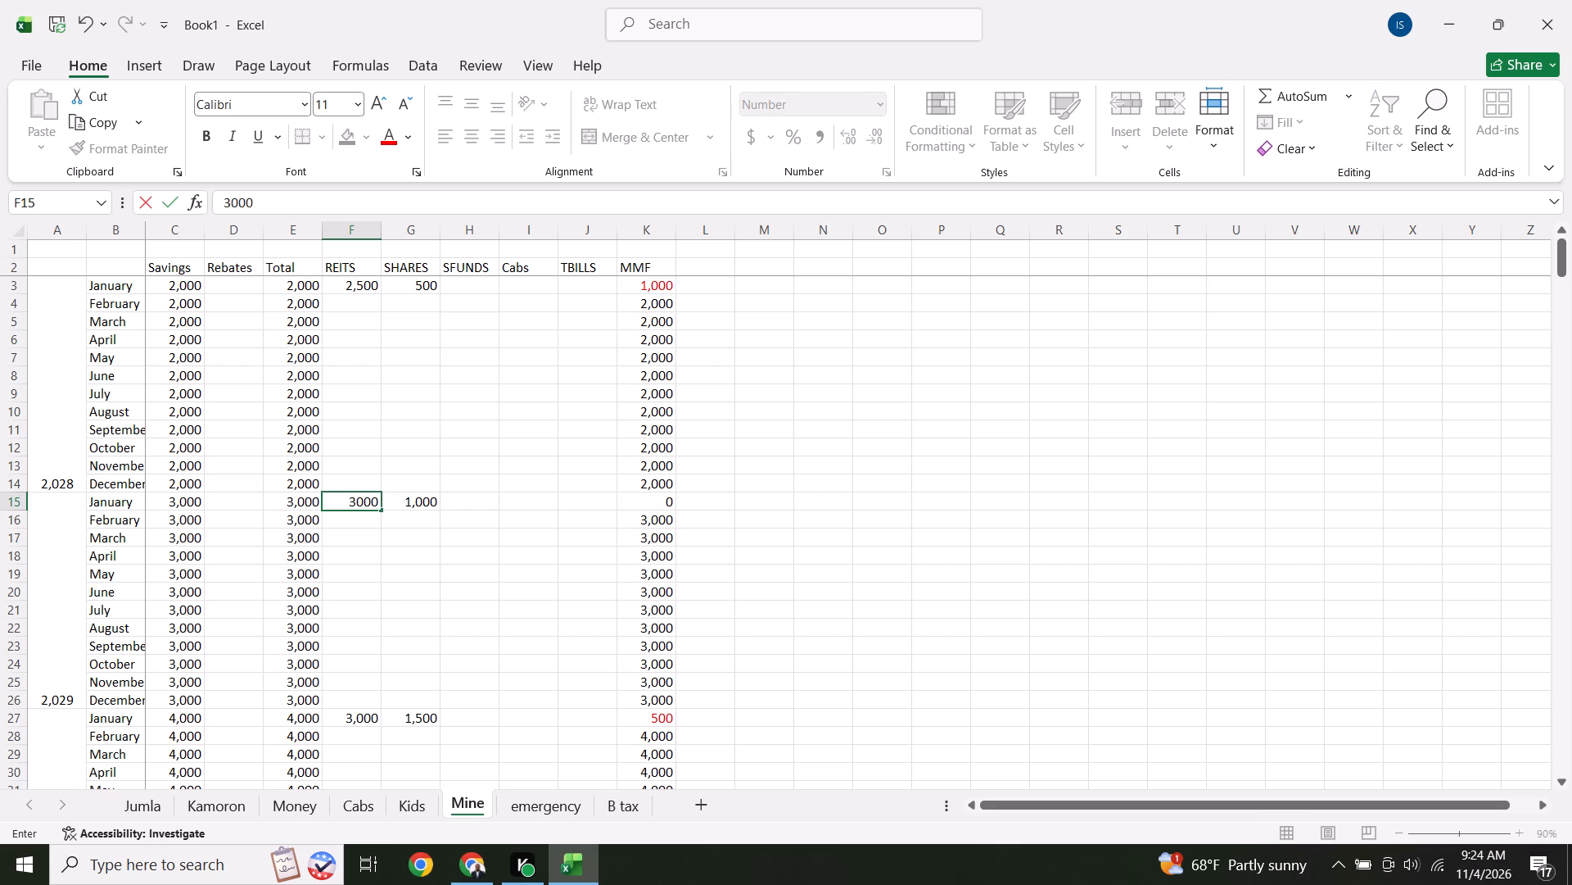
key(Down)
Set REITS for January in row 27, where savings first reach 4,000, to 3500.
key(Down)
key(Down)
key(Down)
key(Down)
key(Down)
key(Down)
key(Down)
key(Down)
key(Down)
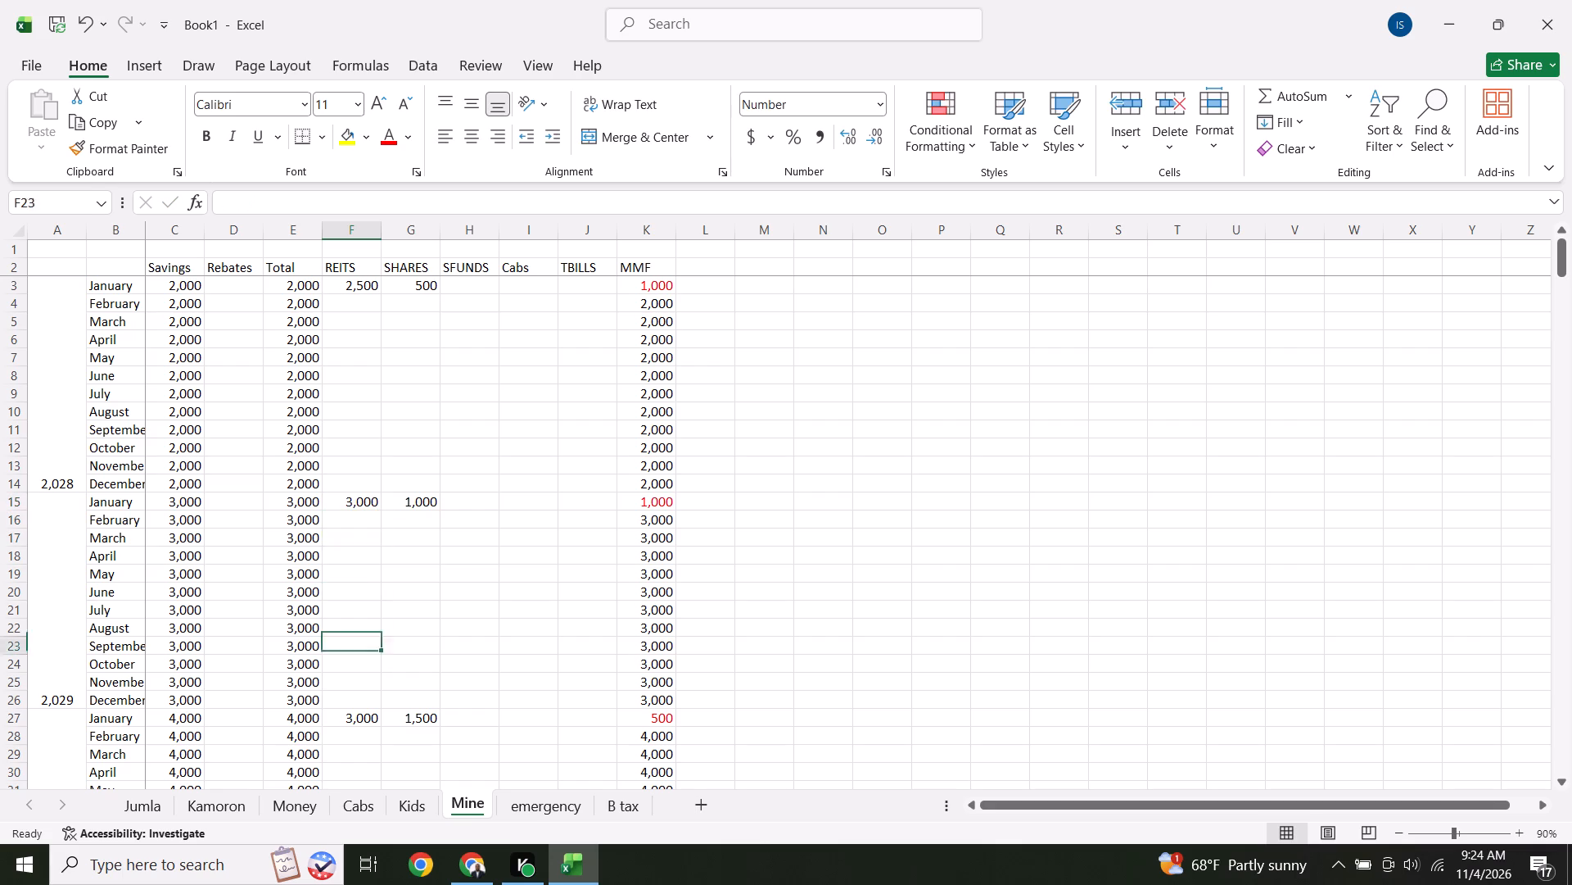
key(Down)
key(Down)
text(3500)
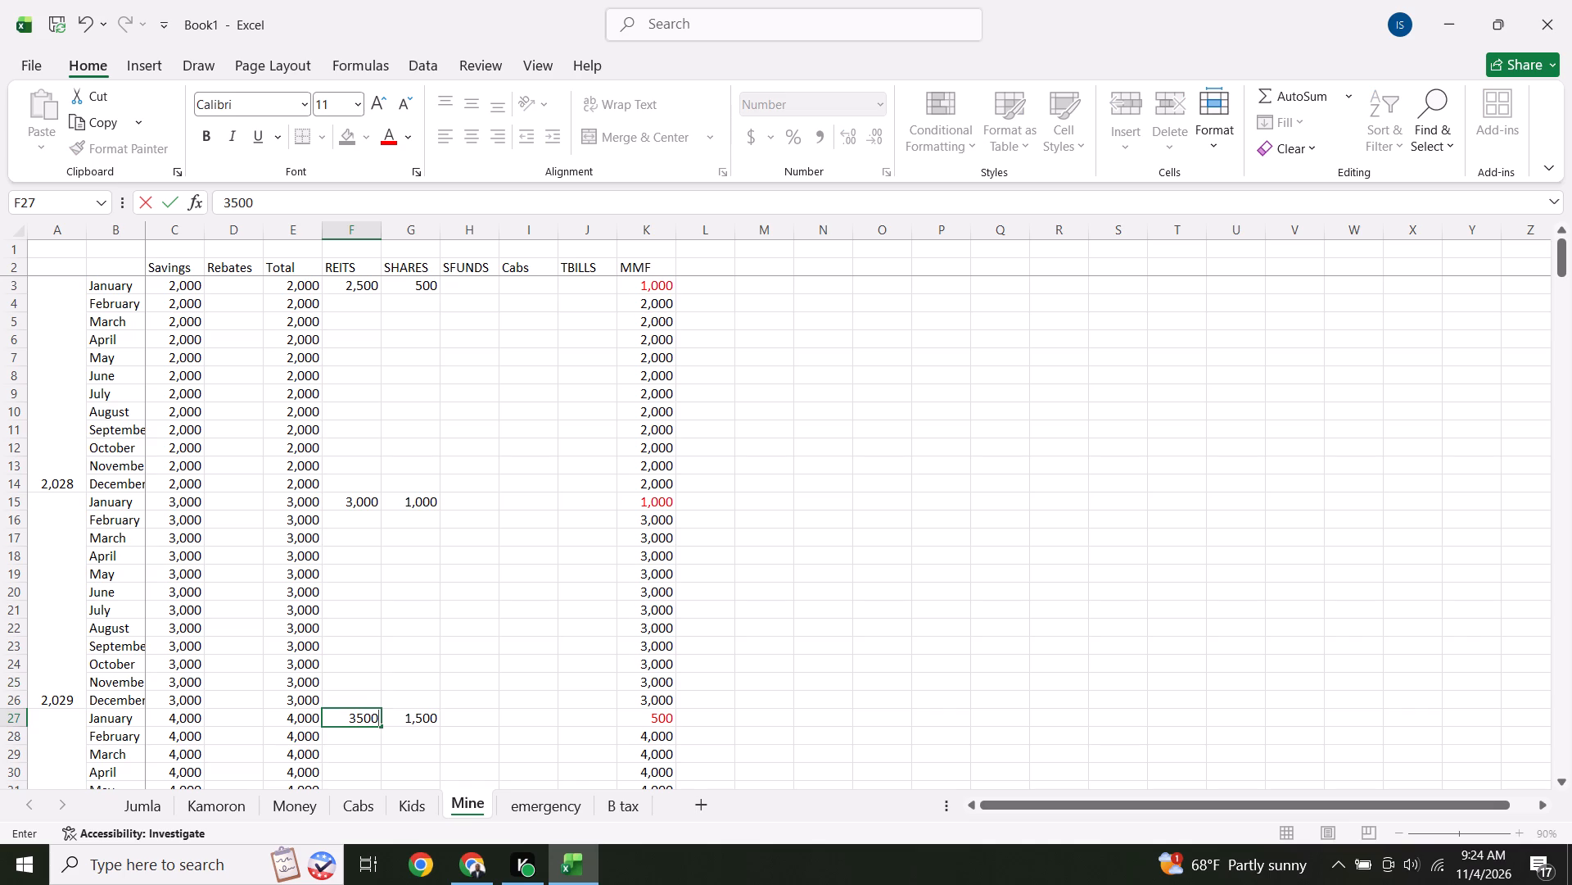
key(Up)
Review the January REITS, SHARES and MMF amounts from row 27 back up to the plan's first year.
key(Up)
key(Up)
key(Up)
key(Up)
key(Up)
key(Up)
key(Up)
key(Up)
key(Up)
key(Up)
key(Up)
key(Up)
key(Up)
key(Up)
key(Up)
key(Up)
key(Up)
key(Up)
key(Up)
key(Up)
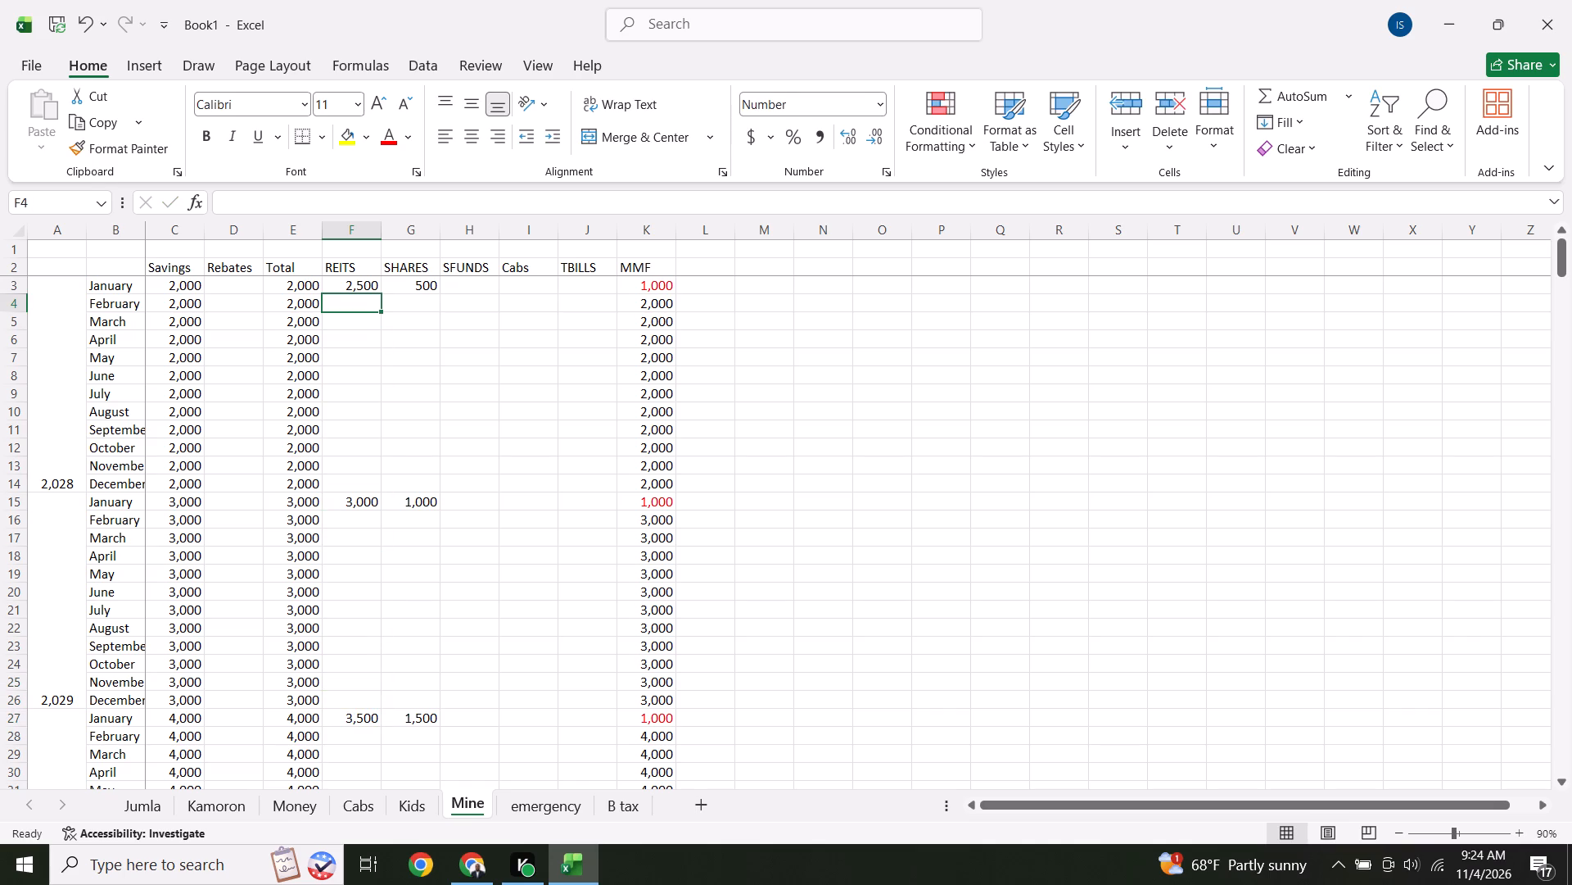
Set REITS for January in row 15, where savings first reach 3,000, to 2500.
key(Down)
key(Down)
key(Down)
key(Down)
key(Down)
key(Down)
key(Down)
key(Down)
key(Down)
key(Down)
key(Down)
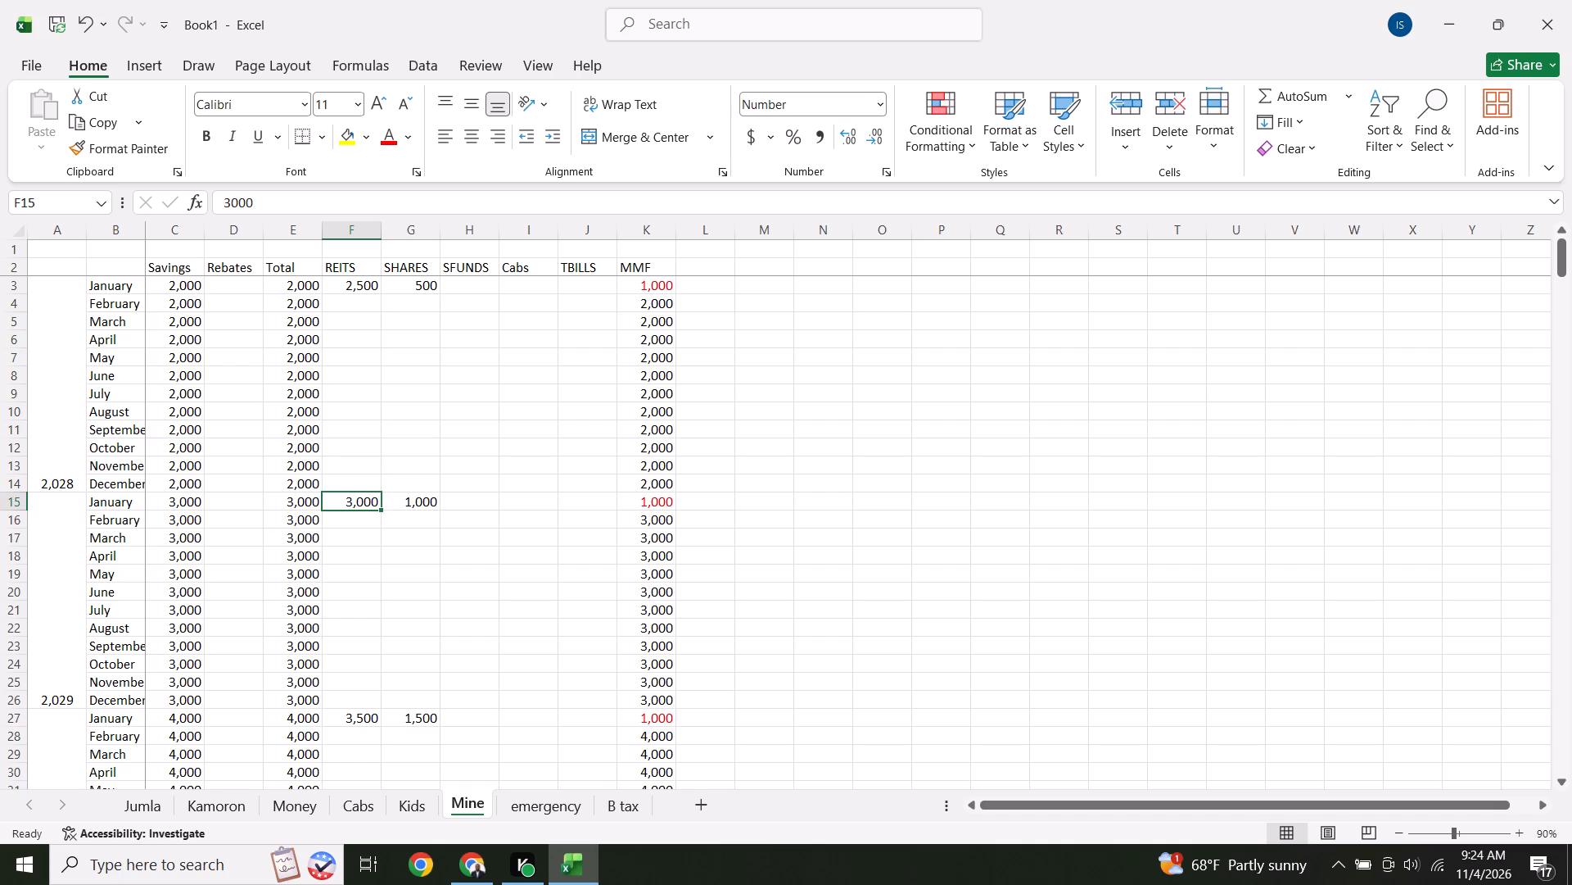
text(2500)
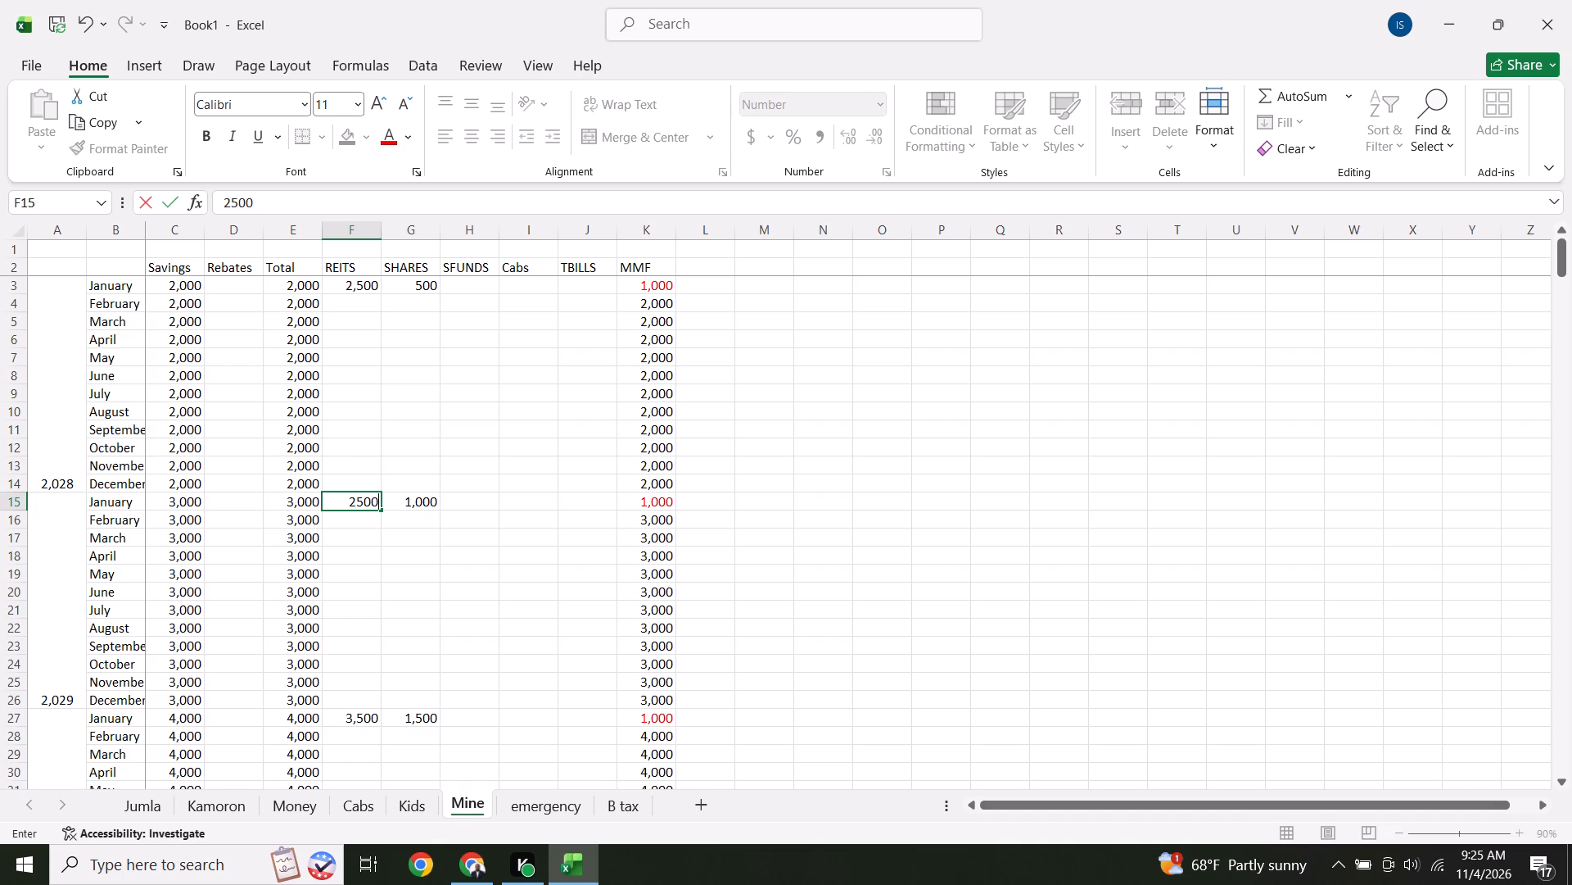
key(Down)
Set REITS for January in row 27, where savings first reach 4,000, to 2500.
key(Down)
key(Down)
key(Down)
key(Down)
key(Down)
key(Down)
key(Down)
key(Down)
key(Down)
key(Down)
key(Down)
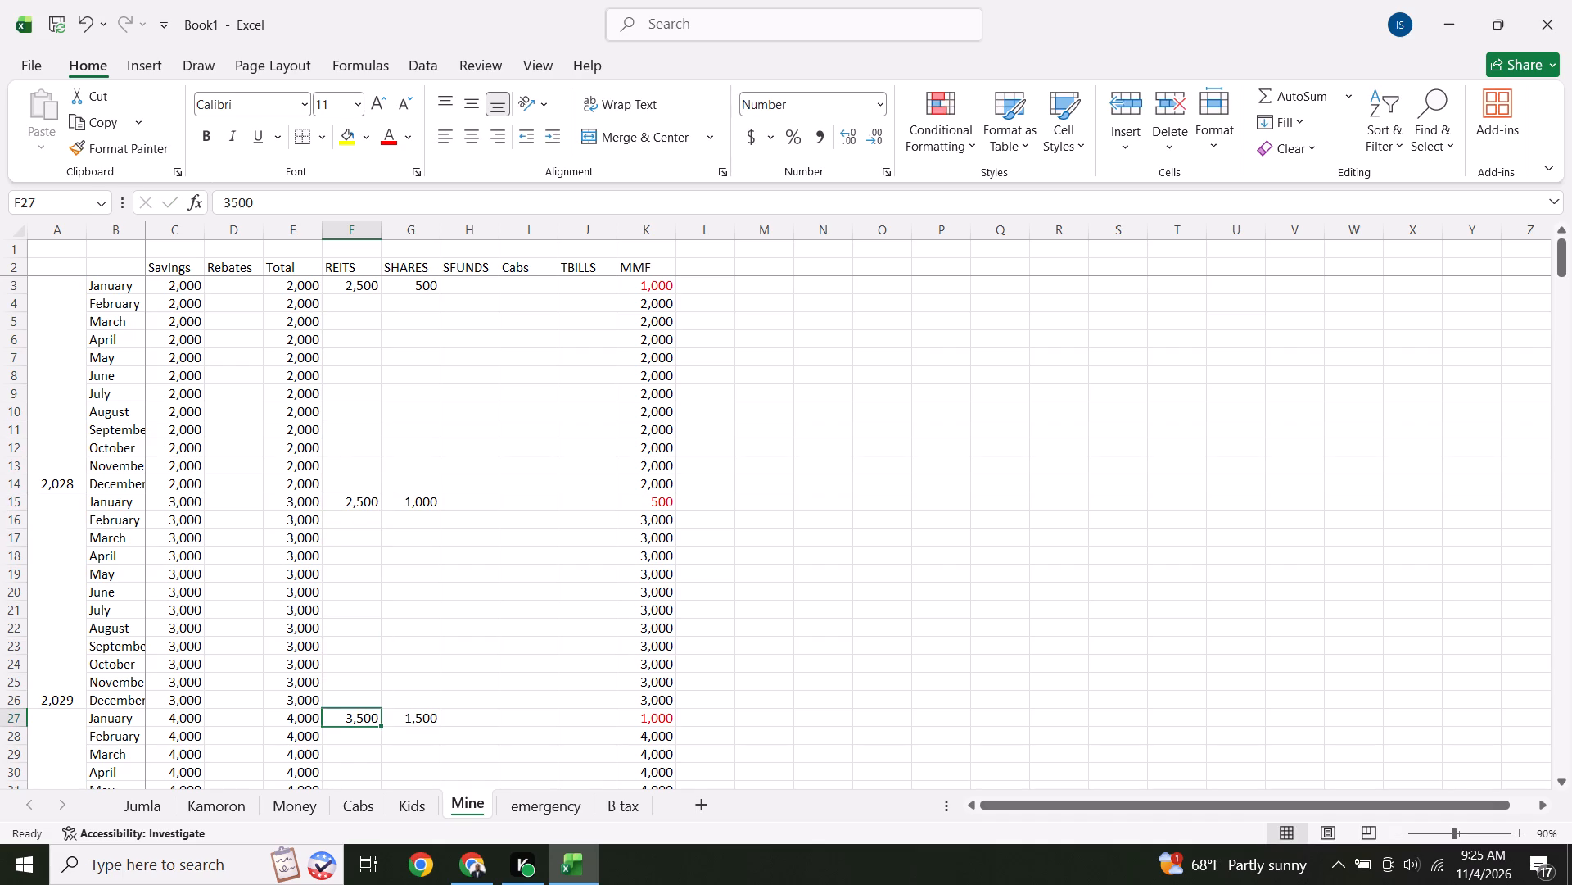
text(25)
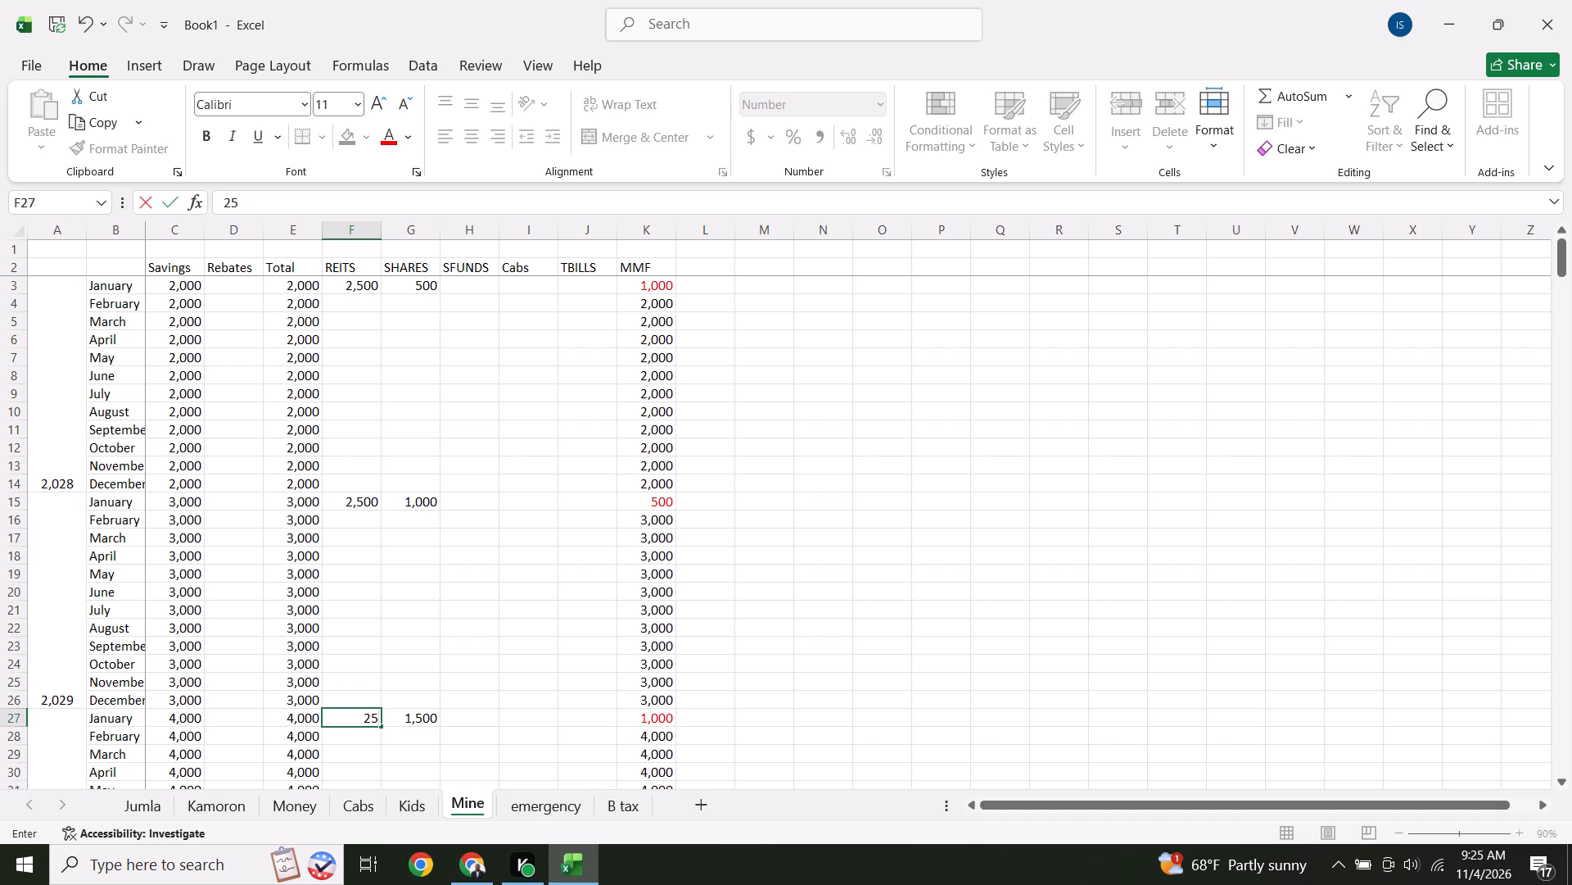
text(00)
key(Down)
Set REITS for January in row 39, where savings first reach 6,000, to 3000.
key(Down)
key(Down)
key(Down)
key(Down)
key(Down)
key(Down)
key(Down)
key(Down)
key(Down)
key(Down)
key(Down)
key(Down)
key(Down)
key(Down)
key(Down)
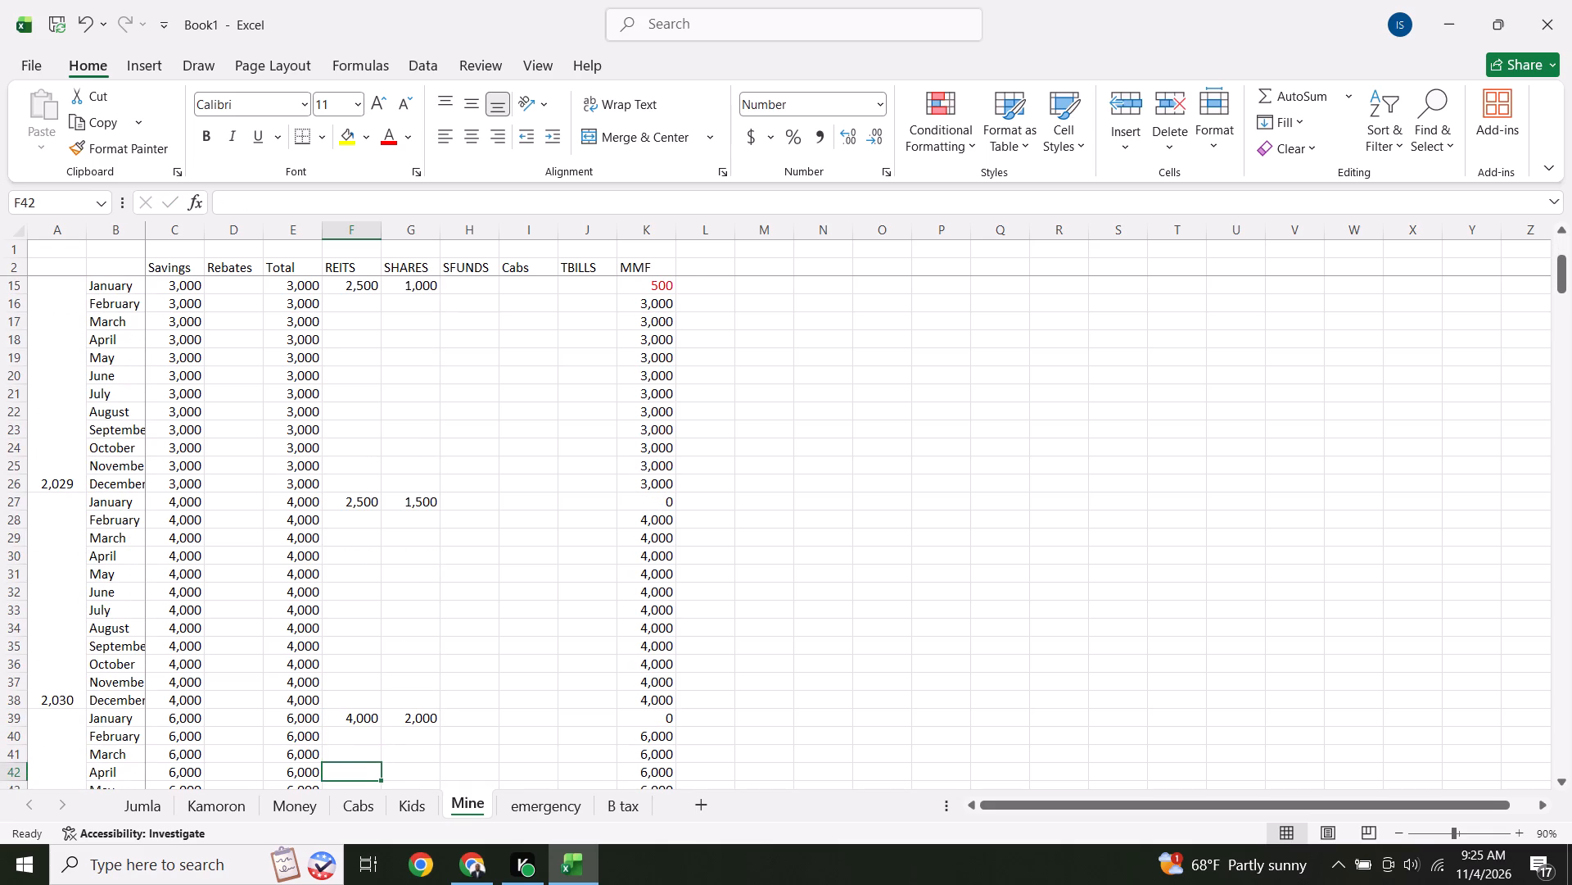
key(Up)
key(Up)
key(Up)
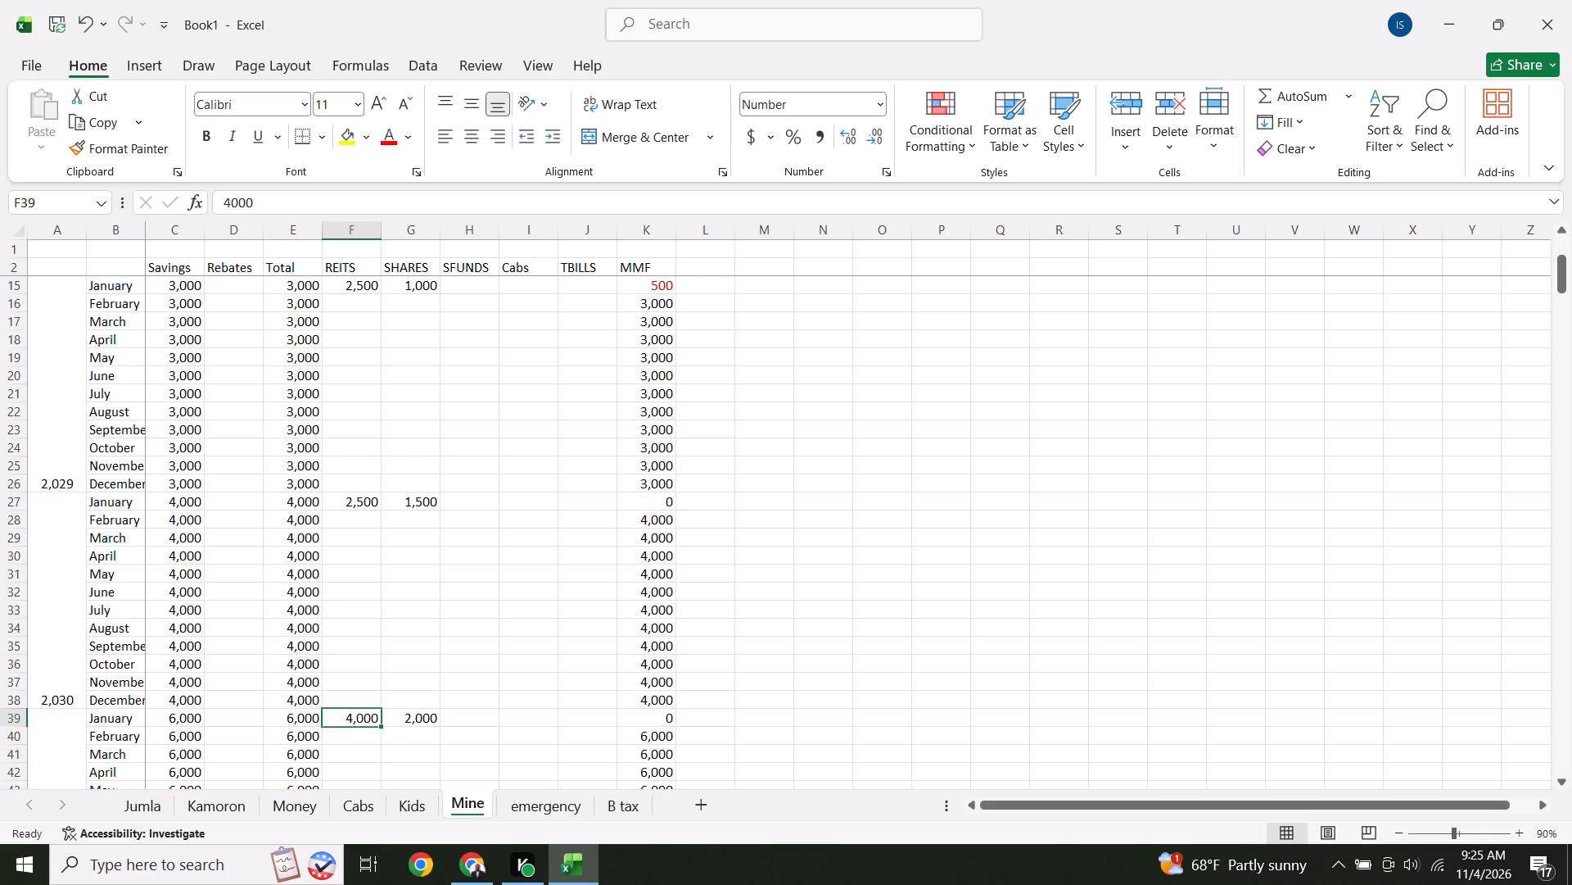
text(3000)
key(Down)
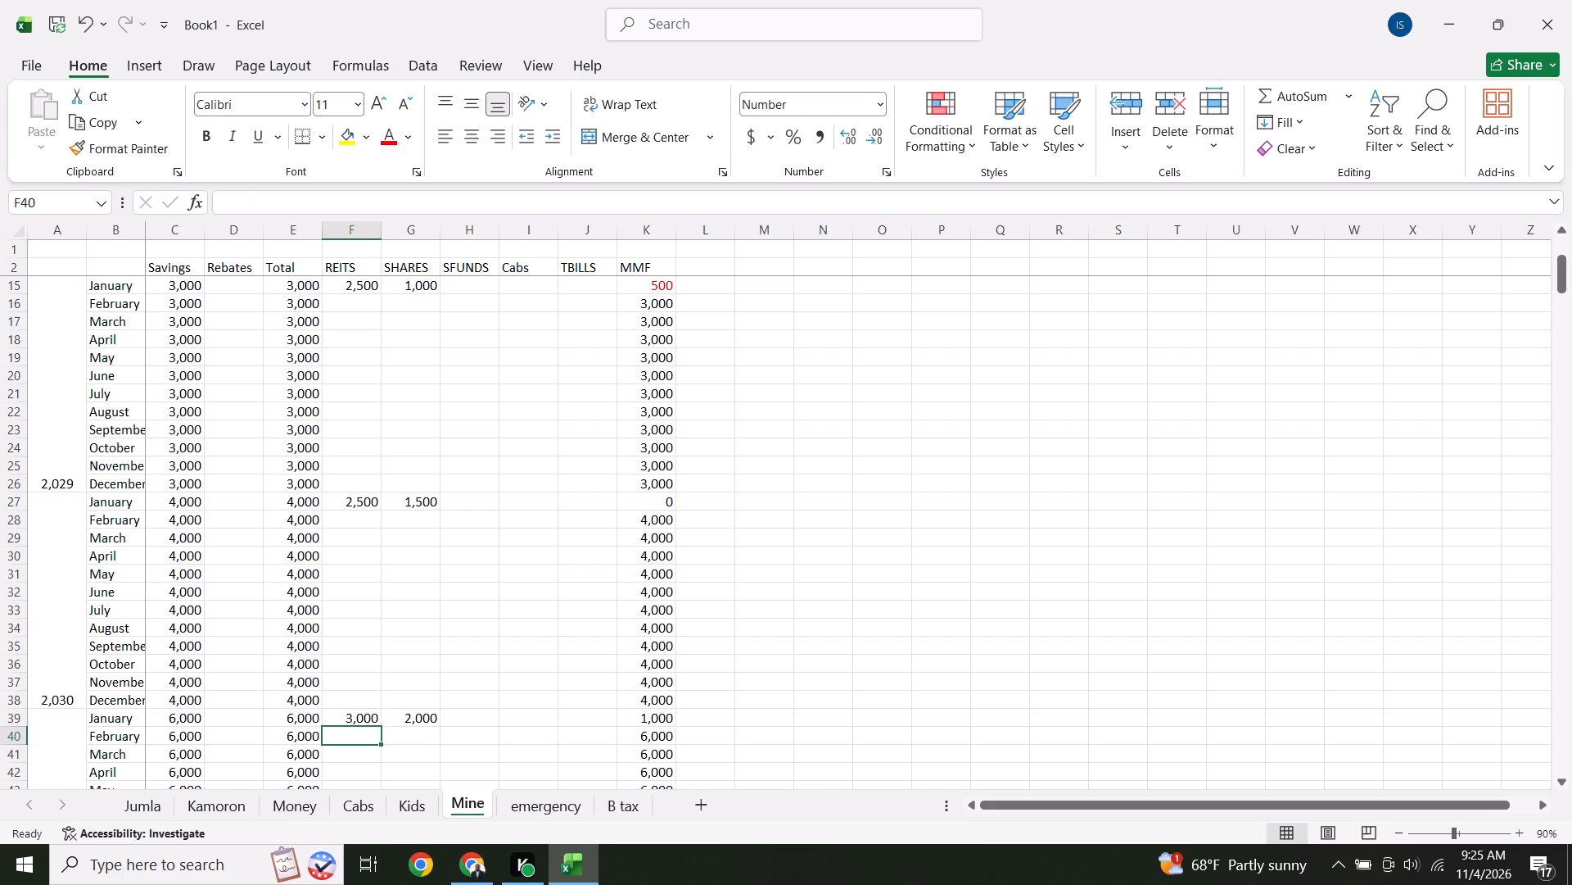
key(Down)
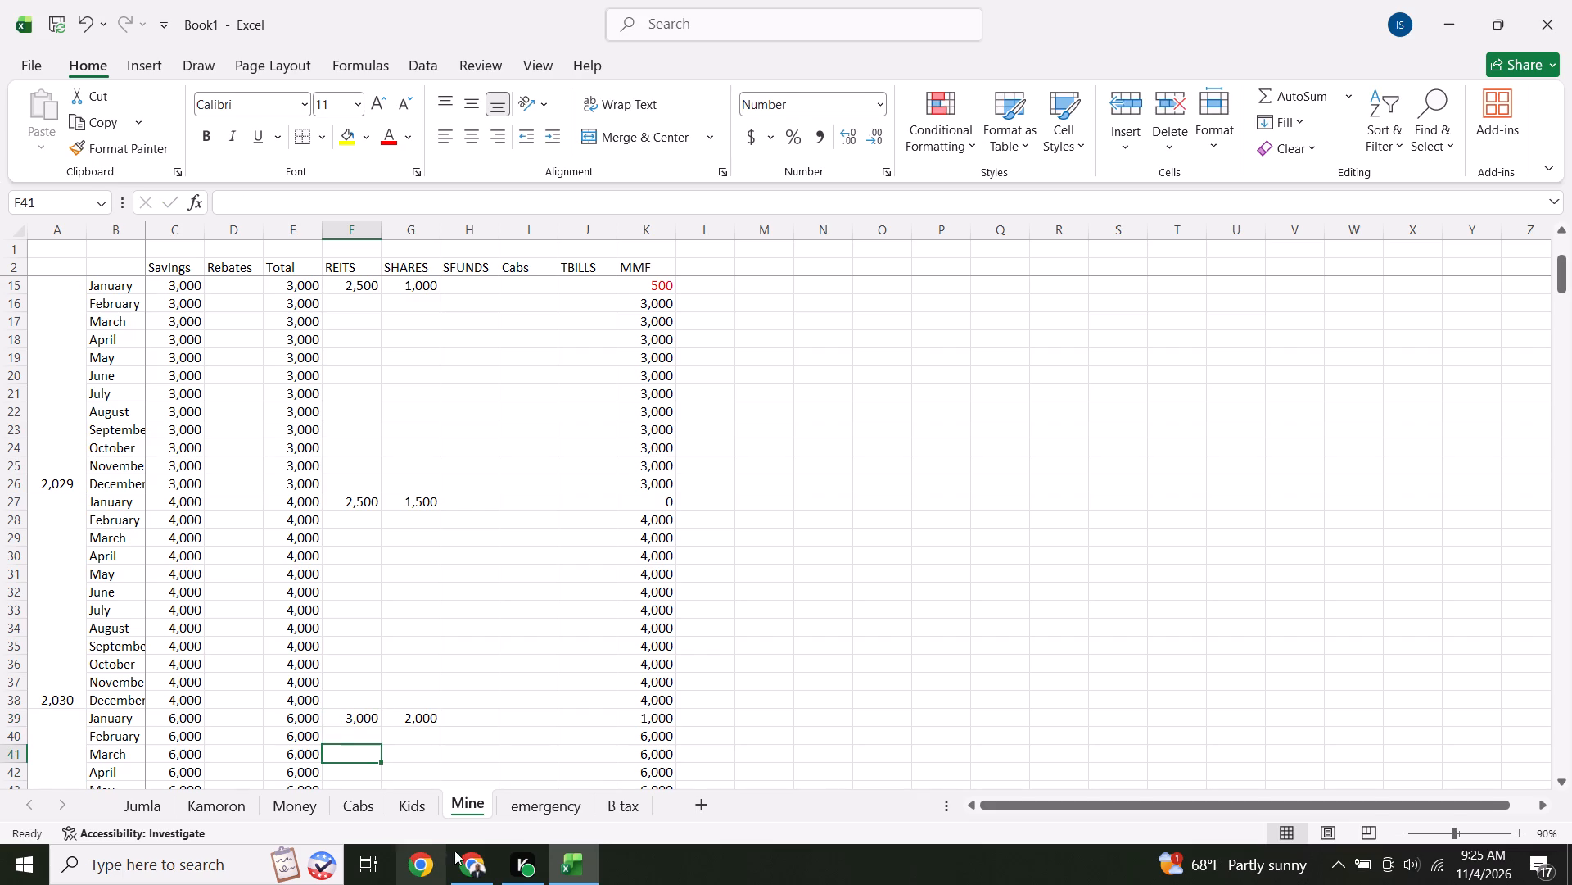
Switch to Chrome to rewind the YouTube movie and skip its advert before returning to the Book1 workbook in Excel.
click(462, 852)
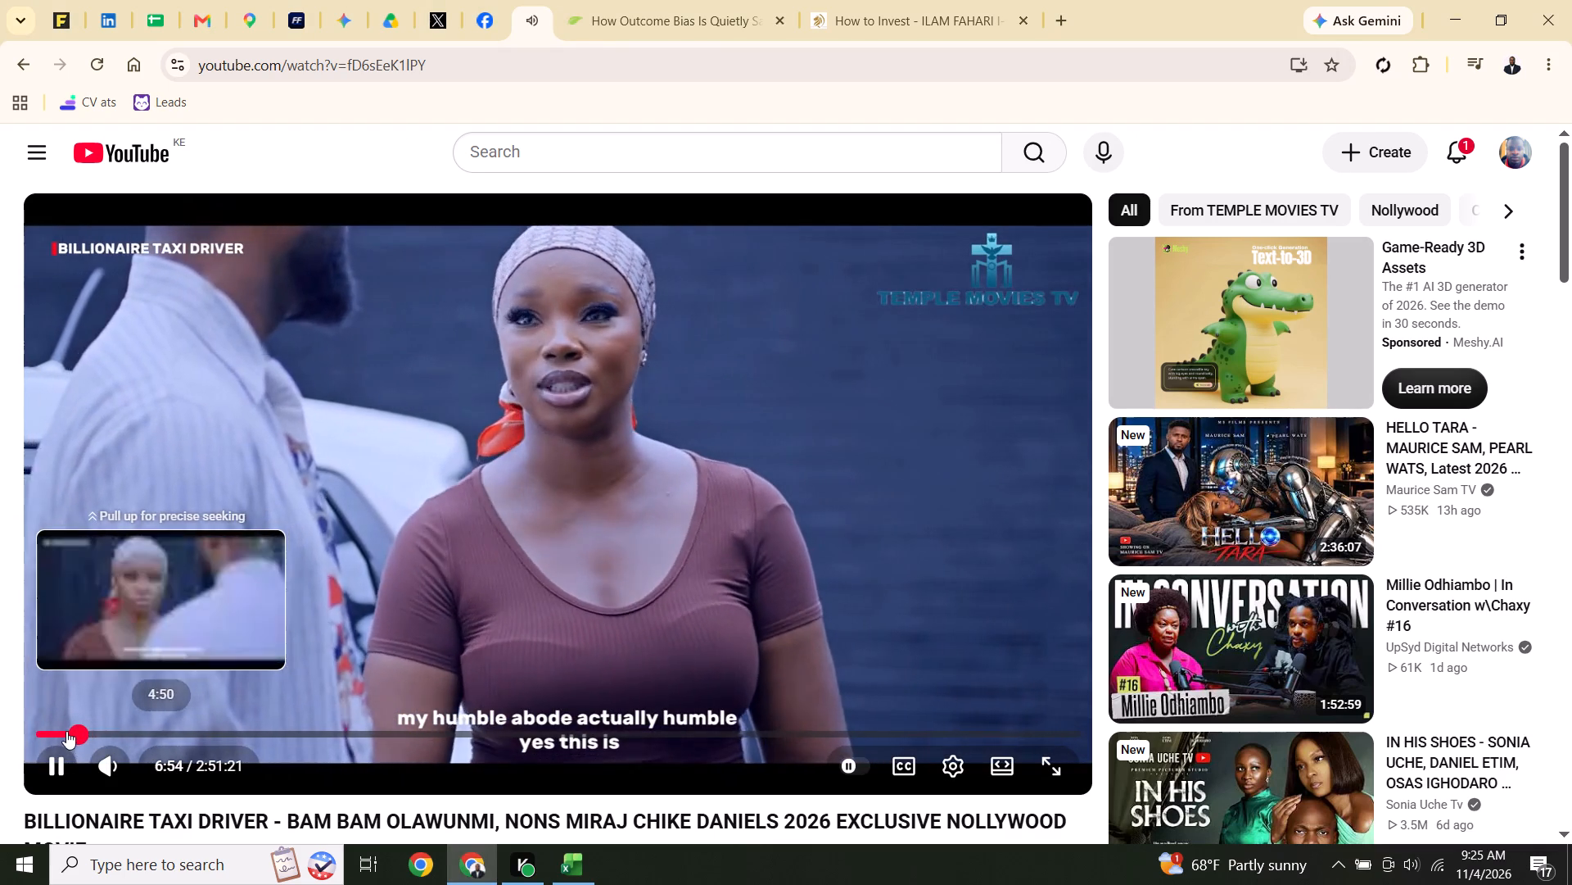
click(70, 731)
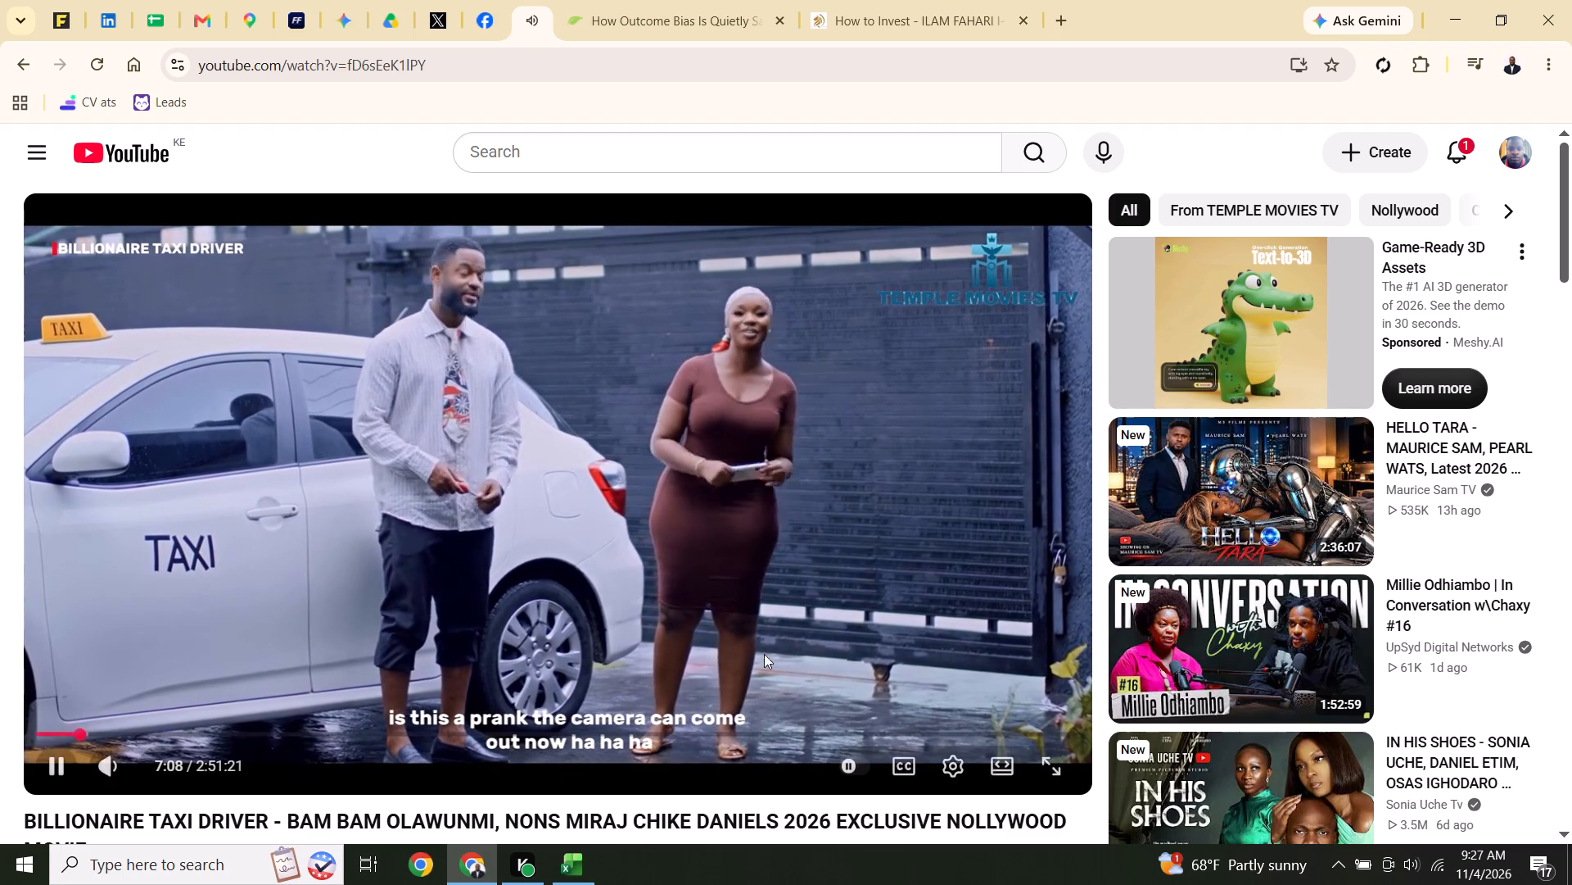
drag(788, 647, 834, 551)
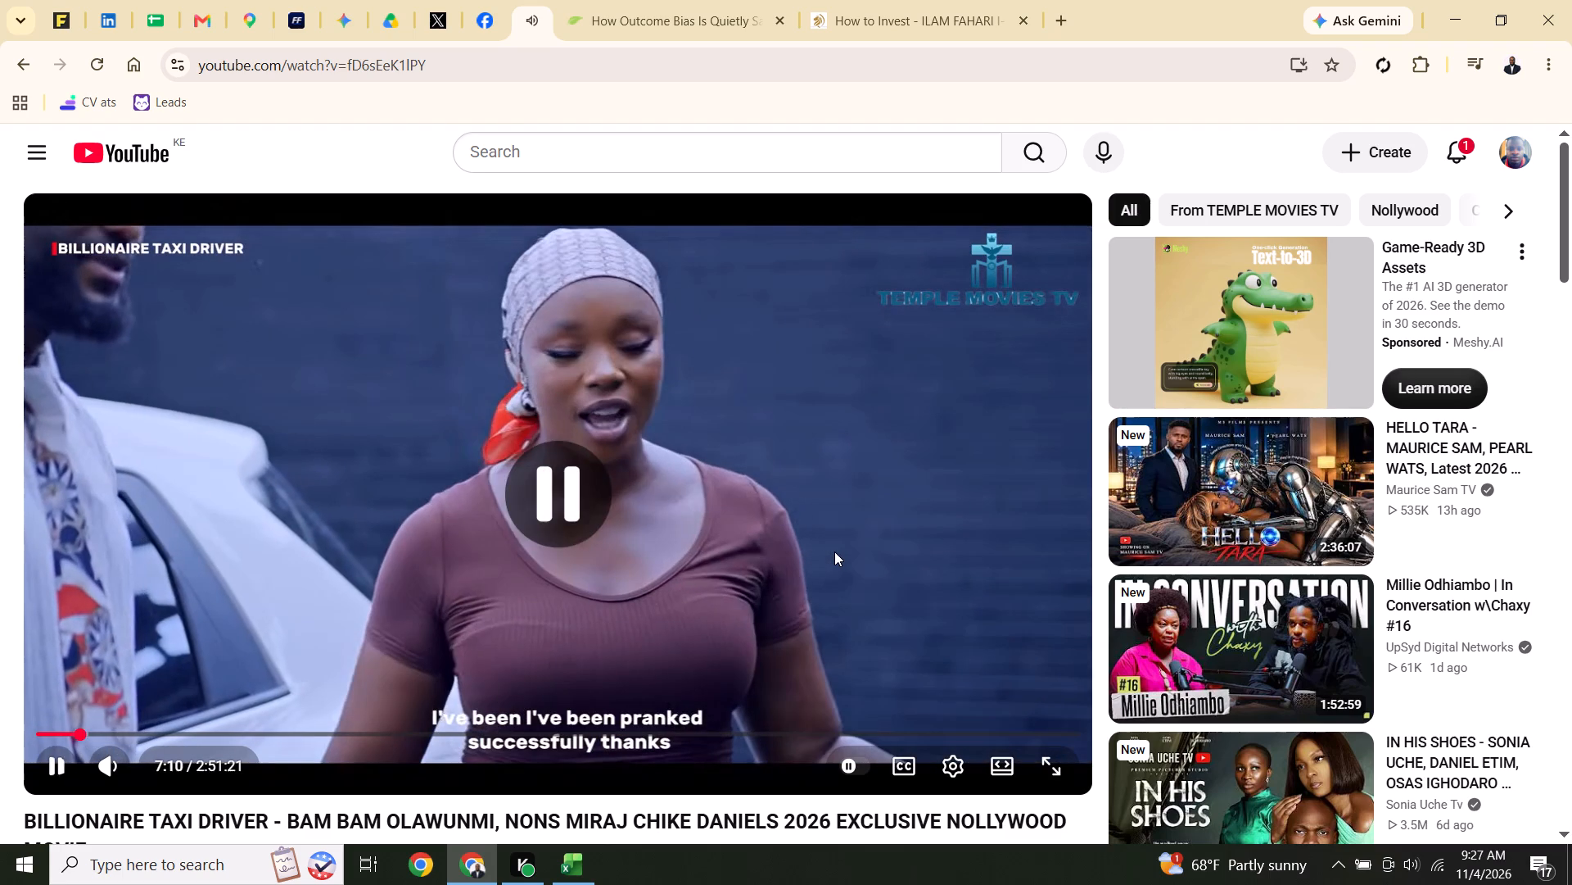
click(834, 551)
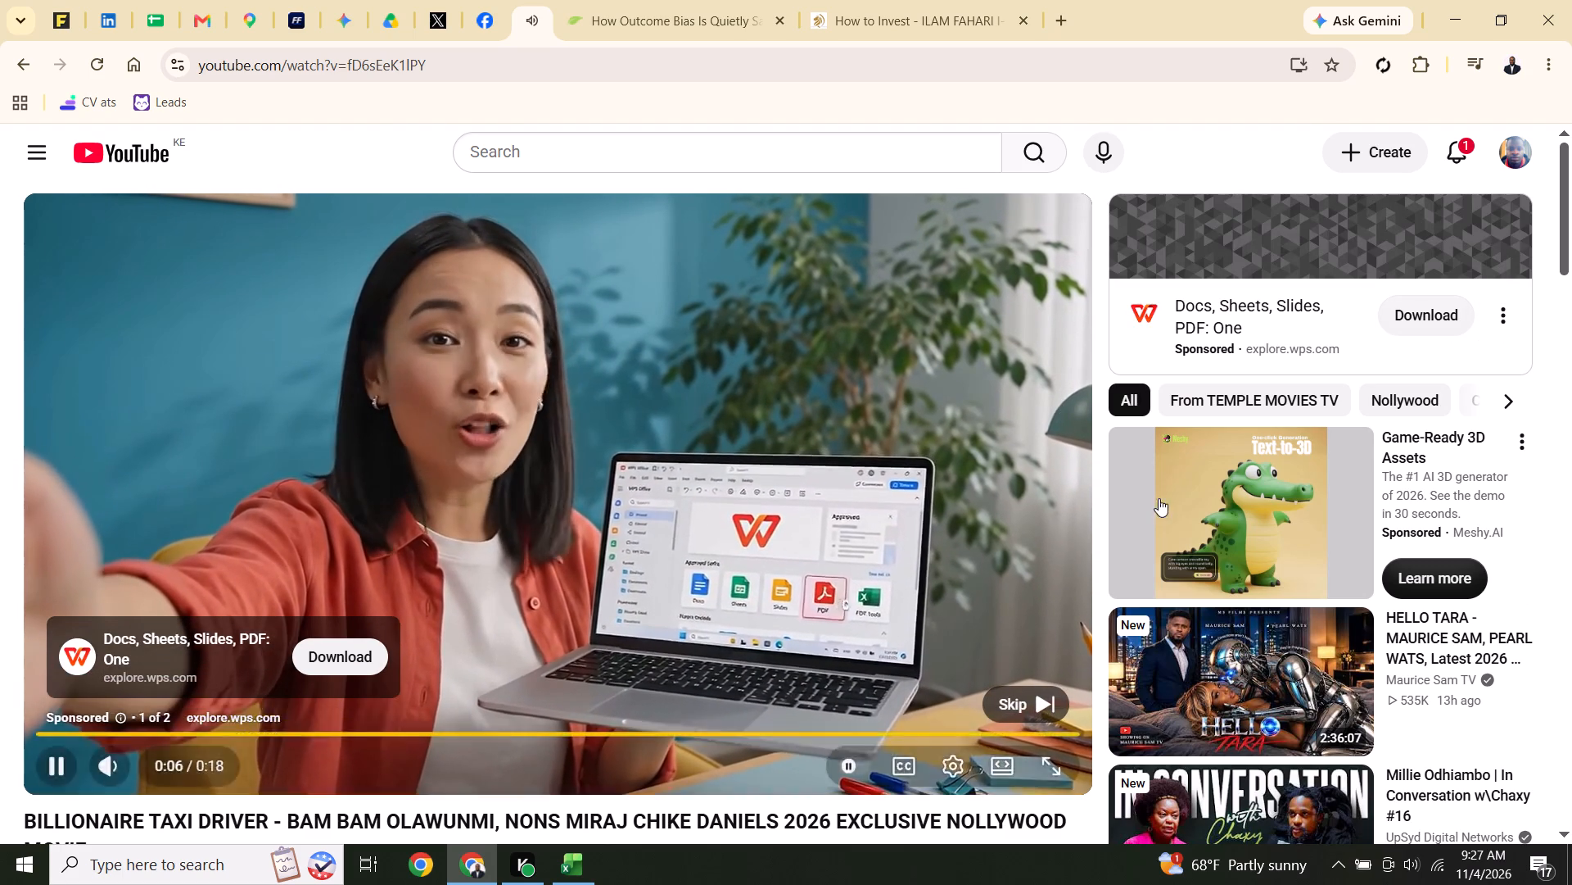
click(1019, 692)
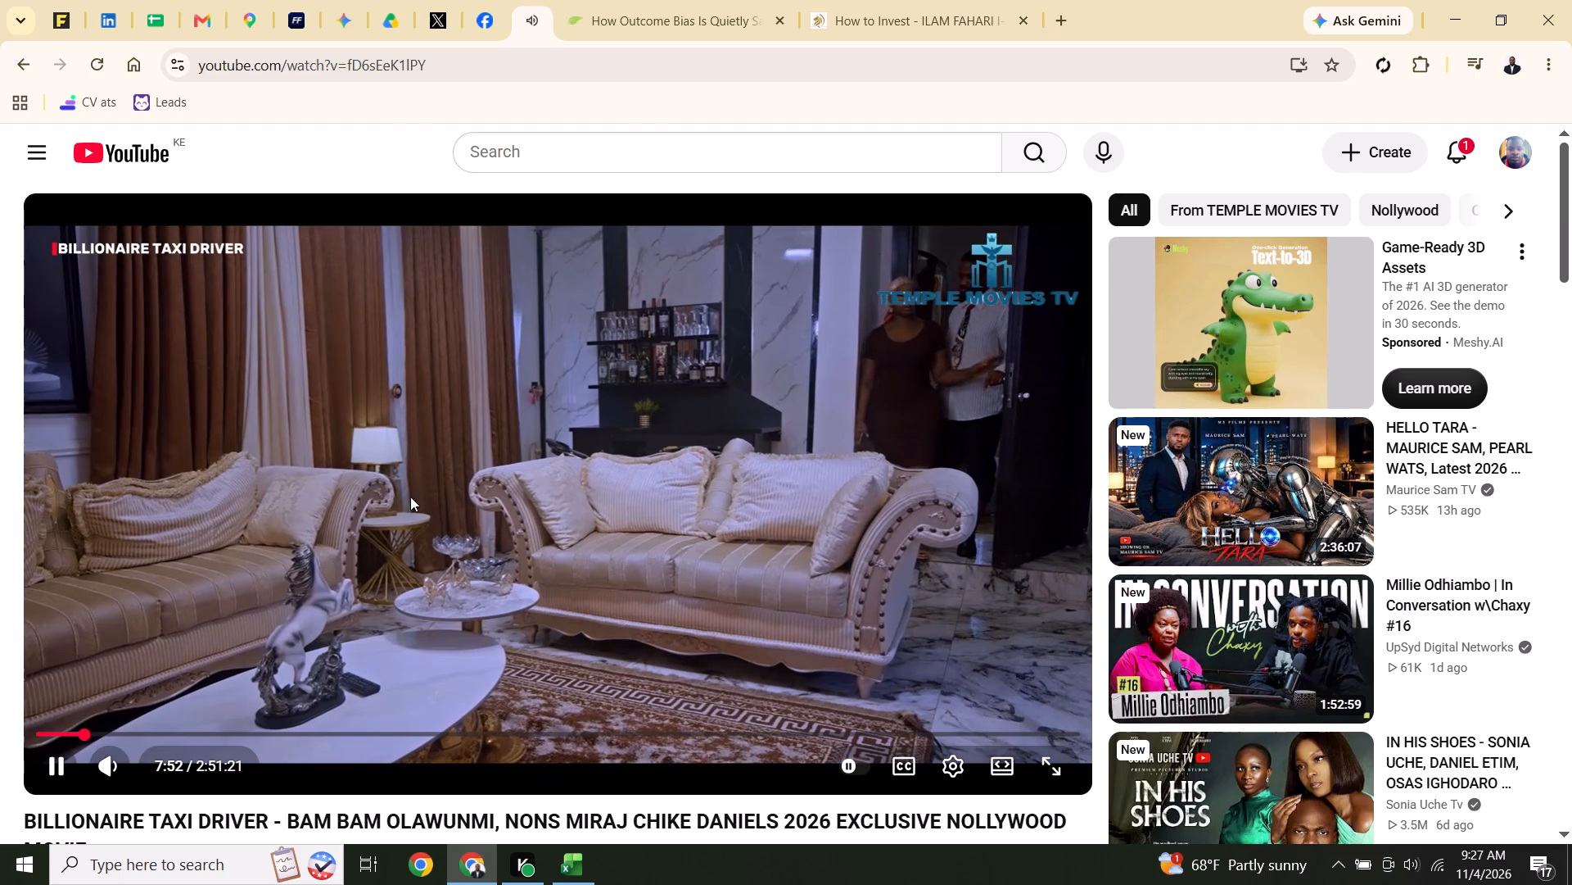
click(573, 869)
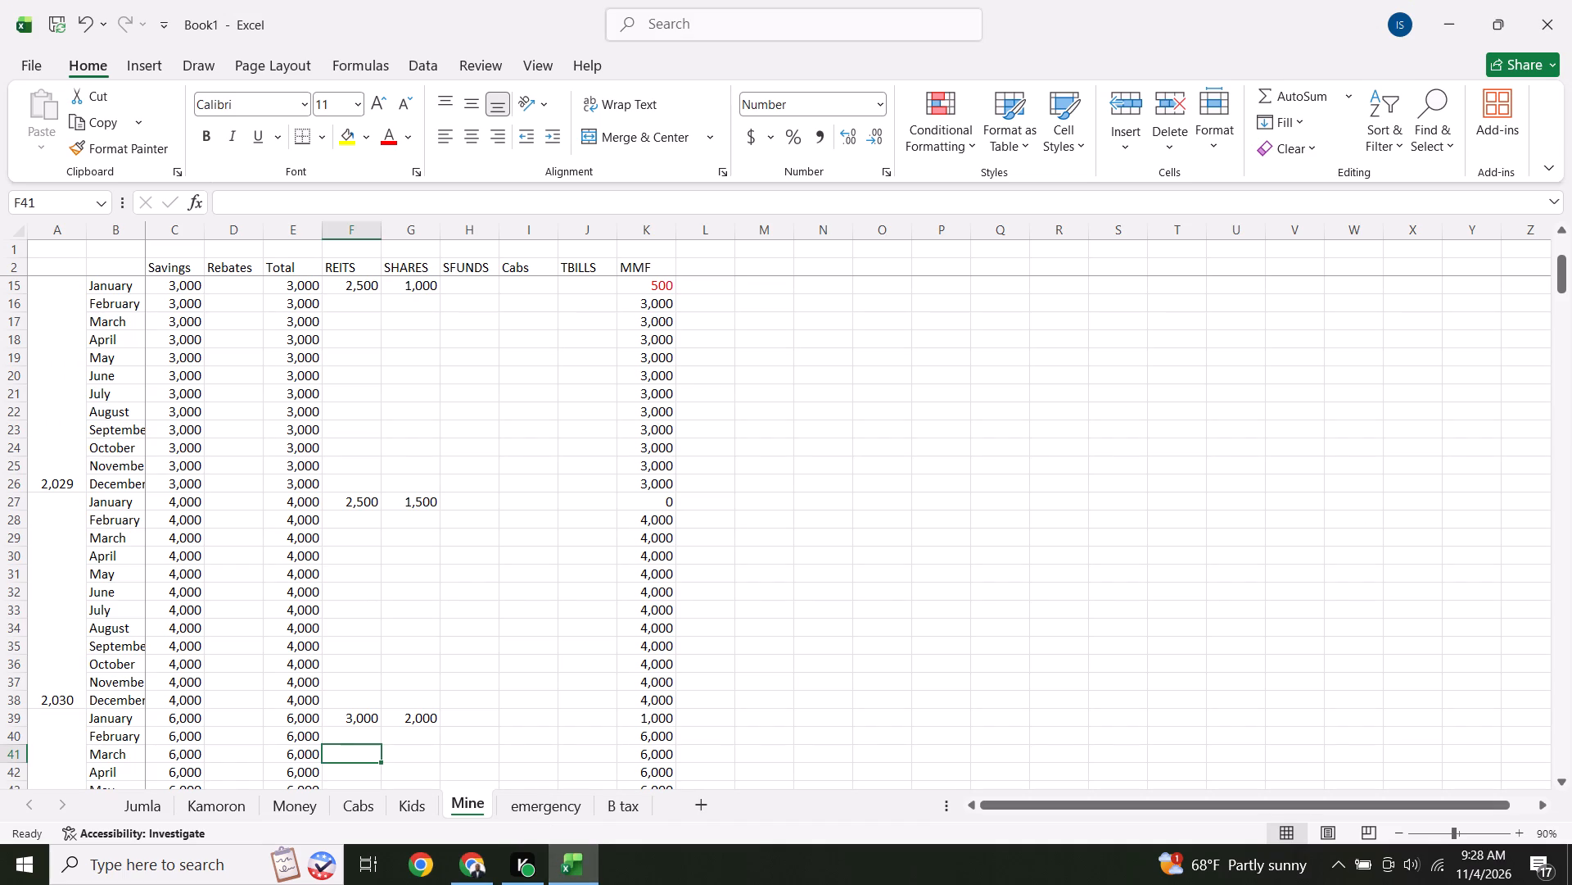
Set REITS for January in row 51, where savings first reach 8,000, to 4000.
key(Down)
key(Down)
key(Down)
key(Down)
key(Down)
key(Down)
key(Down)
key(Down)
key(Down)
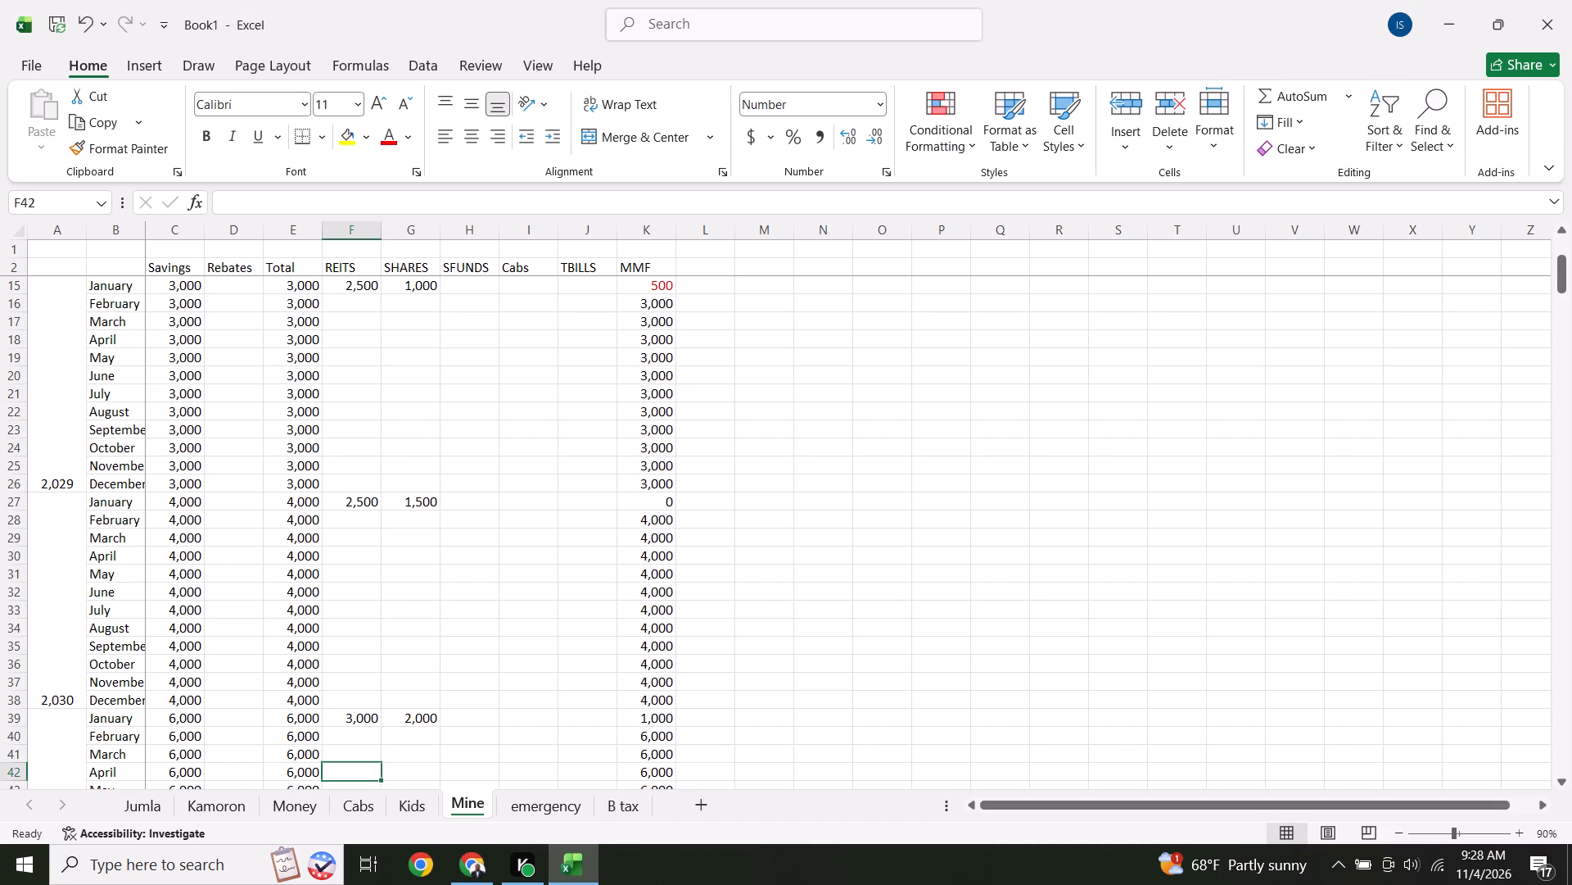
key(Down)
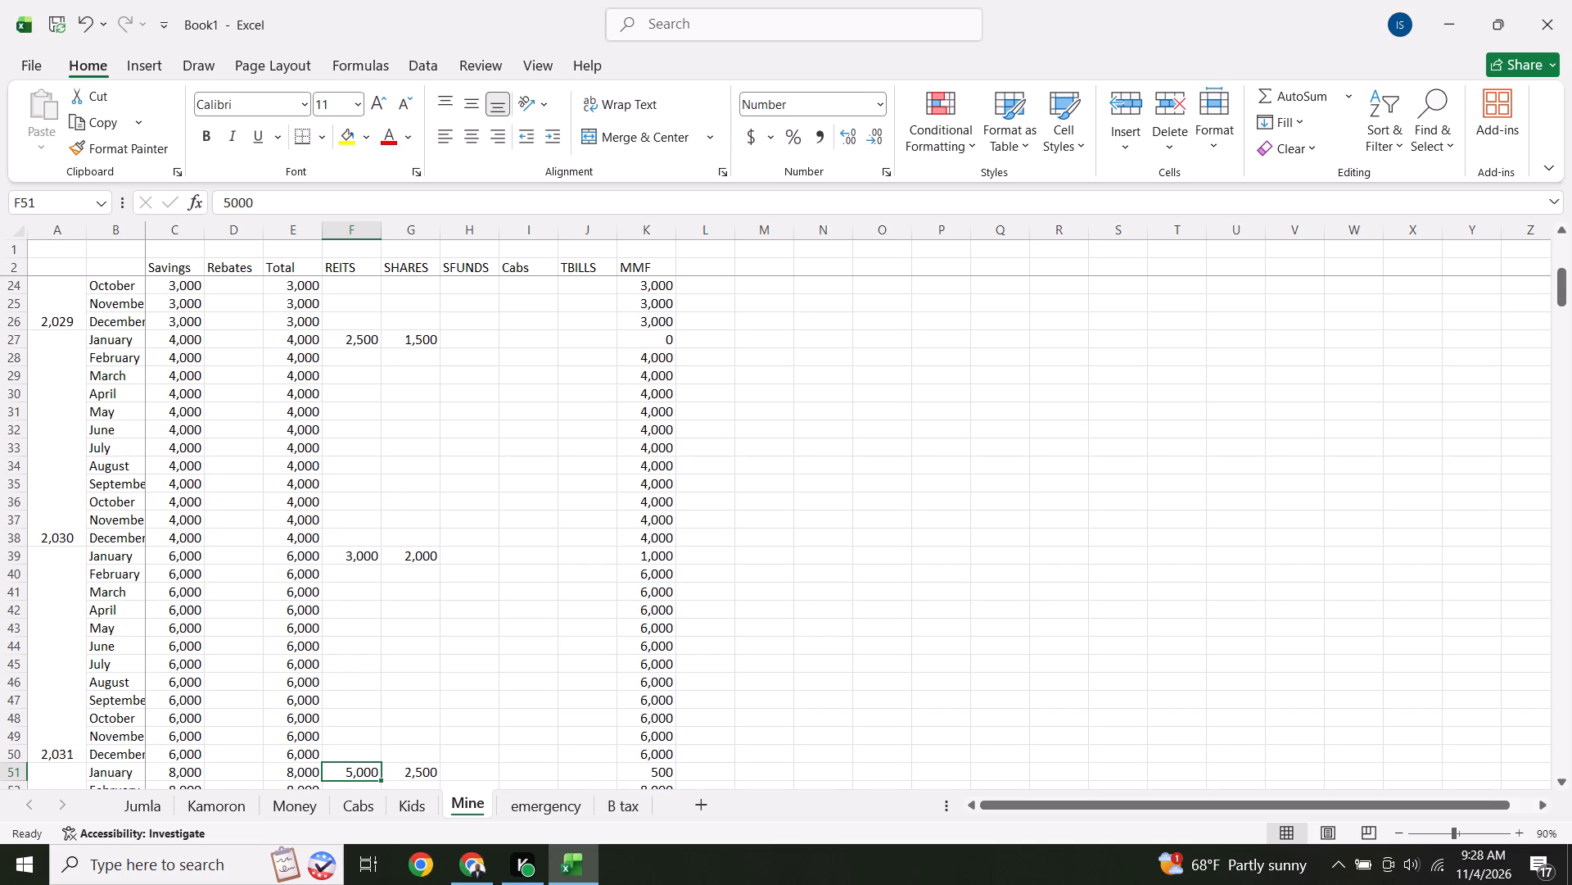
key(4)
text(000)
key(Down)
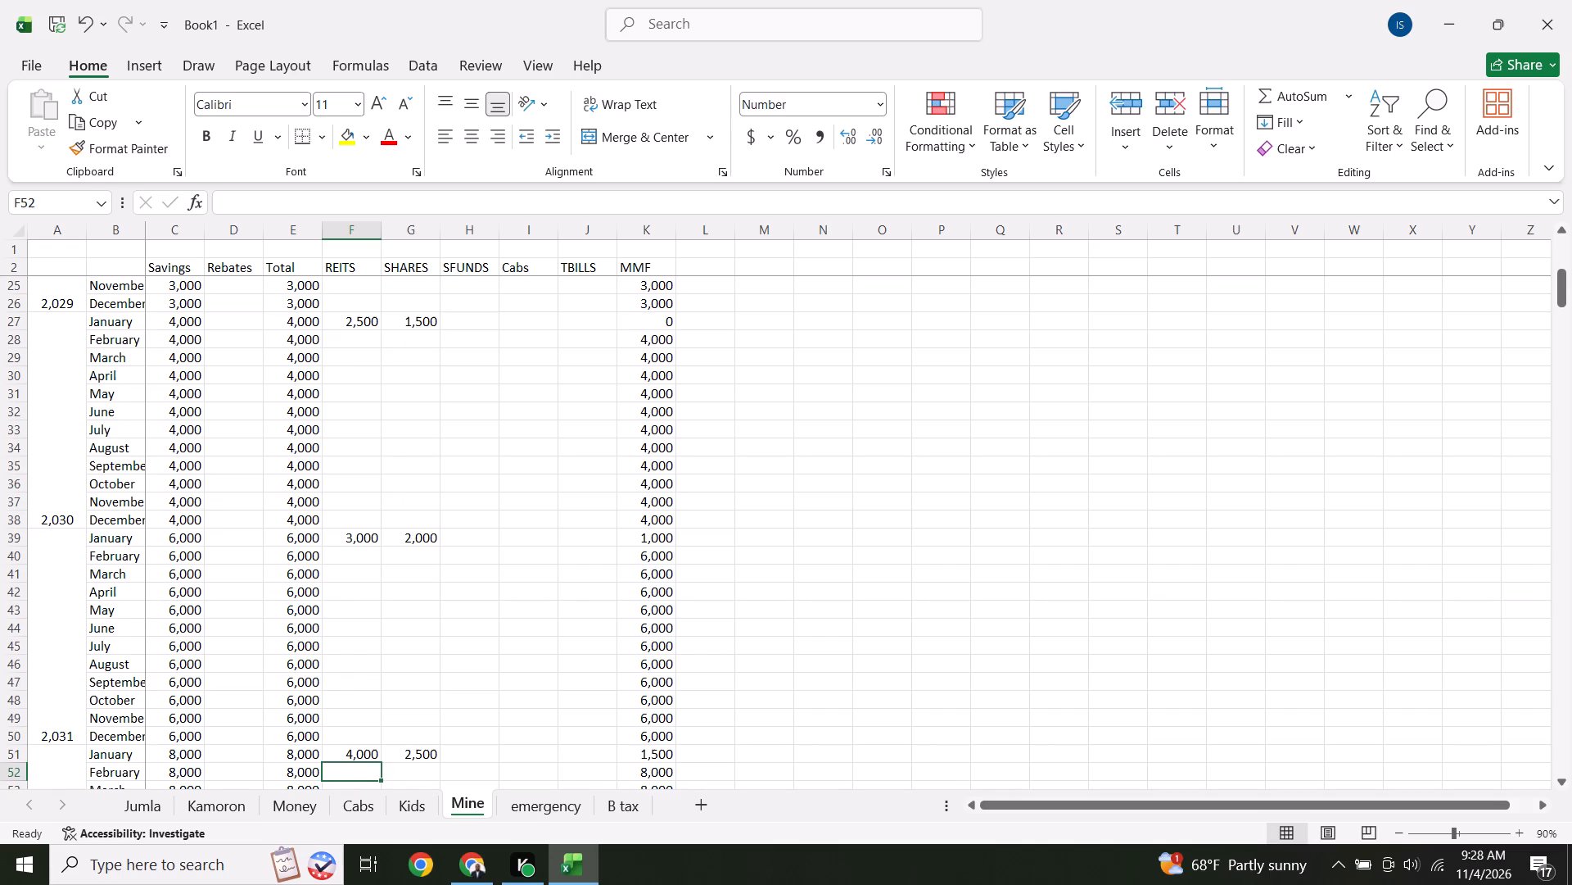
Set REITS for January in row 63, where savings first reach 10,000, to 5000.
key(Down)
key(Down)
key(Down)
key(Down)
key(Down)
key(Down)
key(Down)
key(Down)
key(Down)
key(Down)
key(Down)
key(Down)
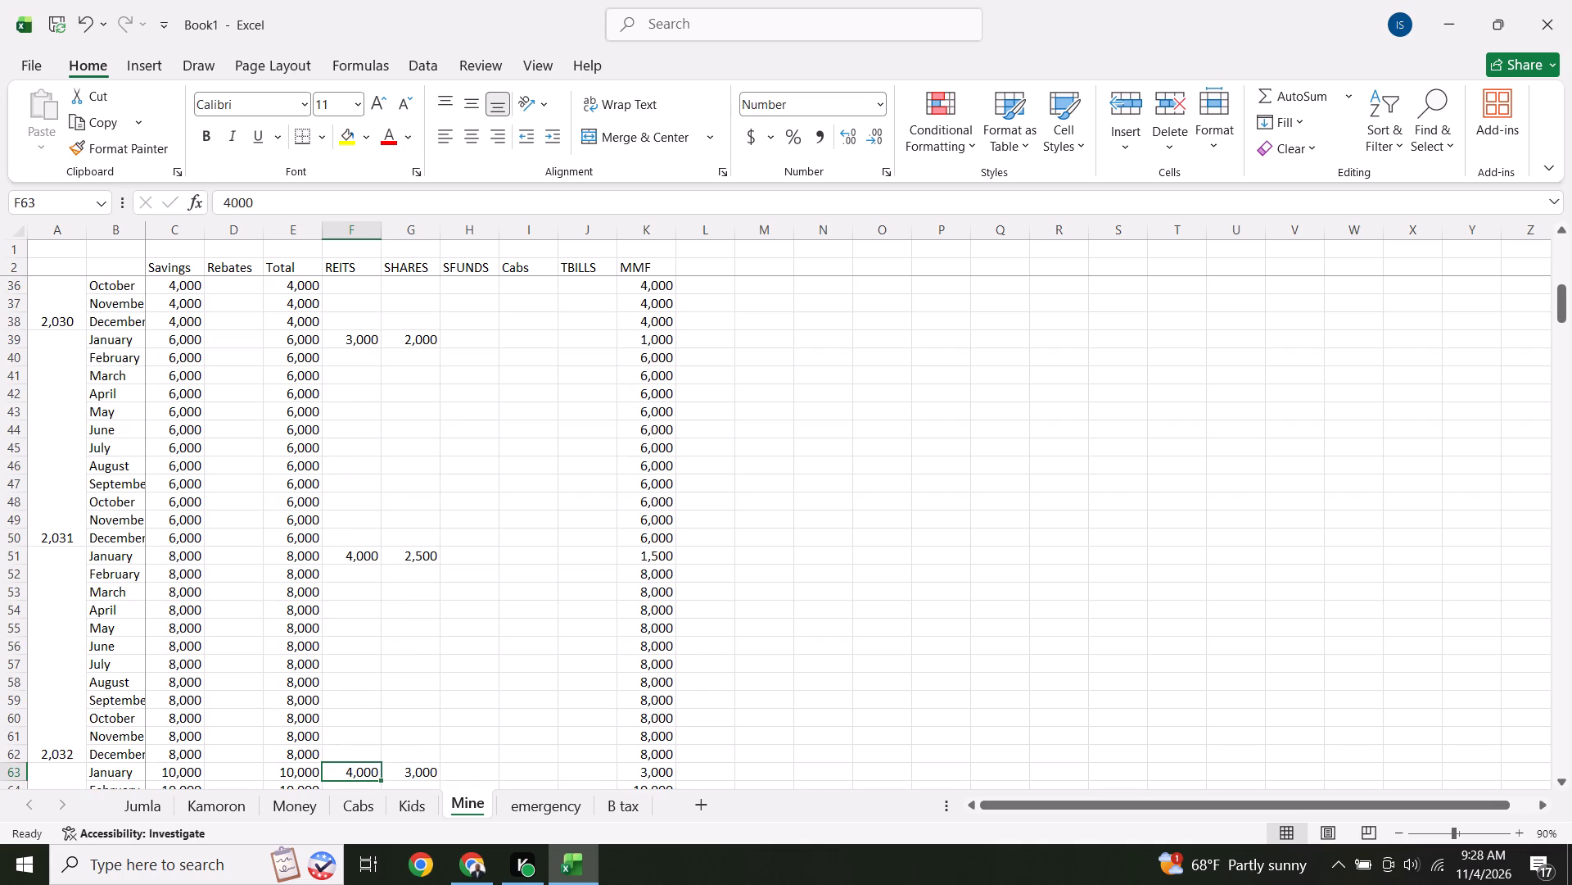
key(5)
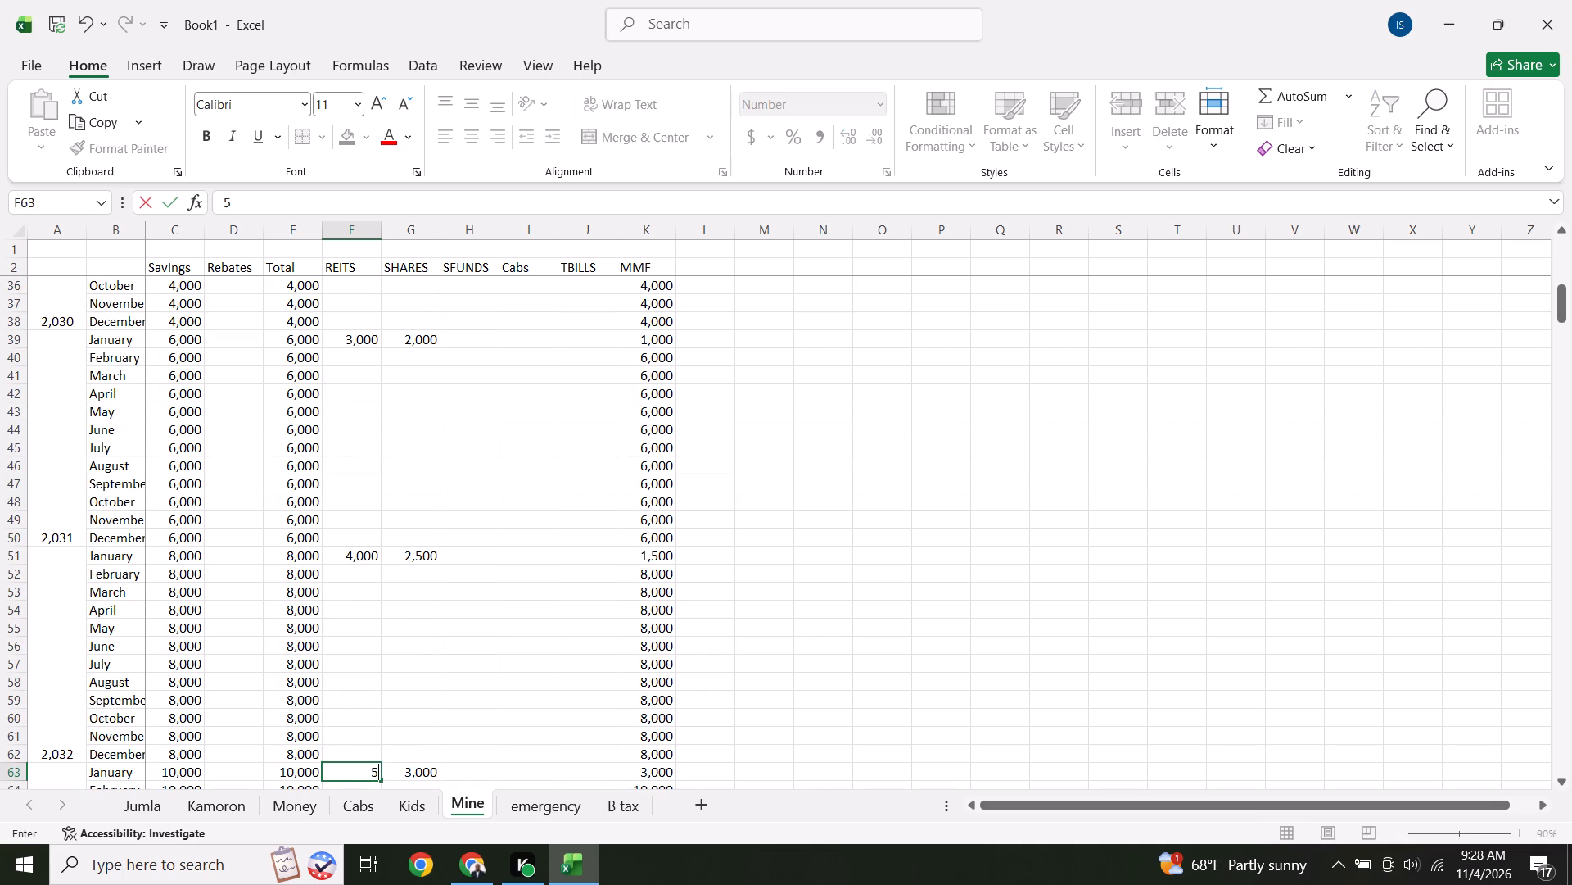
text(000)
key(Down)
Set REITS for January in row 75, where savings first reach 20,000, to 7500.
key(Down)
key(Down)
key(Down)
key(Down)
key(Down)
key(Down)
key(Down)
key(Down)
key(Down)
key(Down)
key(Down)
key(Down)
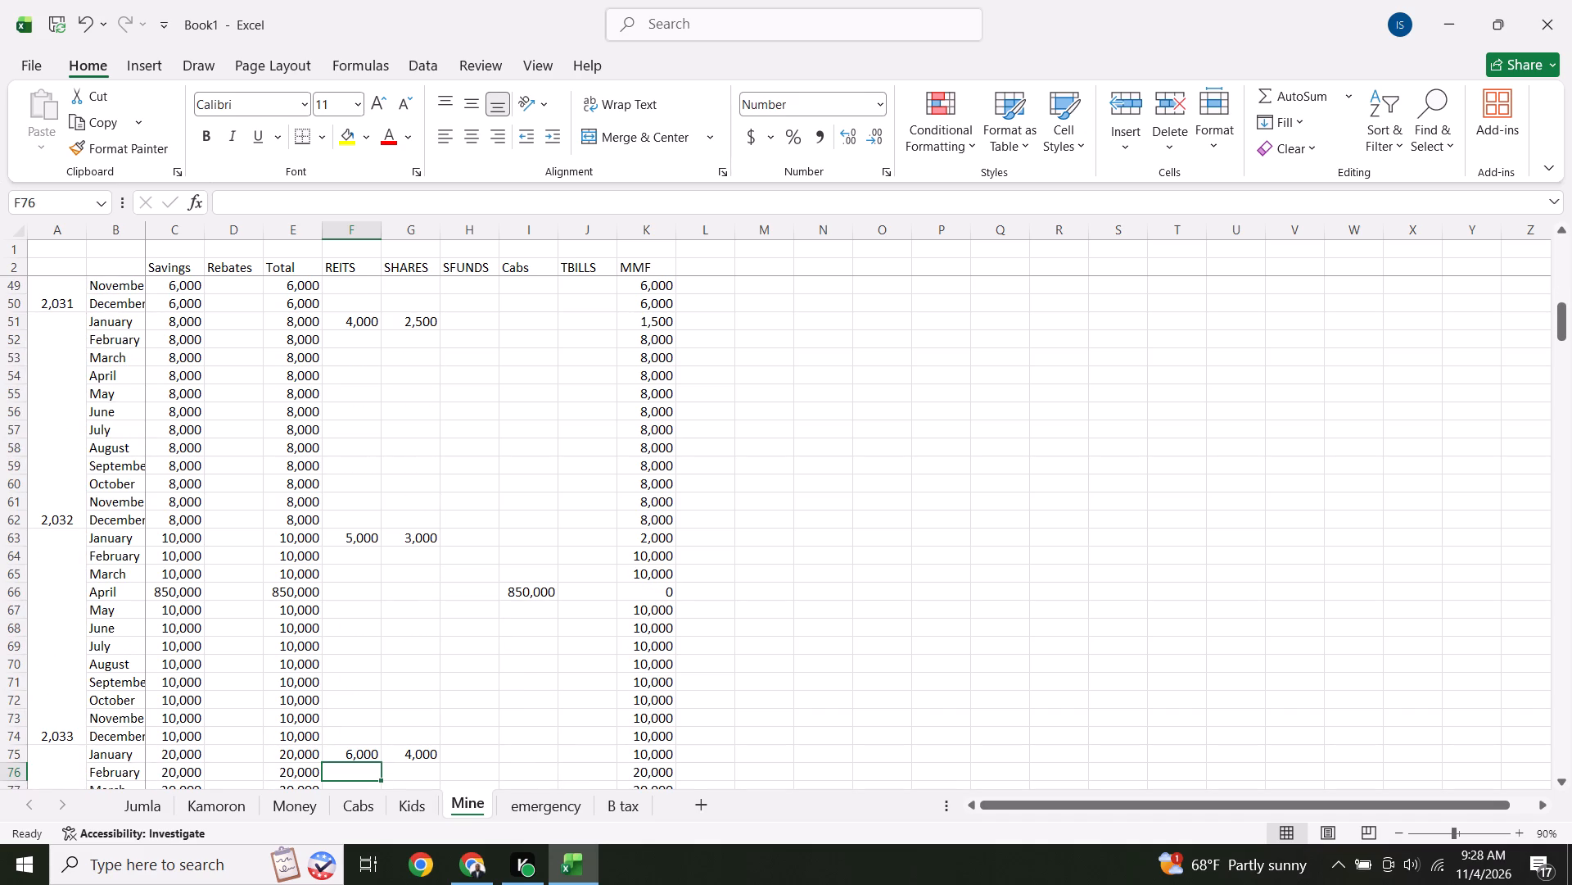
key(Up)
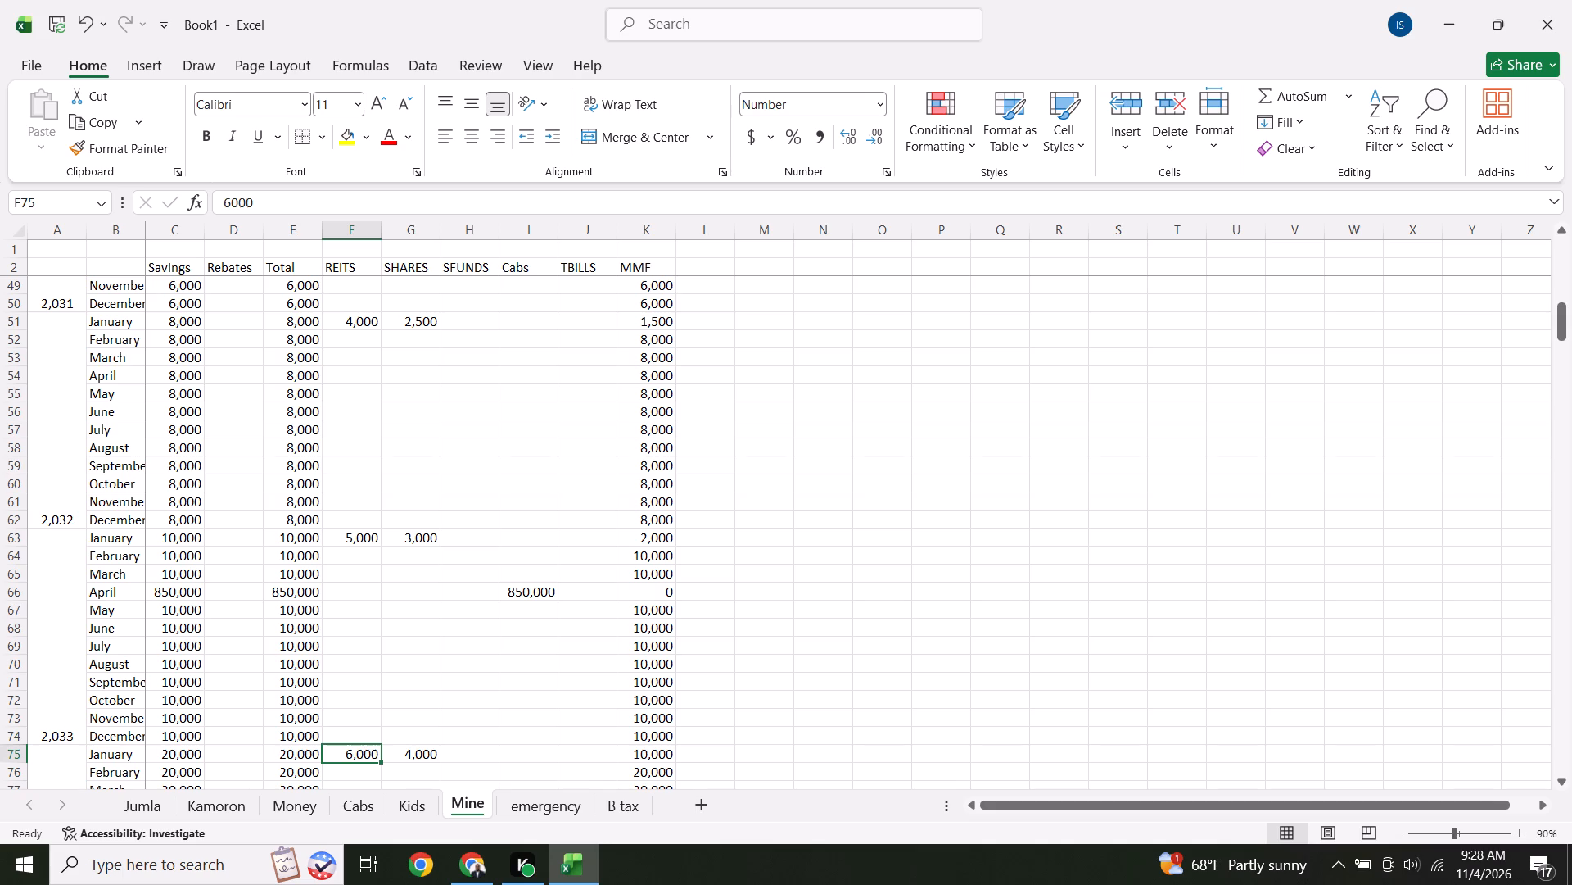
text(75000)
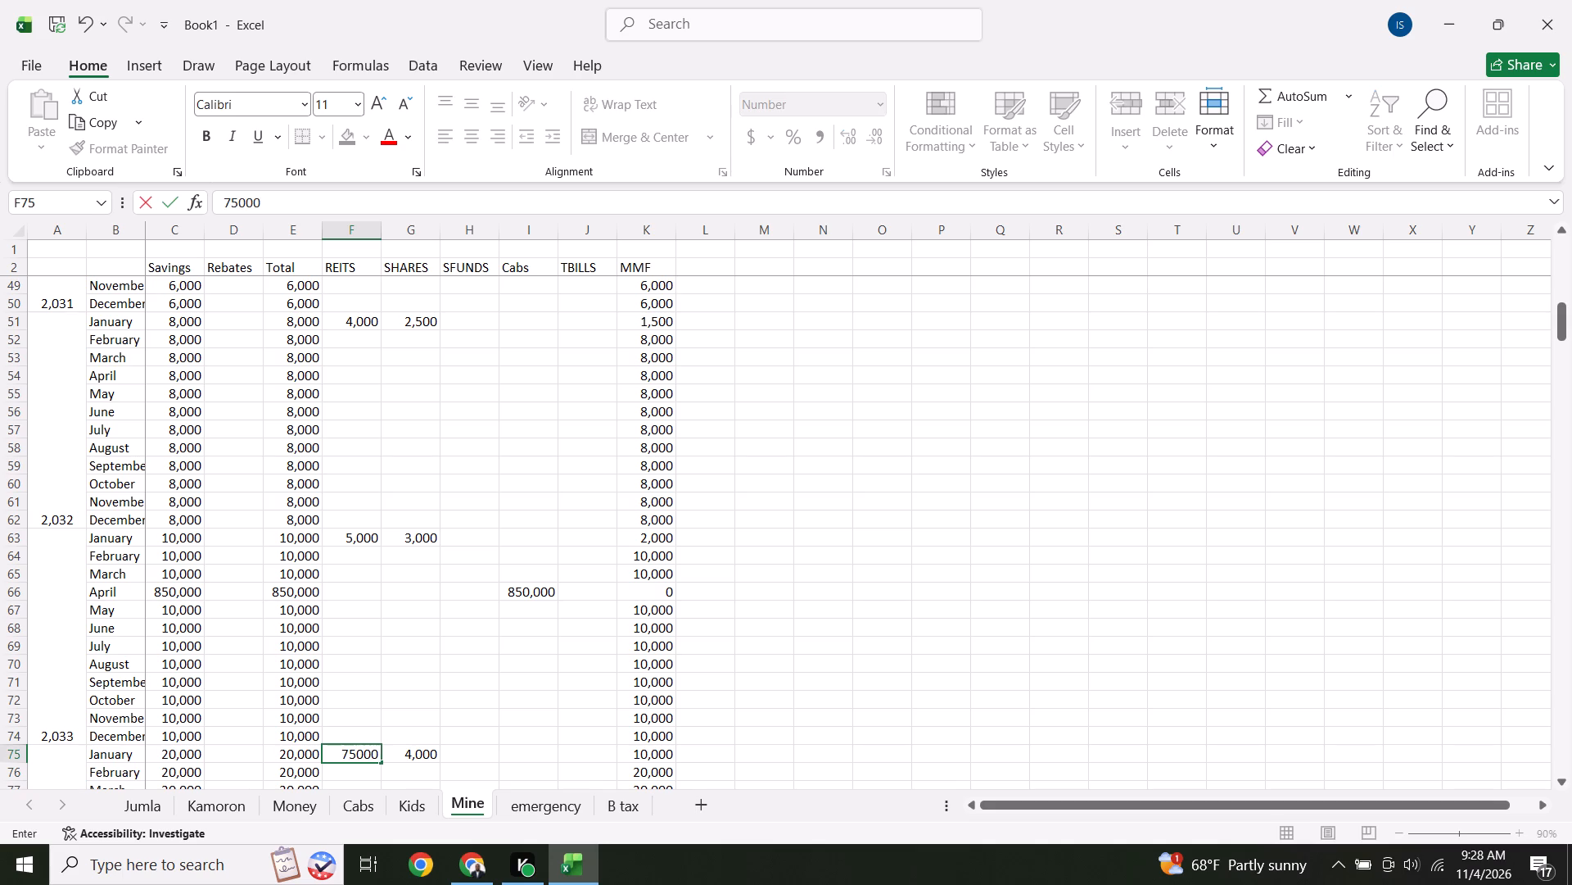
key(BackSpace)
key(Down)
Set REITS for January in row 87, where savings first reach 30,000, to 10000.
key(Down)
key(Down)
key(Down)
key(Down)
key(Down)
key(Down)
key(Down)
key(Down)
key(Down)
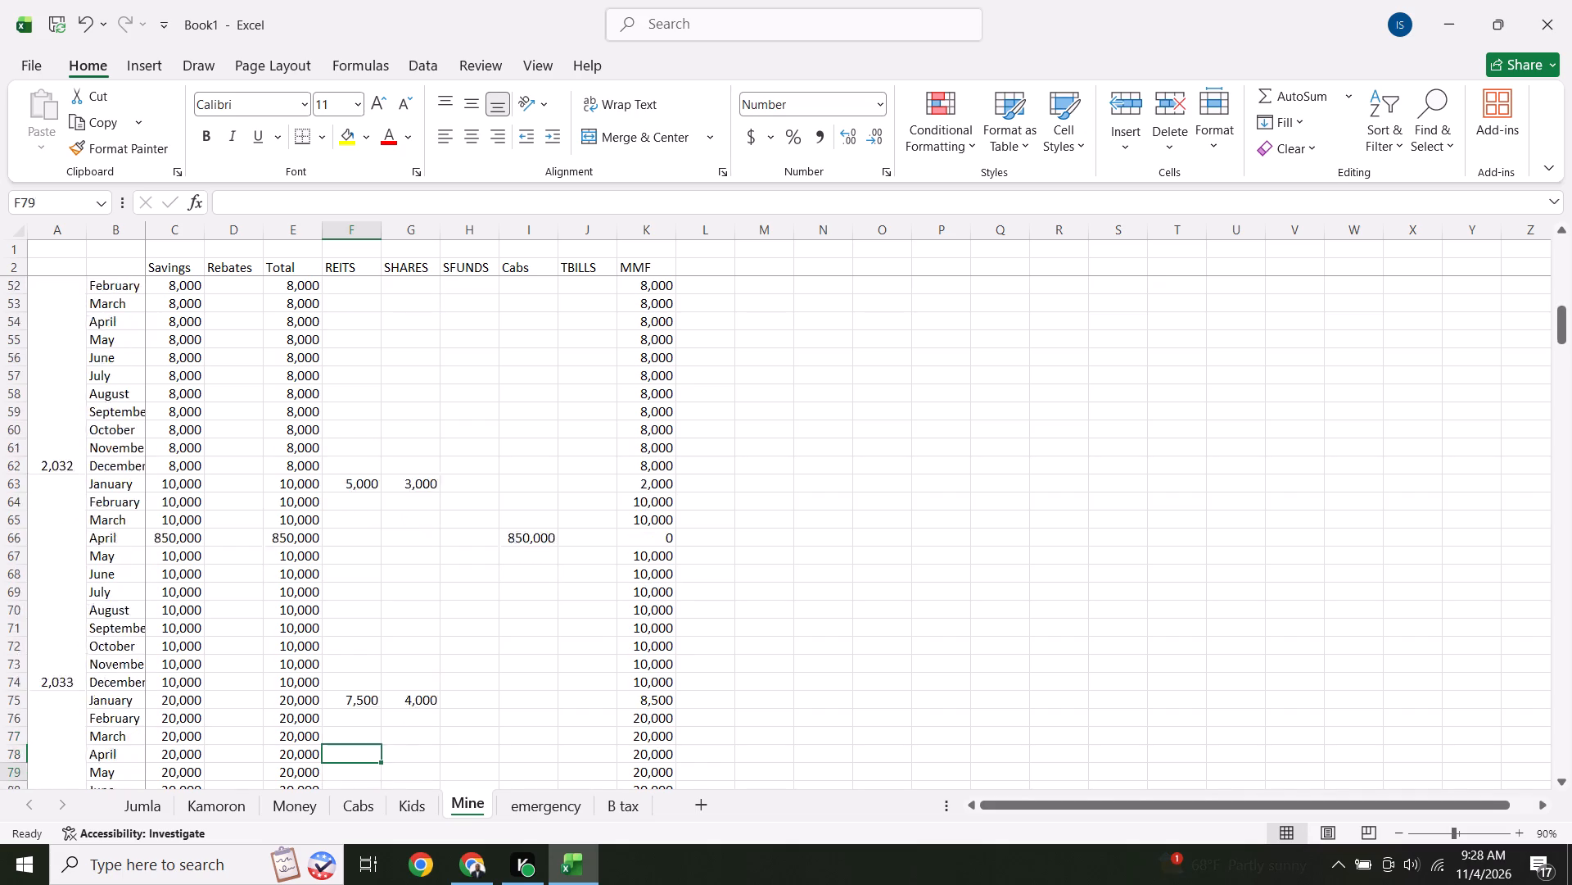
key(Down)
key(Down)
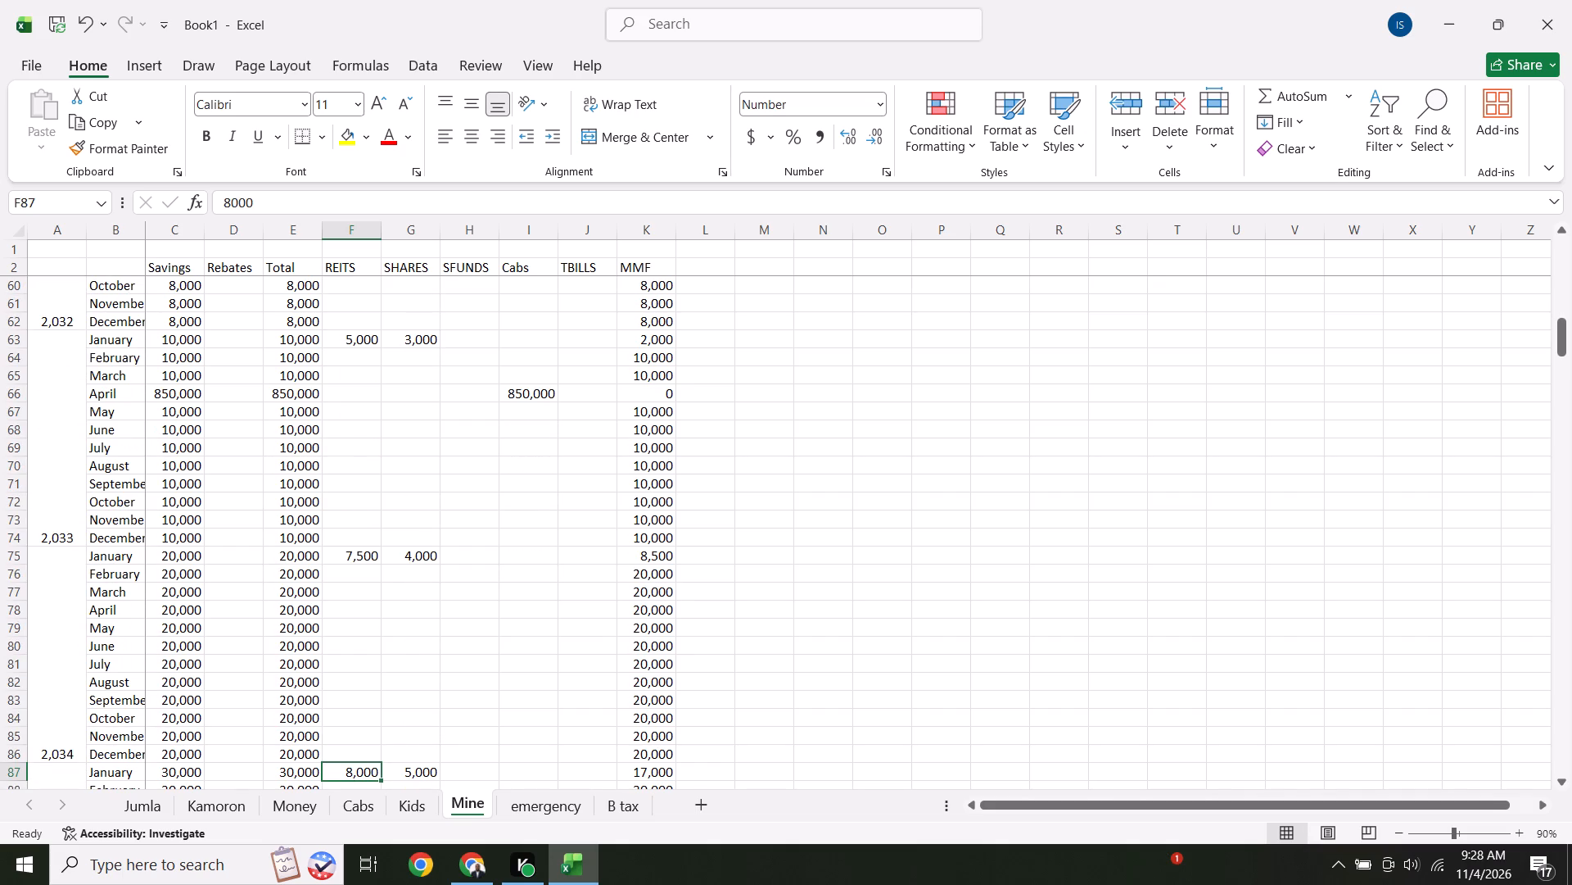
text(10000)
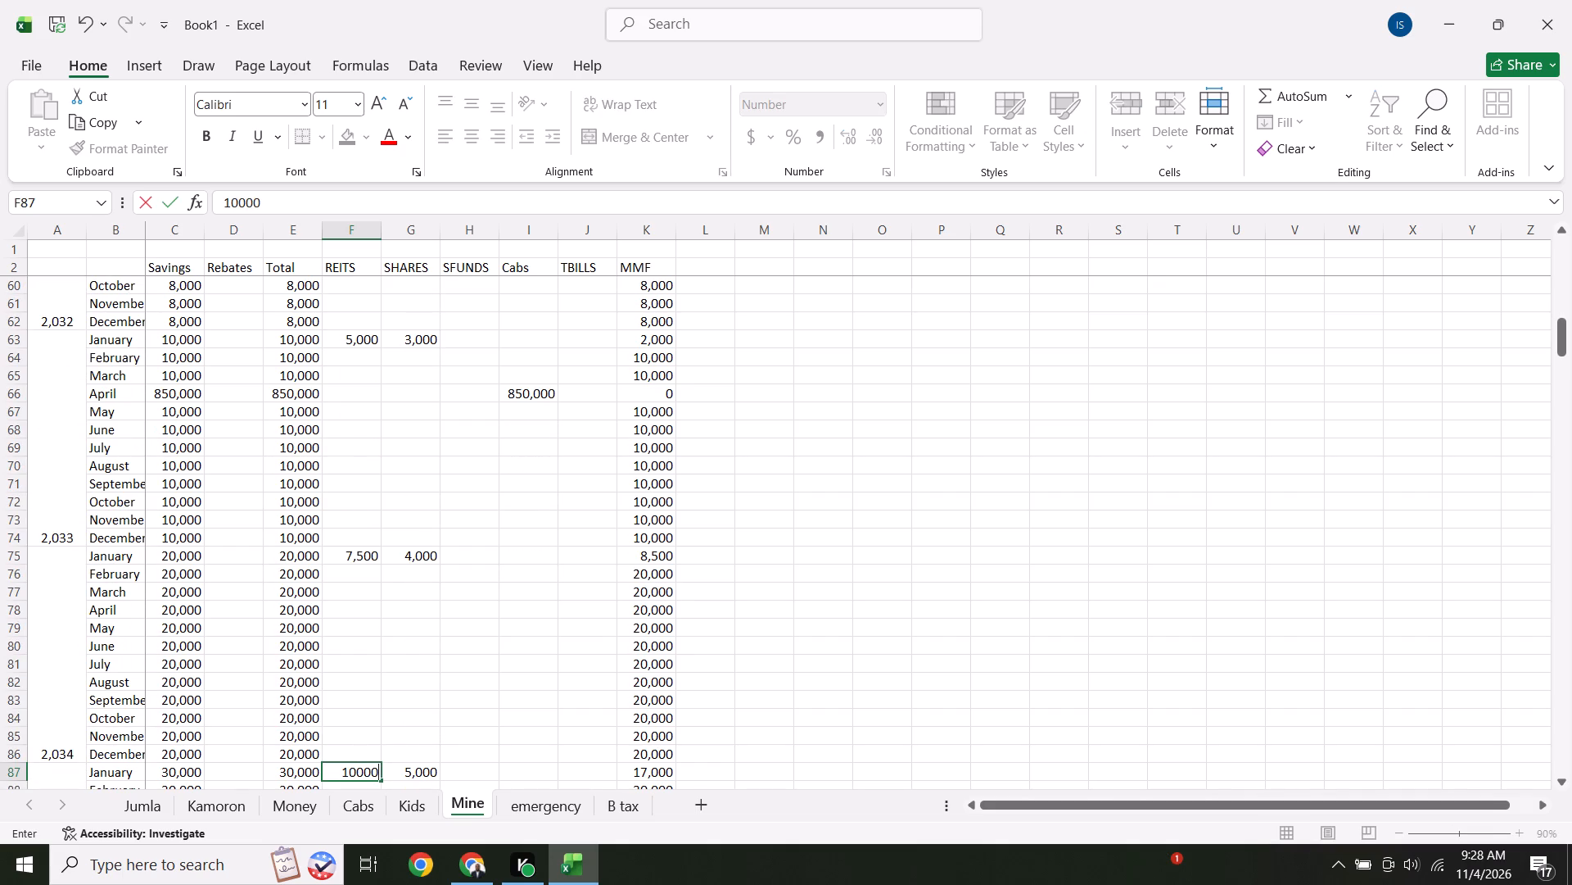
key(Down)
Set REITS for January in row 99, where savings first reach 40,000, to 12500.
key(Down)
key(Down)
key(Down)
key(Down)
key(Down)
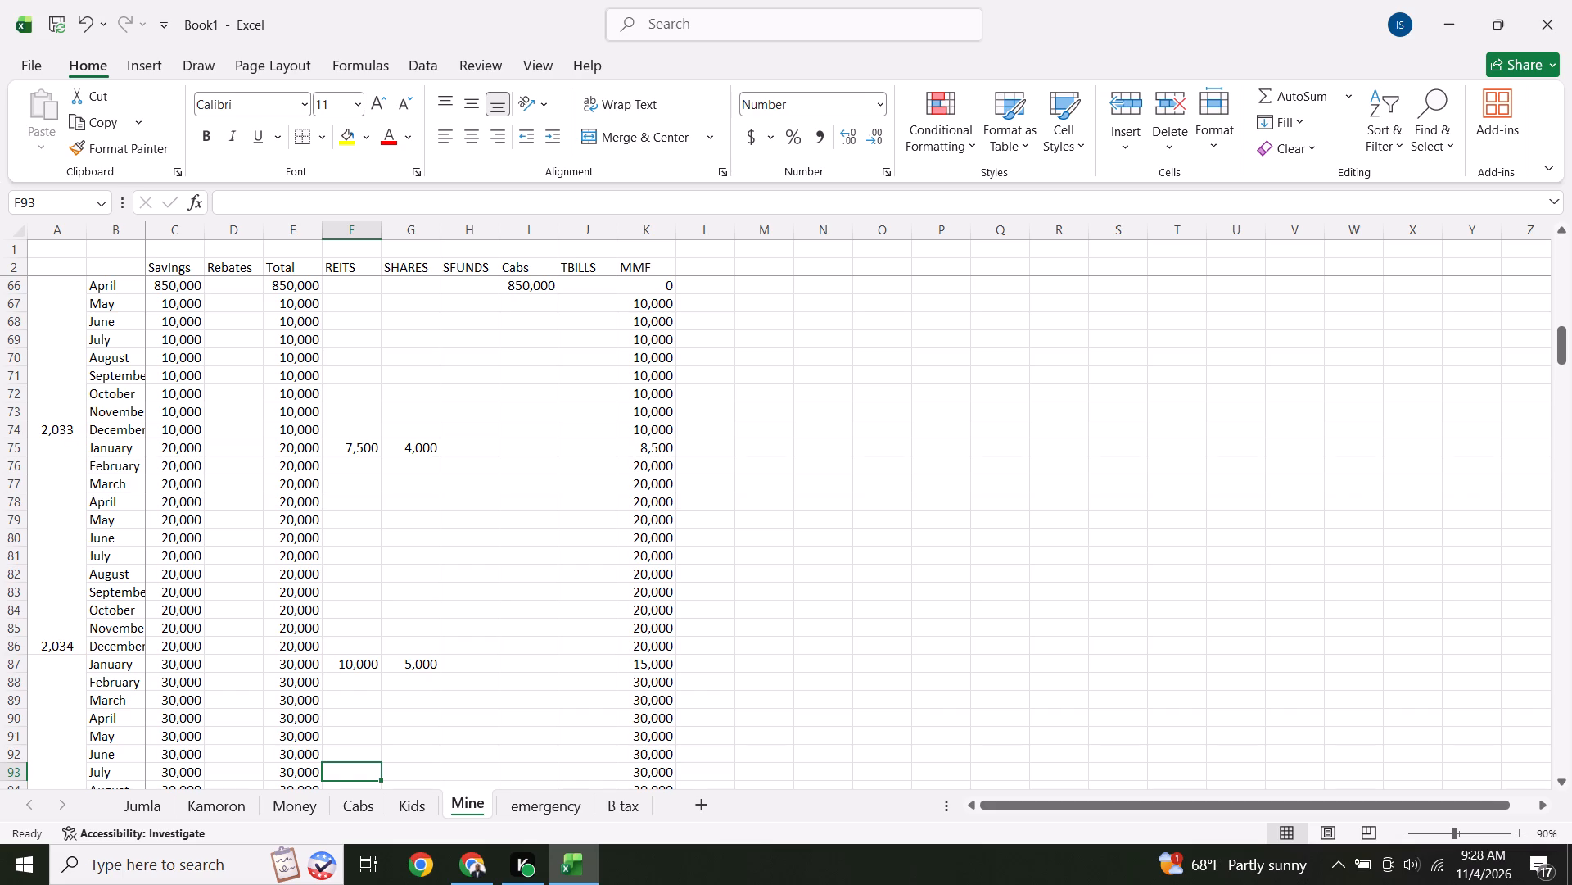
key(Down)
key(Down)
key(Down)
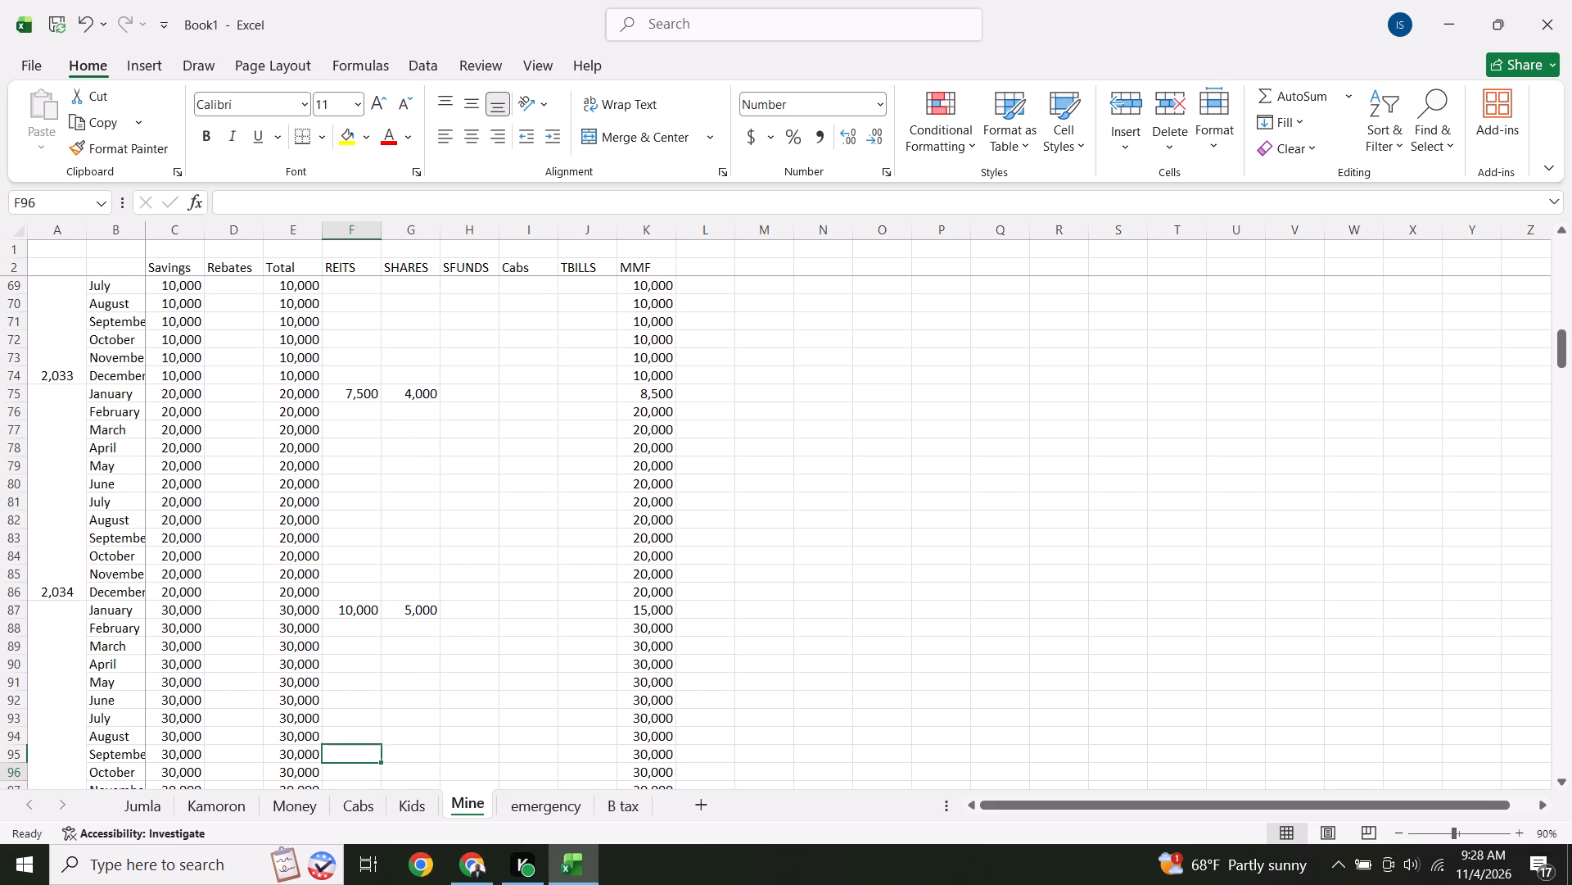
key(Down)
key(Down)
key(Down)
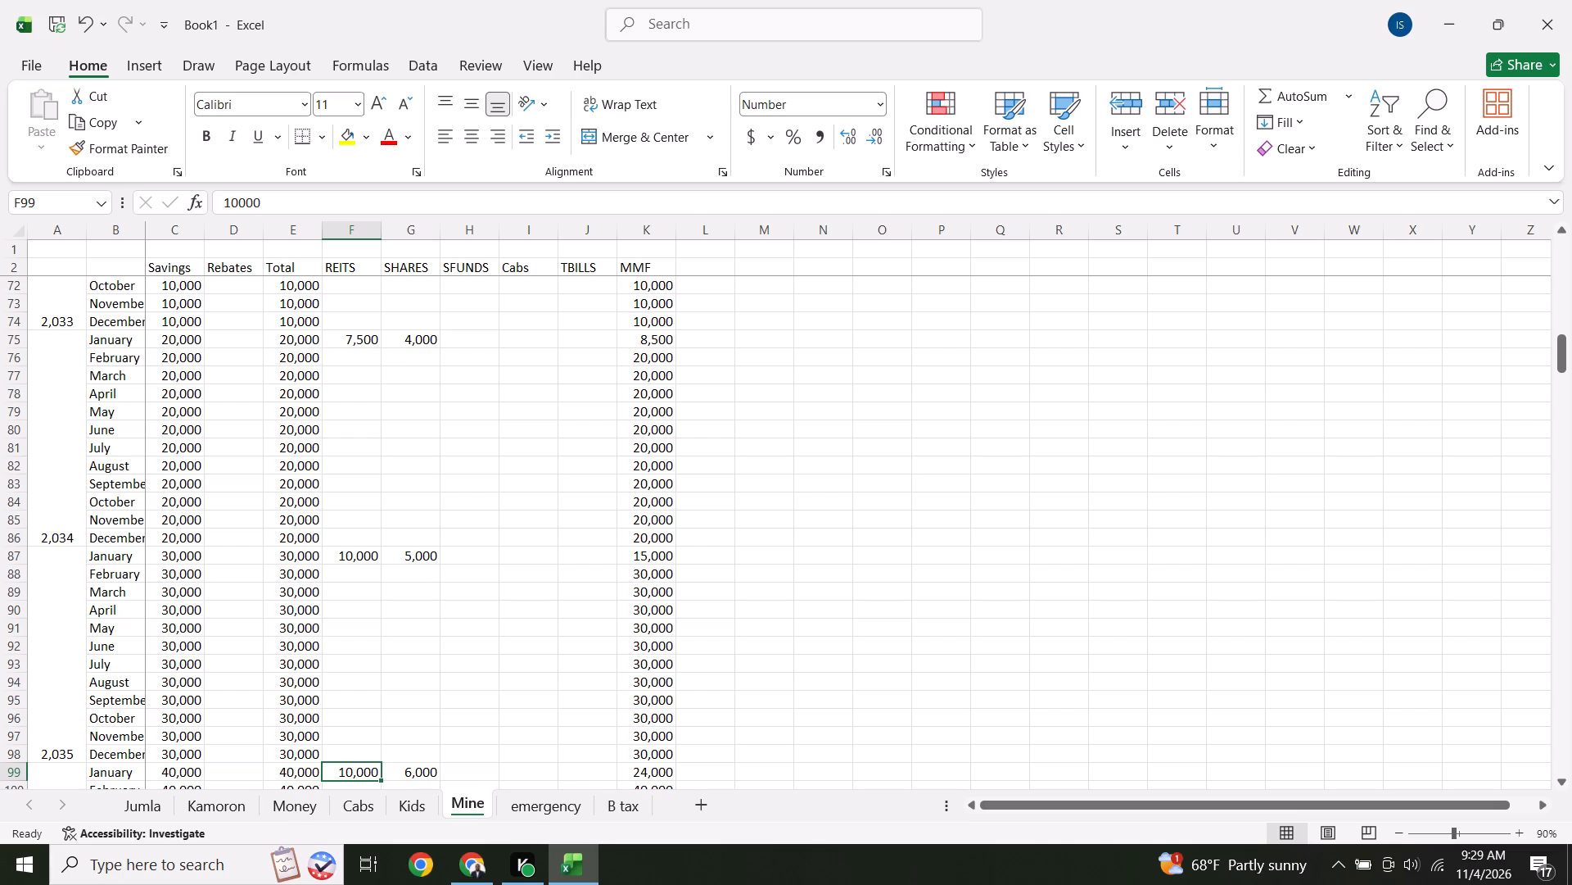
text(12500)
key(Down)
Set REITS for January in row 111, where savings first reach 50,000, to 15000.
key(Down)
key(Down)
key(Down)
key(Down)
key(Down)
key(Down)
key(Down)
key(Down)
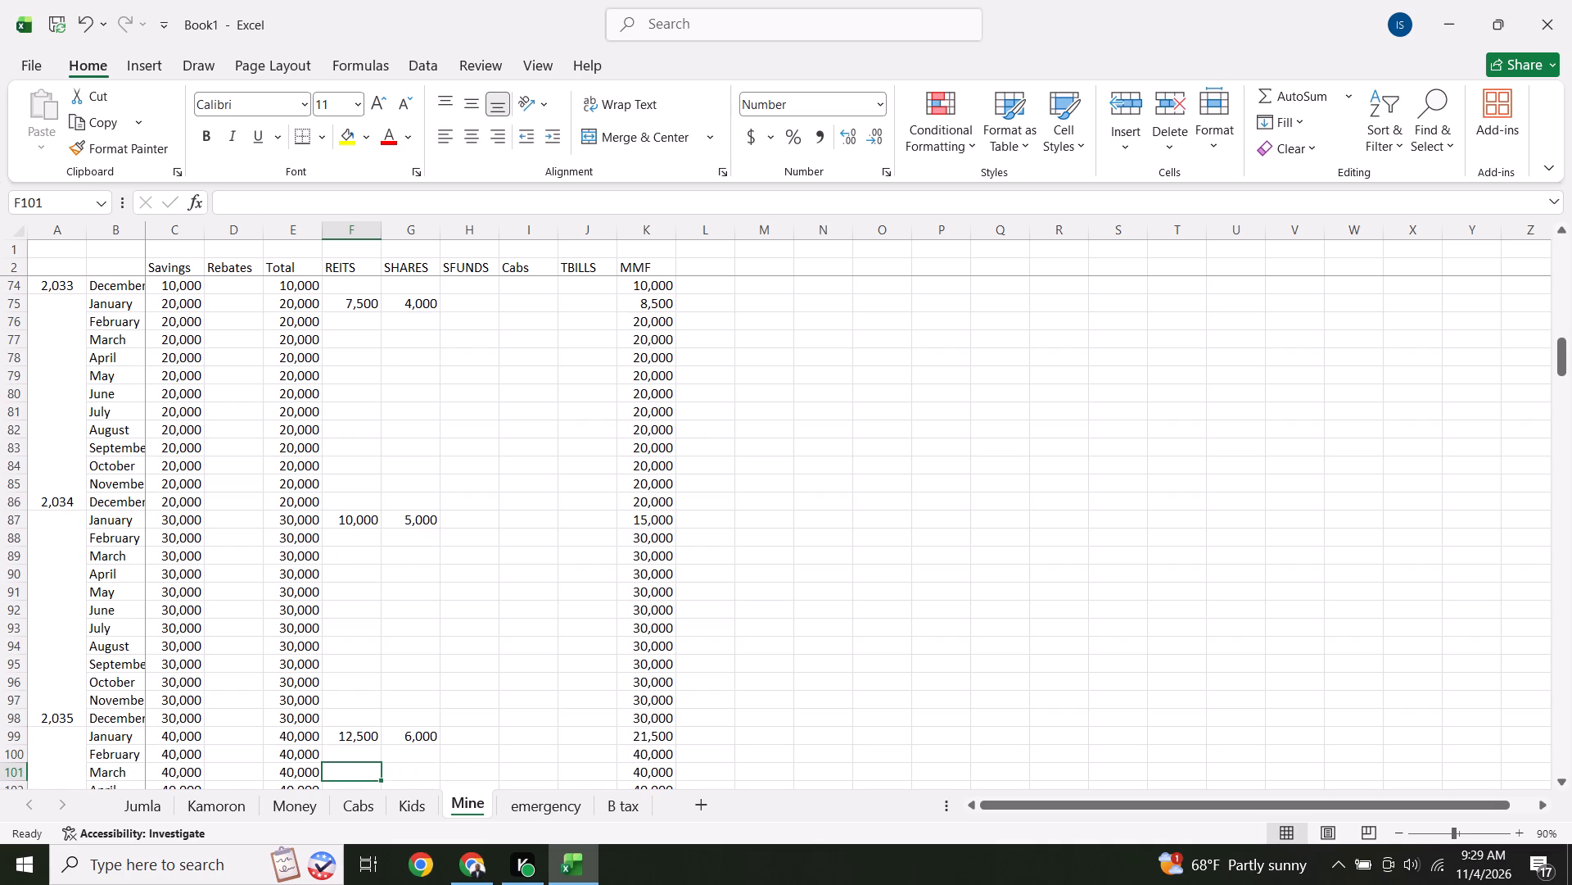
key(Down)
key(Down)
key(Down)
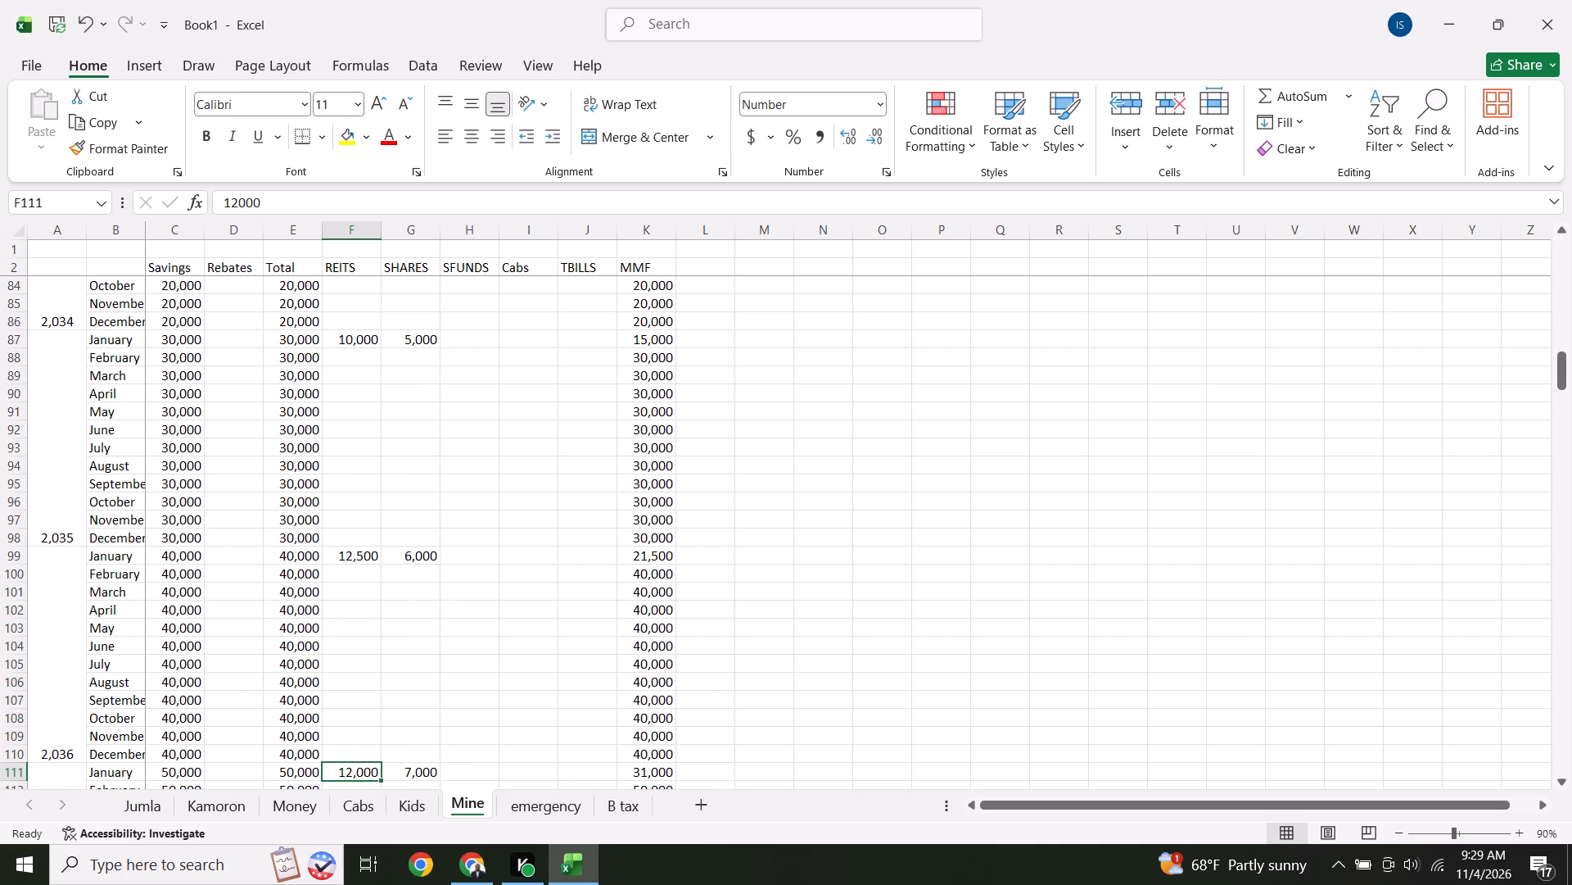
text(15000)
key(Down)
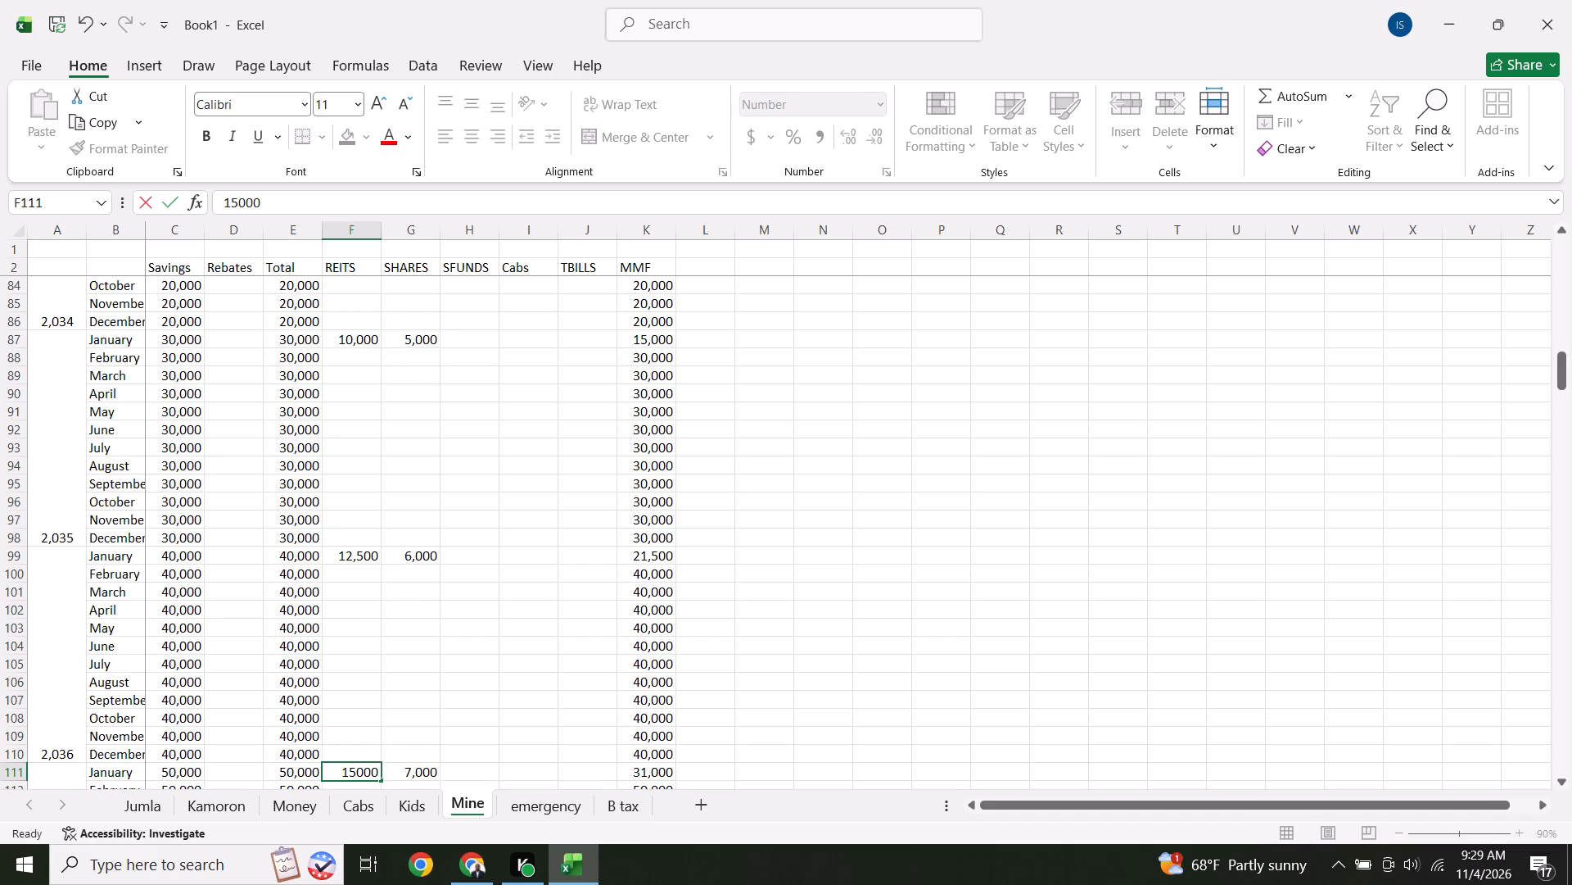
Set REITS for January in row 123, where savings first reach 60,000, to 17500.
key(Down)
key(Down)
key(Down)
key(Down)
key(Down)
key(Down)
key(Down)
key(Down)
key(Down)
key(Down)
key(Down)
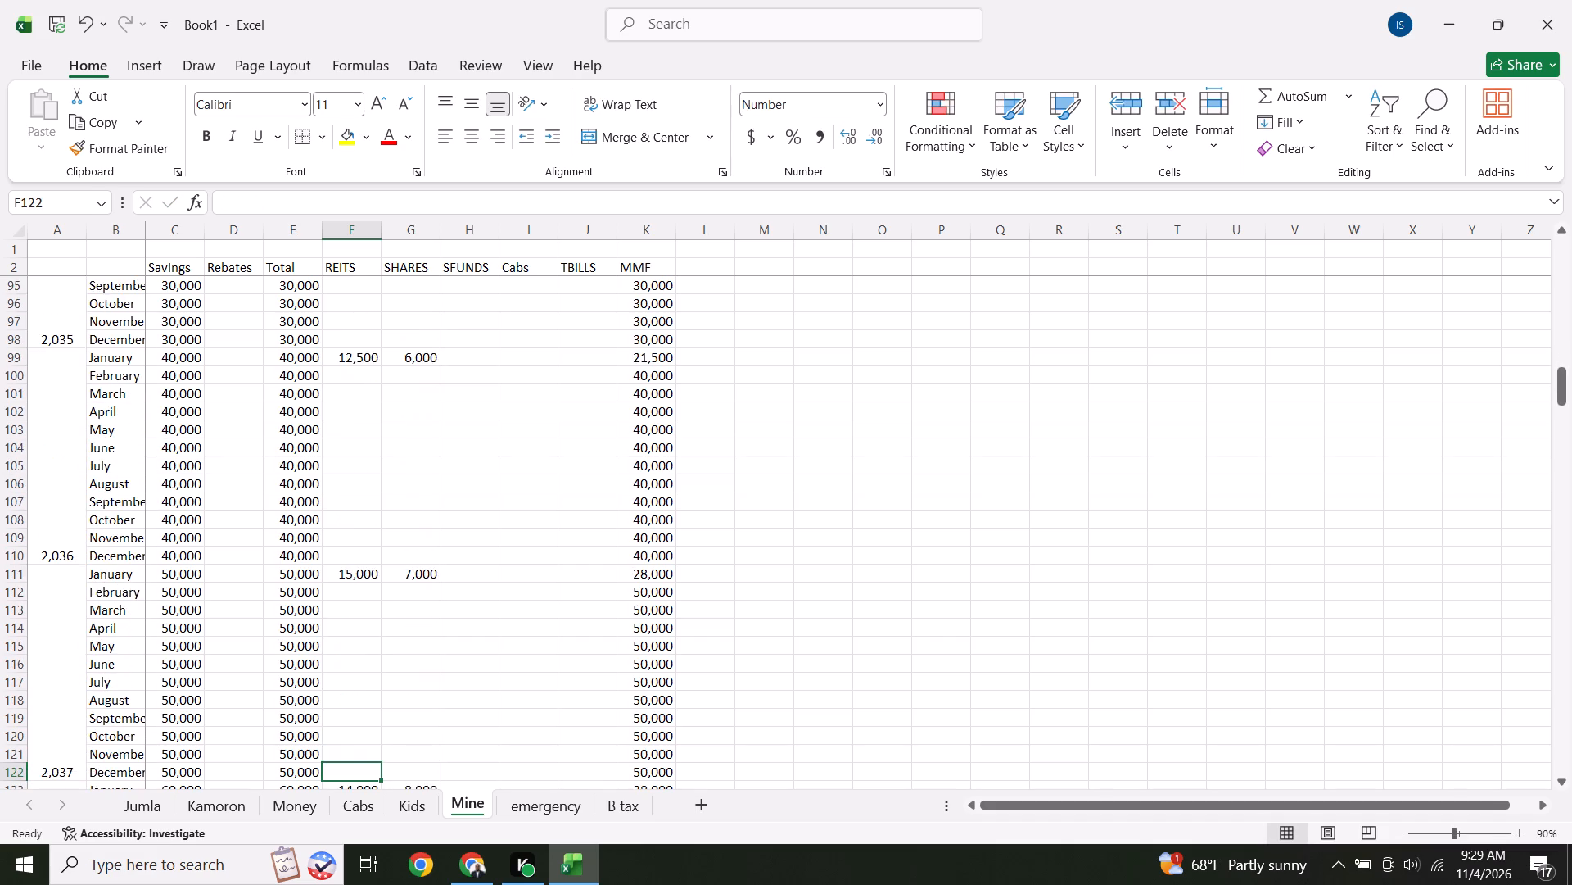
text(17500)
key(Down)
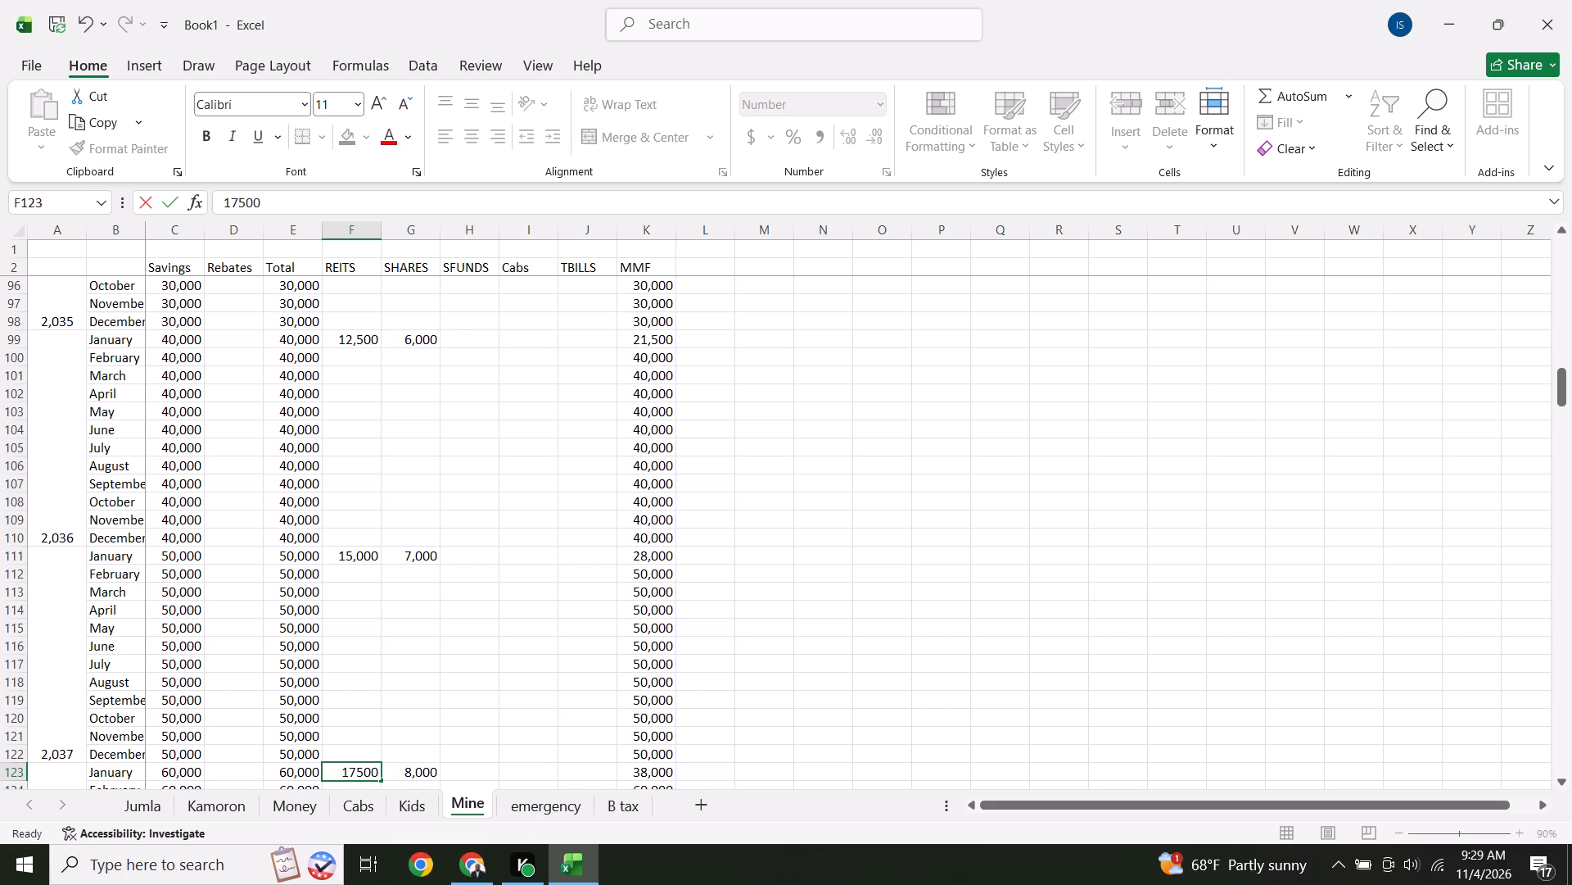
Set REITS for January in row 135, where savings first reach 70,000, to 20000.
key(Down)
key(Down)
key(Down)
key(Down)
key(Down)
key(Down)
key(Down)
key(Down)
key(Down)
key(Down)
key(Down)
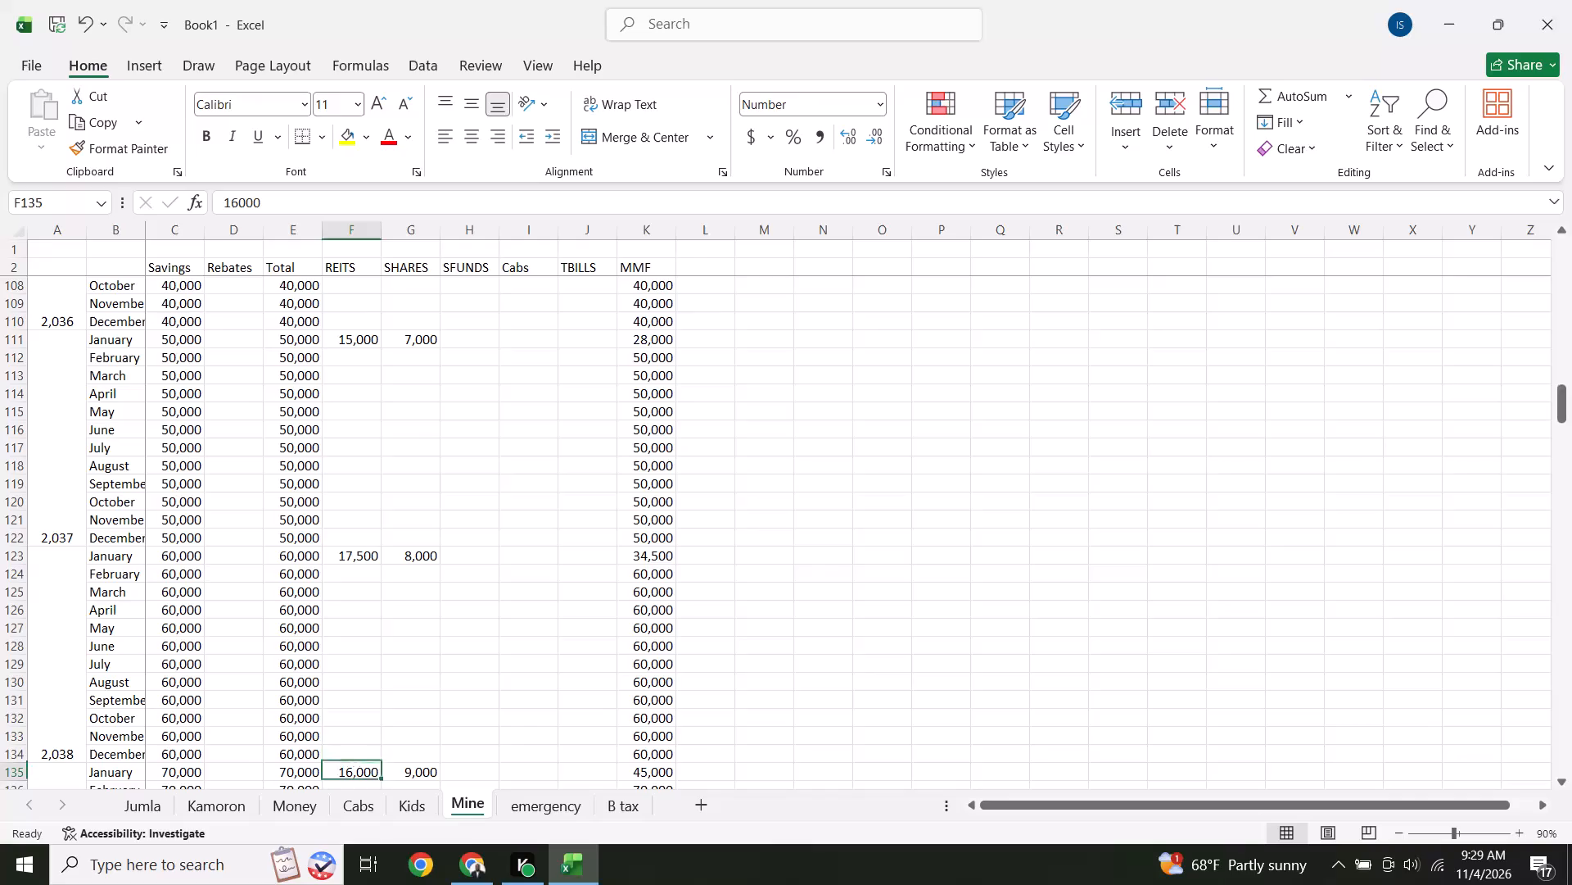
text(20000)
key(Down)
Review the January REITS amounts from row 147 back up to row 87 against savings and SHARES.
key(Down)
key(Down)
key(Down)
key(Down)
key(Down)
key(Down)
key(Down)
key(Down)
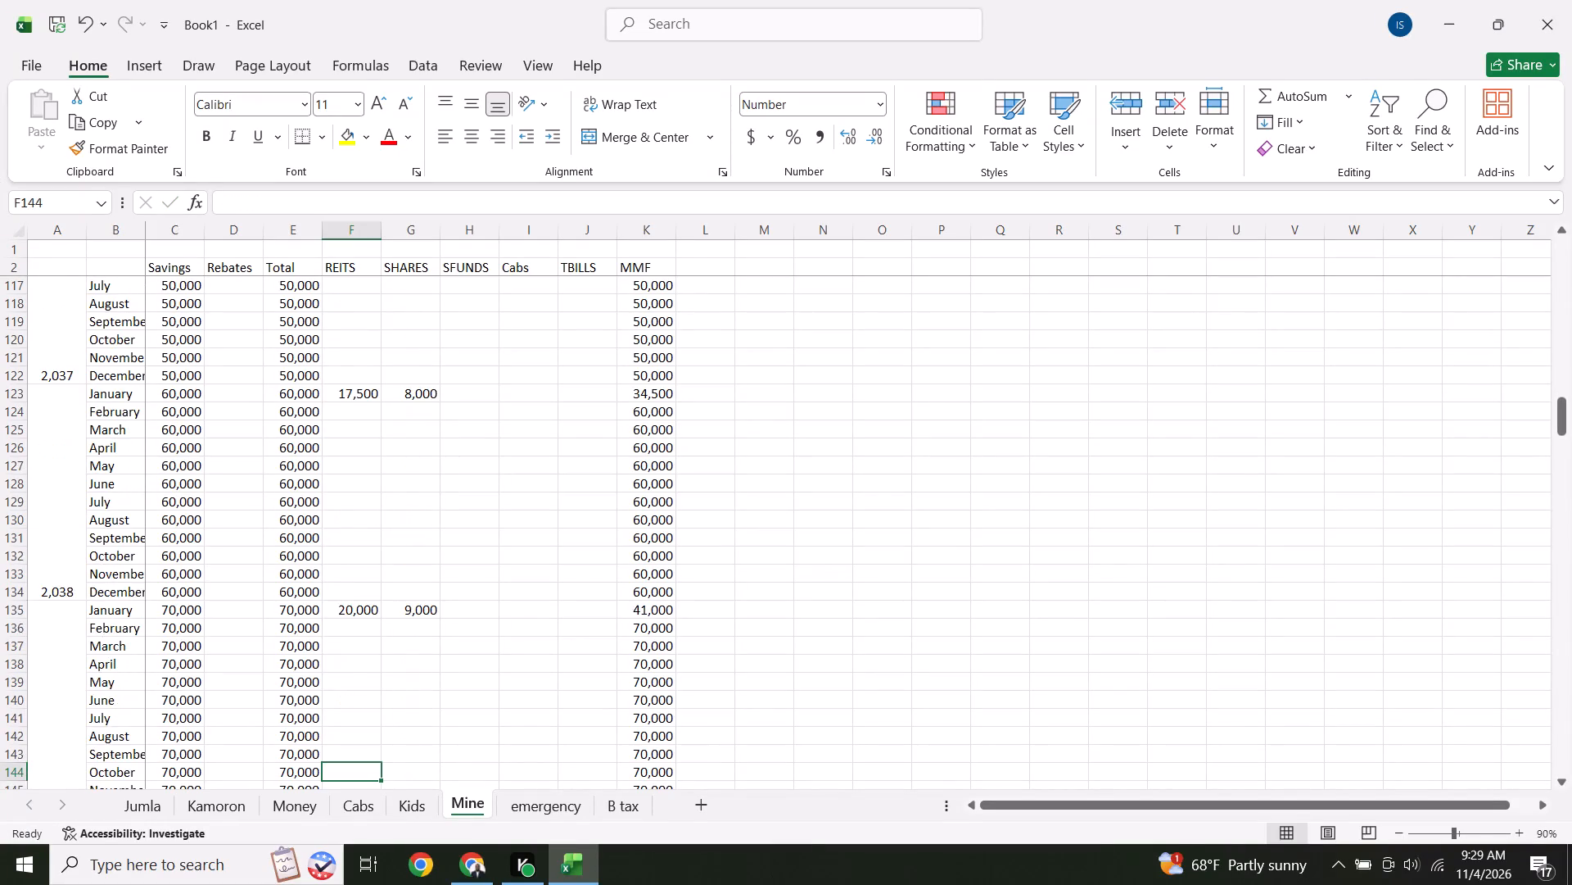
key(Down)
key(Down)
key(Down)
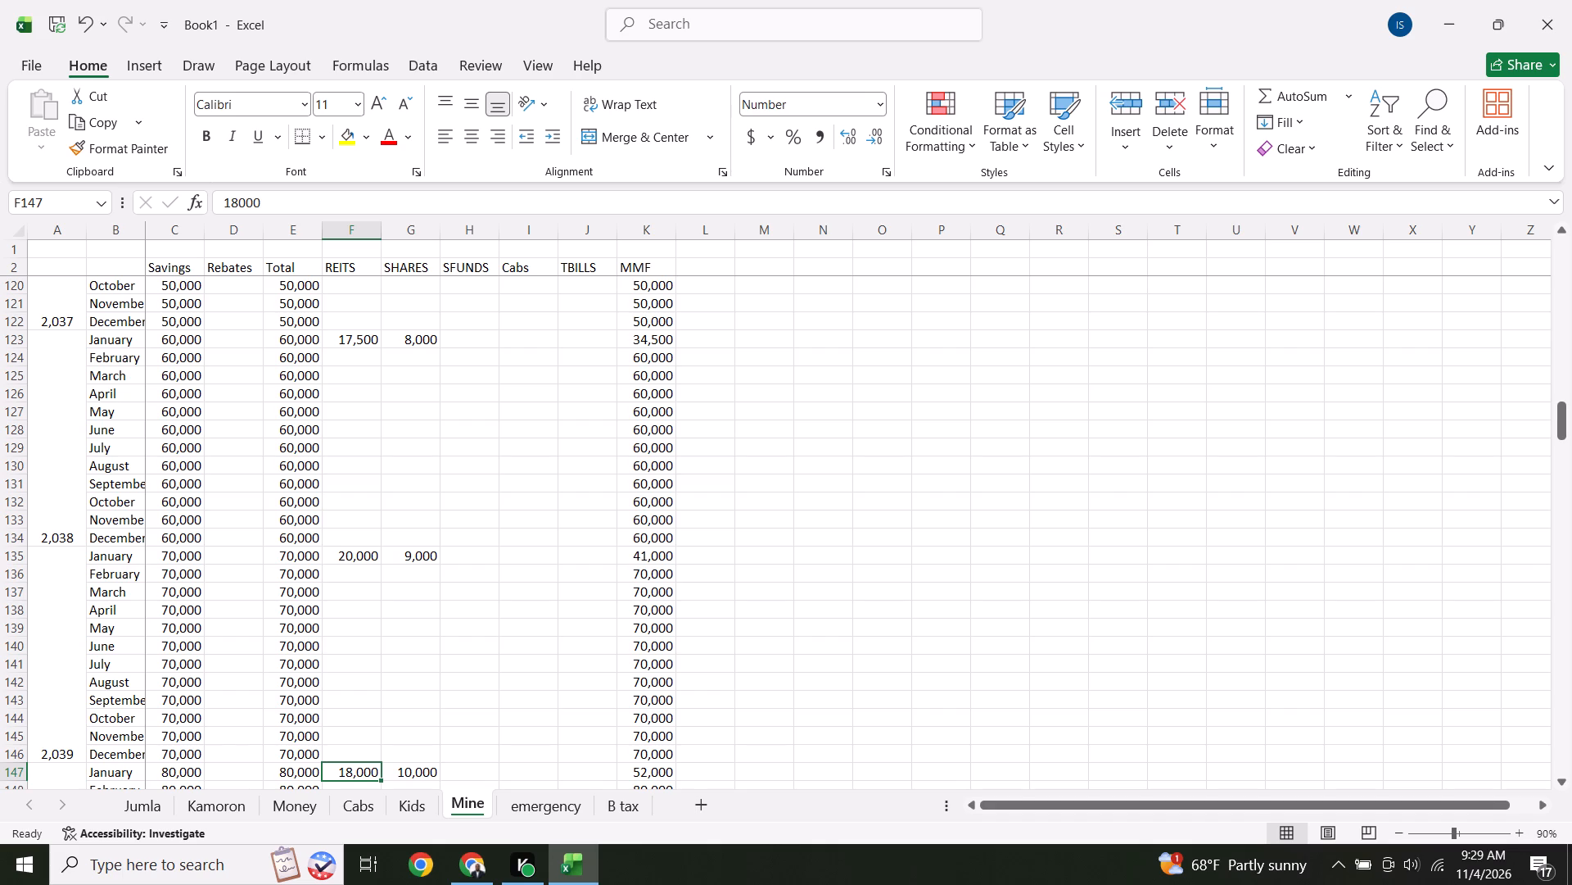
key(Up)
key(Up)
key(Up)
key(Up)
key(Up)
key(Up)
key(Up)
key(Up)
key(Up)
key(Up)
key(Up)
key(Up)
key(Up)
key(Up)
key(Up)
key(Up)
key(Up)
key(Up)
key(Up)
key(Up)
key(Up)
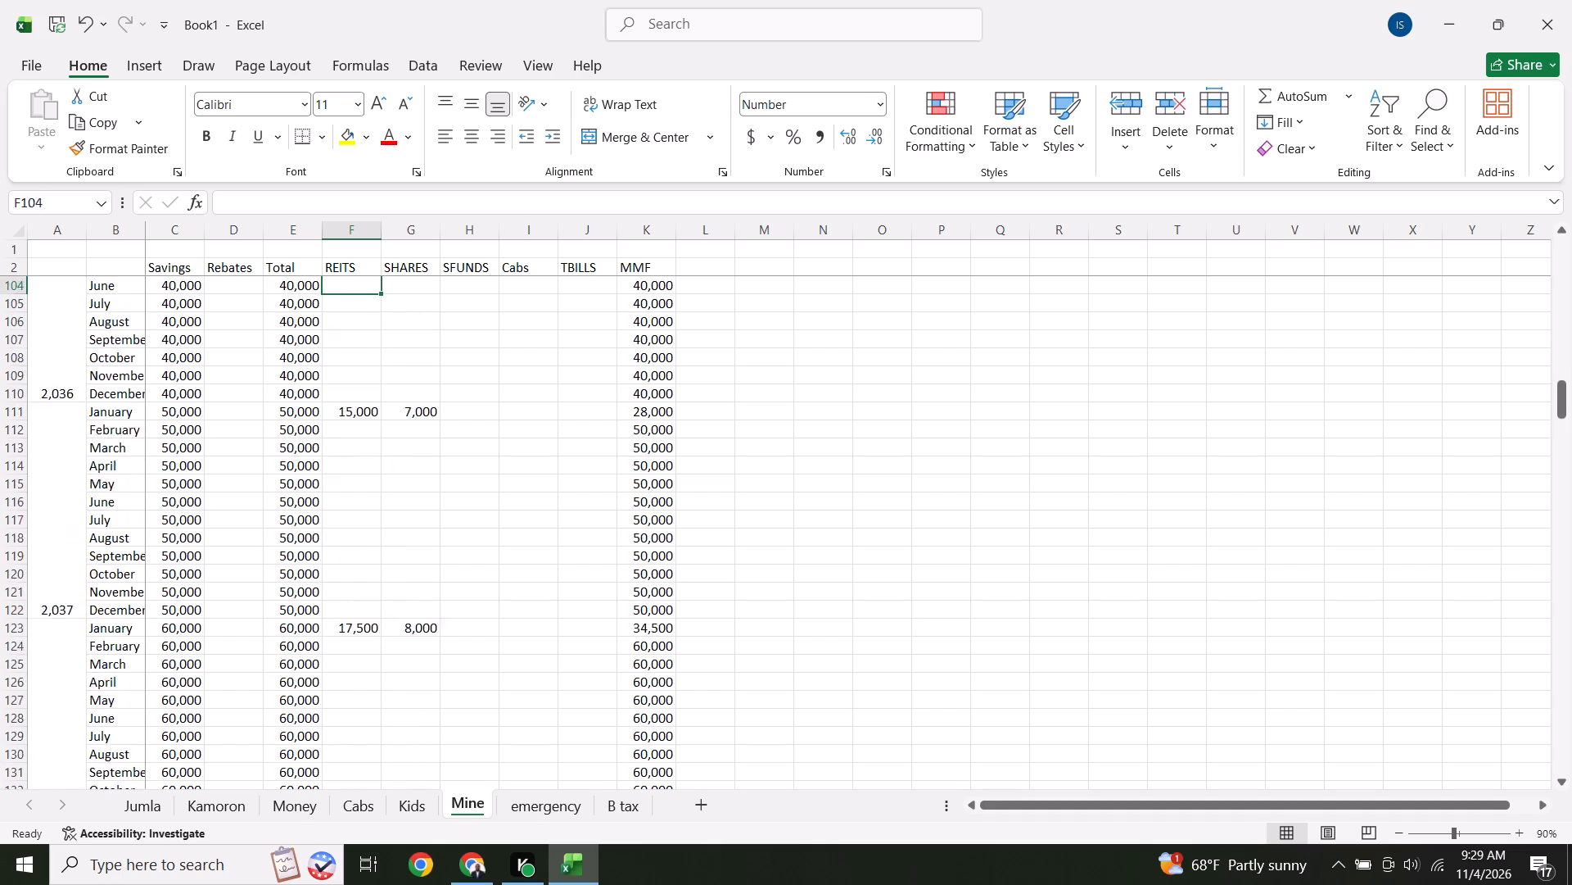
key(Up)
key(Up)
key(Up)
key(Up)
key(Up)
key(Up)
key(Up)
key(Up)
key(Up)
key(Up)
key(Up)
key(Up)
key(Up)
key(Up)
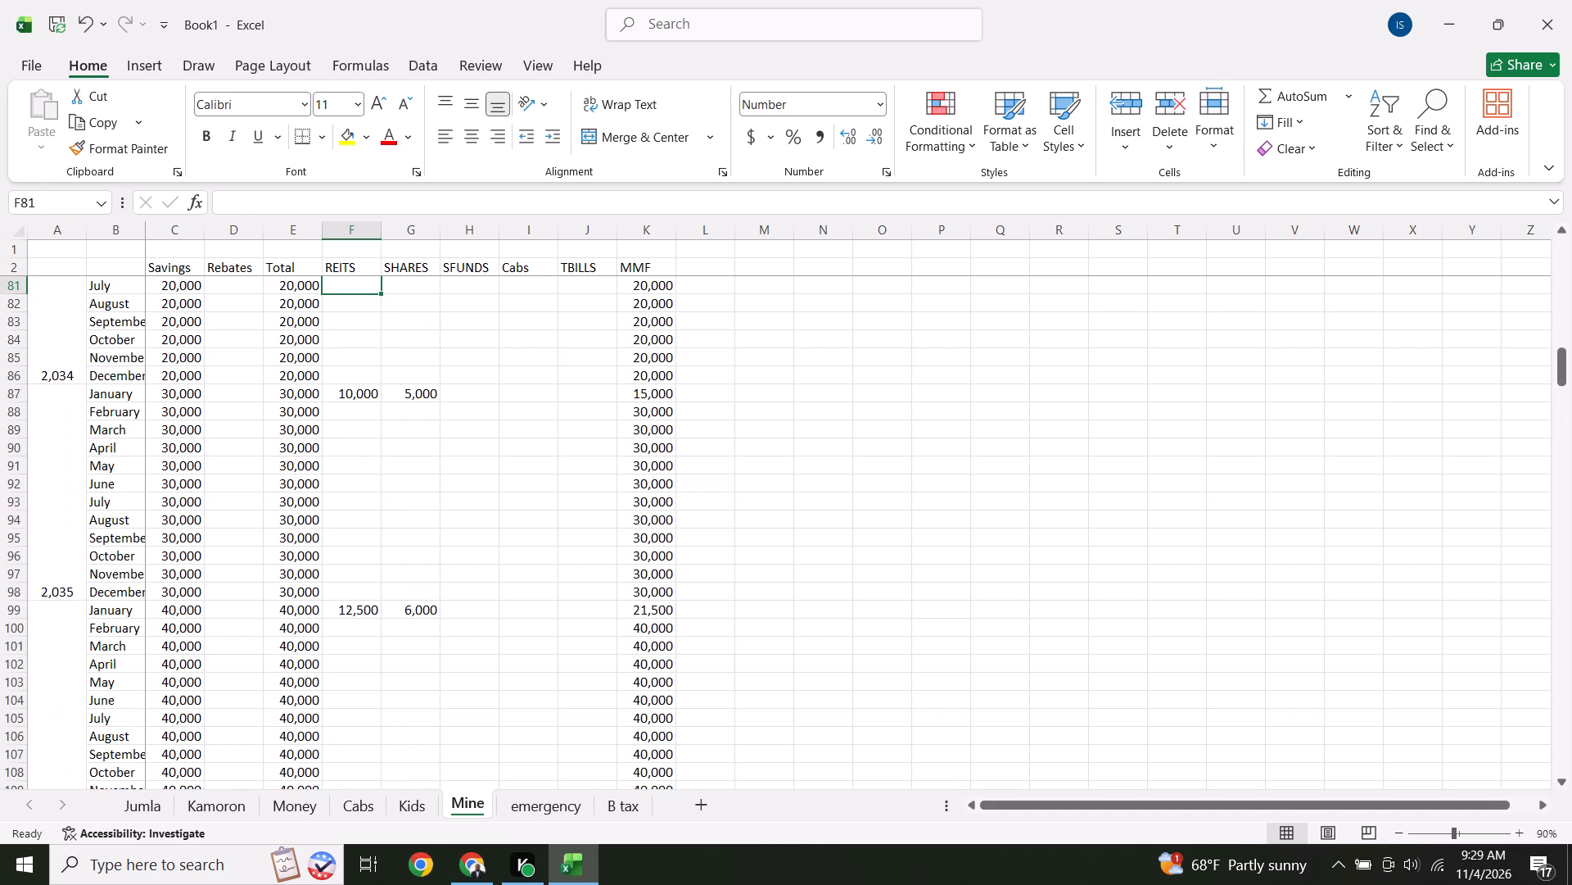
Change REITS for January in row 99, where savings first reach 40,000, to 15000.
key(Down)
key(Down)
key(Down)
key(Down)
key(Down)
key(Down)
key(Down)
key(Down)
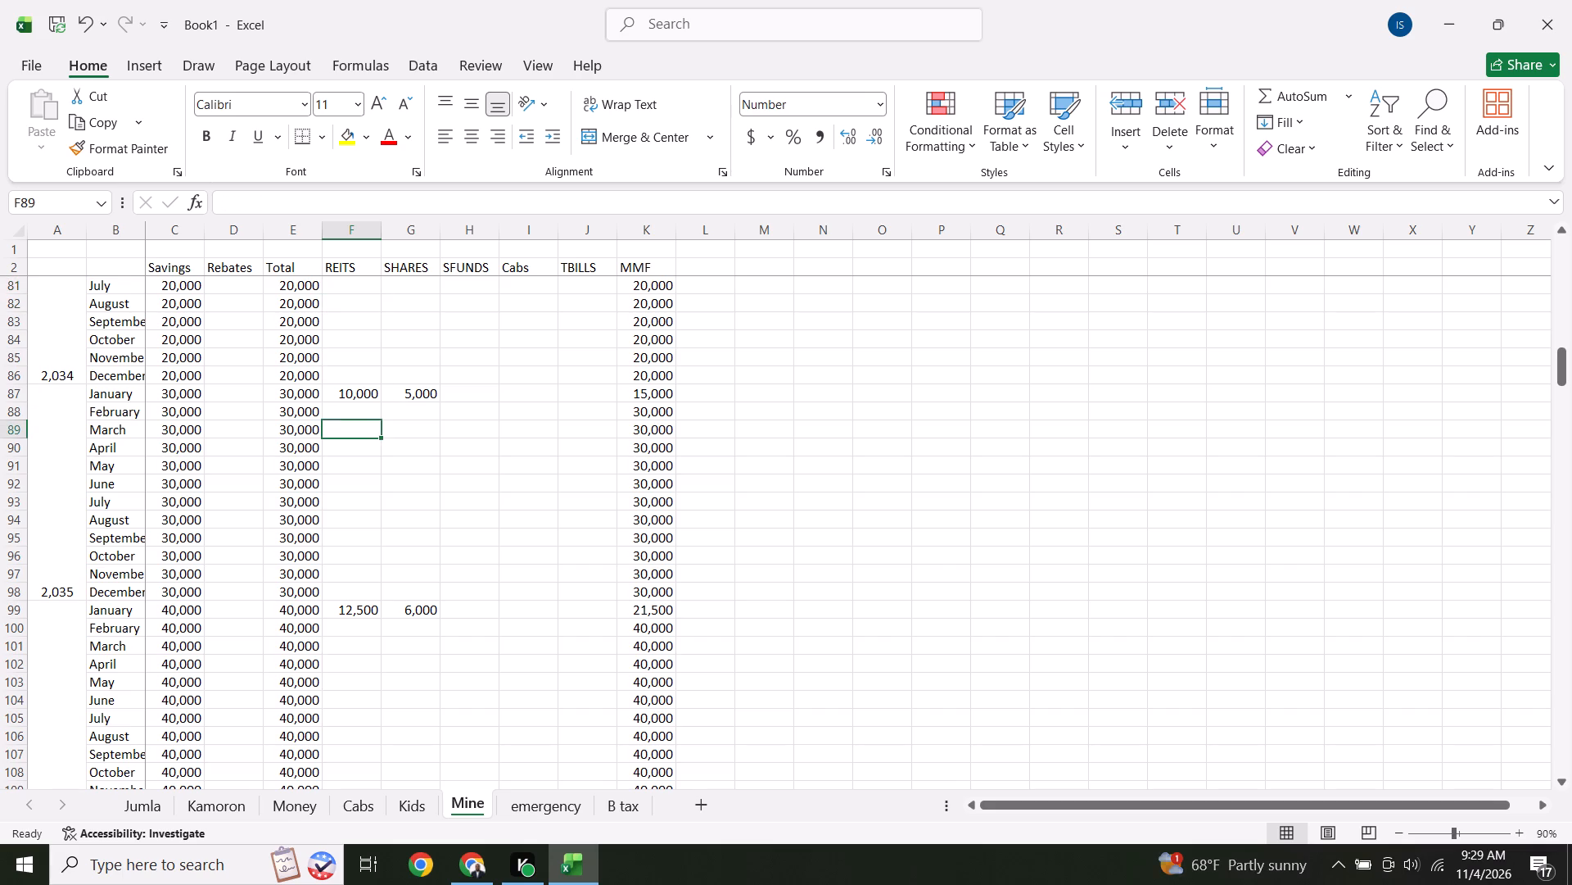
key(Down)
key(Down)
key(Down)
key(Down)
key(Down)
key(Down)
key(Down)
key(Down)
key(Down)
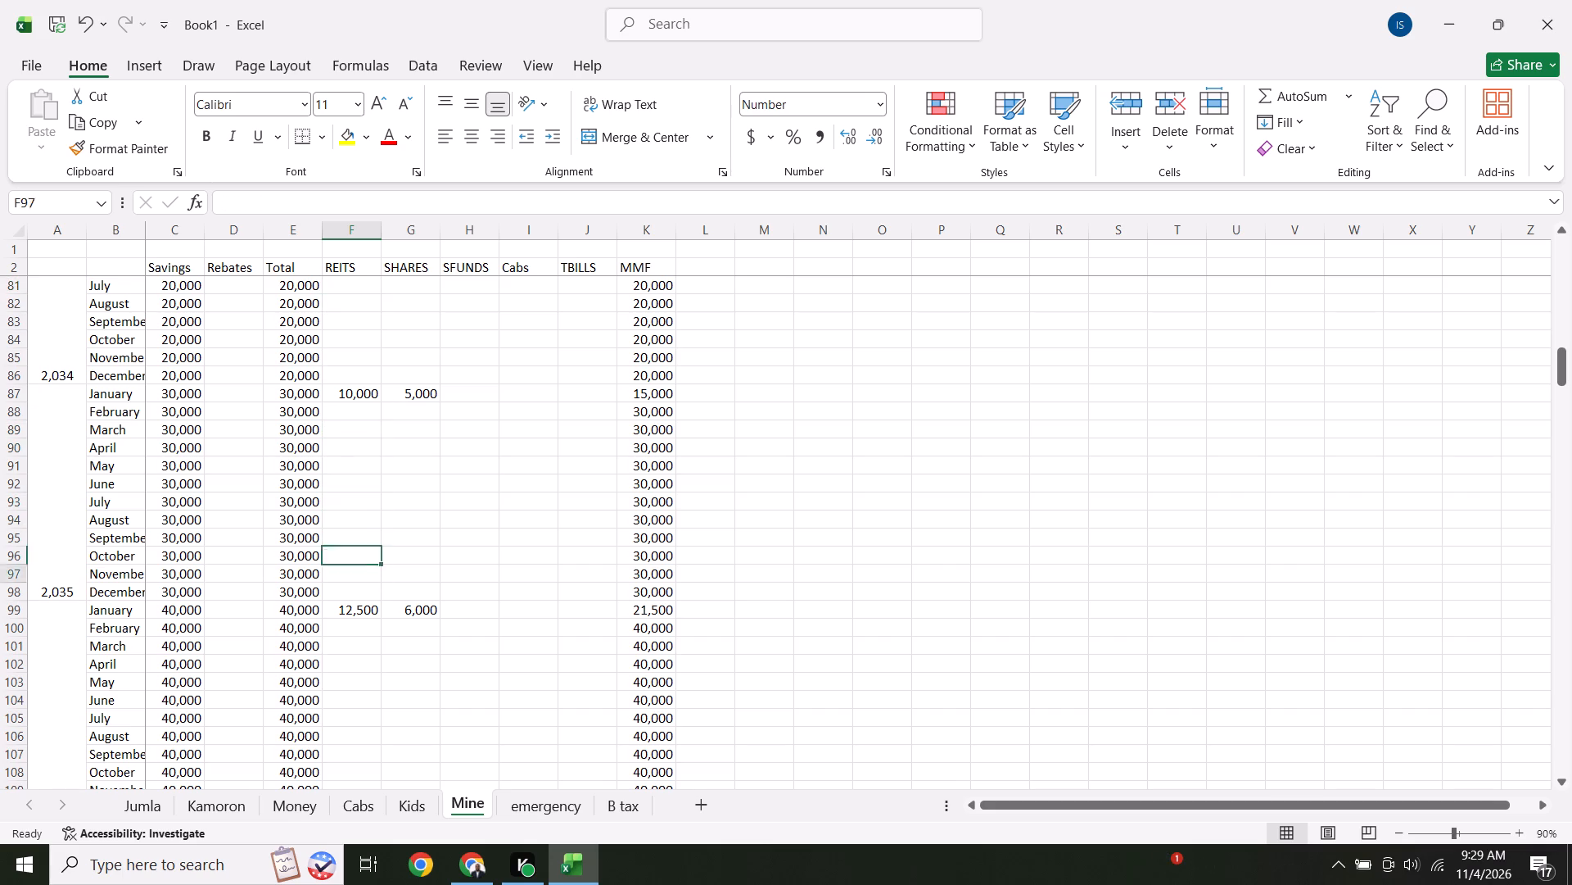
key(Down)
text(15000)
key(Down)
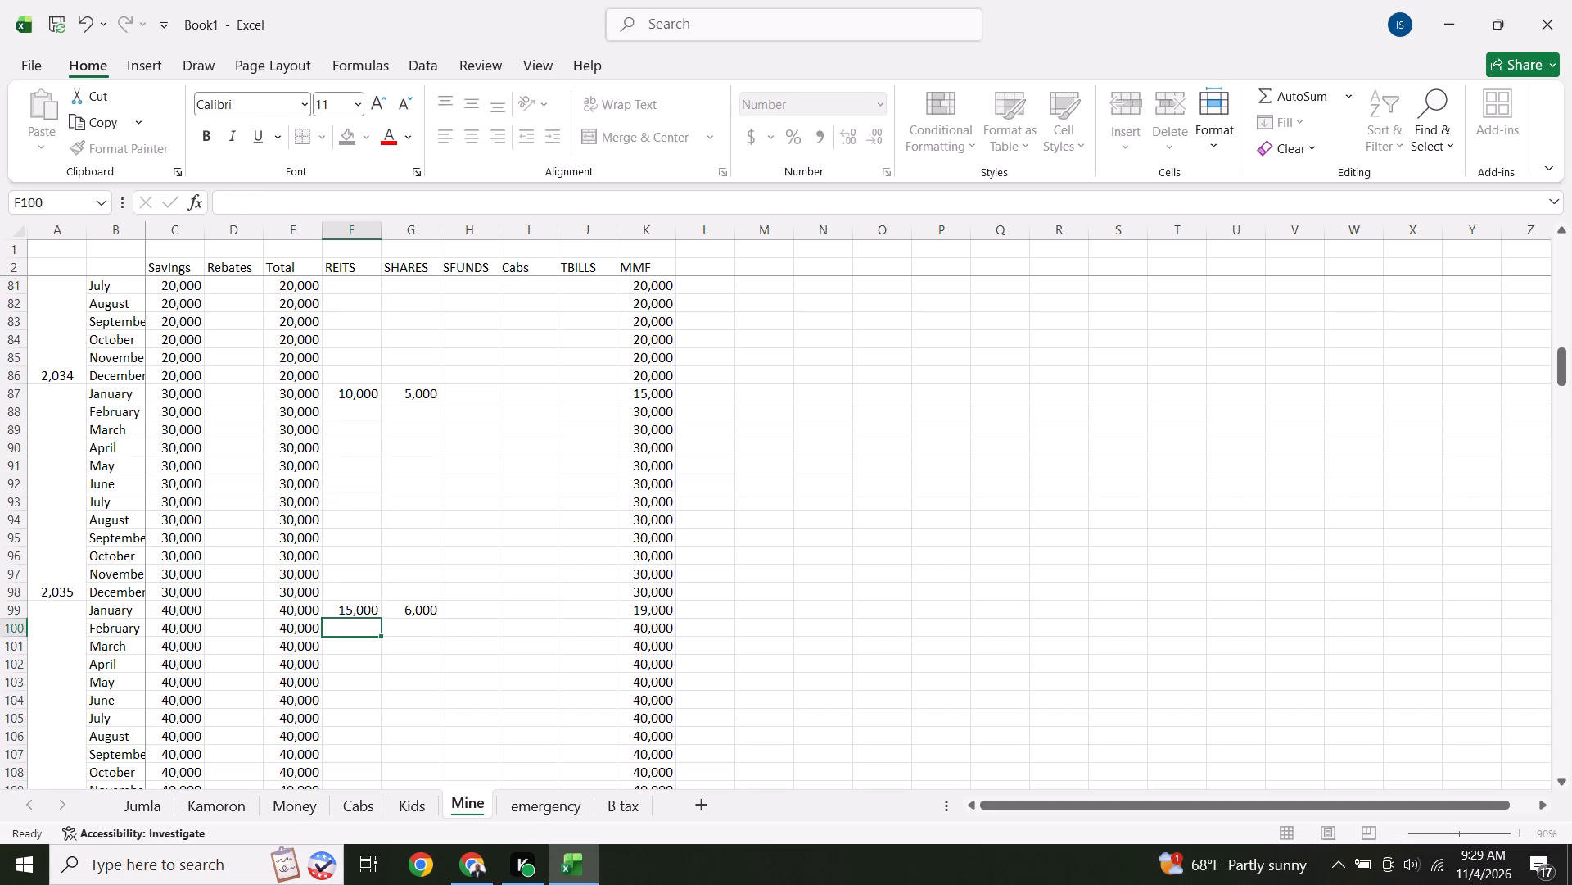
Change REITS for January in row 111, where savings first reach 50,000, to 20000.
key(Down)
key(Down)
key(Down)
key(Down)
key(Down)
key(Down)
key(Down)
key(Down)
key(Down)
key(Down)
key(Down)
key(Down)
key(Down)
key(Up)
key(Up)
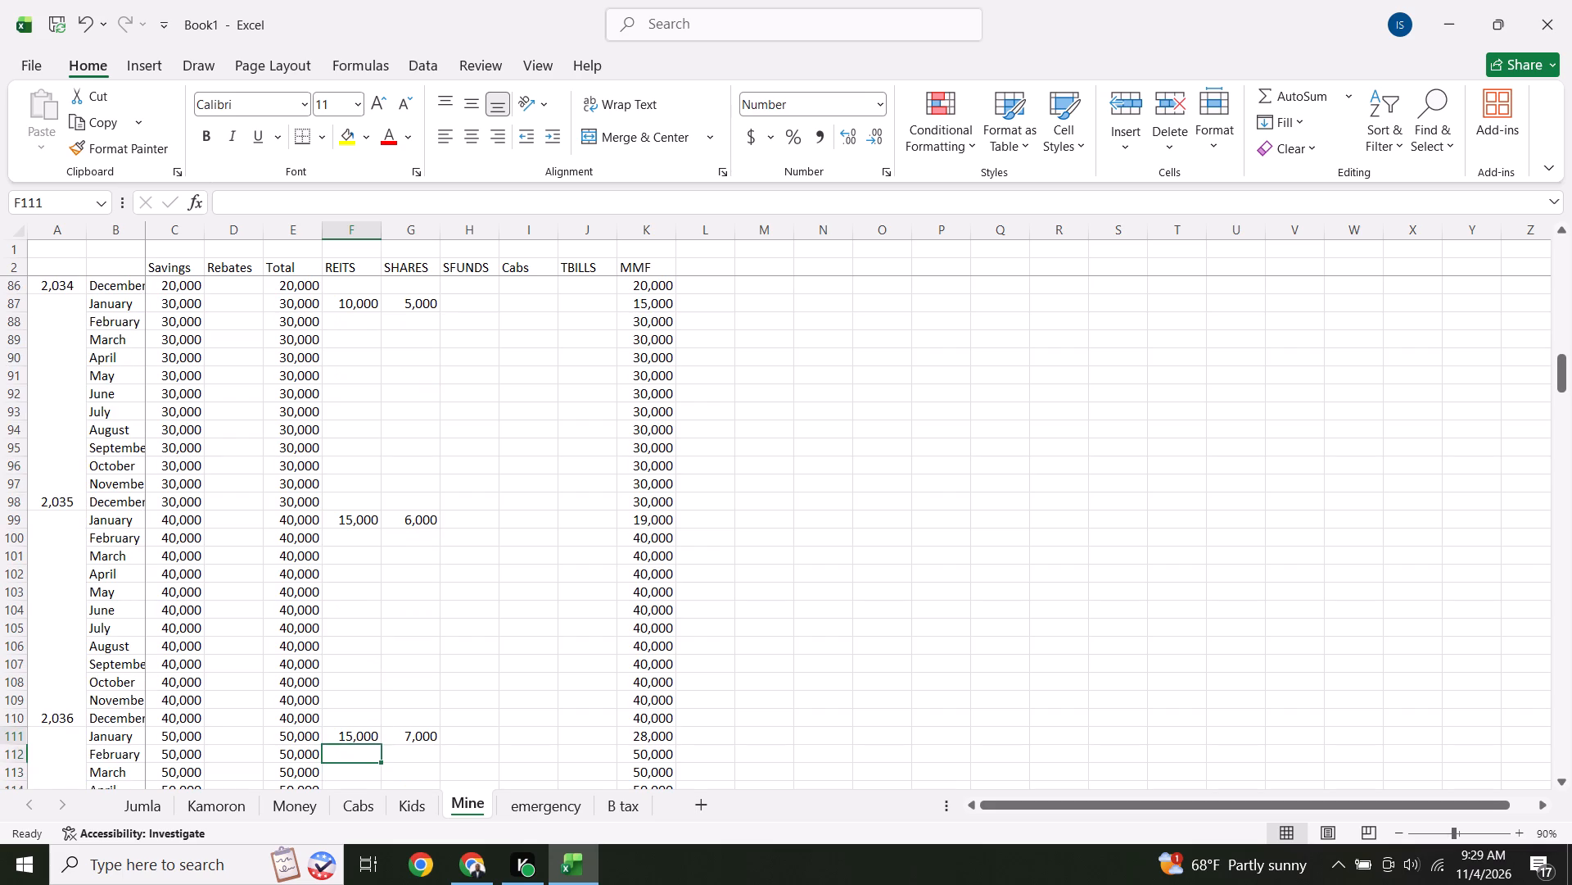
text(20000)
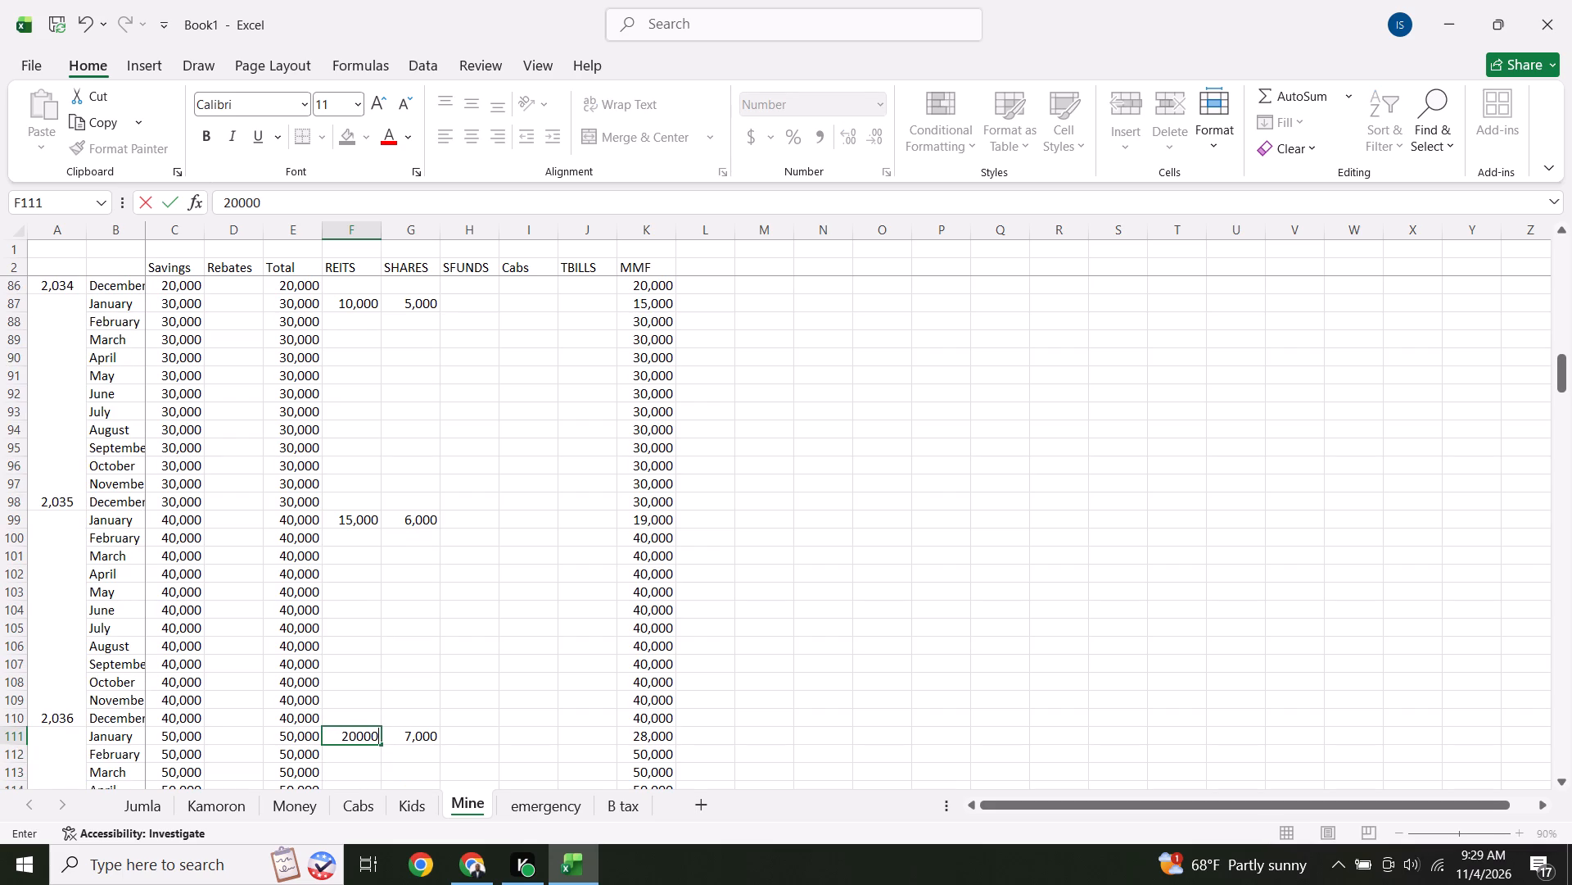
Change REITS for January in row 123, where savings first reach 60,000, to 25000.
key(Down)
key(Down)
key(Down)
key(Down)
key(Down)
key(Down)
key(Down)
key(Down)
key(Down)
key(Down)
key(Down)
key(Down)
key(Down)
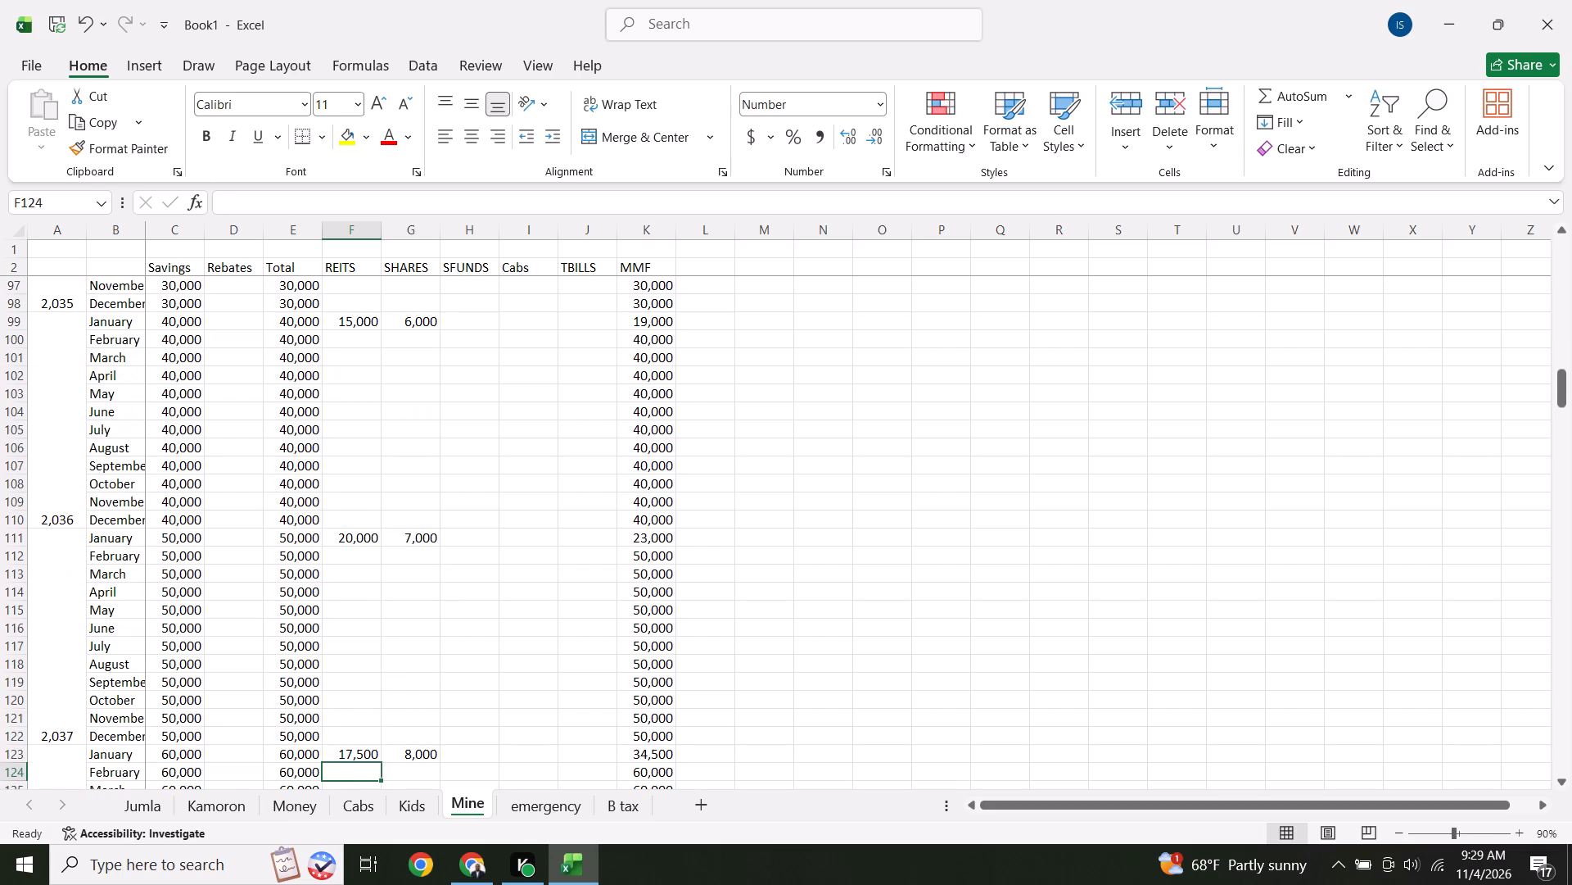
key(Up)
text(25000)
key(Down)
Change REITS for January in row 135, where savings first reach 70,000, to 30000.
key(Down)
key(Down)
key(Down)
key(Down)
key(Down)
key(Down)
key(Down)
key(Down)
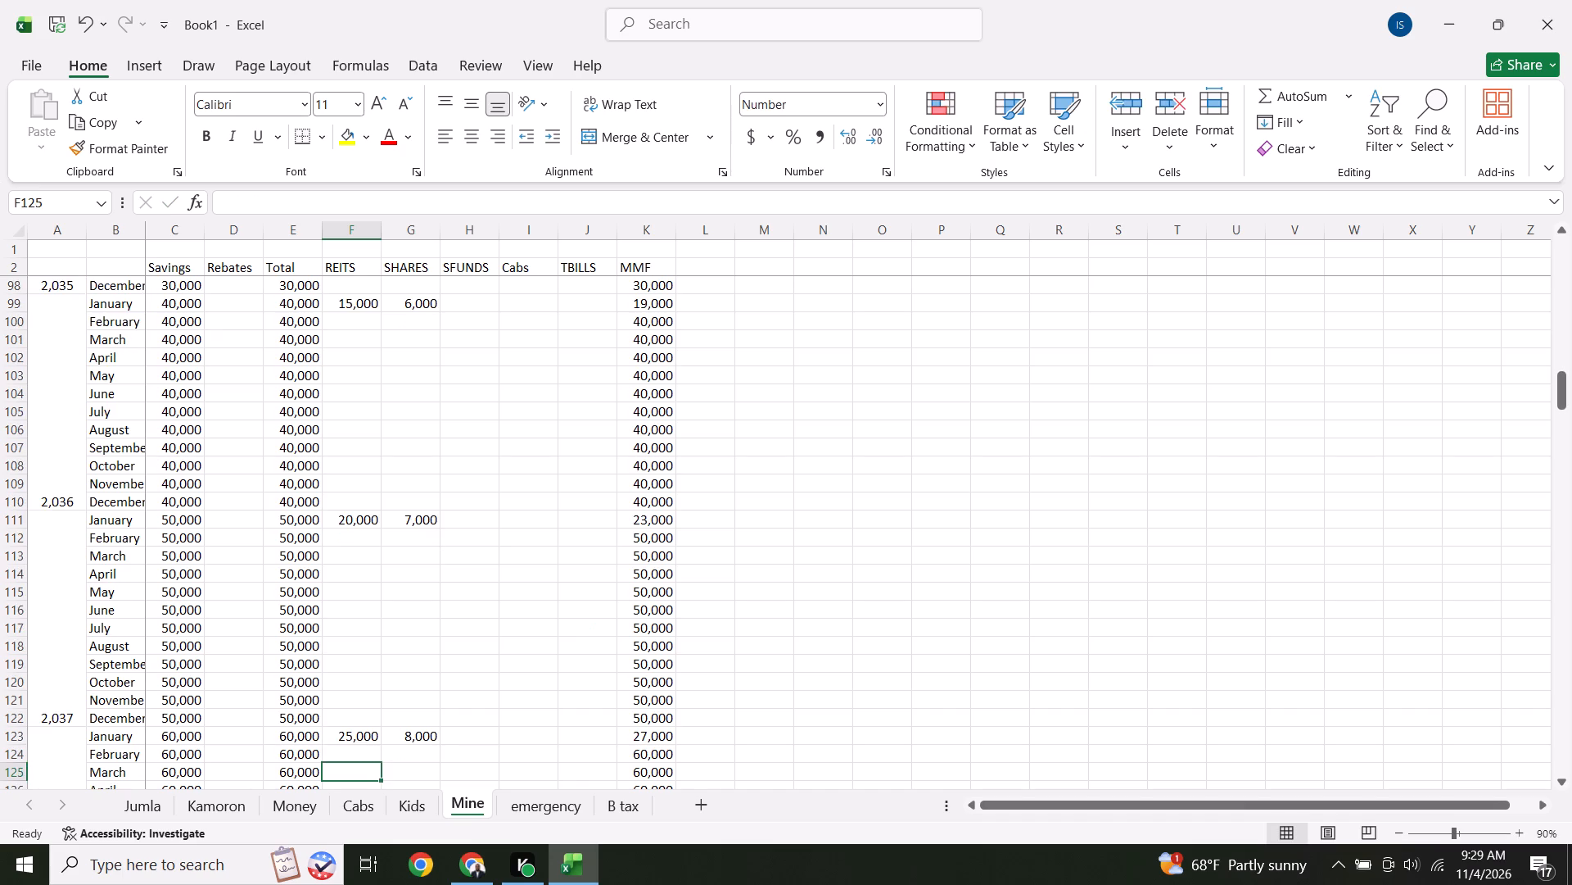
key(Down)
key(Down)
key(Down)
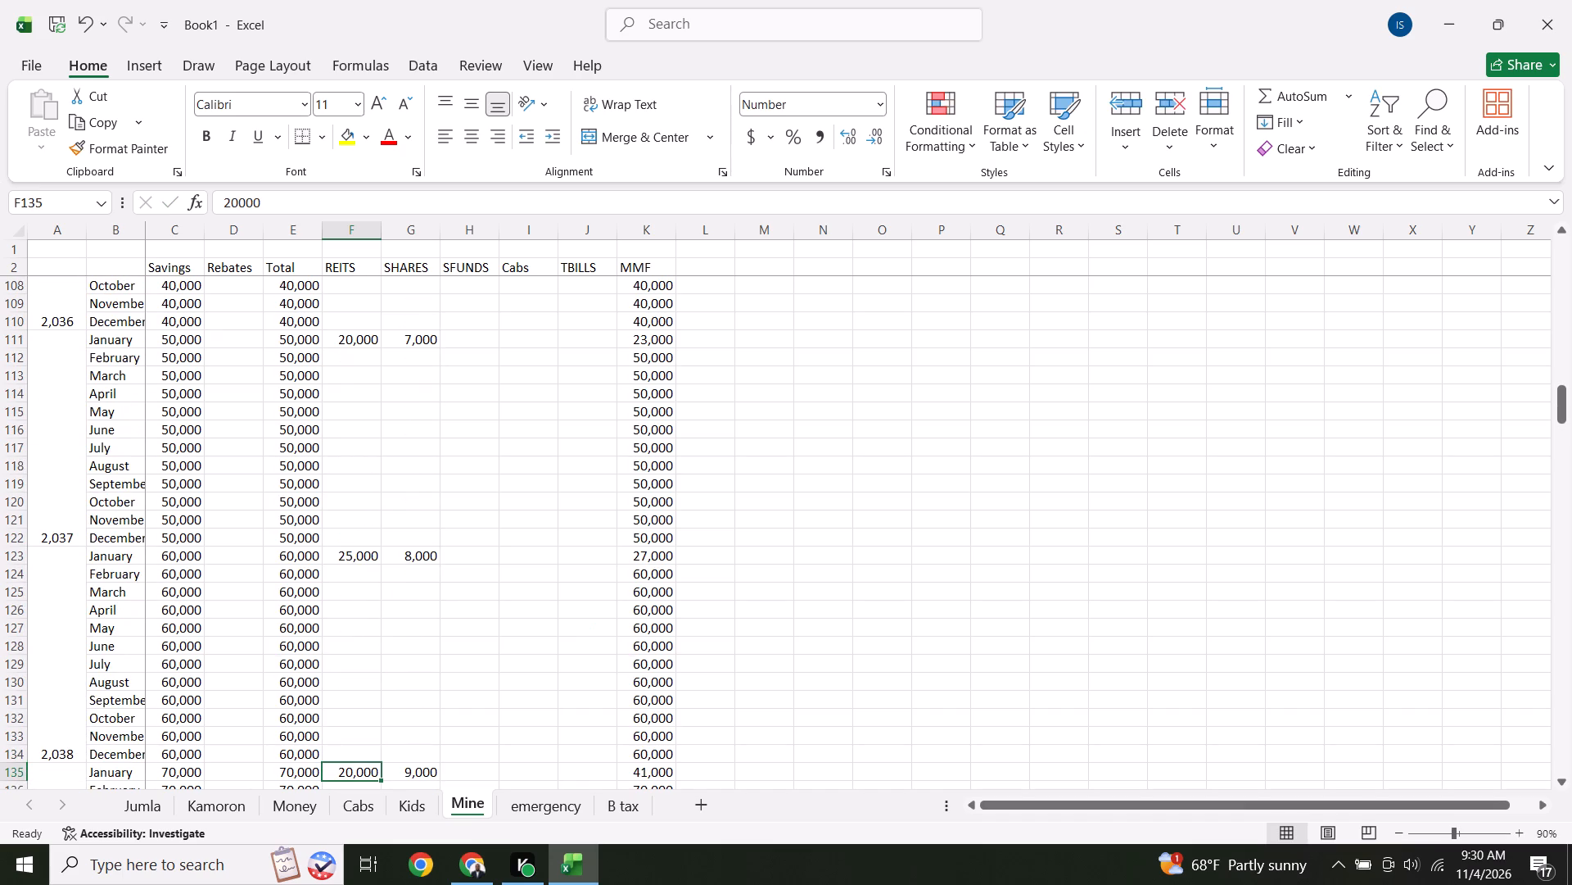
text(30000)
key(Down)
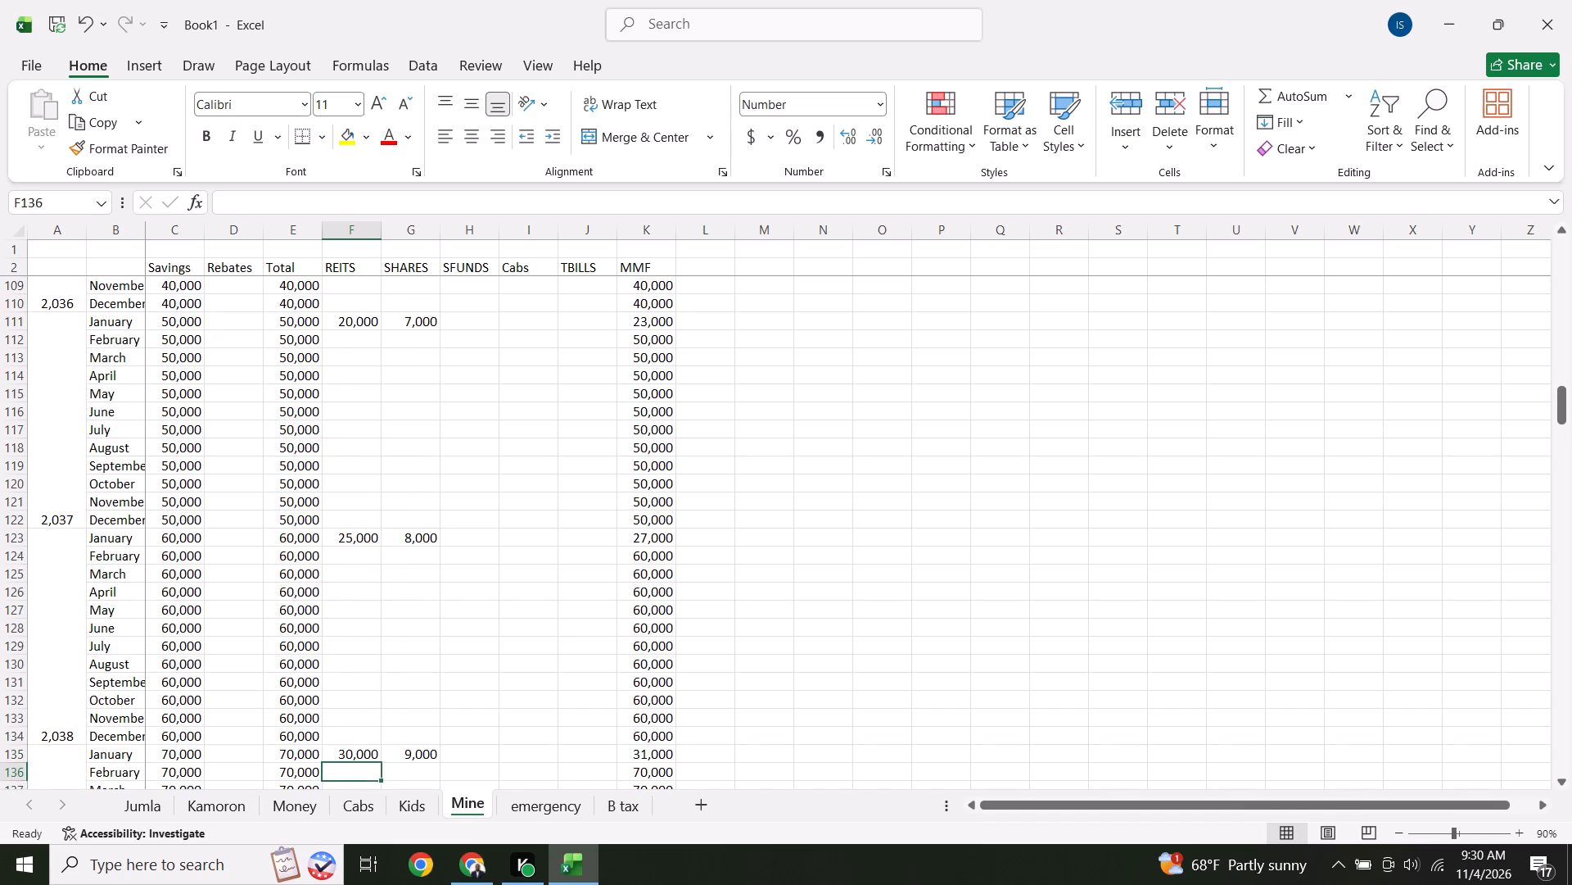
Change REITS for January in row 147, where savings first reach 80,000, to 35000.
key(Down)
key(Down)
key(Down)
key(Down)
key(Down)
key(Down)
key(Down)
key(Down)
key(Down)
key(Down)
key(Down)
key(Down)
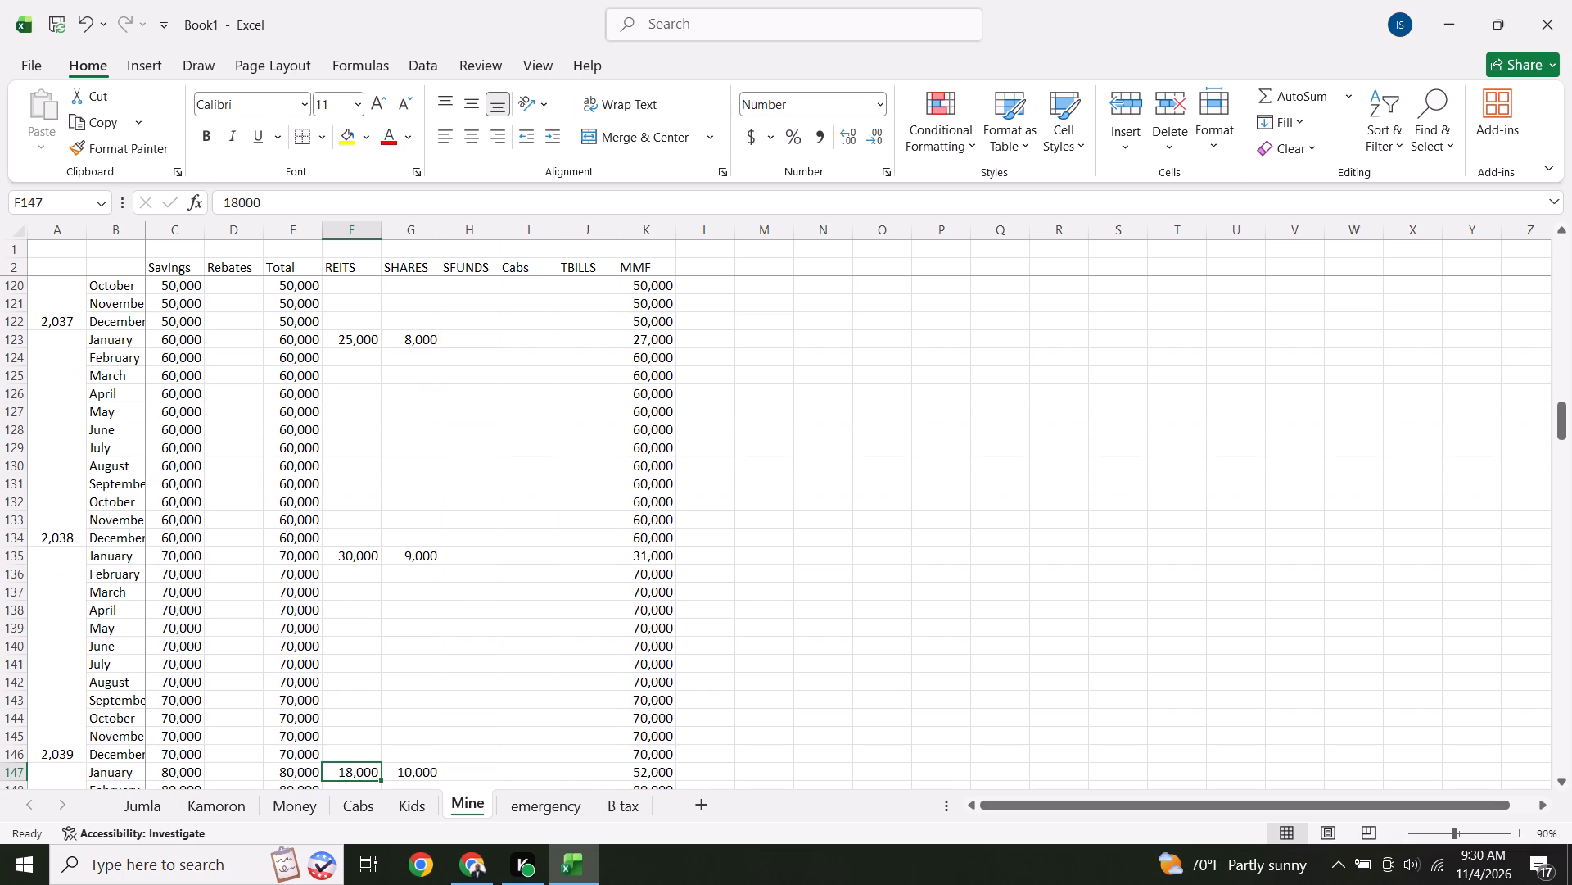
text(35000)
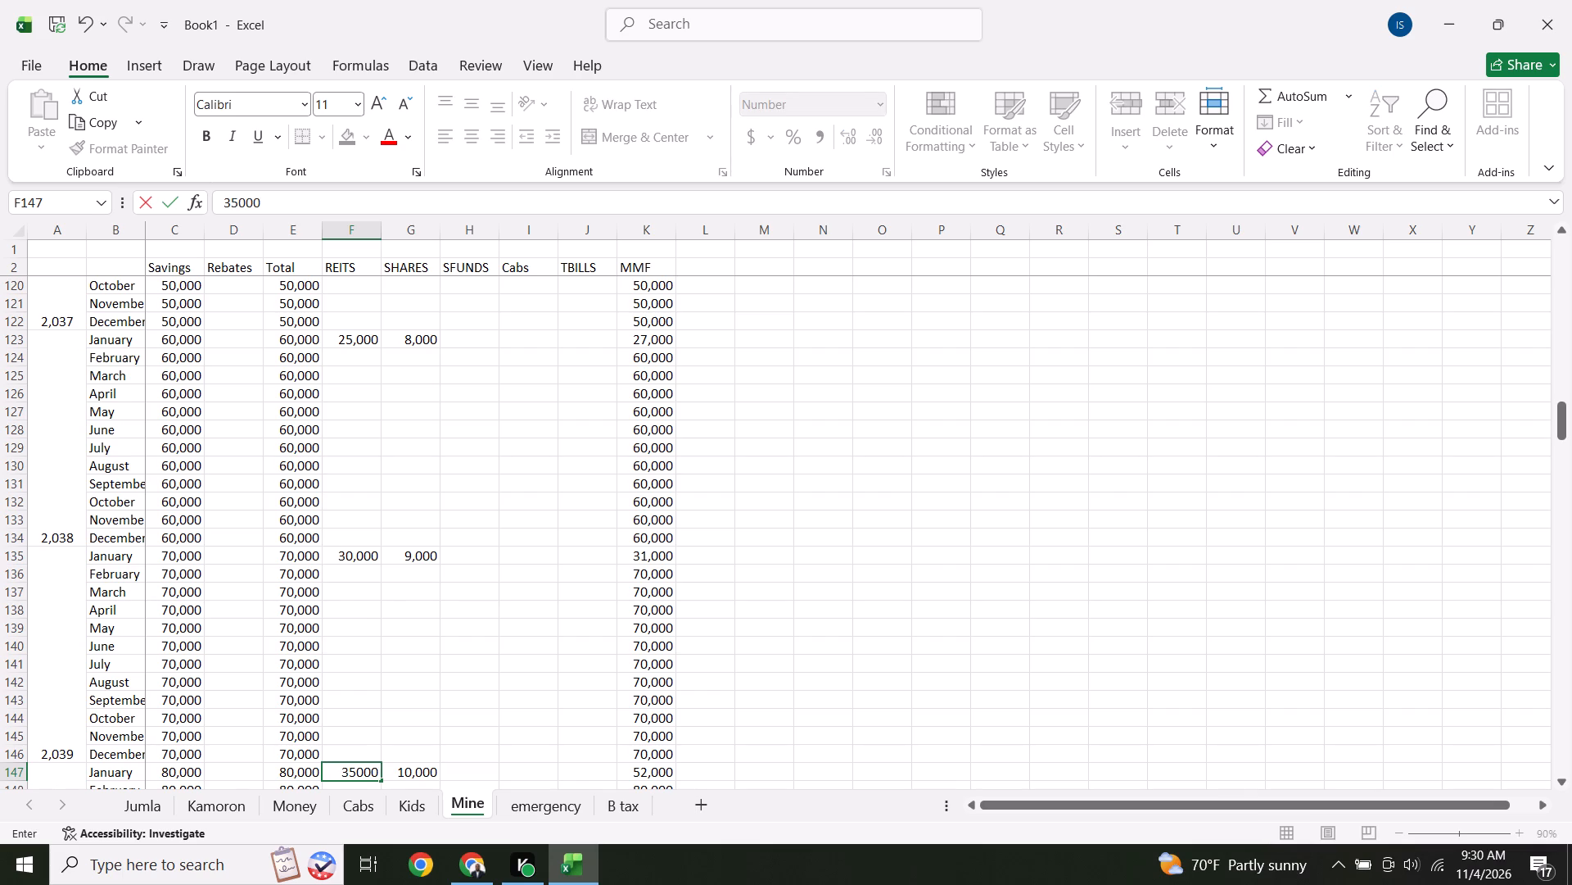
key(Down)
Change REITS for January in row 159, where savings first reach 90,000, to 40000.
key(Down)
key(Down)
key(Down)
key(Down)
key(Down)
key(Down)
key(Down)
key(Down)
key(Down)
key(Down)
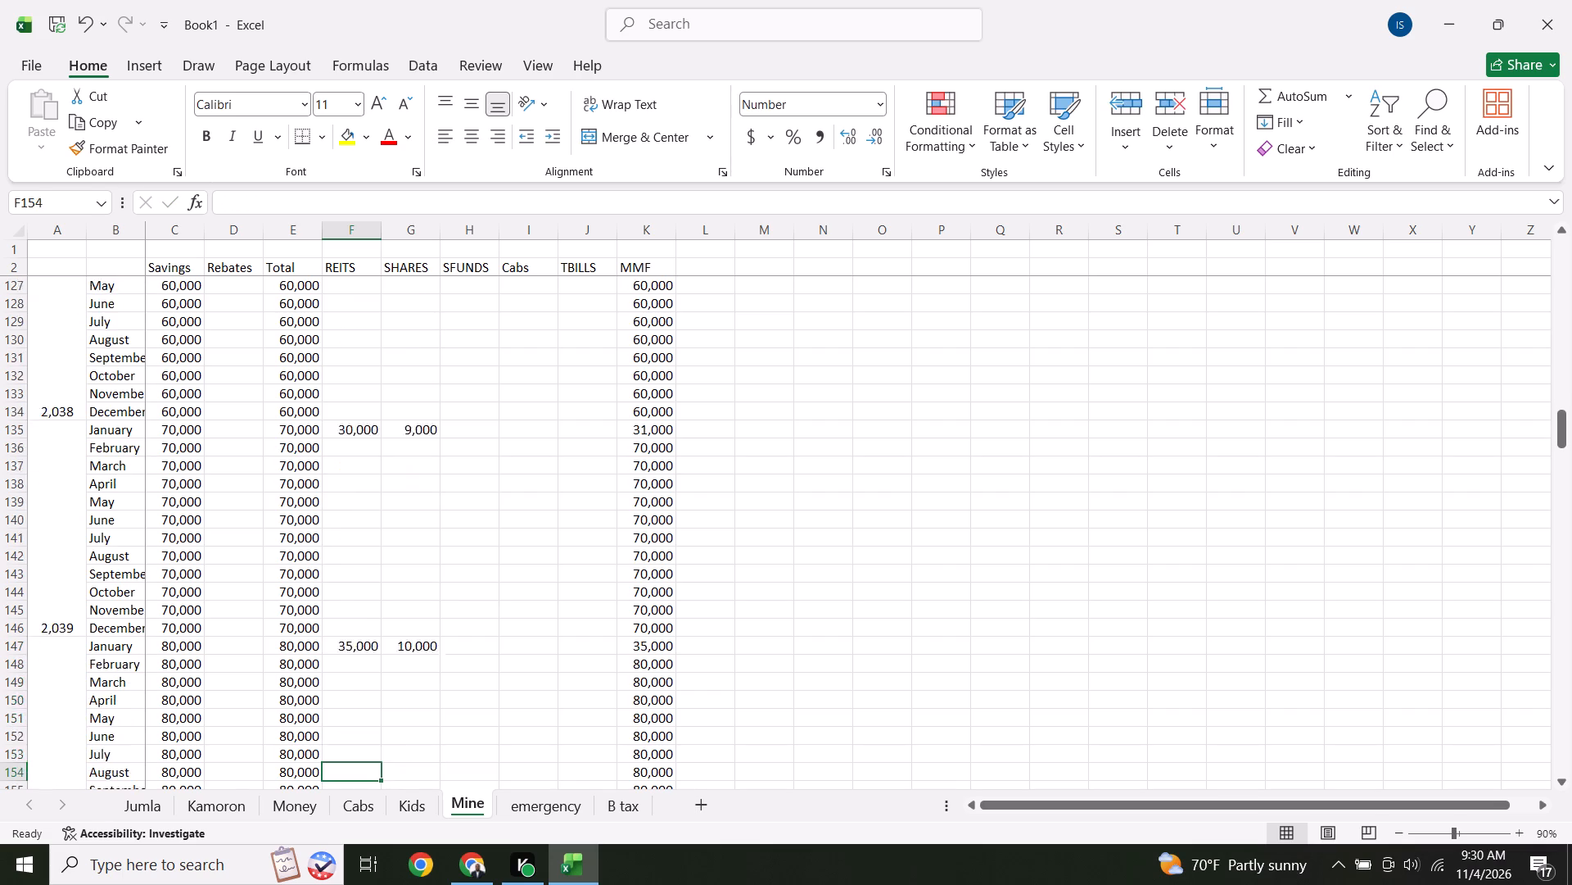
key(Down)
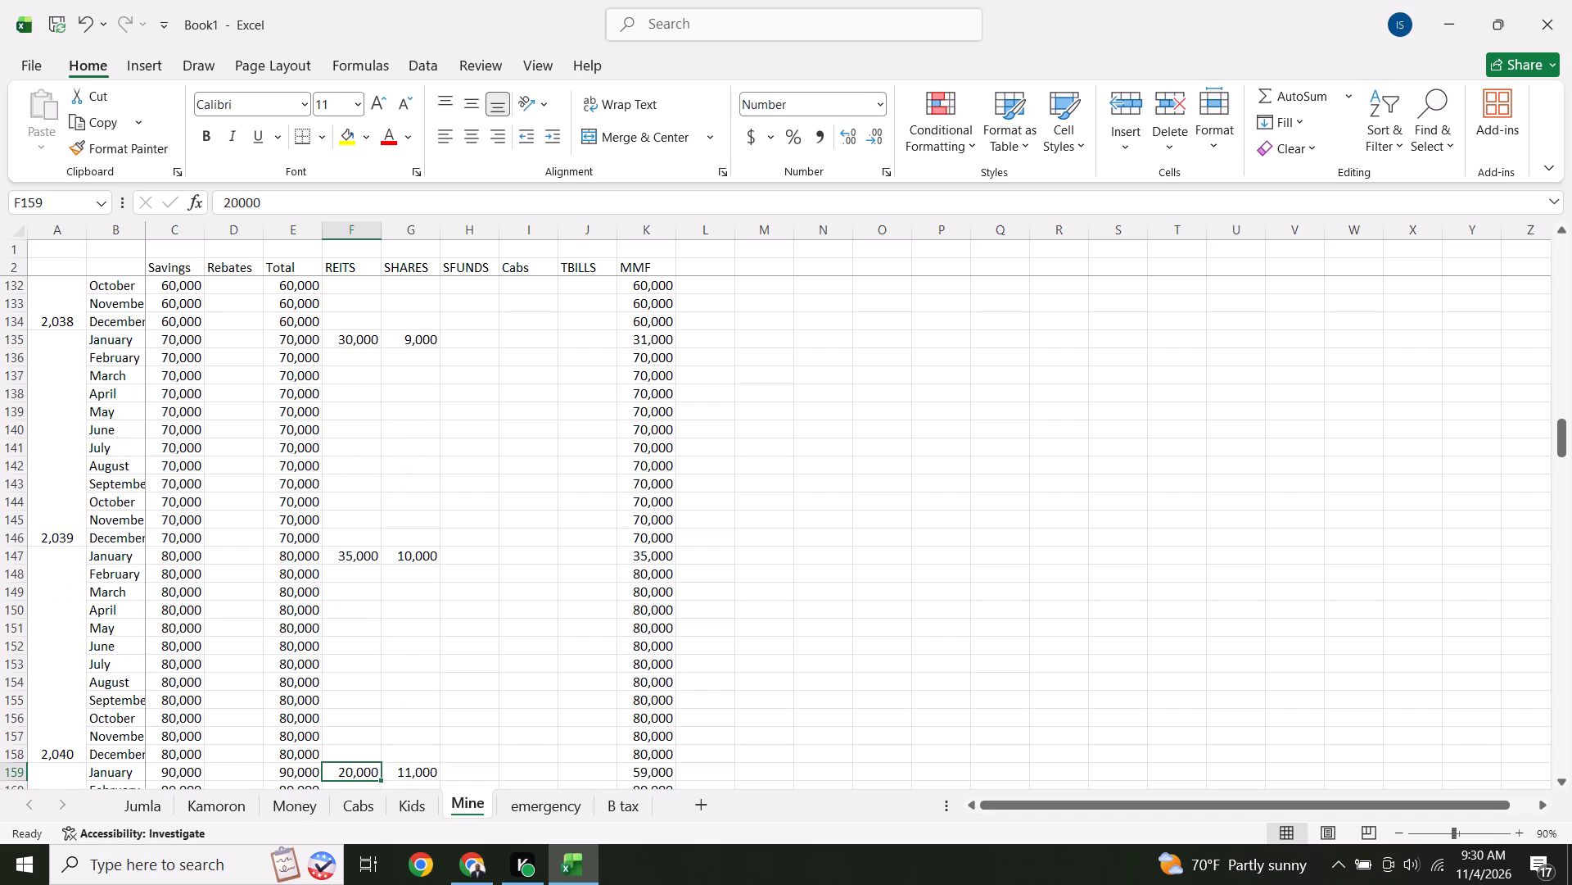
text(40000)
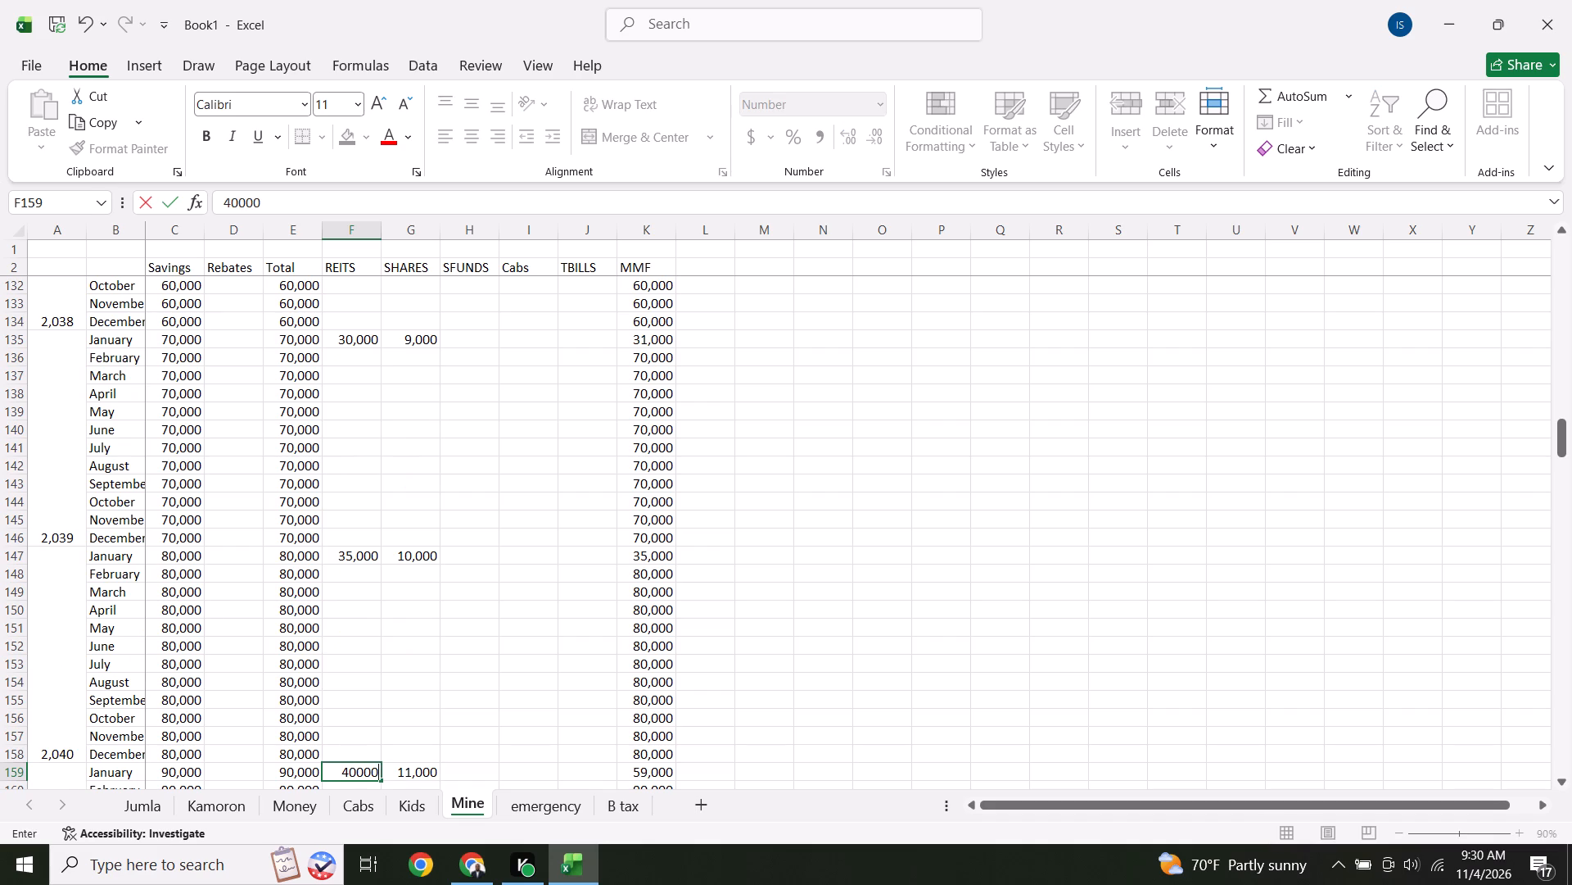
key(Down)
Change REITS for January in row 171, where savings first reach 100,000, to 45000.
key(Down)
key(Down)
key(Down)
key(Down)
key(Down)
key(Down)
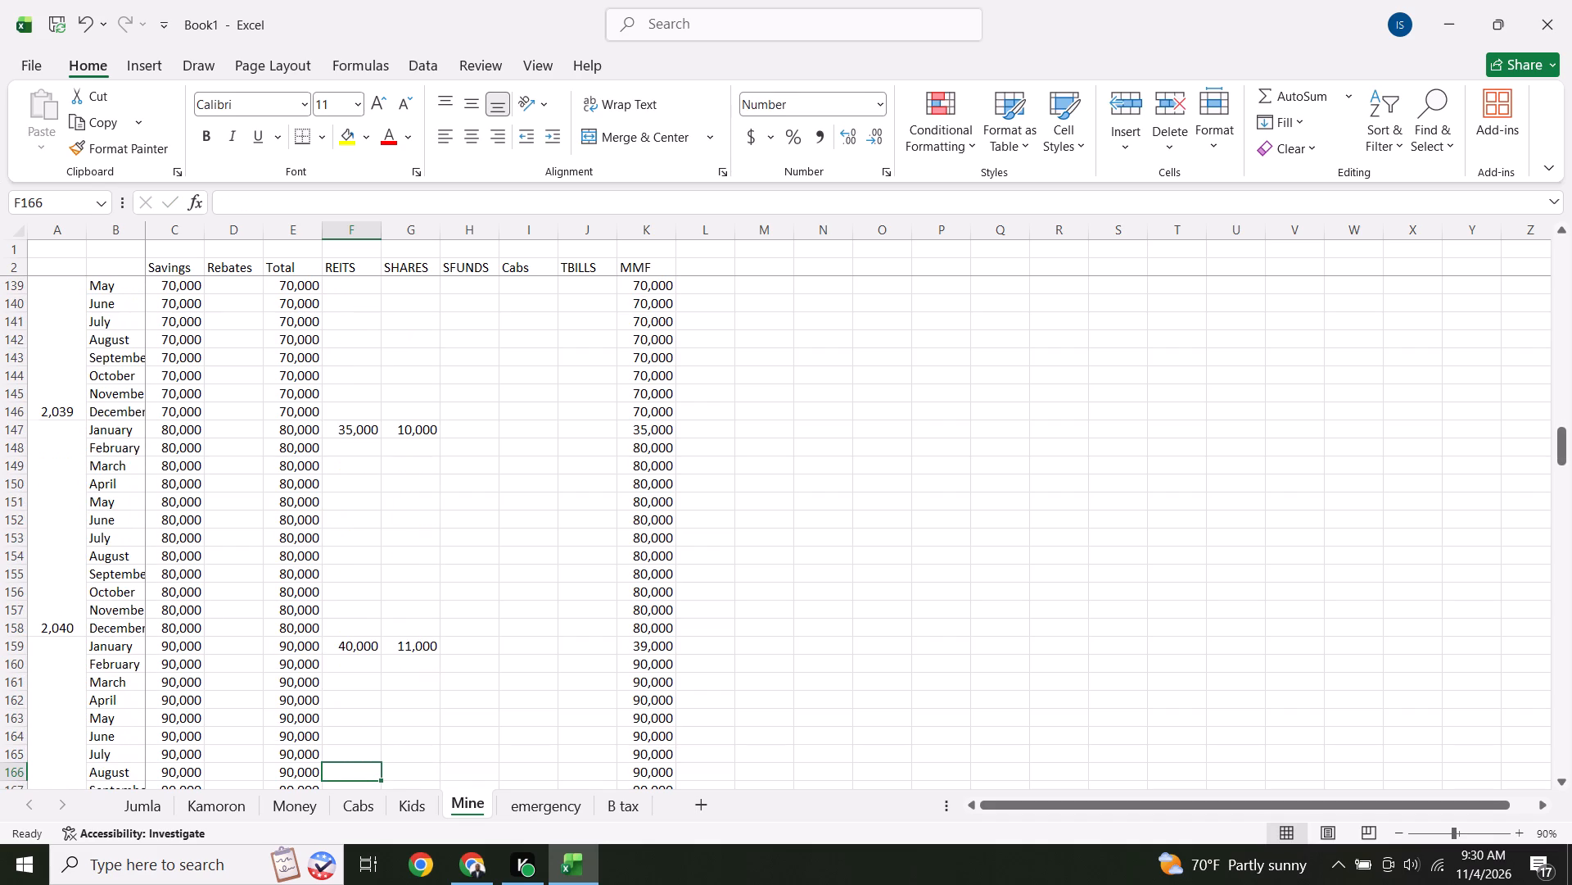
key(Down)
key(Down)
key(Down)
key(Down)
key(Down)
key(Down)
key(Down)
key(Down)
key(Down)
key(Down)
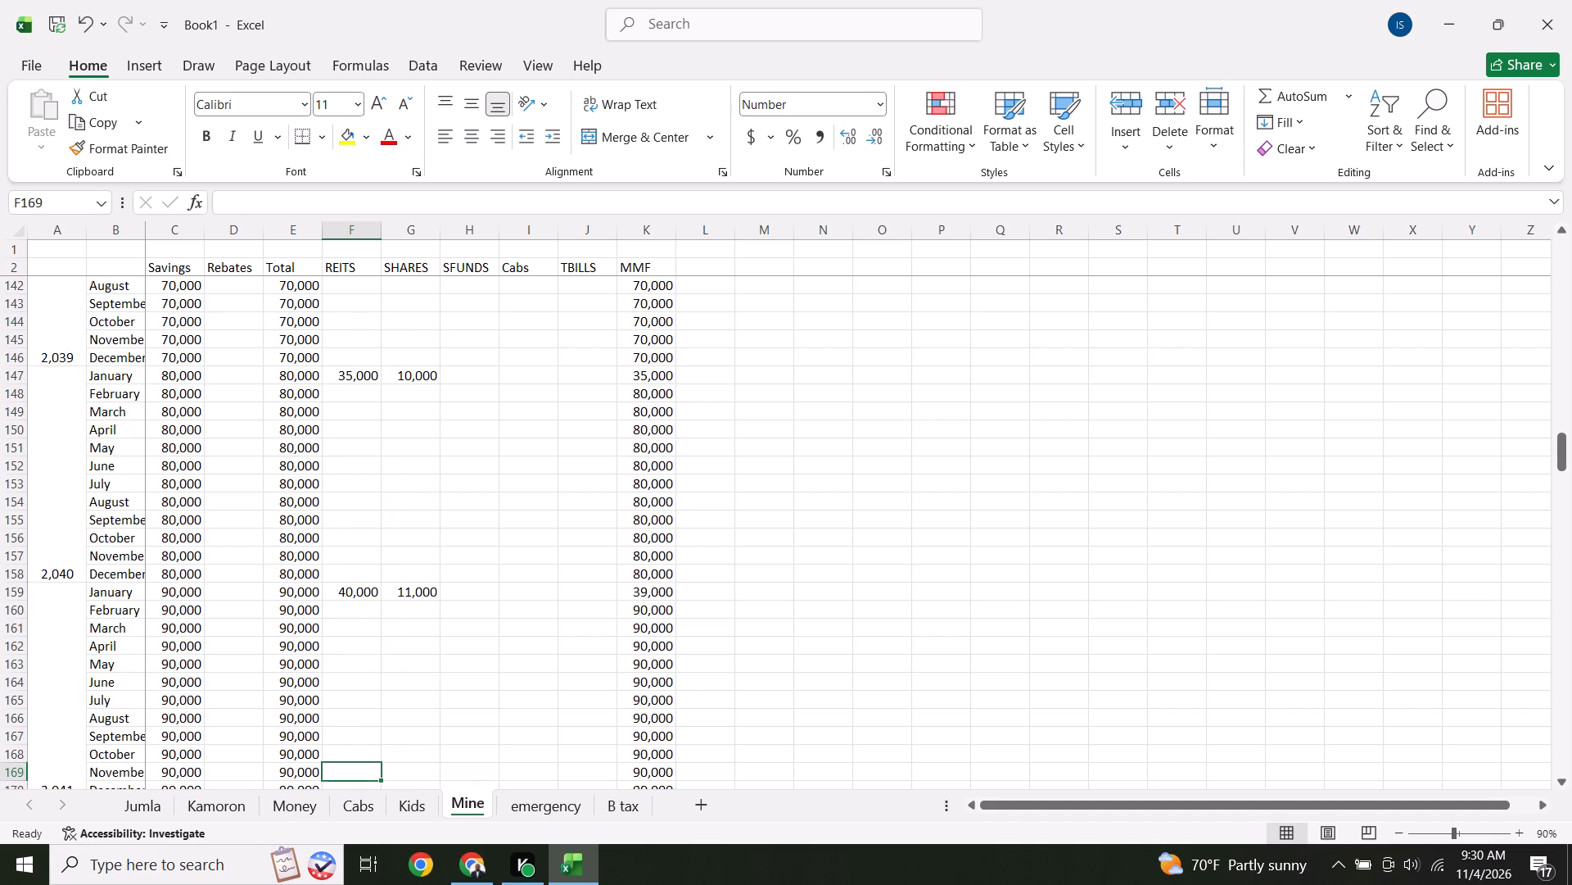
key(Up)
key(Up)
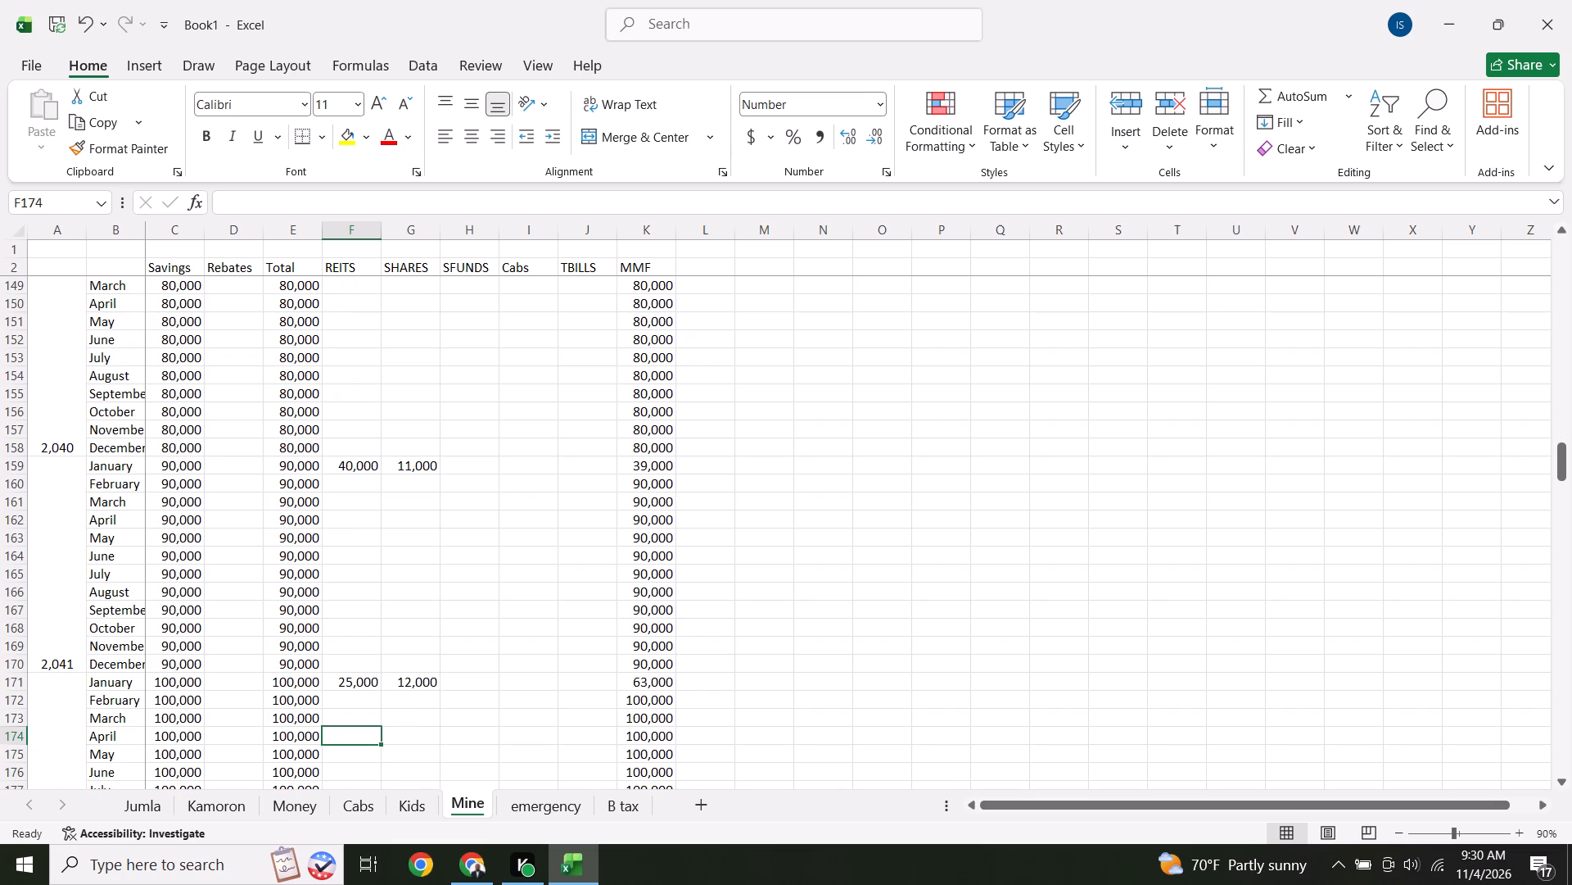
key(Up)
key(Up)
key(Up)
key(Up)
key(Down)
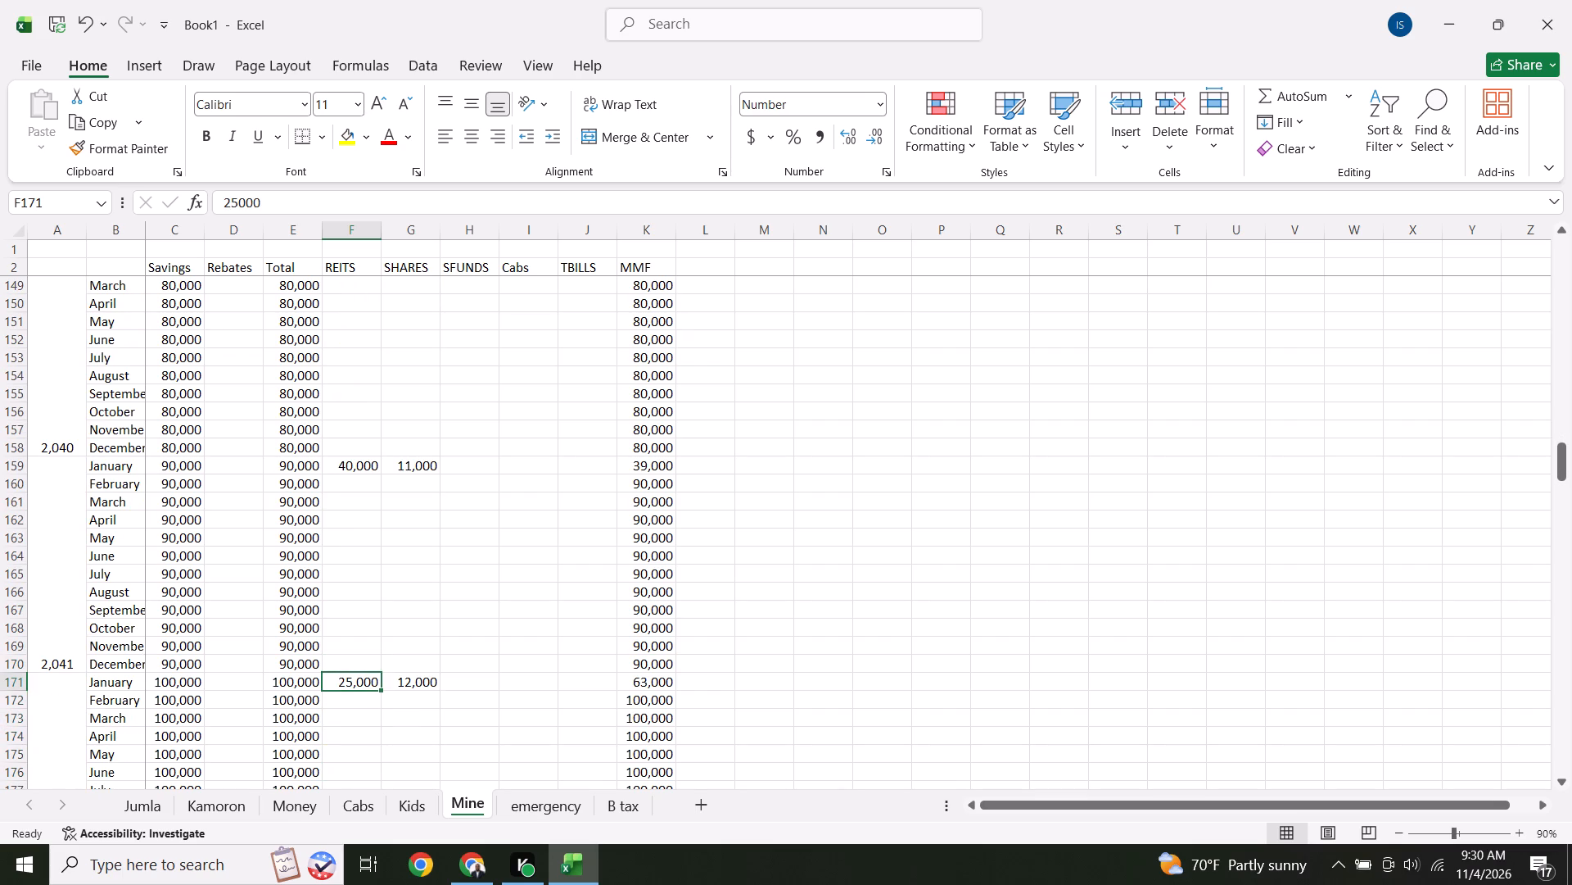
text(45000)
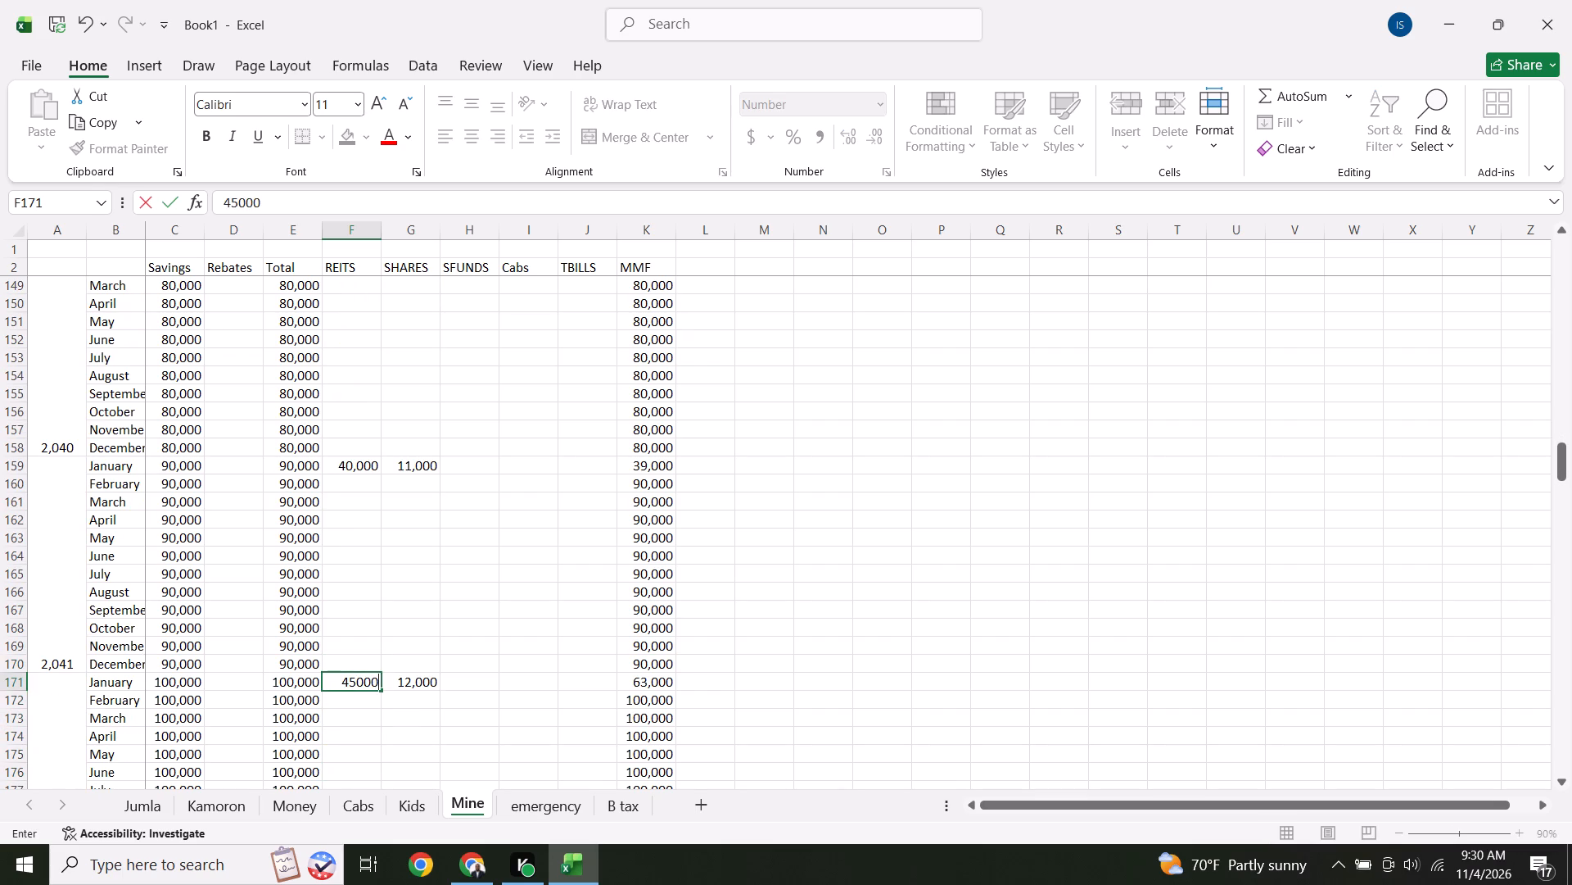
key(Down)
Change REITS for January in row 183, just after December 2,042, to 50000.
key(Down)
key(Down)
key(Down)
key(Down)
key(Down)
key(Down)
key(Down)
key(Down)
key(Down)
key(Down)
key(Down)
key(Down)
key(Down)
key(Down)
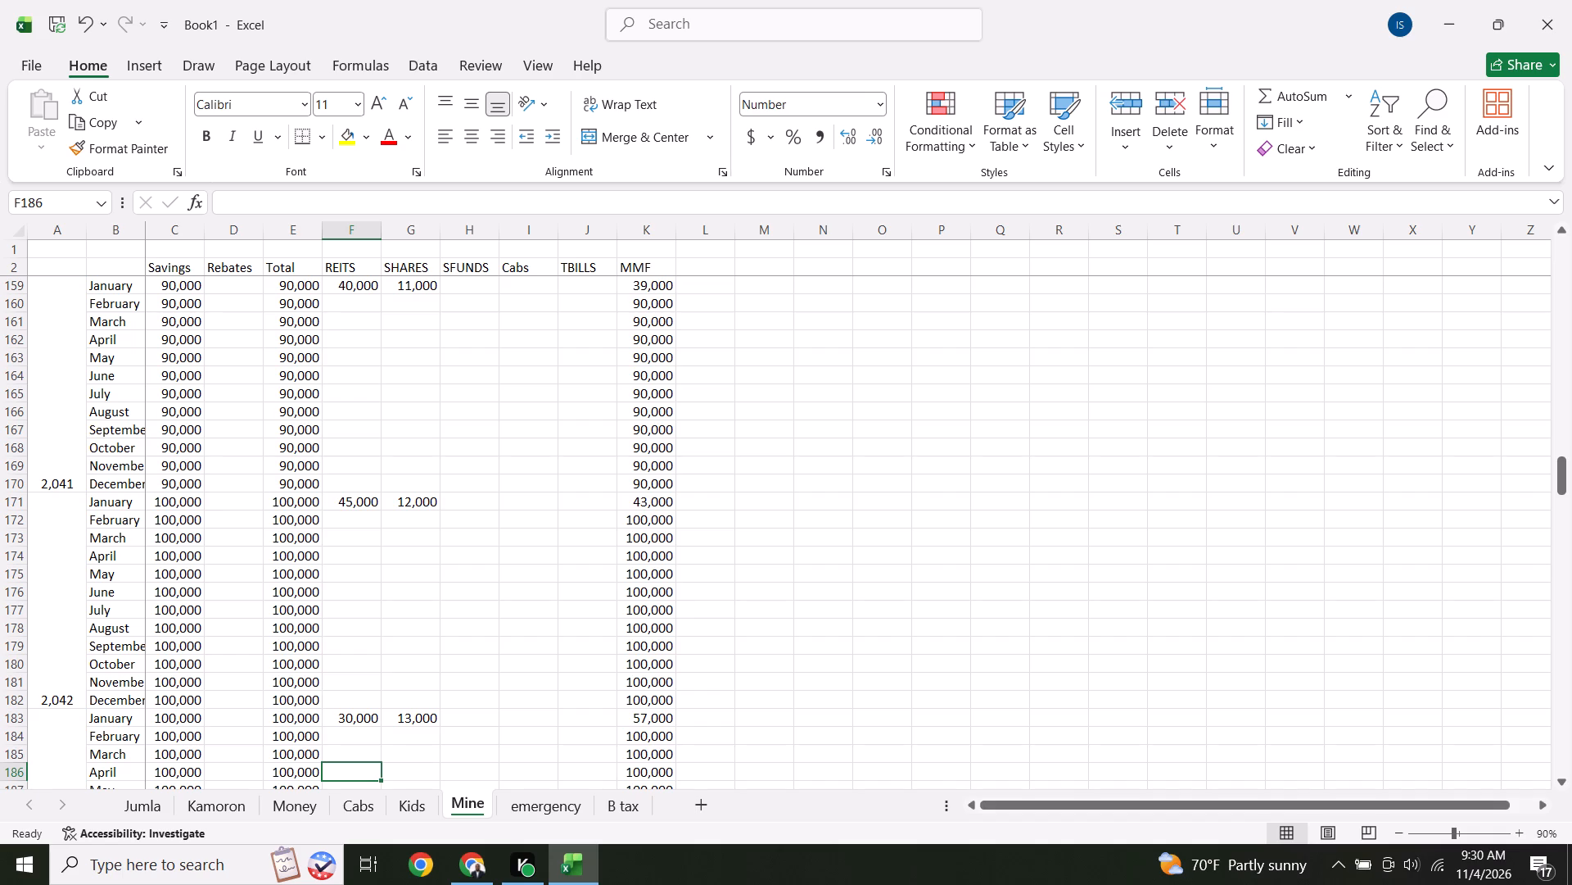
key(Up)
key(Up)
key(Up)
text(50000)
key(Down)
Change REITS for January in row 195, just after December 2,043, to 50000.
key(Down)
key(Down)
key(Down)
key(Down)
key(Down)
key(Down)
key(Down)
key(Down)
key(Down)
key(Down)
key(Down)
key(Down)
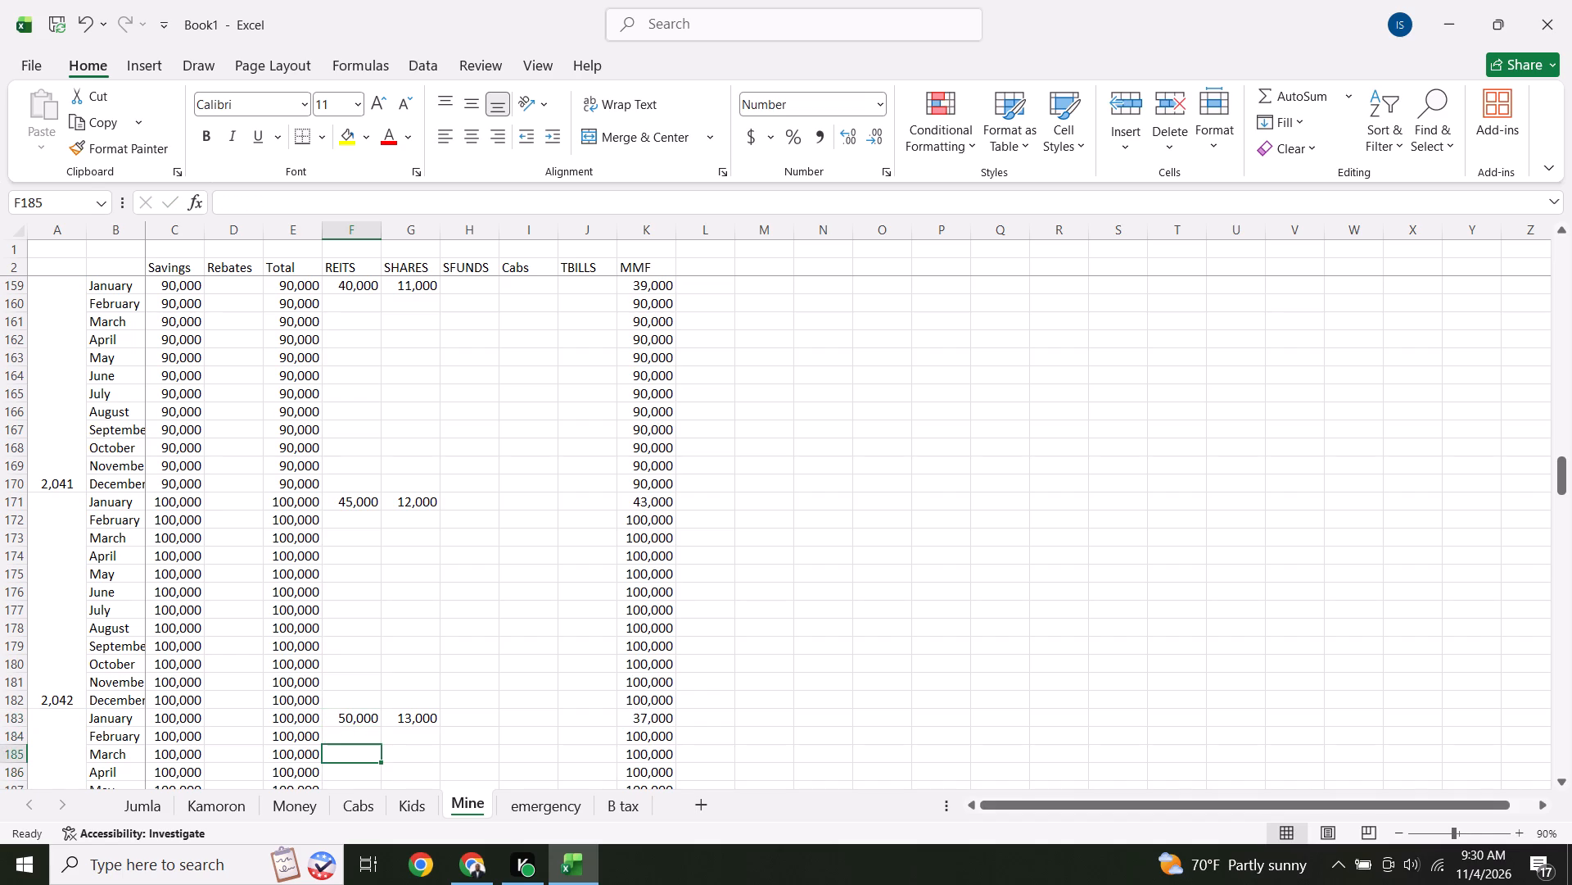
key(Down)
key(Down)
key(Down)
key(Down)
key(Down)
key(Down)
key(Down)
key(Down)
key(Down)
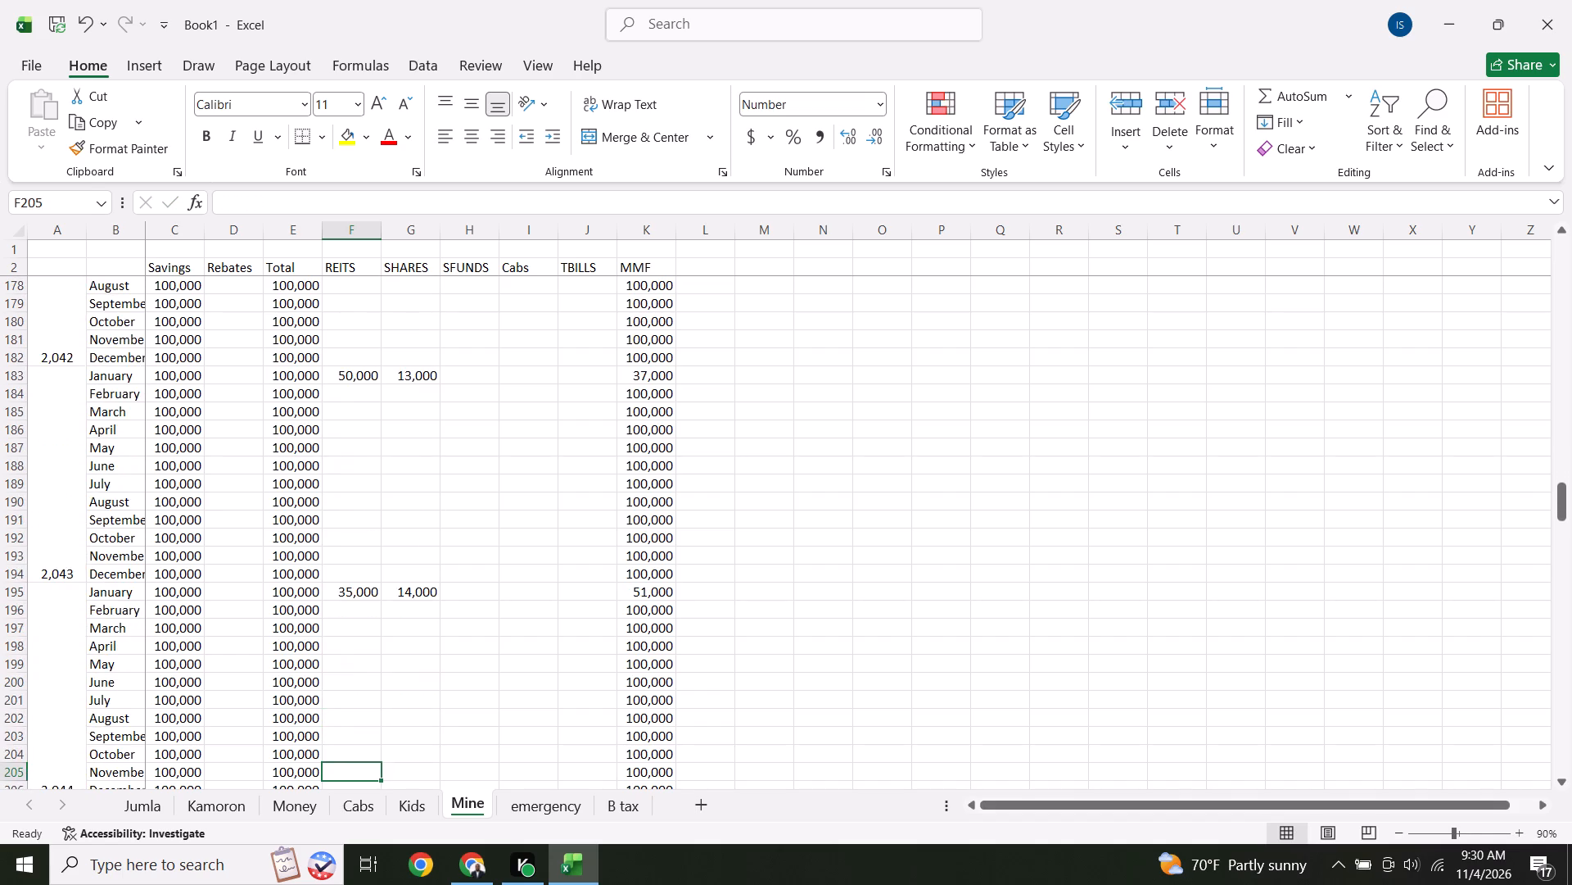
key(Down)
key(Up)
key(Up)
key(Up)
key(Up)
key(Up)
key(Up)
key(Up)
key(Up)
key(Up)
key(Up)
key(Up)
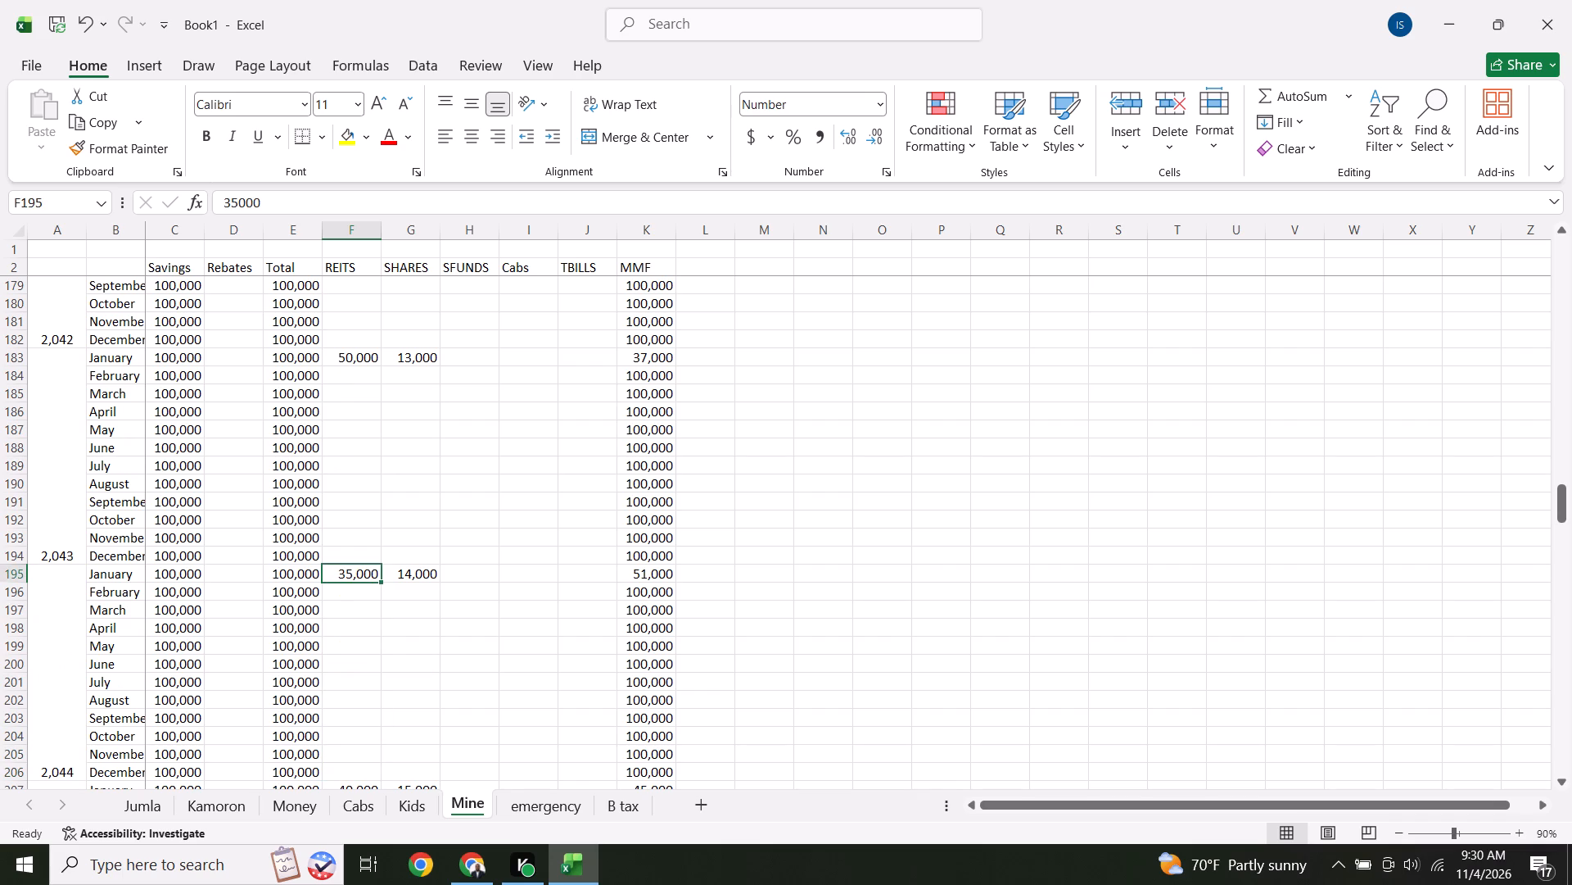
text(50000)
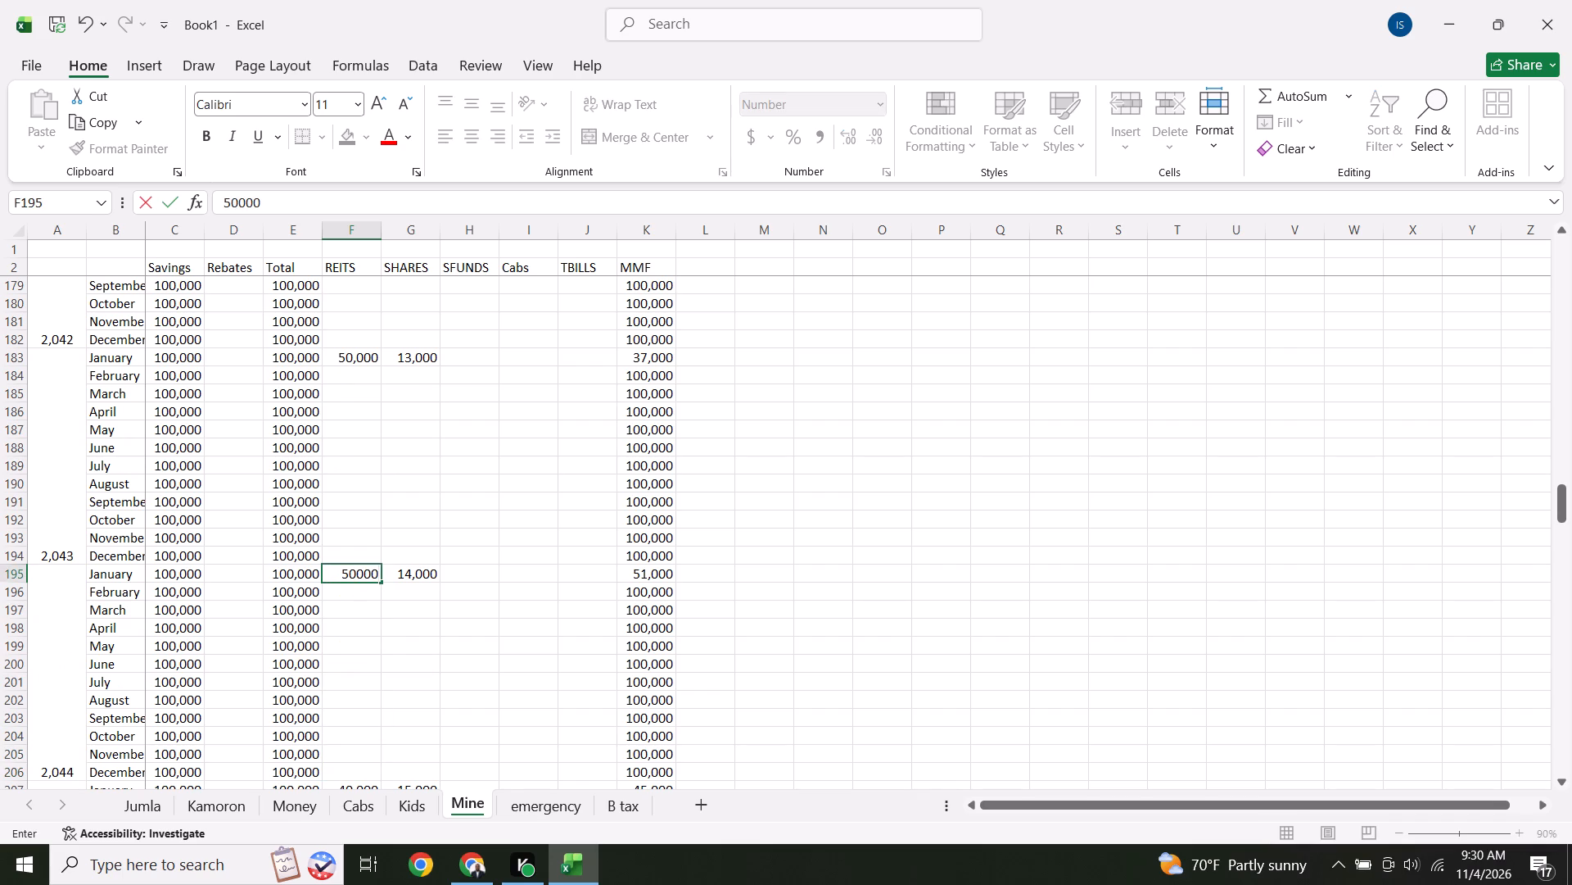
key(Right)
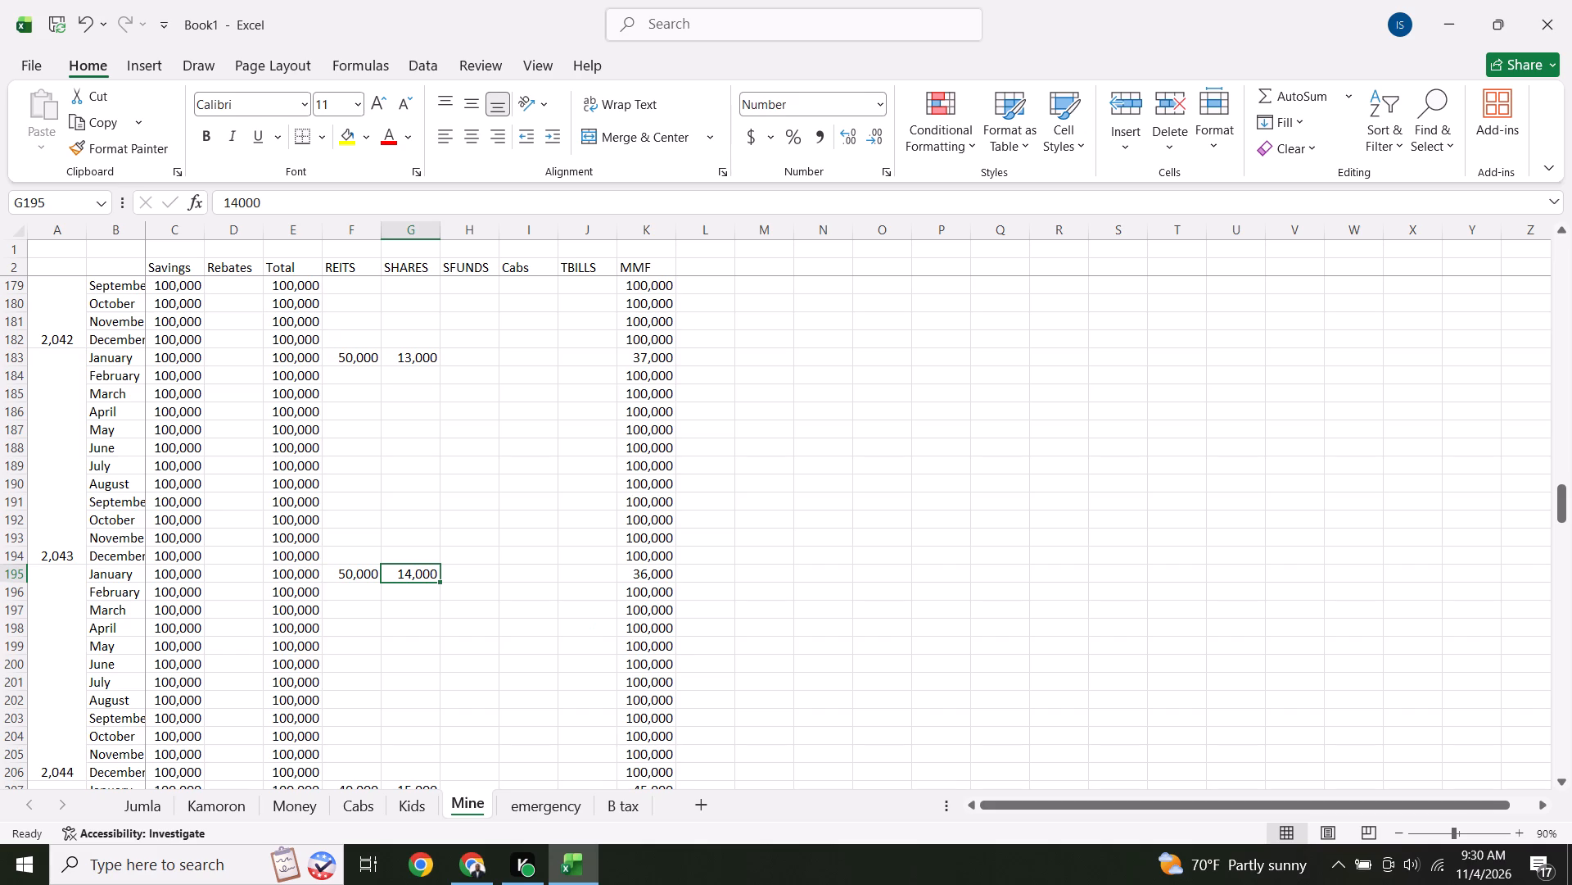
Lower REITS for January in row 183, just after December 2,042, to 45000.
click(372, 360)
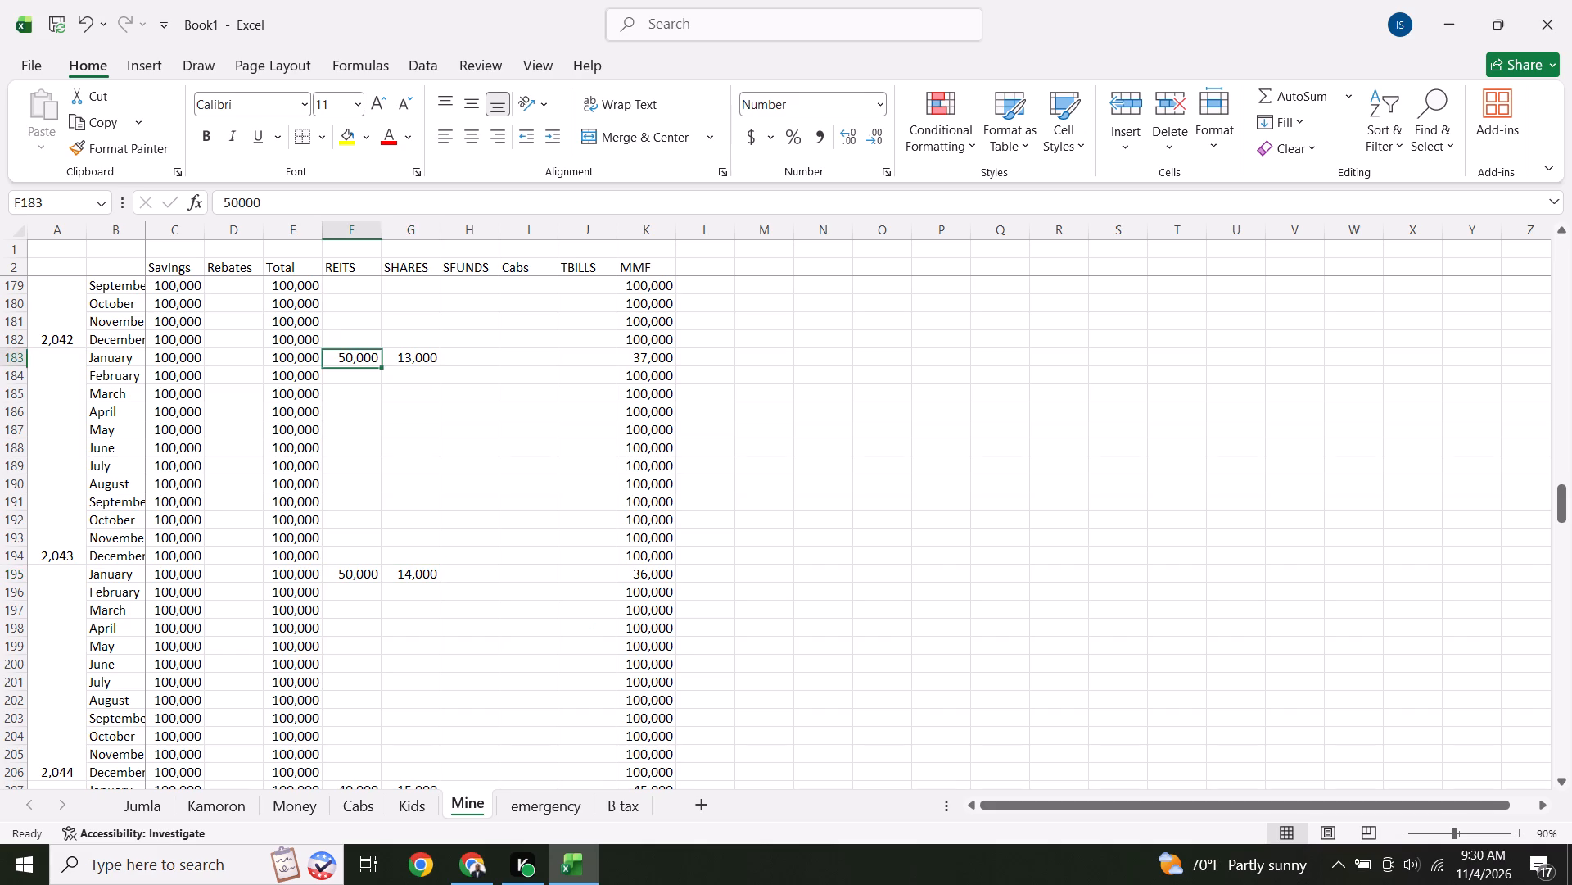
text(45000)
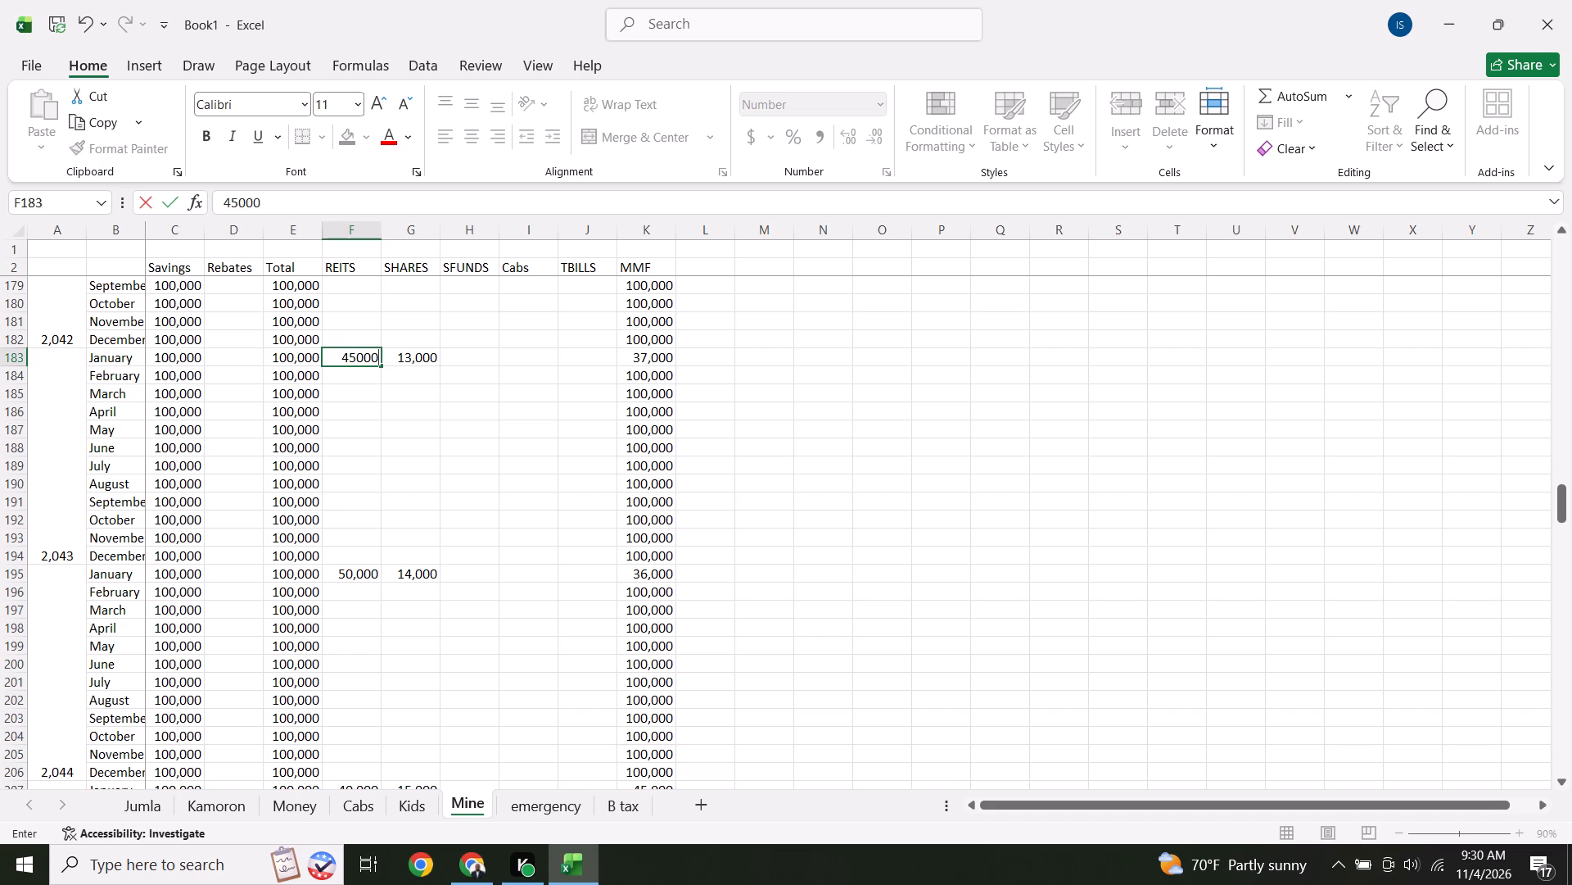
key(Up)
Lower REITS for January in row 171, where savings first reach 100,000, to 40000.
key(Up)
key(Up)
key(Up)
key(Up)
key(Up)
key(Up)
key(Up)
key(Up)
key(Up)
key(Up)
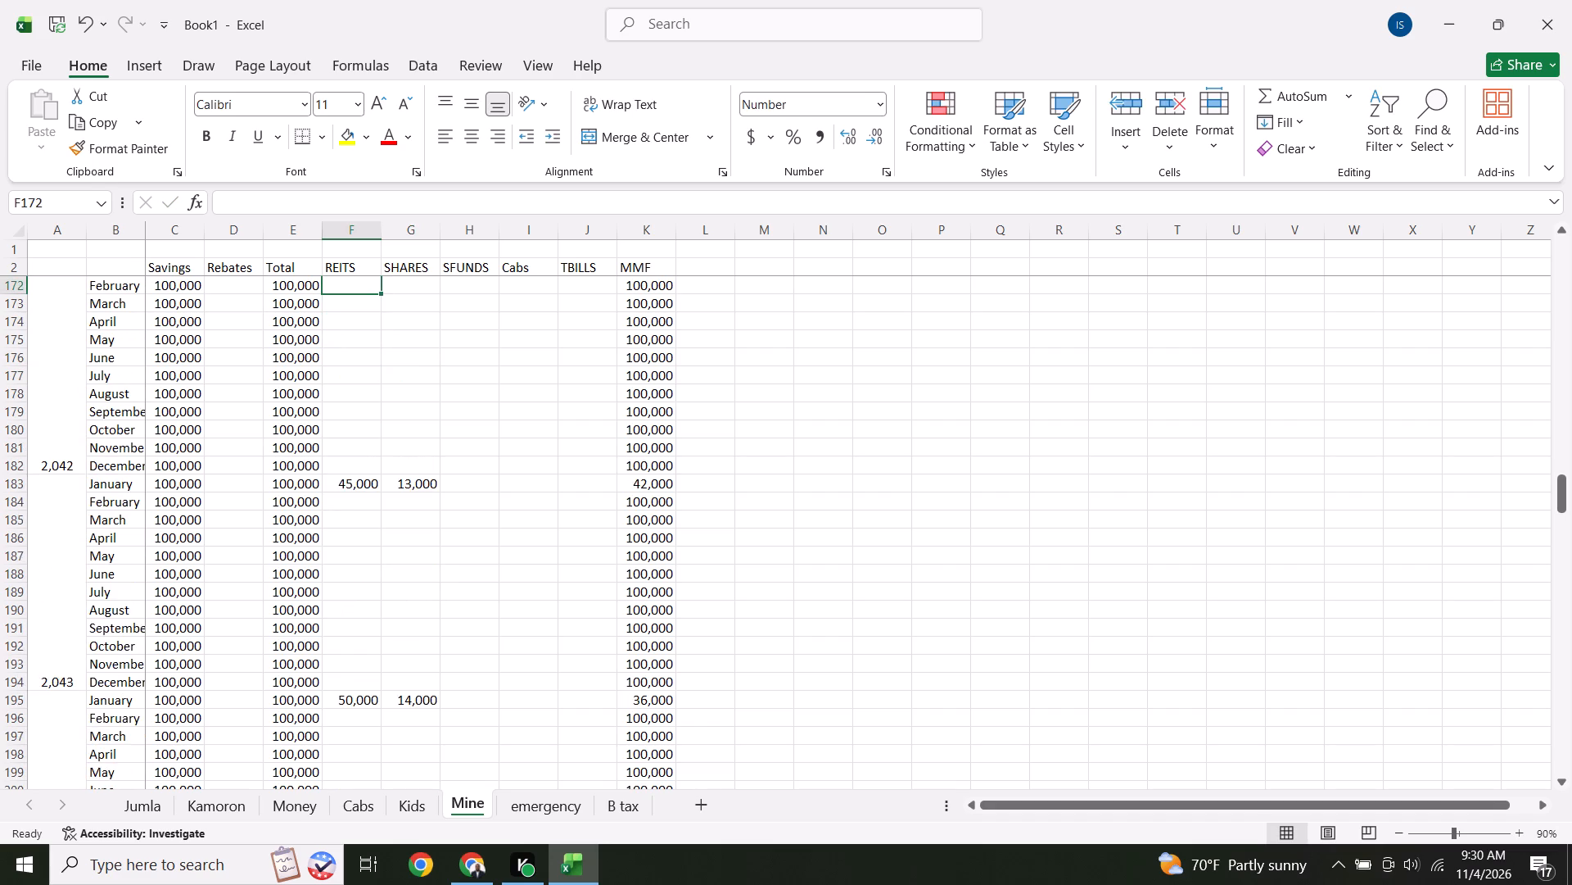
key(Up)
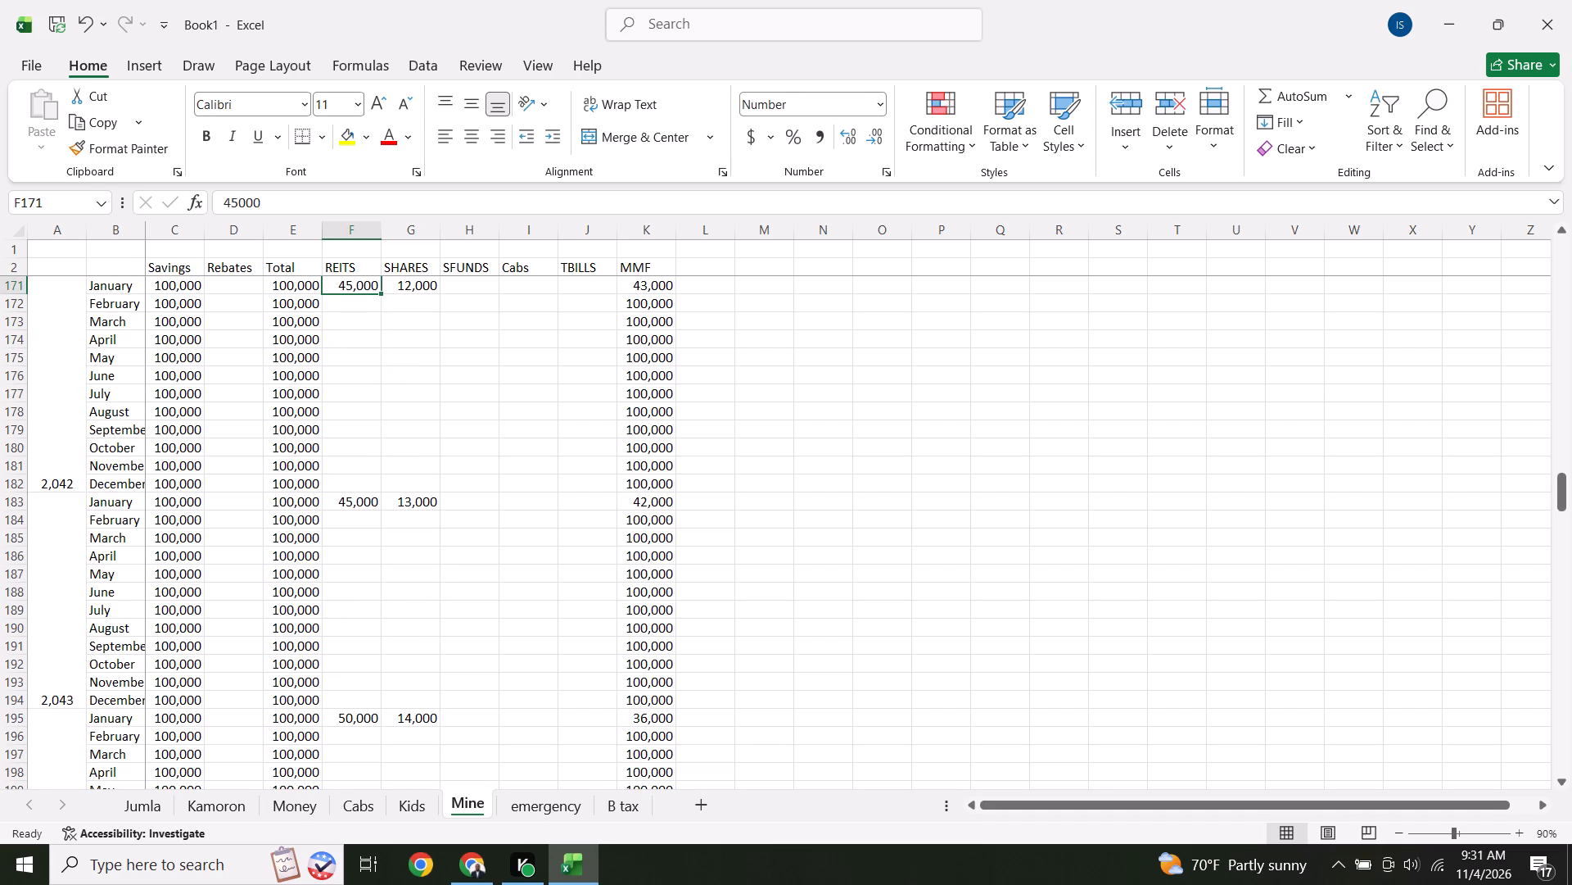
text(40000)
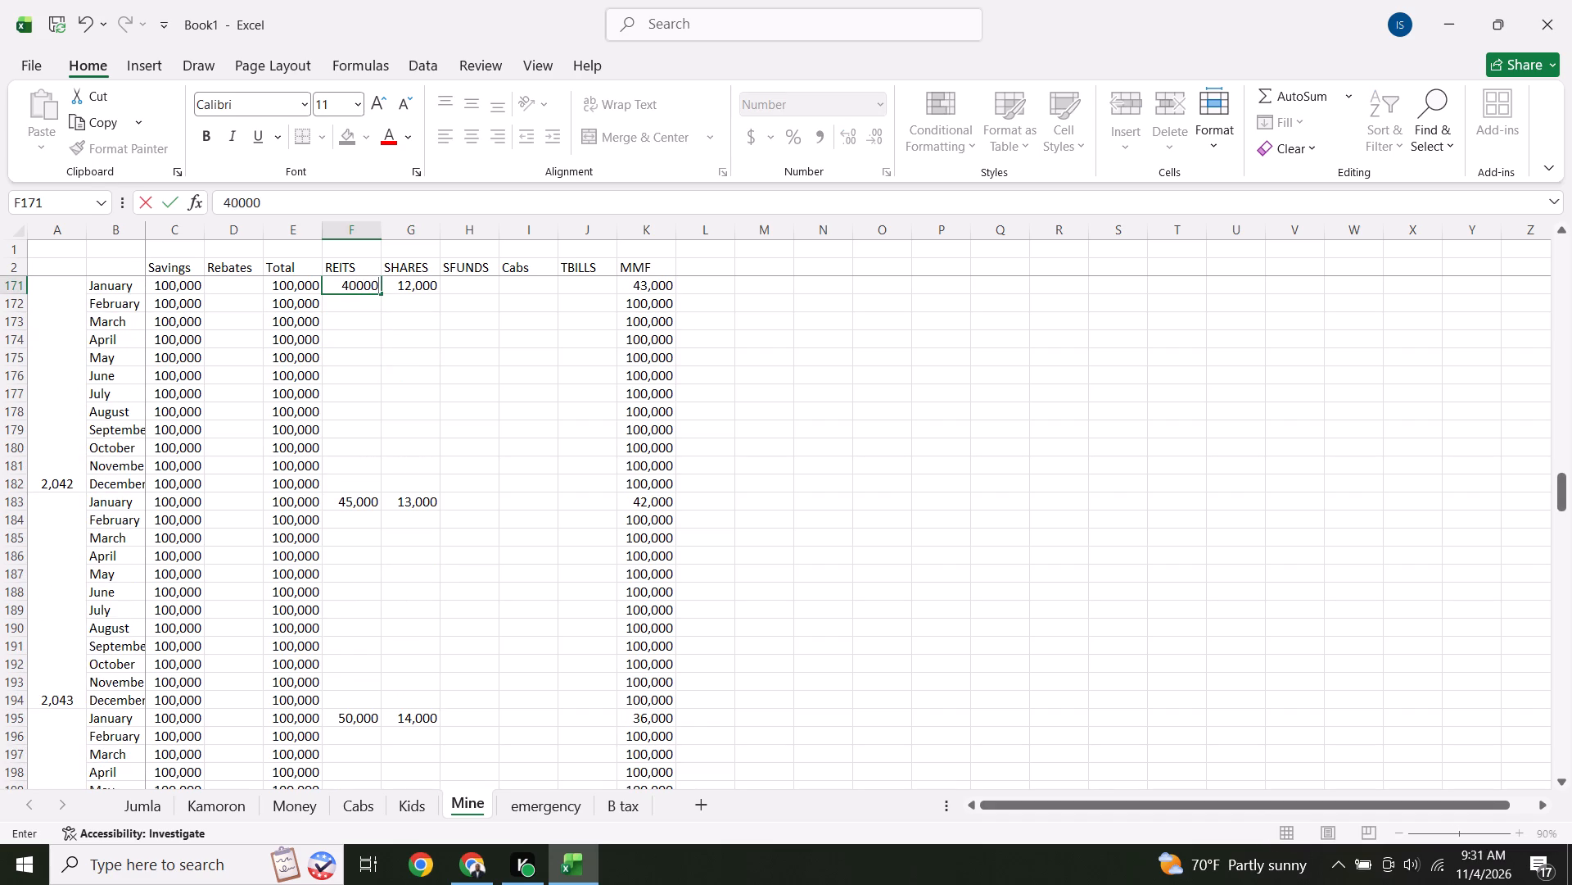
key(Up)
Lower REITS for January in row 159, just after December 2,040, to 35000.
key(Up)
key(Up)
key(Up)
key(Up)
key(Up)
key(Up)
key(Up)
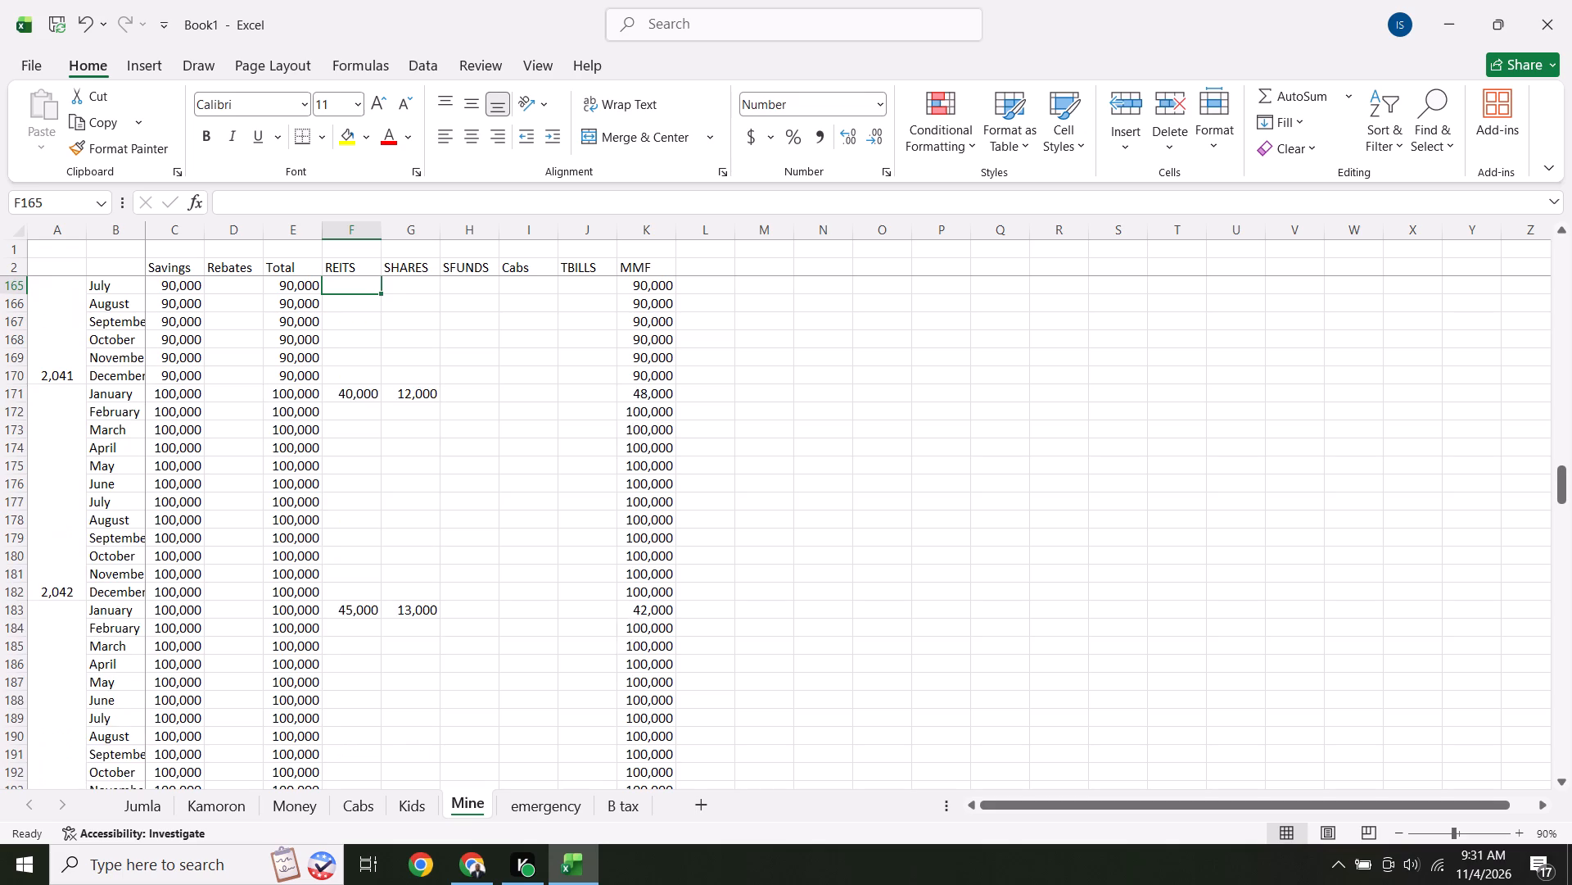
key(Up)
key(Up)
key(Up)
key(Up)
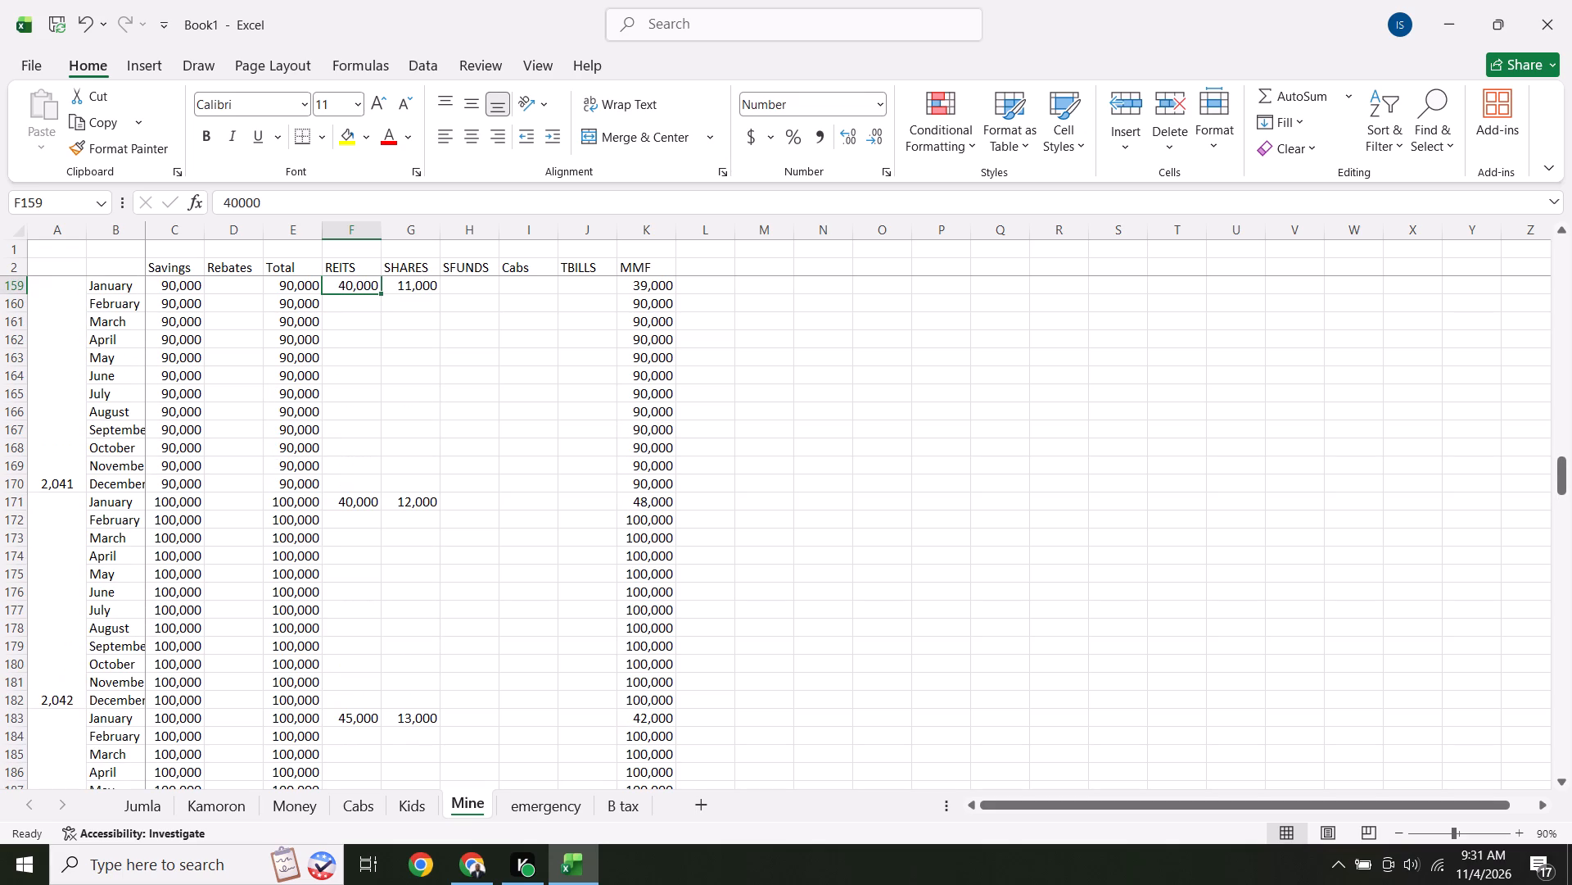
text(35000)
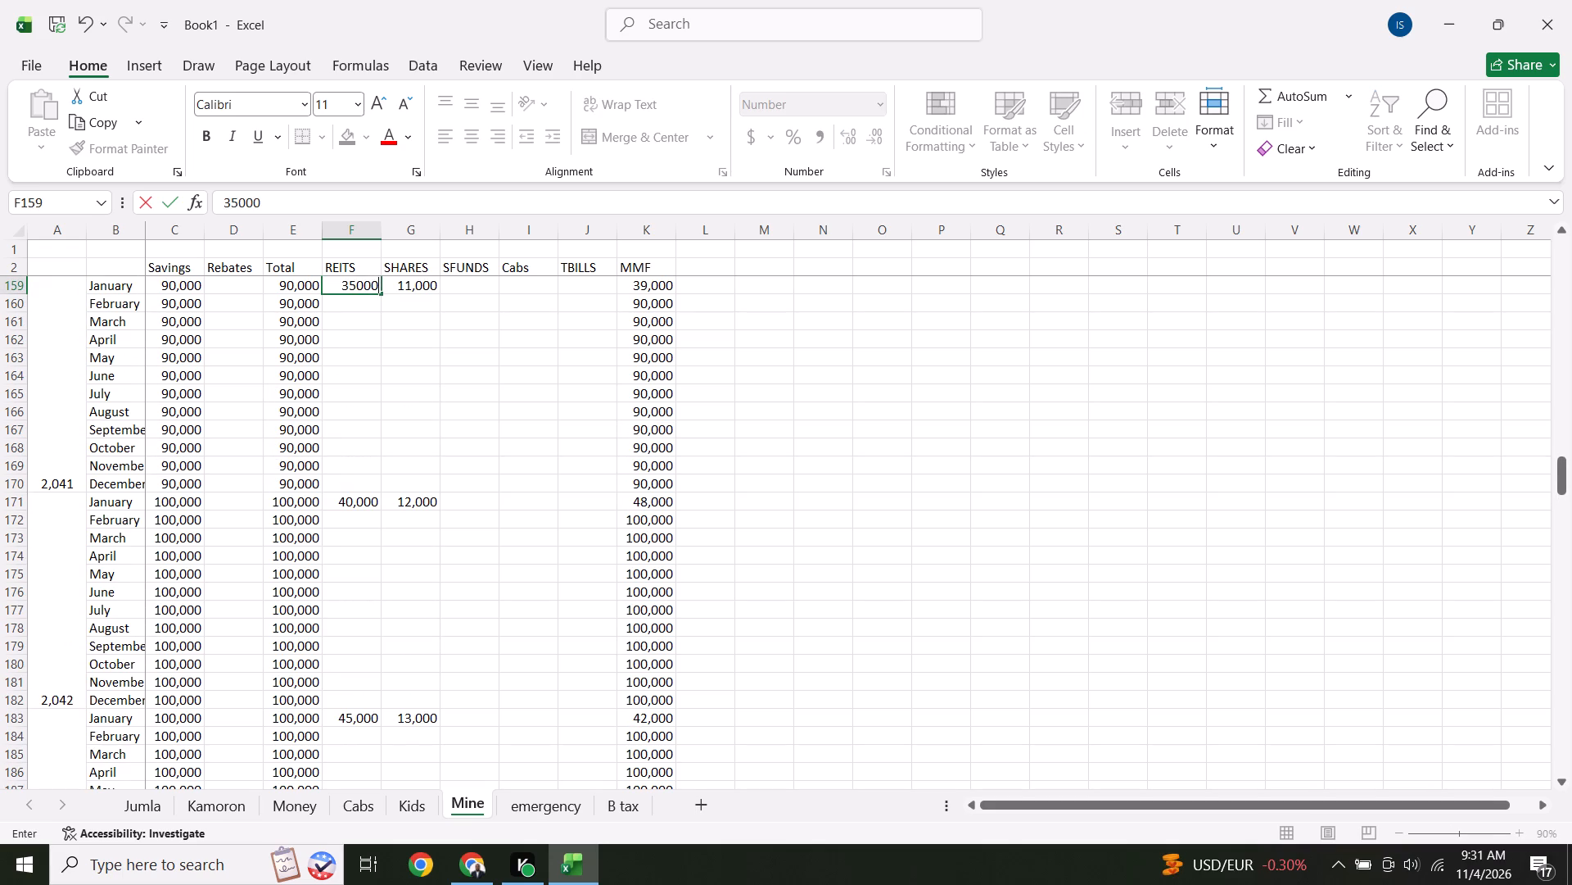
key(Up)
Lower REITS for January in row 147, just after December 2,039, to 30000.
key(Up)
key(Up)
key(Up)
key(Up)
key(Up)
key(Up)
key(Up)
key(Up)
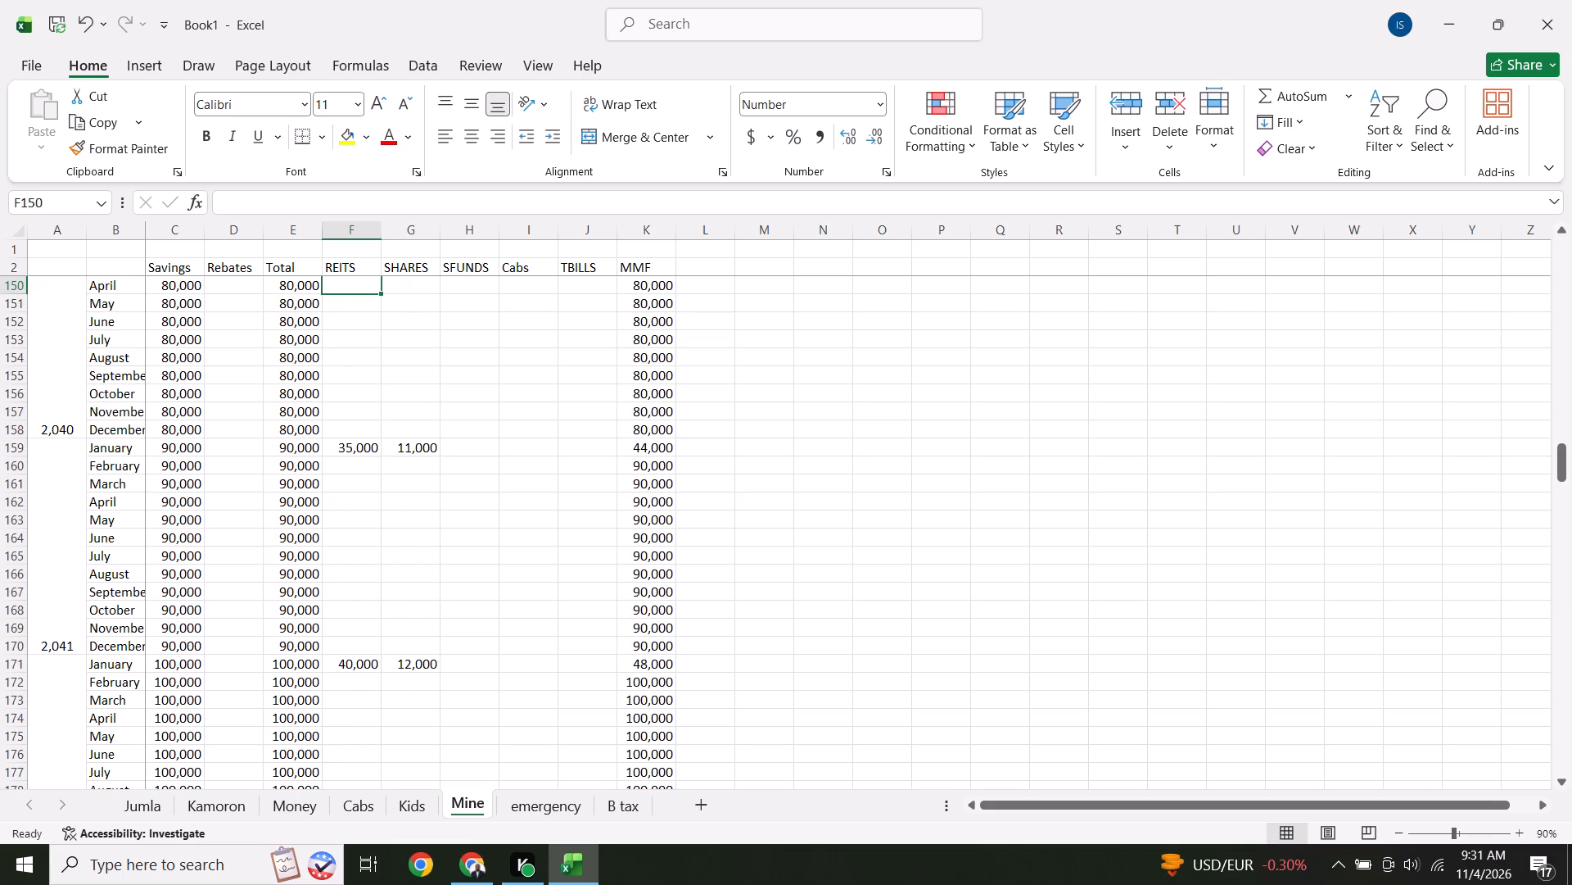
key(Up)
key(Up)
key(Up)
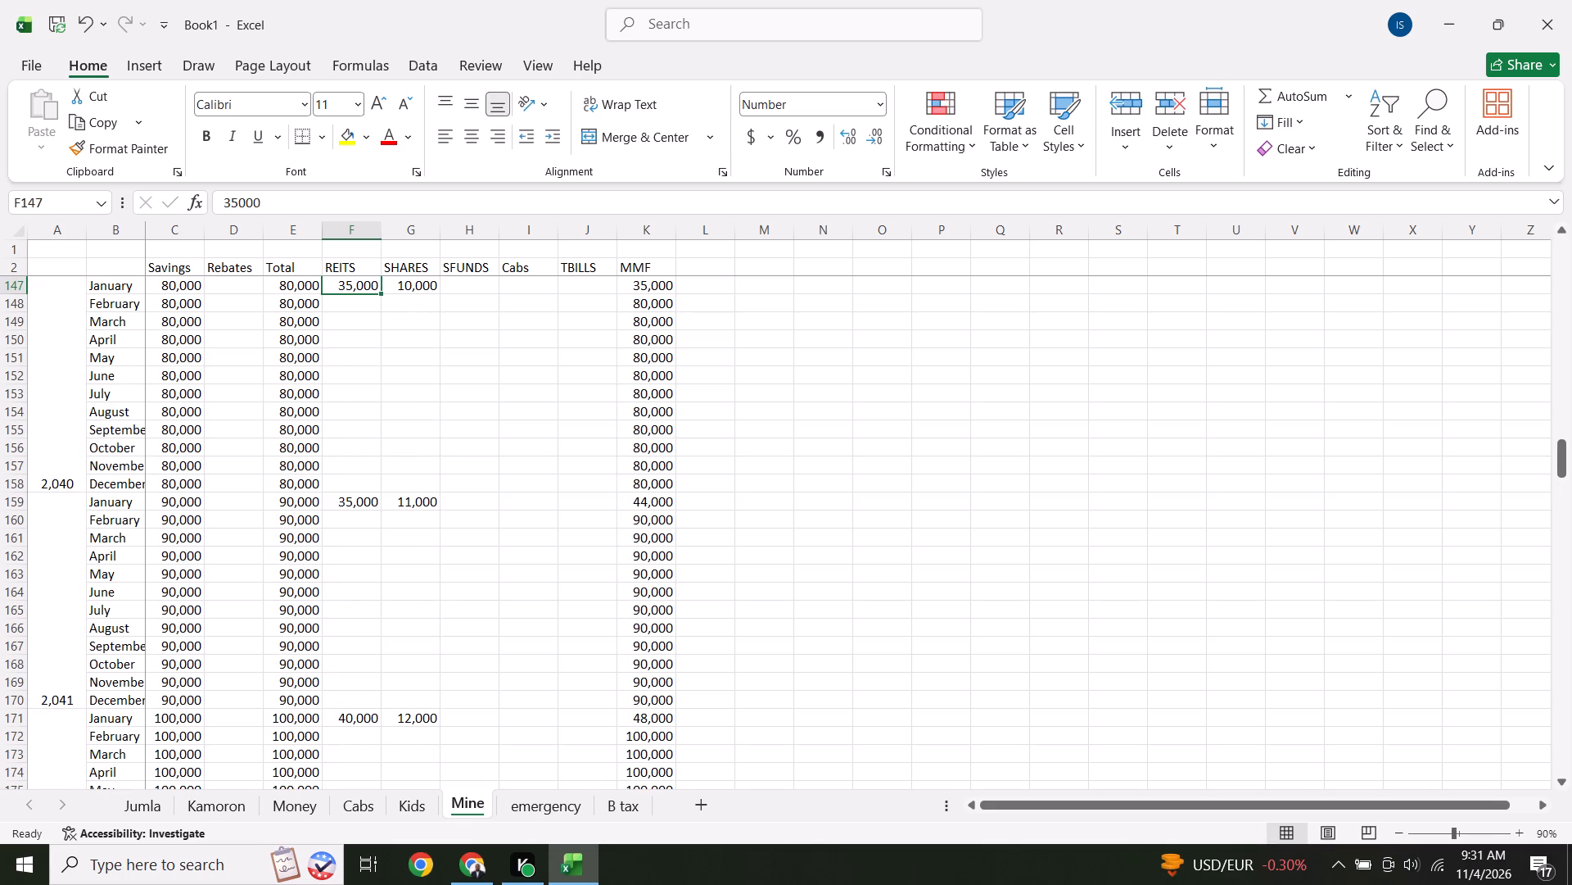
text(30000)
key(Up)
Lower REITS for January in row 135, just after December 2,038, to 25000.
key(Up)
key(Up)
key(Up)
key(Up)
key(Up)
key(Up)
key(Up)
key(Up)
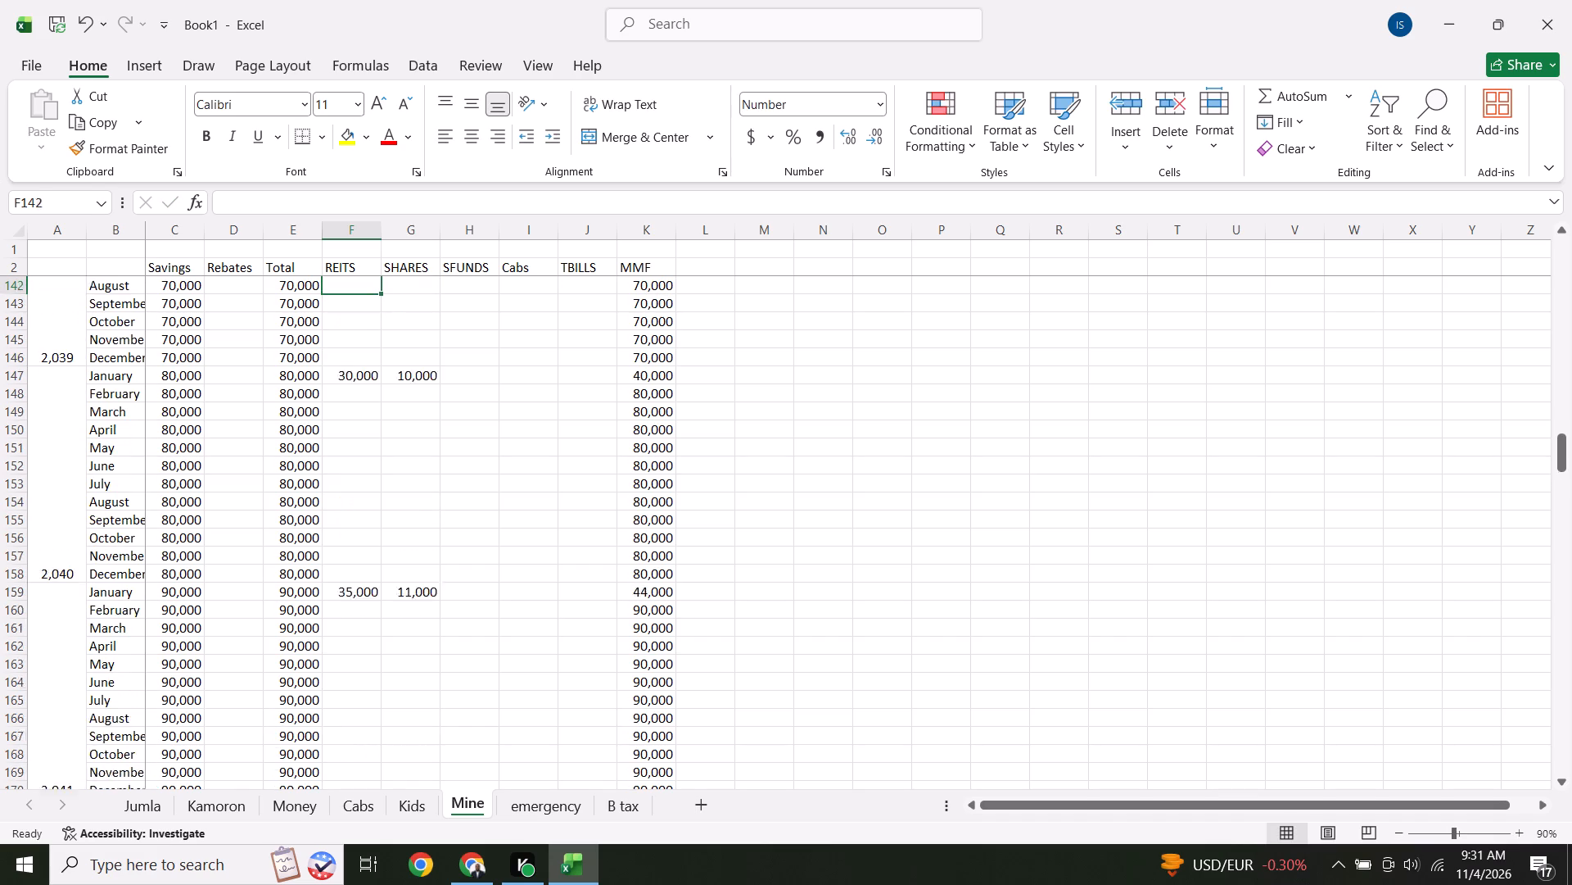
key(Up)
key(Up)
key(Up)
key(Up)
key(Down)
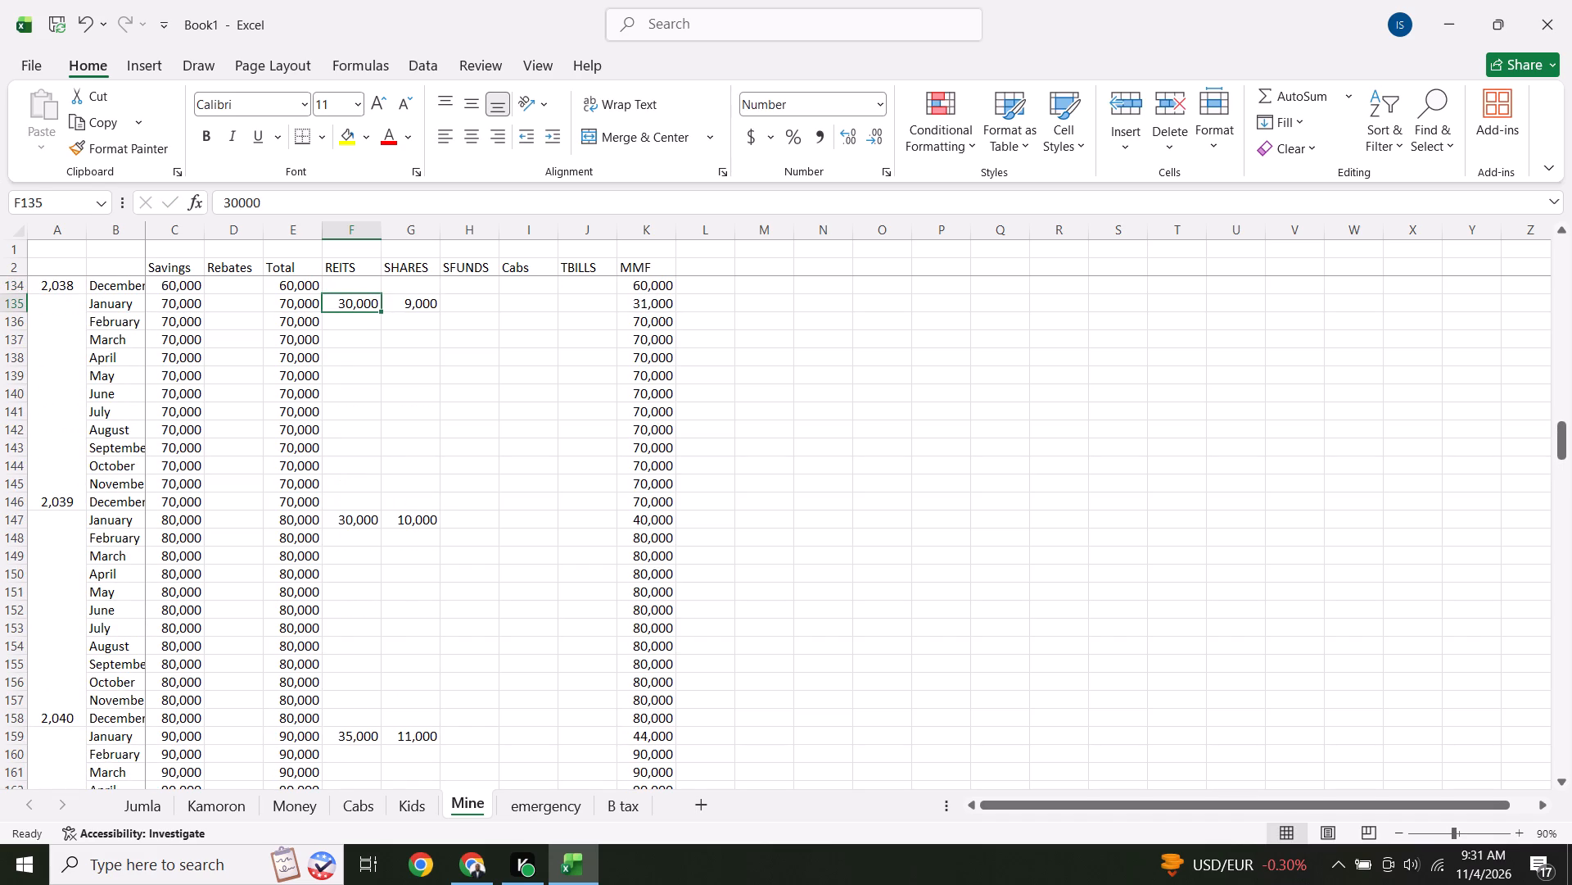
text(25000)
key(Up)
Change REITS for January in row 123, just after December 2,037, to 20000.
key(Up)
key(Up)
key(Up)
key(Up)
key(Up)
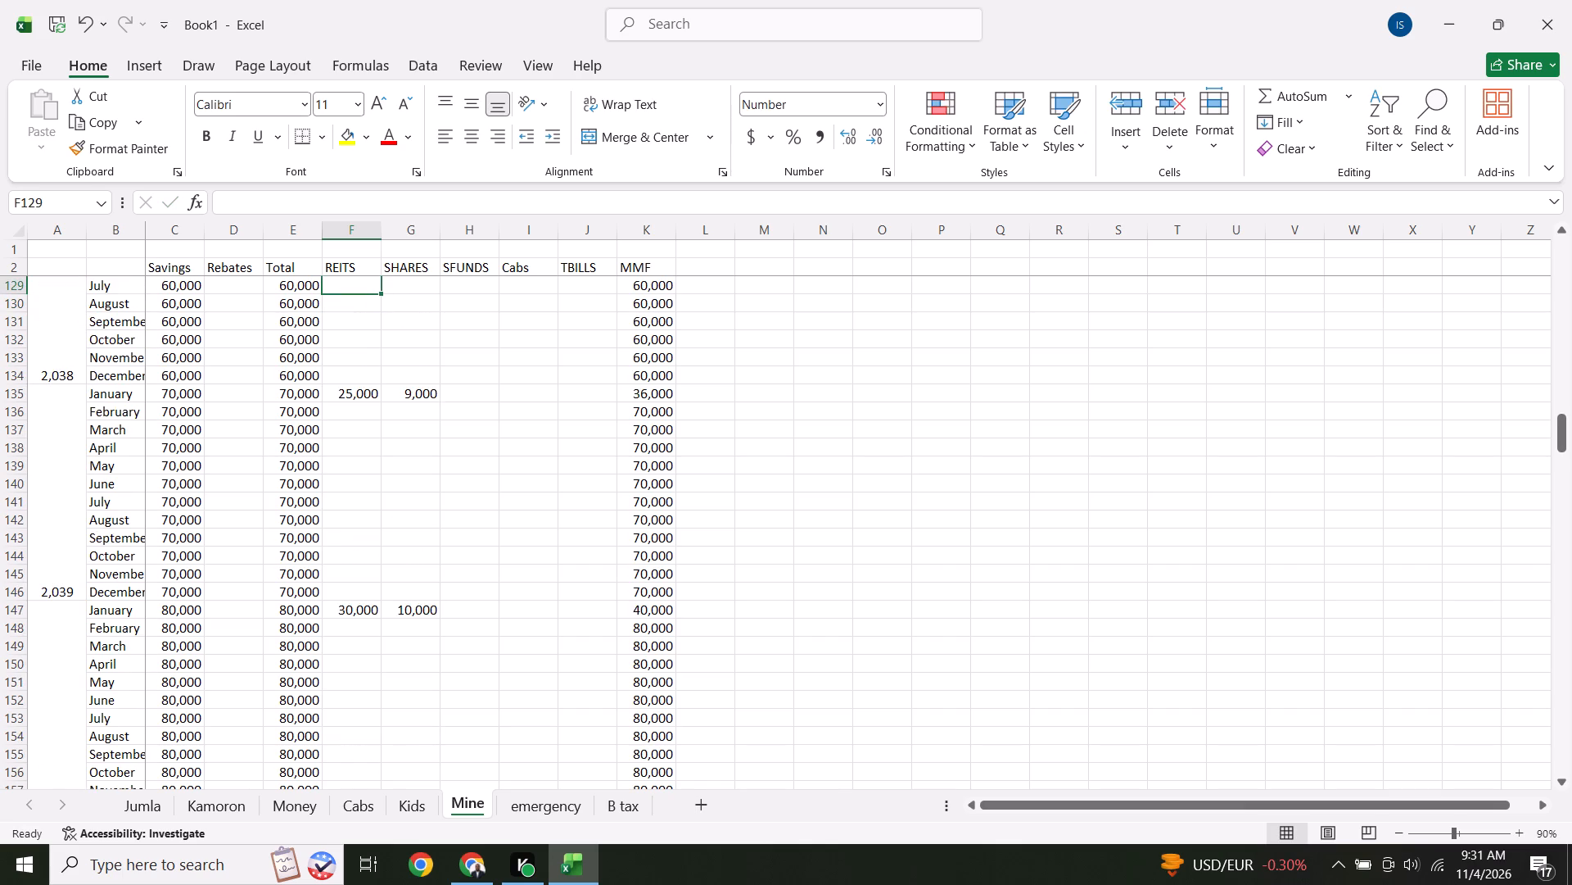
key(Up)
key(Up)
key(Up)
key(Up)
key(Up)
key(Up)
text(20000)
key(Up)
Lower REITS for January in row 111, just after December 2,036, to 15000.
key(Up)
key(Up)
key(Up)
key(Up)
key(Up)
key(Up)
key(Up)
key(Up)
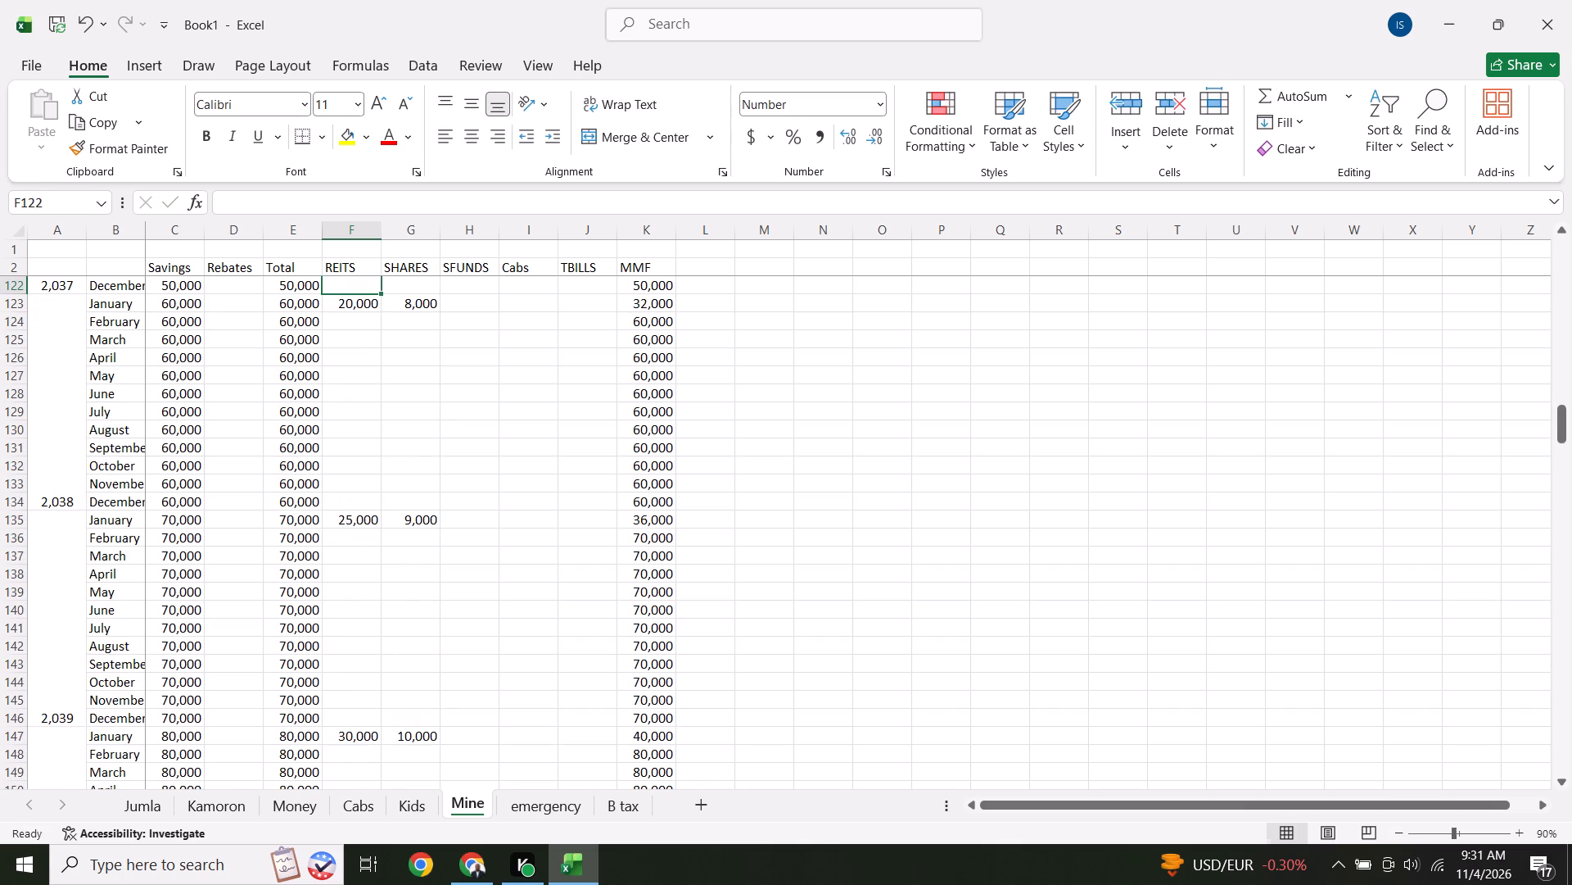
key(Up)
key(Up)
key(Up)
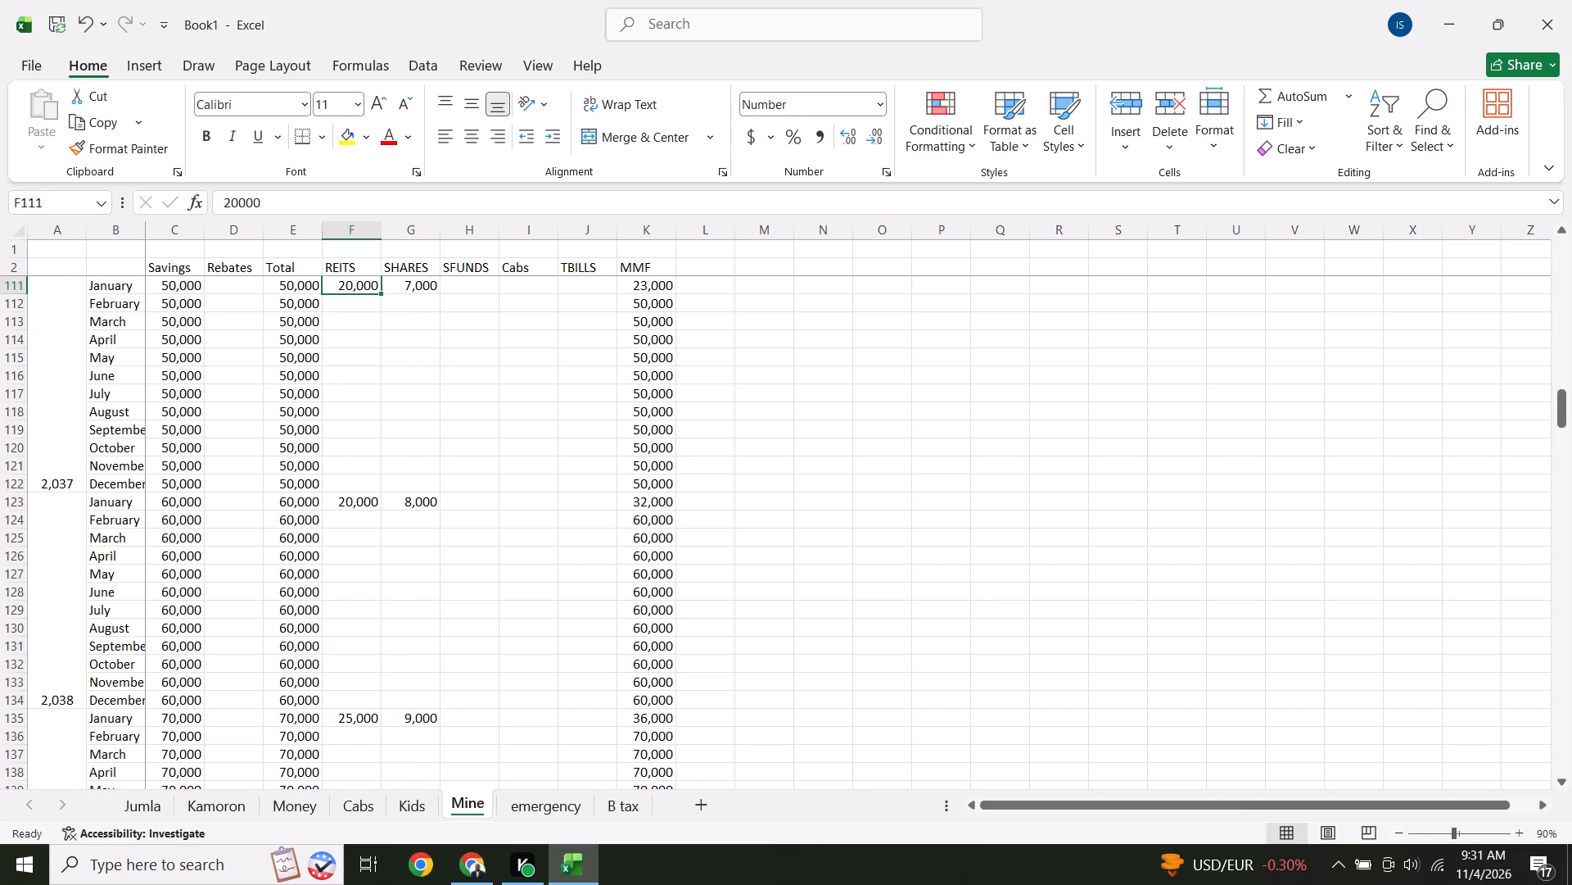
text(1500)
key(0)
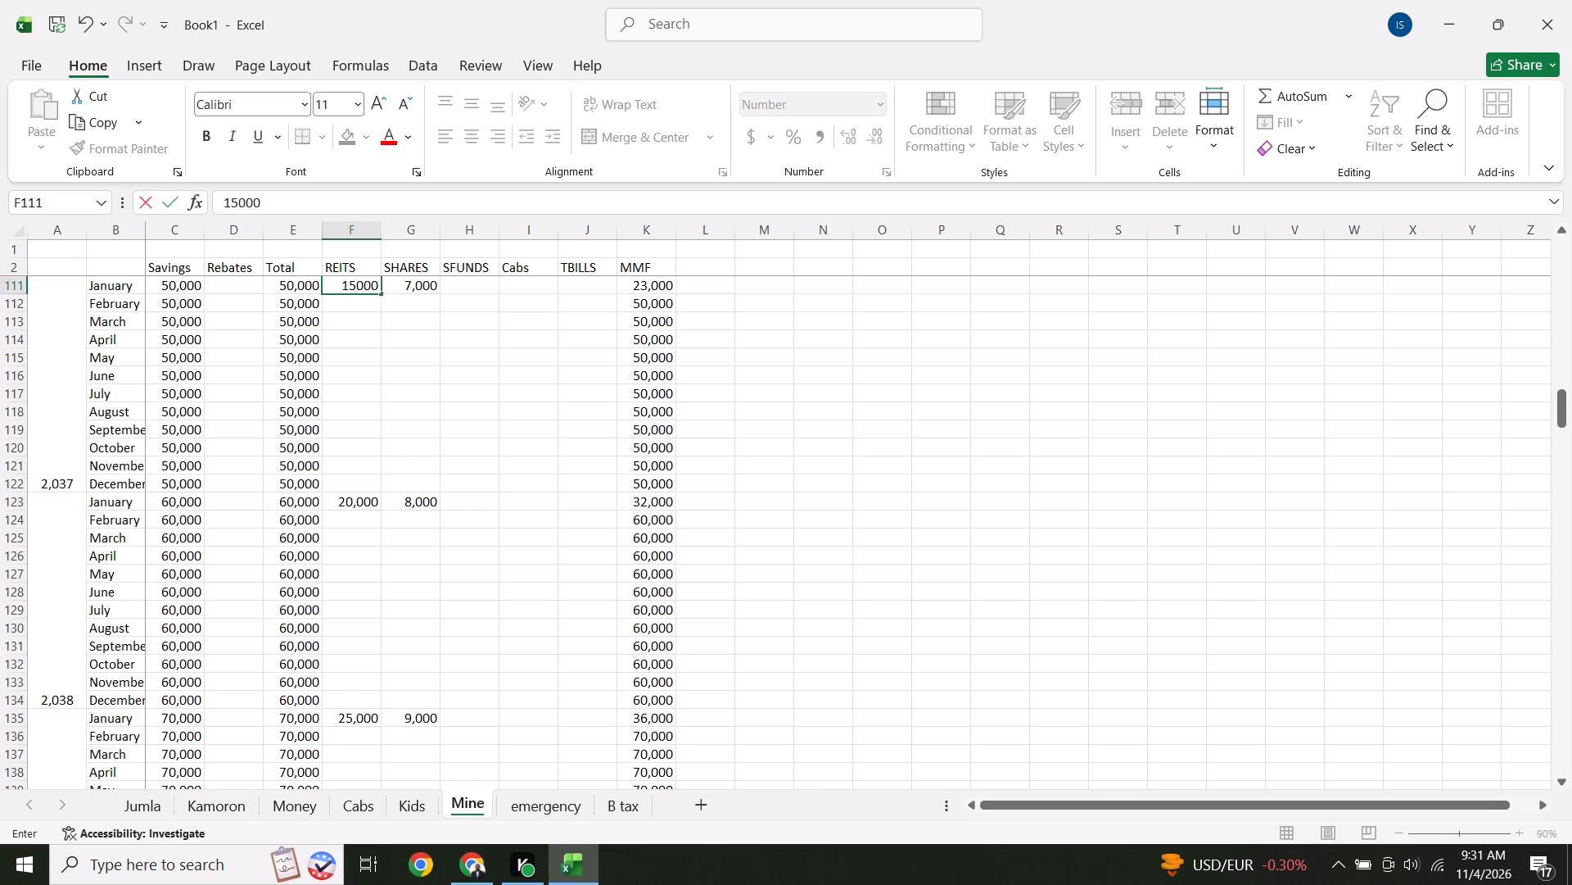
key(Up)
Lower REITS for January in row 99, just after December 2,035, to 12500.
key(Up)
key(Up)
key(Up)
key(Up)
key(Up)
key(Up)
key(Up)
key(Up)
key(Up)
key(Up)
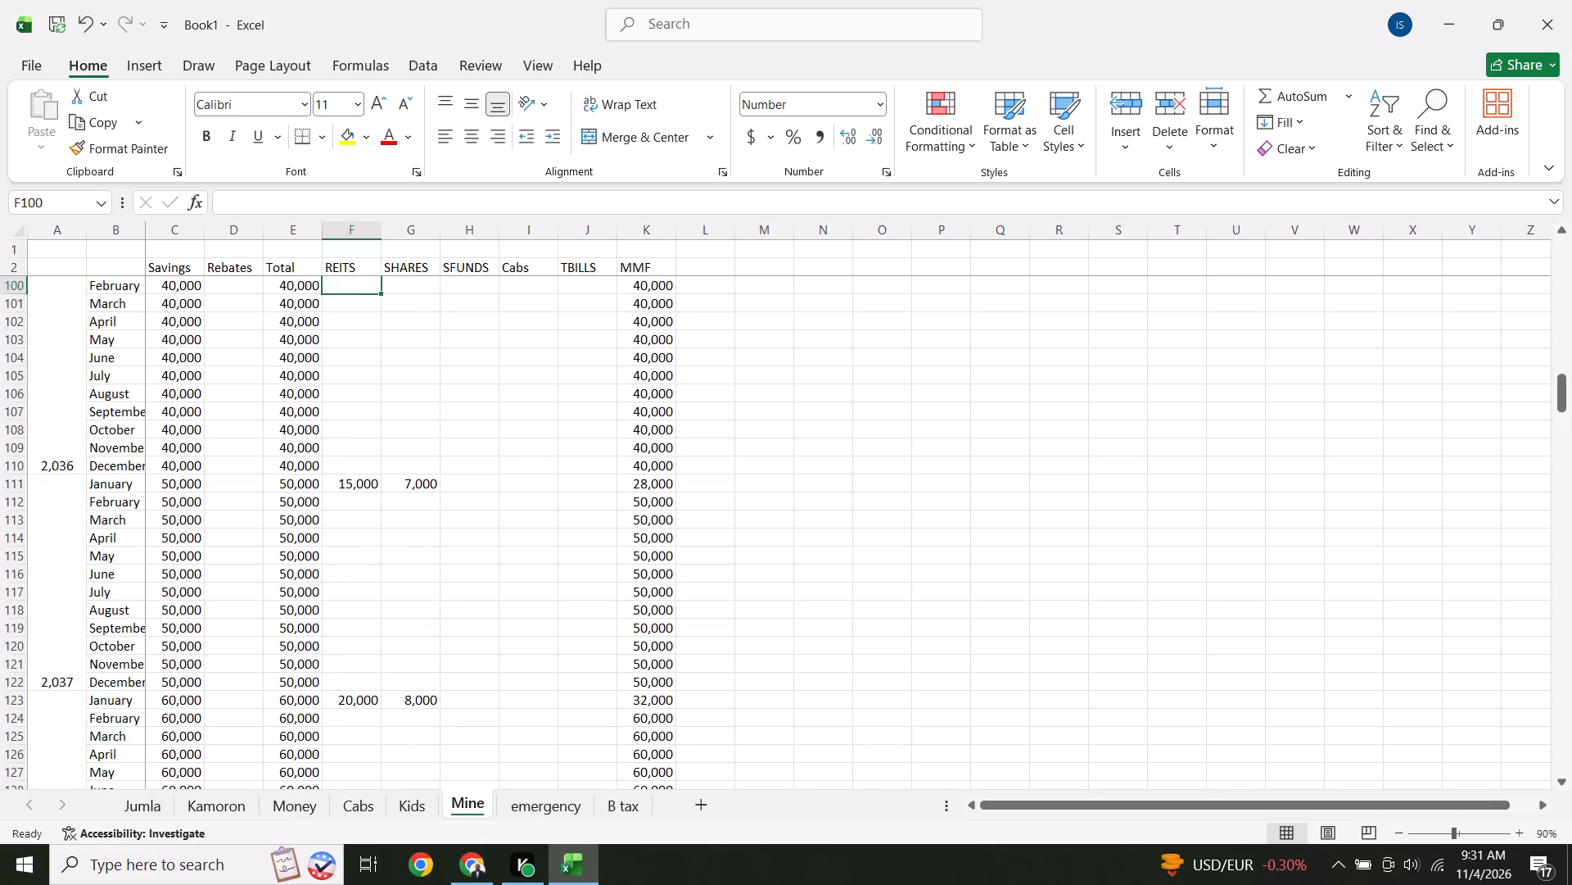
key(Up)
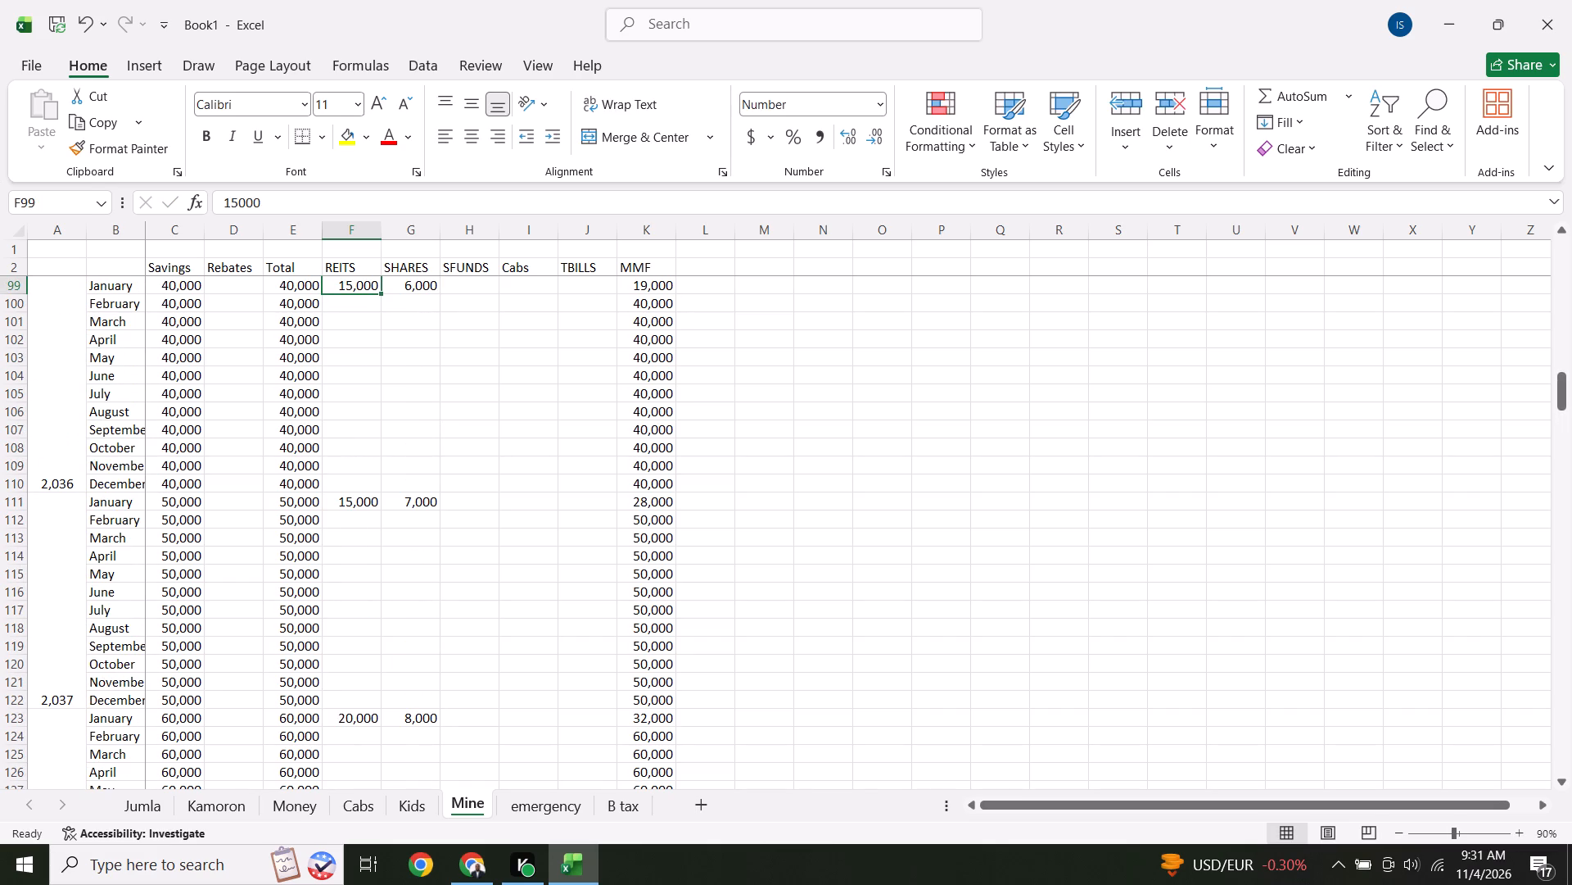
text(12)
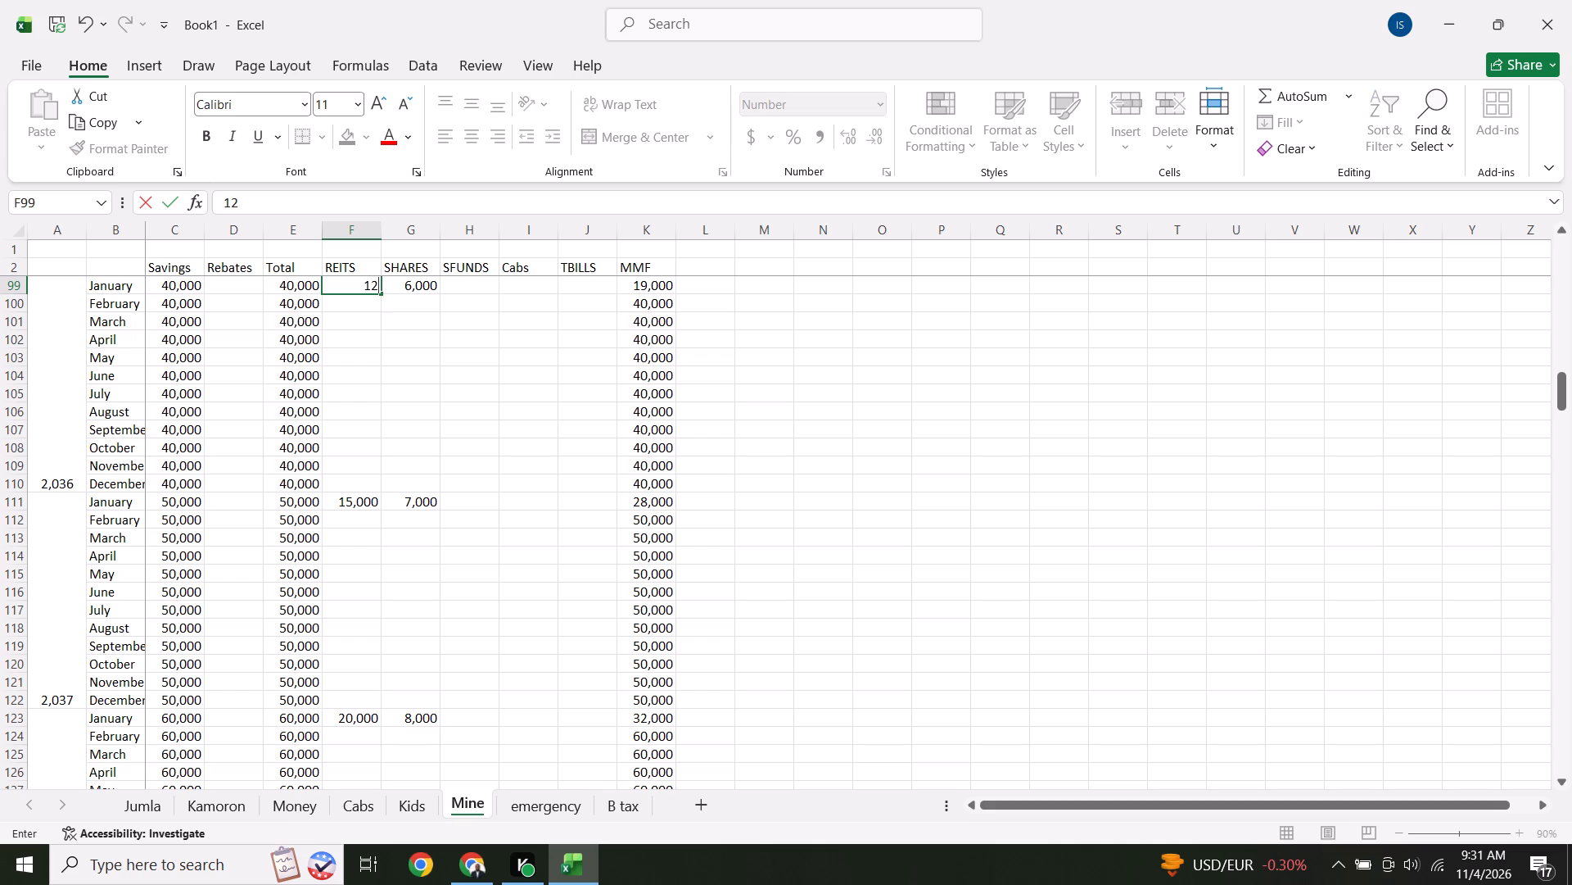
text(500)
key(Up)
Review the January REITS amounts back to row 87 and forward through the years after 2,043.
key(Up)
key(Up)
key(Up)
key(Up)
key(Up)
key(Up)
key(Up)
key(Up)
key(Up)
key(Up)
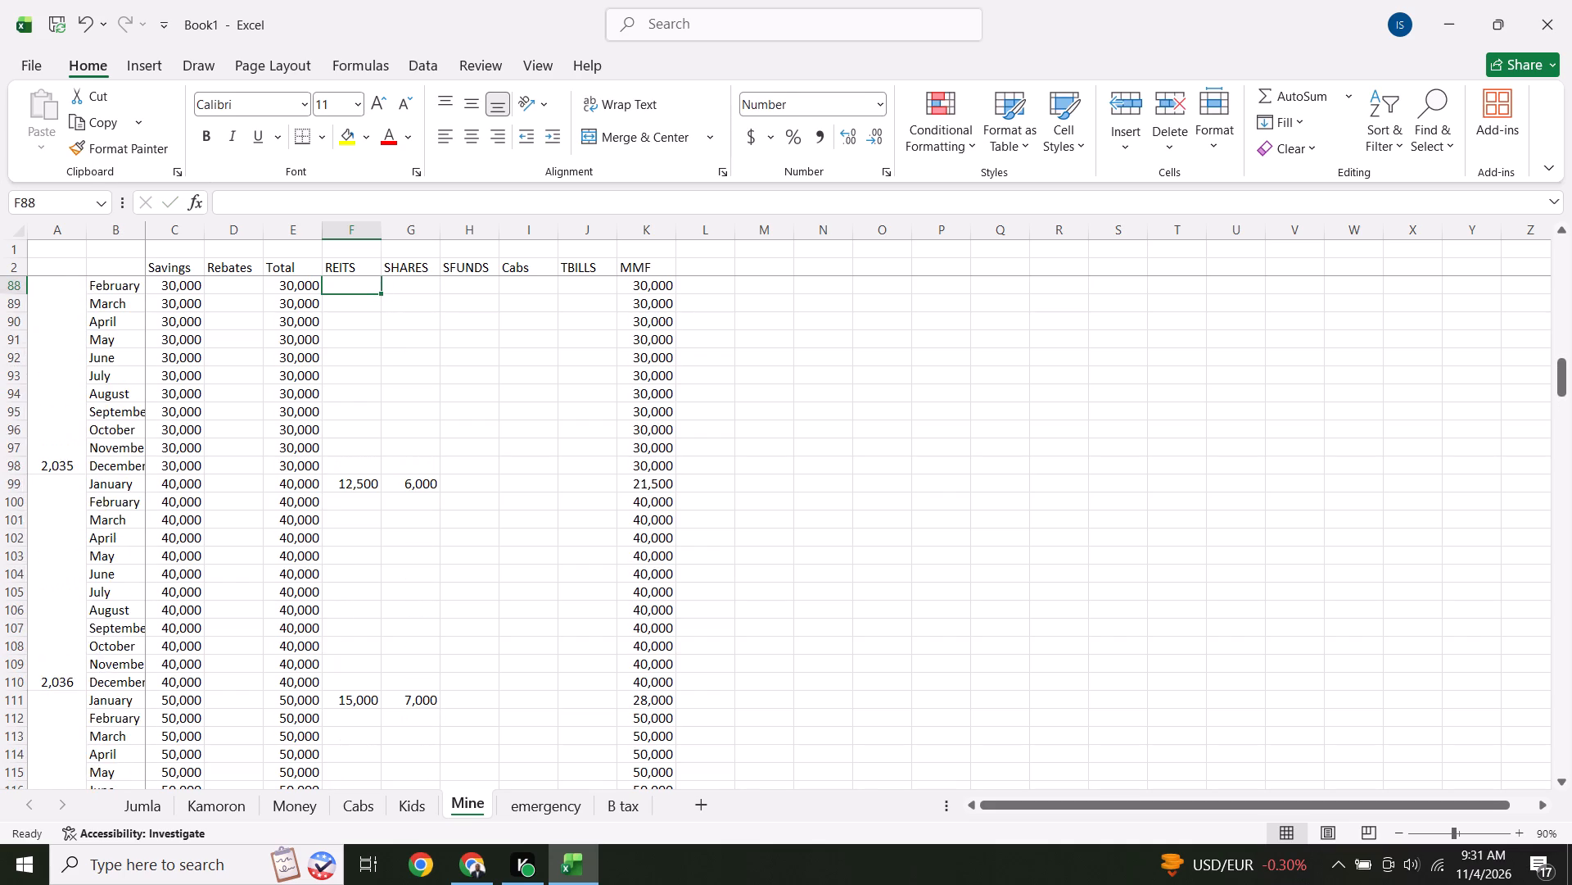
key(Up)
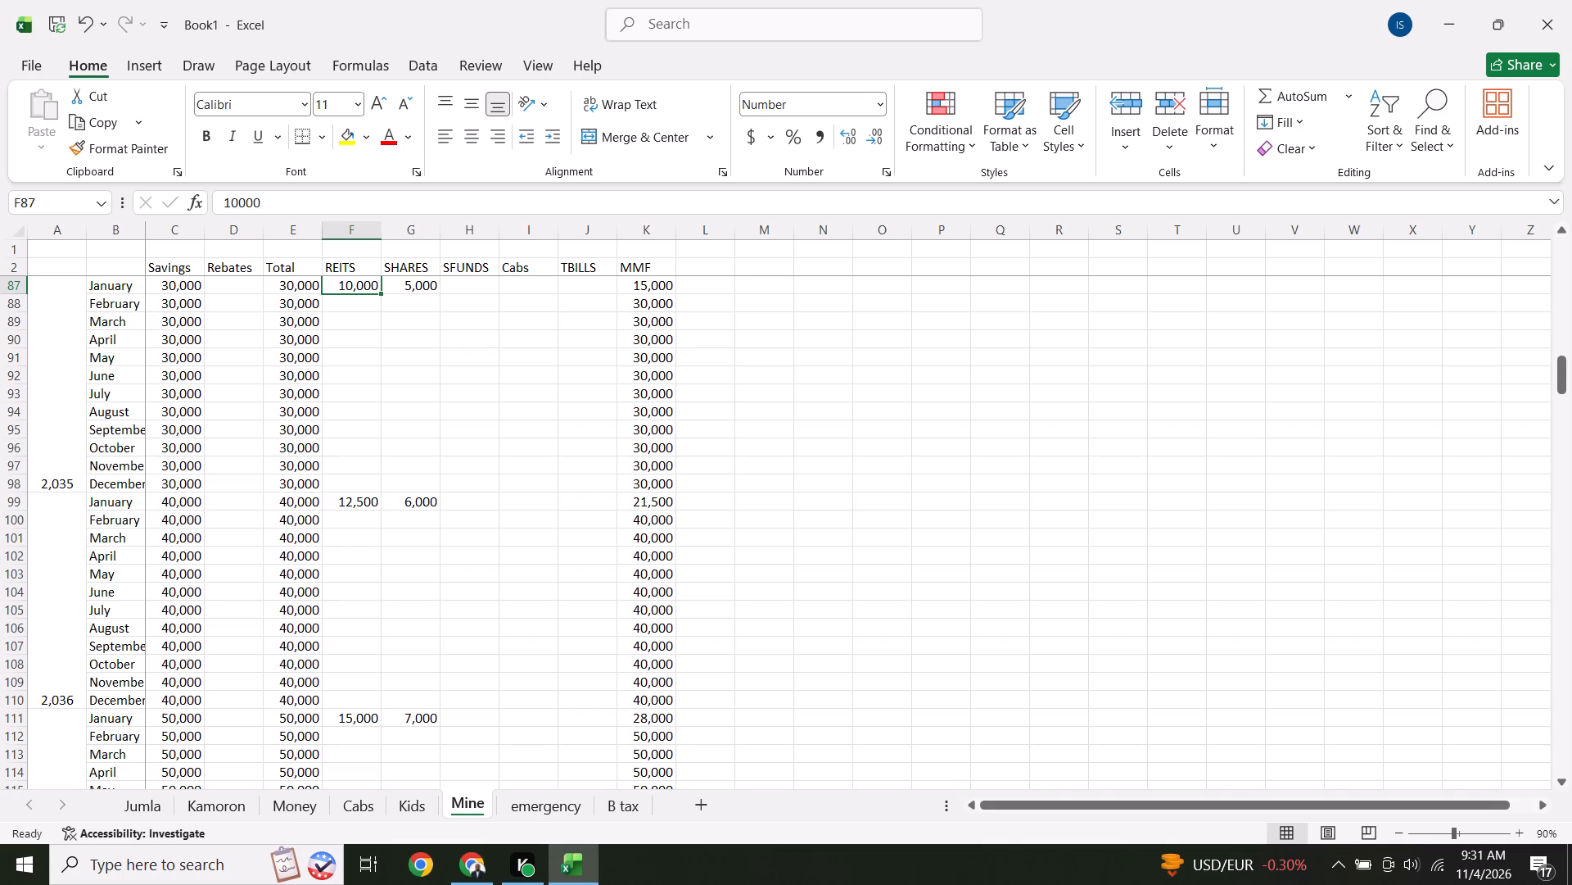
key(Down)
key(Down)
key(Down)
key(Down)
key(Down)
key(Down)
key(Down)
key(Down)
key(Down)
key(Down)
key(Down)
key(Down)
key(Down)
key(Down)
key(Down)
key(Down)
key(Down)
key(Down)
key(Down)
key(Down)
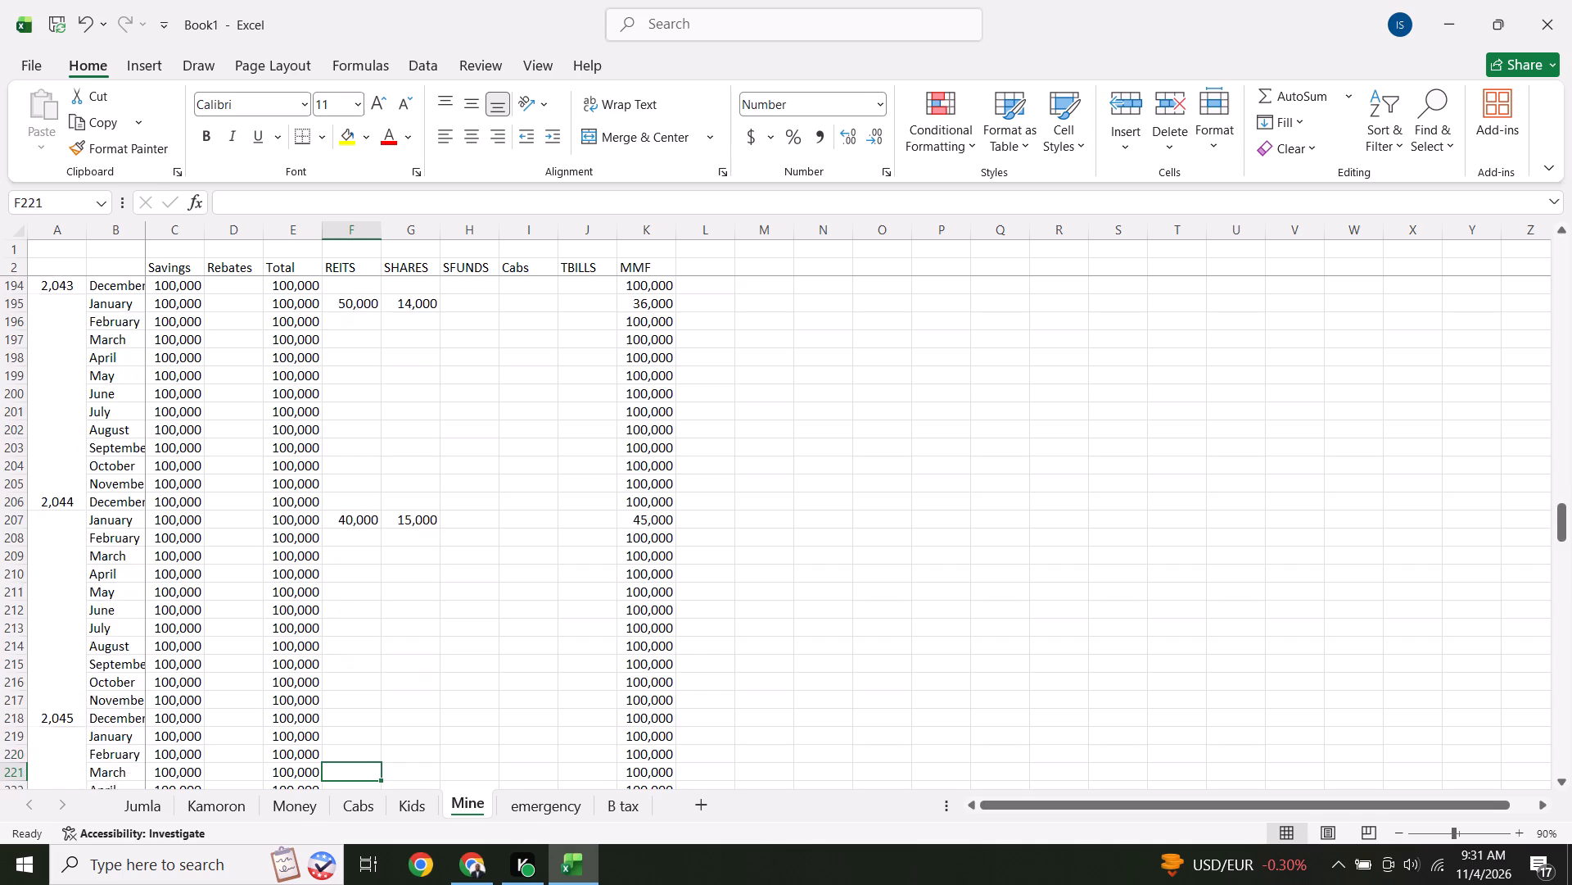
Clear the REITS and SHARES amounts for January in row 207, just after December 2,044.
key(Up)
key(Up)
key(Up)
key(Up)
key(Up)
key(Up)
key(Up)
key(Up)
key(Up)
key(Up)
key(Up)
key(Up)
key(Up)
key(Up)
key(Up)
key(Up)
key(Up)
key(Up)
key(Up)
key(Up)
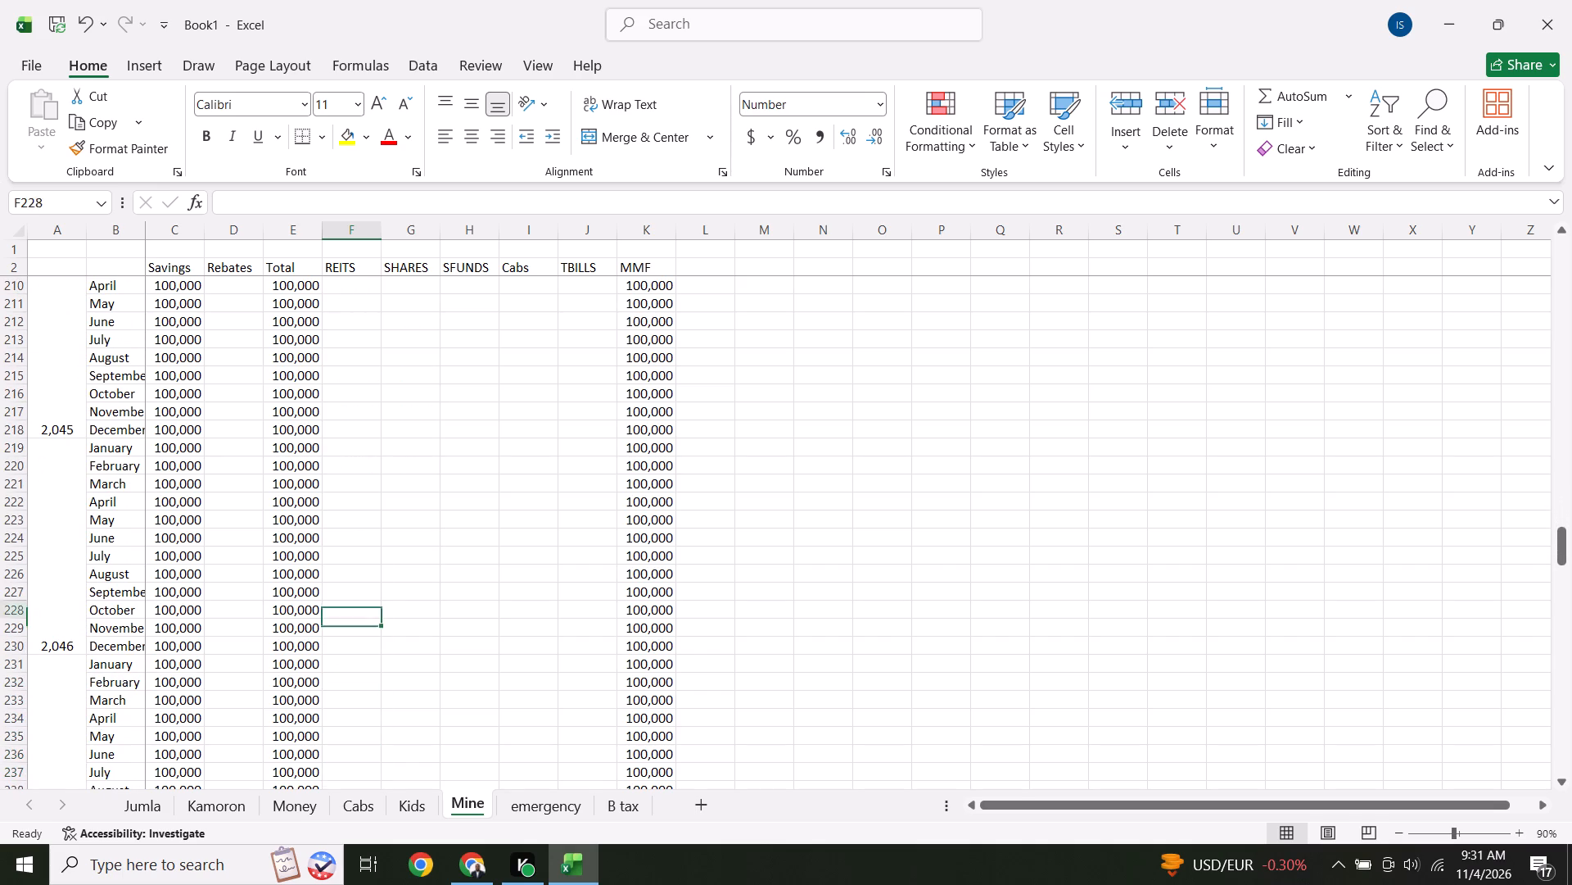
key(Down)
key(Down)
key(Down)
key(Down)
key(Down)
key(Down)
key(Down)
key(Down)
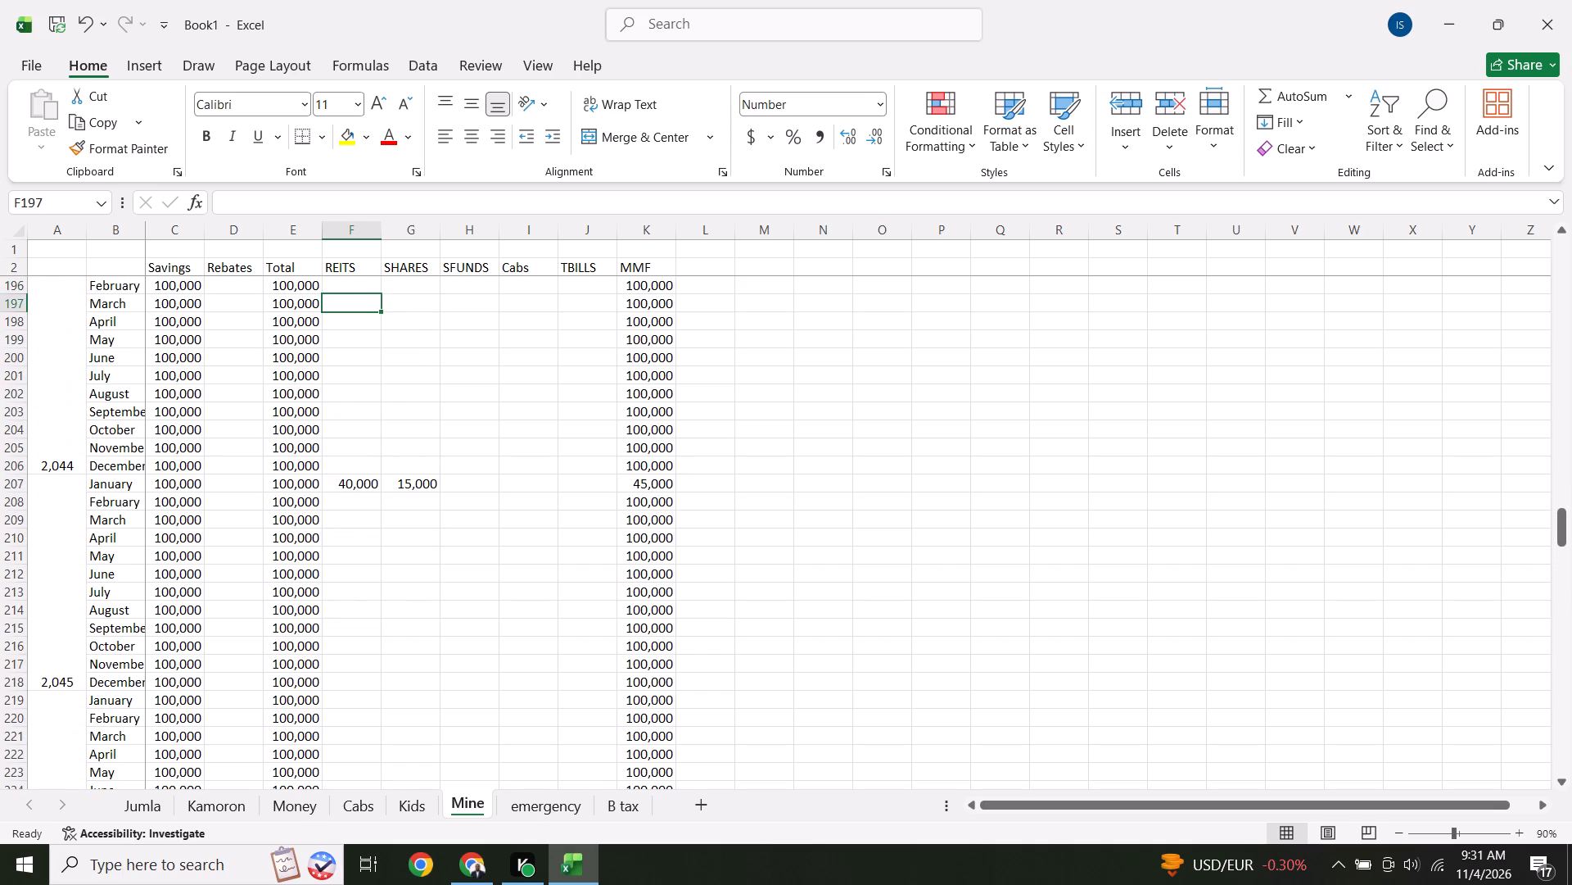
key(Down)
key(Down)
key(Down)
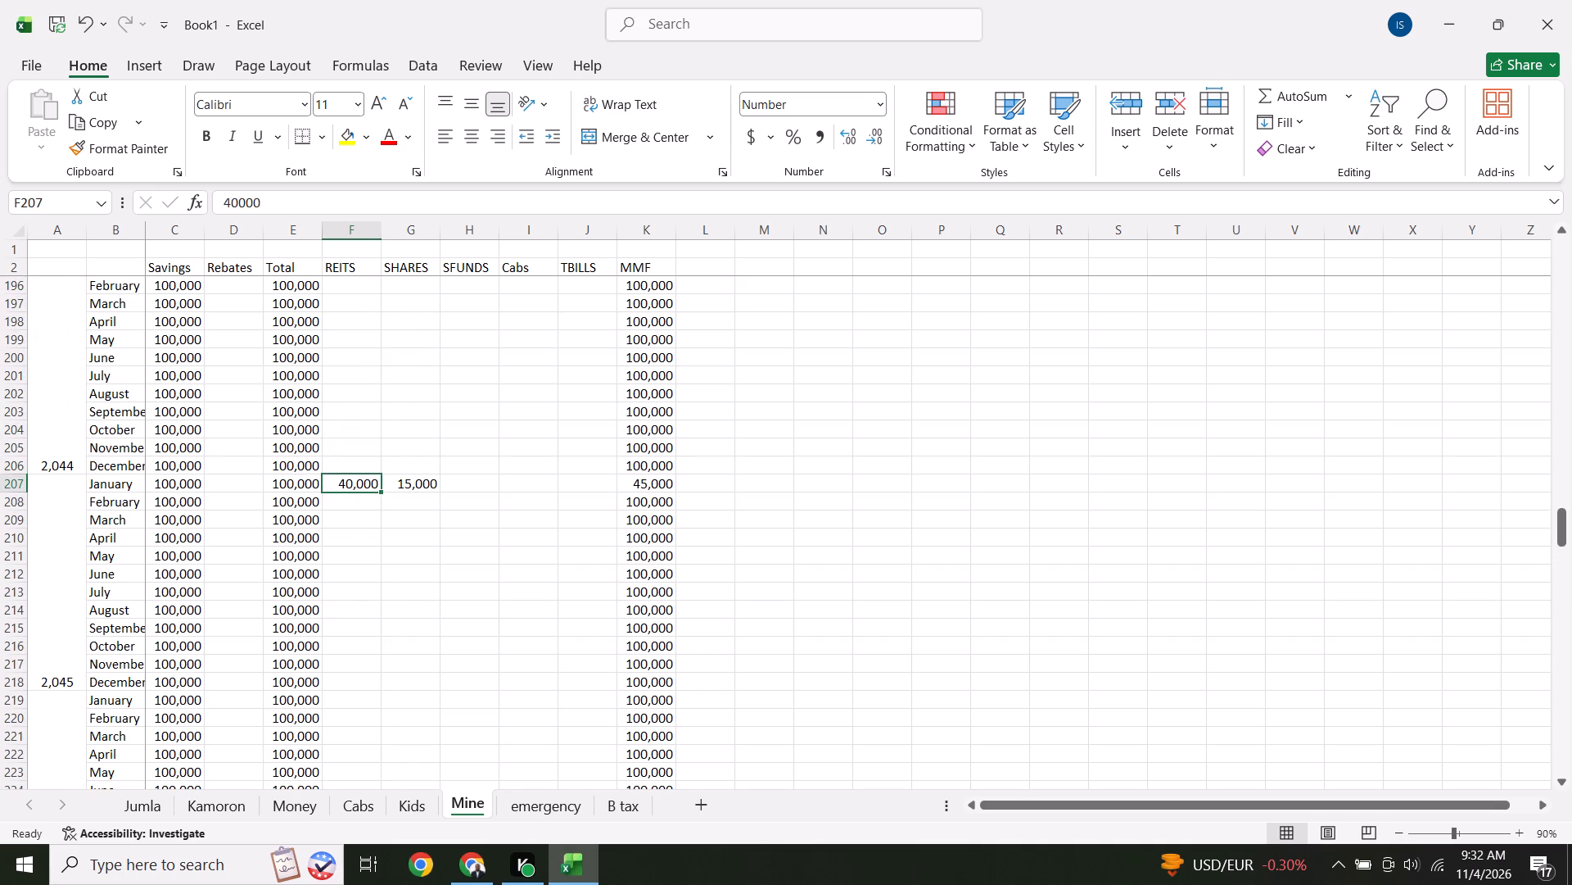
key(BackSpace)
key(Right)
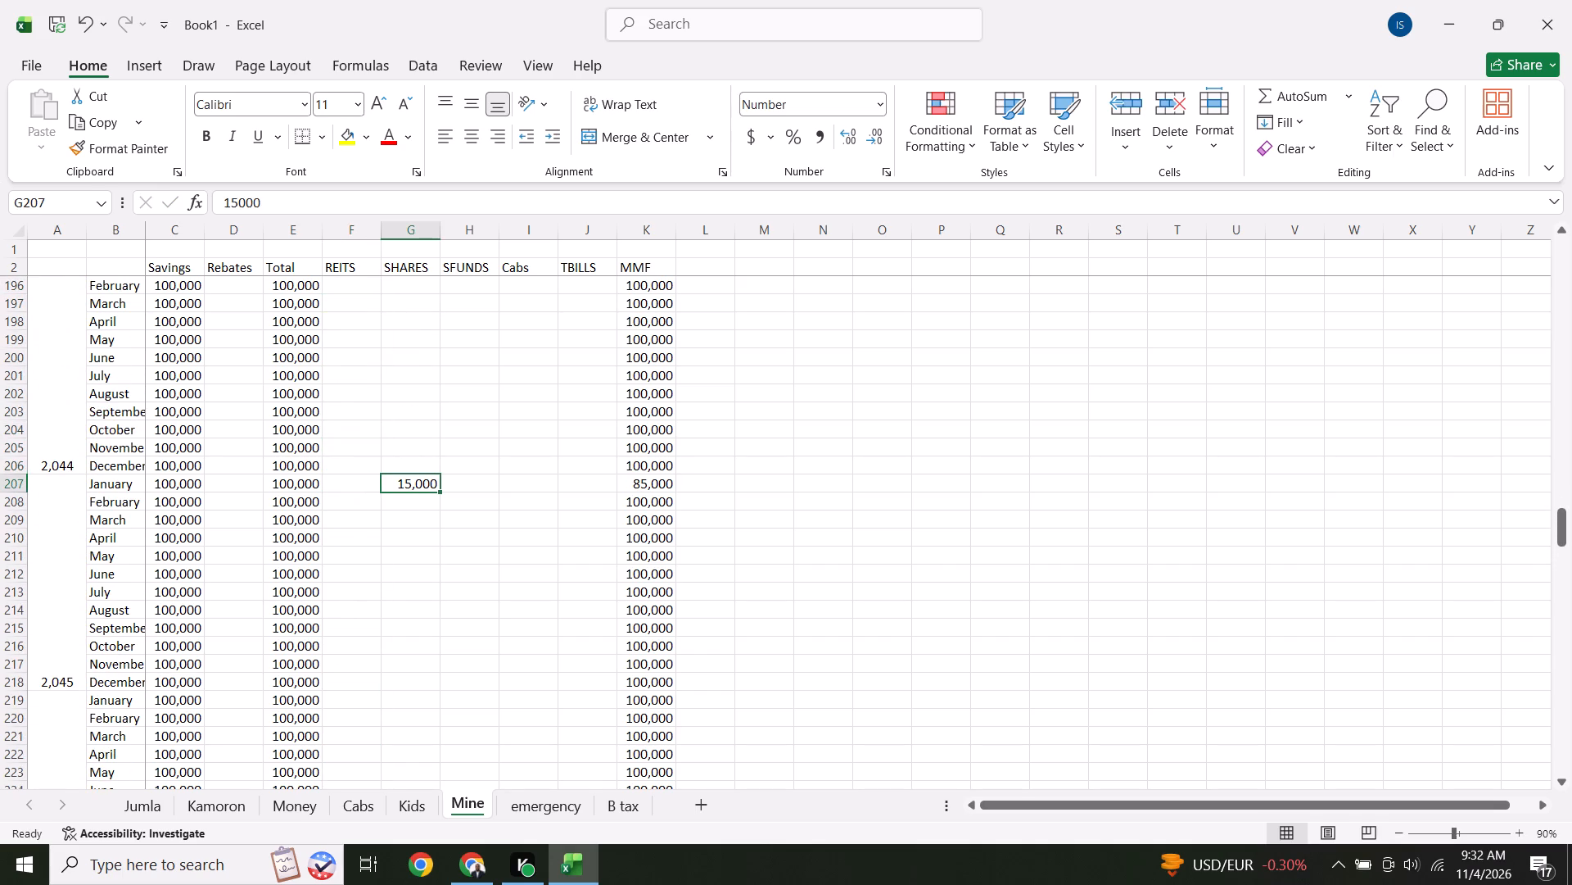
key(BackSpace)
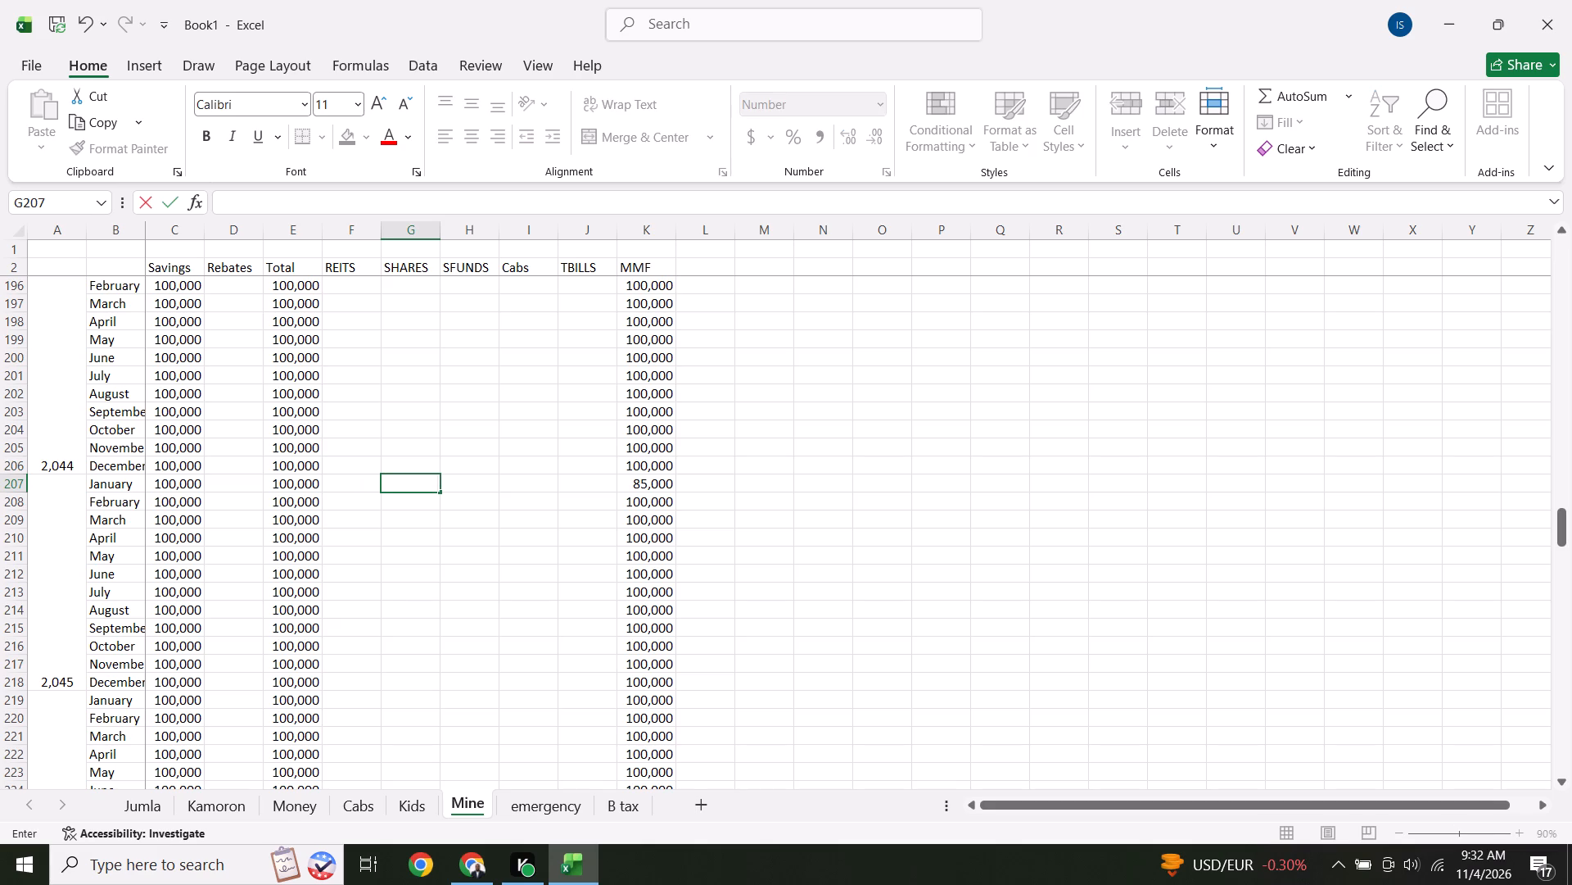
Raise SHARES for January in row 195, just after December 2,043, to 15000.
key(Up)
key(Up)
key(Up)
key(Up)
key(Up)
key(Up)
key(Up)
key(Up)
key(Up)
key(Up)
key(Up)
key(Up)
key(Up)
key(Up)
key(Up)
key(Up)
key(Up)
key(Up)
key(Up)
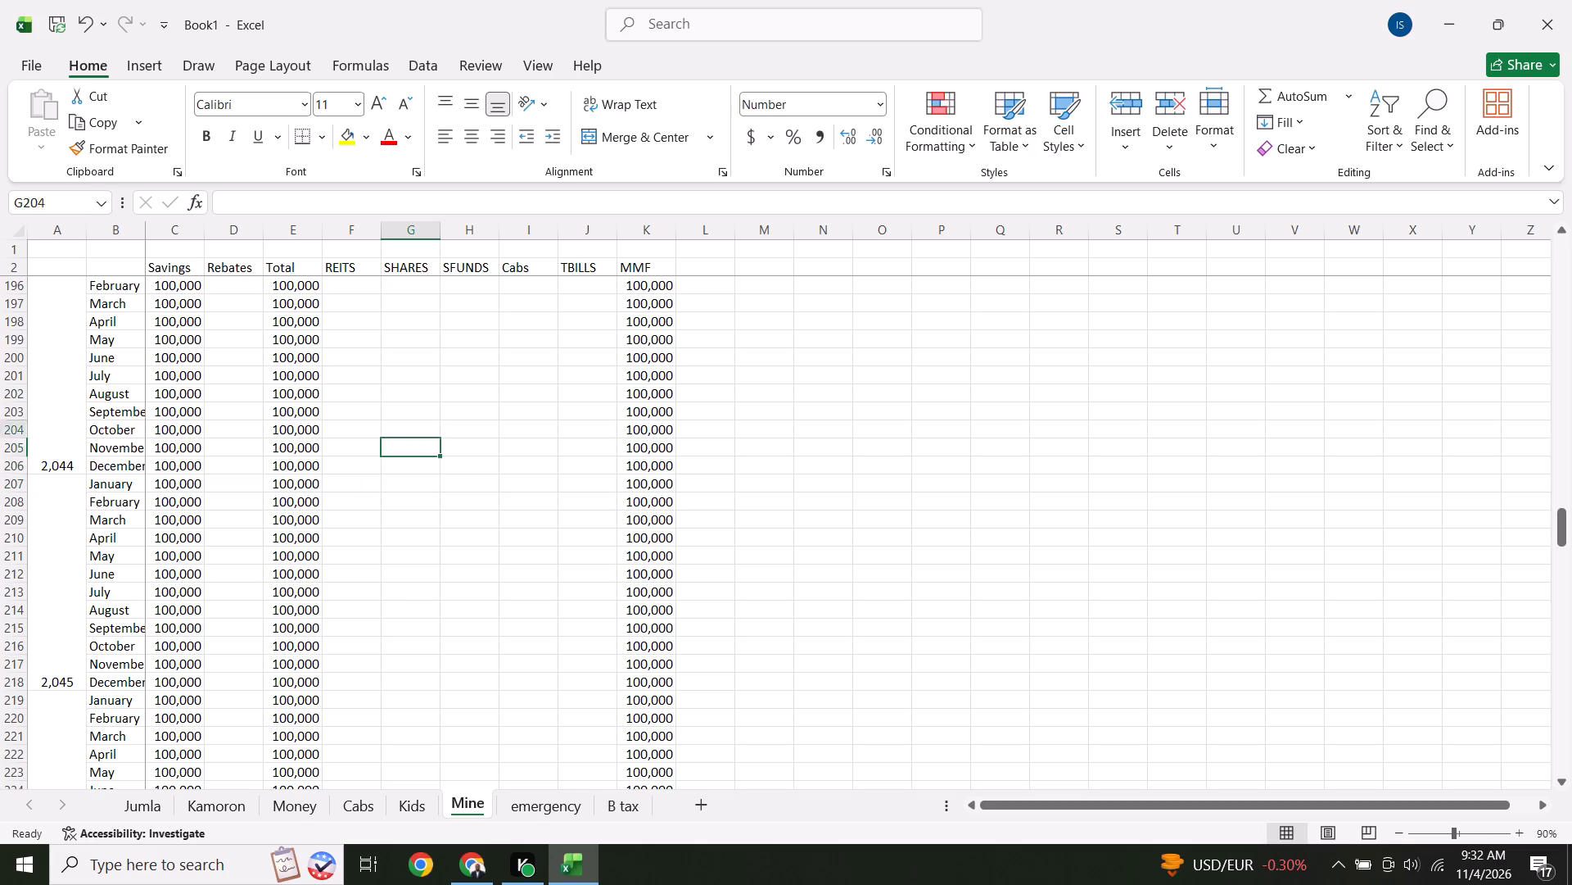
key(Down)
key(Down)
key(Down)
key(Down)
key(Down)
key(Down)
key(Down)
key(Down)
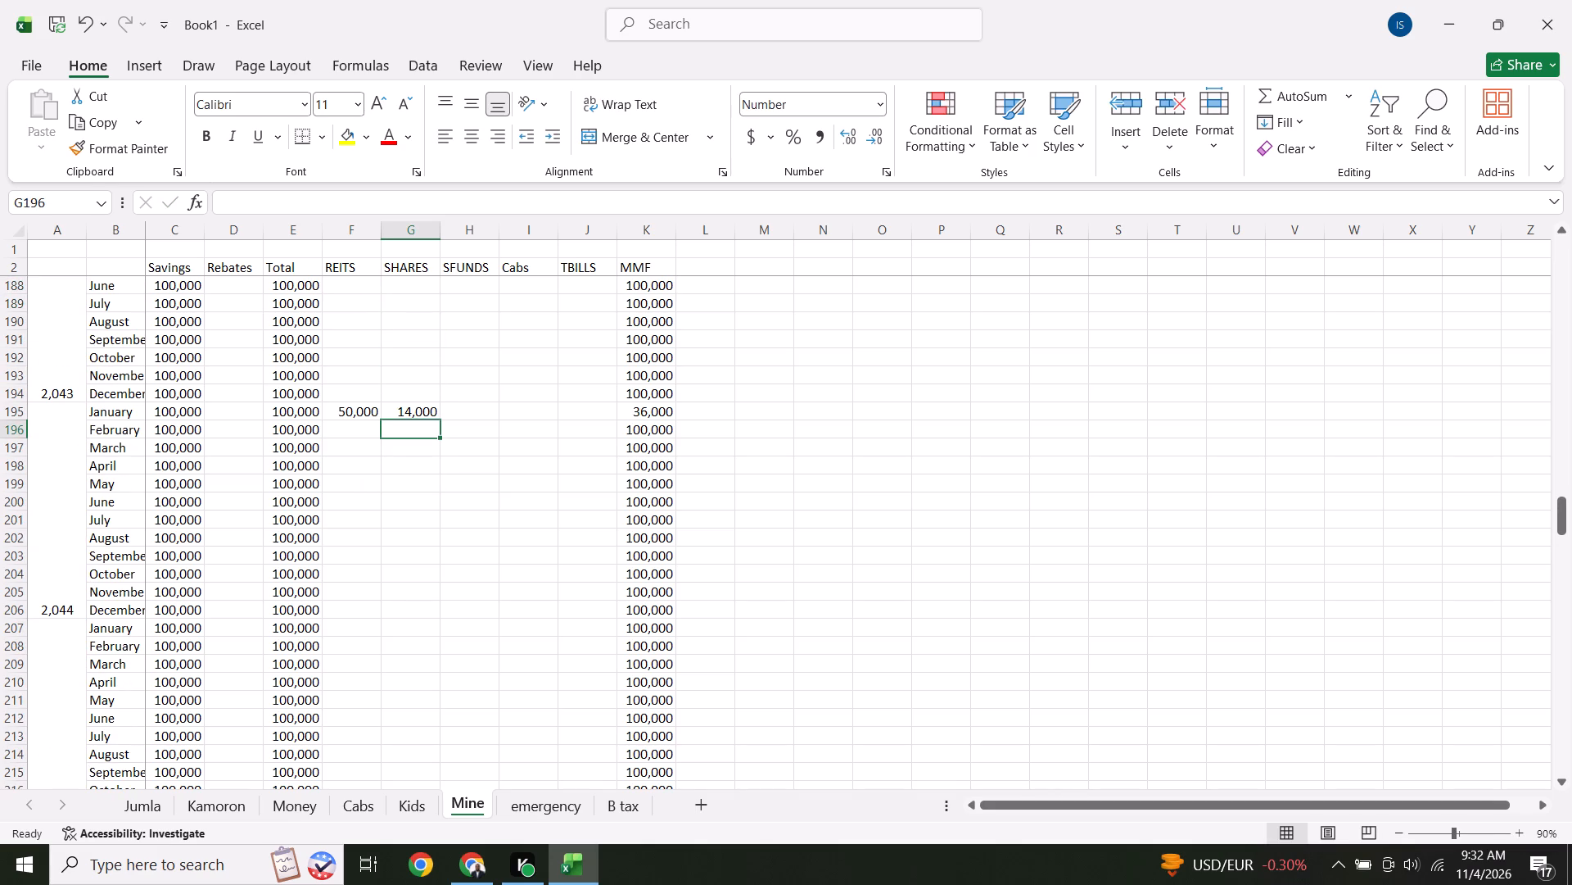
key(Up)
text(15000)
key(Up)
Raise SHARES for January in row 183, just after December 2,042, to 14000.
key(Up)
key(Up)
key(Up)
key(Up)
key(Up)
key(Up)
key(Up)
key(Up)
key(Up)
key(Up)
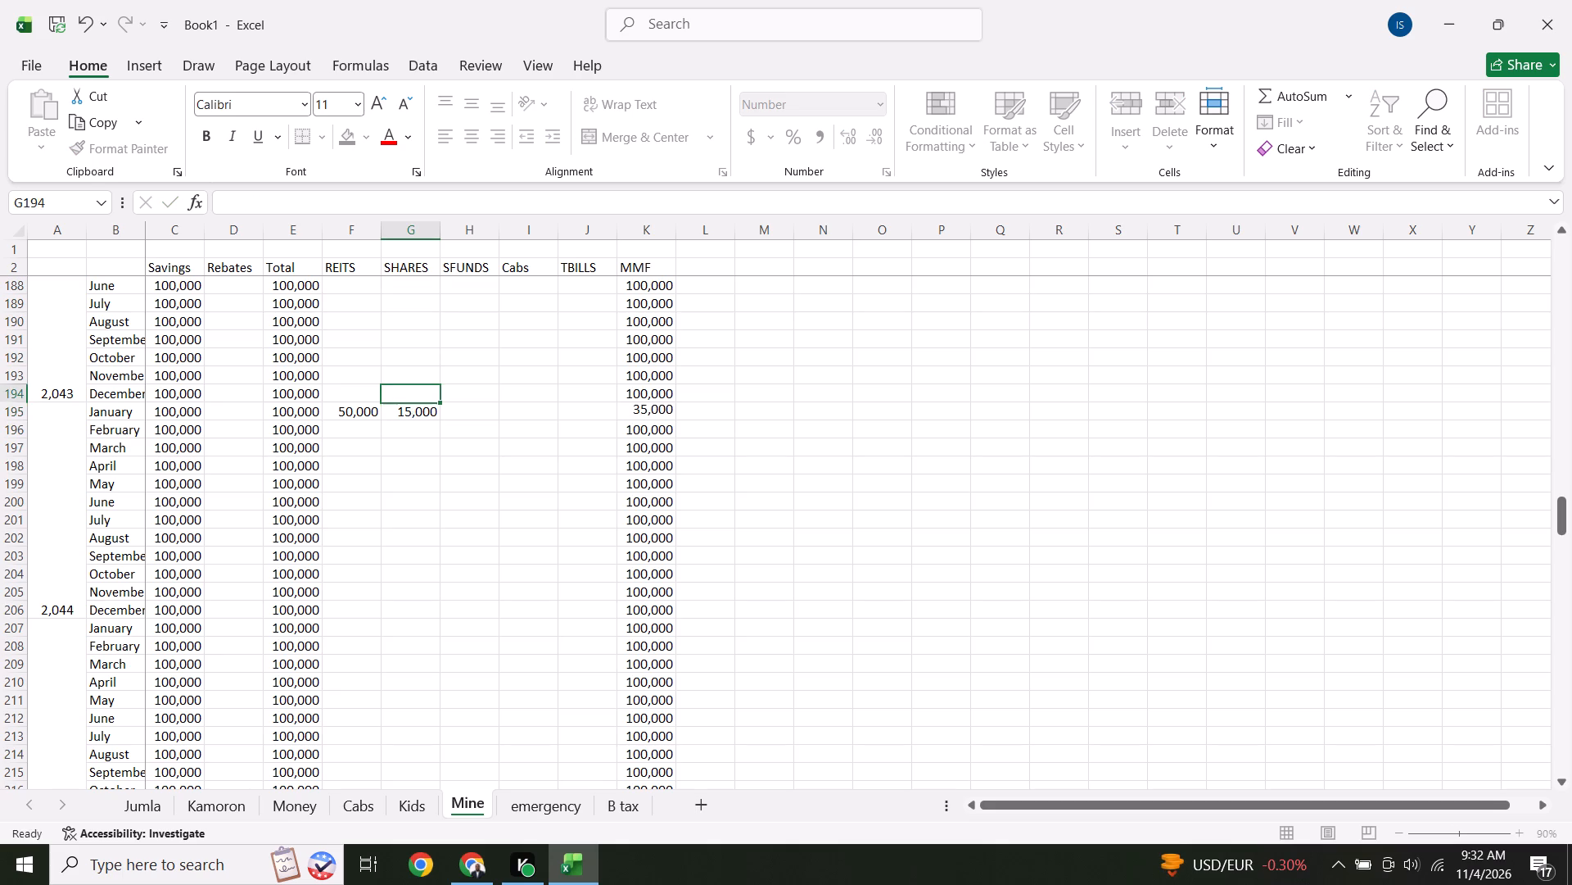
key(Up)
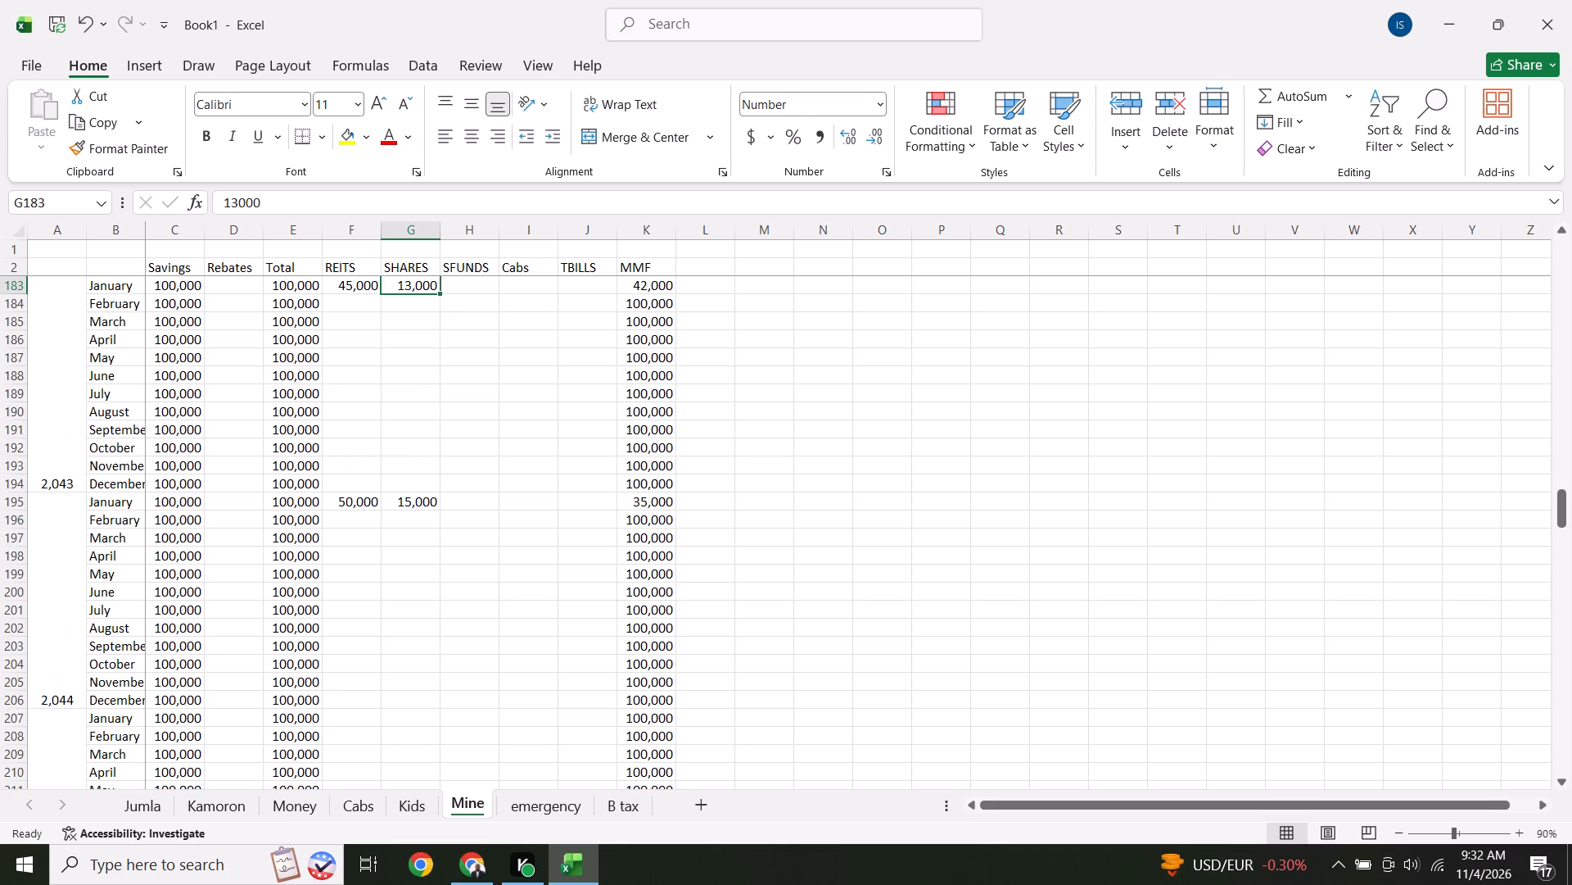
text(14000)
key(Up)
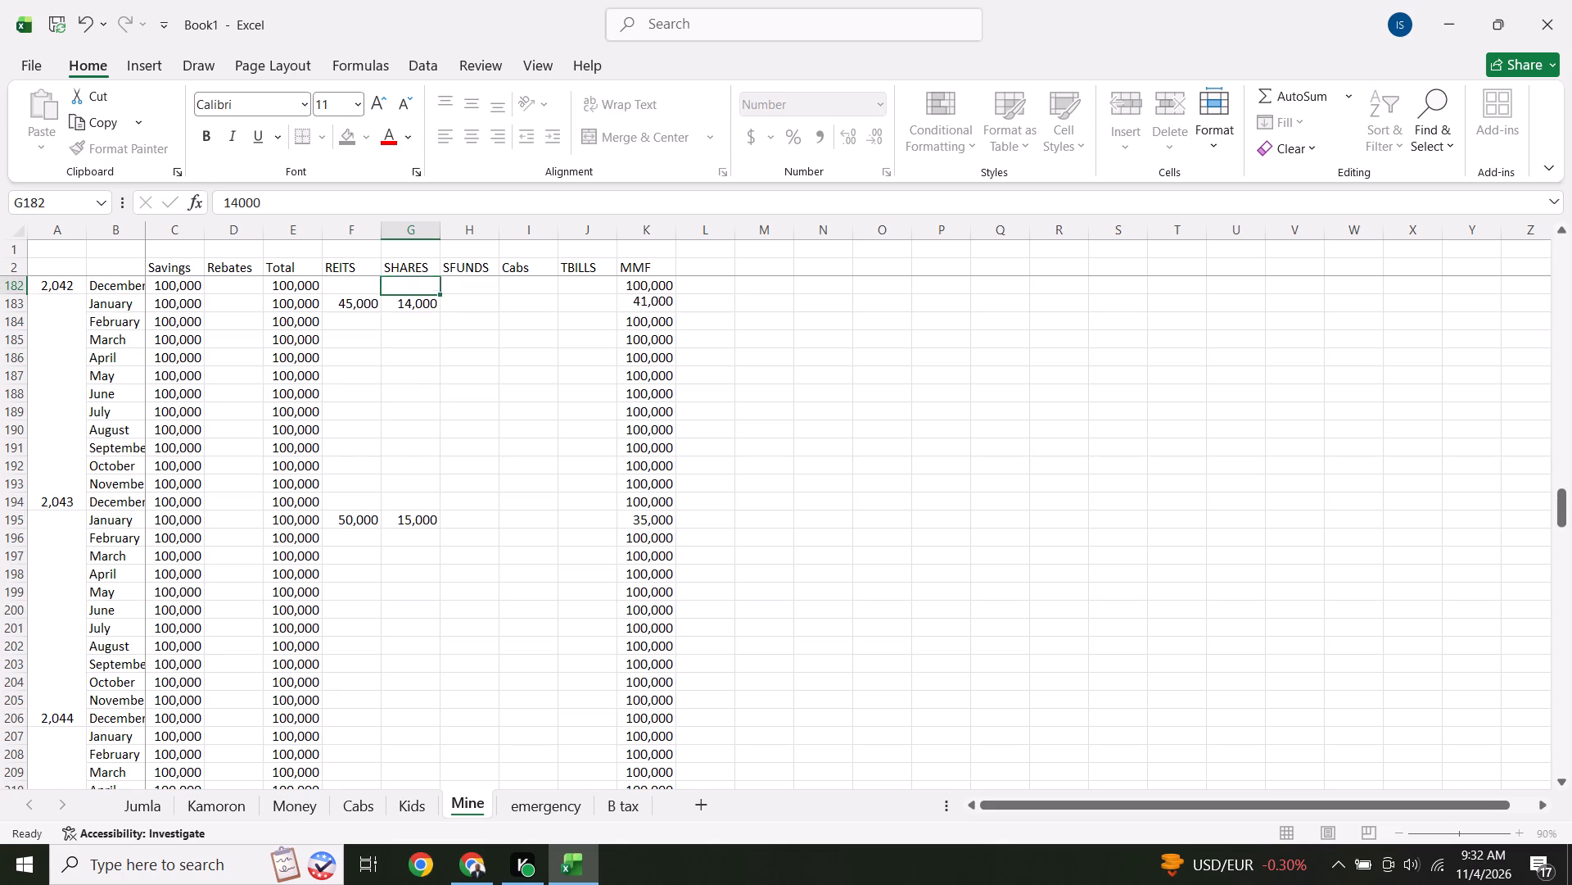
Raise SHARES for January in row 171, just after December 2,041, to 13000.
key(Up)
key(Up)
key(Up)
key(Up)
key(Up)
key(Up)
key(Up)
key(Up)
key(Up)
key(Up)
key(Up)
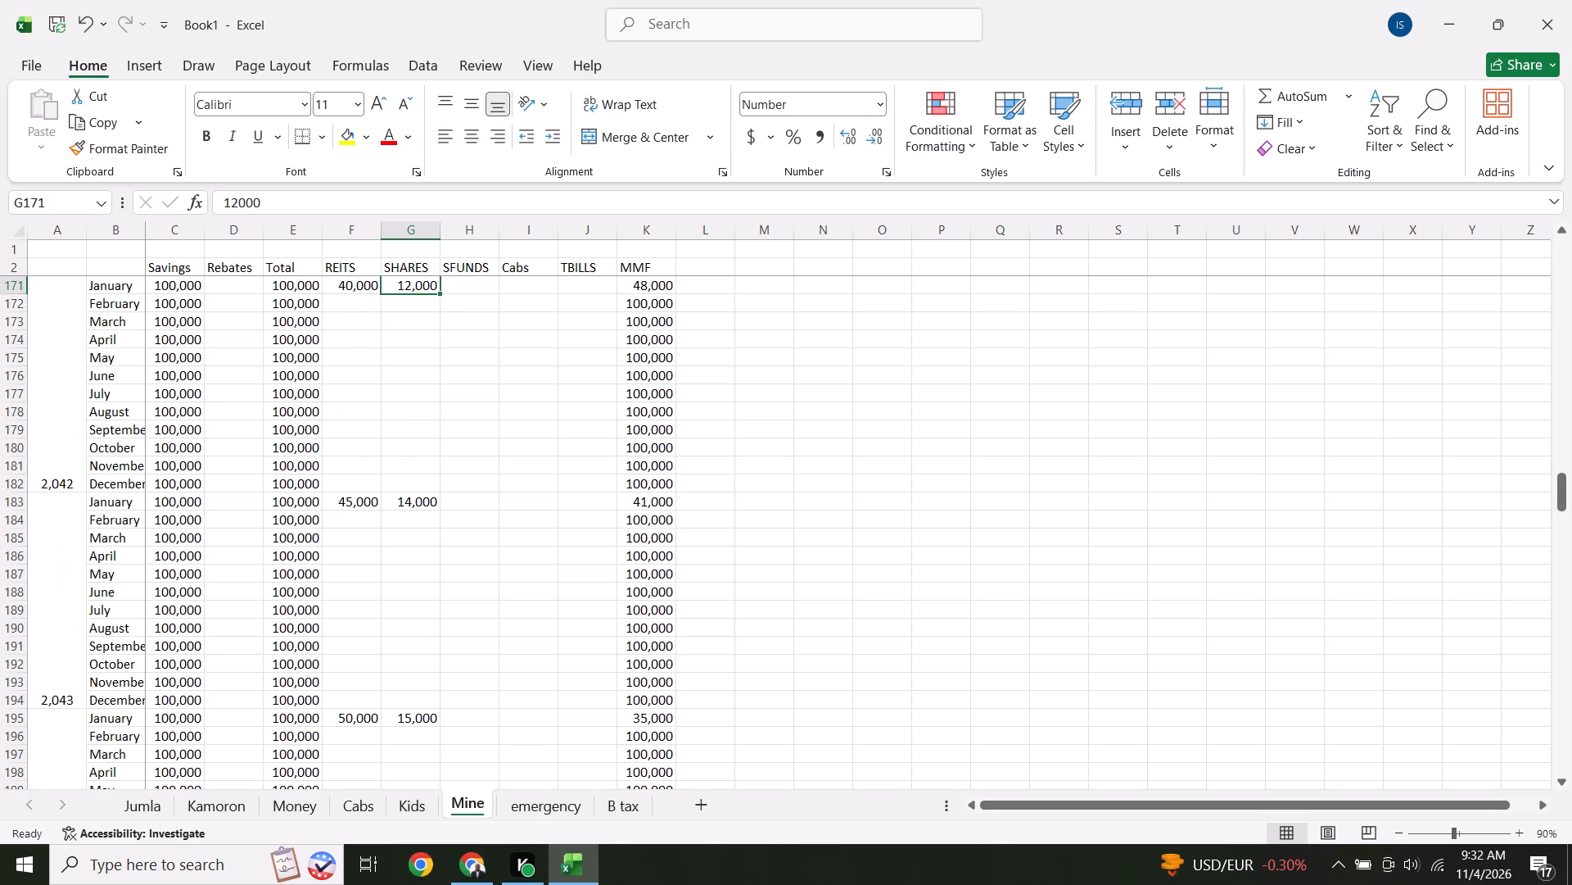
text(13000)
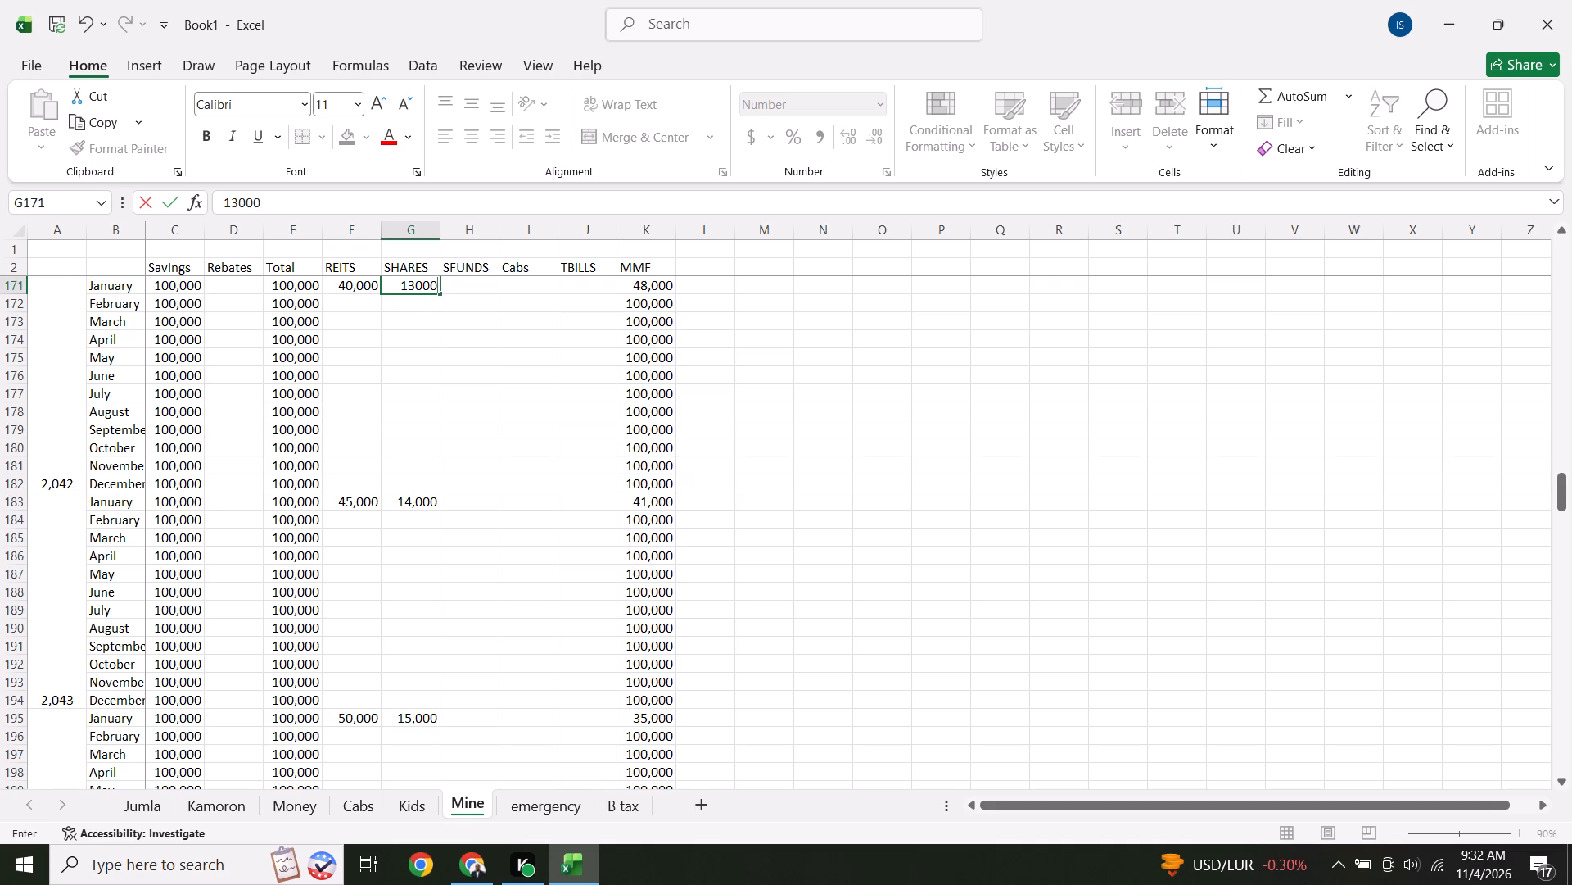
key(Up)
Set SHARES for January in row 159, just after December 2,040, to 12000.
key(Up)
key(Up)
key(Up)
key(Up)
key(Up)
key(Up)
key(Up)
key(Up)
key(Up)
key(Up)
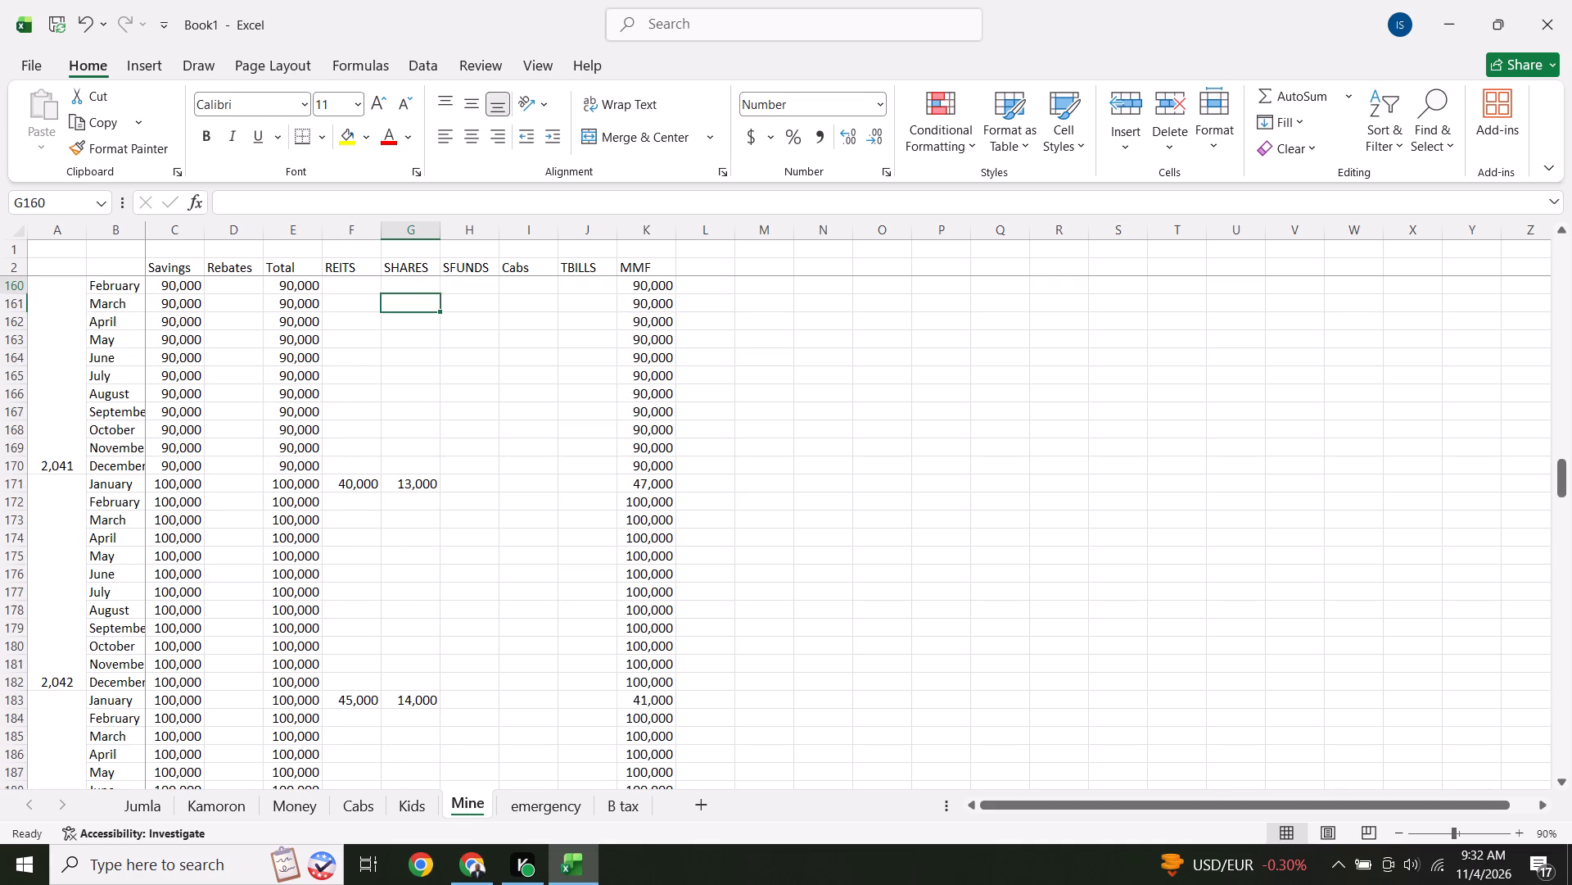
key(Up)
text(12000)
key(Up)
Raise SHARES for January in row 147, just after December 2,039, to 11000.
key(Up)
key(Up)
key(Up)
key(Up)
key(Up)
key(Up)
key(Up)
key(Up)
key(Up)
key(Up)
key(Up)
key(Up)
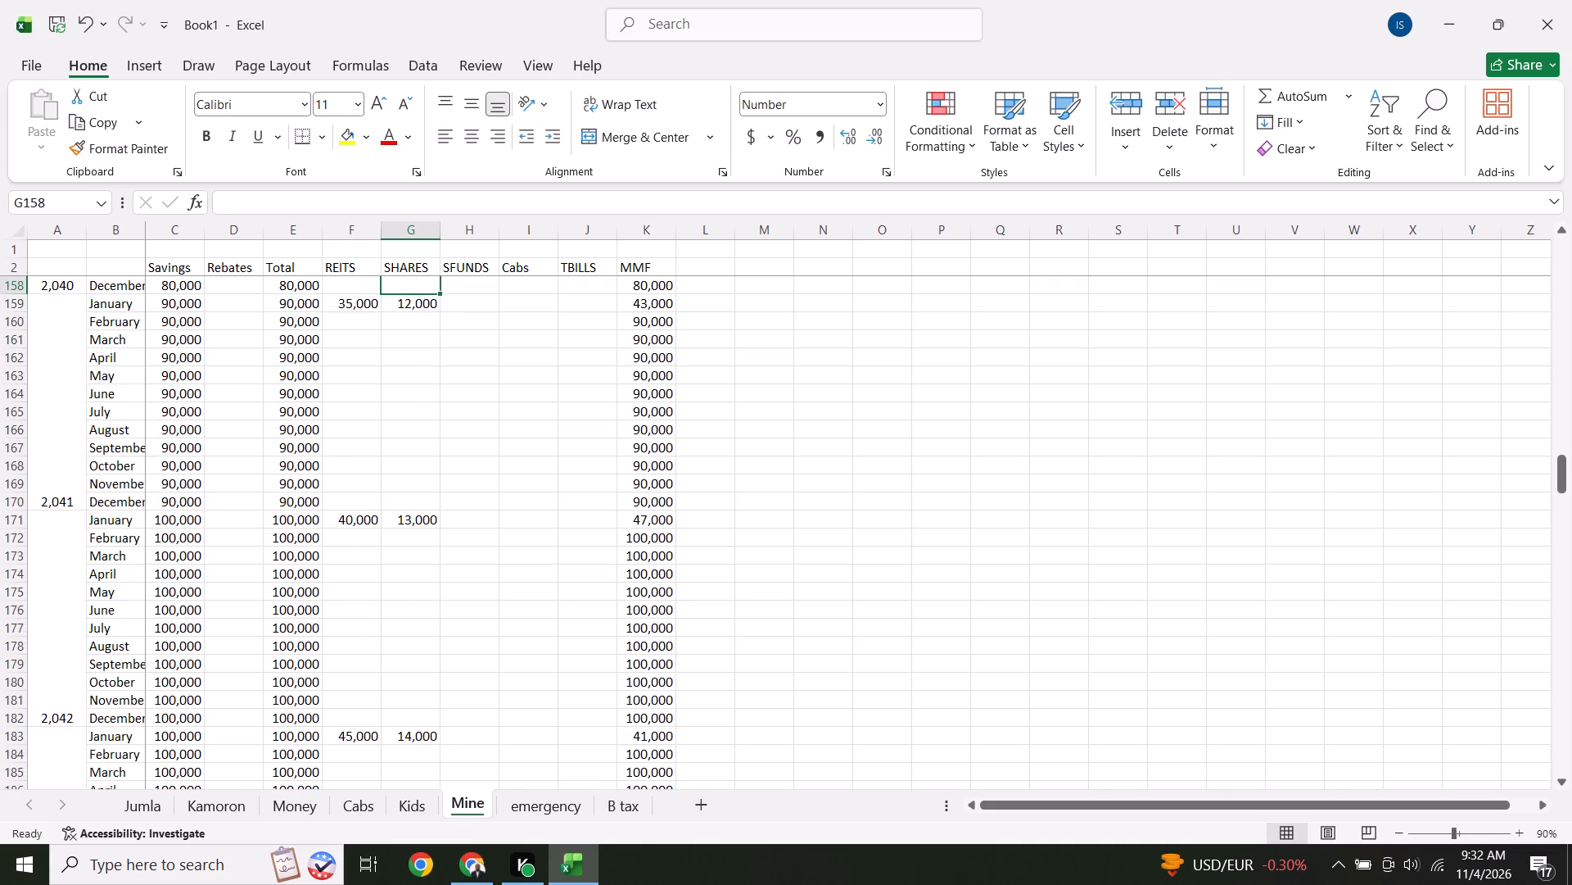
key(Down)
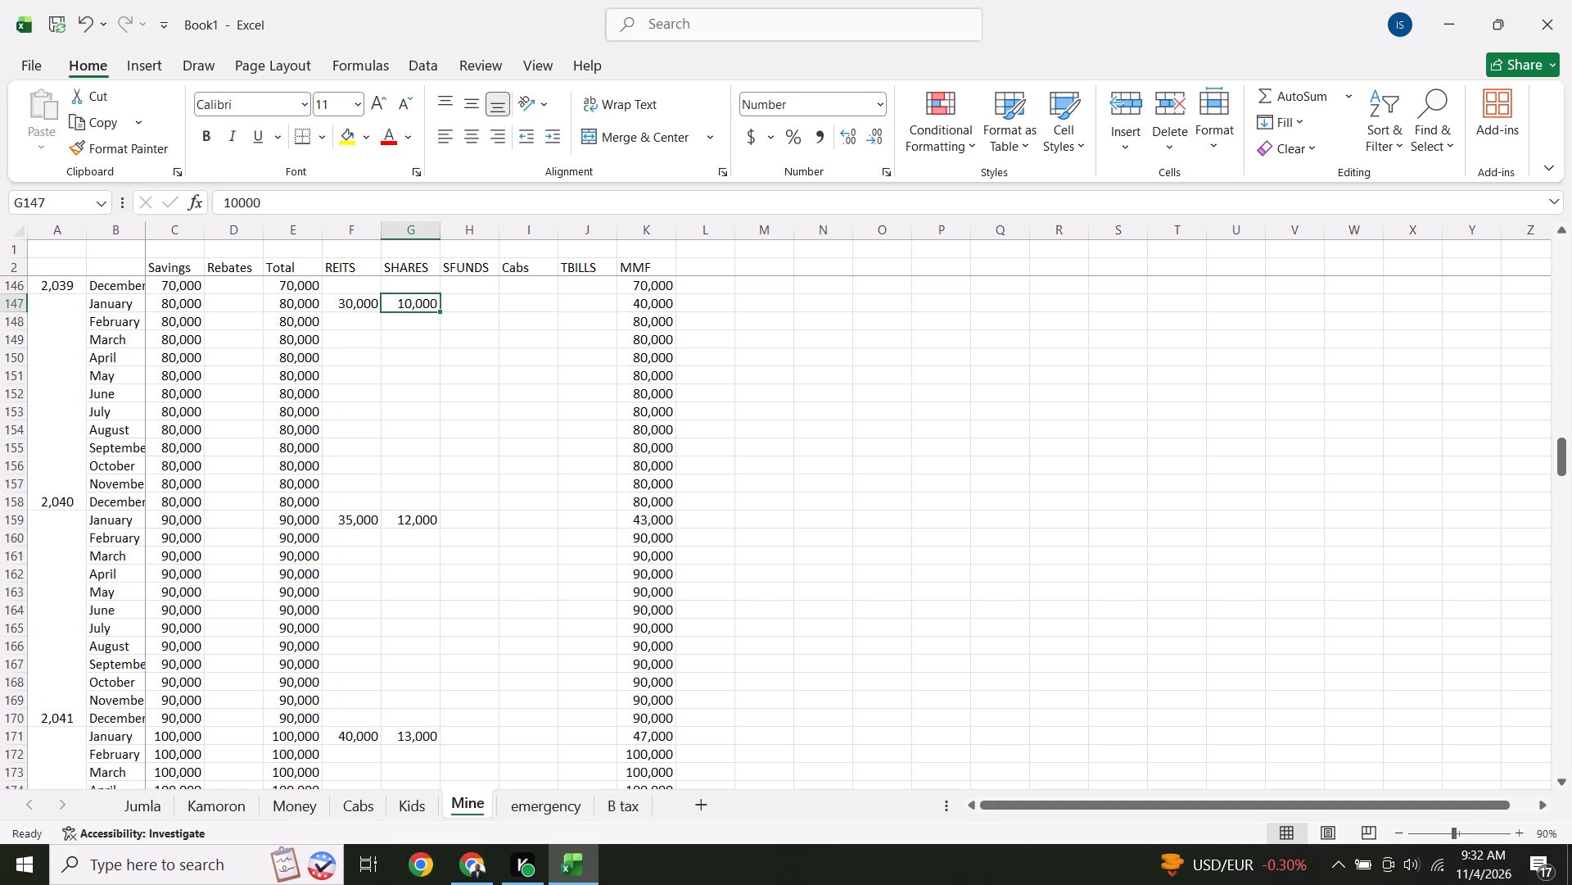
text(11000)
key(Up)
Raise SHARES for January in row 135, just after December 2,038, to 10000.
key(Up)
key(Up)
key(Up)
key(Up)
key(Up)
key(Up)
key(Up)
key(Up)
key(Up)
key(Up)
key(Up)
key(Up)
key(Up)
key(Up)
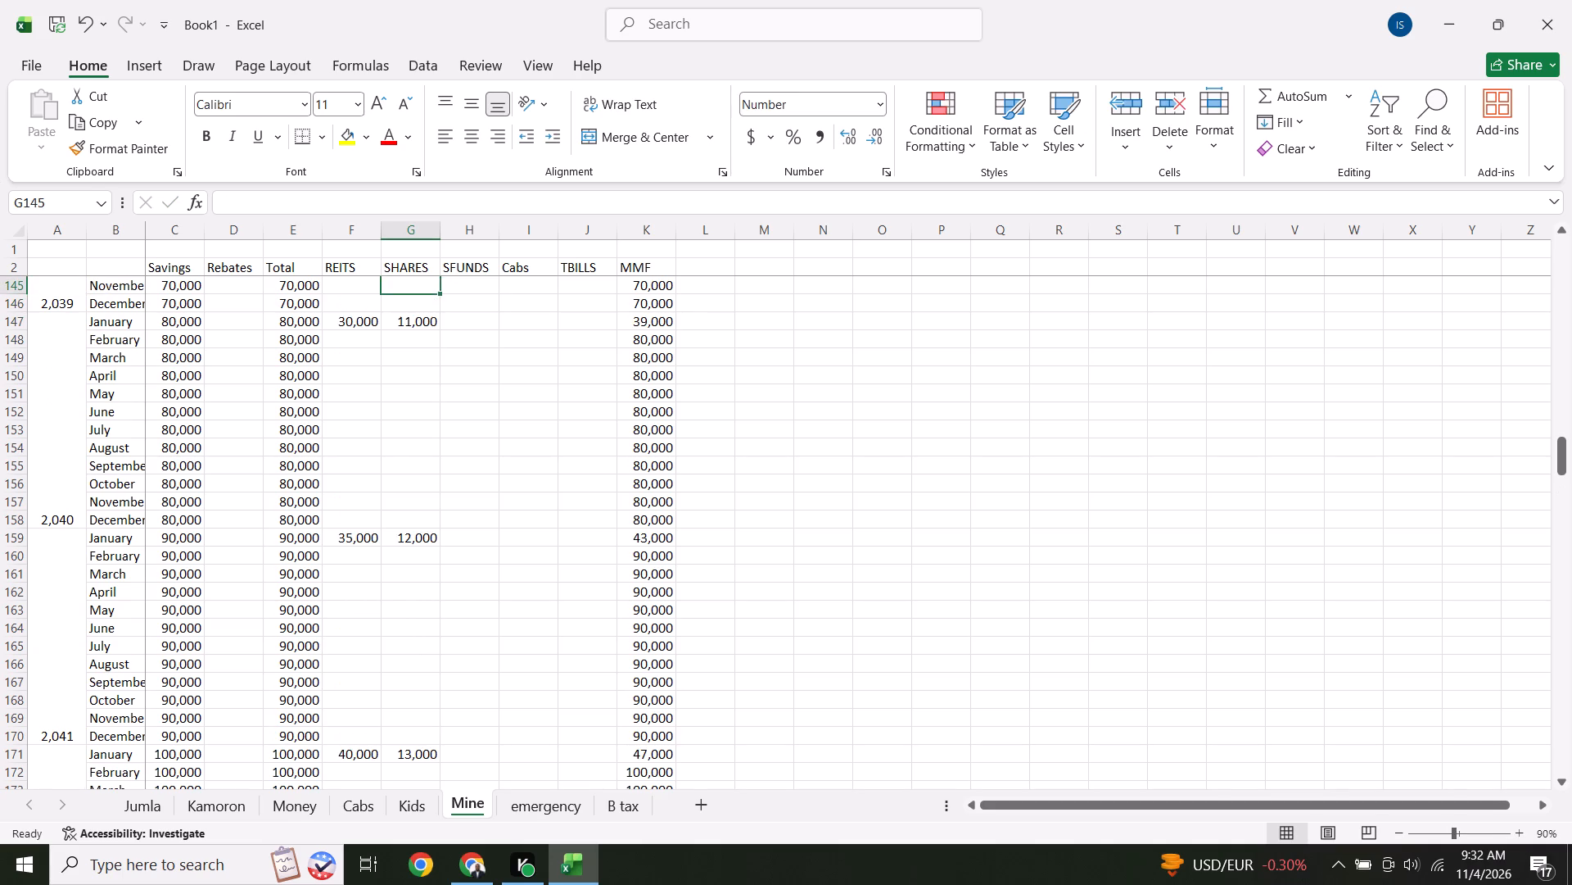
key(Down)
key(Down)
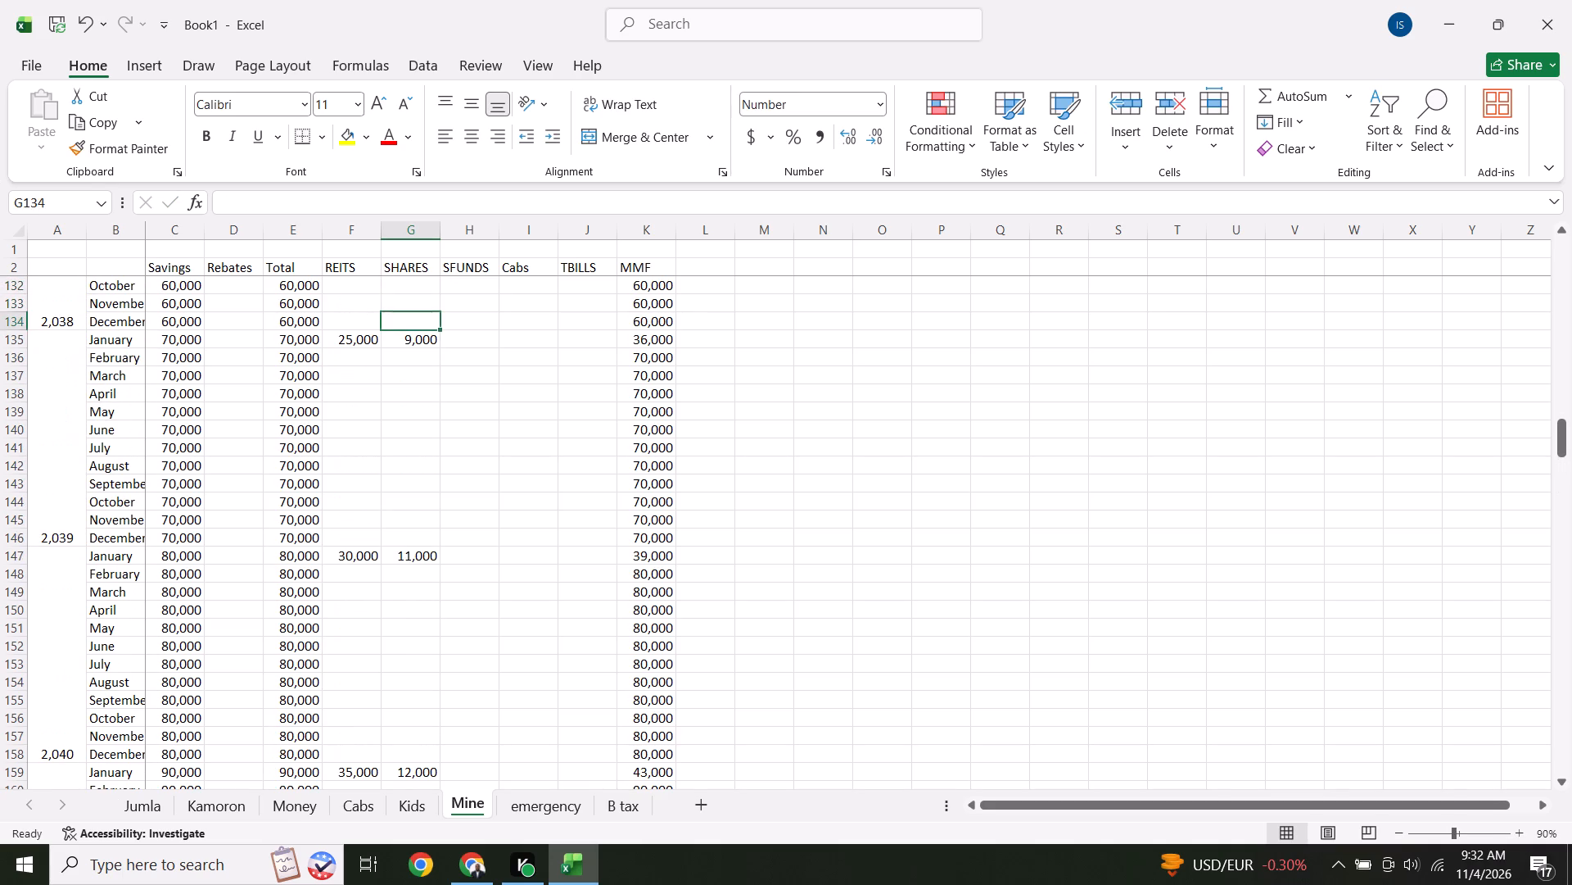
key(Down)
text(10000)
key(Up)
Raise SHARES for January in row 123, just after December 2,037, to 9000.
key(Up)
key(Up)
key(Up)
key(Up)
key(Up)
key(Up)
key(Up)
key(Up)
key(Up)
key(Up)
key(Up)
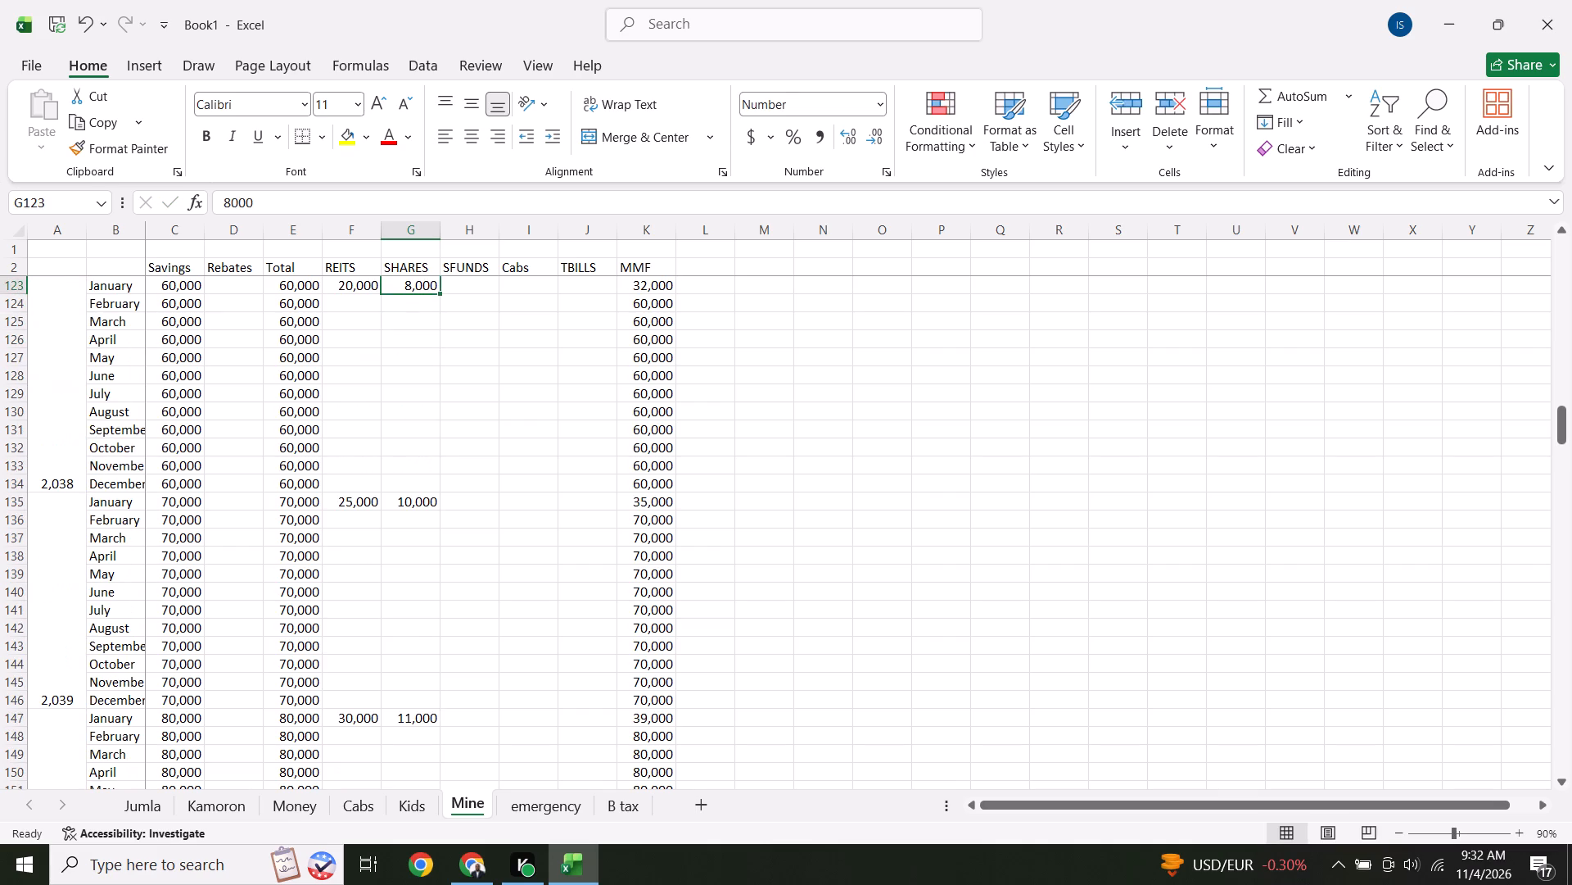
text(9000)
key(Up)
Raise SHARES for January in row 111, just after December 2,036, to 8000.
key(Up)
key(Up)
key(Up)
key(Up)
key(Up)
key(Up)
key(Up)
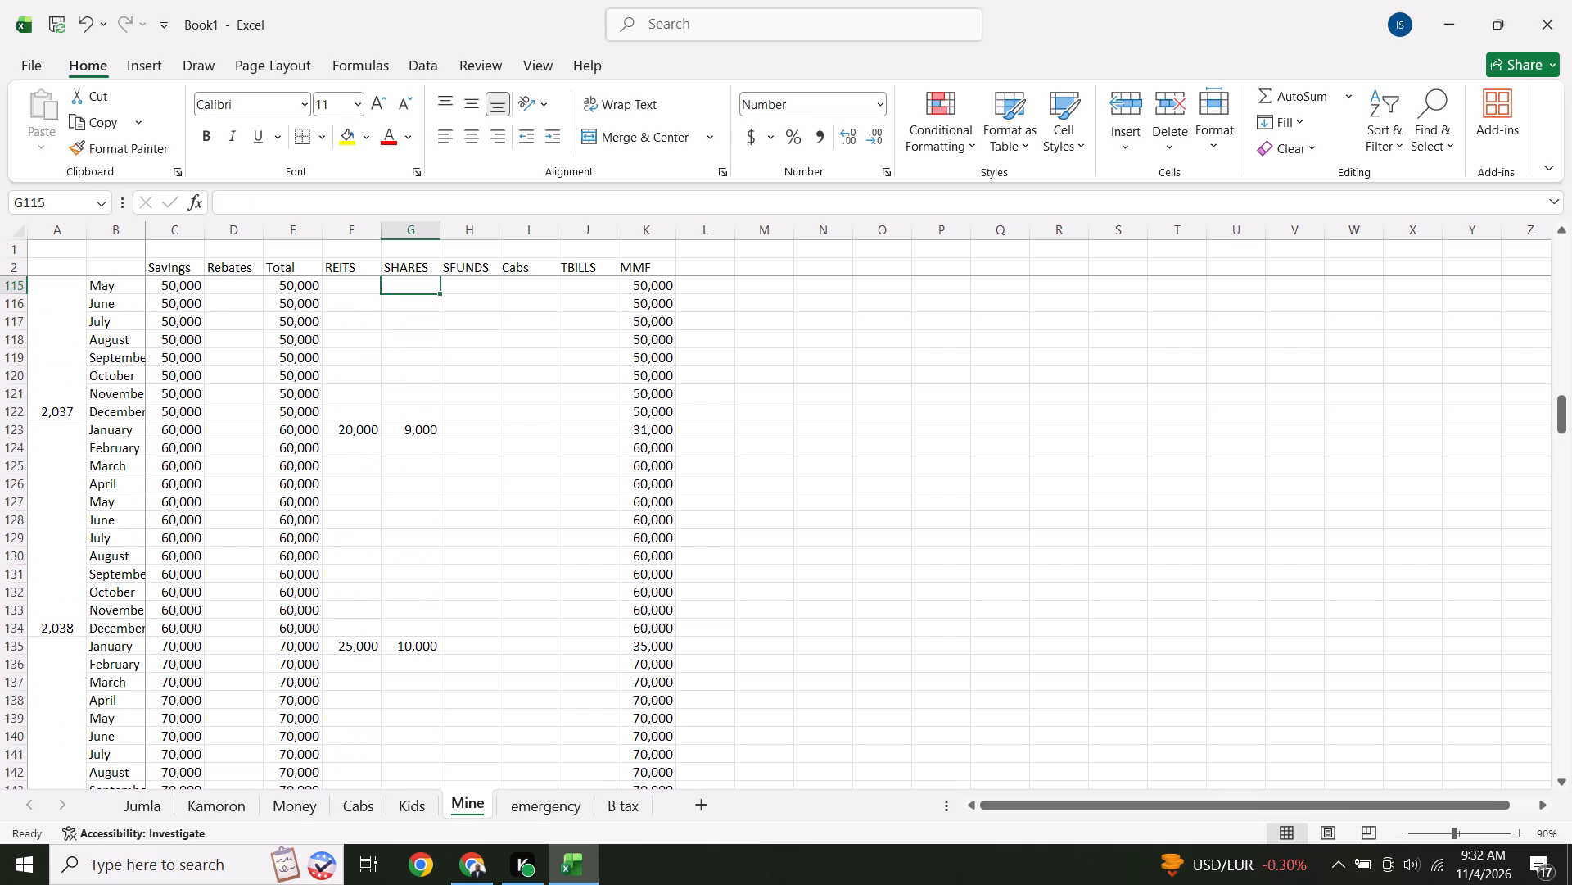
key(Up)
key(Up)
key(Up)
key(Up)
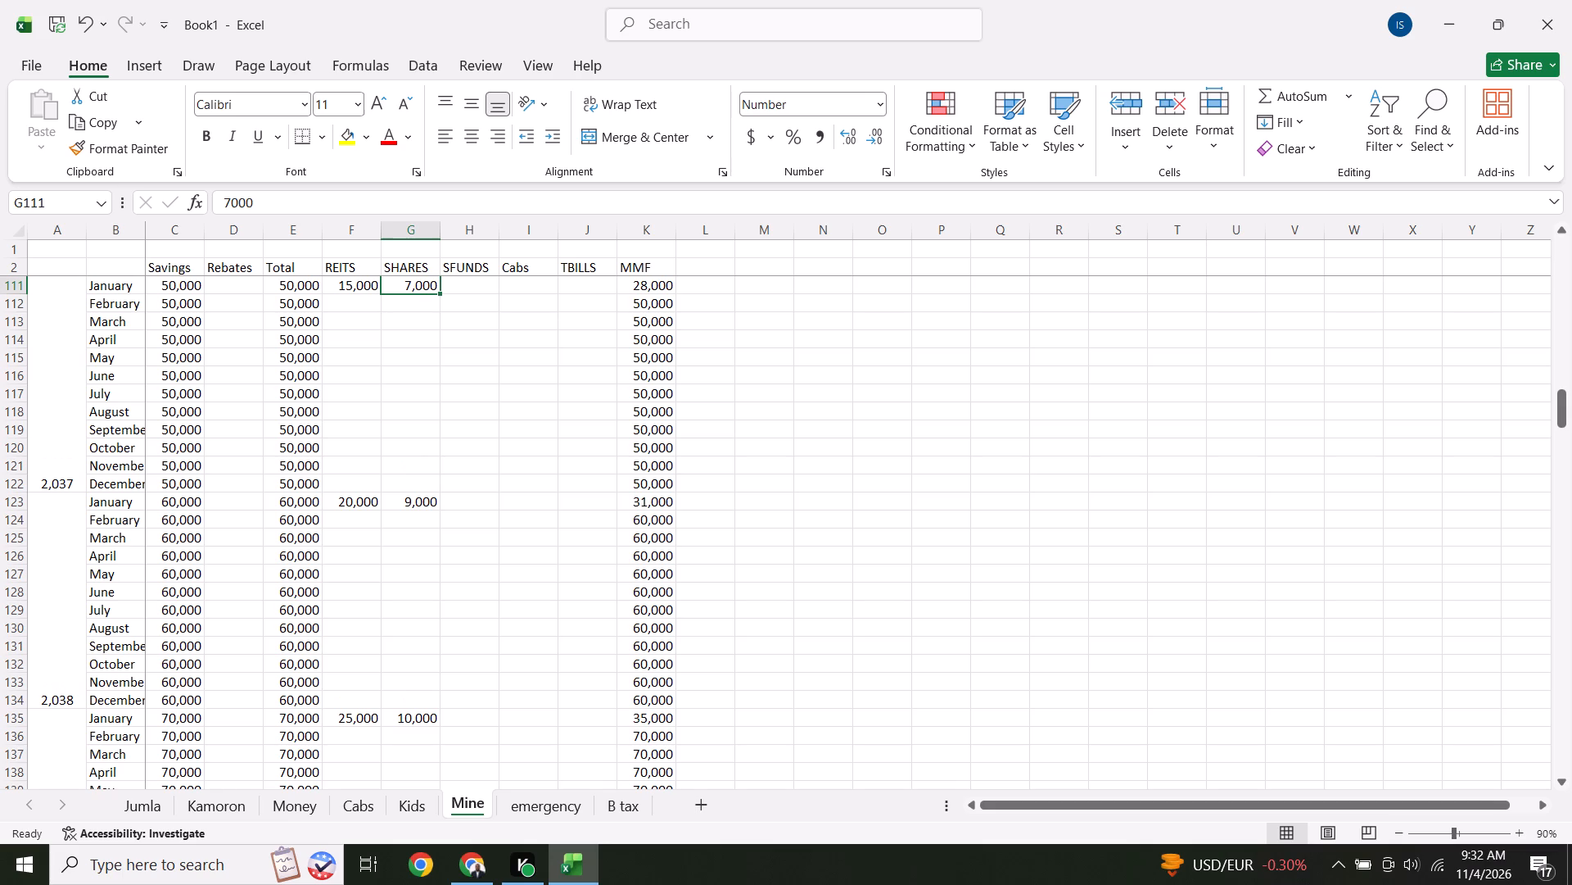
text(8000)
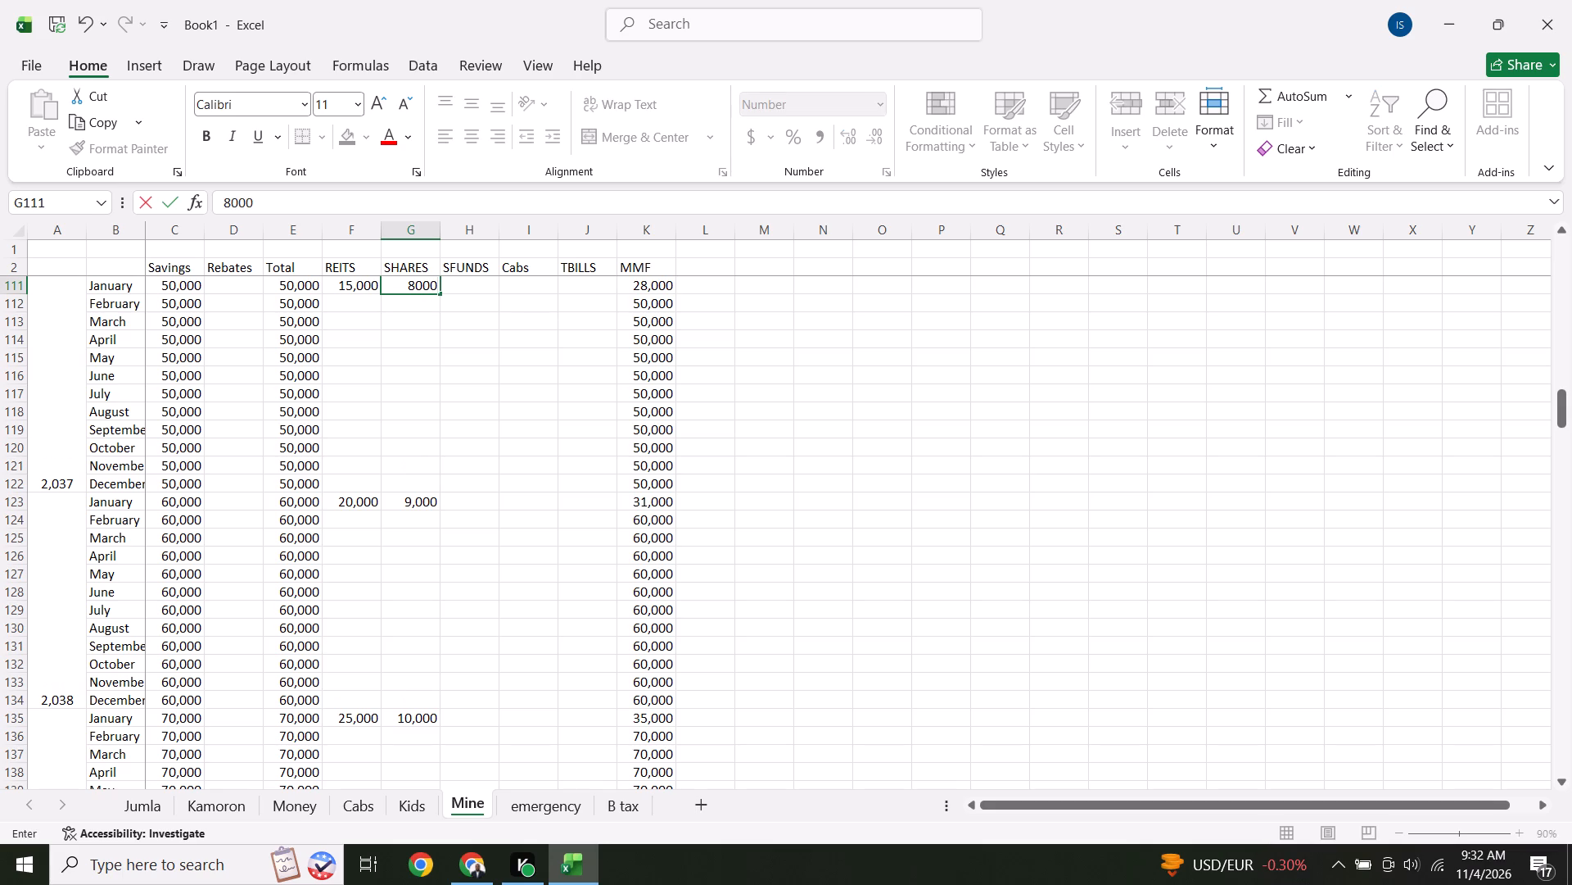
key(Up)
Raise SHARES for January in row 99, just after December 2,035, to 7000.
key(Up)
key(Up)
key(Up)
key(Up)
key(Up)
key(Up)
key(Up)
key(Up)
key(Up)
key(Up)
key(Up)
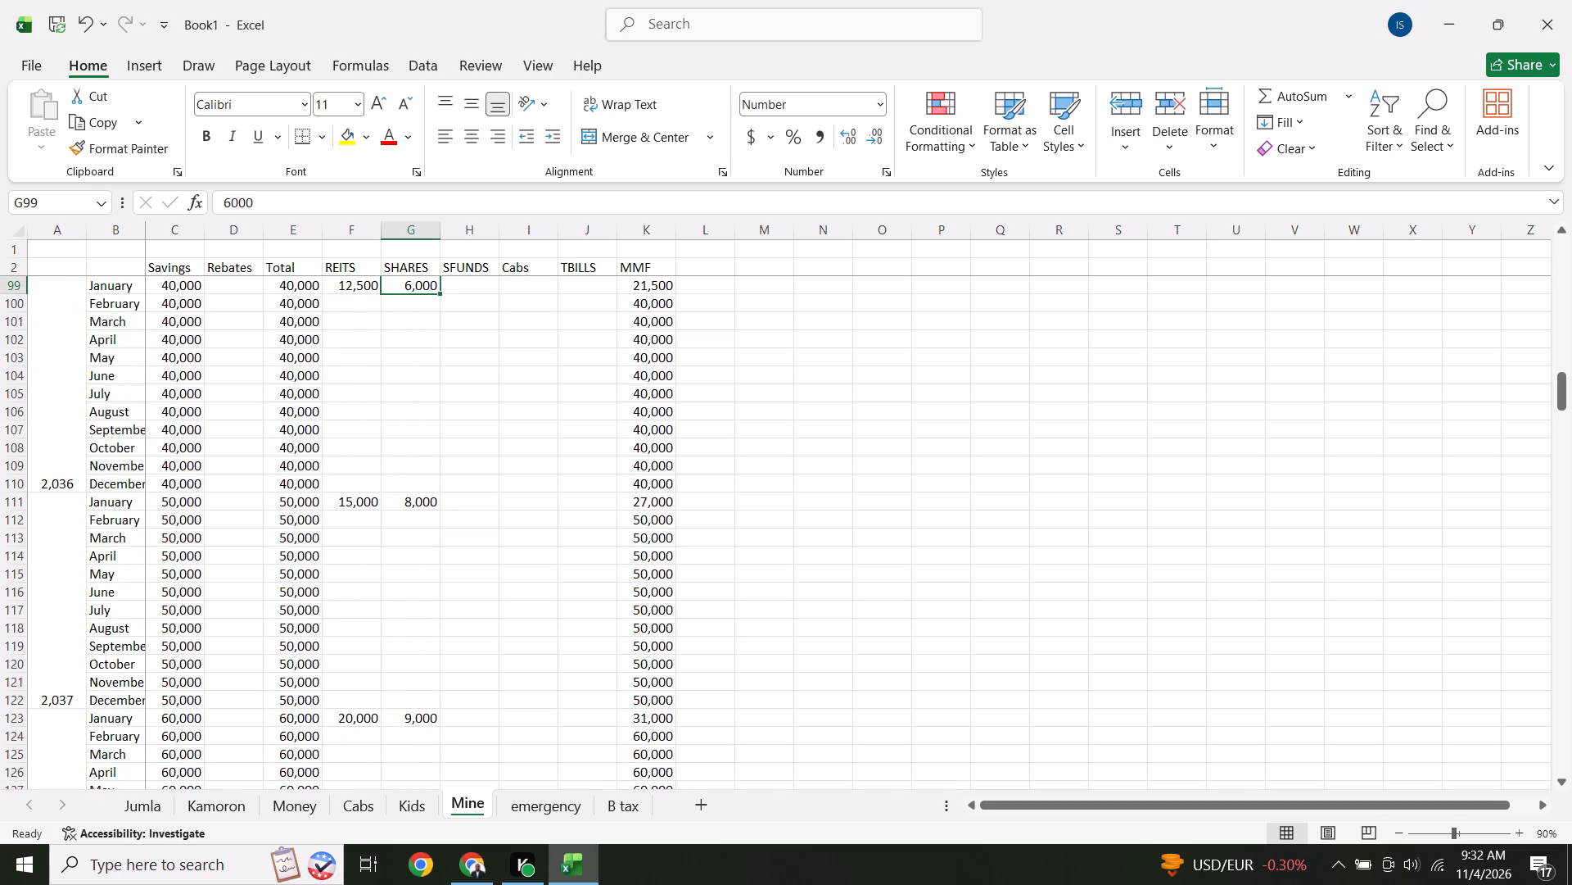
text(7000)
key(Up)
Raise SHARES for January in row 87, just after December 2,034, to 6000.
key(Up)
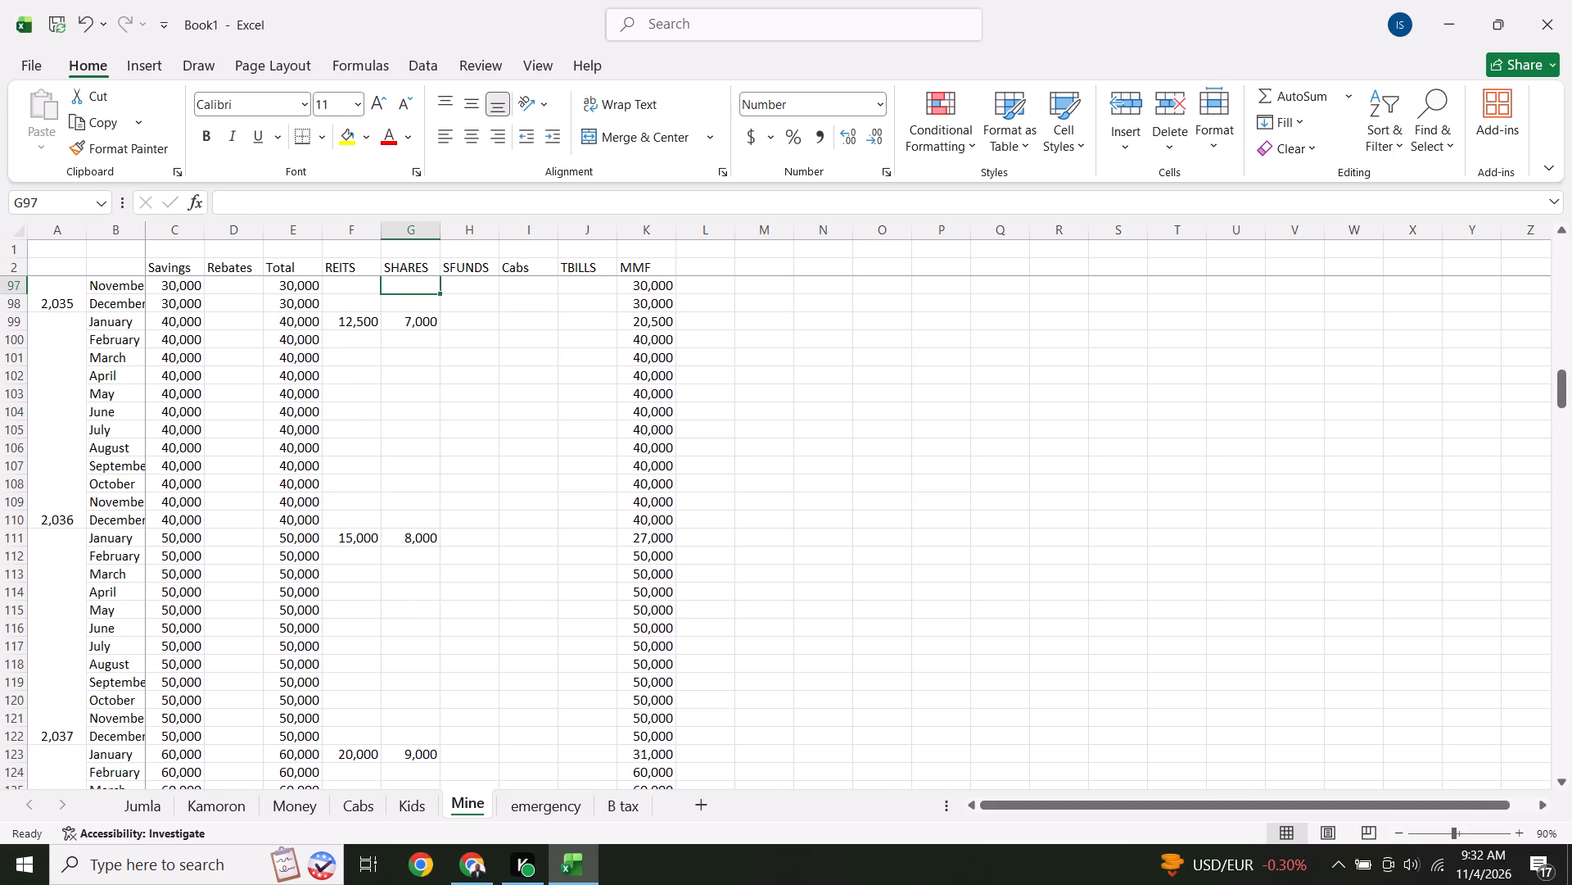
key(Up)
key(Up)
key(Up)
key(Up)
key(Up)
key(Up)
key(Up)
key(Up)
key(Up)
key(Up)
key(Up)
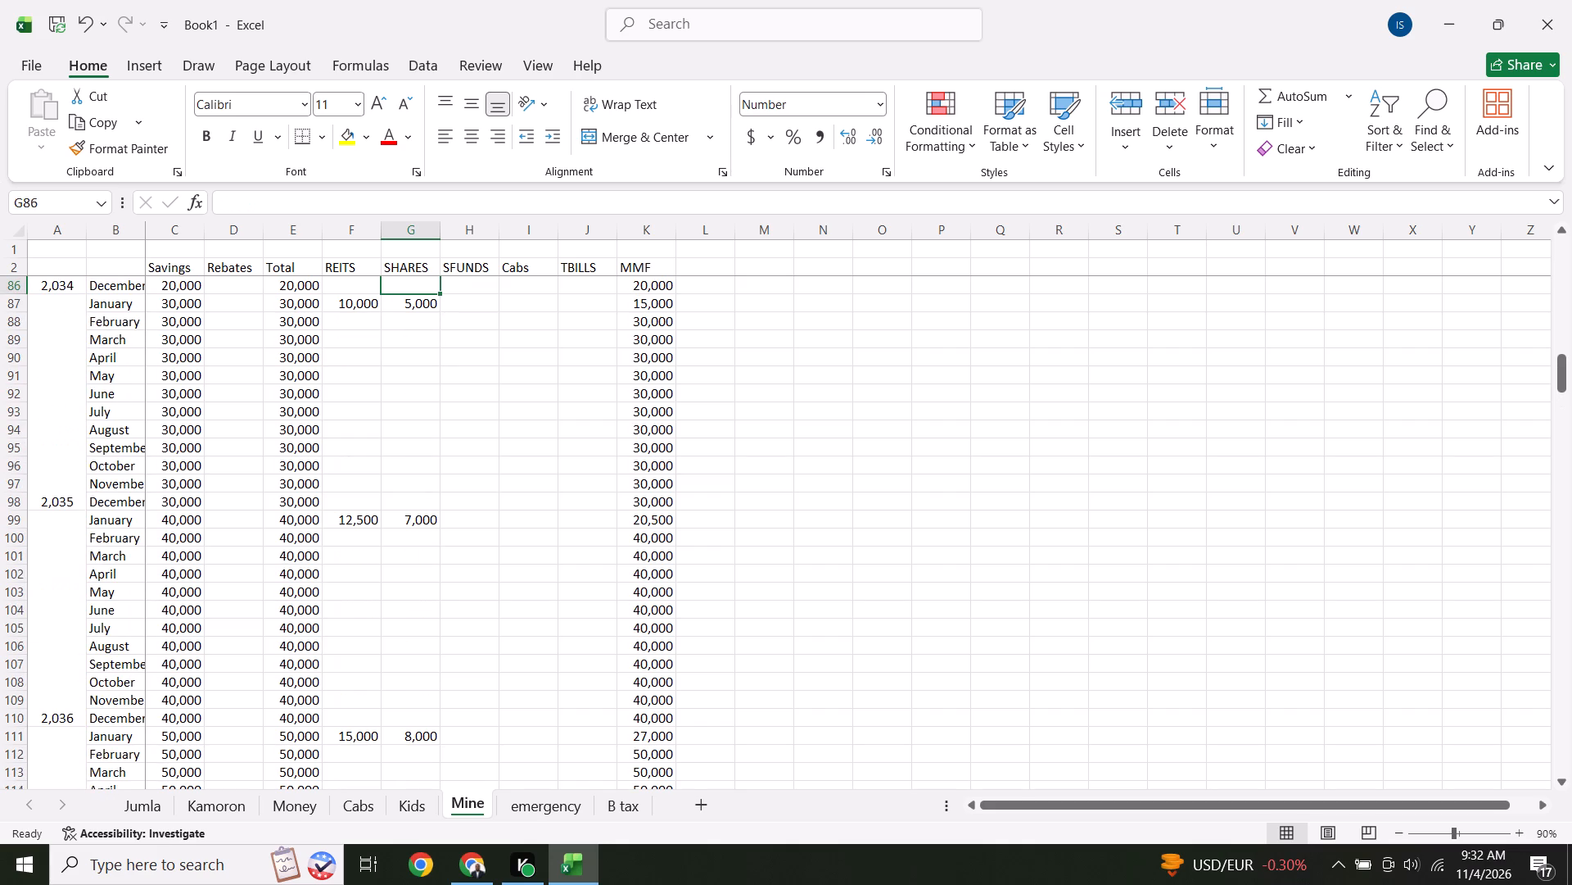
key(Down)
text(6000)
key(Up)
Raise SHARES for January in row 75, just after December 2,033, to 5000.
key(Up)
key(Up)
key(Up)
key(Up)
key(Up)
key(Up)
key(Up)
key(Up)
key(Up)
key(Up)
key(Up)
key(Up)
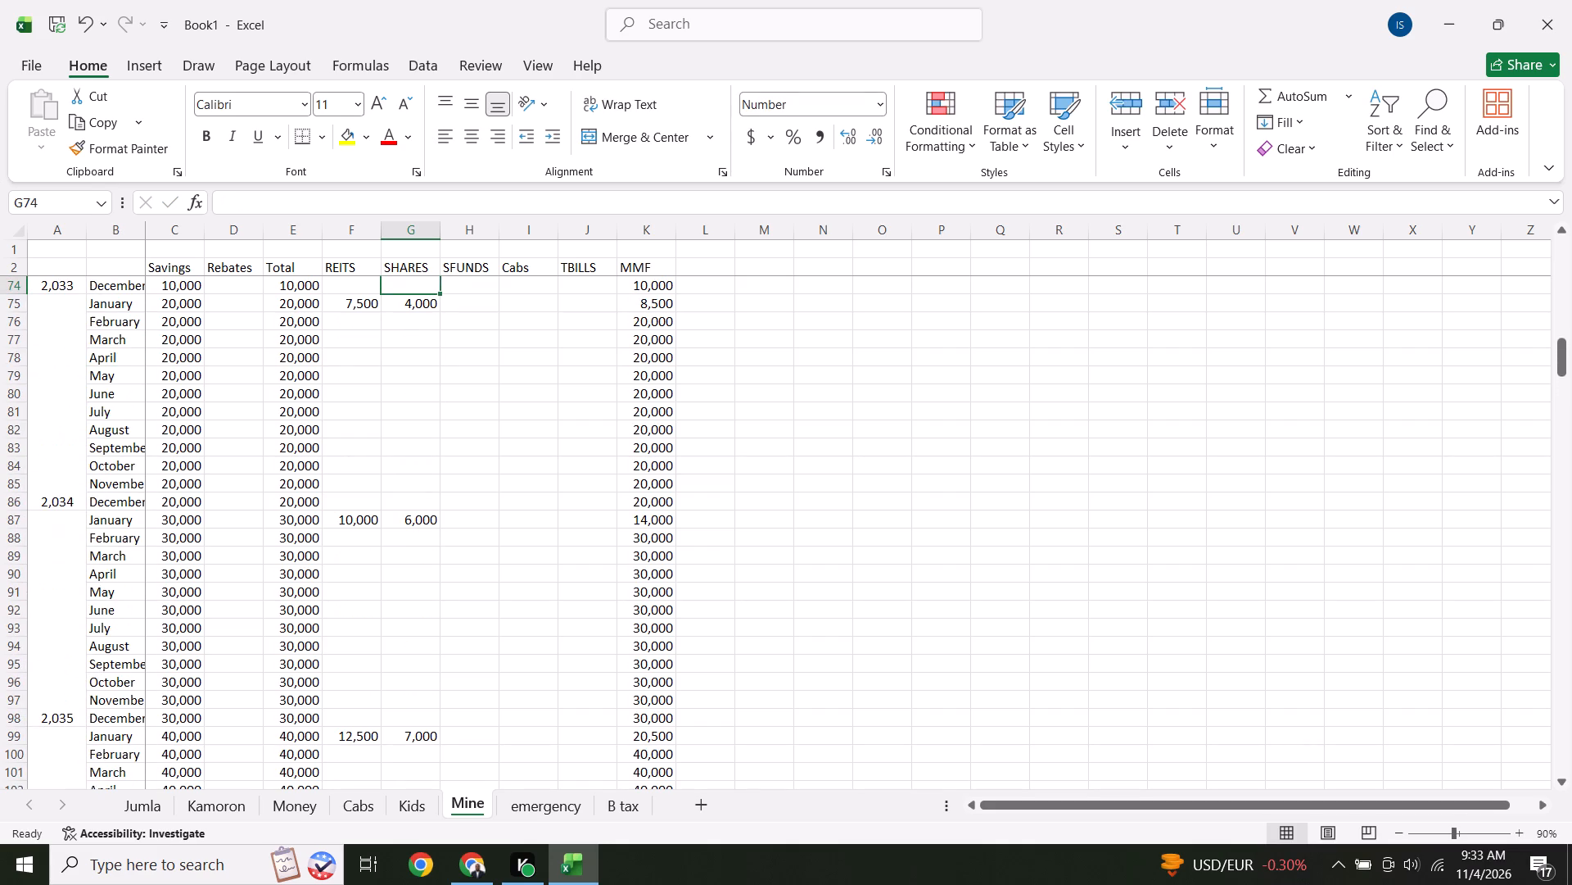
key(Down)
key(Down)
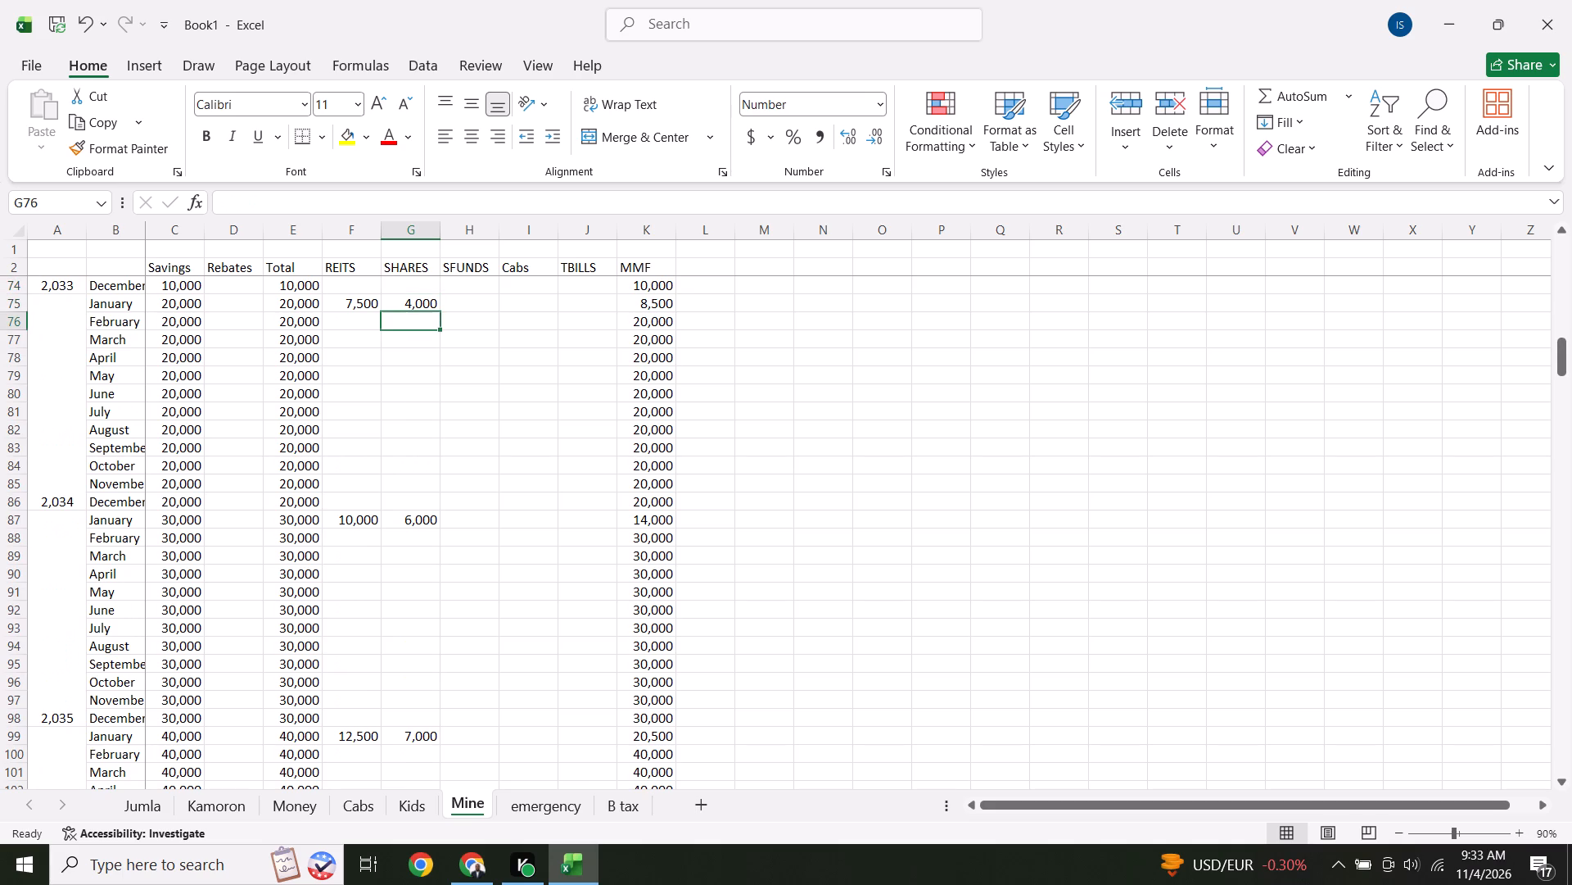
key(Up)
text(5000)
key(Up)
Review the January REITS, SHARES and MMF amounts in rows 63 and 51 of the plan.
key(Up)
key(Up)
key(Up)
key(Up)
key(Up)
key(Up)
key(Up)
key(Up)
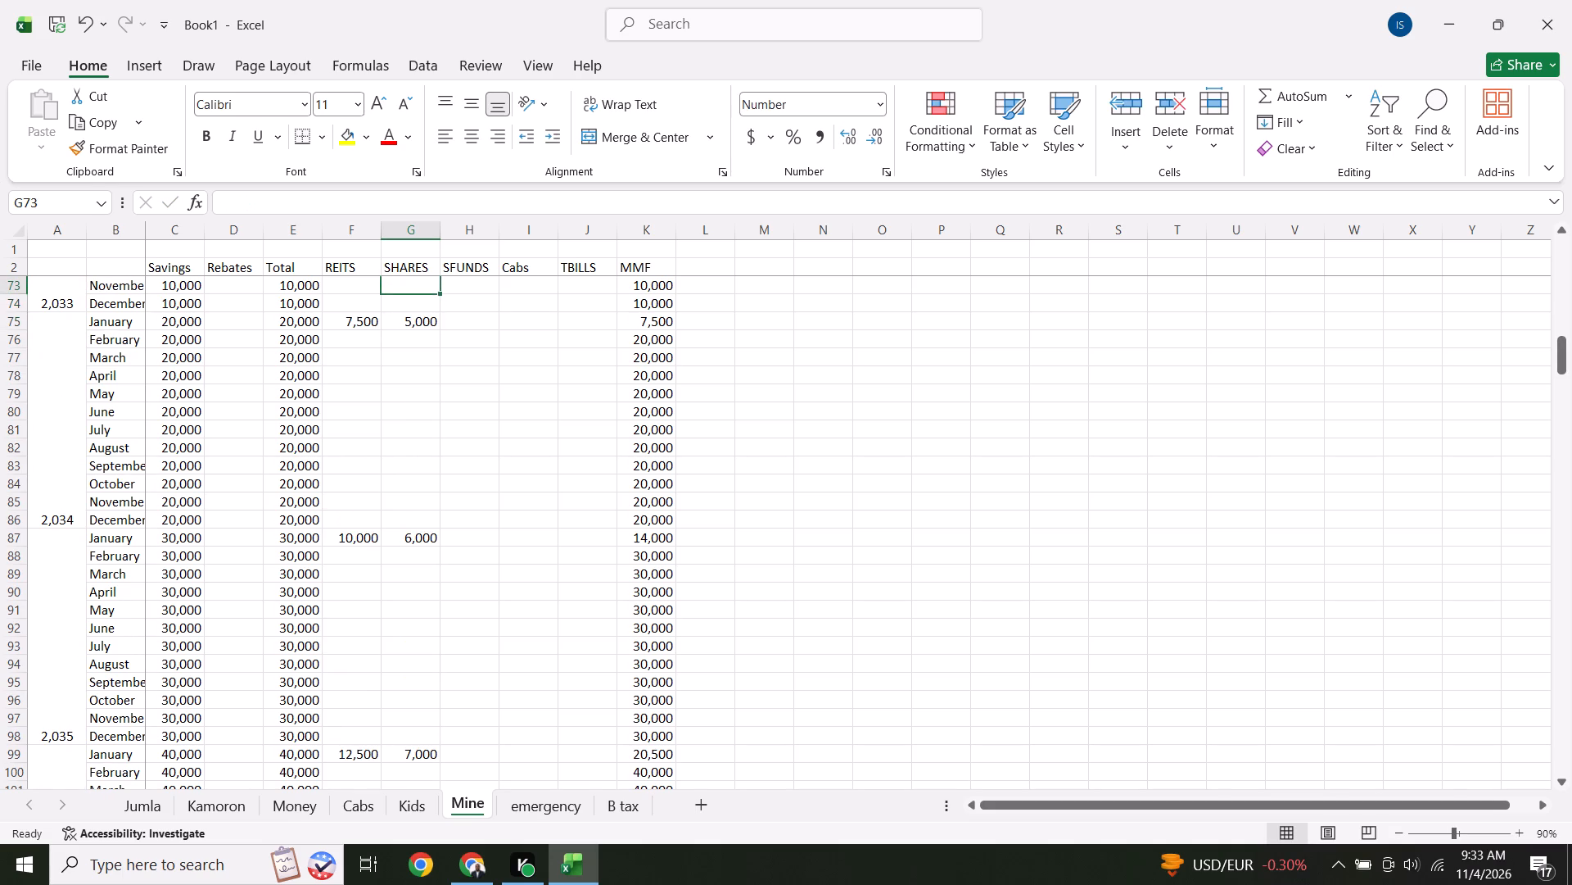
key(Up)
key(Up)
key(Up)
key(Up)
key(Up)
key(Up)
key(Up)
key(Up)
key(Up)
key(Up)
key(Up)
key(Up)
key(Up)
key(Up)
key(Up)
key(Up)
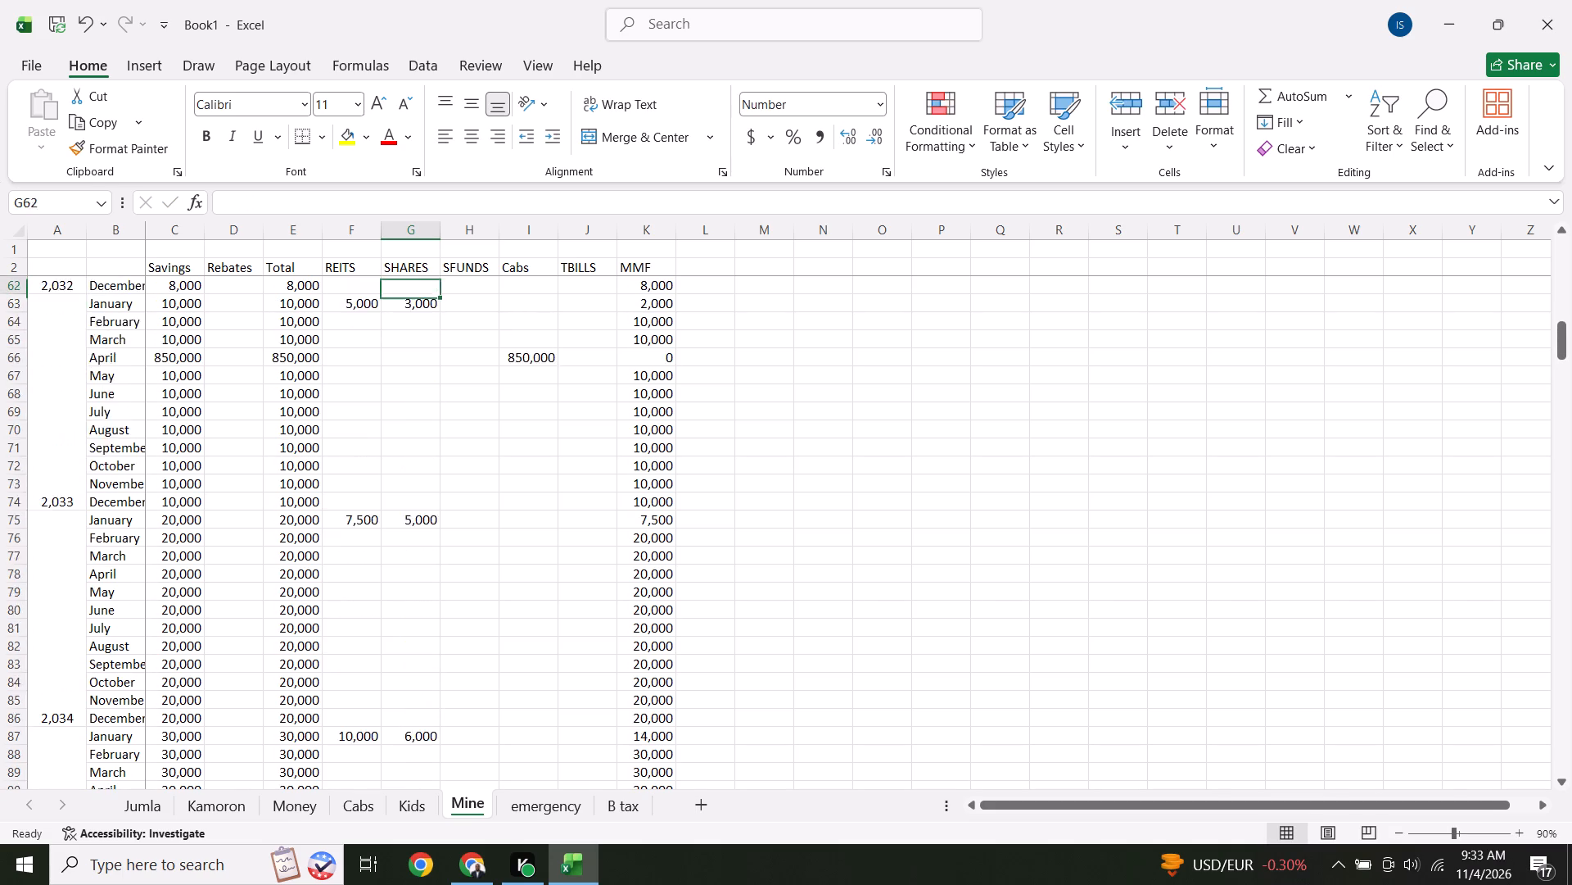
key(Down)
key(Down)
key(Down)
key(Down)
key(Down)
key(Down)
key(Down)
key(Down)
key(Down)
key(Down)
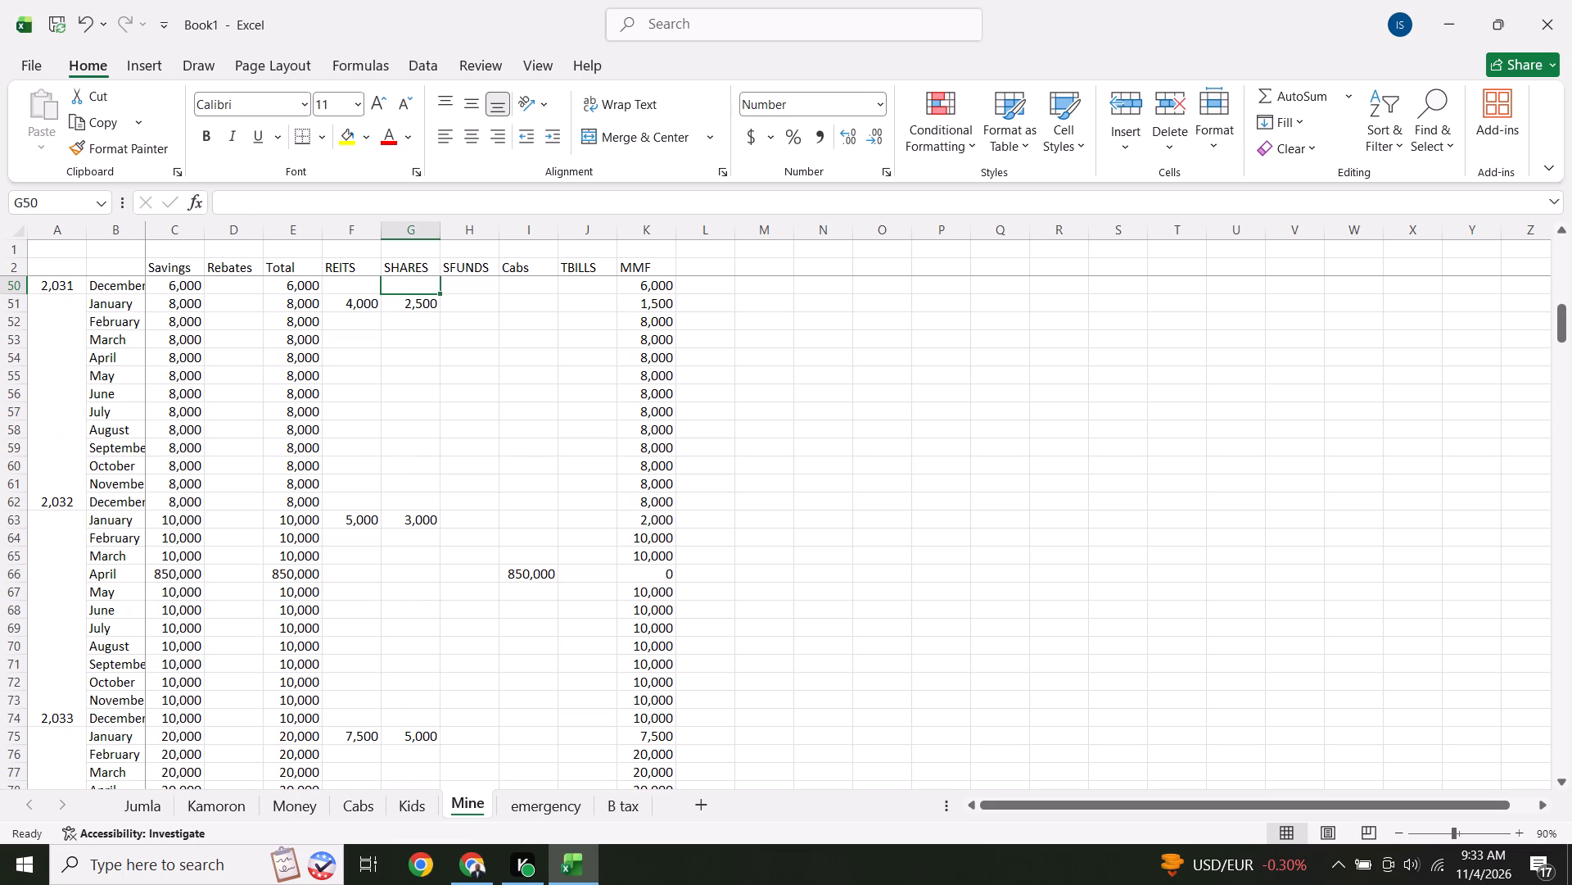
key(Down)
key(Down)
key(Down)
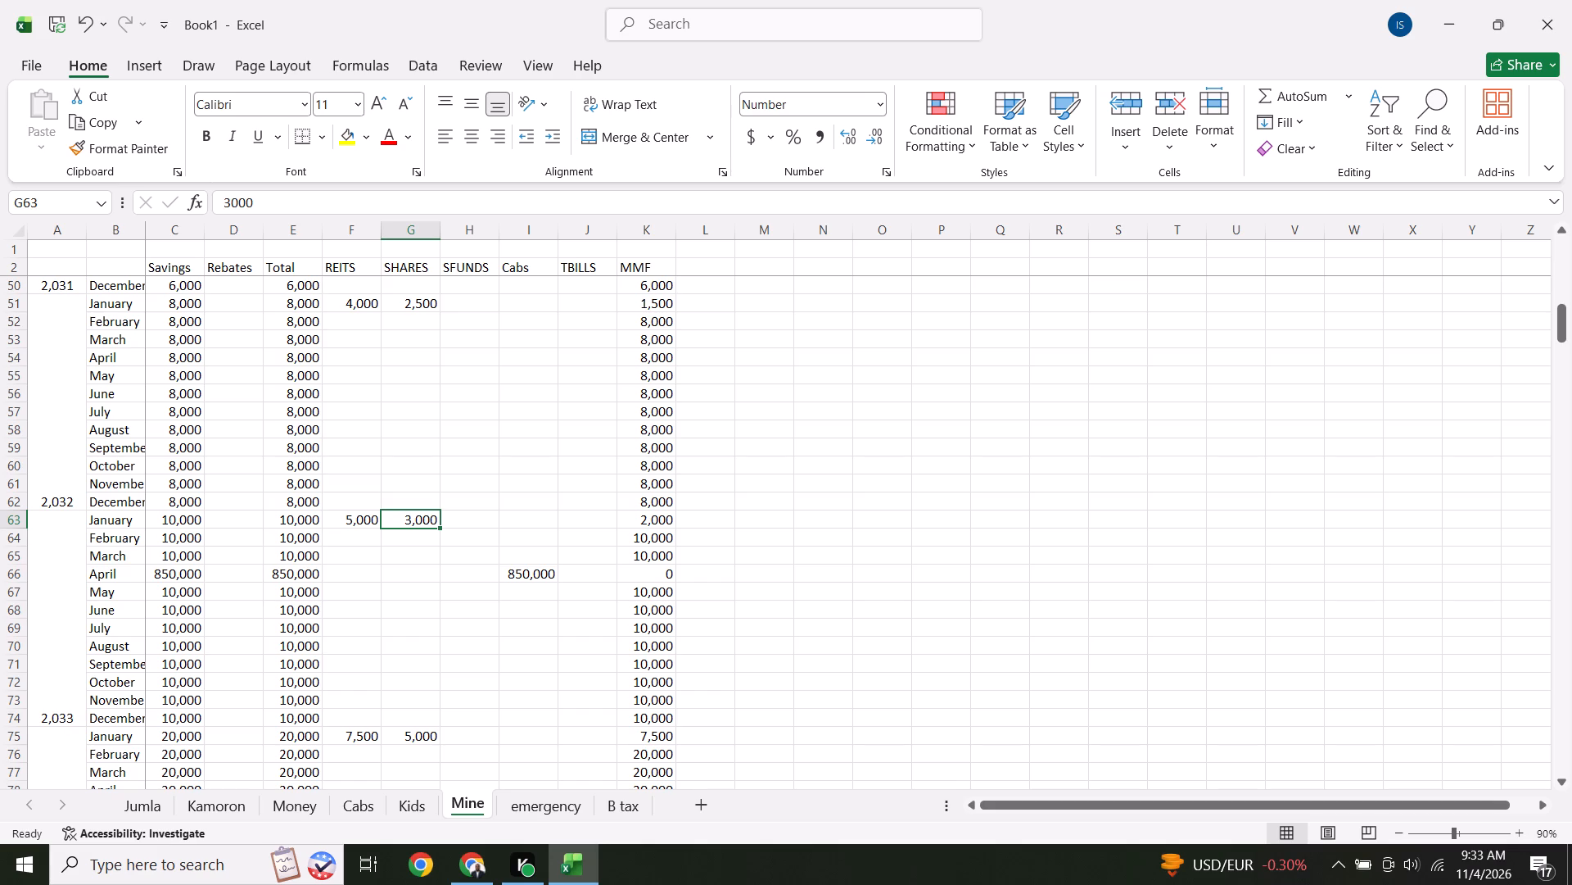
click(372, 360)
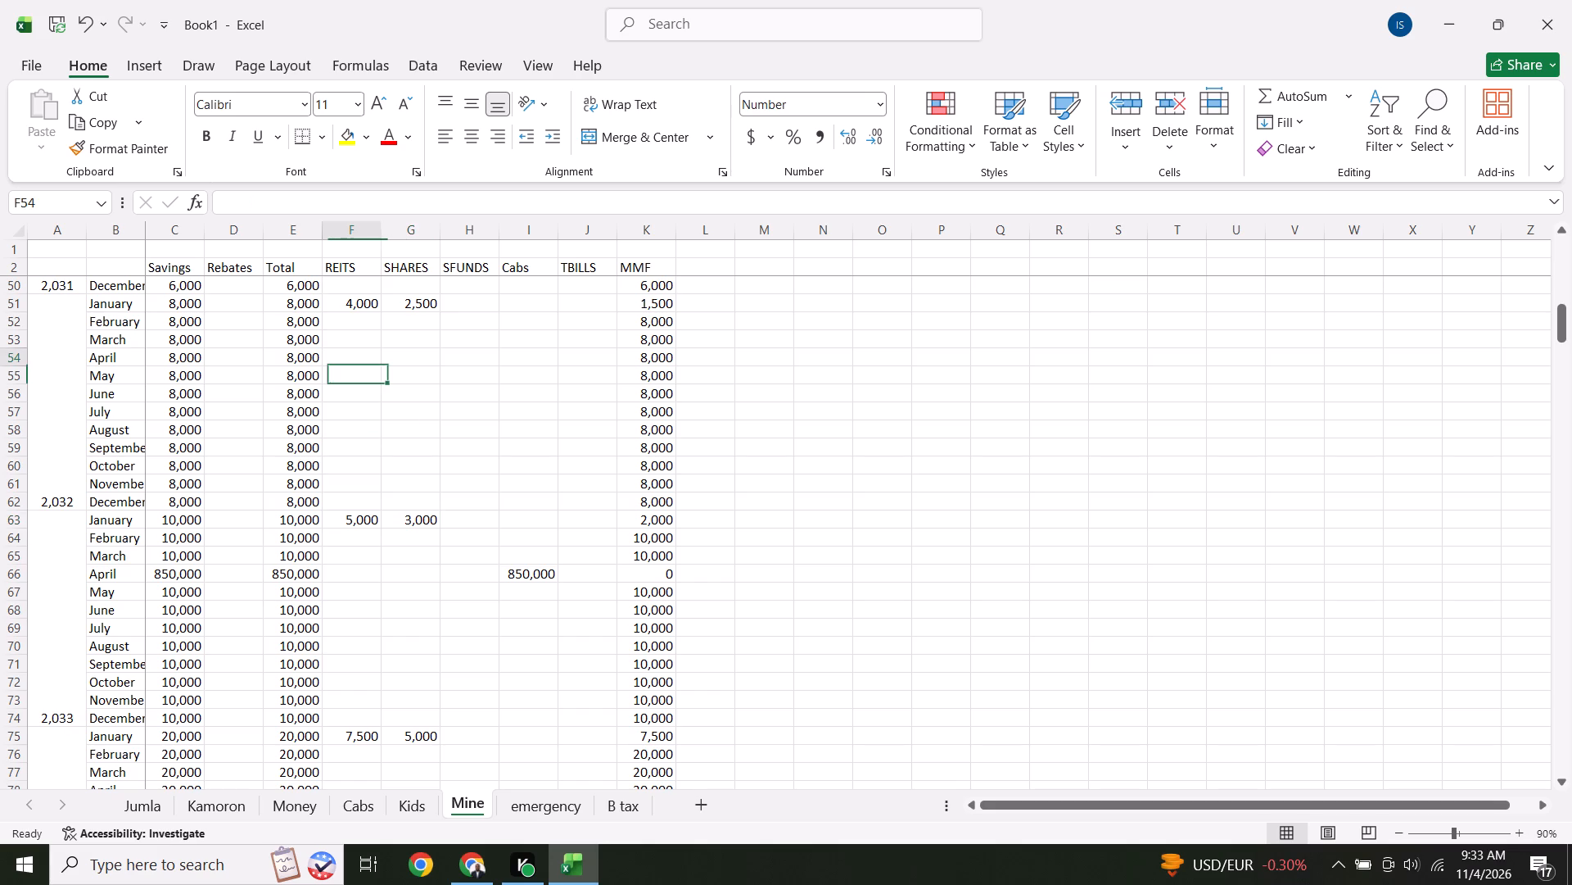
Fill the whole of column L, just after the MMF column, with yellow as a separator.
click(699, 222)
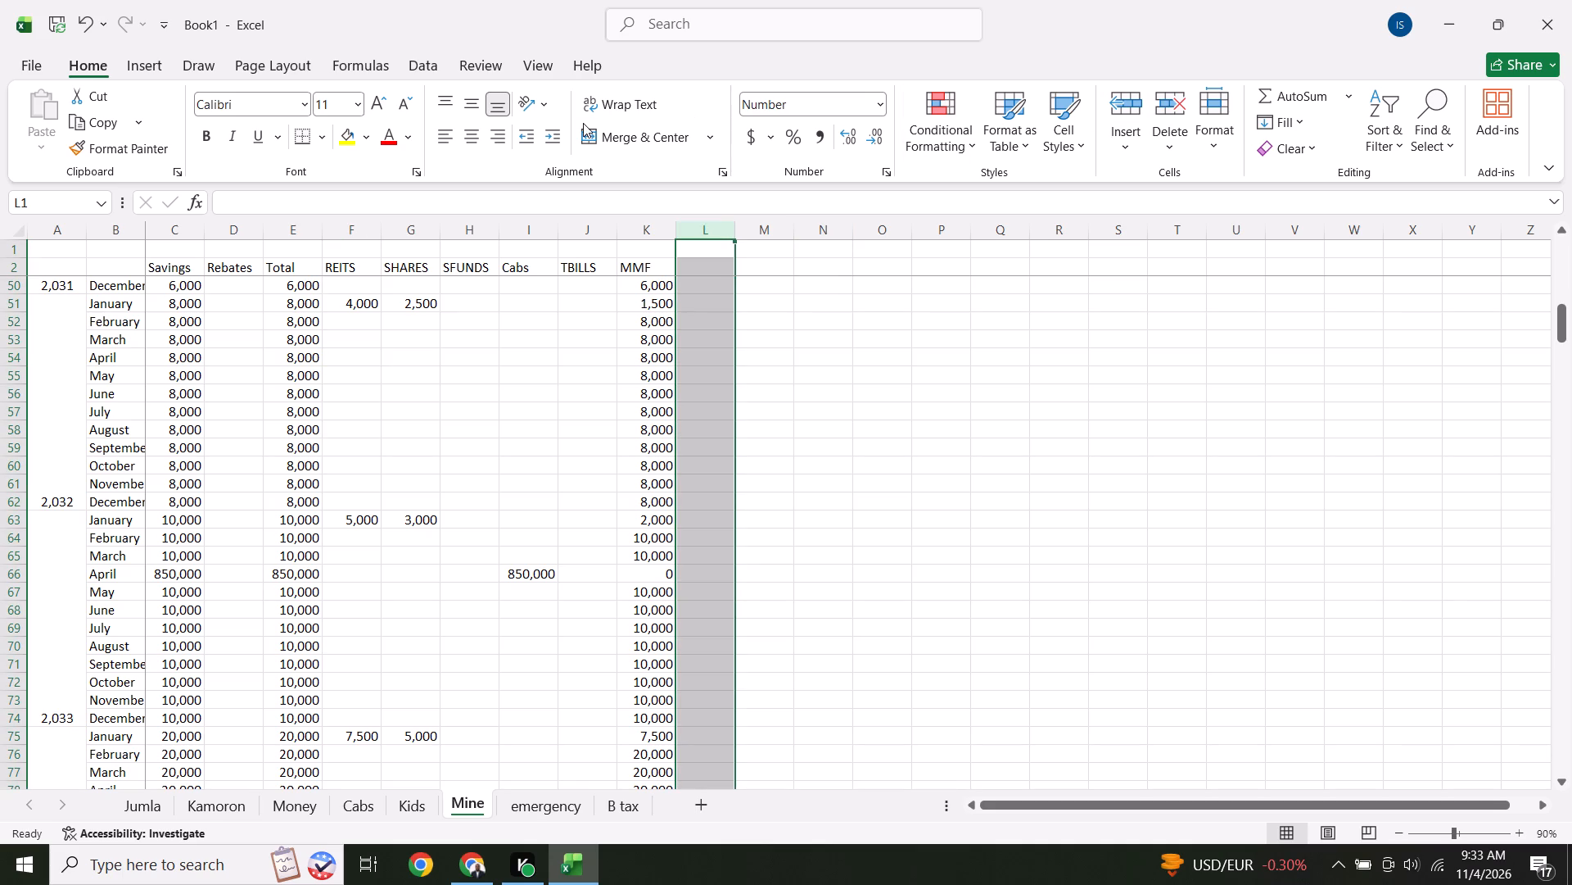
click(350, 138)
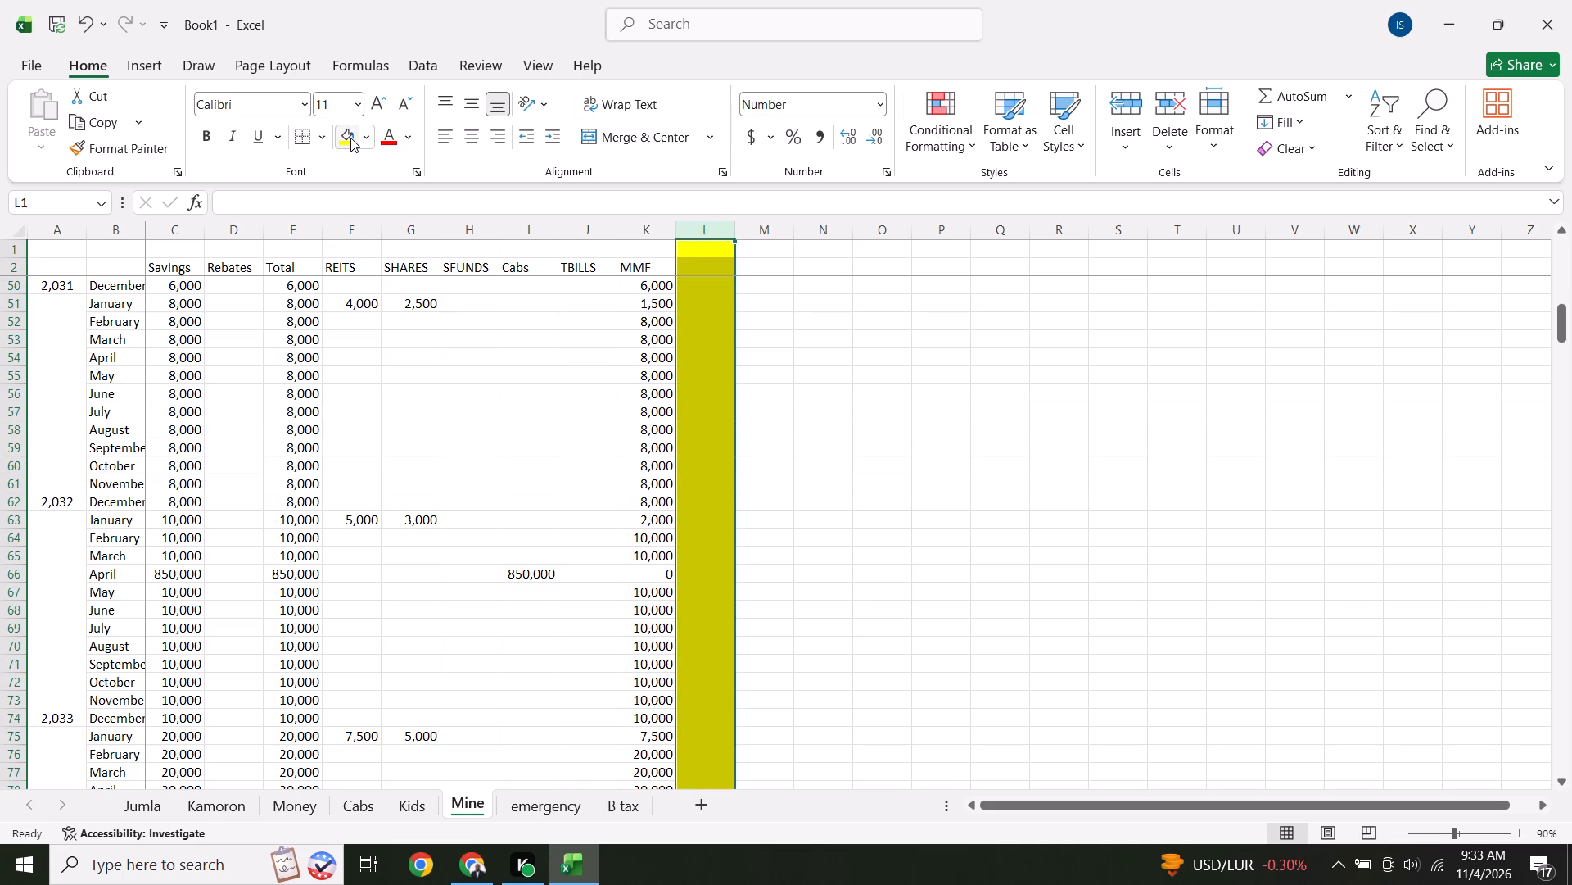
click(1022, 383)
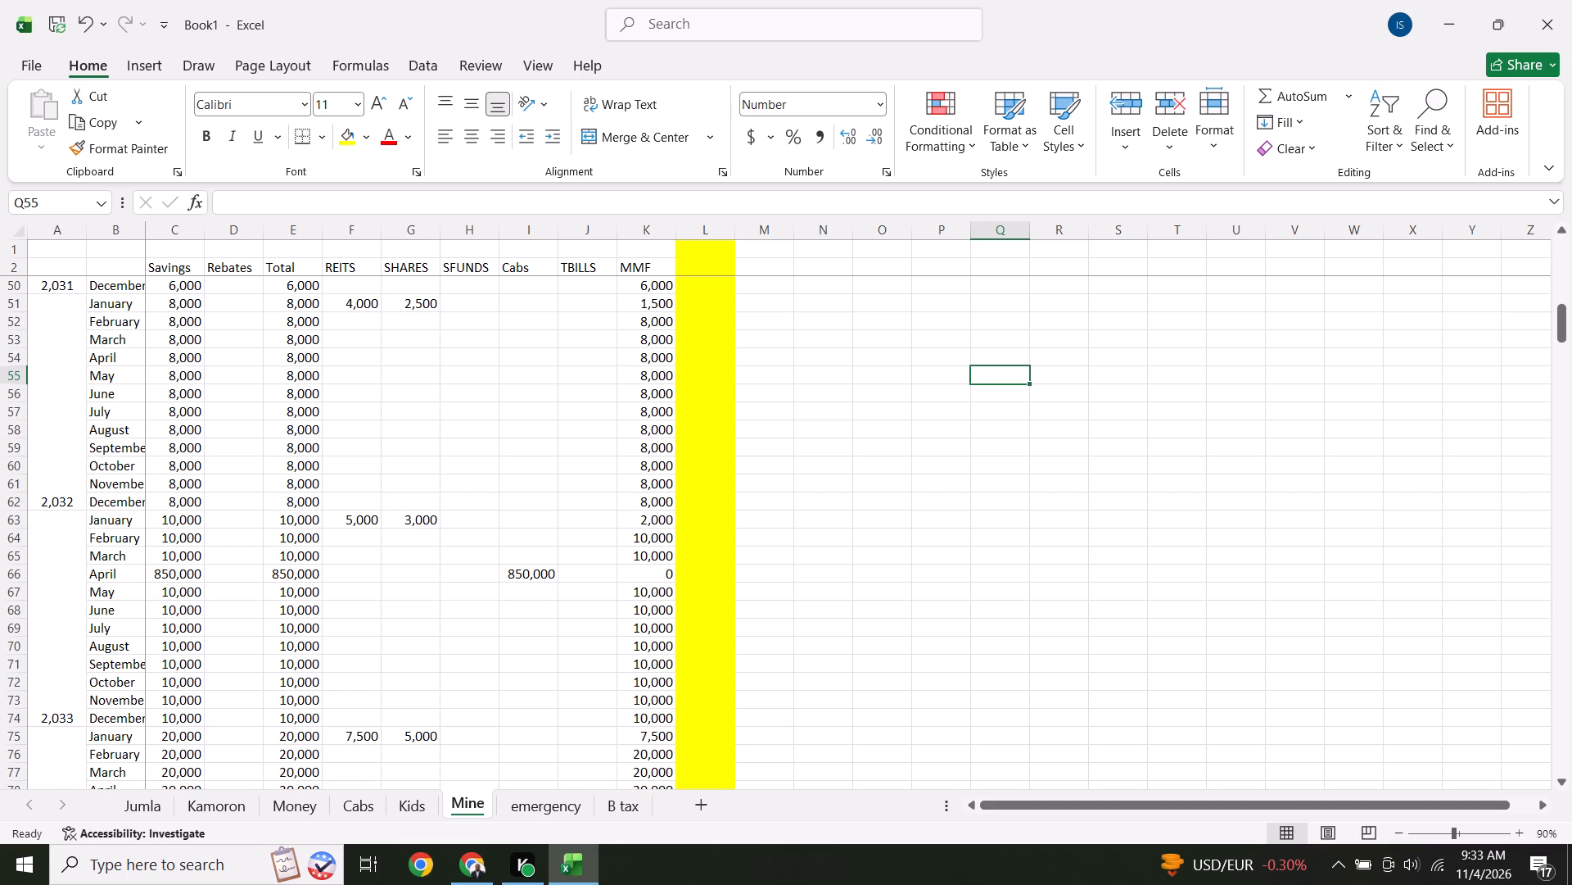
Link cell M50 to the December 2,031 MMF amount with the formula =K50.
click(767, 287)
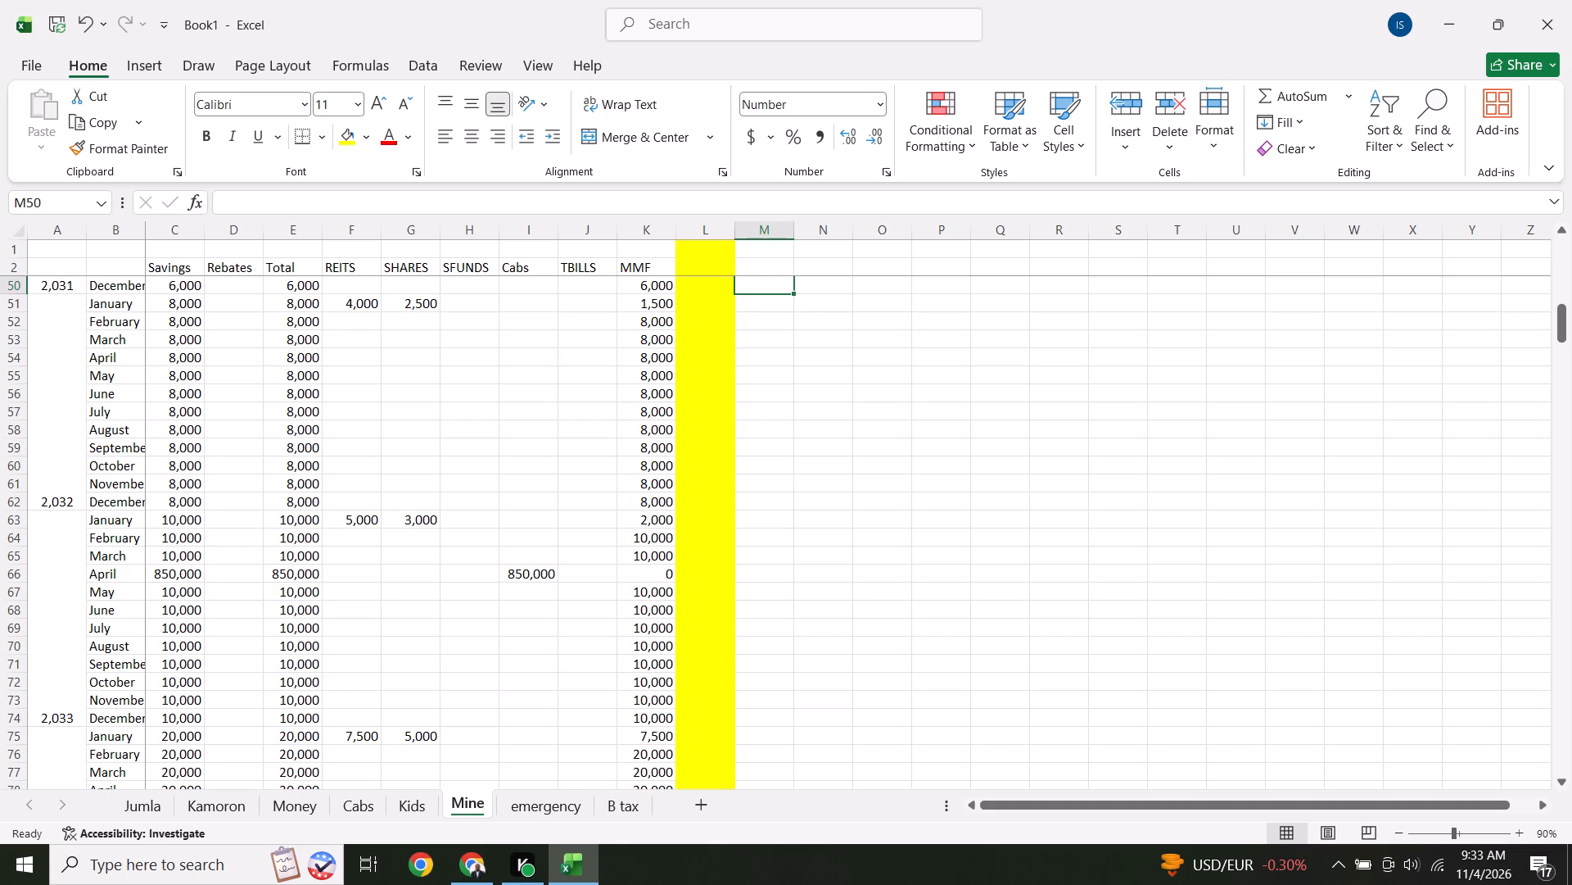
key(equal)
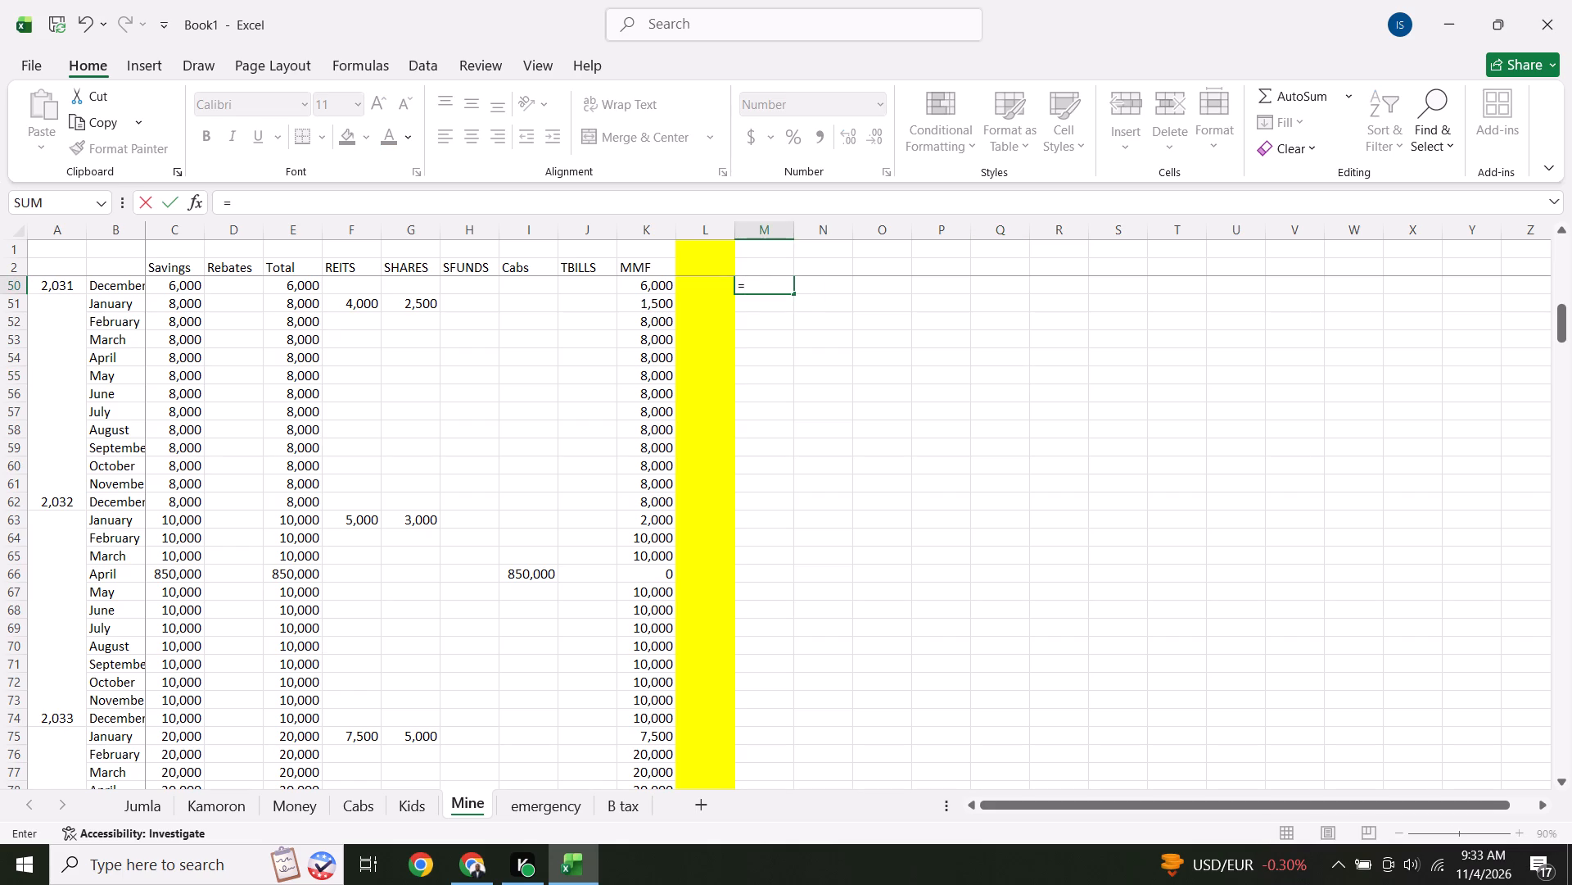
click(652, 288)
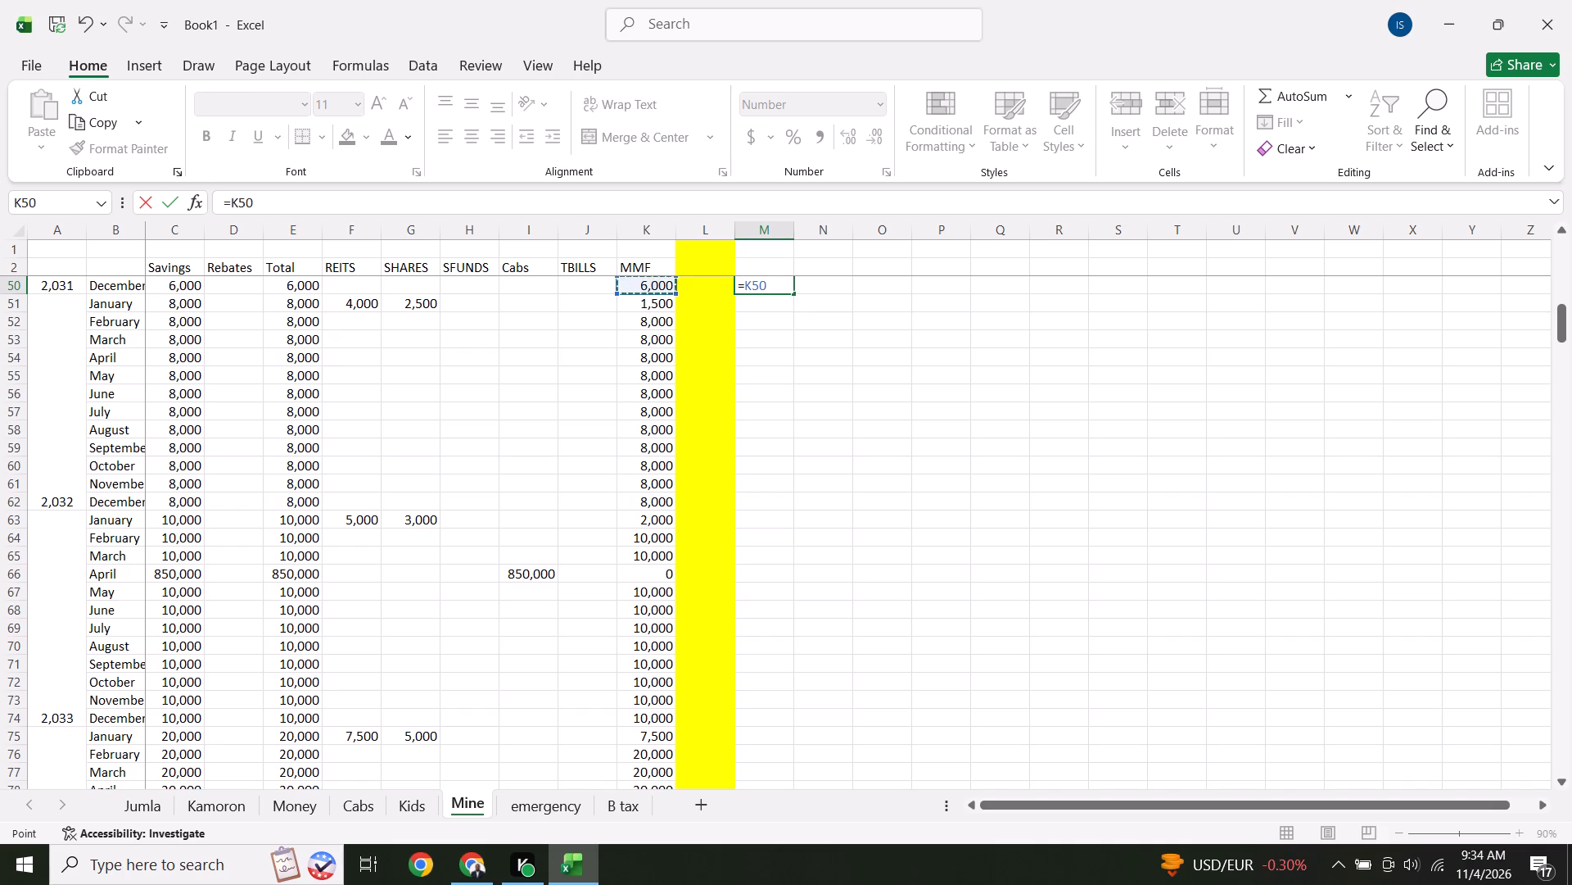
key(Return)
Link cell M3 to the first January MMF amount at the start of the plan with the formula =K3.
key(Up)
key(Up)
key(Up)
key(Up)
key(Up)
key(Up)
key(Up)
key(Up)
key(Up)
key(Up)
key(Up)
key(Up)
key(Up)
key(Up)
key(Up)
key(Up)
key(Up)
key(Up)
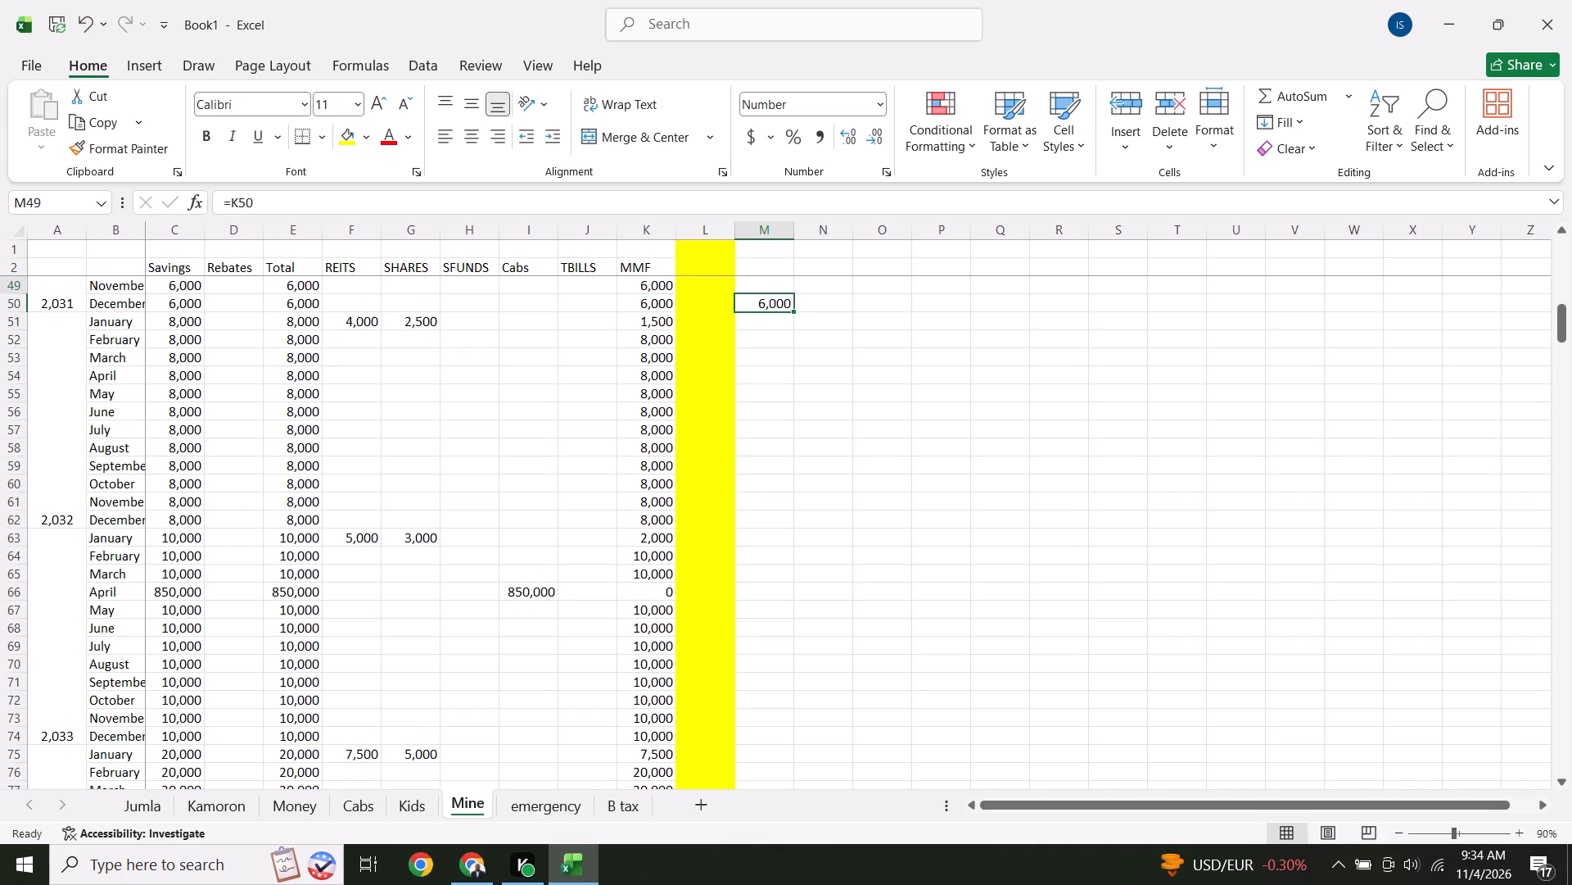
key(Up)
key(Up)
key(Up)
key(Up)
key(Up)
key(Up)
key(Up)
key(Up)
key(Up)
key(Up)
key(Up)
key(Up)
key(Up)
key(Up)
key(Up)
key(Up)
key(Up)
key(Up)
key(Up)
key(Up)
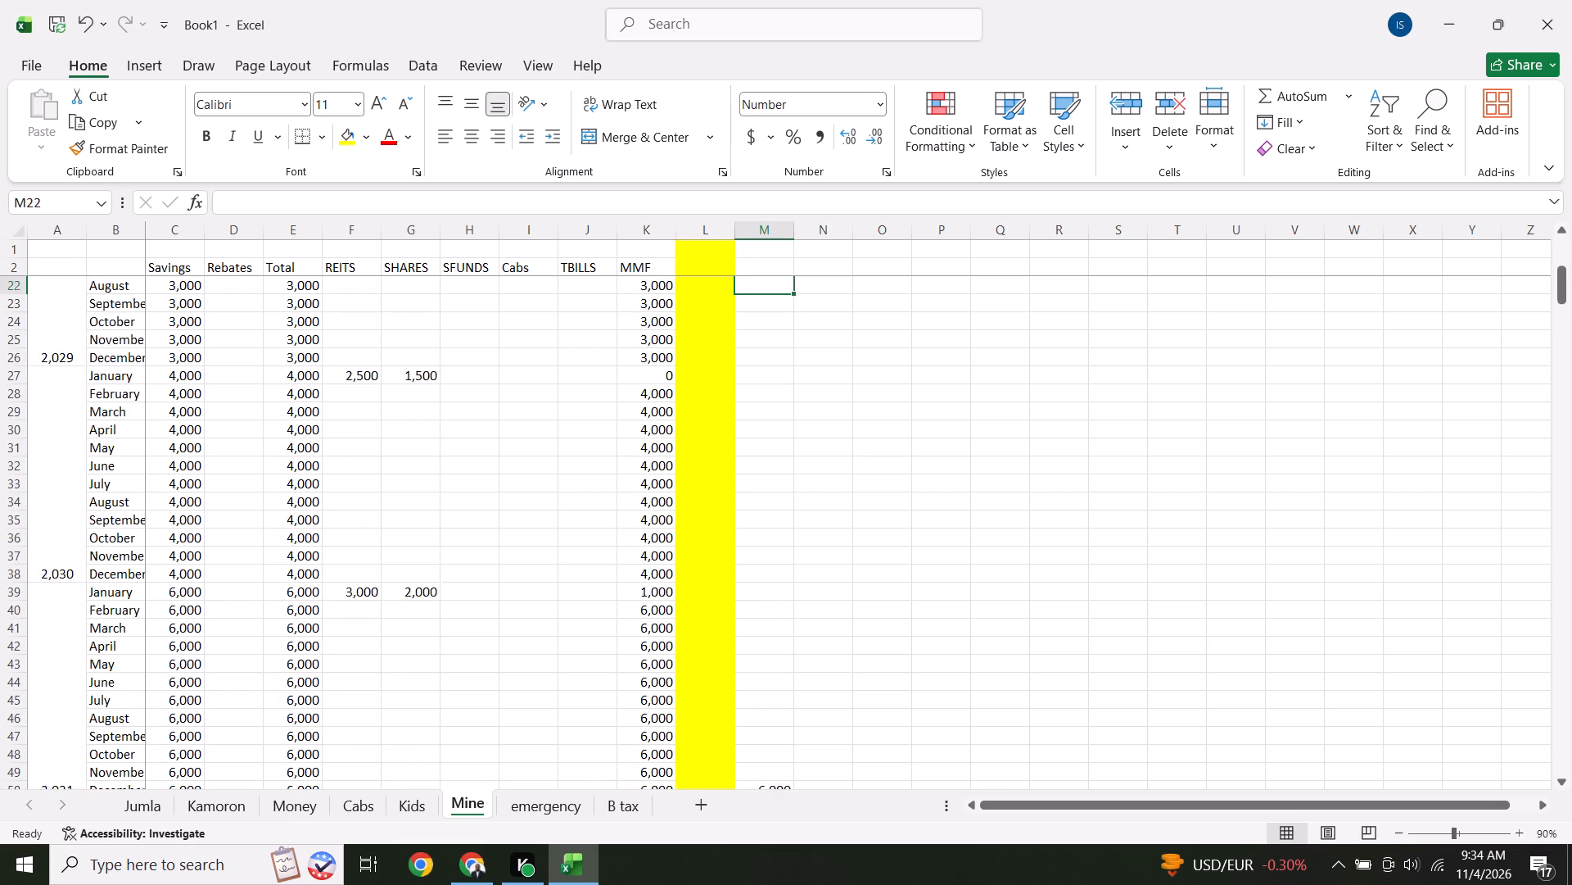
key(Down)
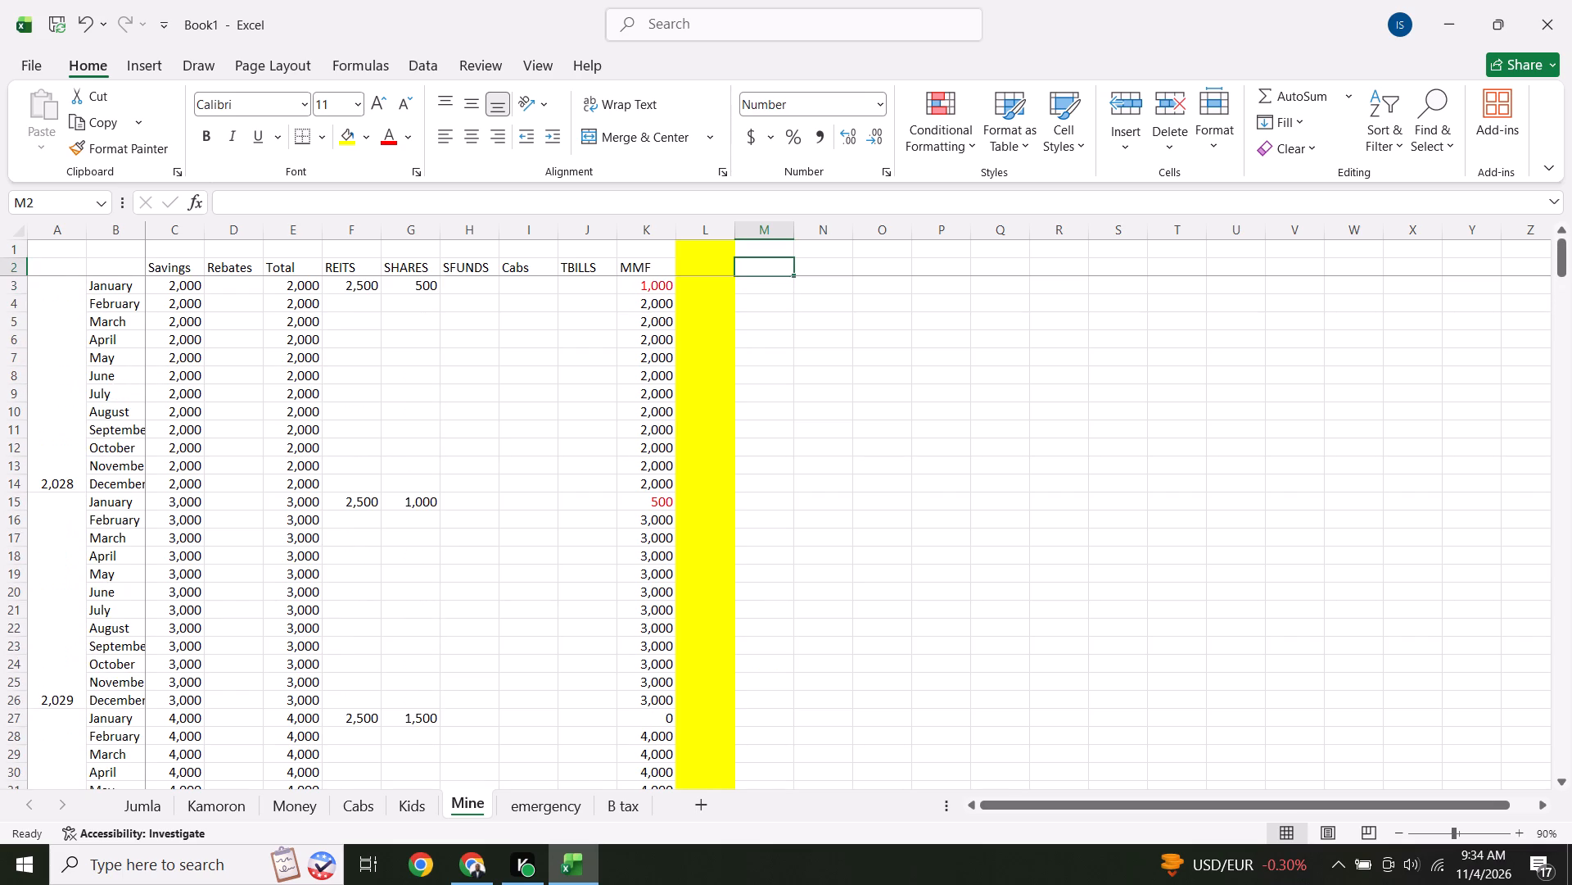
key(Down)
key(Down)
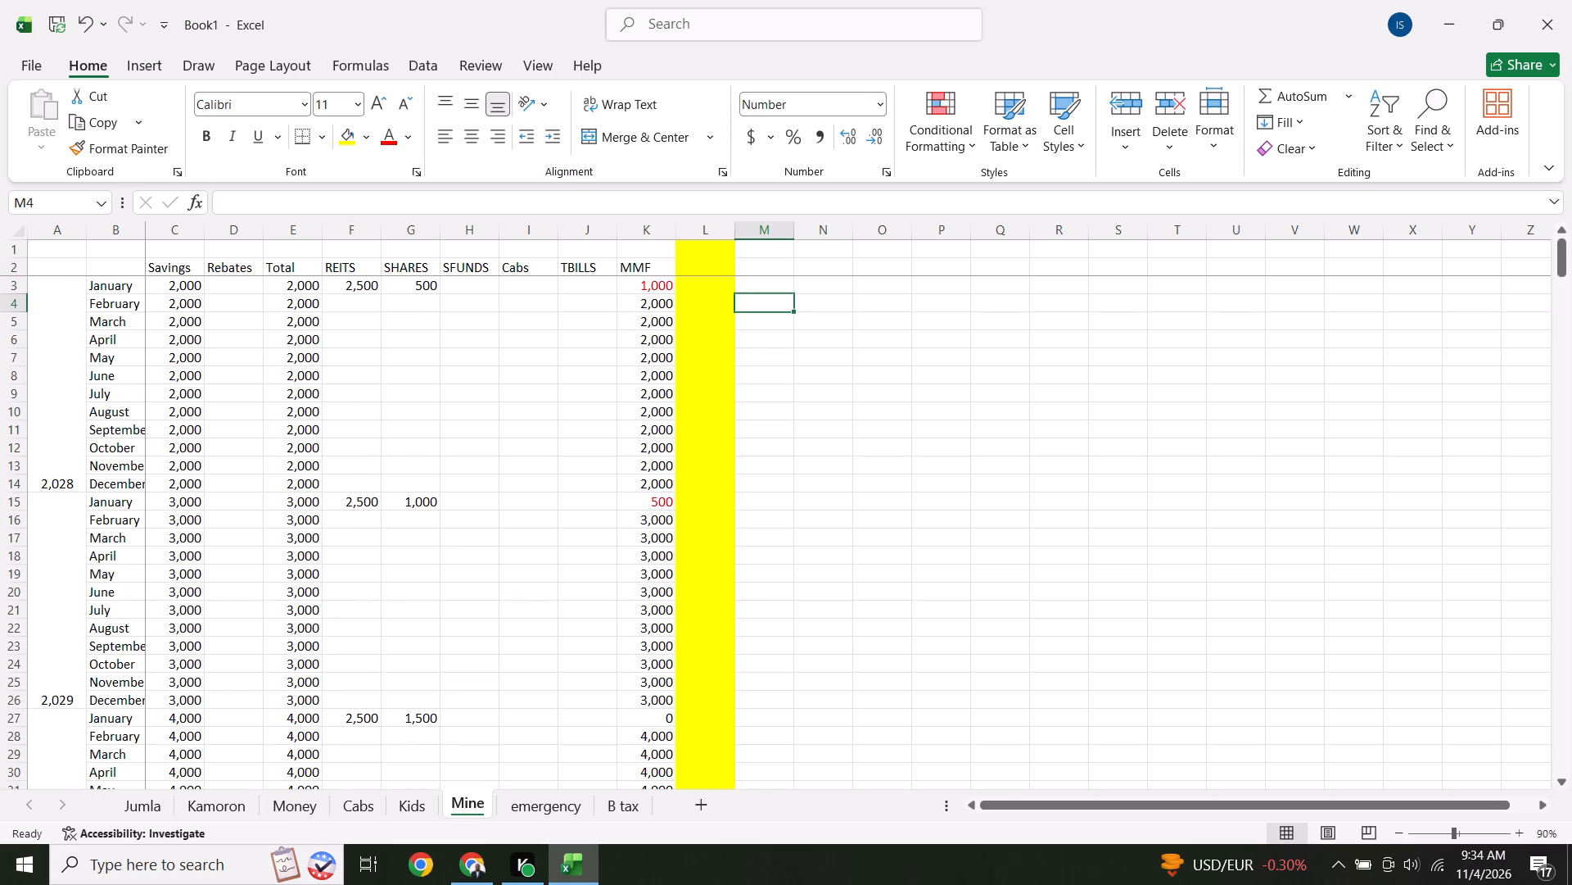
key(Up)
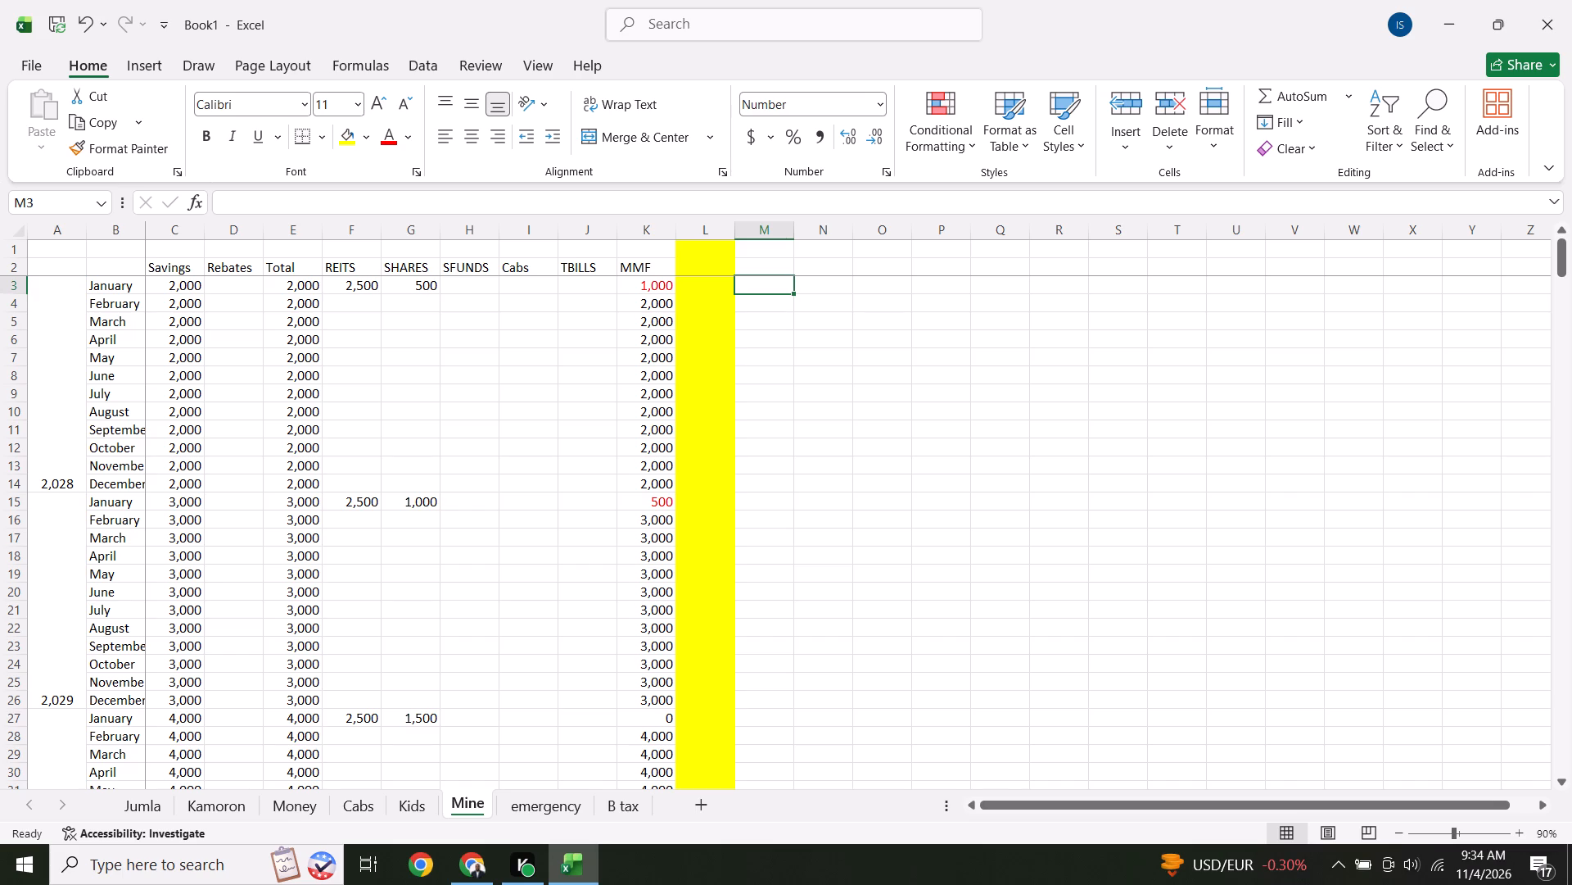
key(equal)
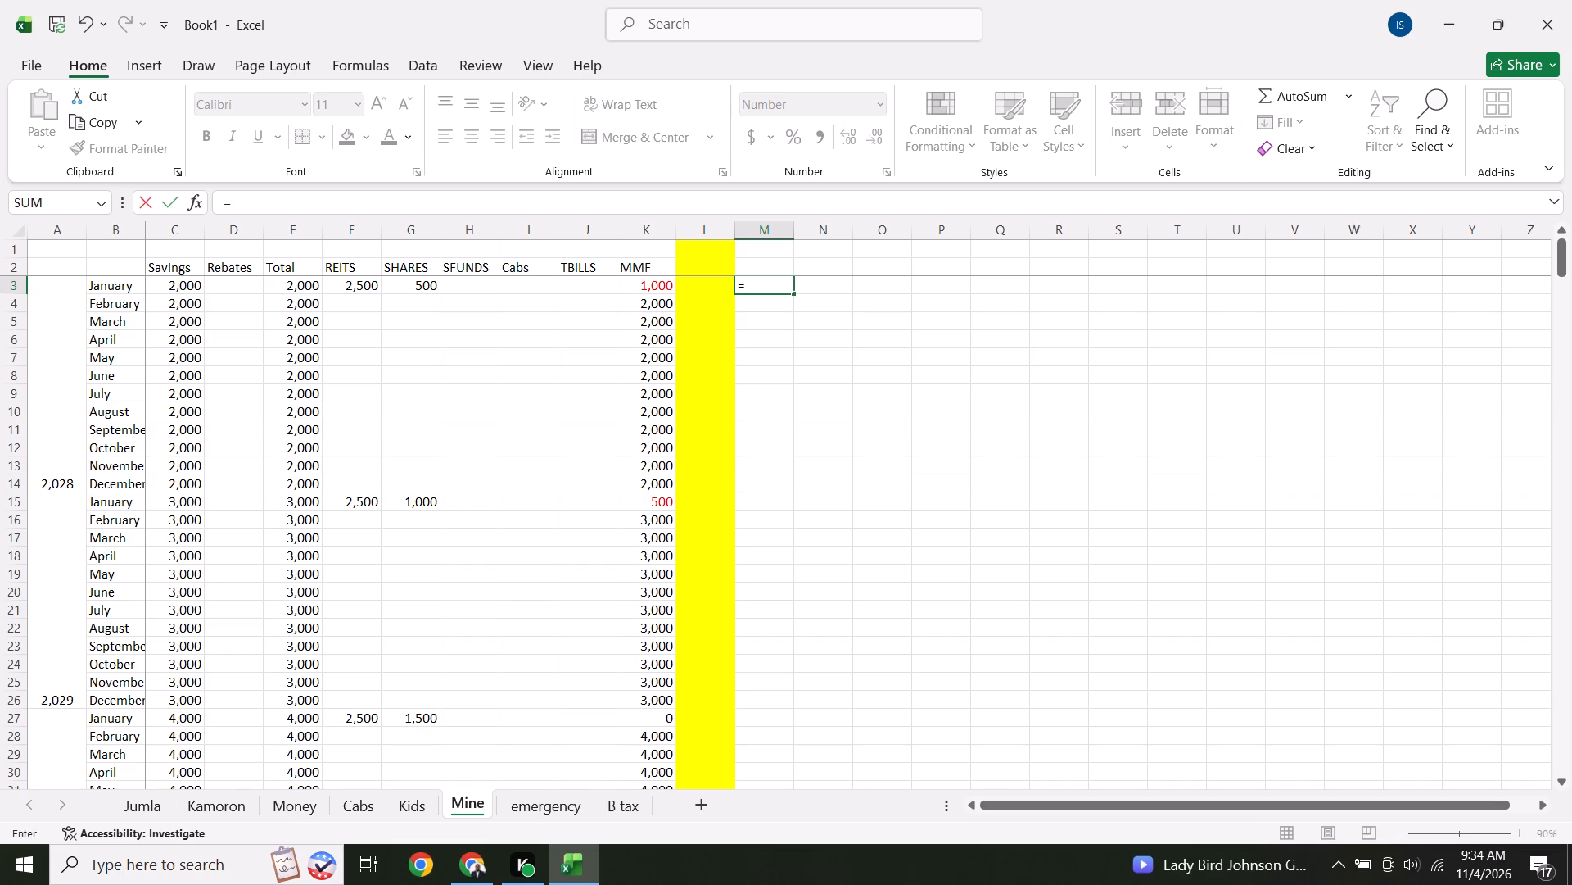
click(652, 288)
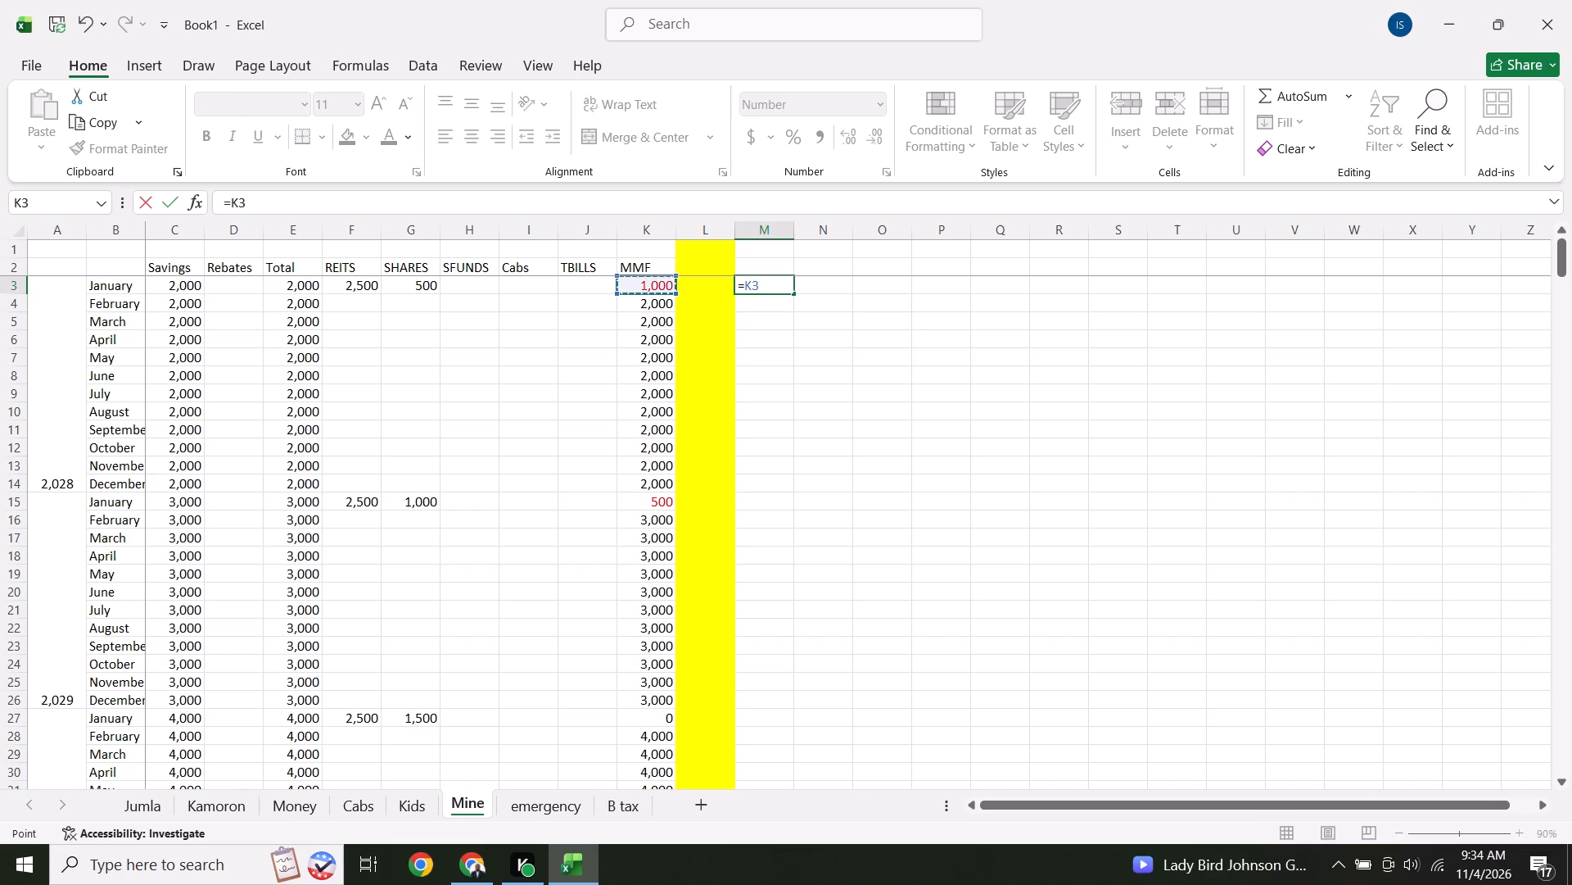
key(Return)
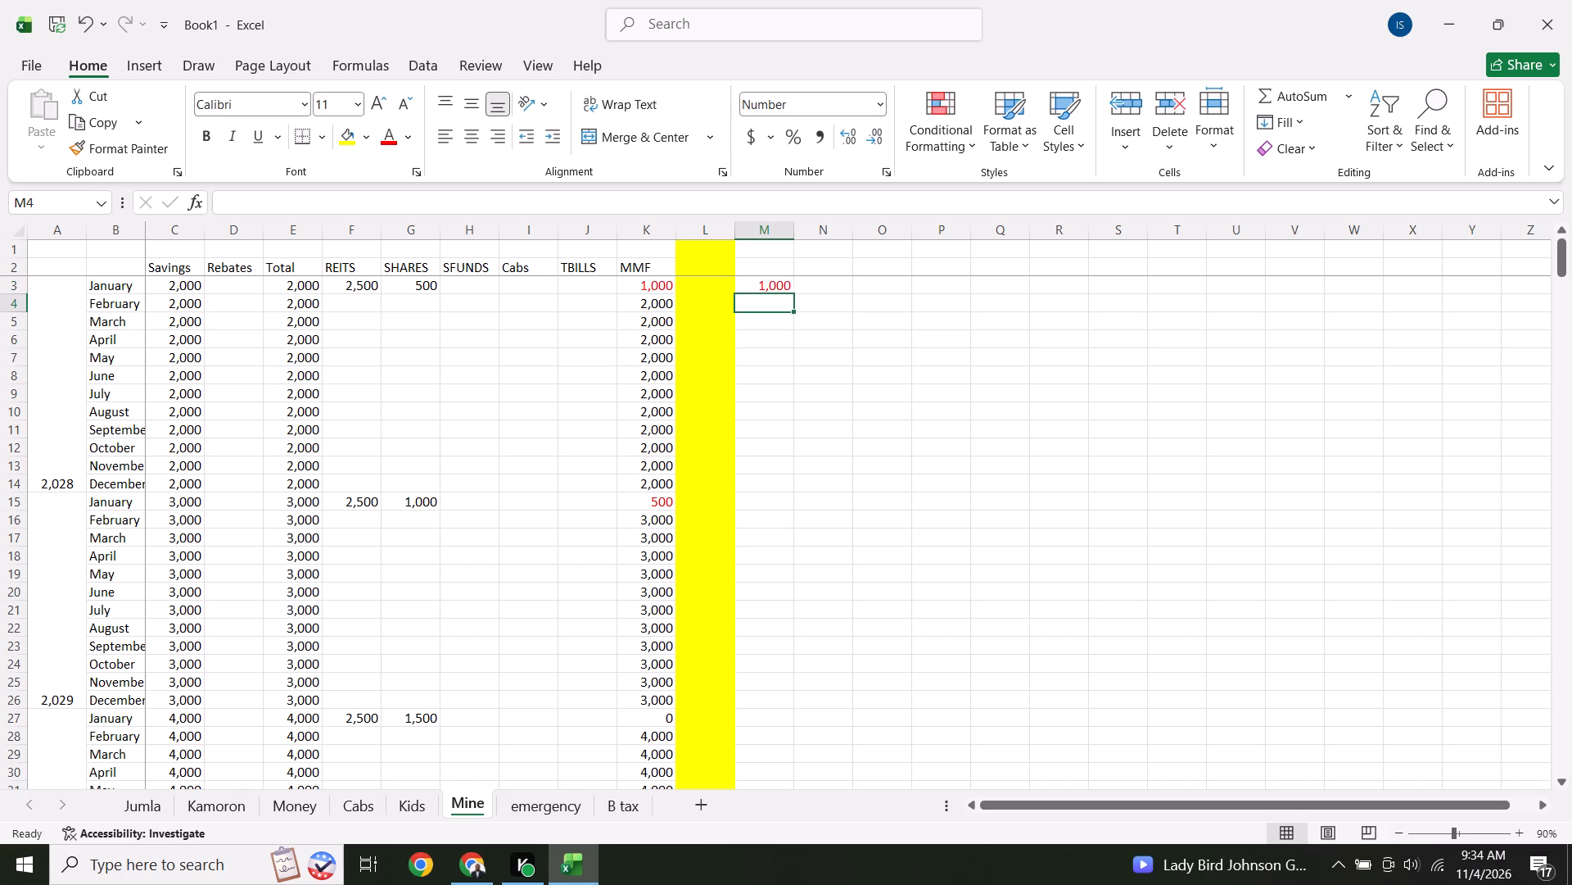
Enter the heading MMF in cell M1 above the linked amounts.
click(775, 246)
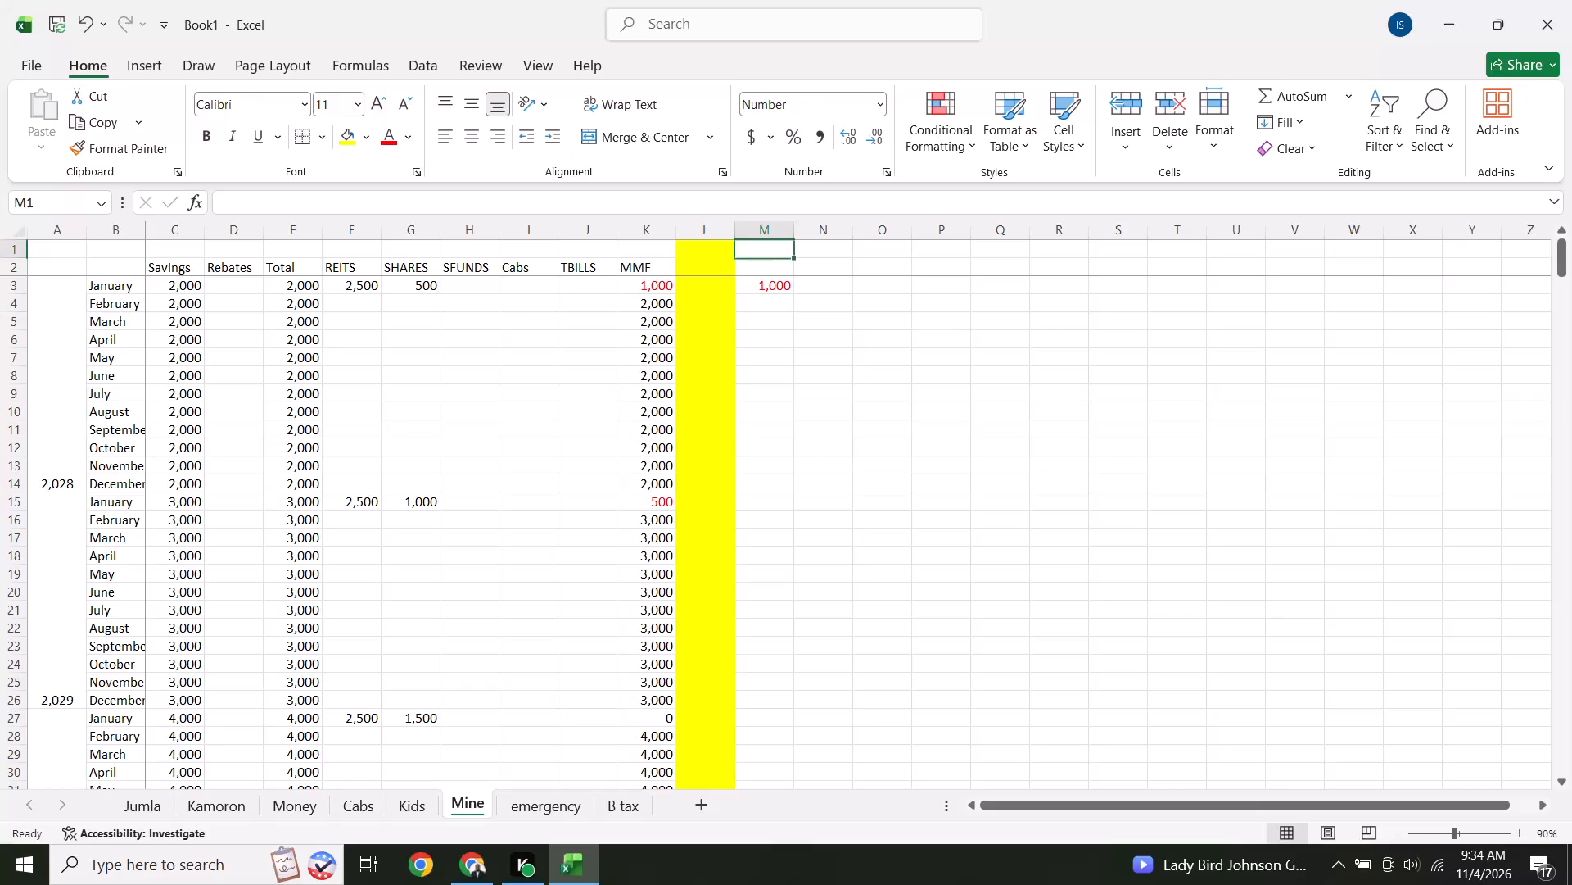
text(MMF)
click(820, 314)
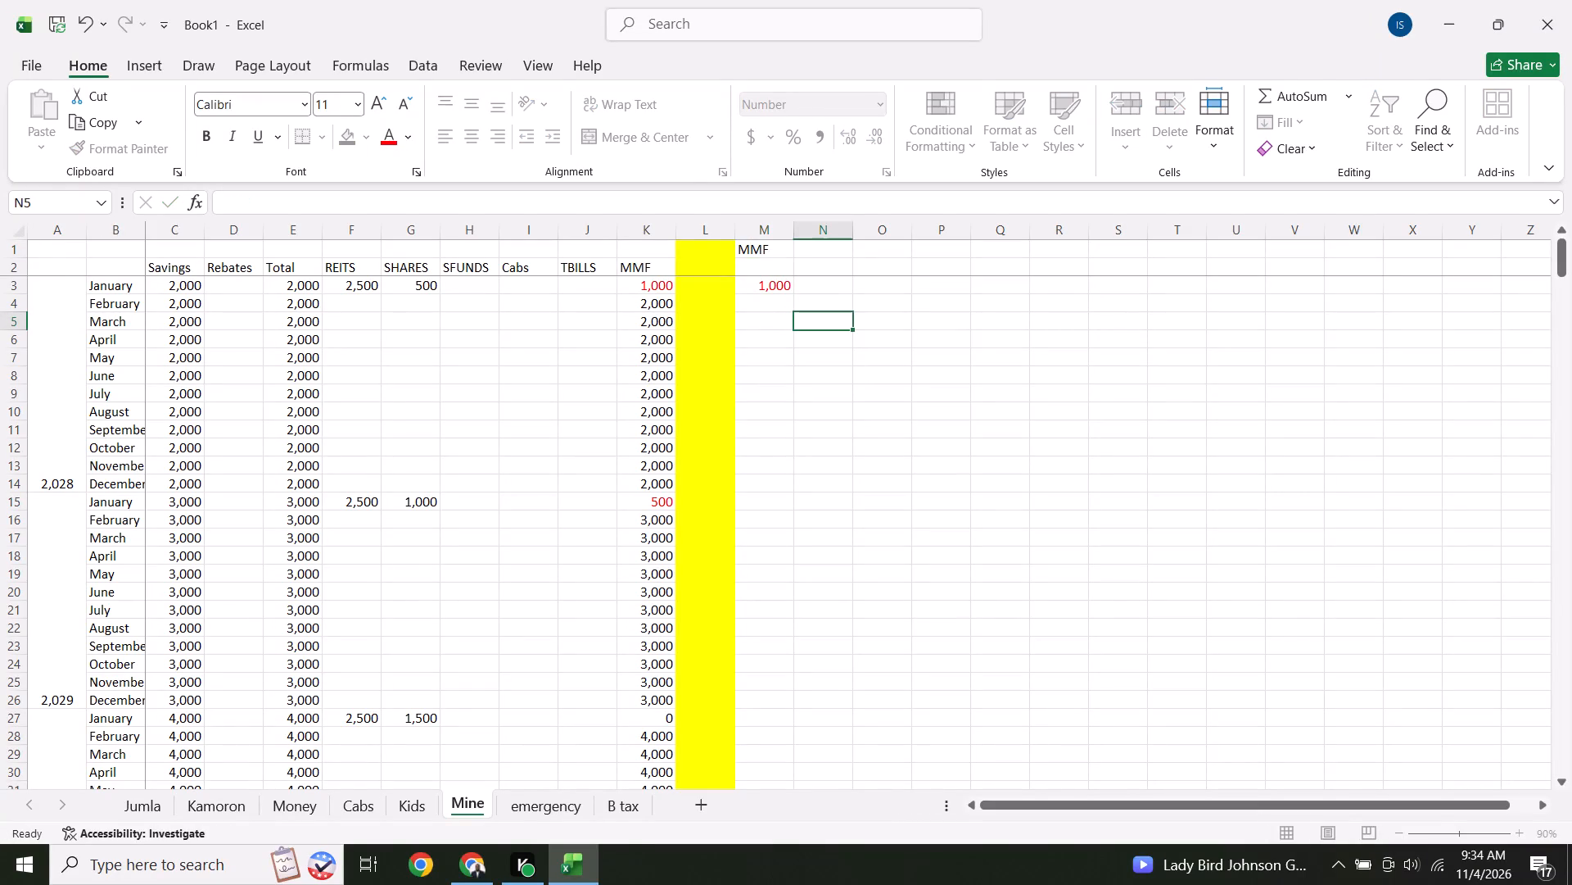
click(820, 314)
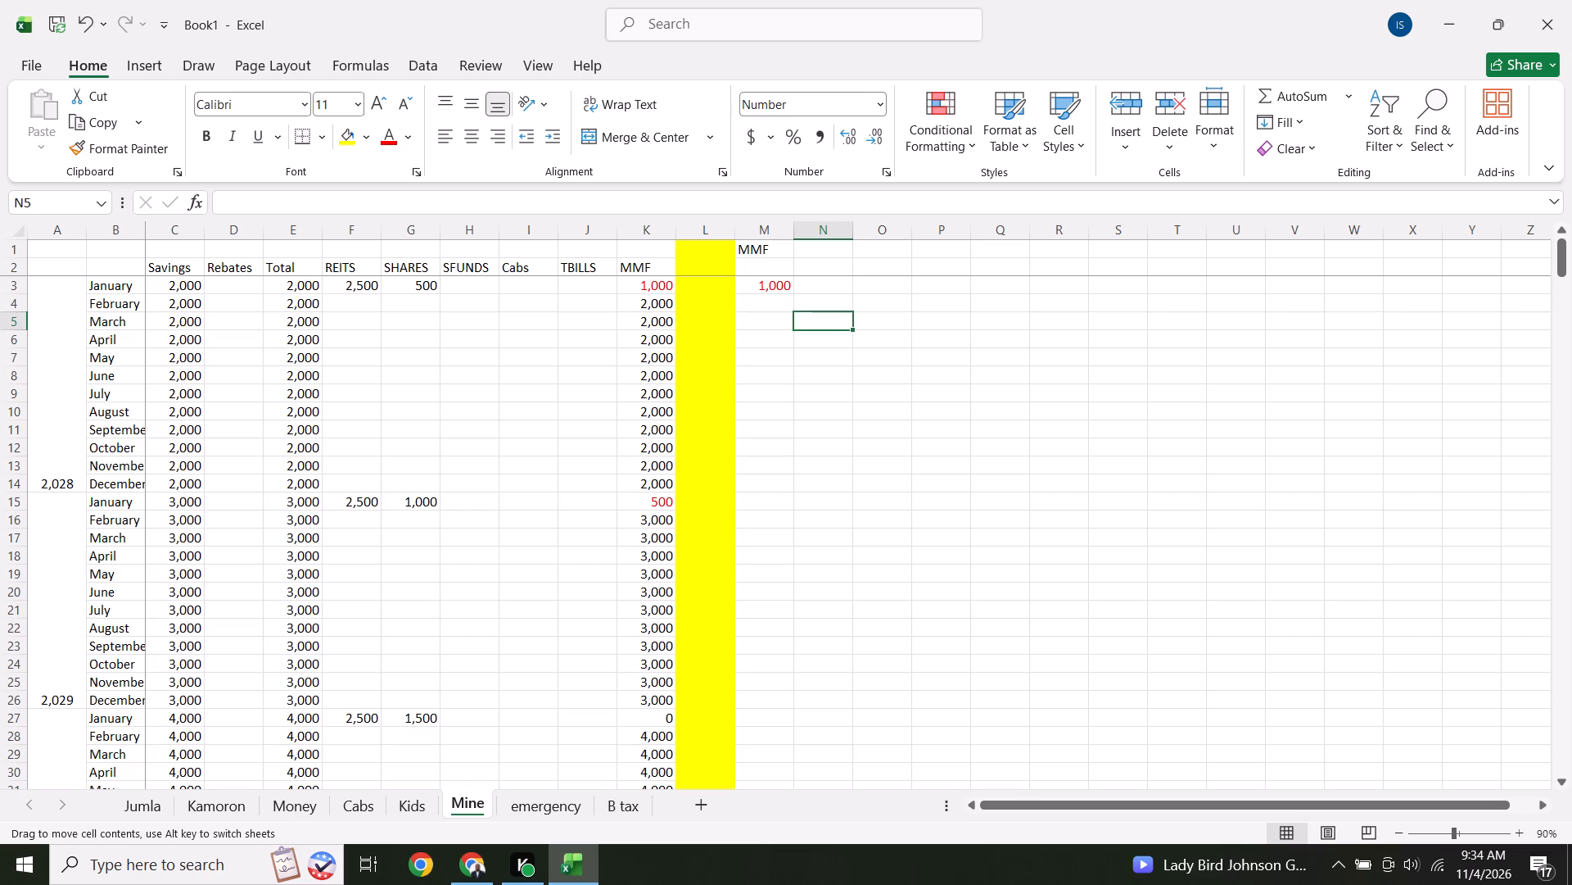
Fill the whole of column Q with yellow as a second separator.
click(1002, 228)
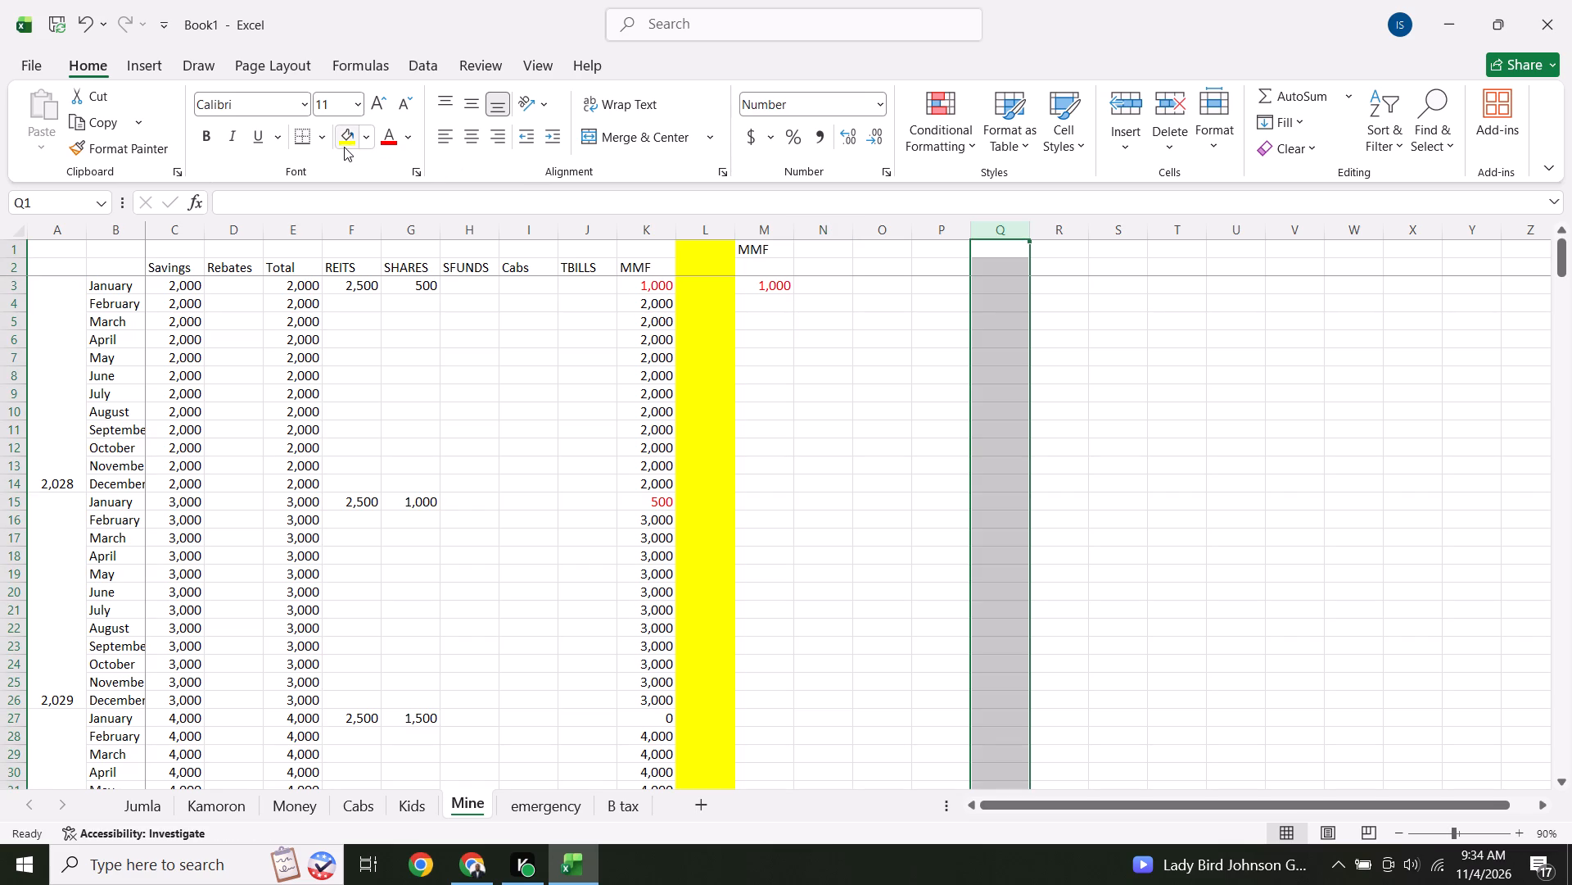
click(343, 147)
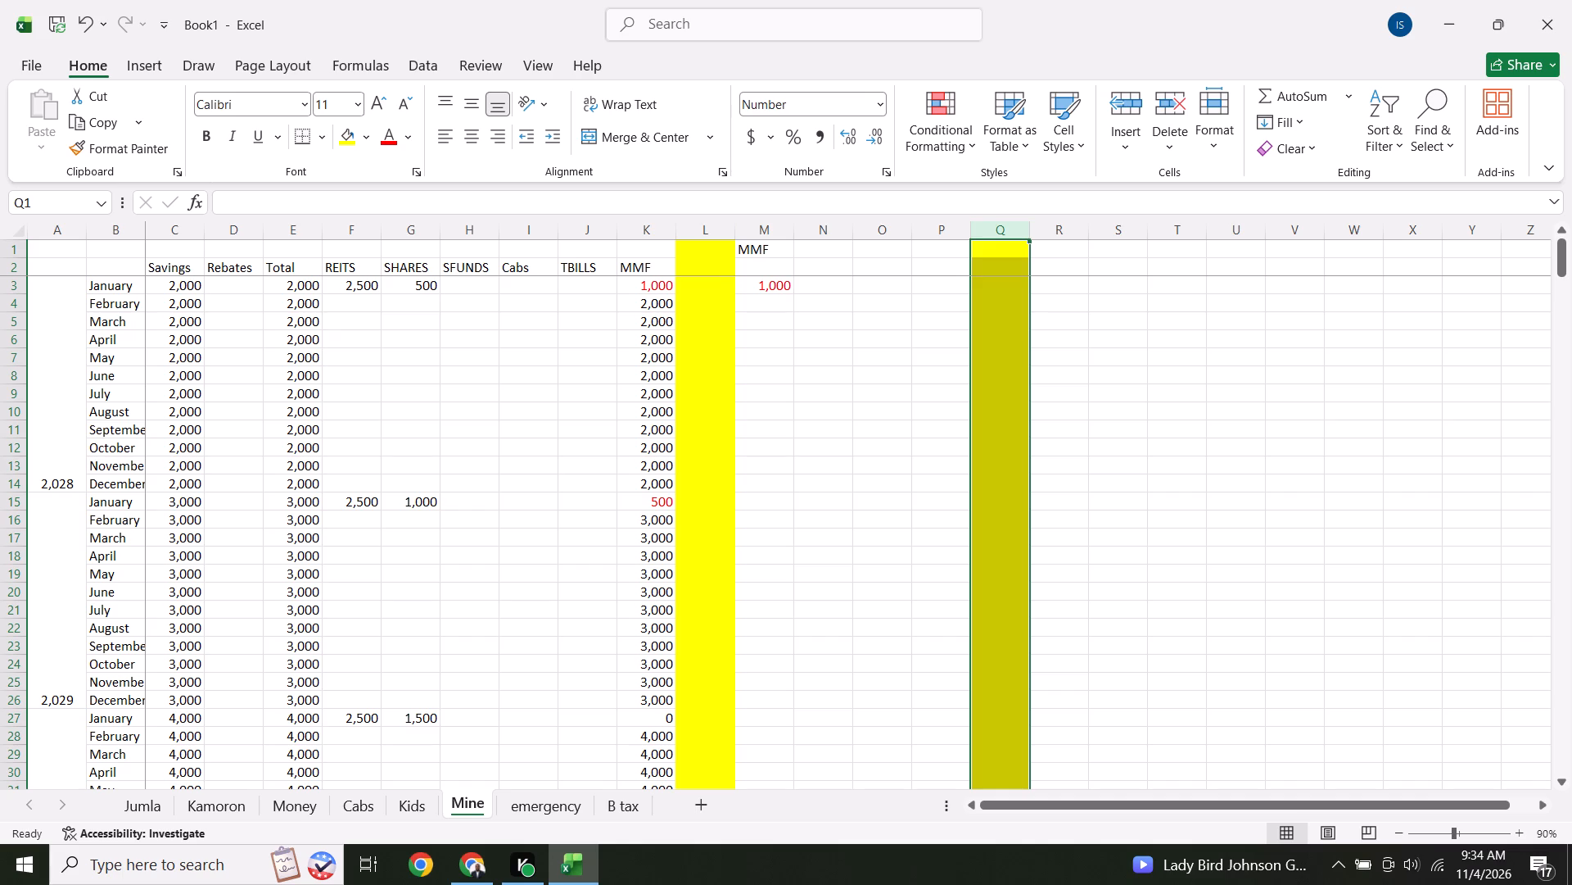
click(1056, 268)
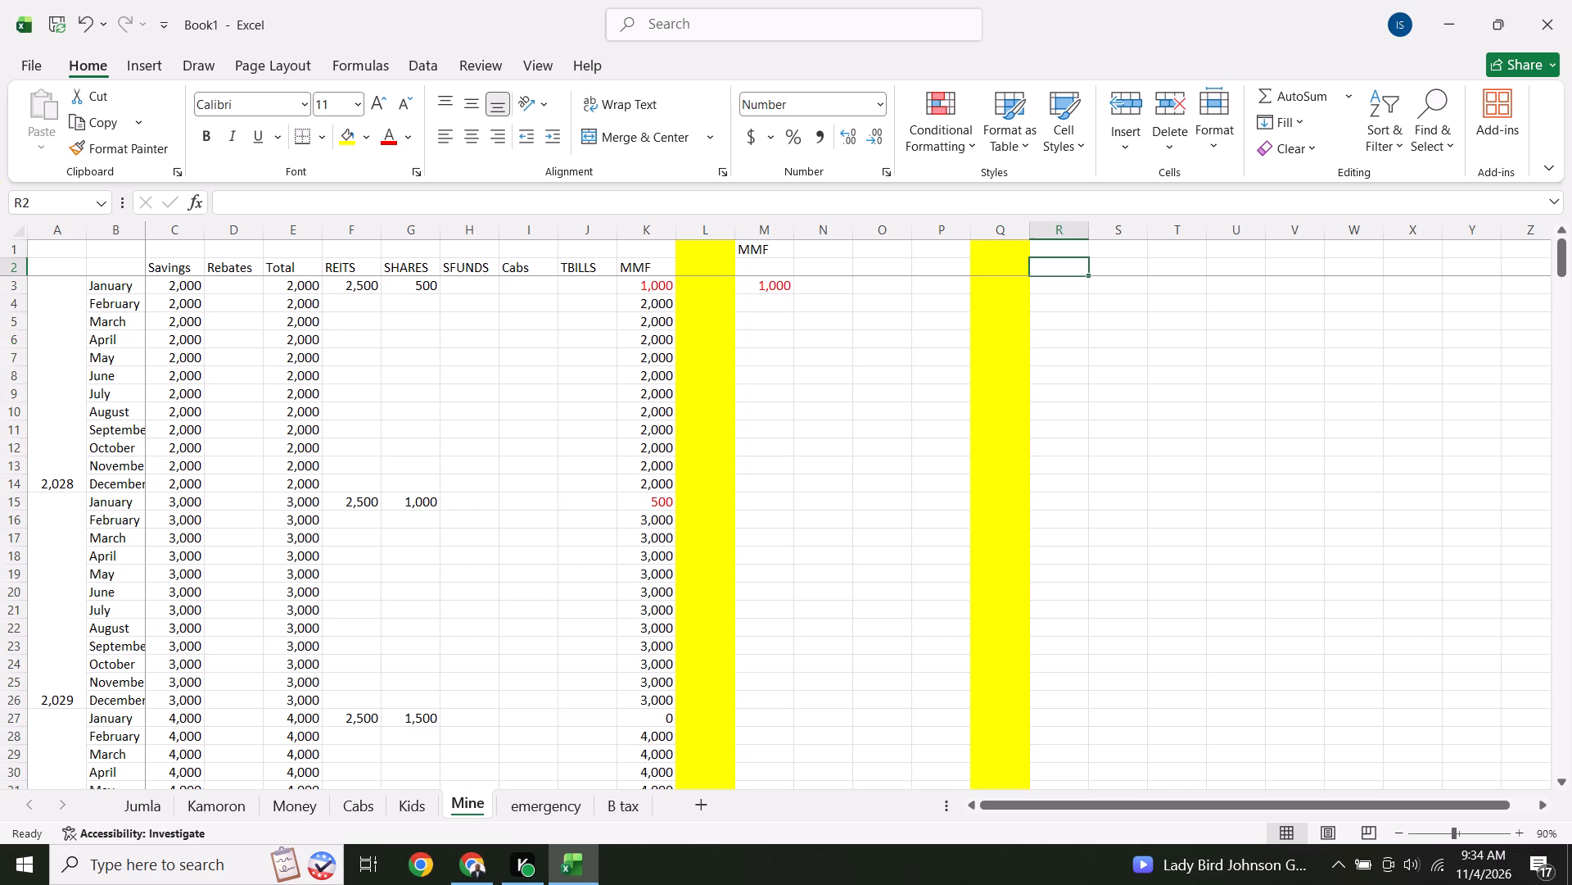
Link cell R3 to the first January REITS amount with the formula =F3.
click(1059, 283)
key(equal)
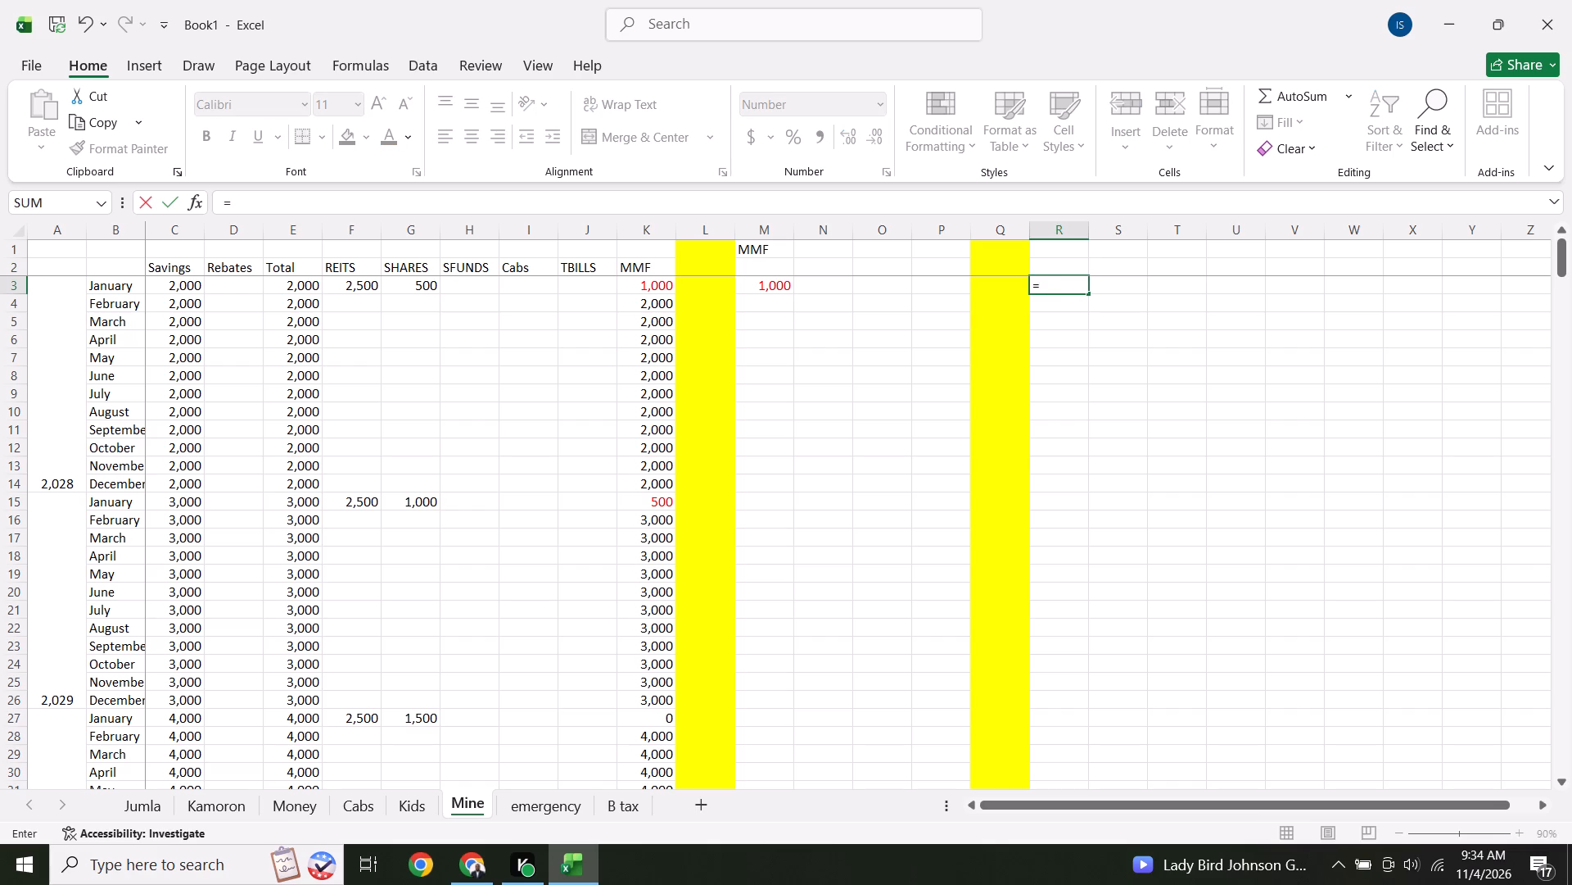
click(356, 282)
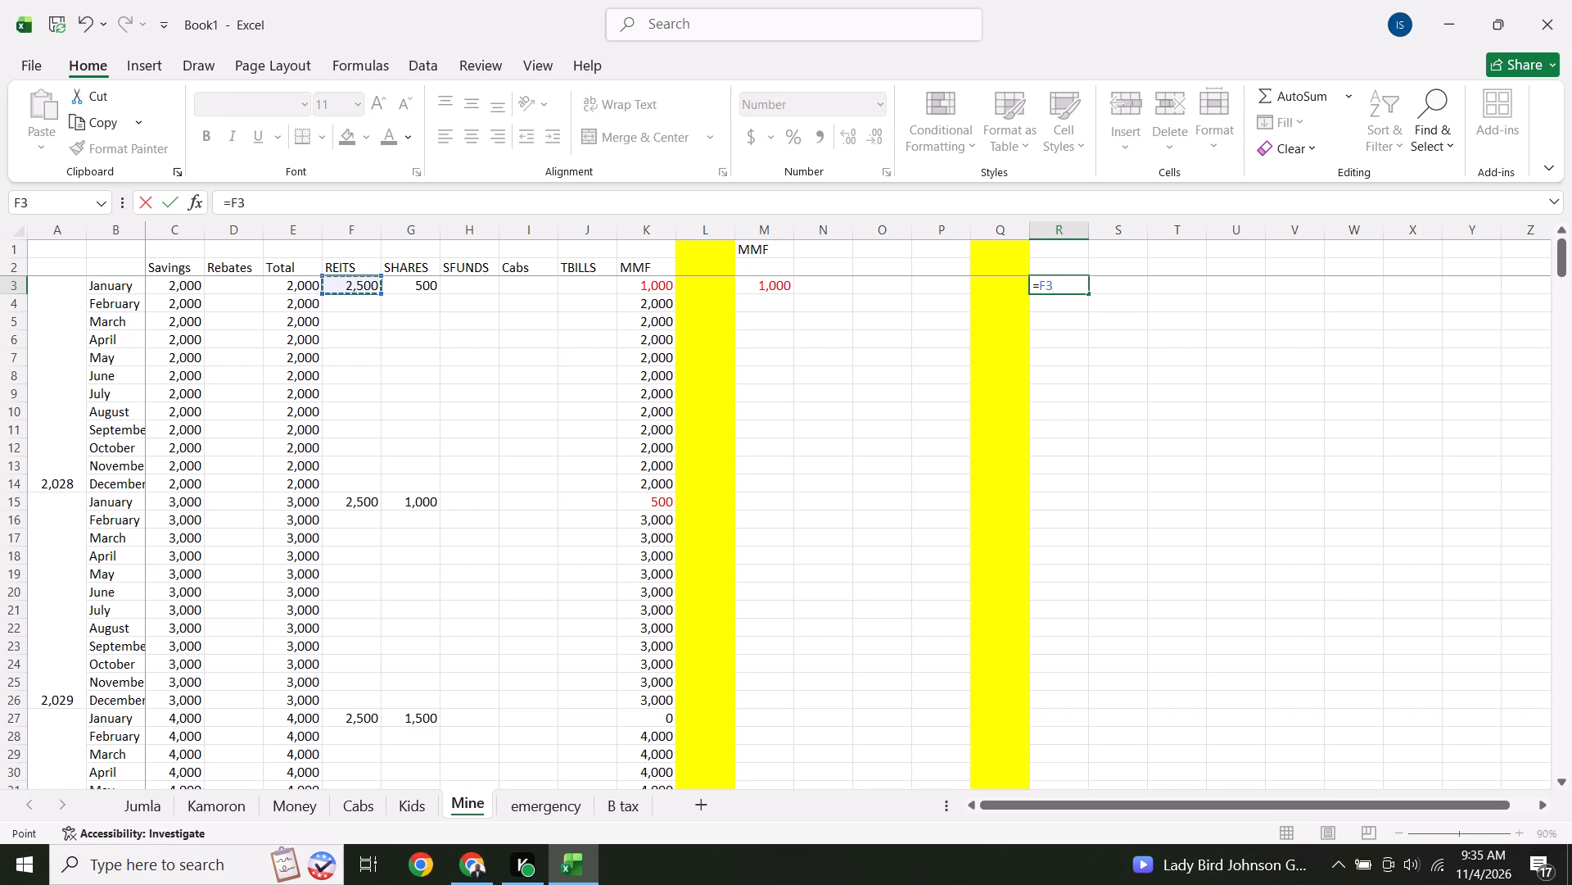
key(Return)
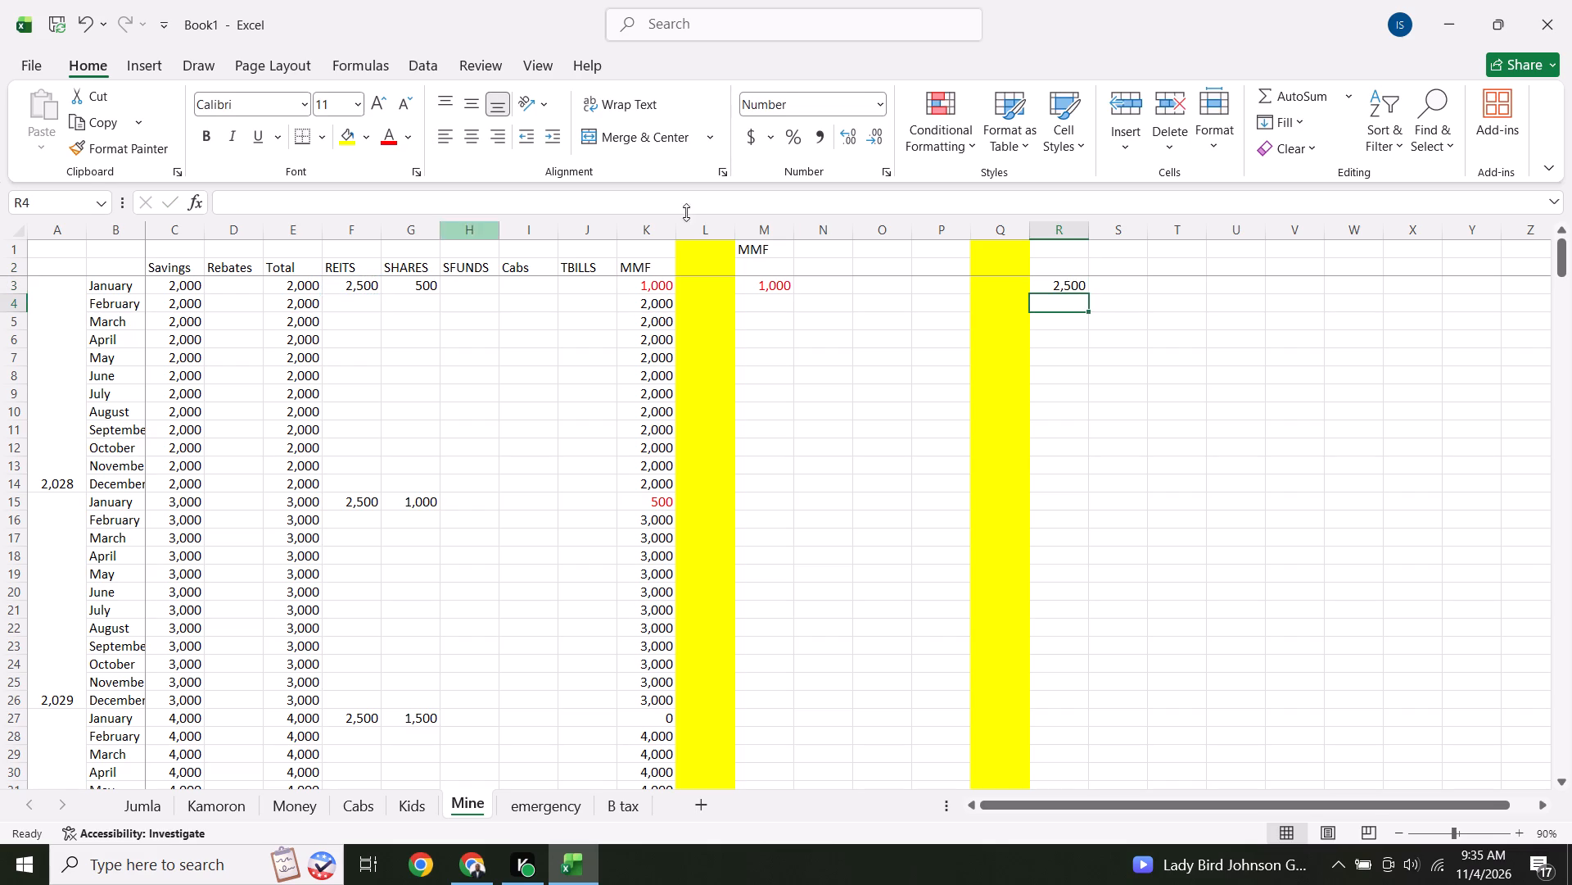
Enter the heading REIT in cell R1 above the linked amount.
click(1055, 251)
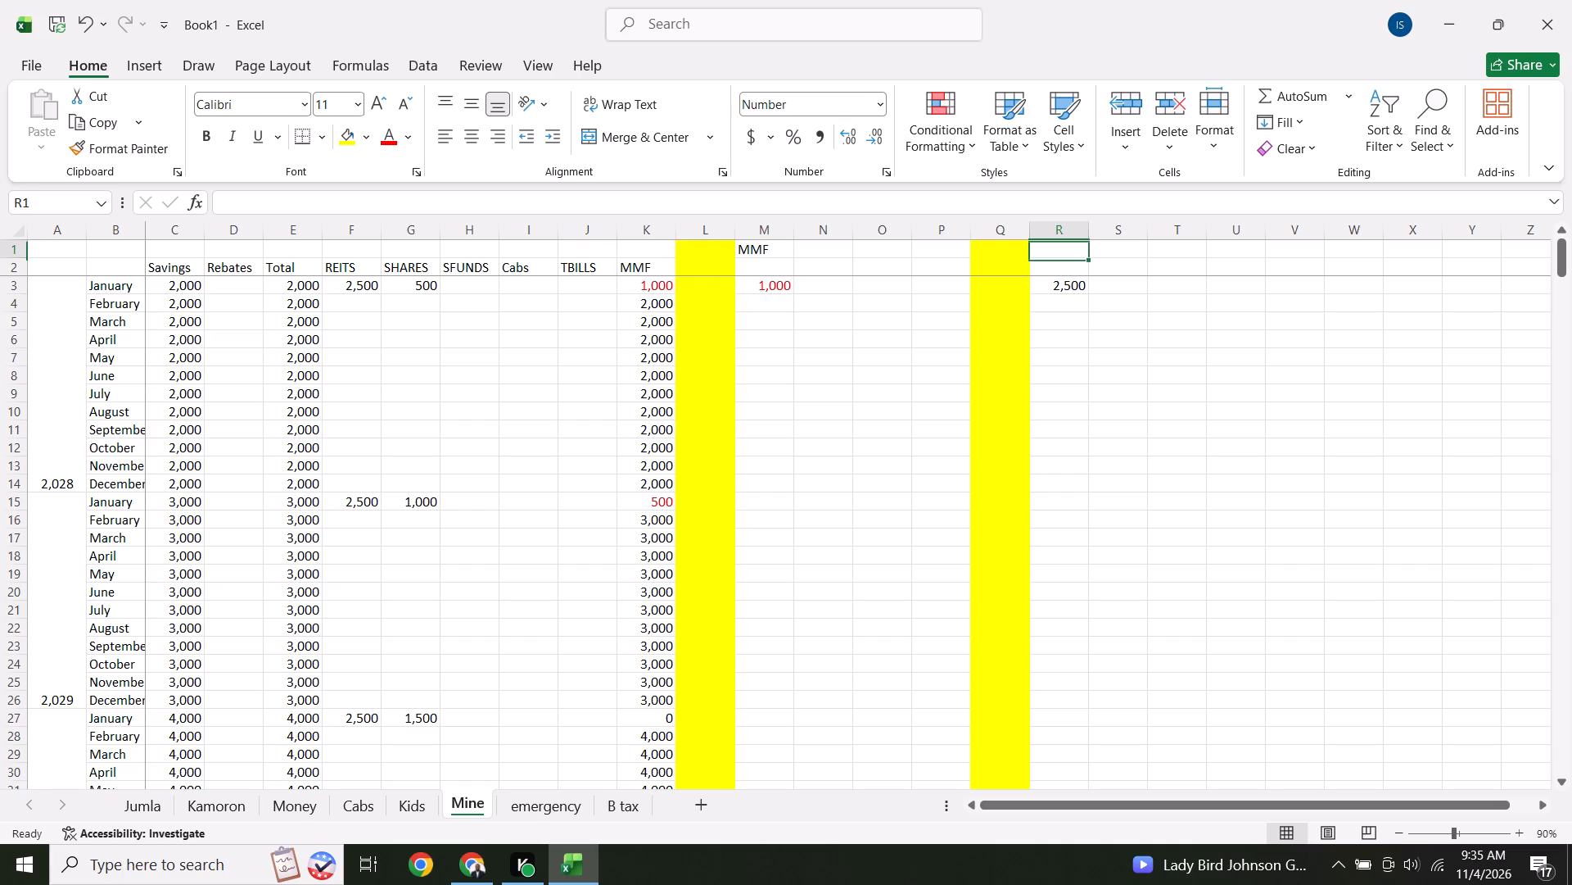
text(REIT)
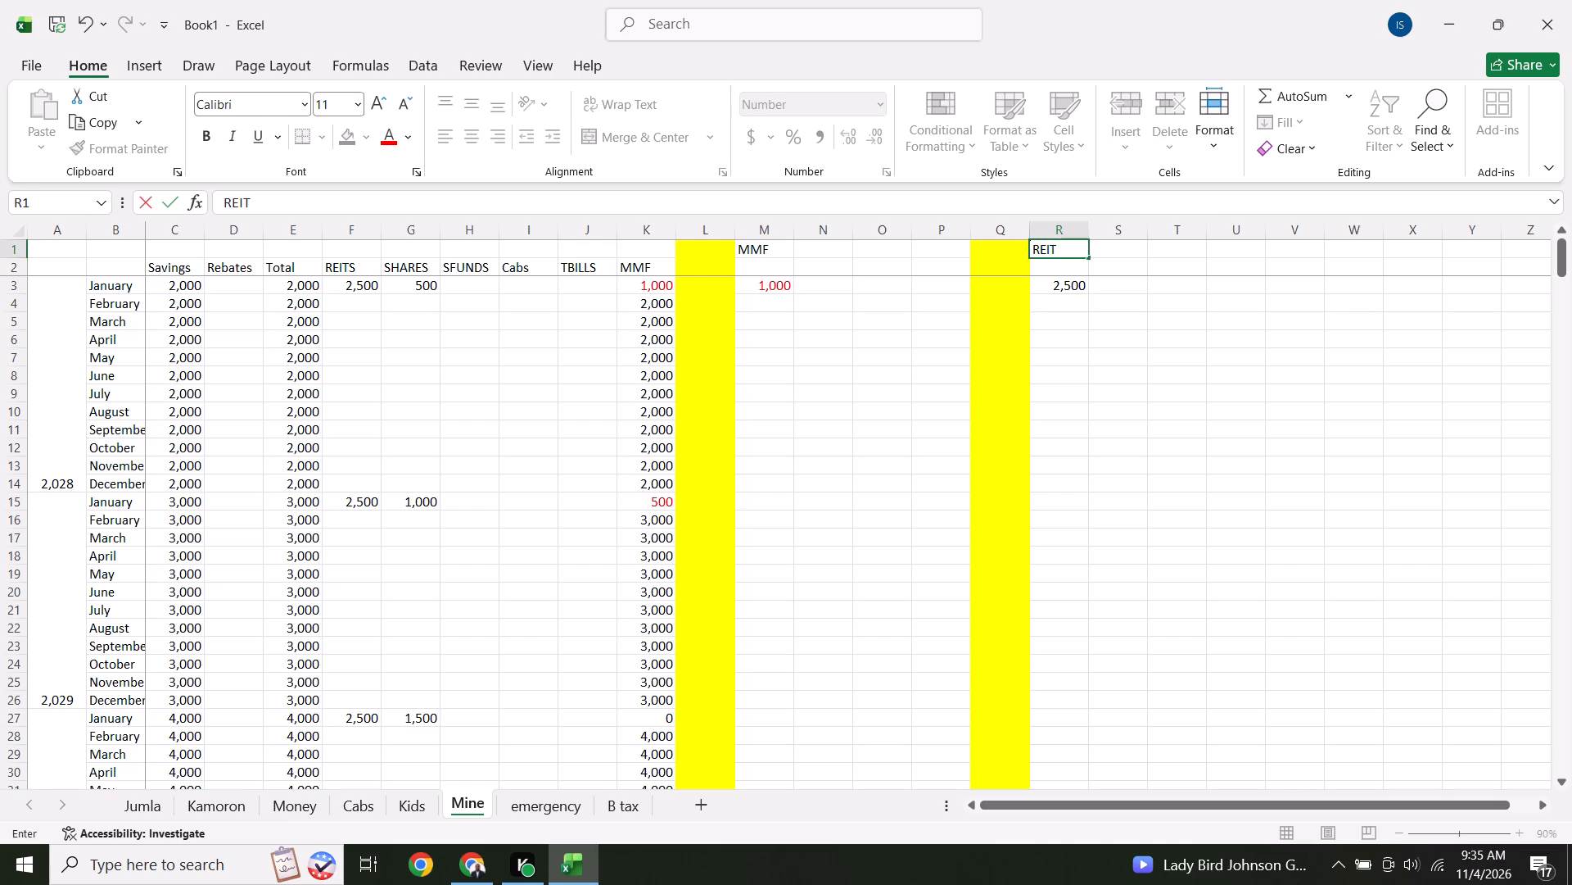
click(1244, 471)
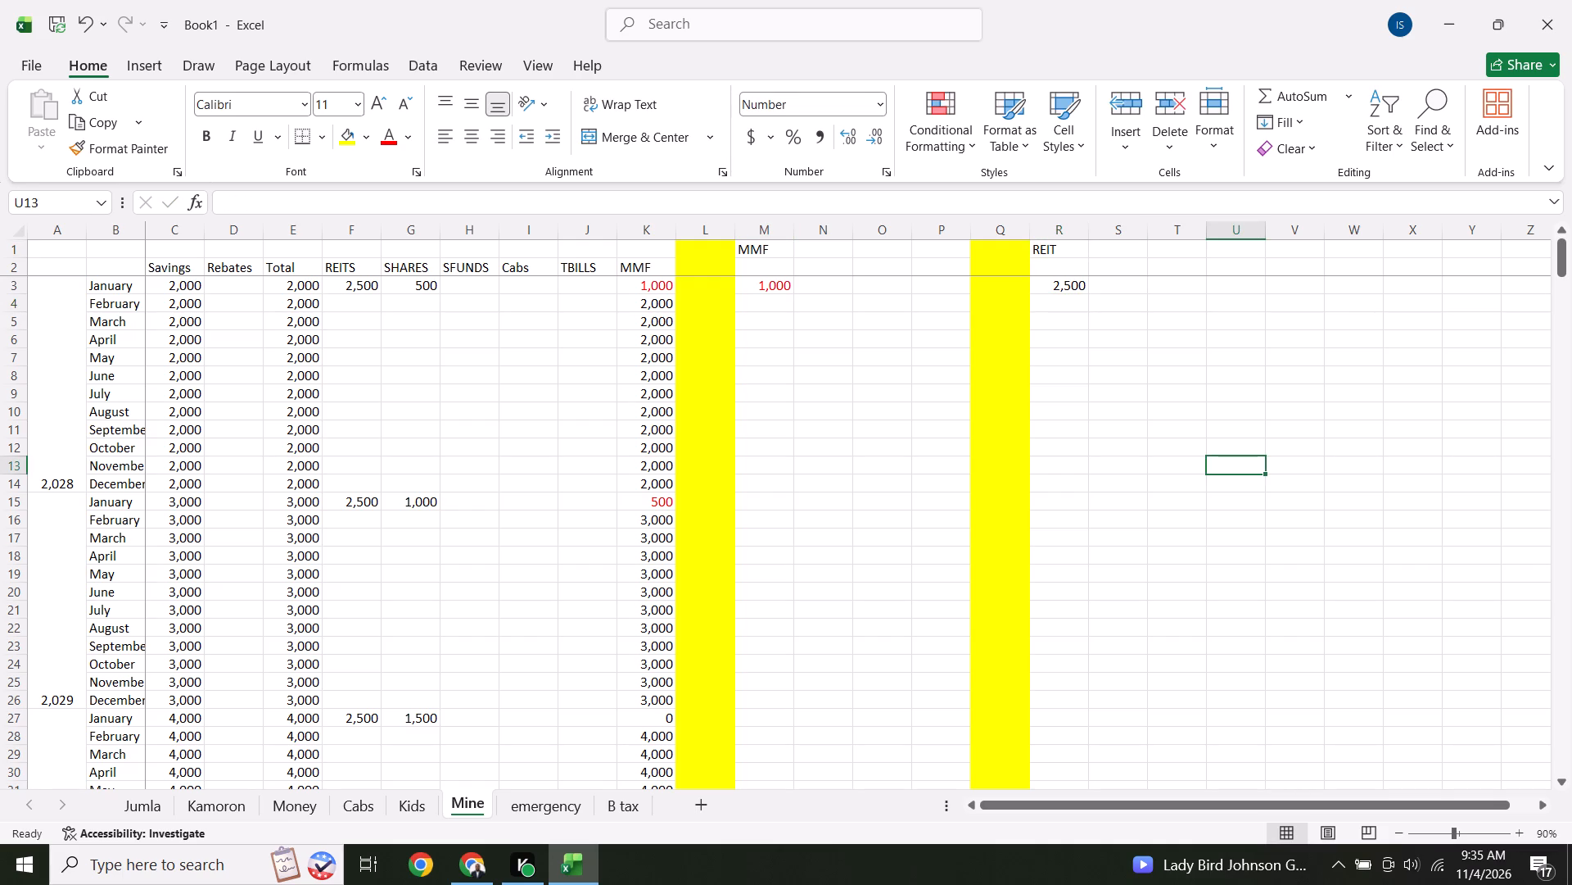
Fill the whole of column U with yellow as a third separator.
click(1245, 229)
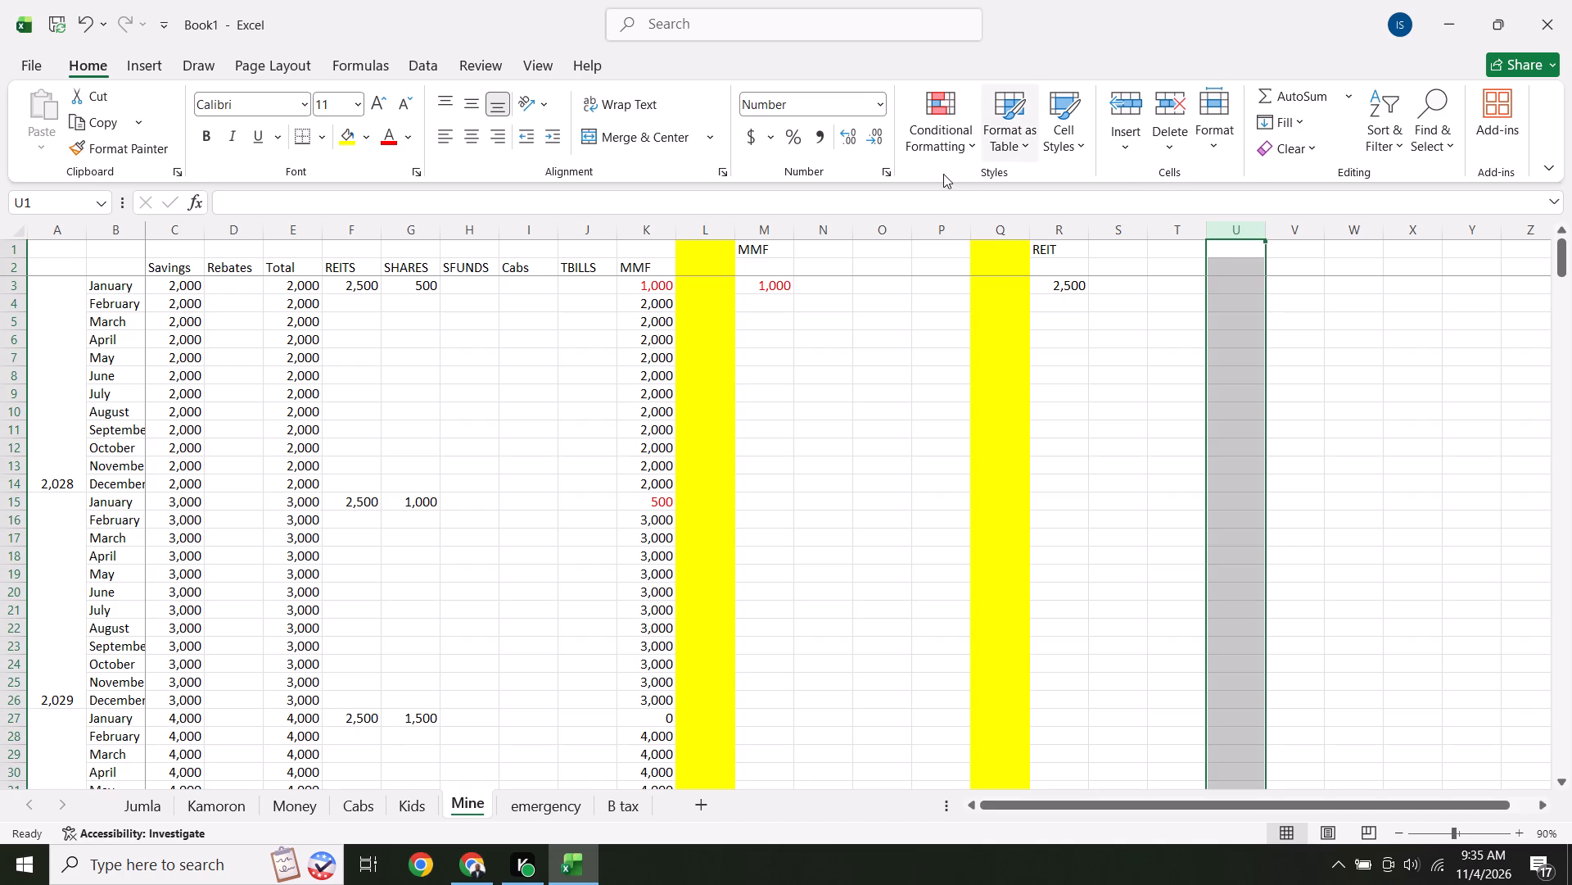
click(344, 138)
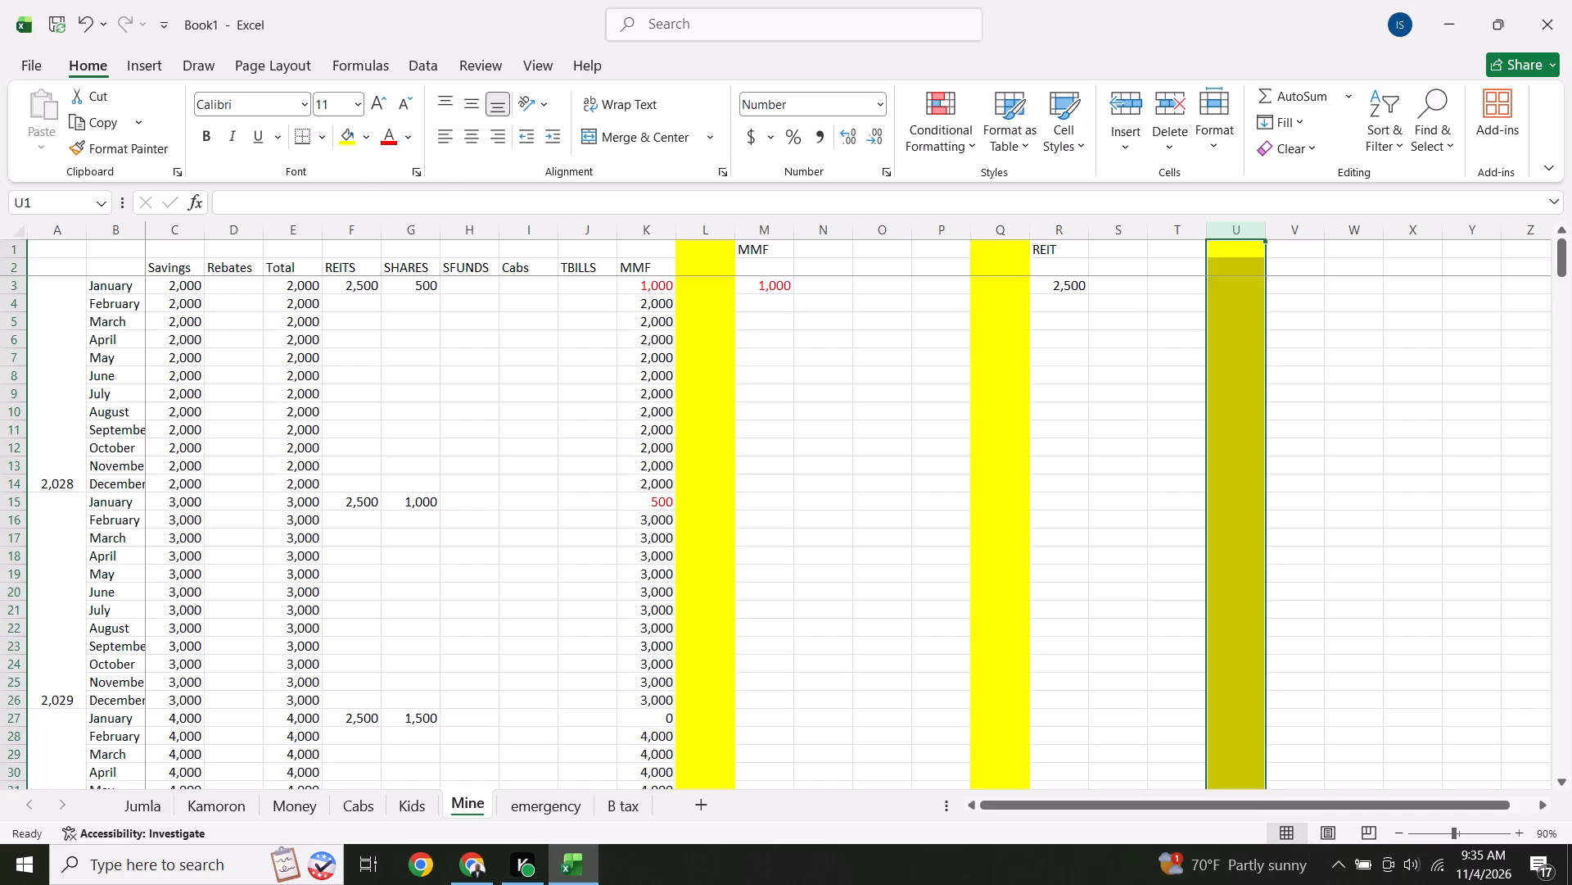
click(1312, 343)
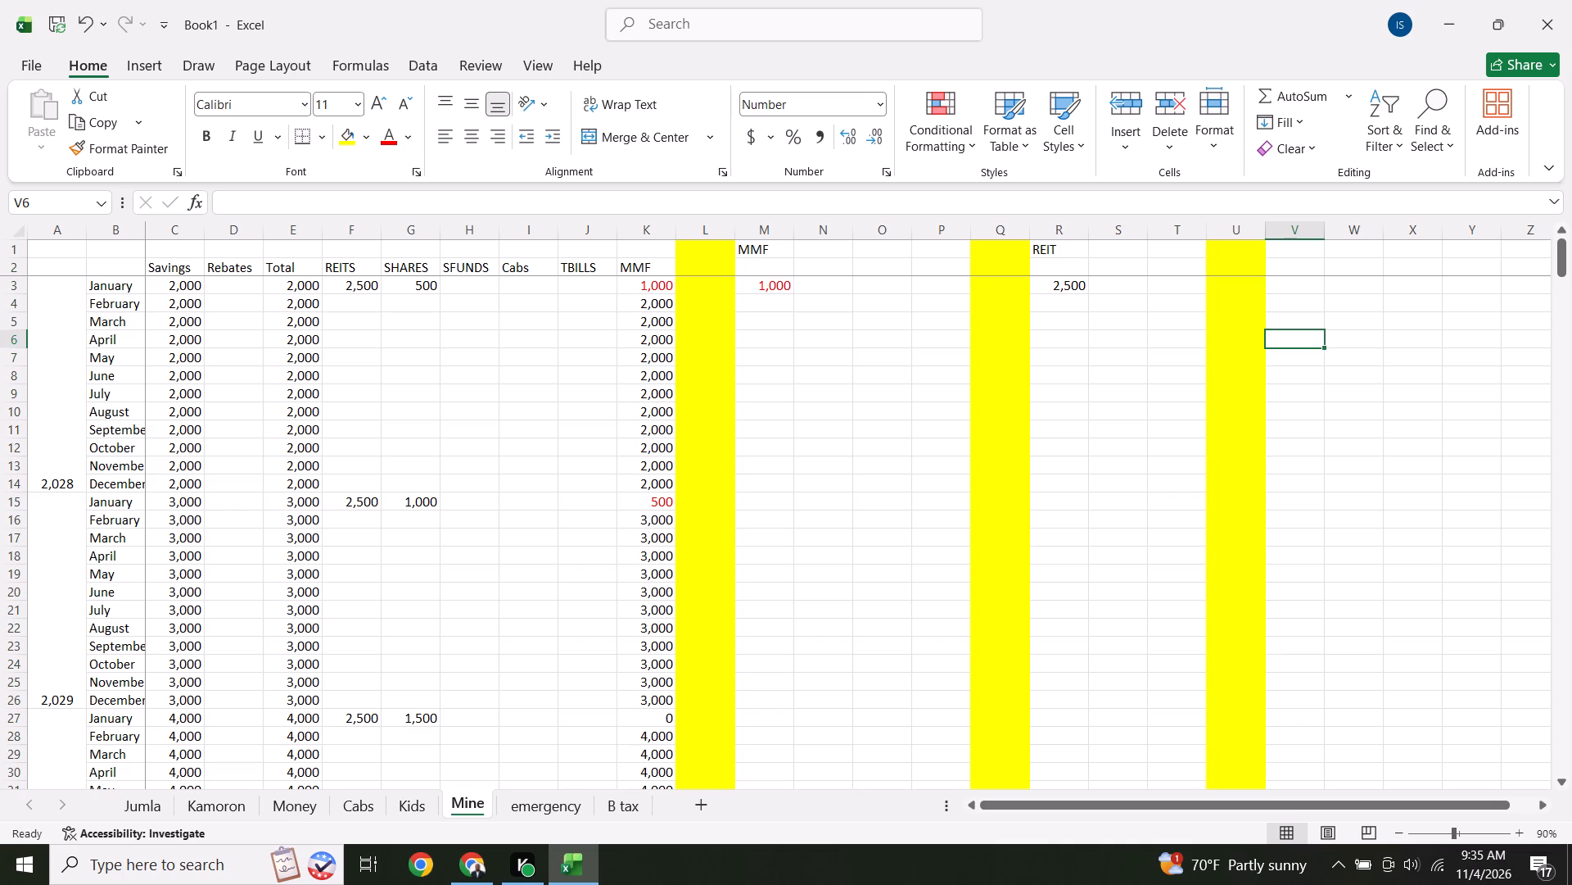
Enter the heading SHARES in cell V1.
click(1299, 251)
text(SH)
text(ARES)
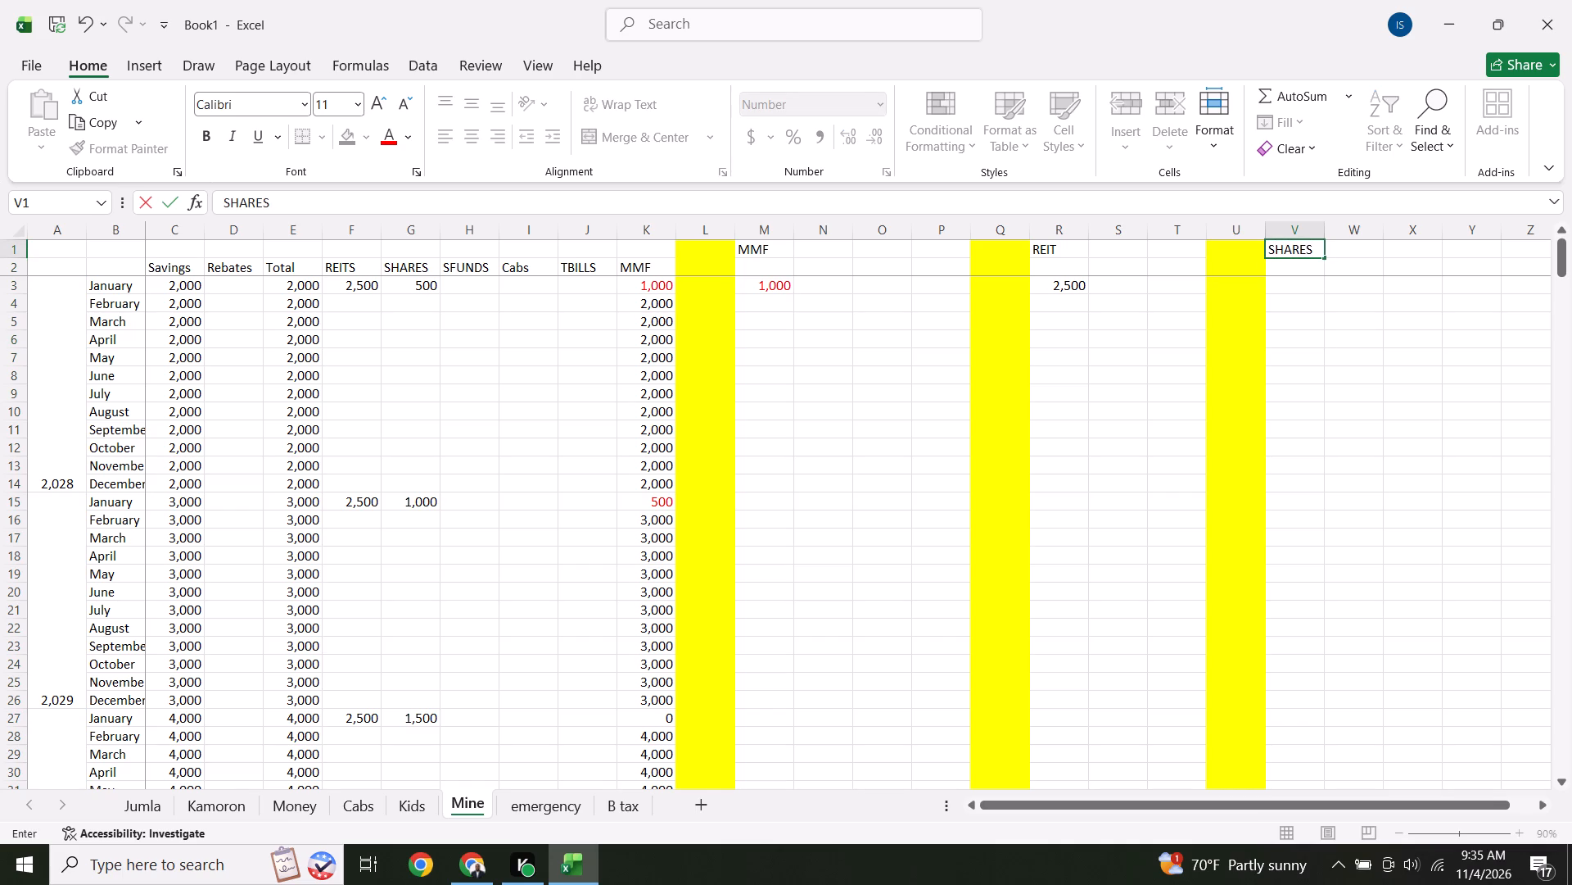
Link cell V3 to the first January SHARES amount with the formula =G3.
click(1287, 290)
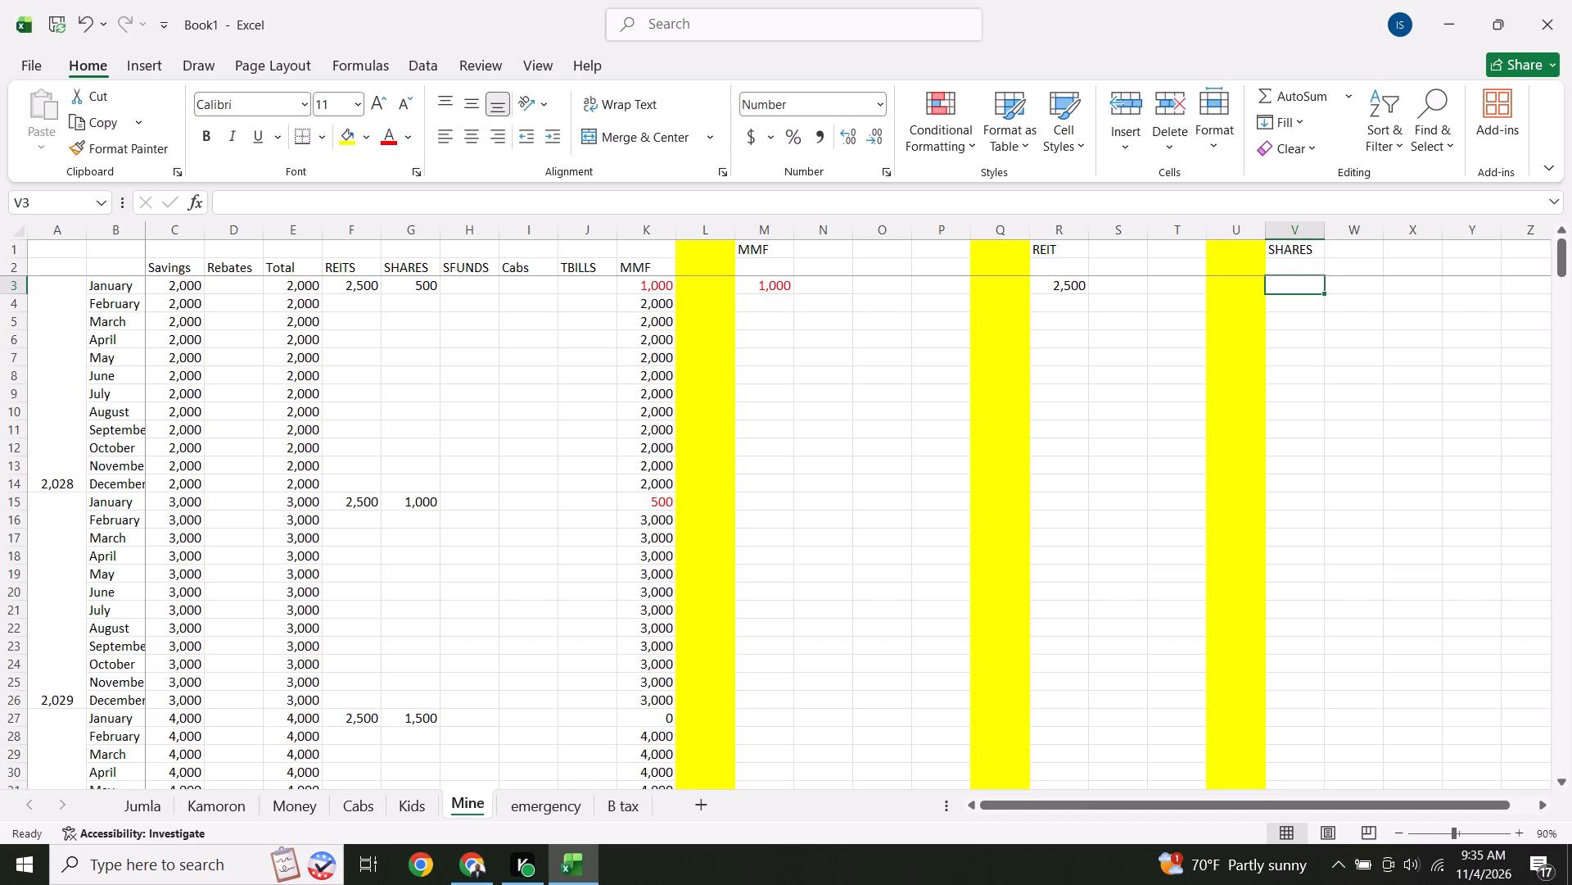
key(equal)
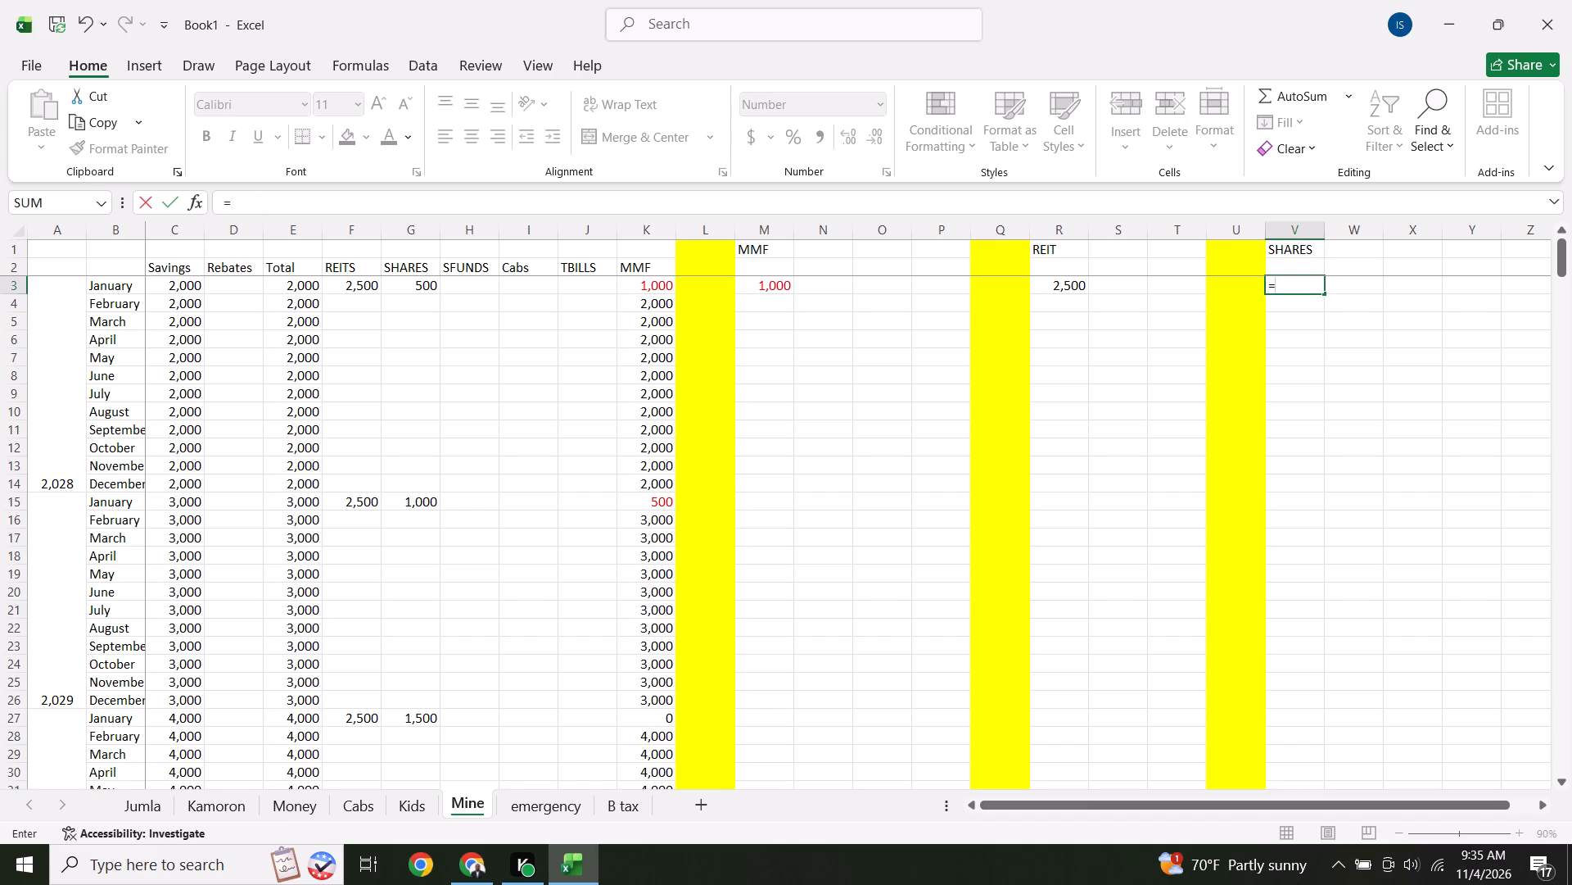
click(415, 288)
key(Return)
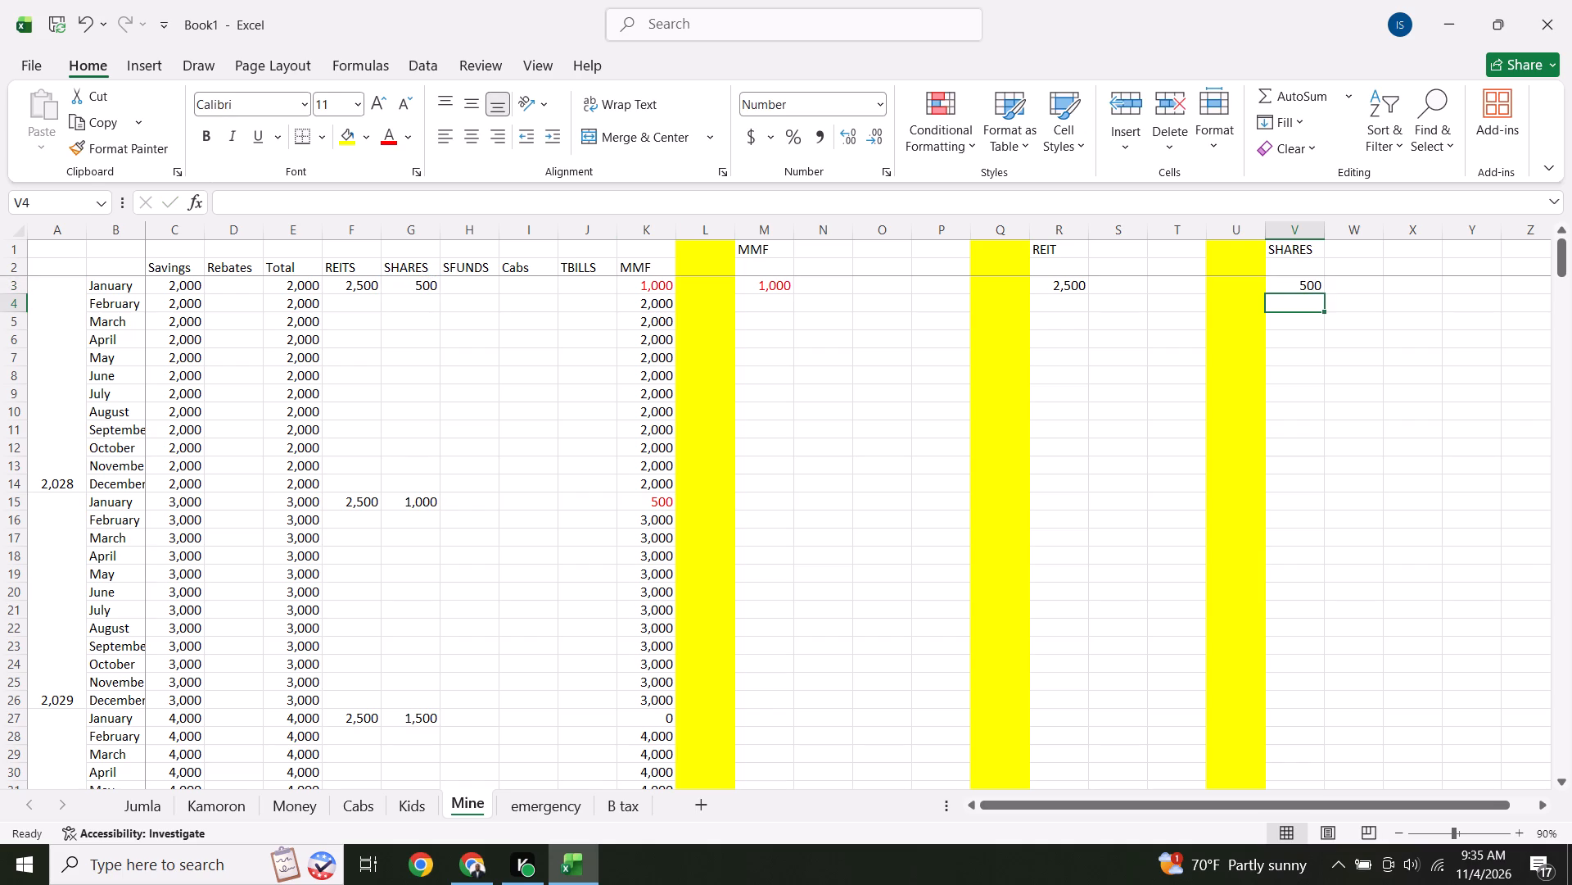
Fill the whole of column Y with yellow as a fourth separator.
click(1479, 229)
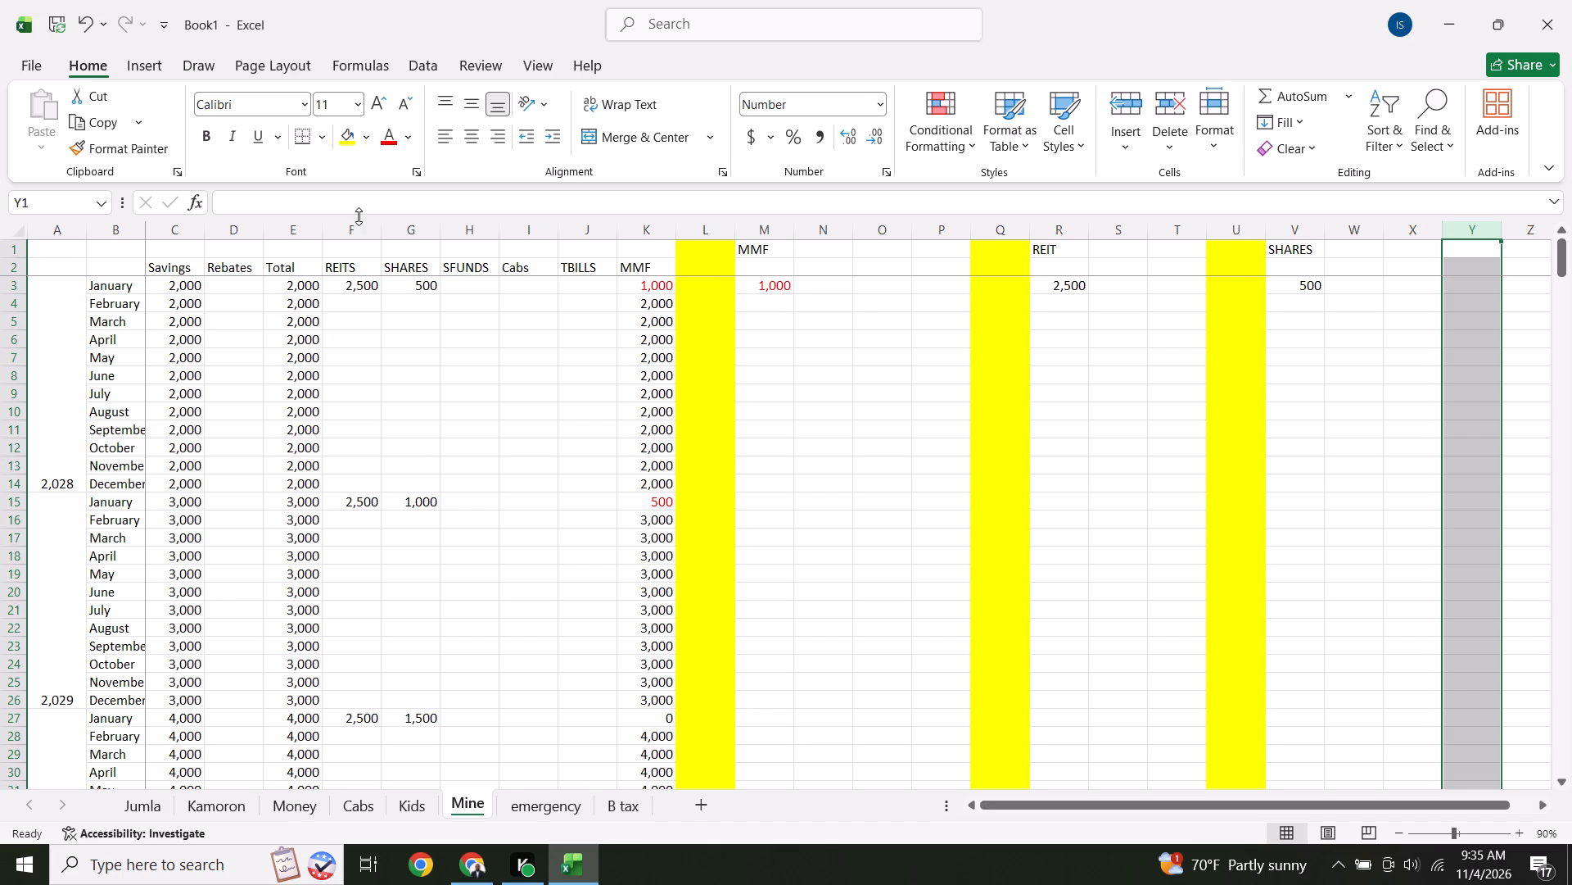
click(352, 134)
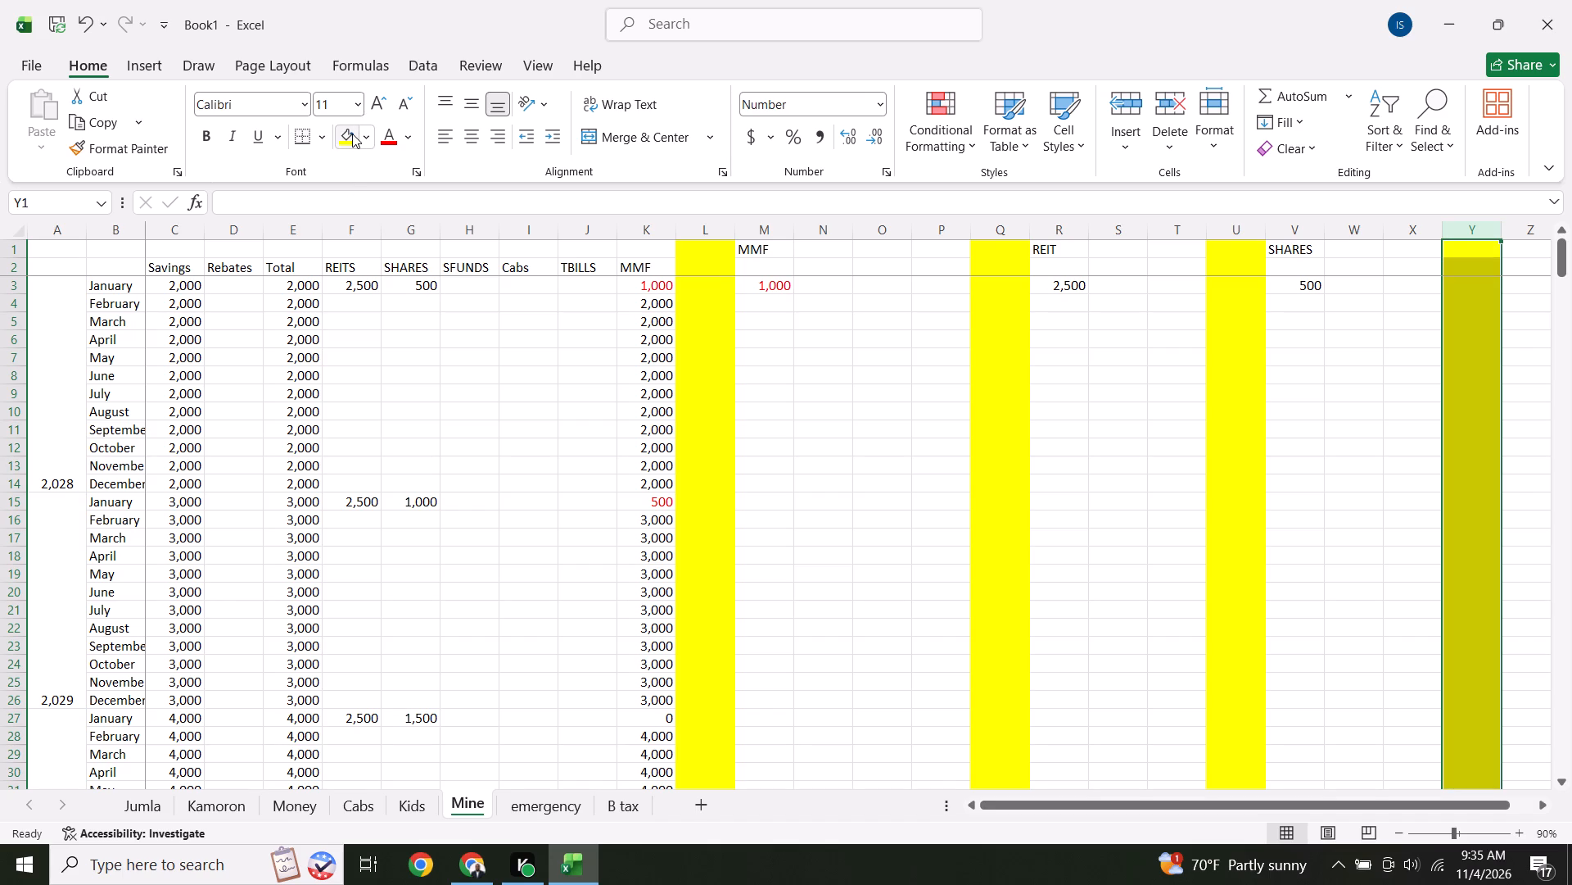
Link cell Z3 to the first January SFUNDS cell with the formula =H3.
click(1525, 294)
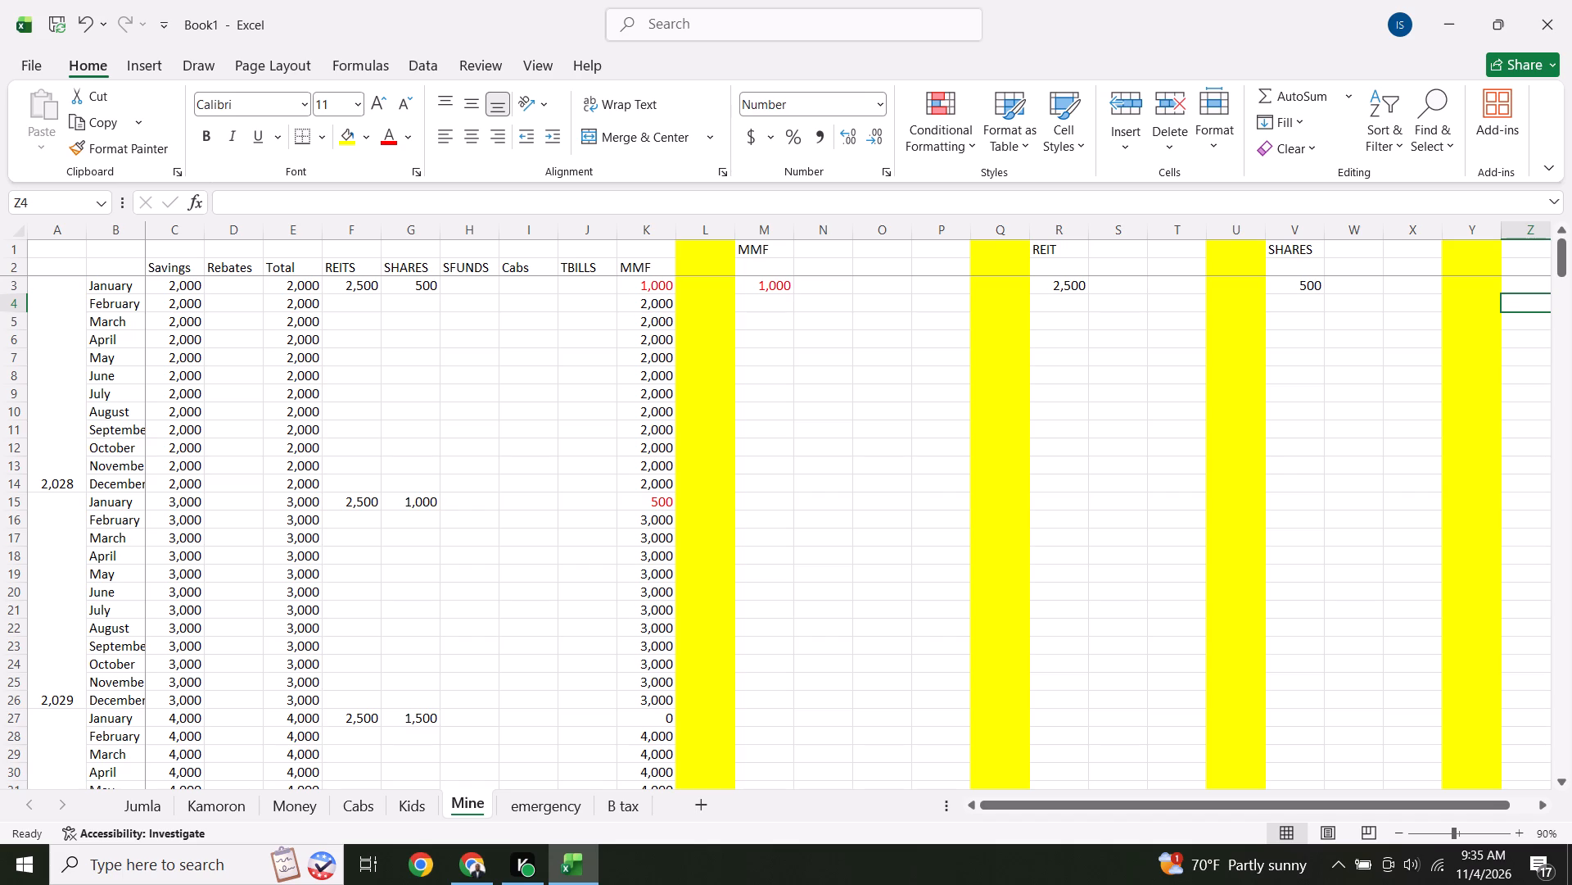
click(1520, 284)
key(equal)
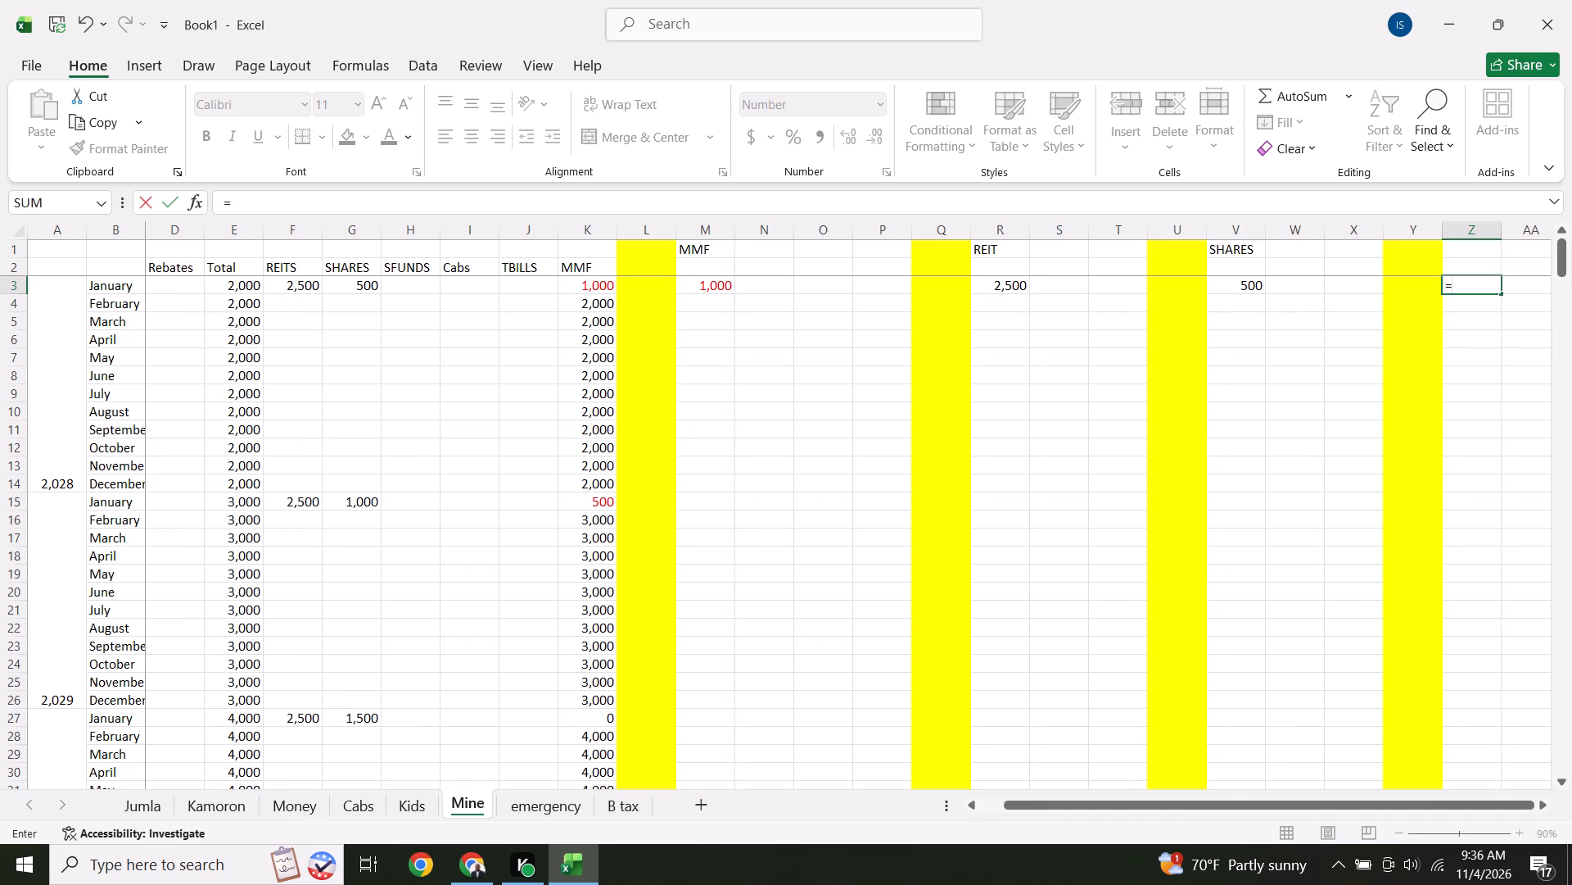
click(414, 288)
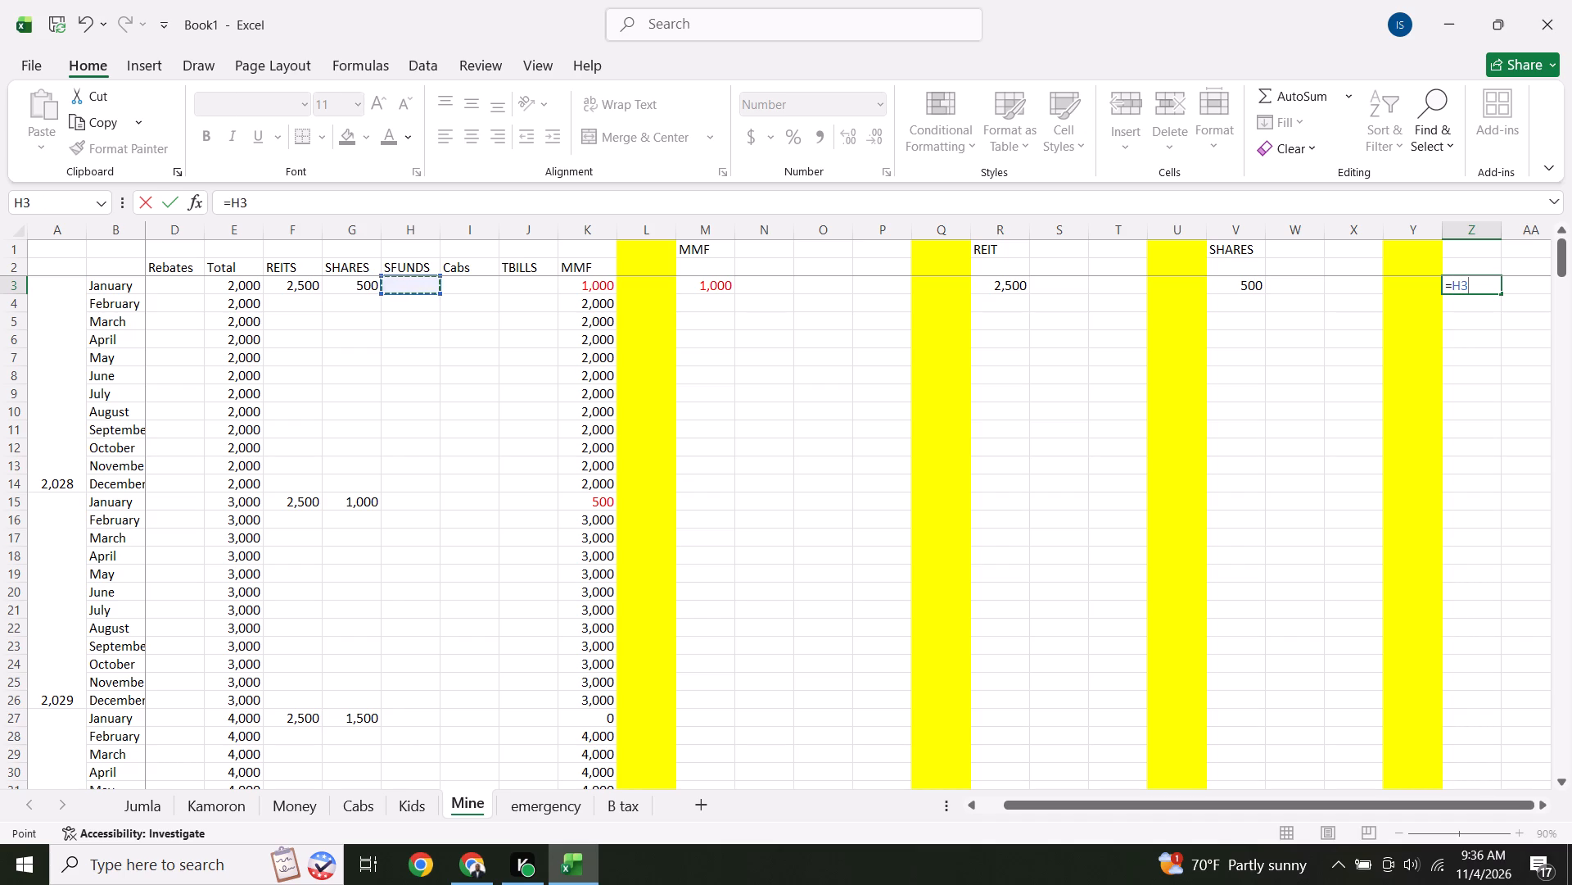
key(Return)
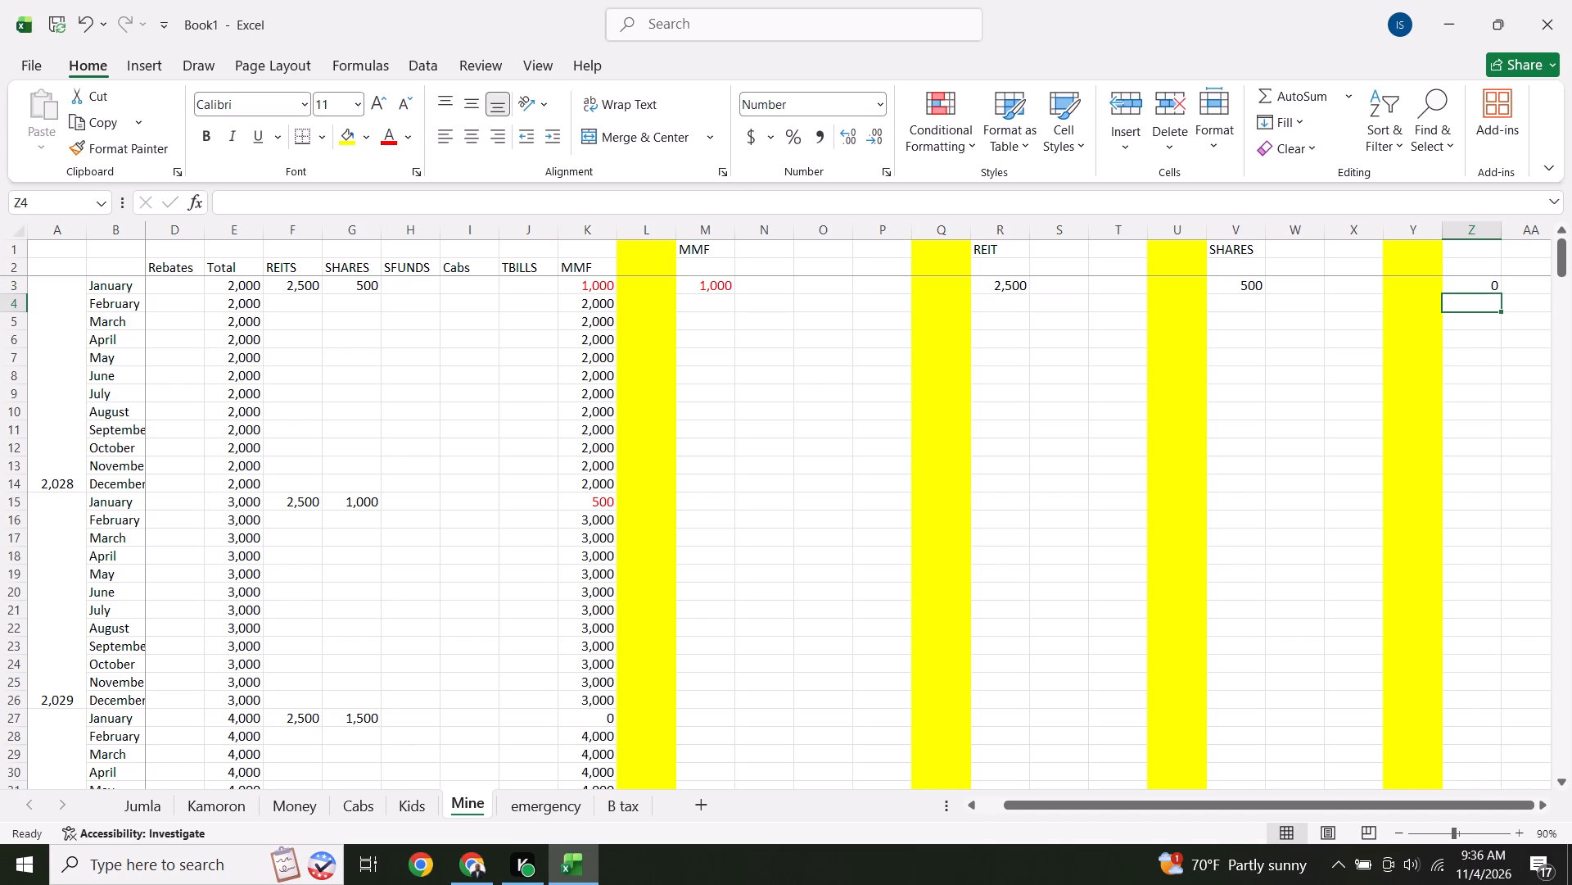
Enter the heading SFUND in cell Z1 above the linked amount.
click(1466, 248)
key(s)
text(FUND)
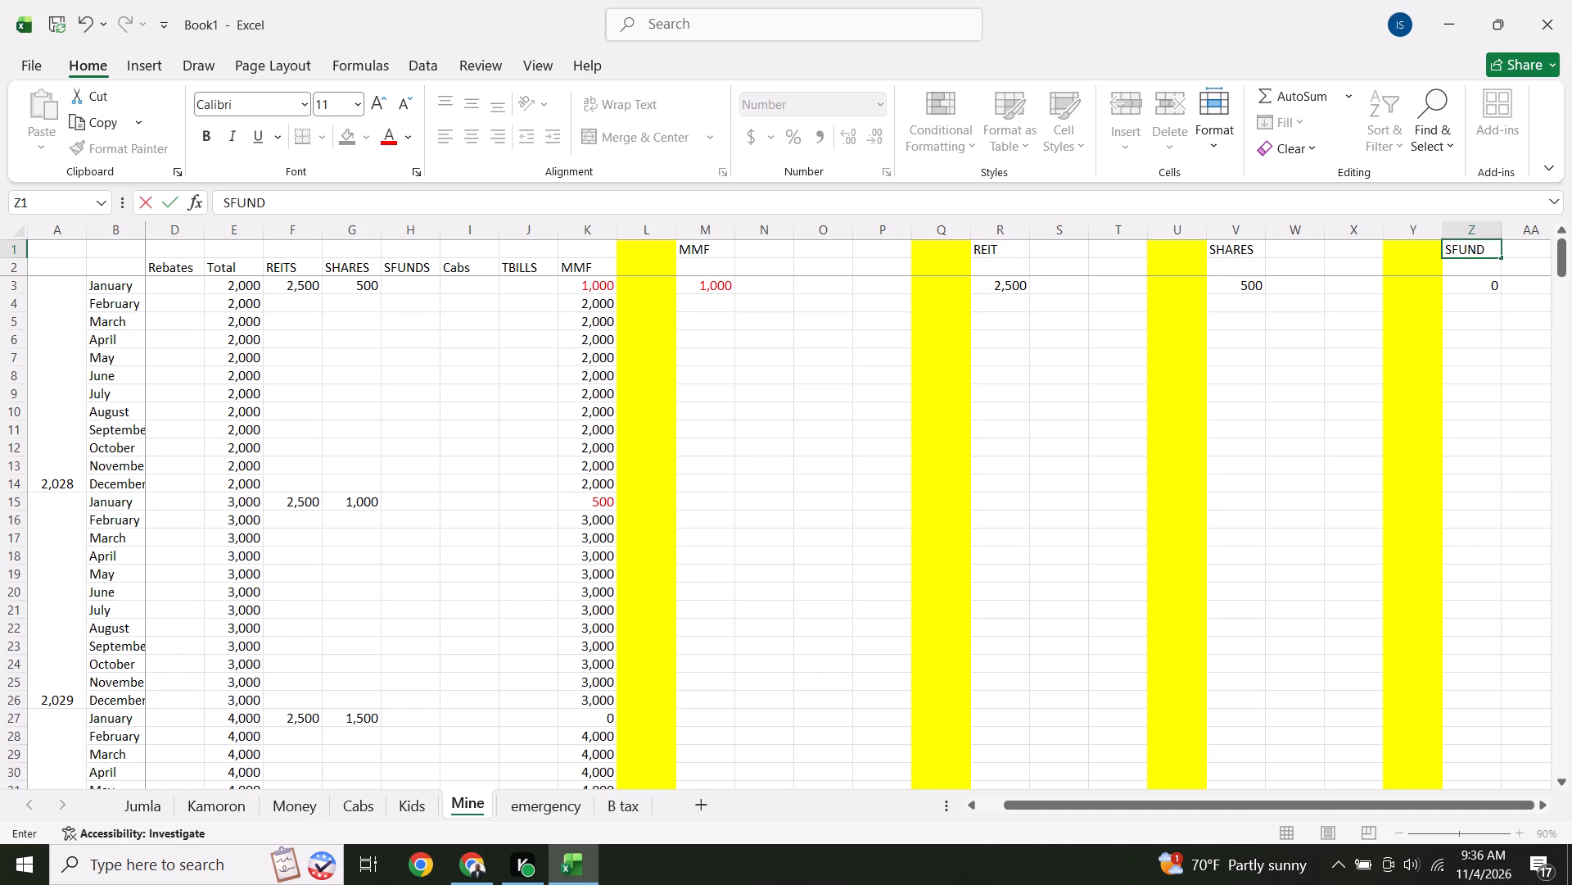
click(1484, 366)
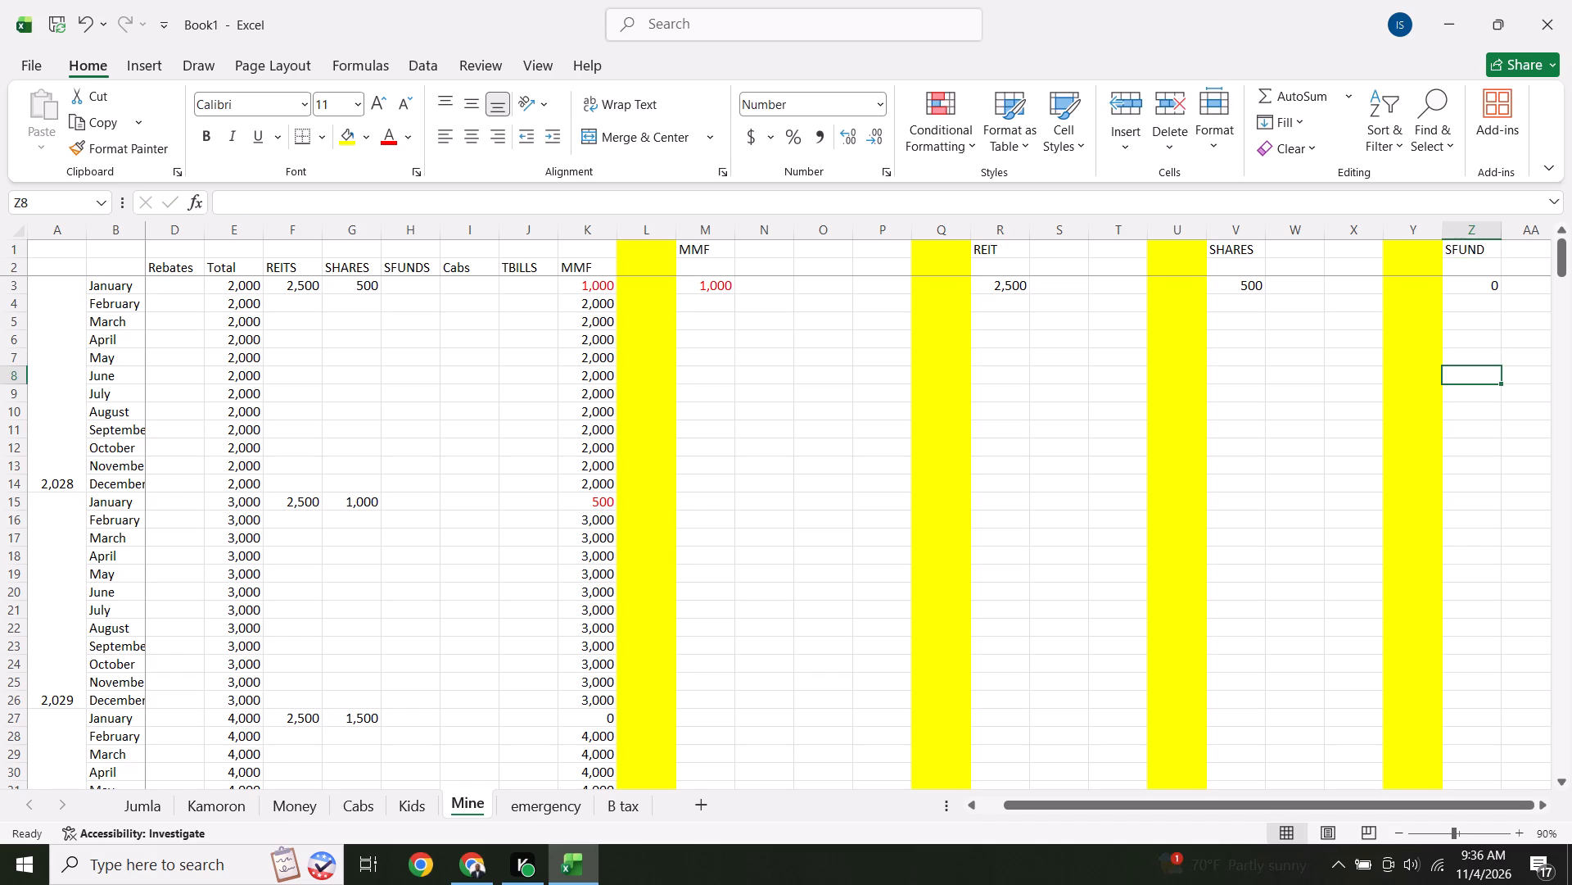
Fill the whole of column AC with yellow as a fifth separator.
key(Right)
key(Right)
key(Right)
key(Right)
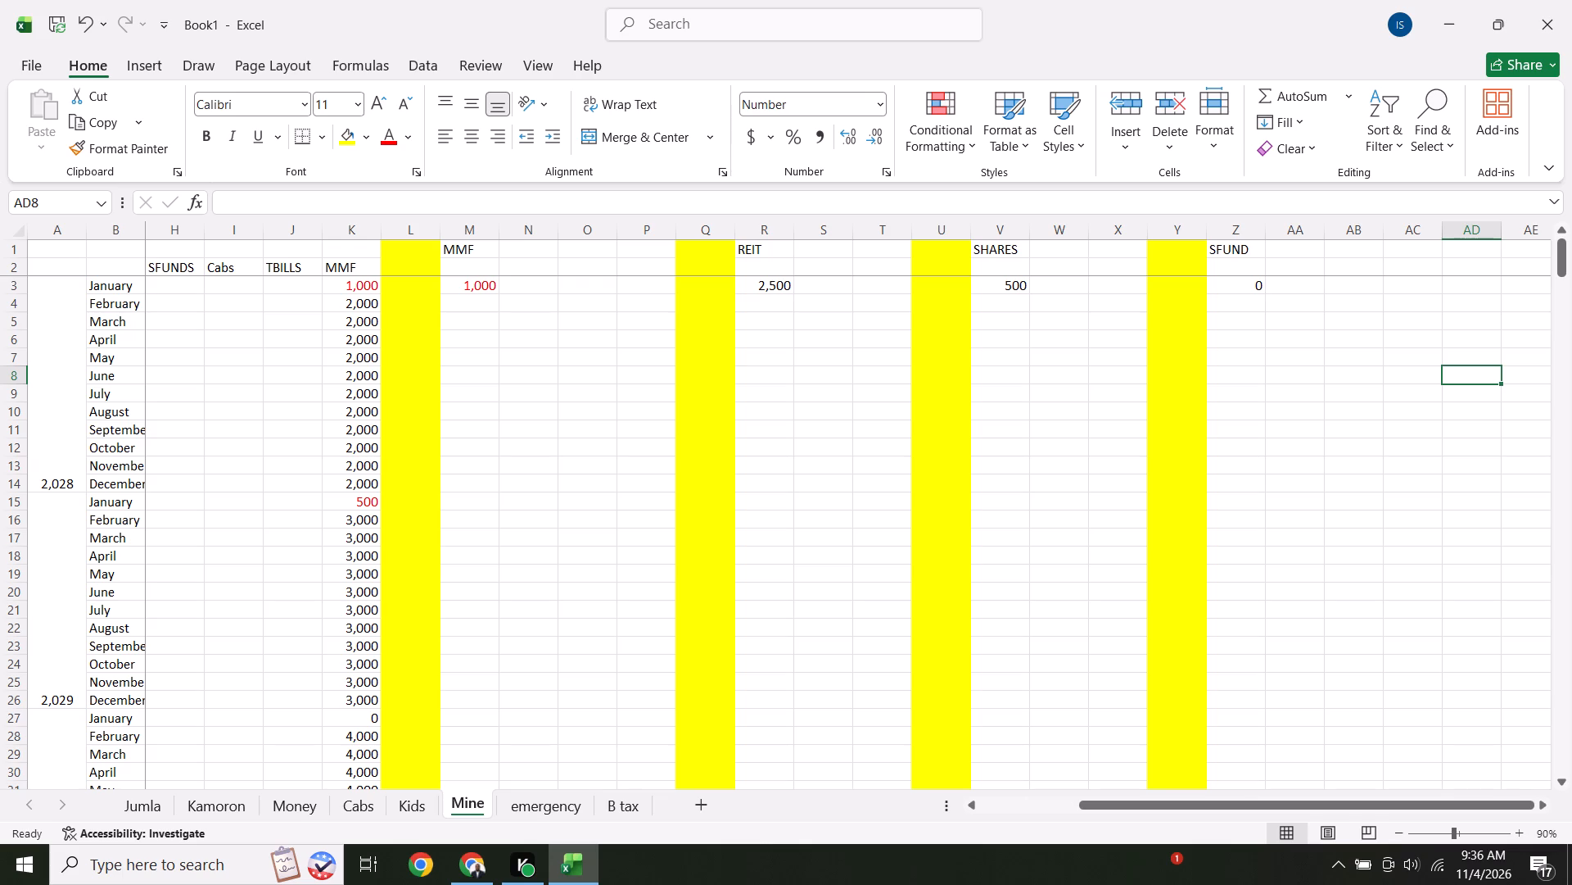
click(1403, 237)
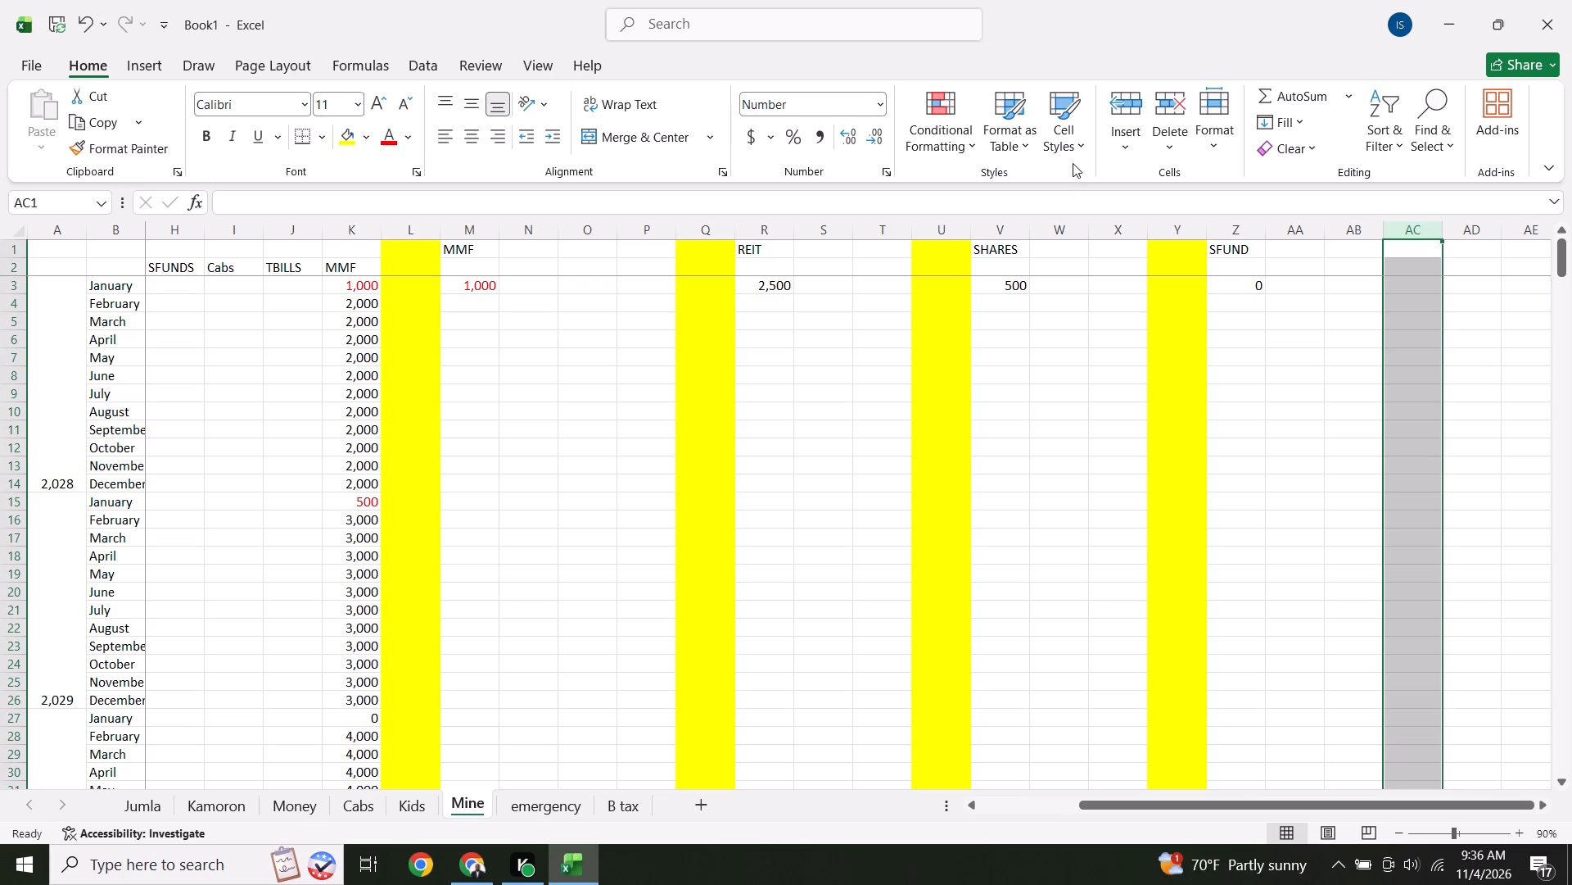
click(344, 145)
Enter the heading TBILL in cell AD1.
click(1470, 264)
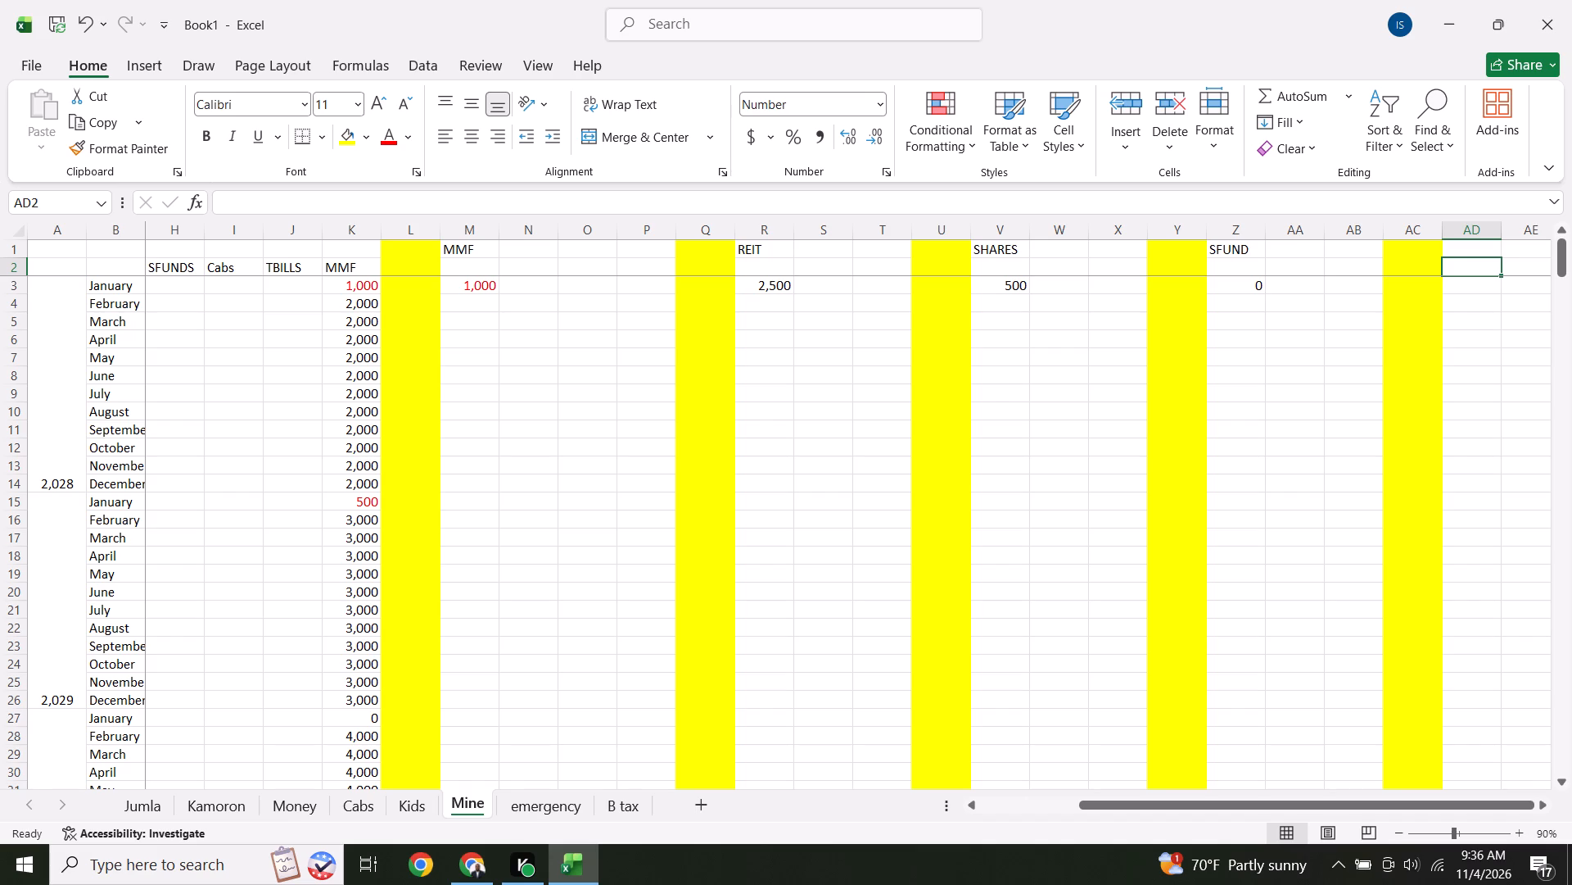
click(1479, 247)
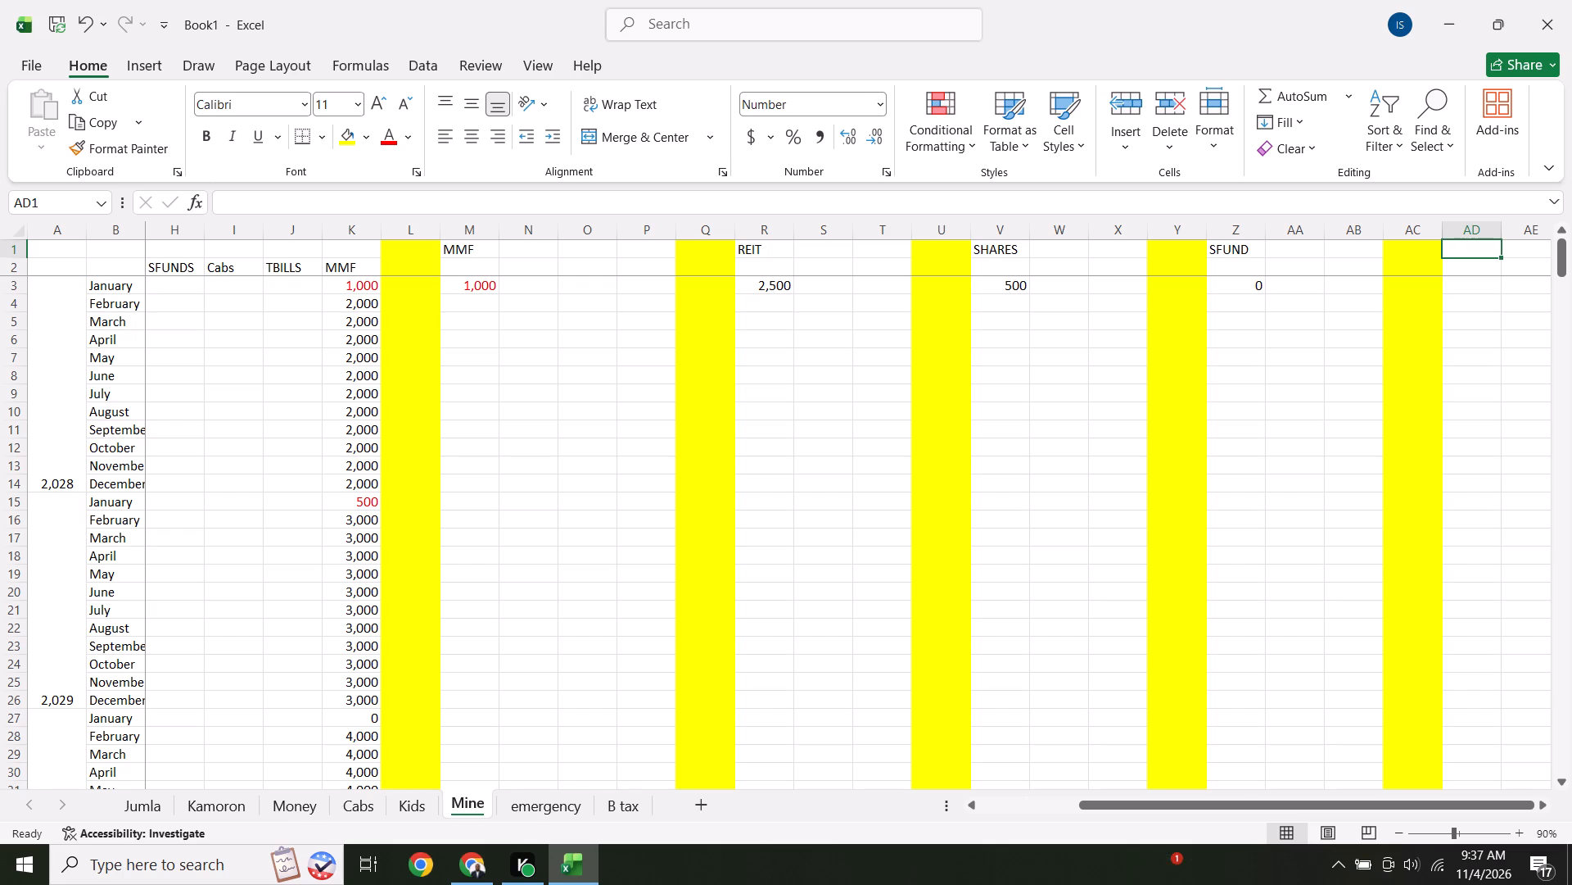
text(TBILL)
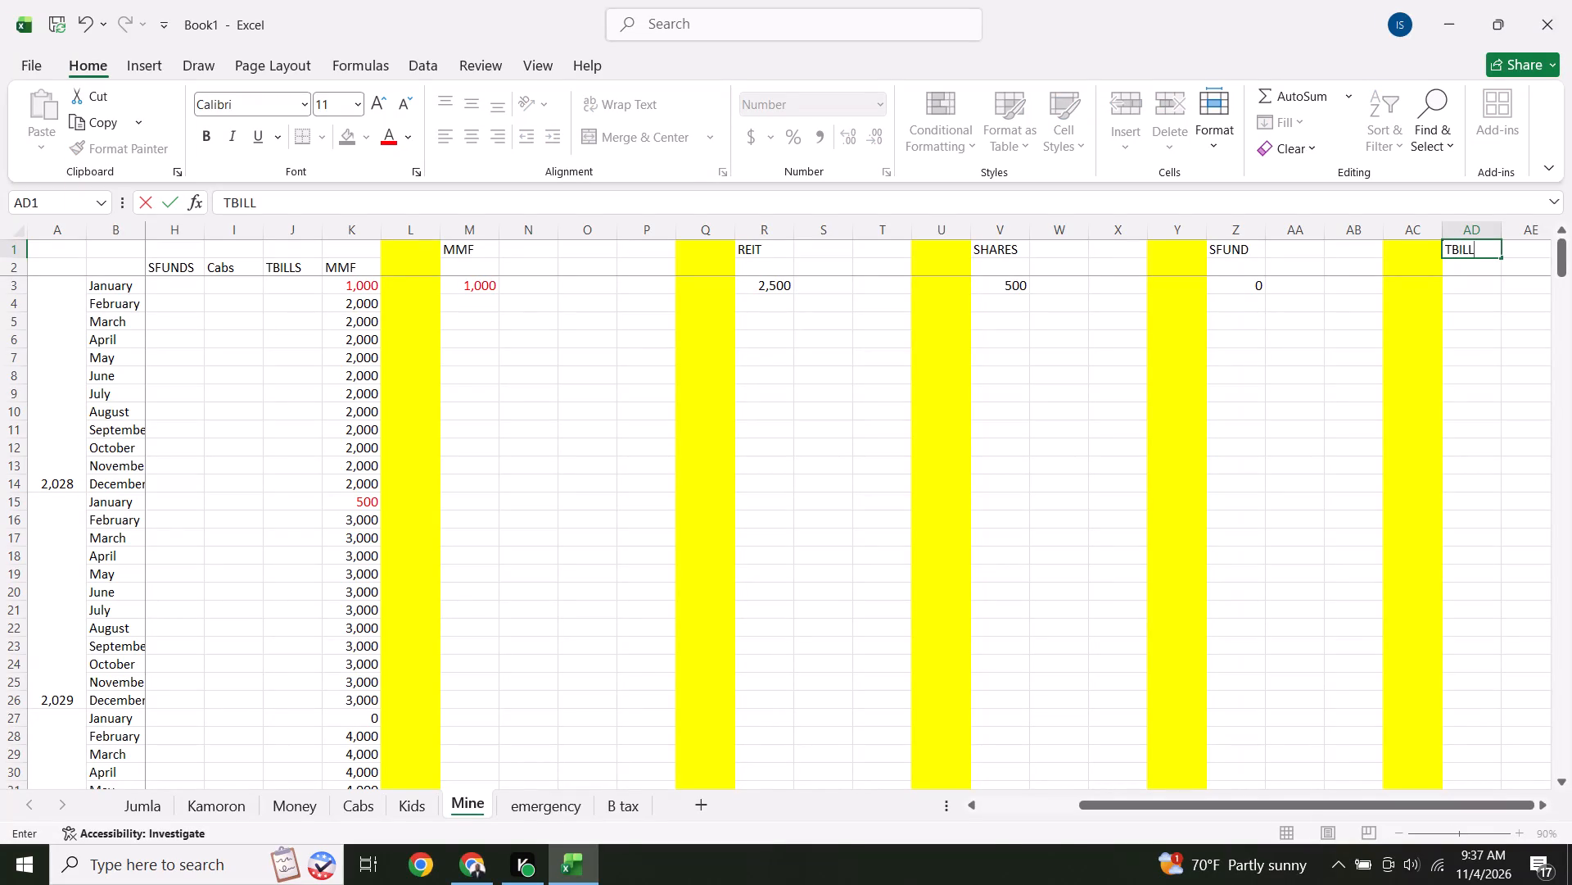
click(1474, 320)
Link cell AD3 to the first January TBILLS cell with the formula =J3.
click(1482, 288)
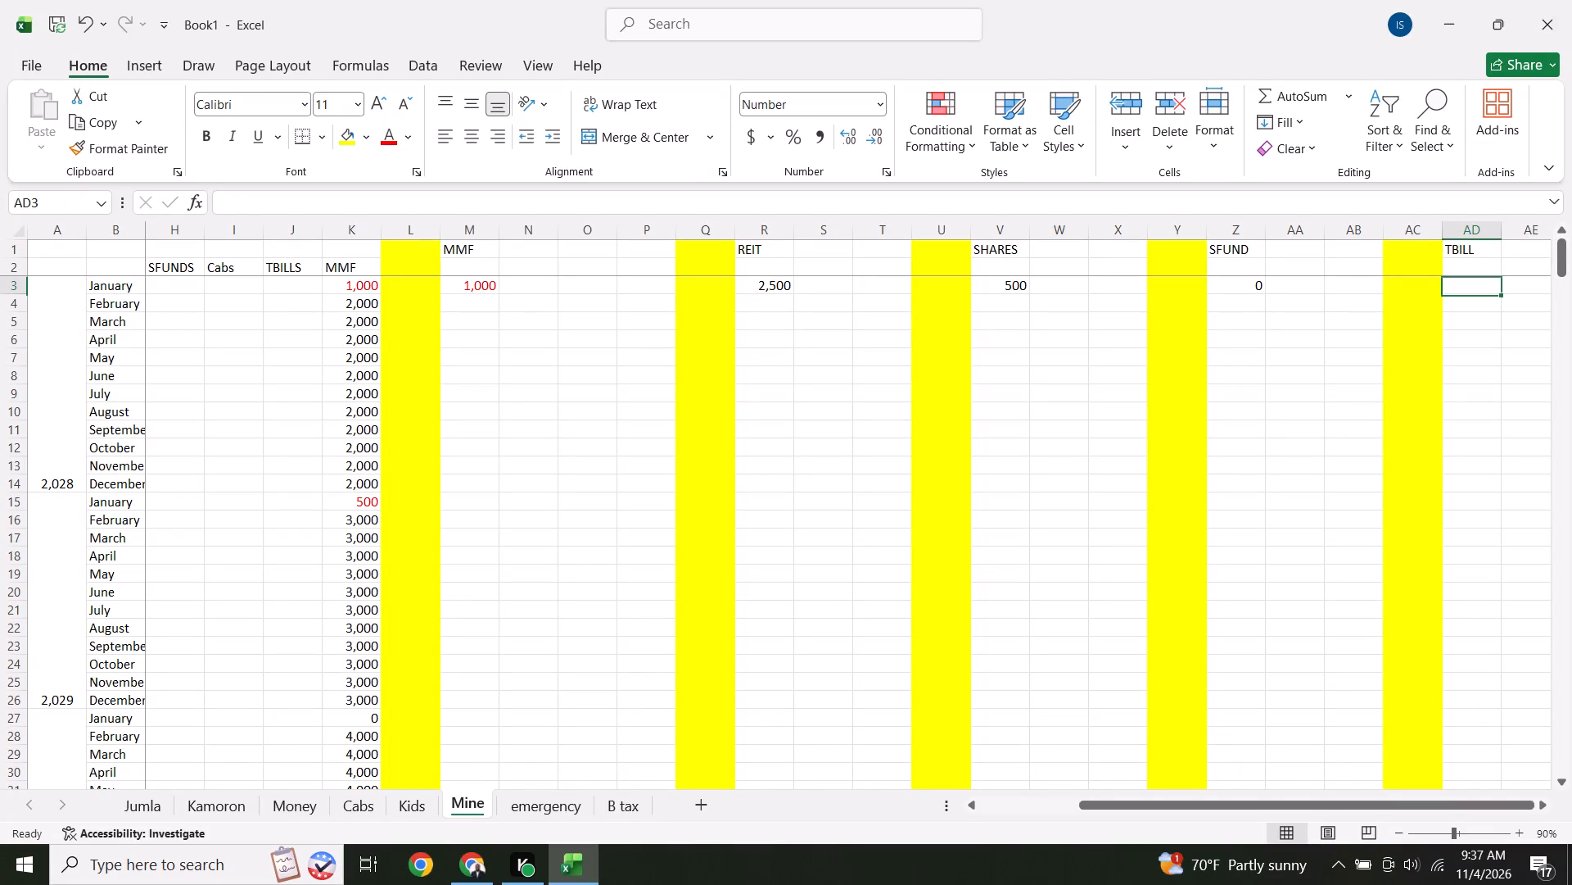
key(equal)
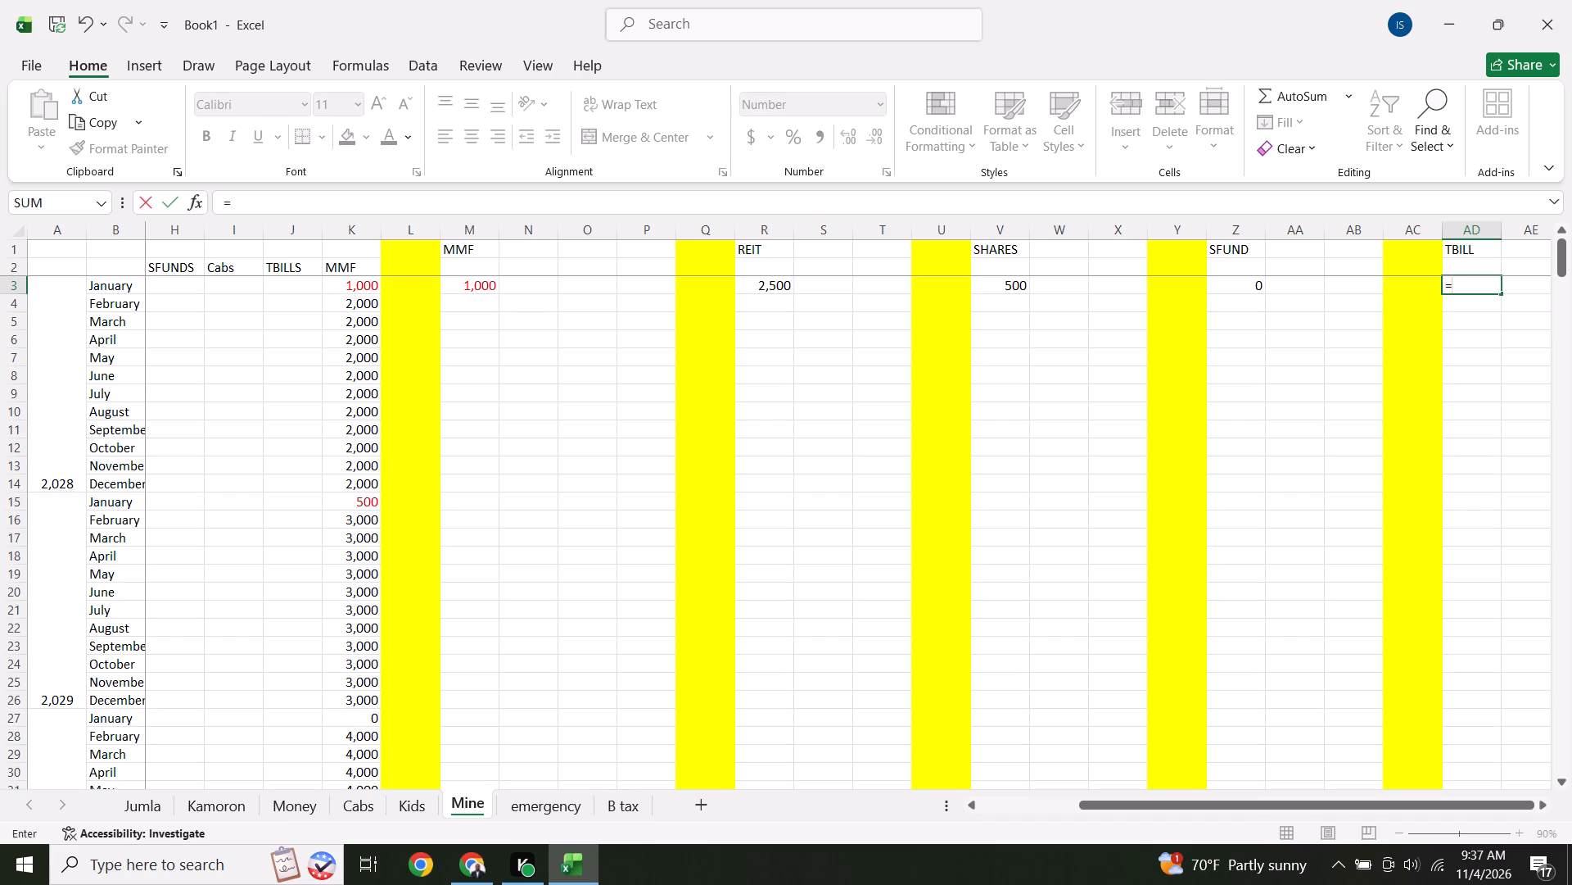
click(299, 288)
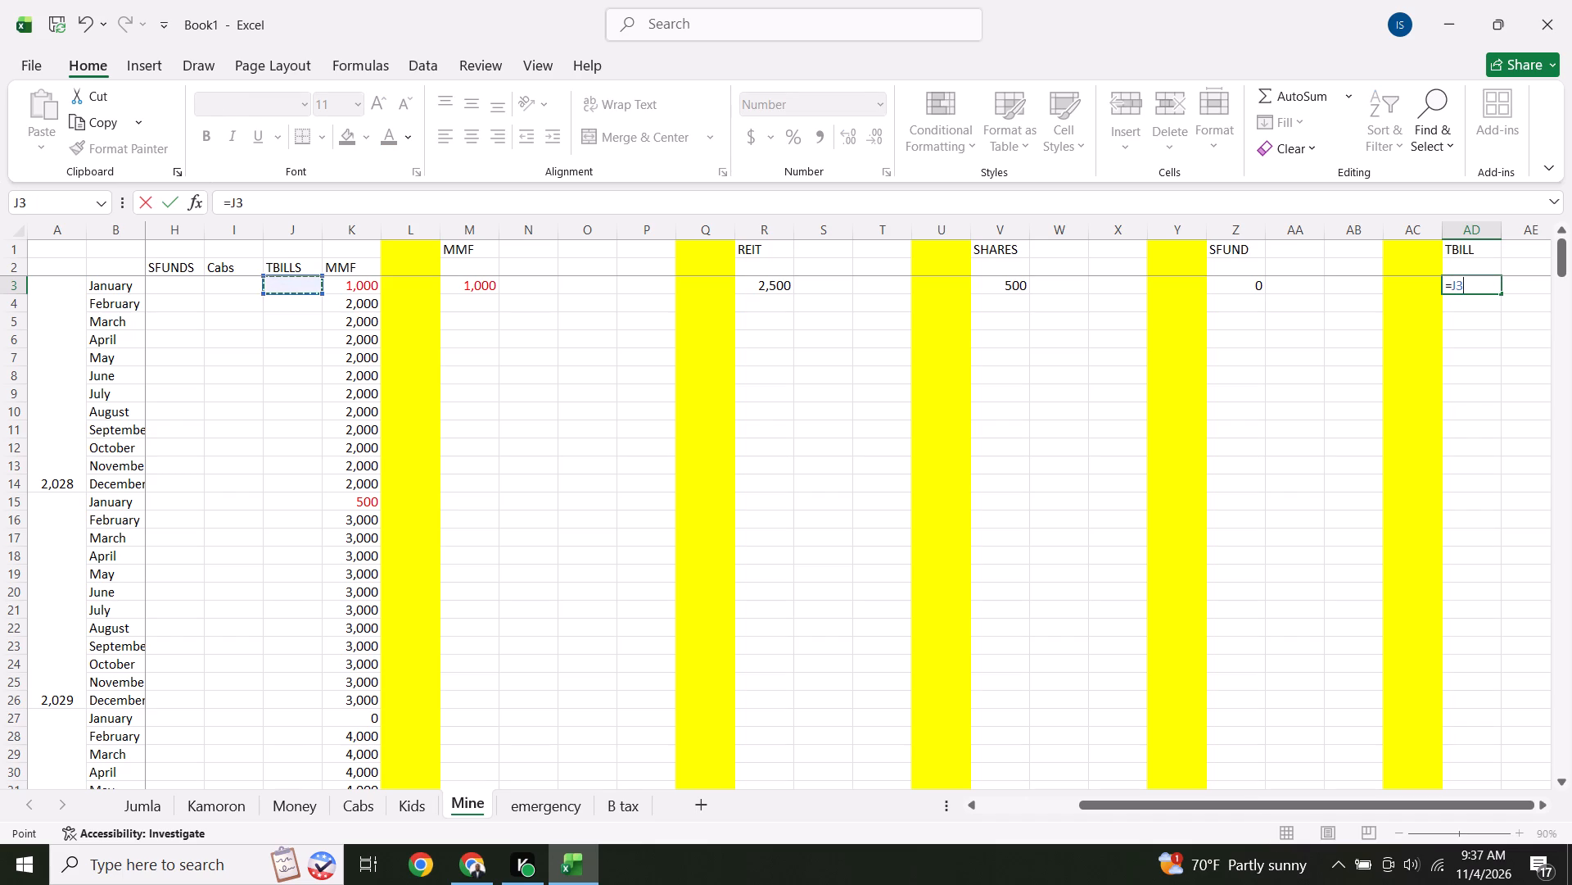
key(Return)
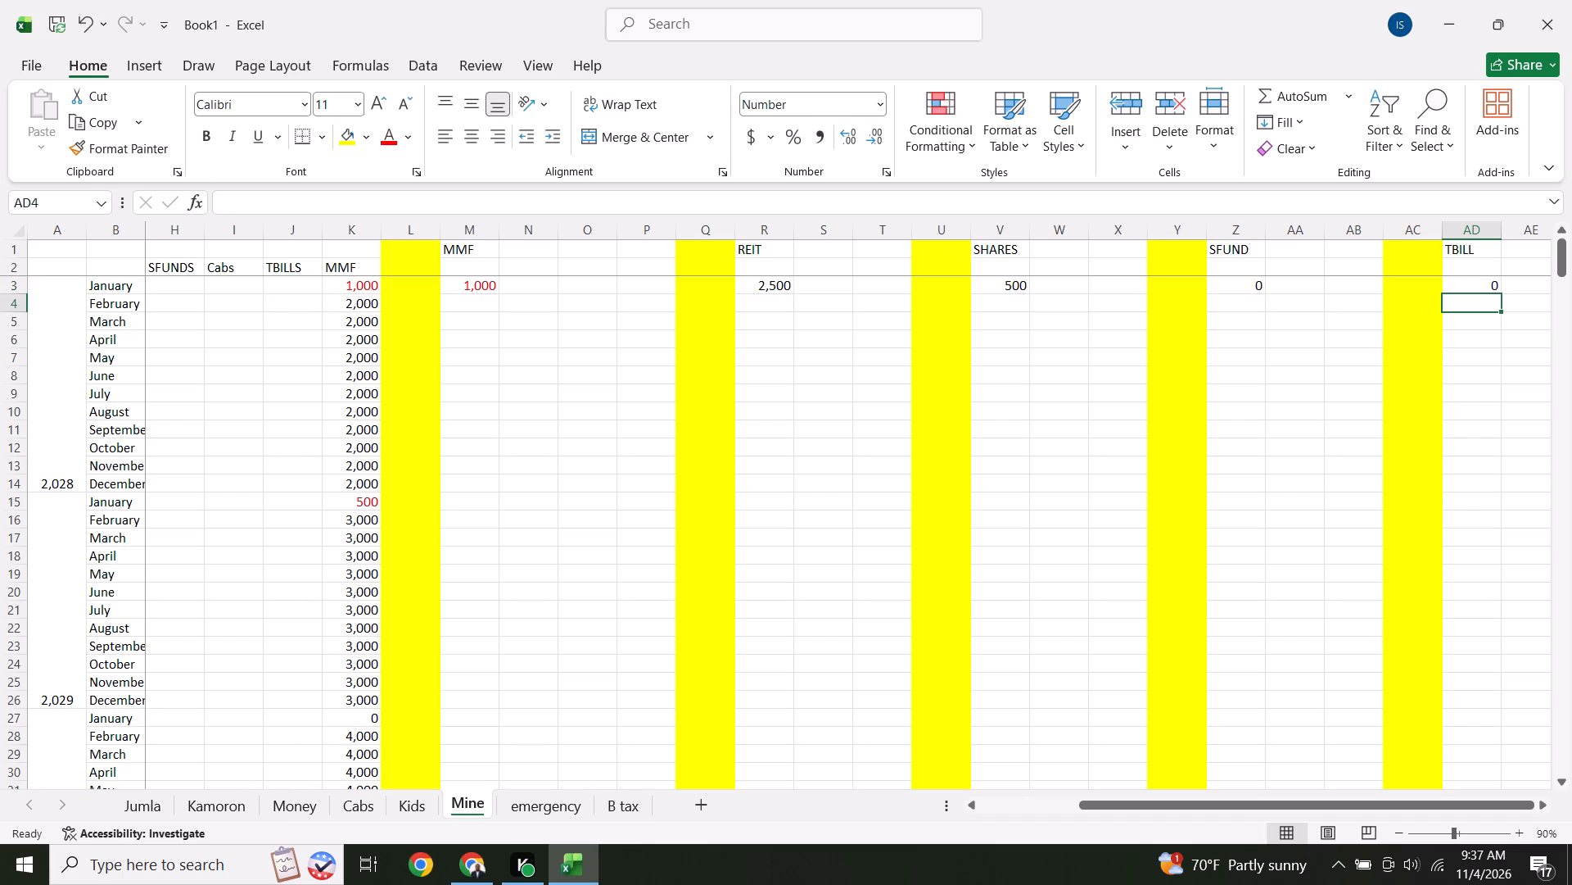
Fill the whole of column AG with yellow as a sixth separator.
key(Right)
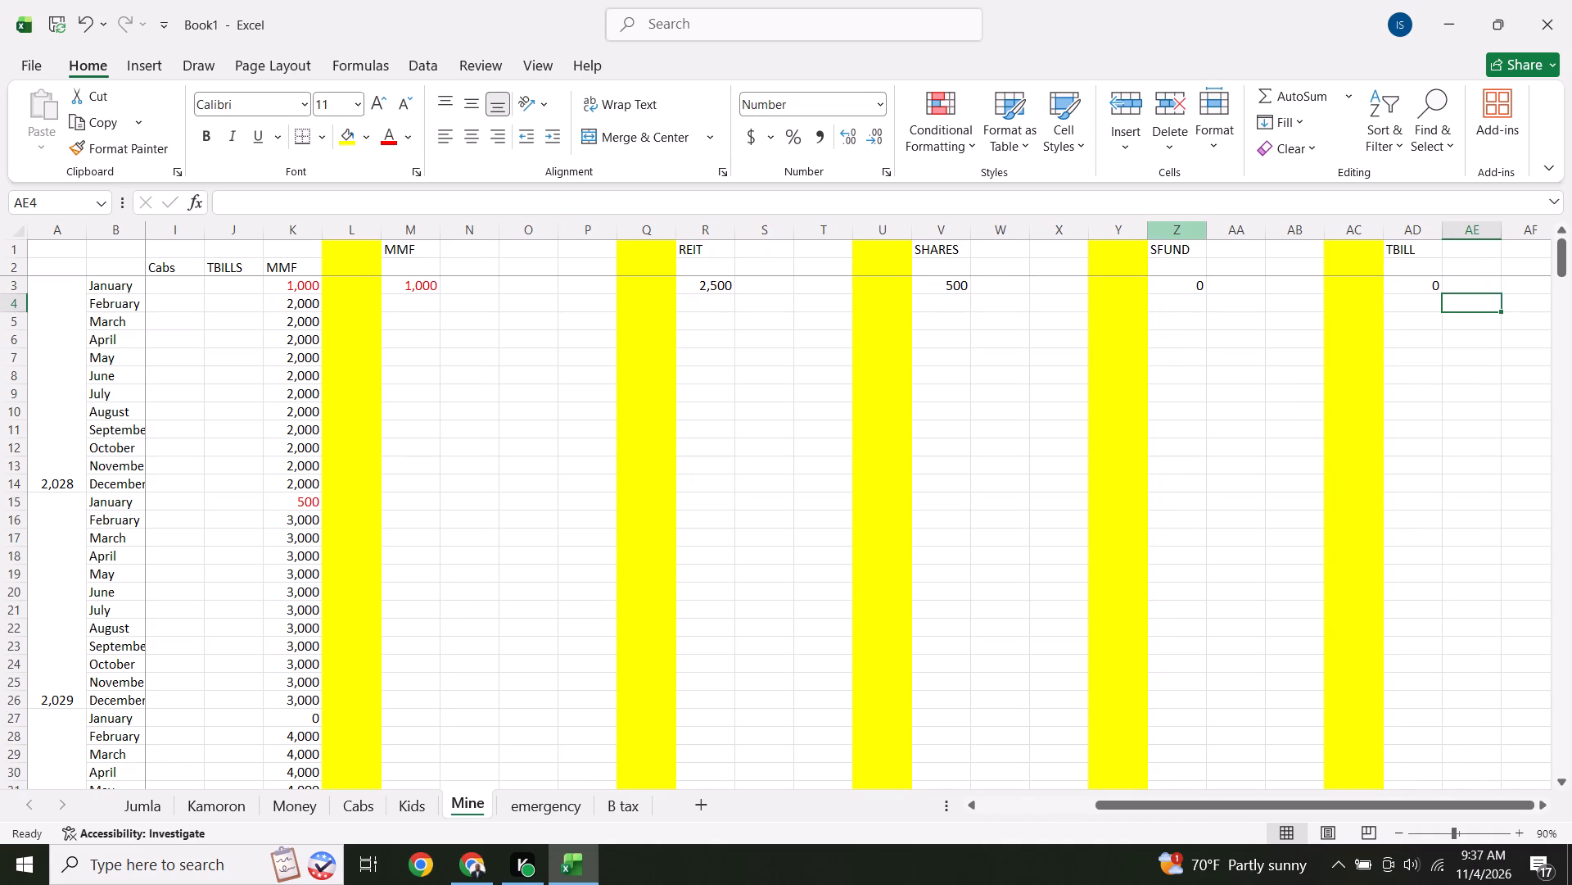
click(1416, 284)
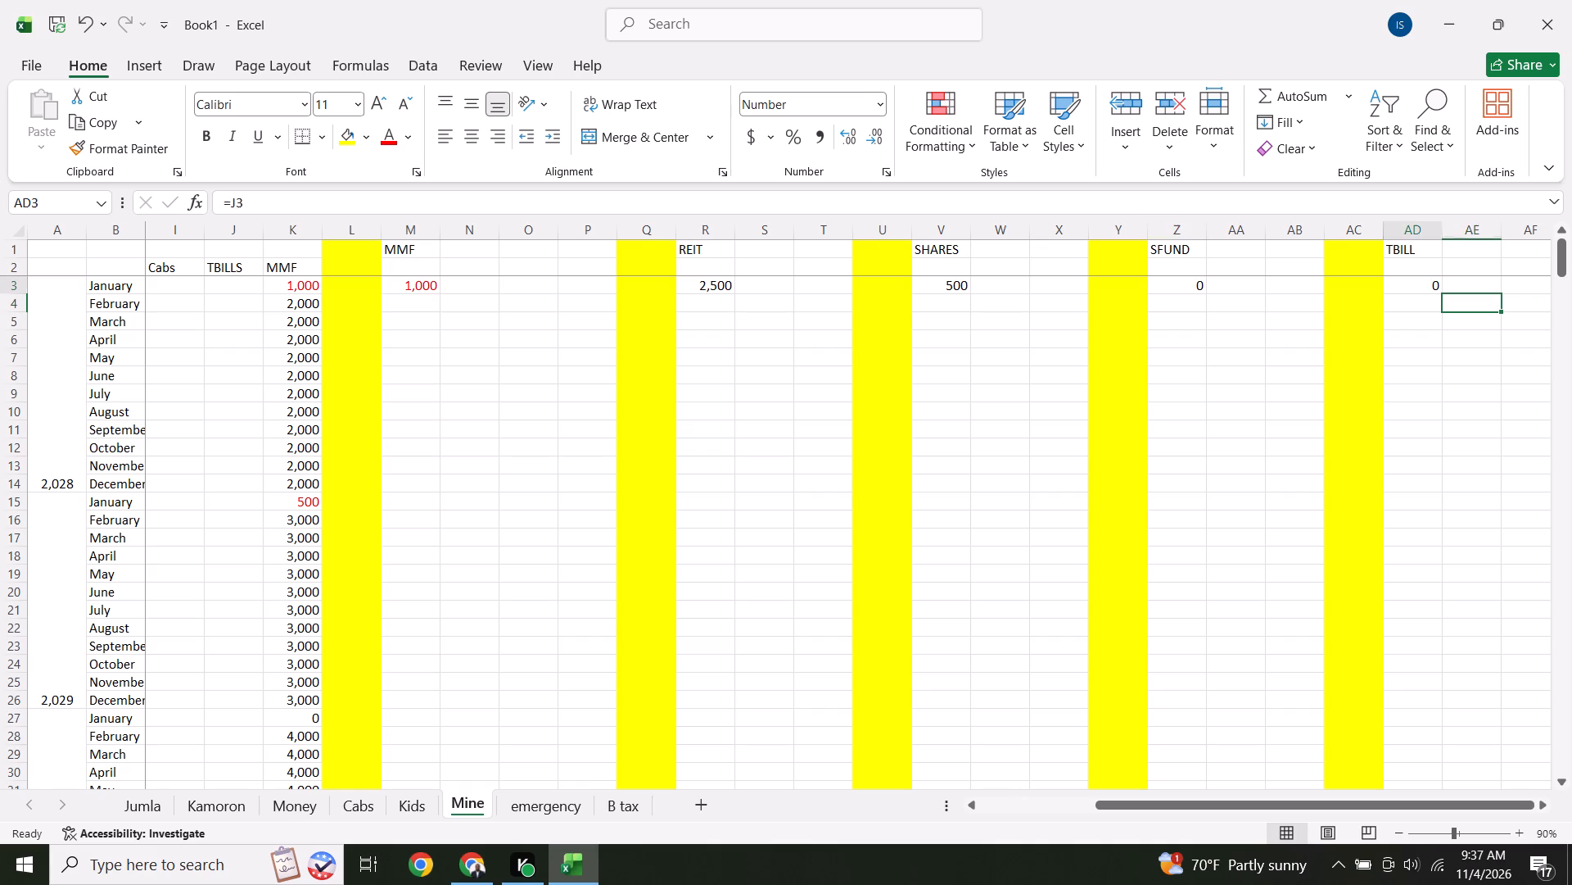
key(Right)
key(Right)
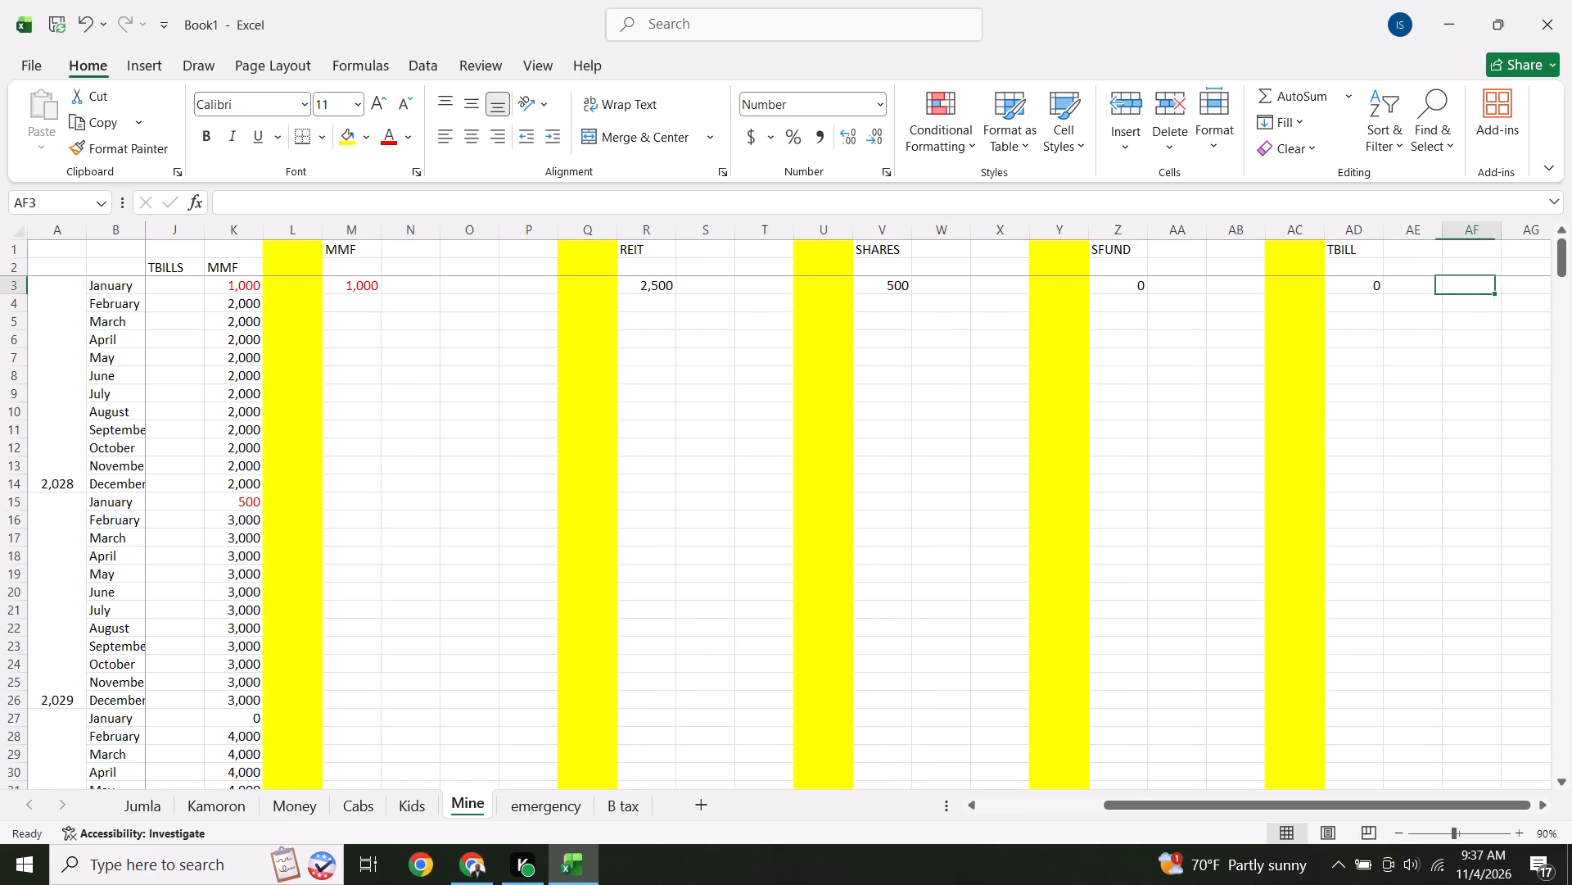
key(Right)
key(Right)
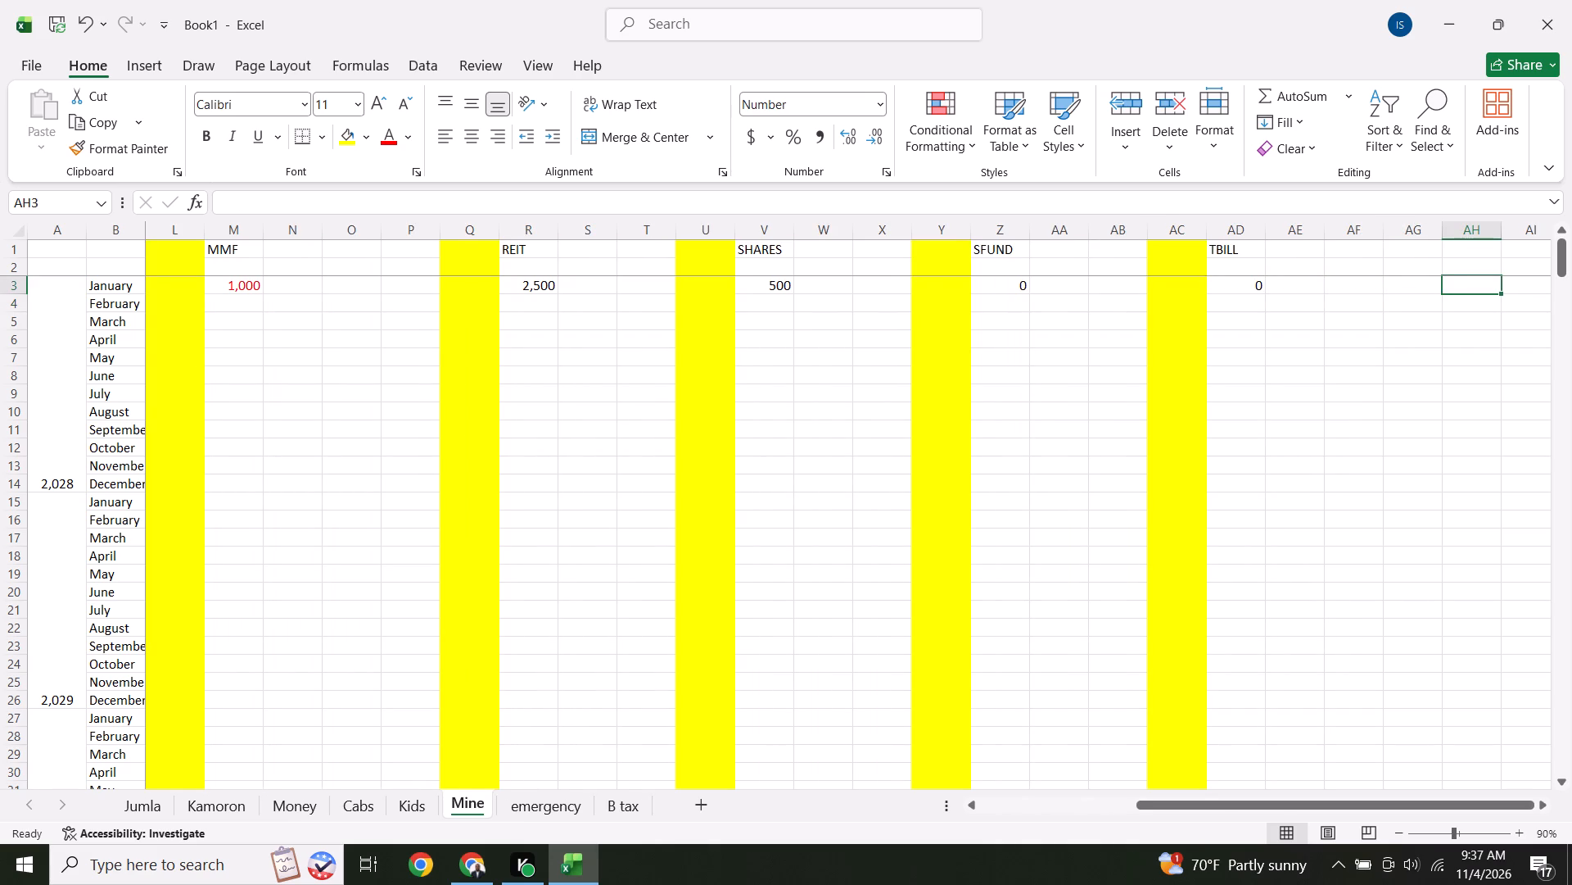
click(1421, 230)
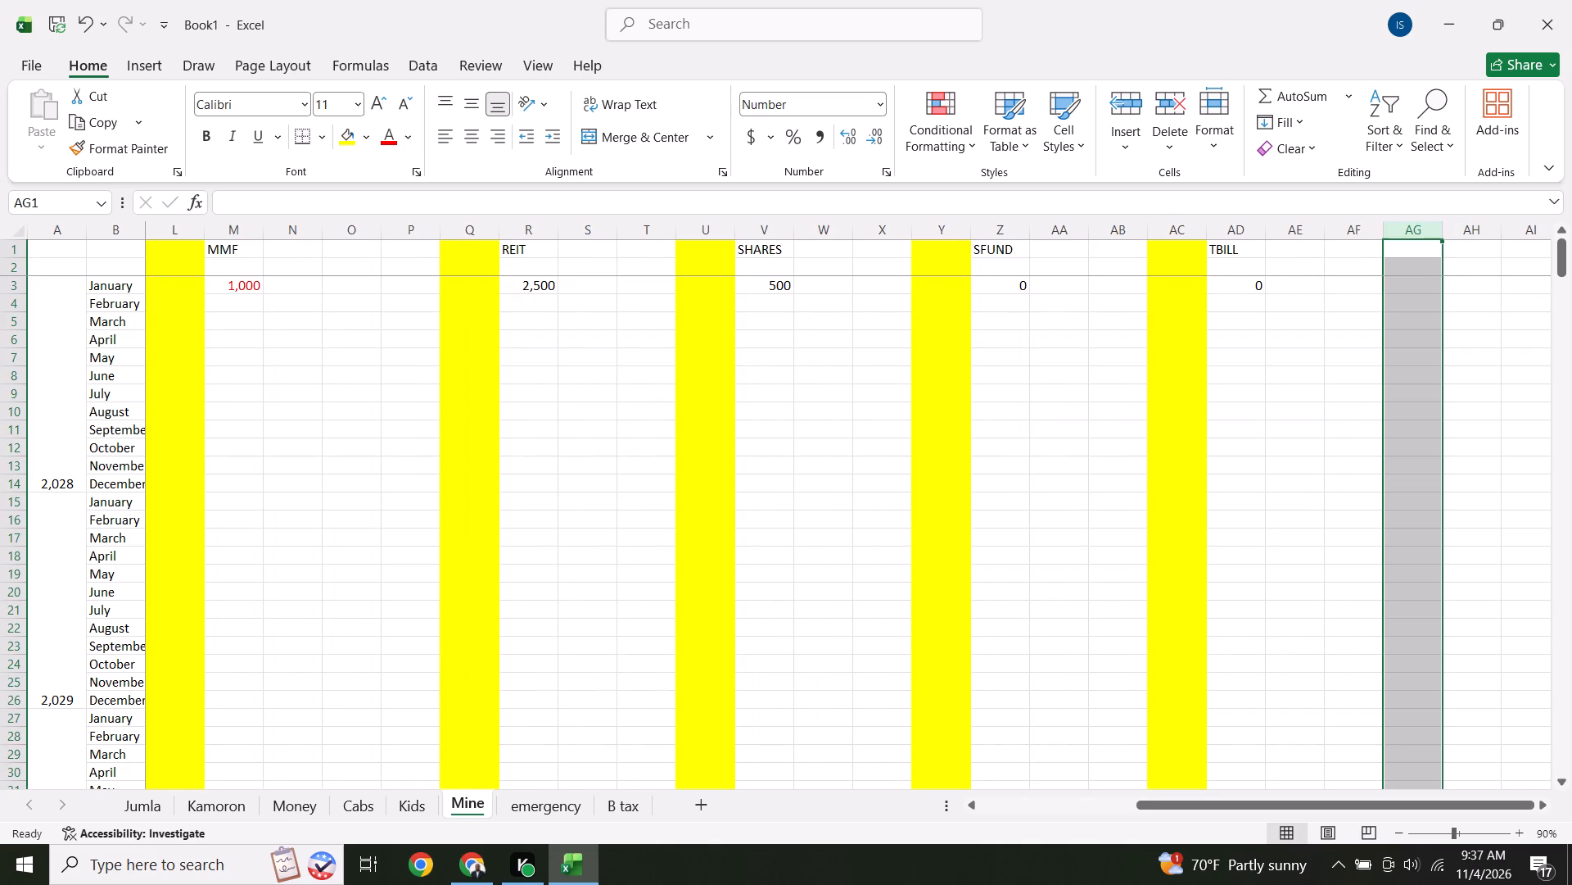
click(350, 135)
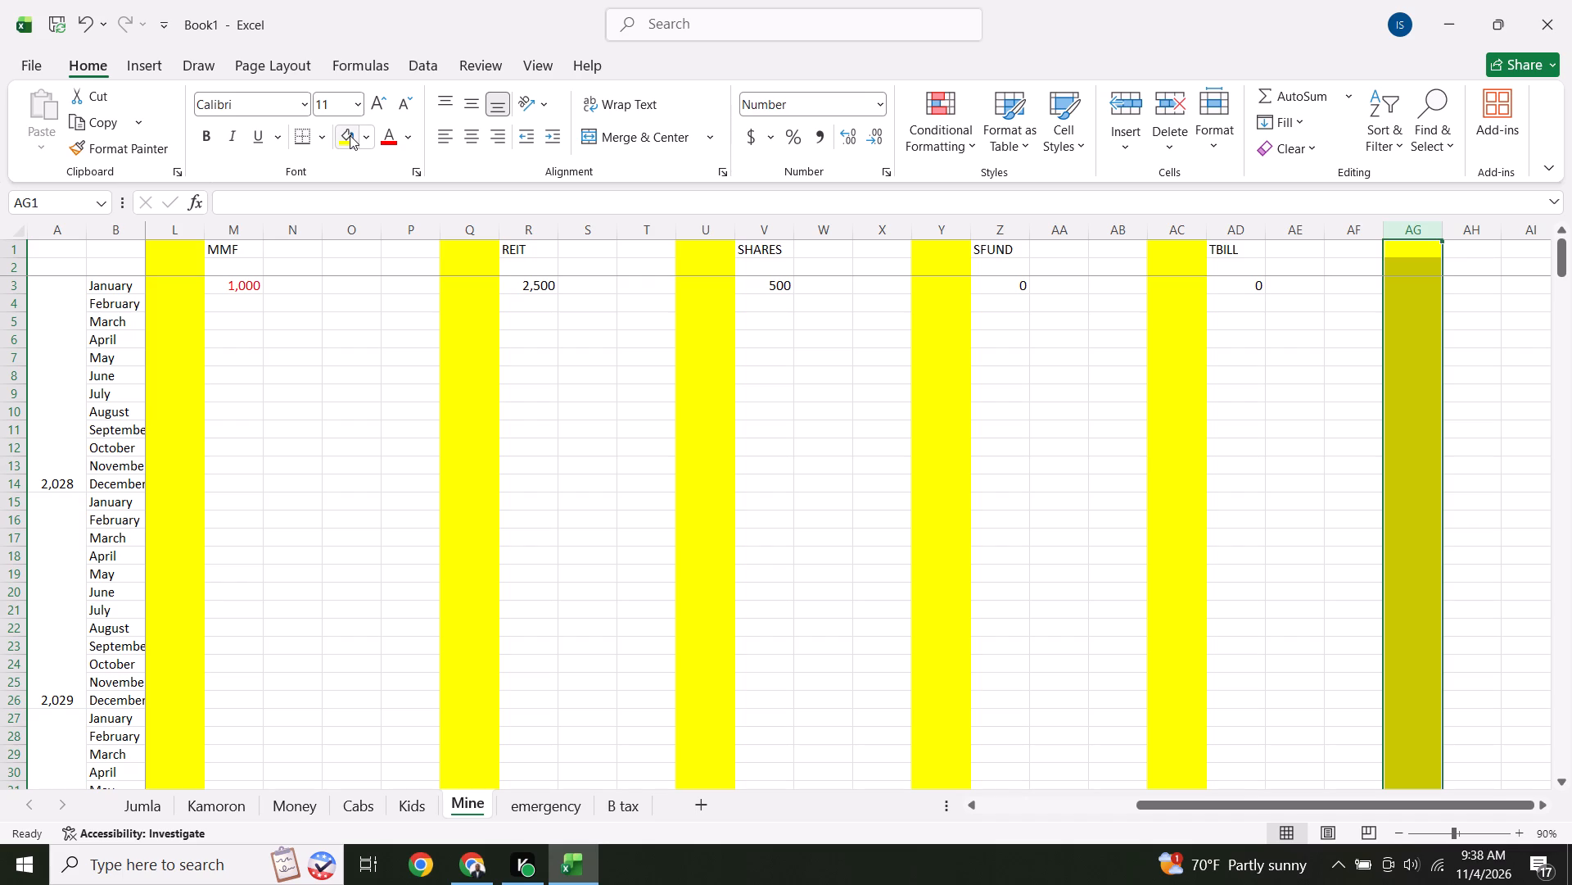
Enter the heading CAB in cell AH1.
click(1475, 285)
click(1475, 250)
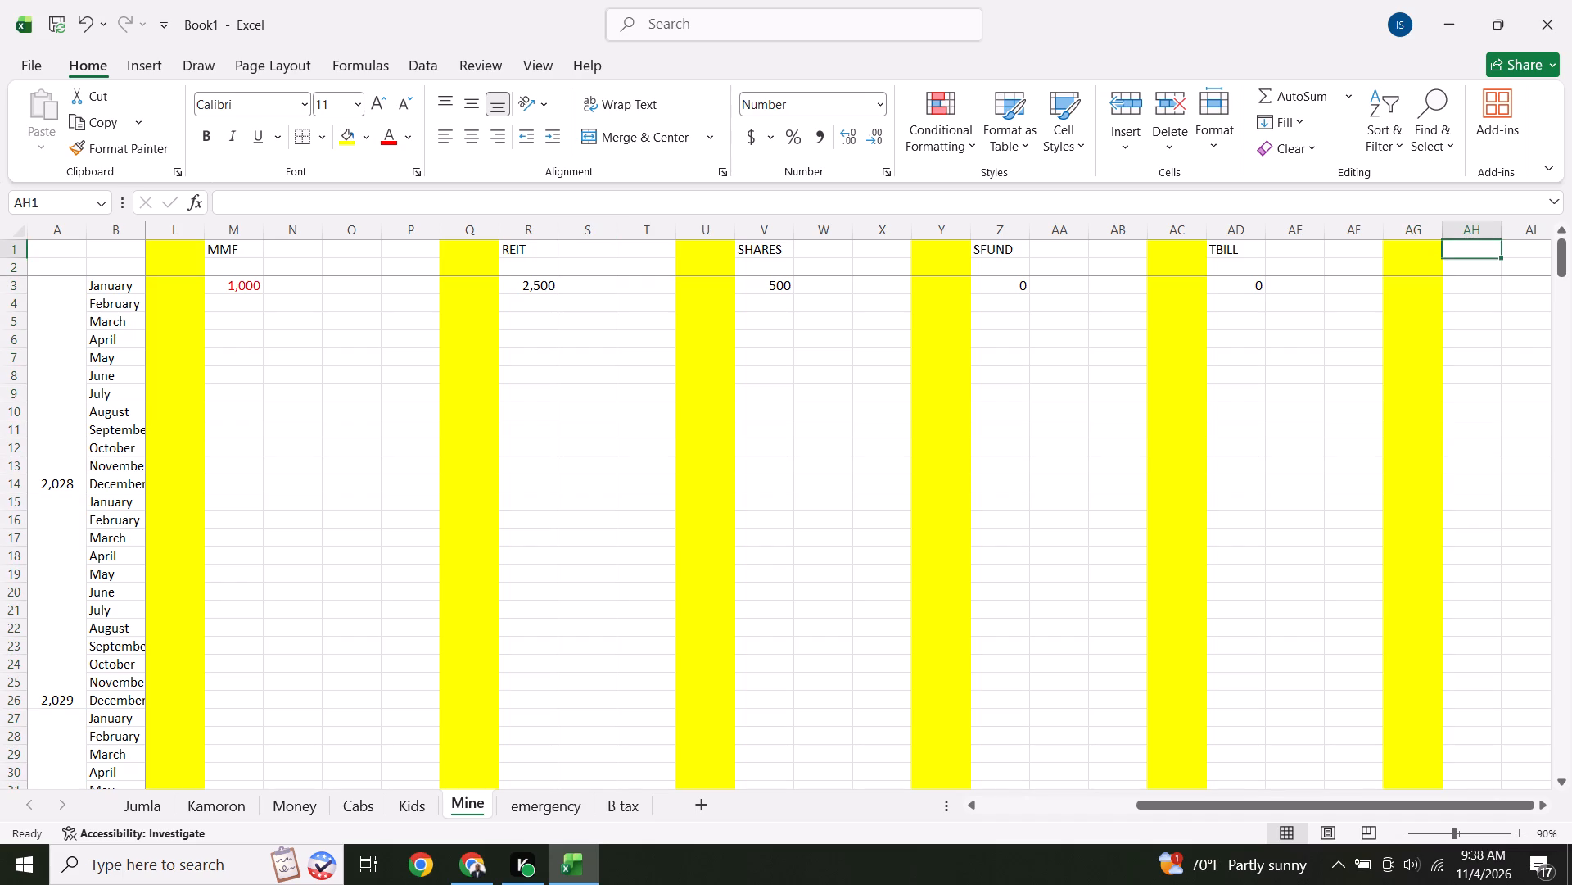
text(CAB)
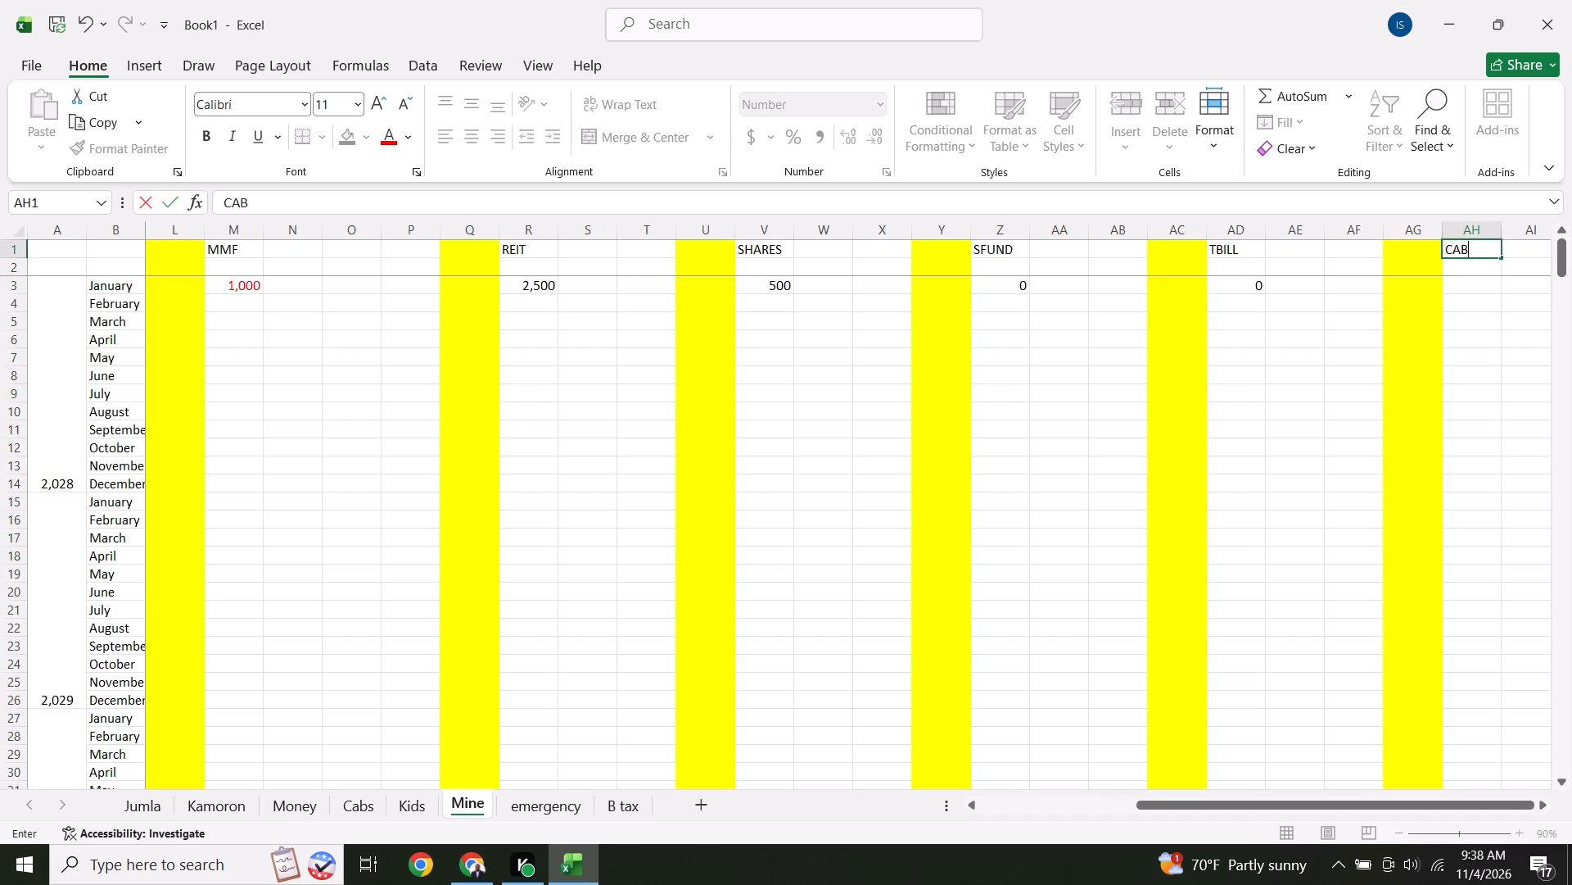
key(Down)
Link cell AH3 to the first January CAB amount with the formula =I3.
key(Down)
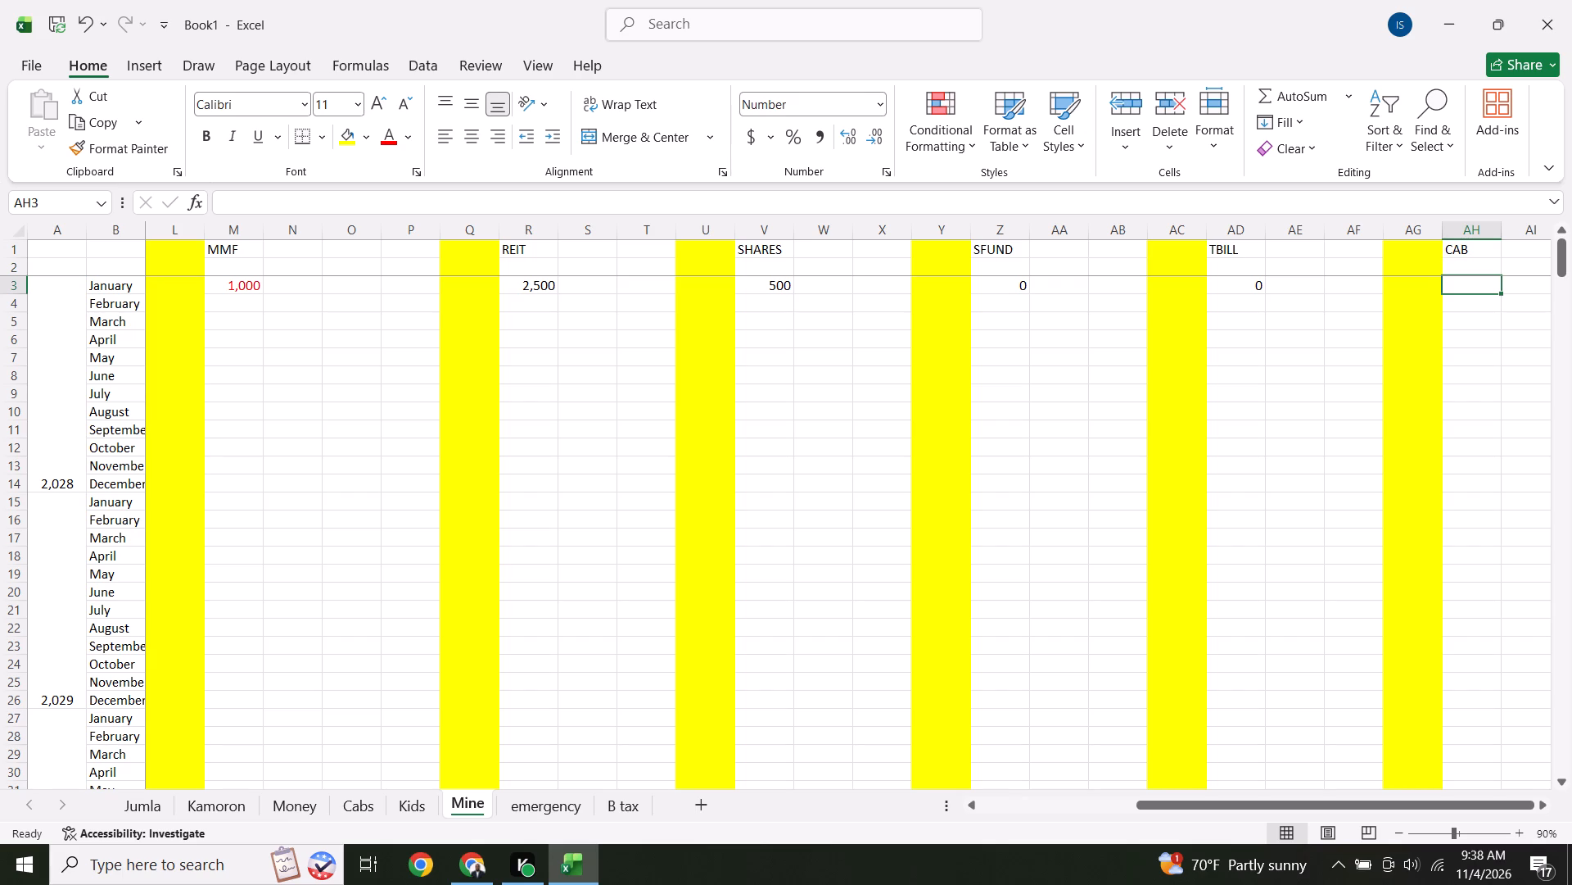
key(i)
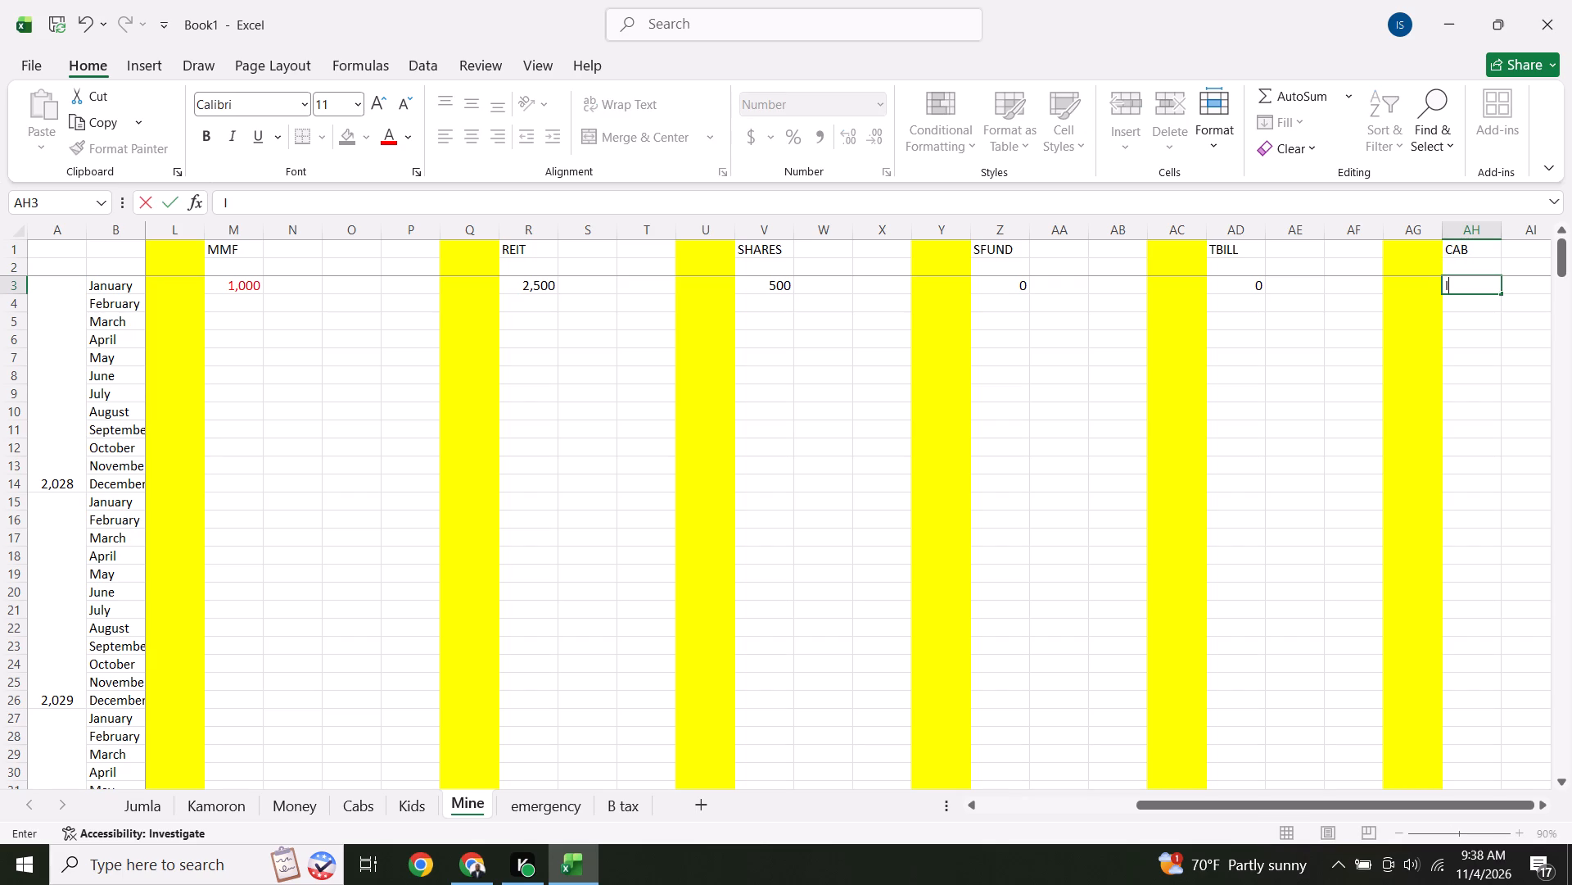
key(BackSpace)
key(equal)
key(i)
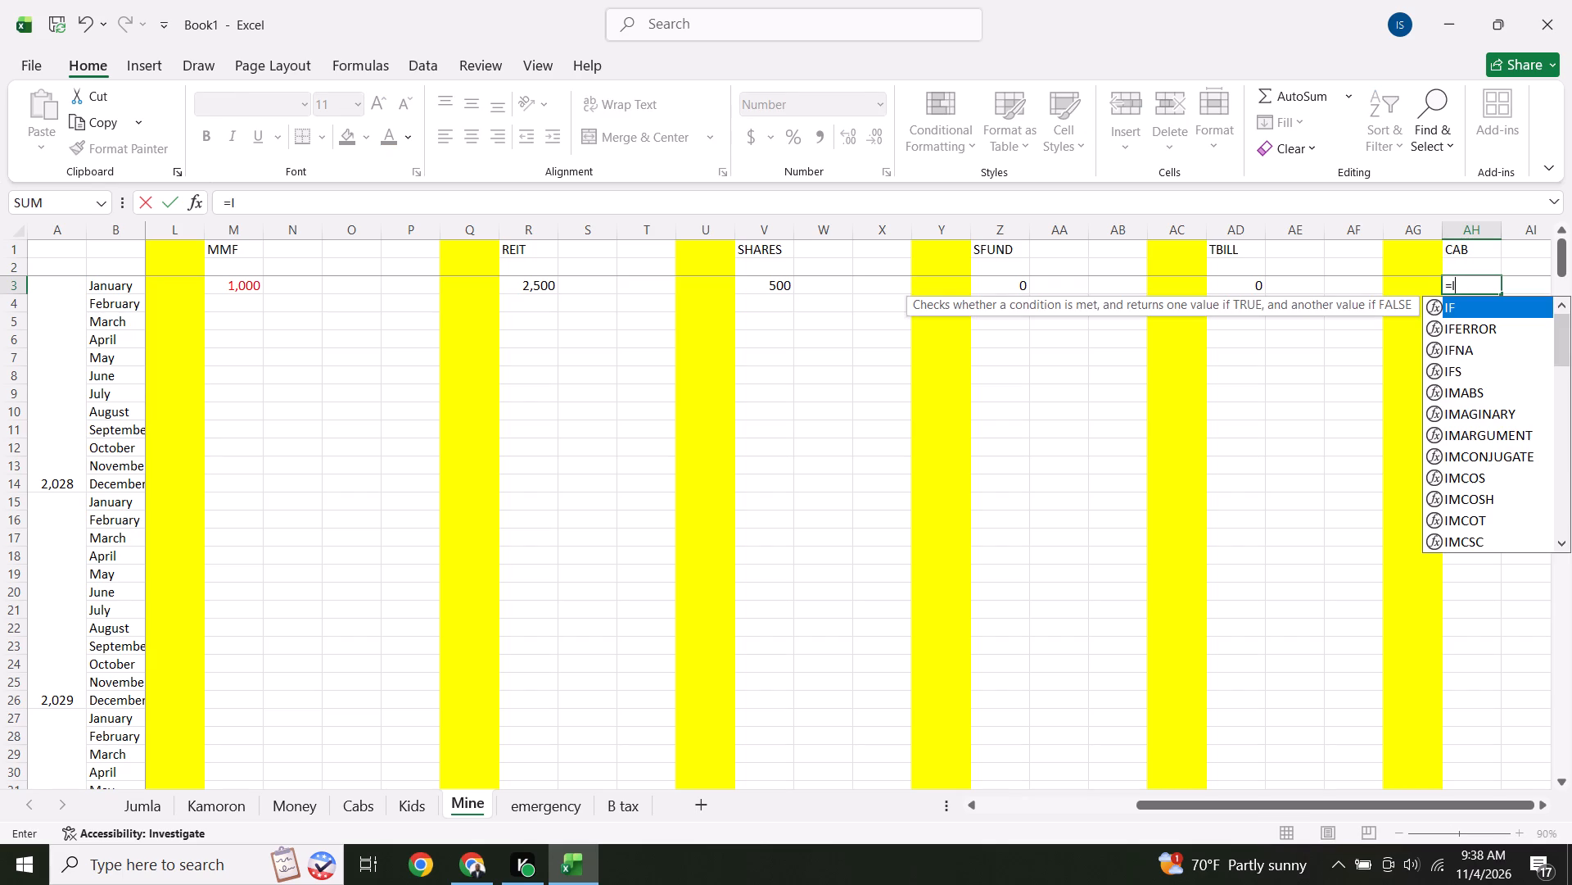
key(3)
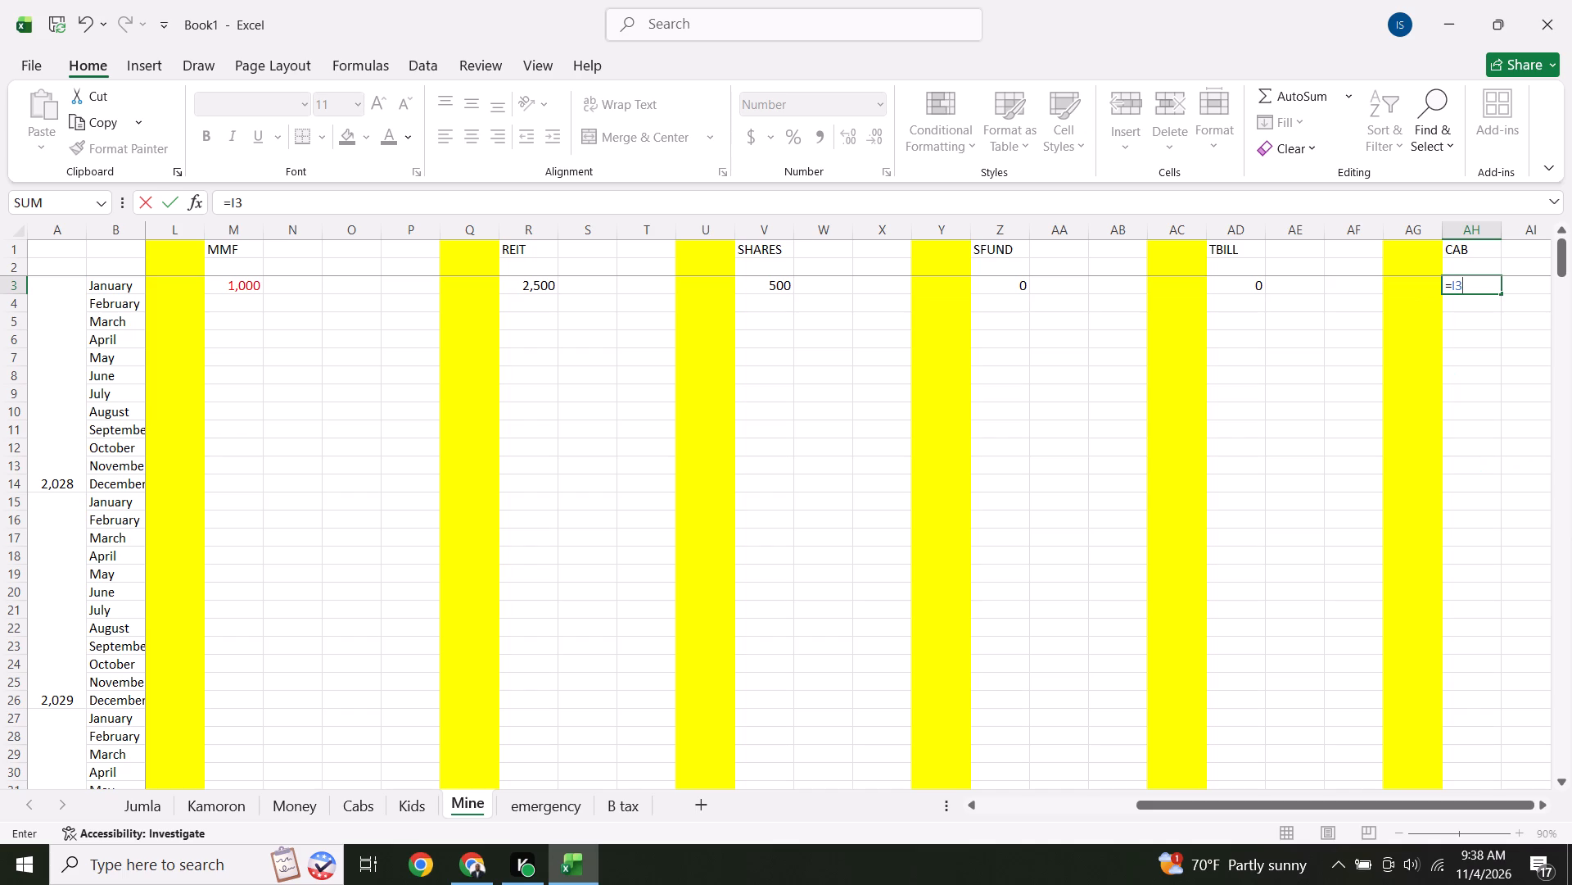
key(Return)
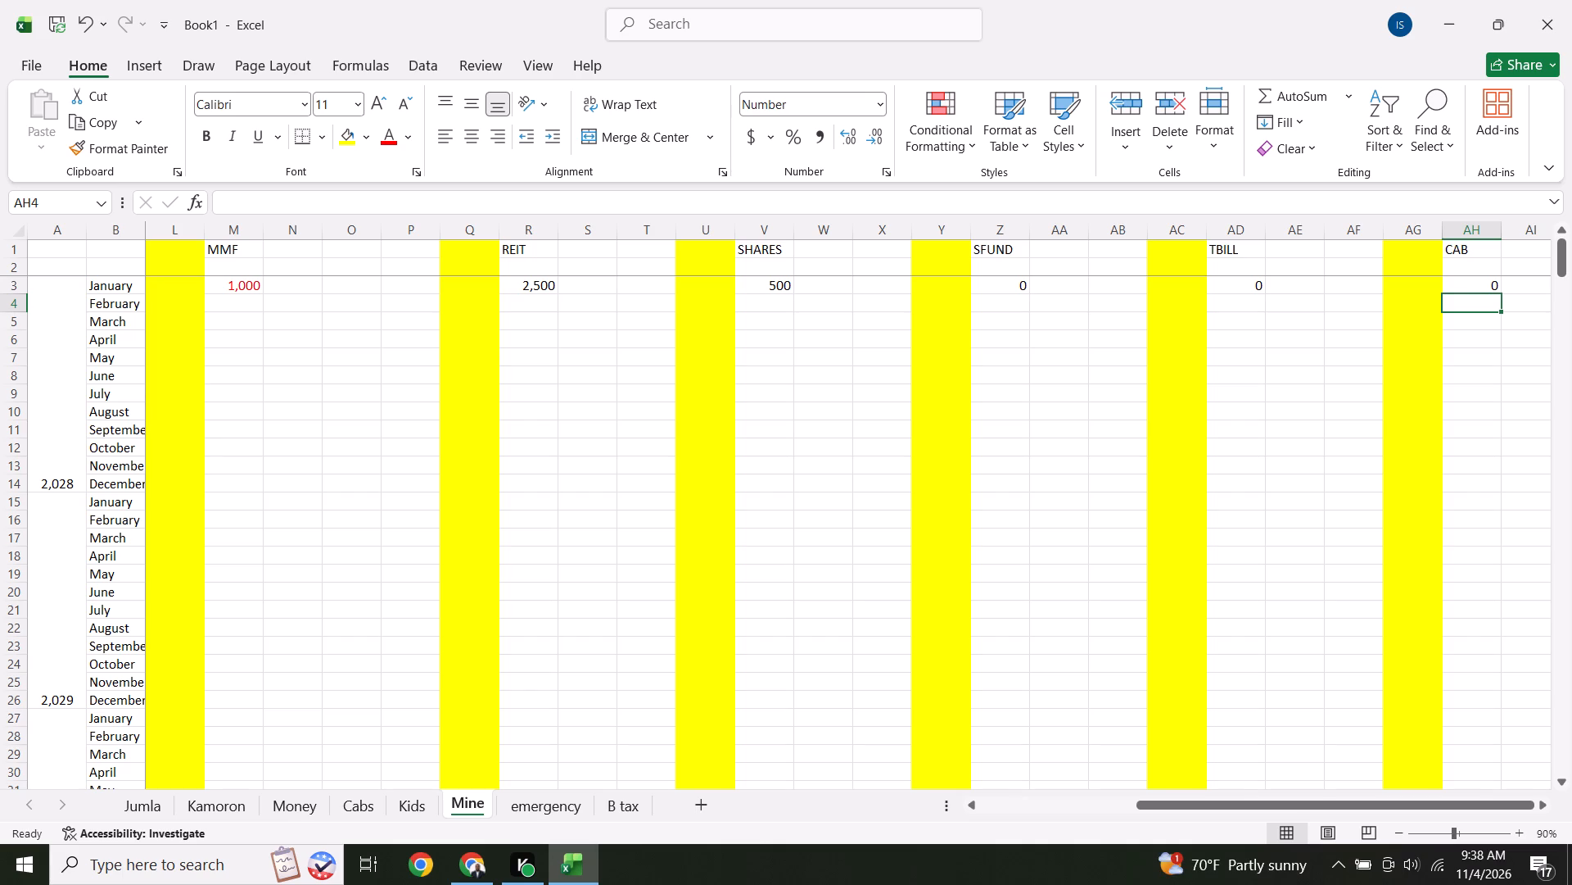
Enter the subheading Savings in cell R2 under the REIT heading.
click(544, 269)
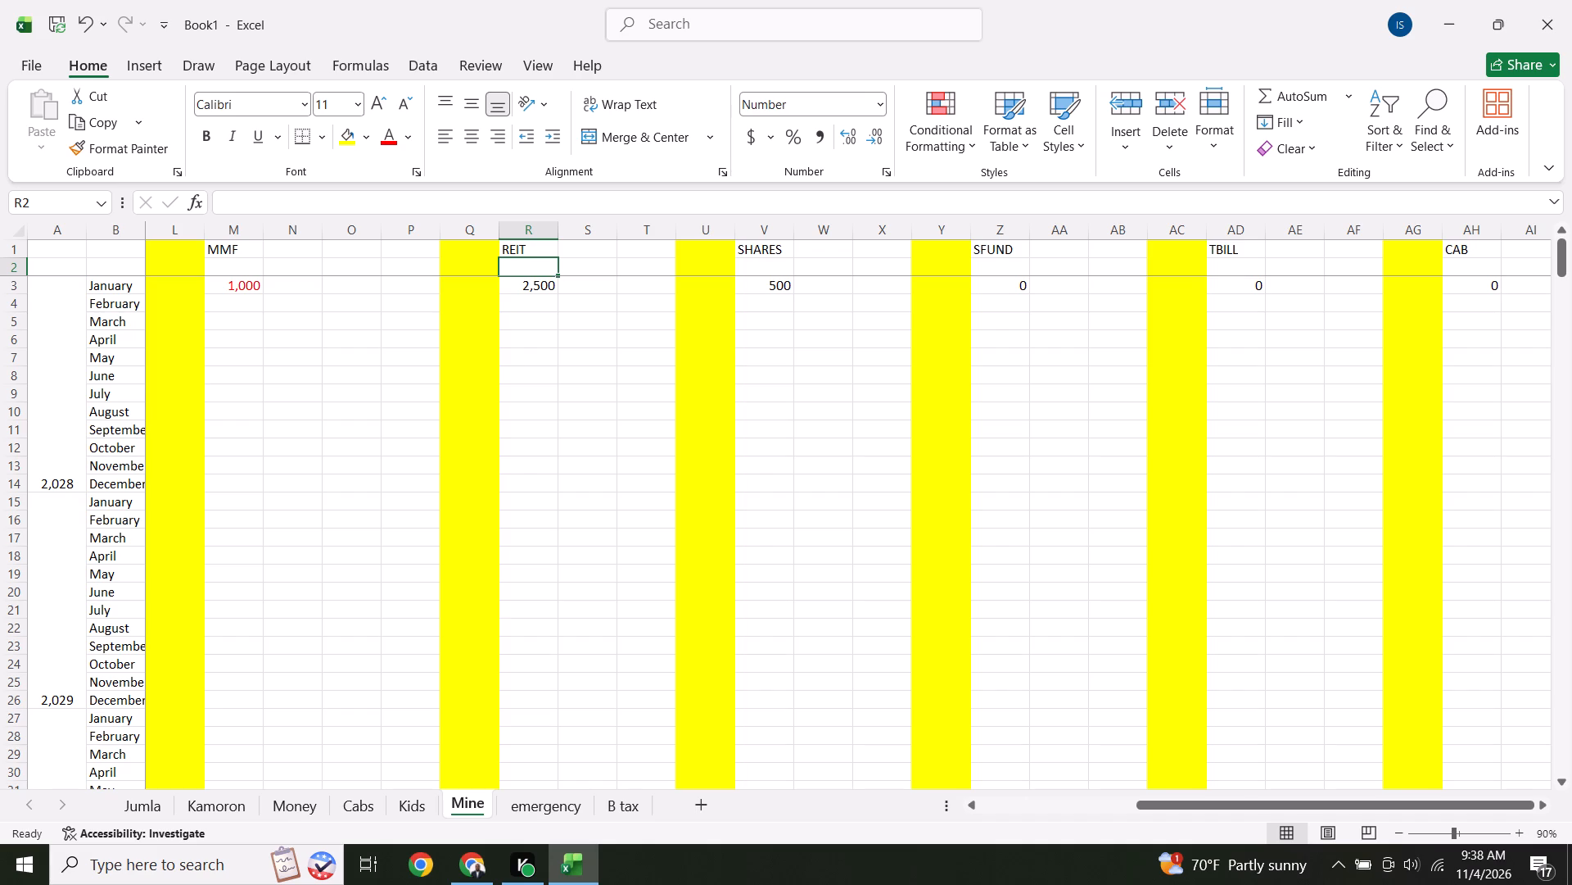
key(s)
text(AV)
text(INGS)
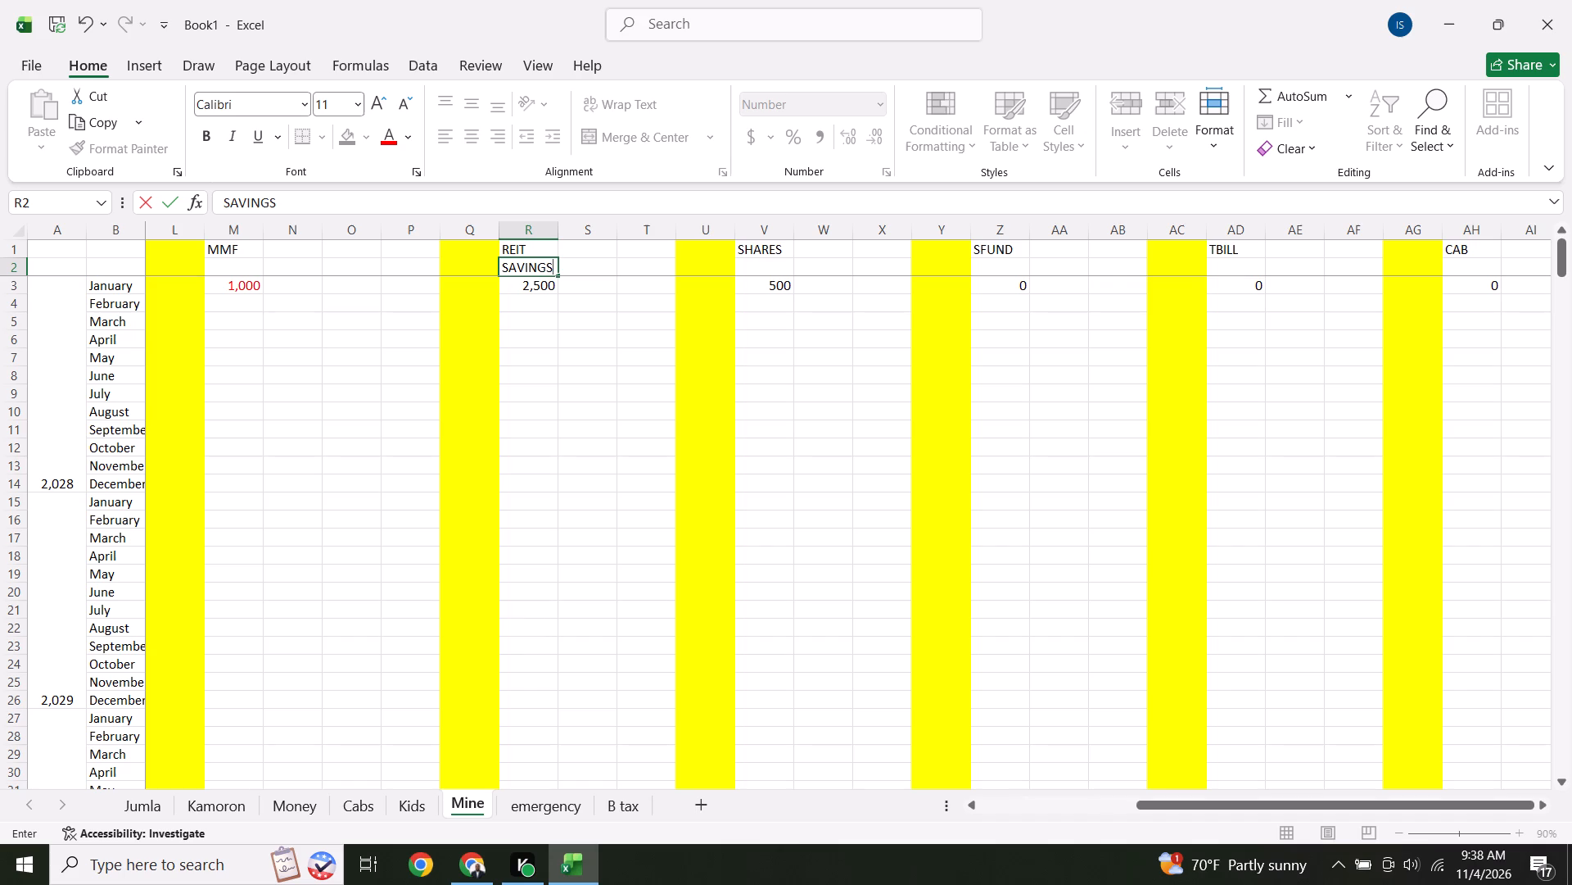
key(BackSpace)
key(BackSpace)
key(BackSpace)
key(BackSpace)
key(BackSpace)
key(BackSpace)
text(avings)
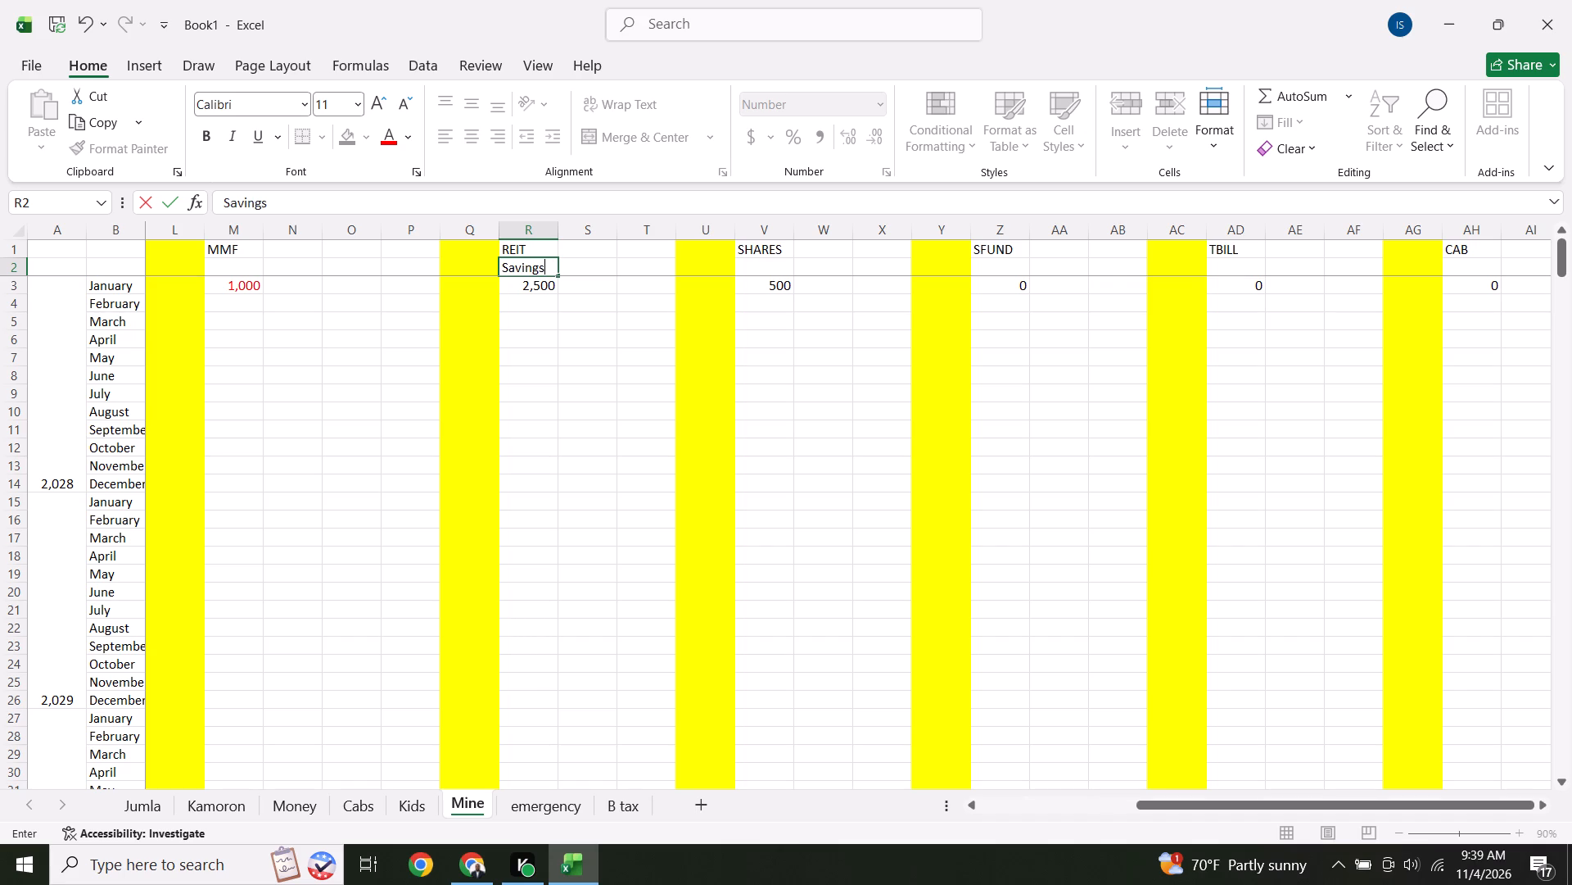
key(Right)
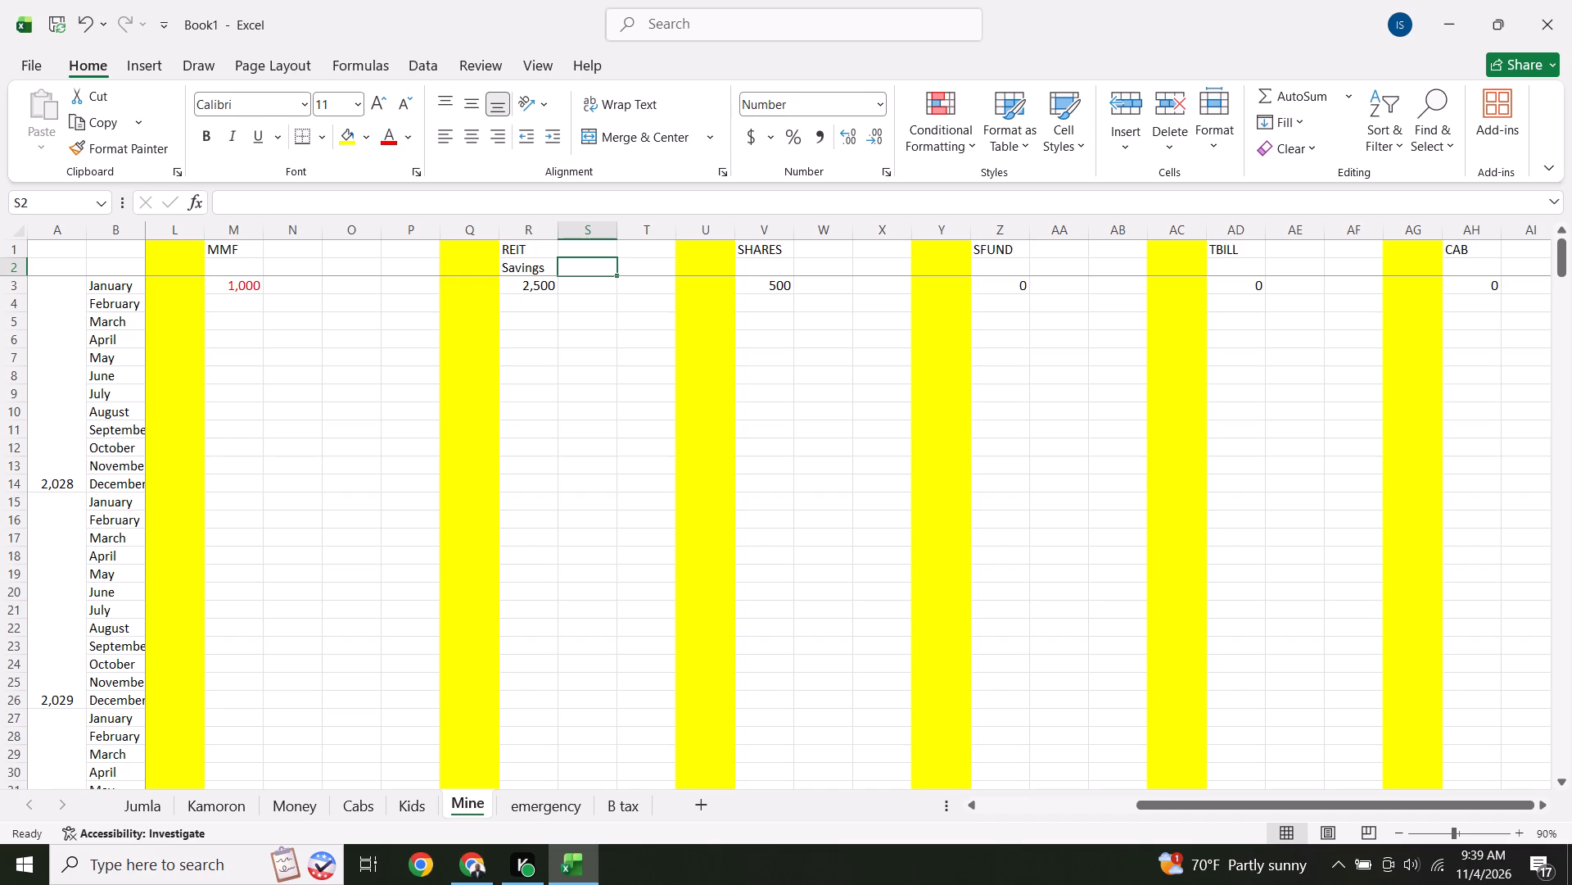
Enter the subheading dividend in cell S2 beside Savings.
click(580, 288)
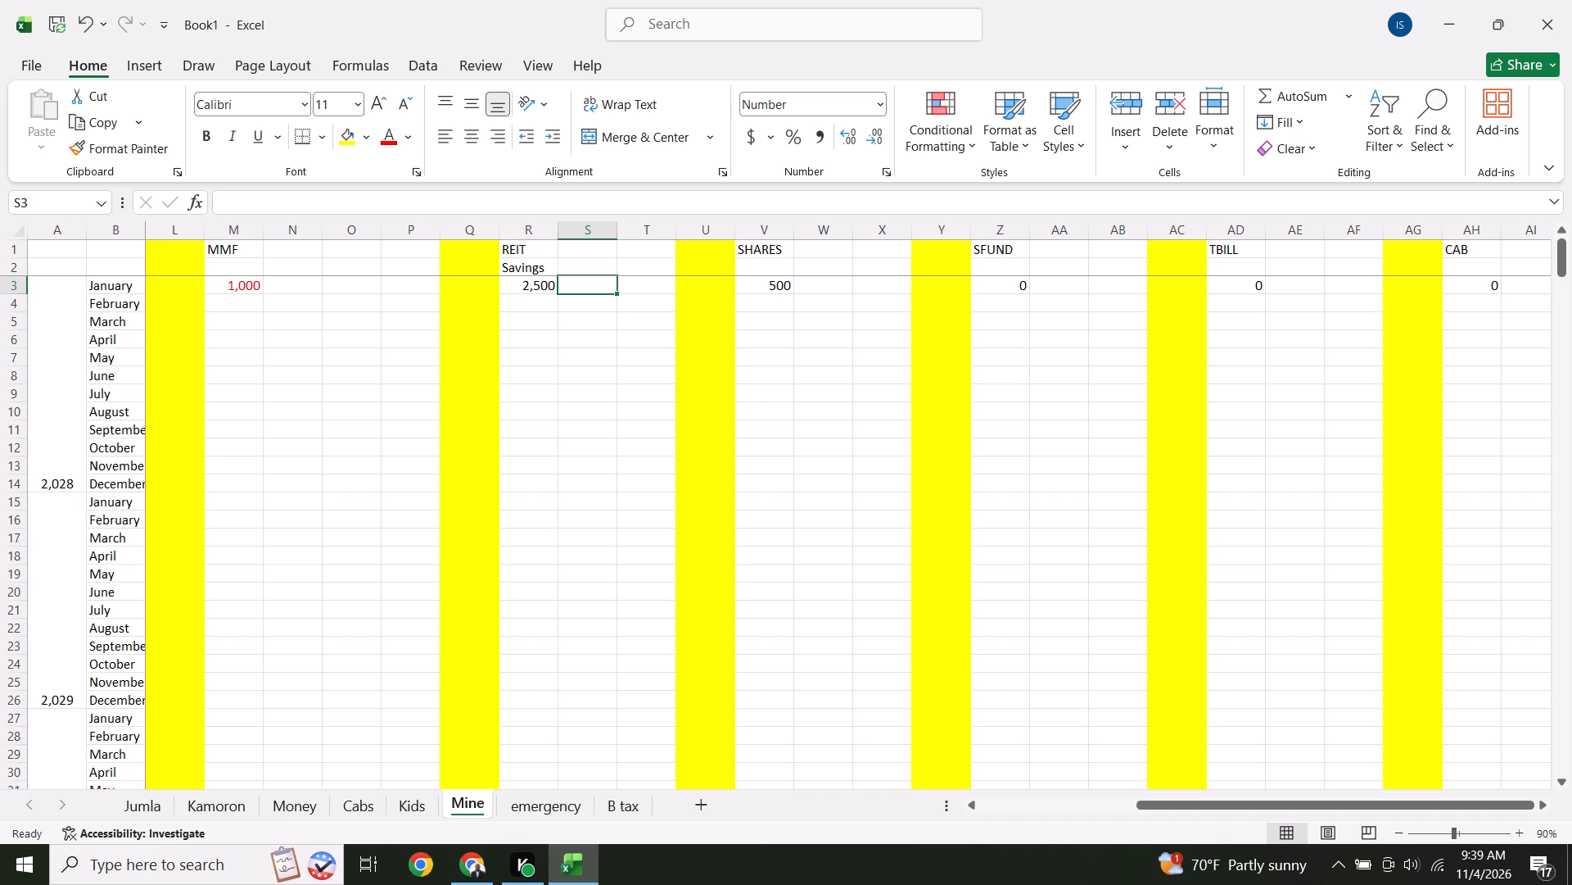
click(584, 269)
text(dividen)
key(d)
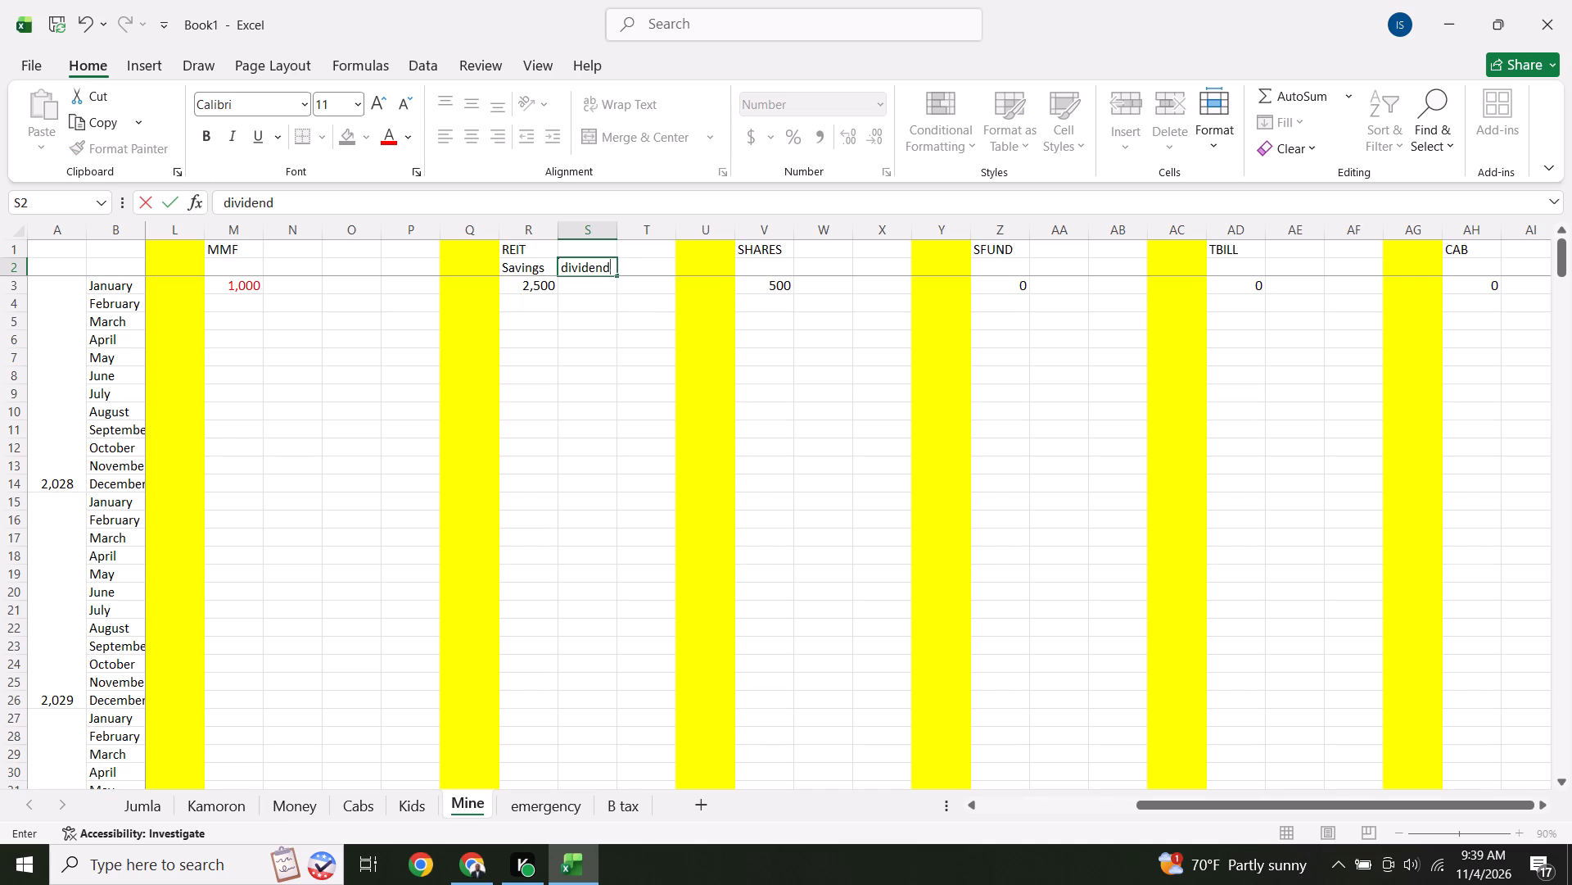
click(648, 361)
Insert two blank columns before column S in the REIT section.
click(594, 229)
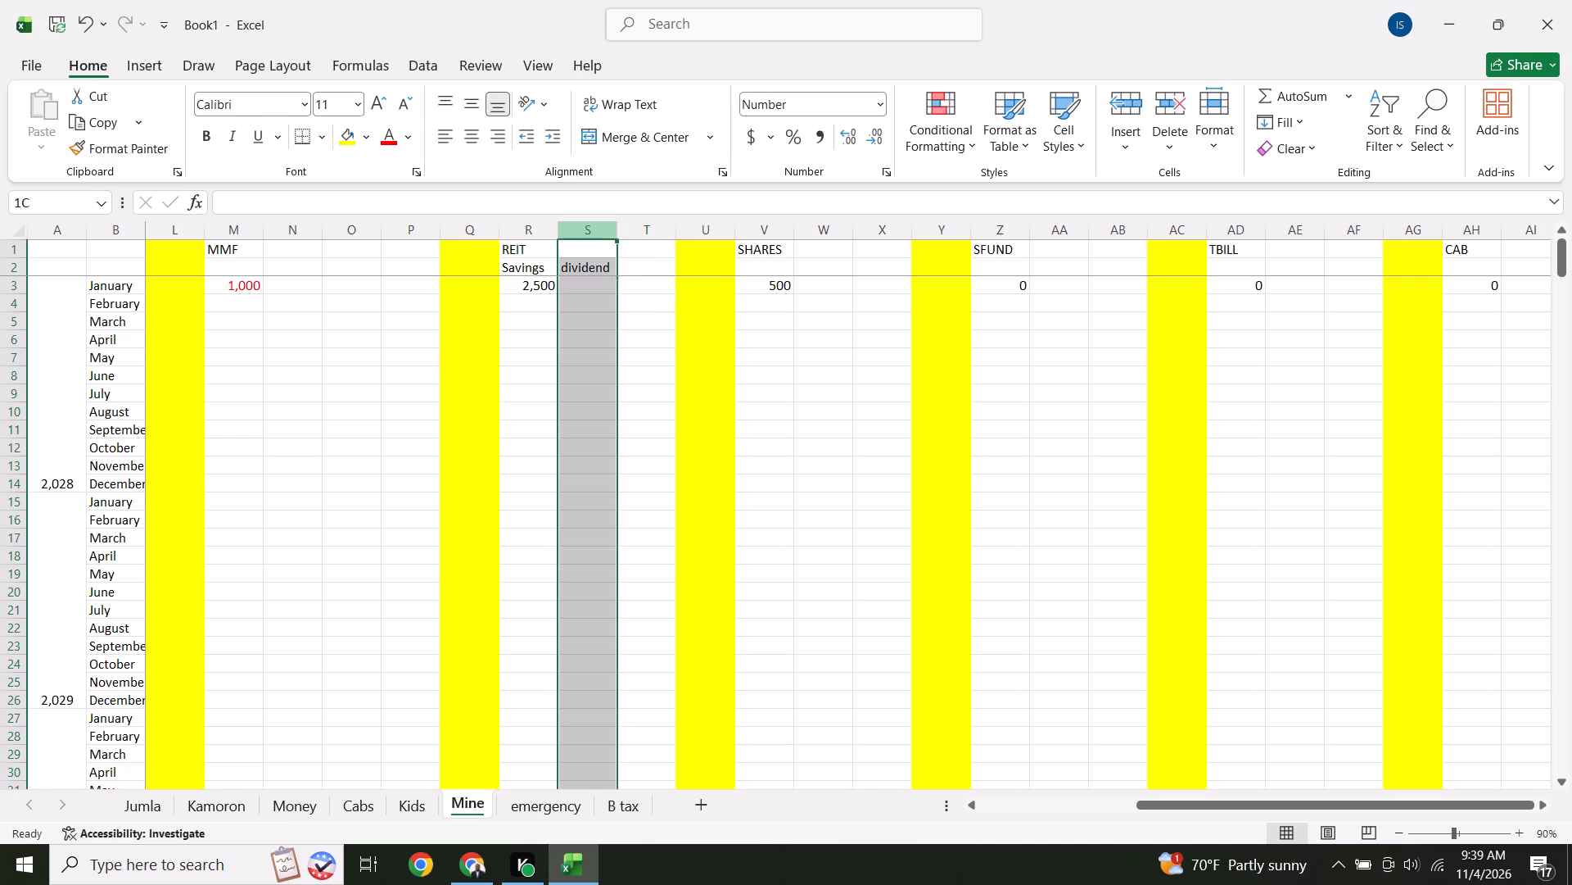
click(1142, 93)
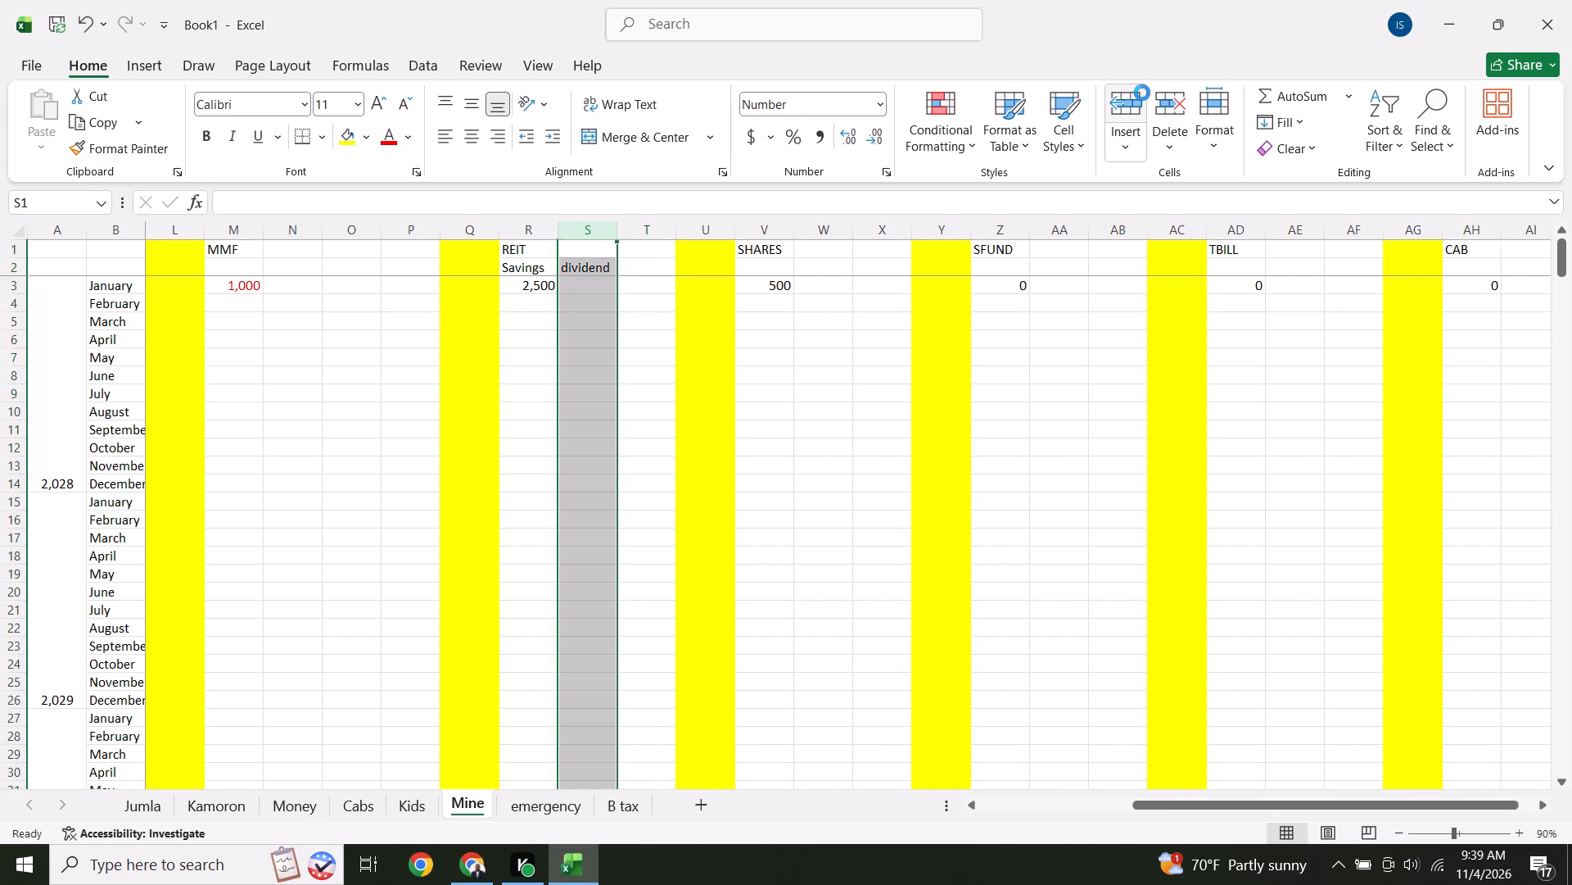
click(1142, 93)
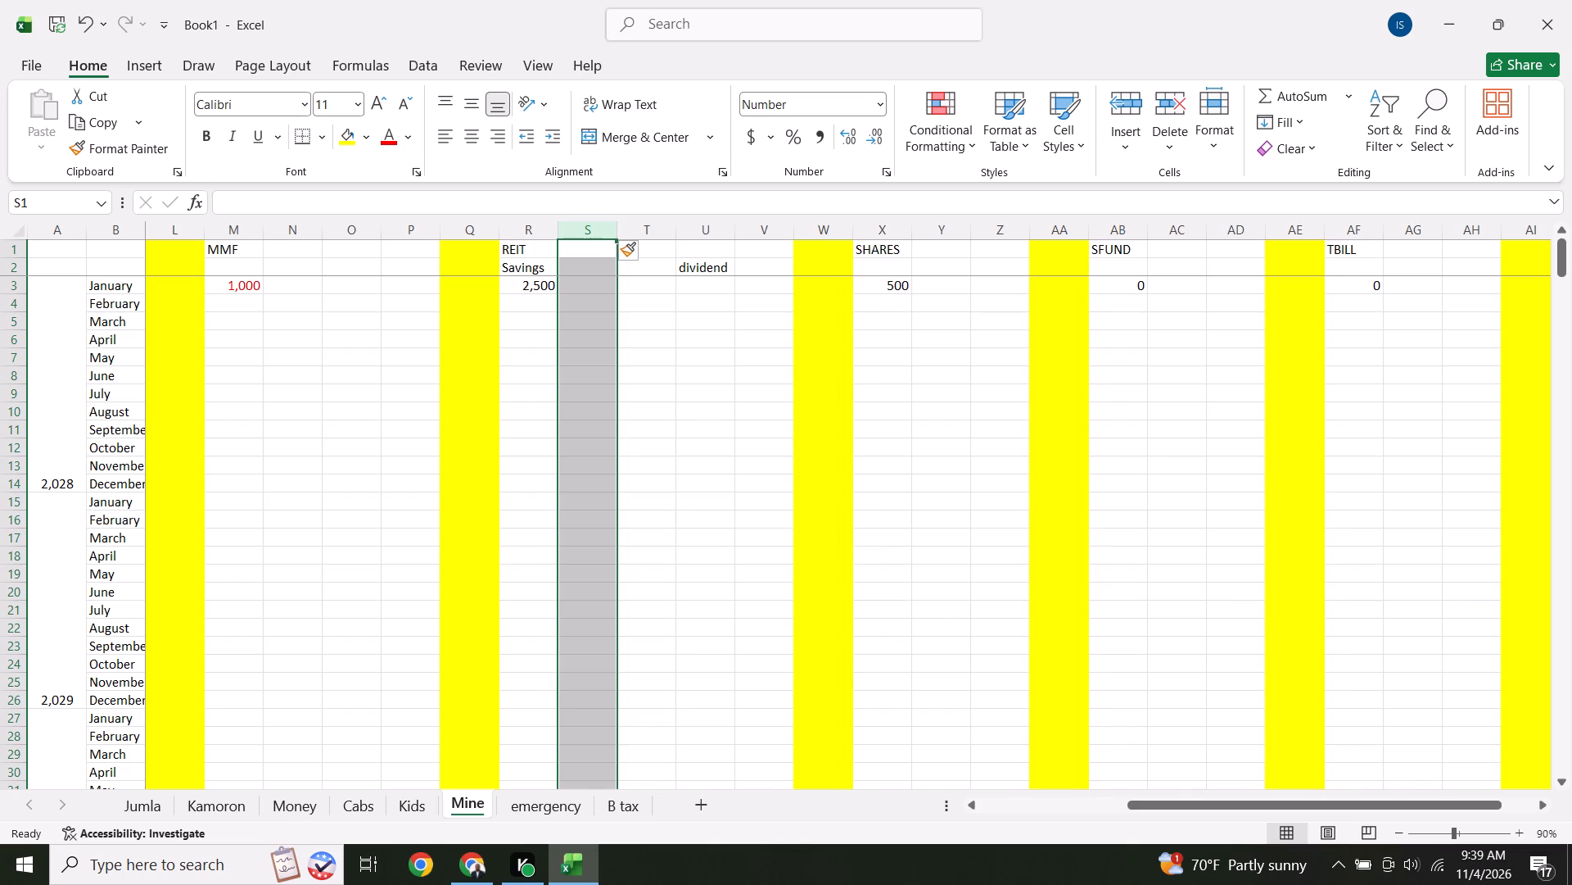
click(633, 360)
Enter the REIT subheadings dividend in S2, tax in T2 and Margin in U2.
click(591, 269)
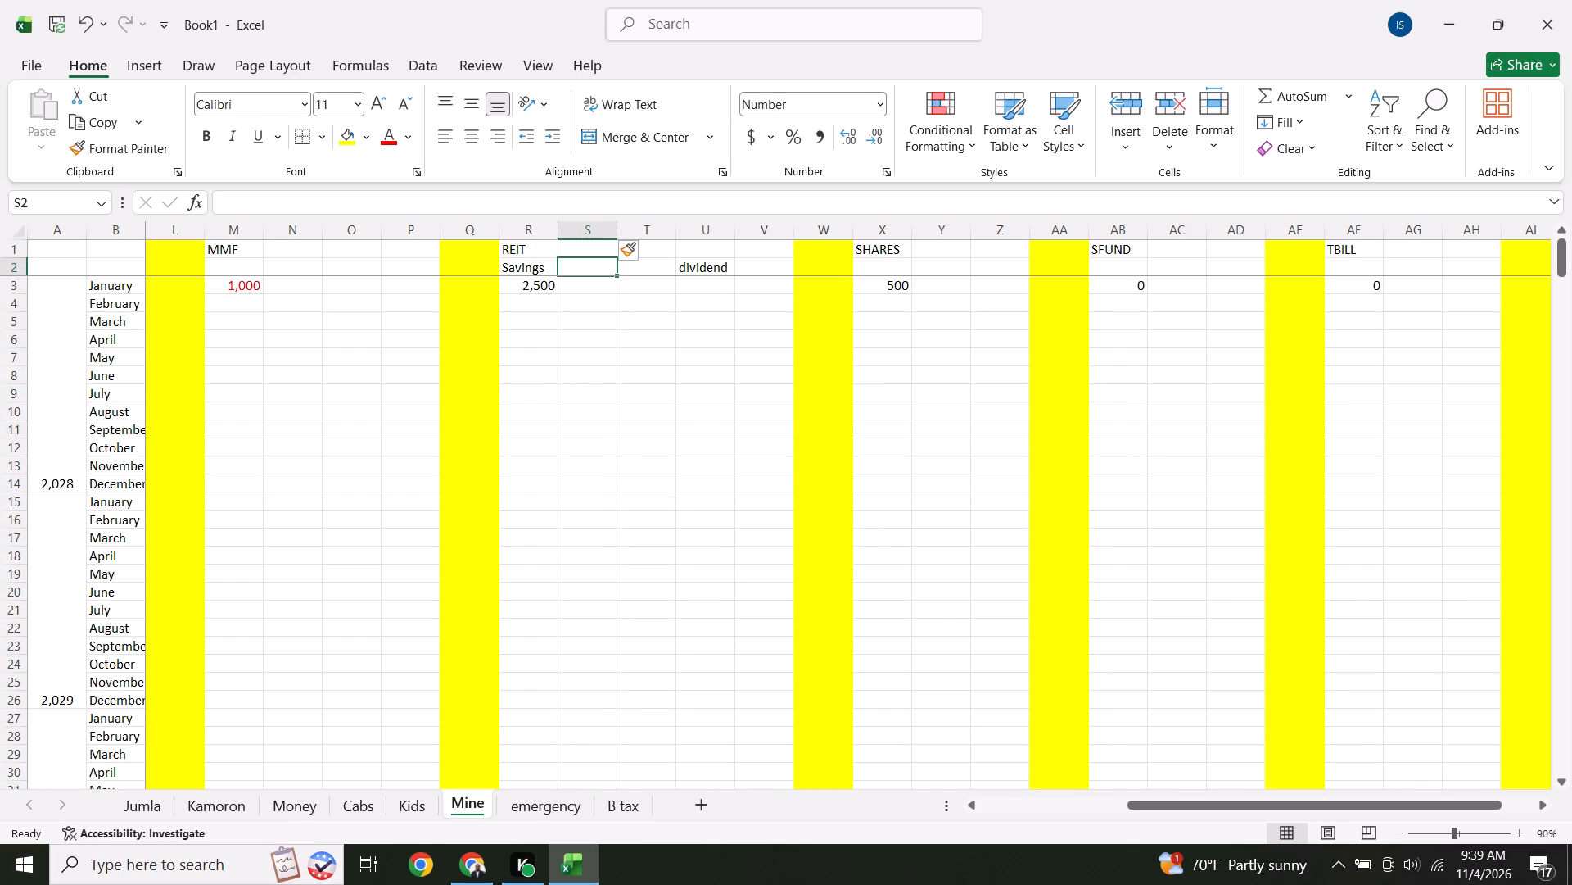
text(dividen)
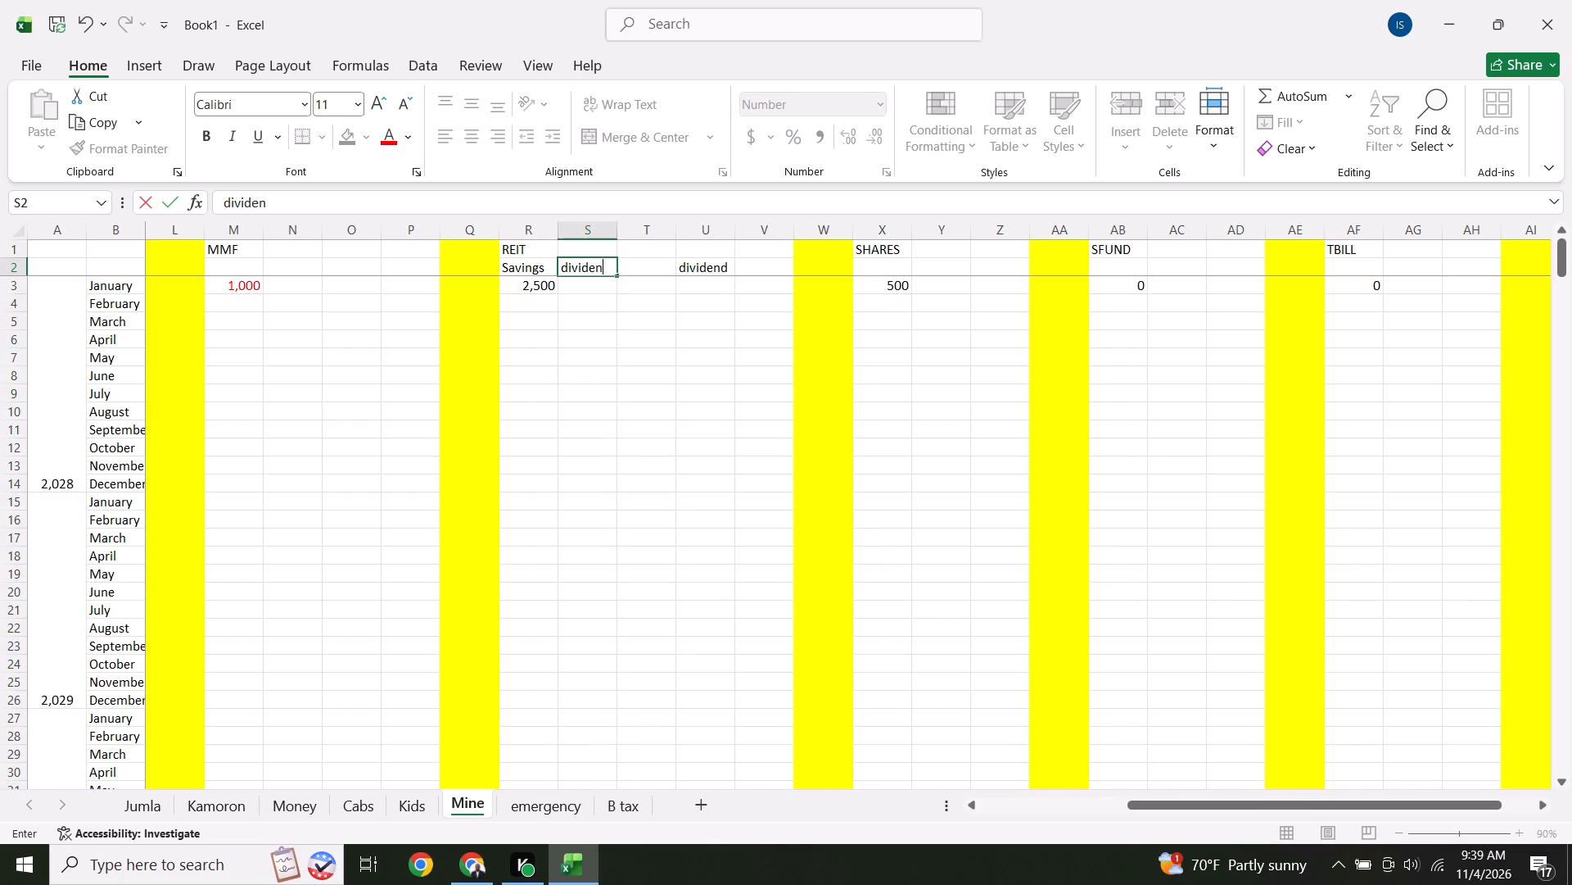
key(BackSpace)
text(nd)
key(Right)
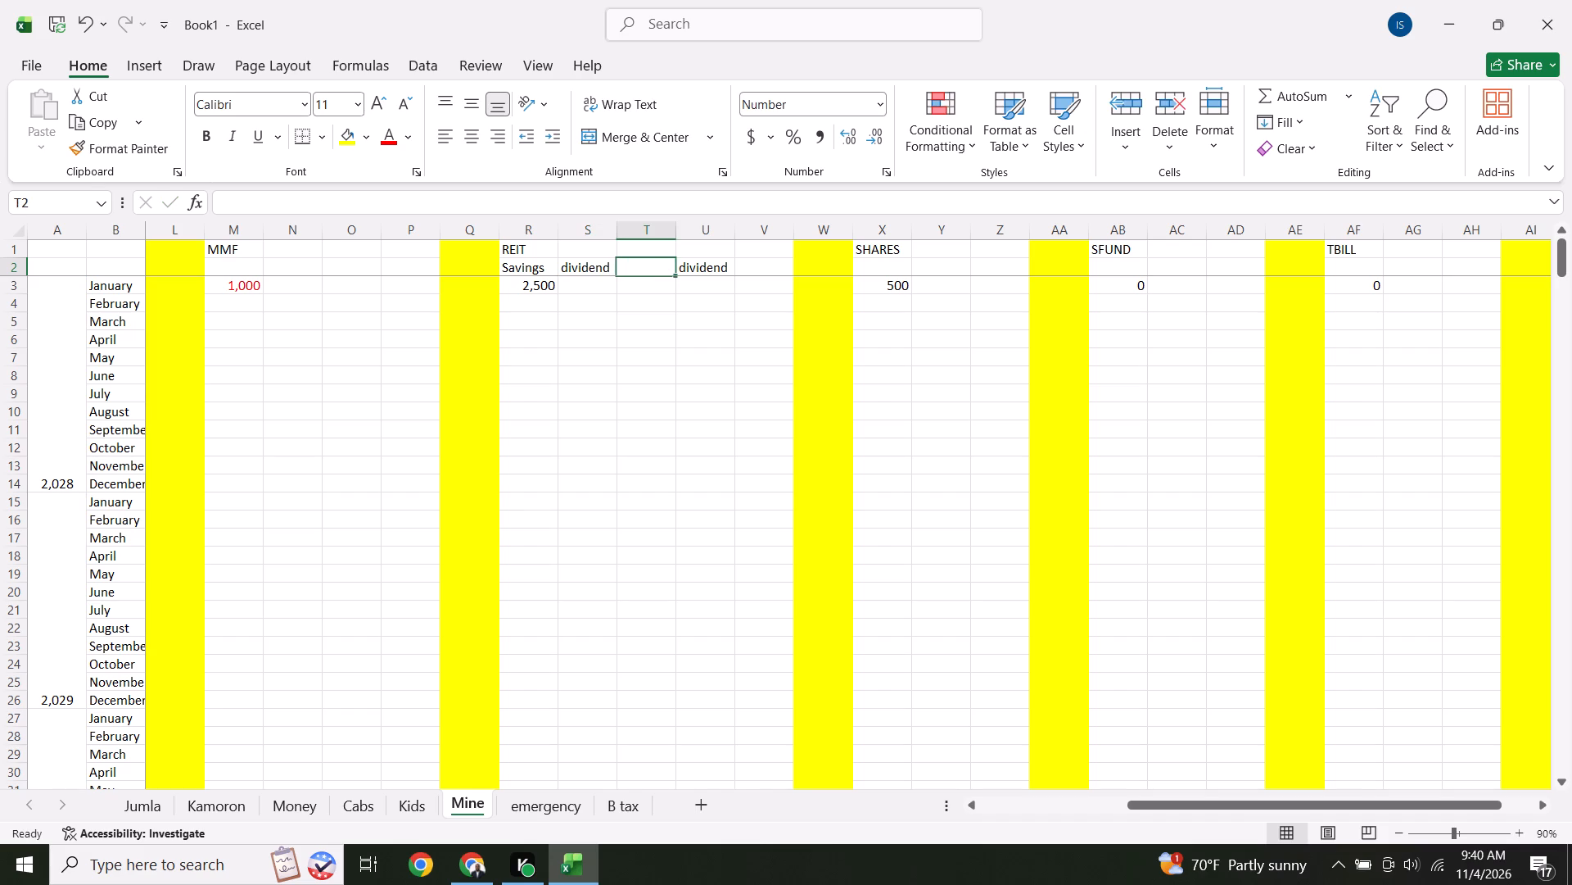
text(ta)
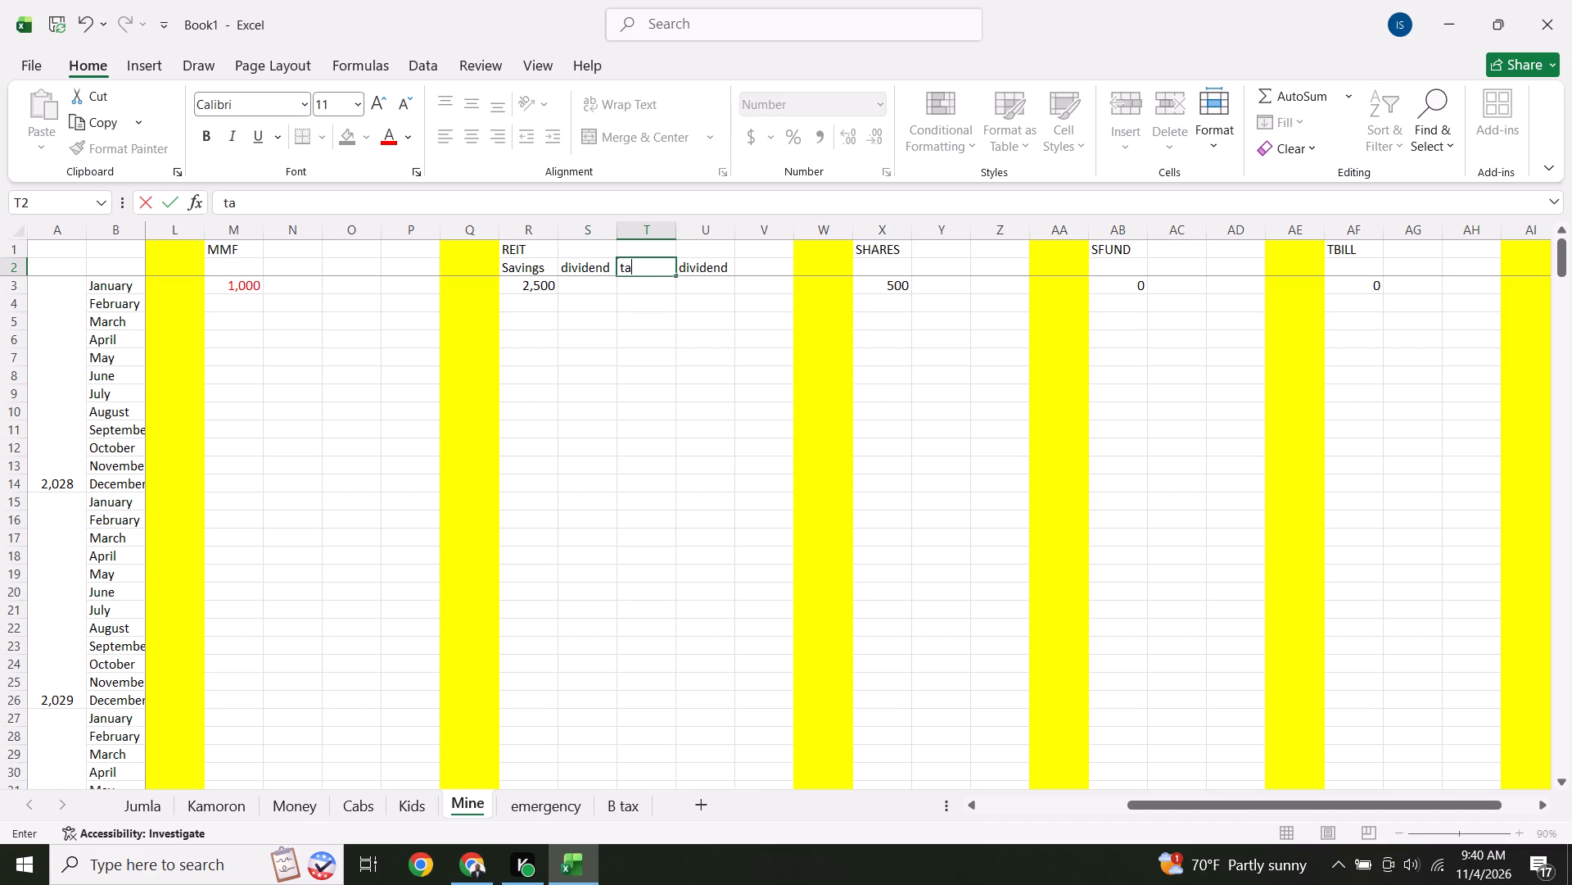
key(x)
key(Right)
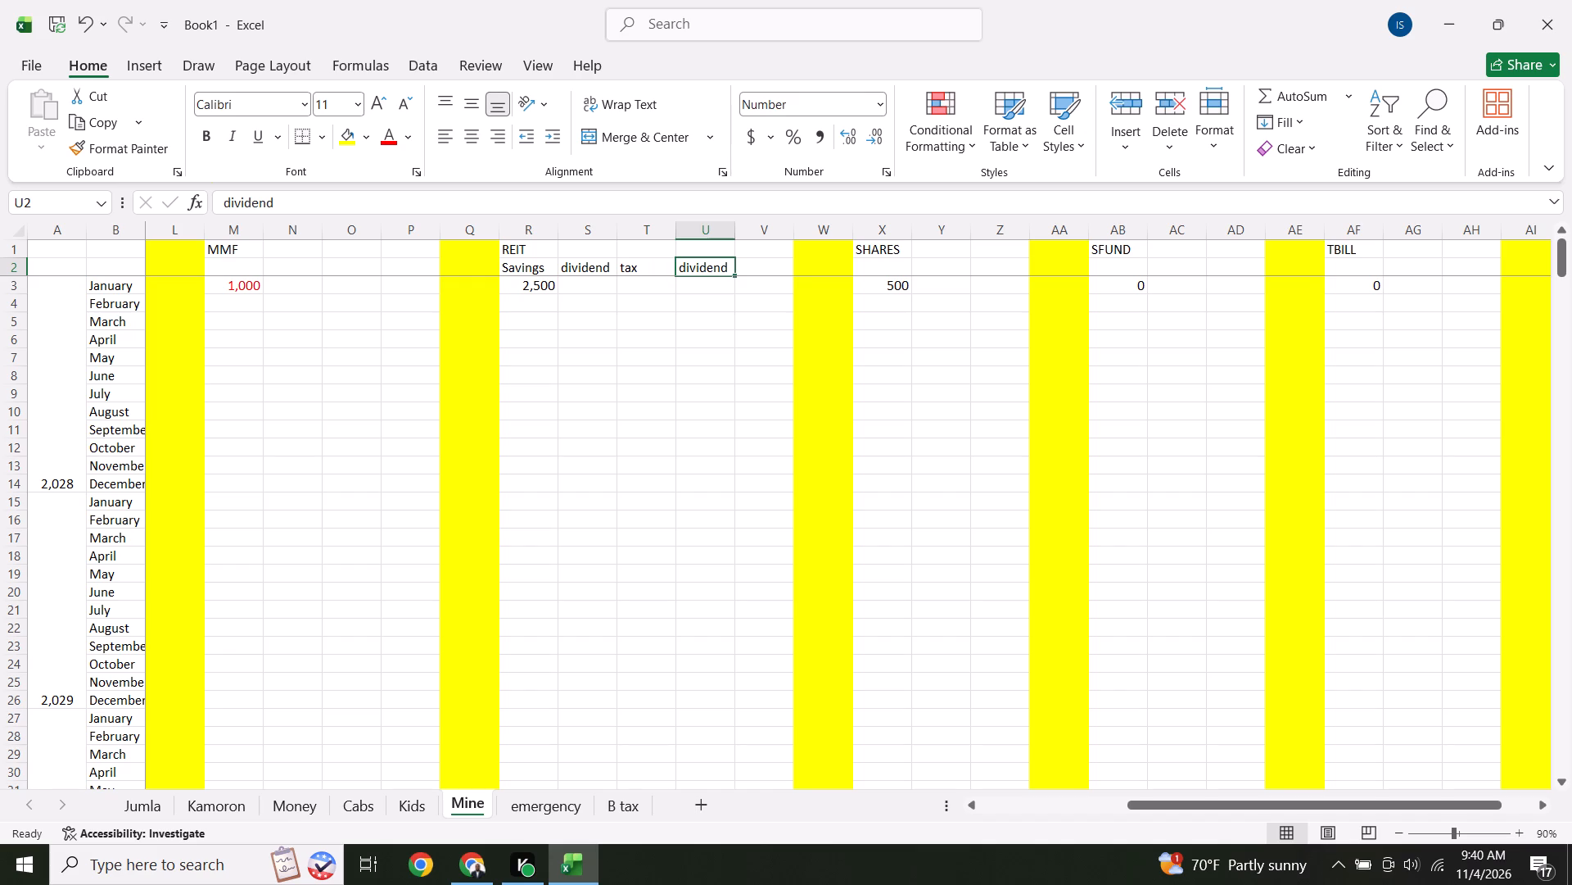
key(m)
text(arg)
text(in)
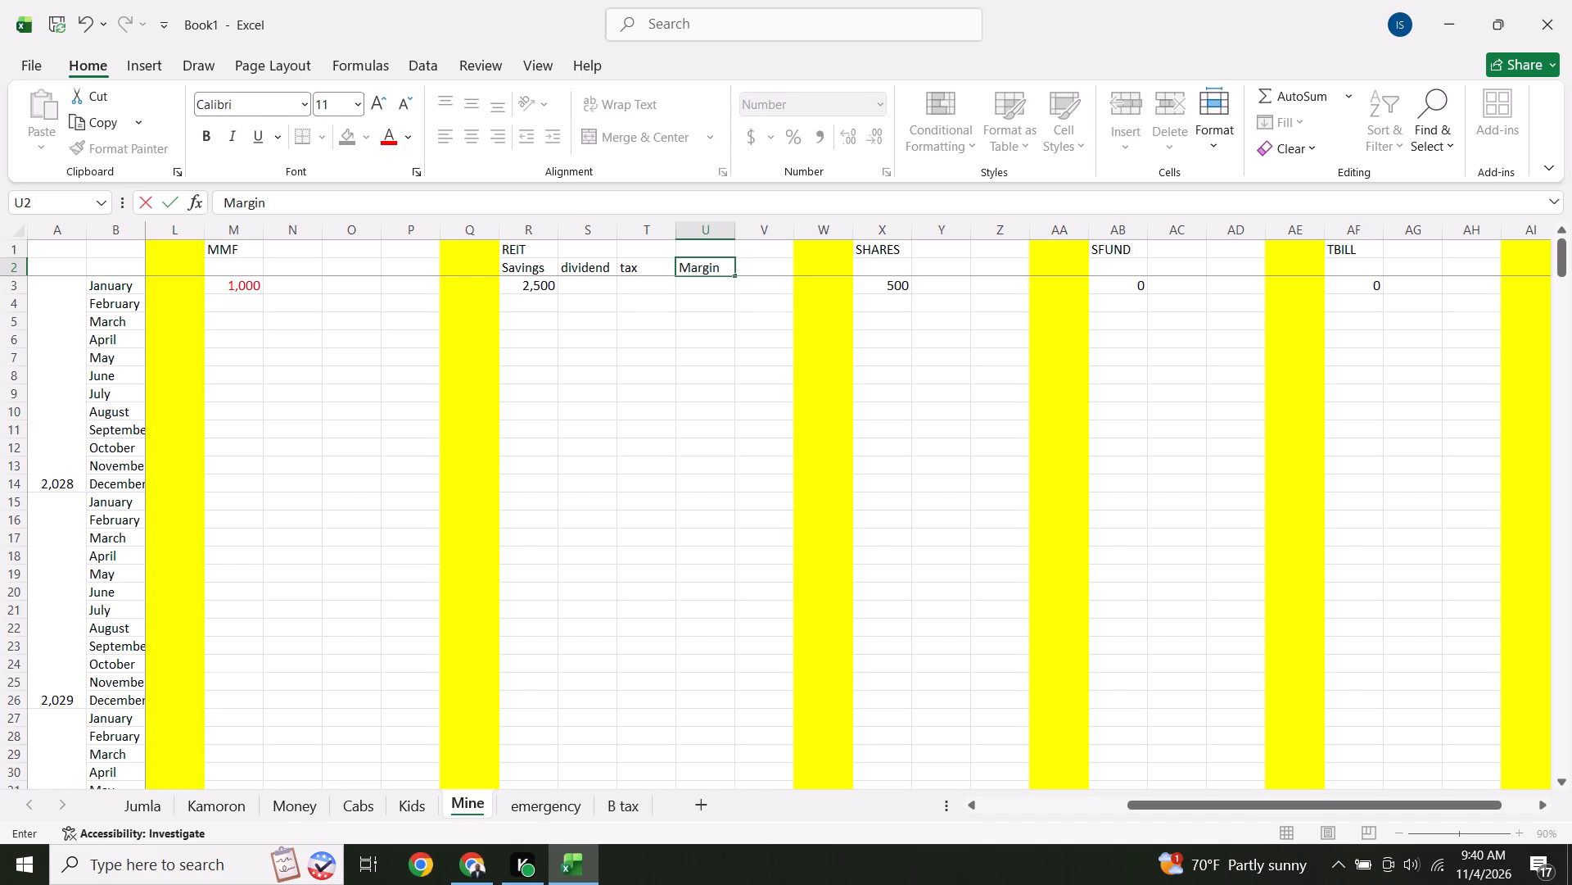
click(687, 343)
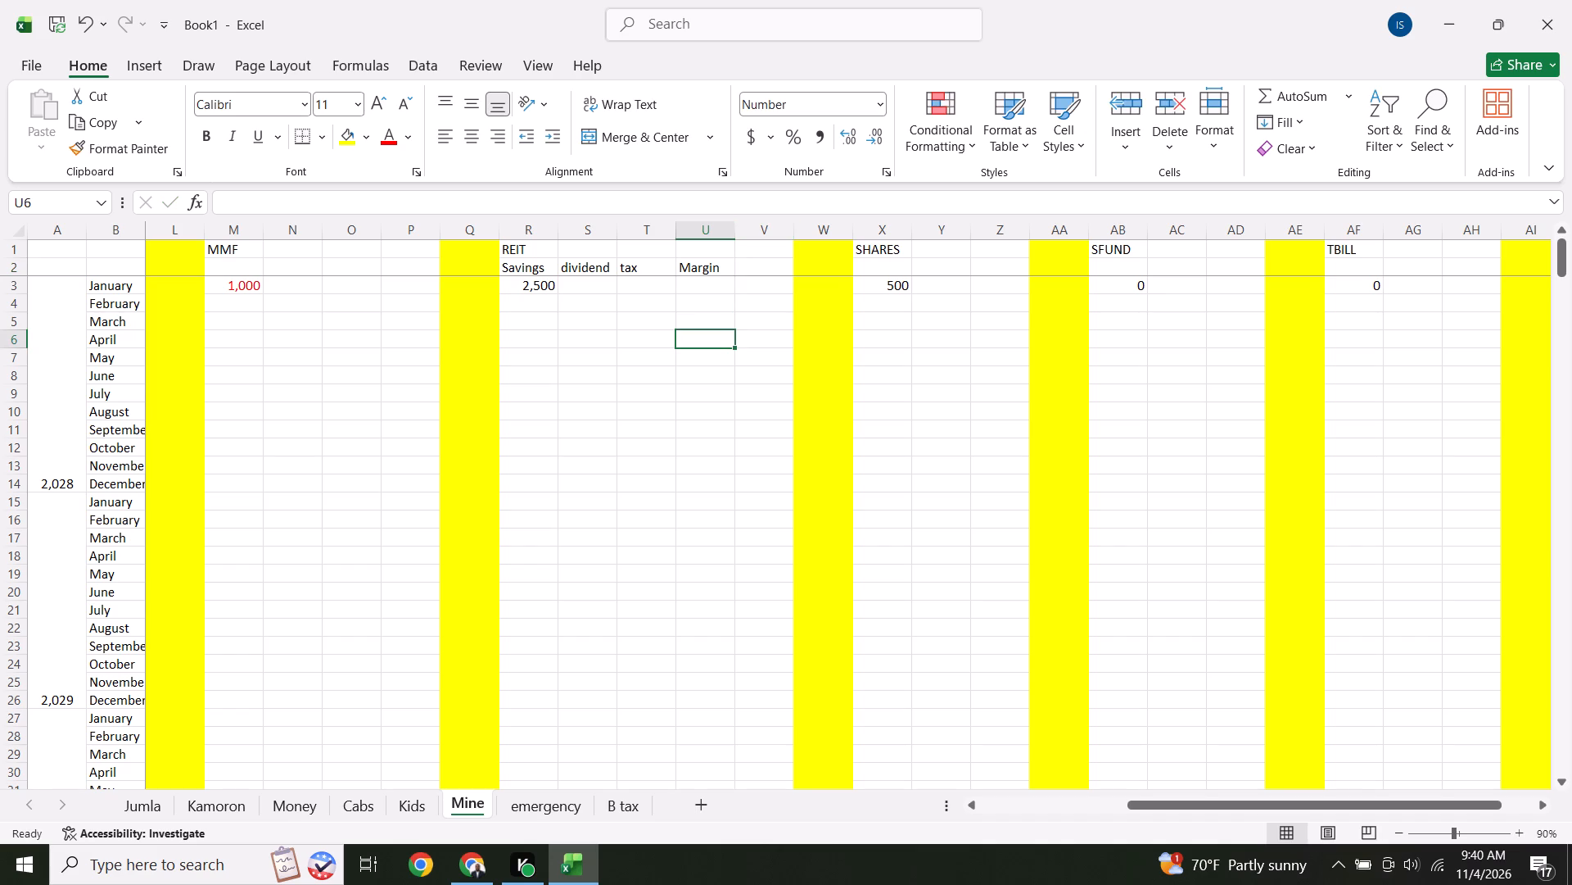
Insert two blank columns before column Y in the SHARES section.
click(570, 272)
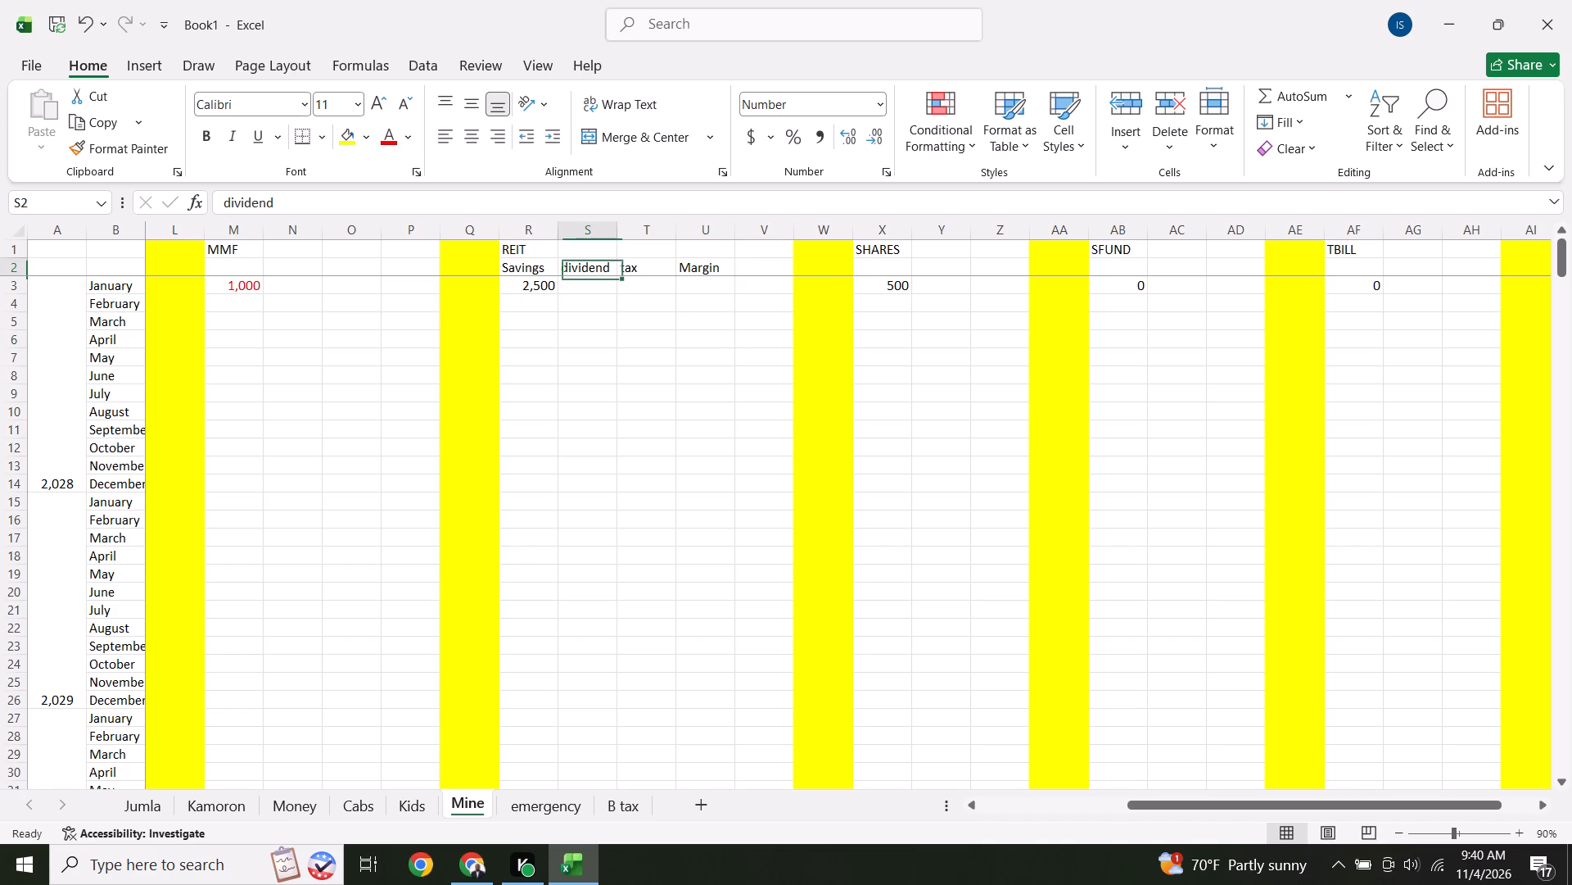
click(947, 231)
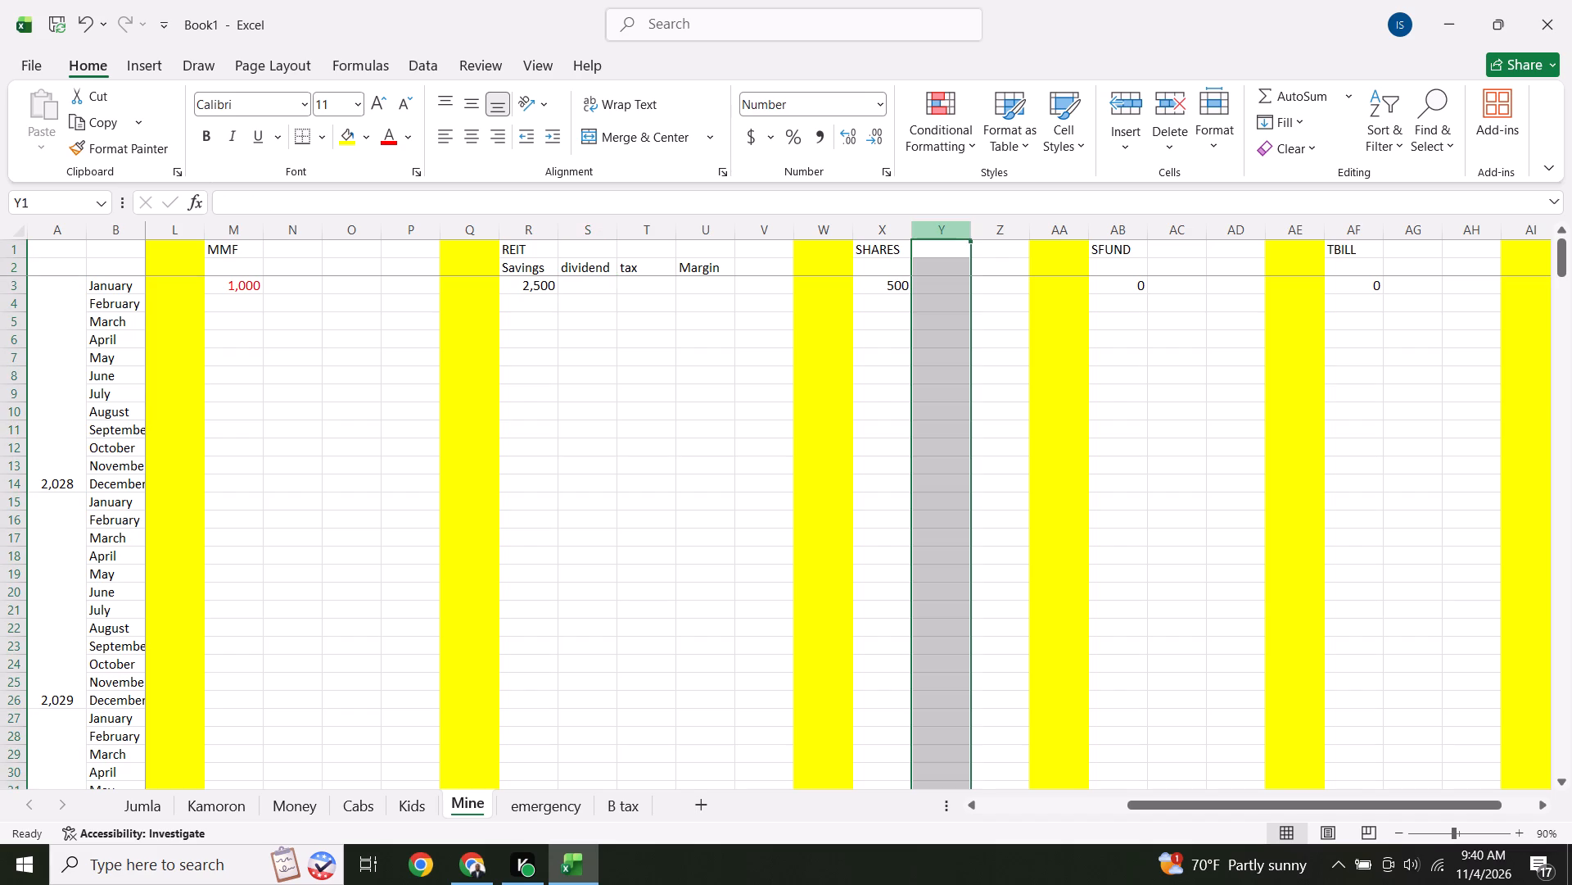
click(1127, 102)
click(1127, 102)
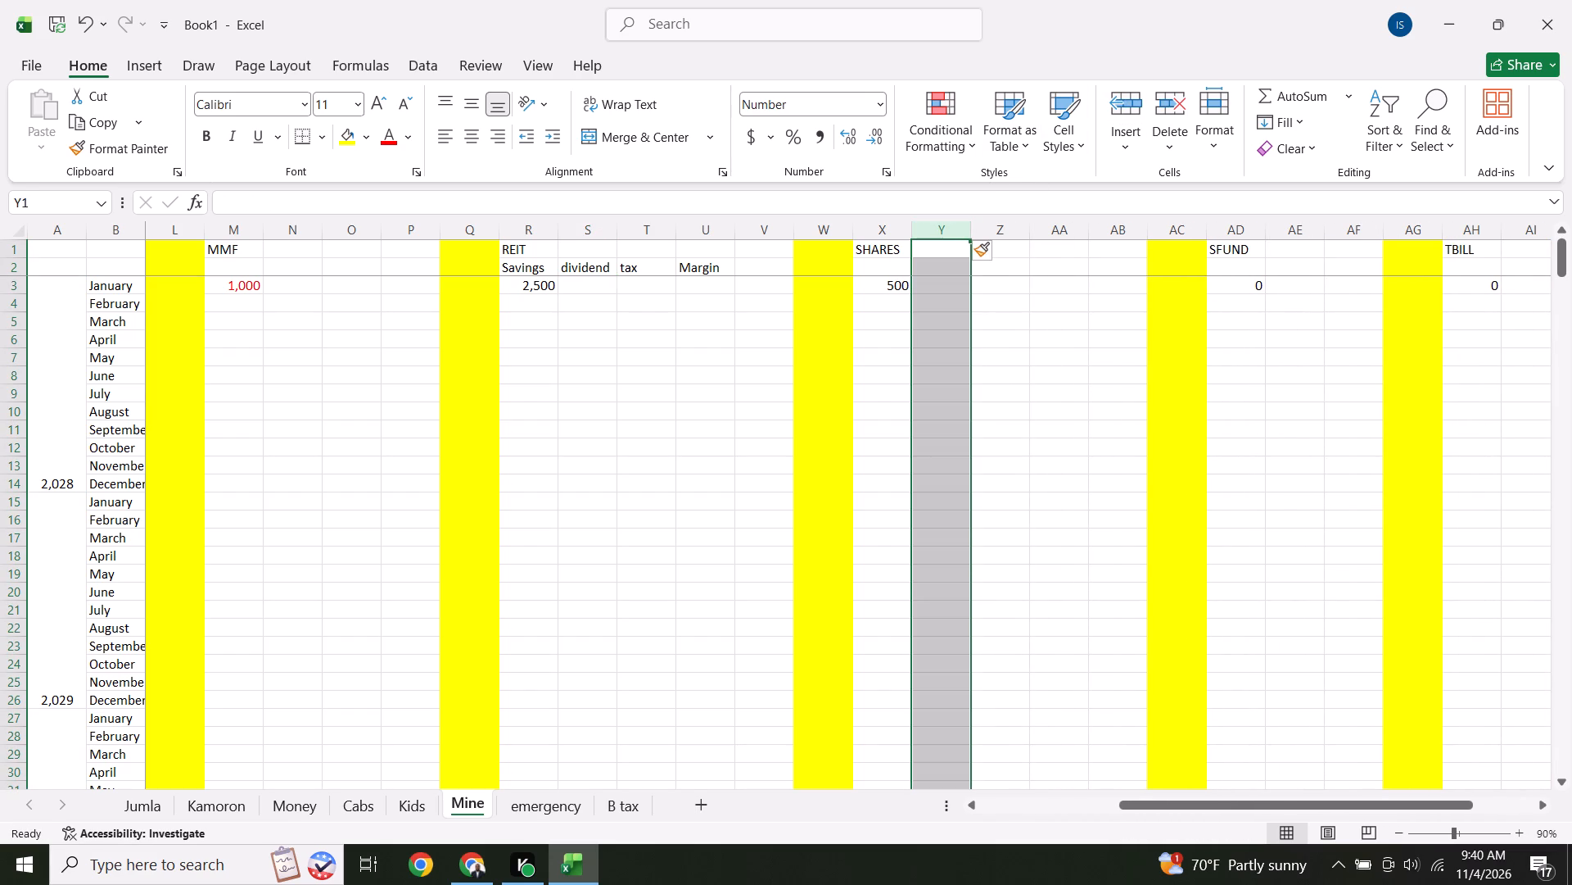
Delete the empty column V between the REIT Margin column and the yellow separator.
click(764, 220)
click(764, 227)
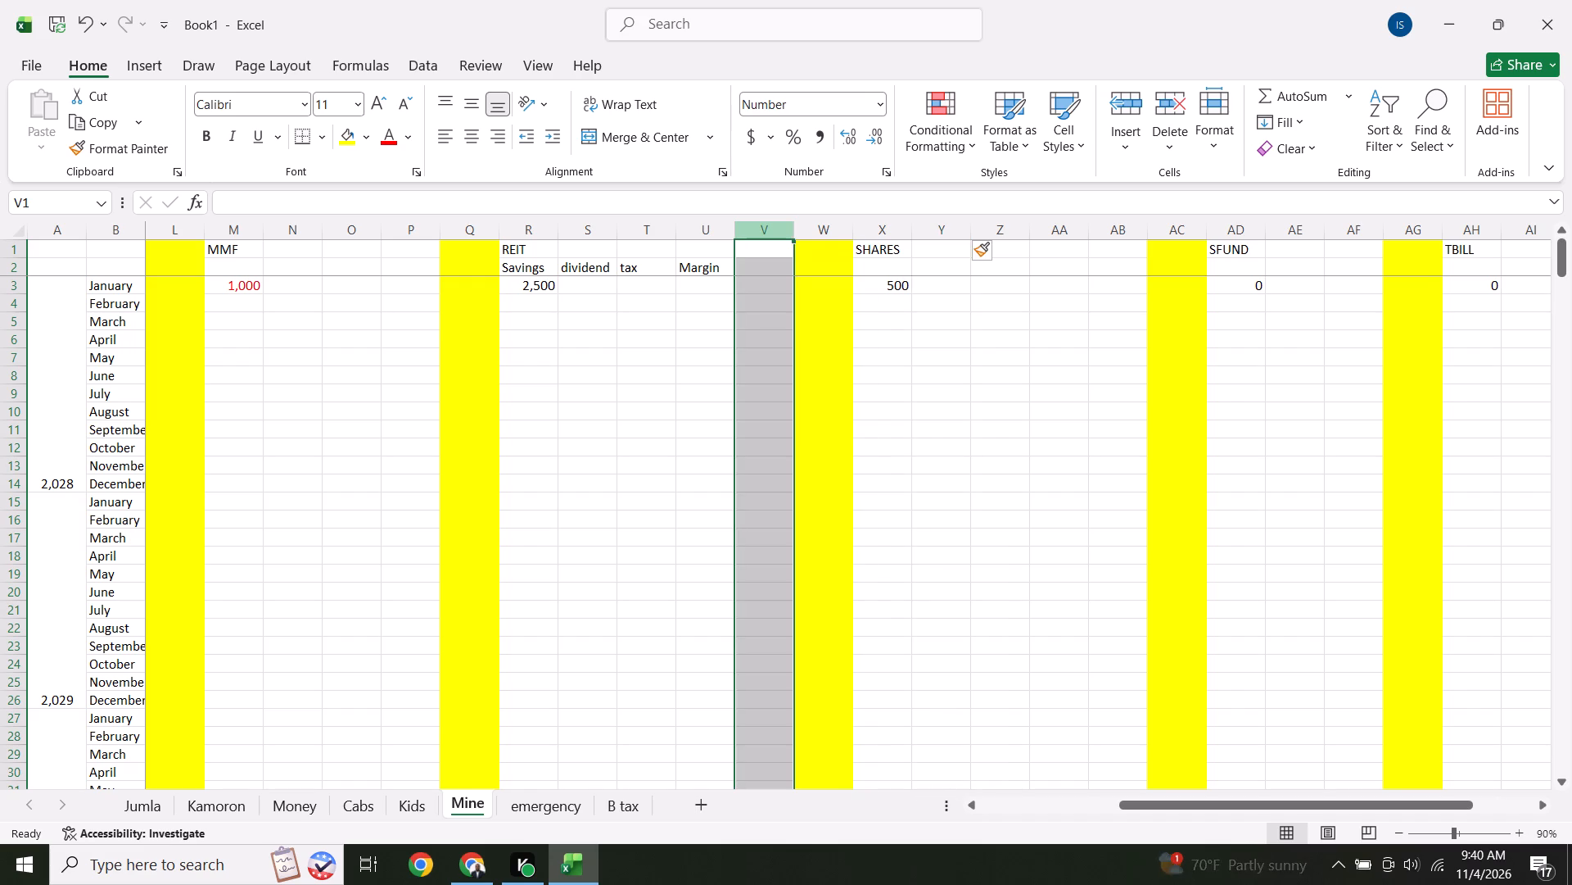
click(1166, 106)
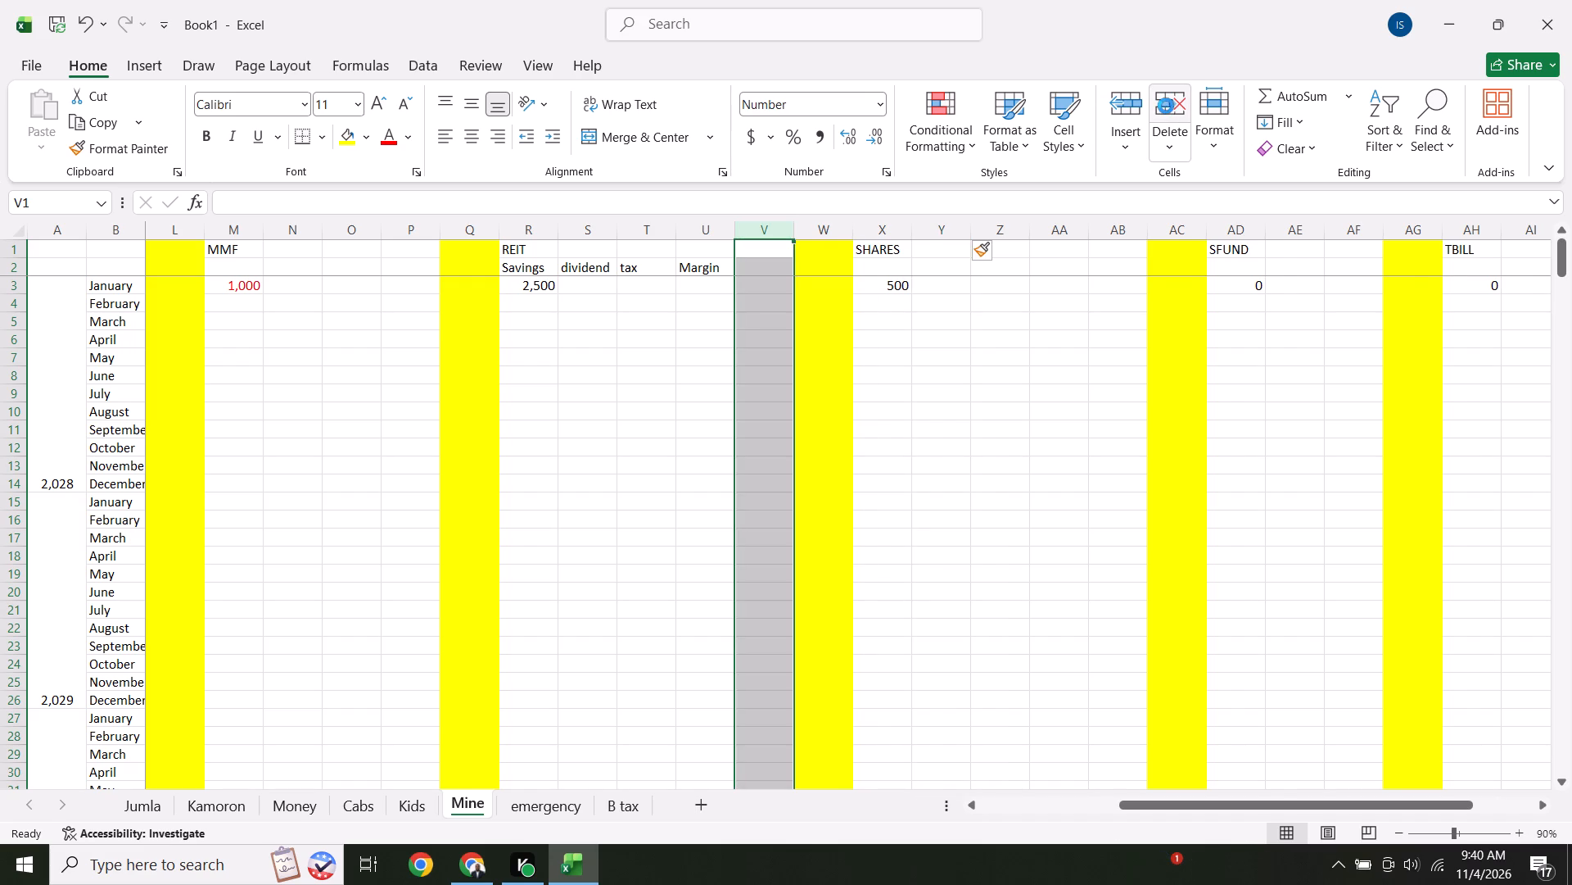
click(575, 394)
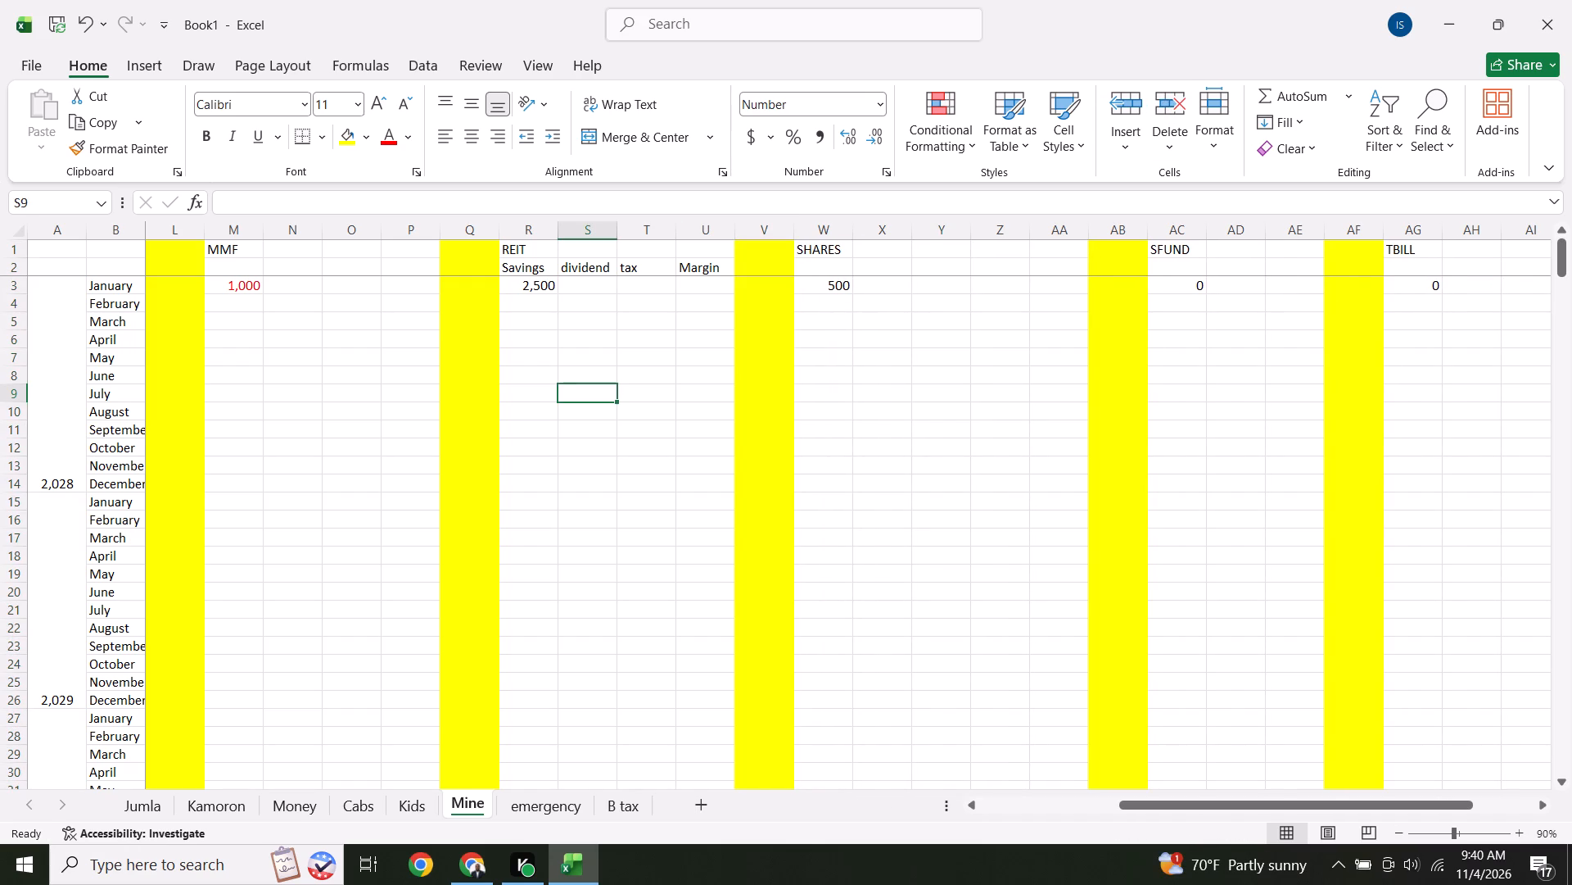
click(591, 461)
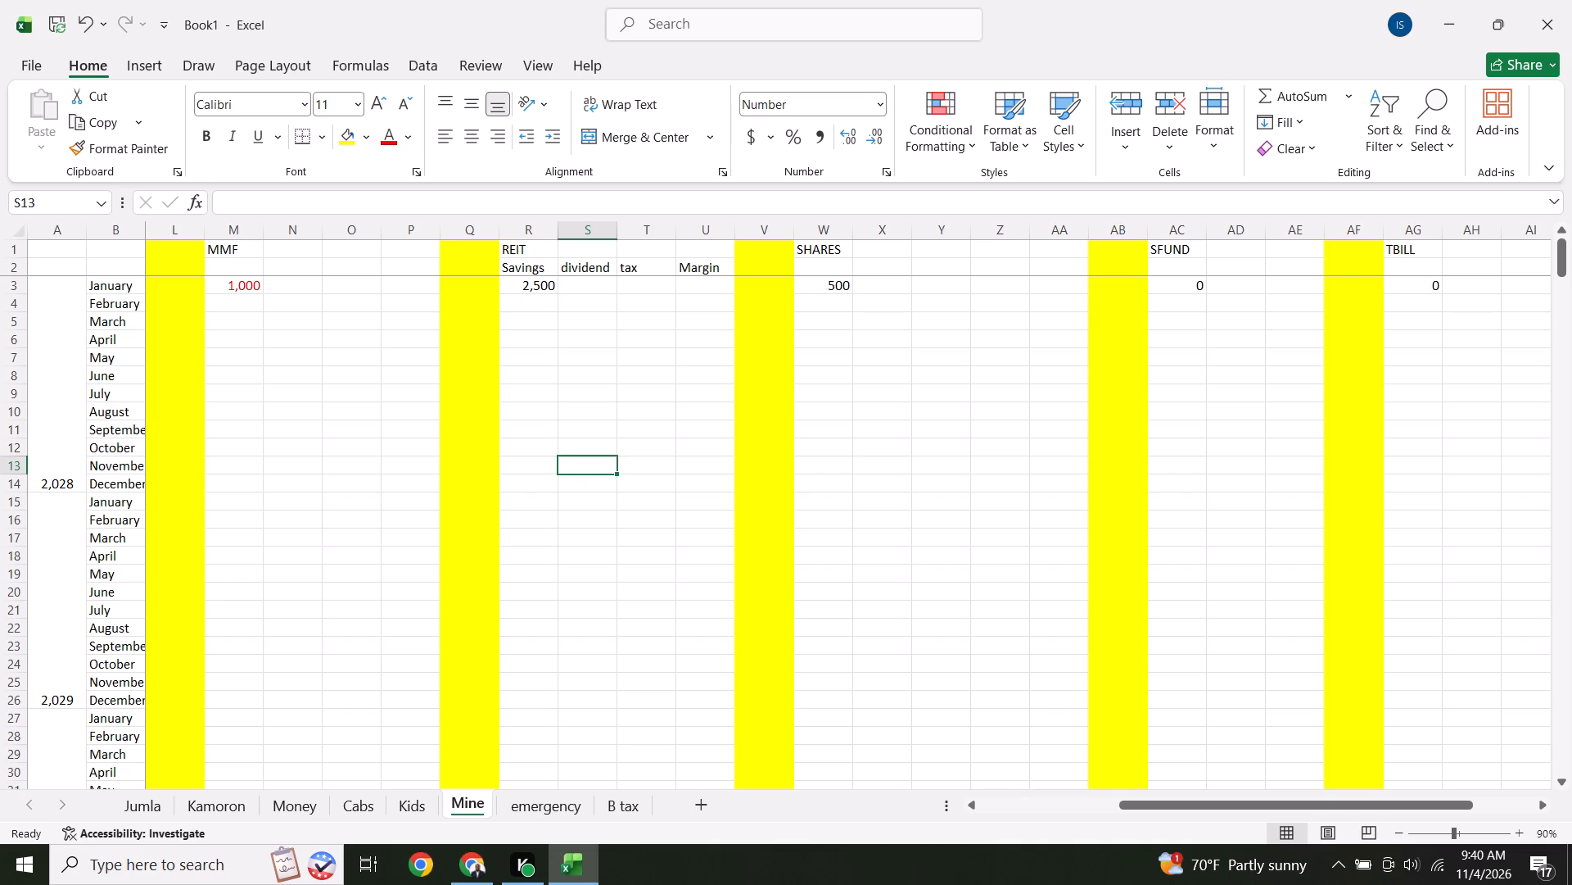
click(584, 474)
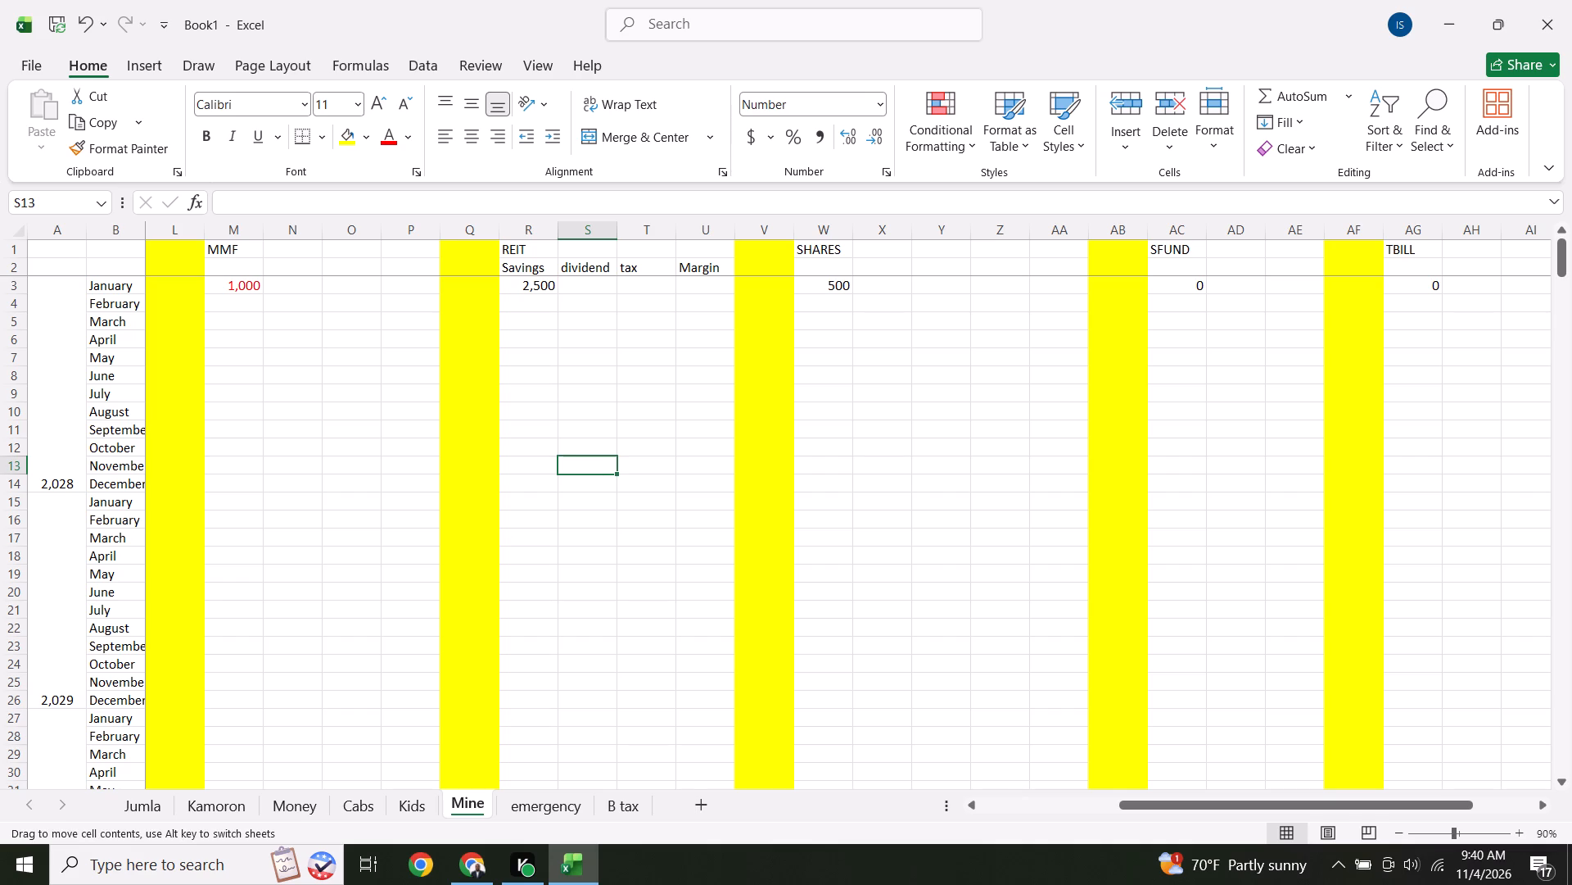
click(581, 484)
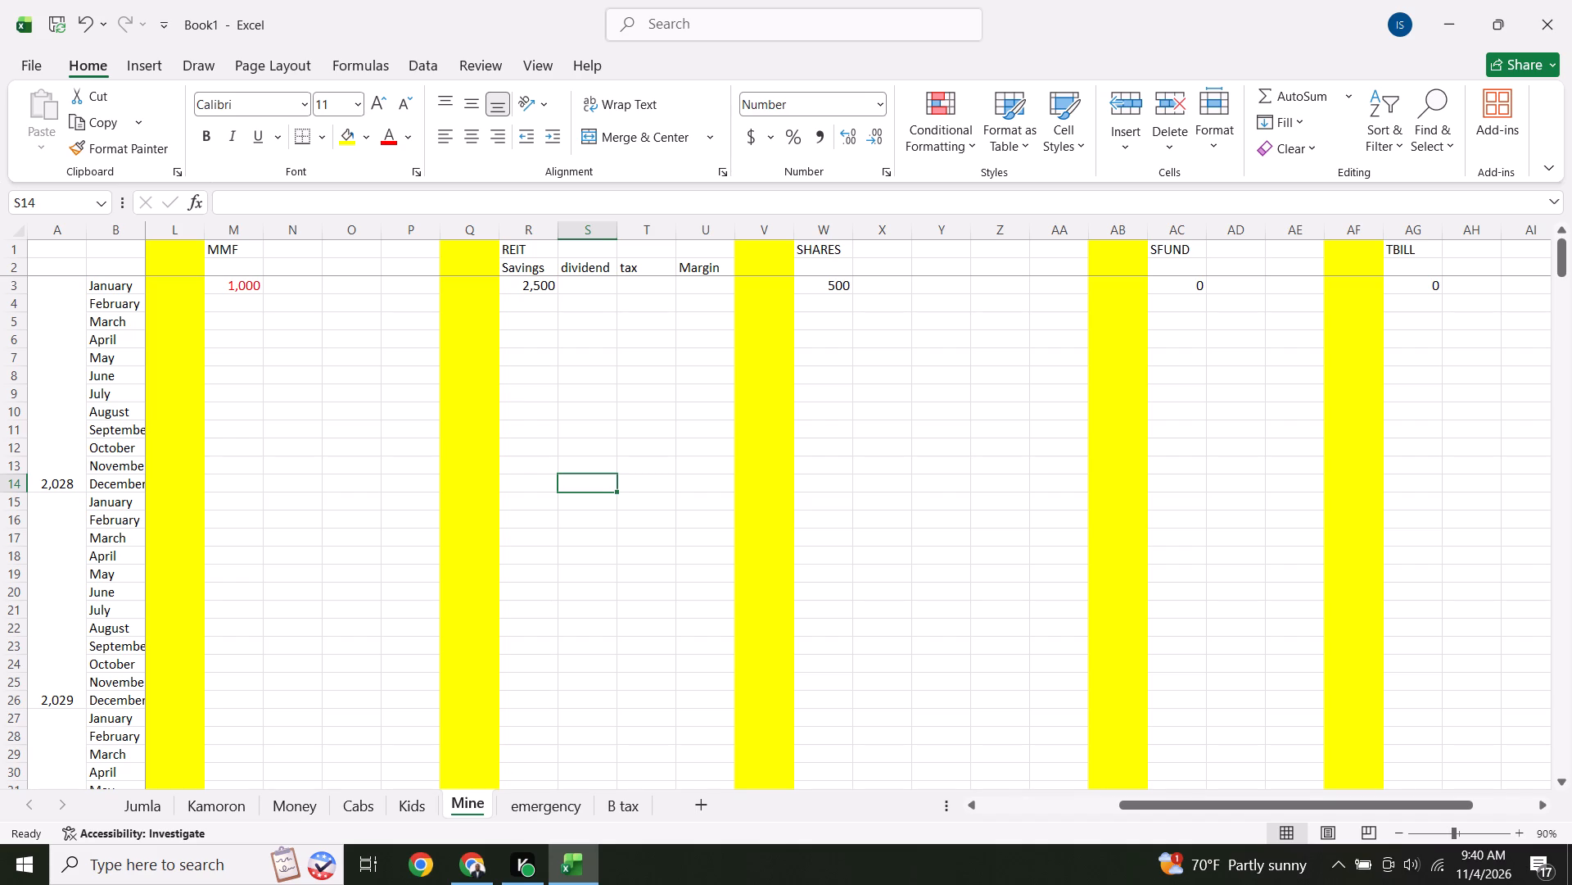
Calculate the monthly share of 7 by entering =7/12 in cell T5 of the REIT tax column.
click(656, 314)
text(=7/12)
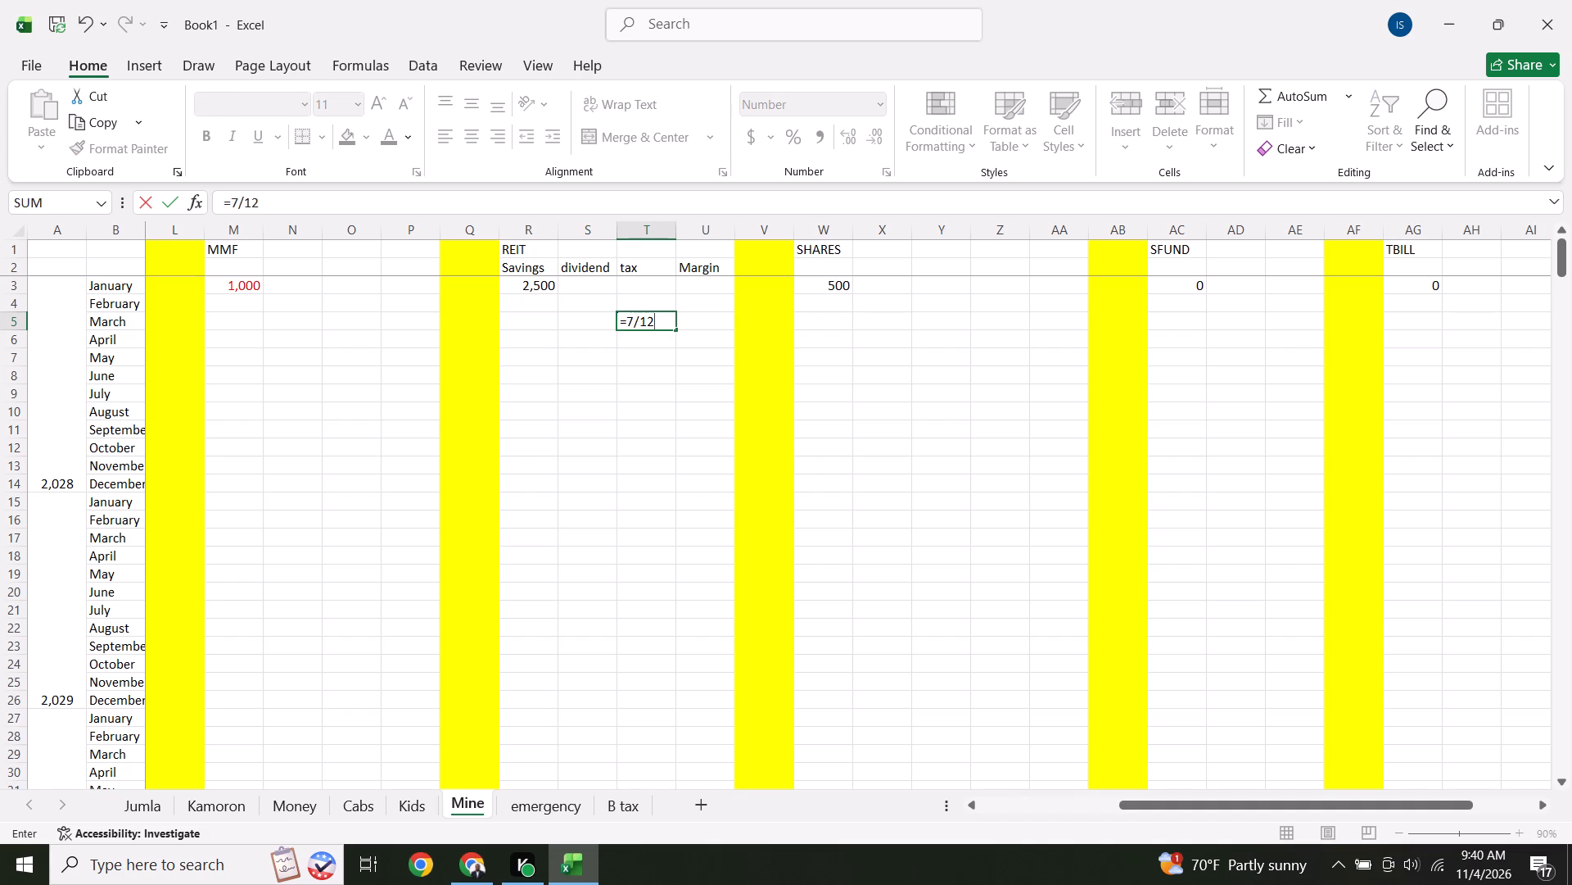
key(Return)
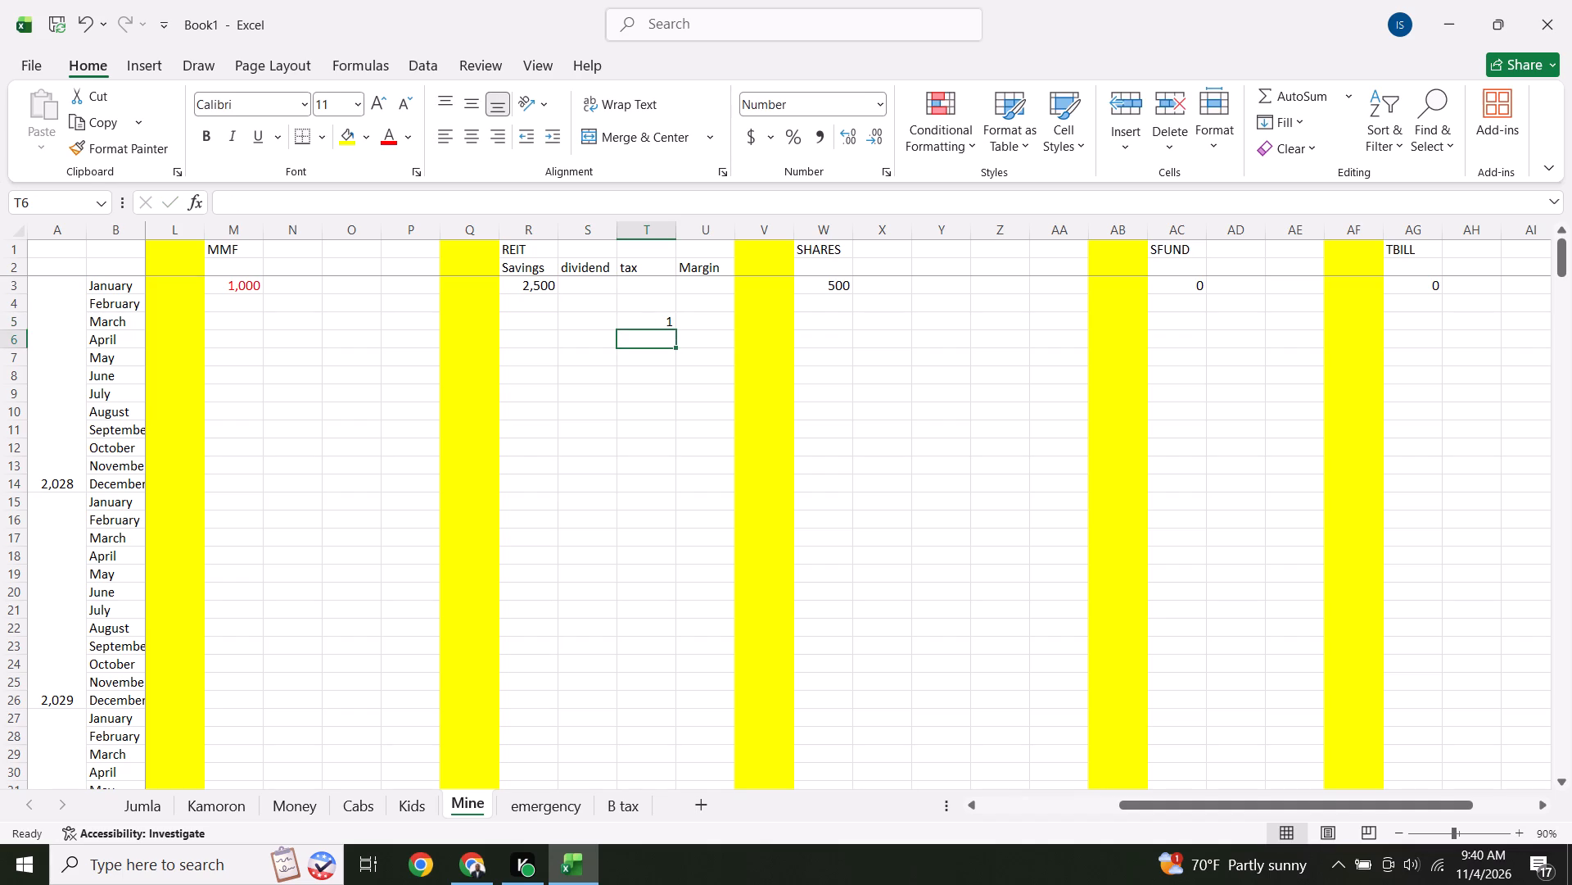
click(656, 314)
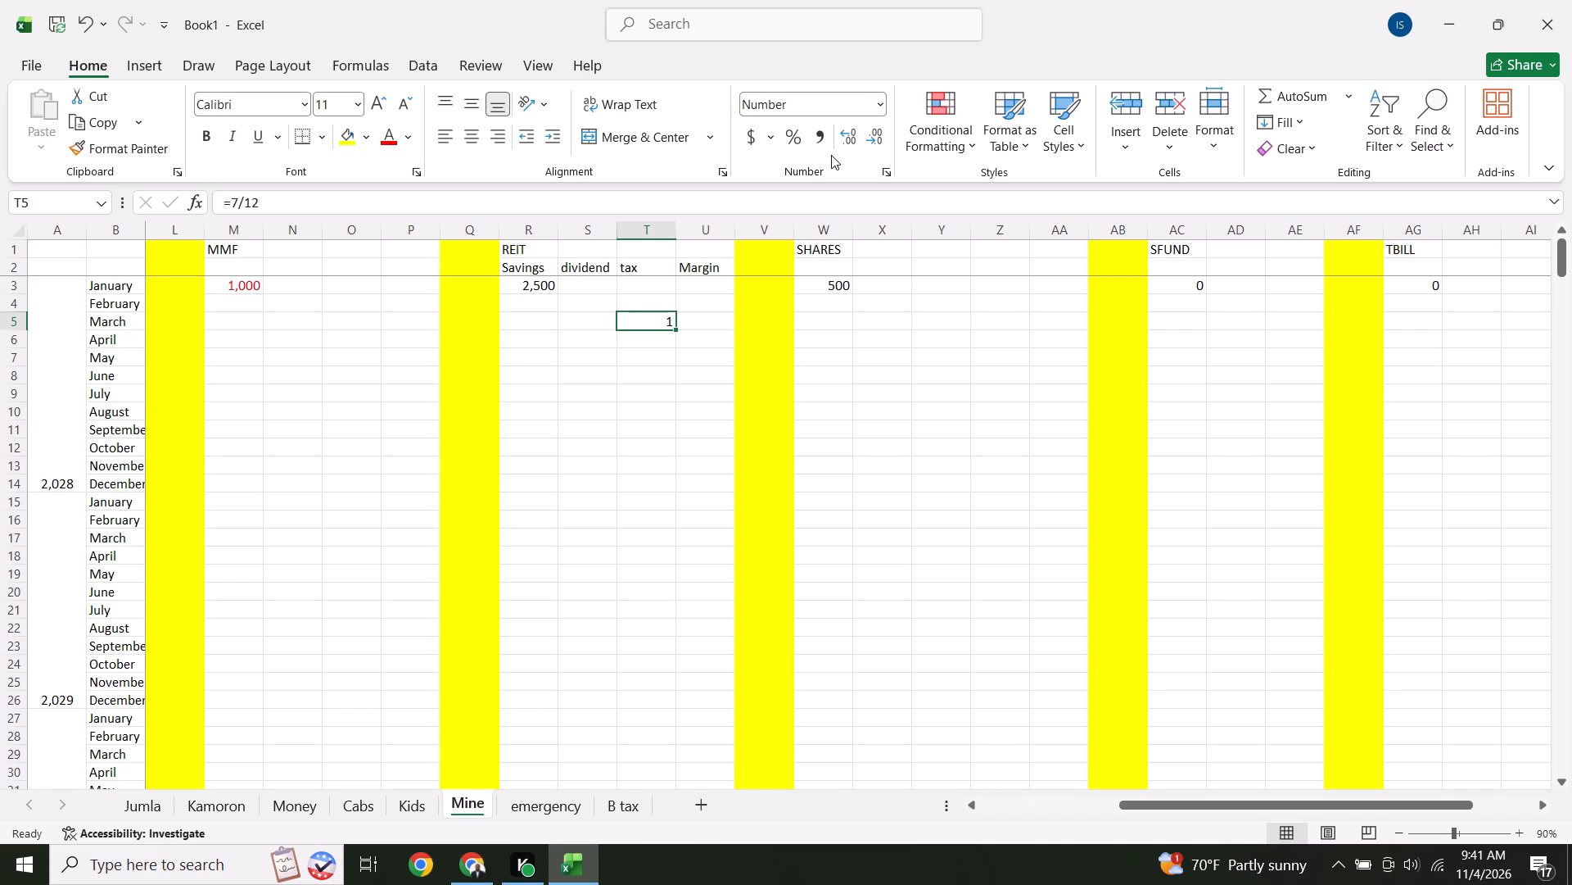
click(698, 292)
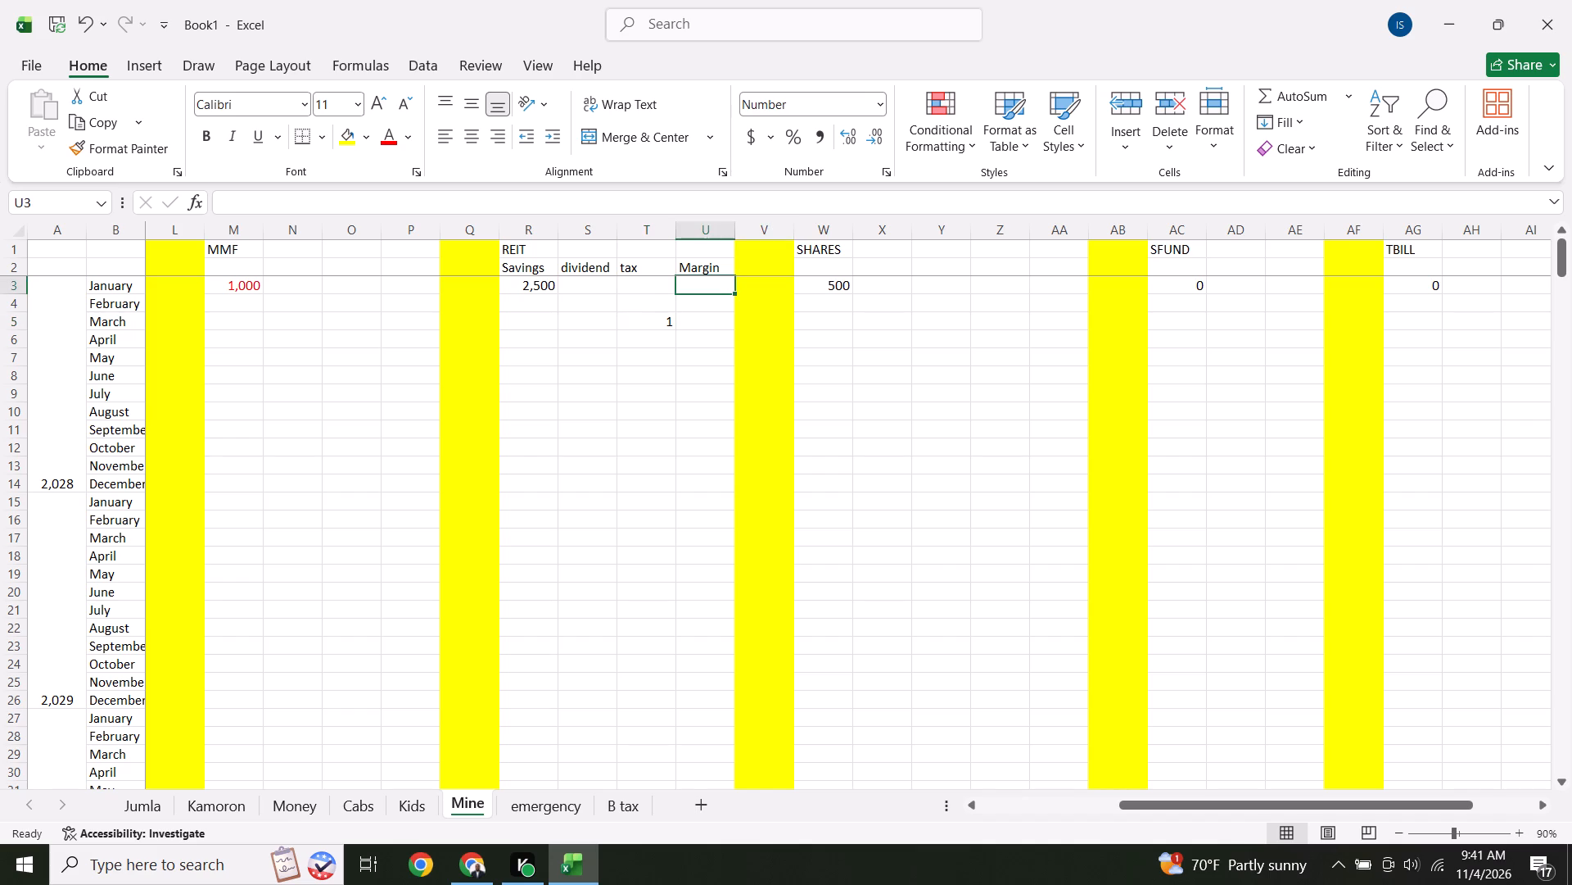
Add a new blank worksheet to the workbook after the Mine sheet.
click(702, 803)
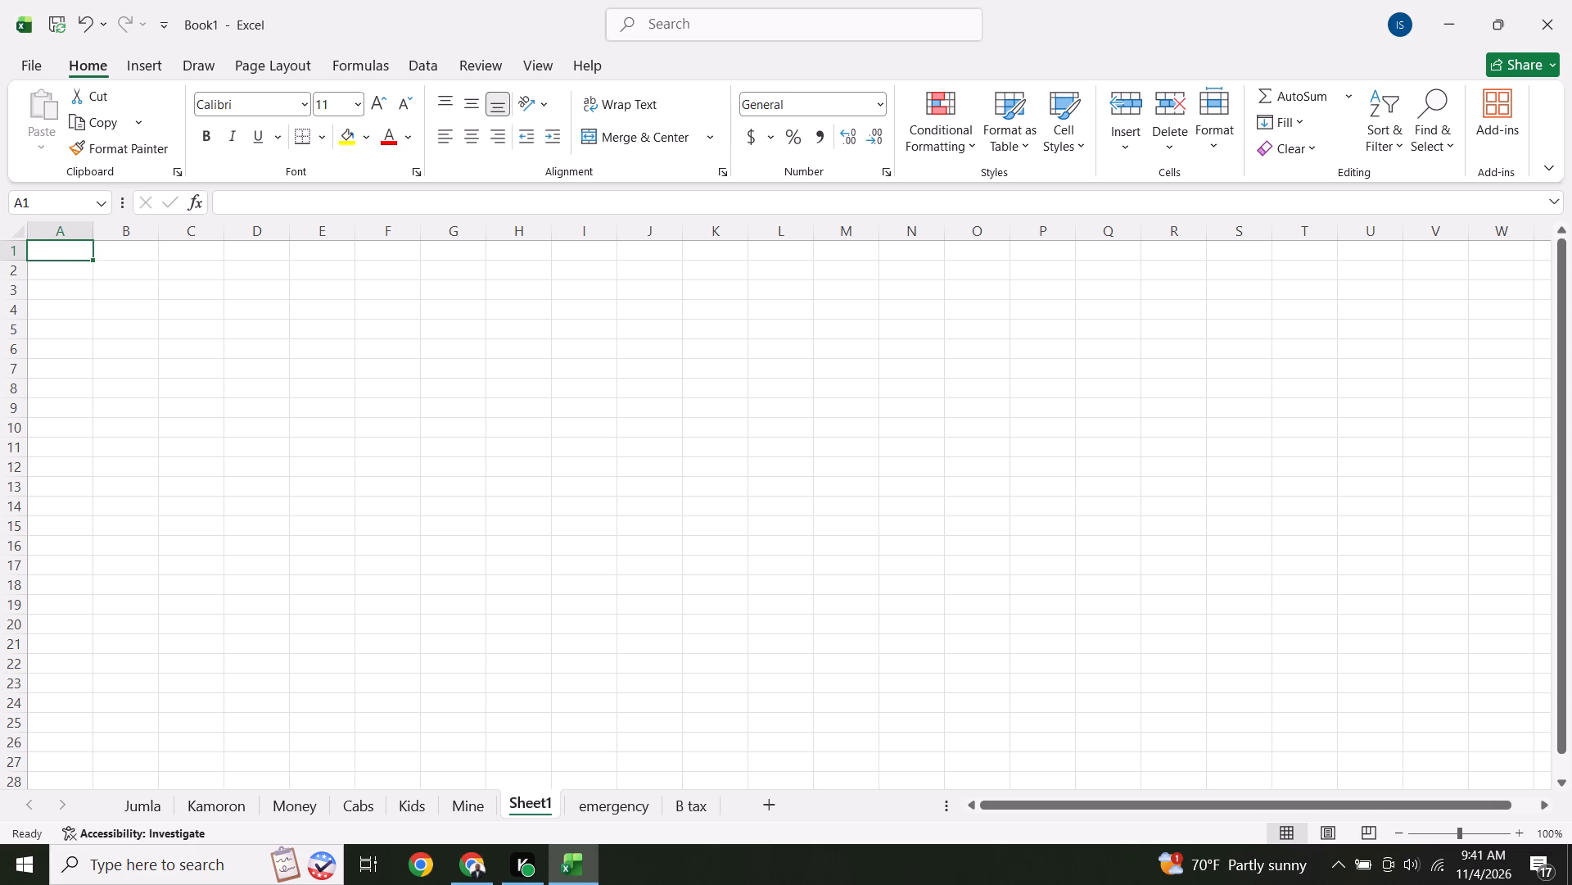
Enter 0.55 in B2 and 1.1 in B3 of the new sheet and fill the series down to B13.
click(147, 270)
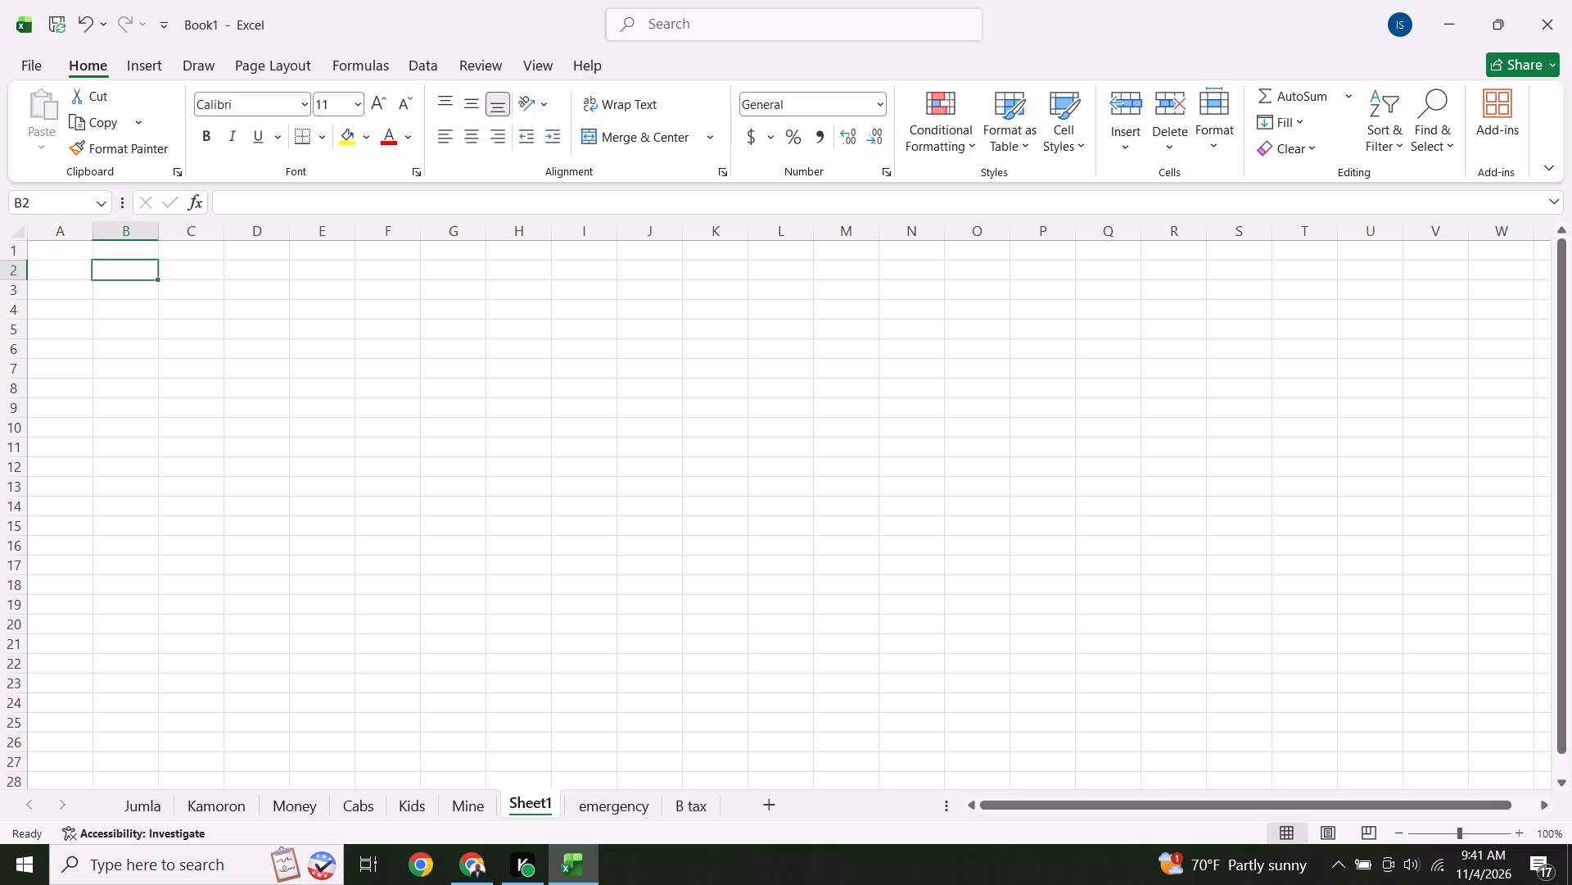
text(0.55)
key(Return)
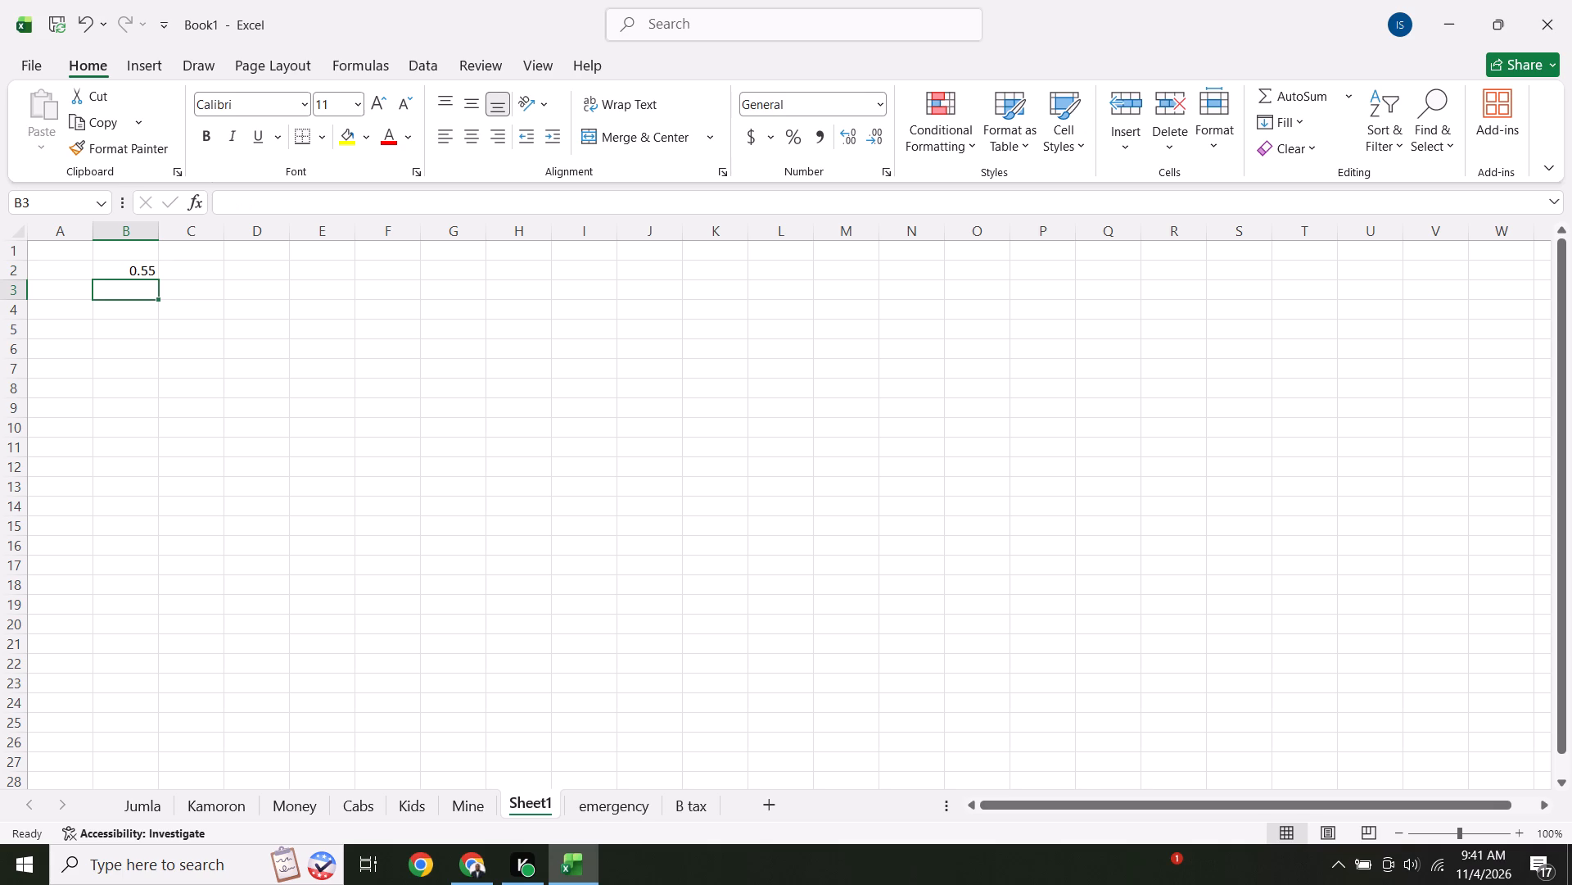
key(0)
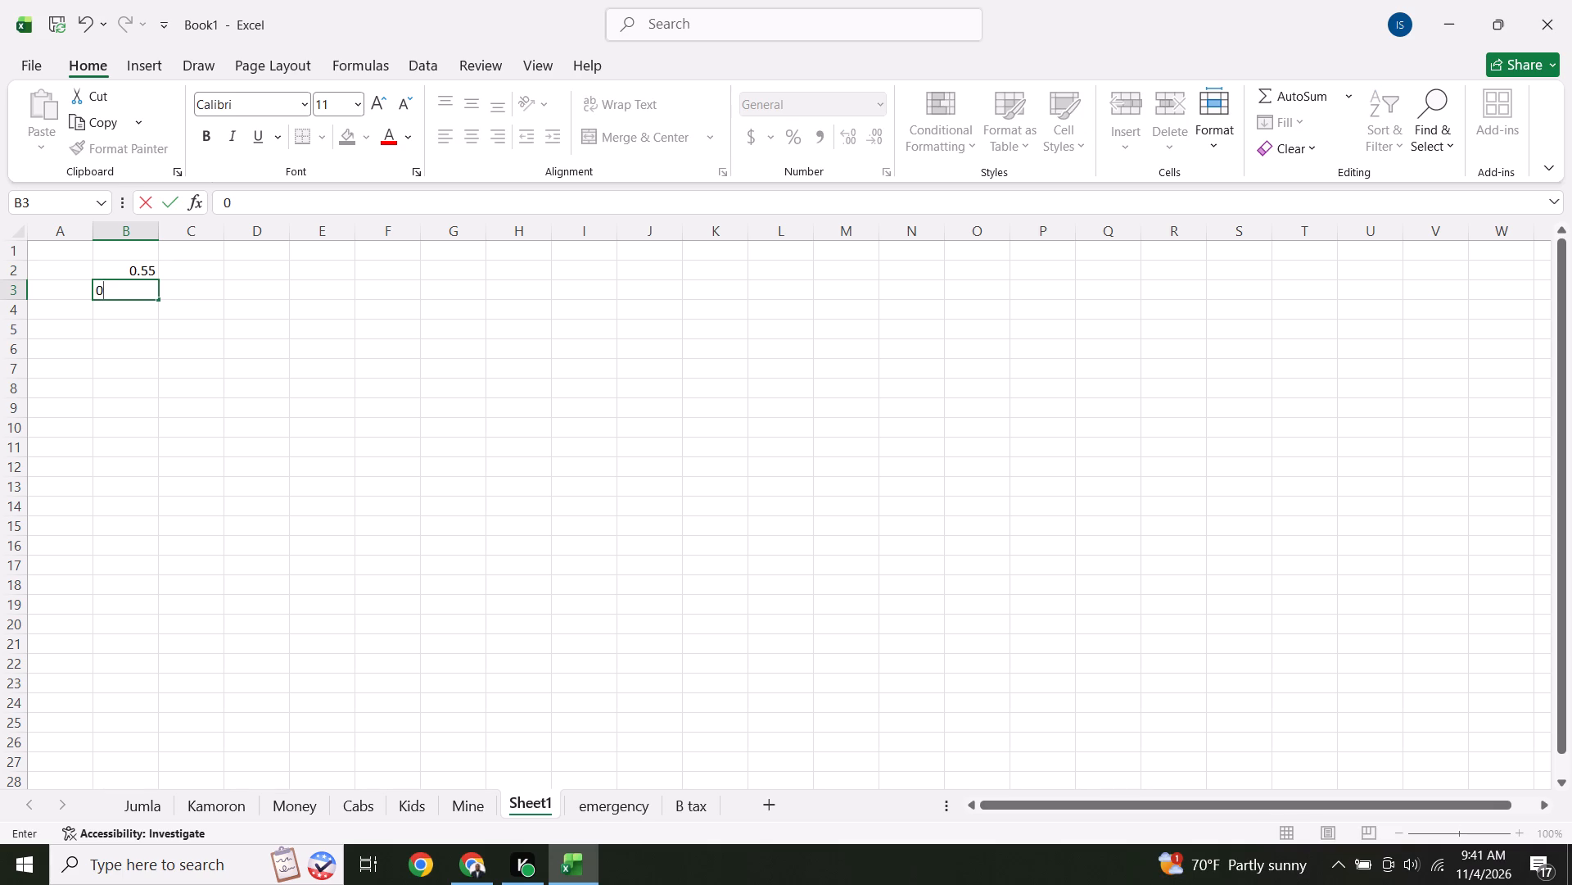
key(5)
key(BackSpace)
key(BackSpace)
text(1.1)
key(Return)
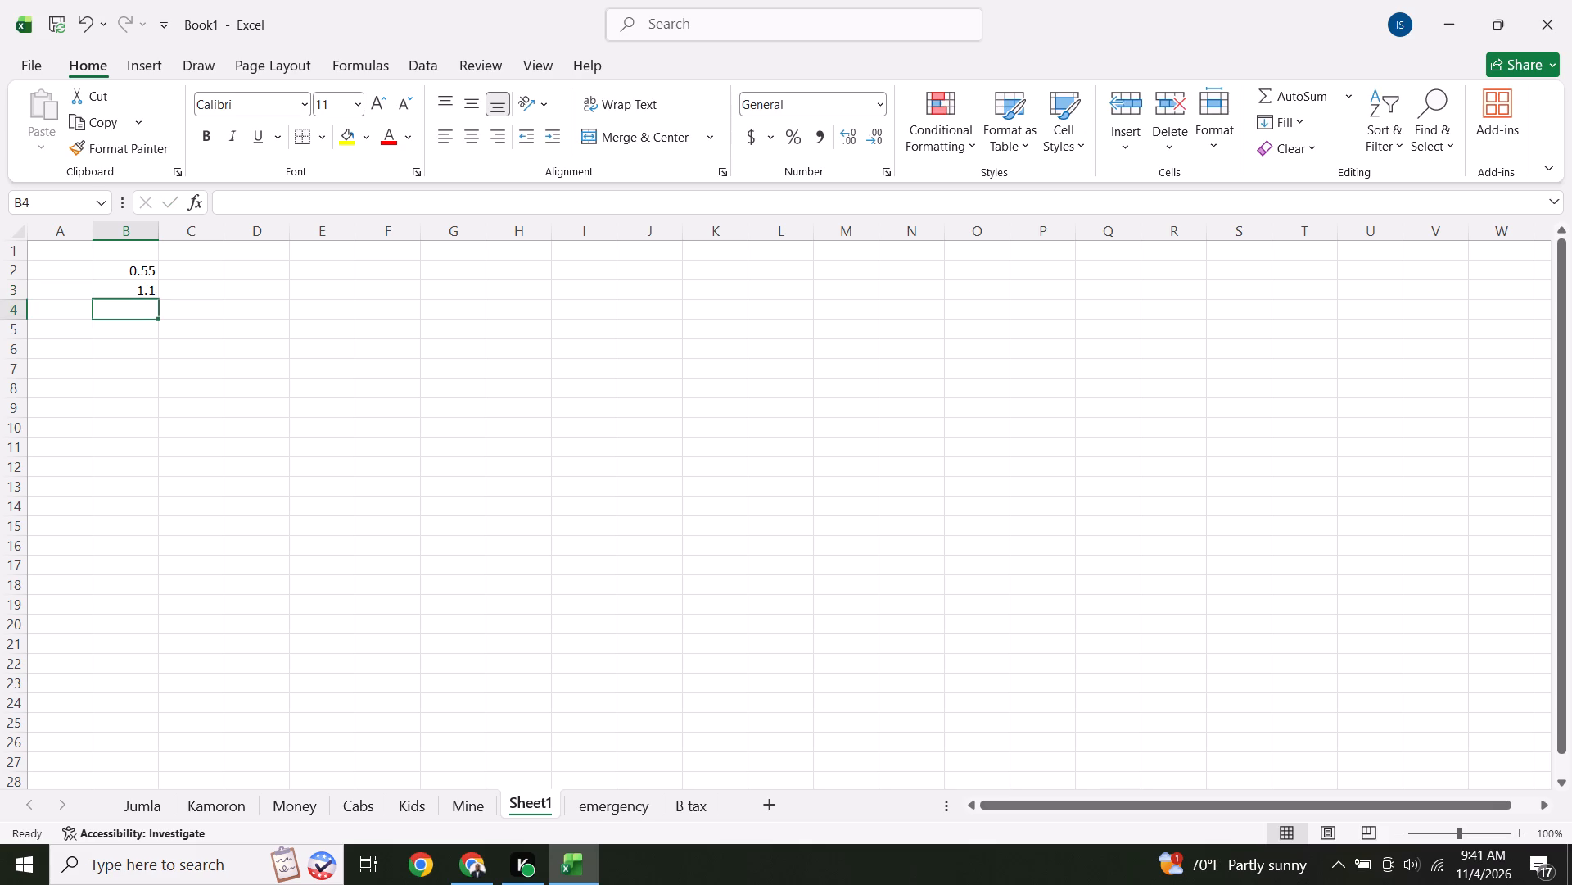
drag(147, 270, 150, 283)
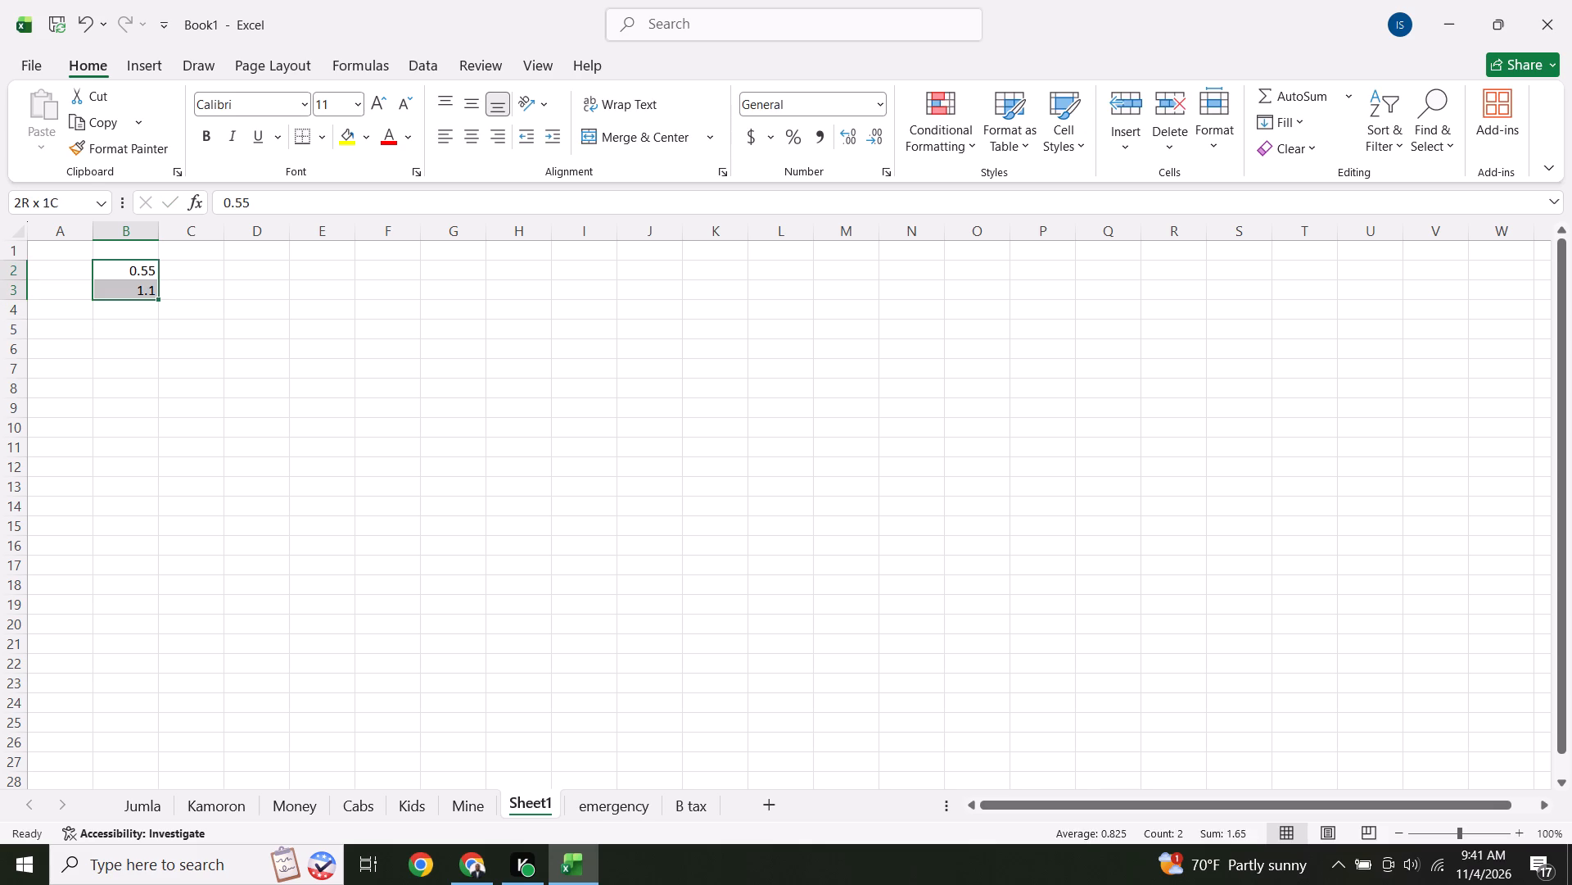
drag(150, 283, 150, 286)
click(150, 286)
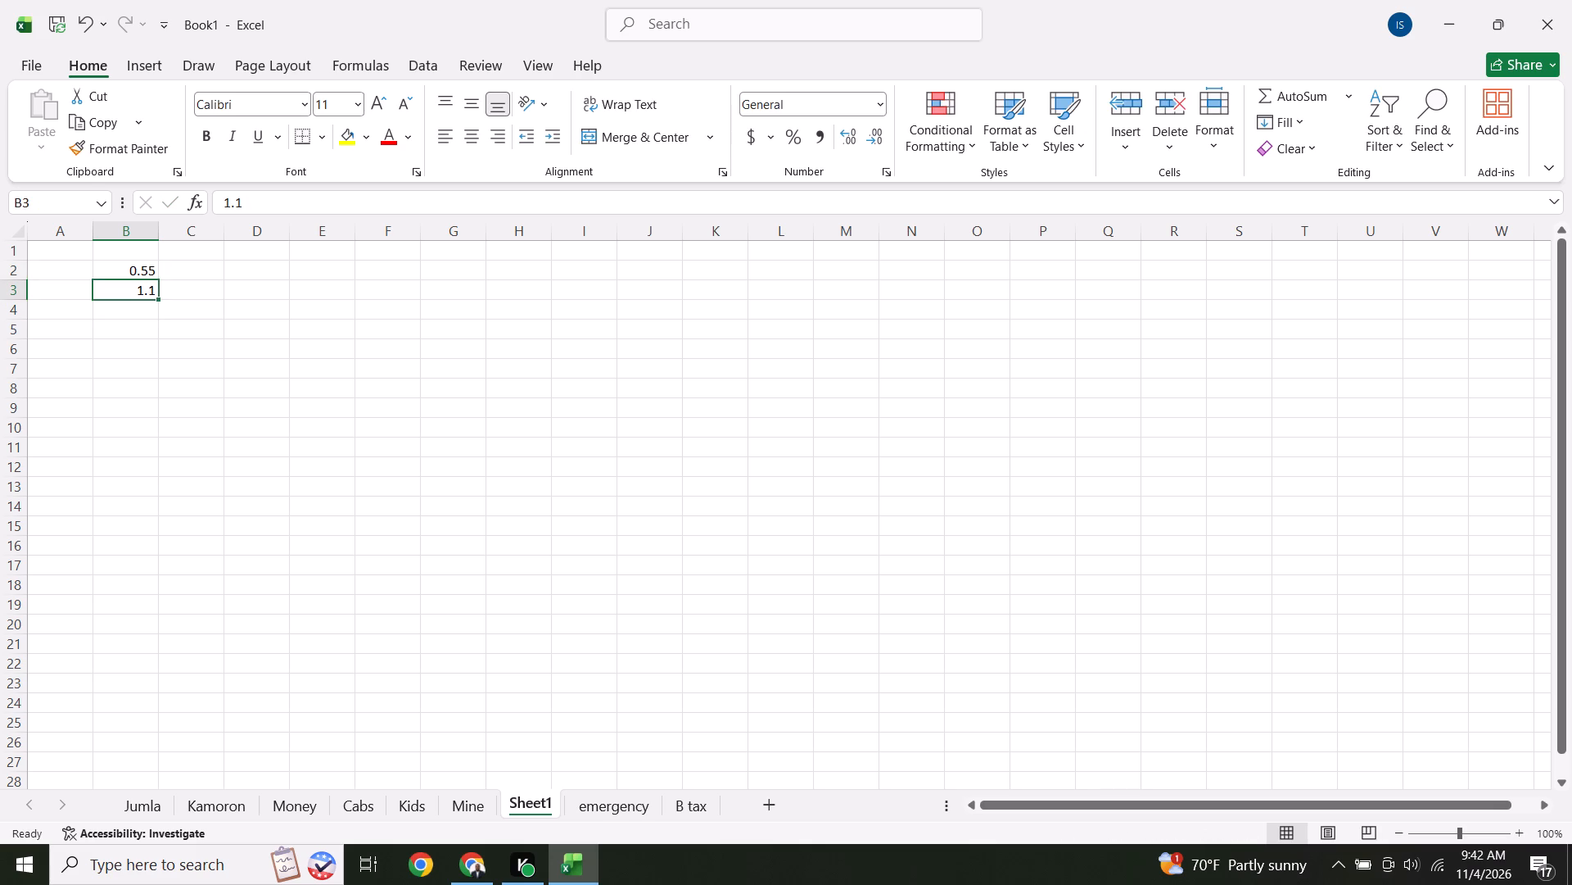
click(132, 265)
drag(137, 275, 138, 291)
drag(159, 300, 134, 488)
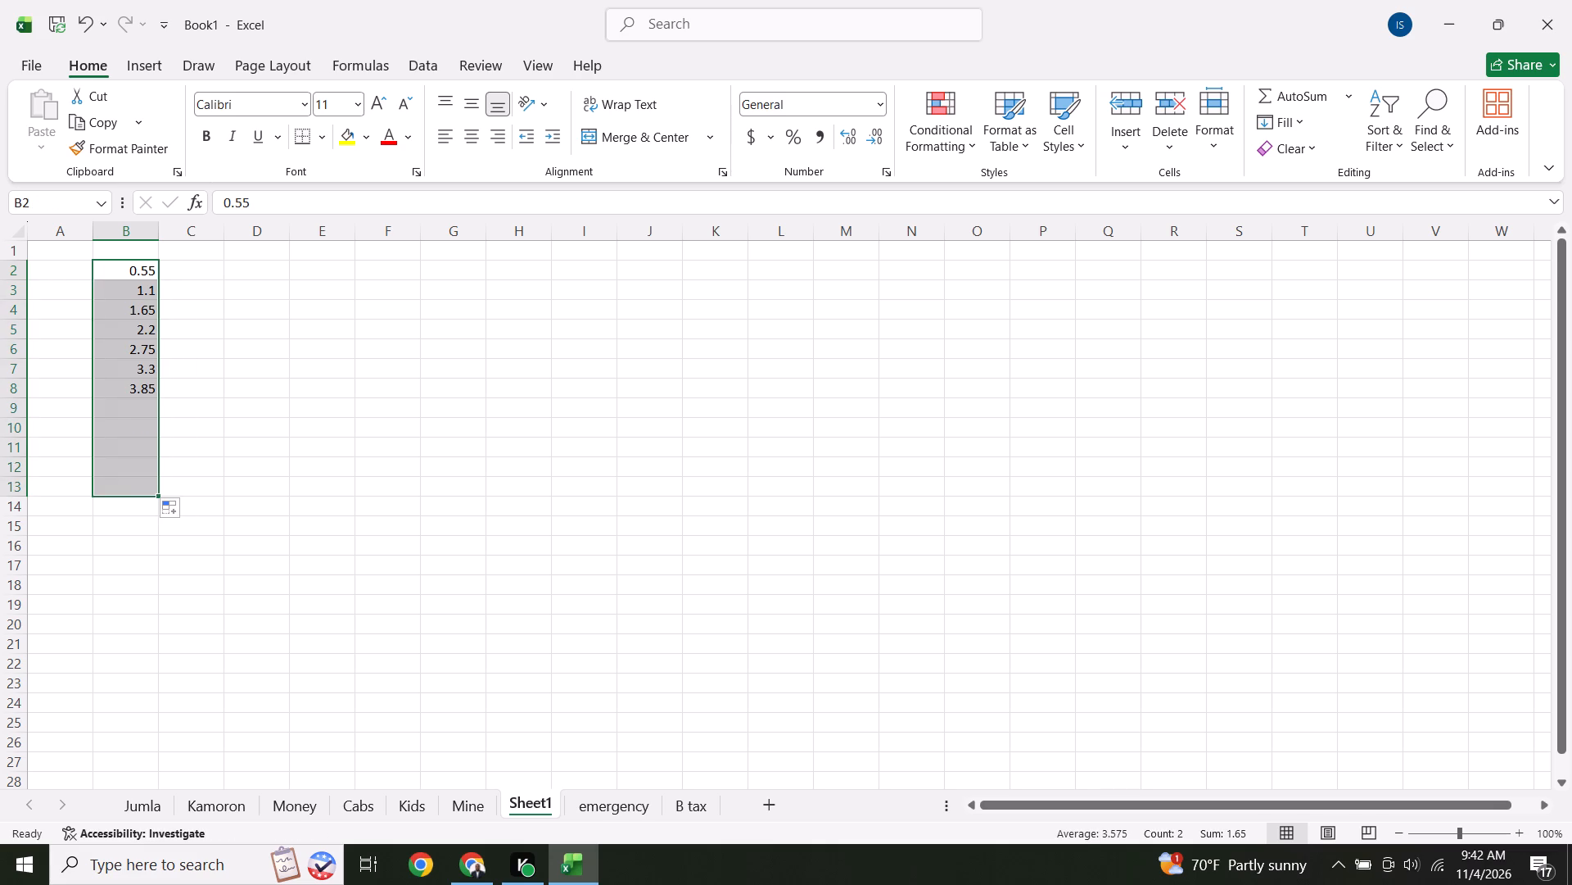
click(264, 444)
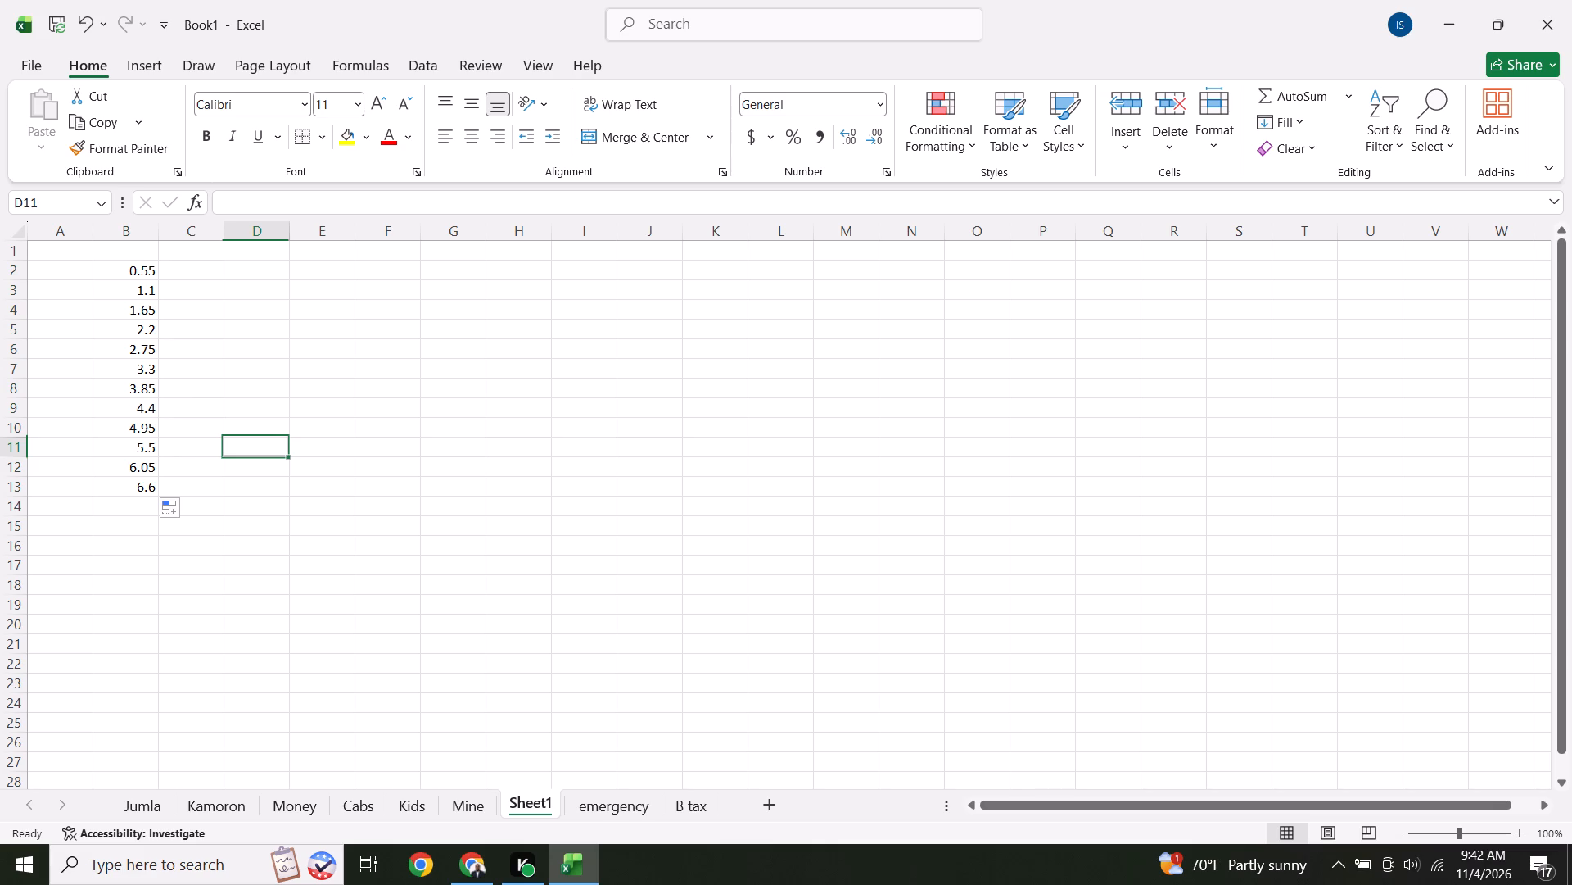
Rebuild the Sheet1 series with 0.6 in B2 and 1.2 in B3, filled down to B13.
click(141, 276)
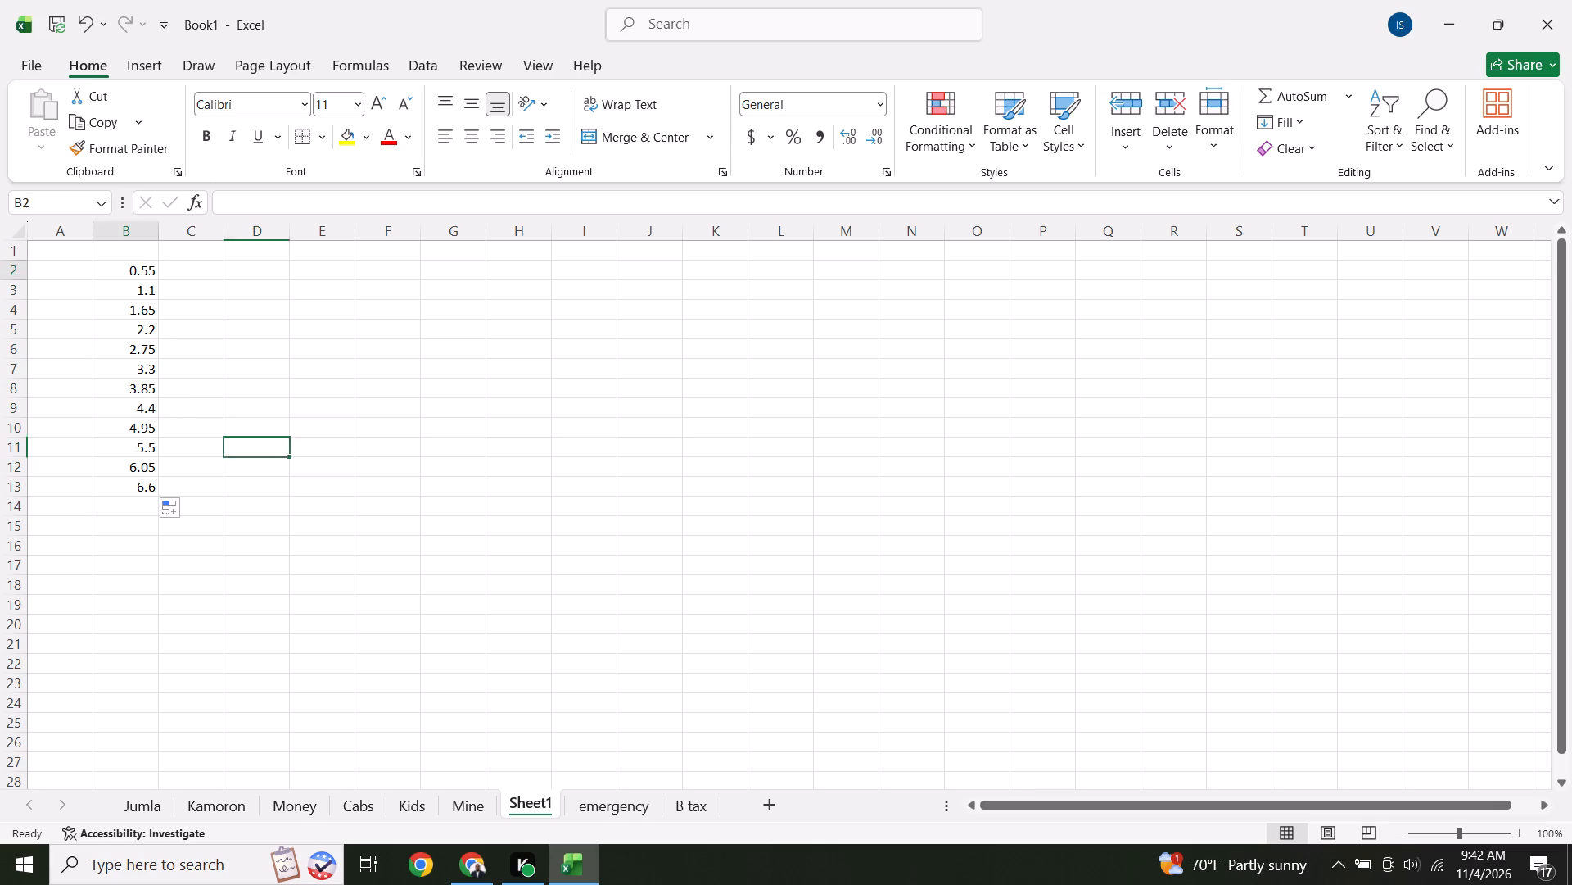
click(258, 206)
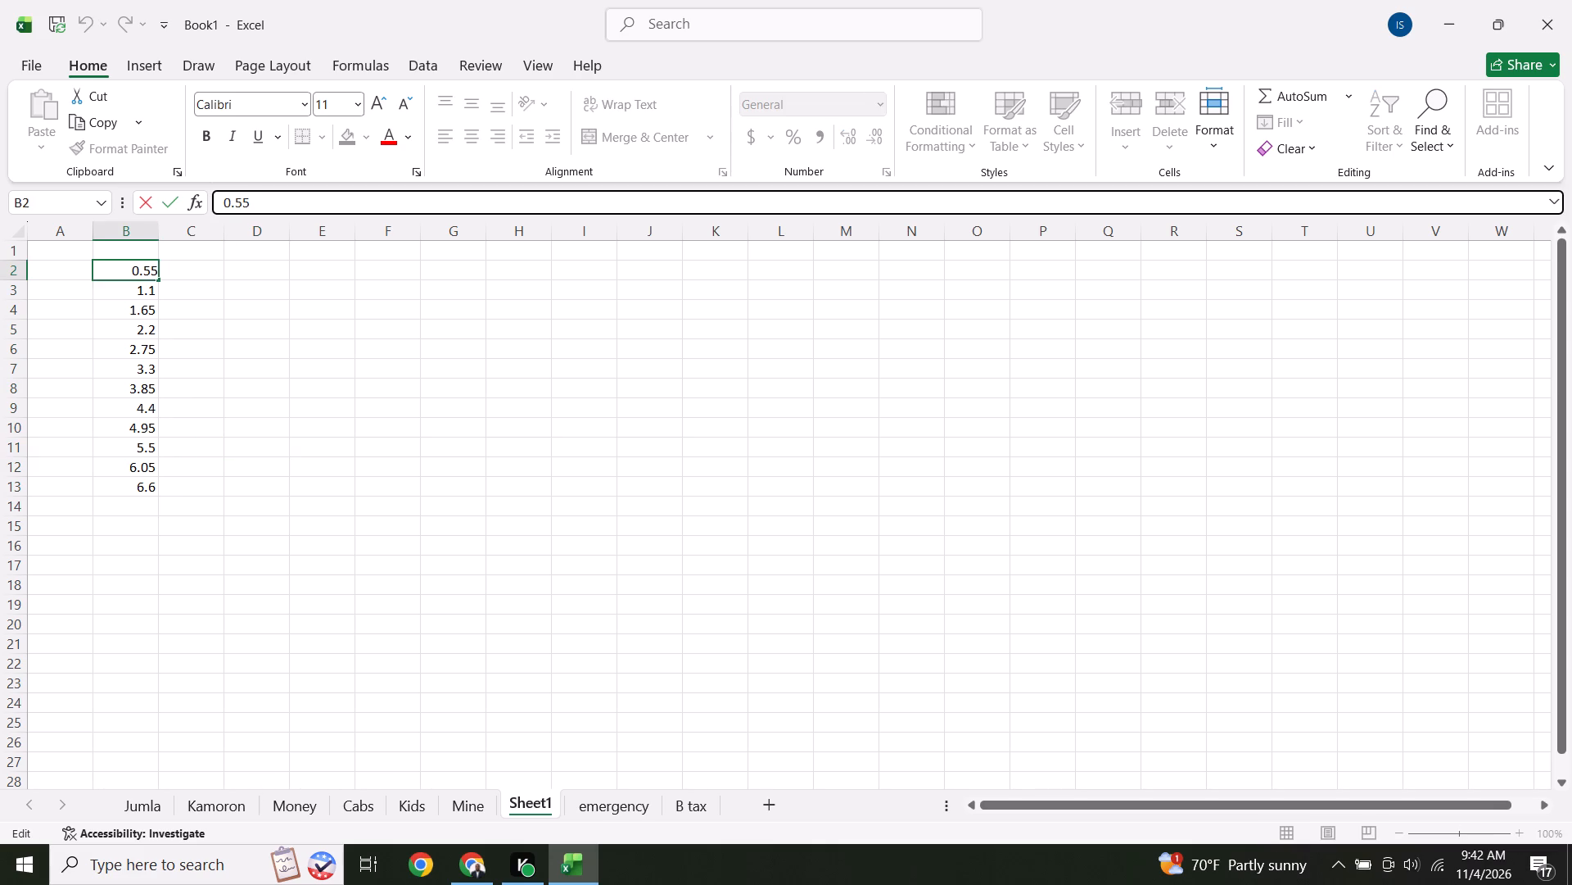
key(BackSpace)
key(BackSpace)
key(6)
key(Return)
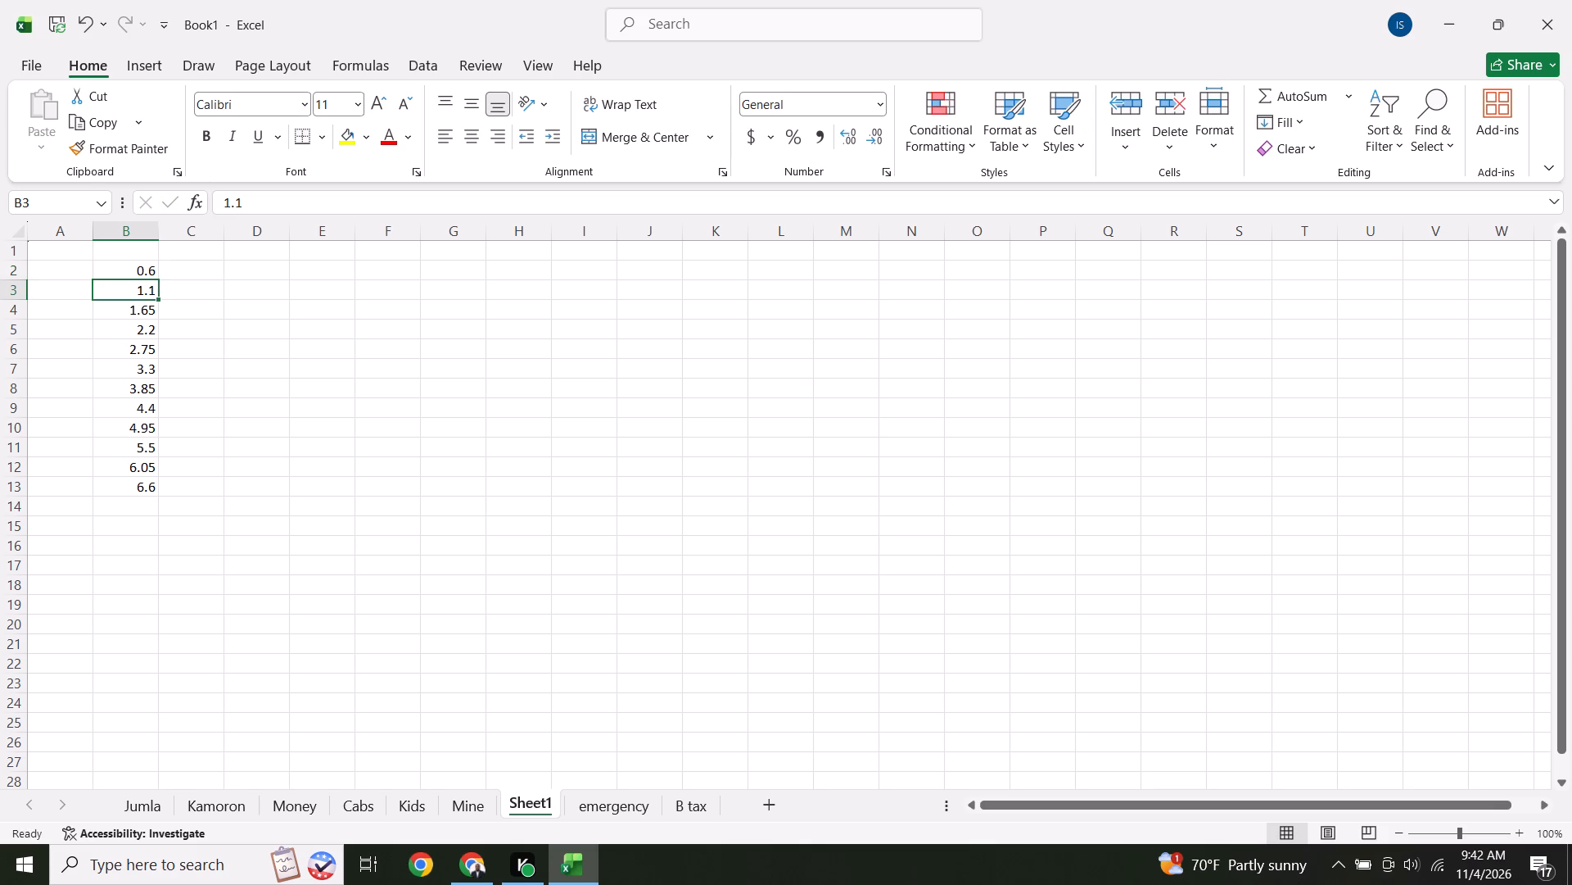
click(258, 206)
key(BackSpace)
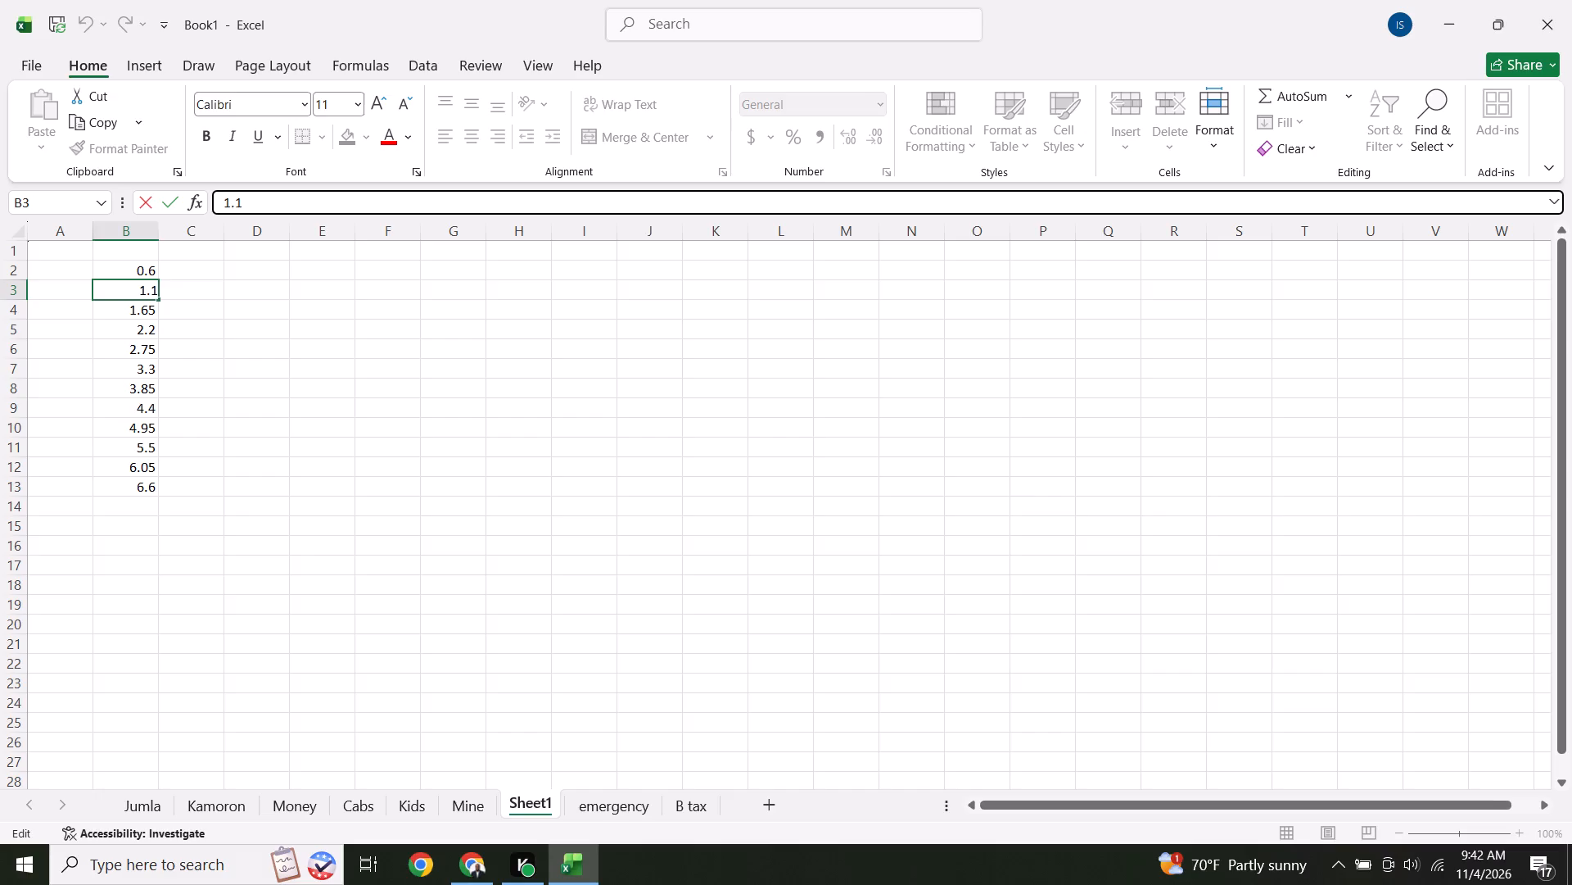
key(2)
key(Return)
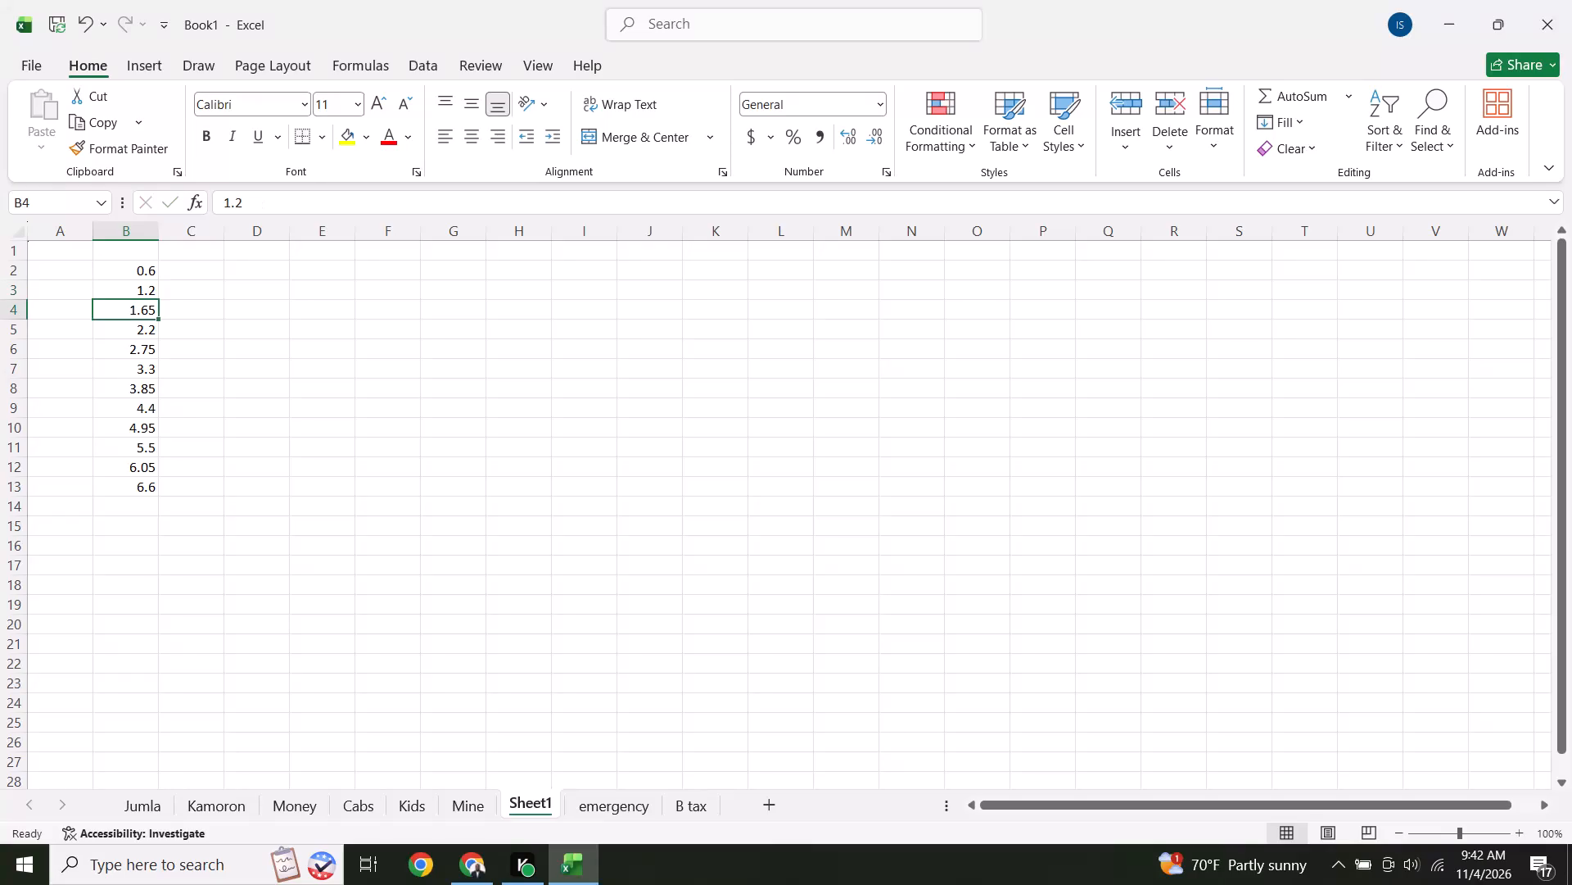
drag(150, 266, 148, 294)
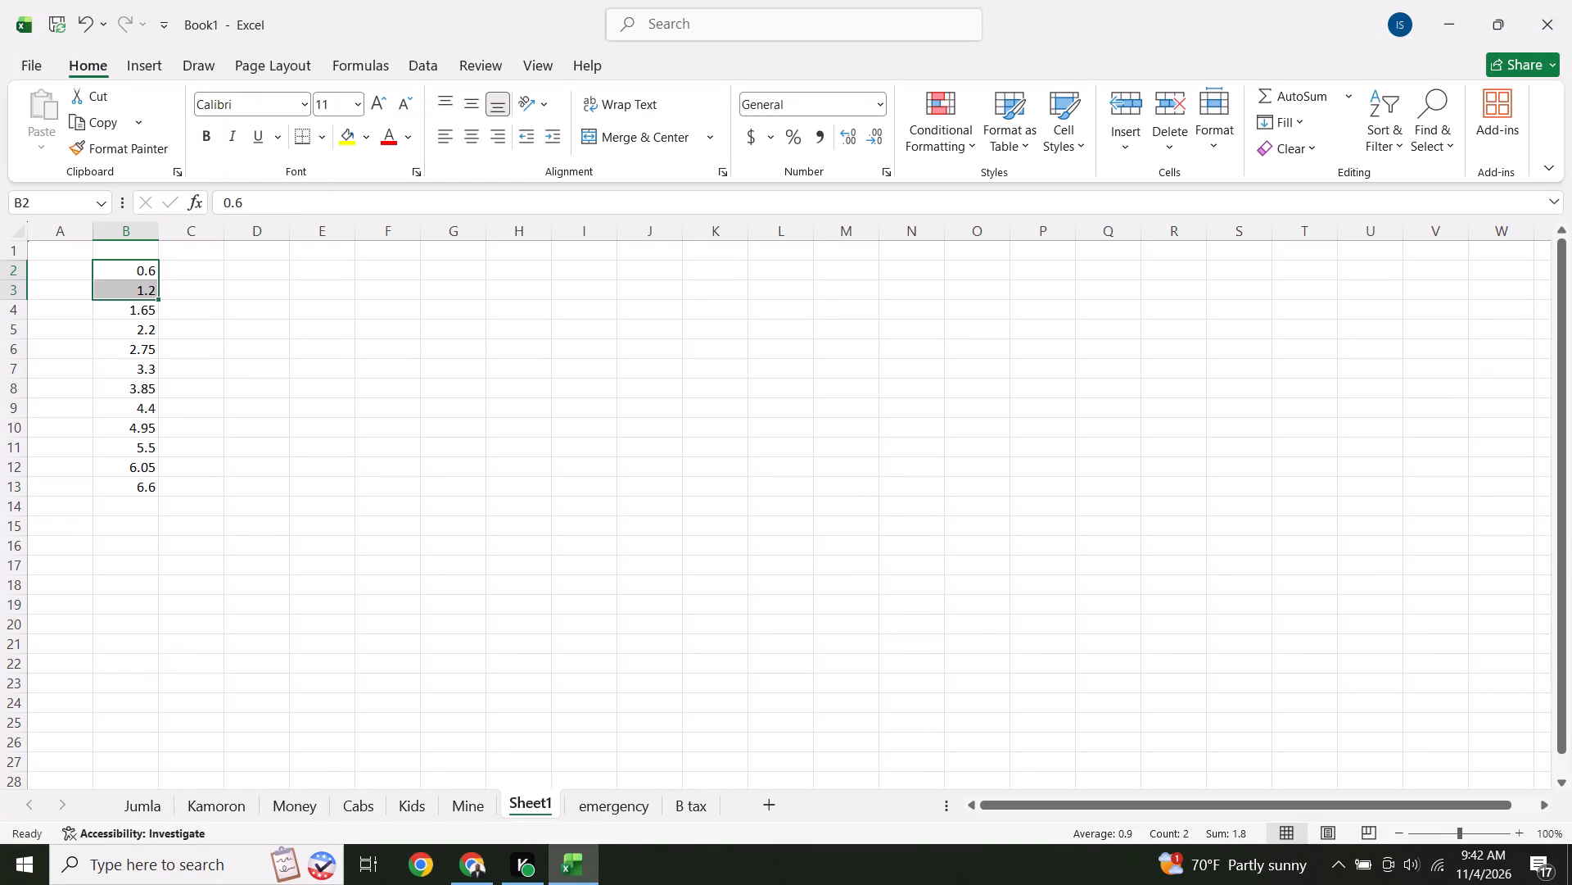
drag(161, 300, 158, 387)
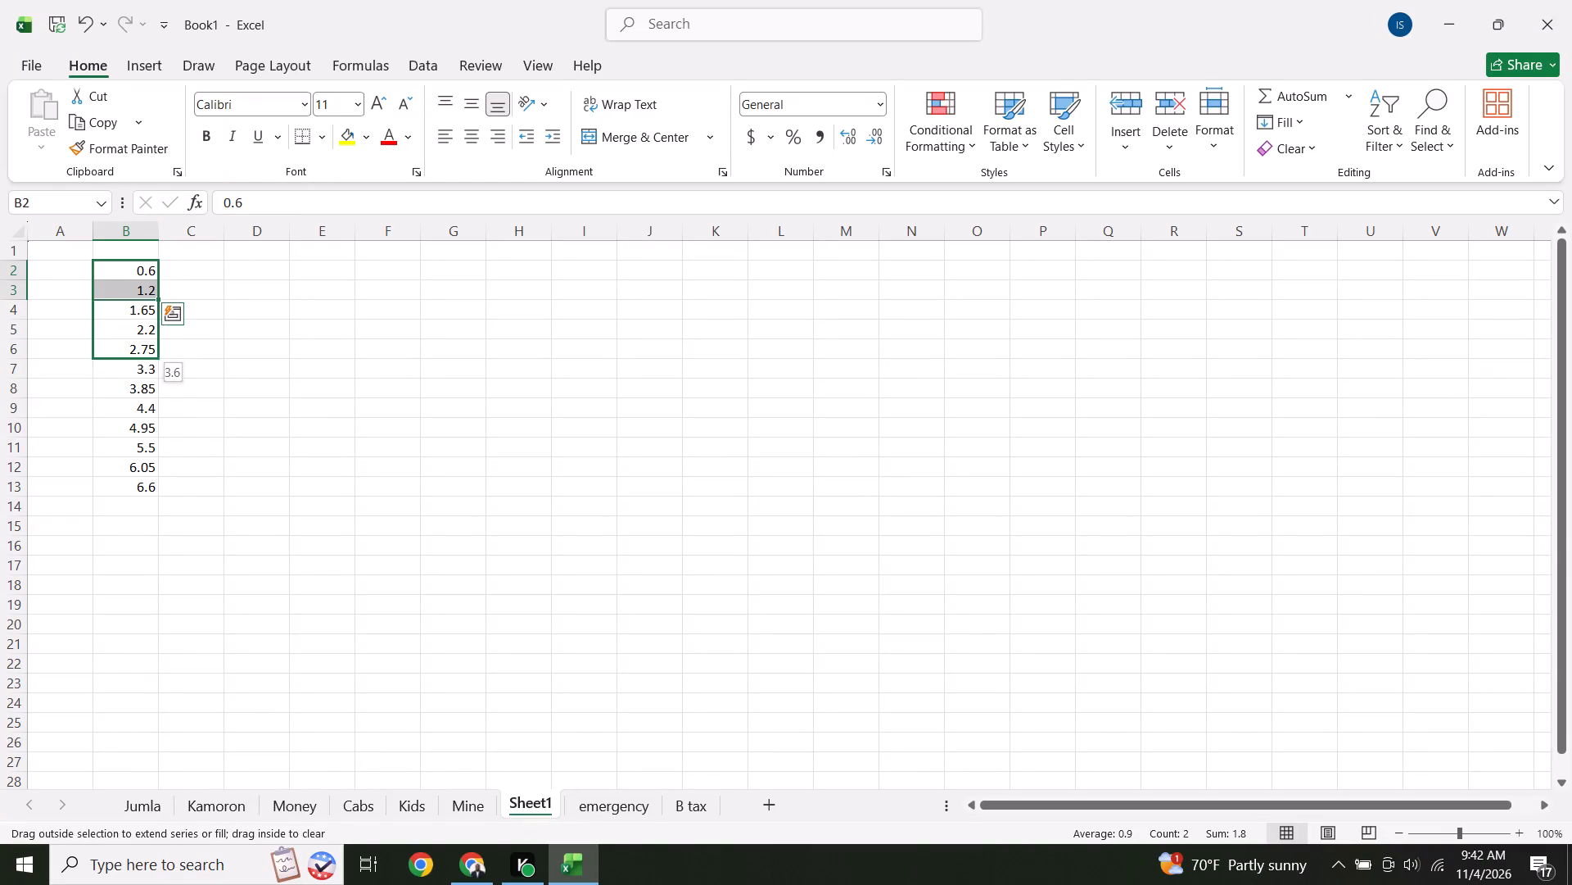
drag(158, 387, 158, 501)
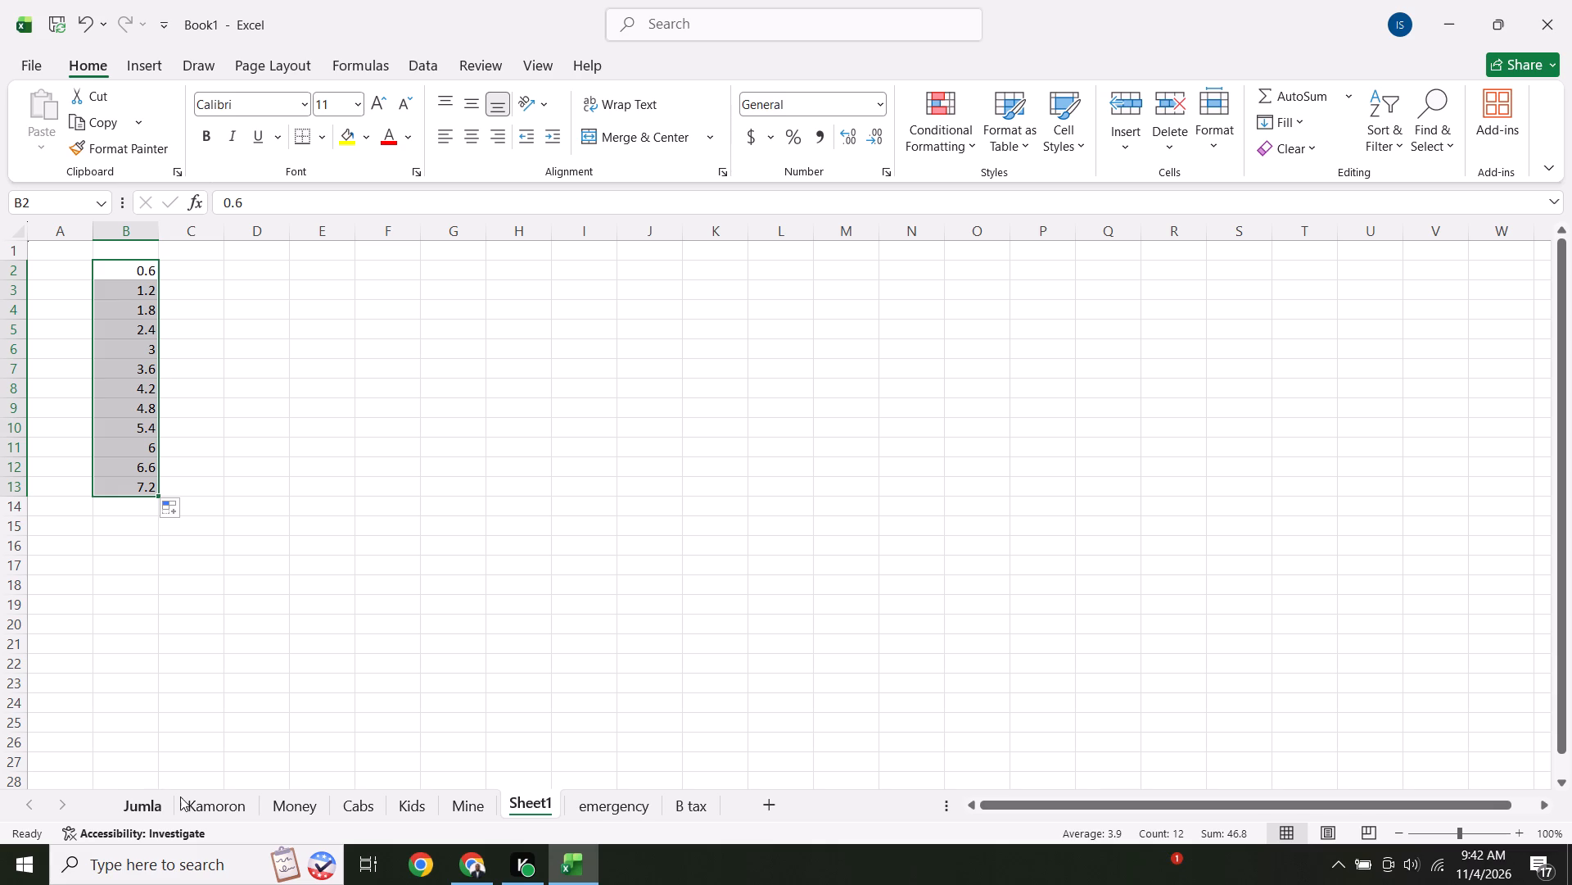
Enter =(SUM(R$3:R3)*7.2) in S14, the December 2,028 REIT dividend cell of the Mine sheet.
click(474, 806)
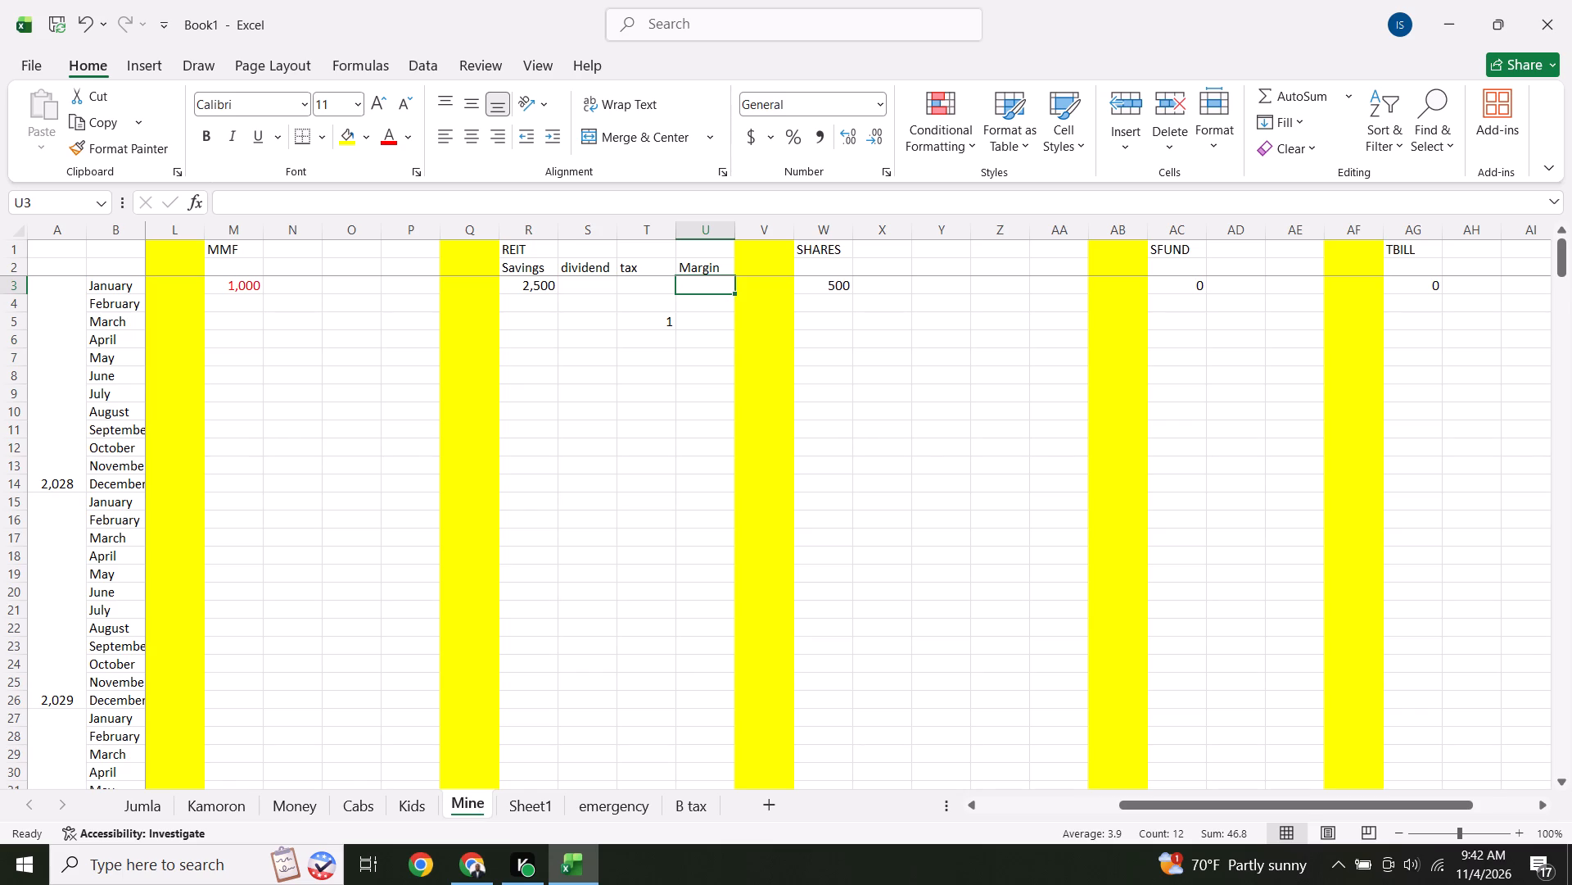
click(593, 461)
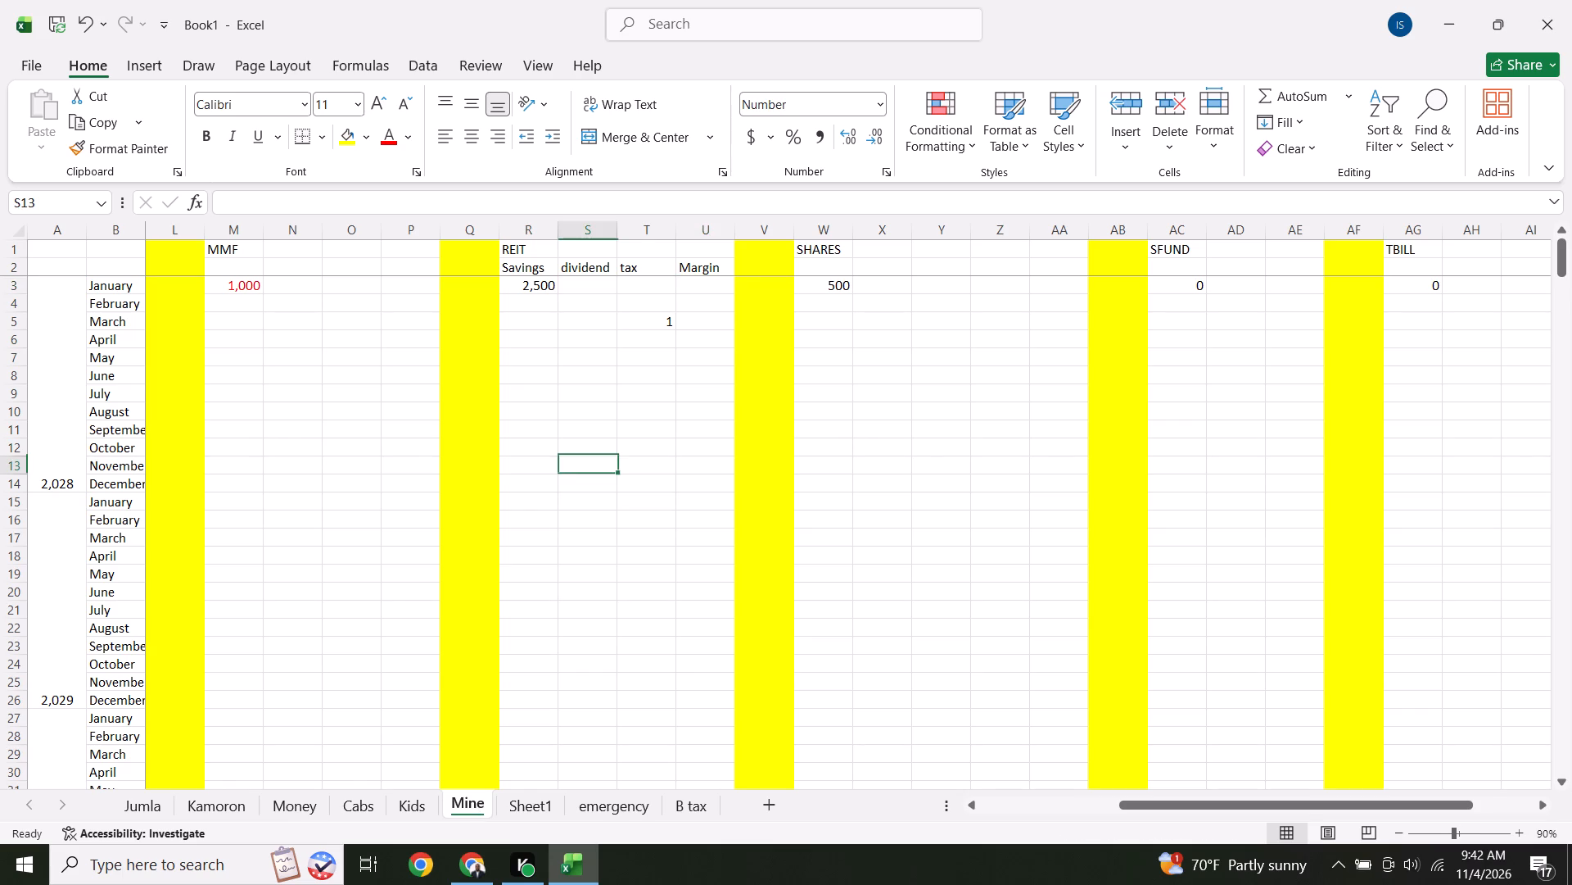
click(577, 479)
key(equal)
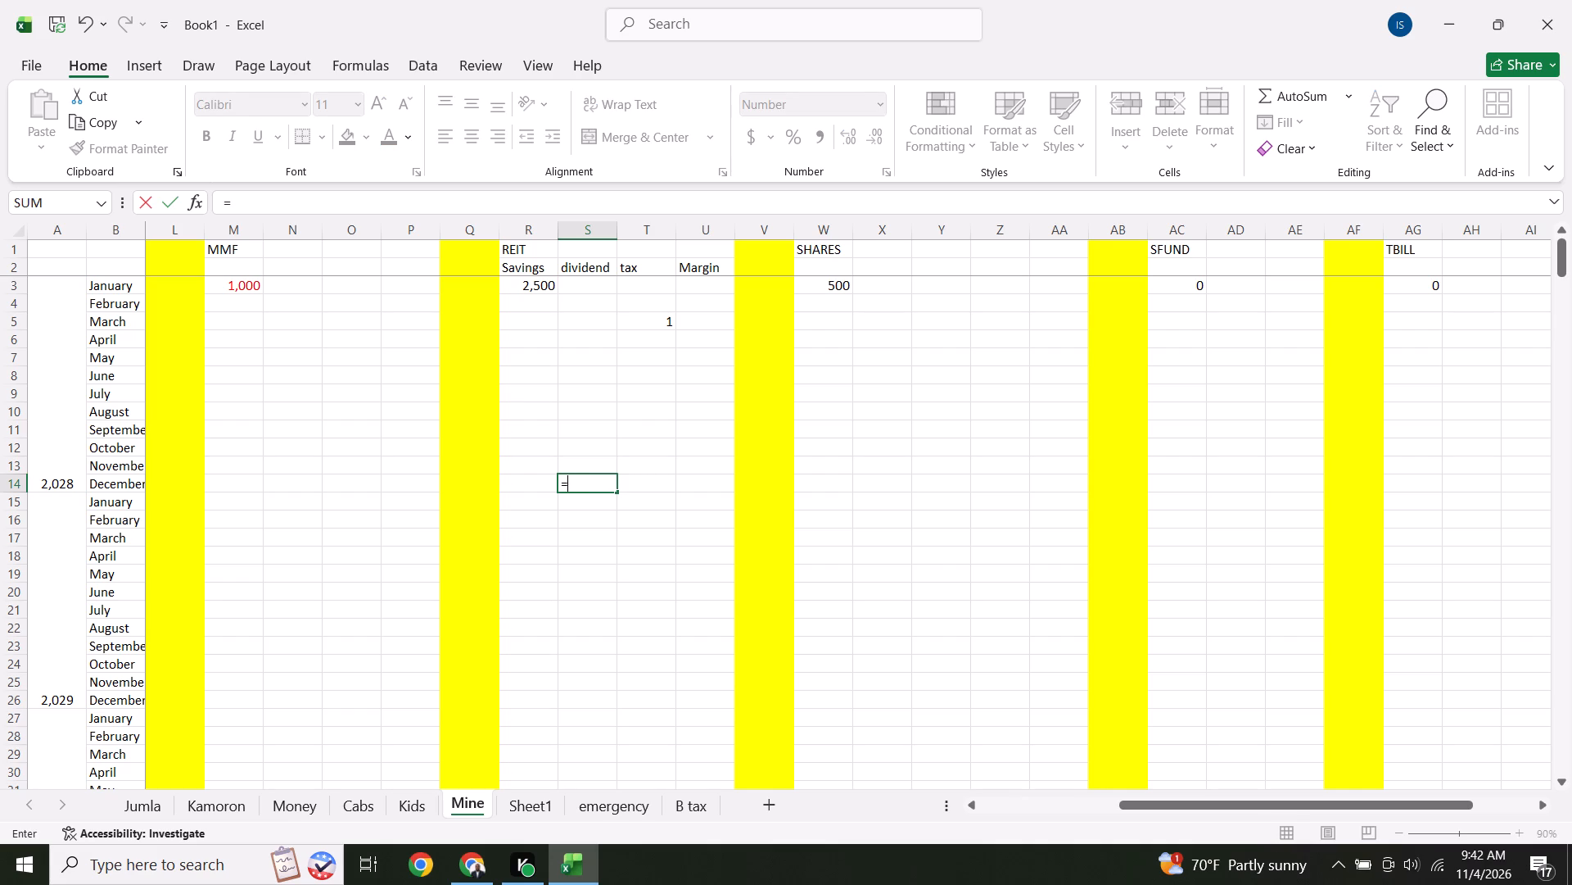
text(sum)
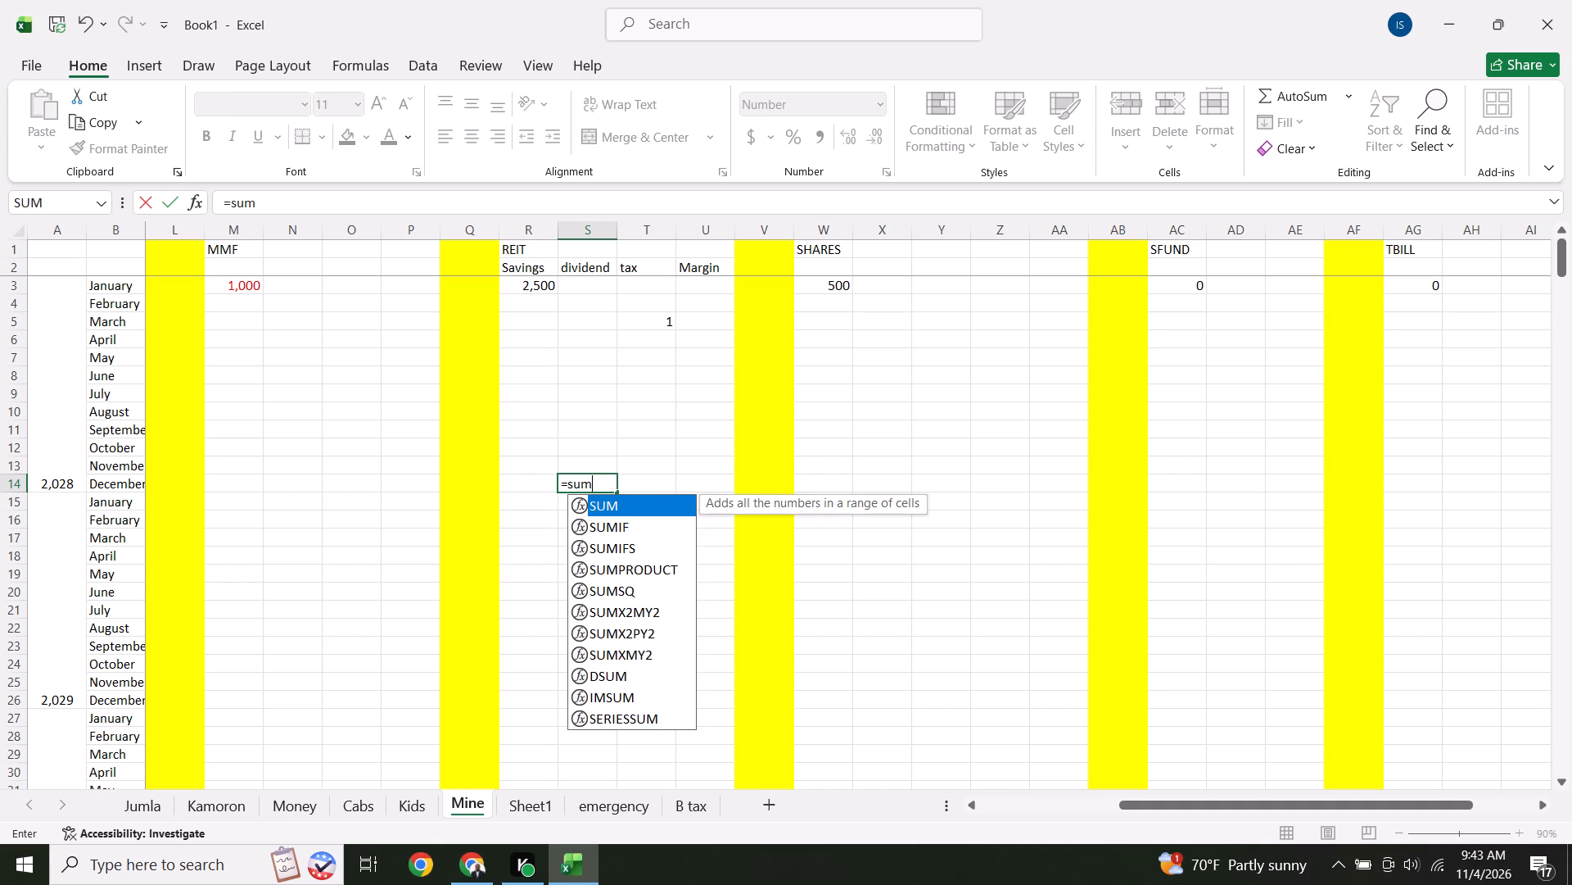
key(shift+parenleft)
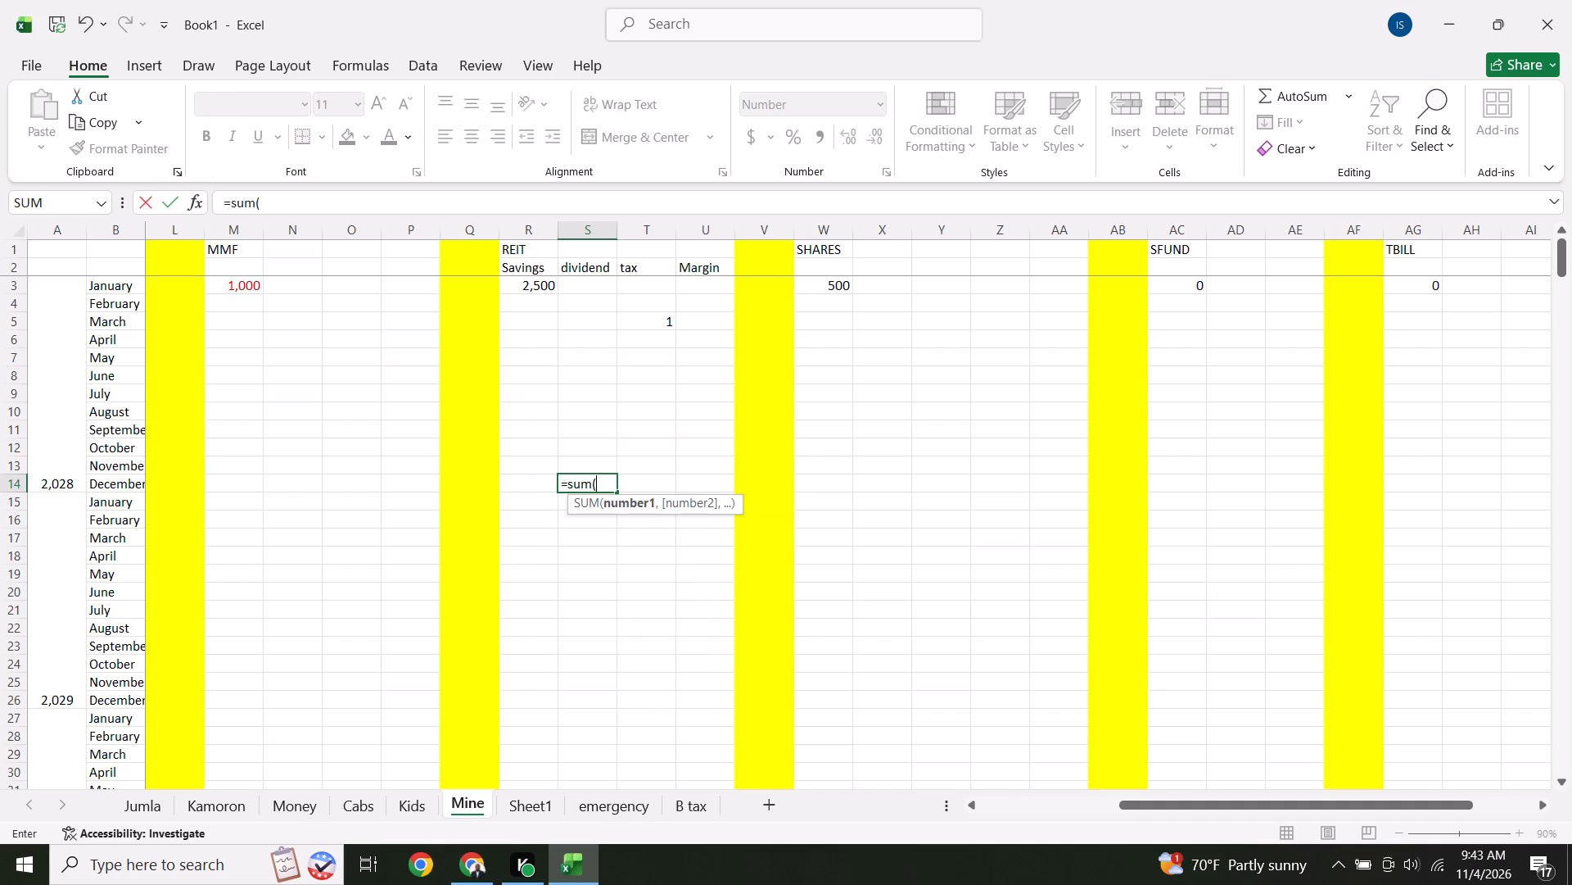
click(535, 286)
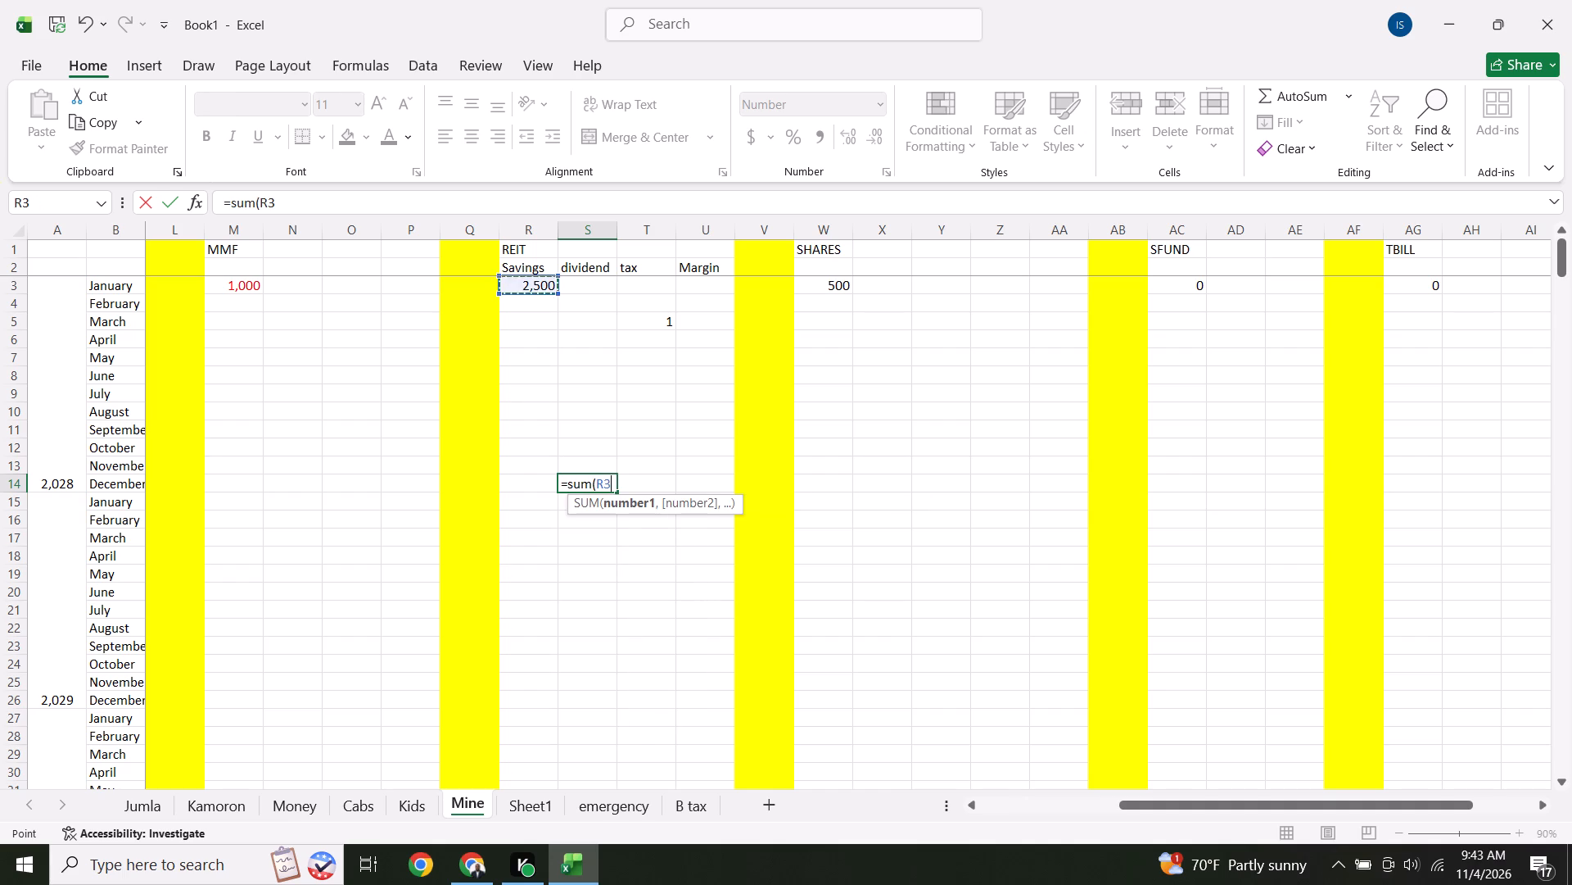
key(shift+colon)
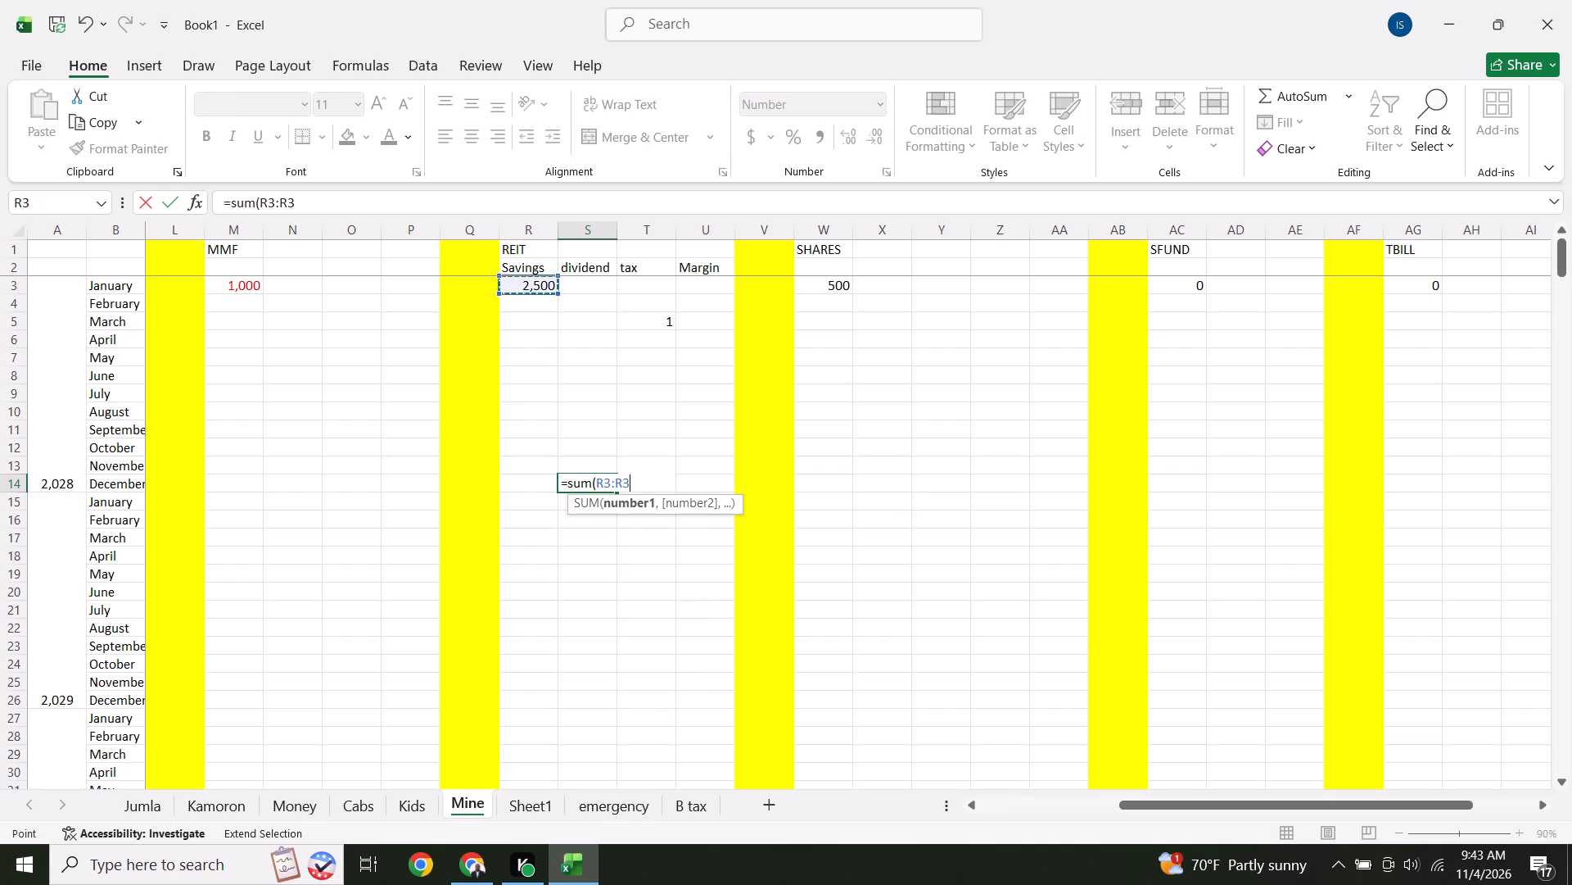
key(shift+parenright)
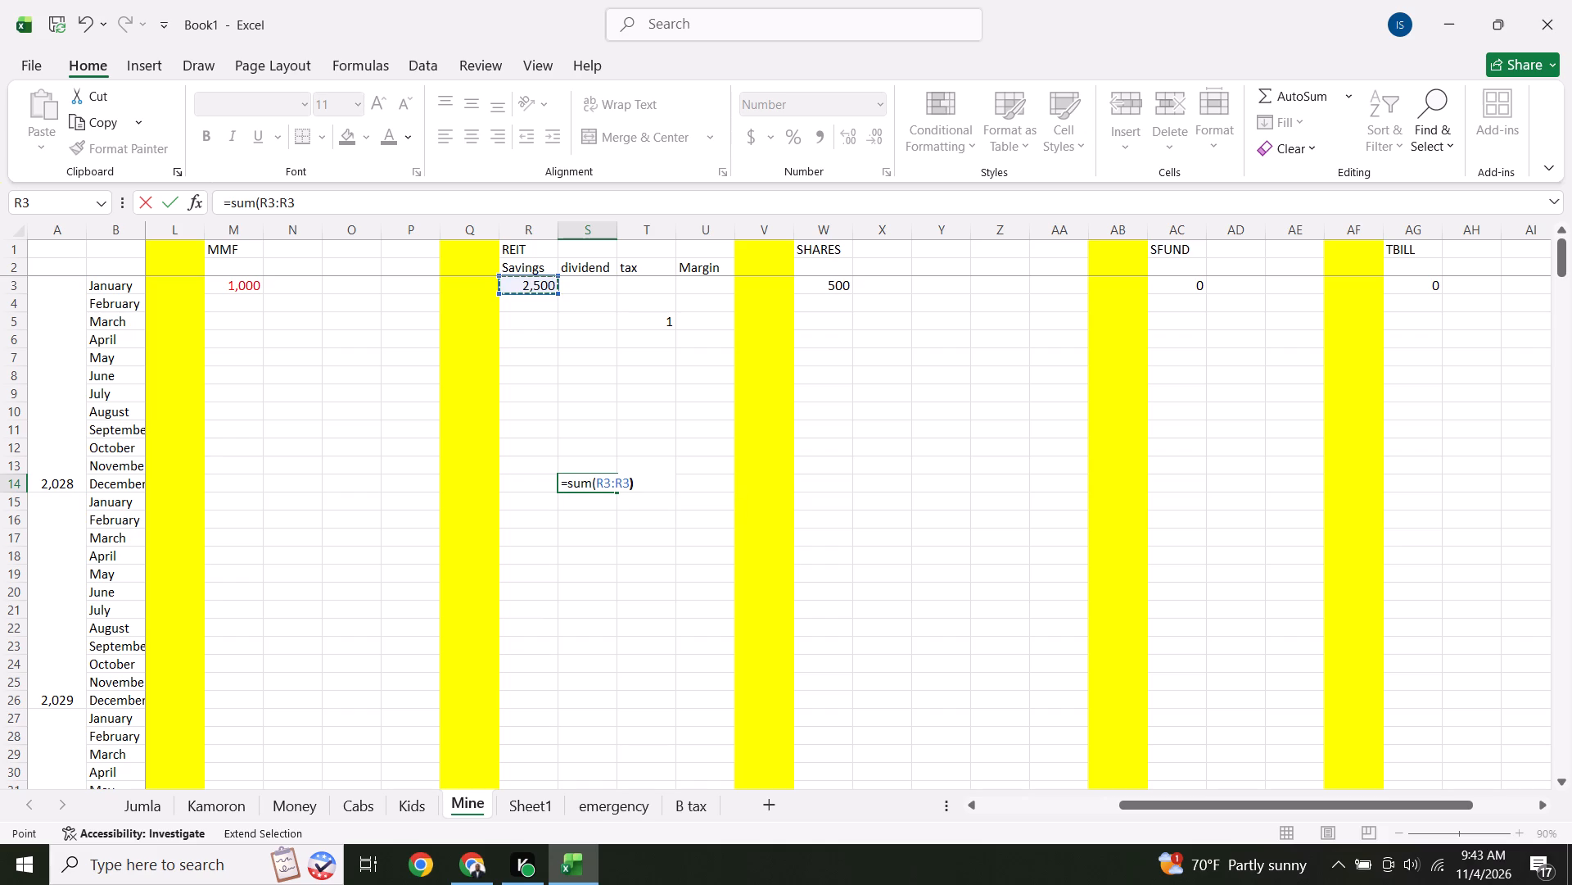
key(shift+asterisk)
text(1.2)
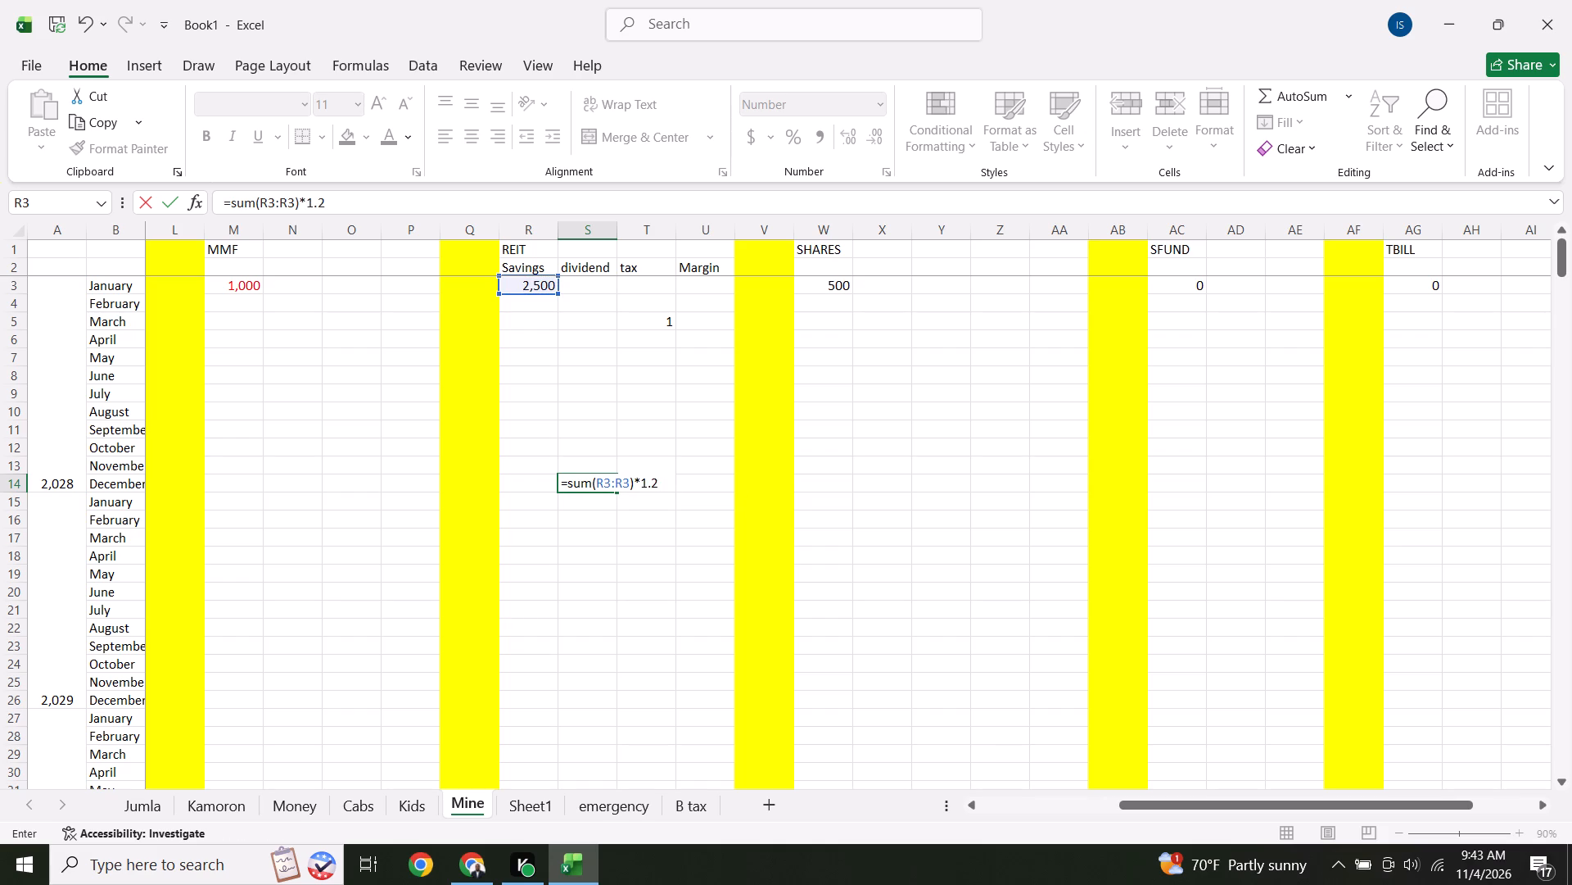
key(BackSpace)
key(BackSpace)
key(BackSpace)
text(7.2)
key(shift+parenright)
click(233, 202)
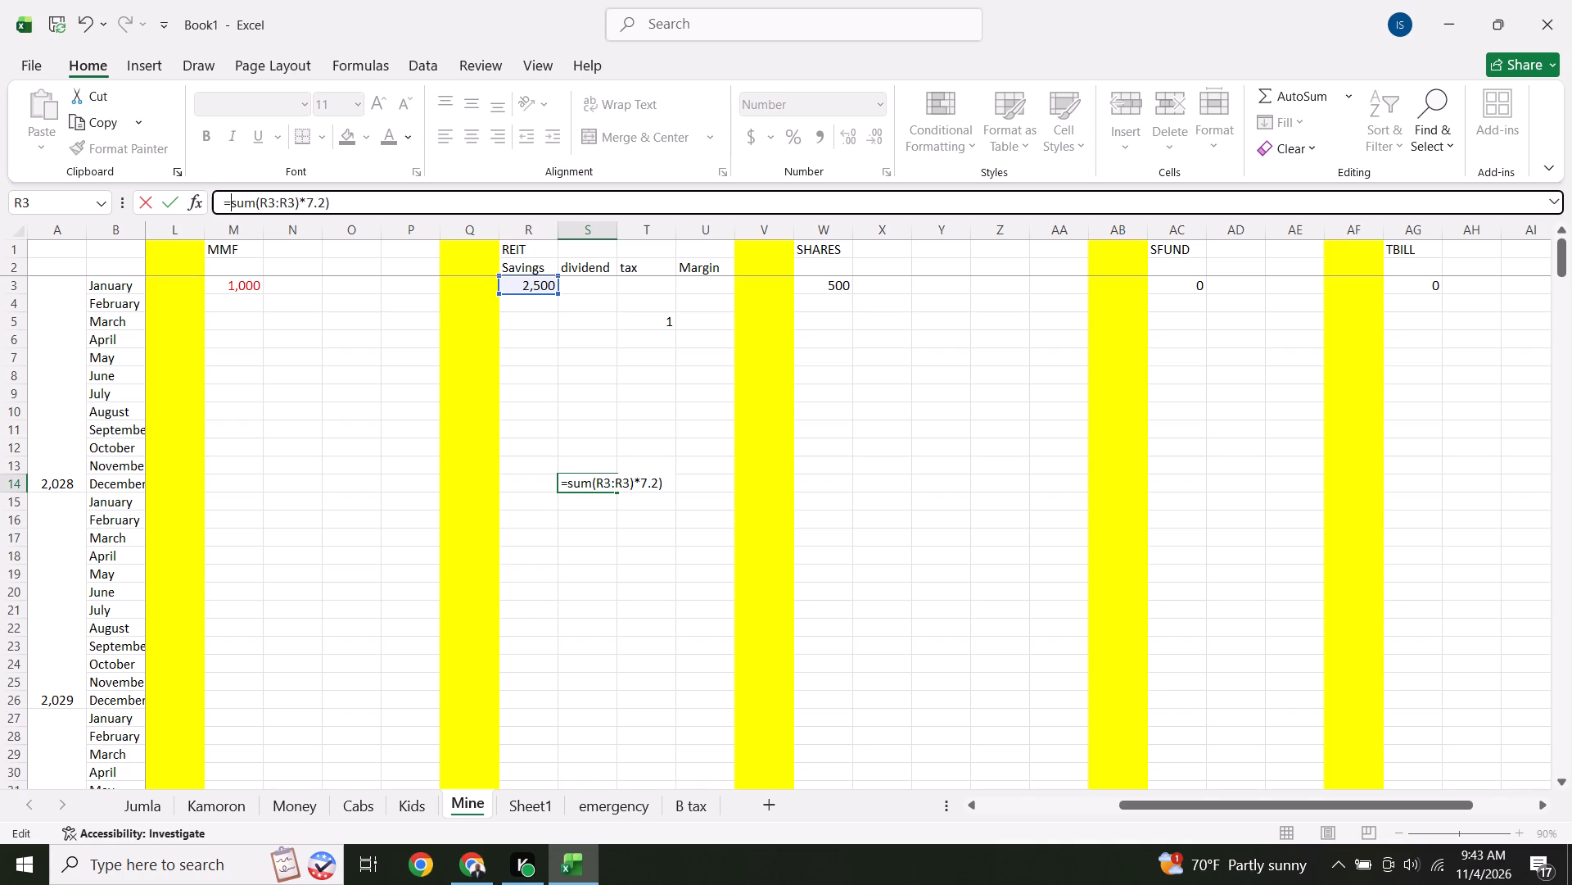
key(shift+parenleft)
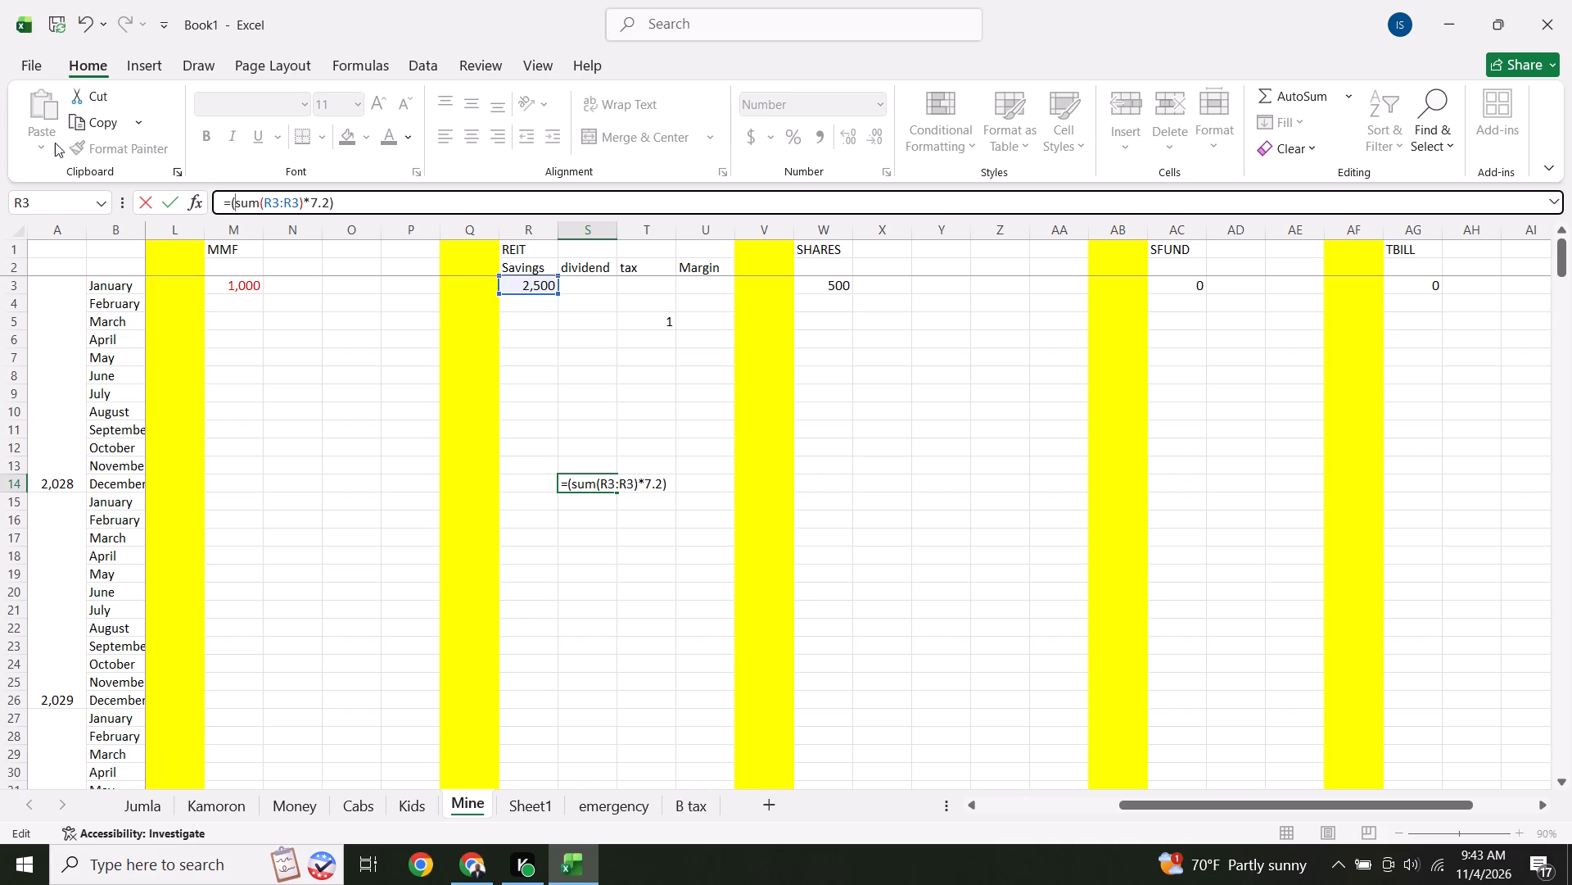
click(270, 202)
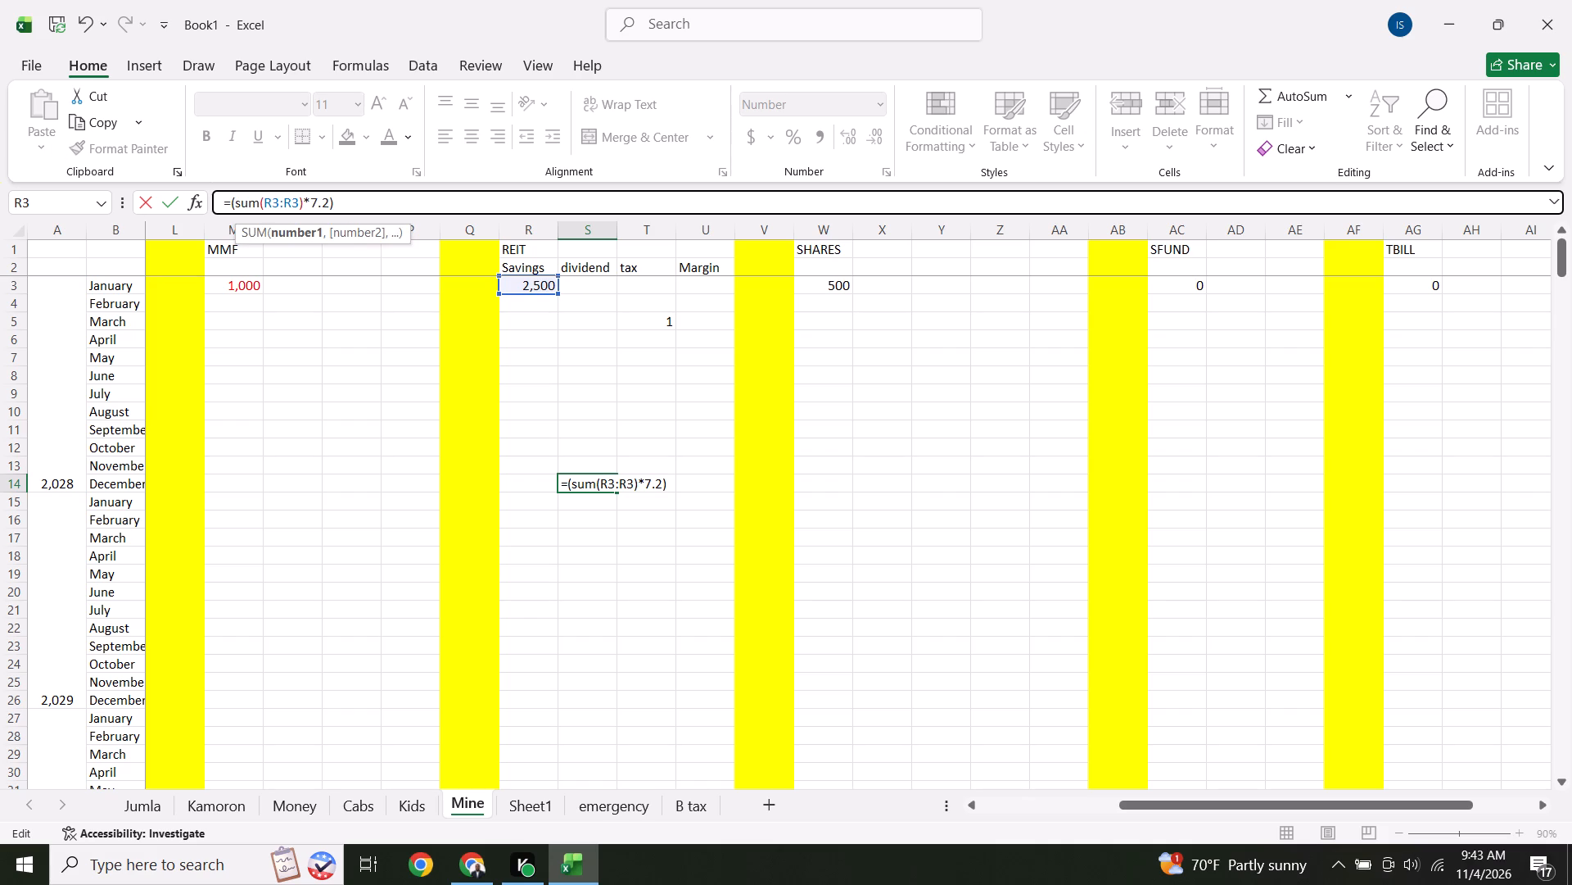
key(shift+dollar)
key(Return)
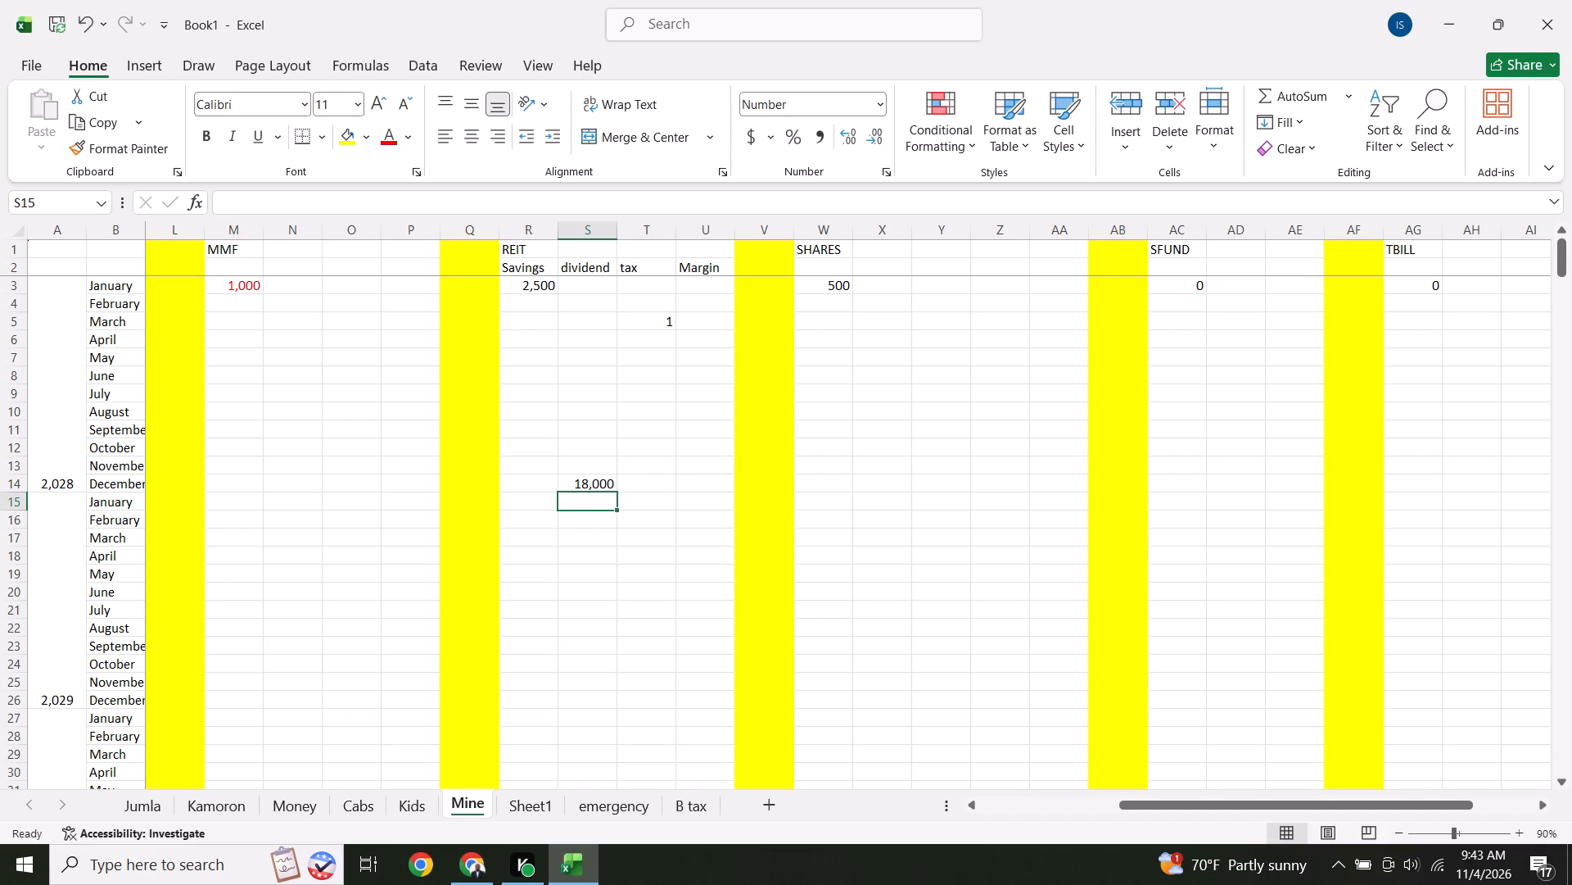
Change the multiplier in the S14 dividend formula to 7.2%.
click(601, 484)
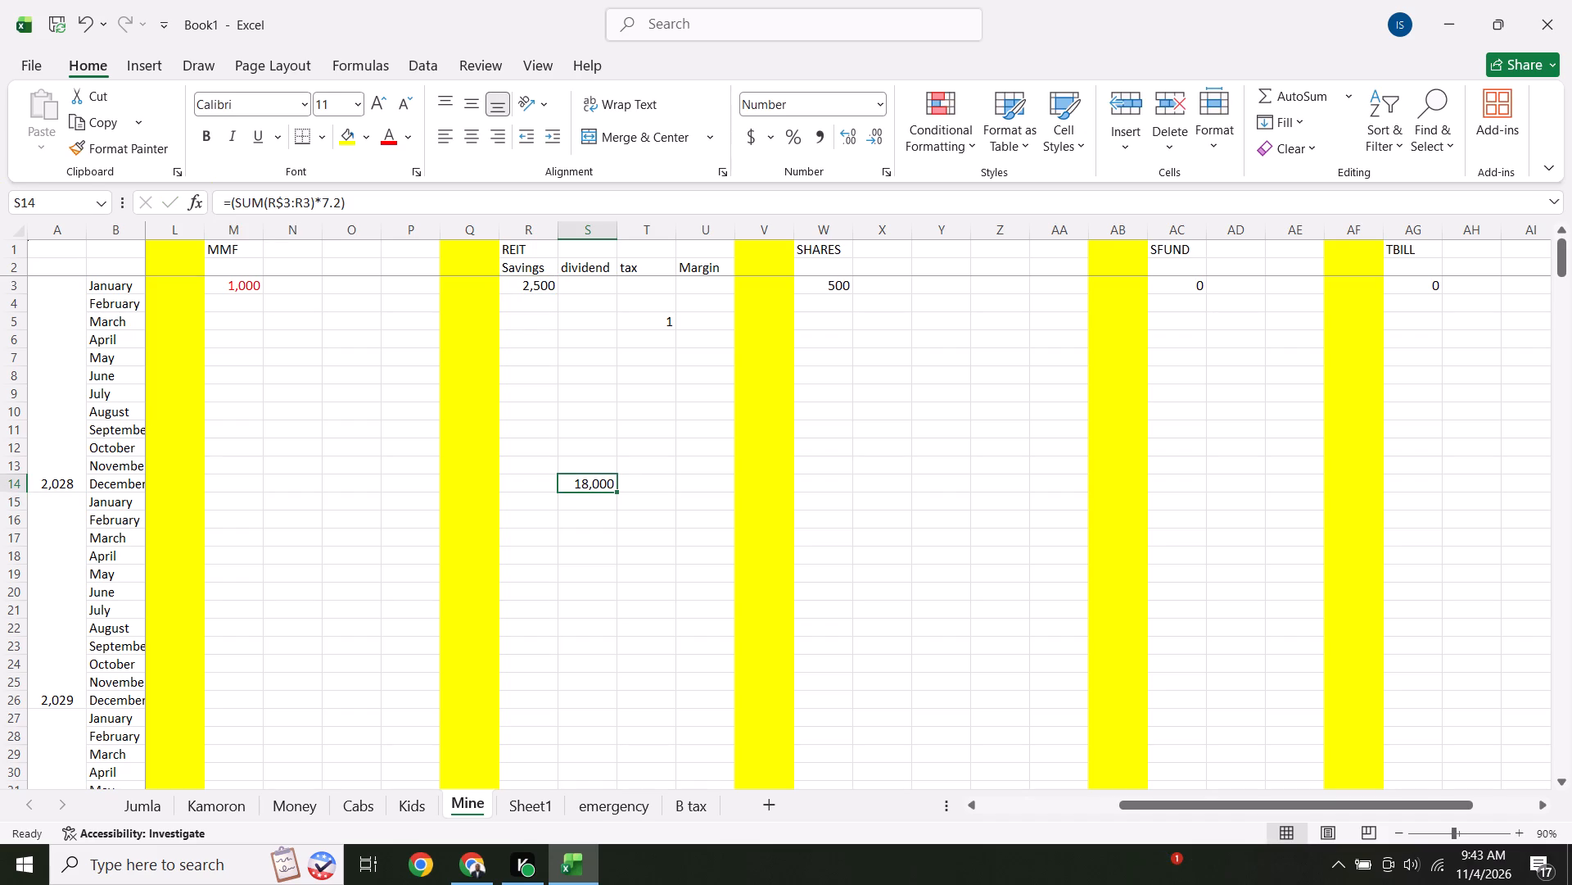
click(340, 201)
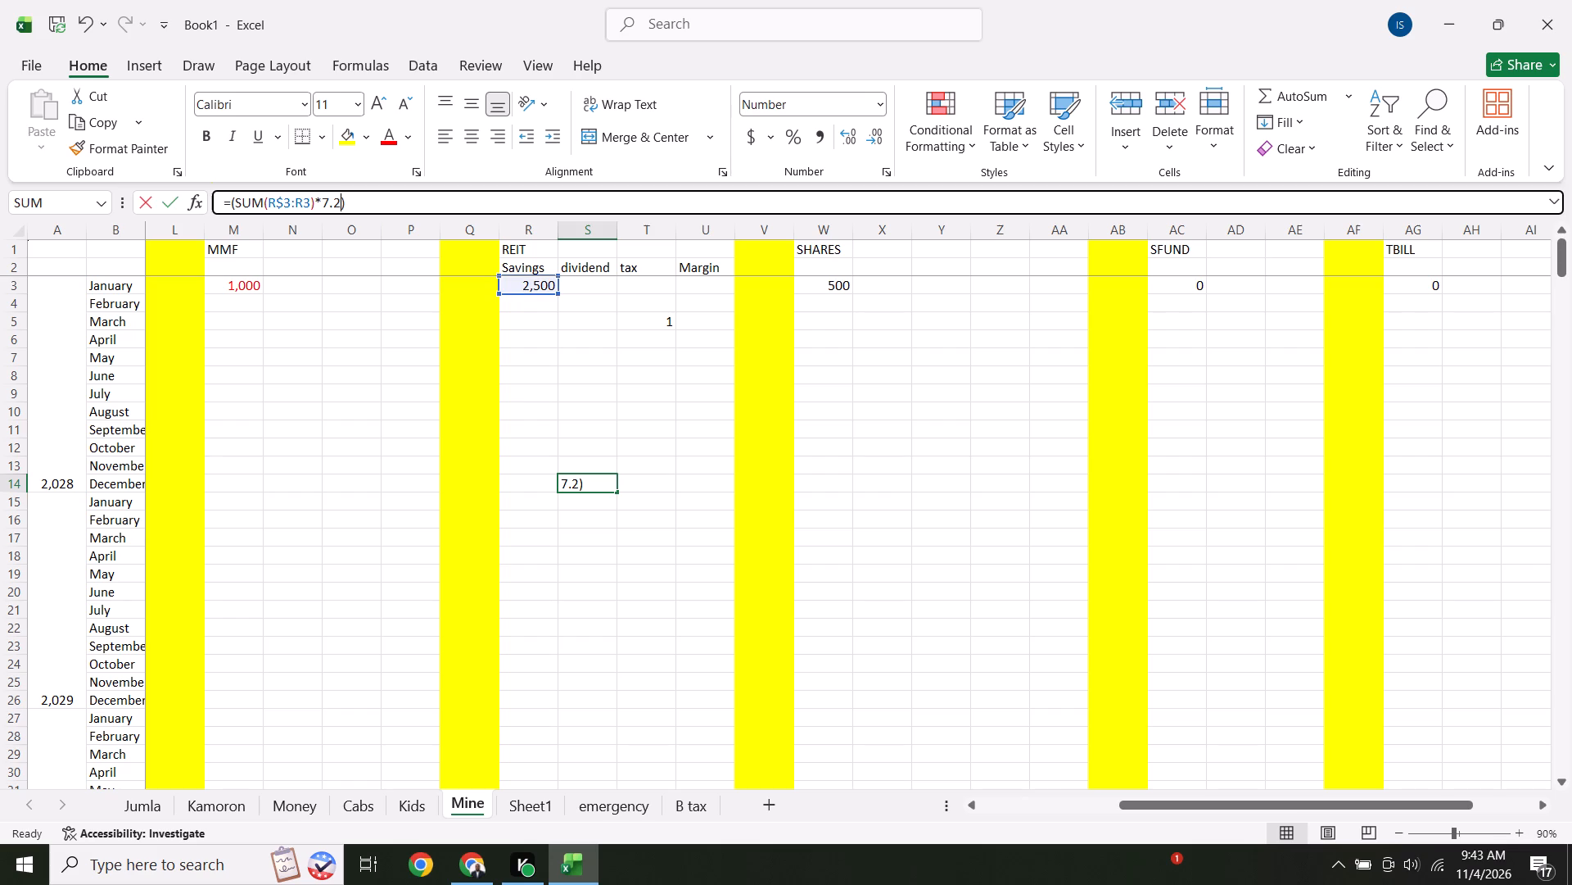
key(shift+percent)
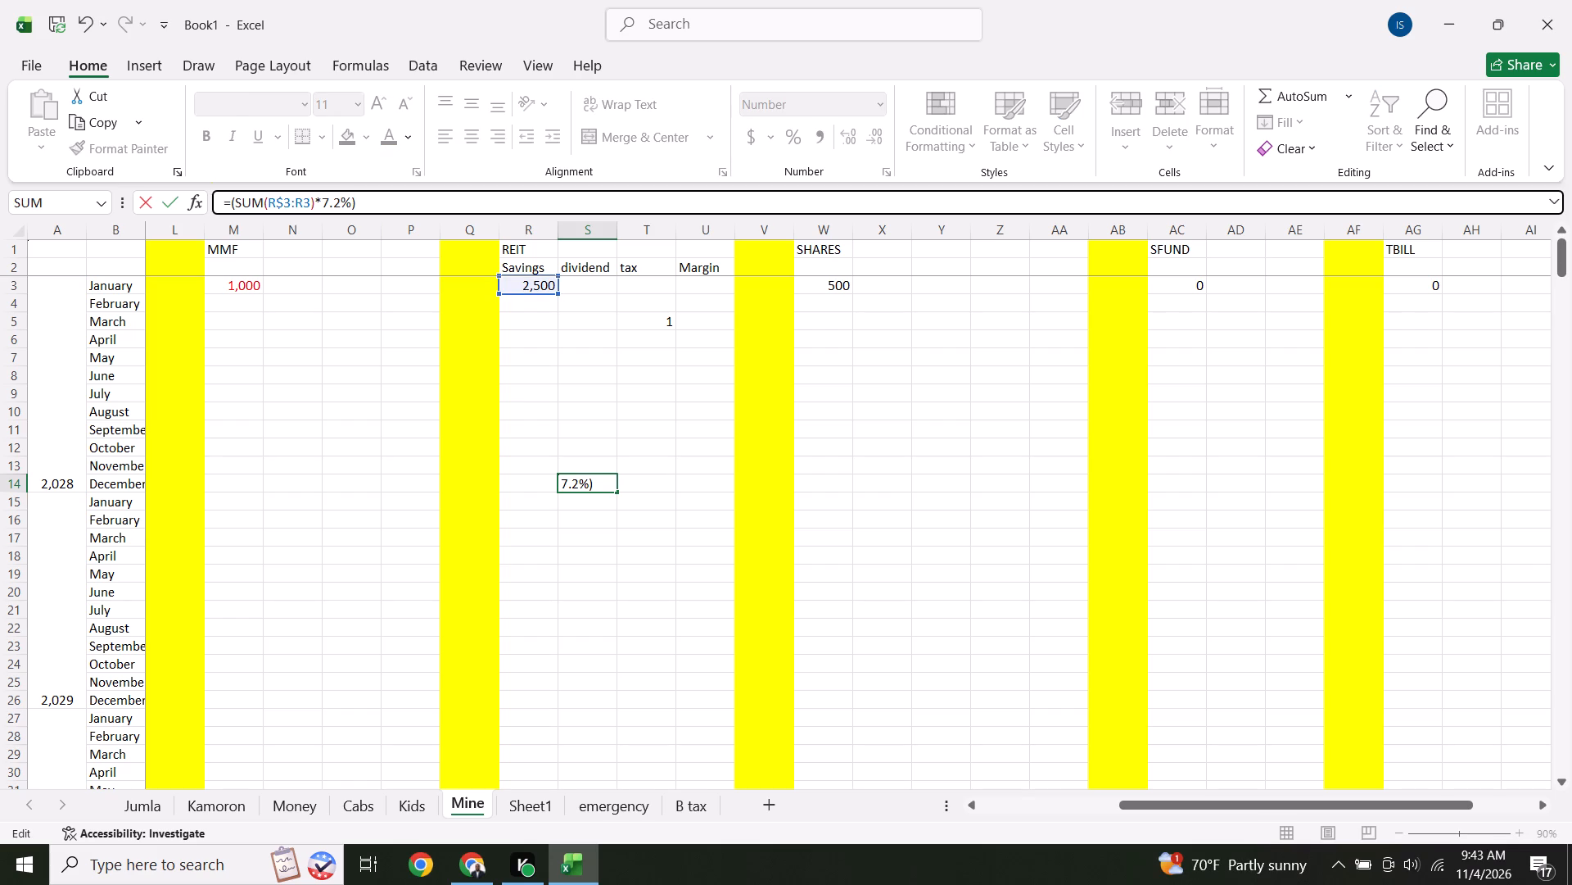
key(Return)
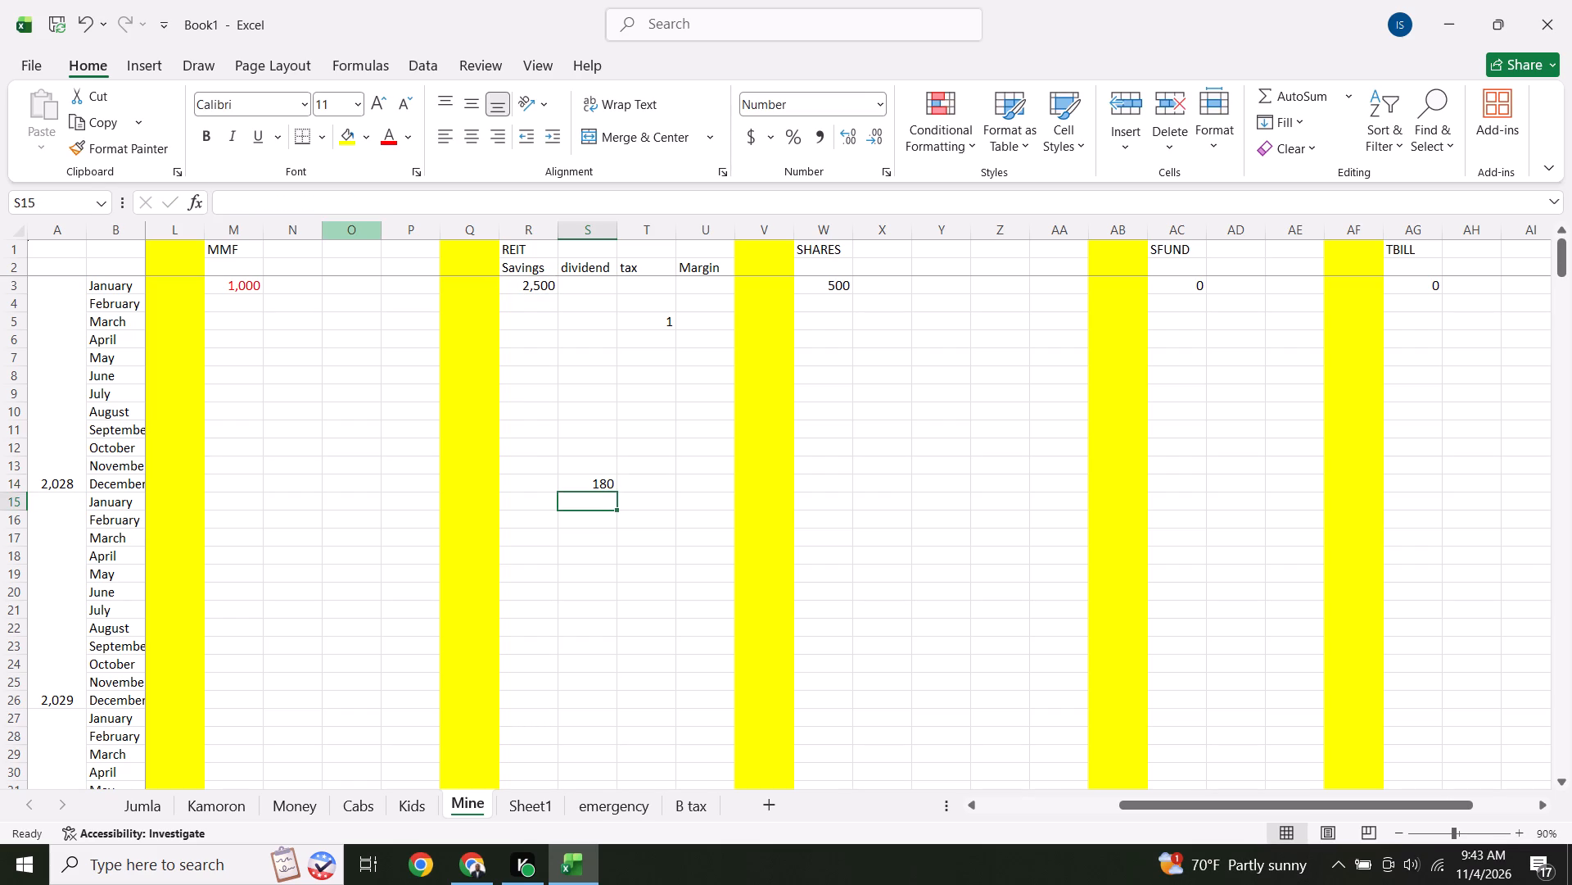
Extend the December 2,028 REIT dividend formula in S14 with the February and March savings terms +(R4*0)+(R5*0).
click(599, 487)
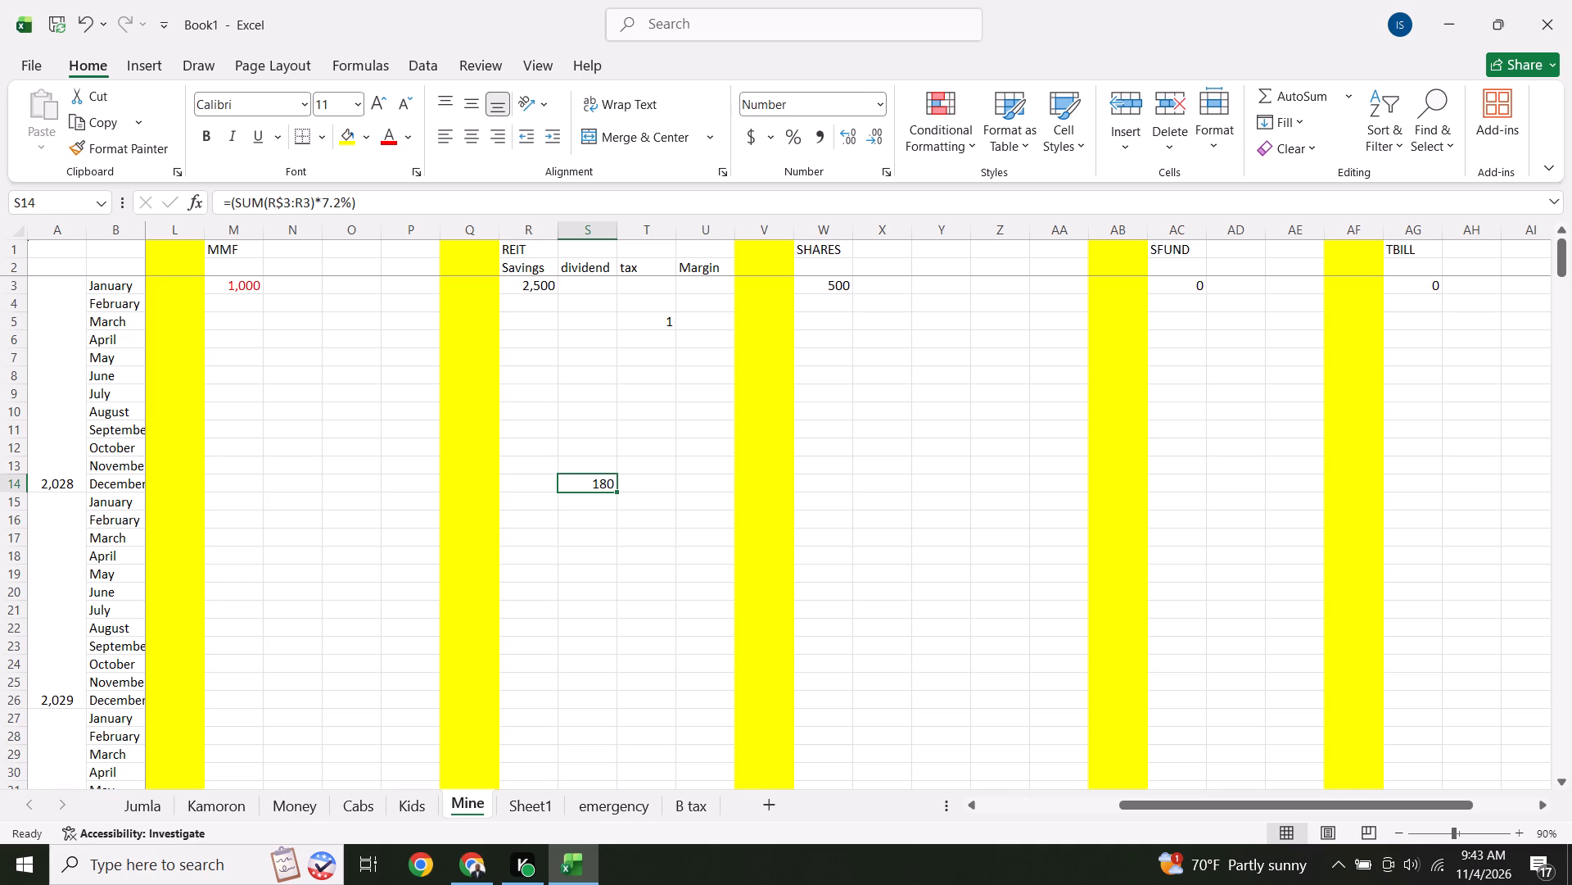
click(474, 200)
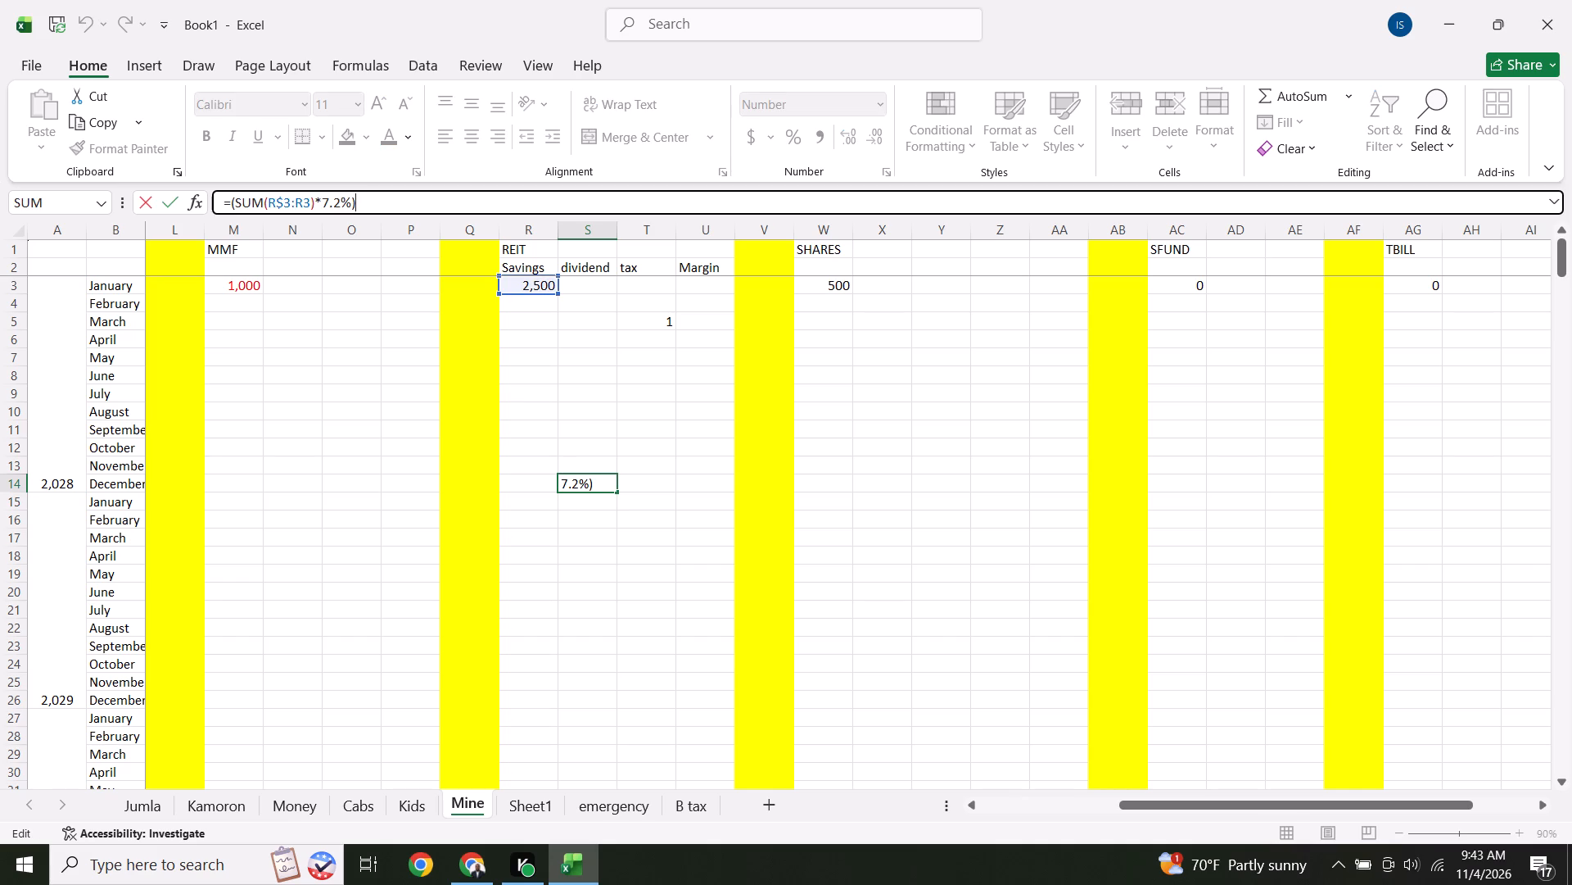
text(+()
click(527, 304)
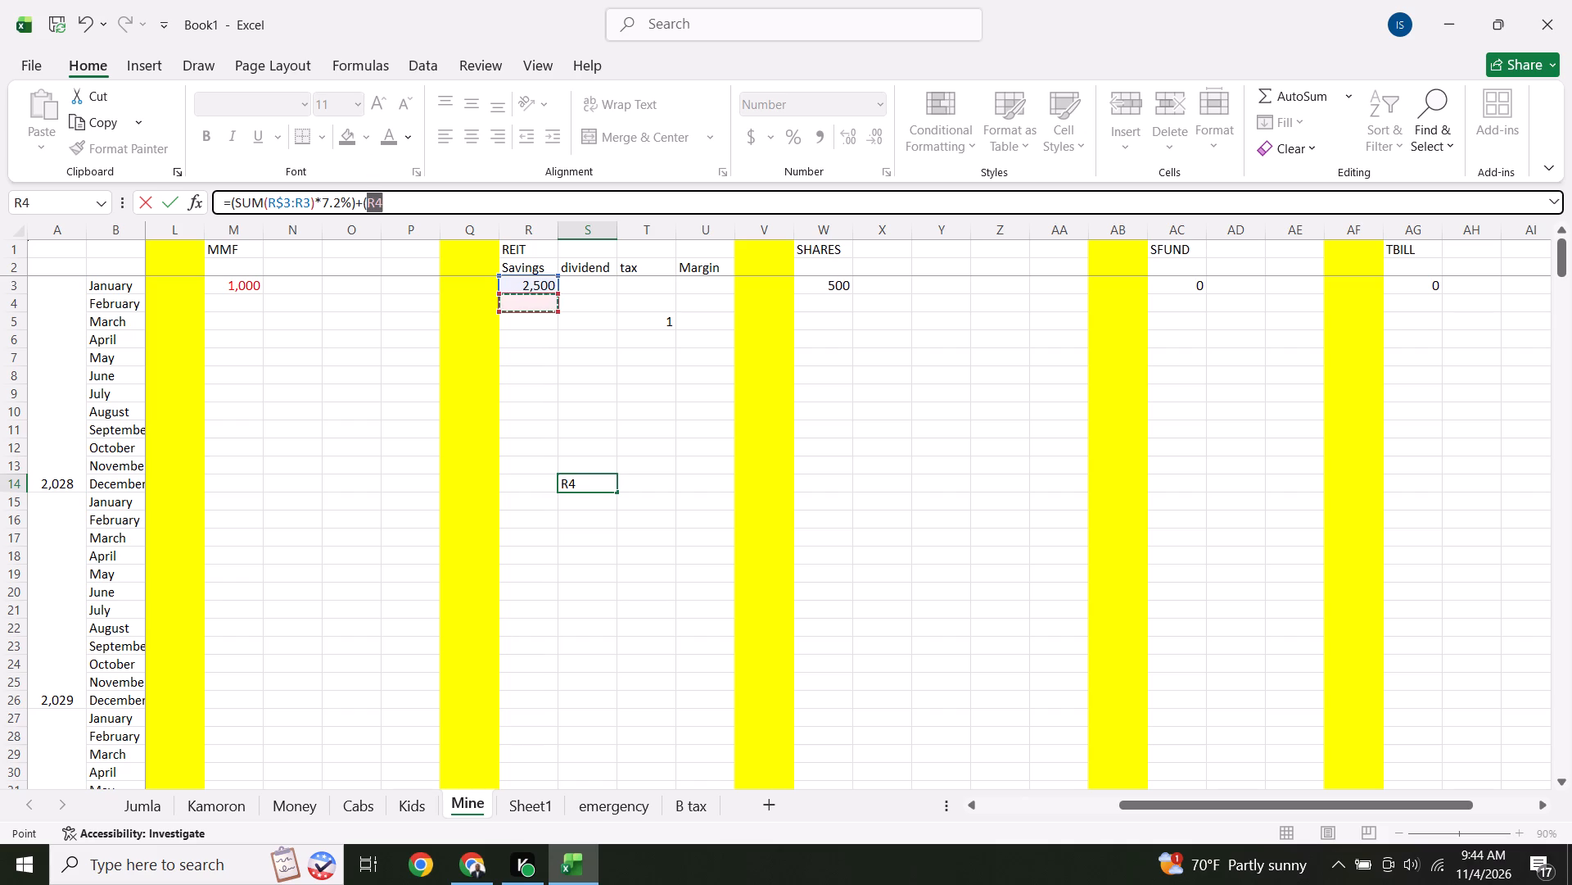
key(shift+asterisk)
key(0)
key(shift+parenright)
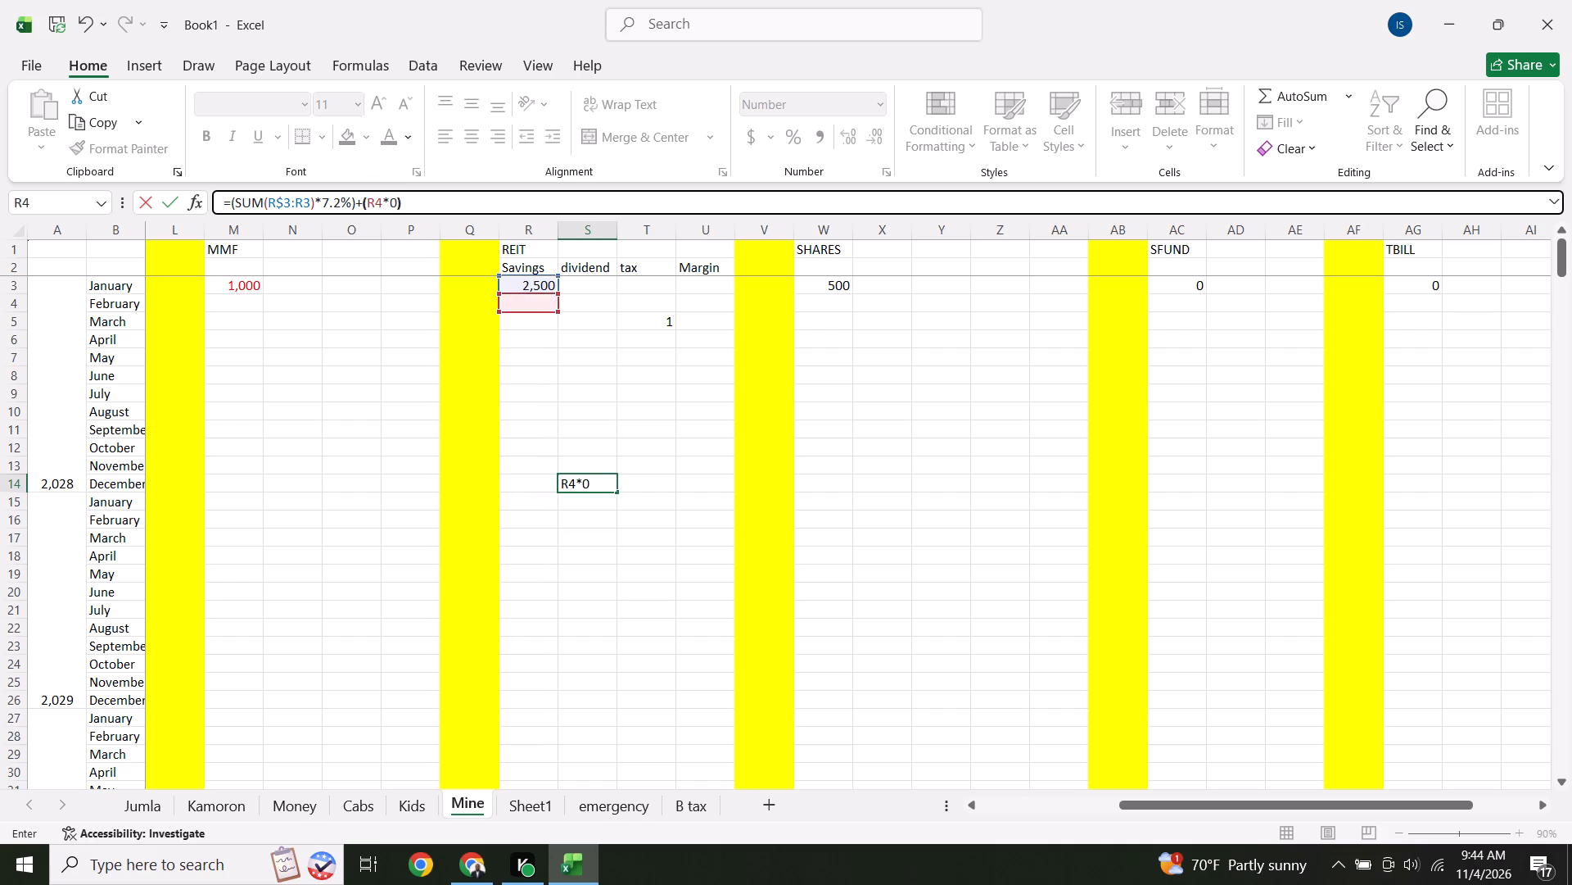
text(+()
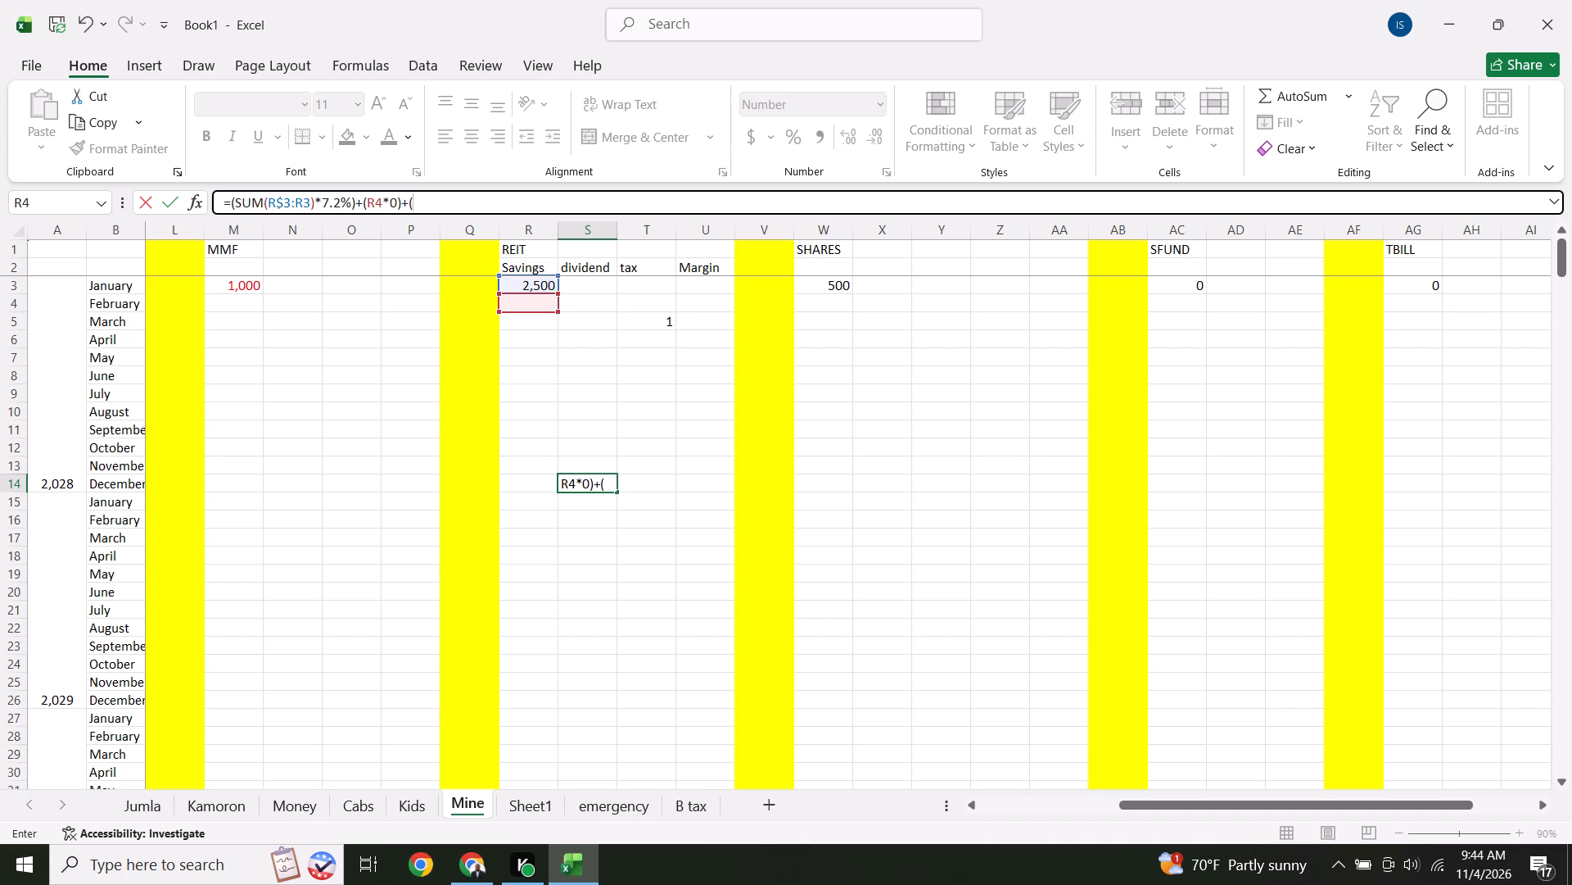
click(539, 322)
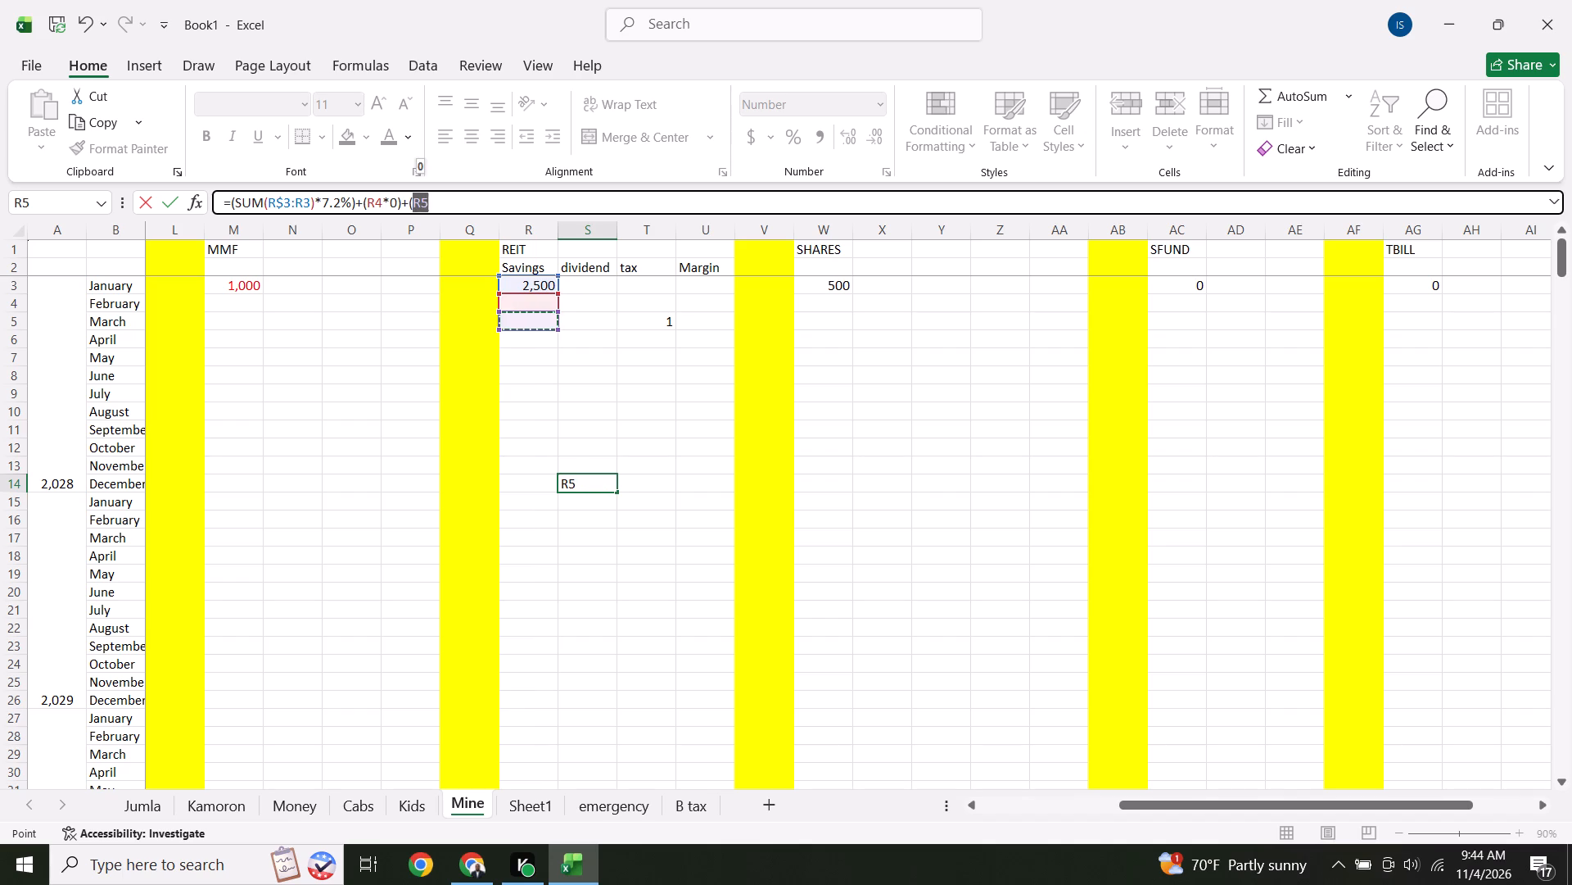
key(shift+asterisk)
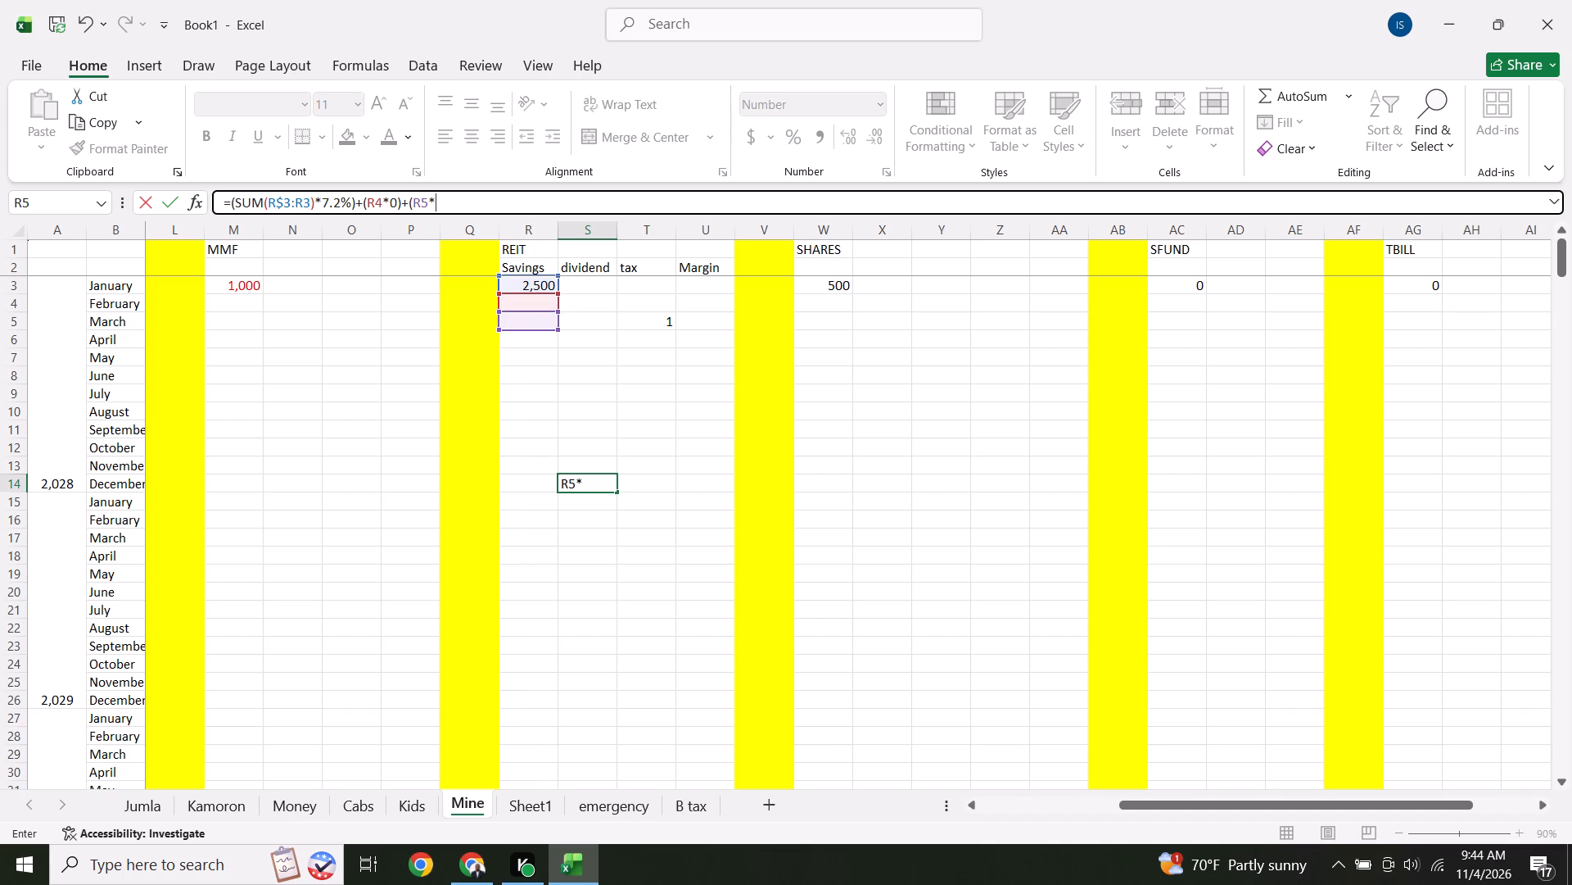
key(0)
key(shift+parenright)
Append the April and May savings terms to the S14 formula as +(R6*0)*(R7*0).
text(+()
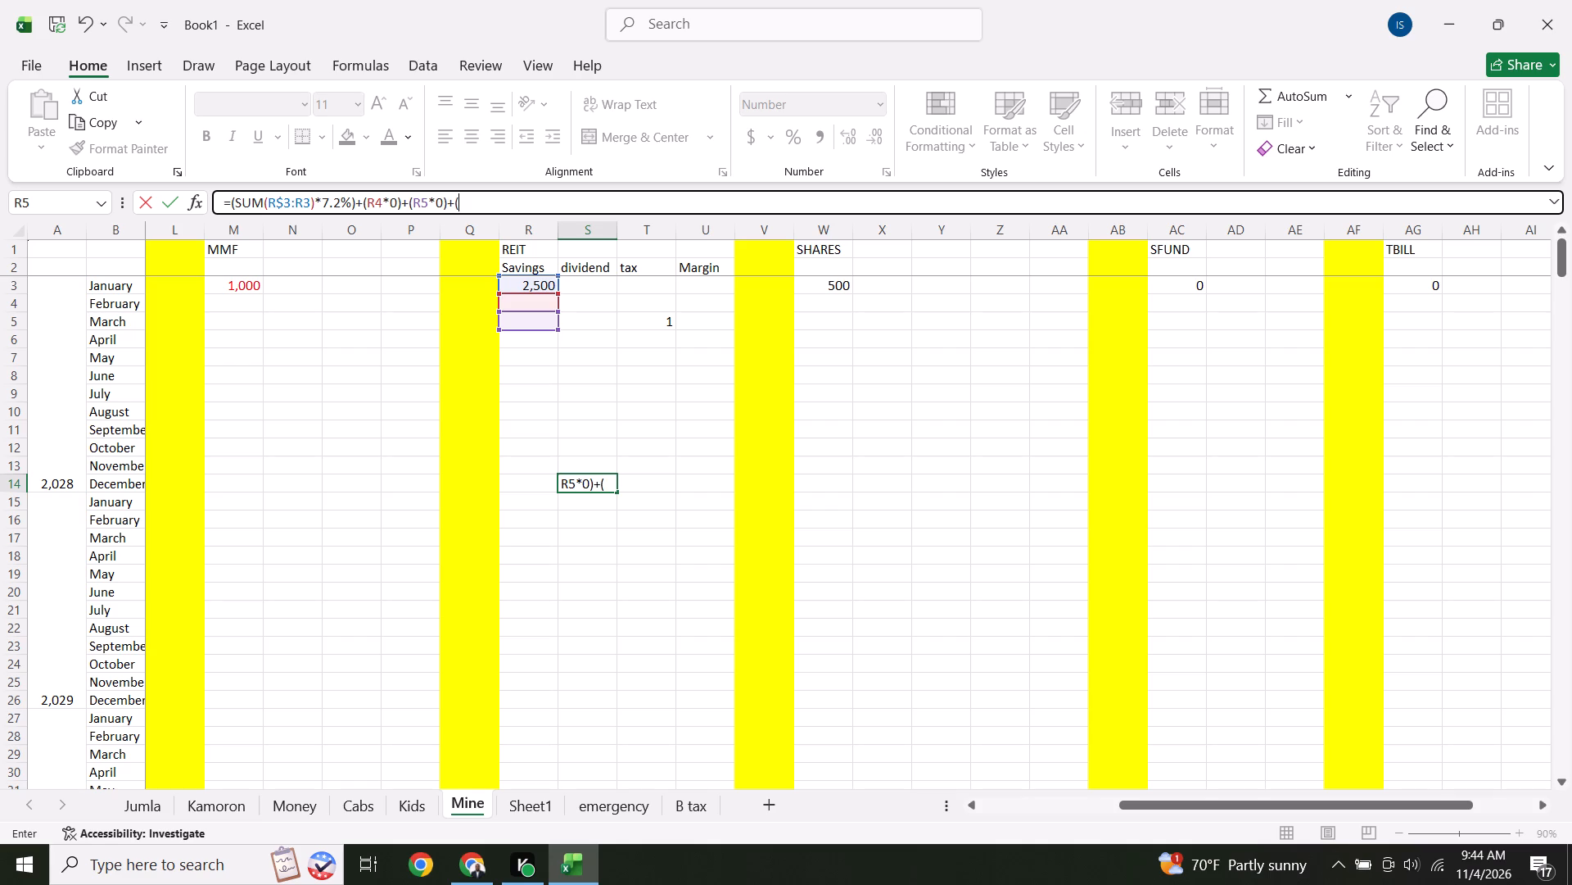
click(539, 341)
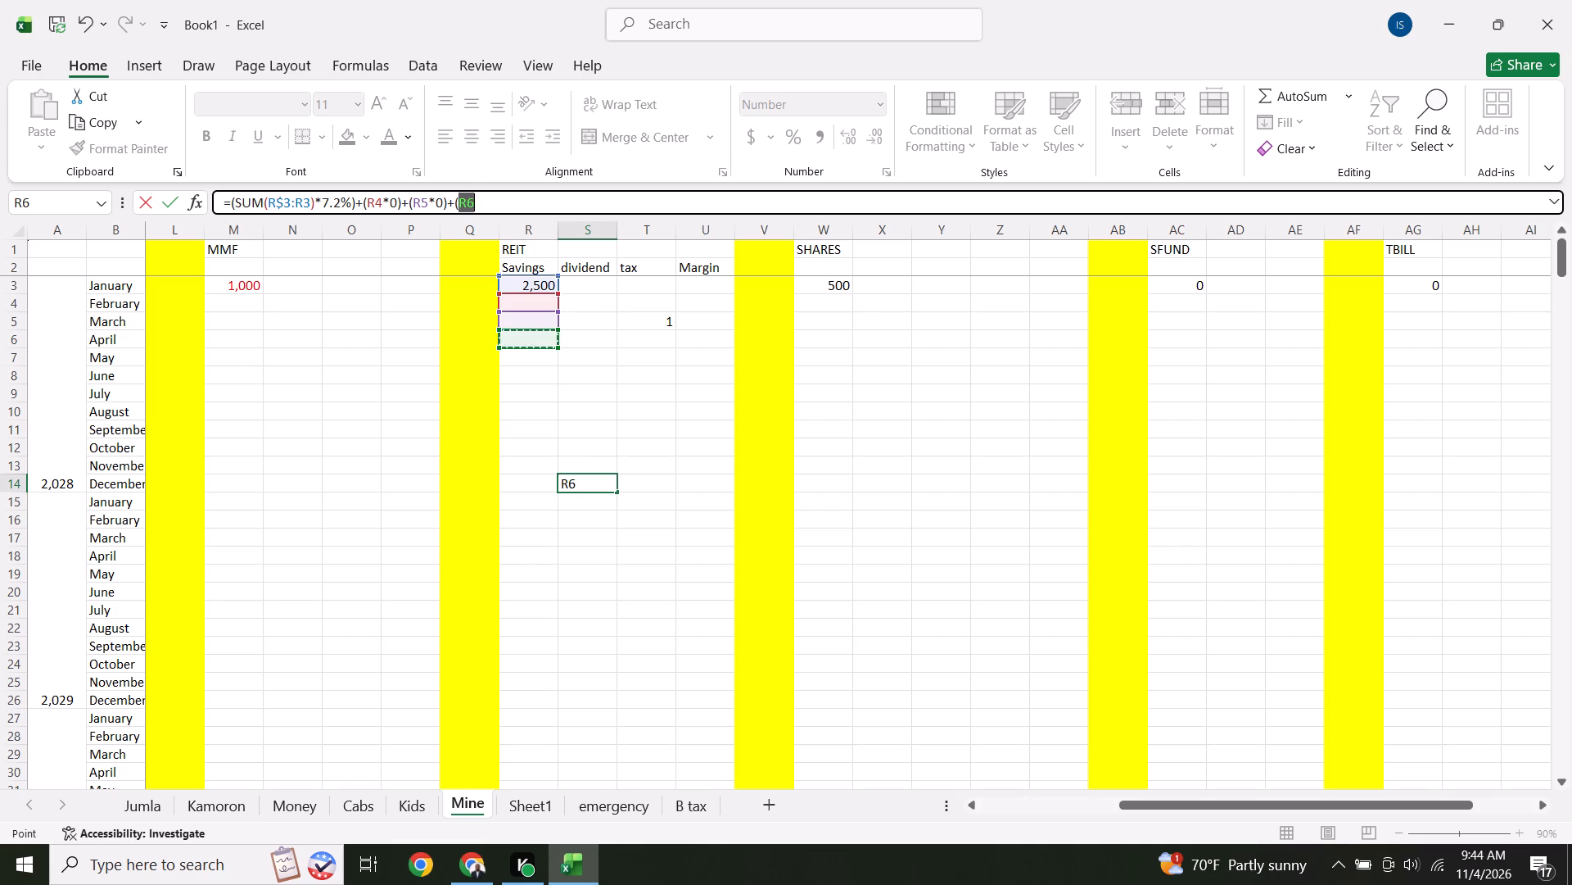
text(*0)
key(shift+parenright)
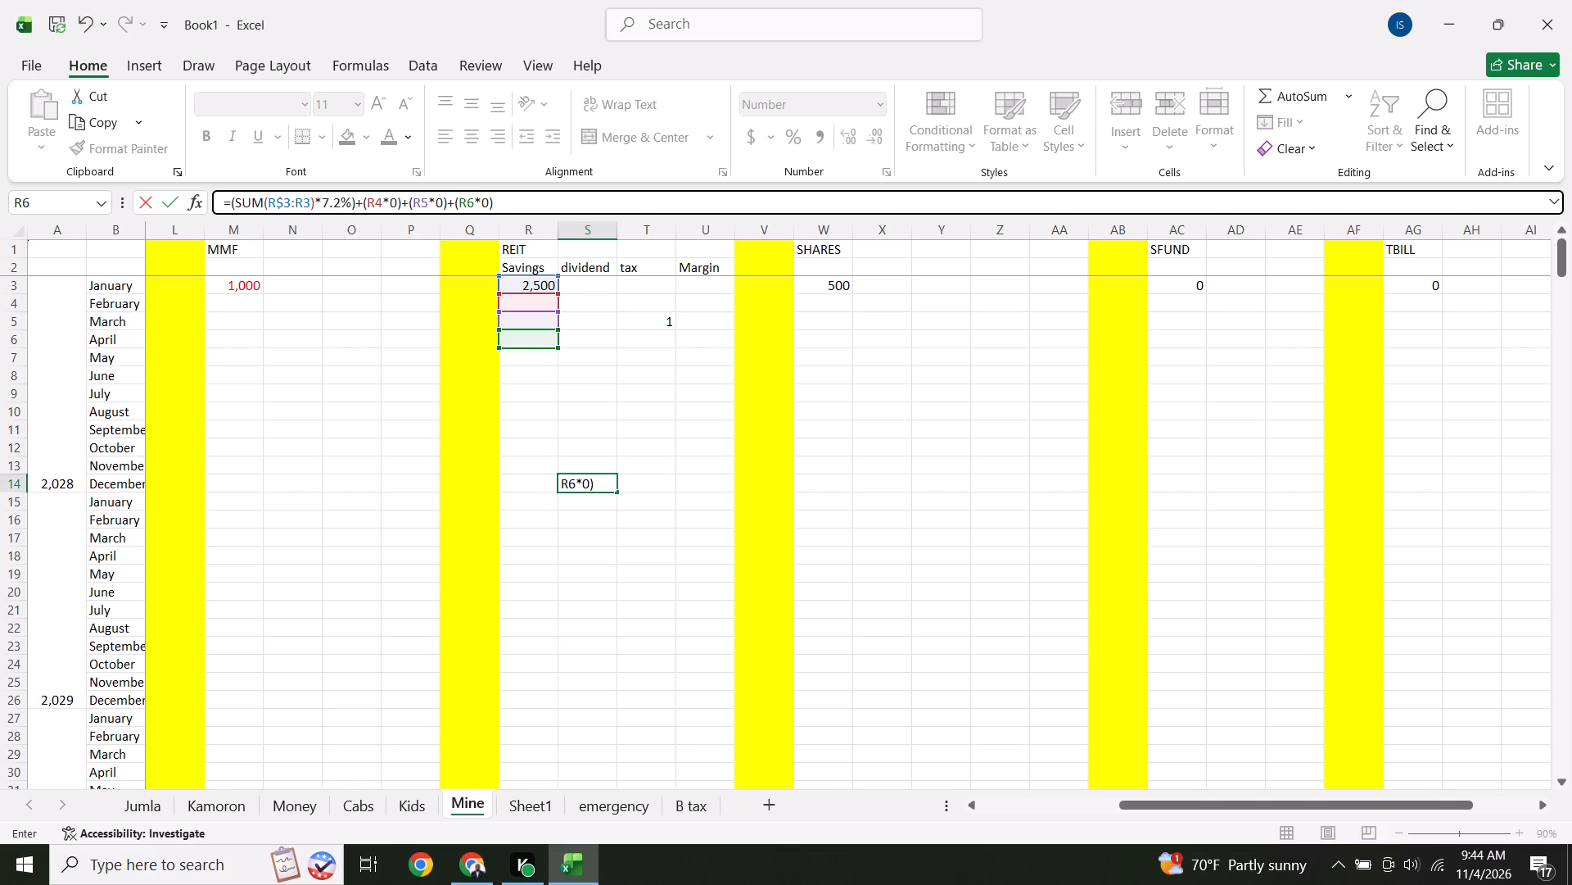
text(*()
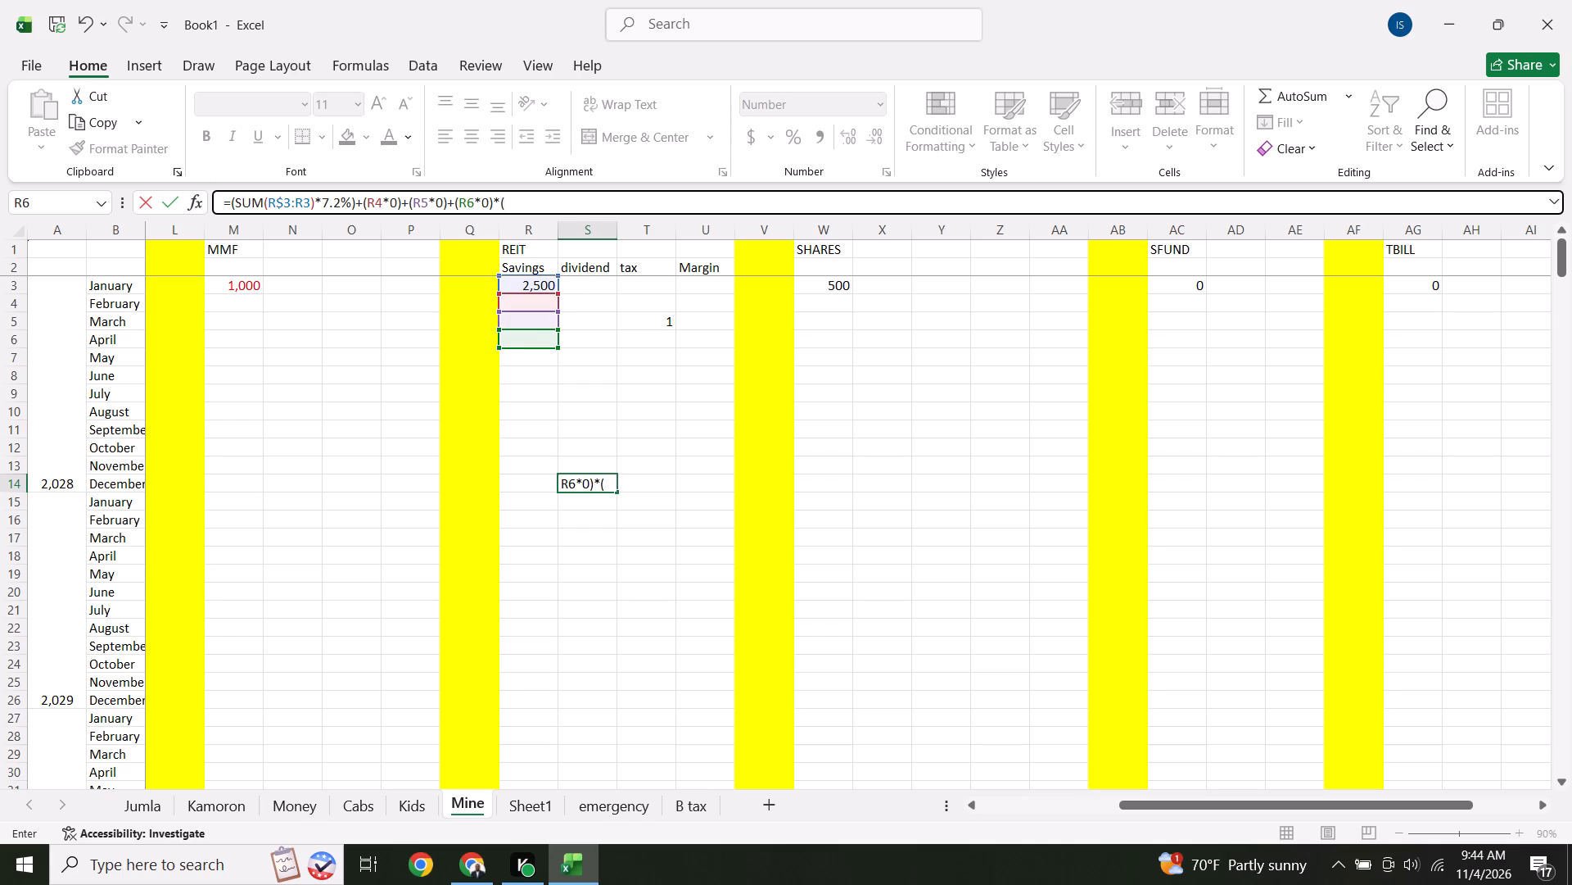
click(541, 361)
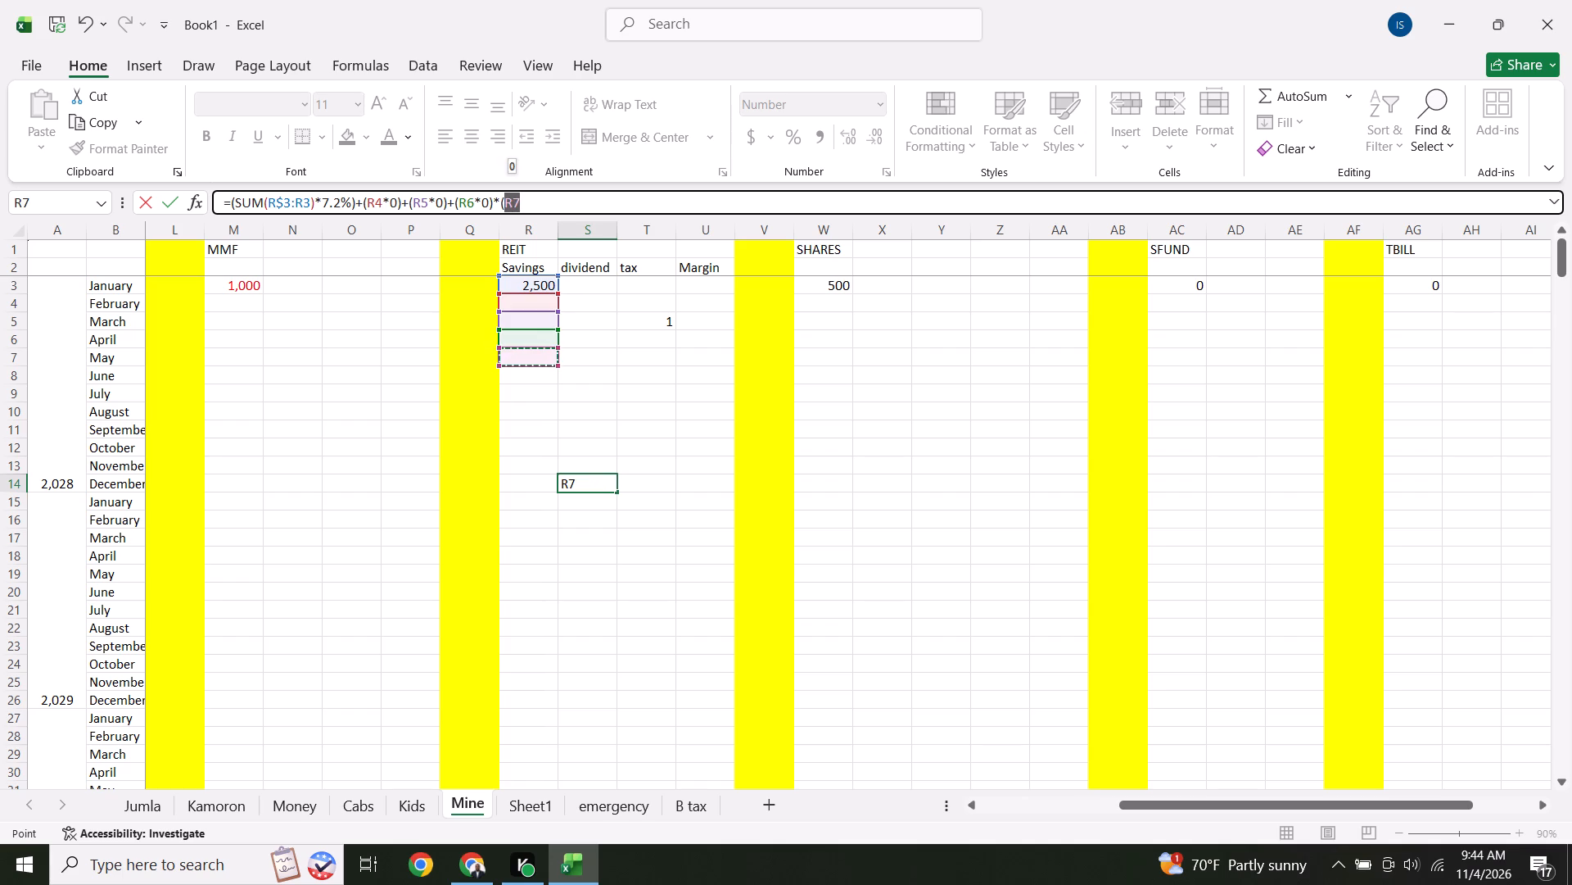
text(*0)
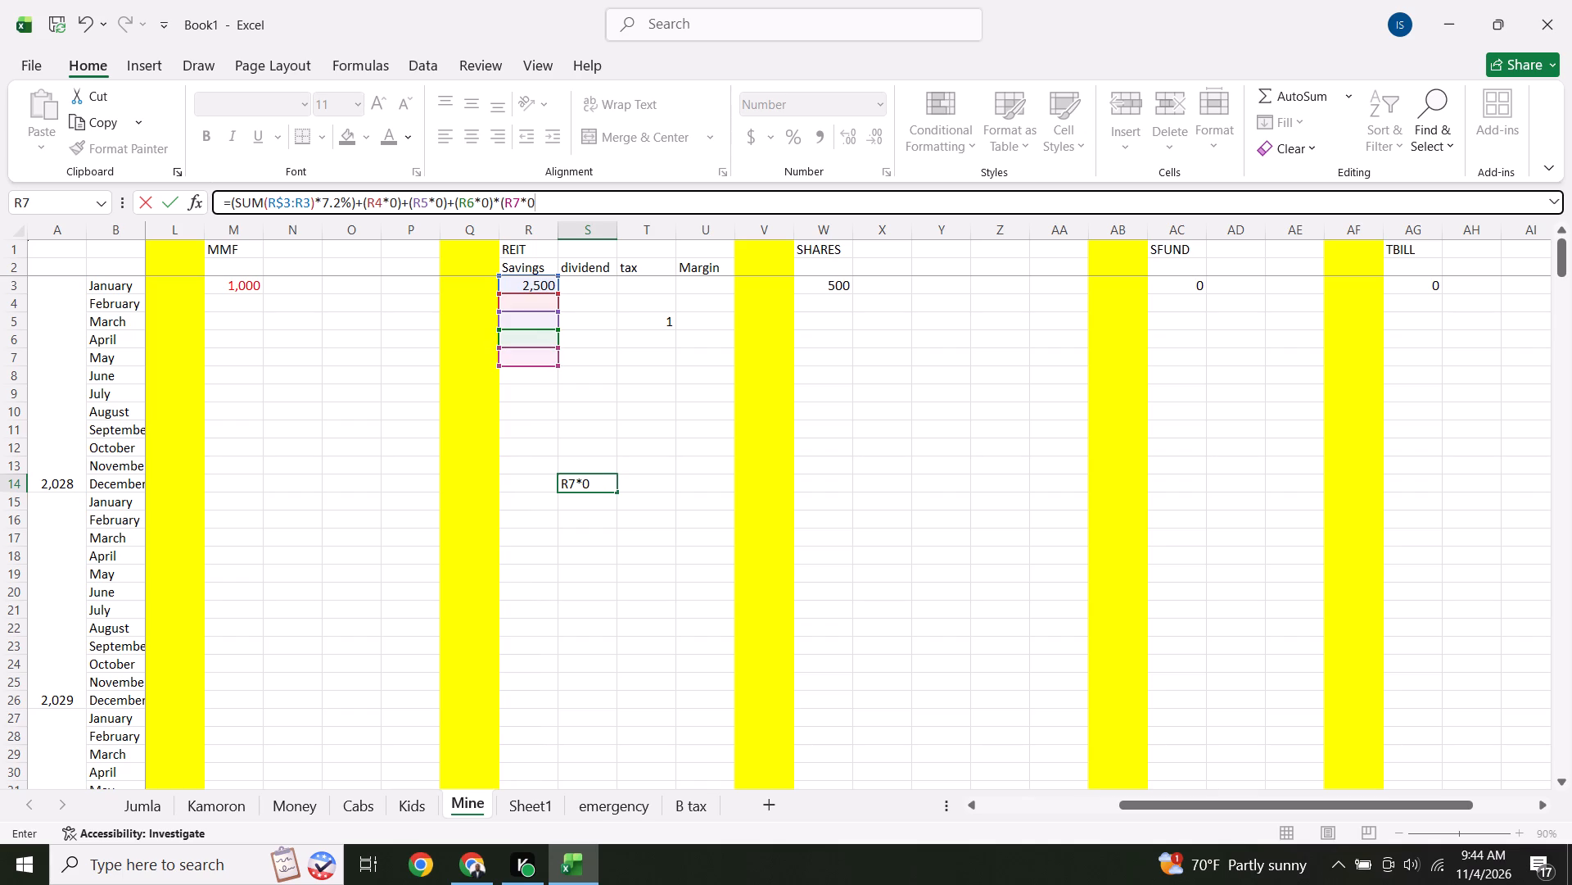
key(shift+parenleft)
key(BackSpace)
key(shift+parenright)
Append the June and July savings terms +(R8*0)+(R9*0) to the S14 dividend formula.
text(+()
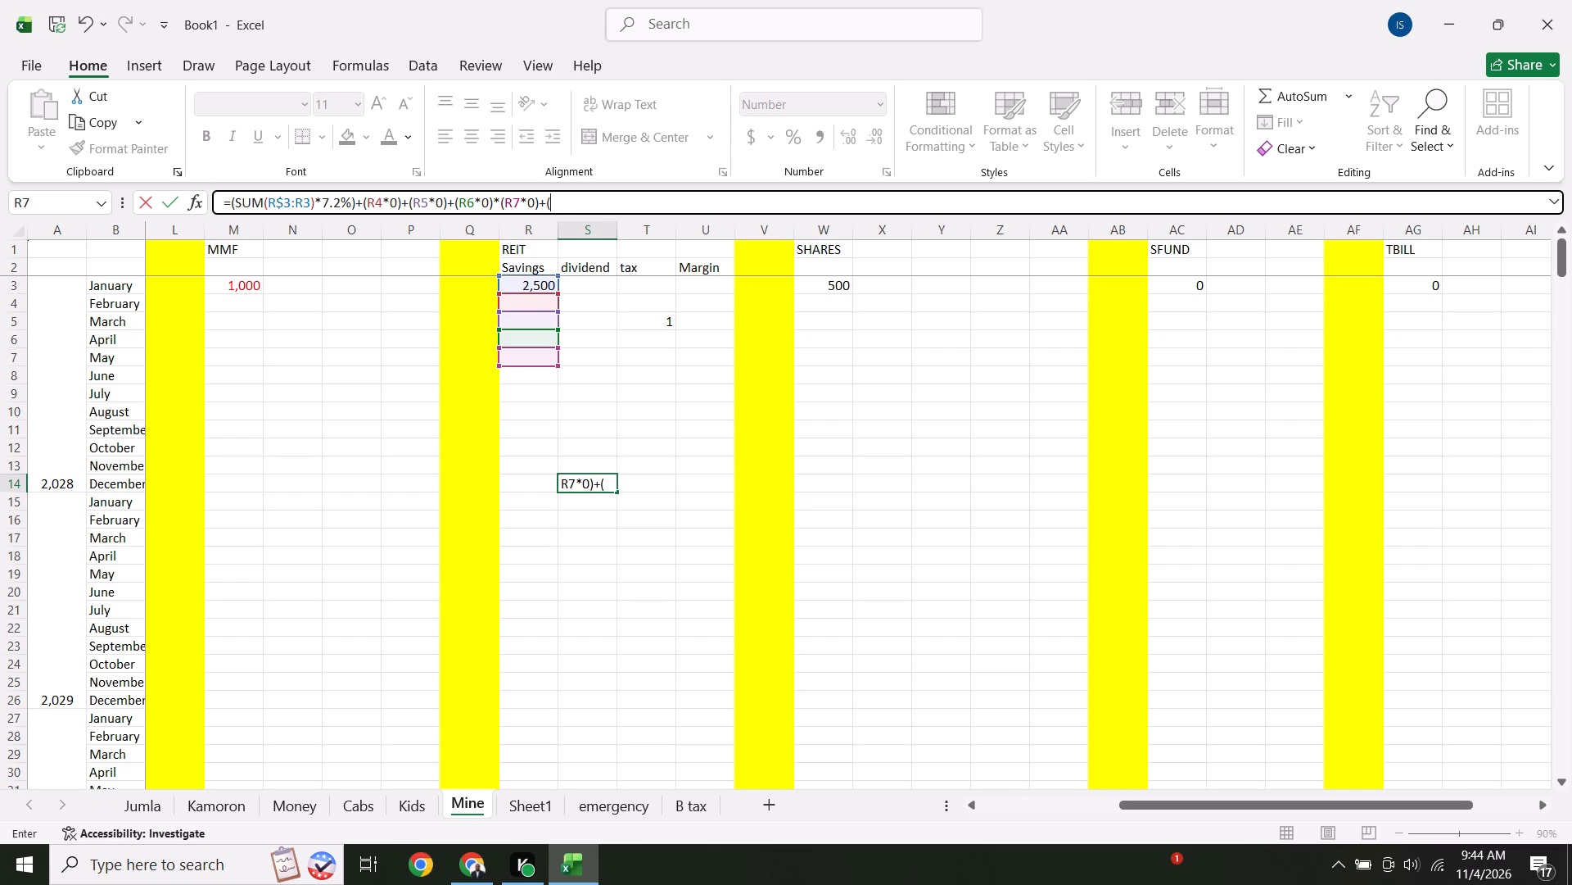
click(541, 379)
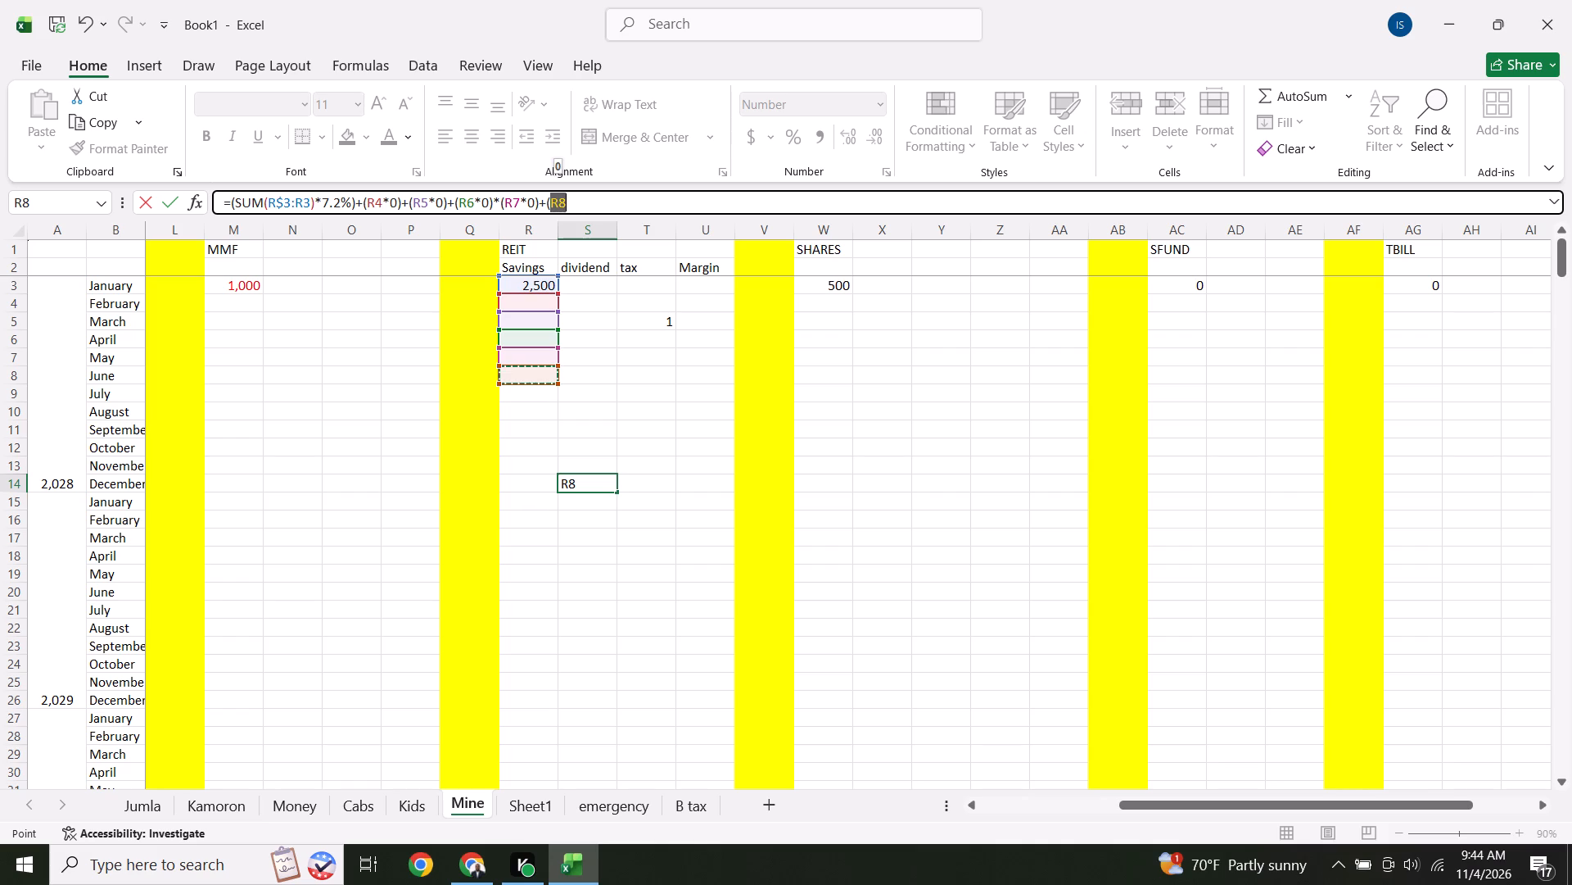
text(*0)
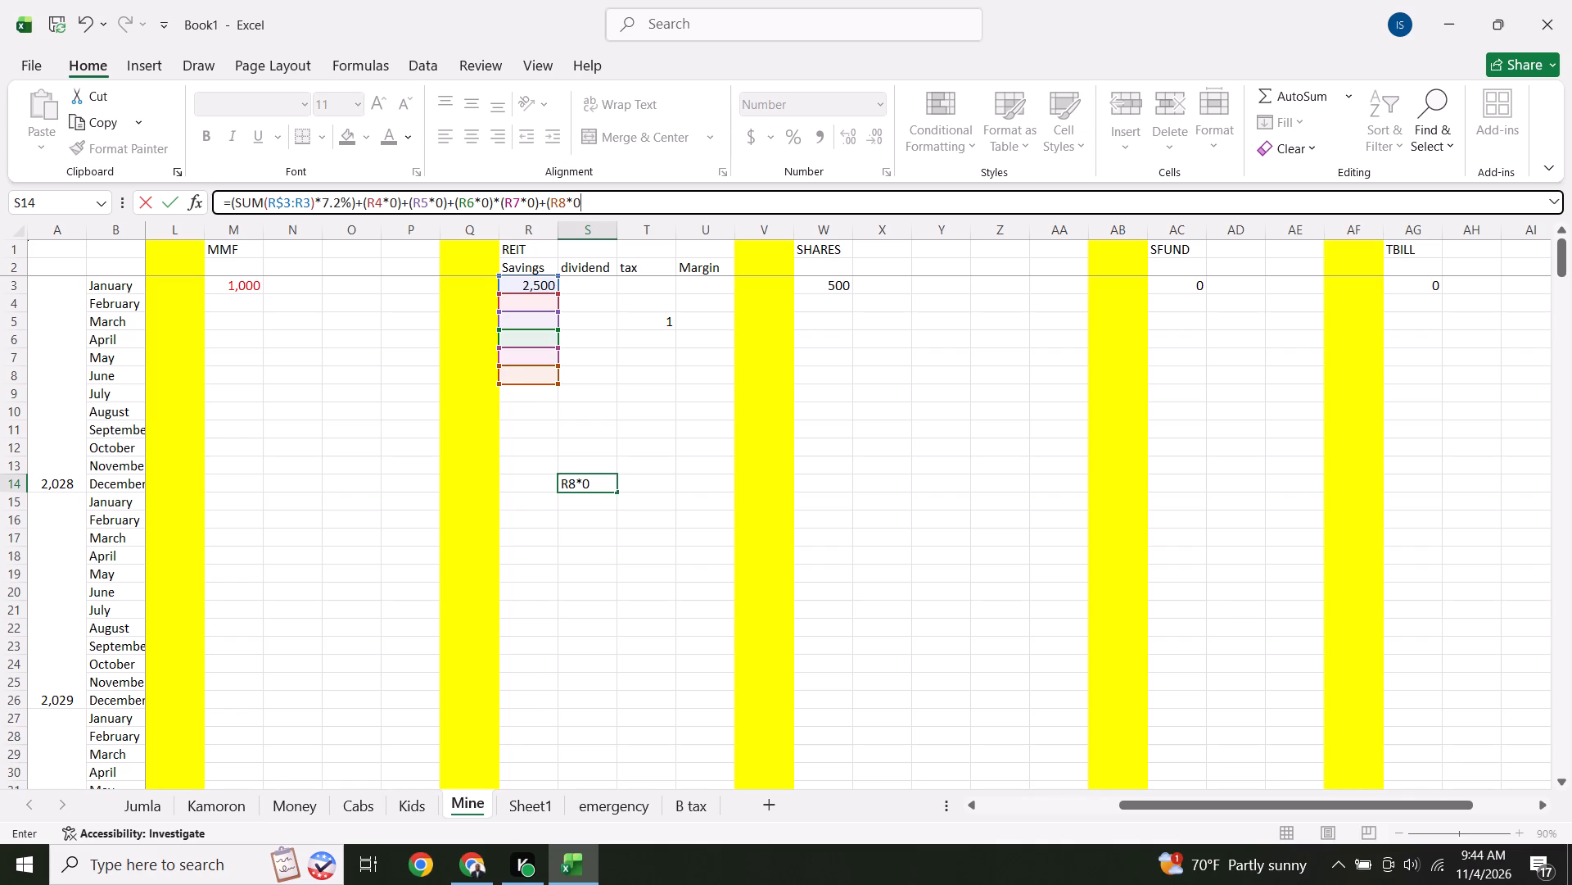
key(shift+parenright)
key(plus)
key(shift+parenleft)
click(547, 399)
text(*0)
key(shift+parenright)
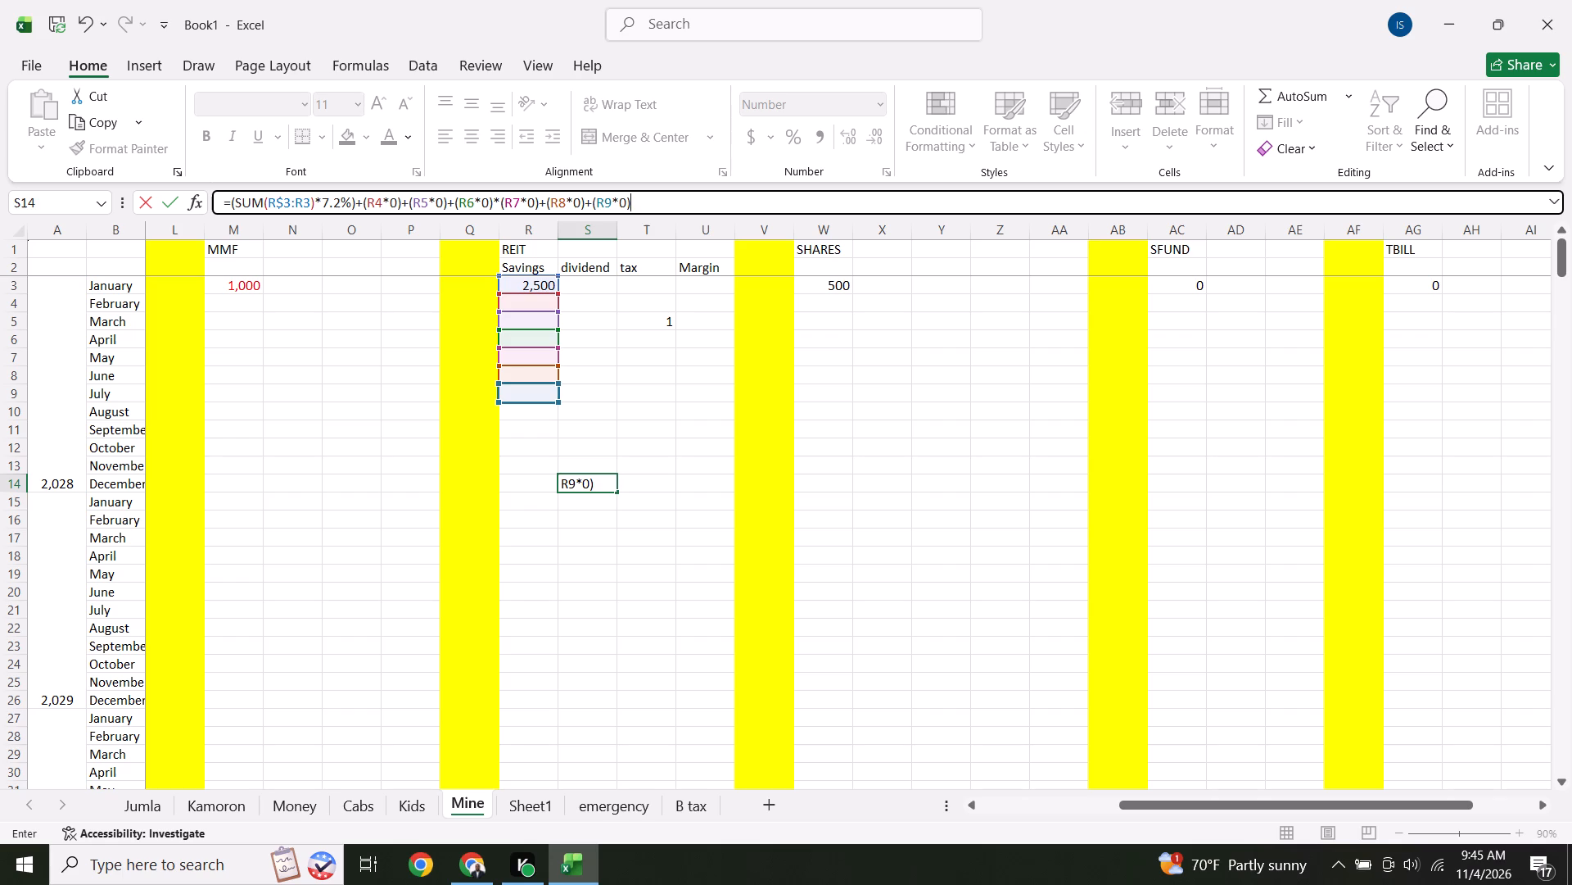
Append the August and September savings terms +(R10*0)+(R11*0) to the S14 dividend formula.
text(+()
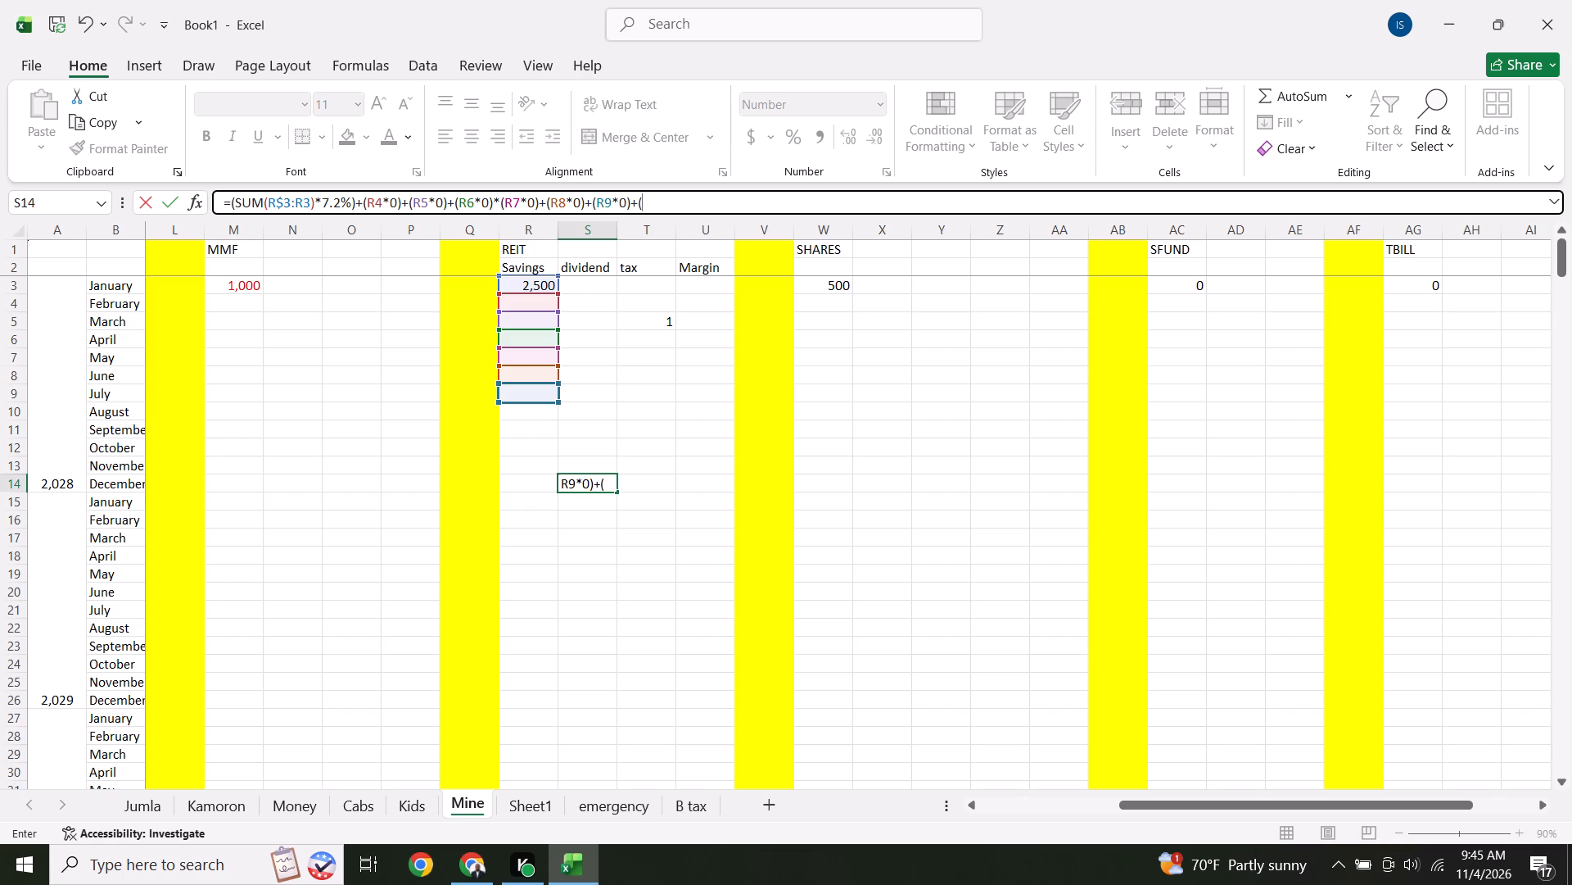
click(540, 413)
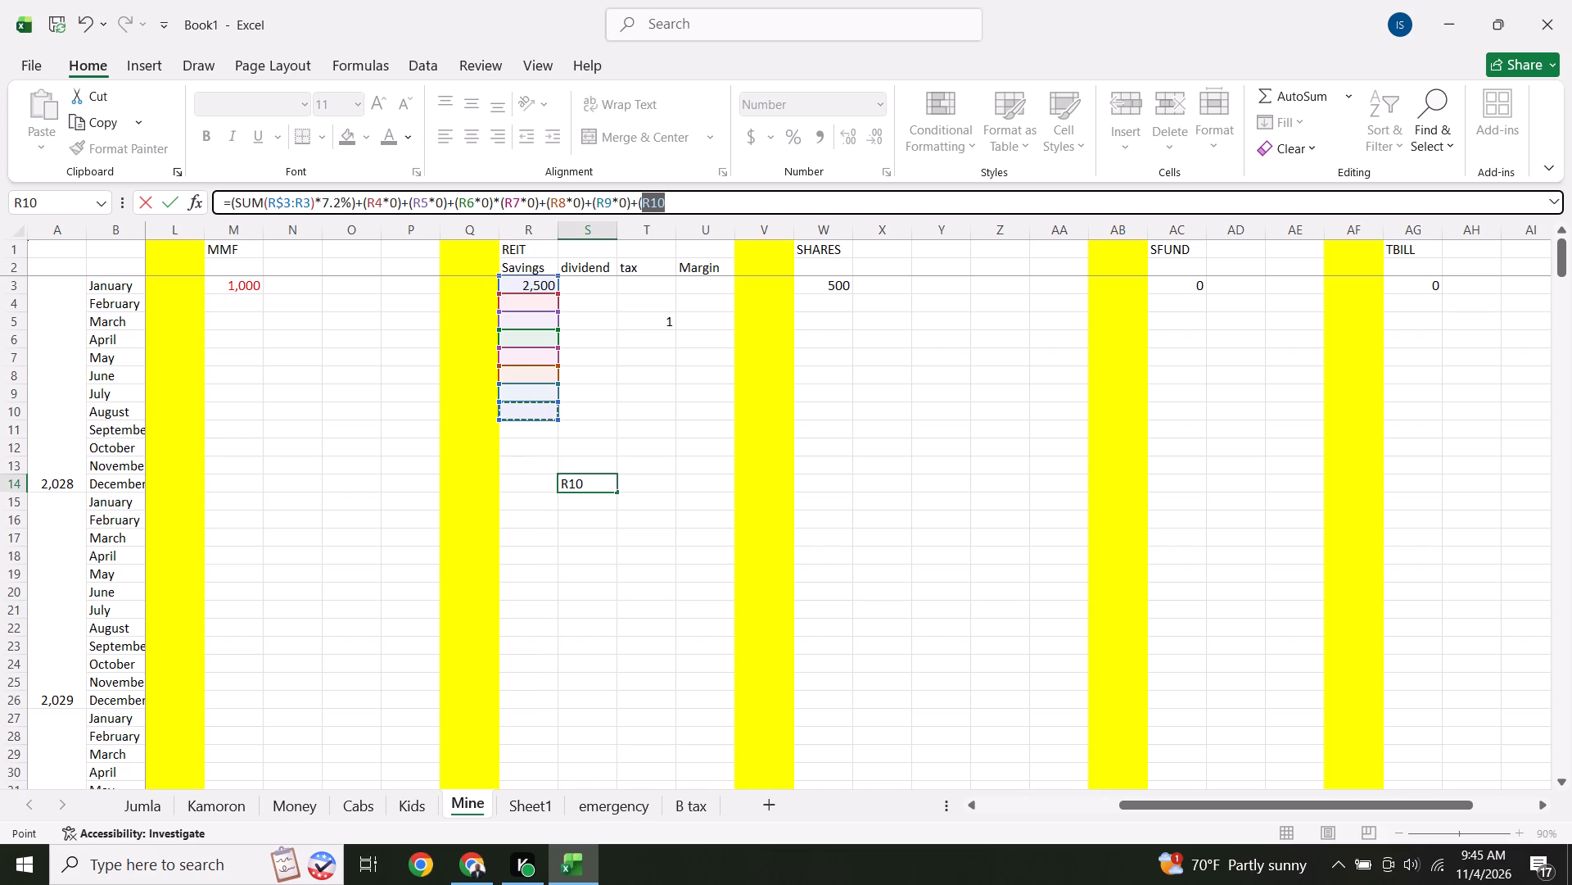
key(shift+asterisk)
key(0)
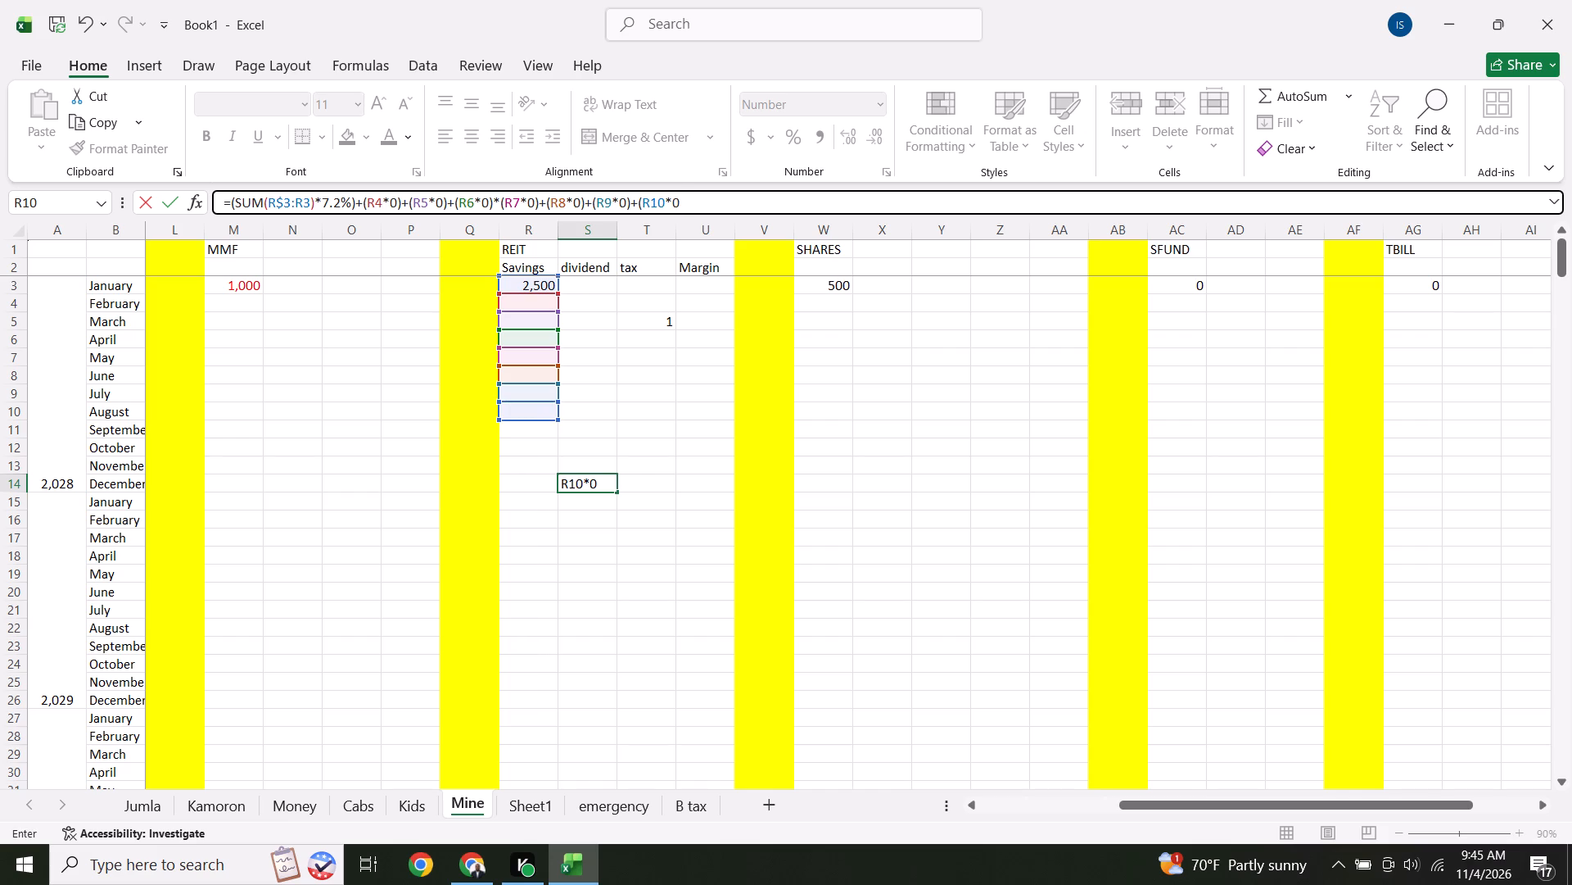
text()+)
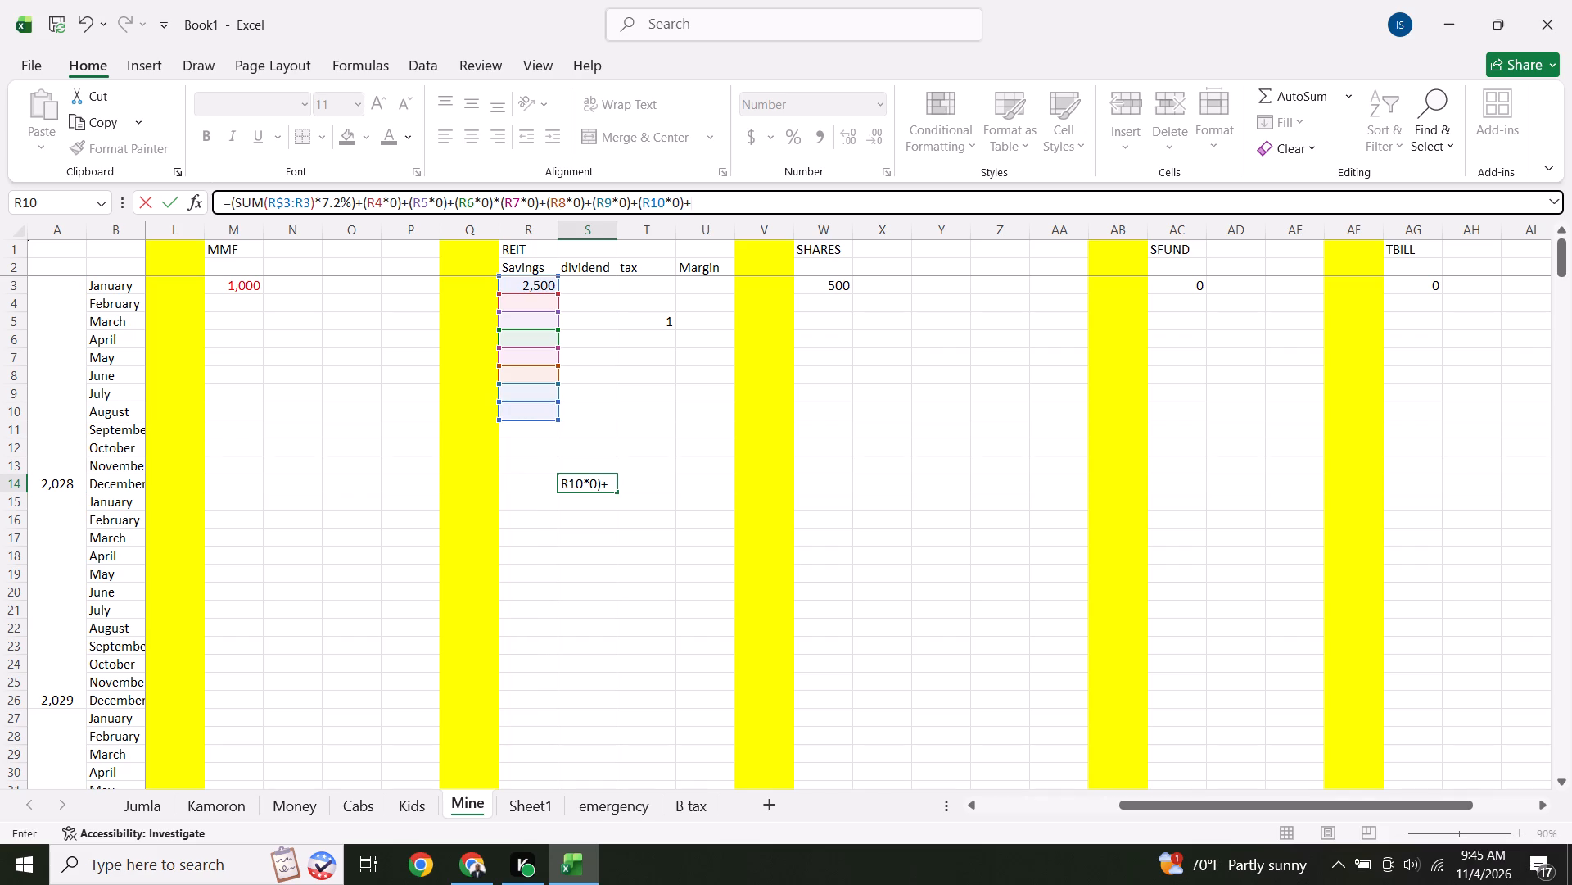
click(544, 430)
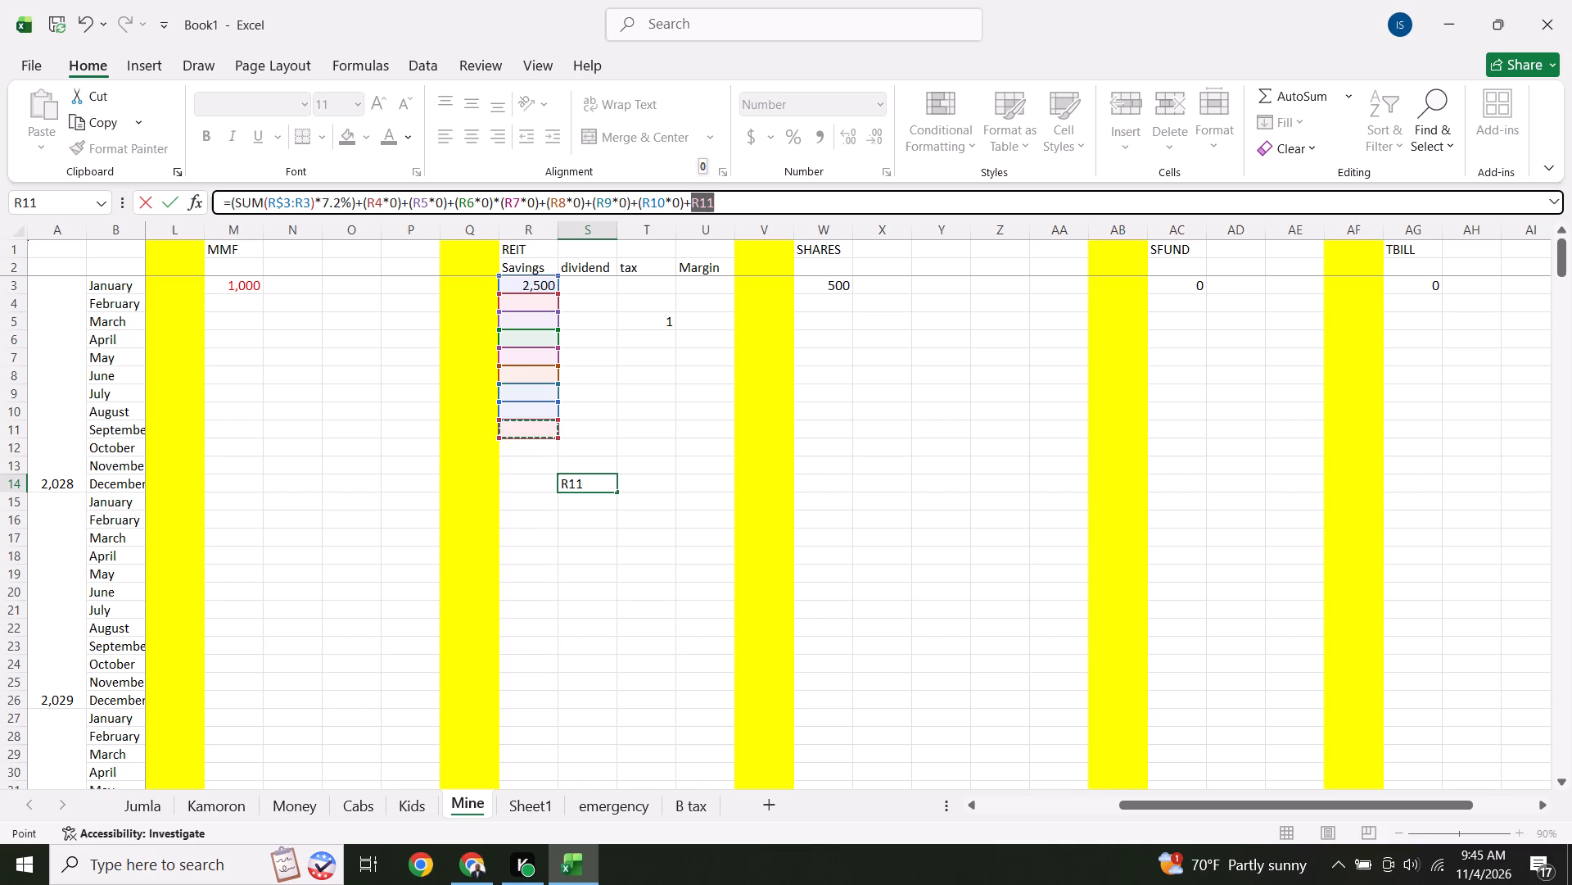
key(BackSpace)
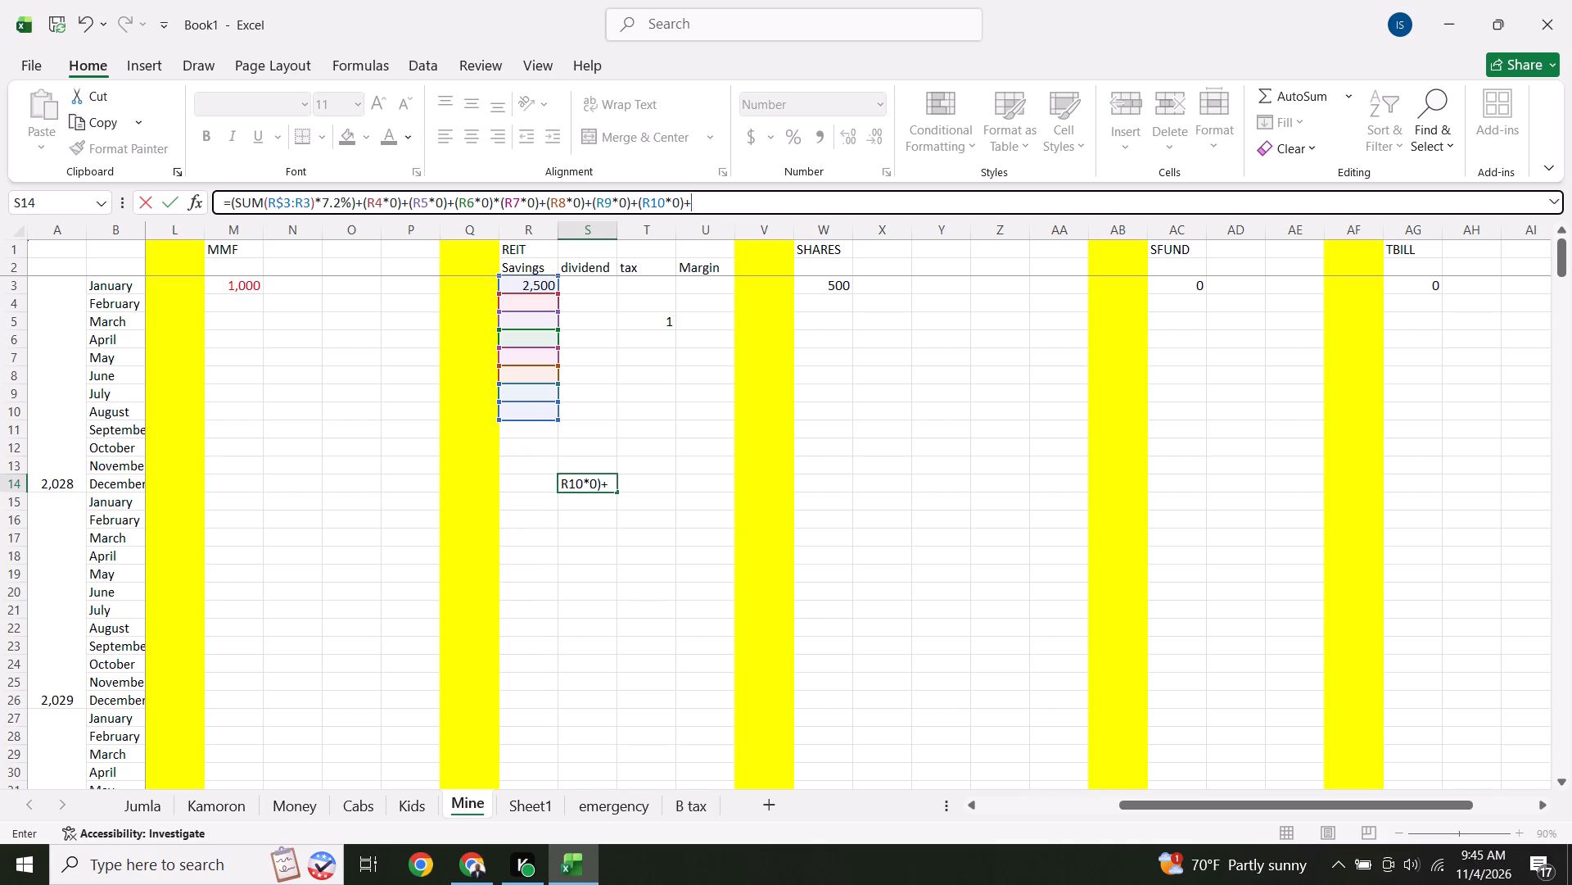
key(shift+parenleft)
click(532, 433)
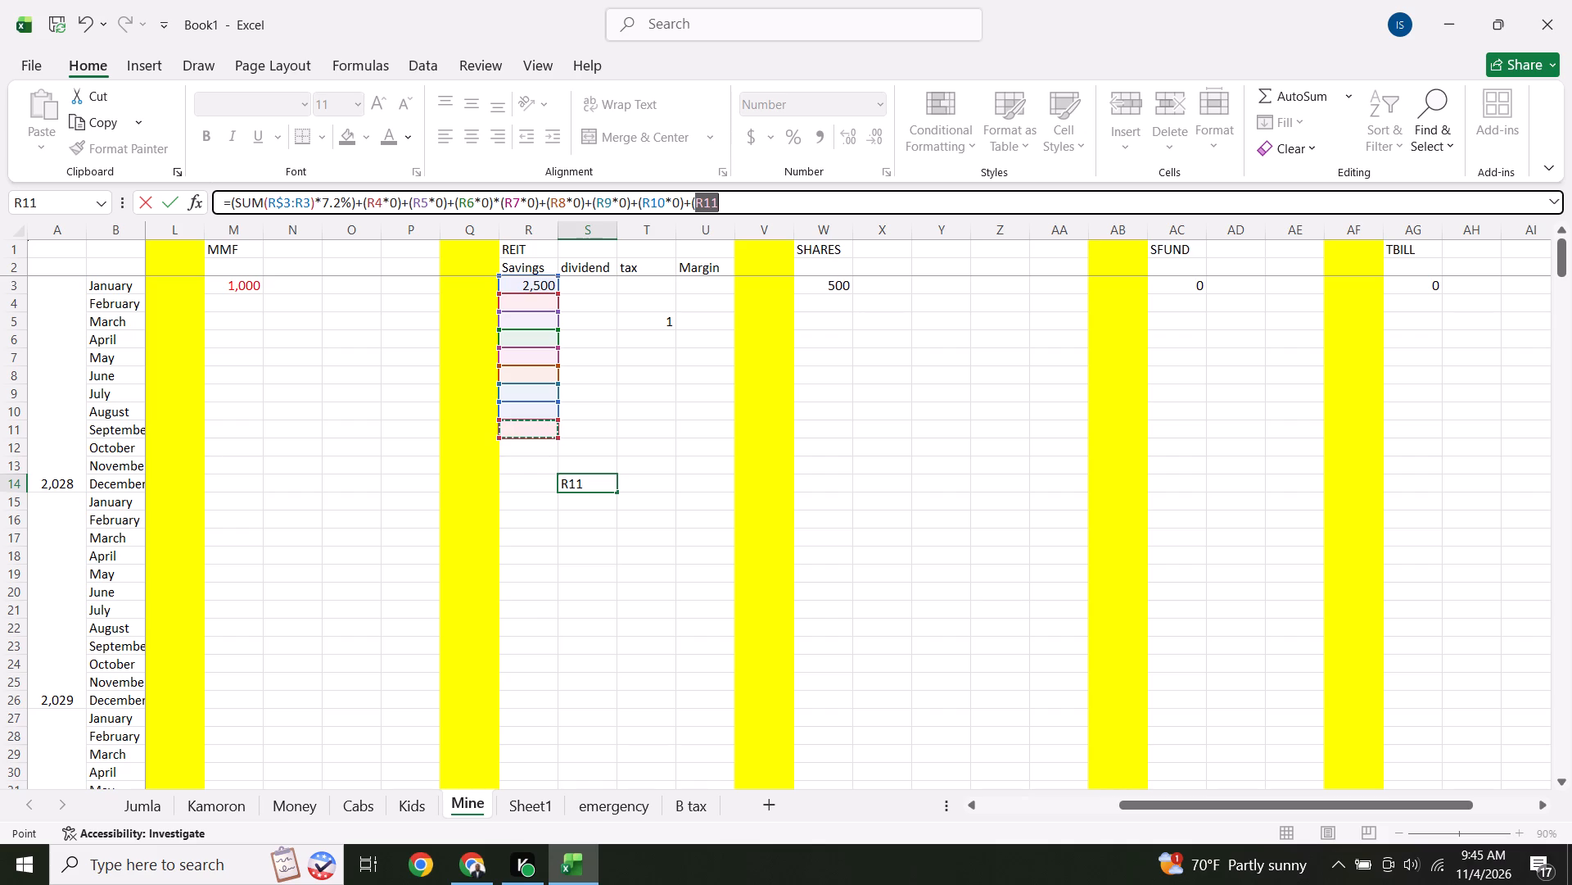
key(shift+asterisk)
key(0)
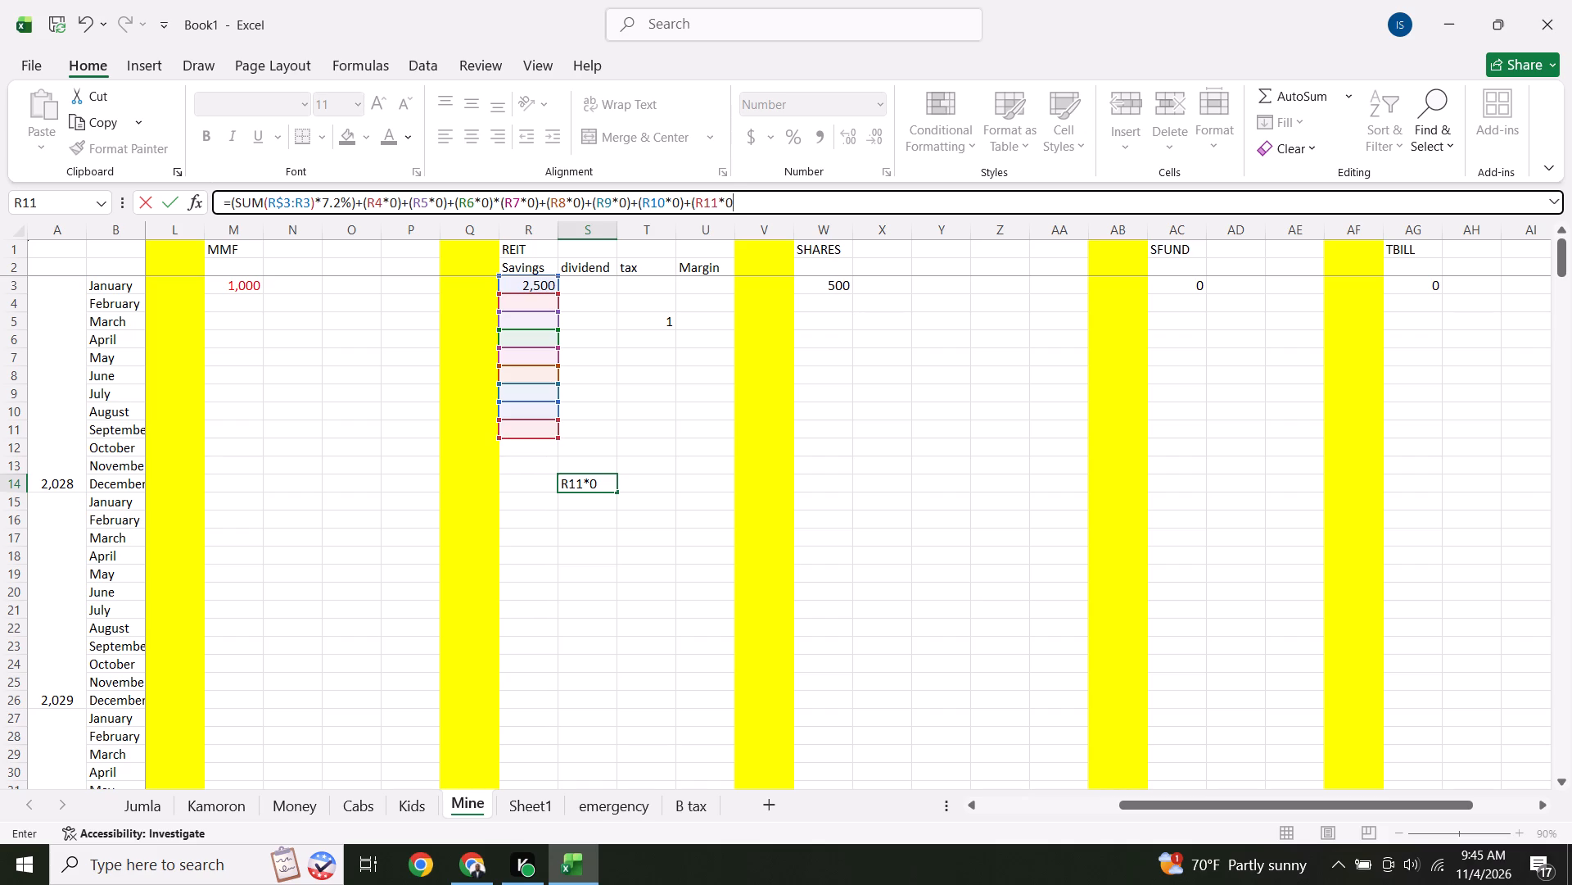
key(shift+parenright)
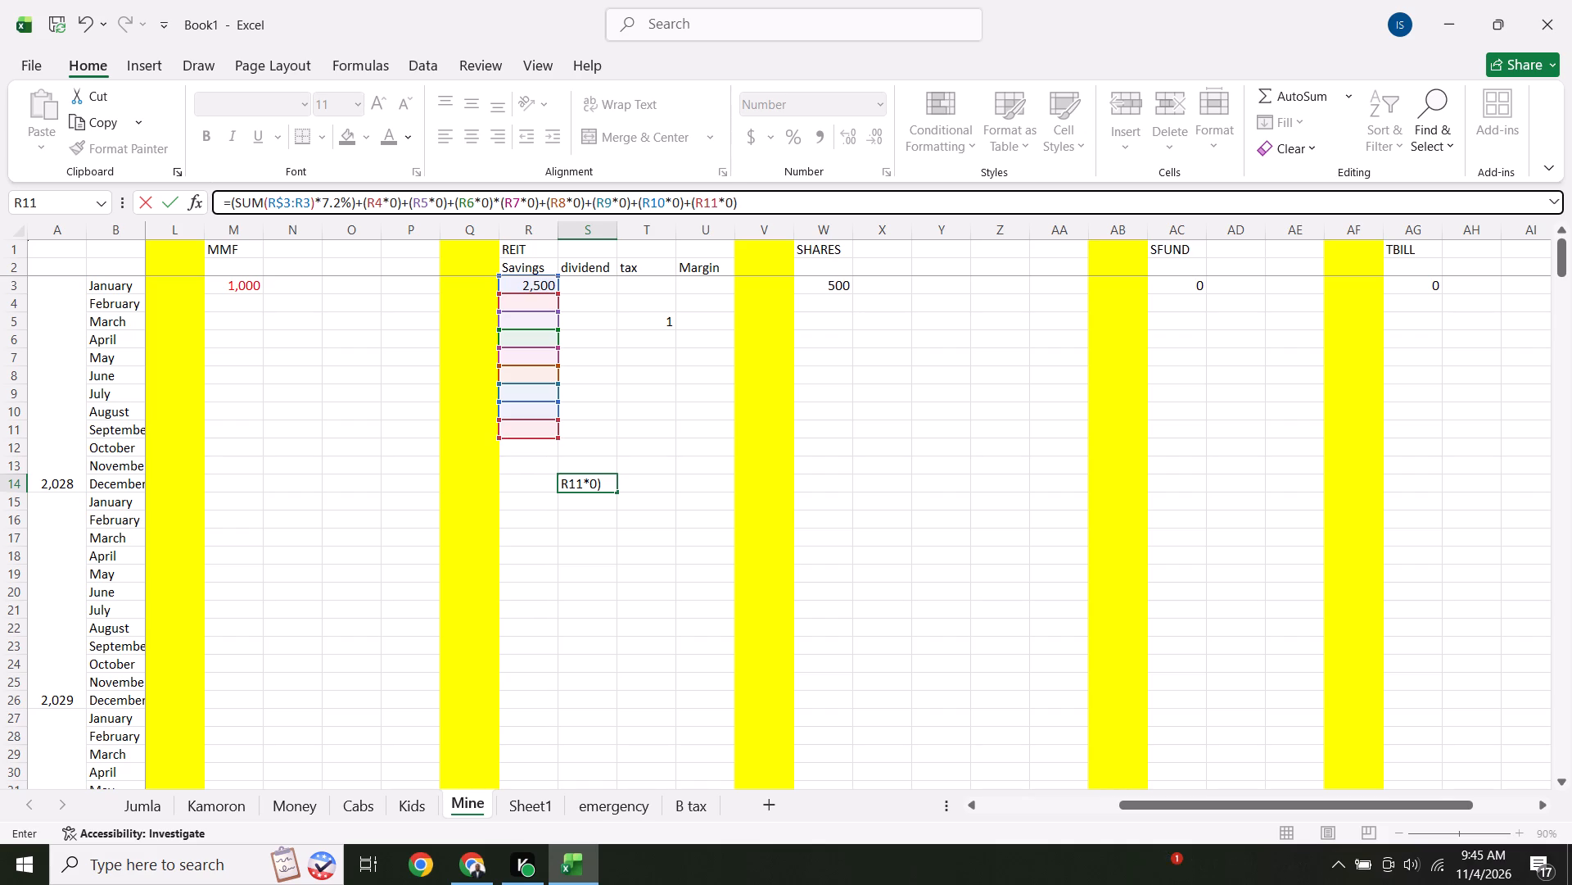
Complete the S14 dividend formula's monthly terms through December by appending +(R12*0)+(R13*0)+(R14*0).
text(+()
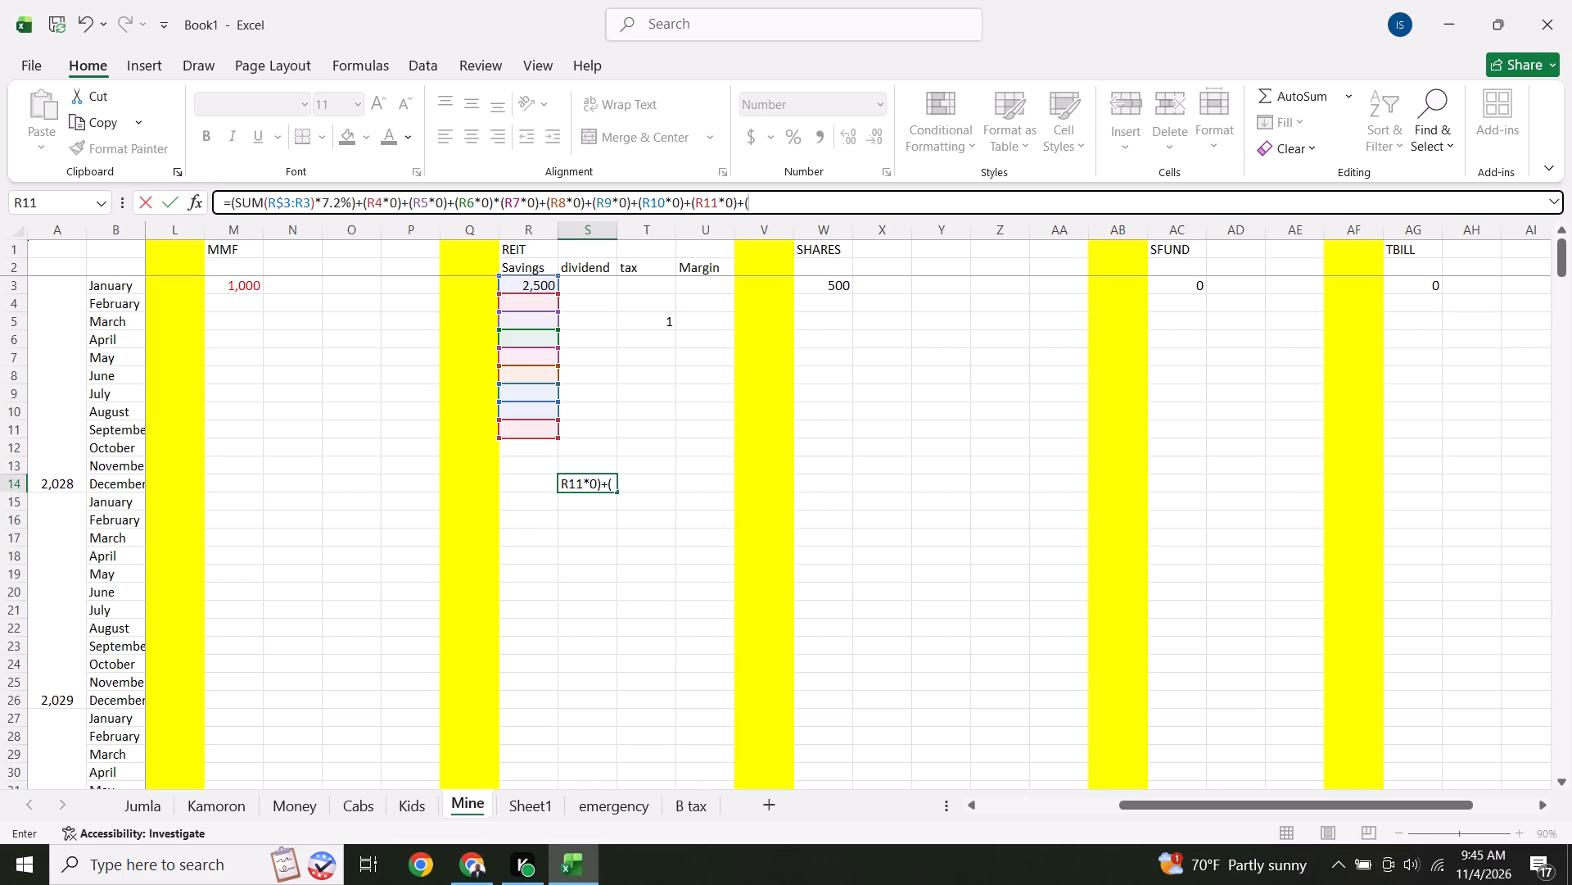
click(535, 450)
text(*0)
key(shift+parenright)
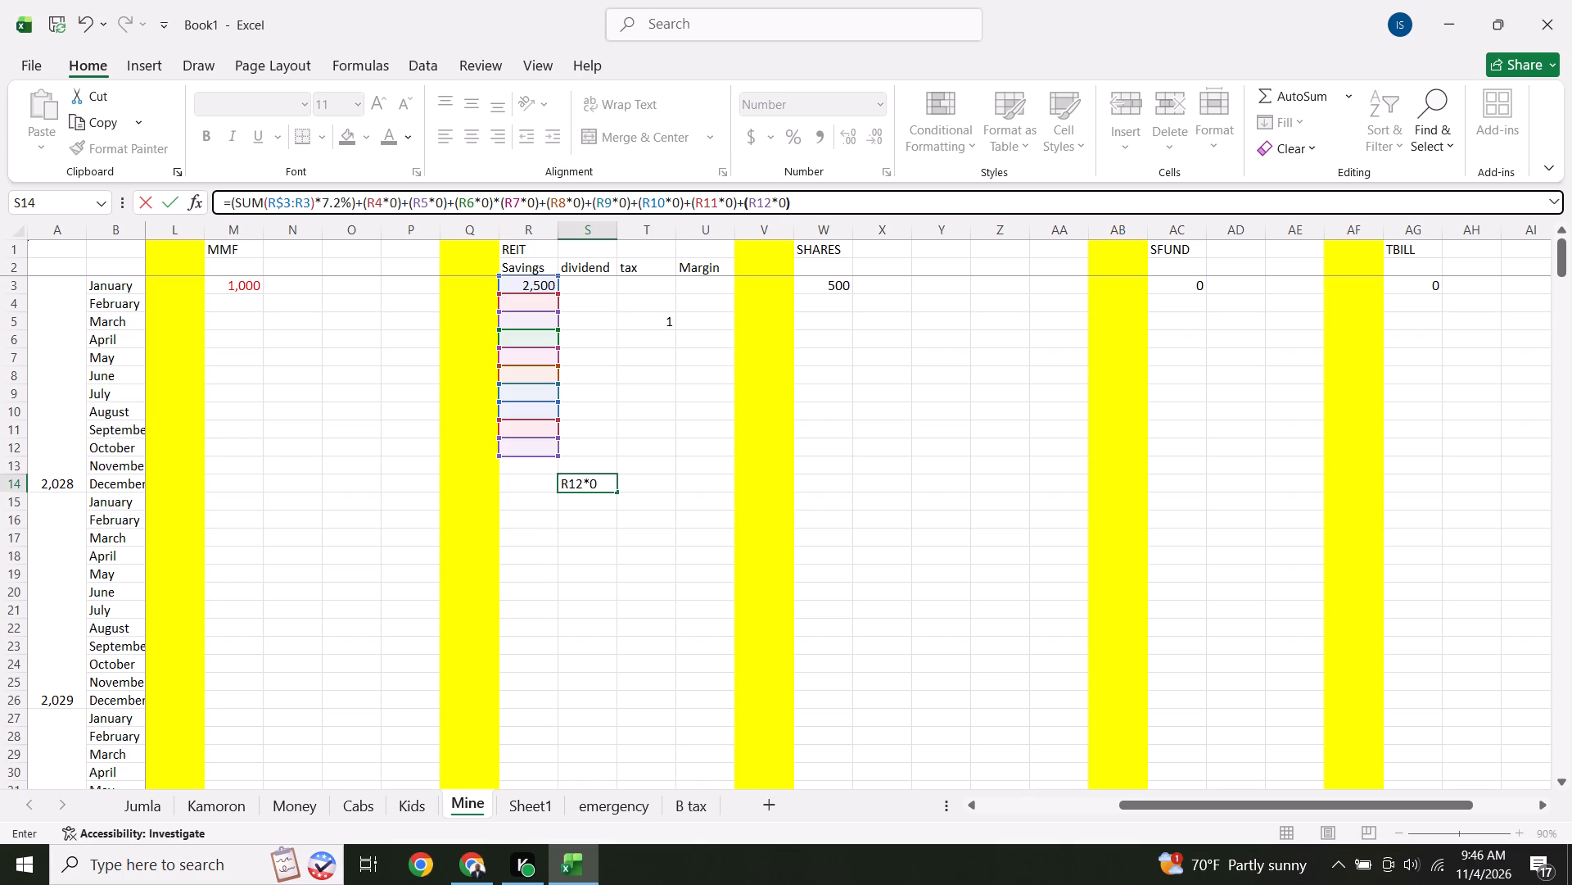
key(shift+plus)
key(shift+parenleft)
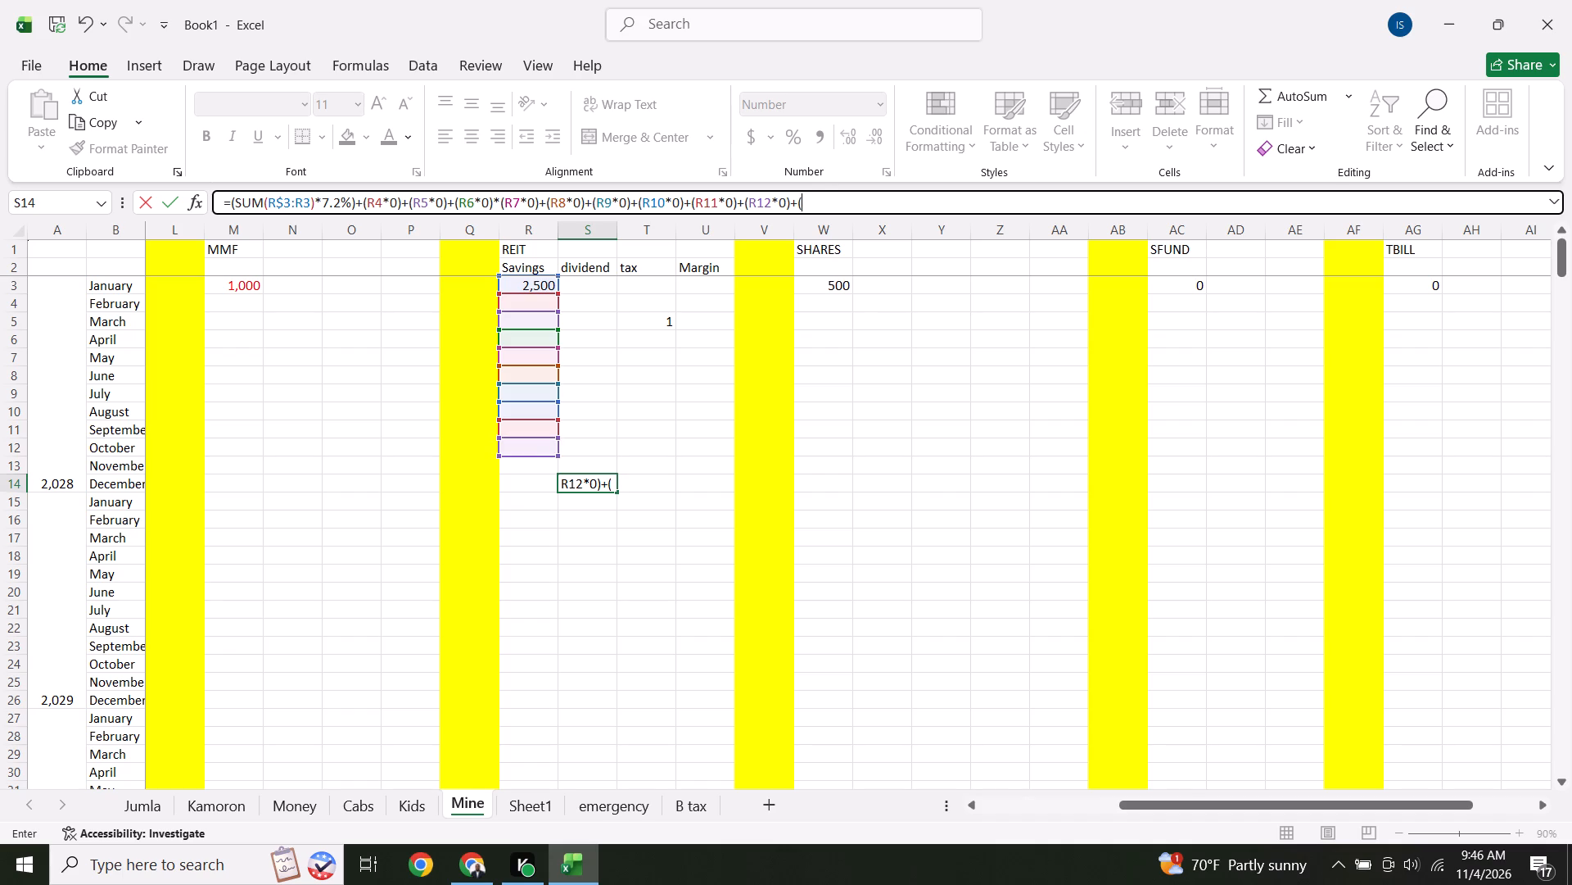
click(544, 466)
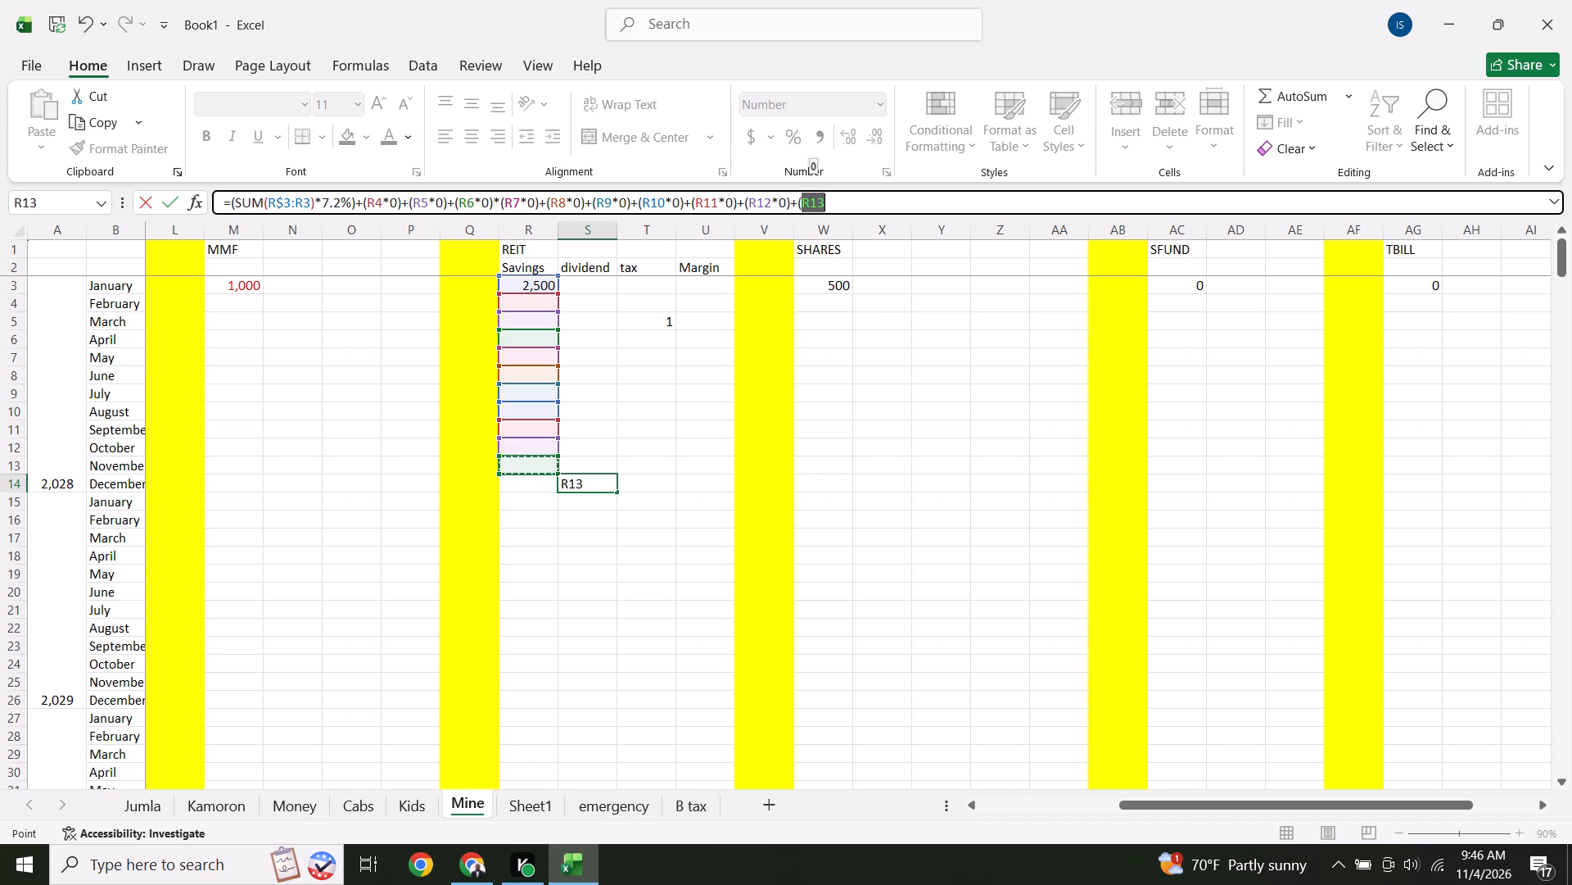
text(*0)
text()+()
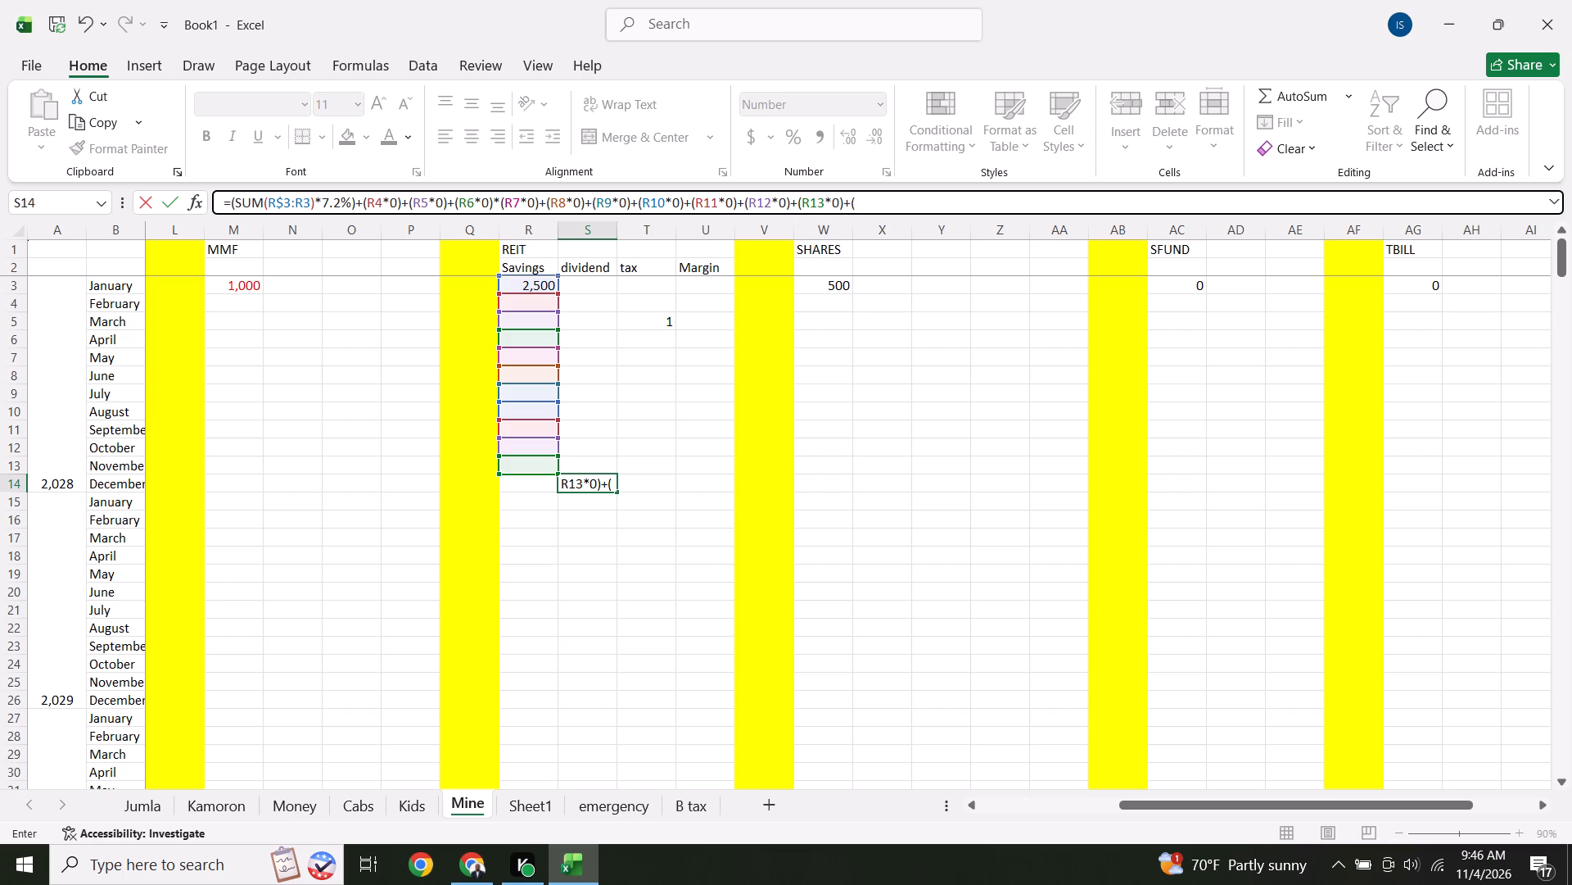
click(540, 485)
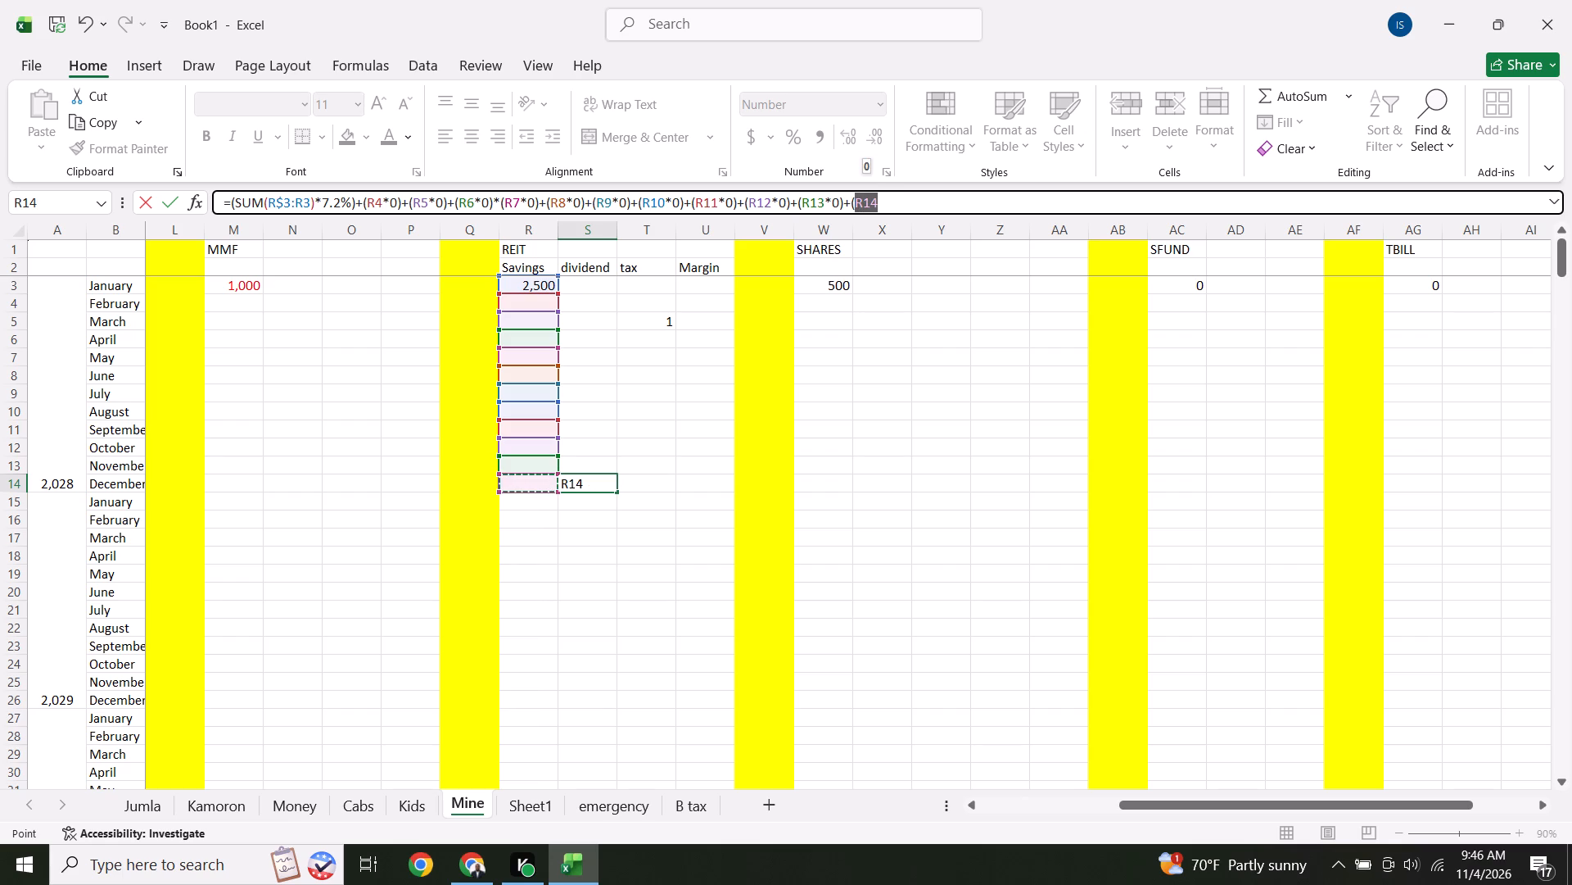
key(shift+asterisk)
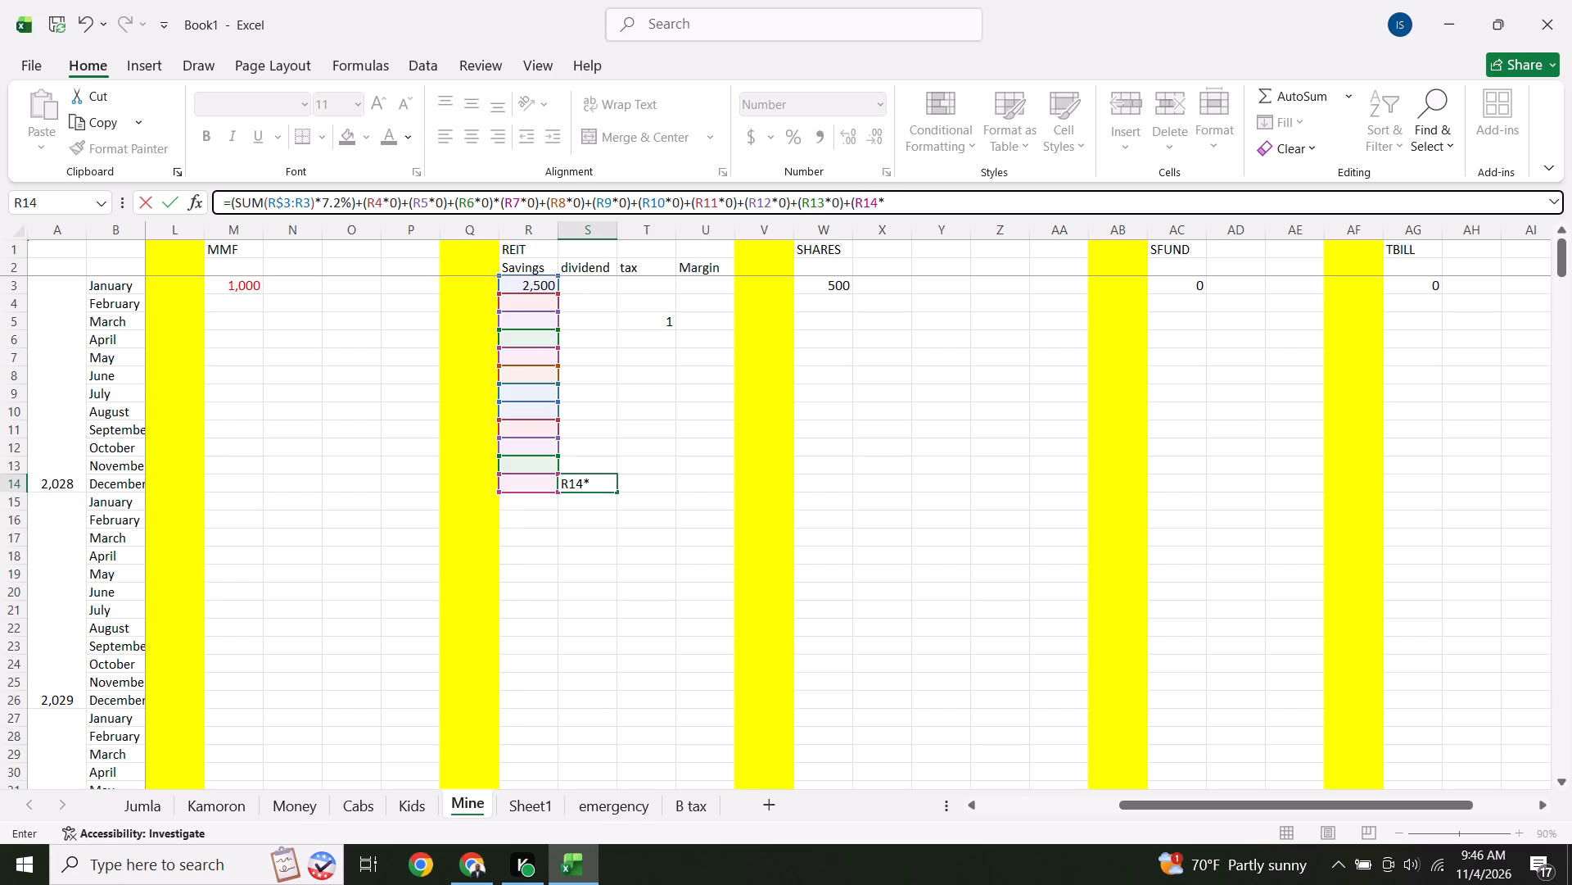
key(0)
key(shift+parenright)
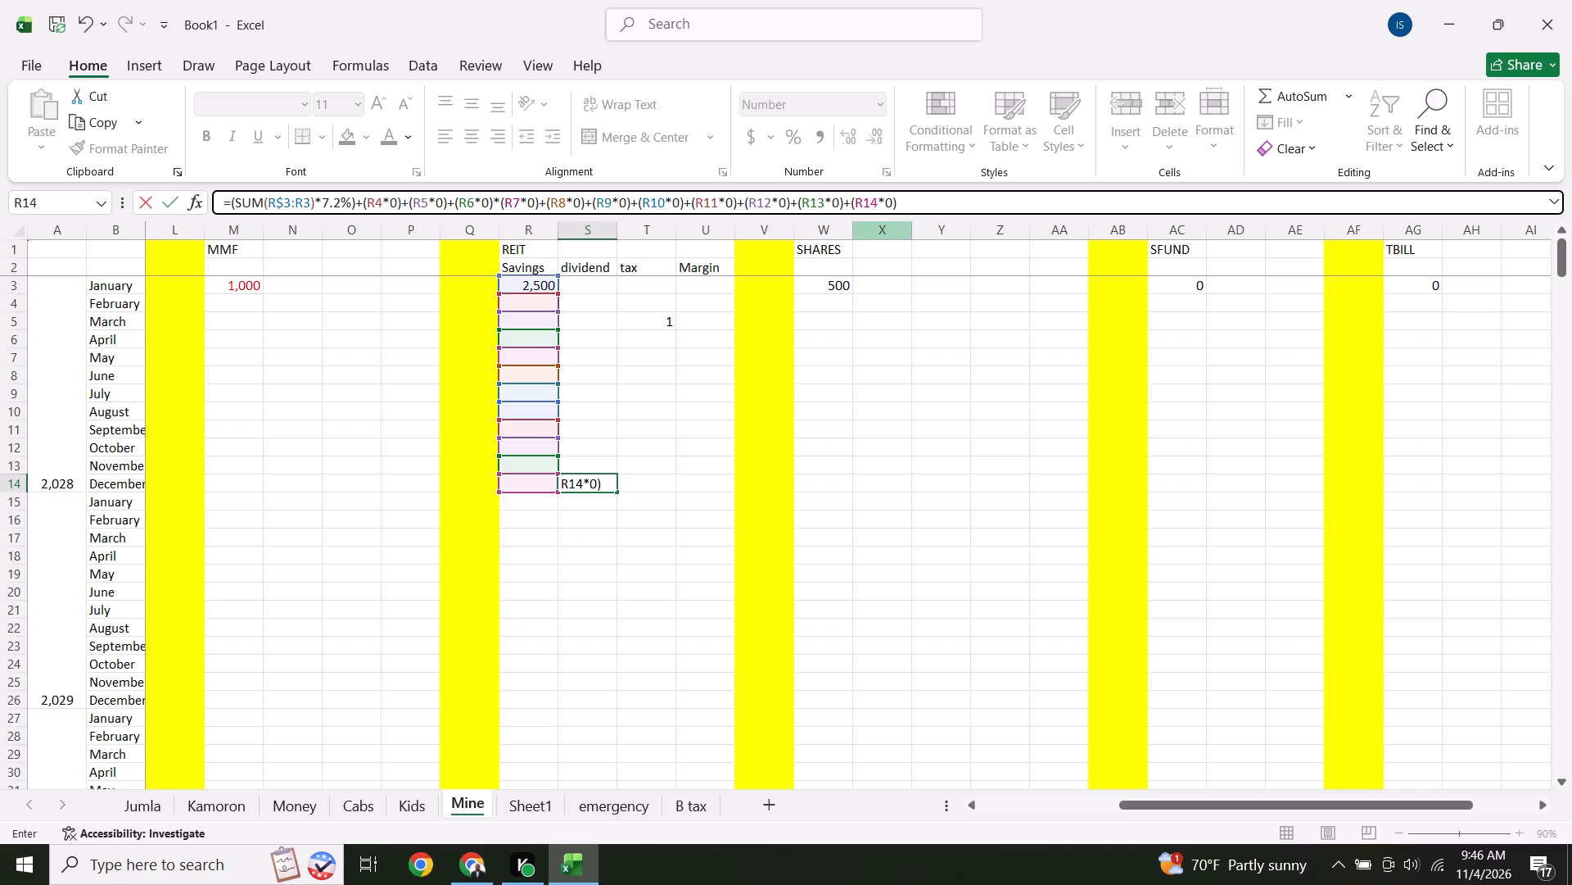
Set the S14 formula's December (R14) multiplier to 0.6 and its November (R13) multiplier to 1.2.
click(890, 199)
key(period)
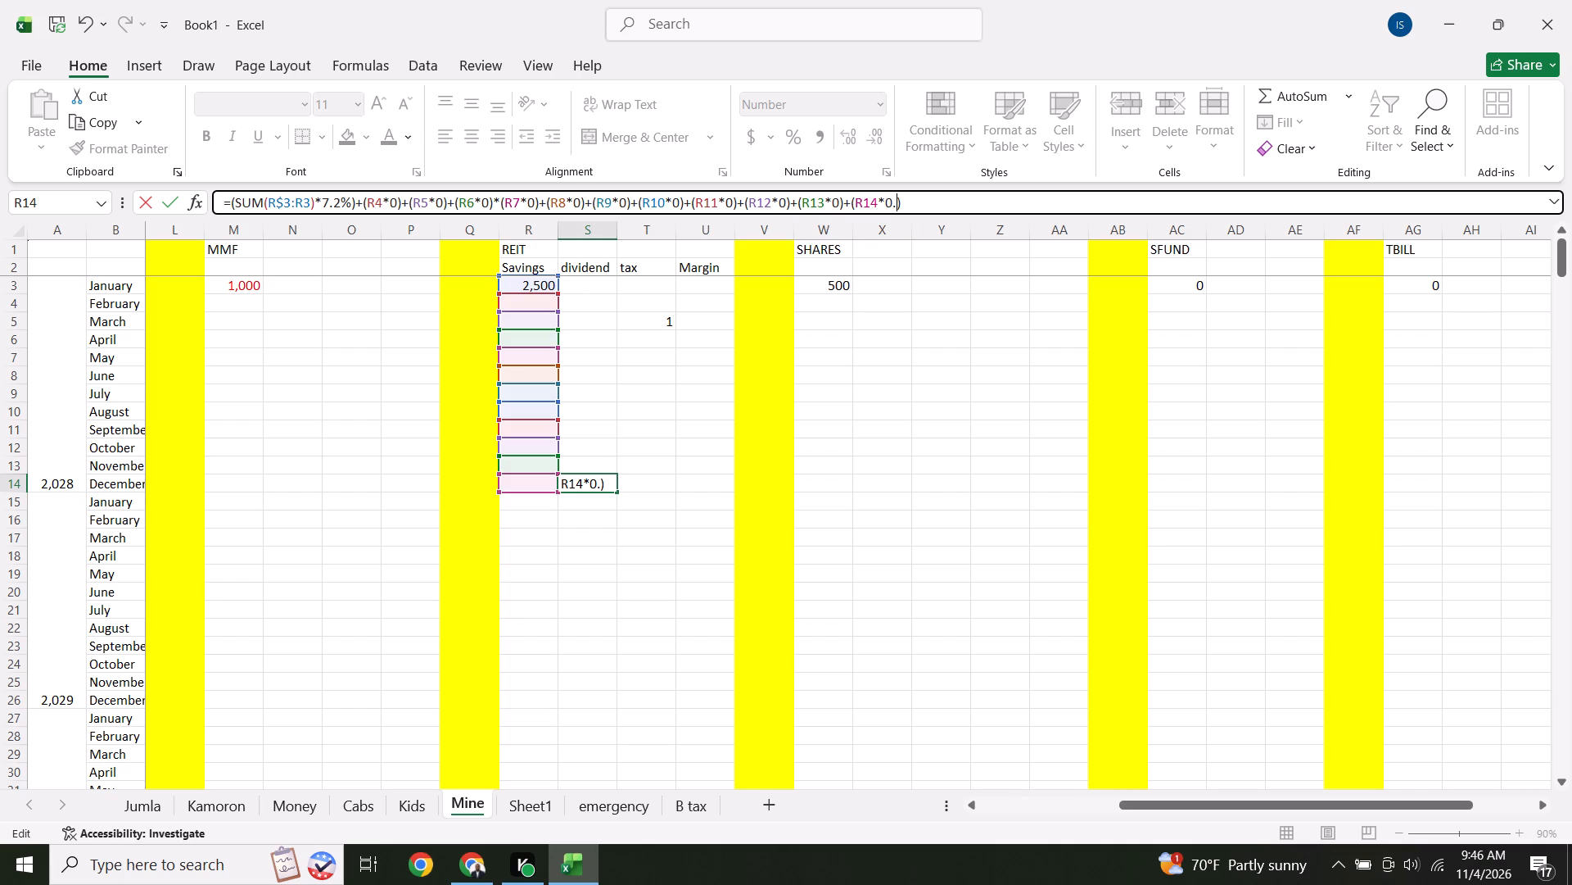
key(6)
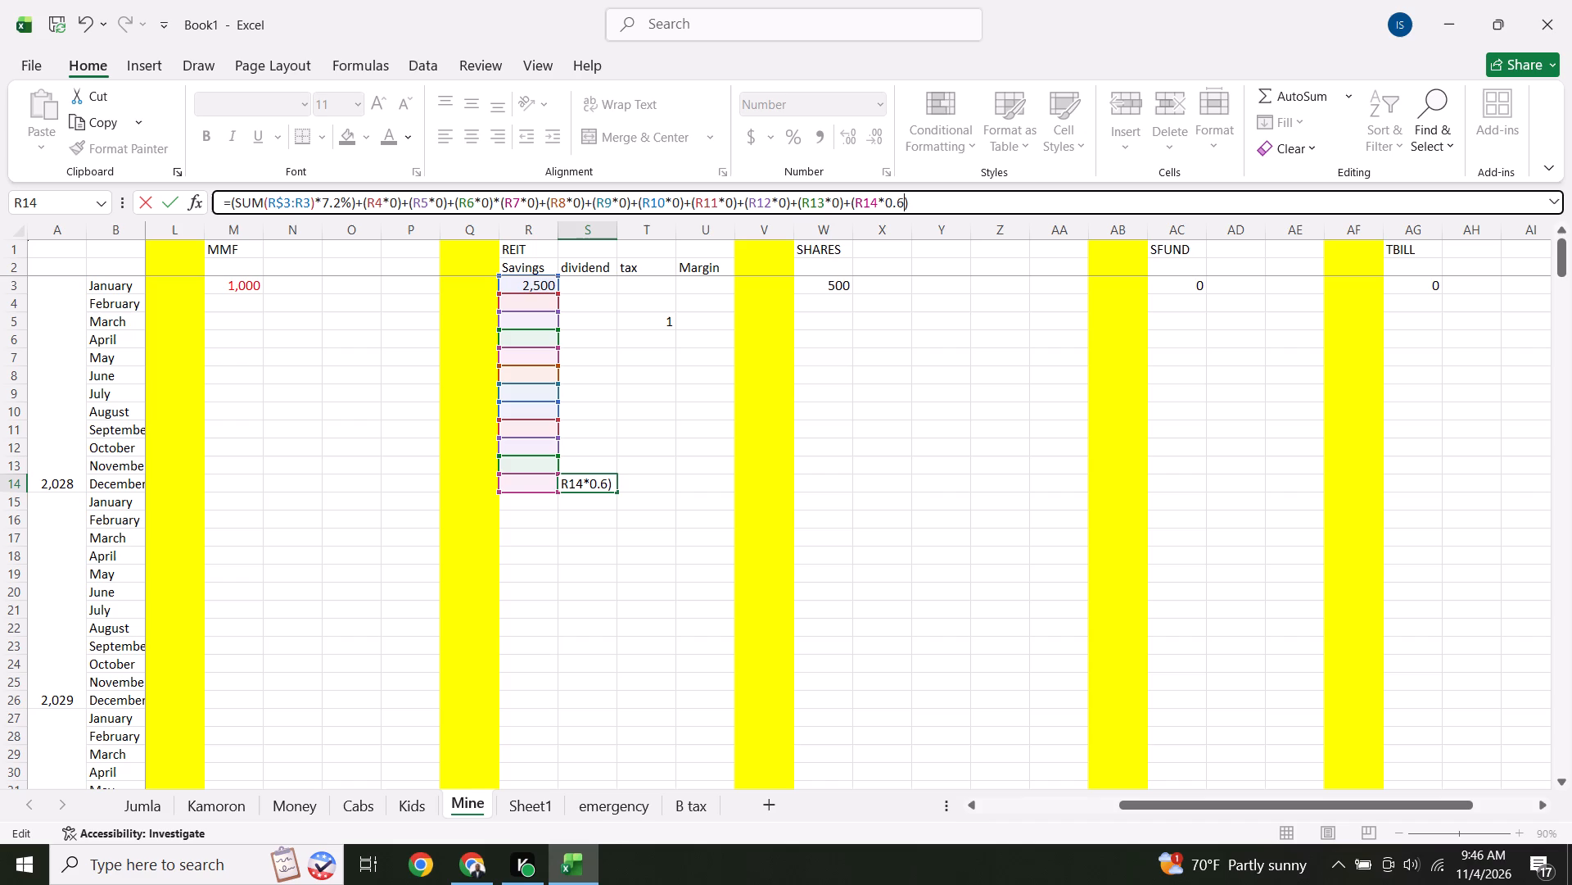
click(838, 202)
key(BackSpace)
text(1.2)
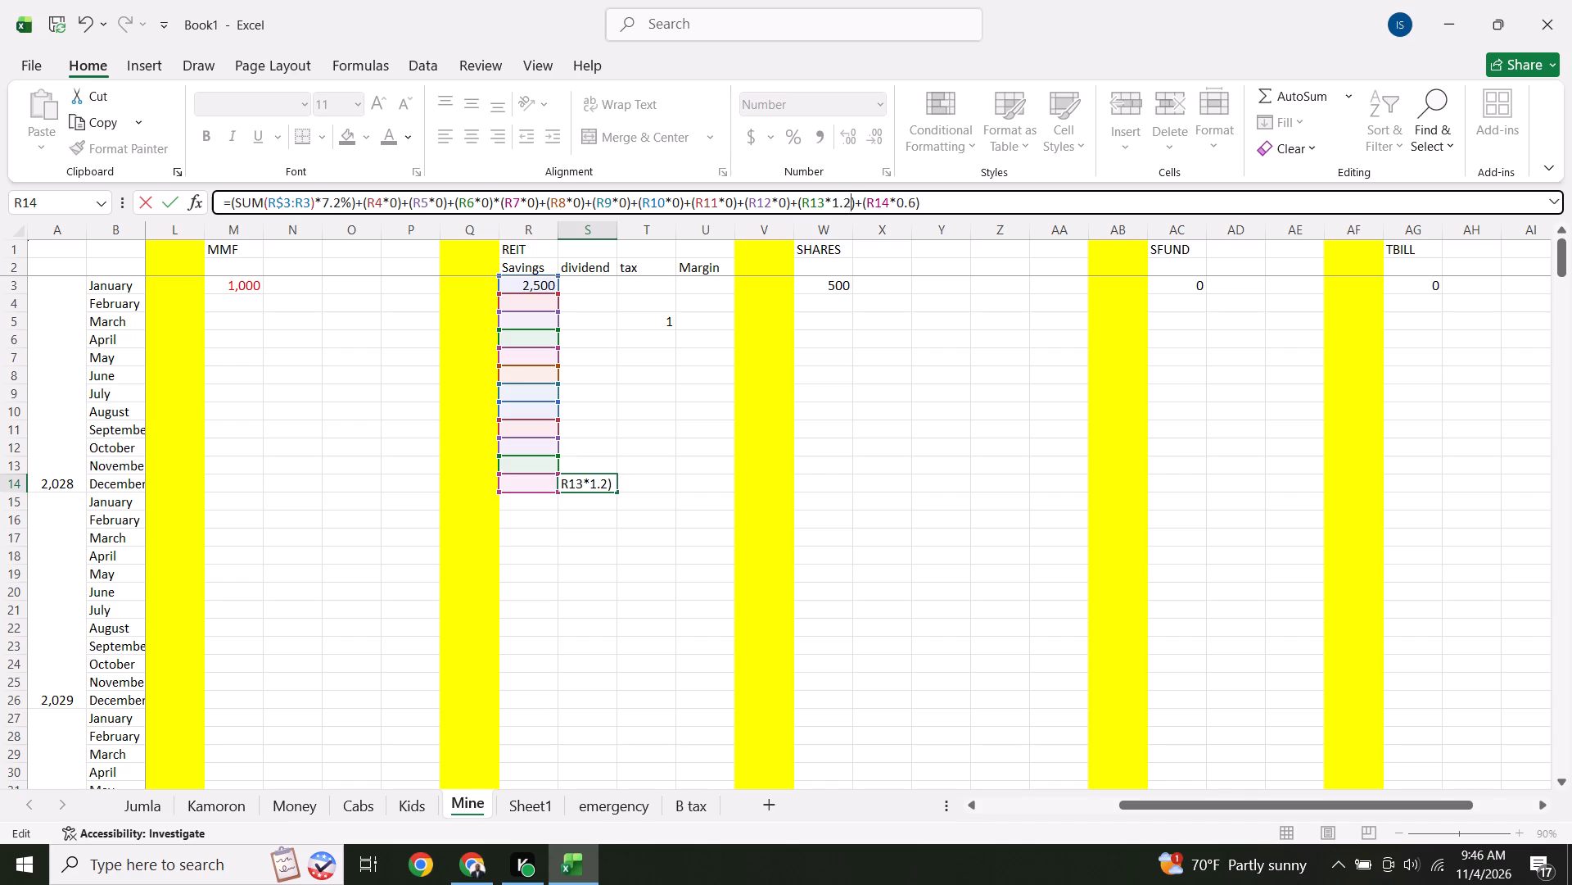
Set the October (R12) multiplier in the S14 formula to 1.8 and the September (R11) multiplier to 2.4.
click(786, 202)
key(BackSpace)
key(1)
key(8)
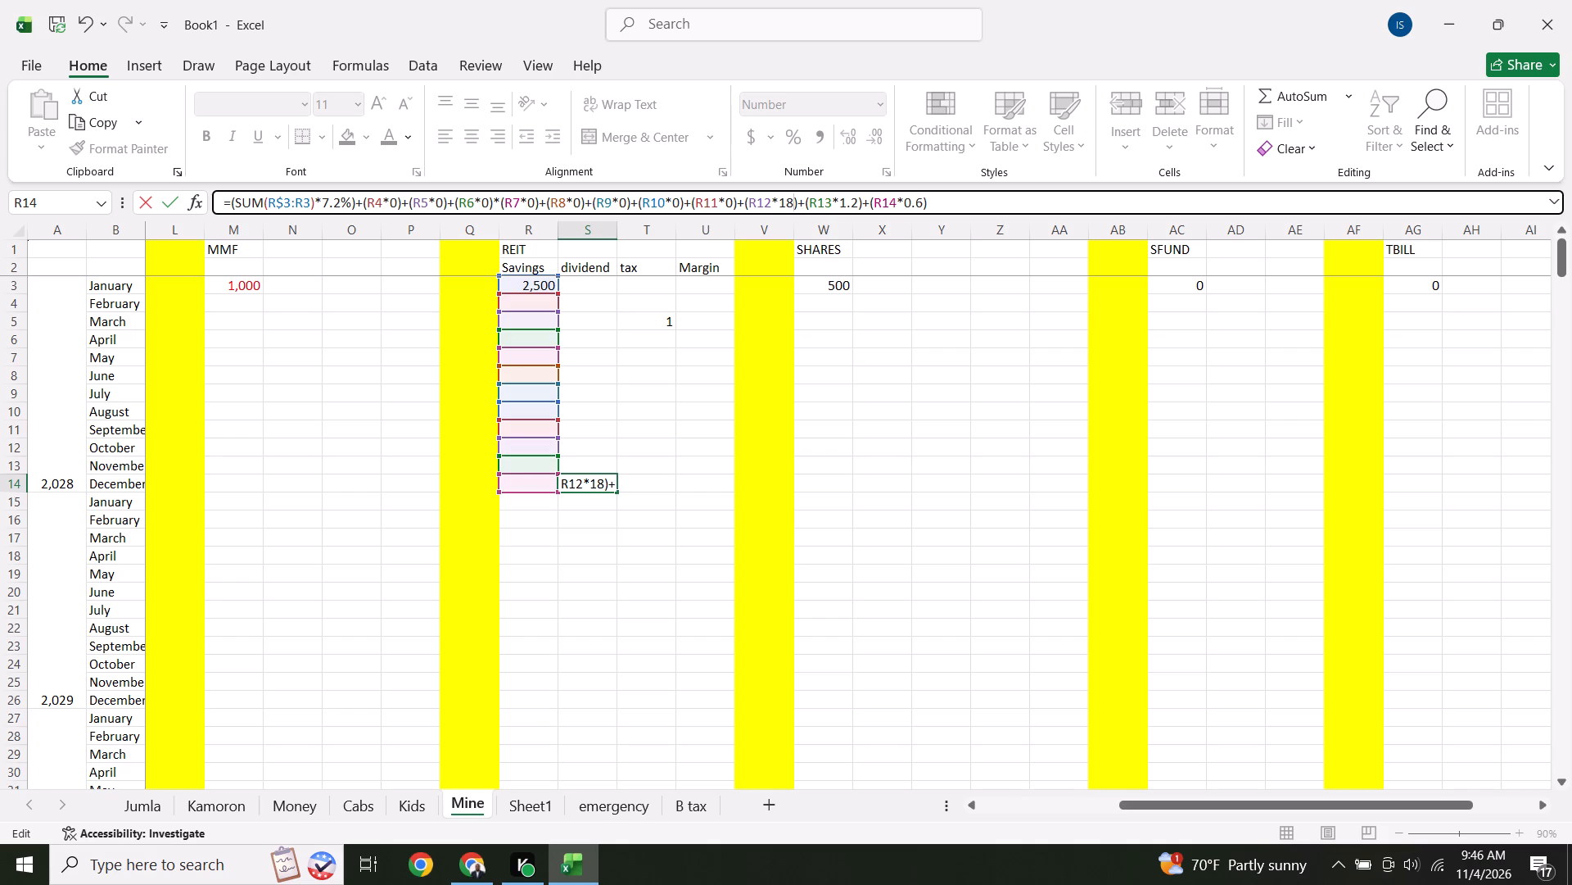
click(788, 199)
key(period)
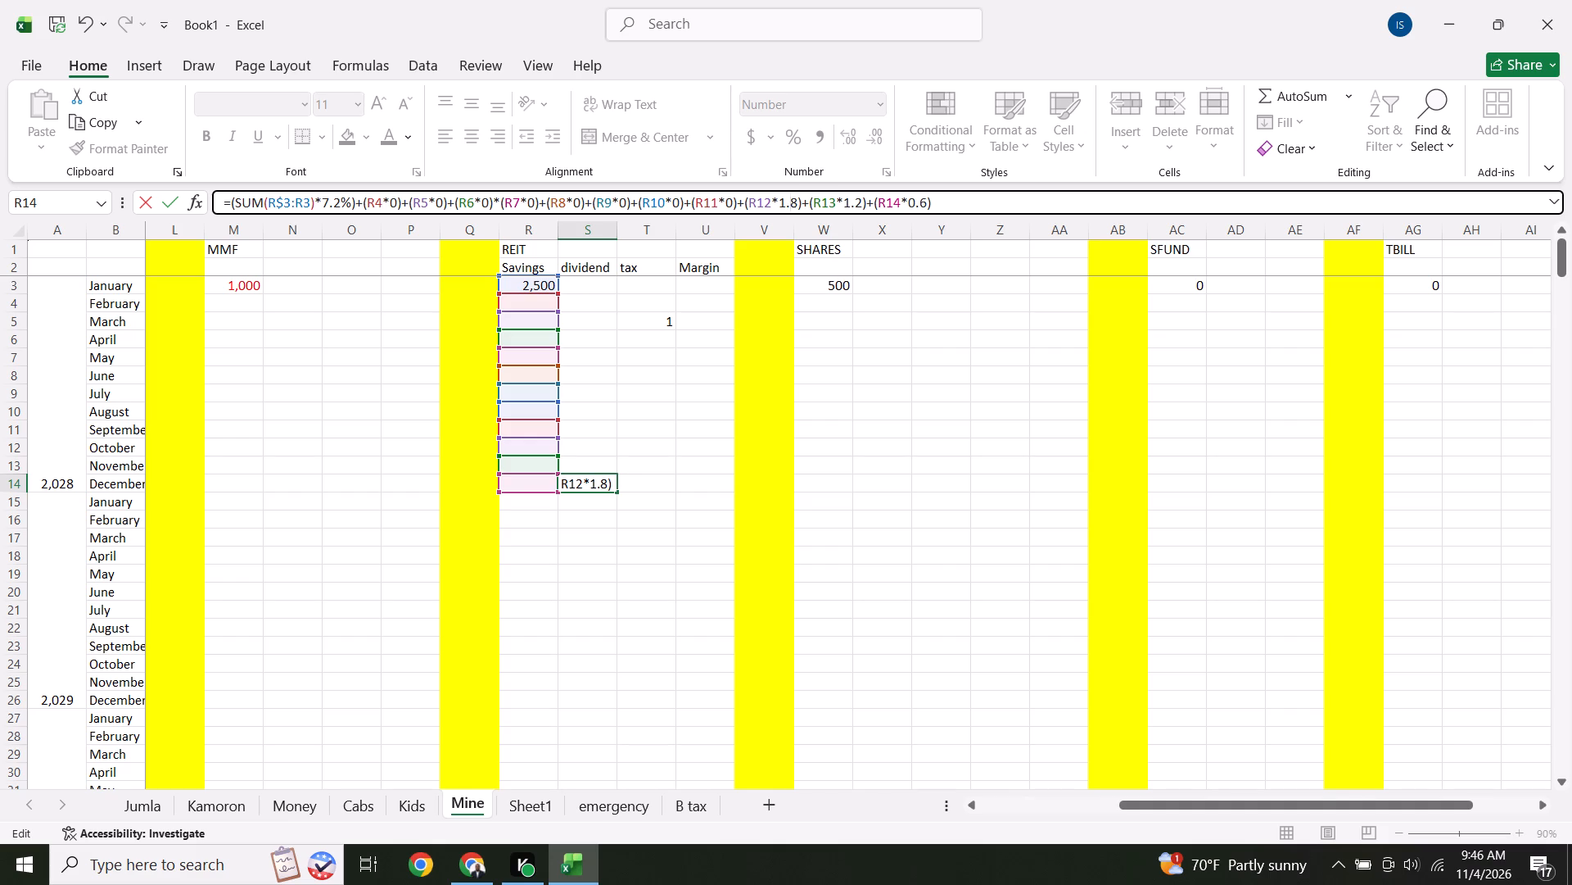
click(733, 202)
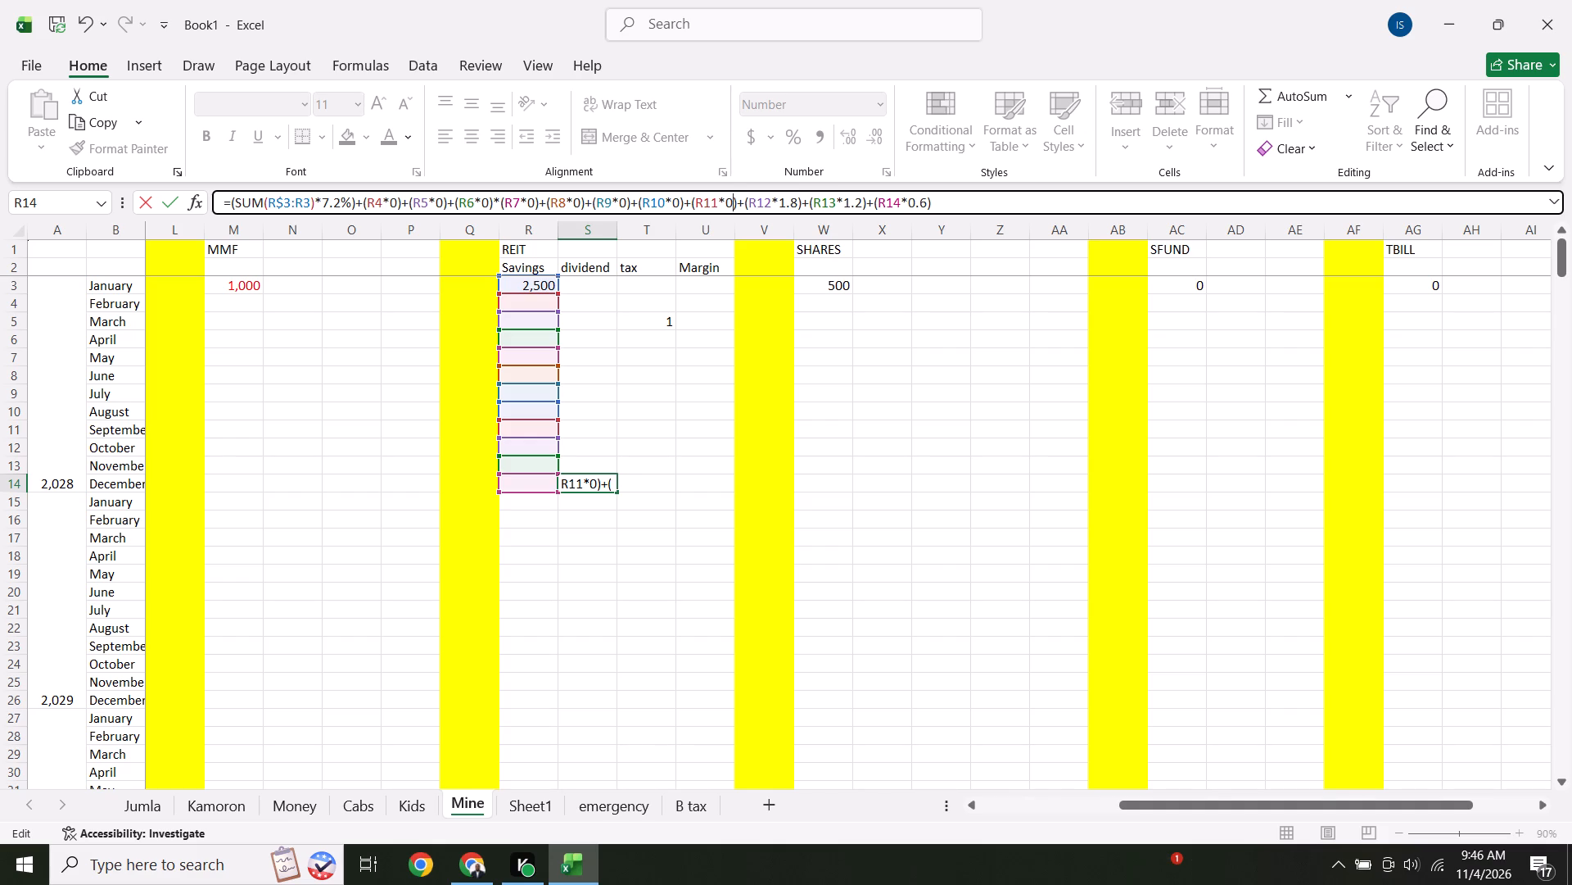
key(BackSpace)
text(2.4)
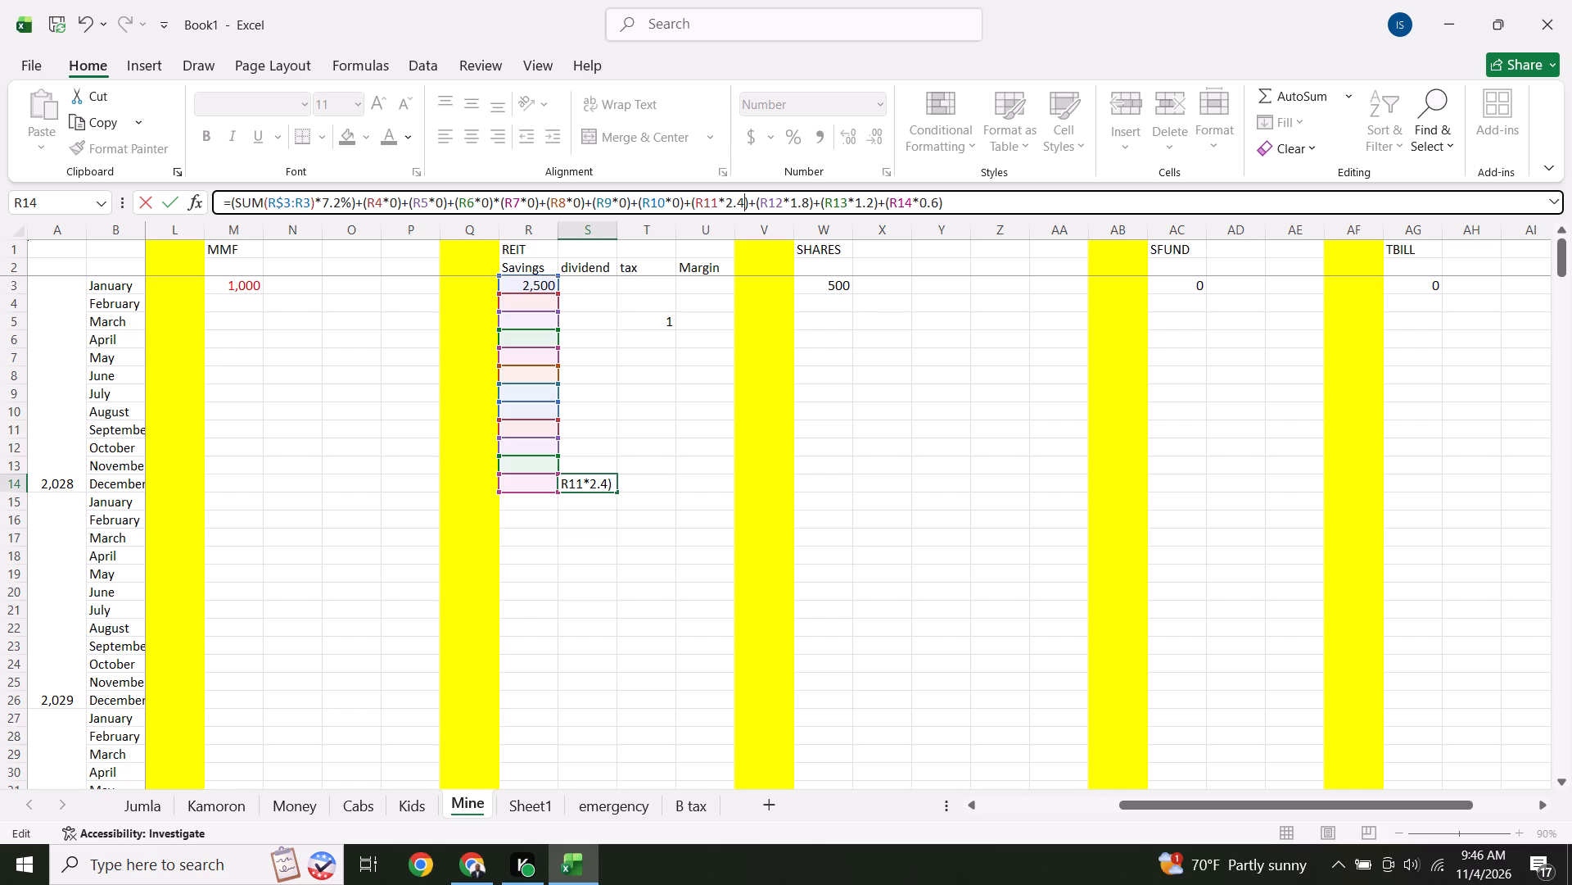
Set the August (R10) multiplier in the S14 formula to 3 and the July (R9) multiplier to 3.6.
click(677, 202)
key(BackSpace)
key(3)
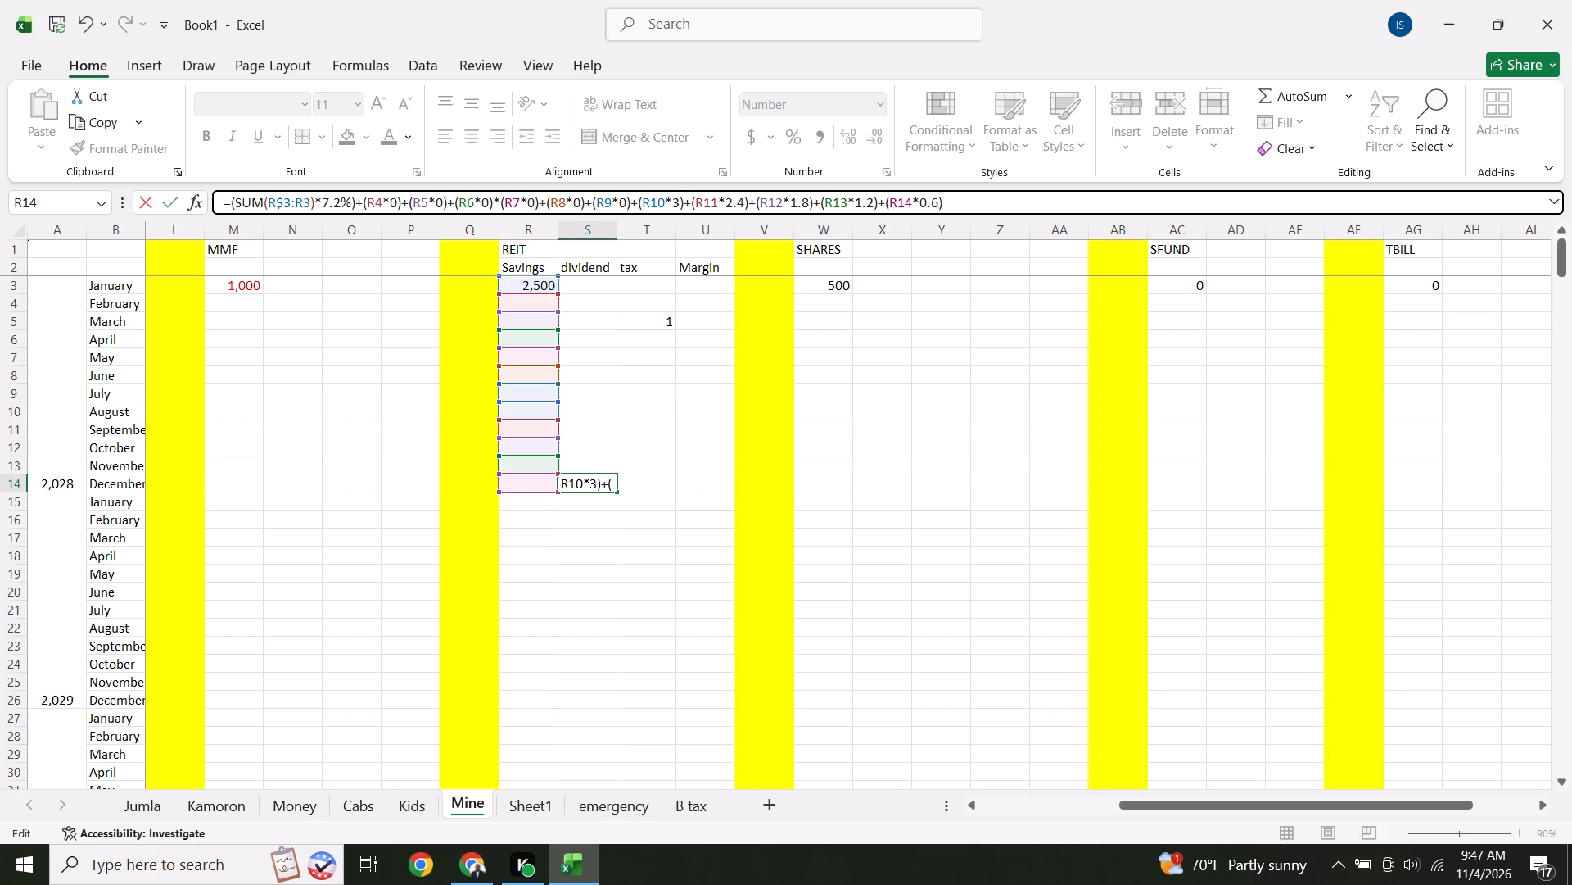
click(625, 202)
key(BackSpace)
text(3.6)
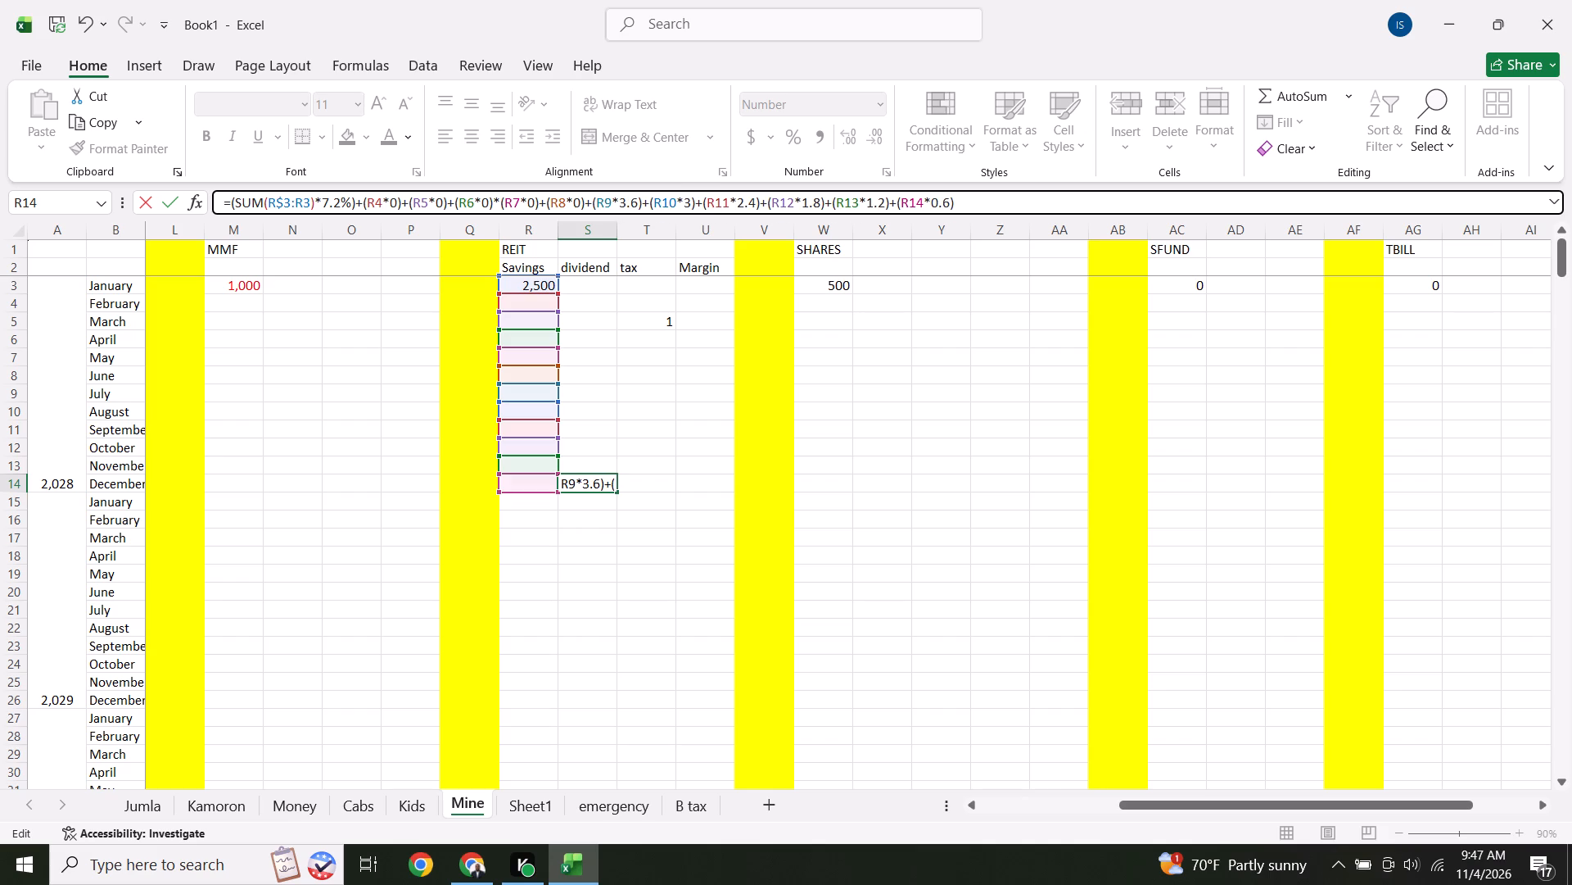
Set the June (R8) multiplier in the S14 dividend formula to 4.2.
click(580, 203)
key(BackSpace)
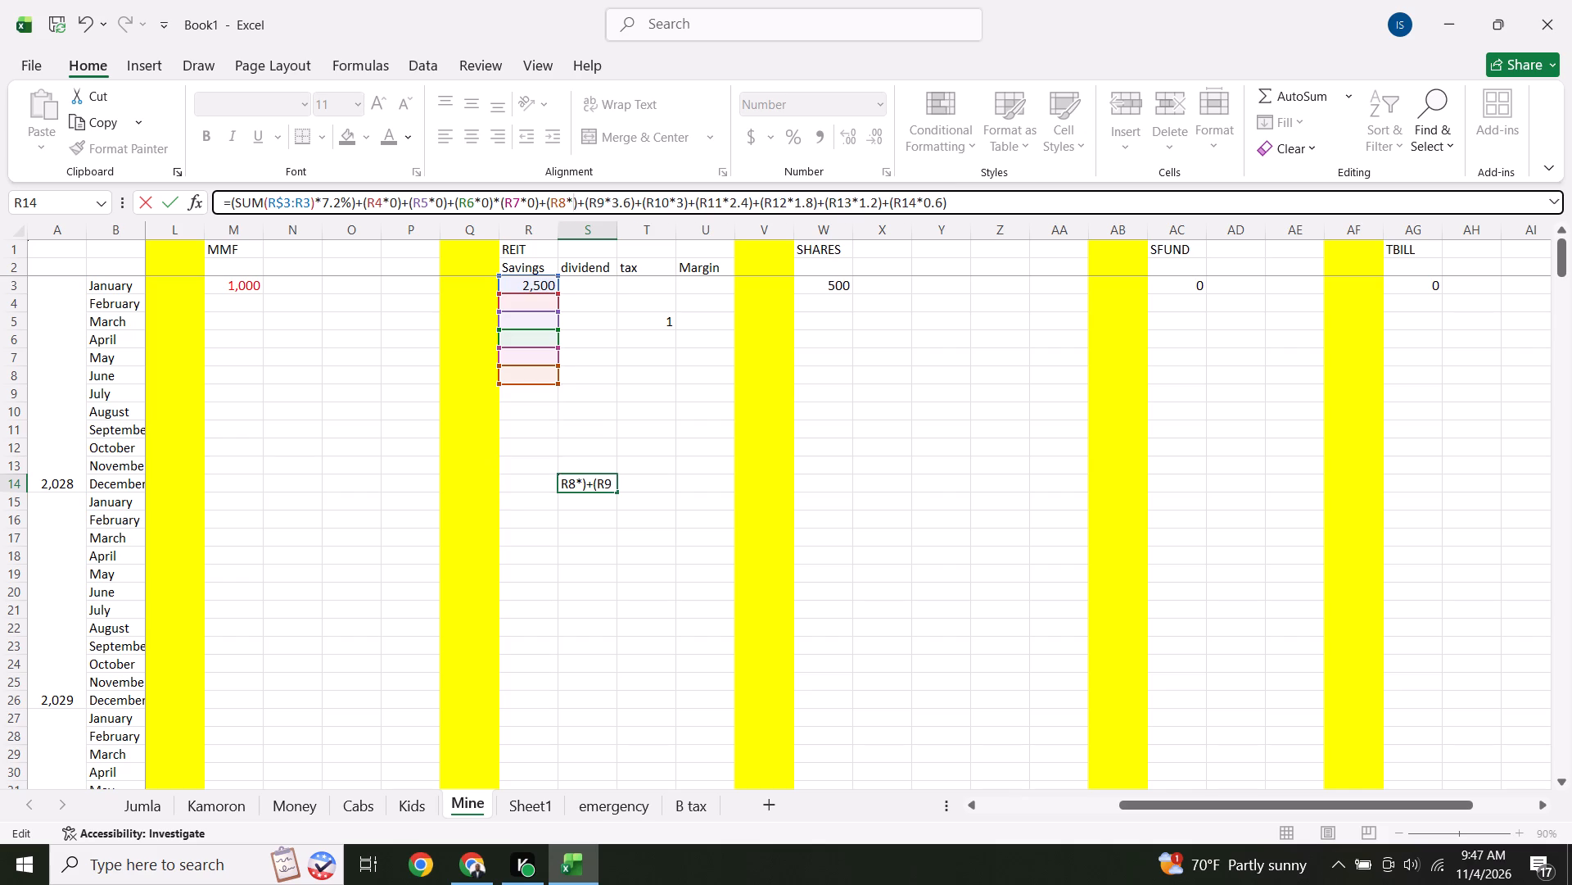
text(4.2)
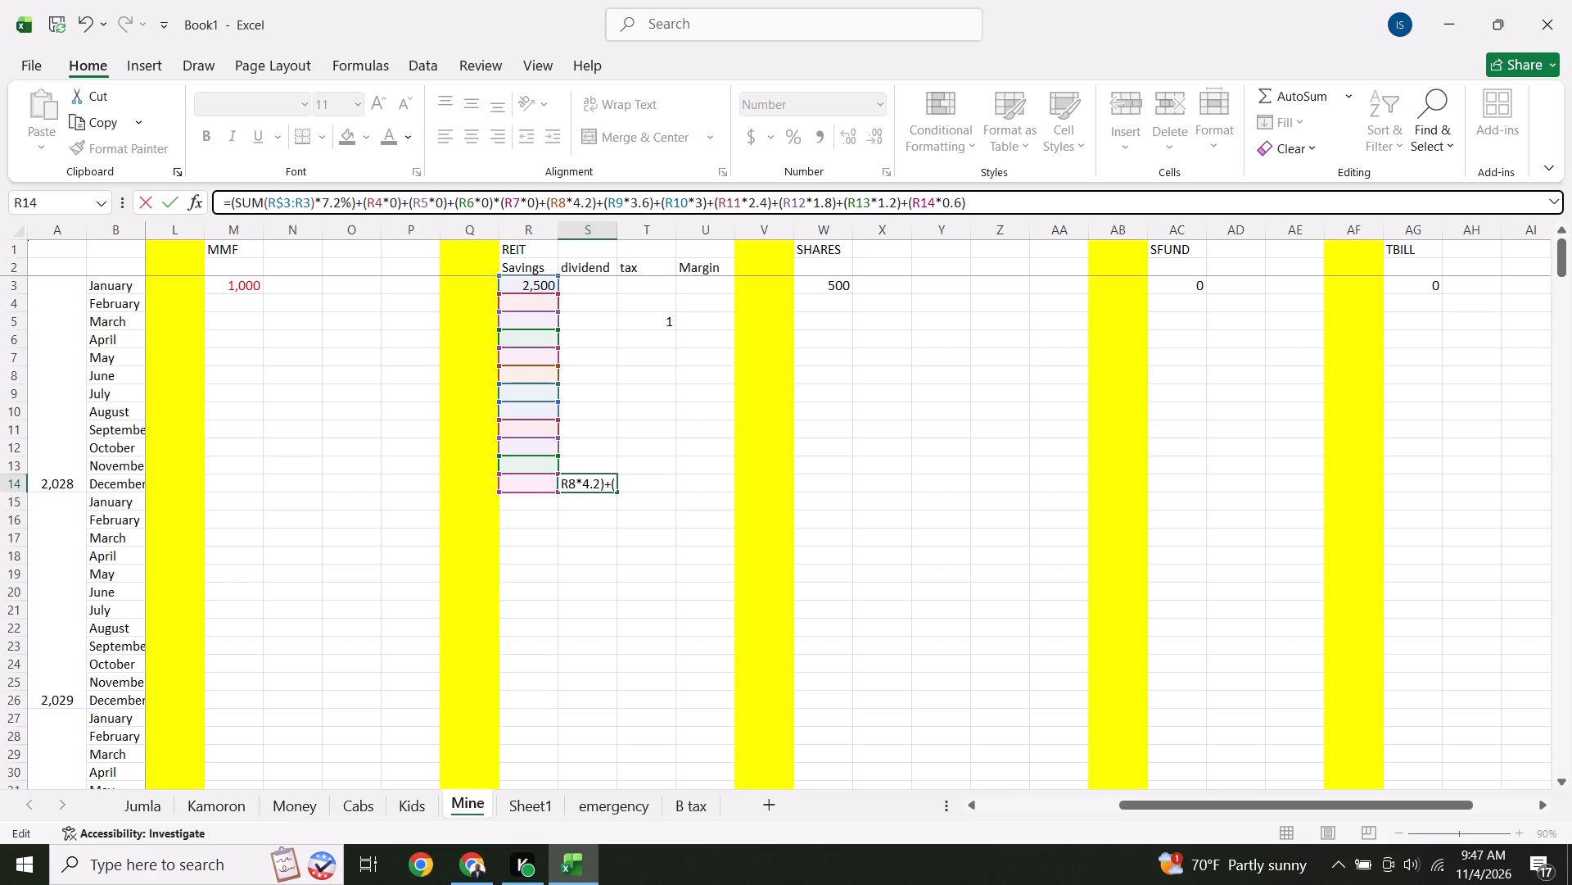
Set the May (R7) multiplier in the S14 dividend formula to 4.8 and the April (R6) multiplier to 5.4.
click(535, 202)
key(BackSpace)
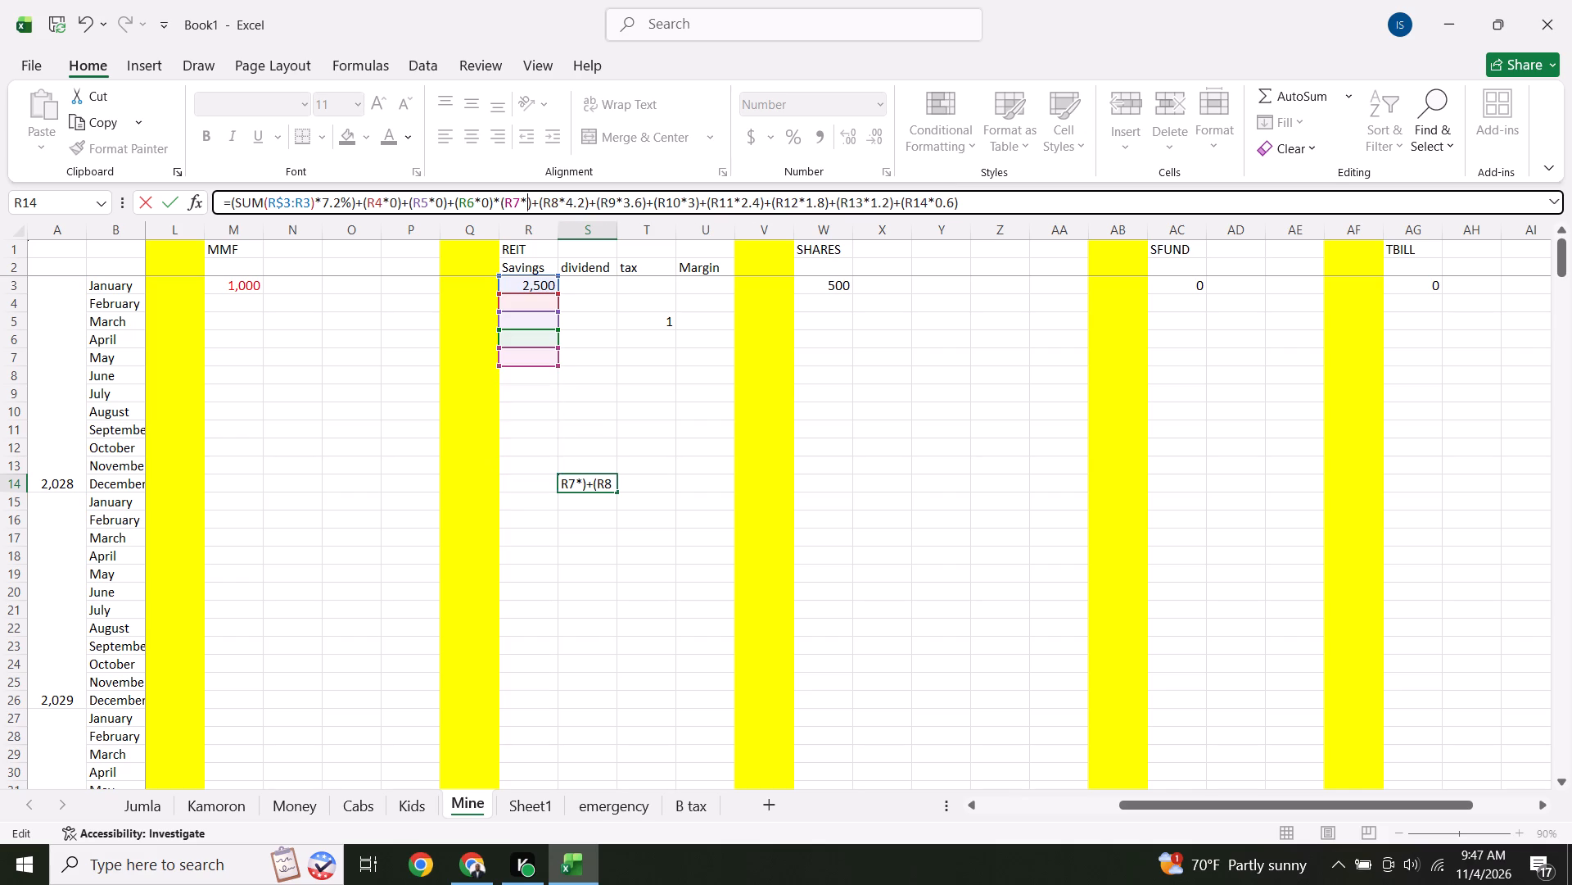
text(4.8)
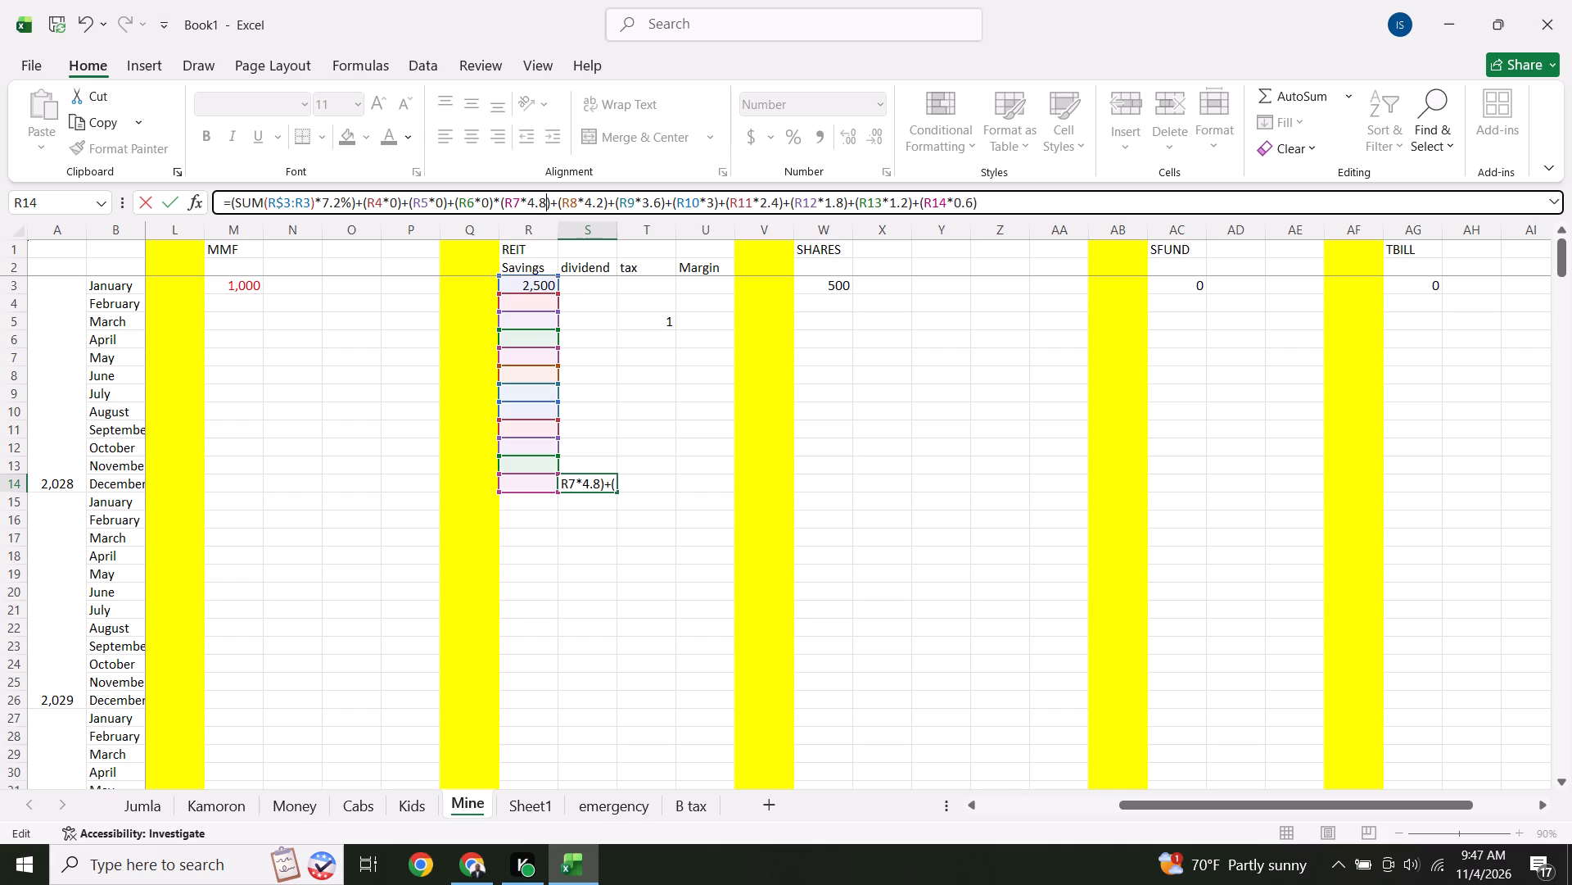
click(490, 204)
key(BackSpace)
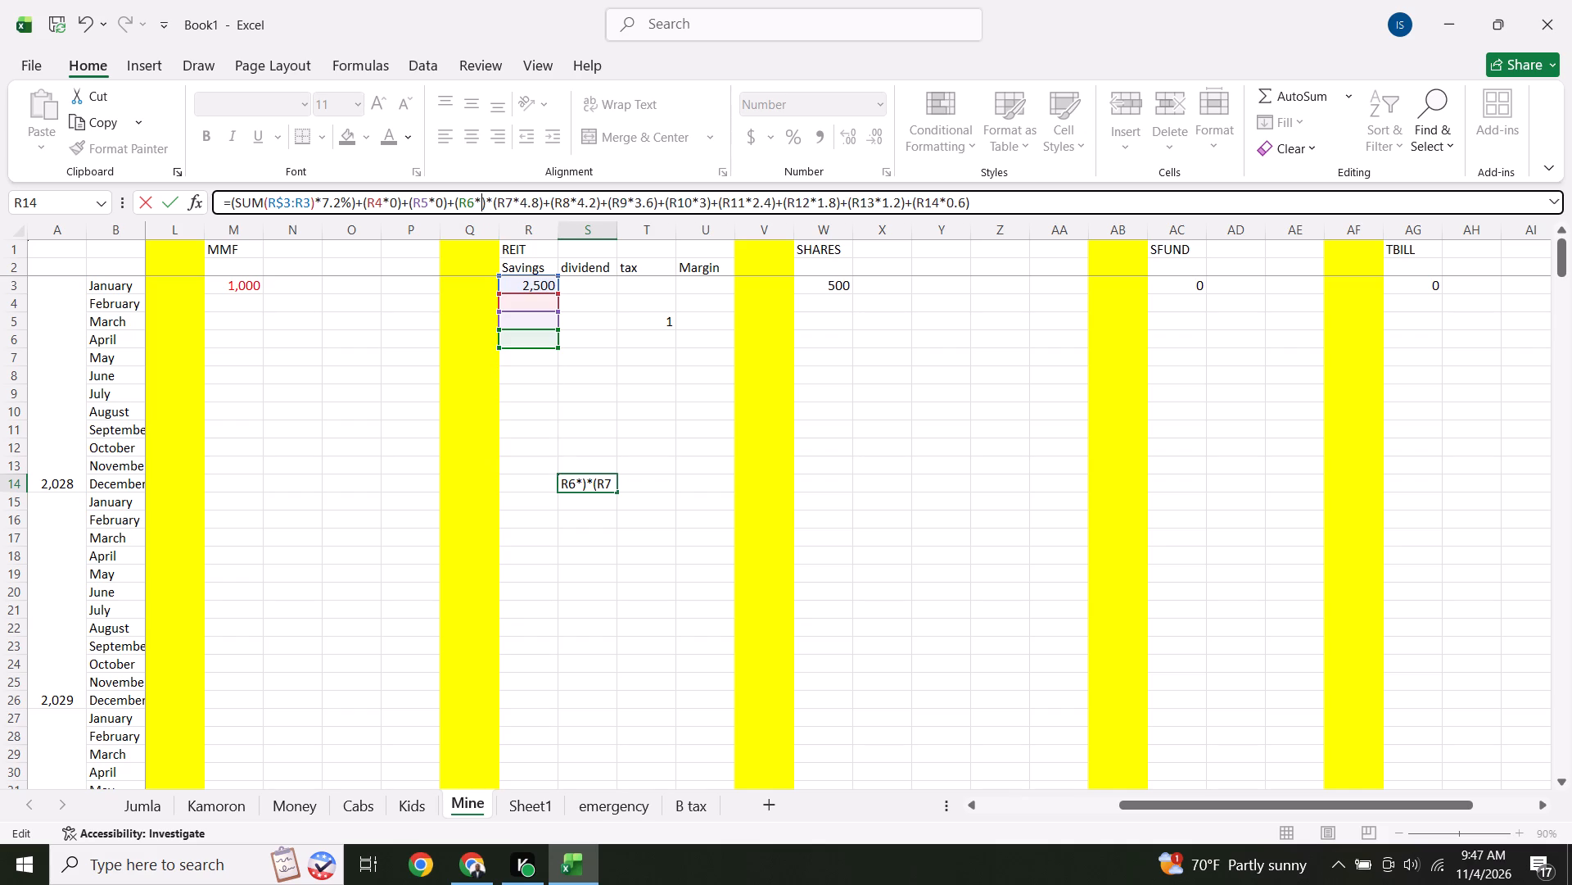
key(5)
key(4)
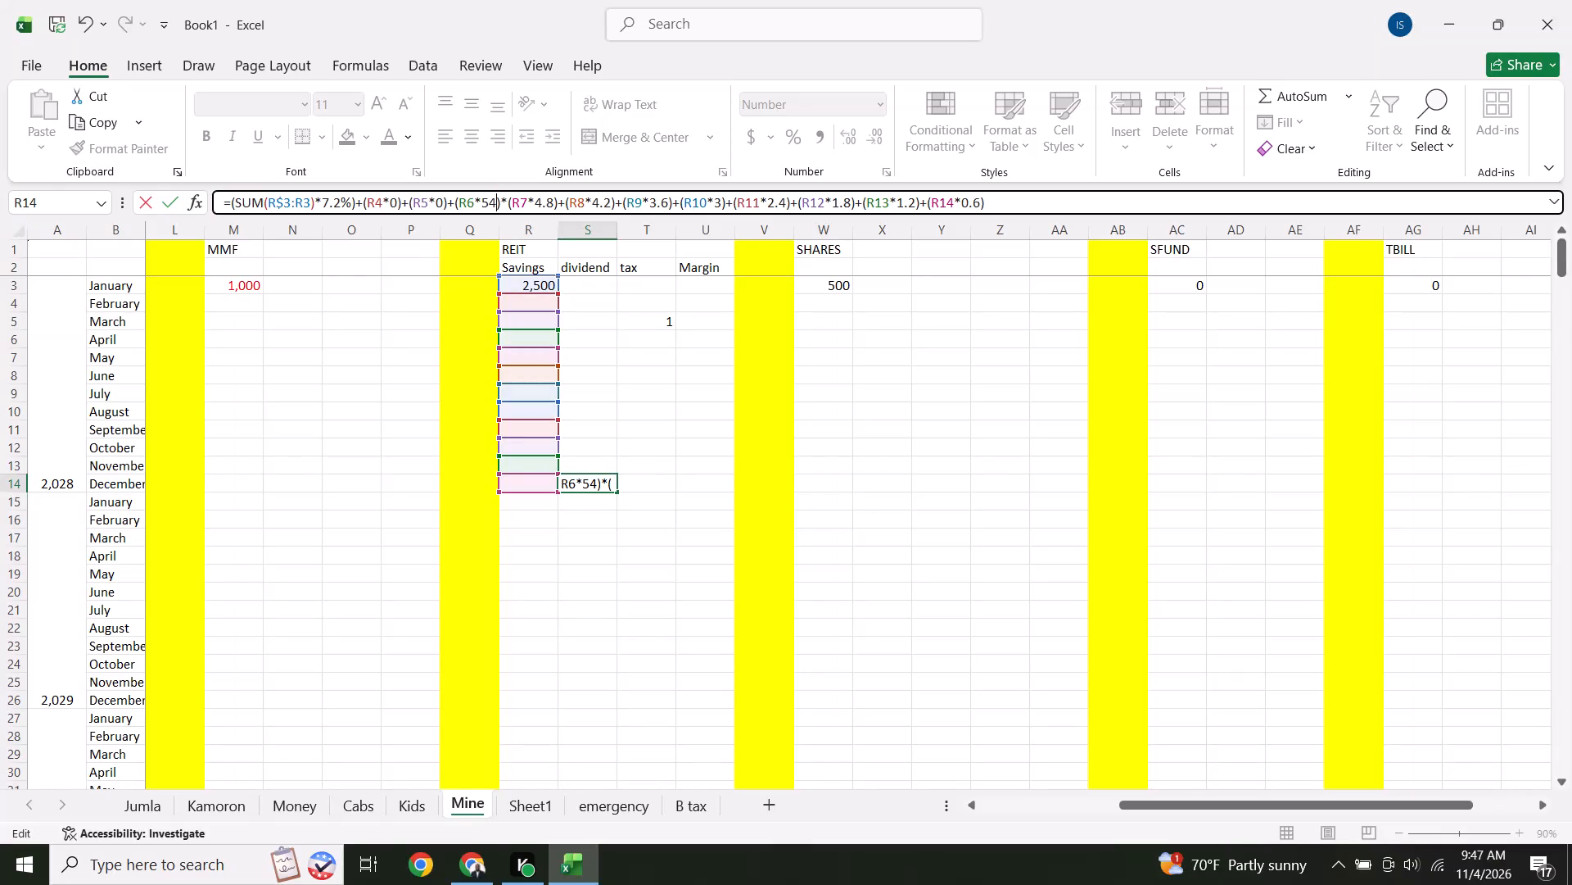
click(486, 202)
key(period)
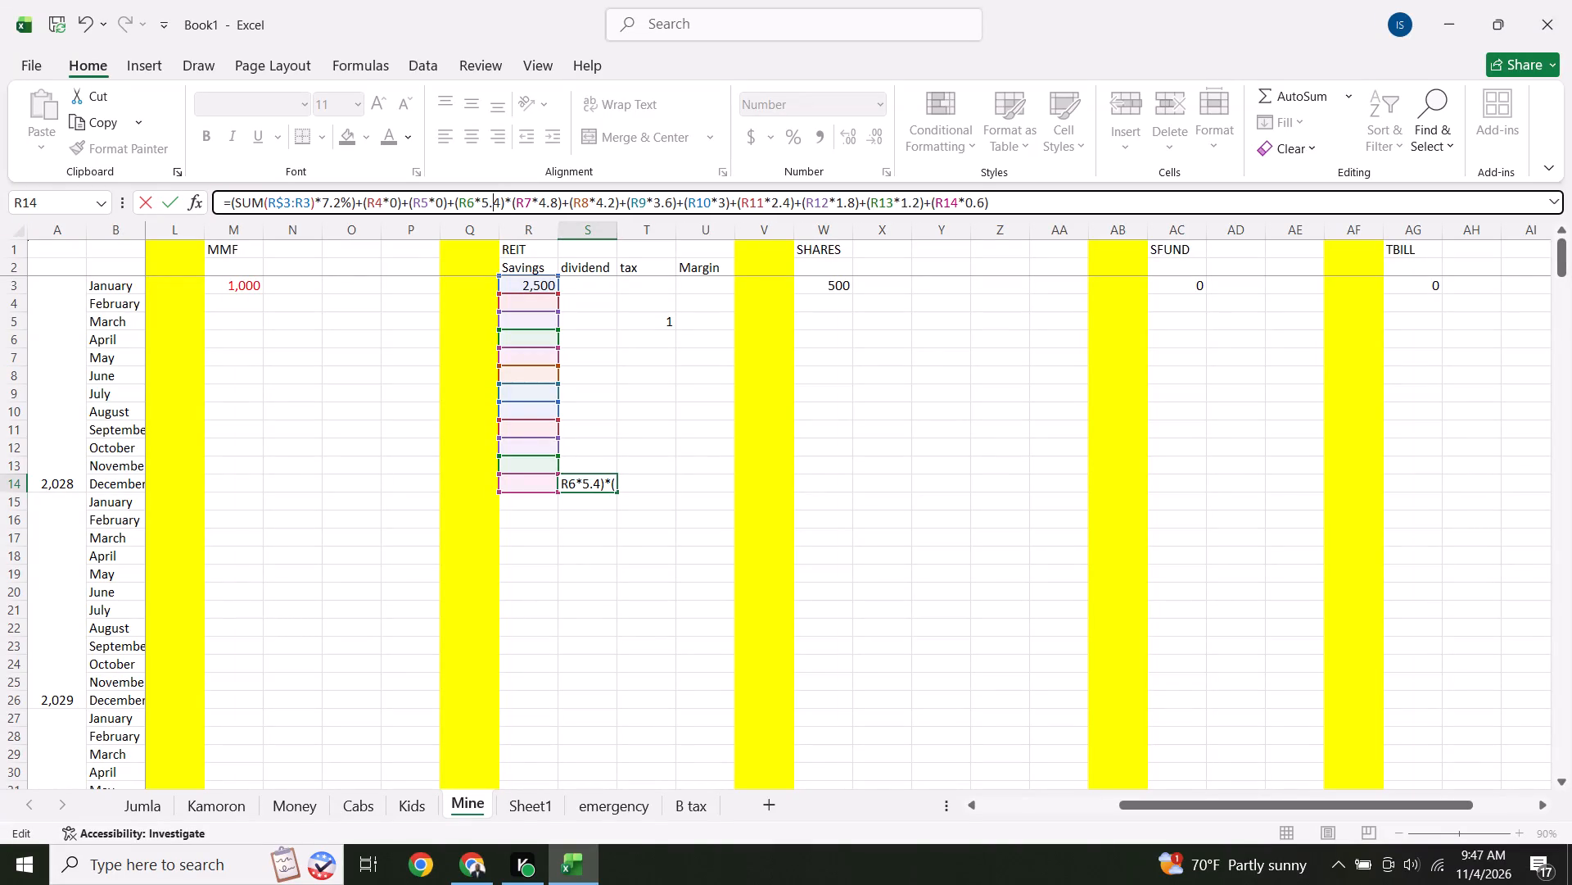
Set the March (R5) multiplier in the S14 formula to 6 and the February (R4) multiplier to 6.6.
click(439, 202)
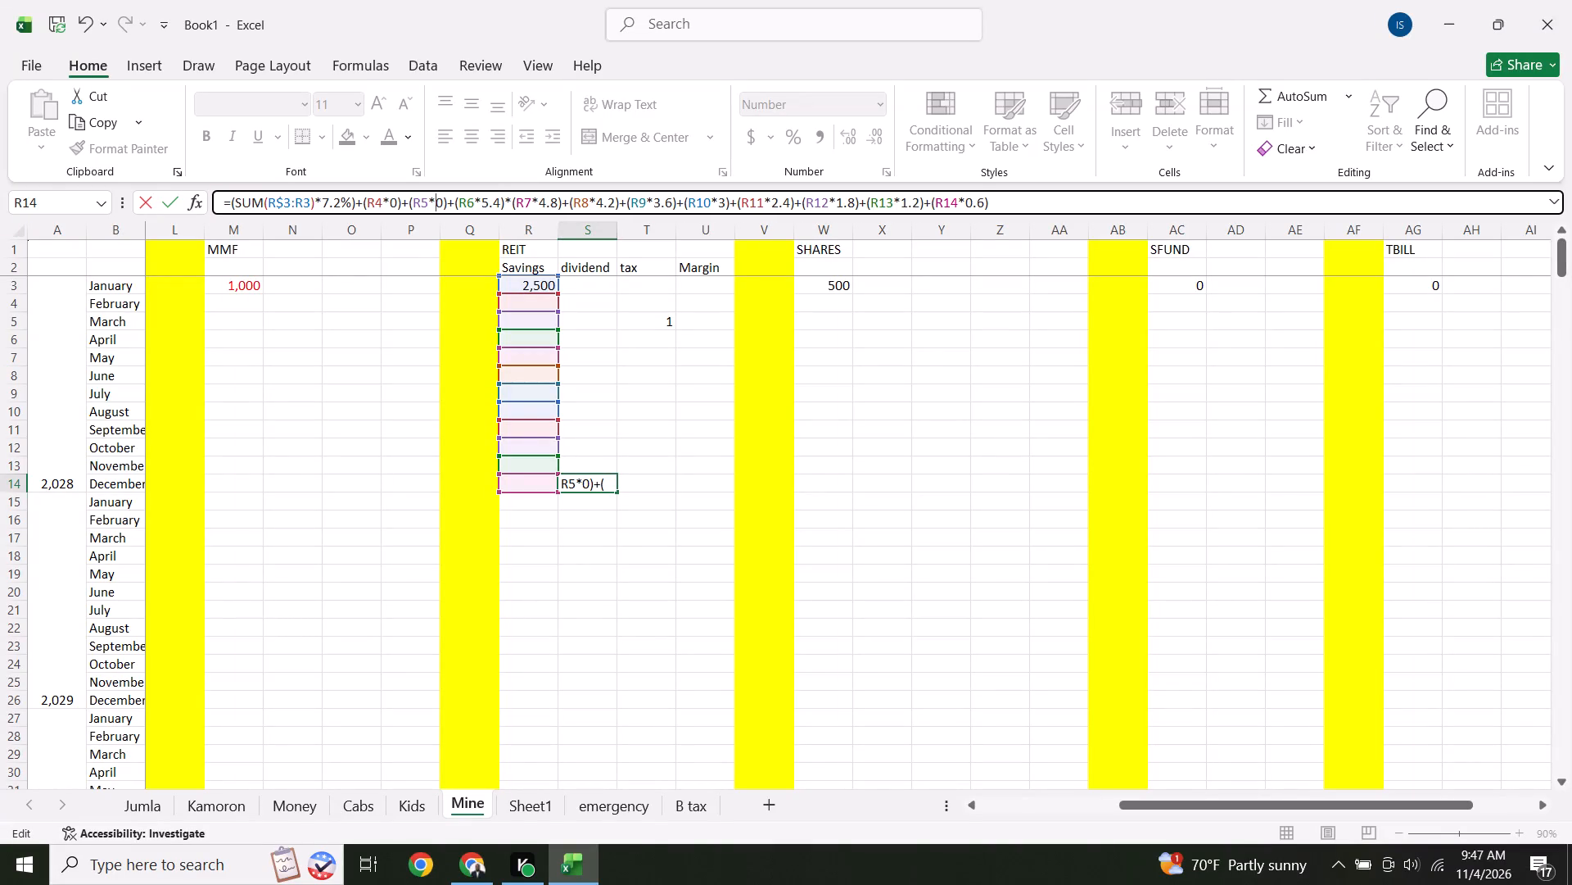
click(441, 202)
key(6)
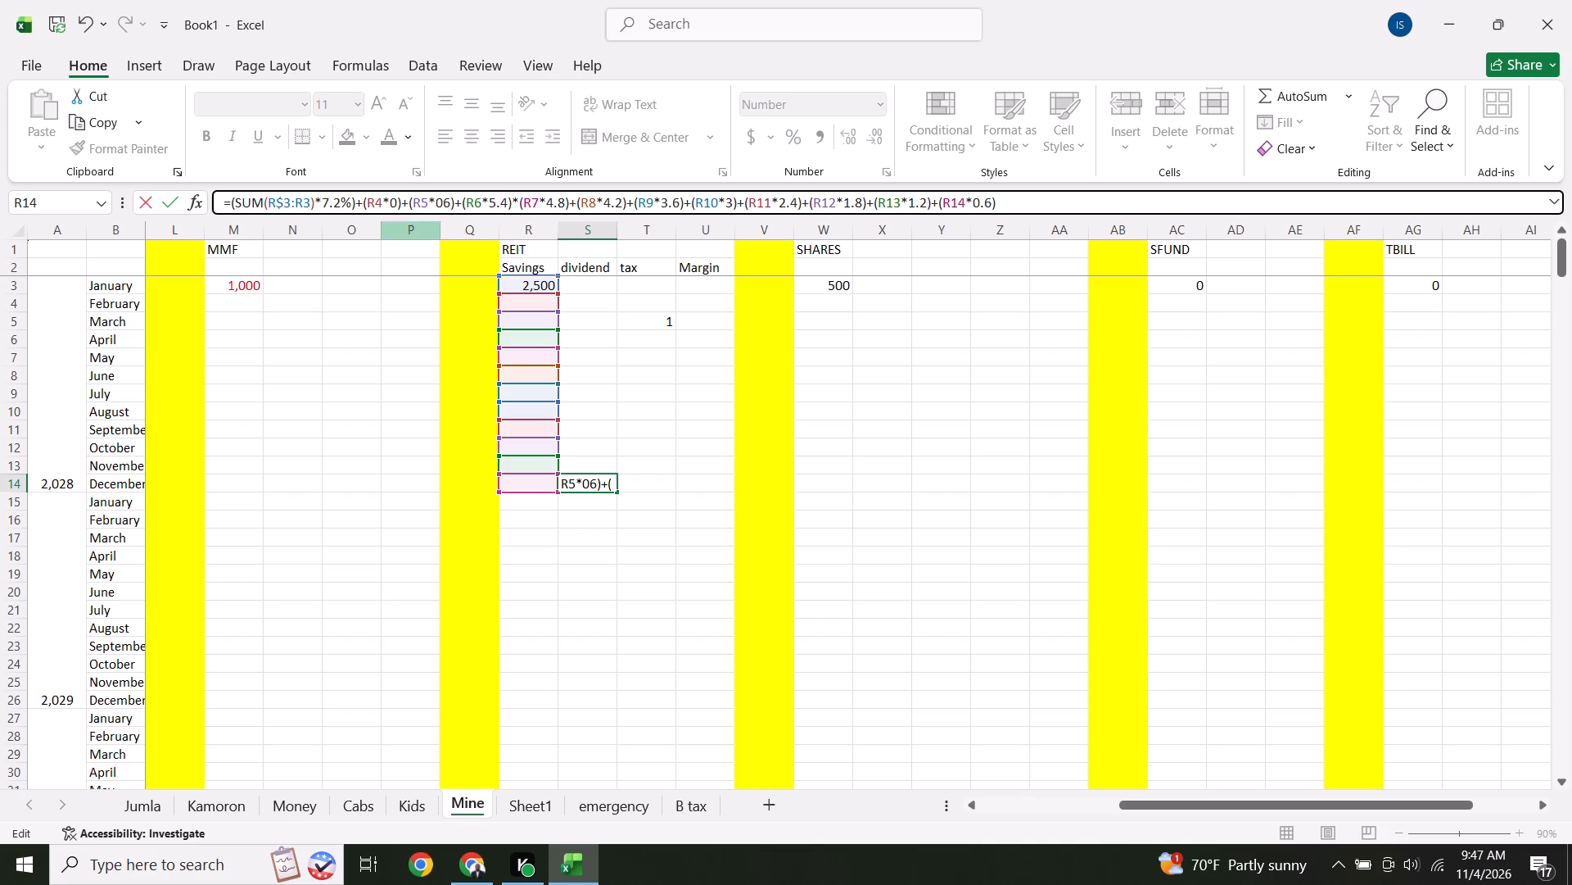
click(396, 199)
text(6.6)
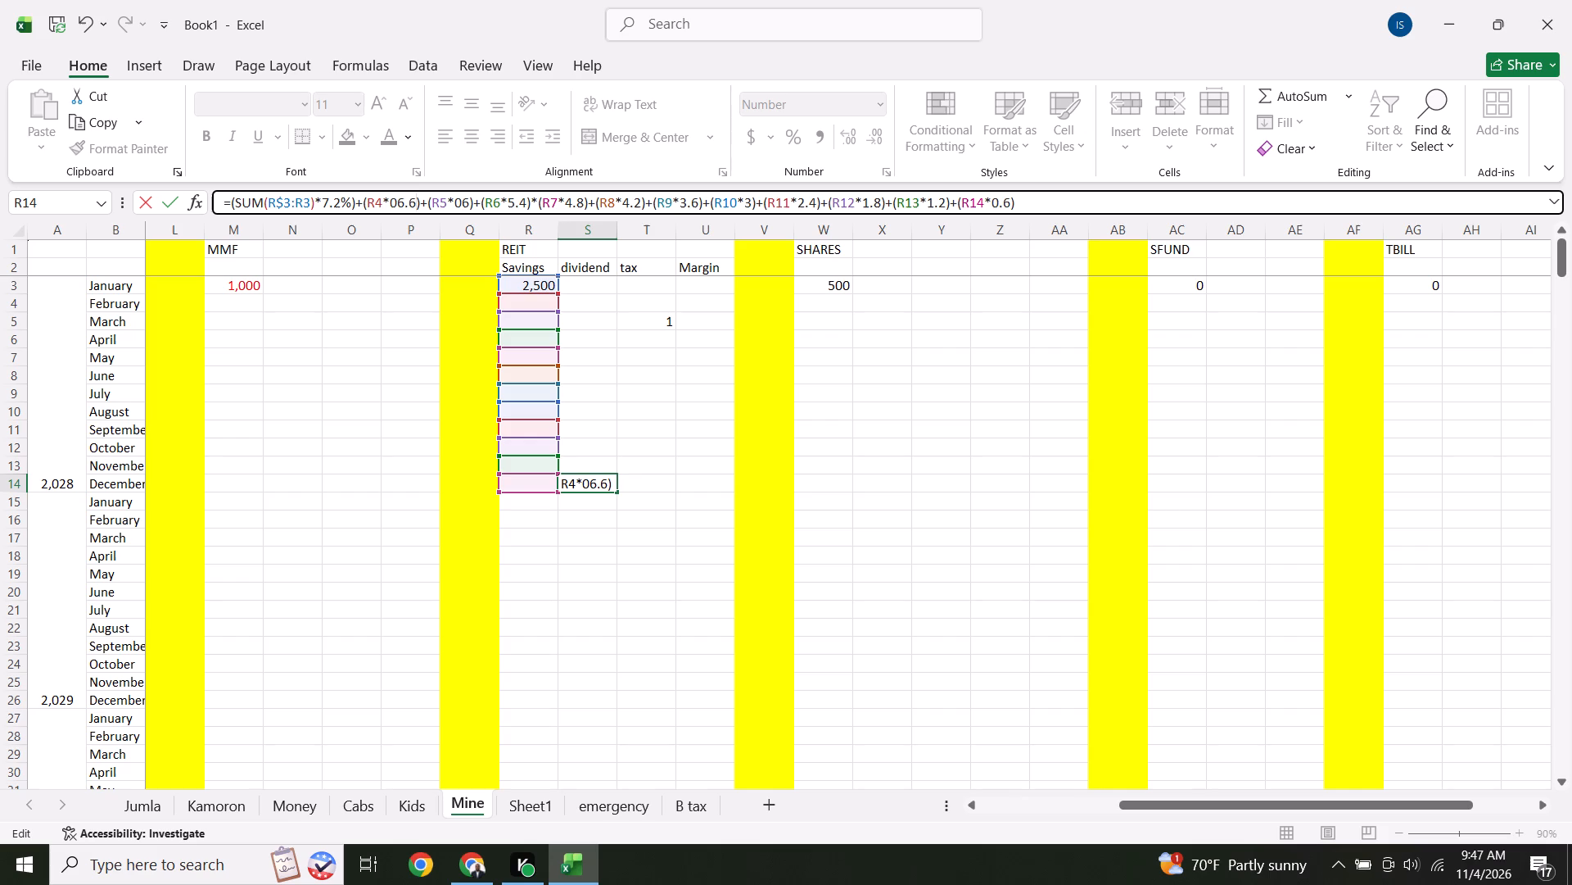
Turn the February to August (R4 to R10) multipliers in the S14 formula into percentages by adding a % sign after each.
key(shift+percent)
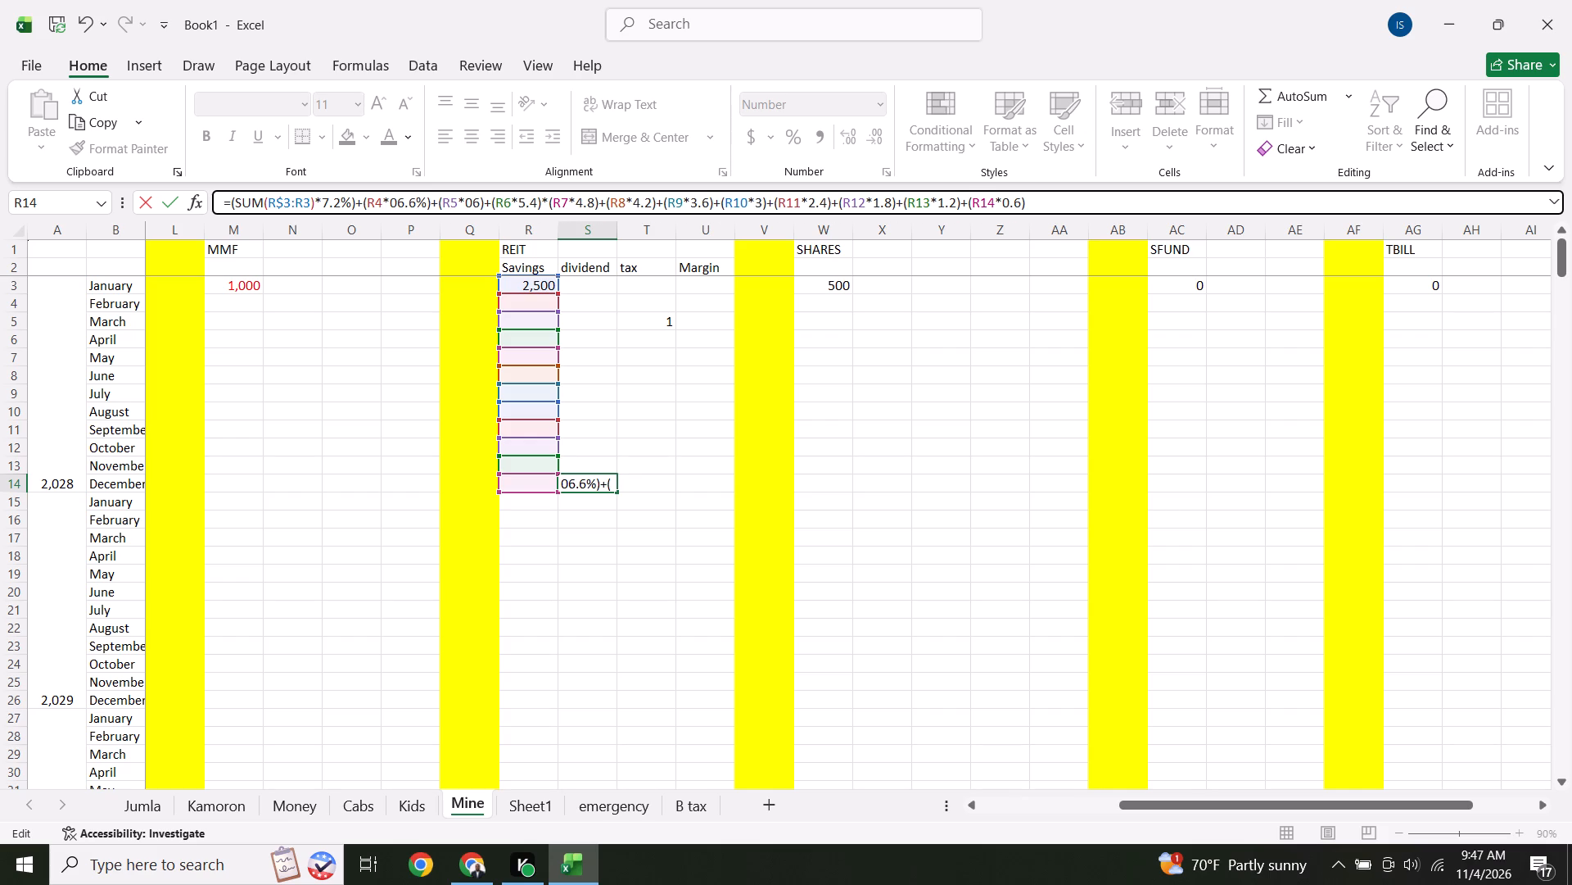
click(479, 202)
key(shift+percent)
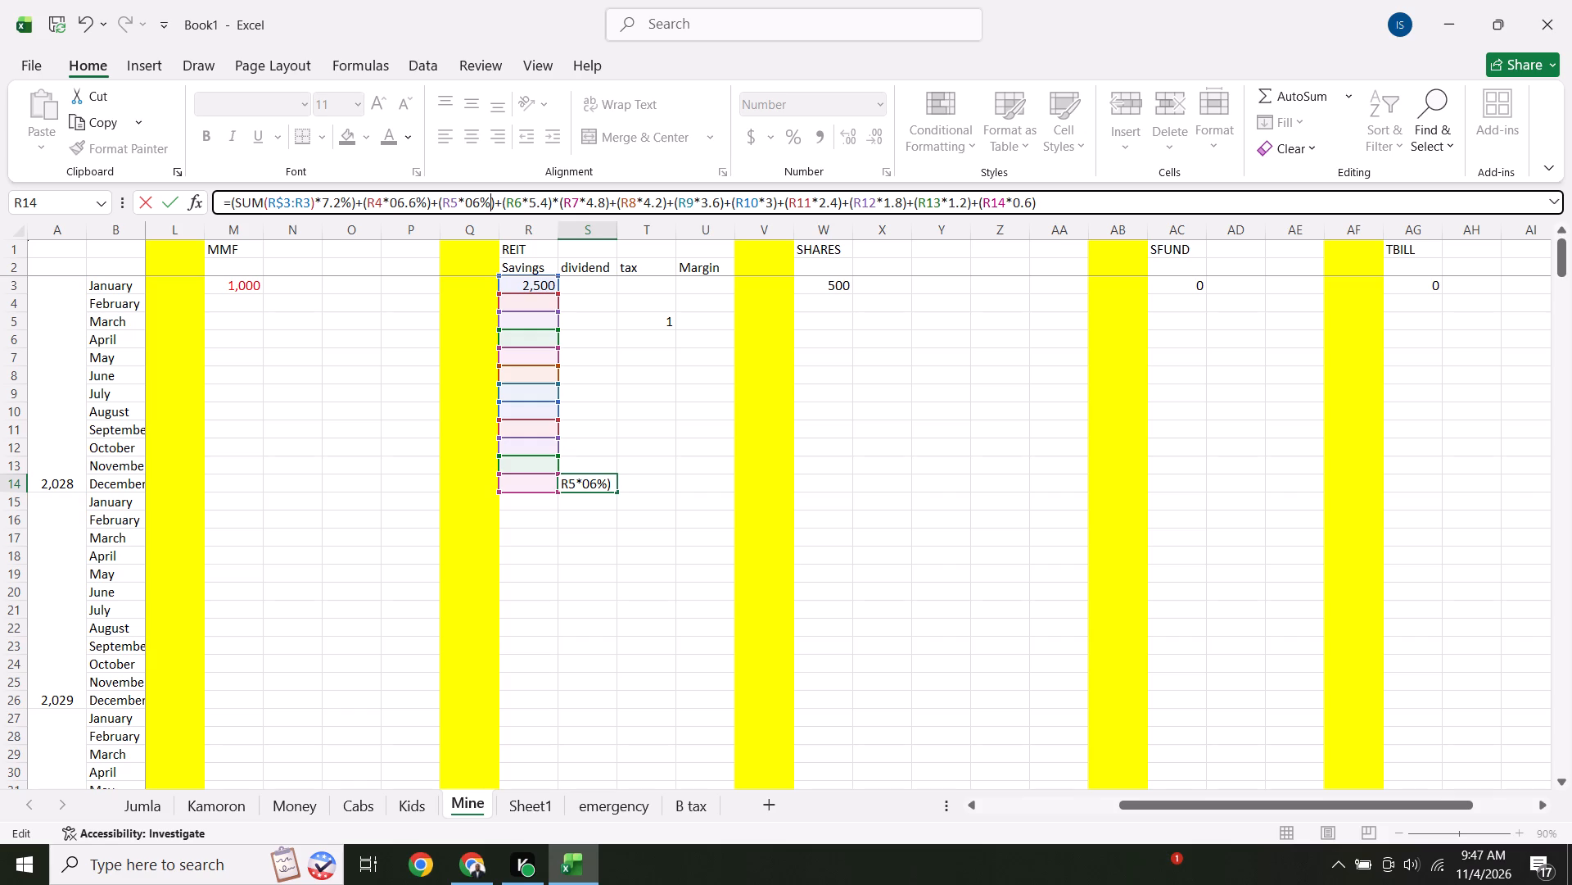
click(545, 202)
key(shift+percent)
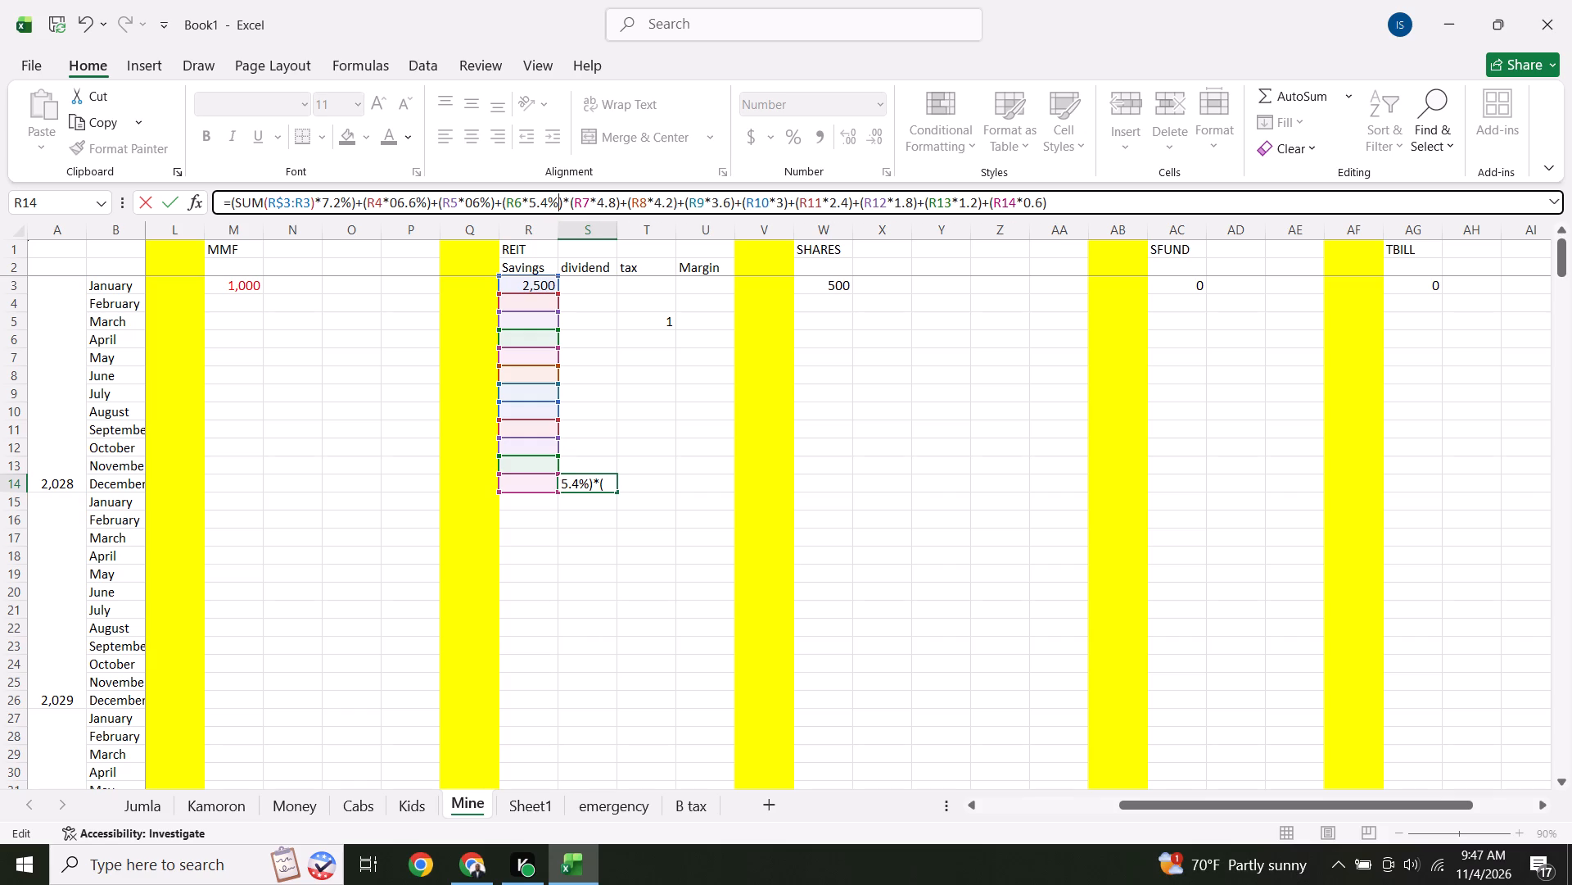
click(614, 201)
key(shift+percent)
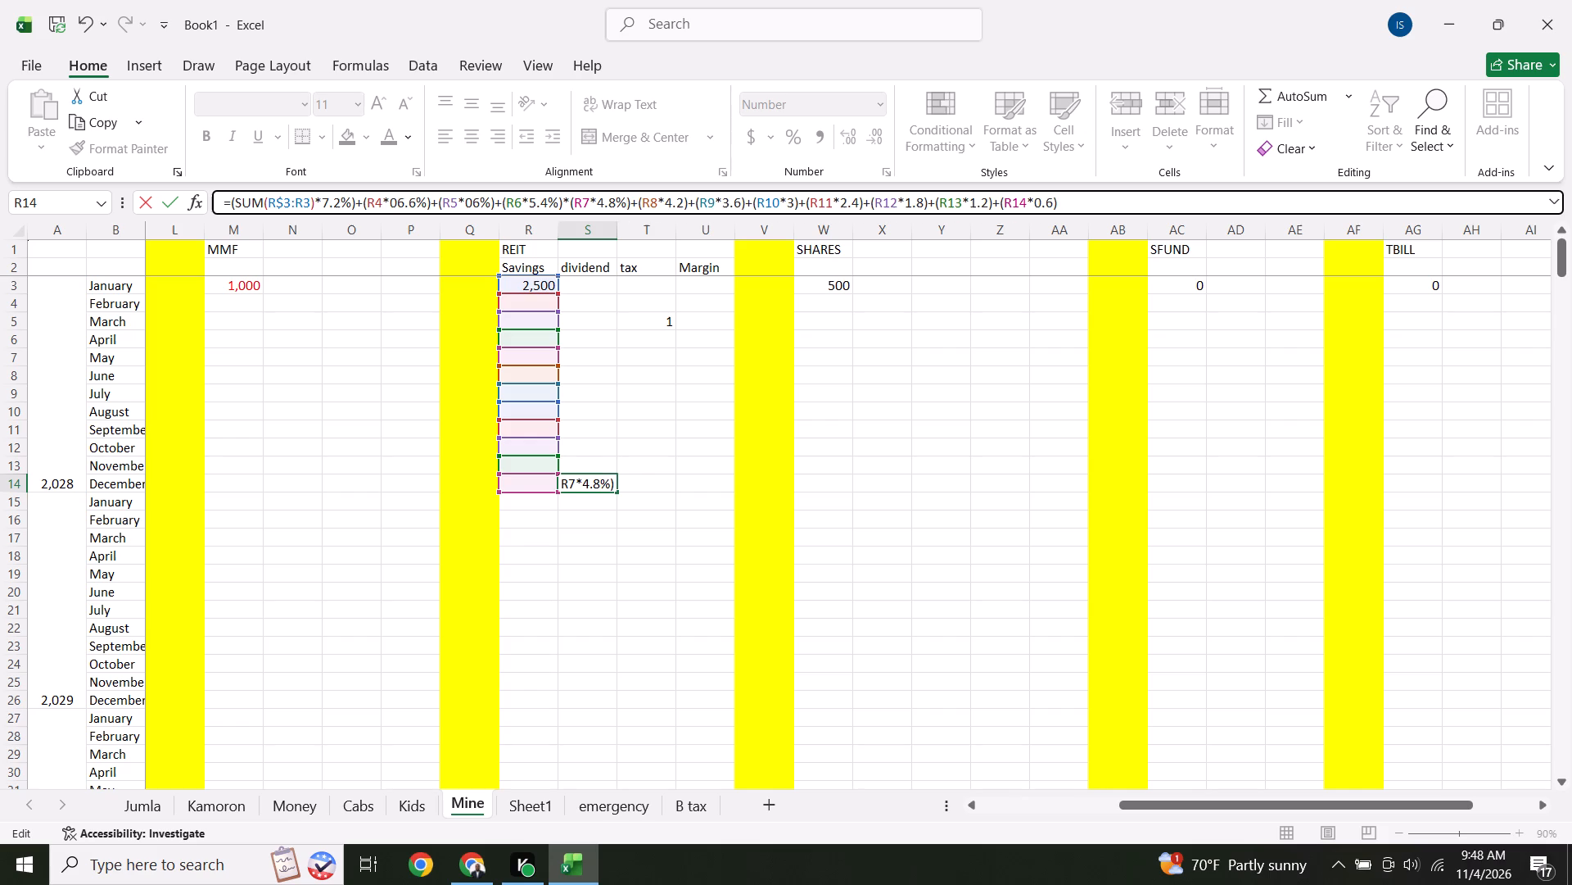
click(684, 201)
key(shift+percent)
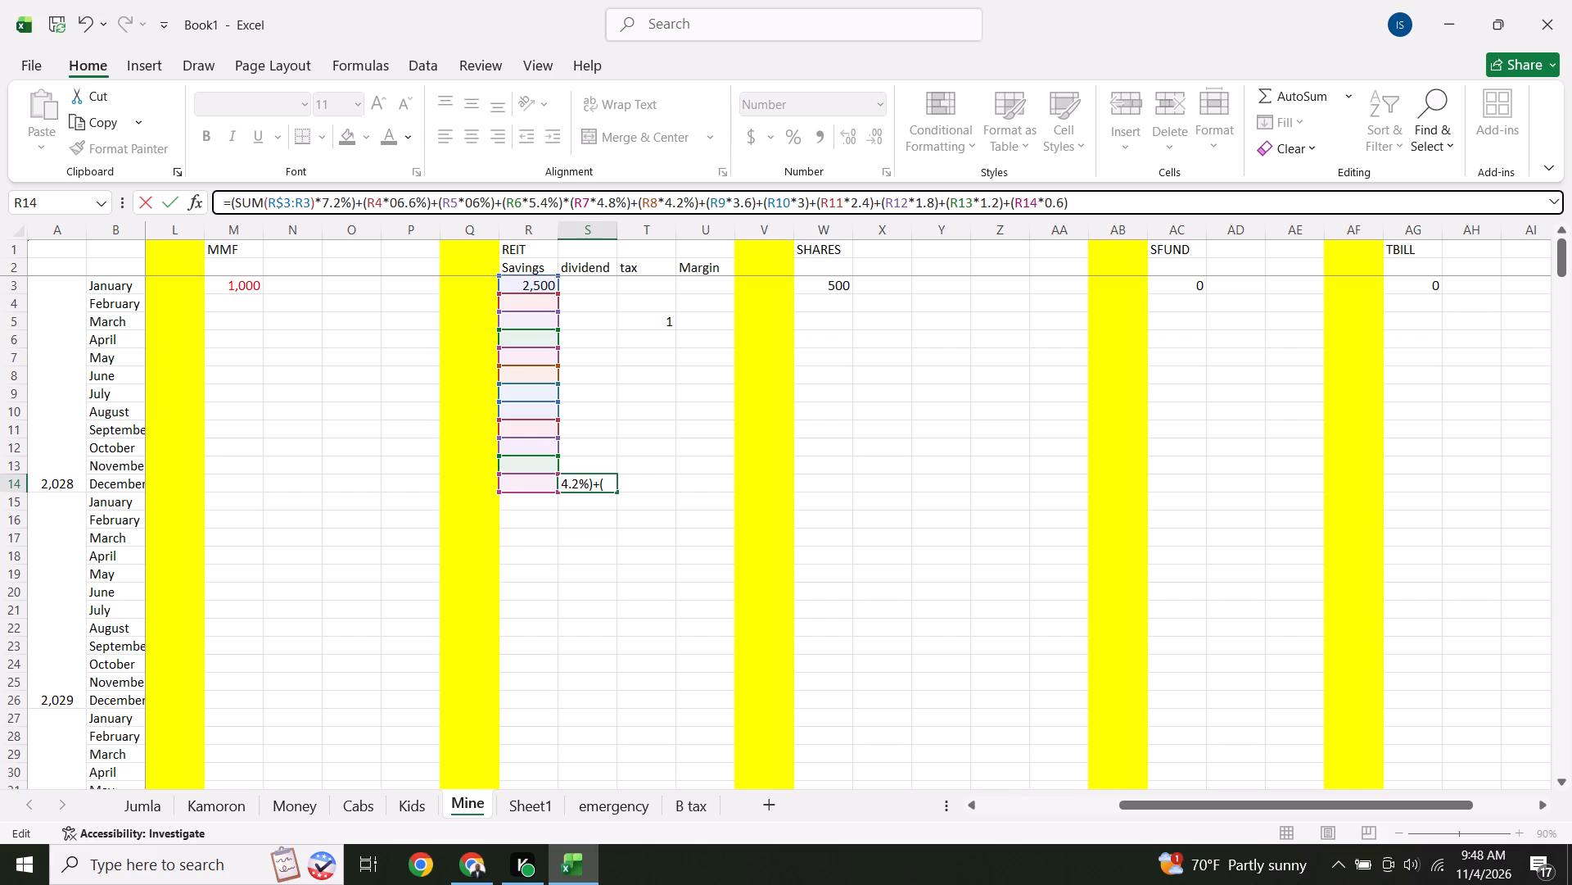
click(752, 202)
key(shift+percent)
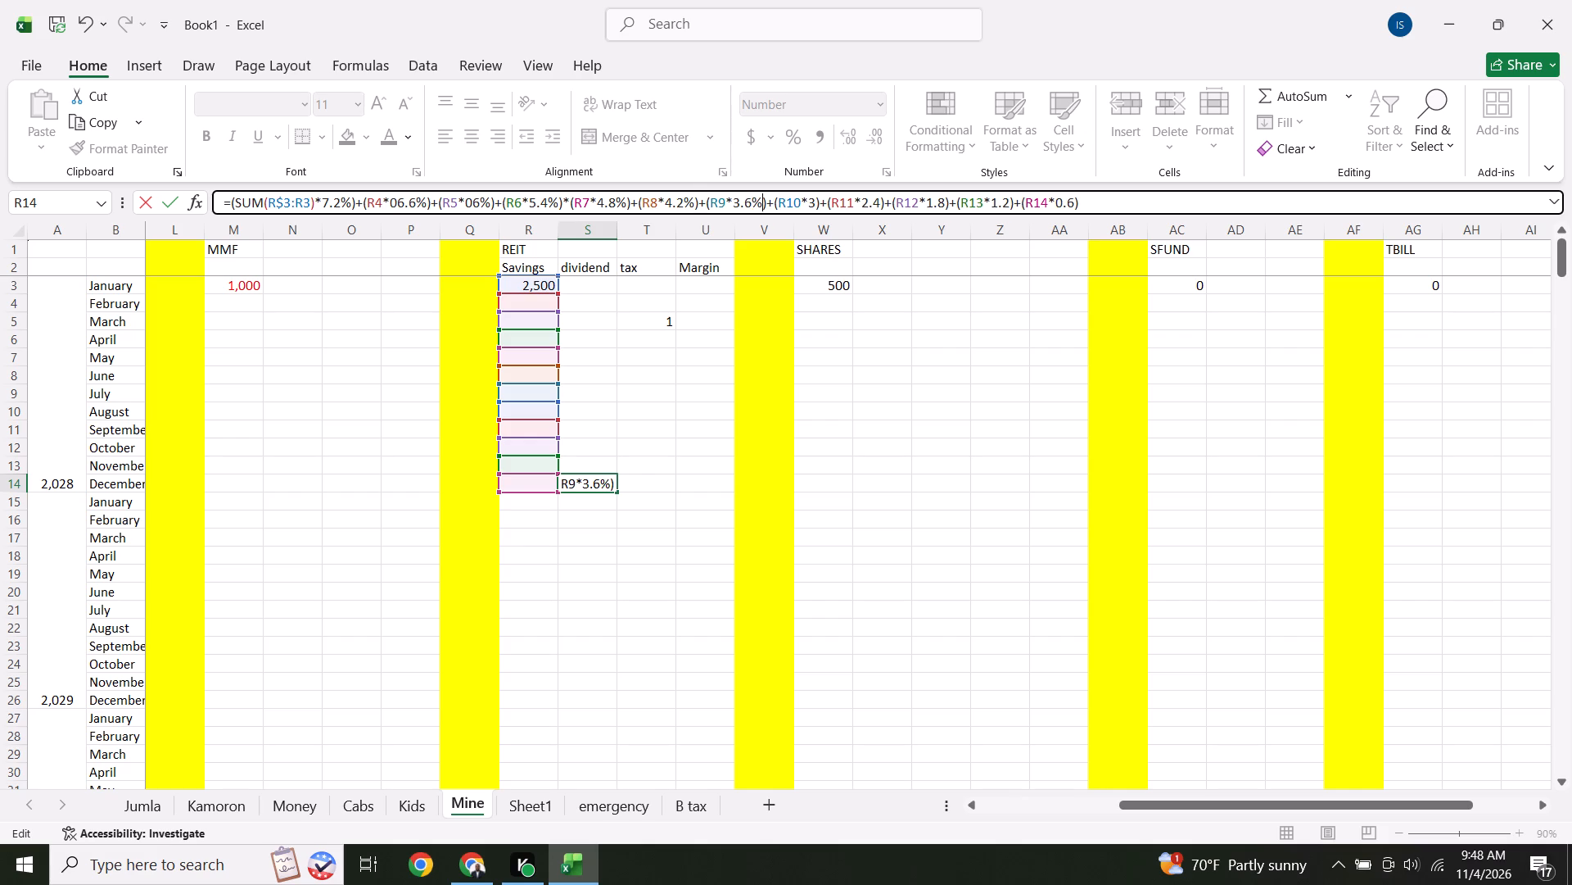
click(815, 202)
key(shift+percent)
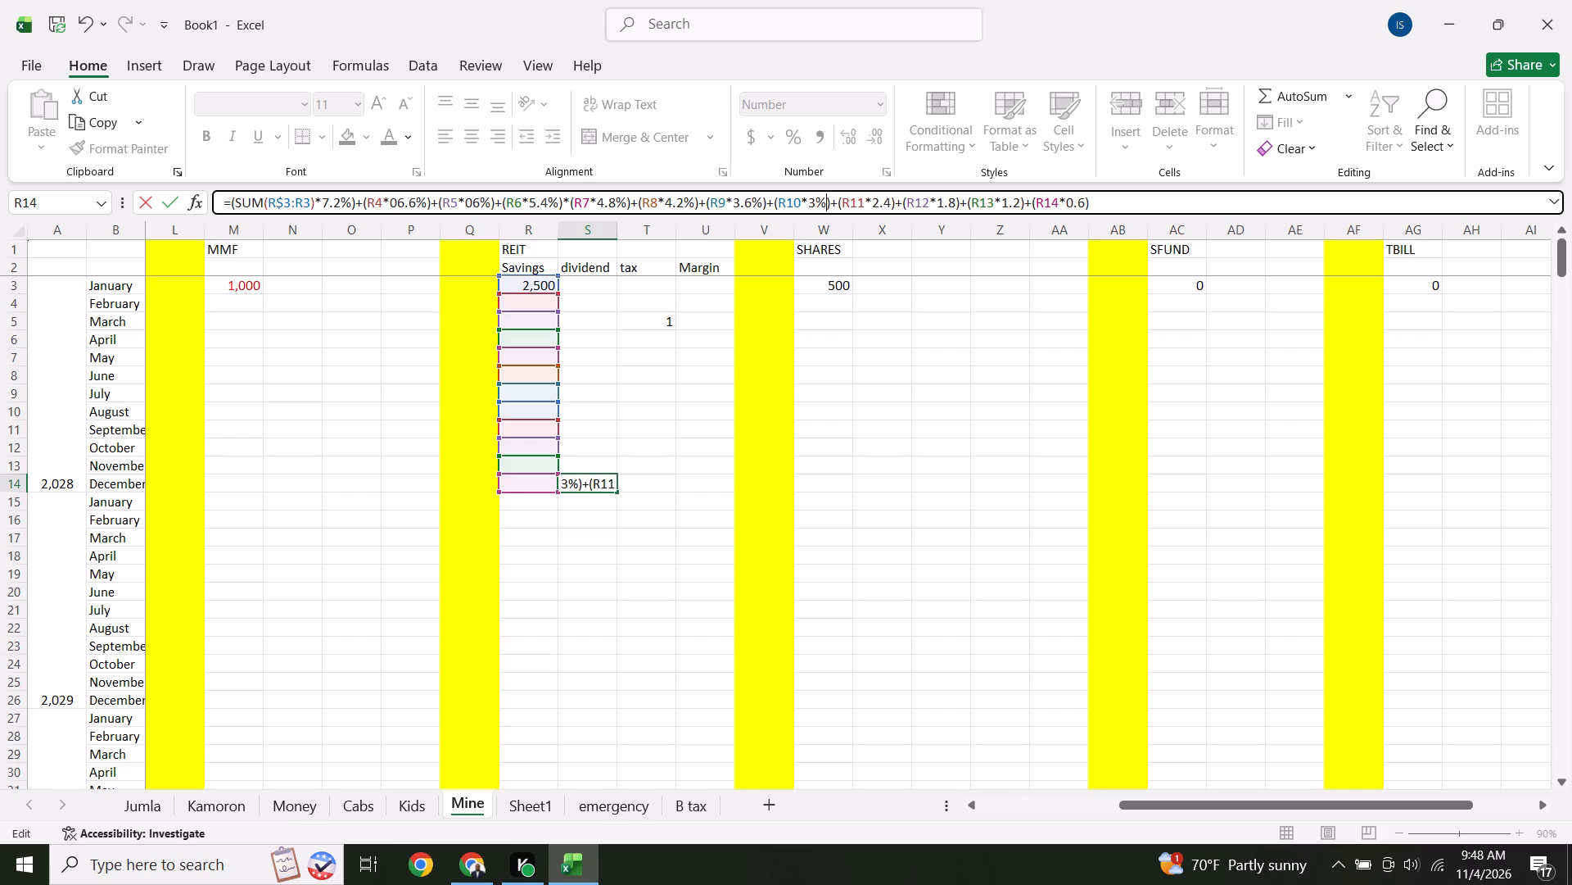
Add a % sign to the September to December (R11 to R14) multipliers in the S14 formula and enter the finished formula.
click(894, 201)
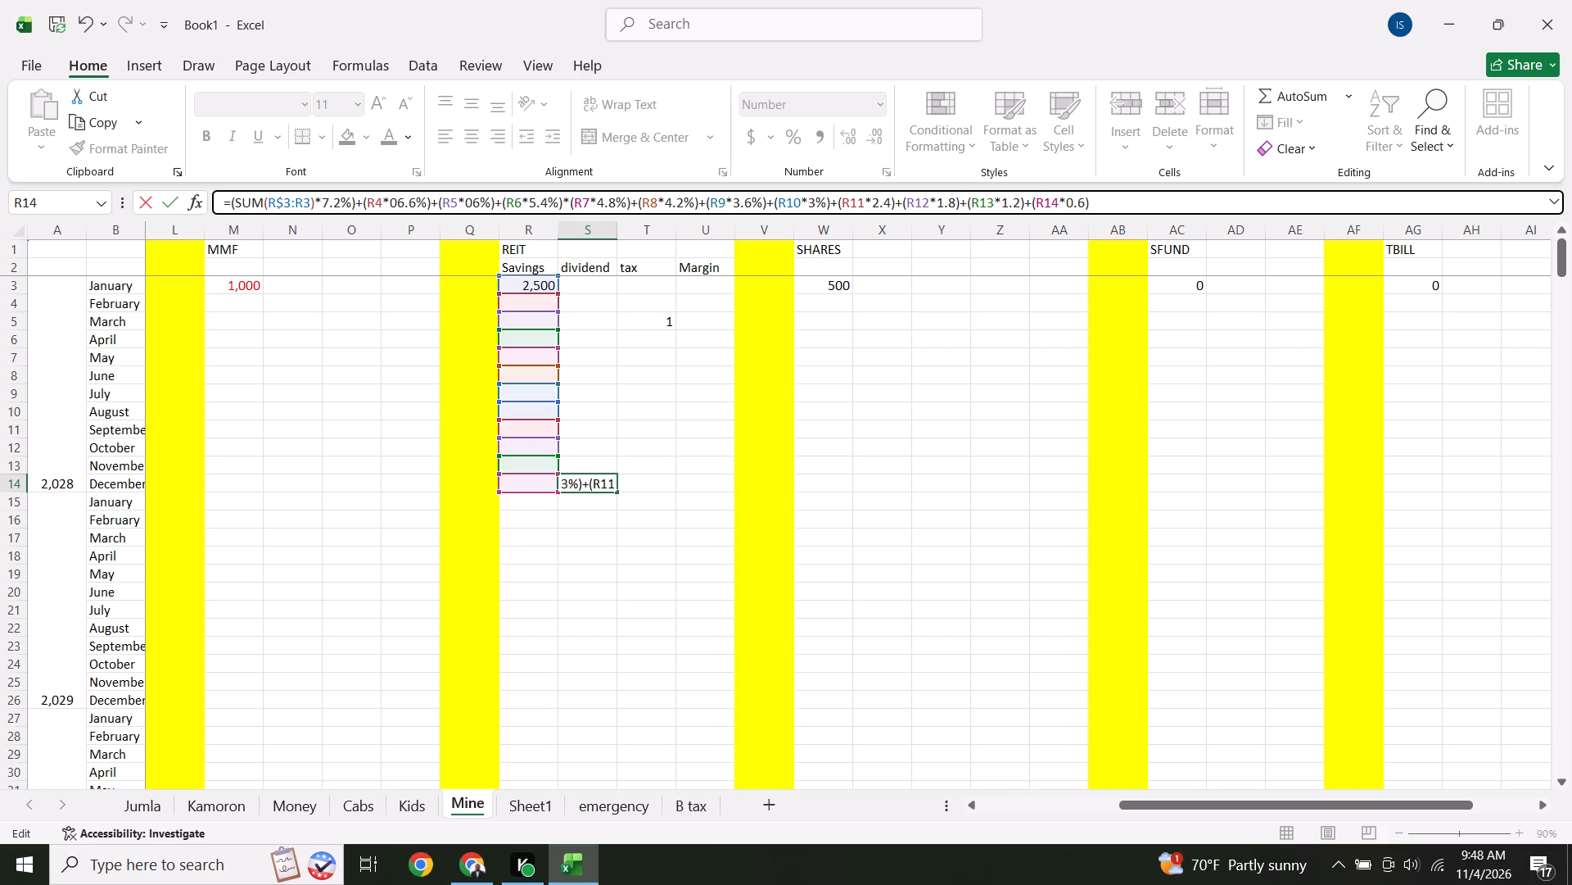
click(894, 201)
click(888, 201)
key(shift+percent)
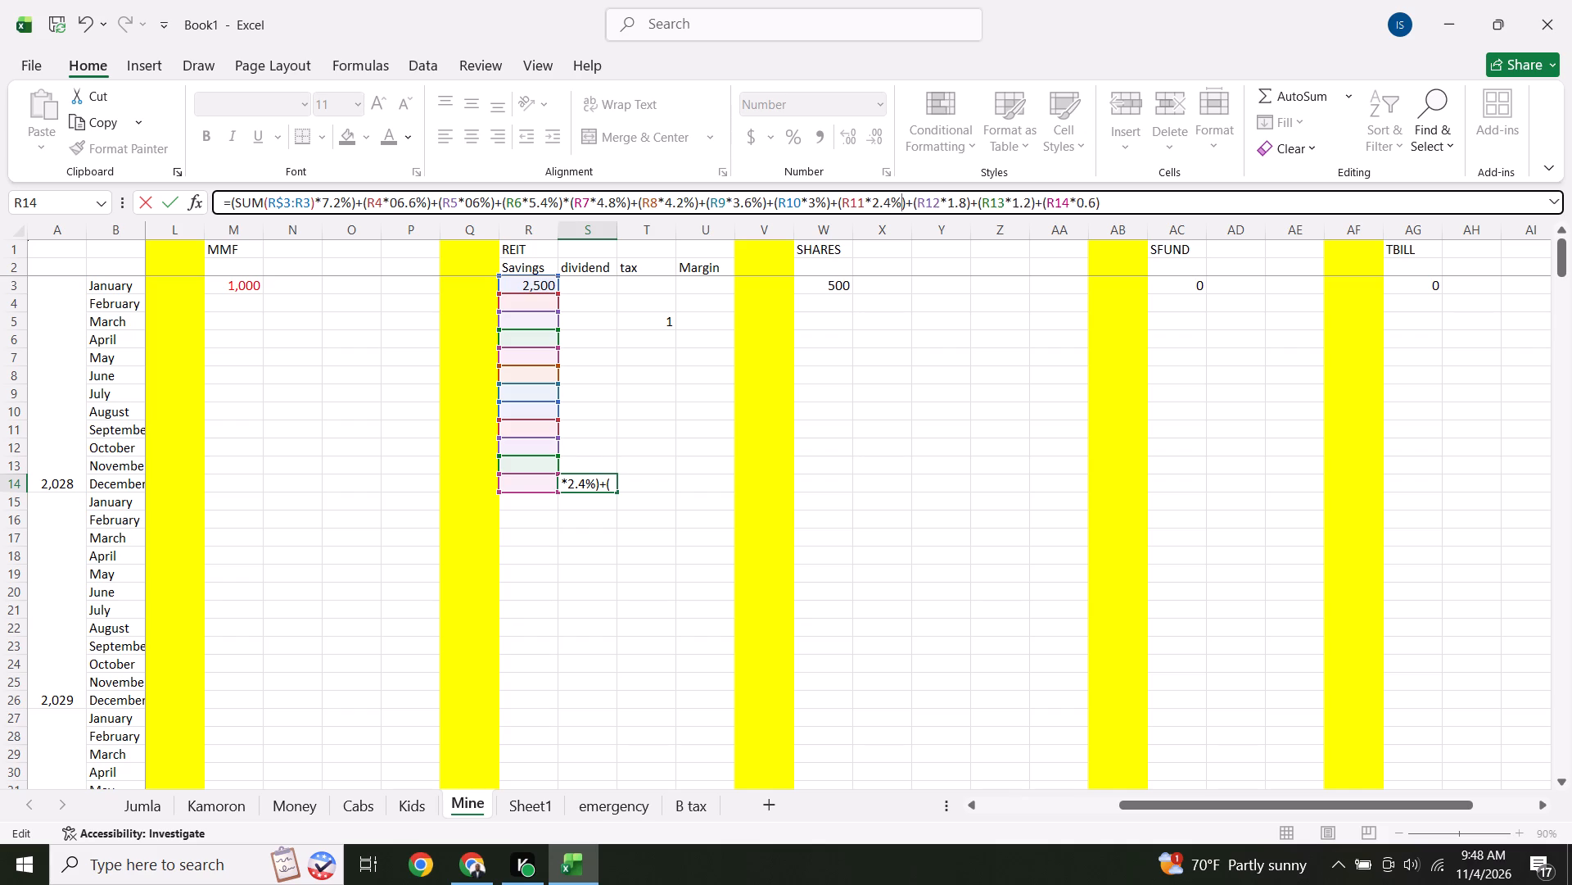
click(965, 201)
key(shift+percent)
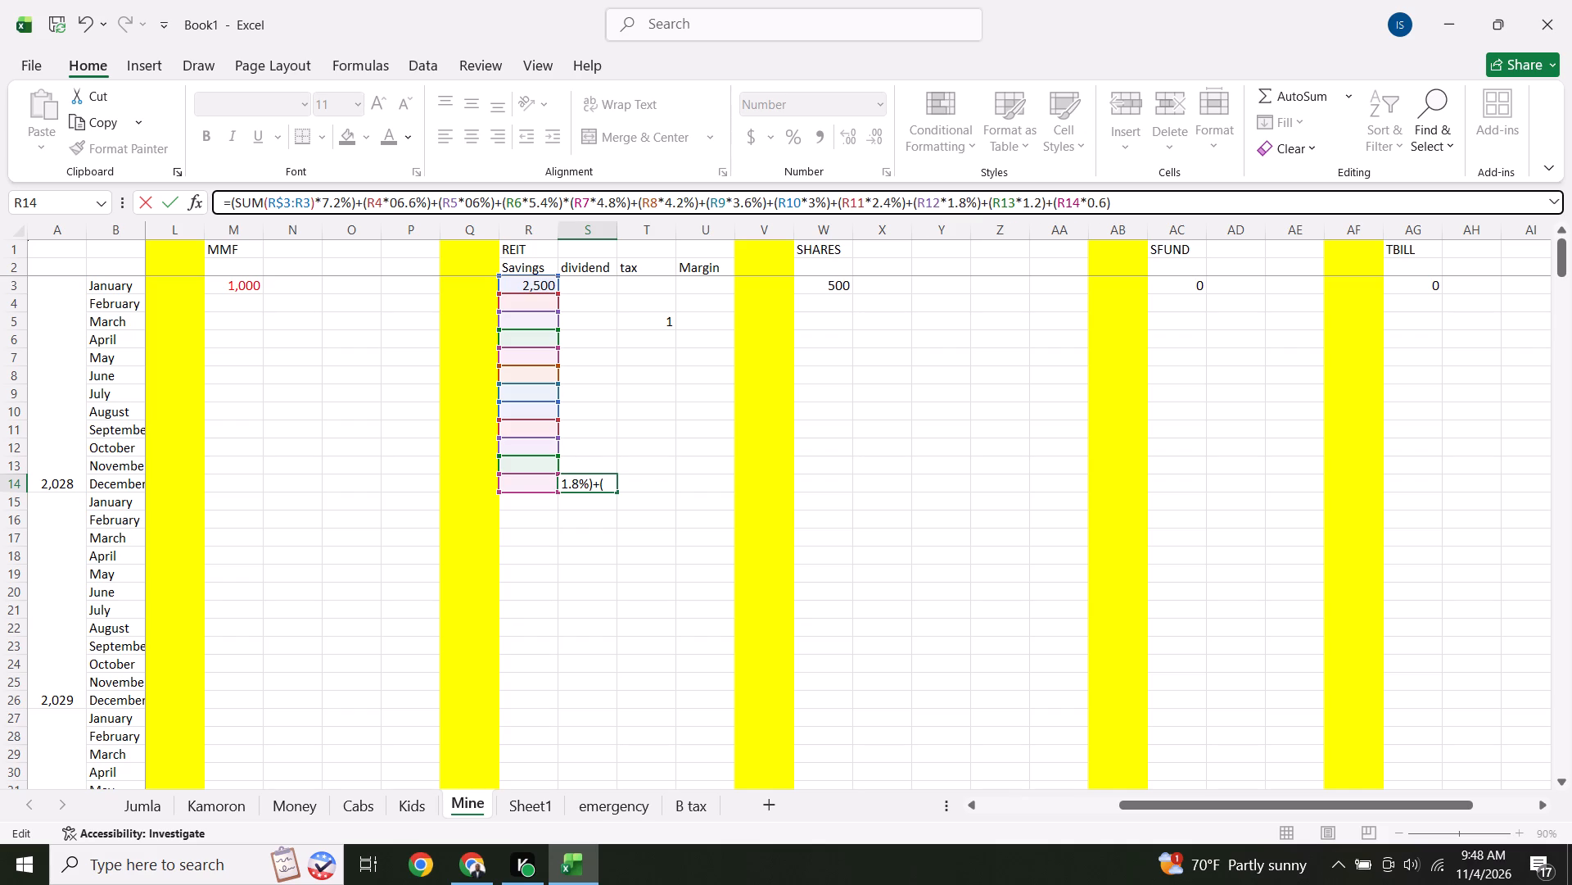
click(1041, 204)
key(shift+percent)
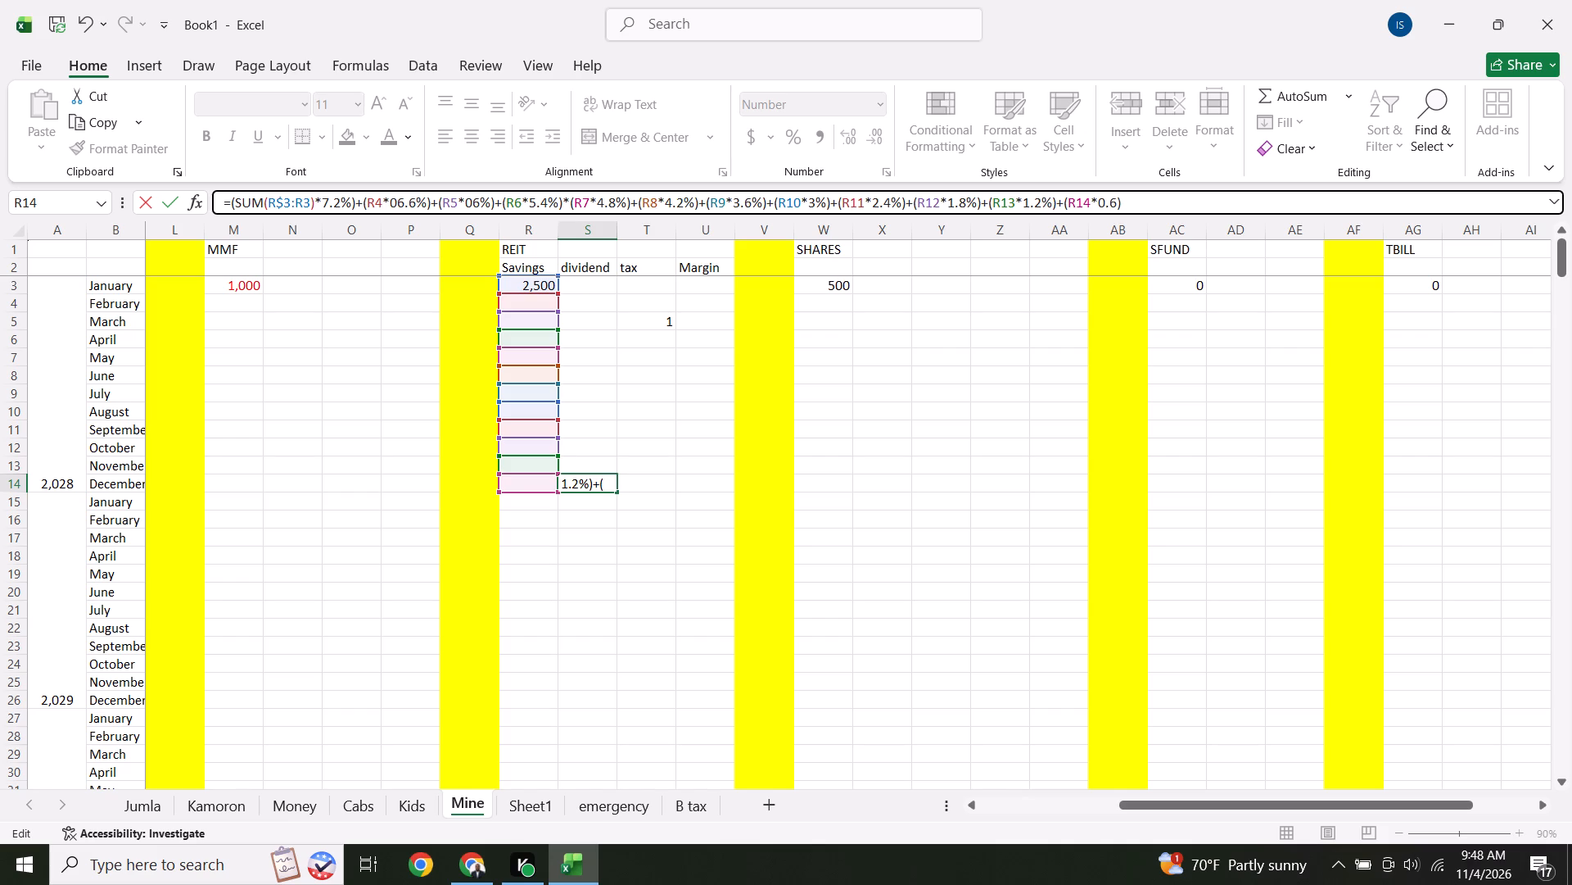
click(1113, 202)
key(shift+percent)
key(Return)
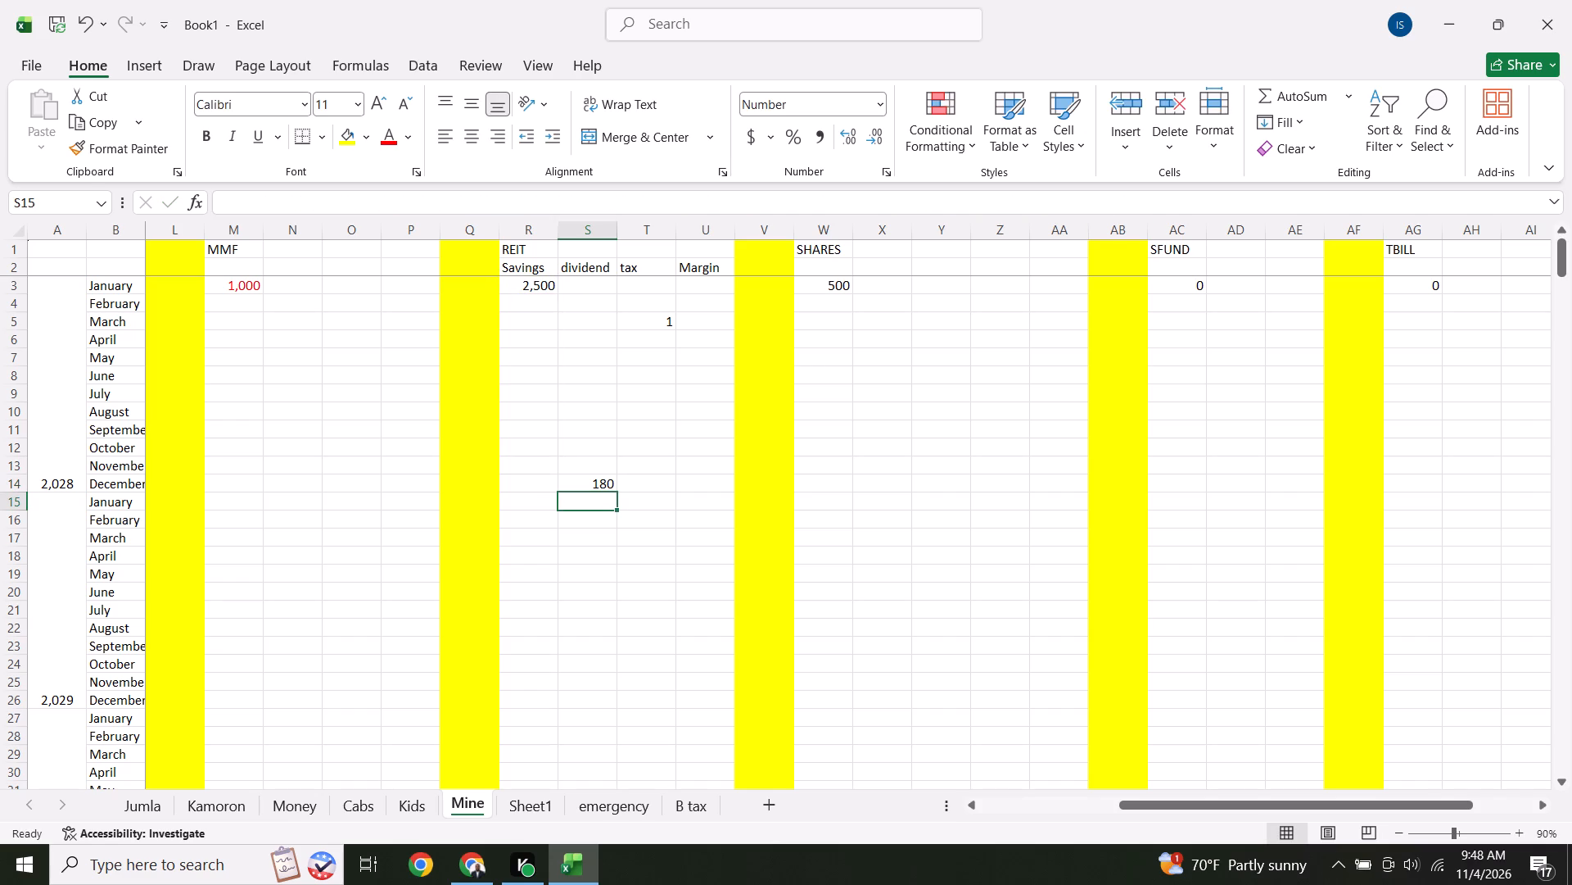
Enter the December 2028 REIT tax formula in T14 as 15% of the dividend, =S14*15%.
click(638, 484)
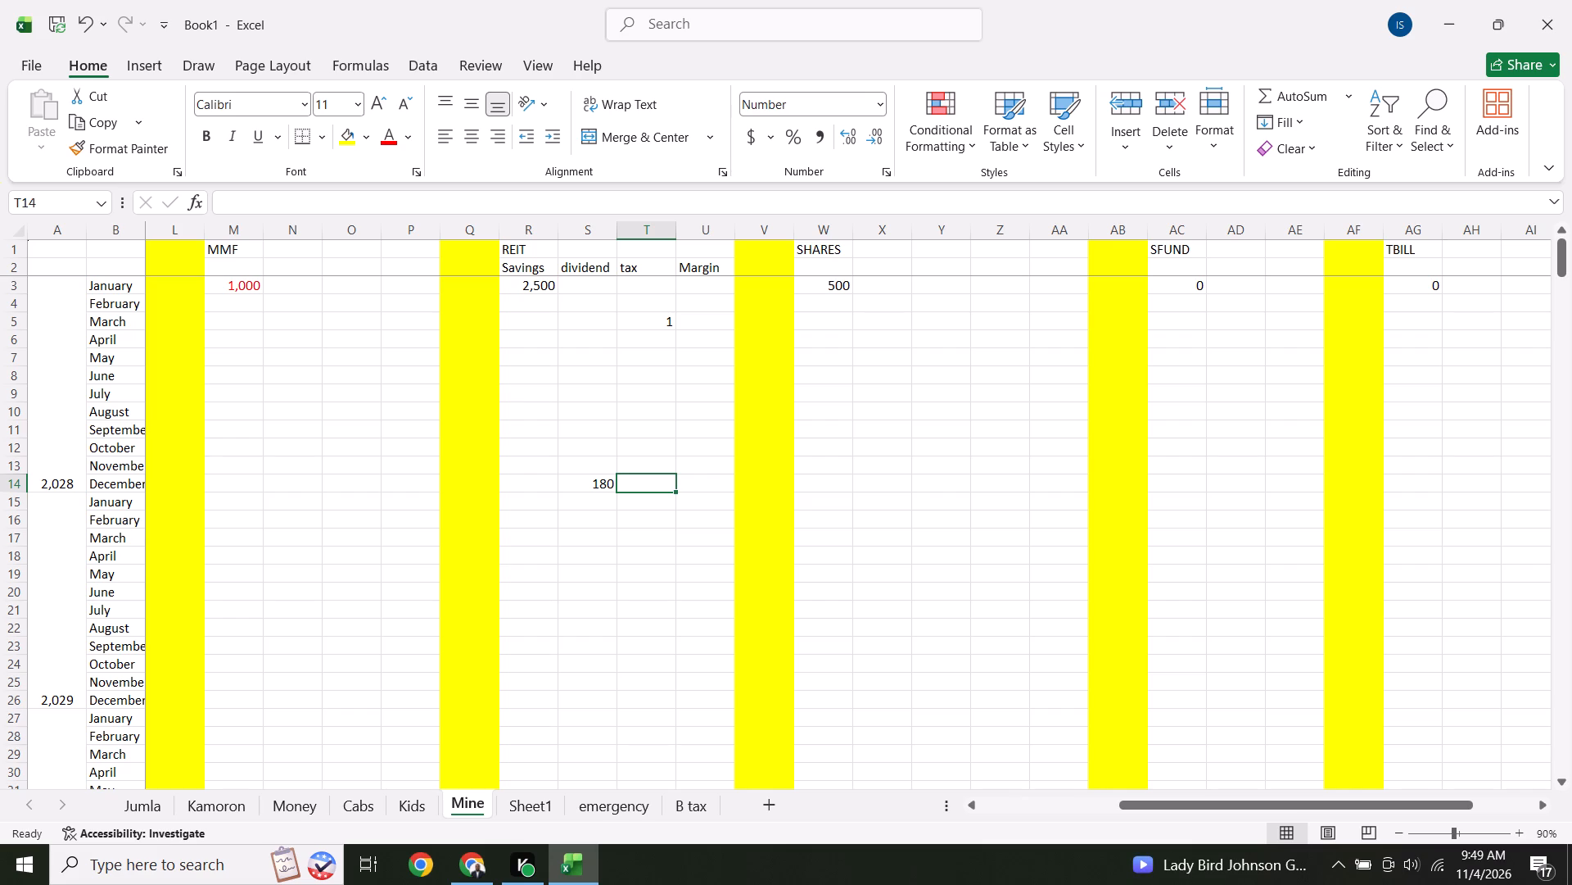
key(equal)
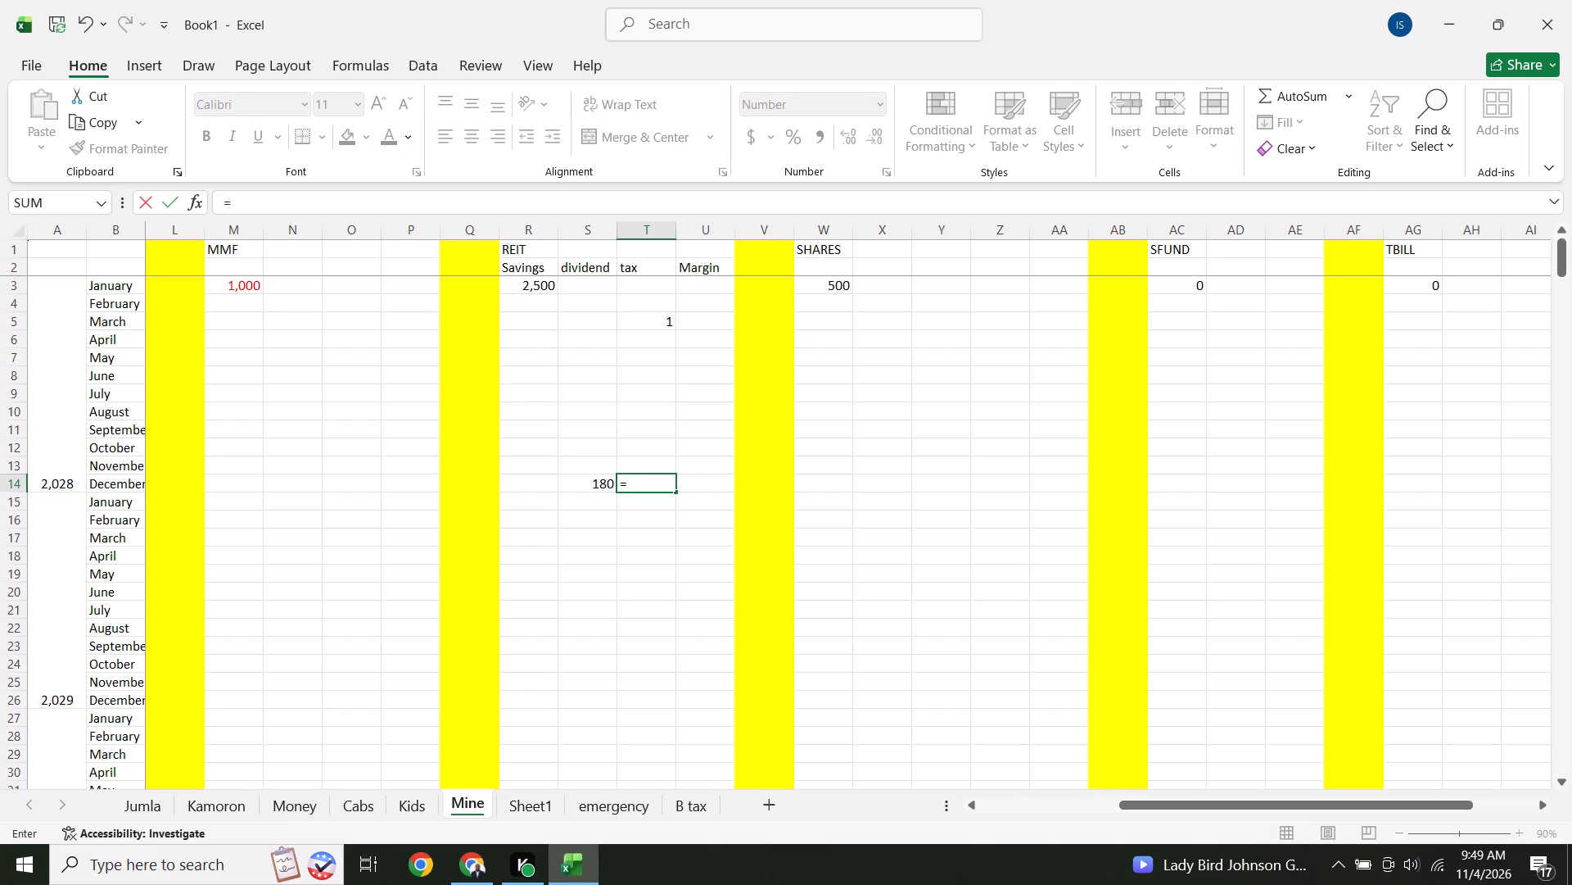
click(602, 484)
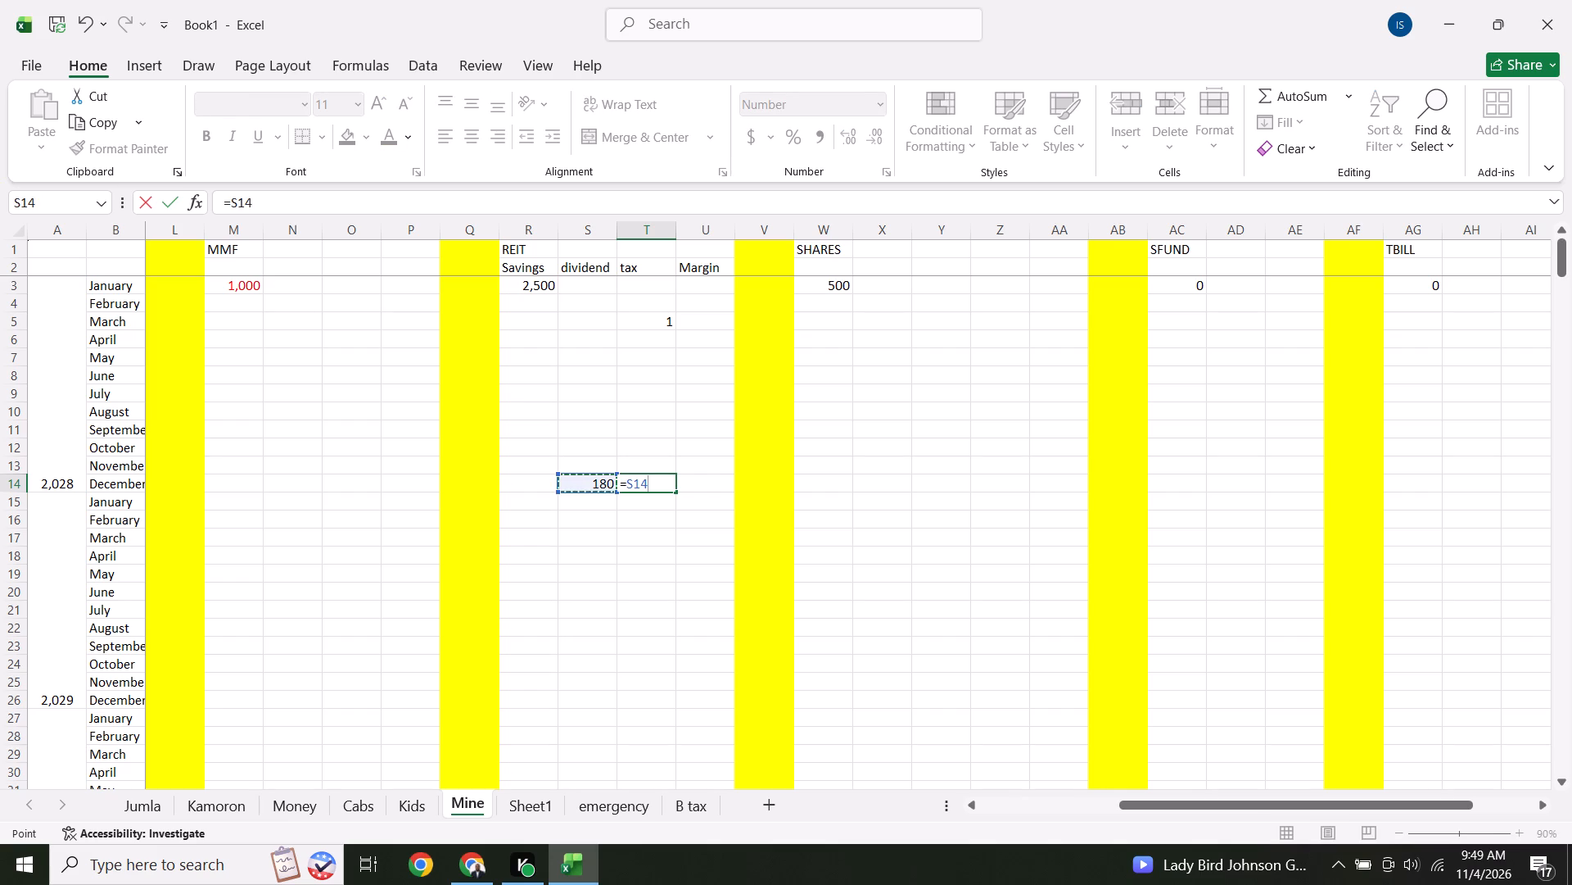
key(shift+asterisk)
text(15)
key(shift+percent)
key(Return)
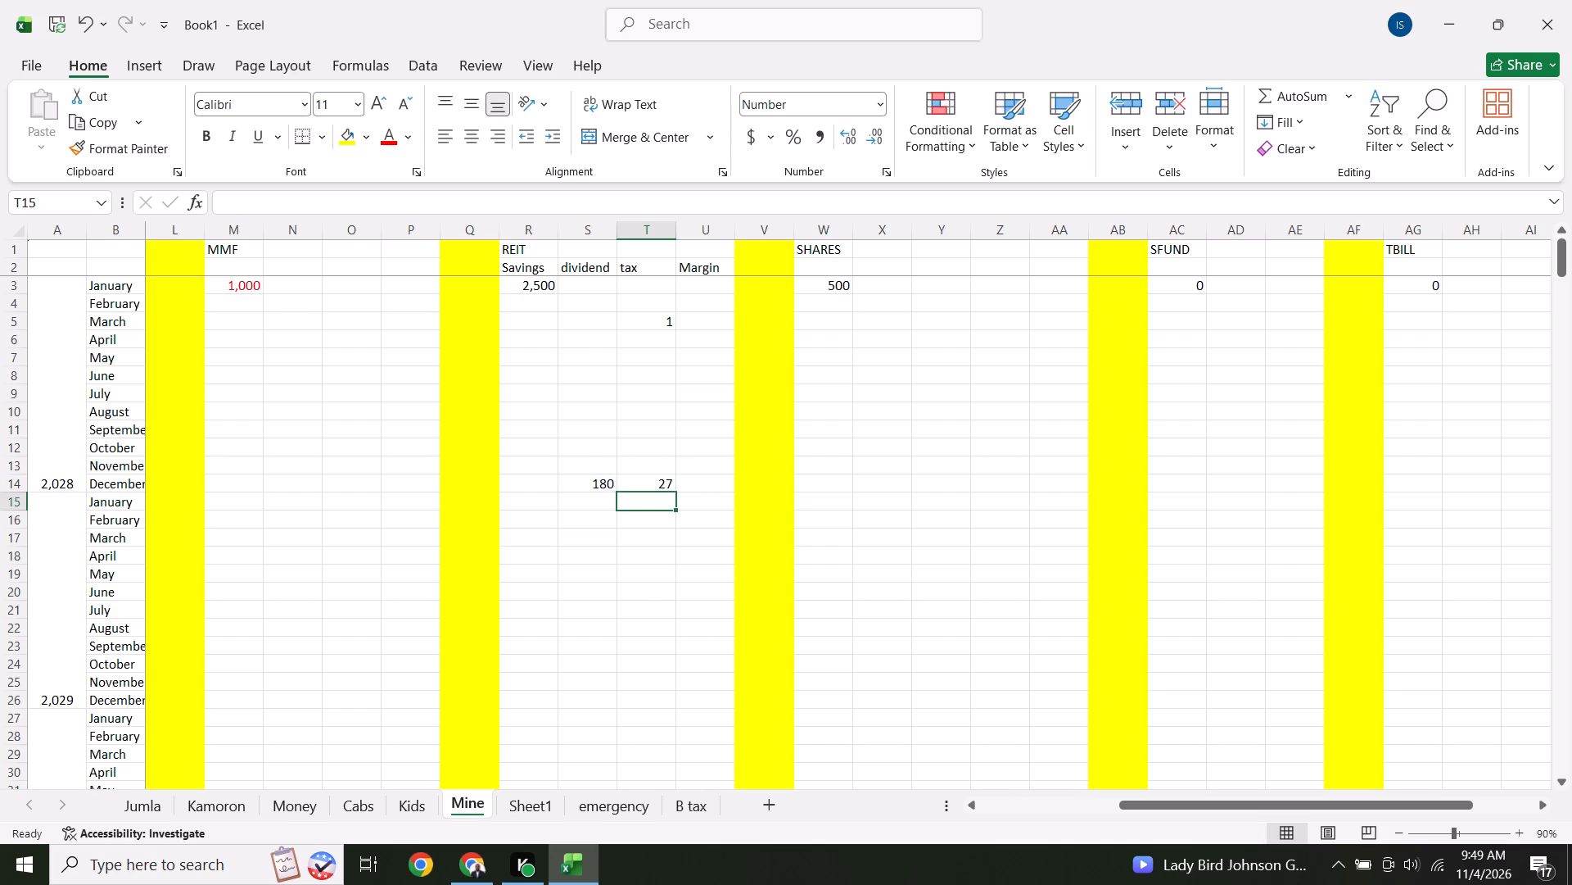
Enter the December 2028 REIT margin formula in U14 as dividend minus tax, =S14-T14.
click(693, 489)
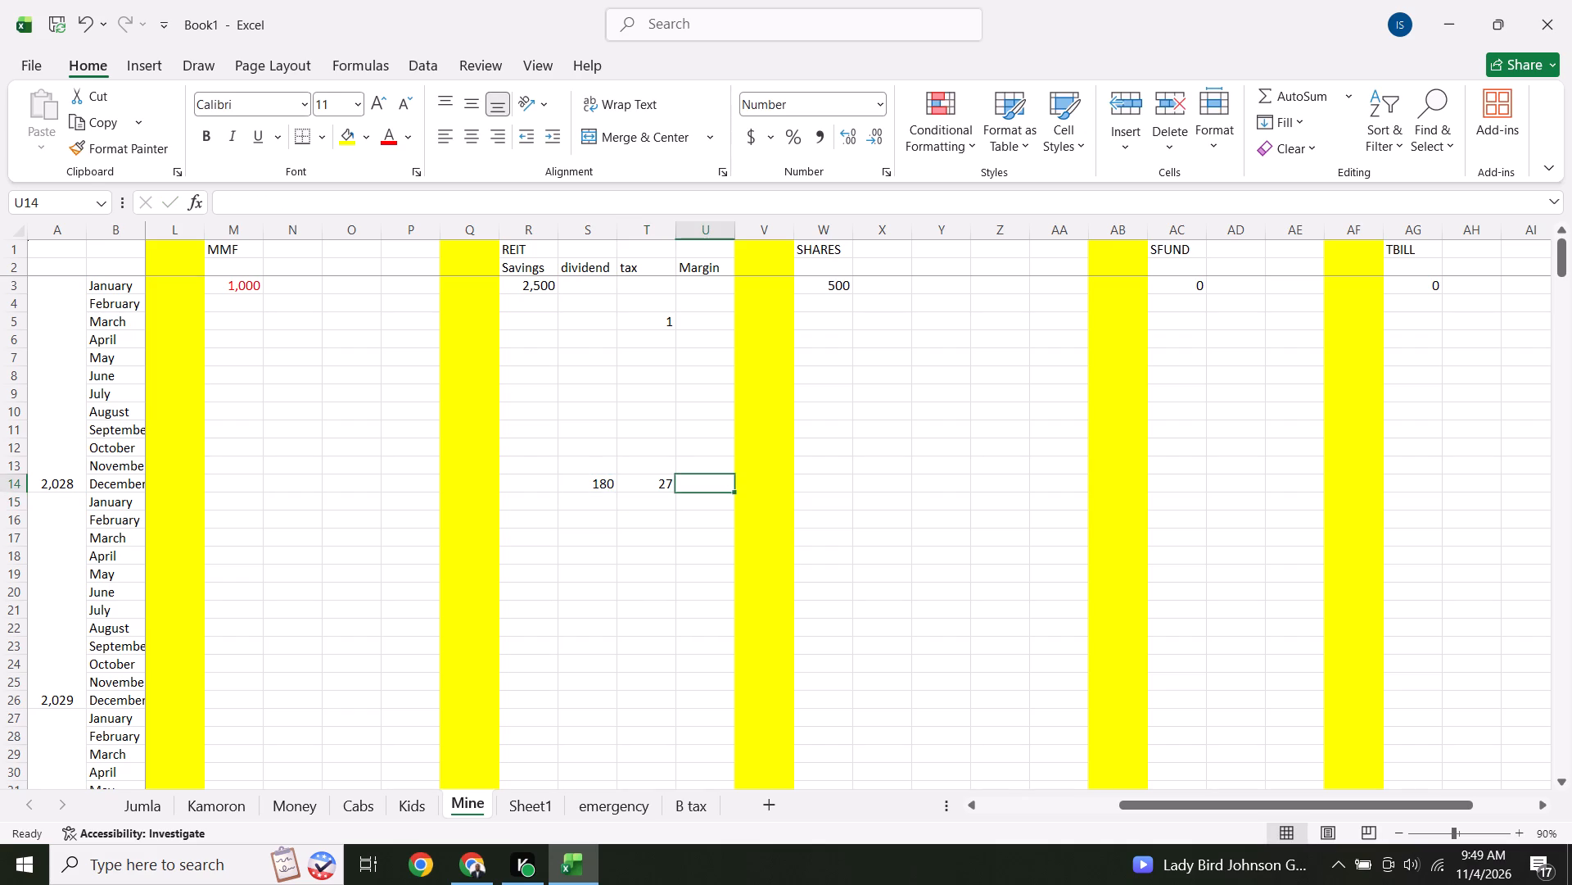
key(equal)
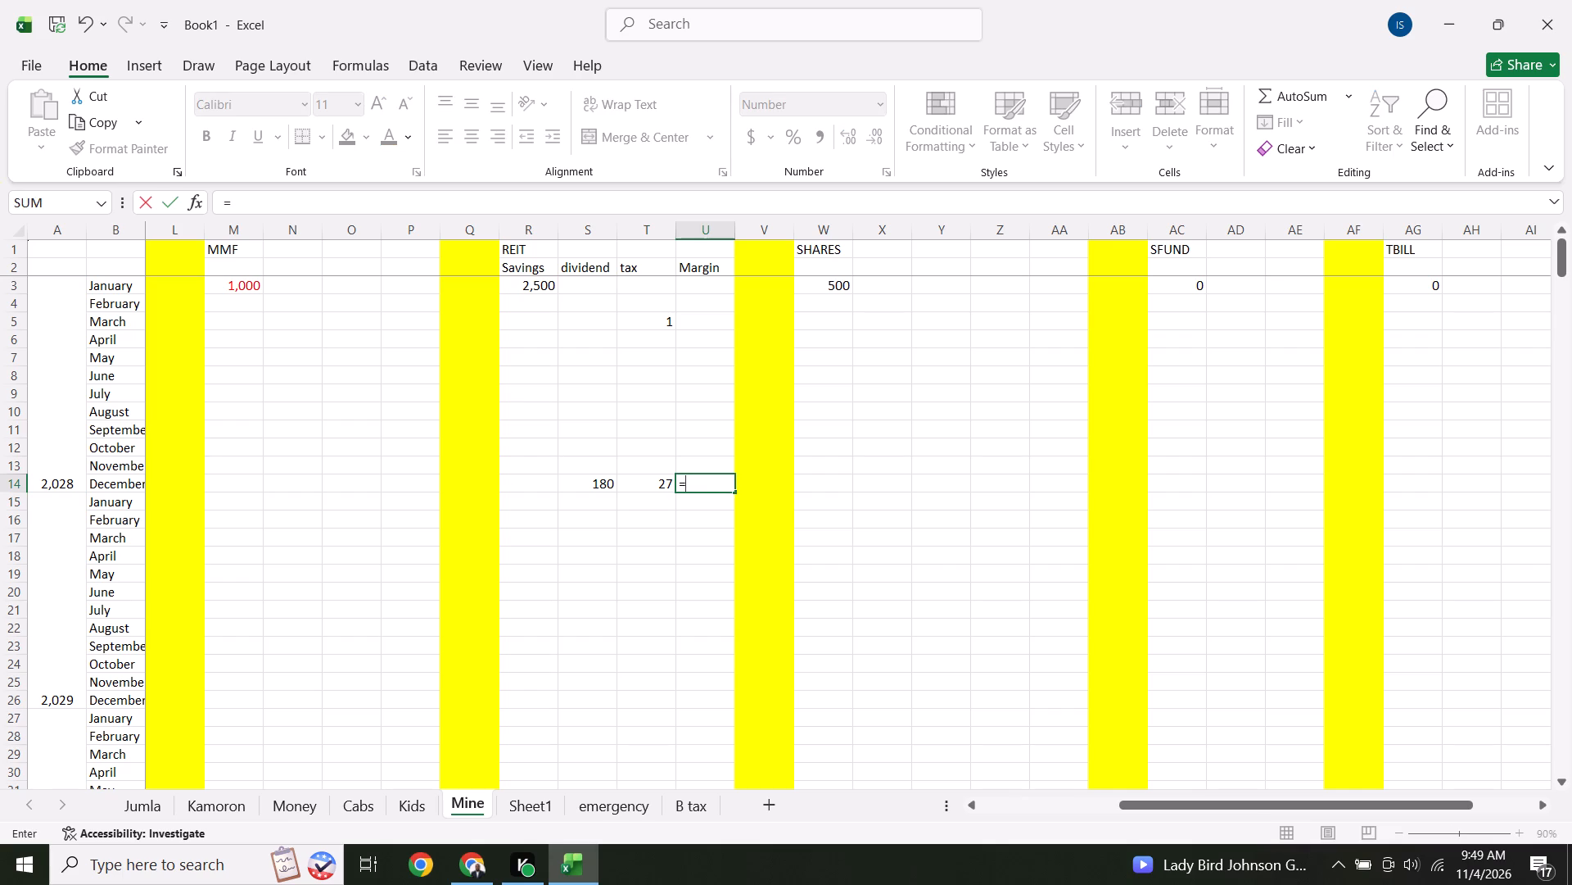
click(602, 485)
key(minus)
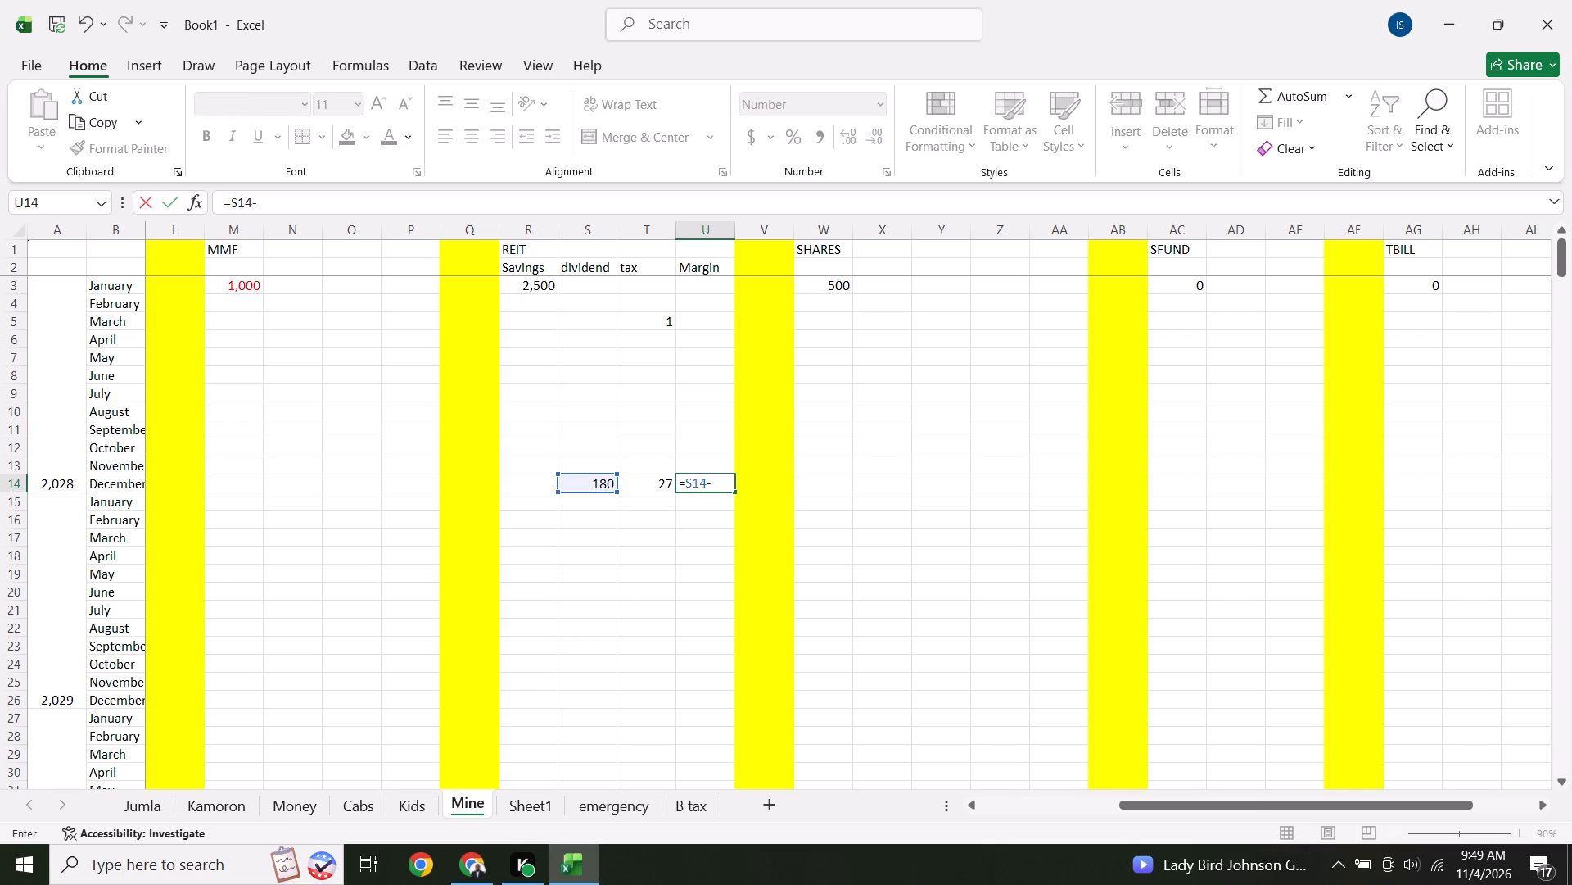
click(659, 488)
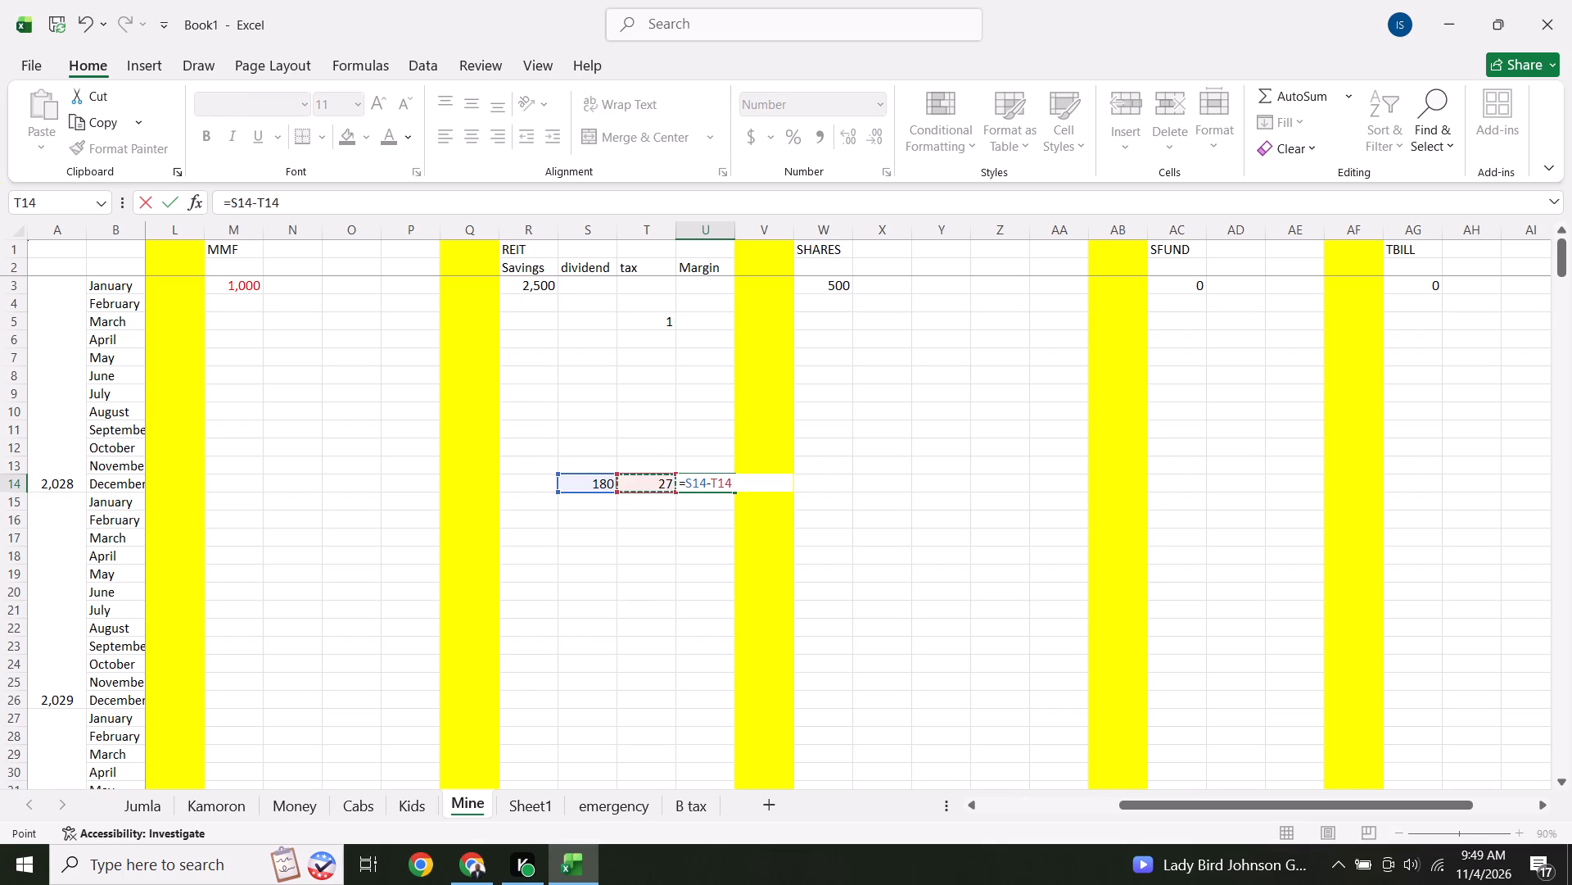
key(Return)
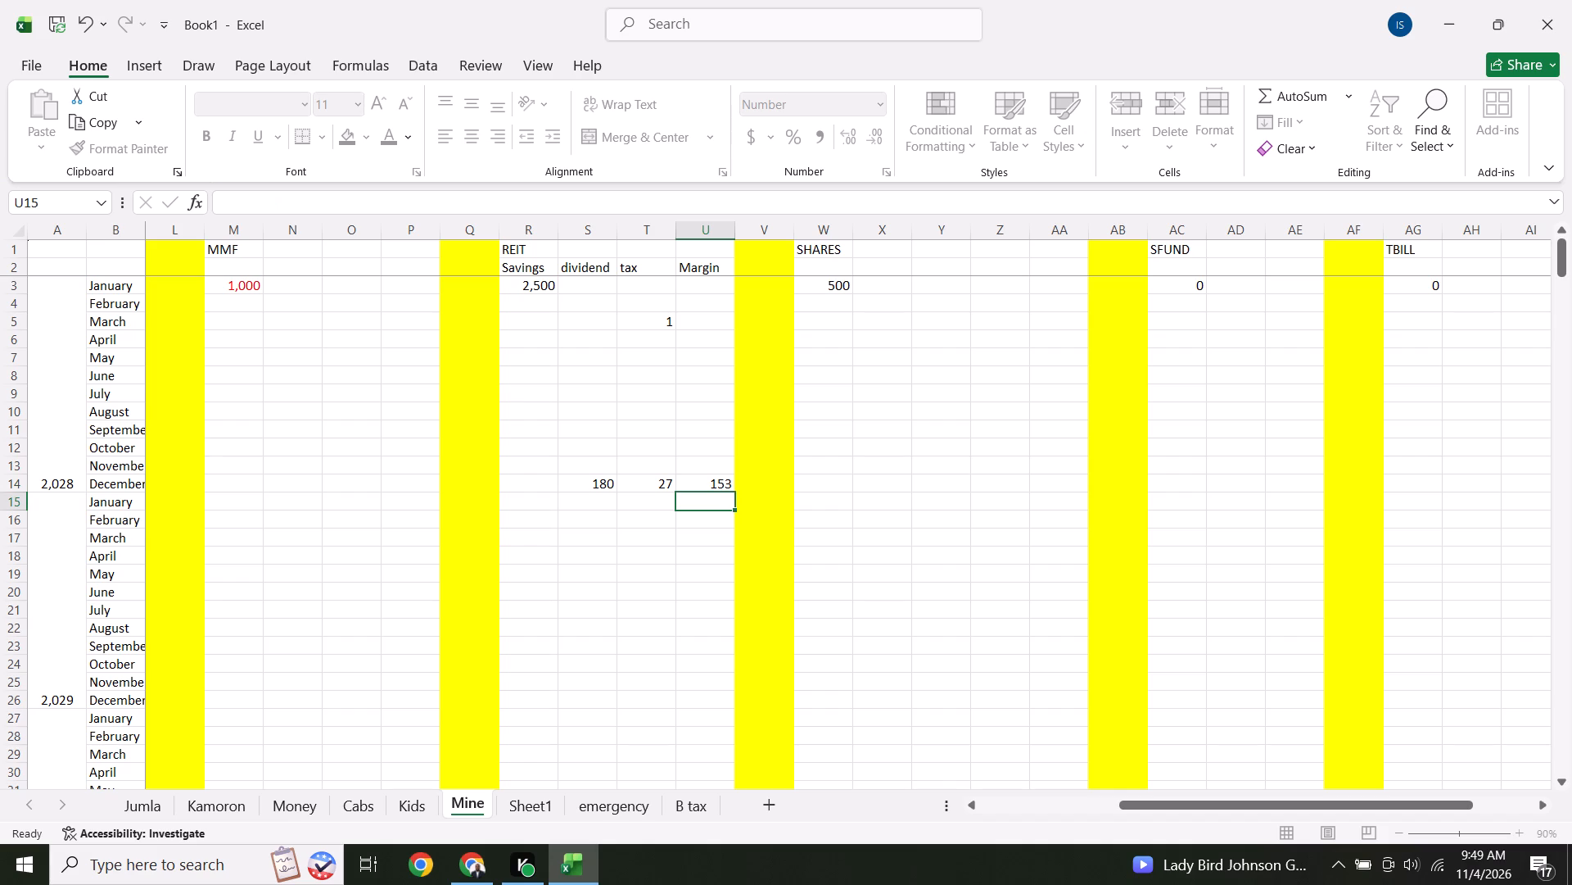
Fill the REIT tax and Margin formulas in T14:U14 down to row 314, the 2053 row.
click(659, 488)
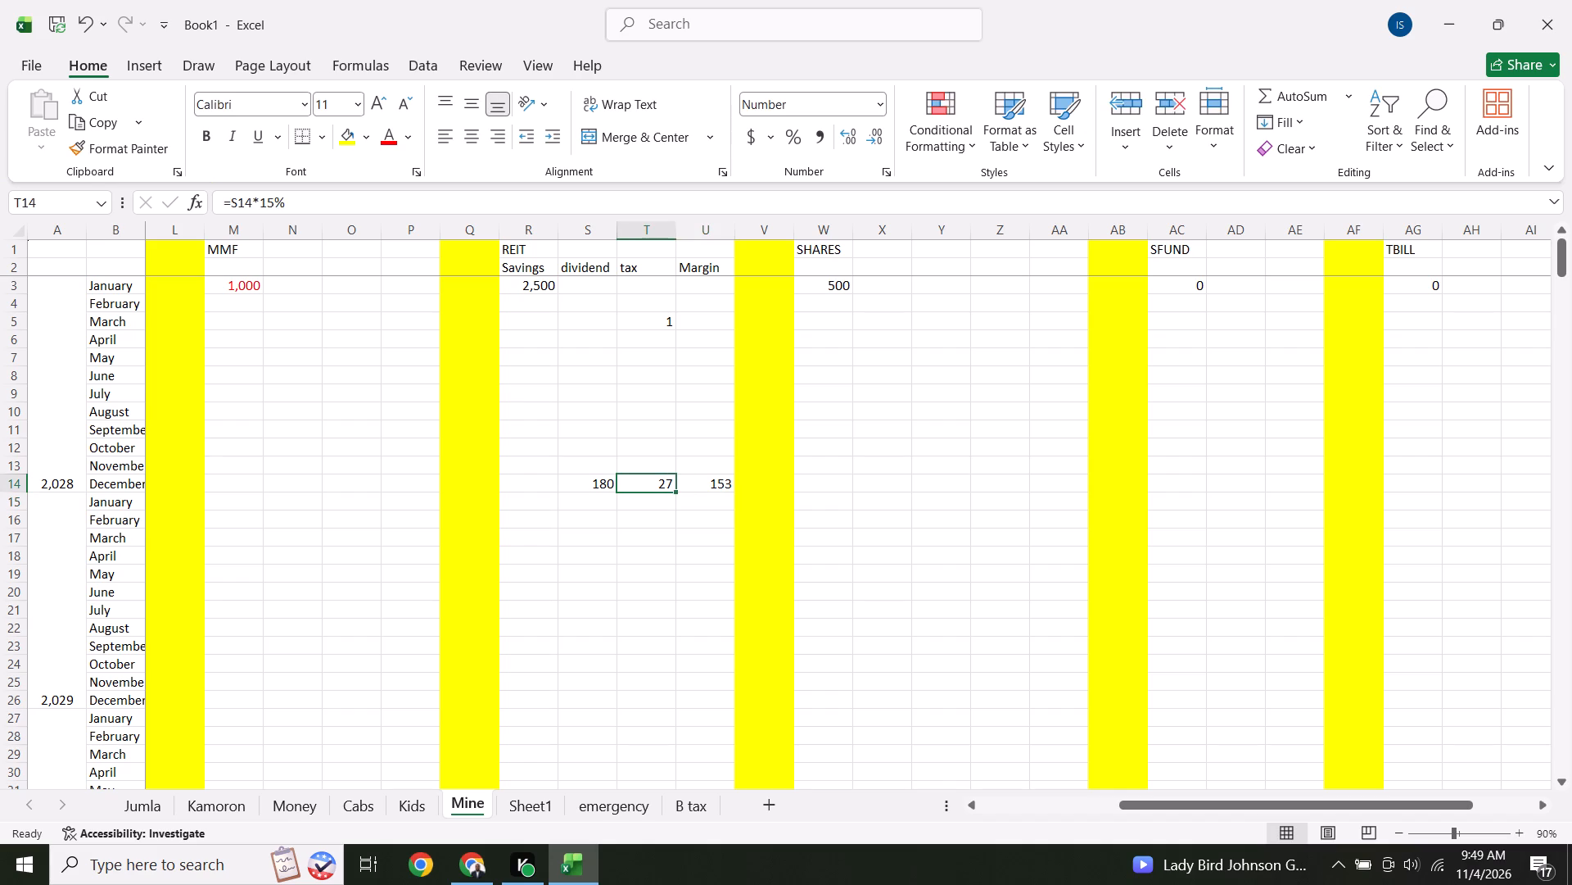
drag(659, 483, 717, 480)
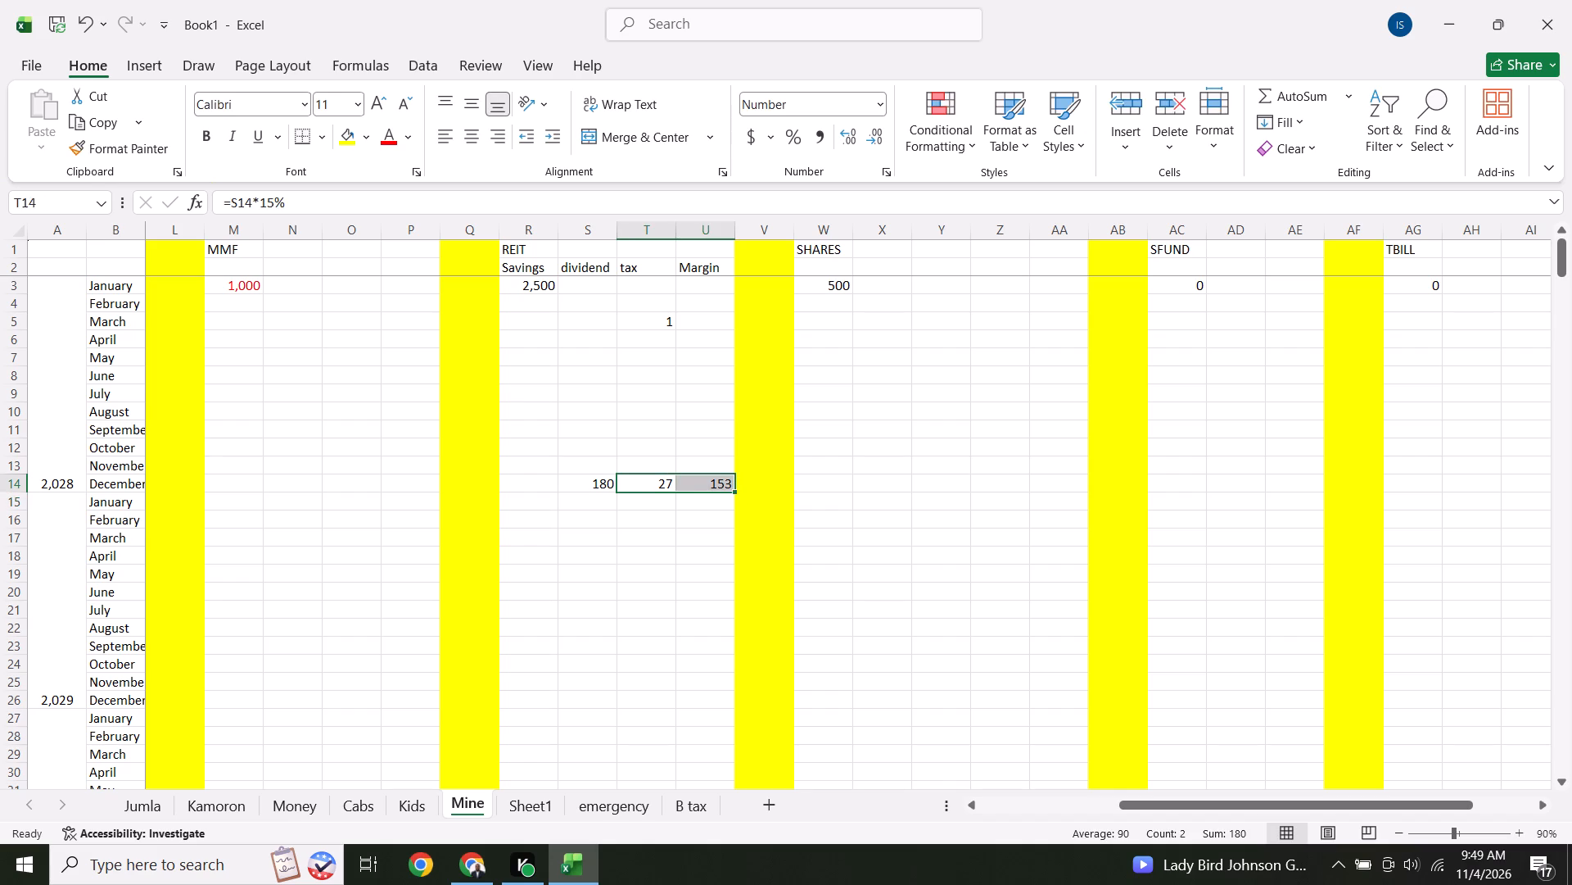
drag(734, 494, 720, 838)
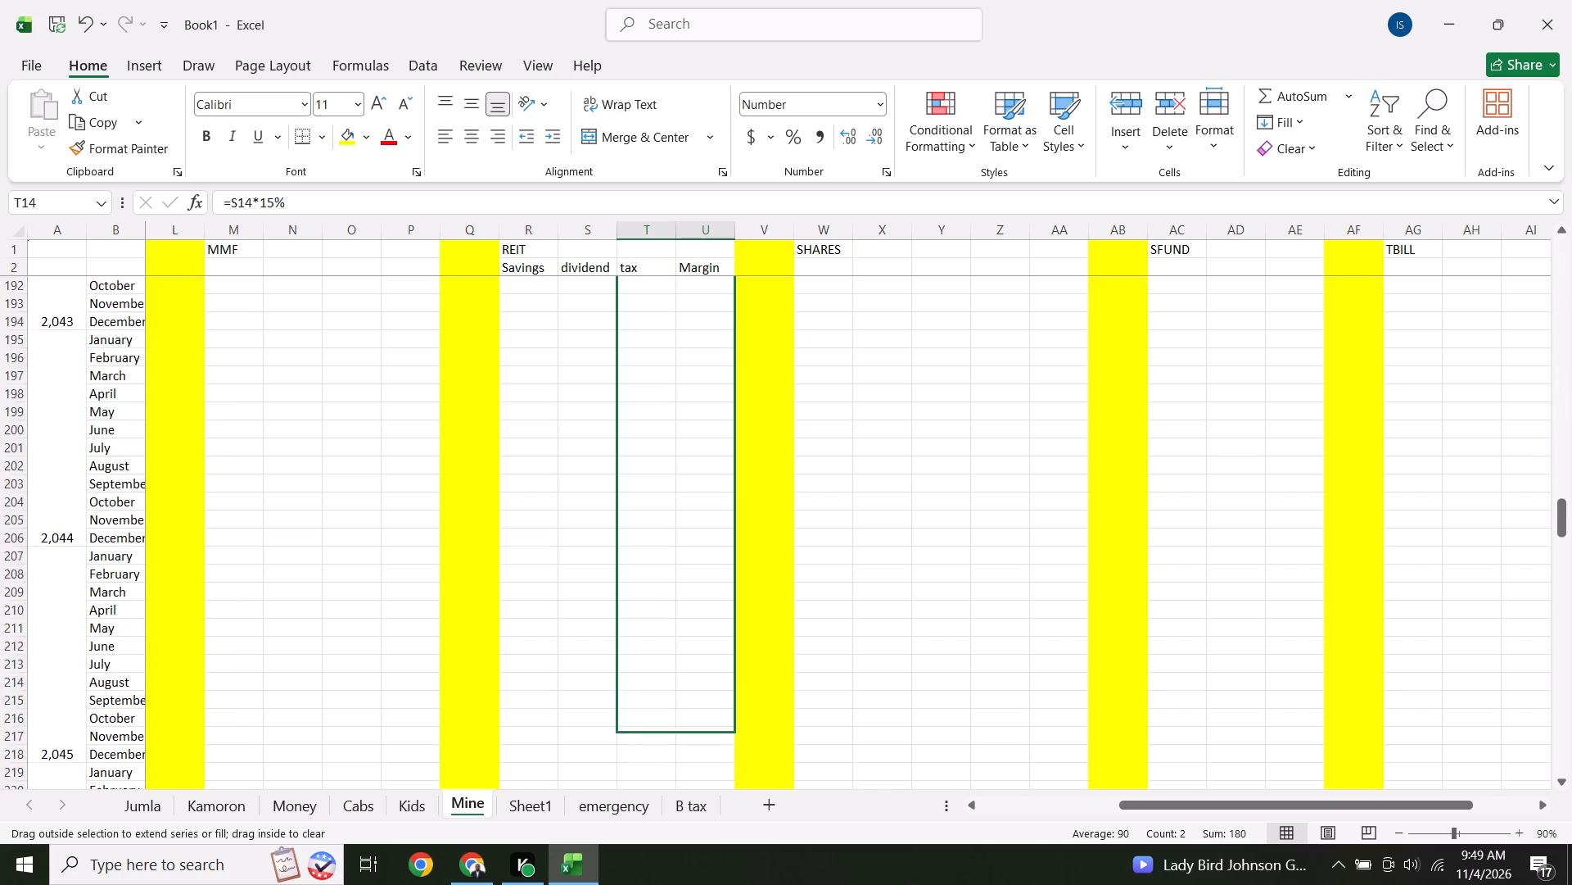
drag(720, 838, 711, 696)
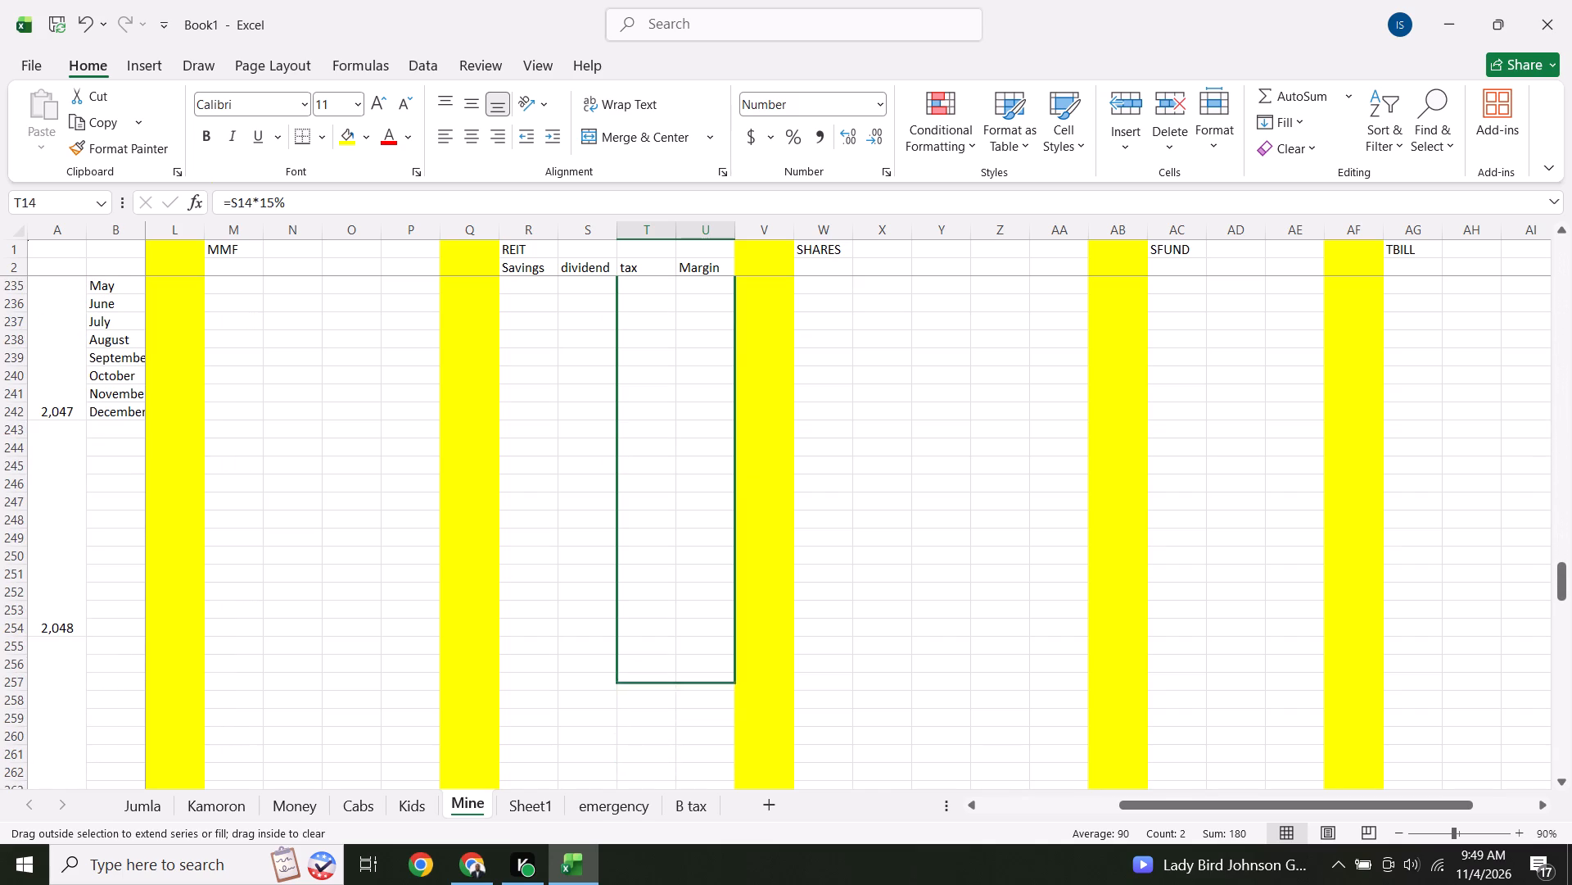
drag(711, 696, 707, 814)
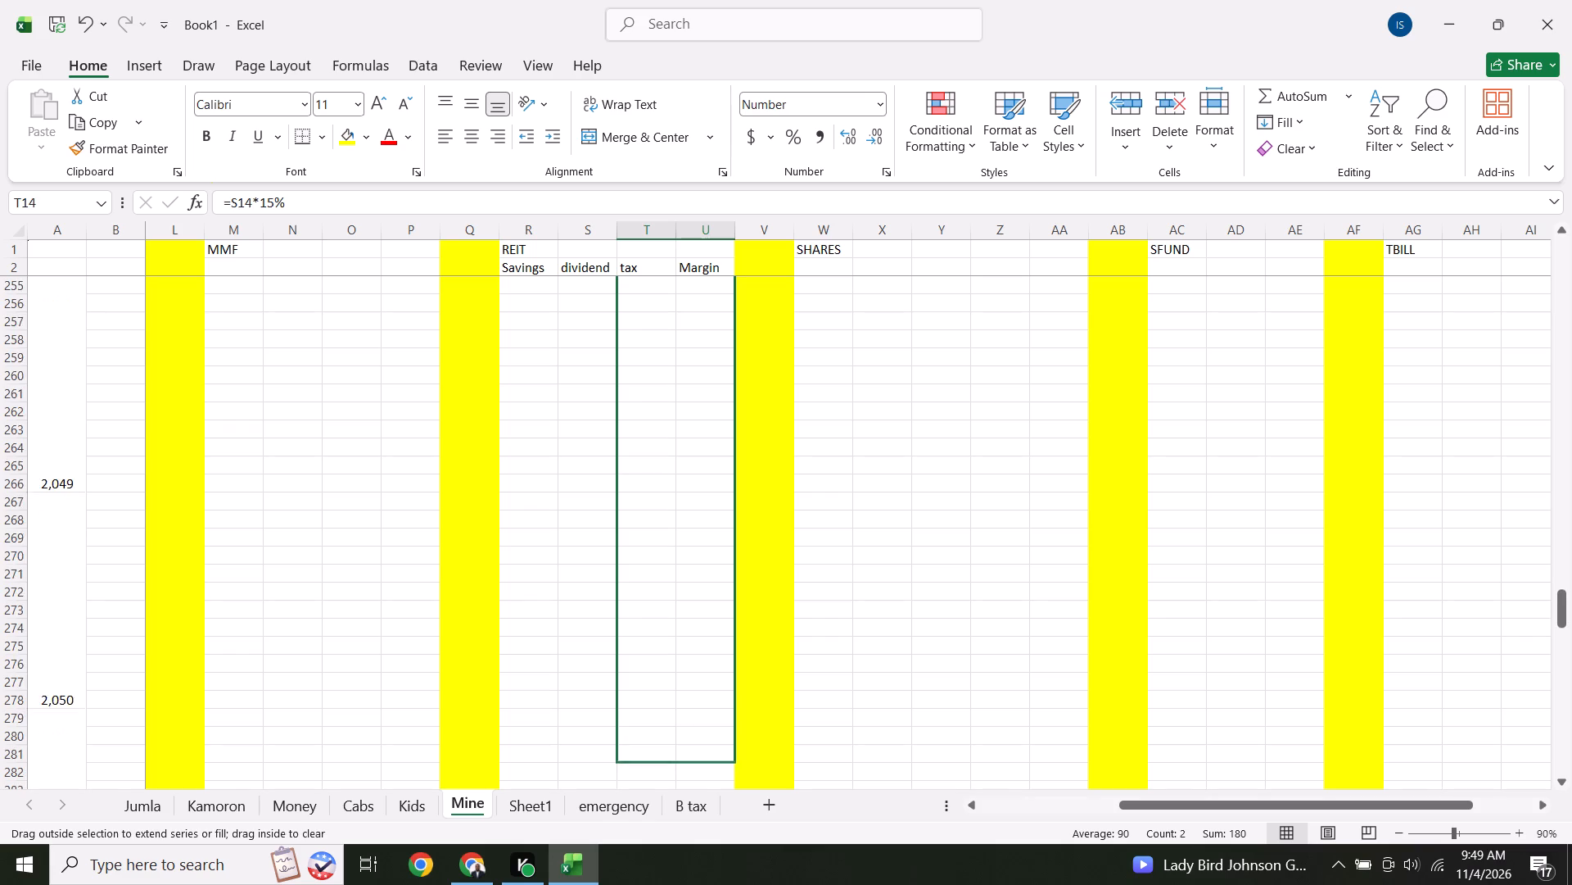
drag(707, 814, 711, 774)
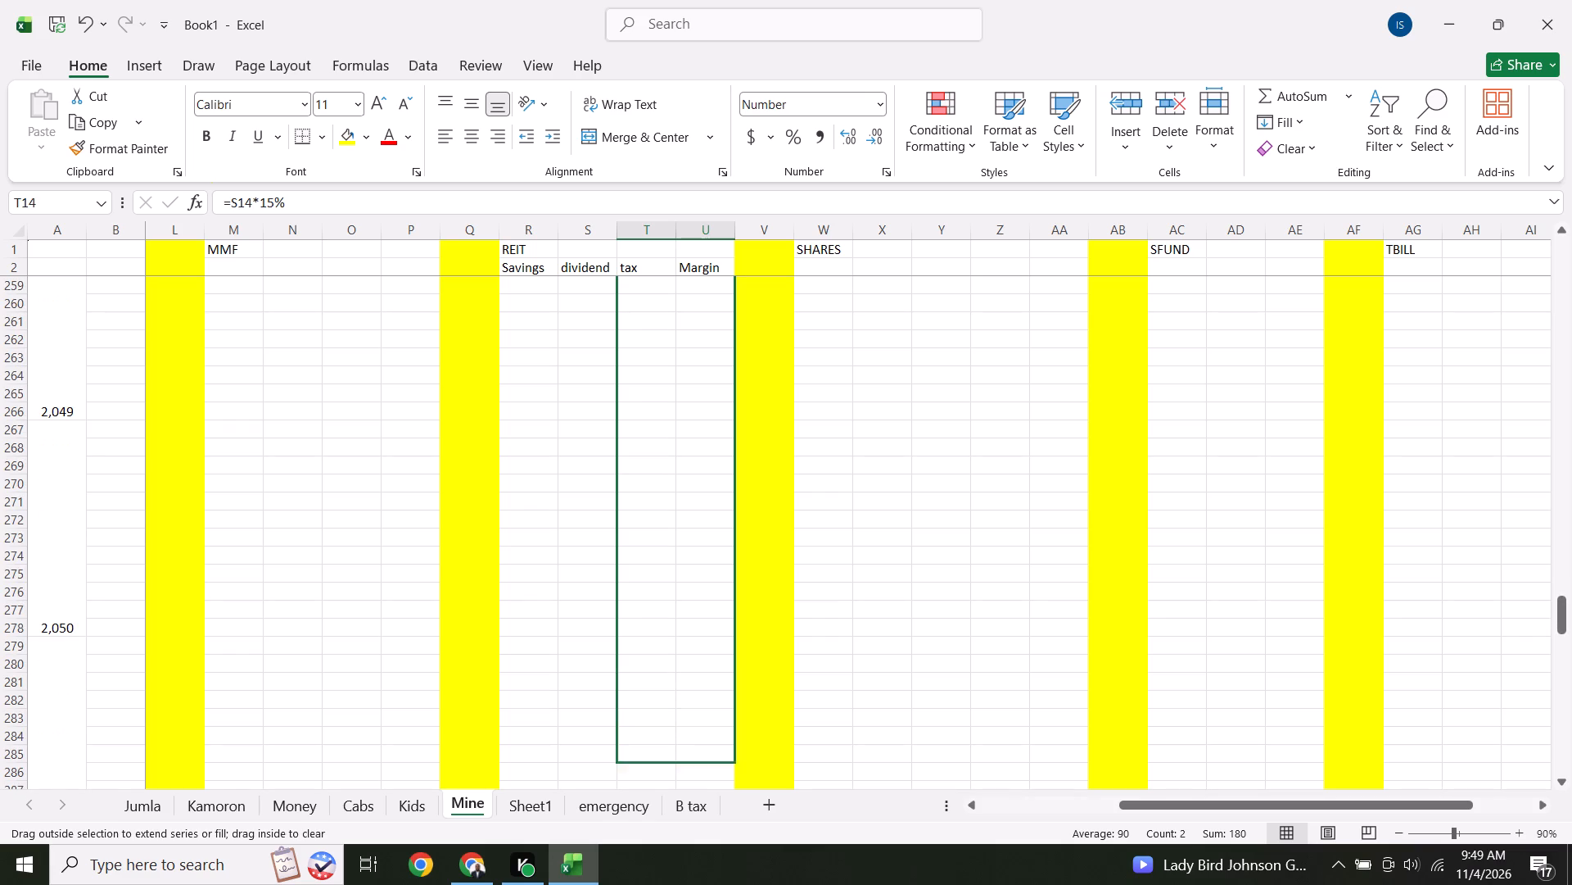
drag(711, 774, 691, 831)
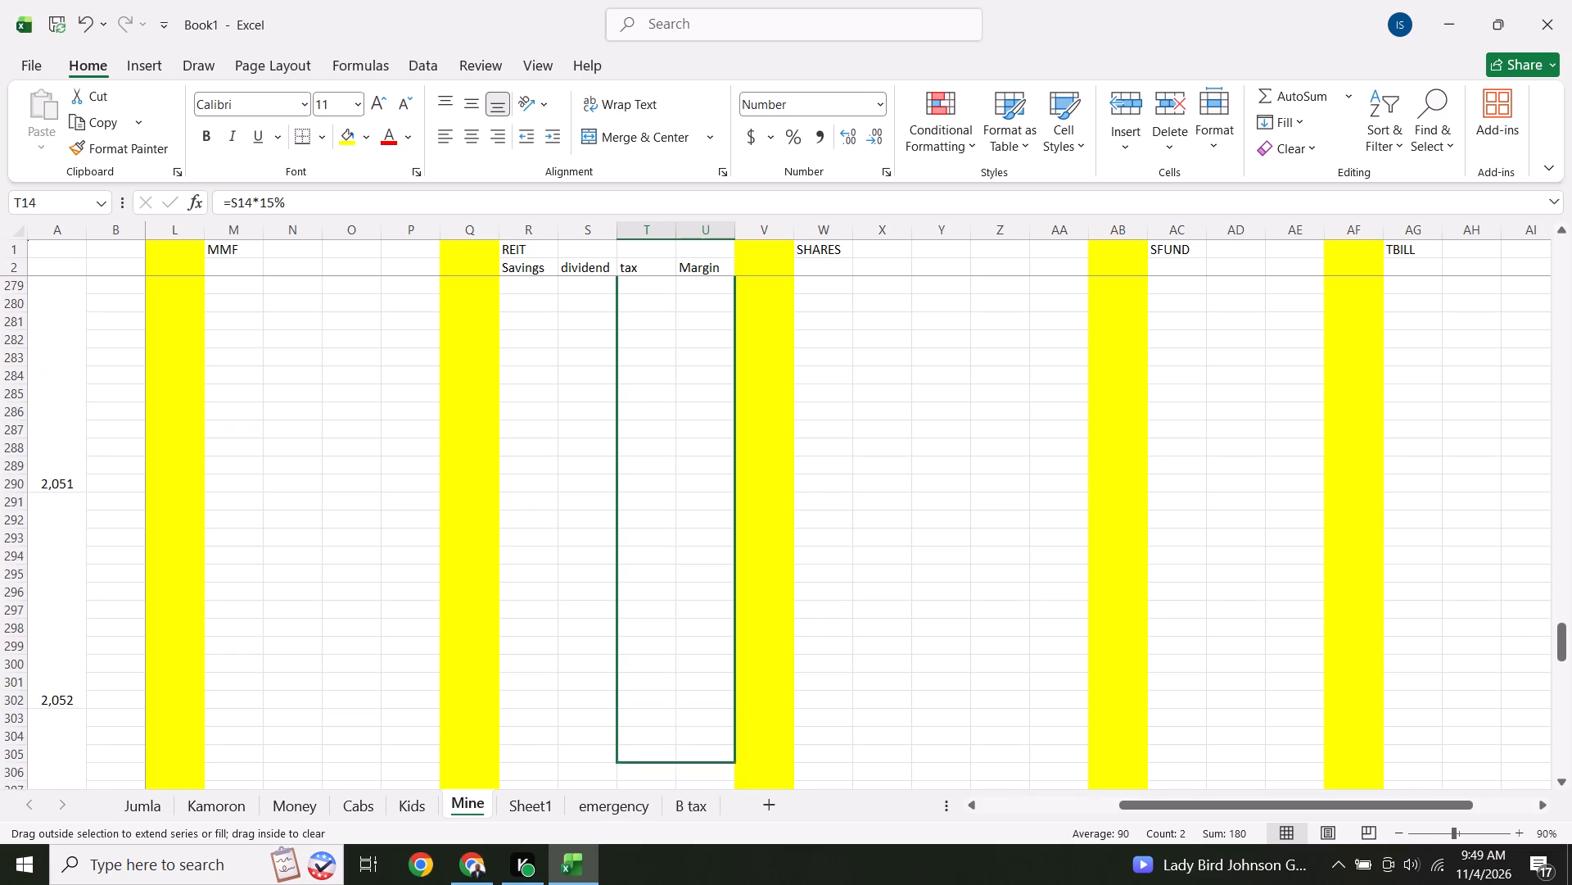
drag(691, 831, 715, 767)
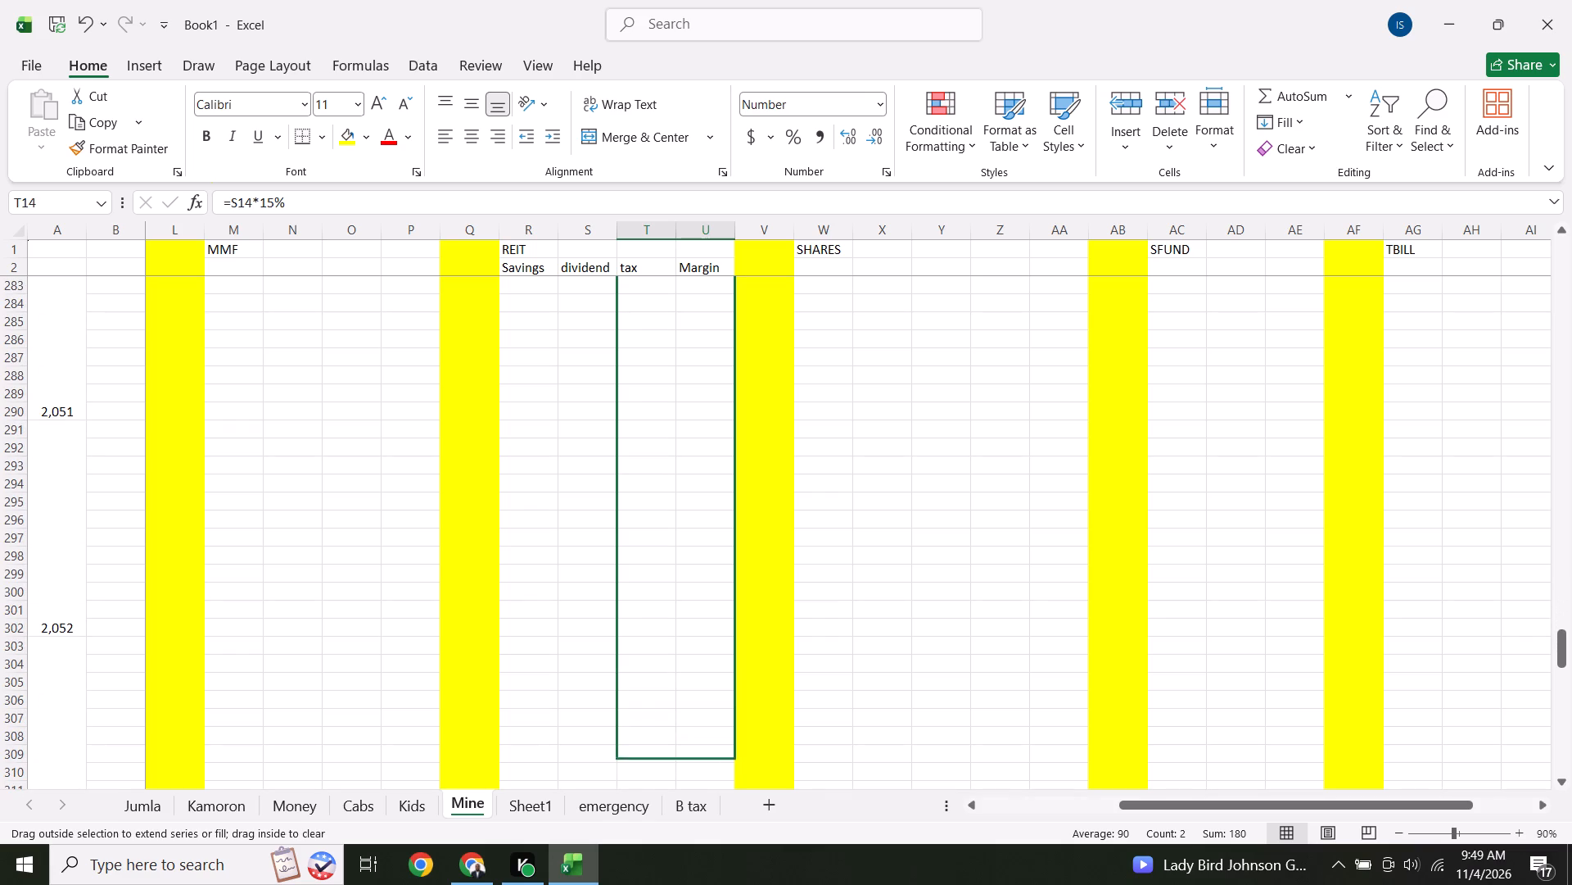
drag(715, 767, 718, 691)
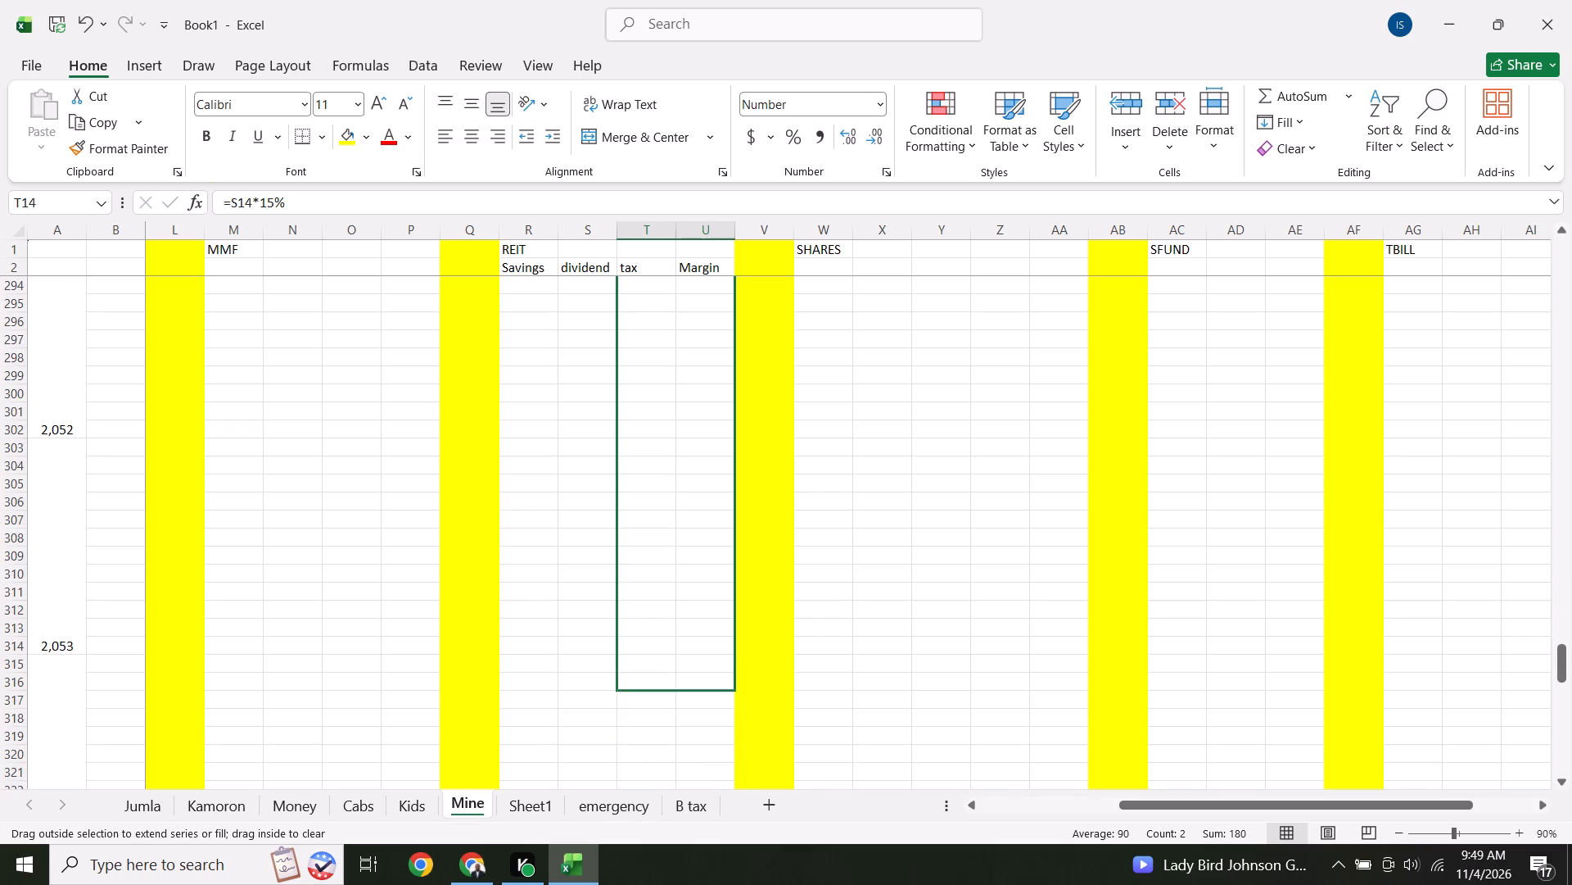
drag(718, 691, 719, 647)
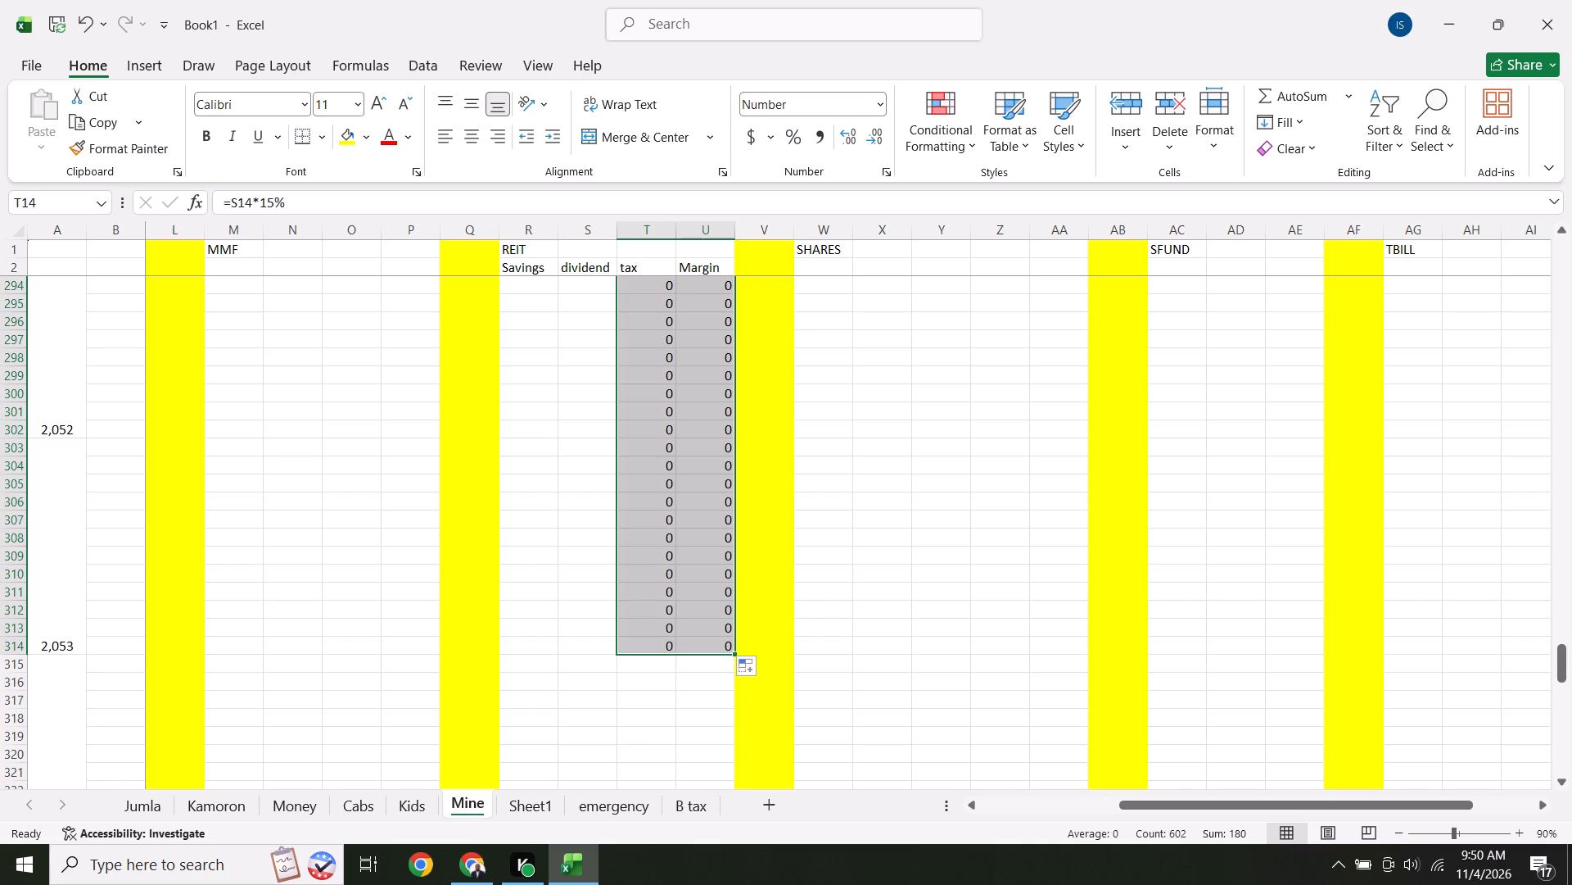
Clear the stray 1 in the March tax cell T5 by filling blank cell T4 down to T6.
key(Up)
key(Up)
key(Up)
key(Up)
key(Up)
key(Up)
key(Up)
key(Up)
key(Up)
key(Up)
key(Up)
key(Up)
key(Up)
key(Up)
key(Up)
key(Up)
key(Up)
key(Up)
key(Up)
key(Up)
key(Up)
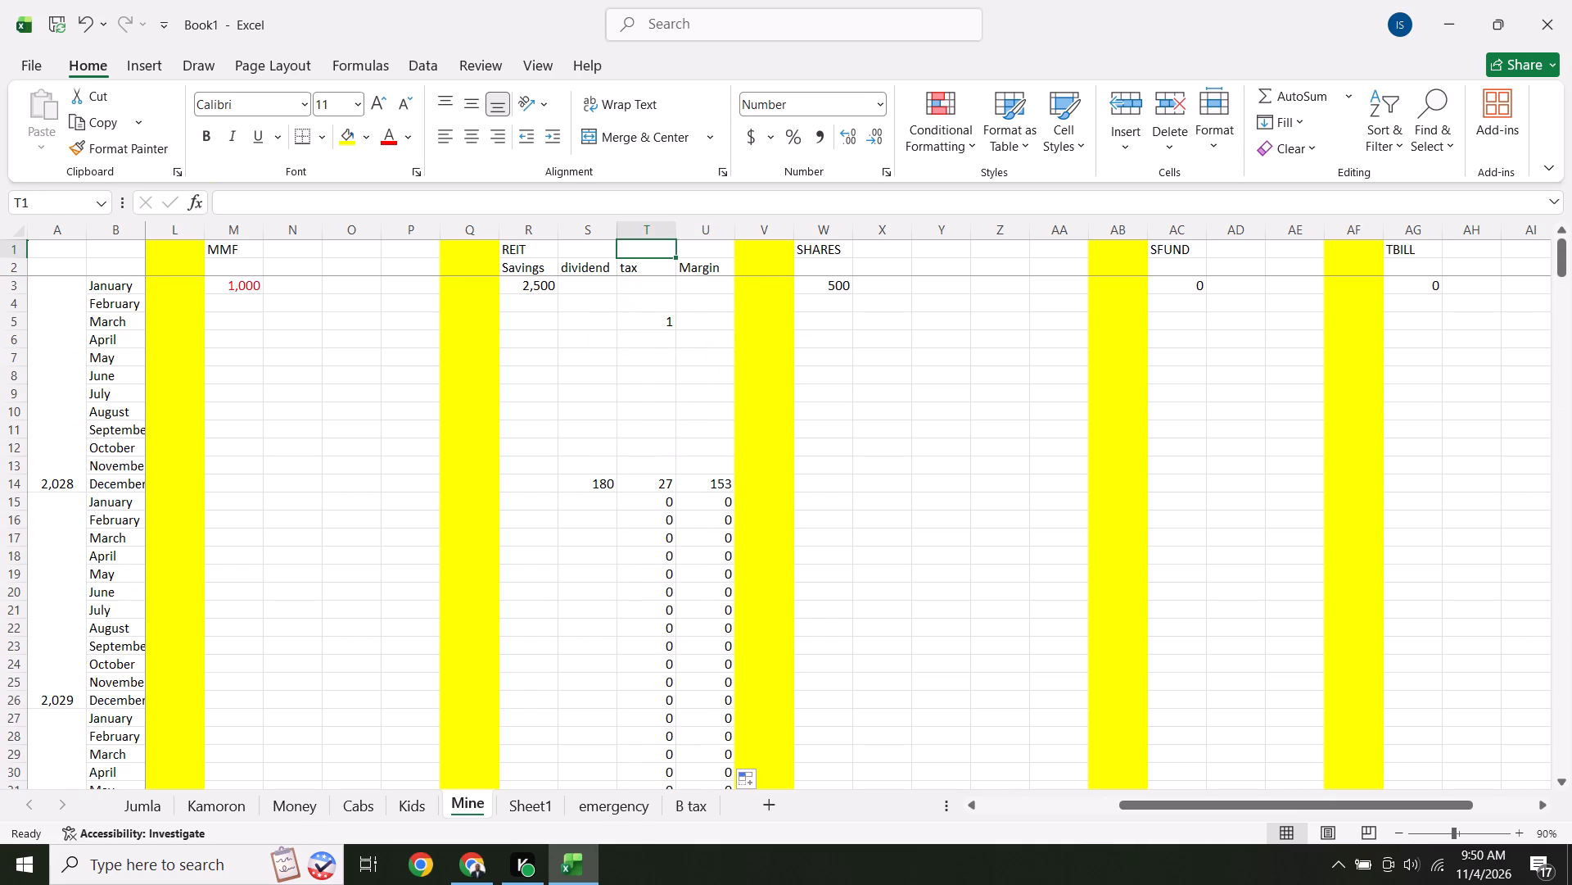
click(669, 295)
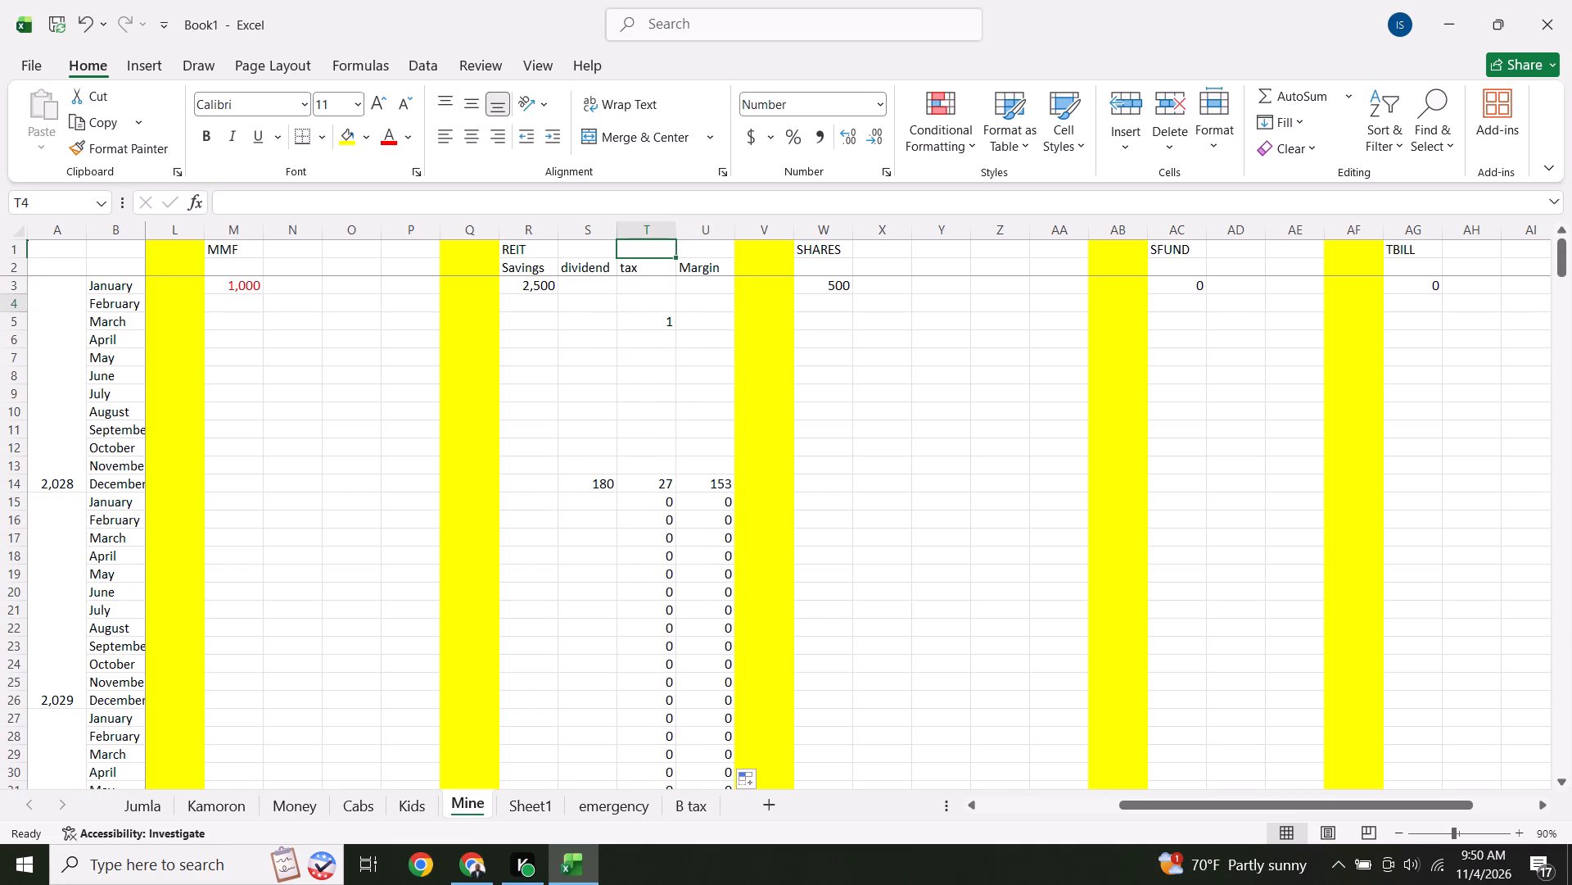
drag(675, 310, 675, 339)
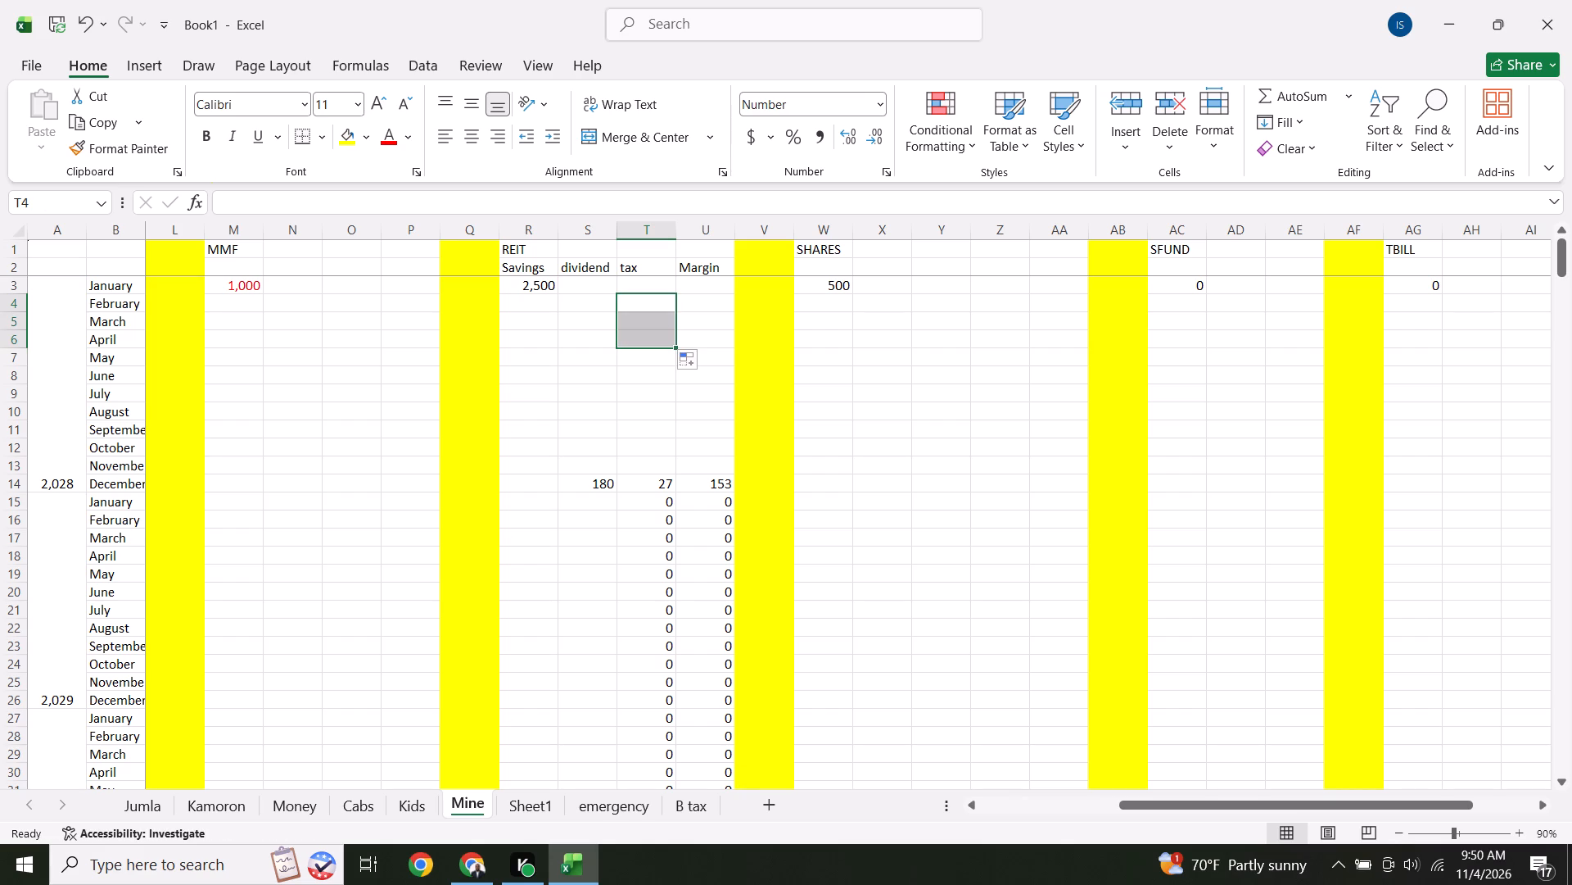
Copy the December 2028 dividend formula from S14 and paste it into the December 2029 cell S26.
click(600, 488)
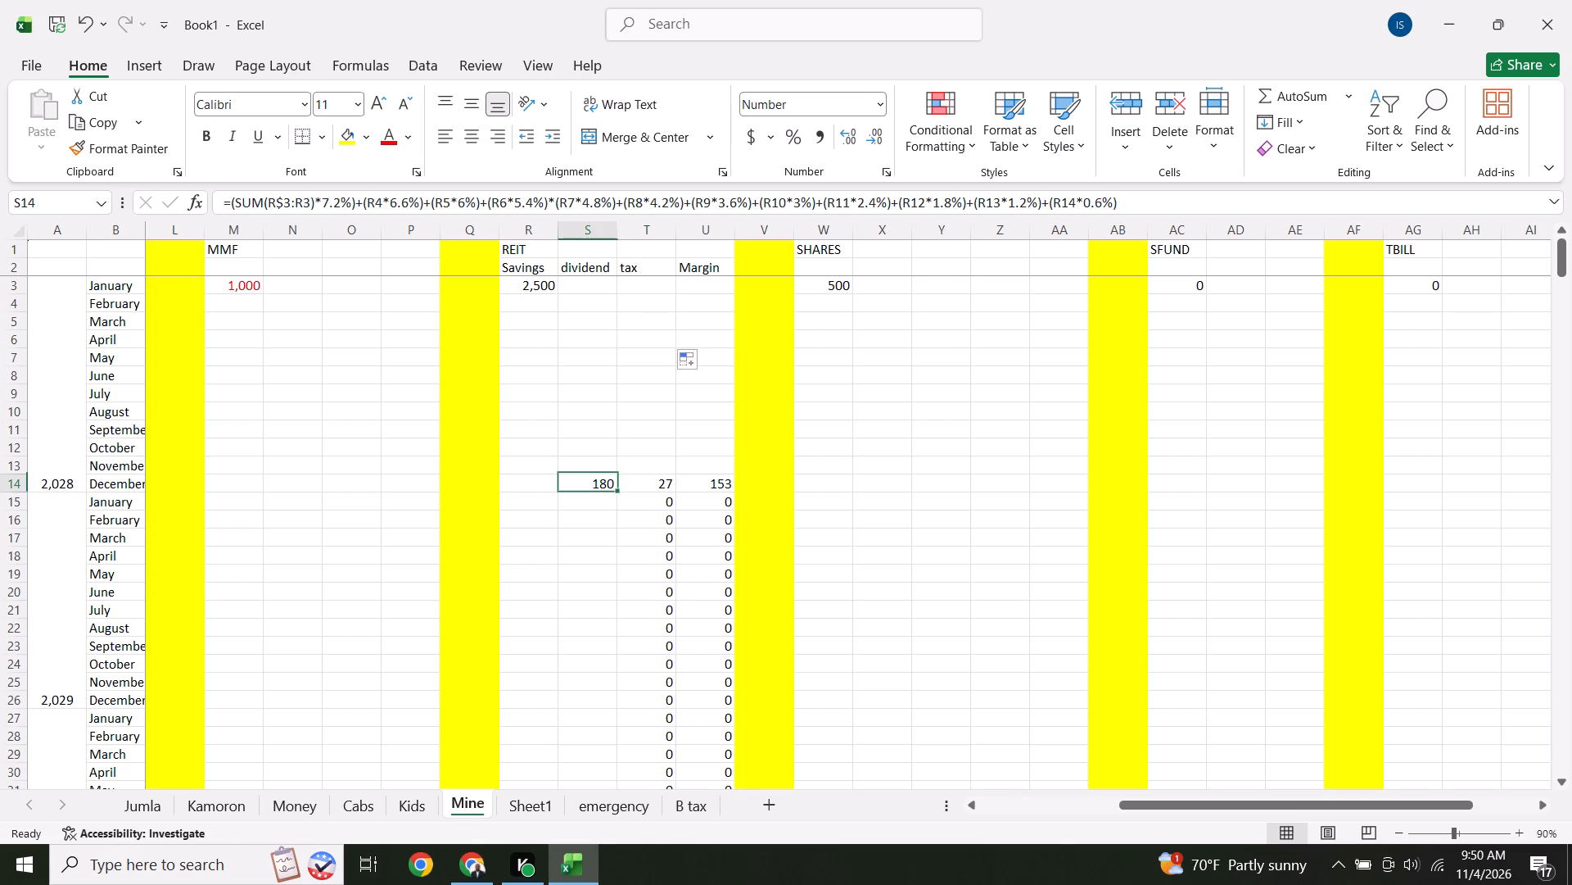
right_click(600, 488)
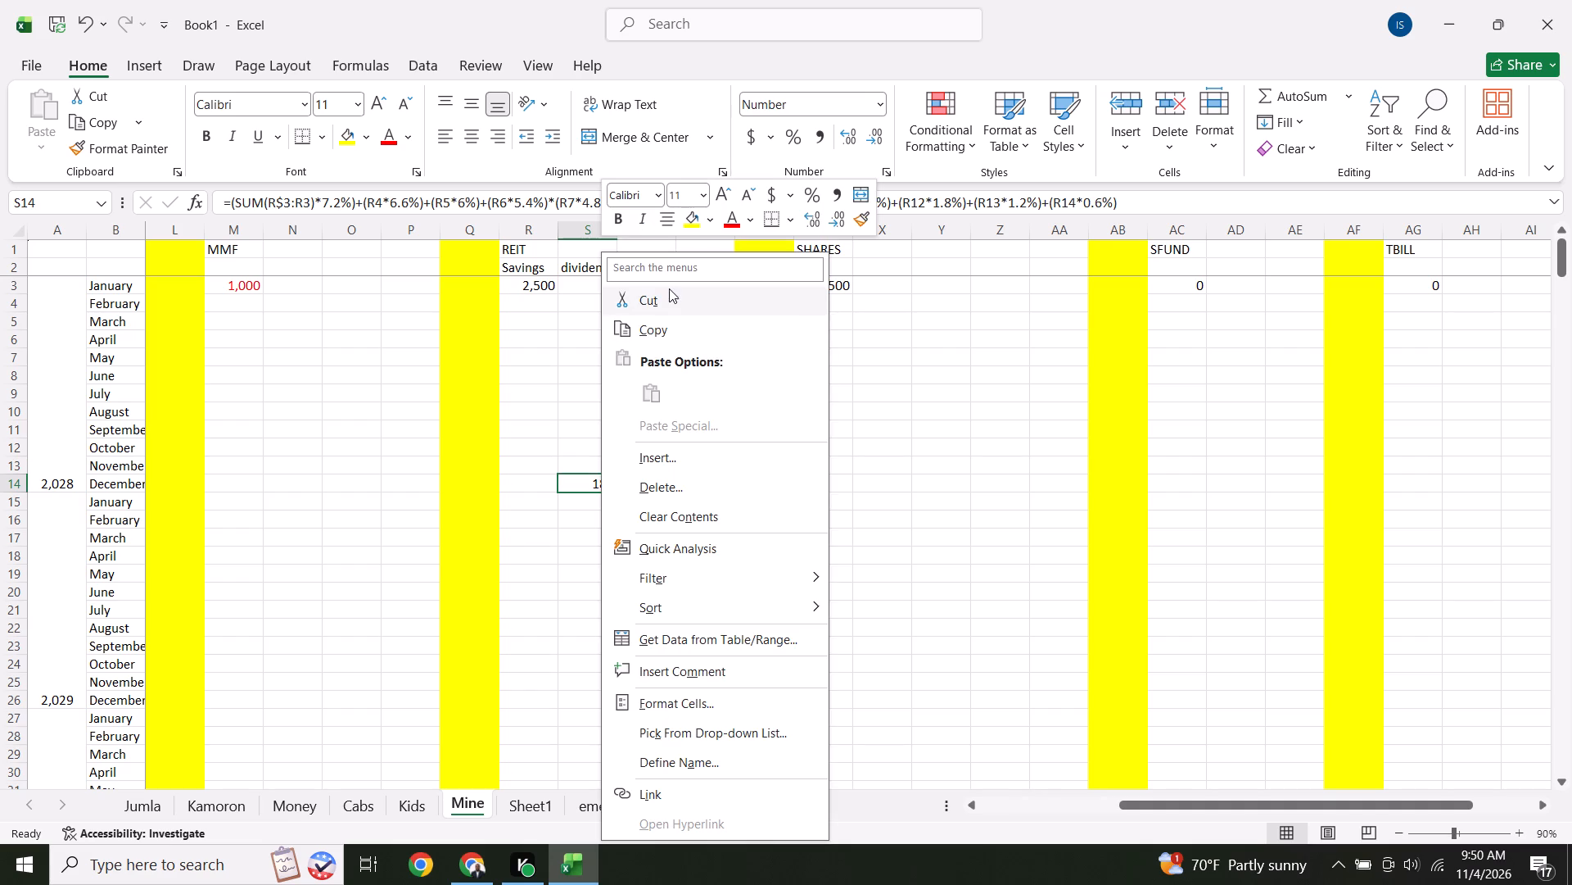
click(665, 325)
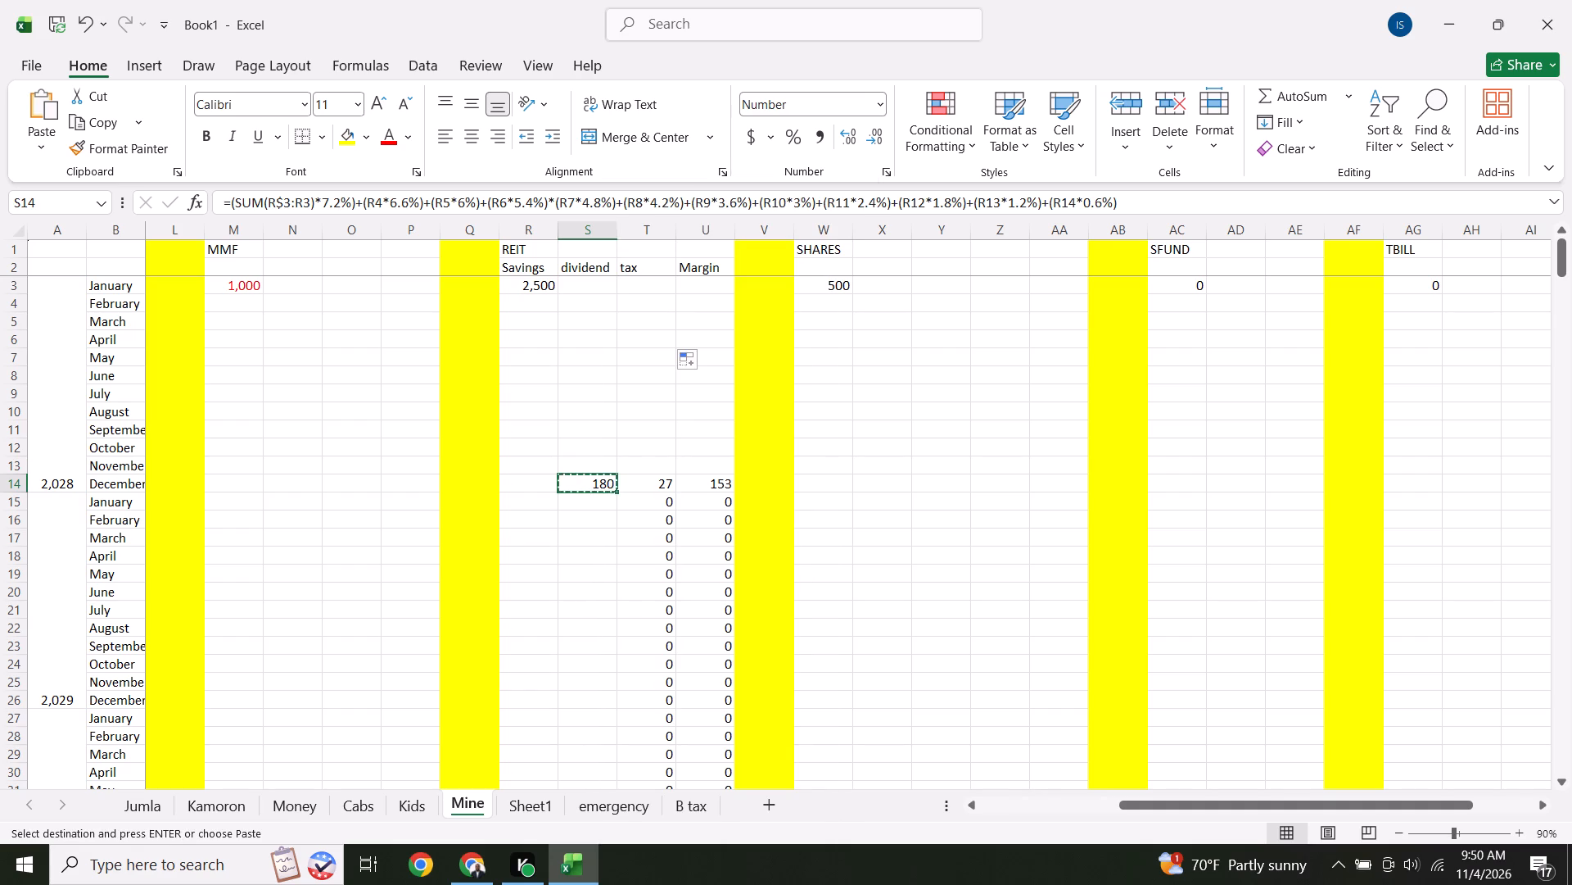
click(580, 705)
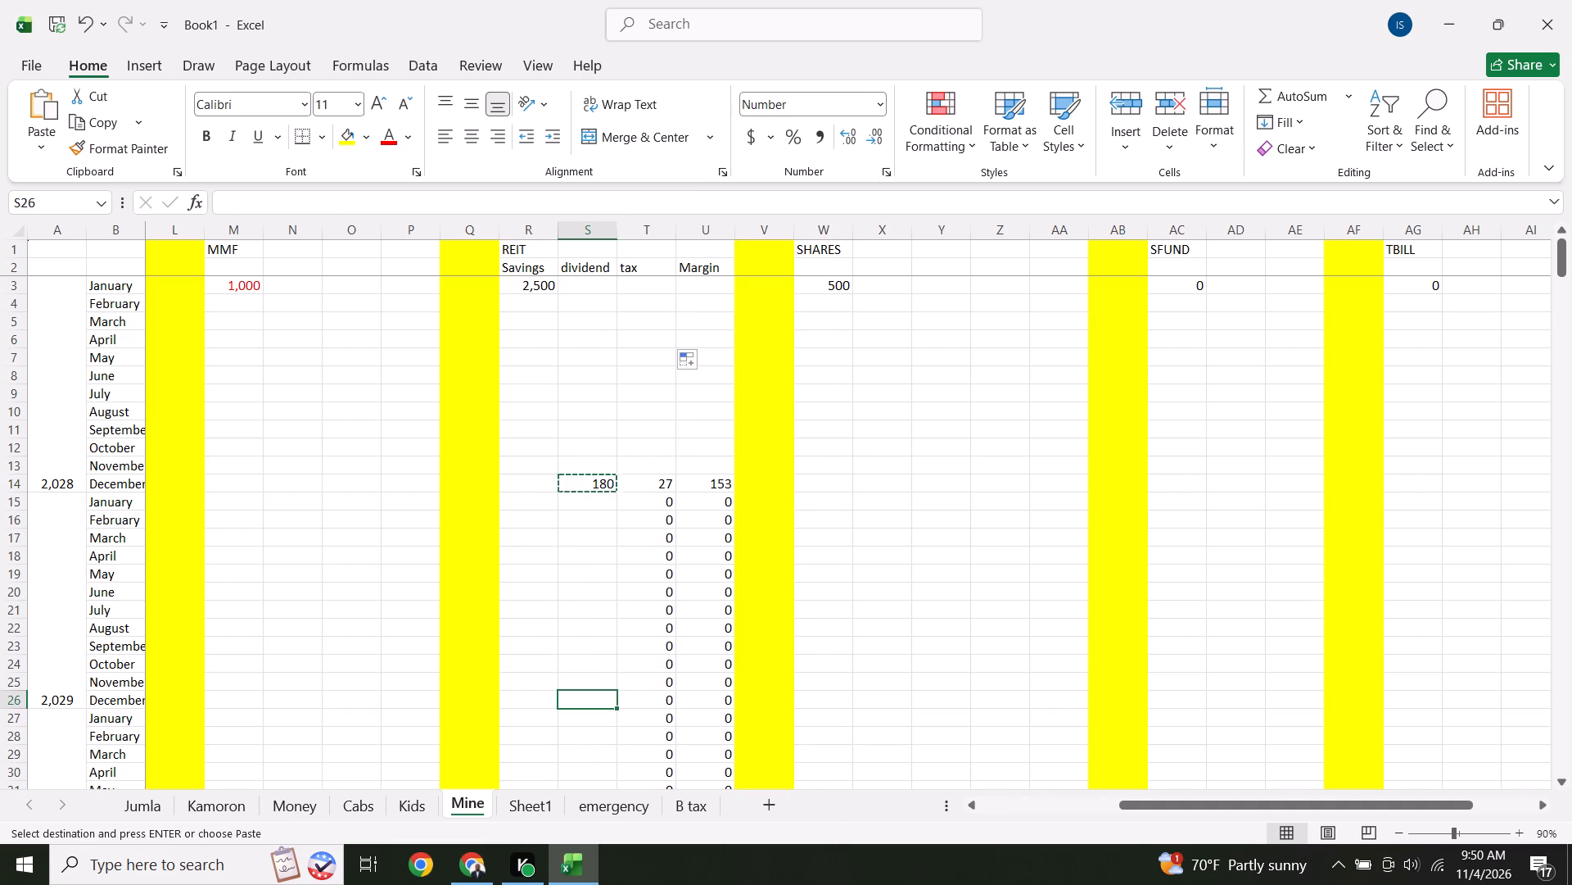
right_click(580, 701)
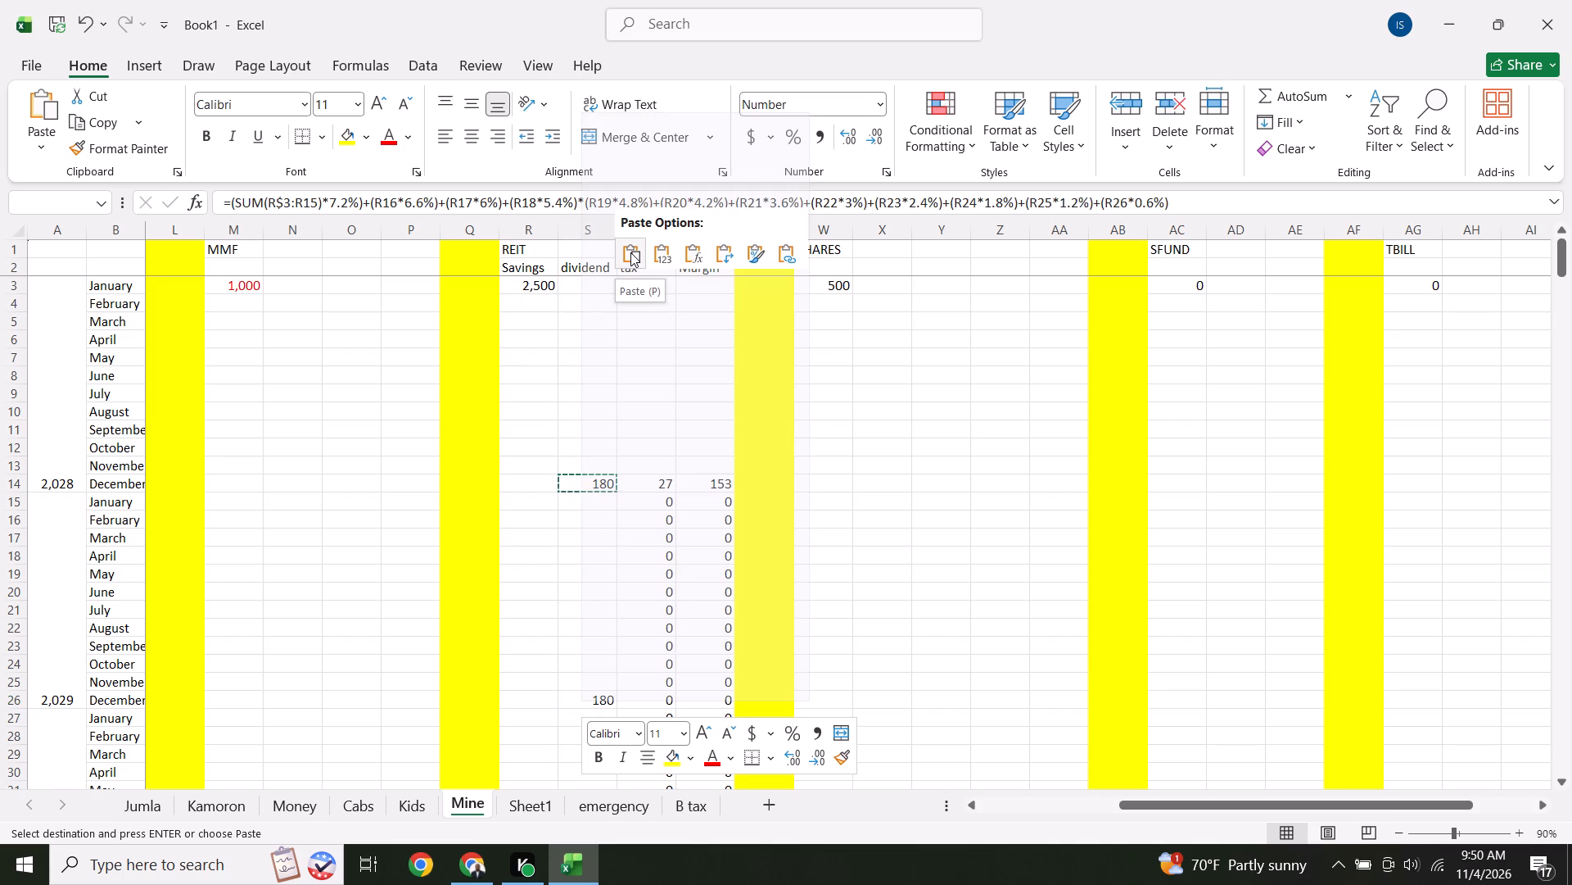
click(630, 252)
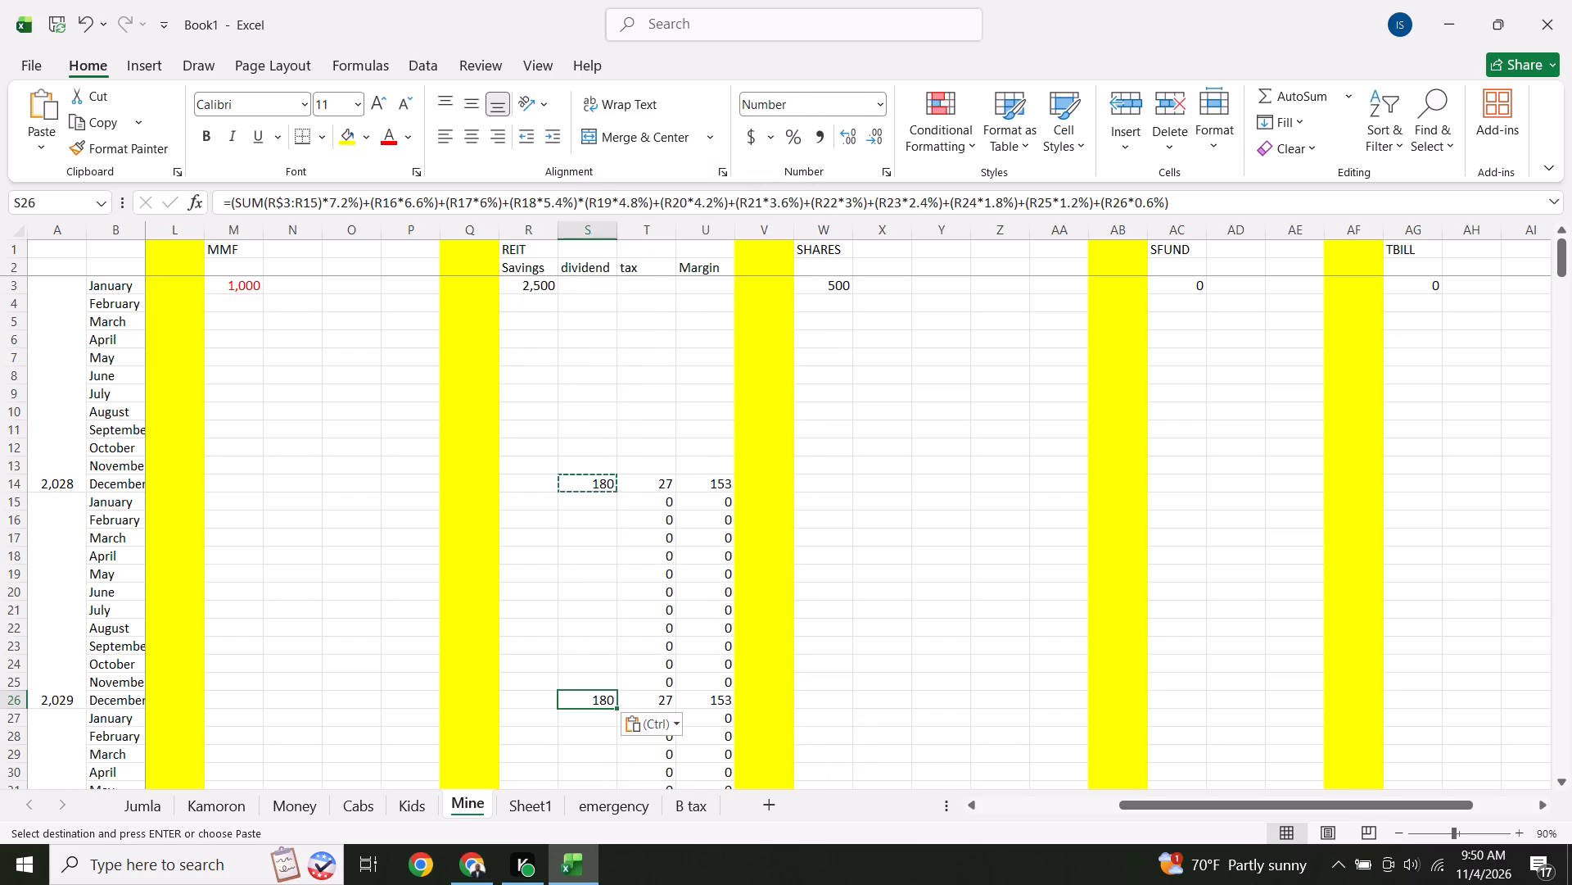
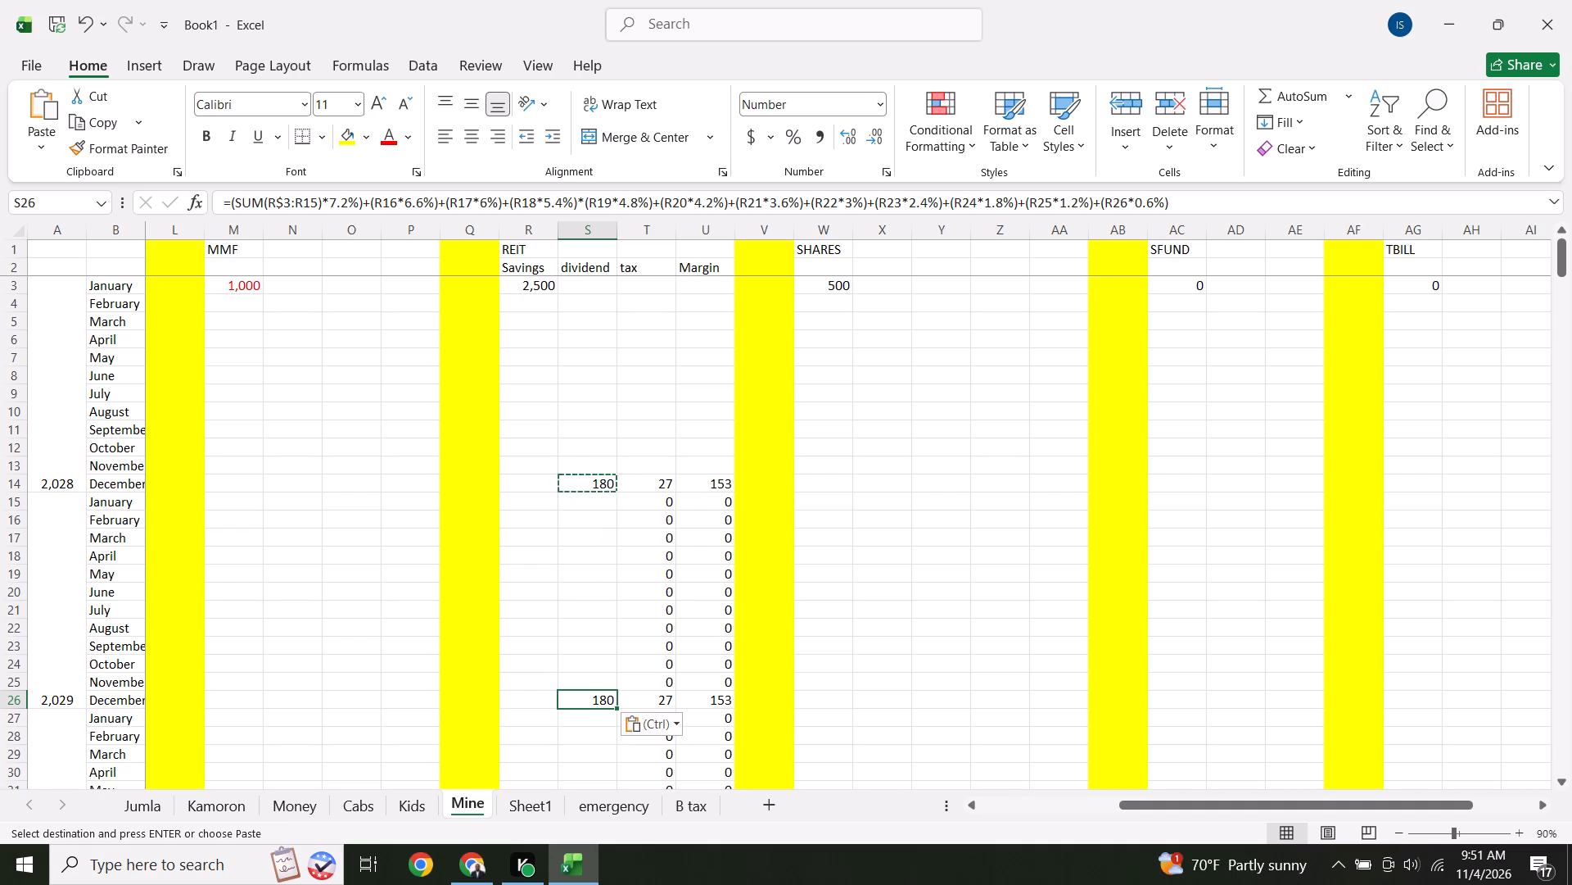
Copy the REIT headings Savings, dividend, tax and Margin into row 2 under SHARES, starting at W2.
click(889, 263)
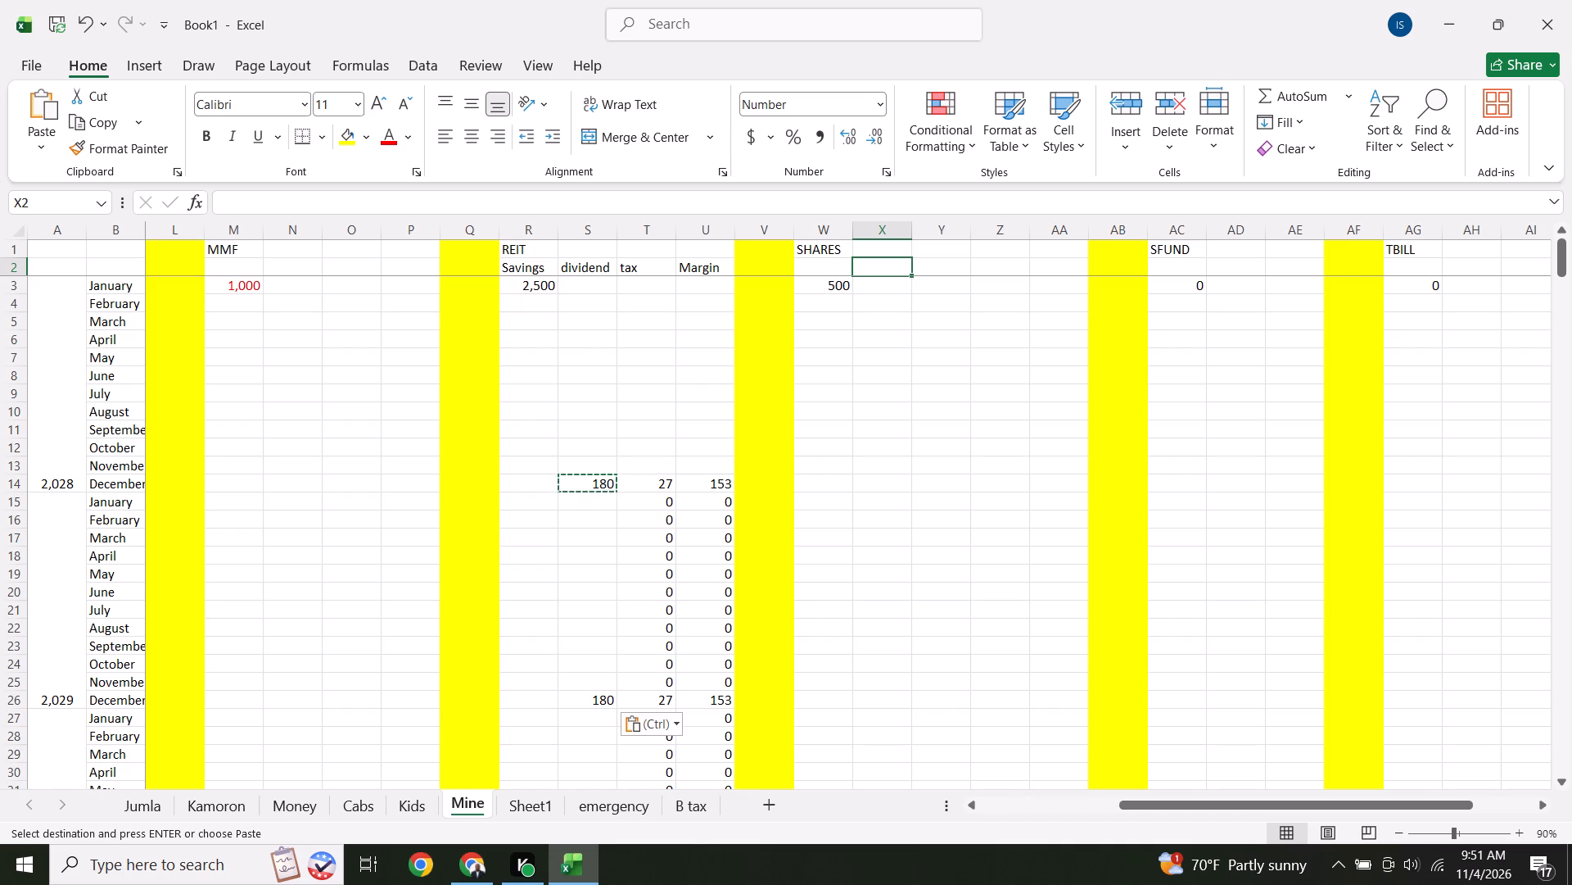
drag(522, 267, 680, 265)
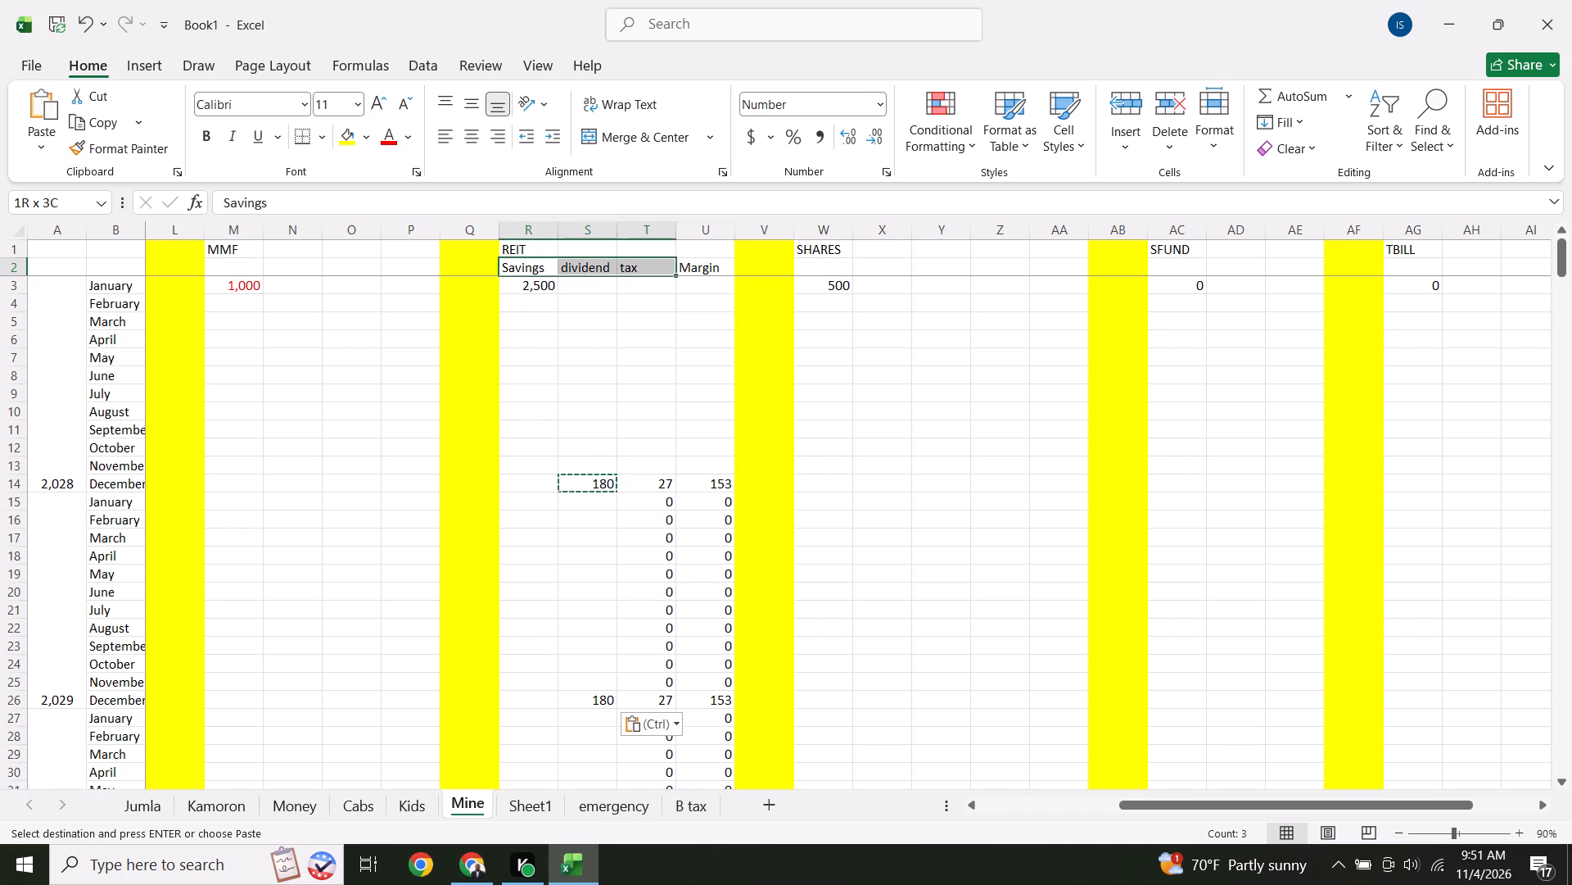
drag(680, 265, 698, 265)
right_click(698, 265)
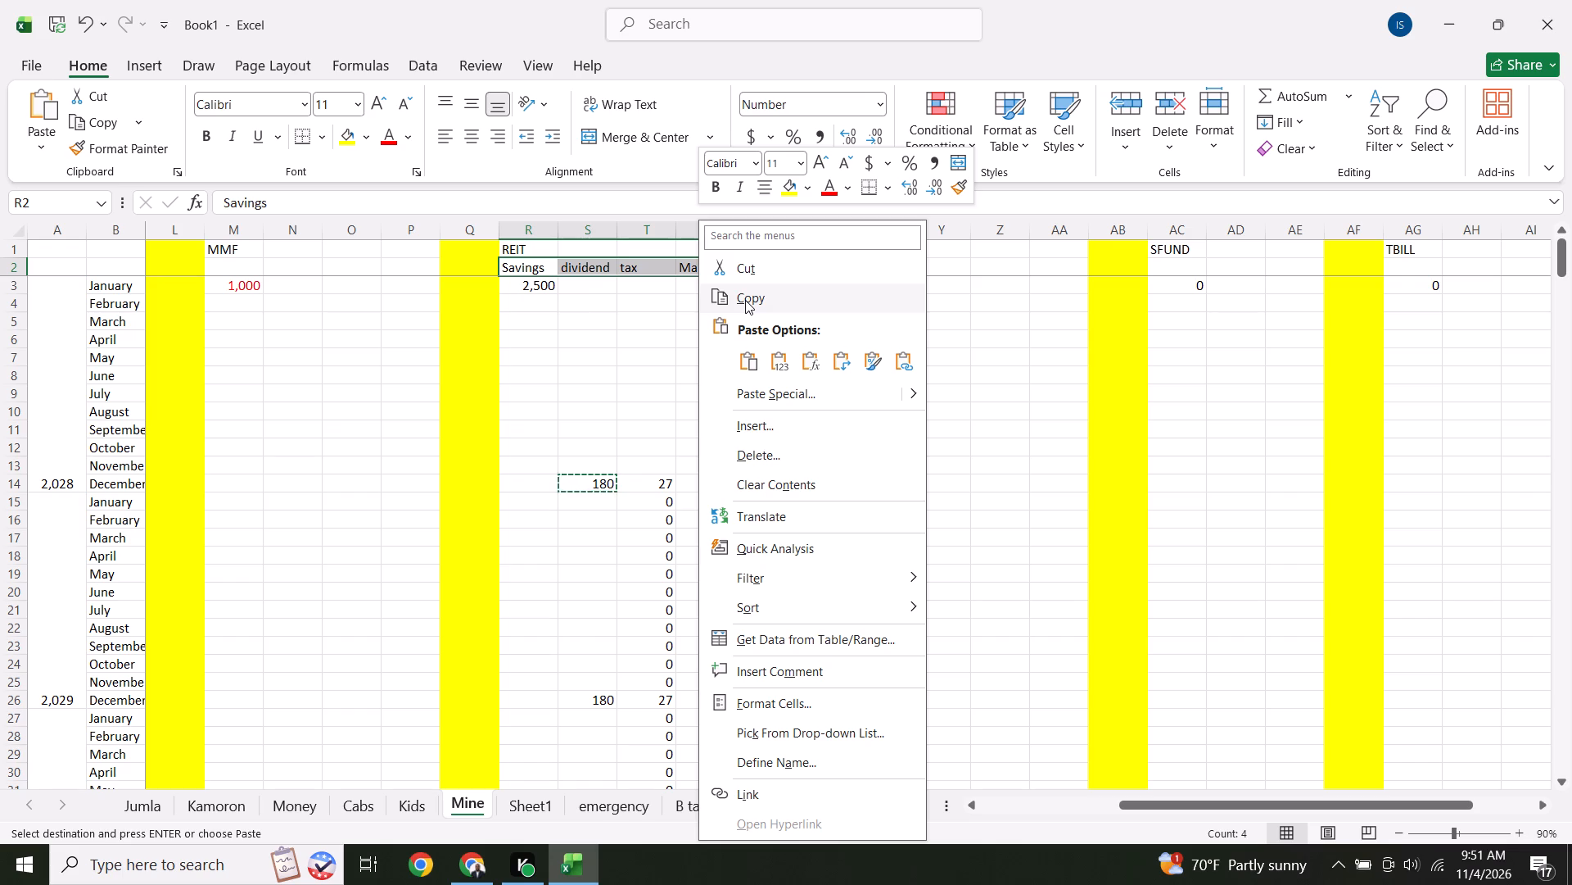
click(745, 300)
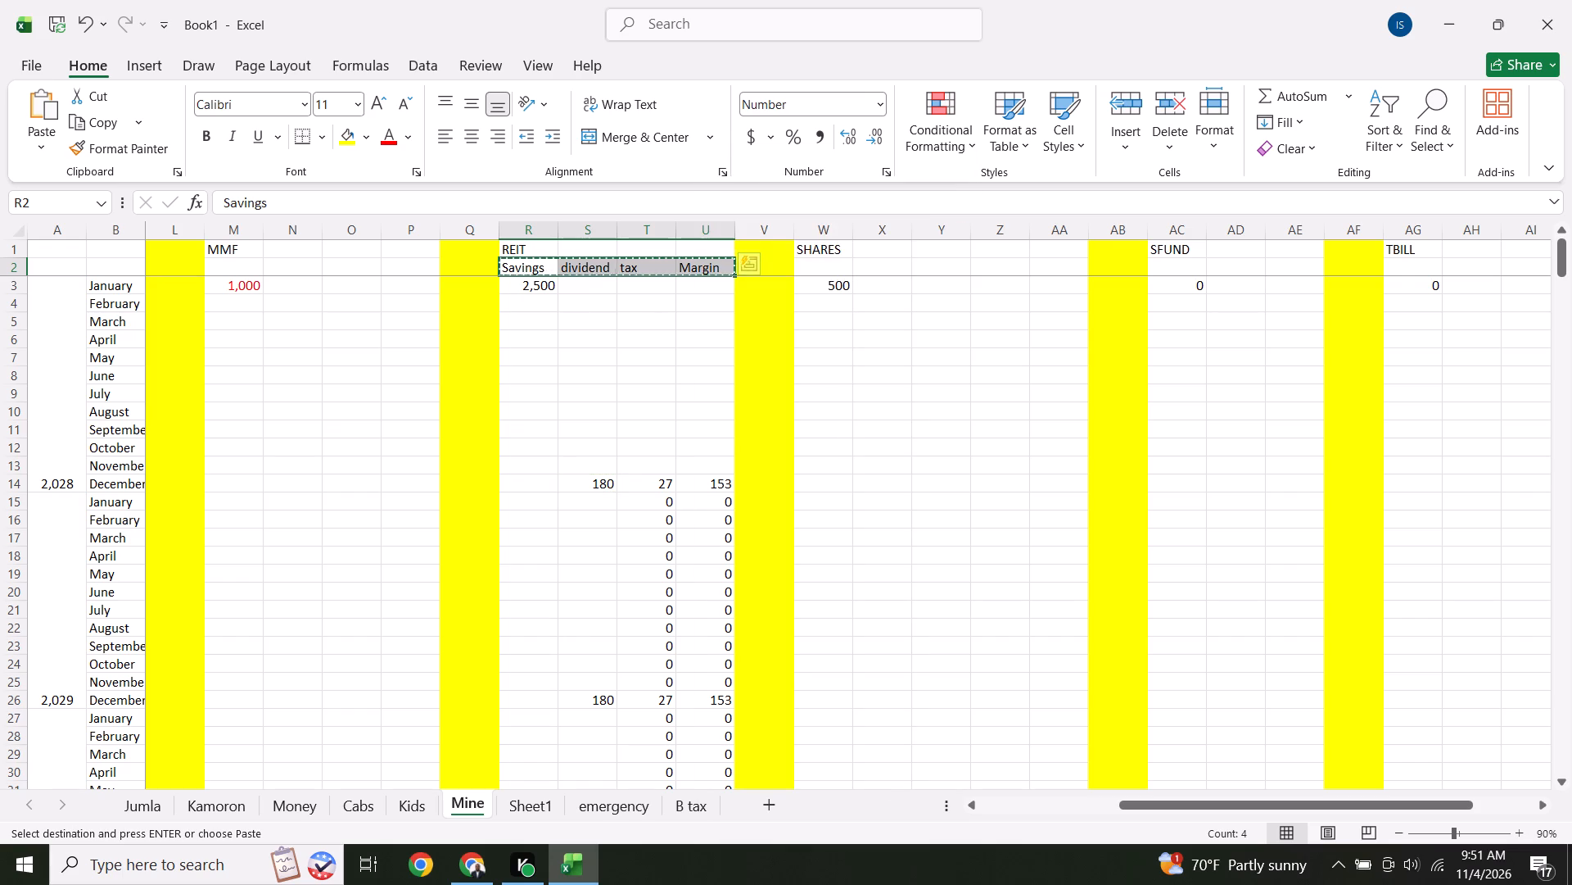
click(826, 263)
right_click(826, 263)
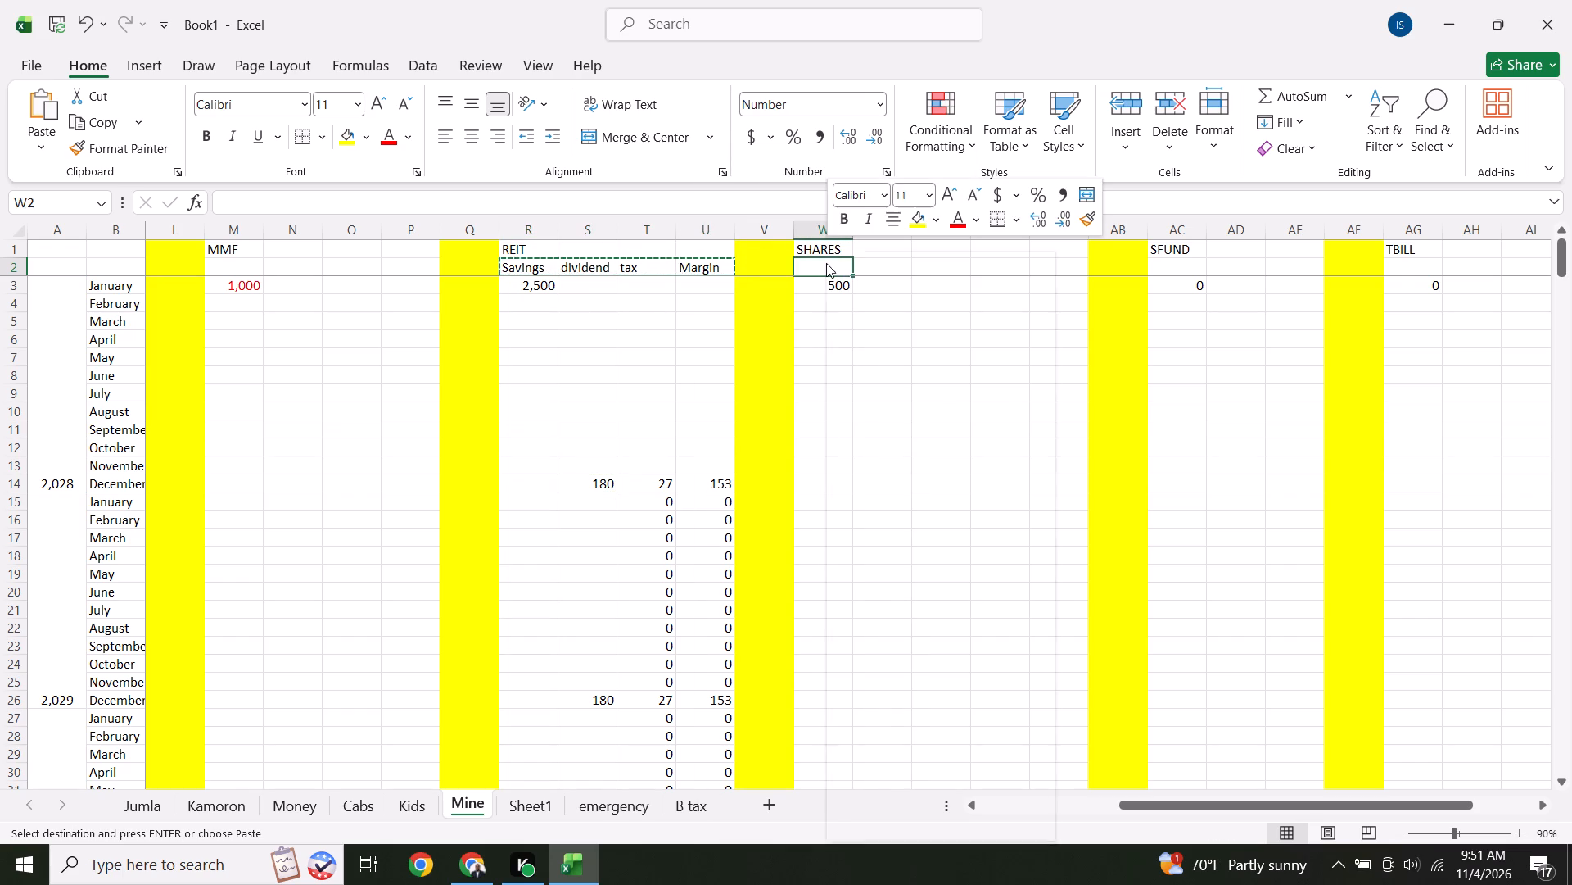
click(879, 394)
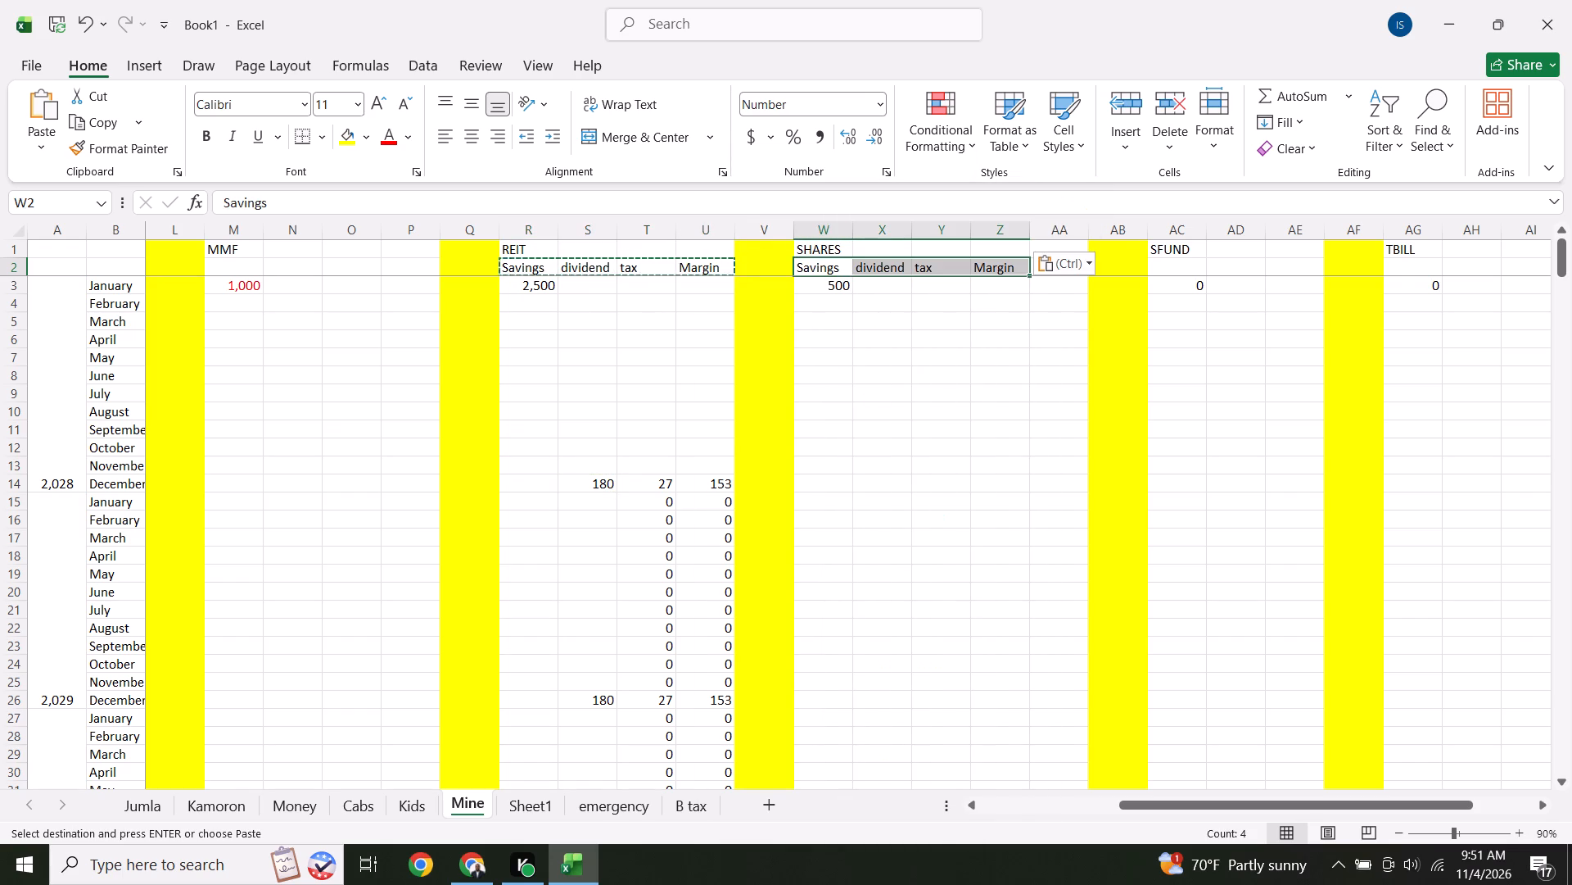
click(1015, 402)
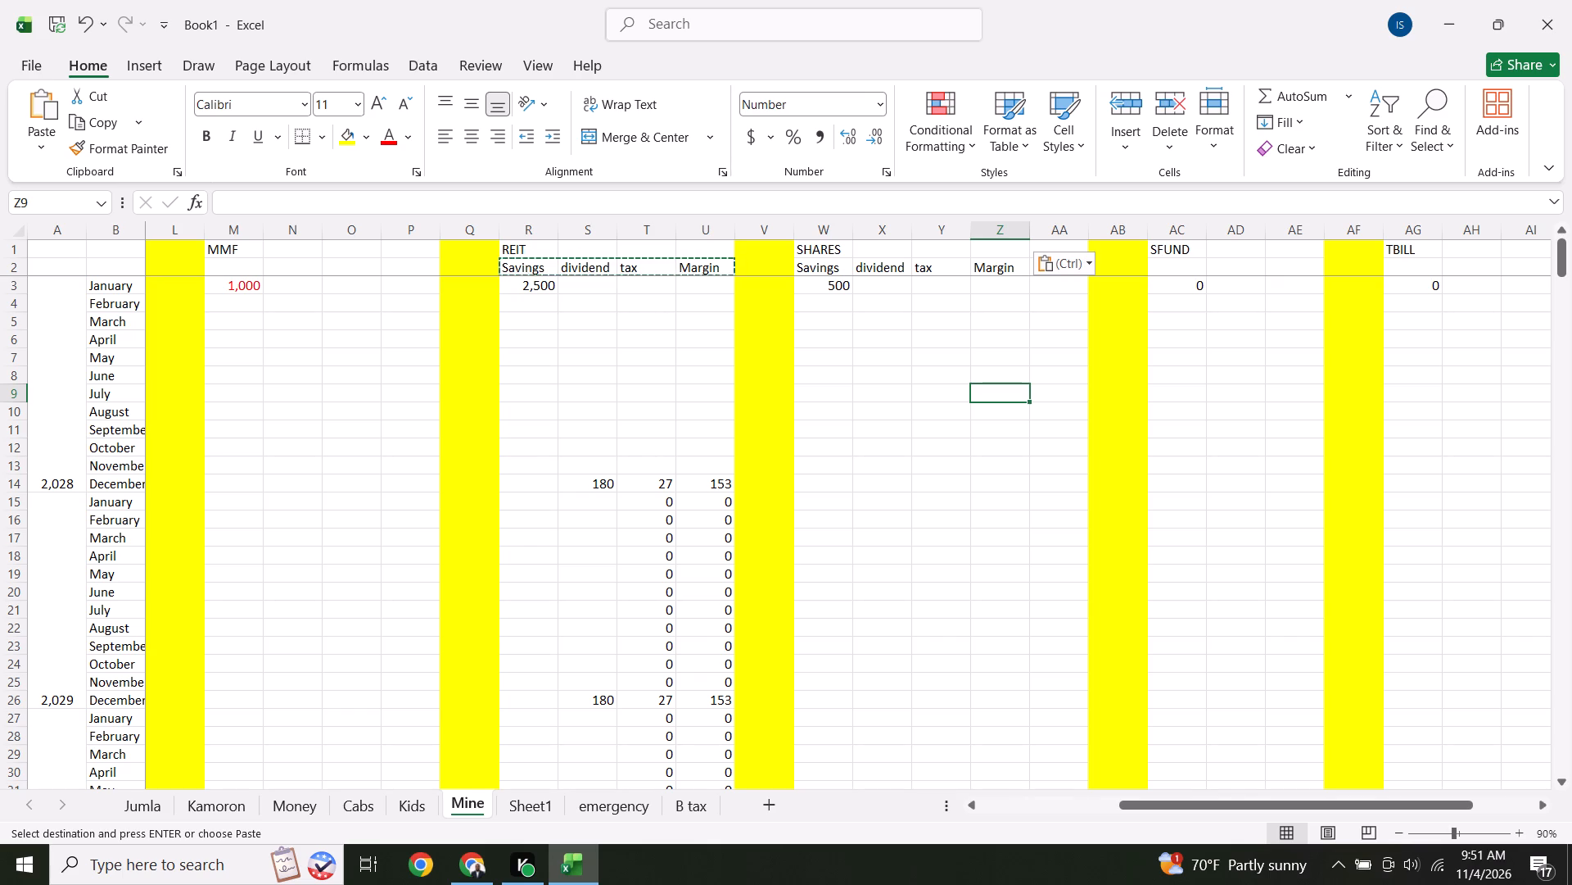
Enter the SHARES dividend formula =SUM(W3:W14)*3% in X14, the December 2028 row.
click(877, 483)
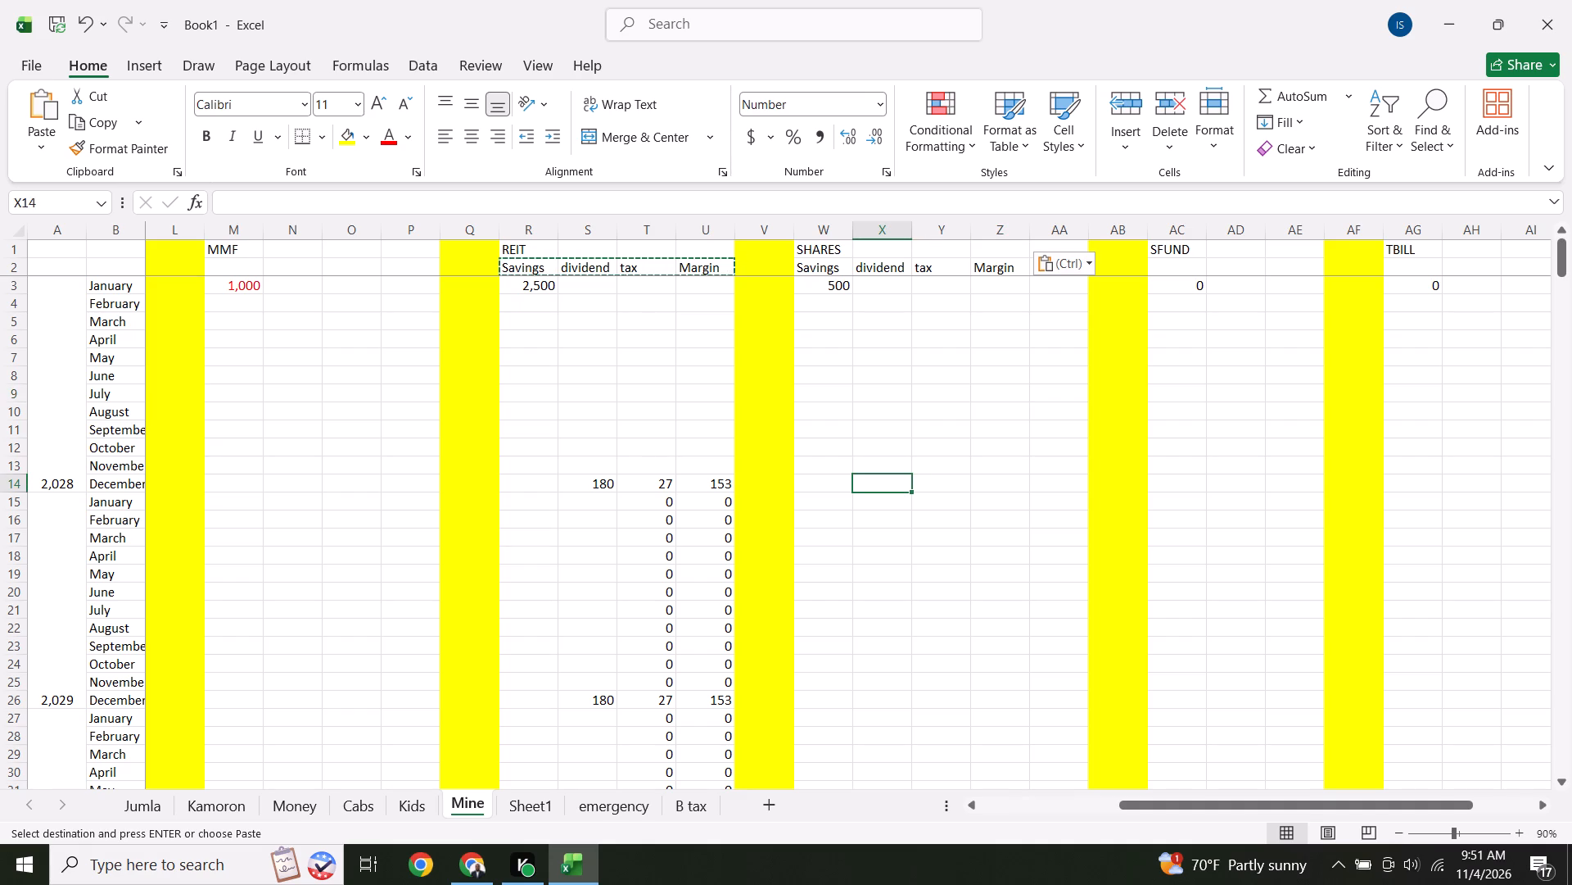
key(equal)
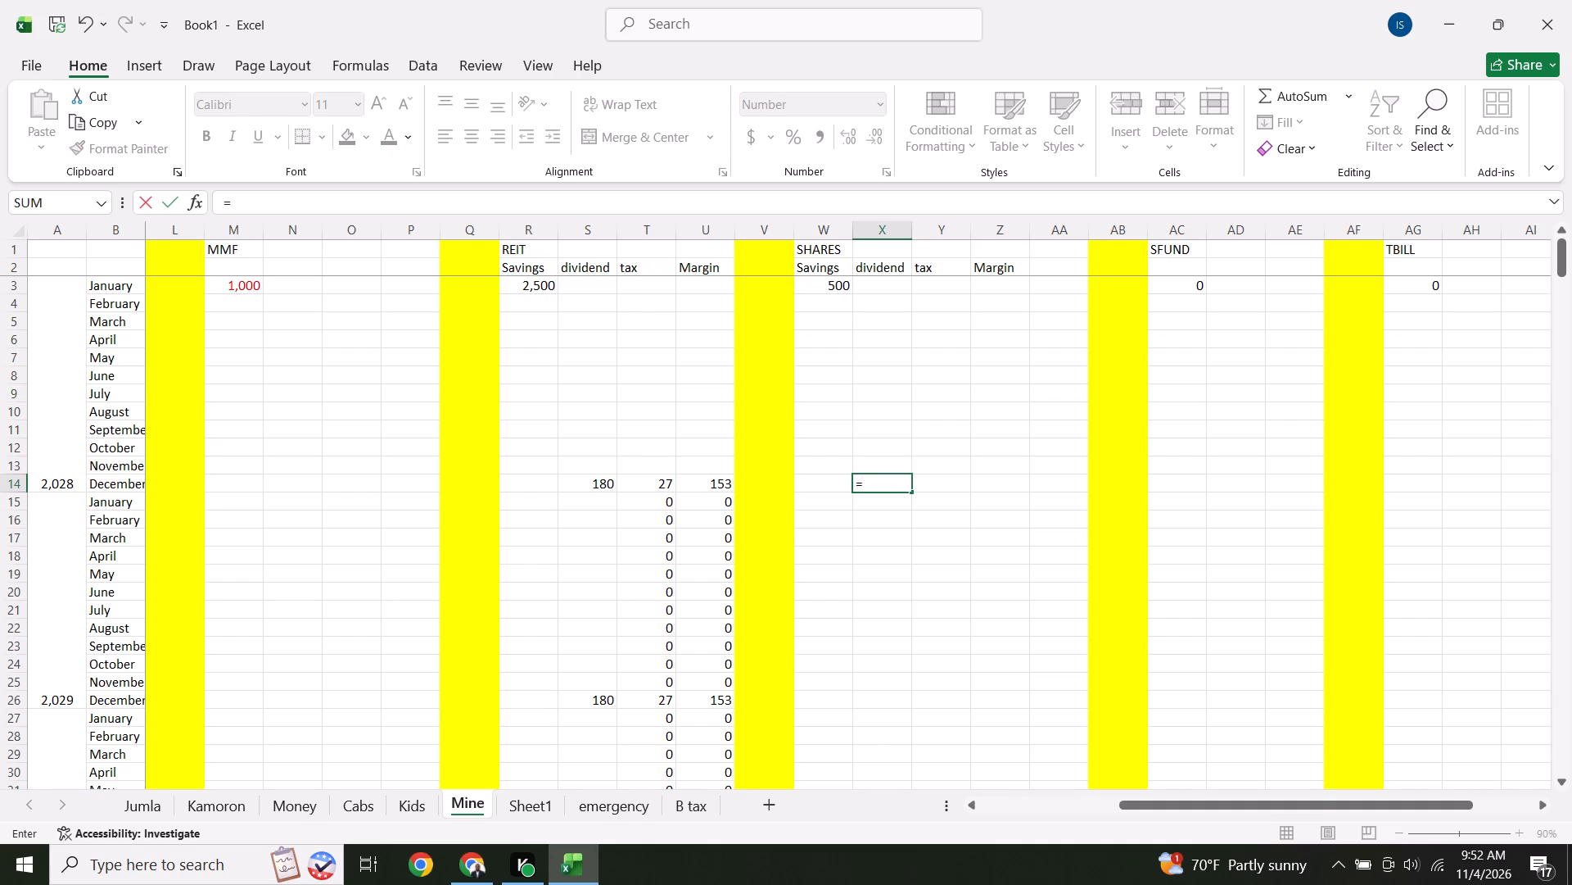
text(sum)
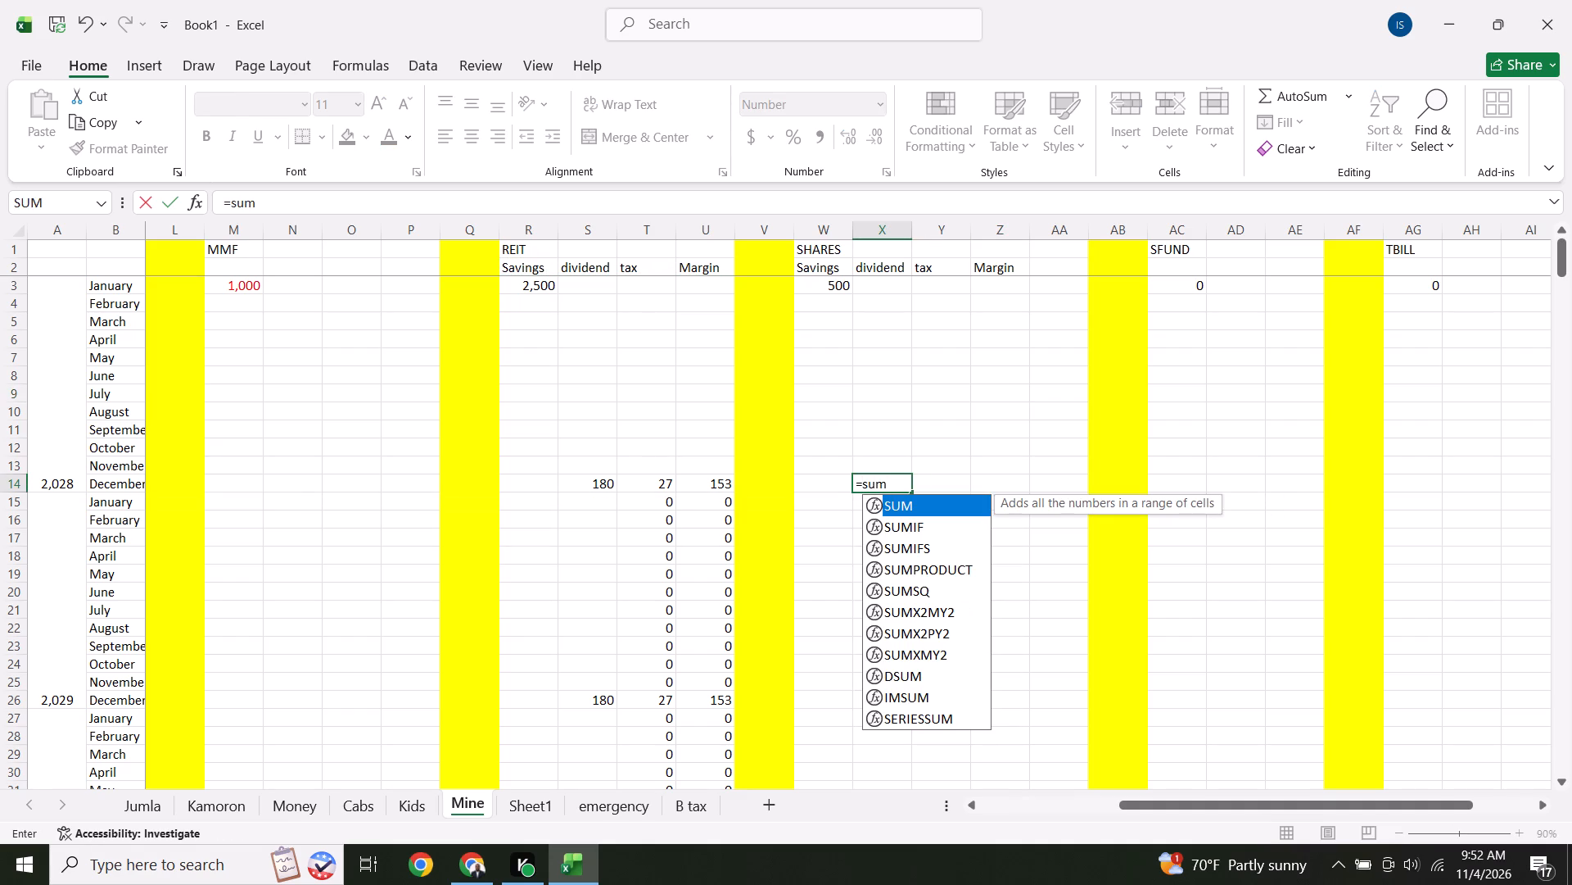
key(shift+parenleft)
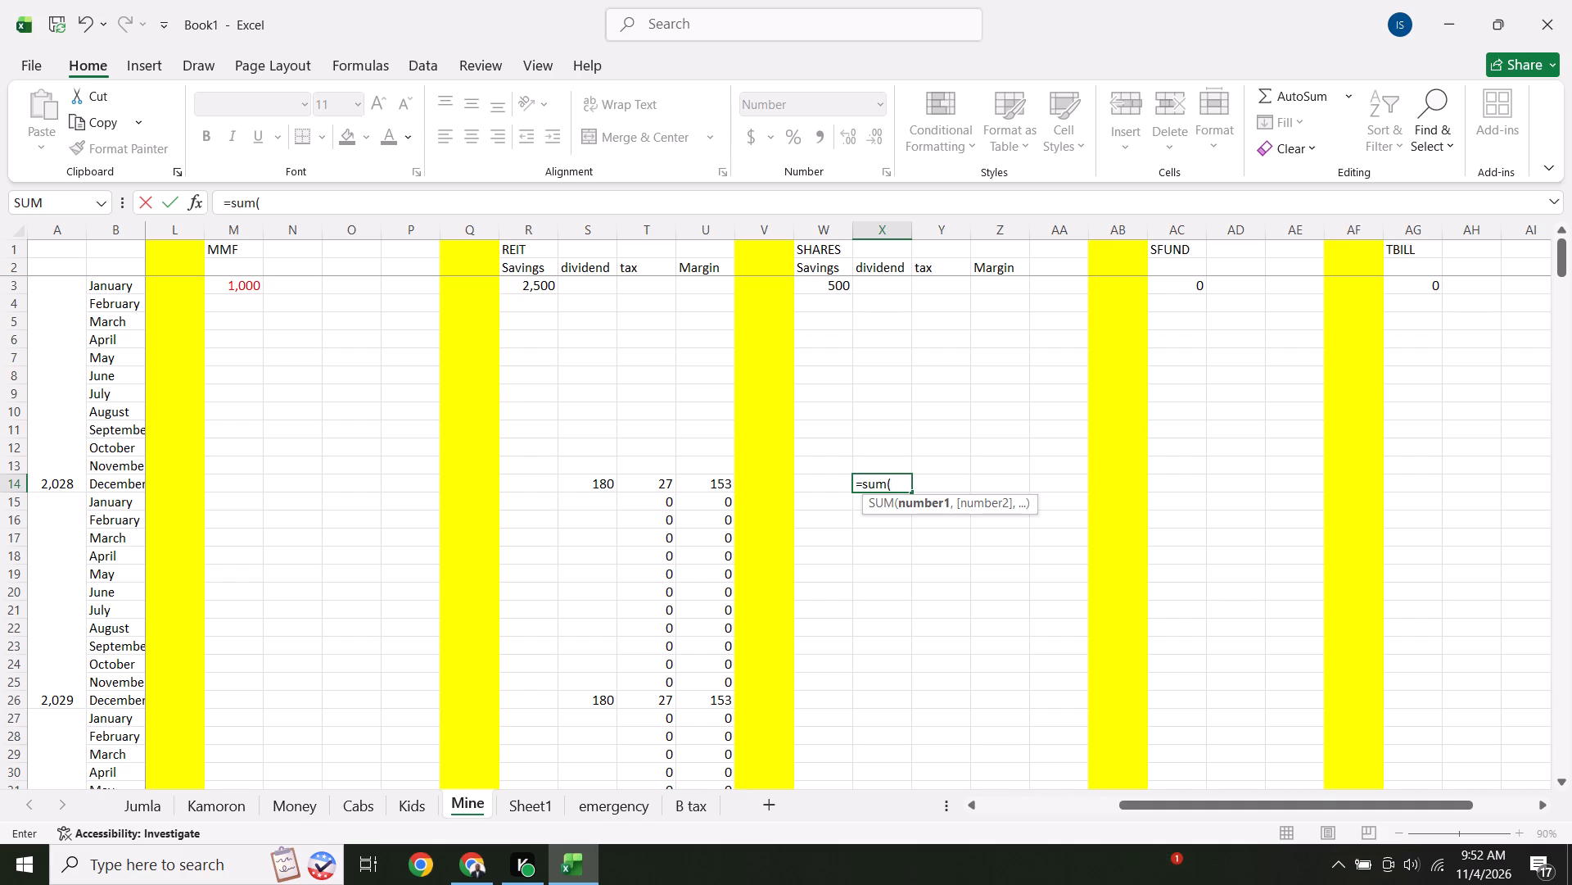
drag(839, 288, 839, 303)
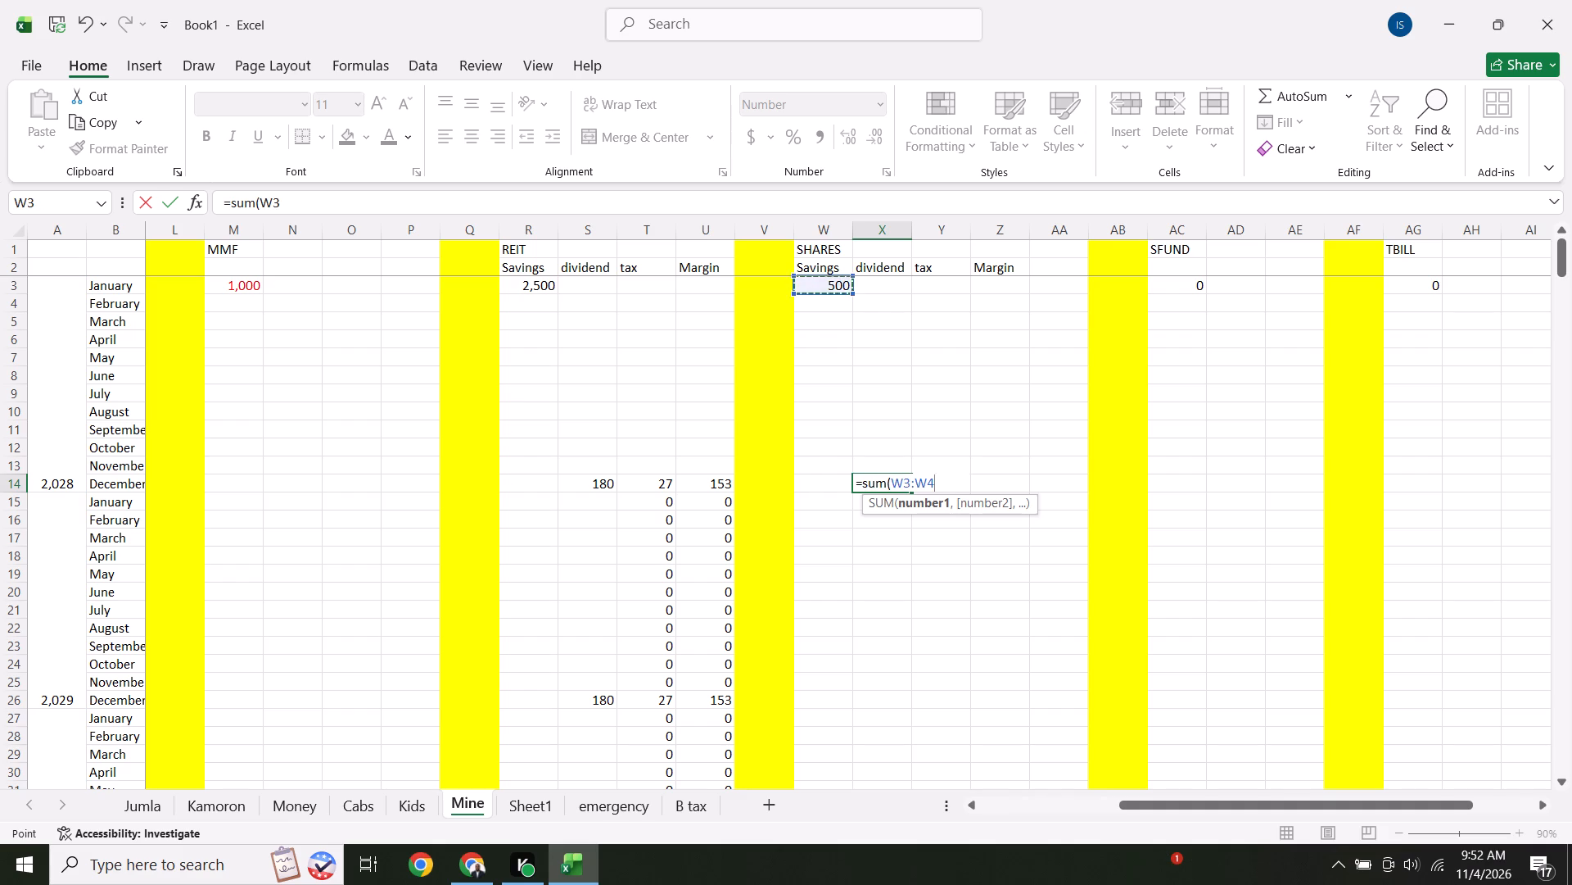
drag(839, 303, 829, 477)
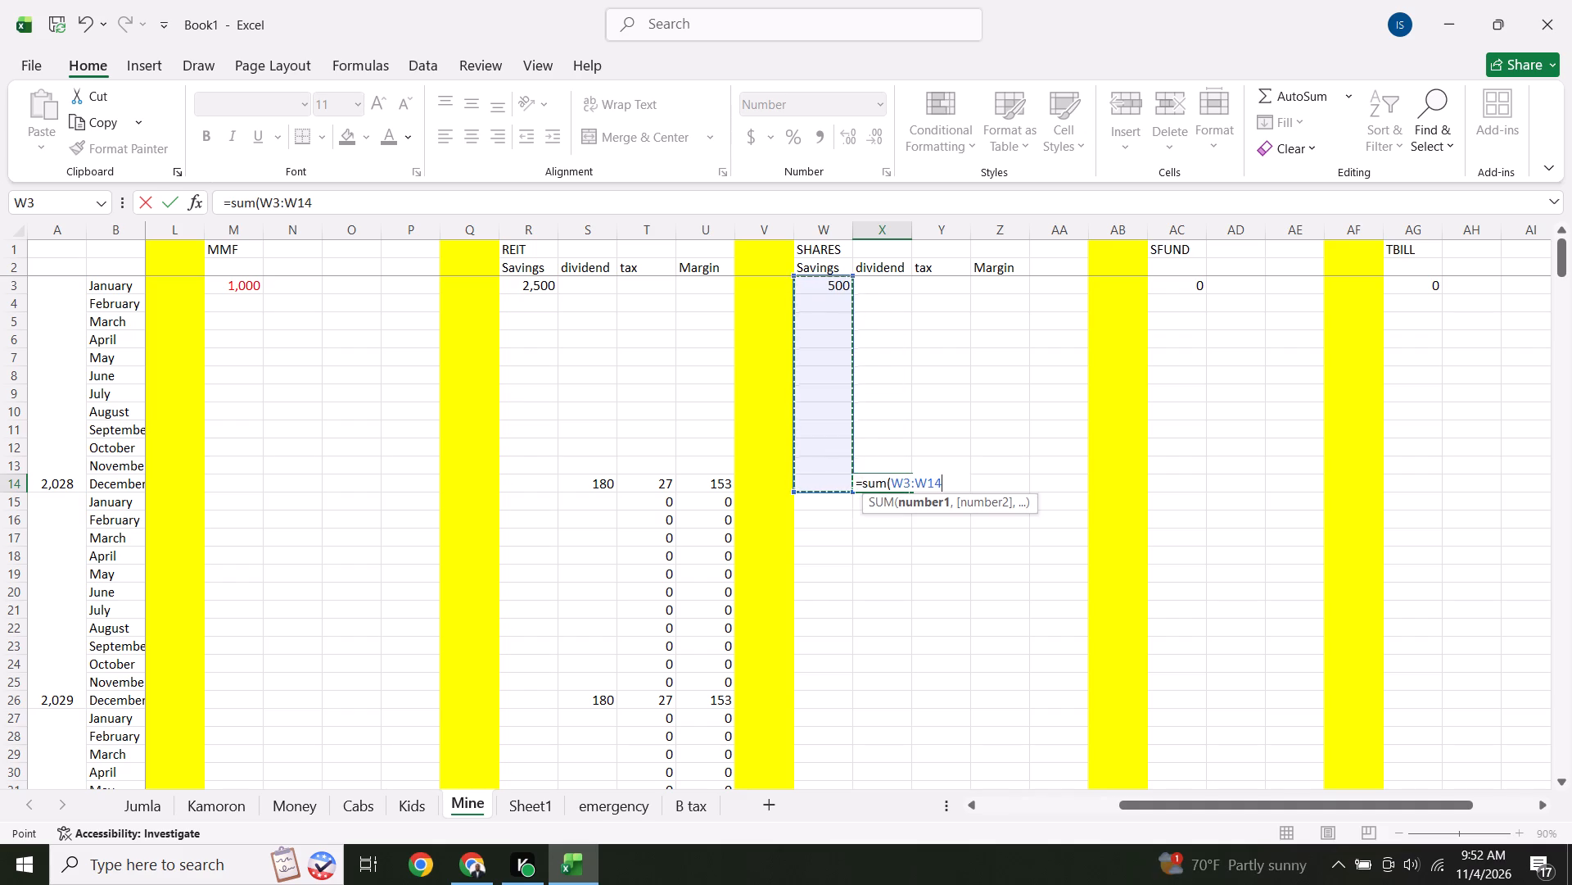
key(shift+parenright)
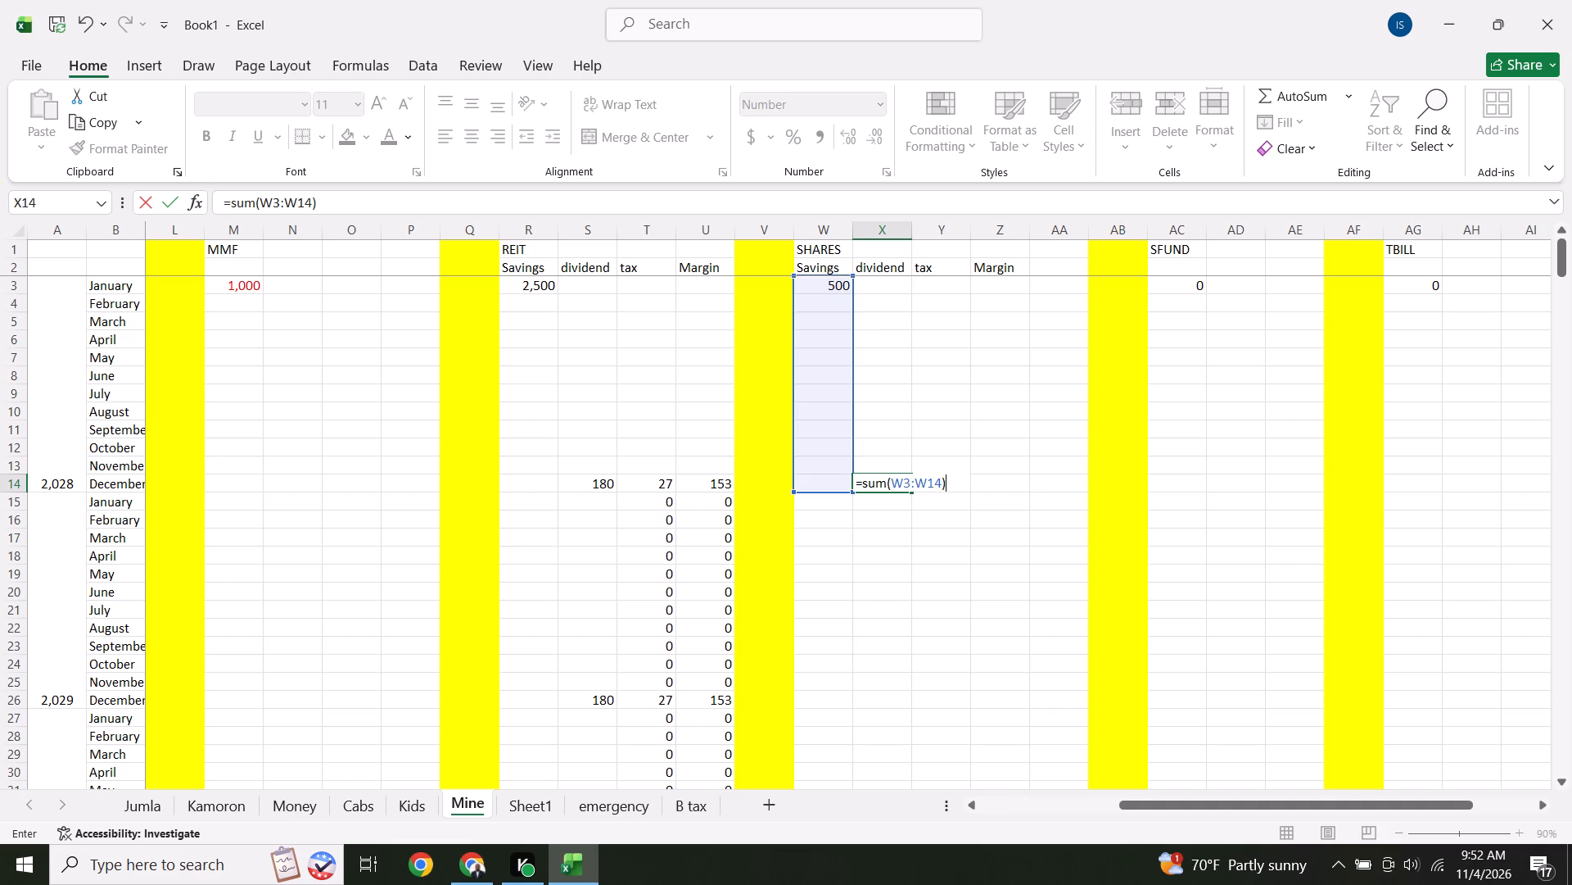
key(asterisk)
key(3)
key(shift+percent)
key(Return)
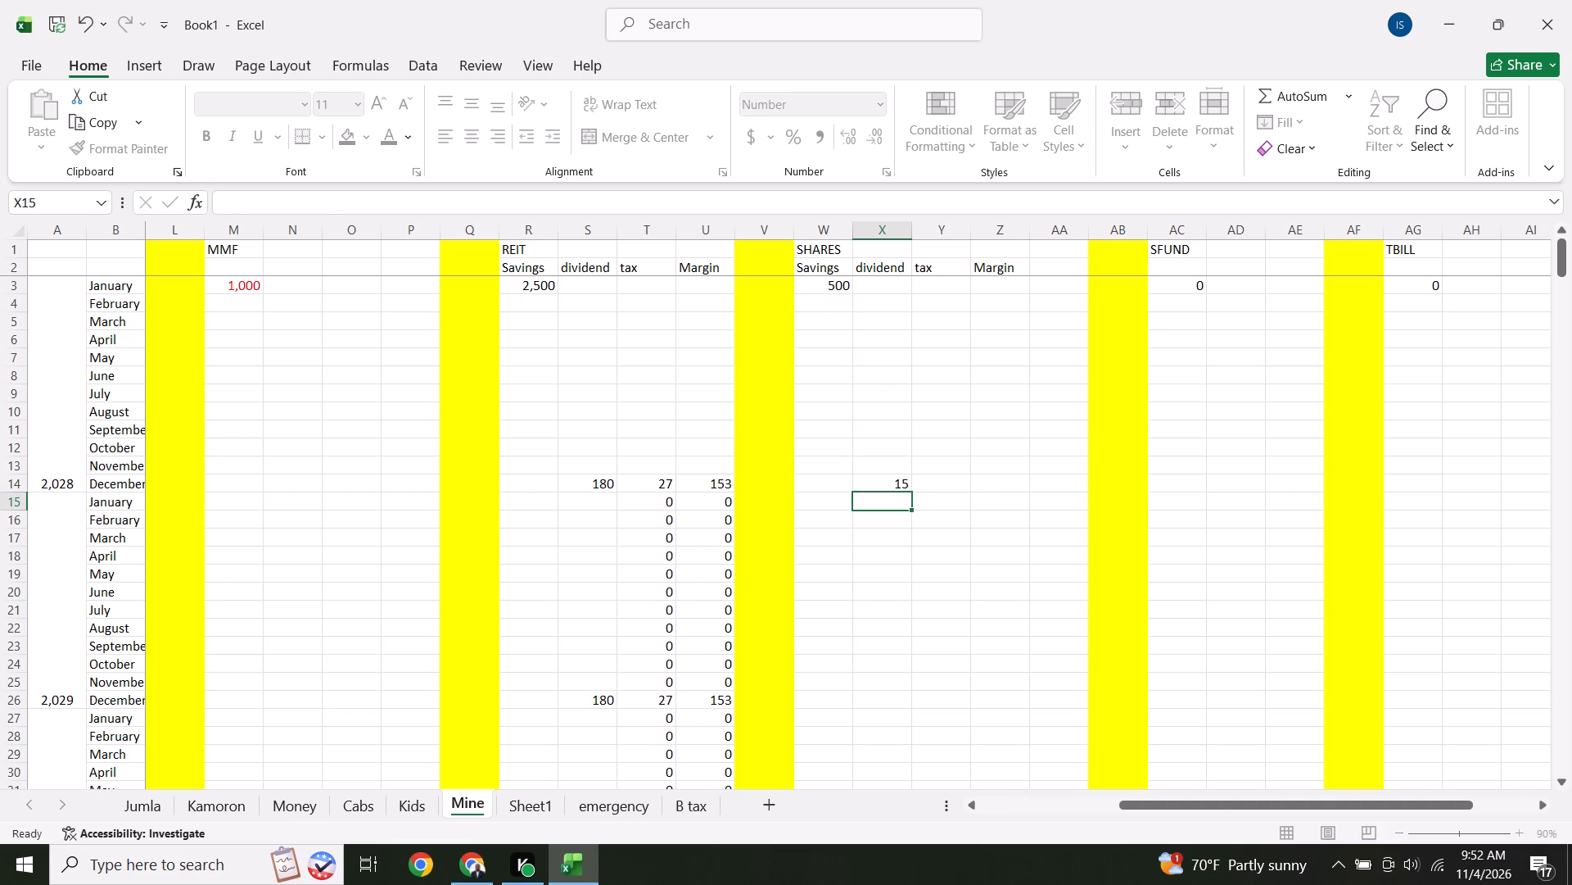
click(880, 485)
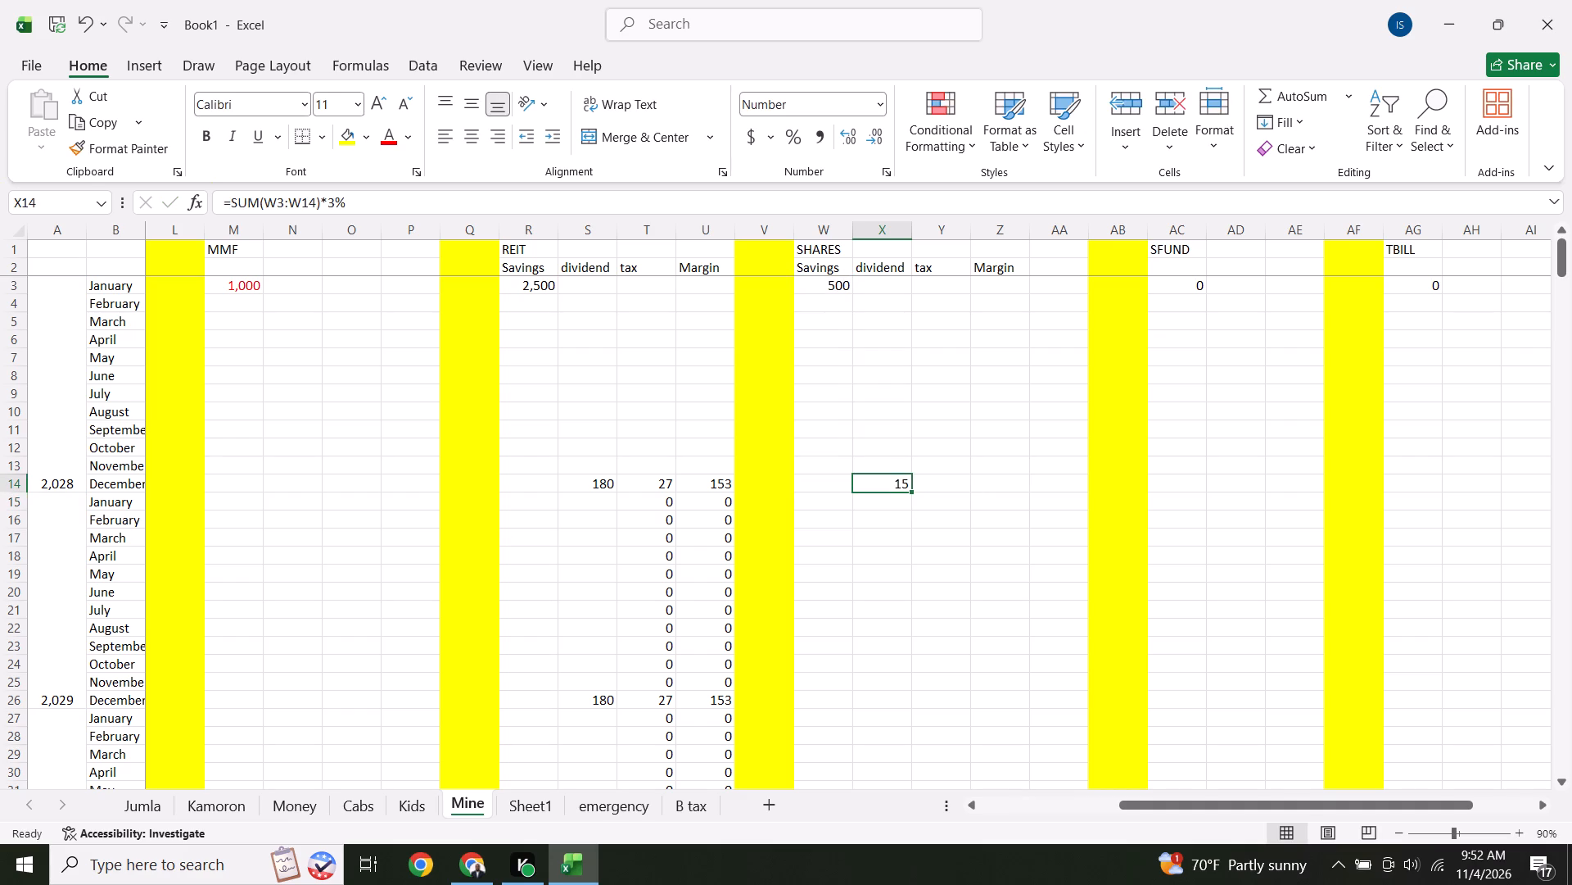
Copy the REIT tax and Margin formulas in T14:U17 into the SHARES tax and Margin columns, starting at Y14.
drag(662, 481, 707, 528)
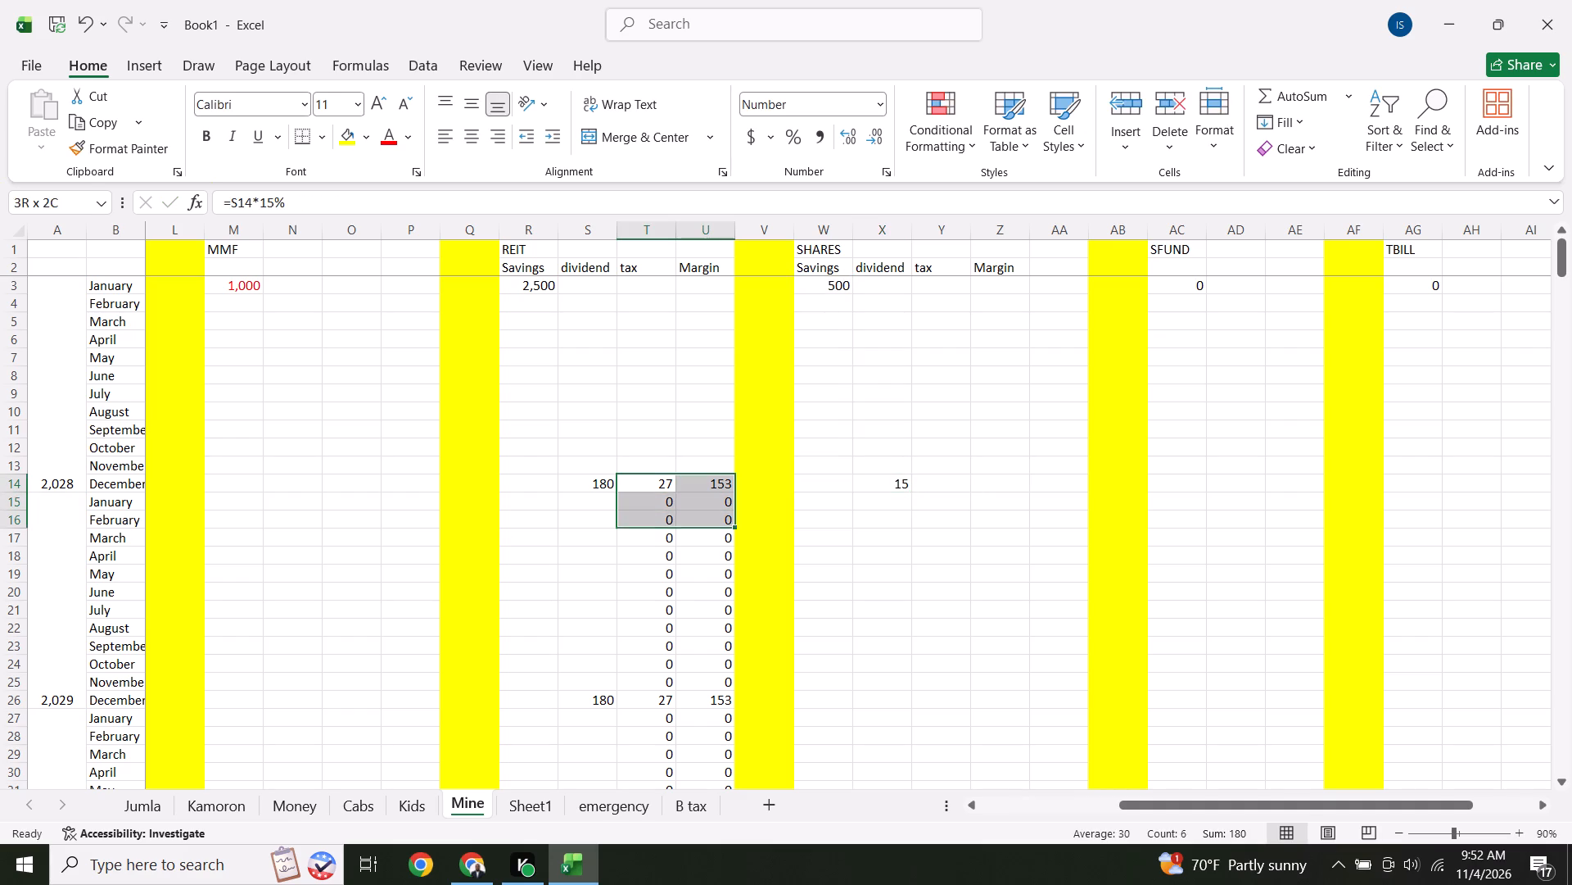
drag(707, 528, 707, 543)
right_click(693, 501)
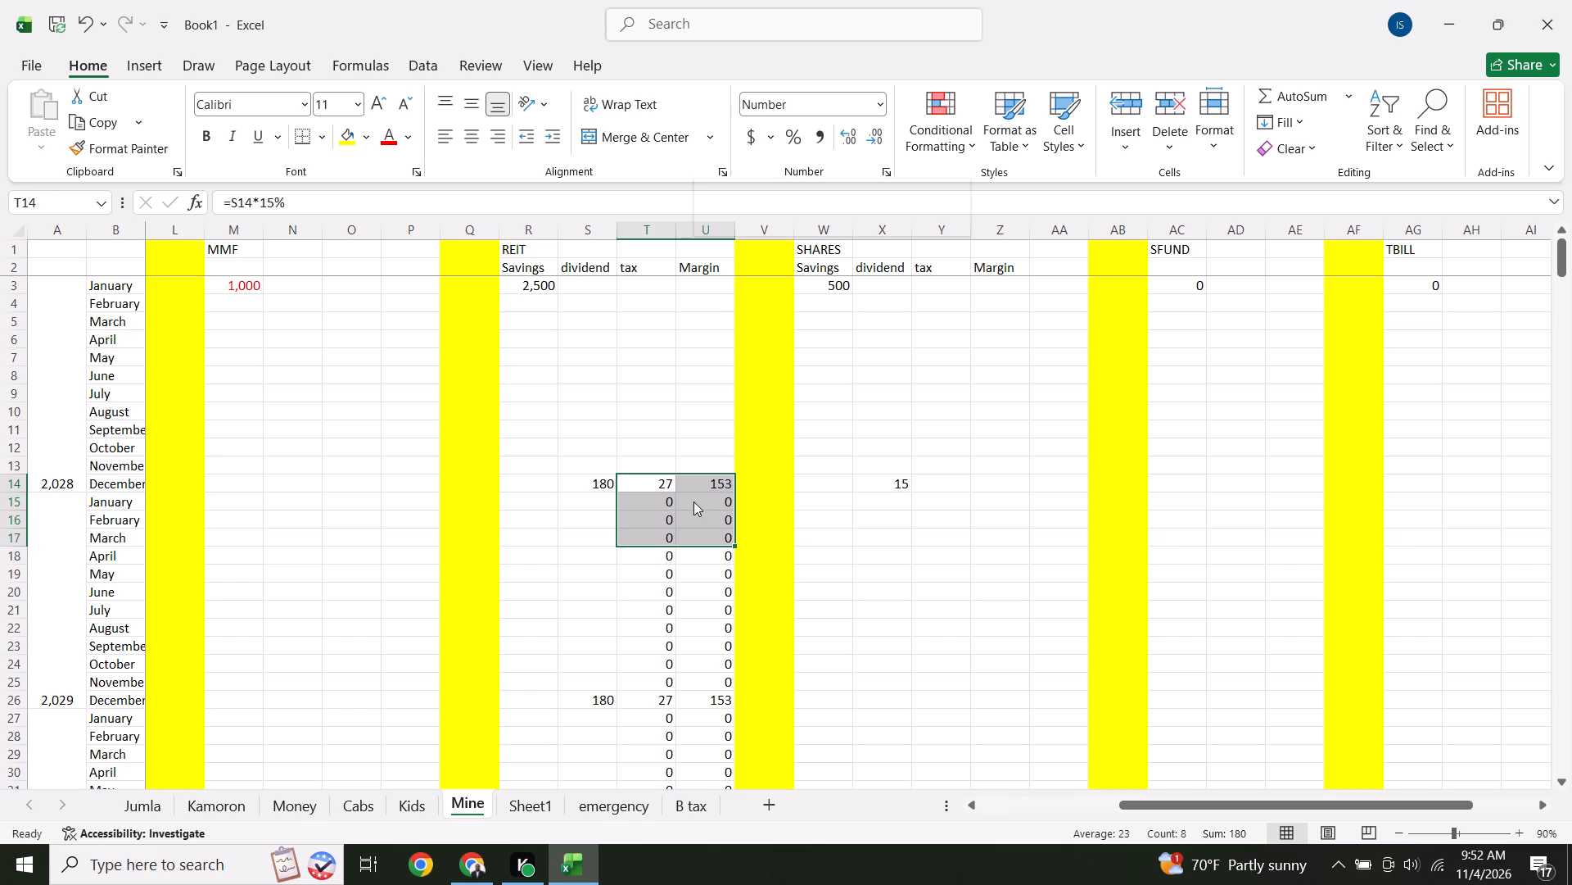
click(740, 324)
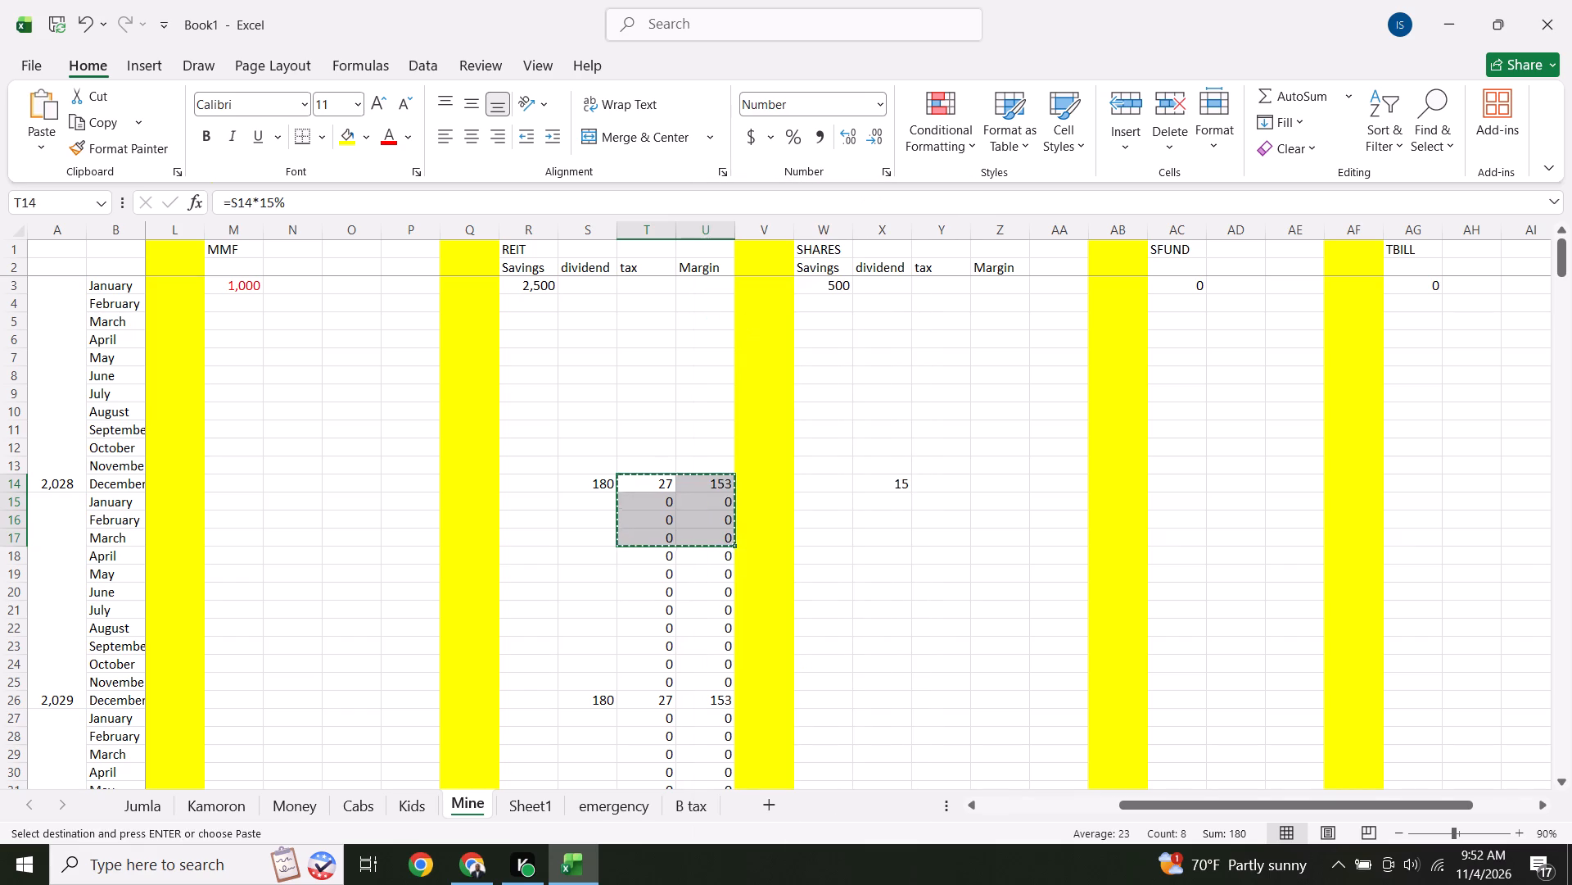
click(928, 491)
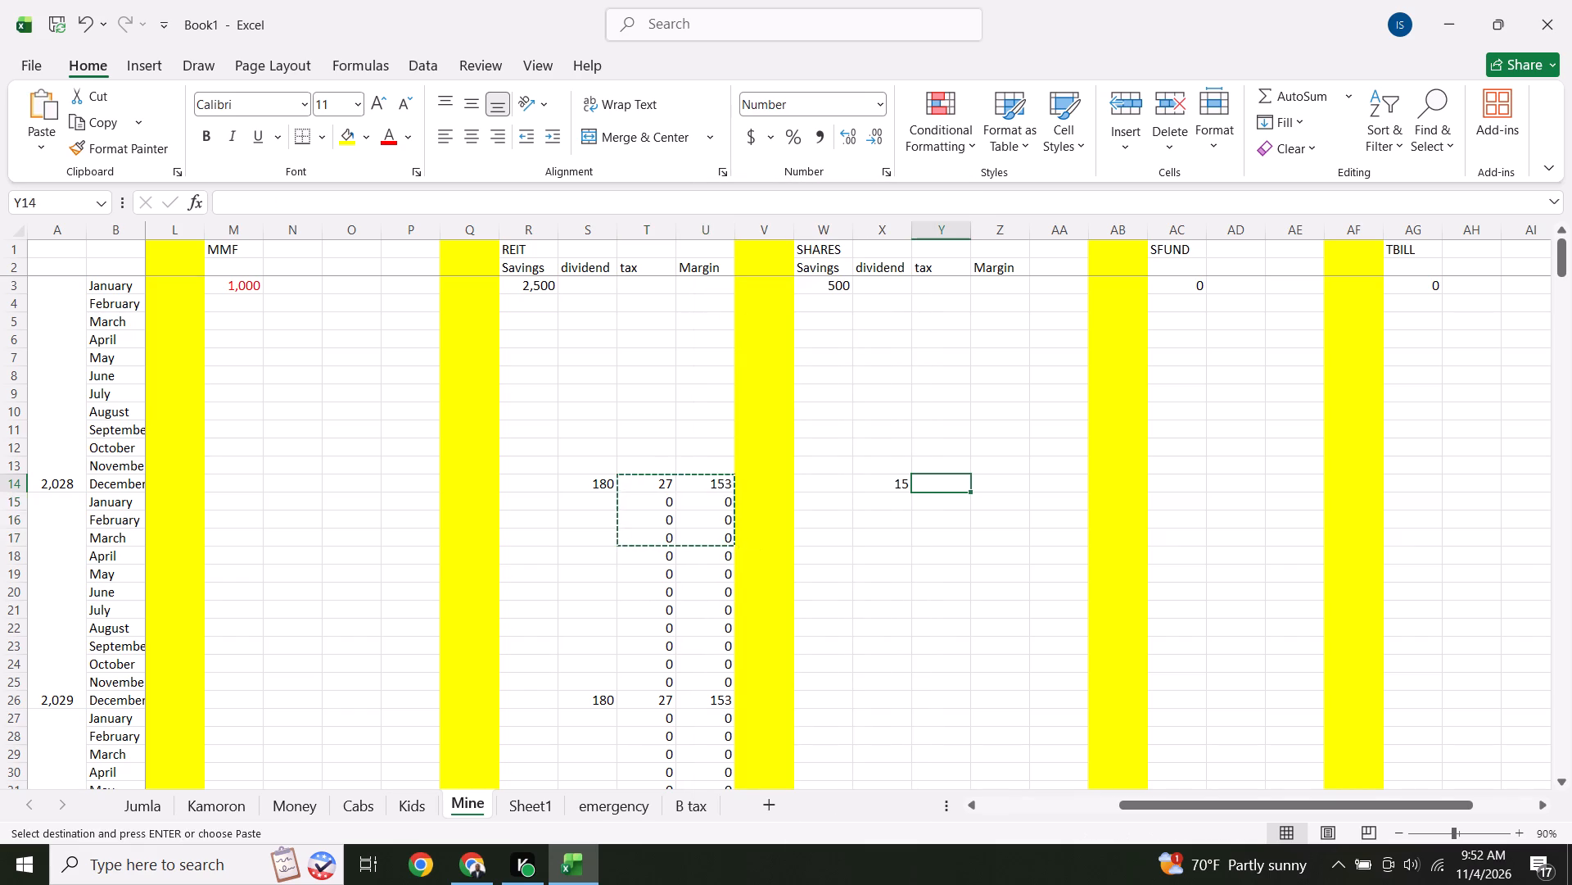
right_click(928, 491)
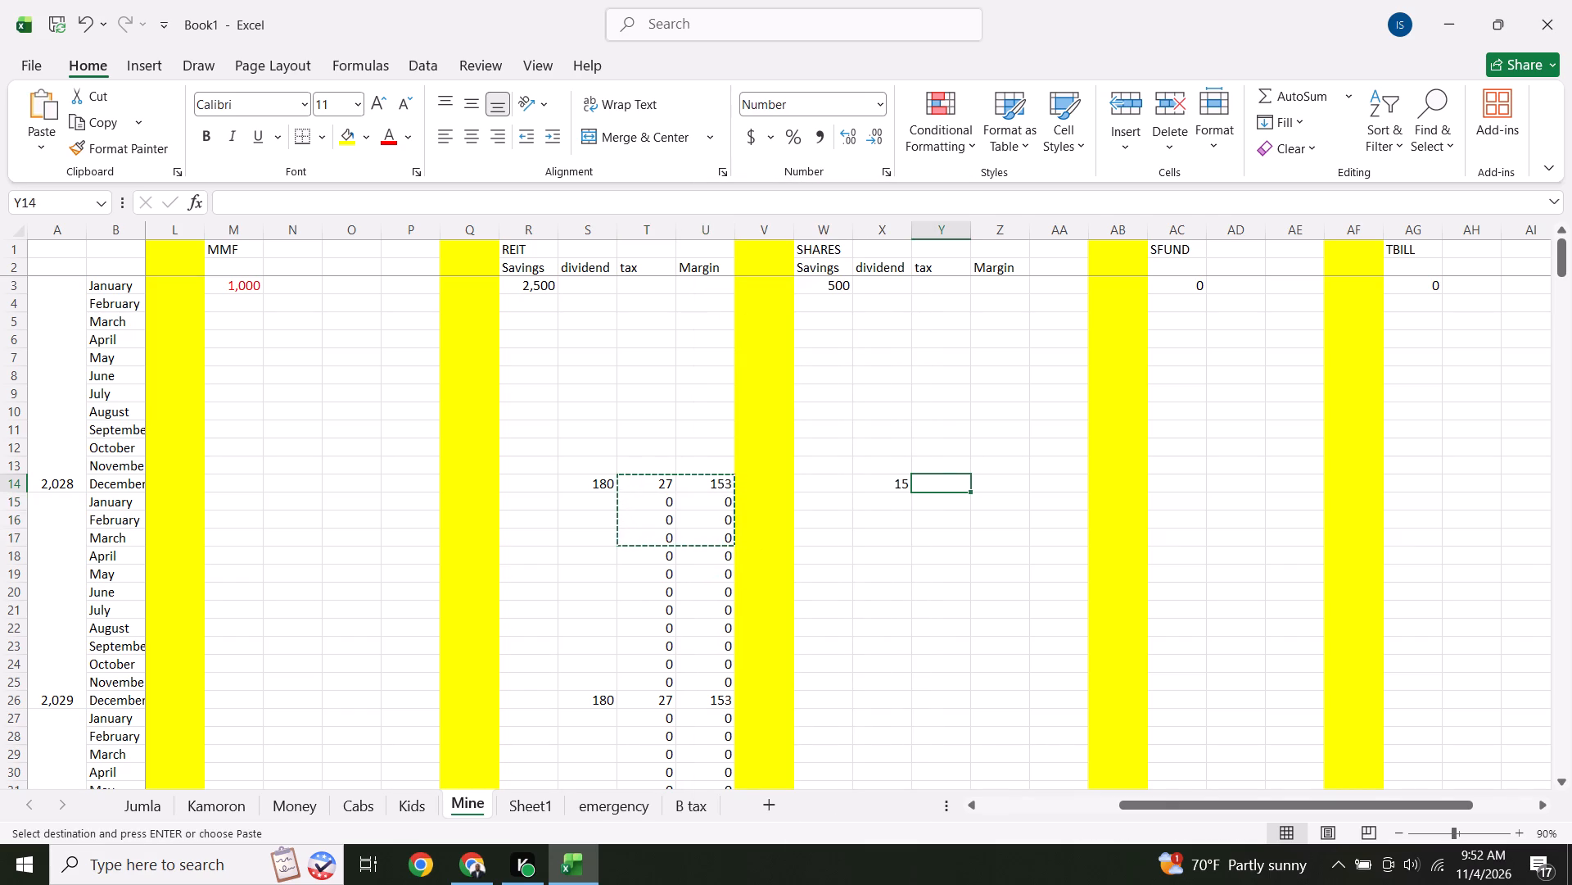
right_click(939, 482)
click(995, 391)
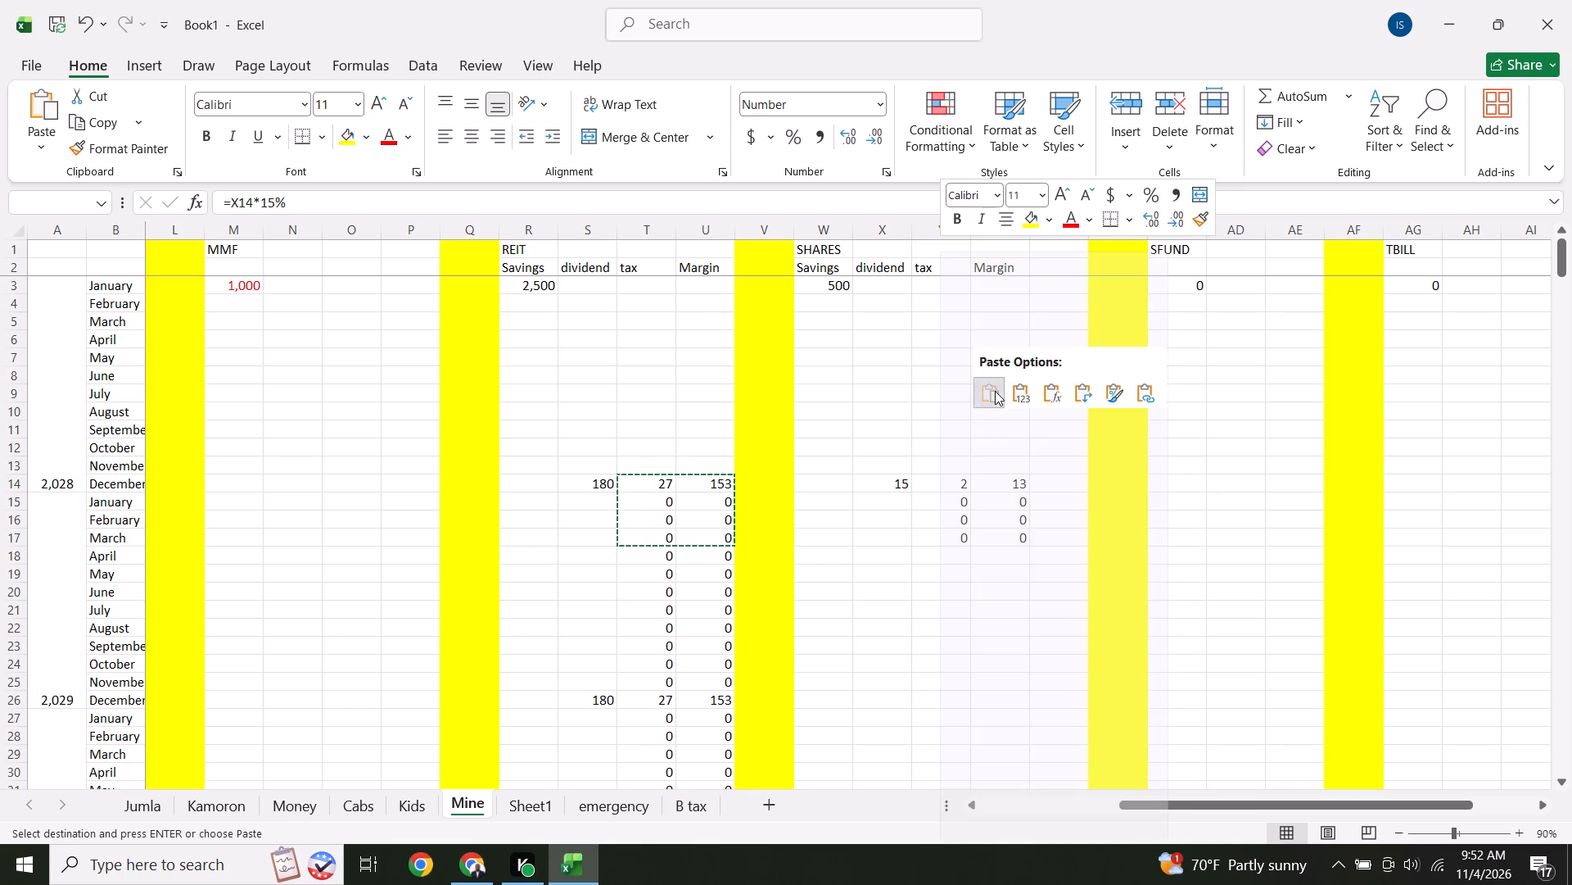
click(966, 611)
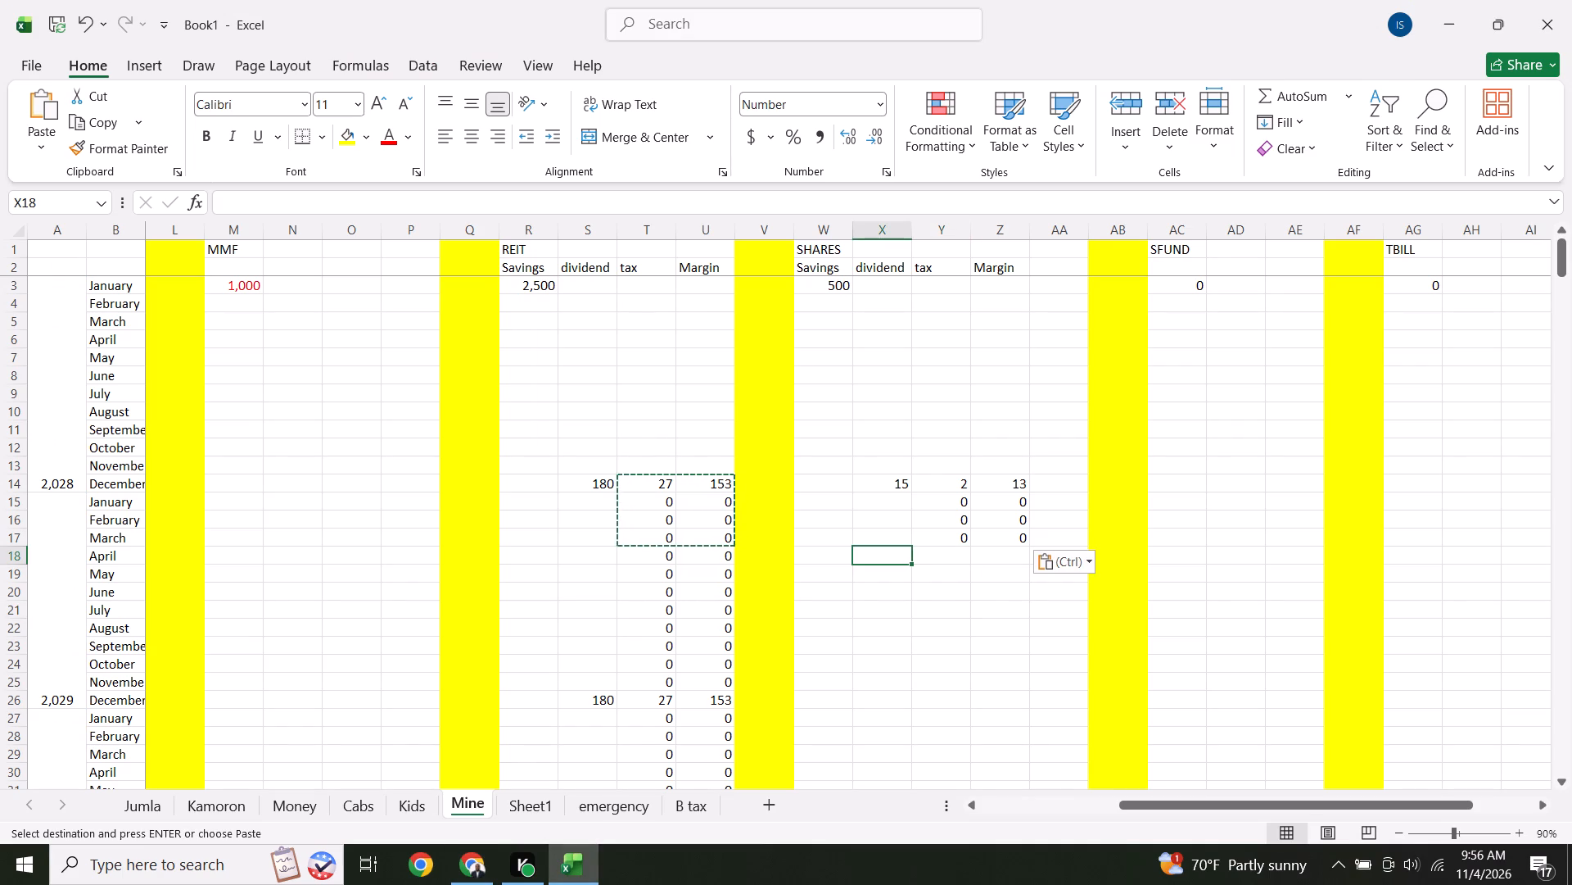
click(952, 489)
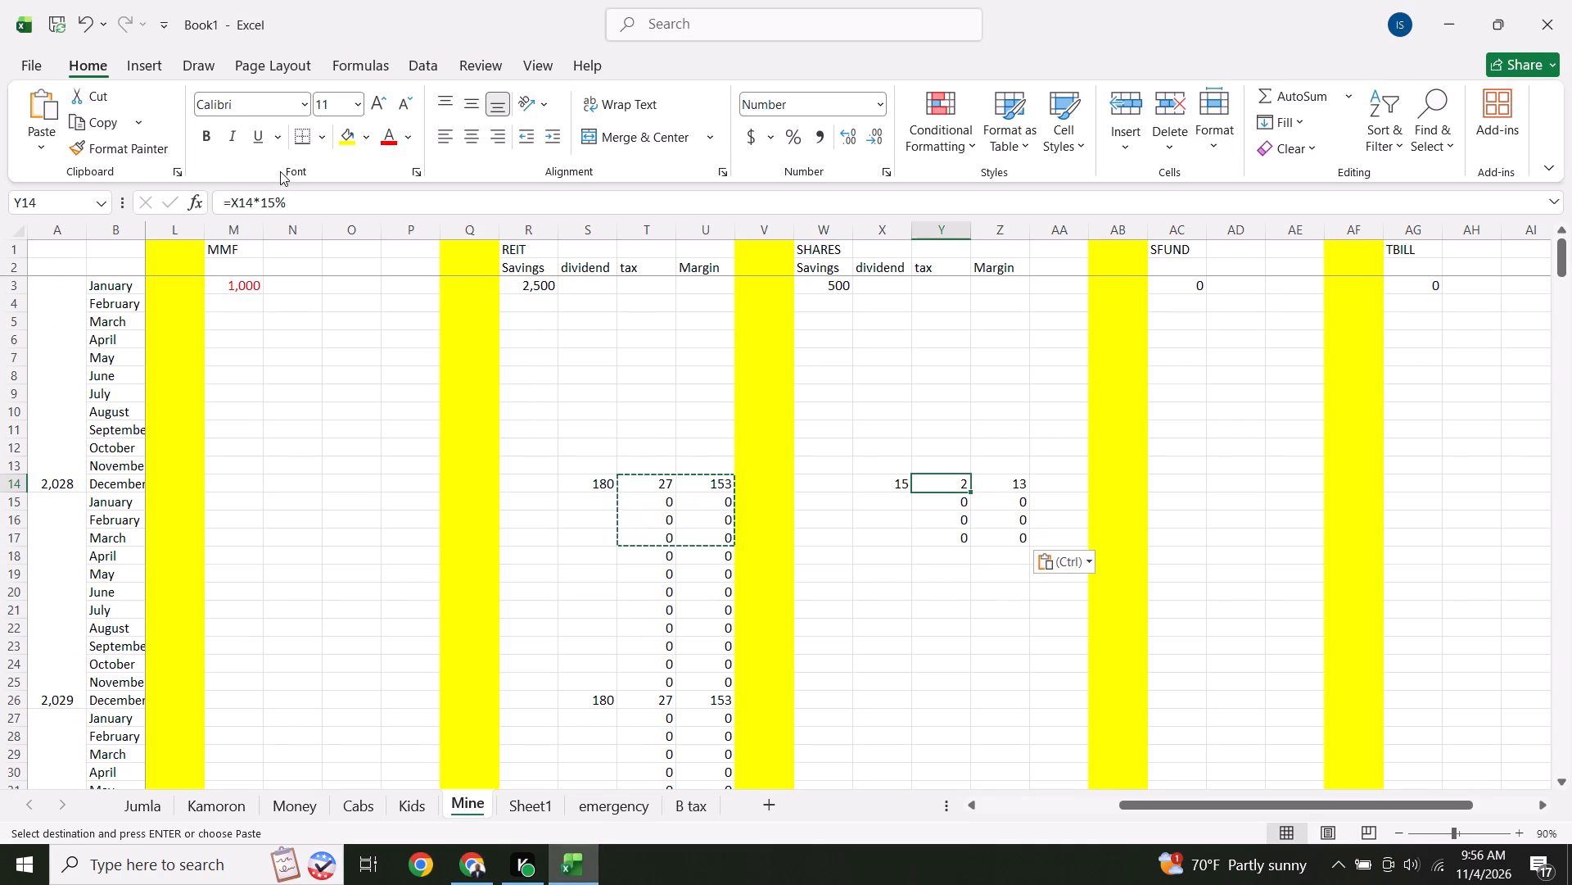
click(269, 205)
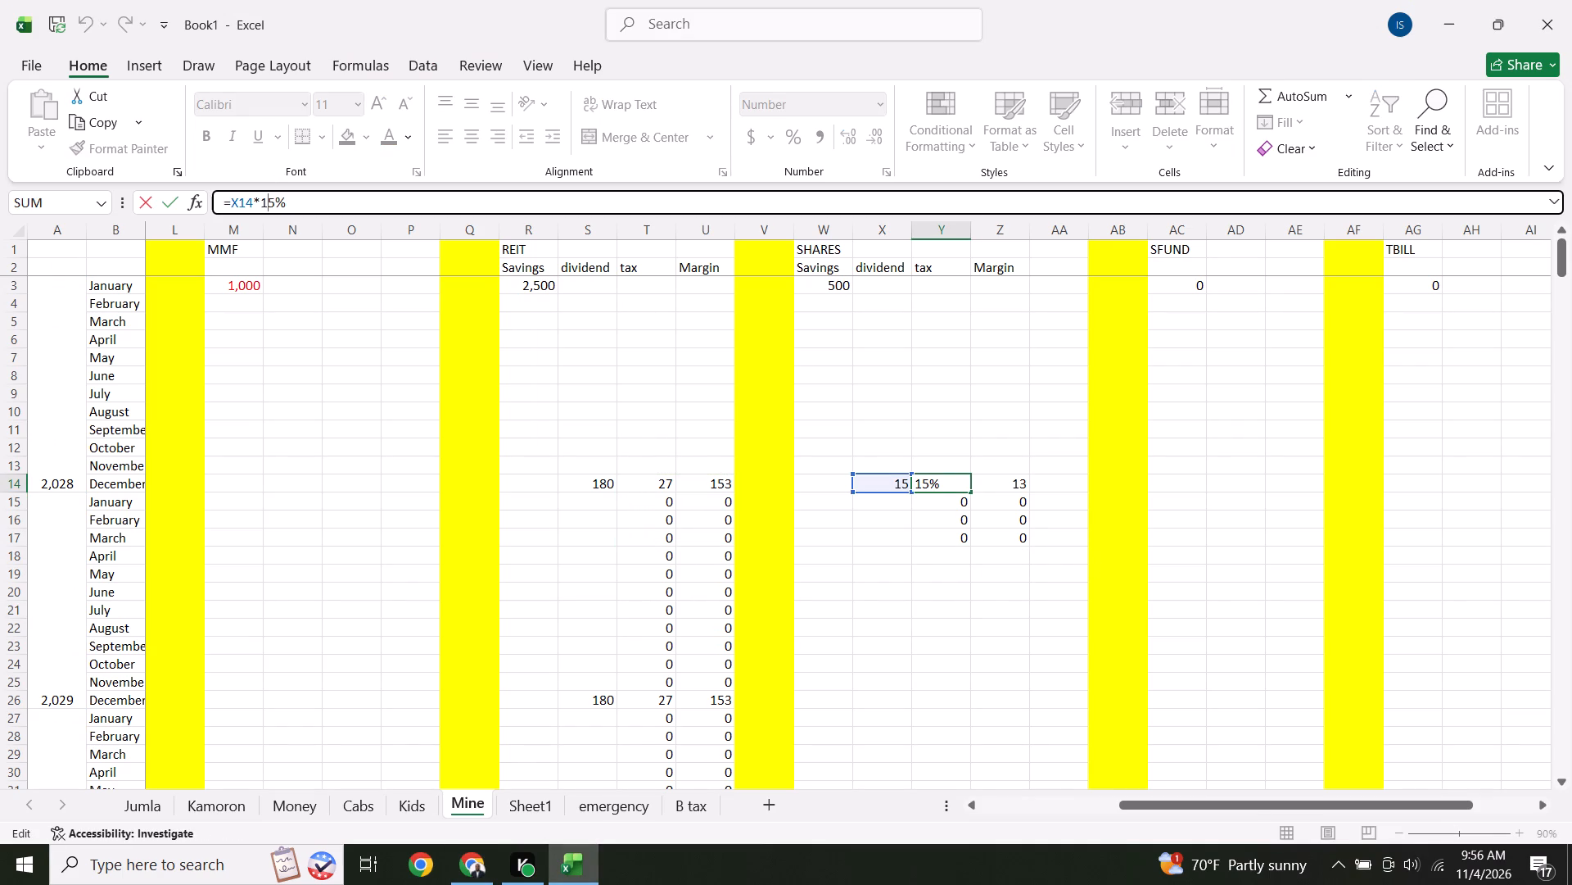
key(BackSpace)
key(Return)
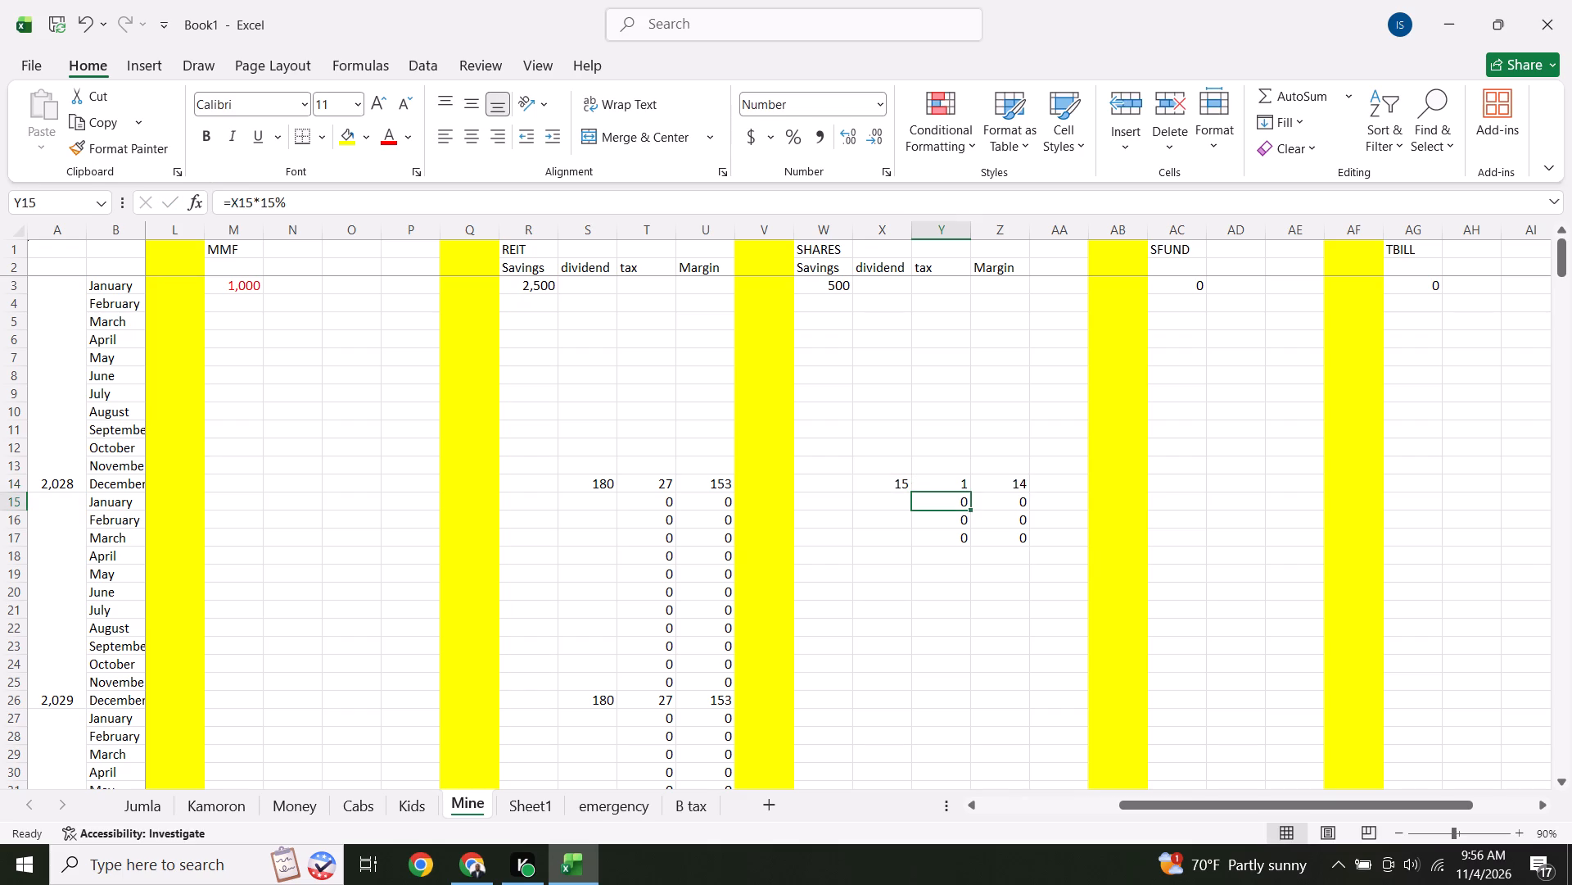
Change the REIT December 2028 tax formula (T14) to a 5% rate and fill it down the tax column to row 314.
click(666, 484)
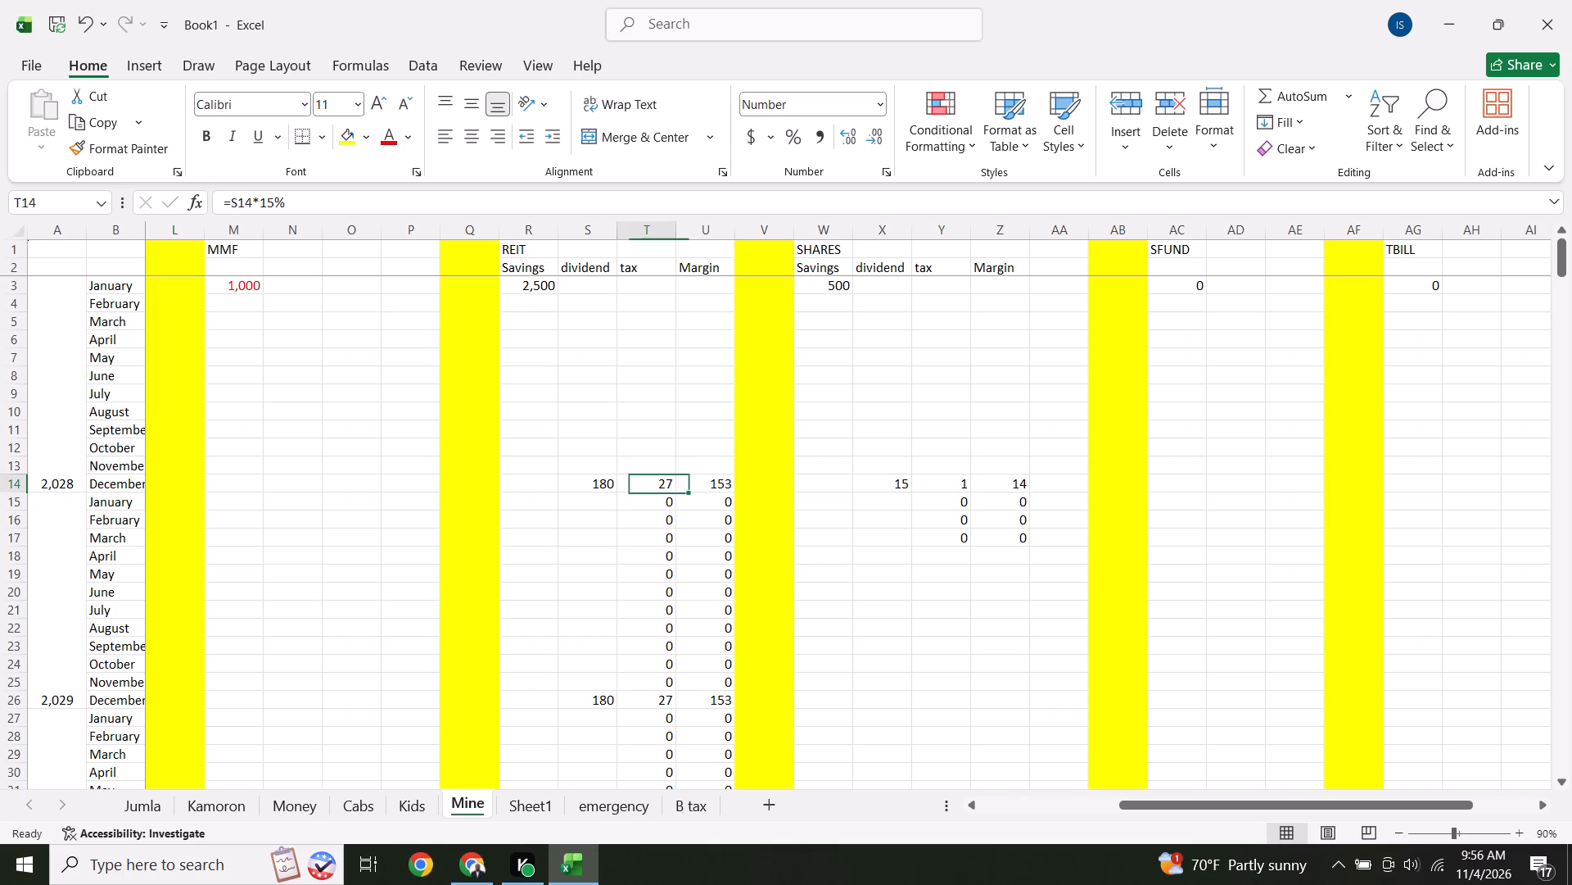
click(265, 196)
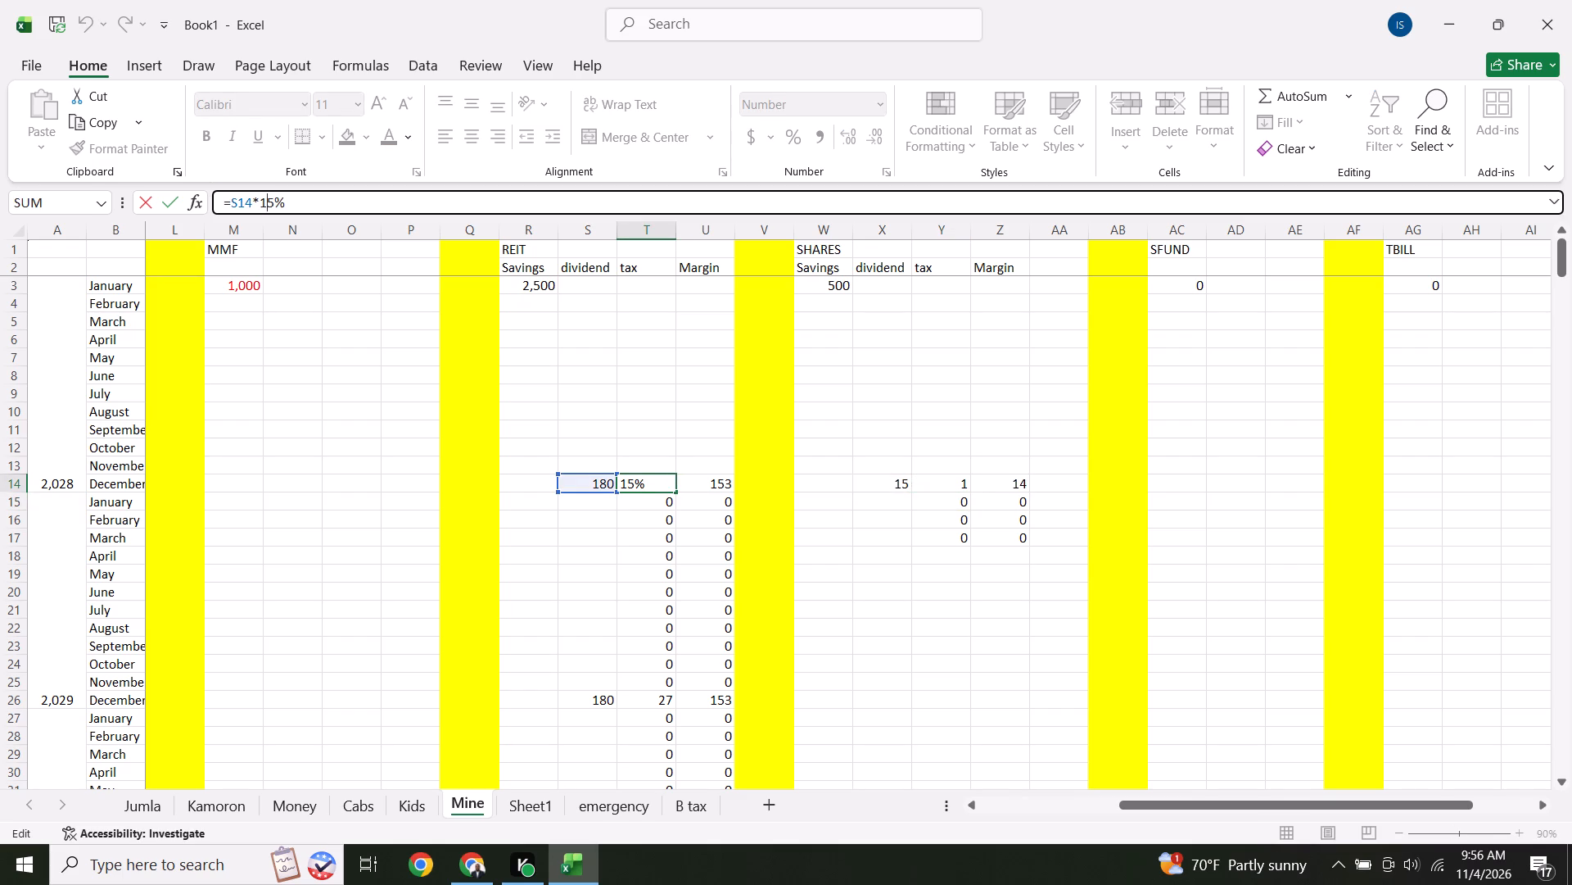
key(BackSpace)
key(Return)
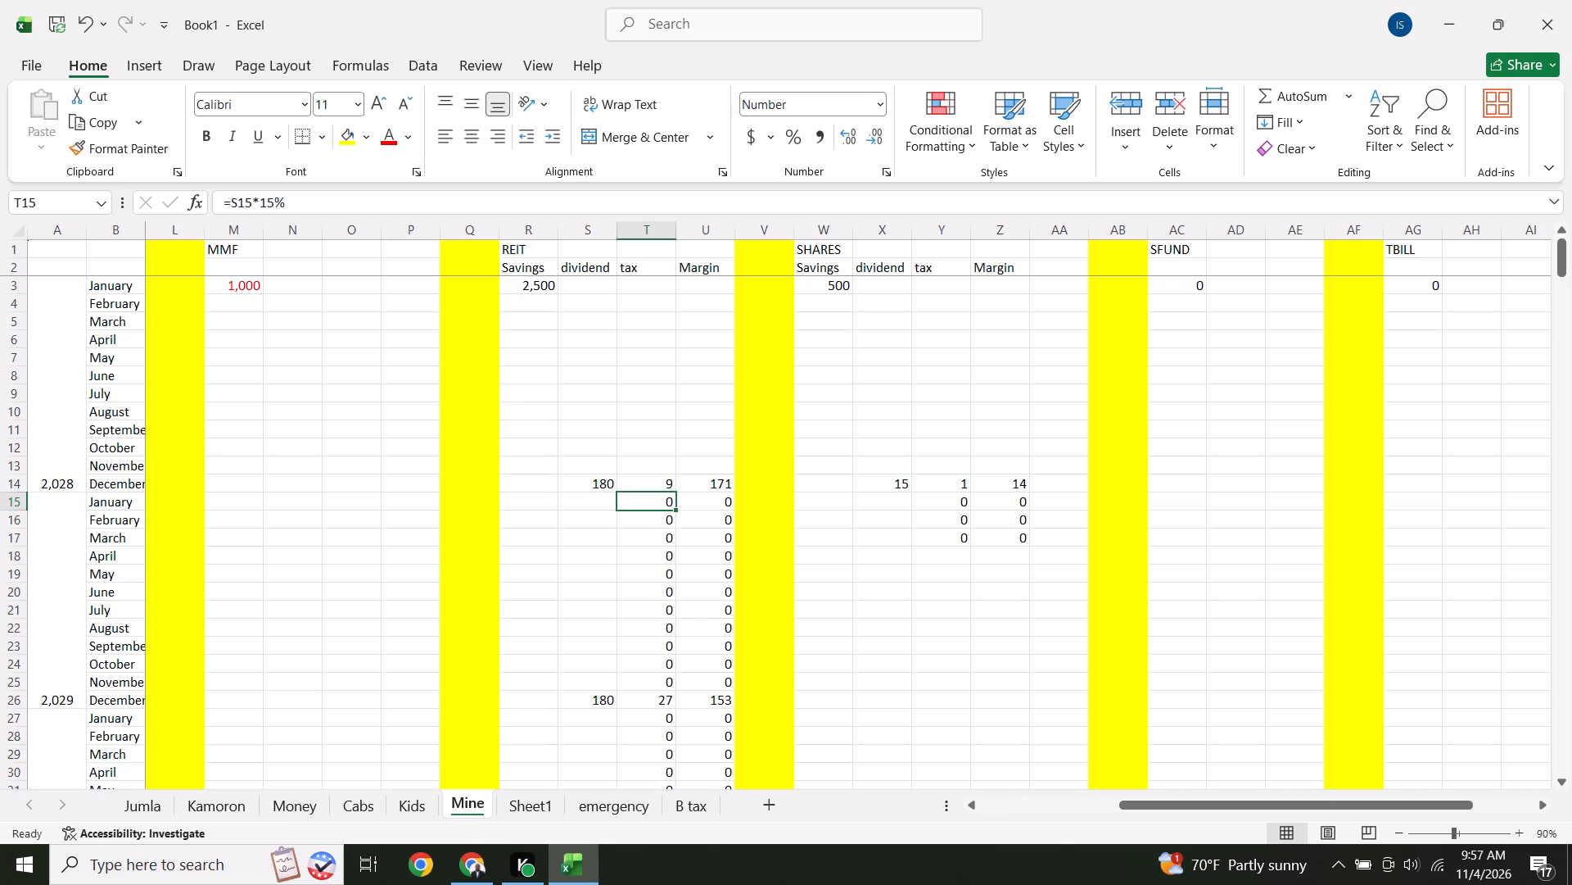
click(661, 485)
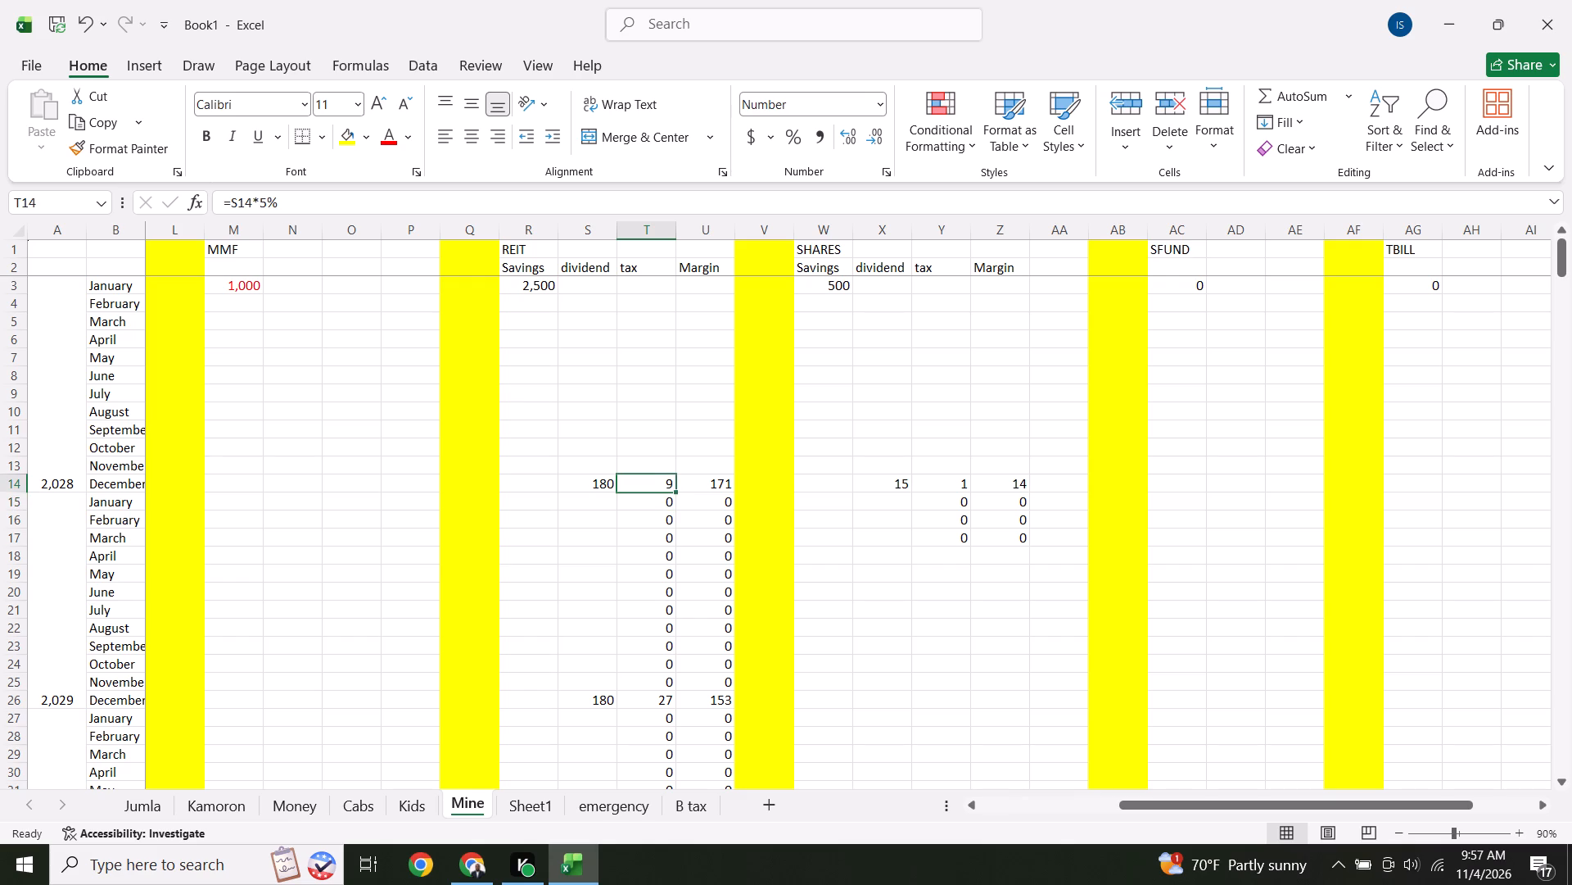
drag(677, 494, 663, 884)
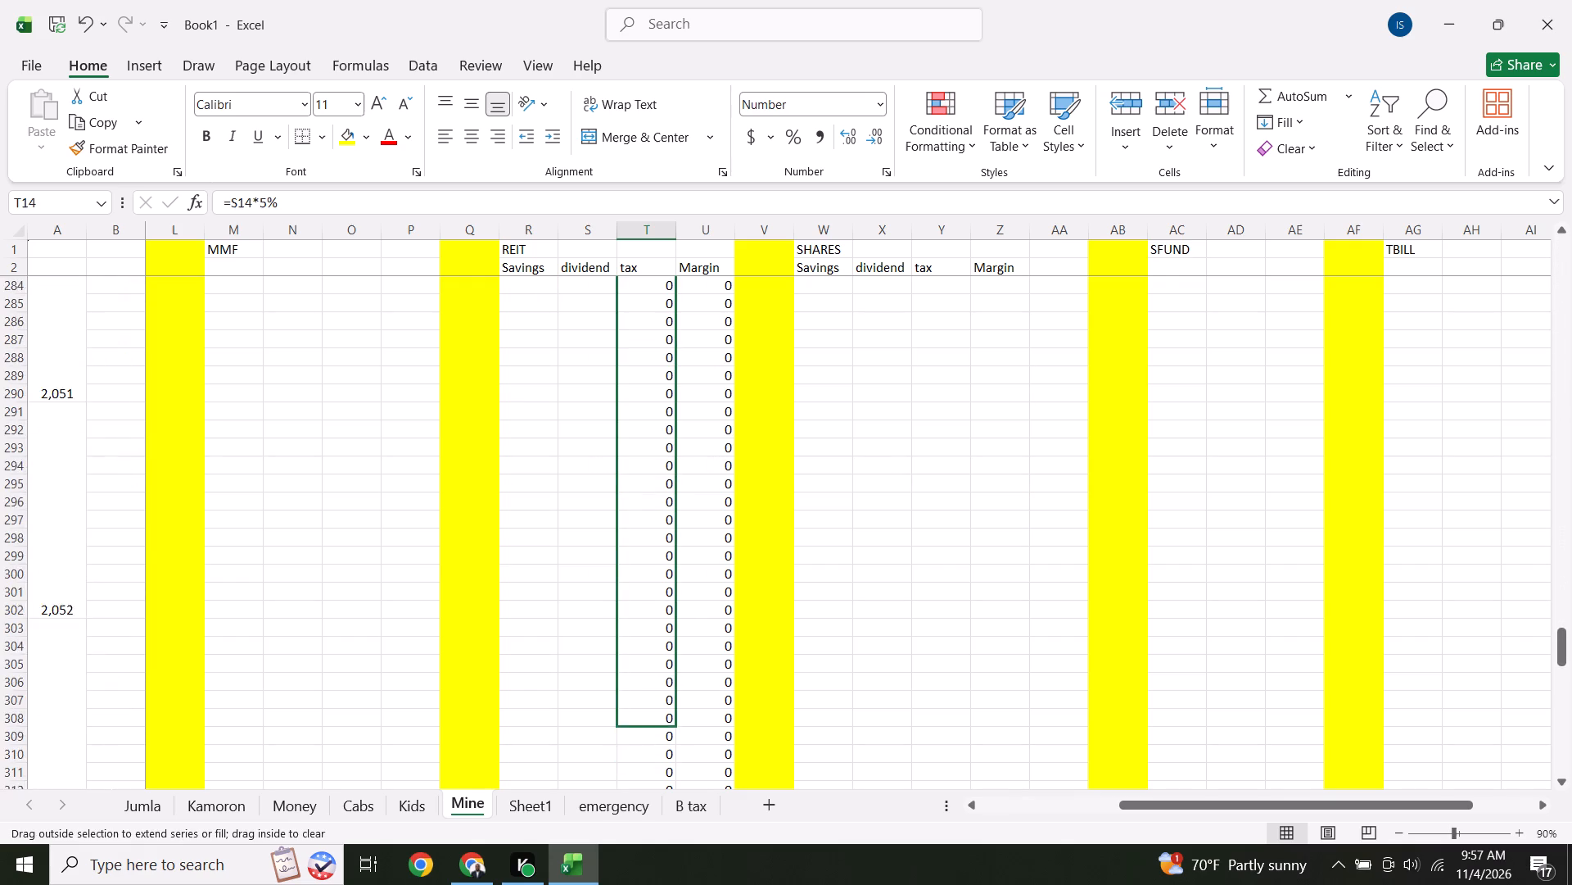
drag(663, 884, 681, 638)
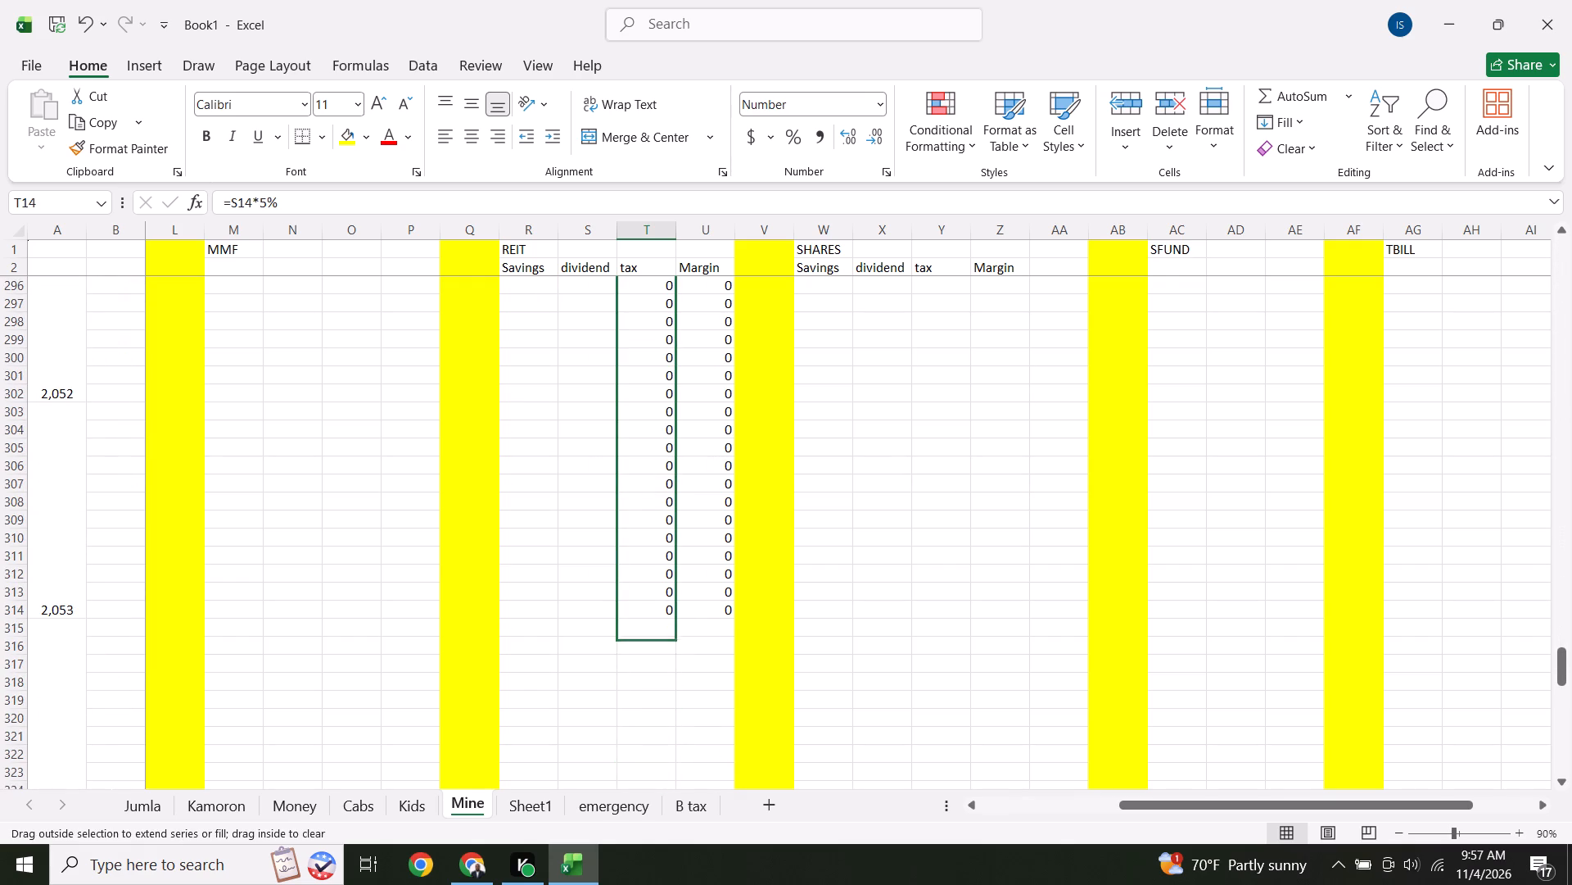
drag(681, 638, 684, 625)
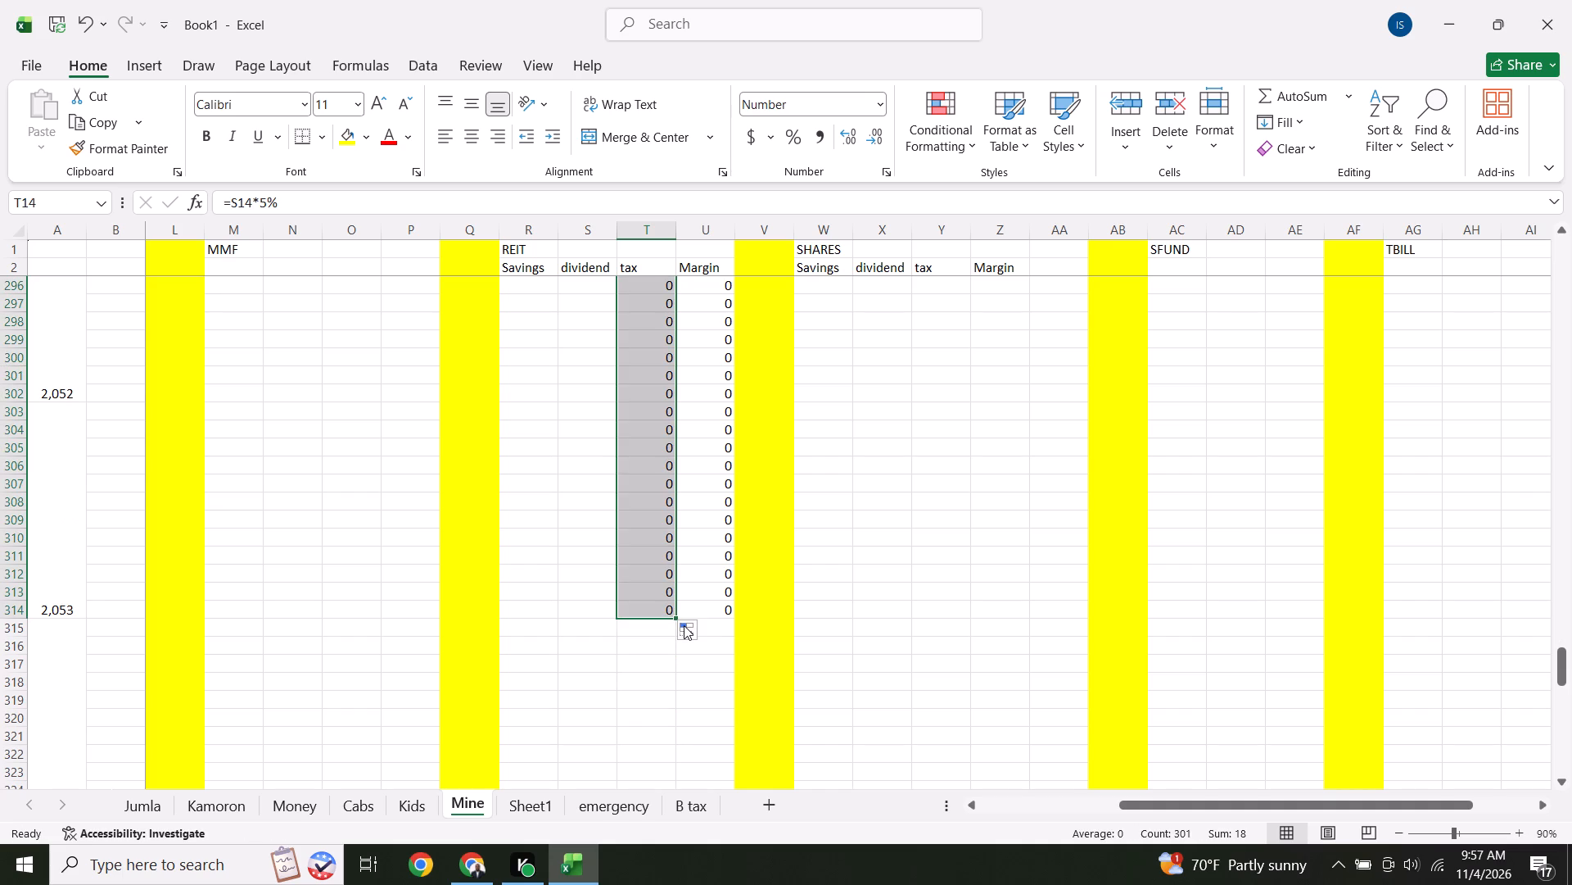
Fill the SHARES tax formula from Y14 down to the March row, Y17.
key(Up)
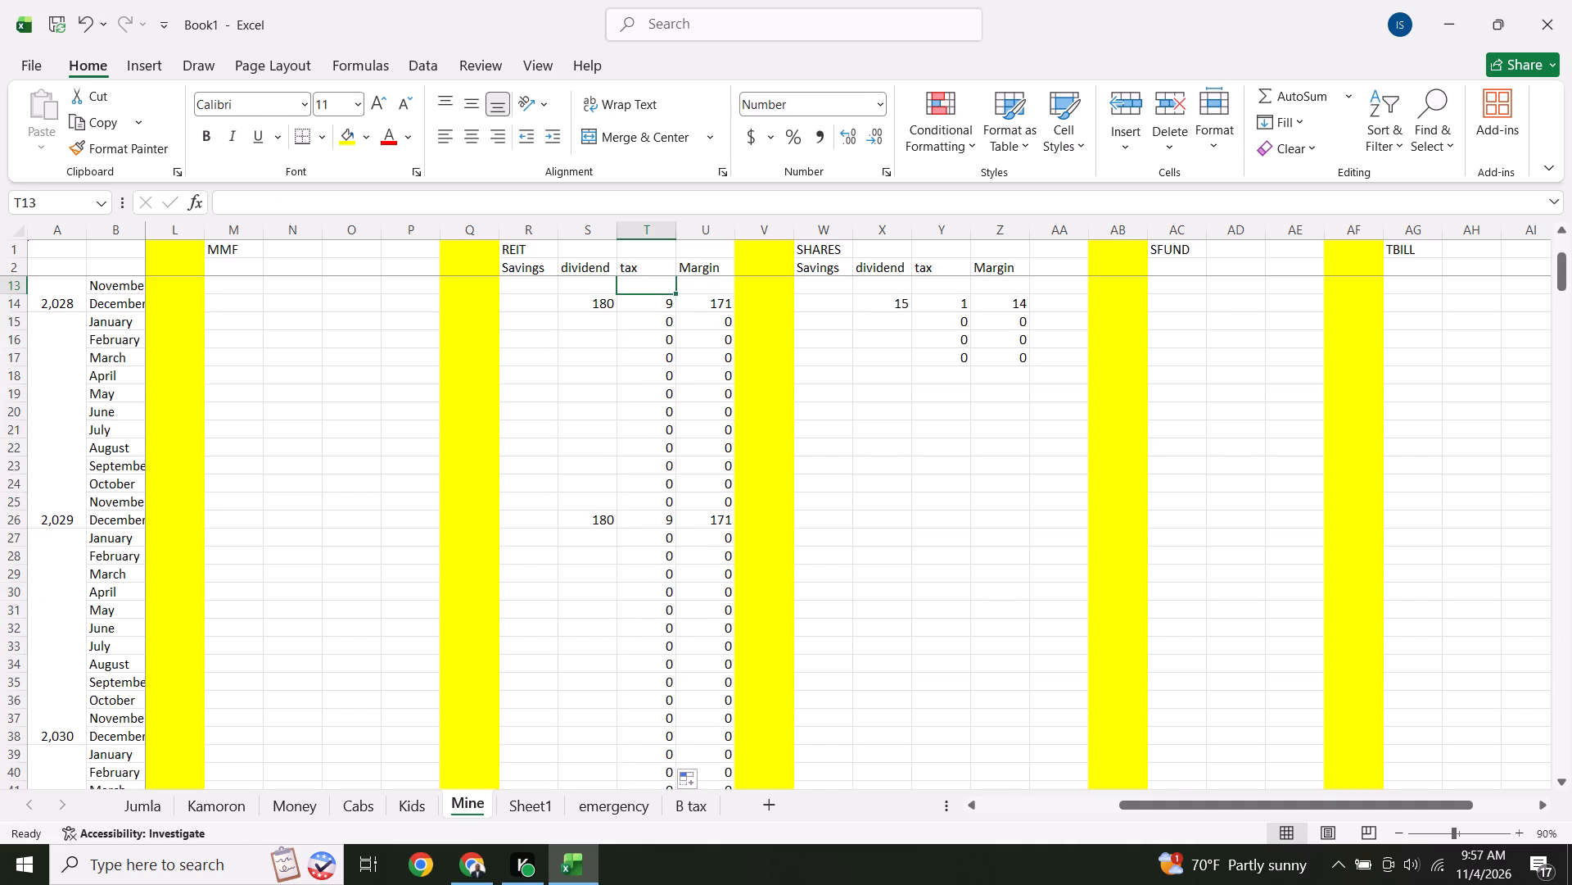
key(Up)
key(Up)
key(Up)
key(Up)
key(Up)
key(Up)
key(Up)
key(Up)
key(Up)
key(Up)
key(Up)
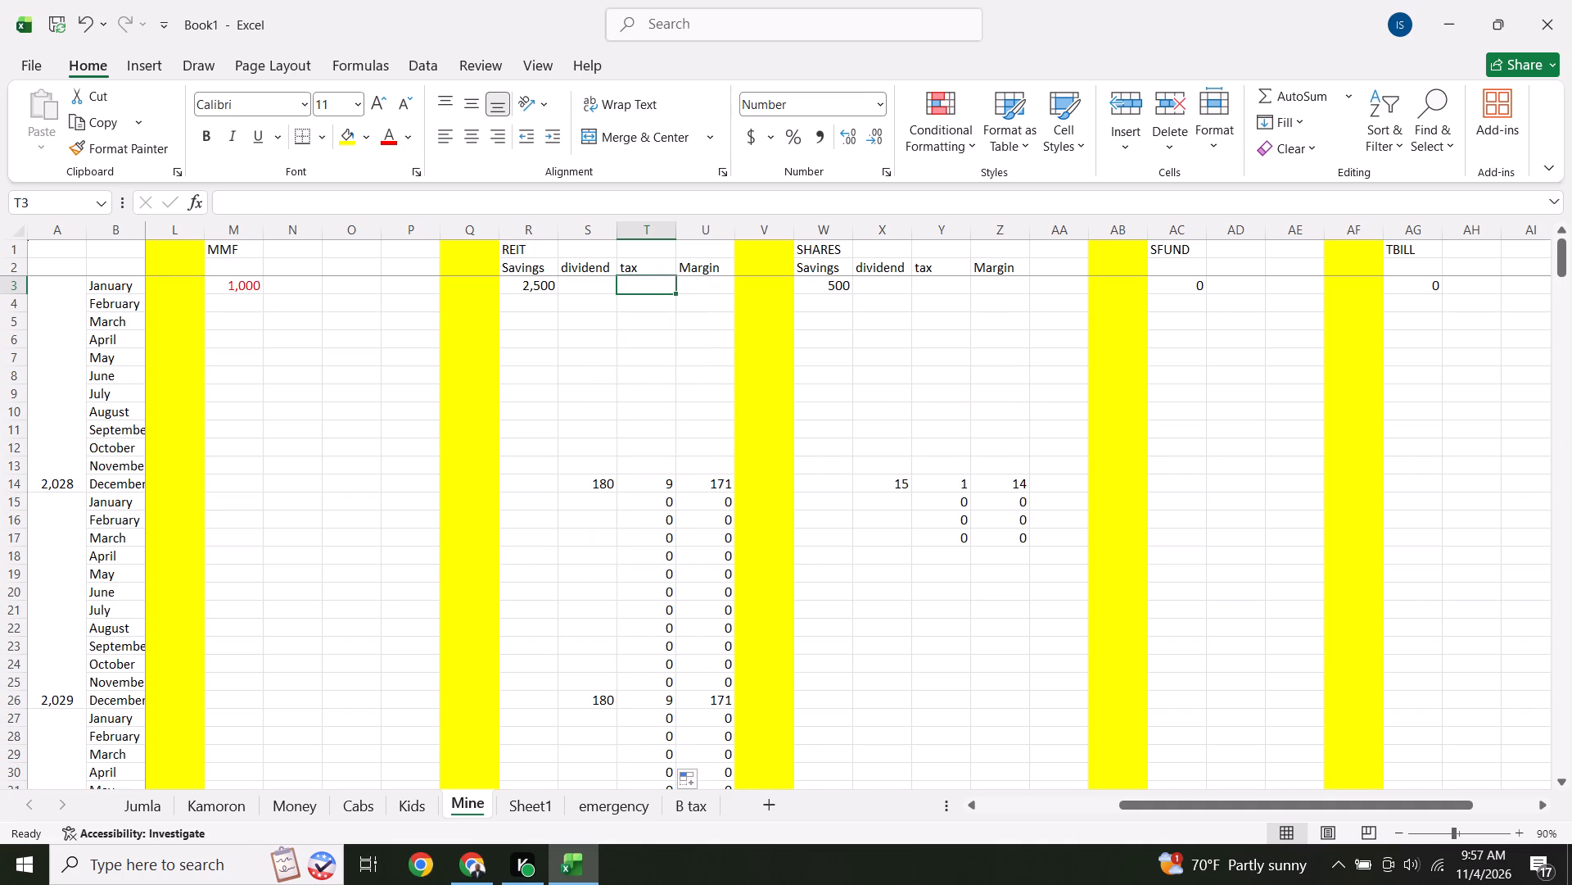
click(959, 483)
drag(968, 489, 965, 526)
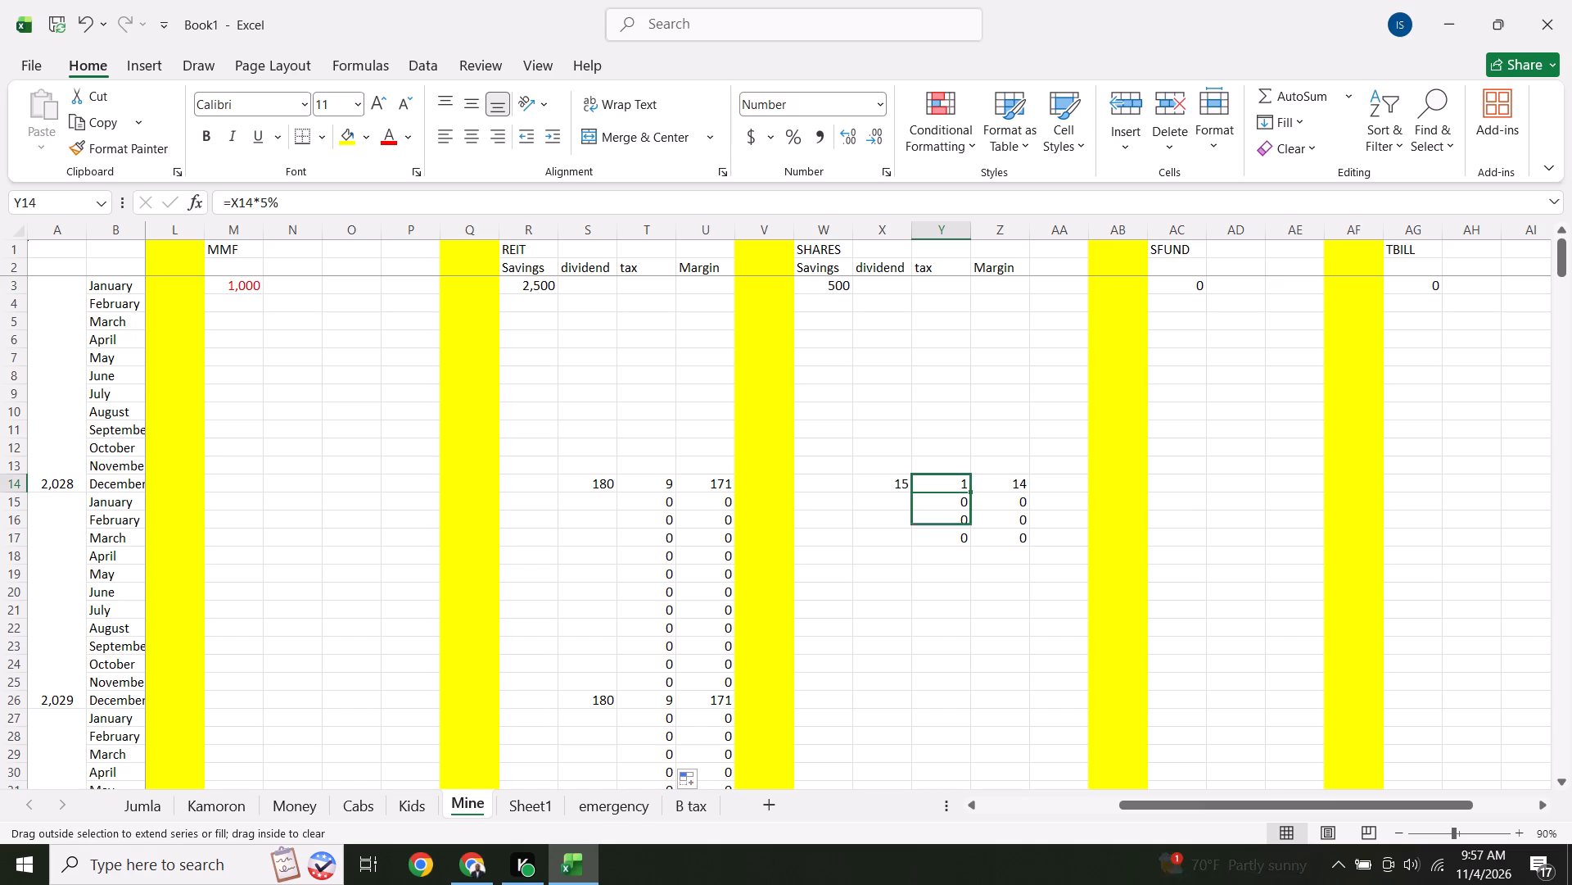
drag(965, 526, 962, 546)
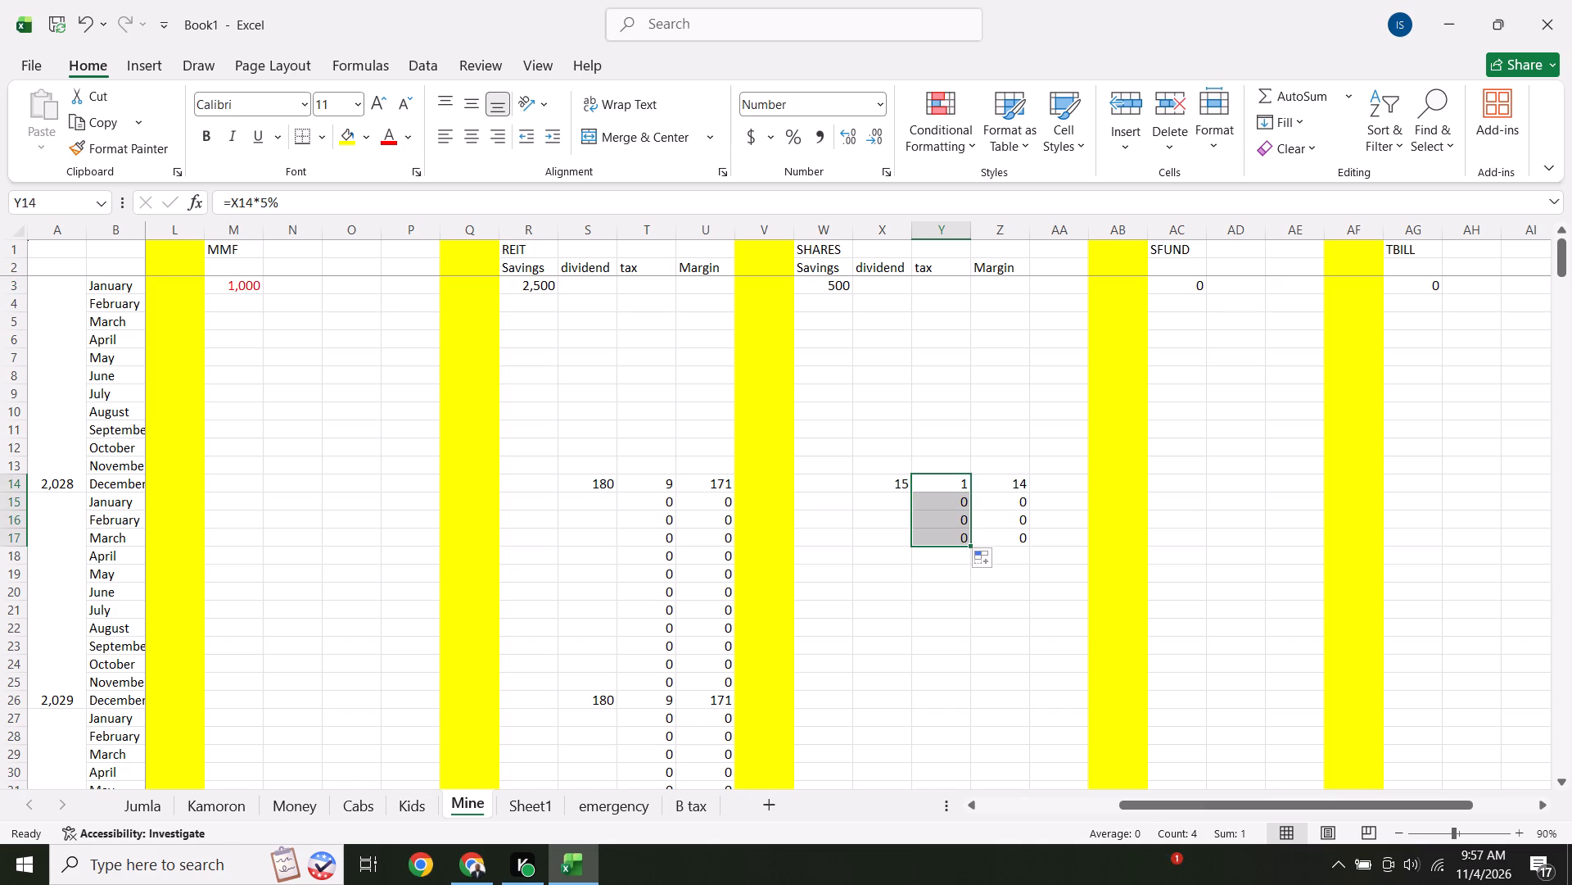
Fill the SHARES tax and margin formulas from Y16:Z17 down to the 2,053 row, row 314.
click(954, 655)
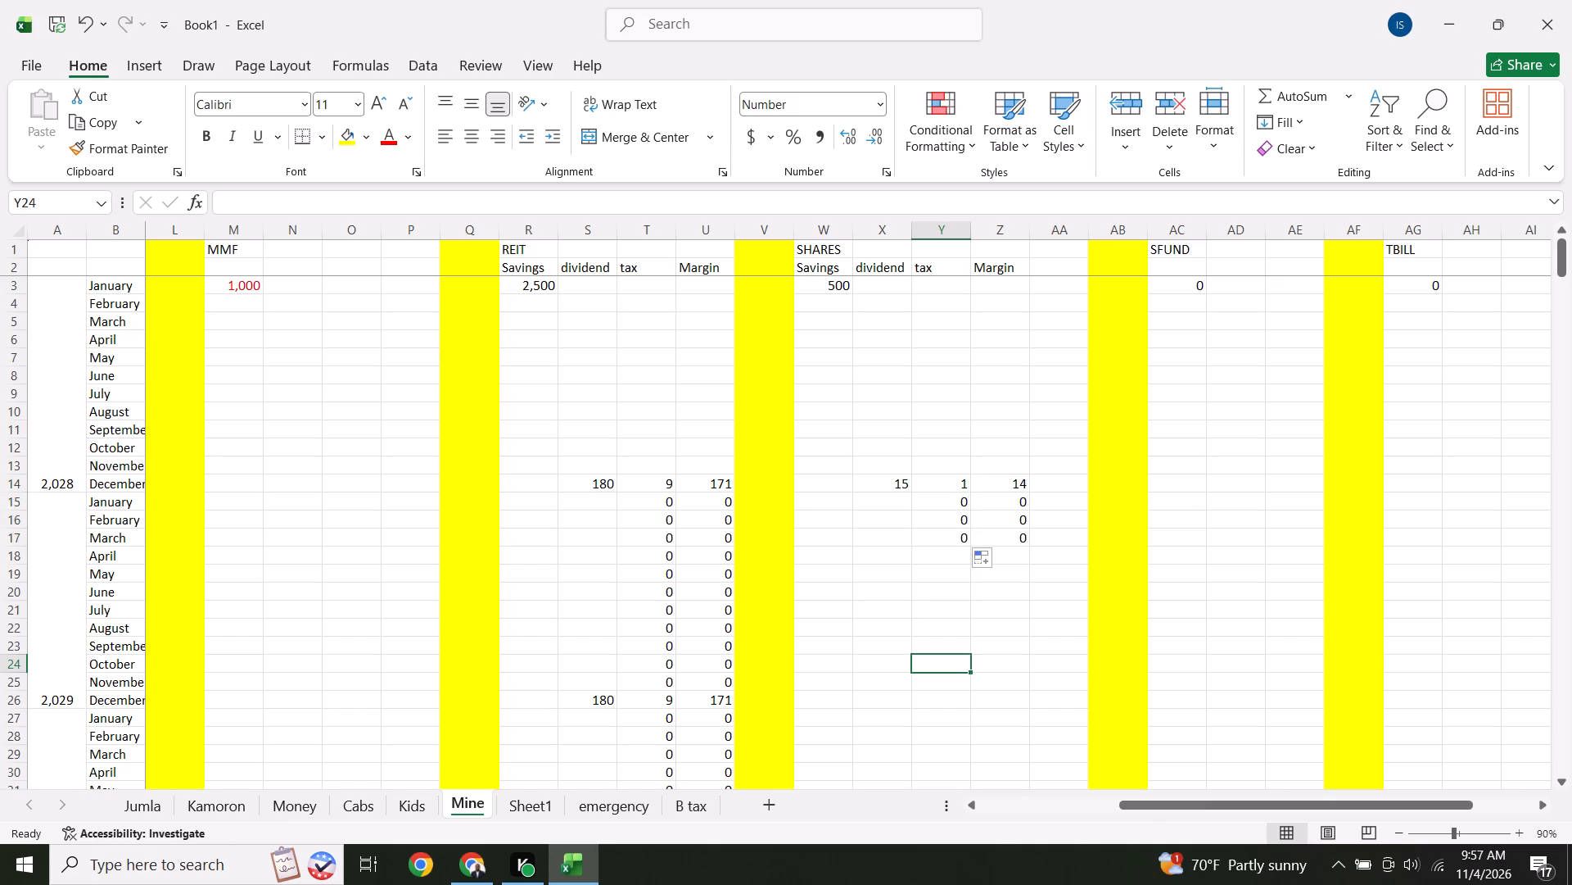
drag(964, 513, 1005, 539)
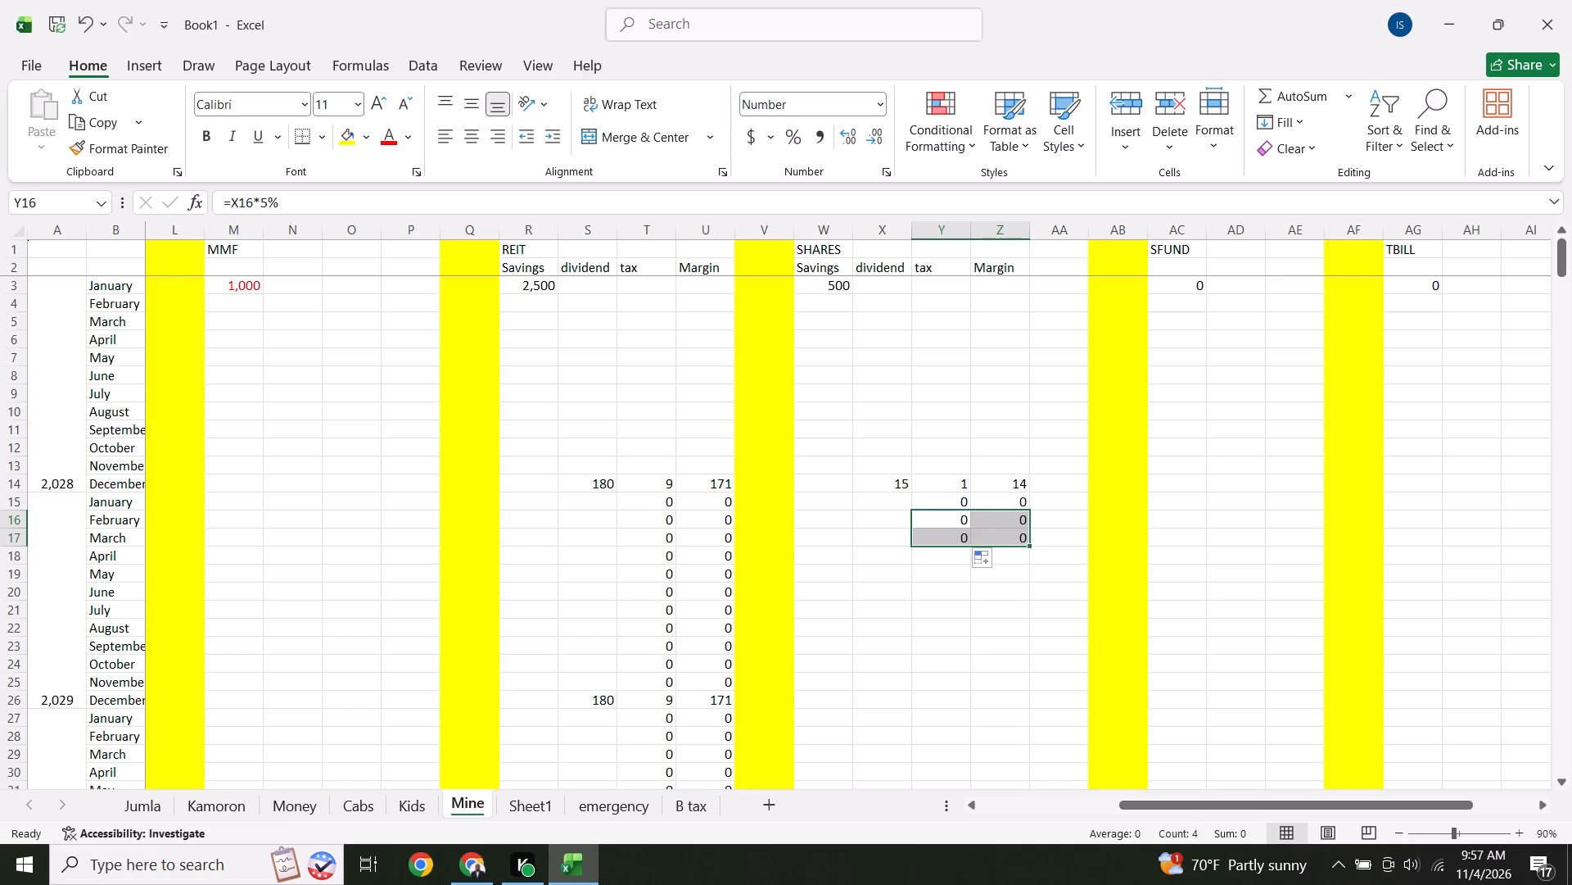
drag(1029, 546, 996, 884)
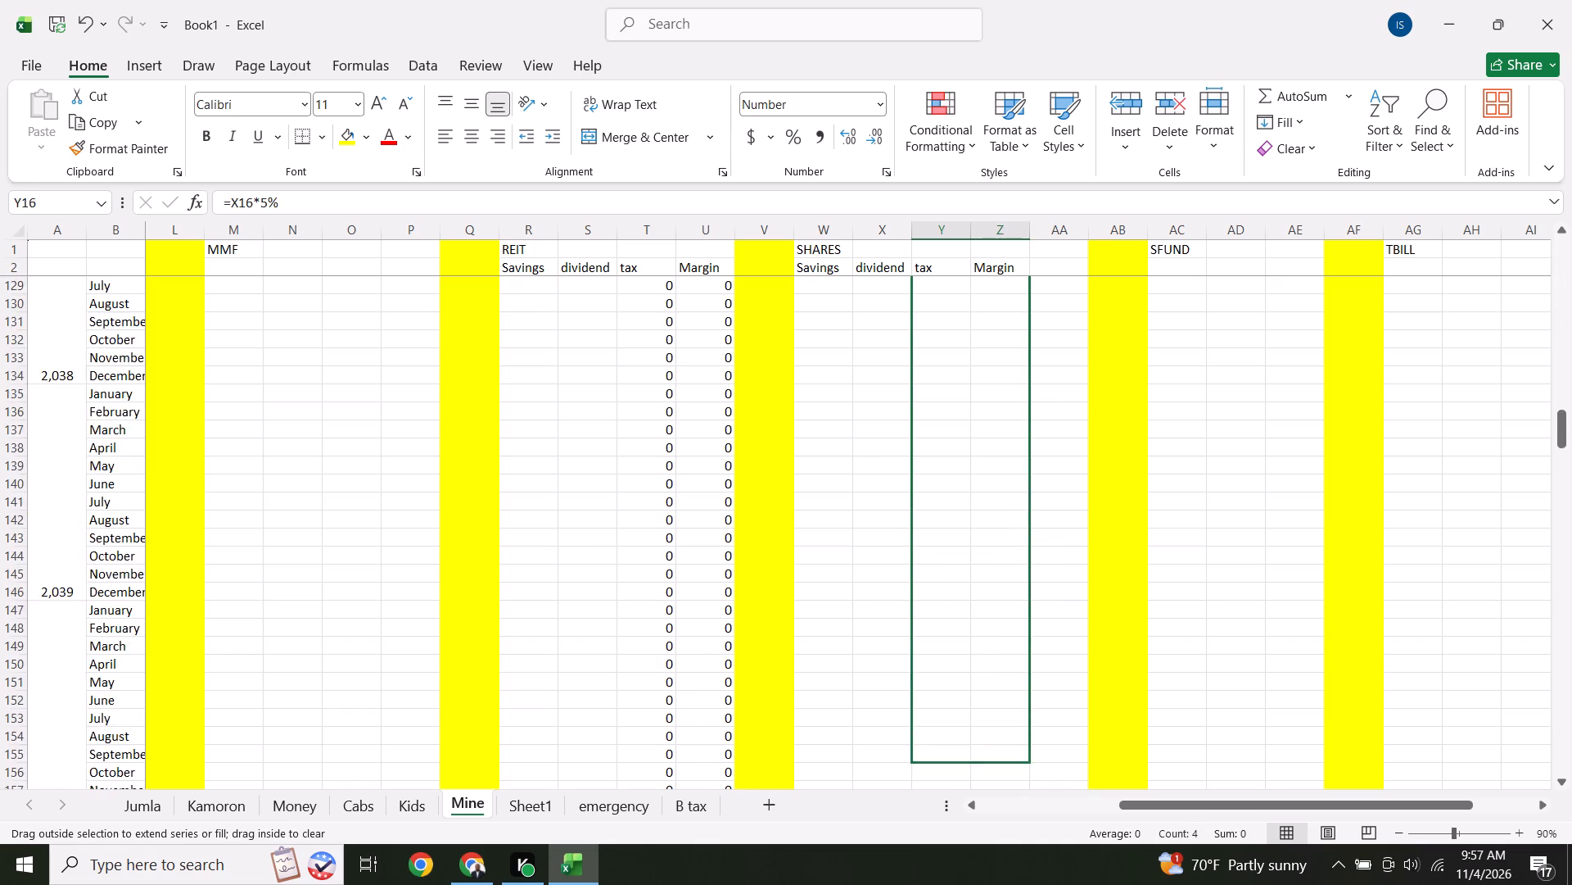
drag(996, 884, 1006, 663)
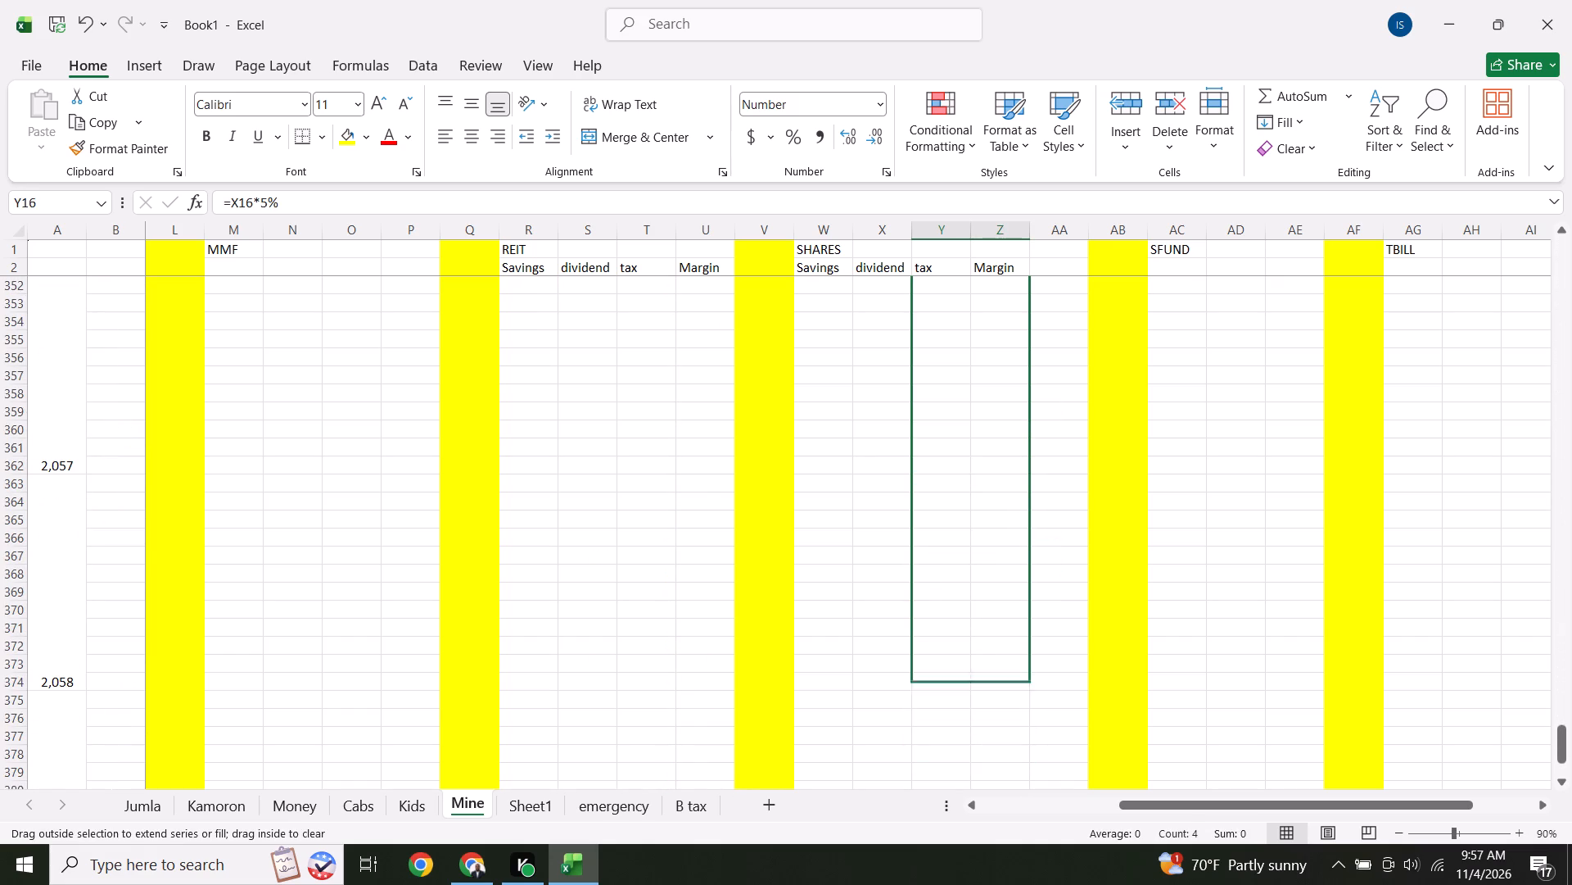
drag(1006, 663, 964, 262)
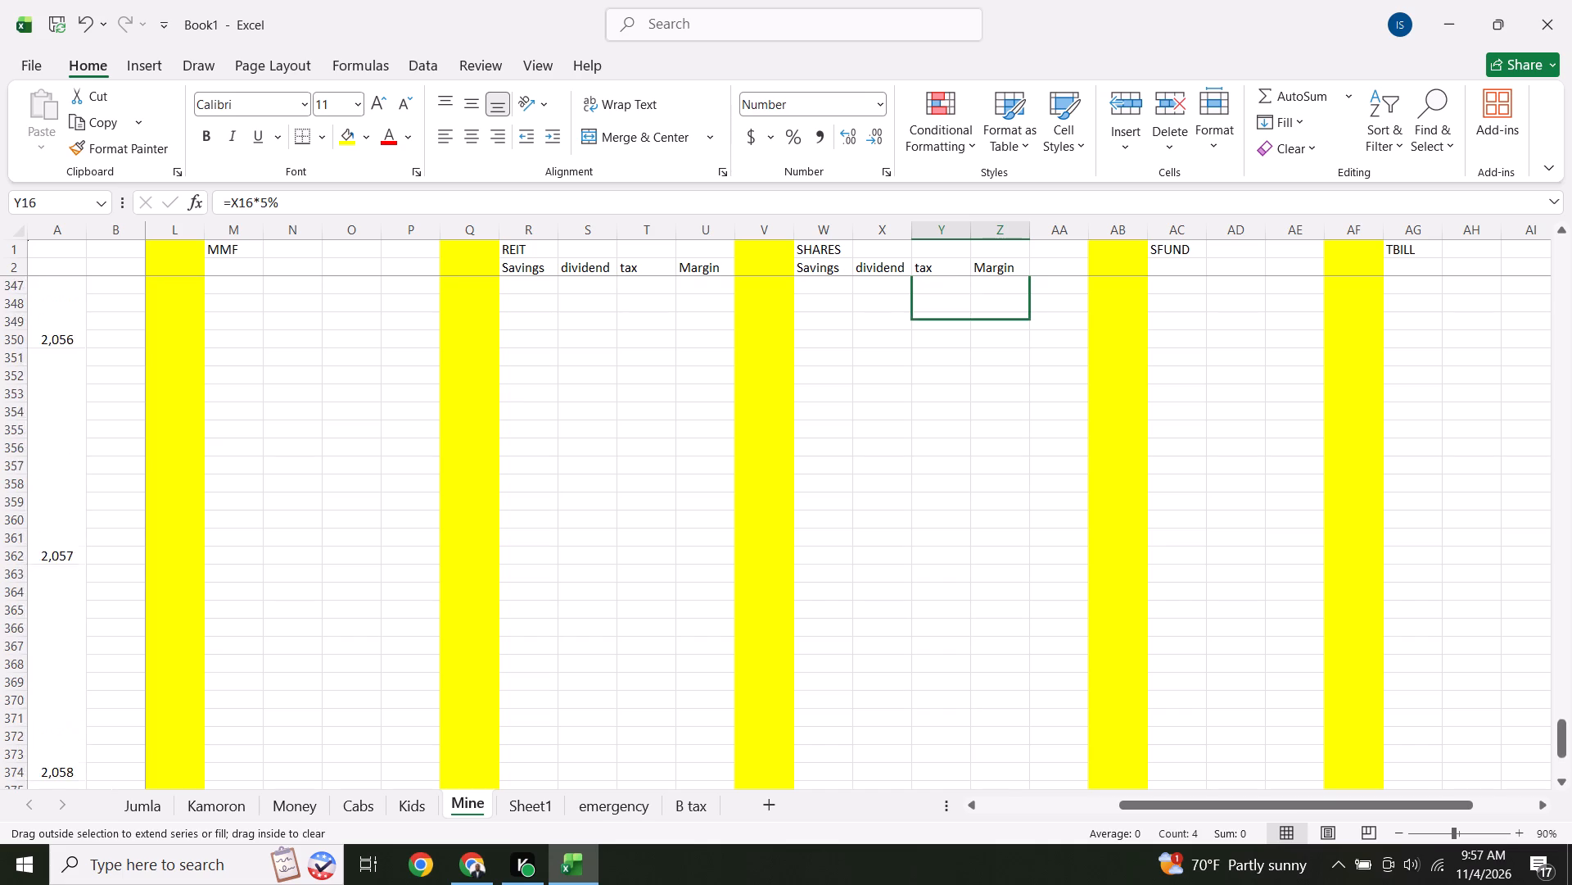
drag(964, 262, 964, 256)
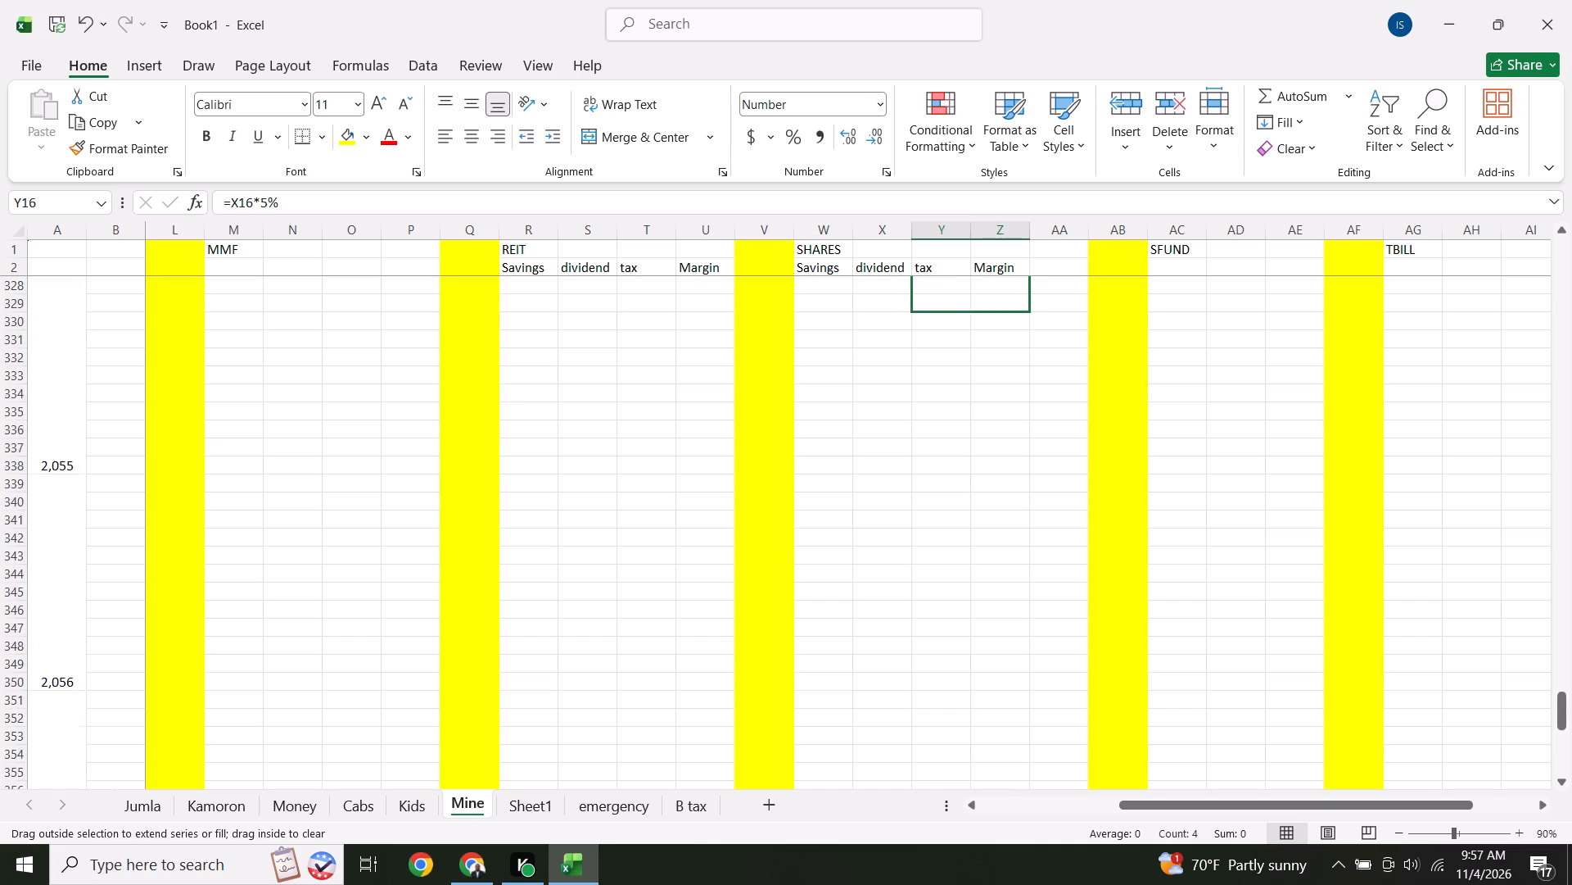
drag(964, 256, 957, 370)
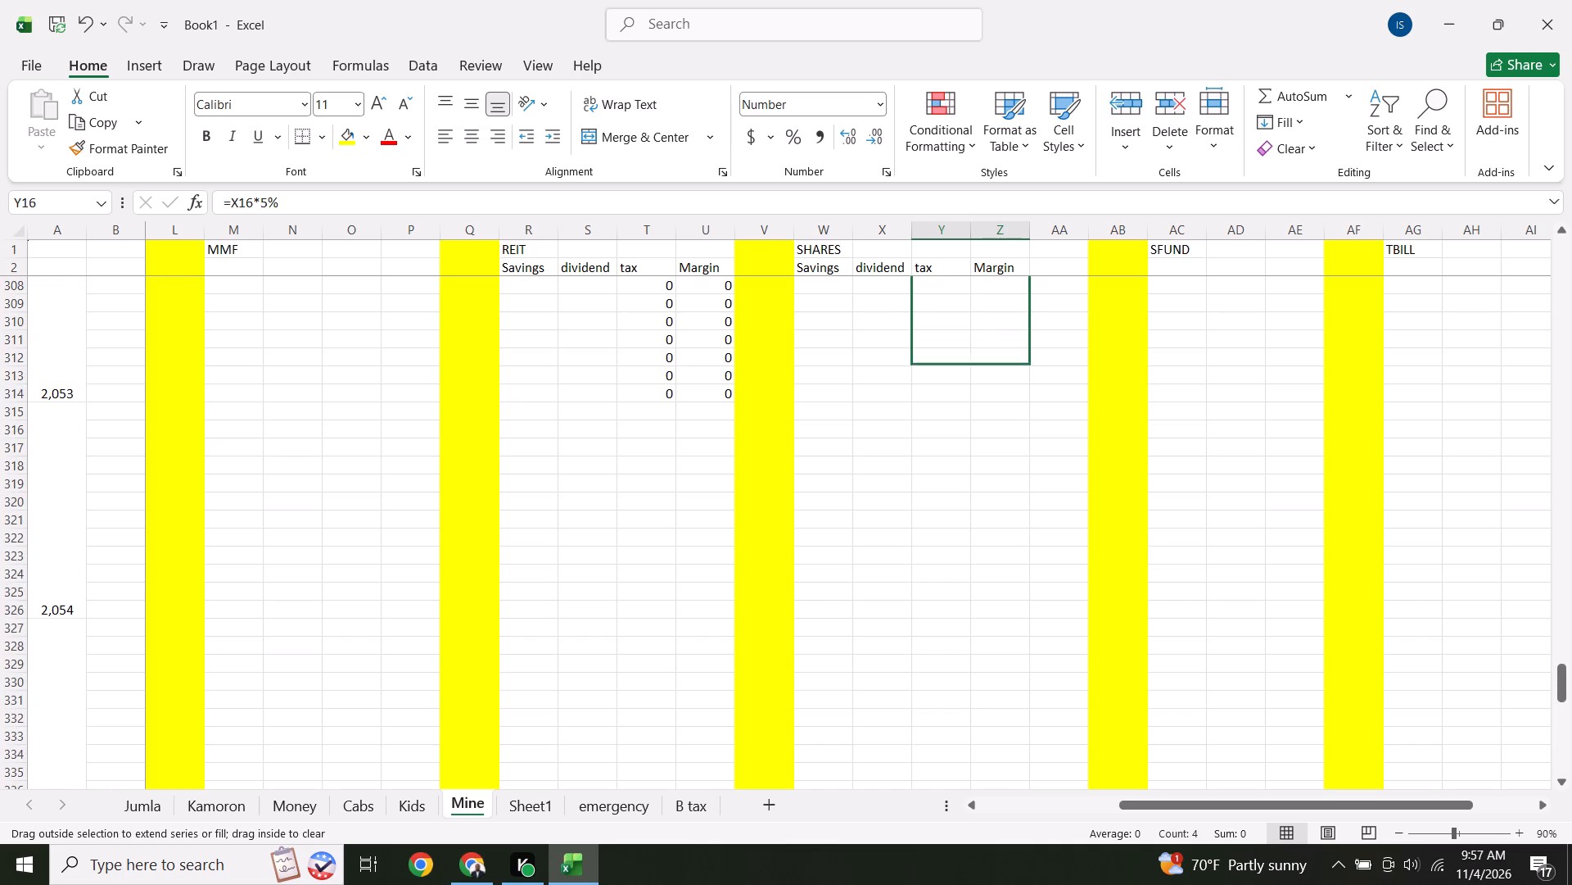
drag(957, 370, 961, 395)
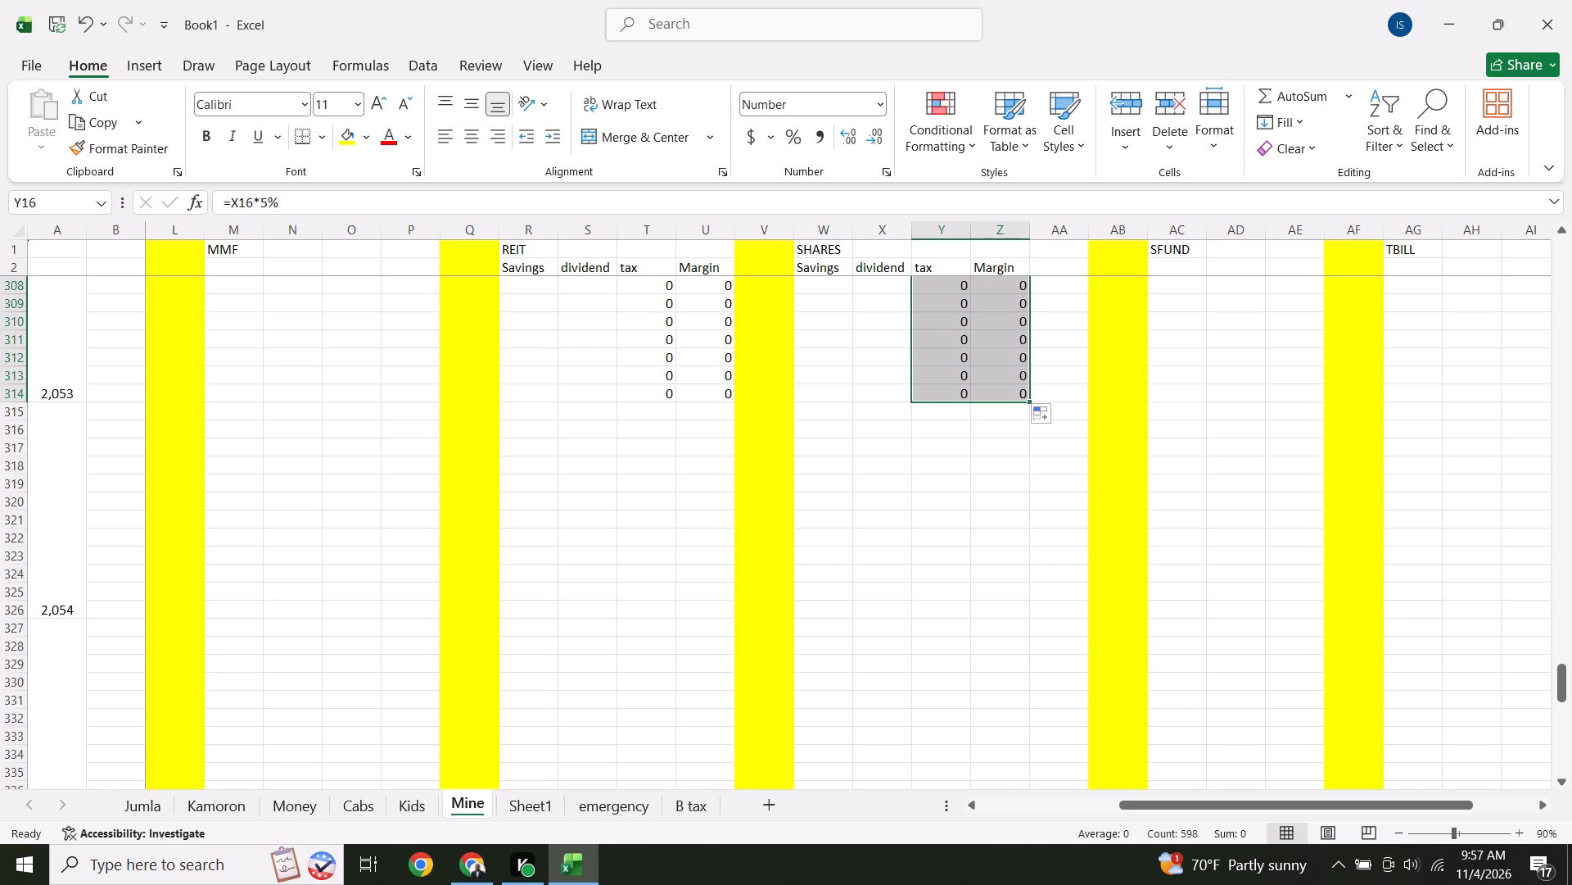
Delete the empty column AA between the SHARES margin column and the yellow divider.
key(Up)
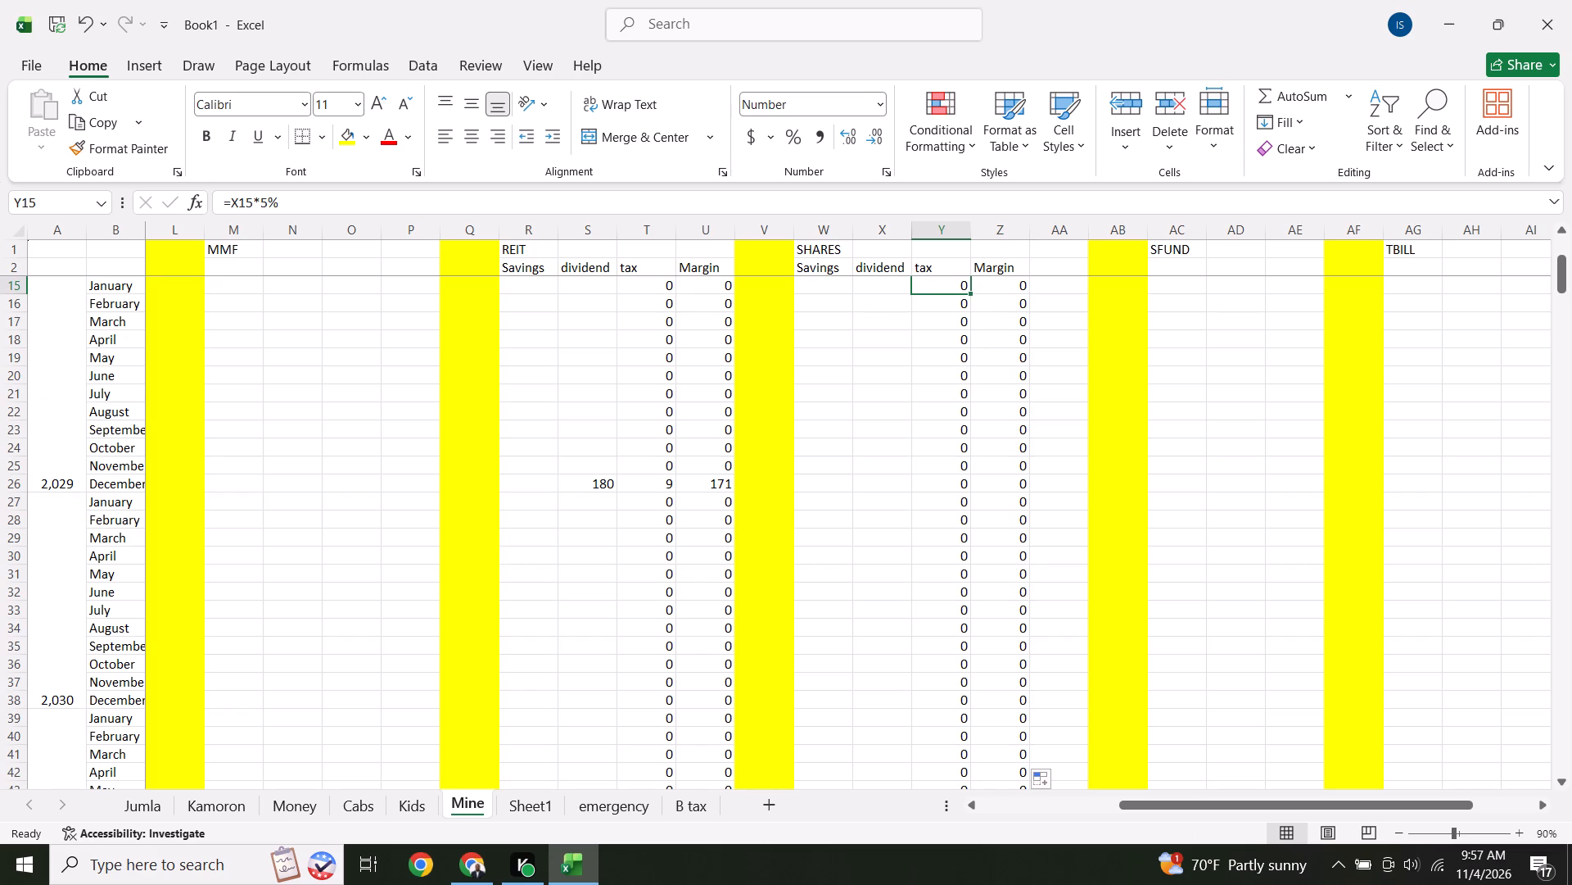
click(1064, 225)
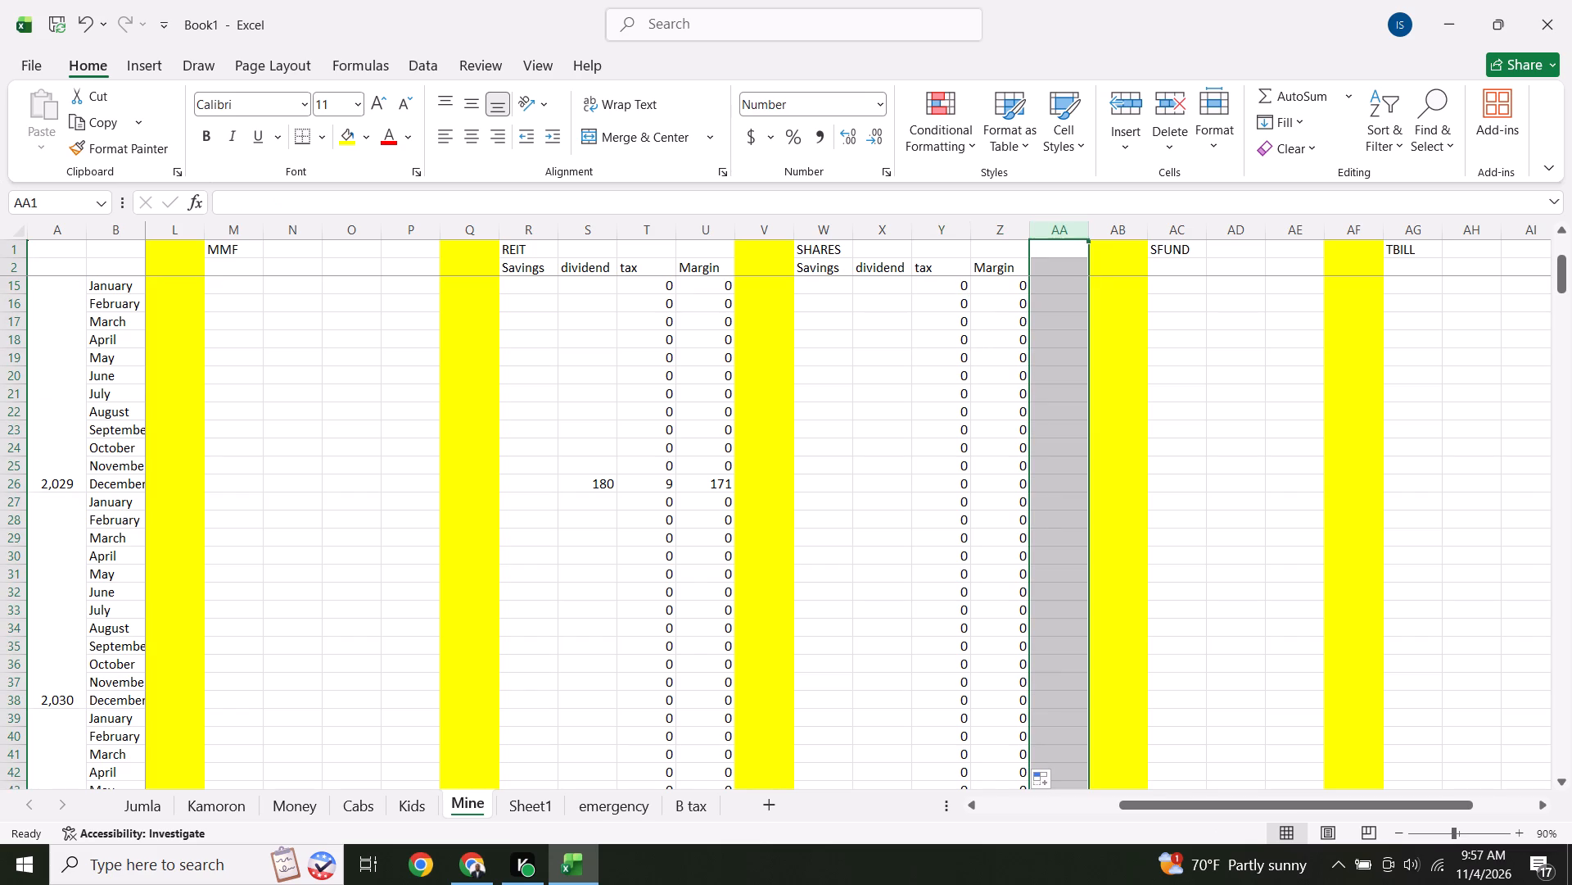
click(1170, 103)
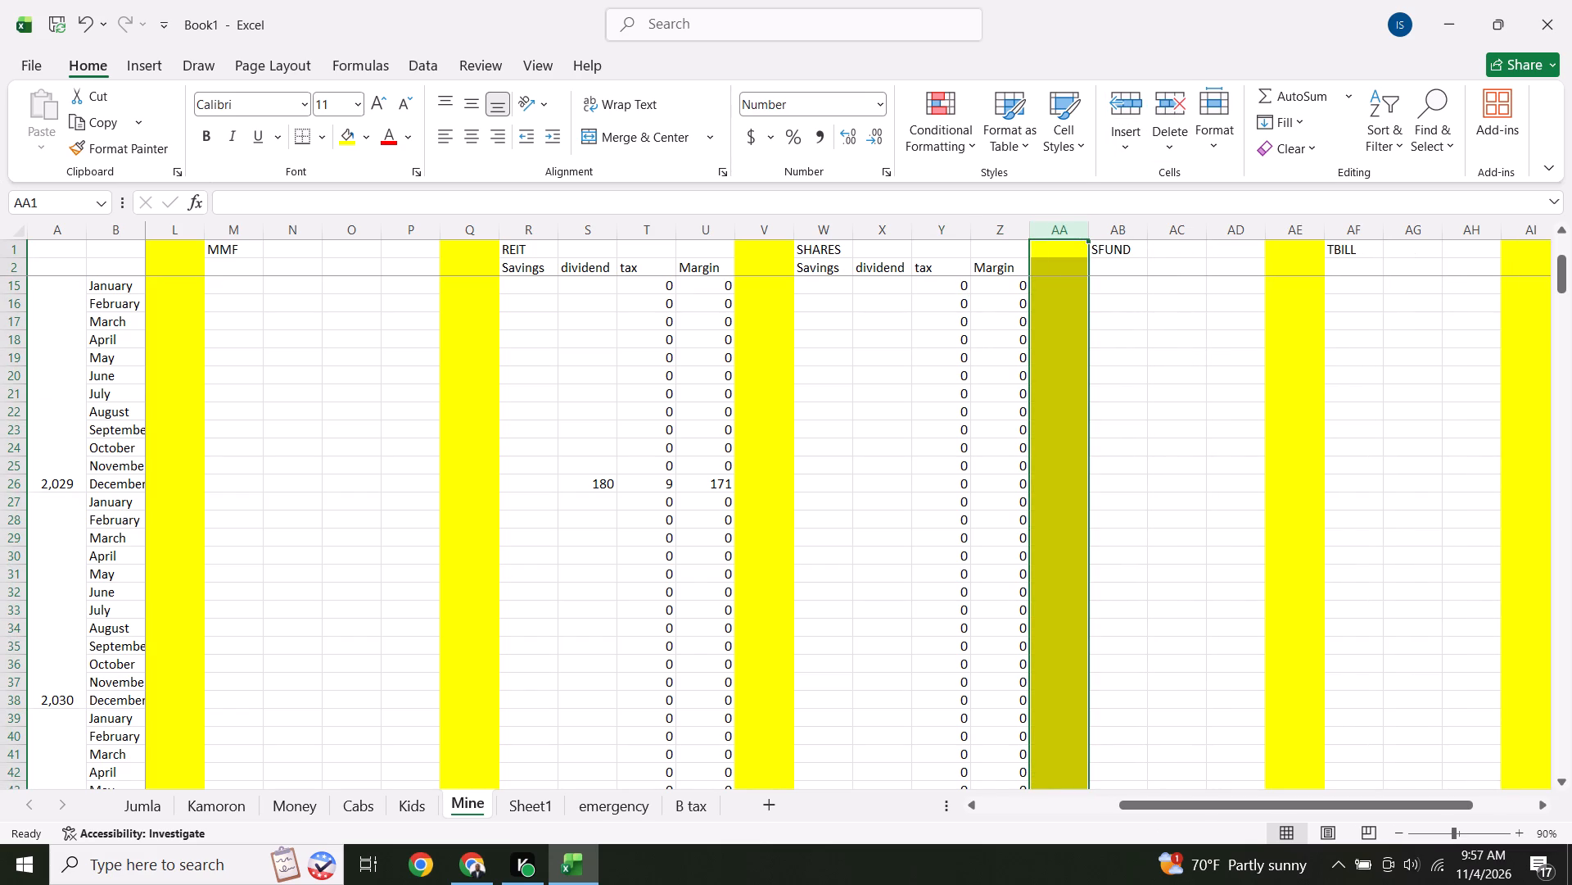
Anchor the starting row of the sum in the SHARES December 2028 dividend formula (X14), making it =SUM(W$3:W14)*3%.
click(845, 368)
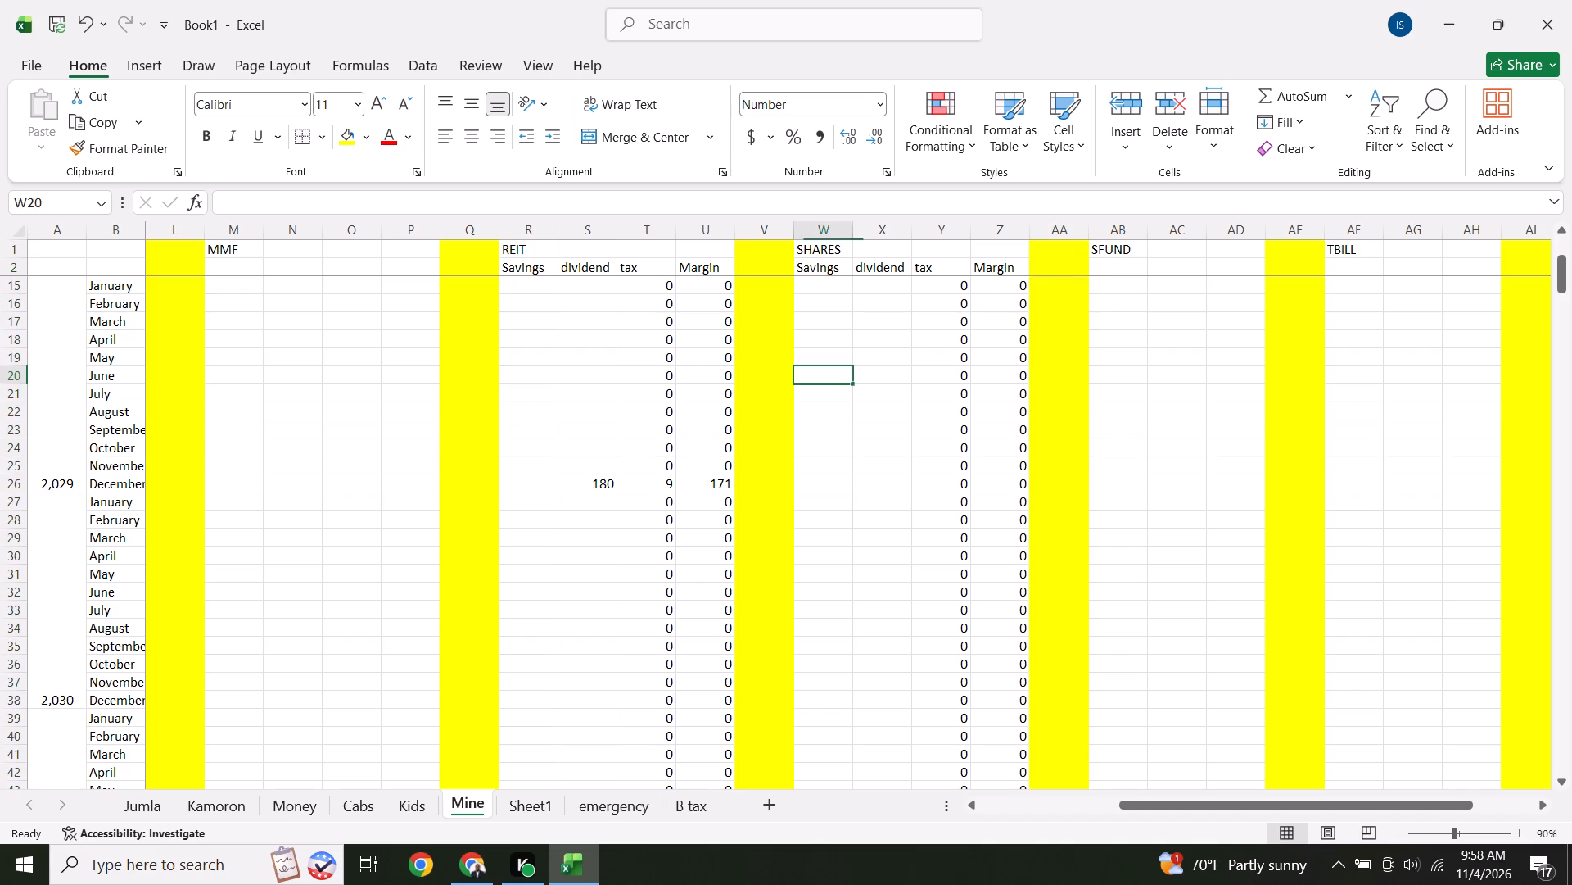
key(Up)
key(Up)
key(Up)
key(Up)
key(Up)
key(Up)
key(Up)
key(Up)
key(Up)
key(Up)
key(Up)
key(Up)
key(Up)
key(Up)
key(Up)
key(Up)
key(Up)
key(Up)
key(Up)
key(Up)
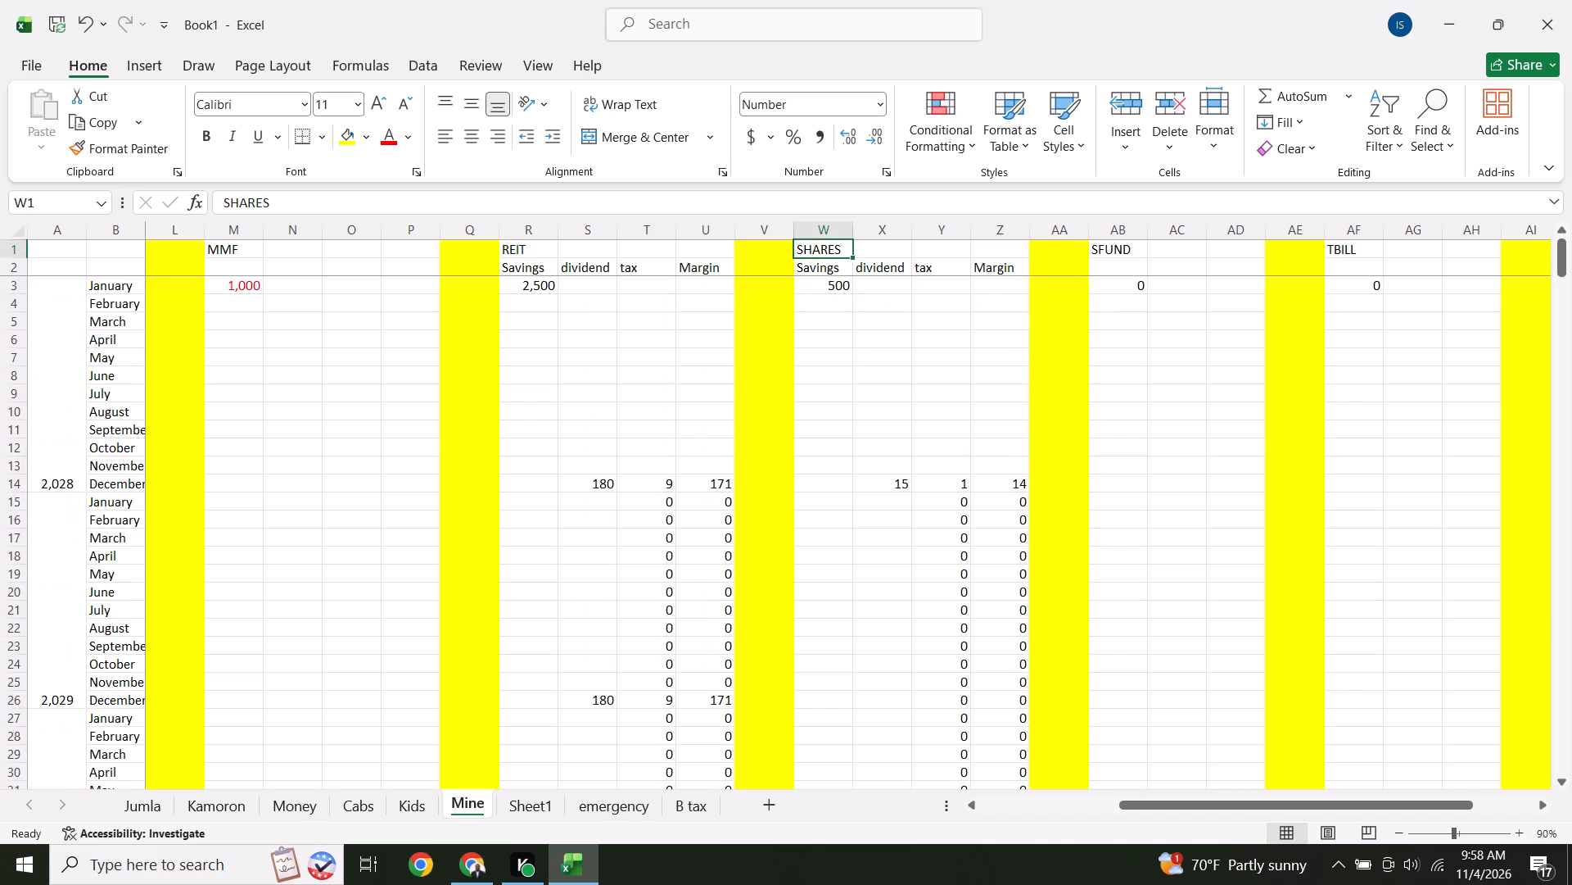
click(901, 487)
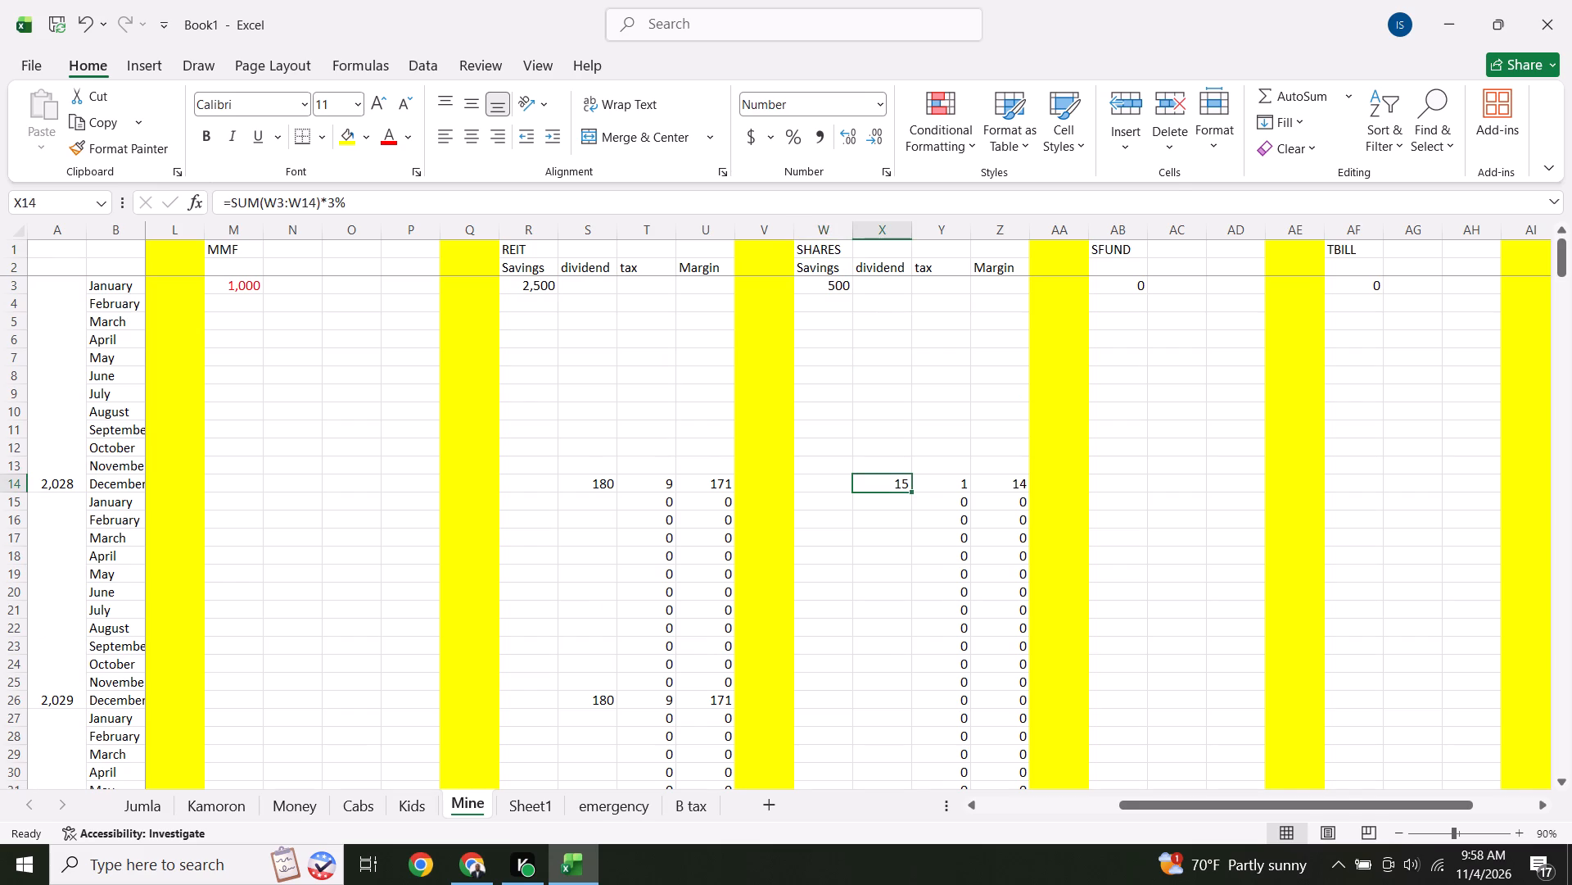
right_click(901, 487)
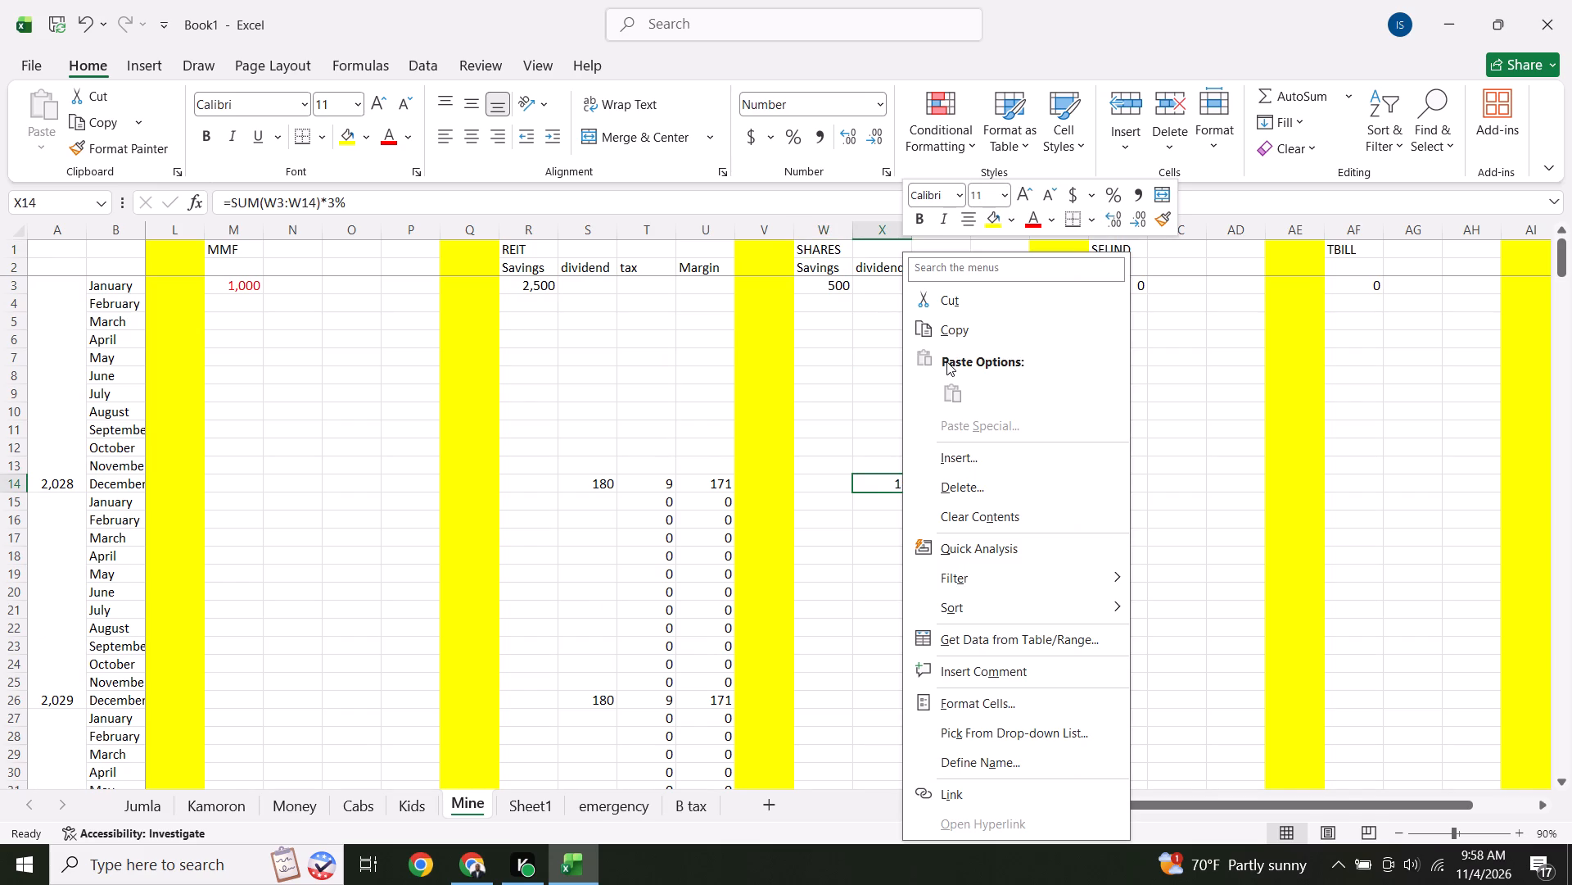
click(843, 367)
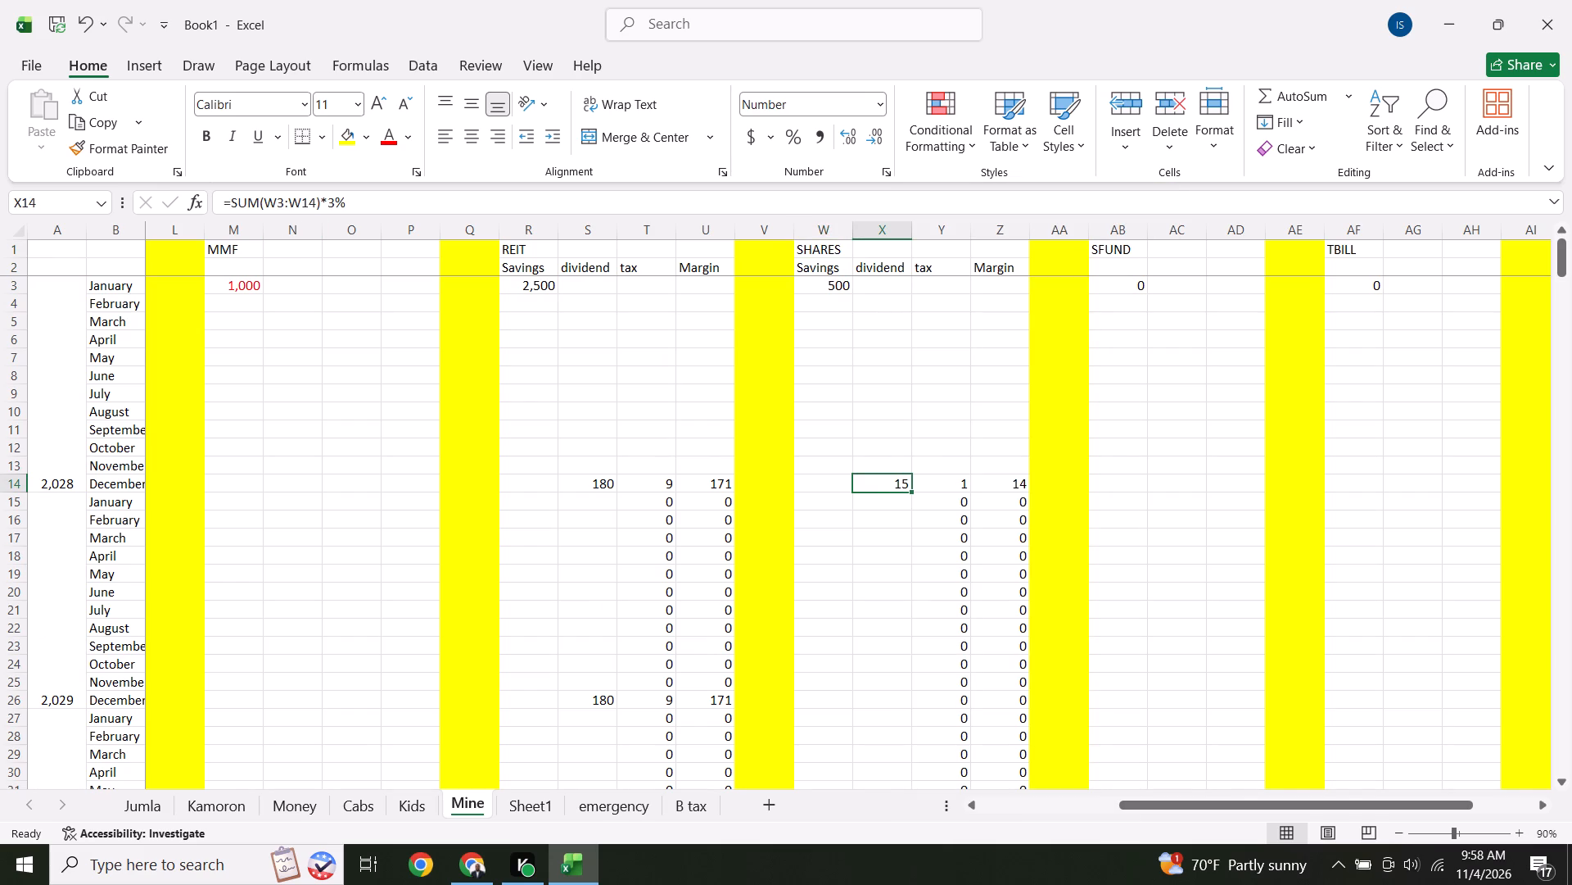
click(275, 202)
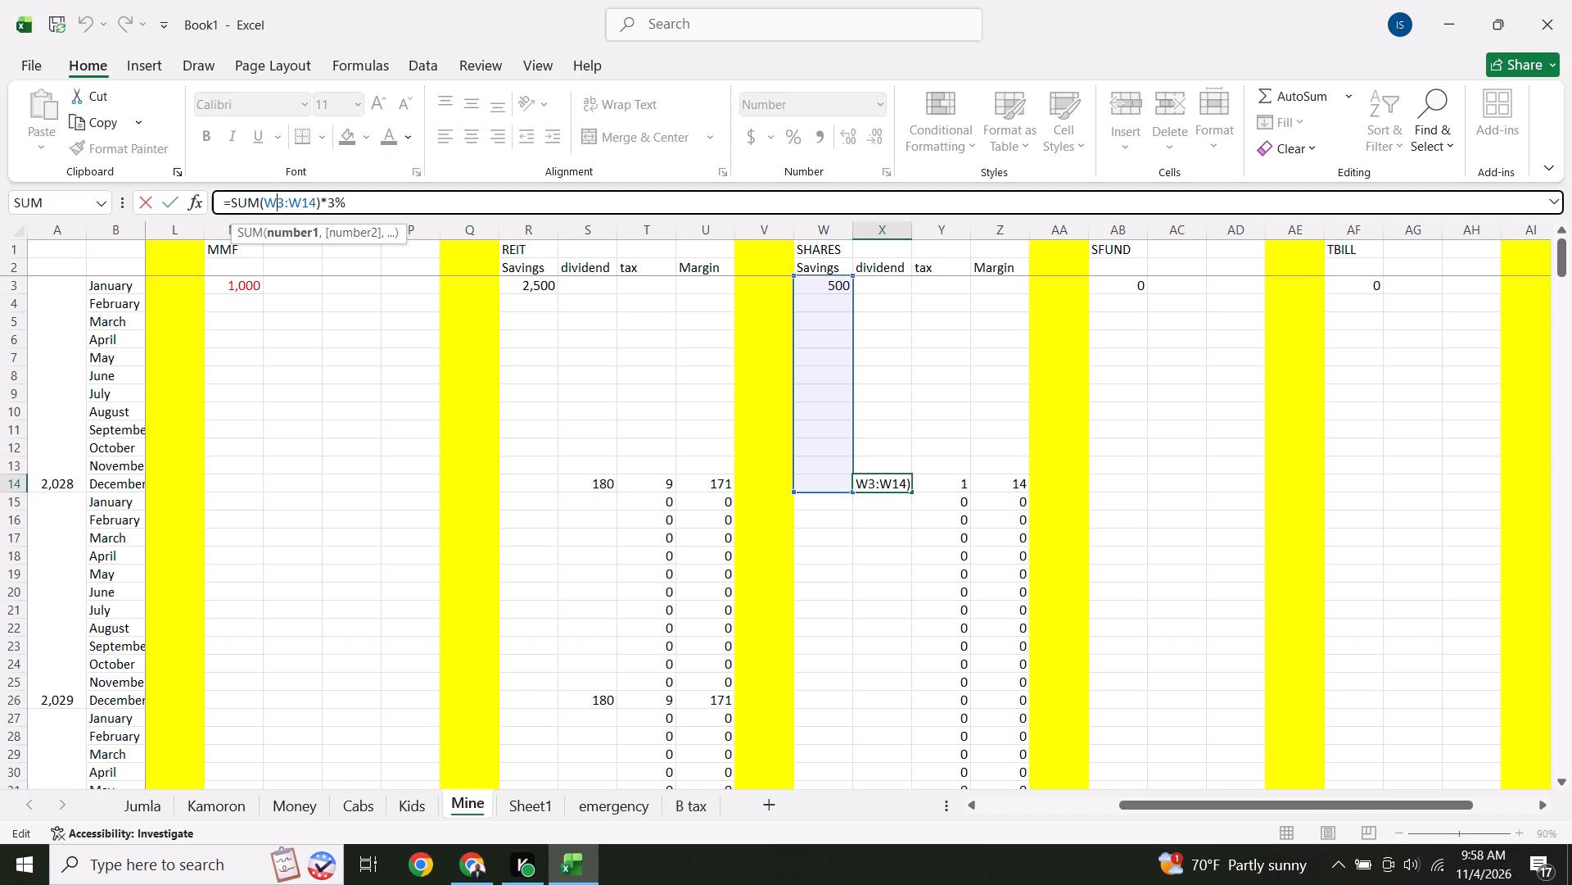
key(shift+dollar)
key(Return)
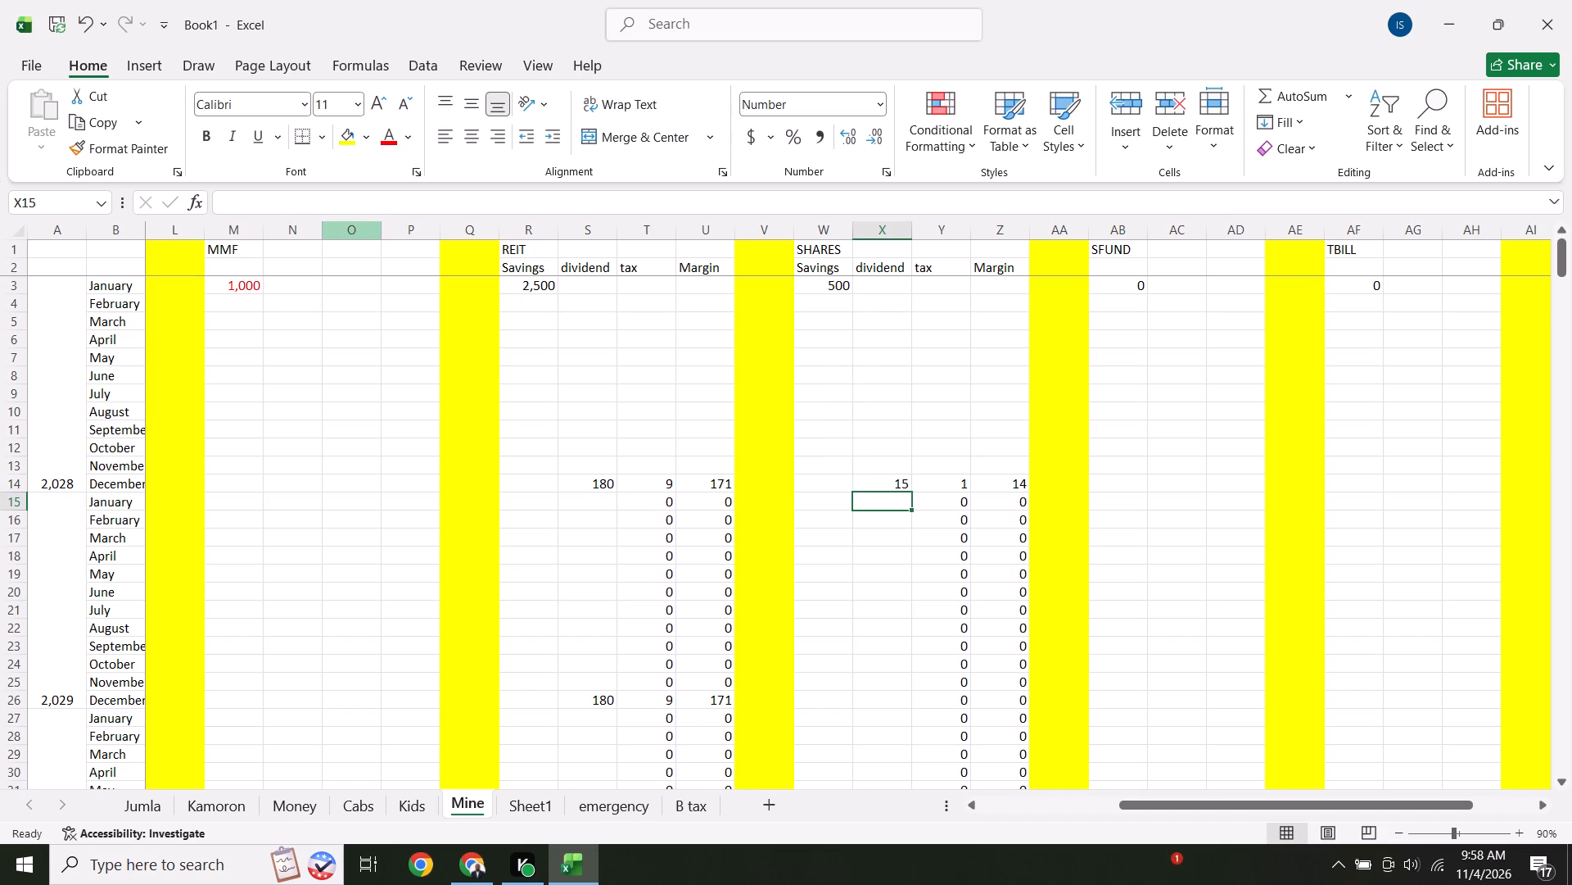
Change the dividend rate in the SHARES December 2028 formula (X14) to 4%, making it =SUM(W$3:W14)*4%.
click(902, 485)
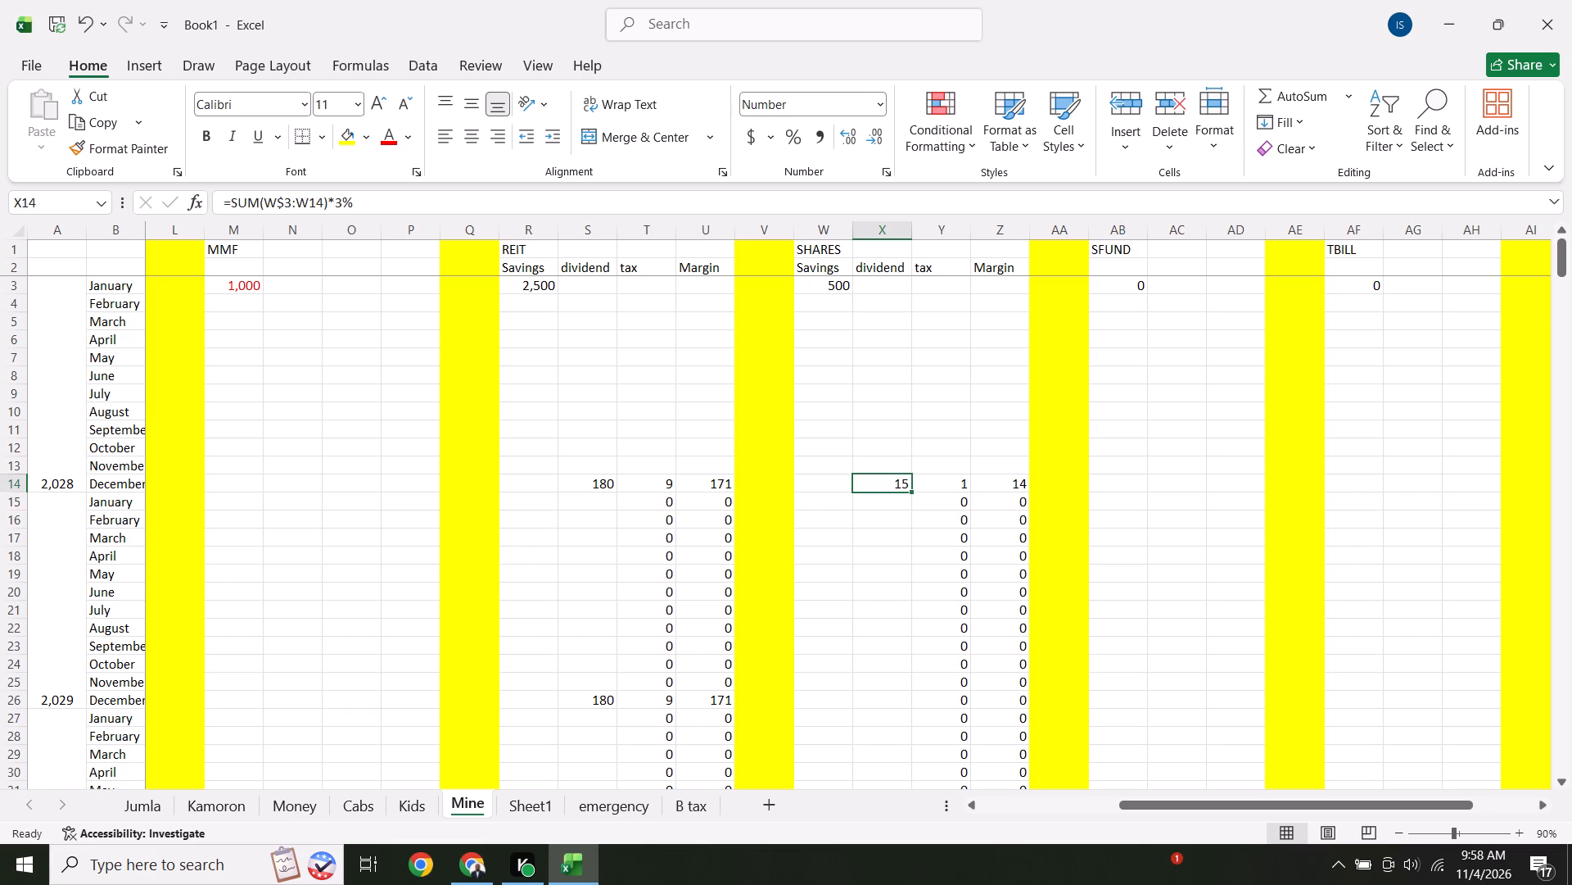
click(342, 208)
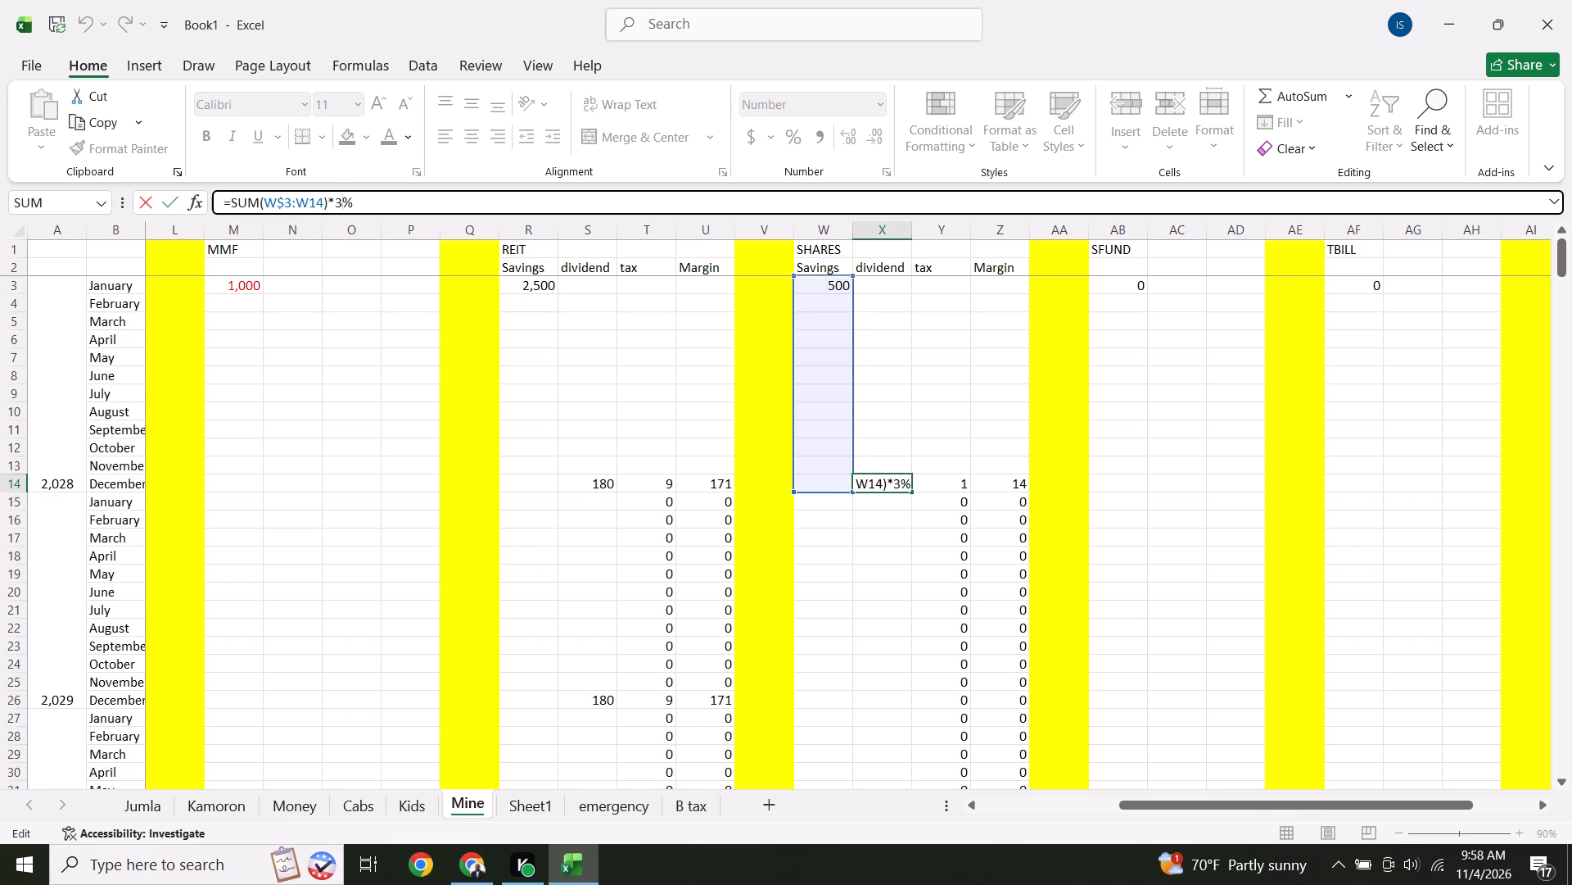
key(BackSpace)
key(4)
key(Return)
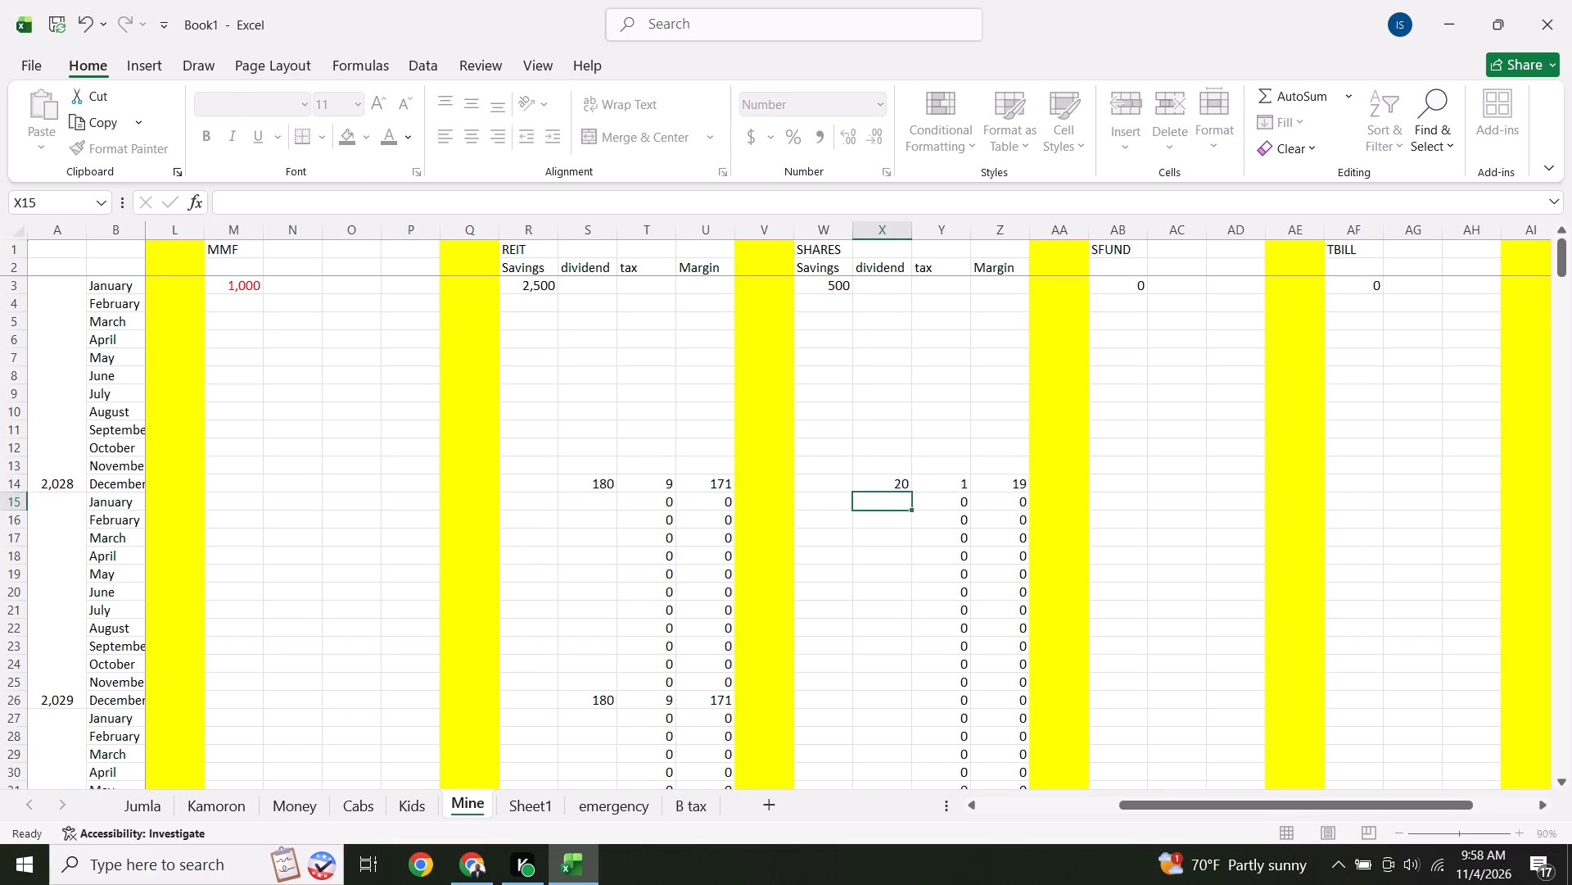
Copy the SHARES December 2028 dividend formula from X14 to the December 2029 row, X26.
click(893, 480)
right_click(893, 480)
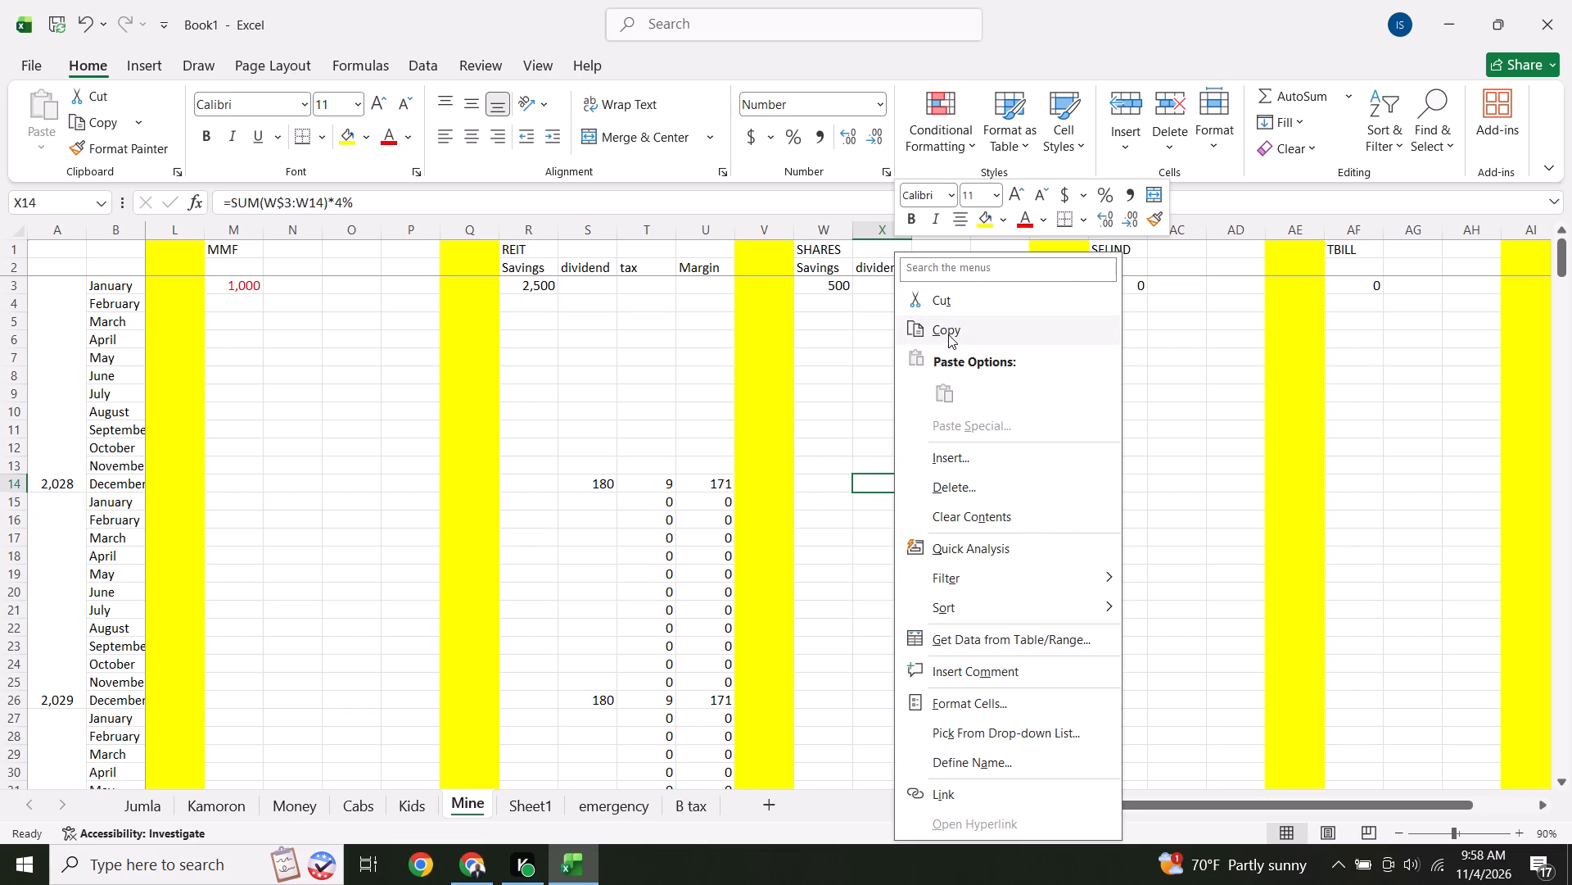
click(948, 334)
click(870, 702)
right_click(870, 702)
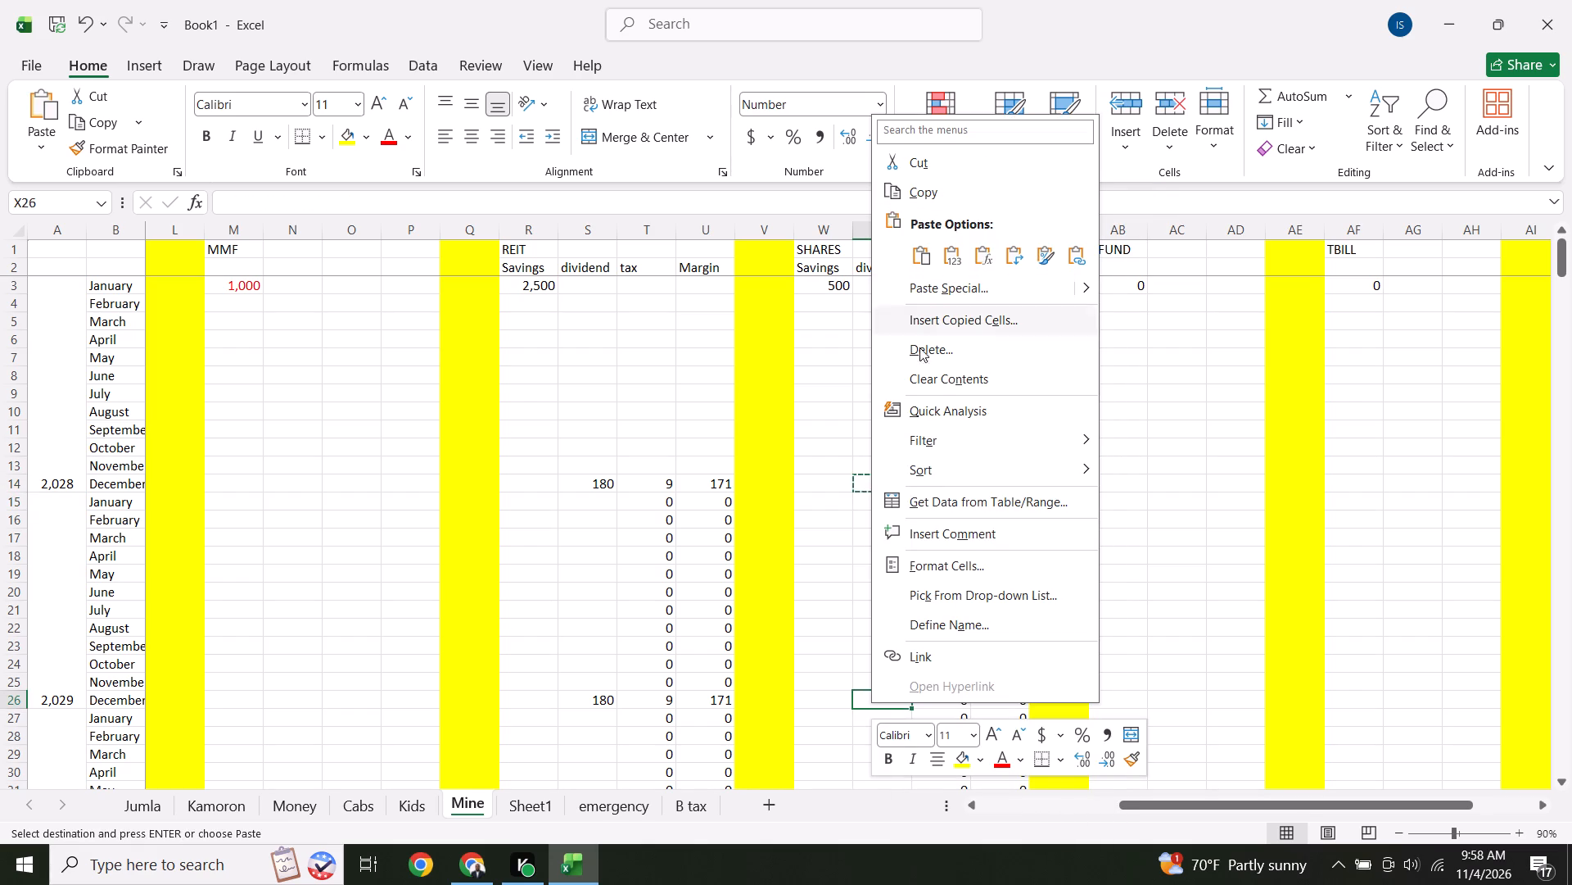
click(925, 262)
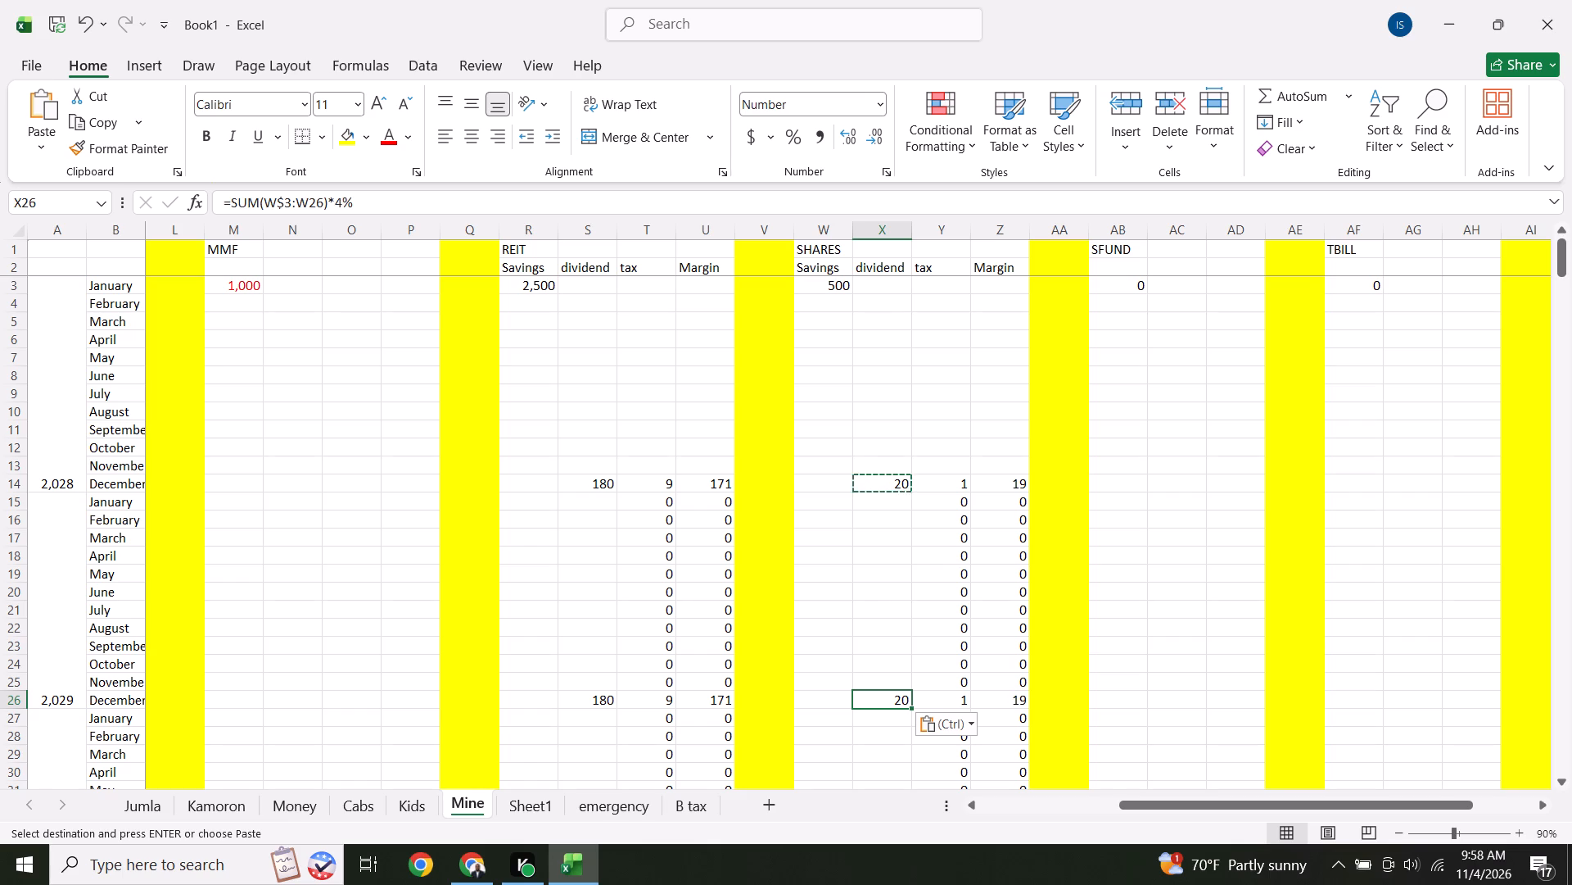
Copy the SHARES dividend block for 2029, X15:X26, to the 2030 rows starting at X27.
drag(895, 500, 895, 517)
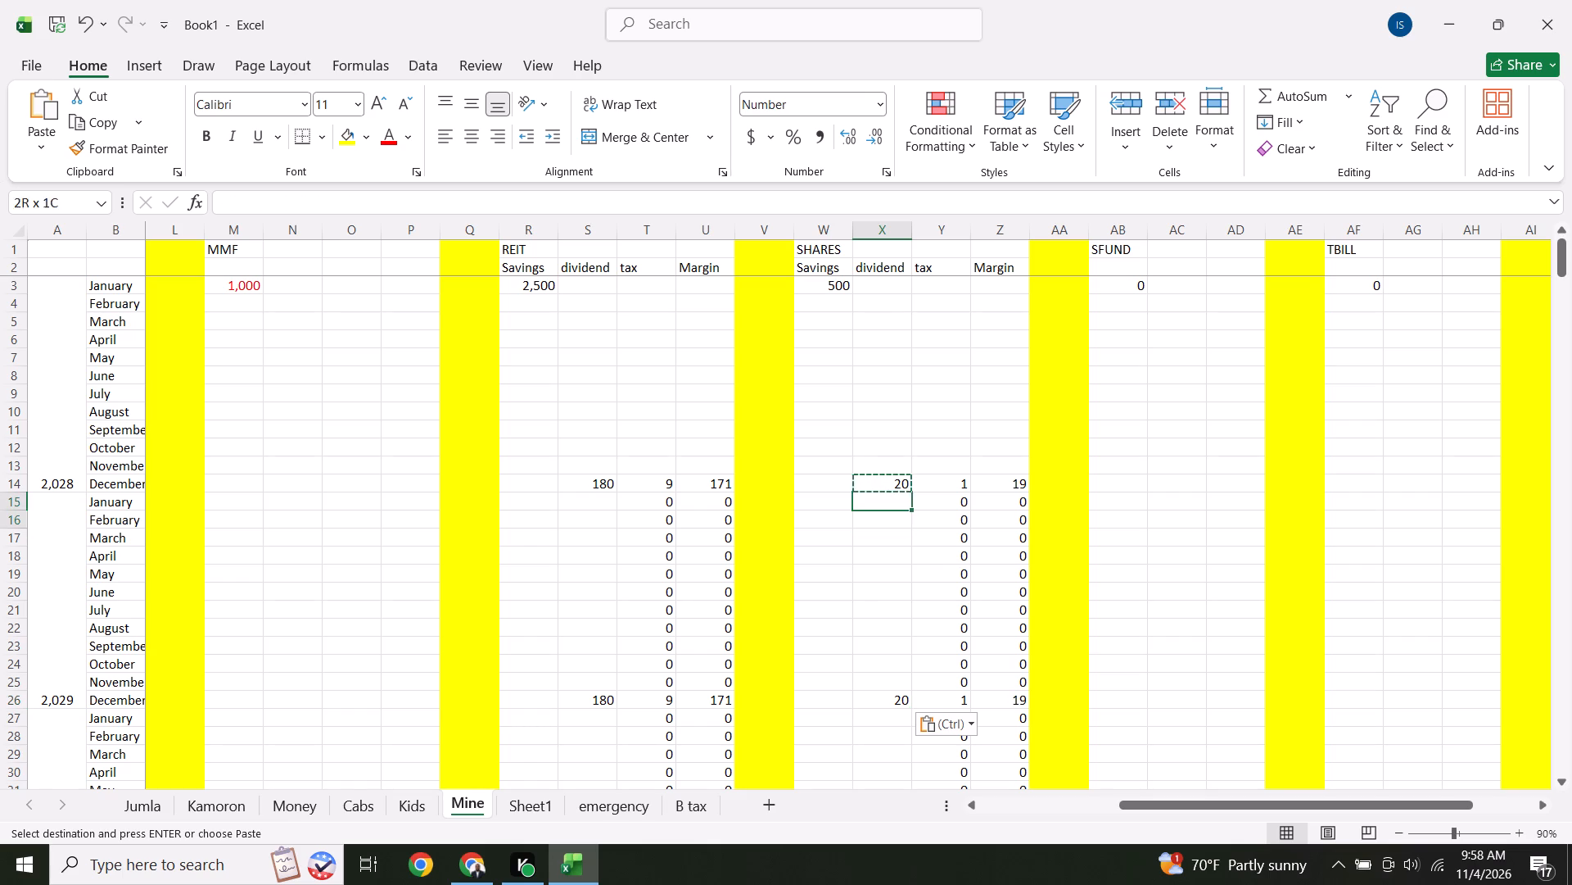
drag(895, 517, 885, 698)
right_click(885, 698)
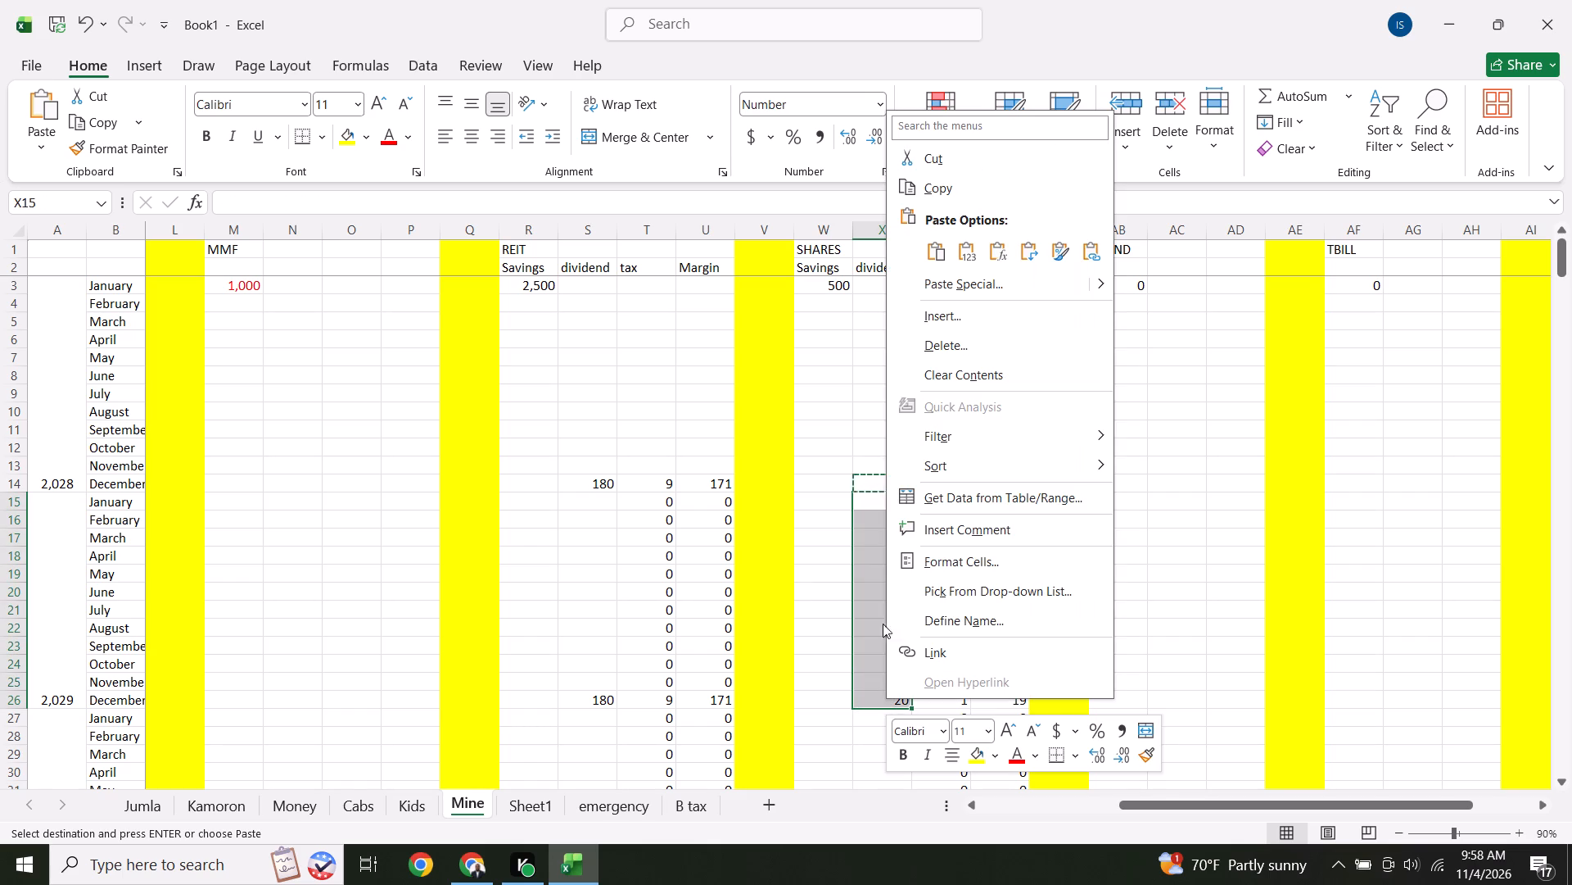
click(948, 188)
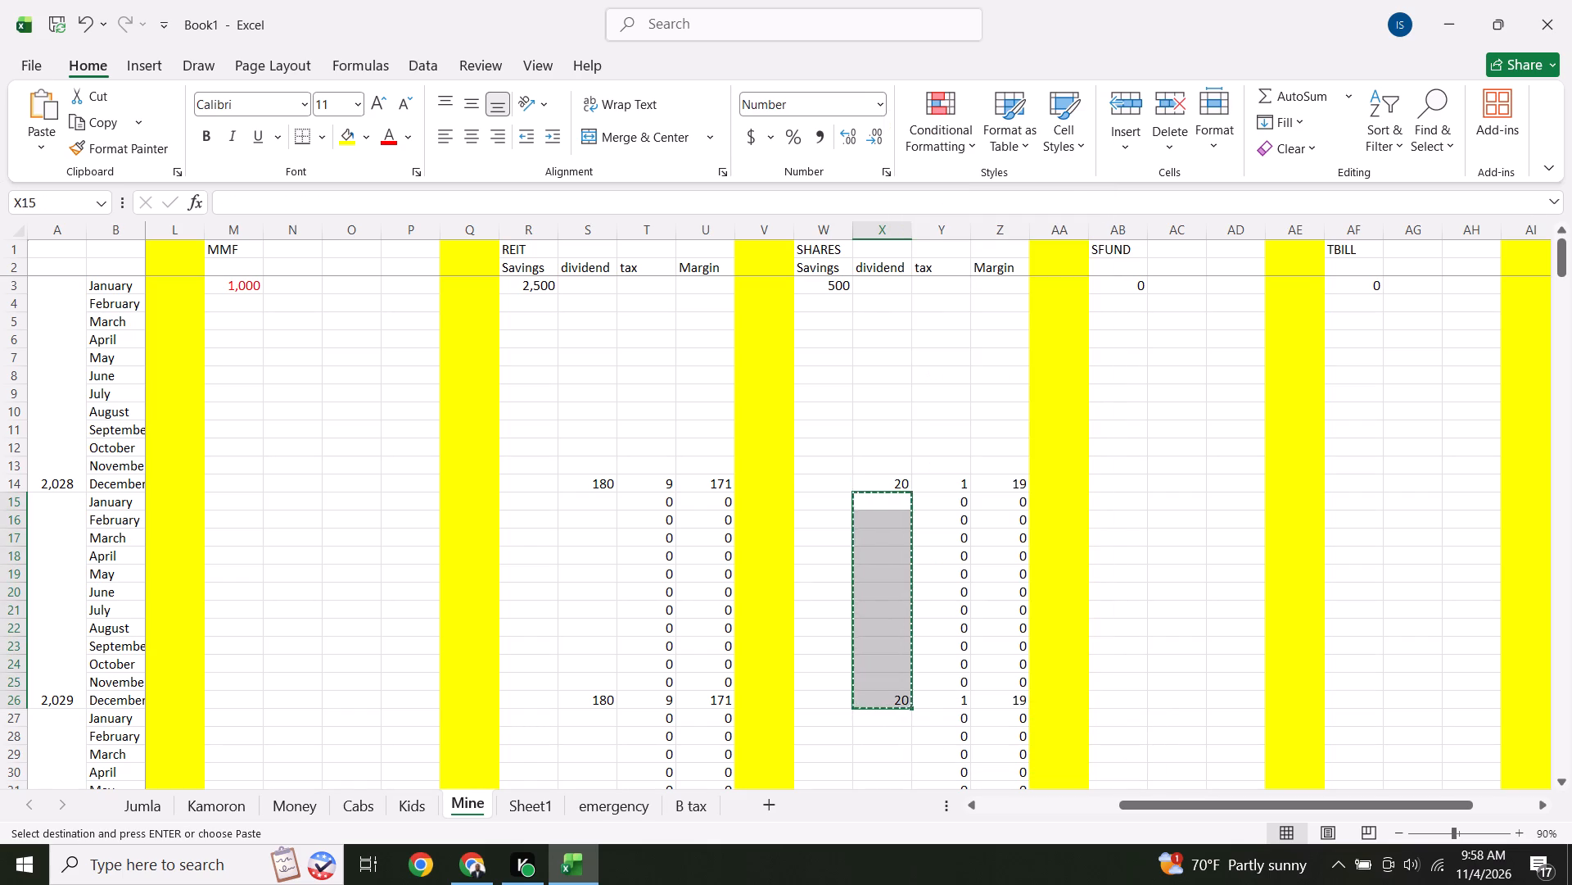
click(871, 721)
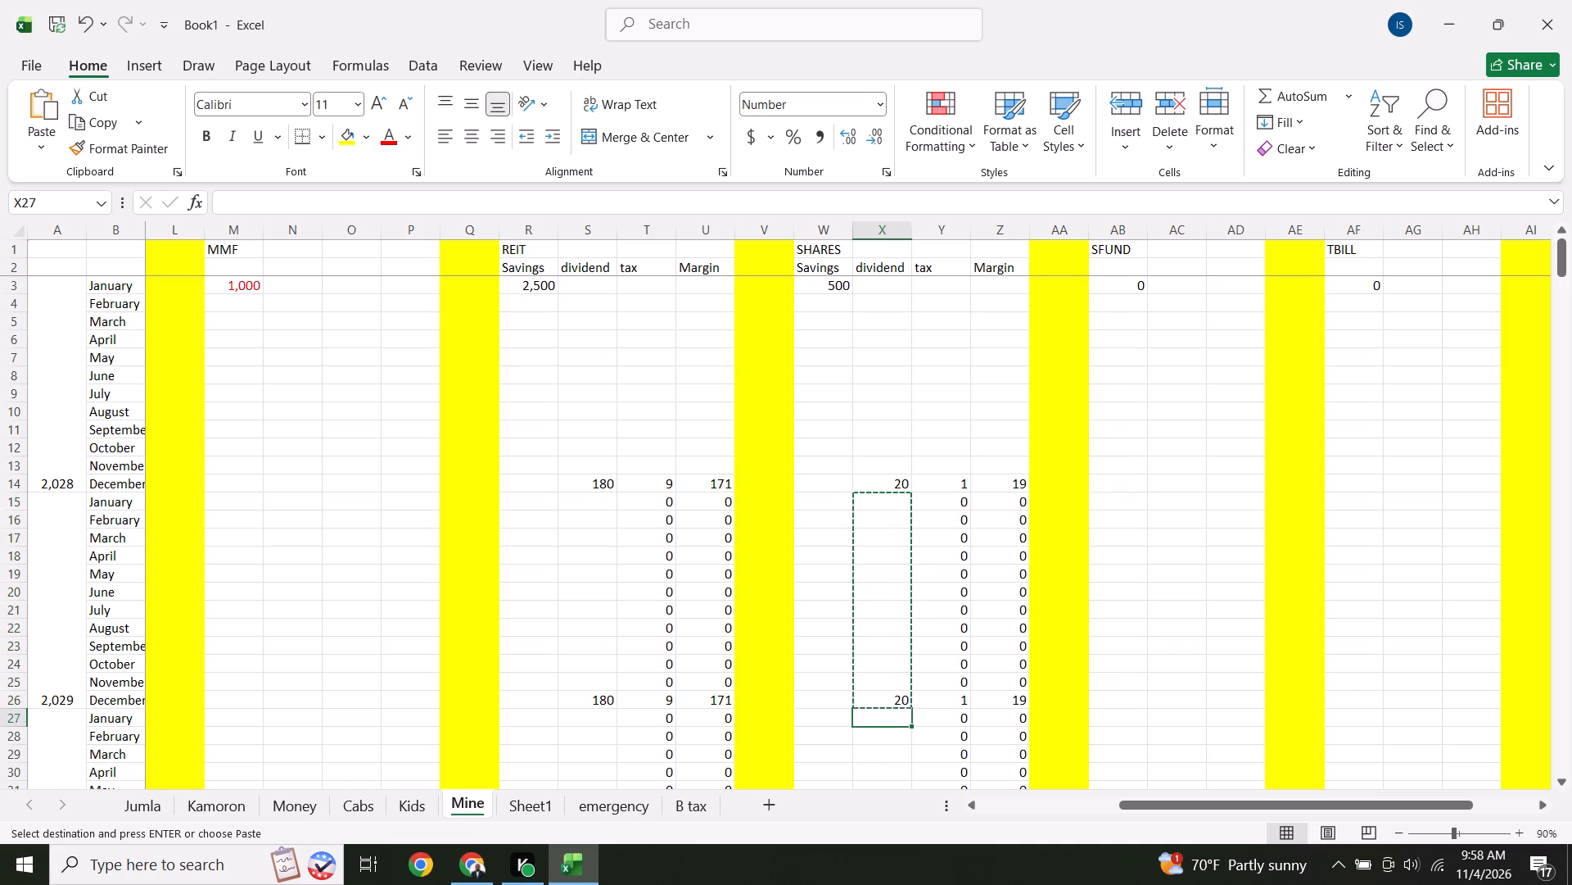
right_click(871, 721)
click(918, 265)
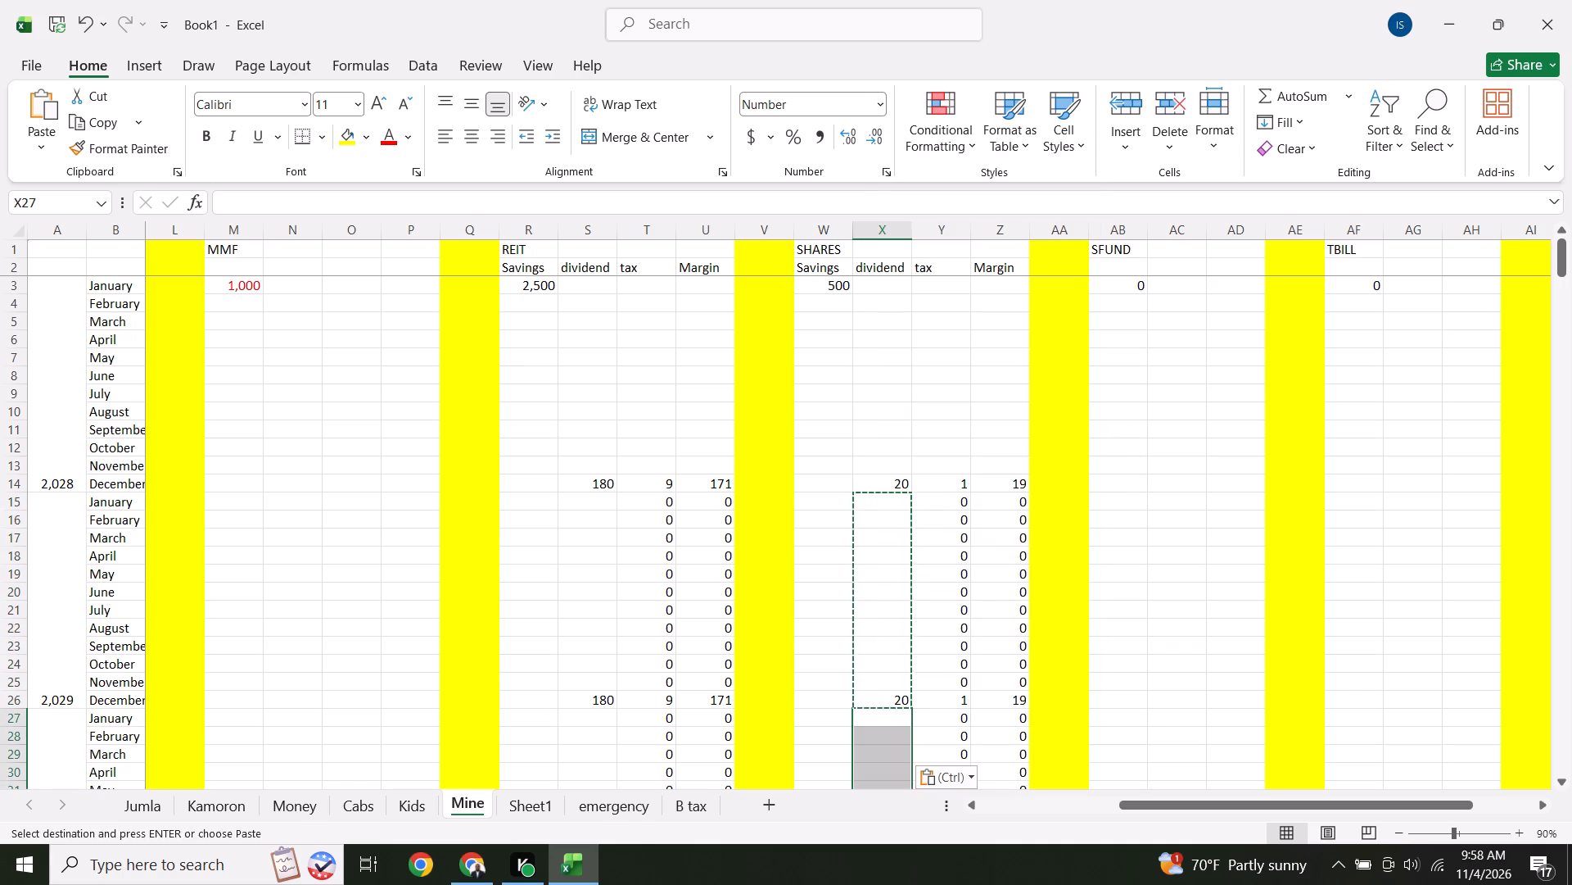
Copy the two-year SHARES dividend block X15:X38 to the 2031 and 2032 rows starting at X39.
click(828, 538)
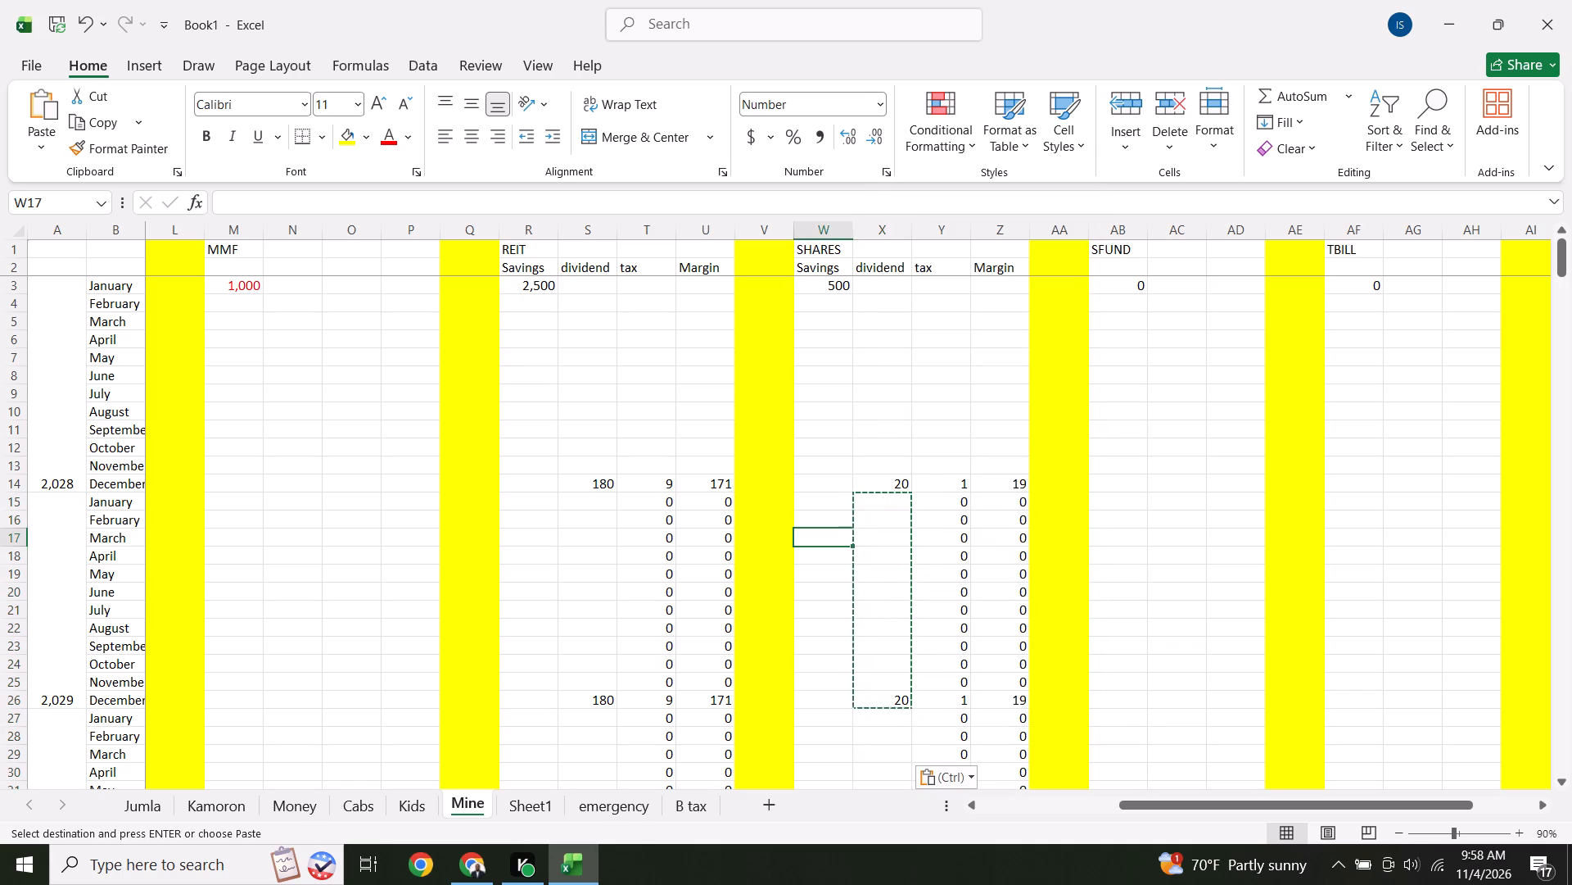
key(Down)
key(Down)
key(Down)
key(Down)
key(Down)
key(Down)
key(Down)
key(Down)
key(Down)
key(Down)
key(Down)
key(Down)
key(Down)
key(Down)
key(Down)
key(Down)
key(Down)
key(Down)
key(Down)
key(Down)
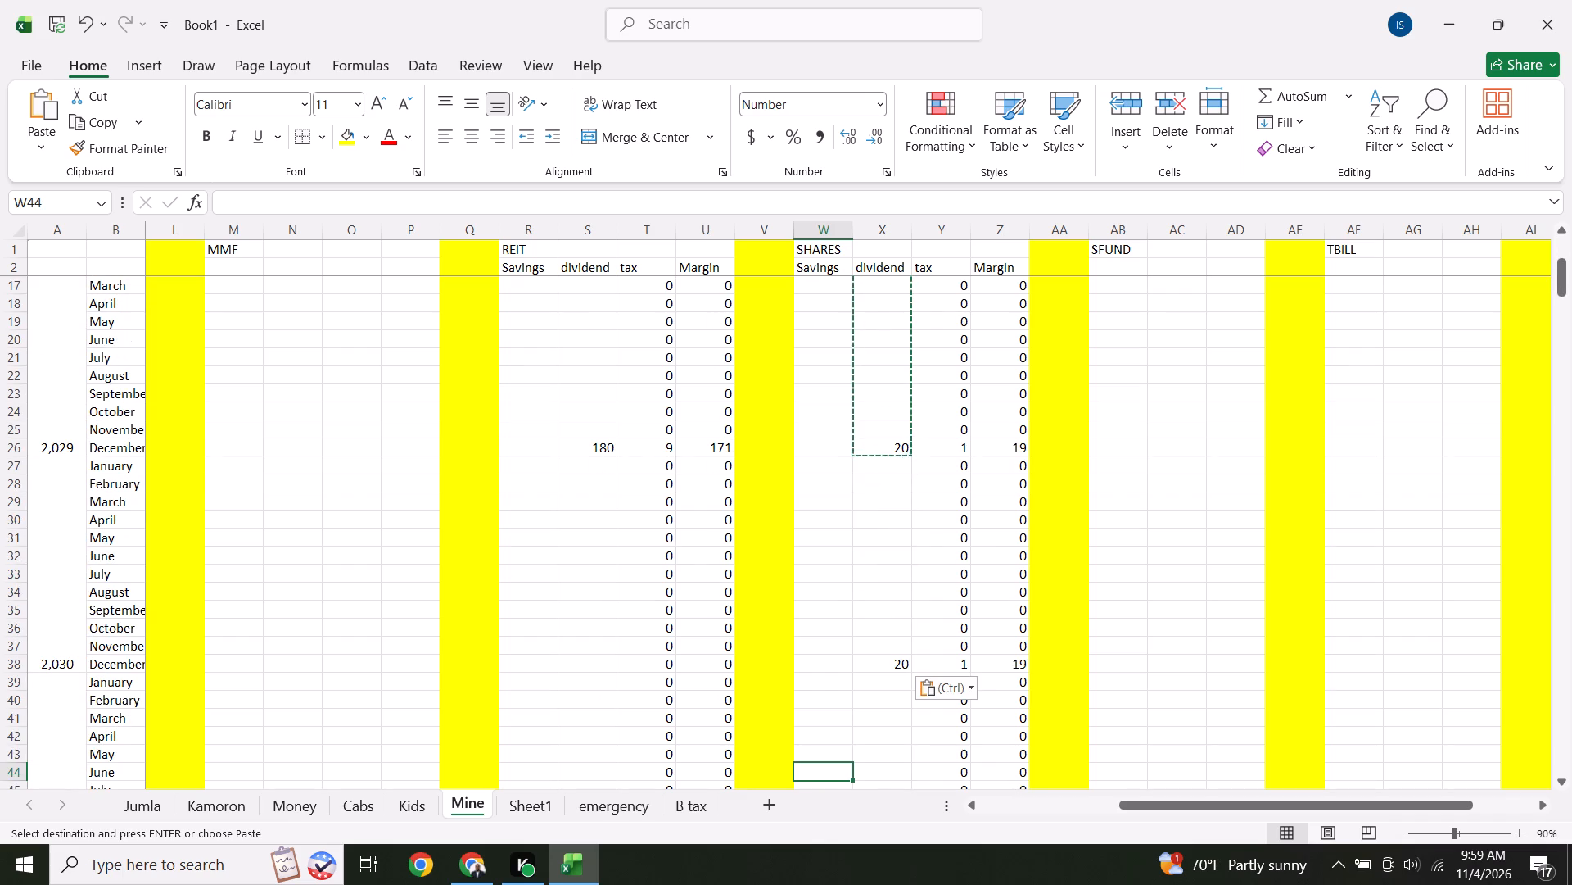
drag(897, 664, 878, 320)
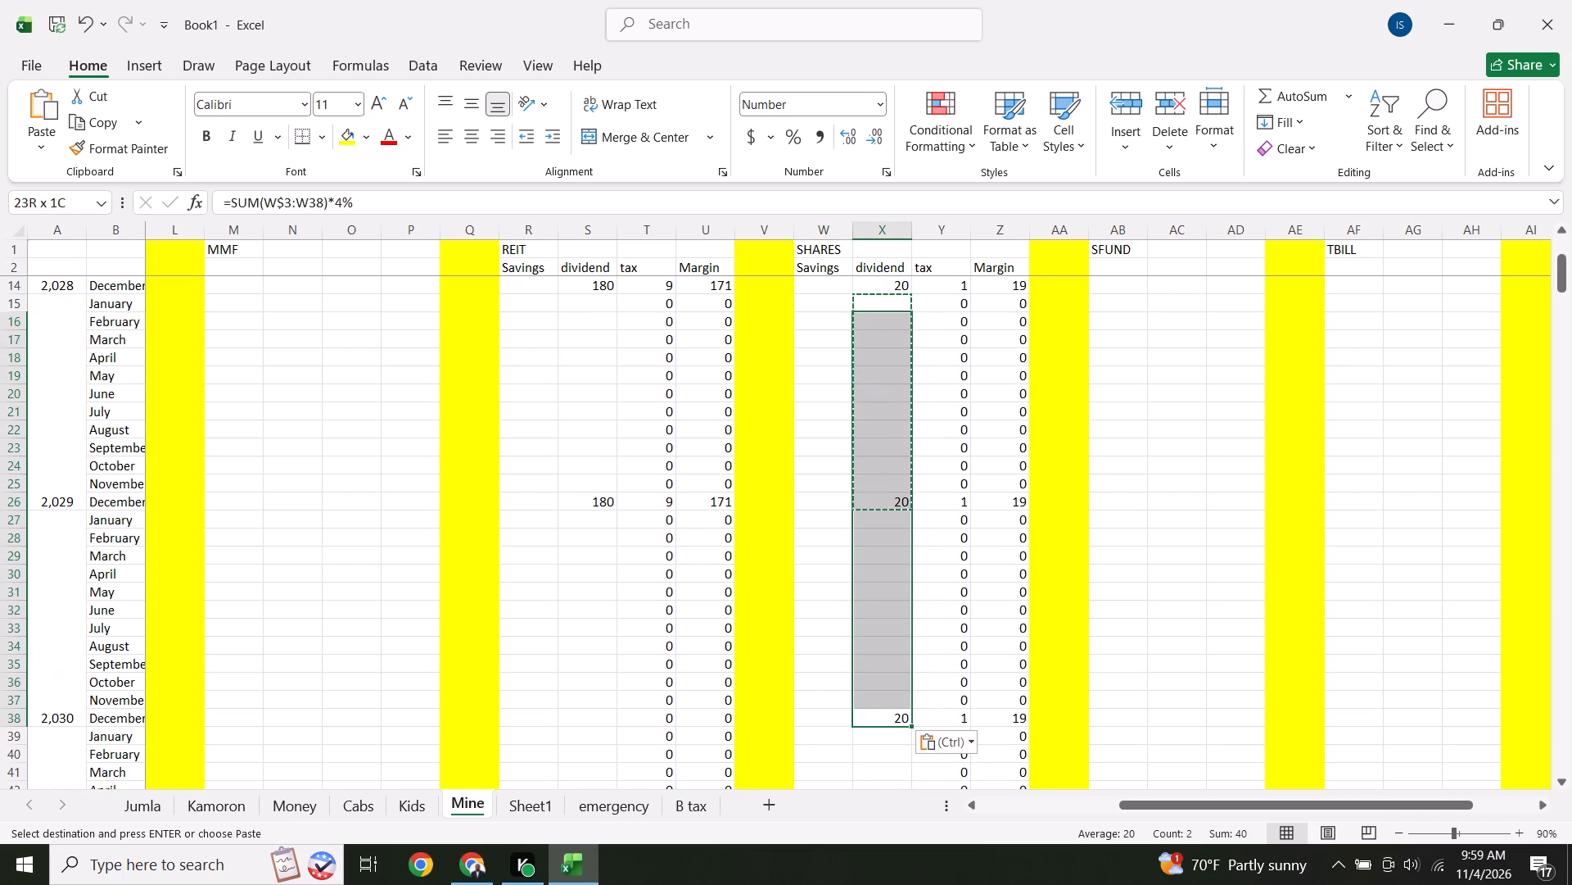
drag(878, 320, 882, 304)
right_click(882, 304)
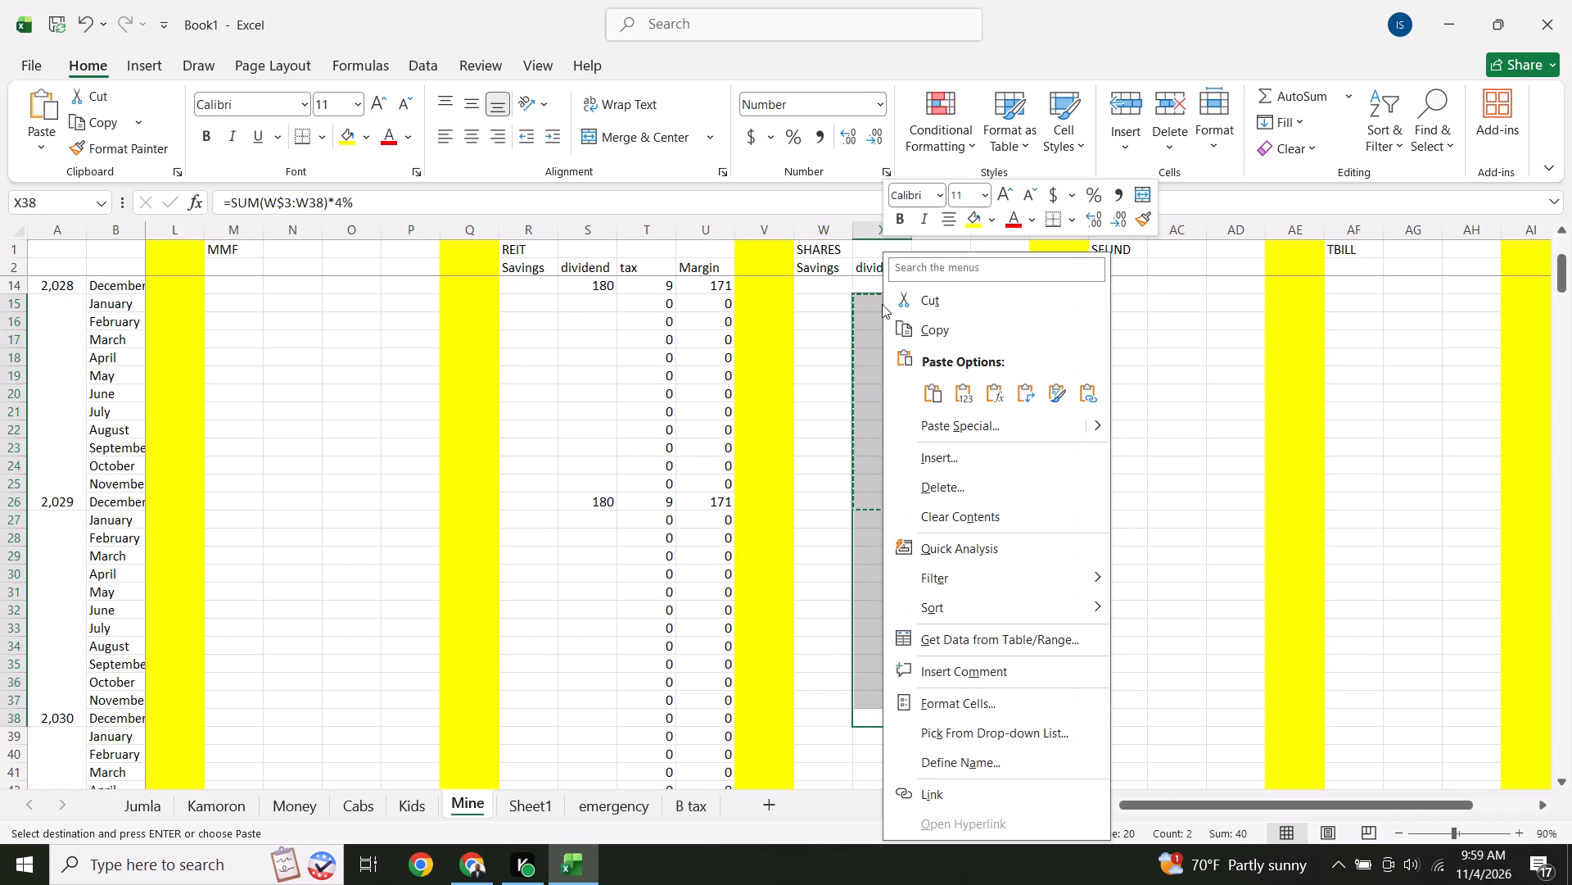
click(936, 337)
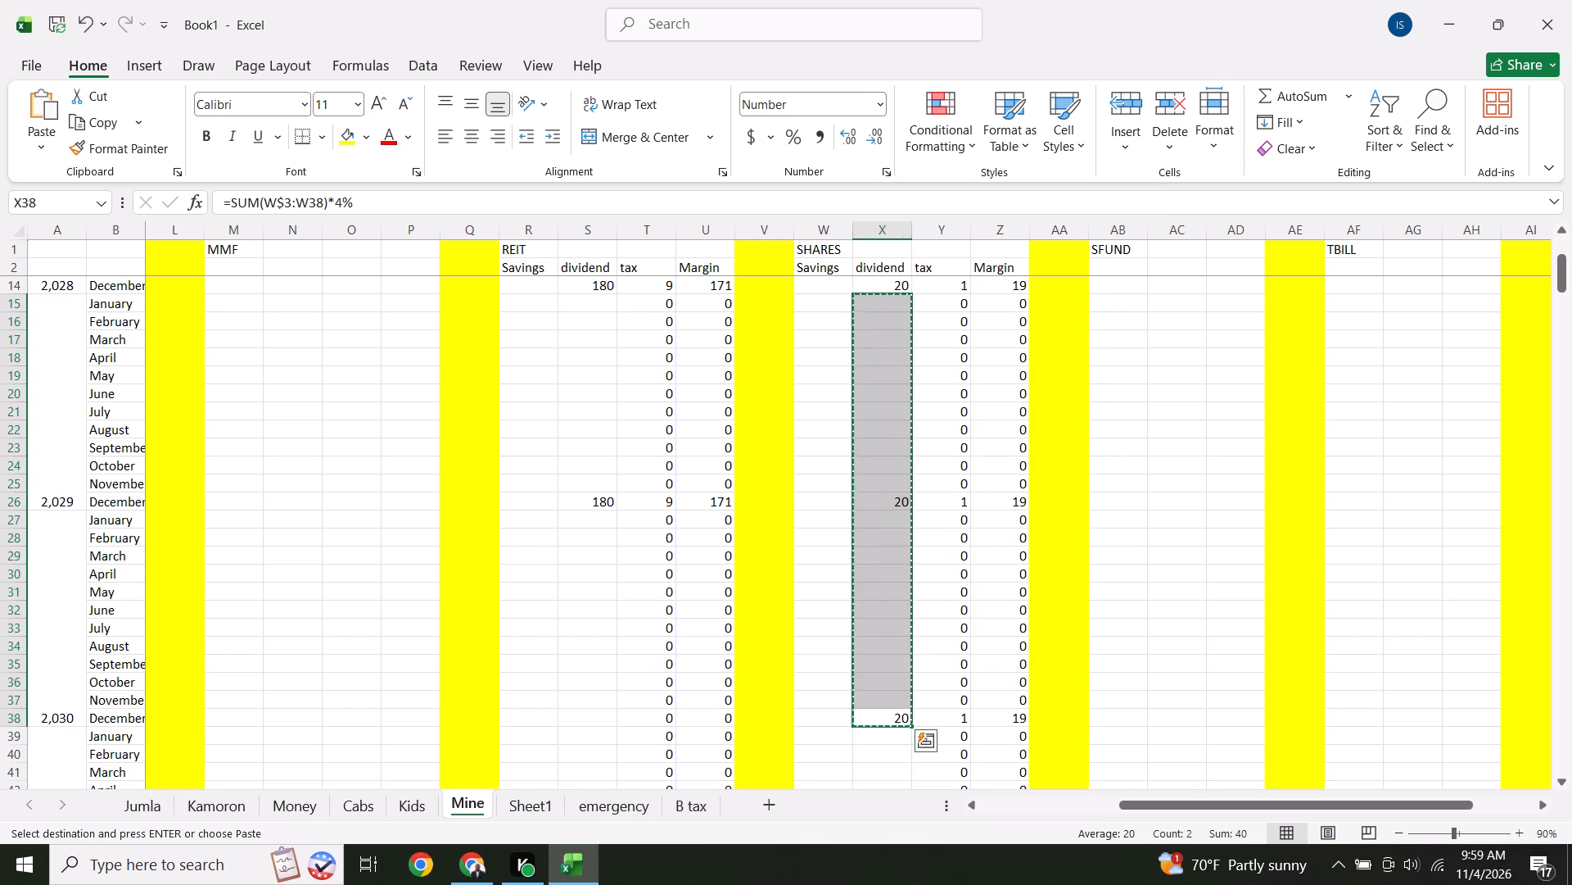
click(880, 735)
right_click(880, 735)
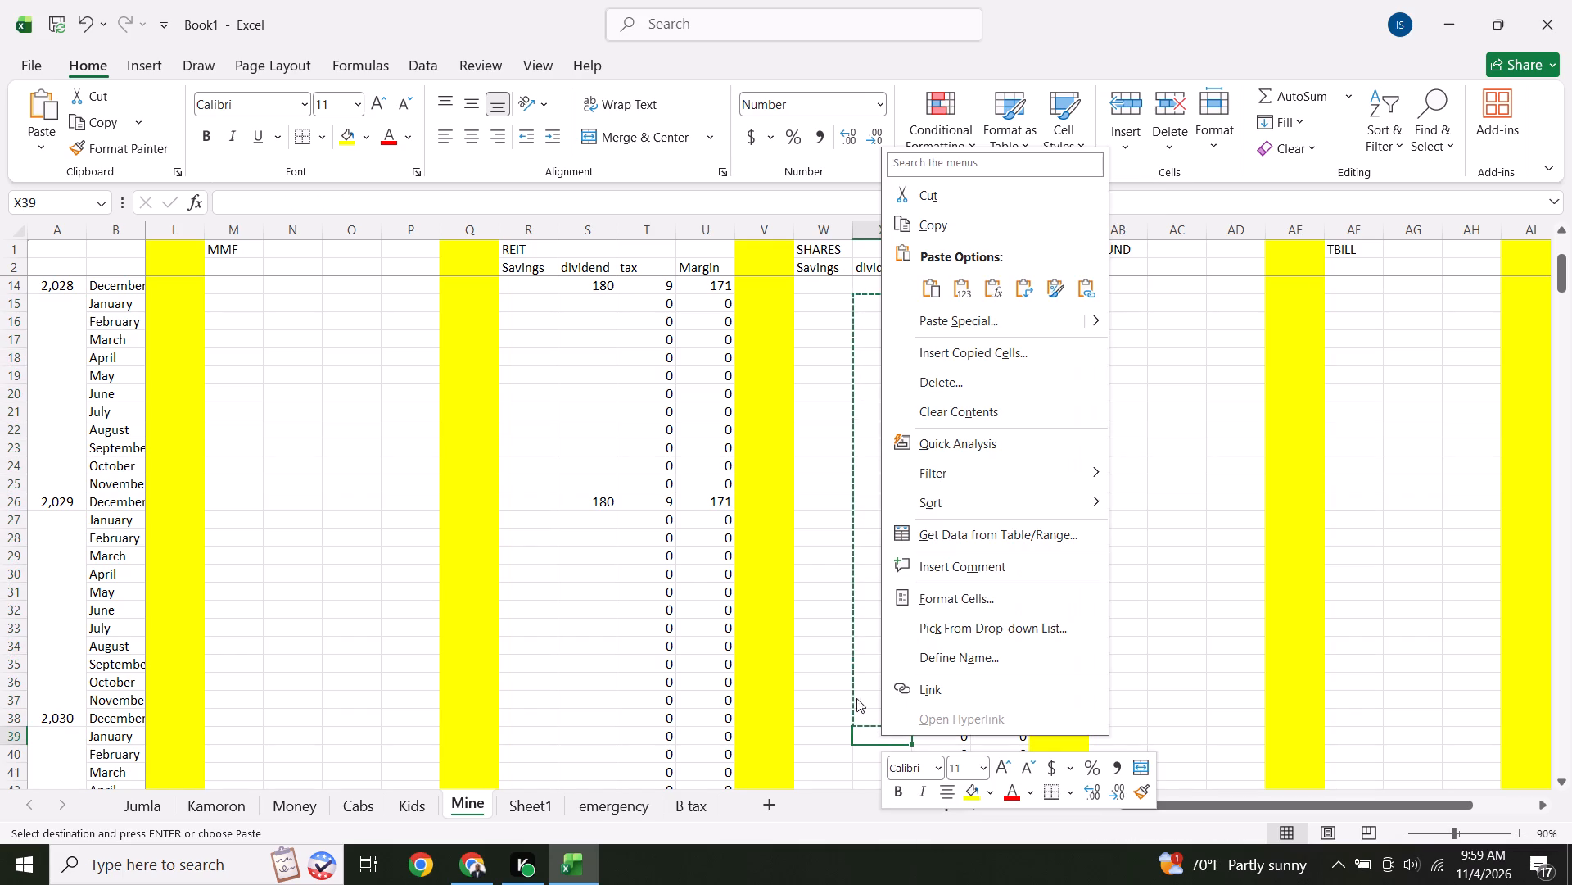
click(937, 276)
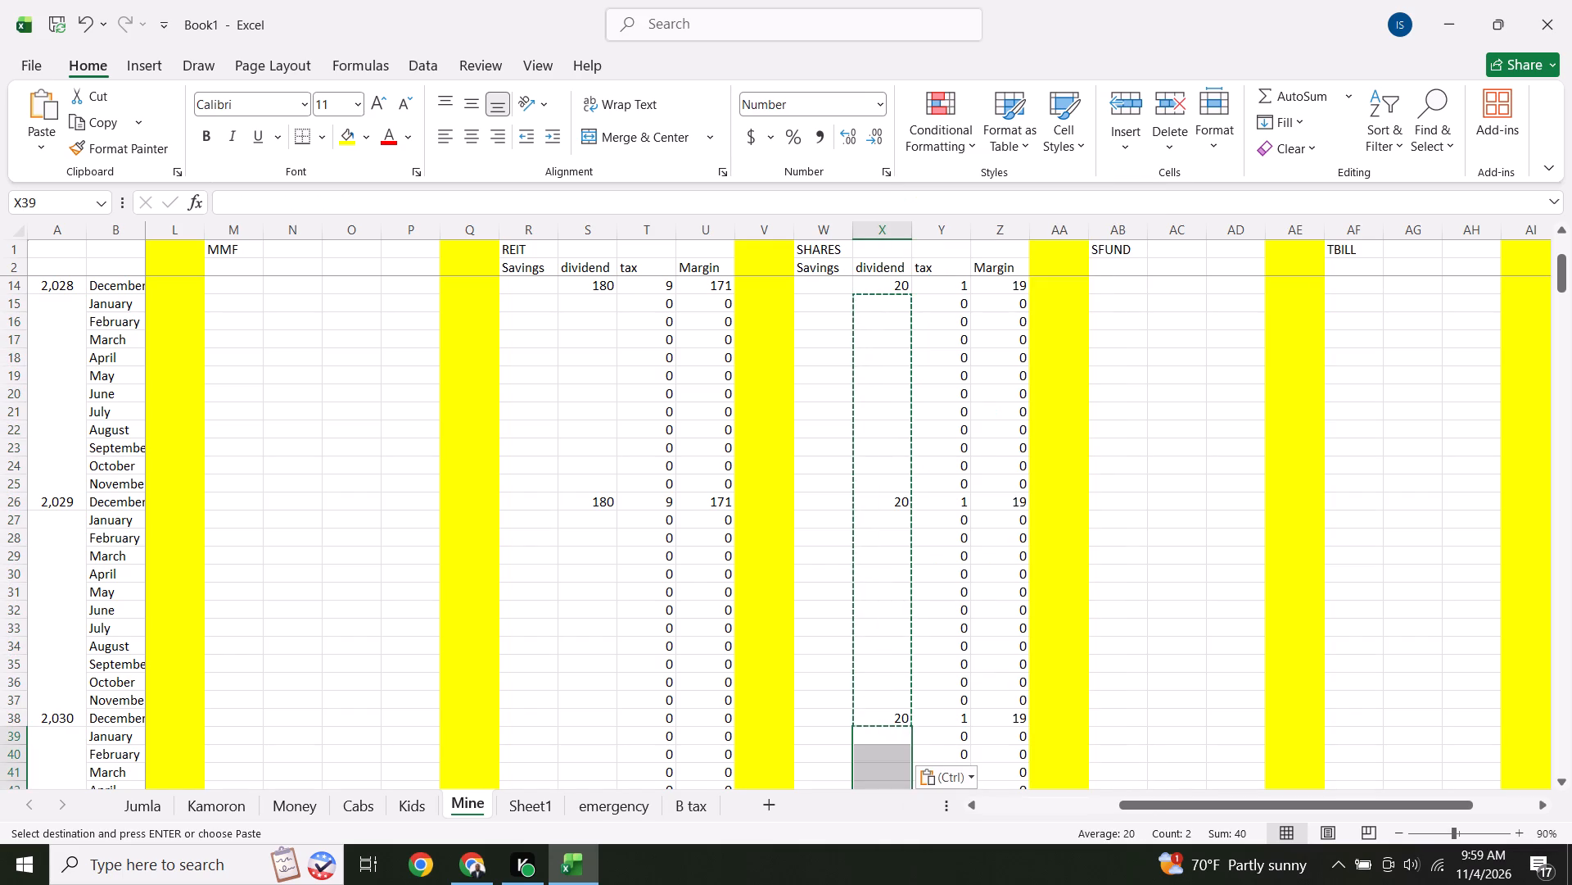
Copy the four-year SHARES dividend block X15:X62 to the 2033 to 2036 rows starting at X63.
click(903, 312)
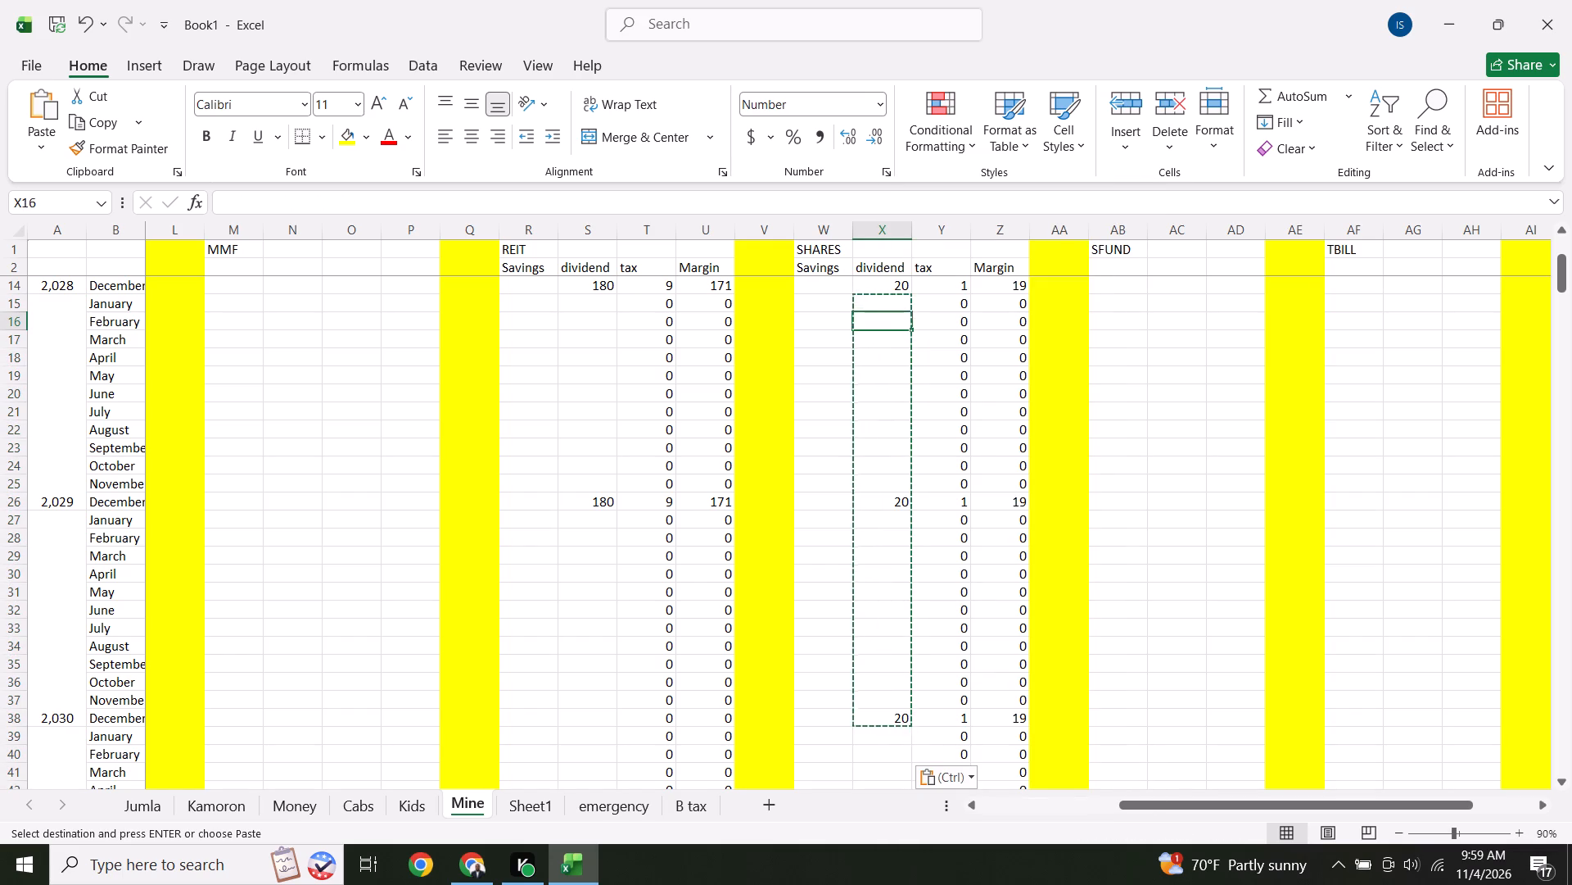
drag(893, 302, 896, 758)
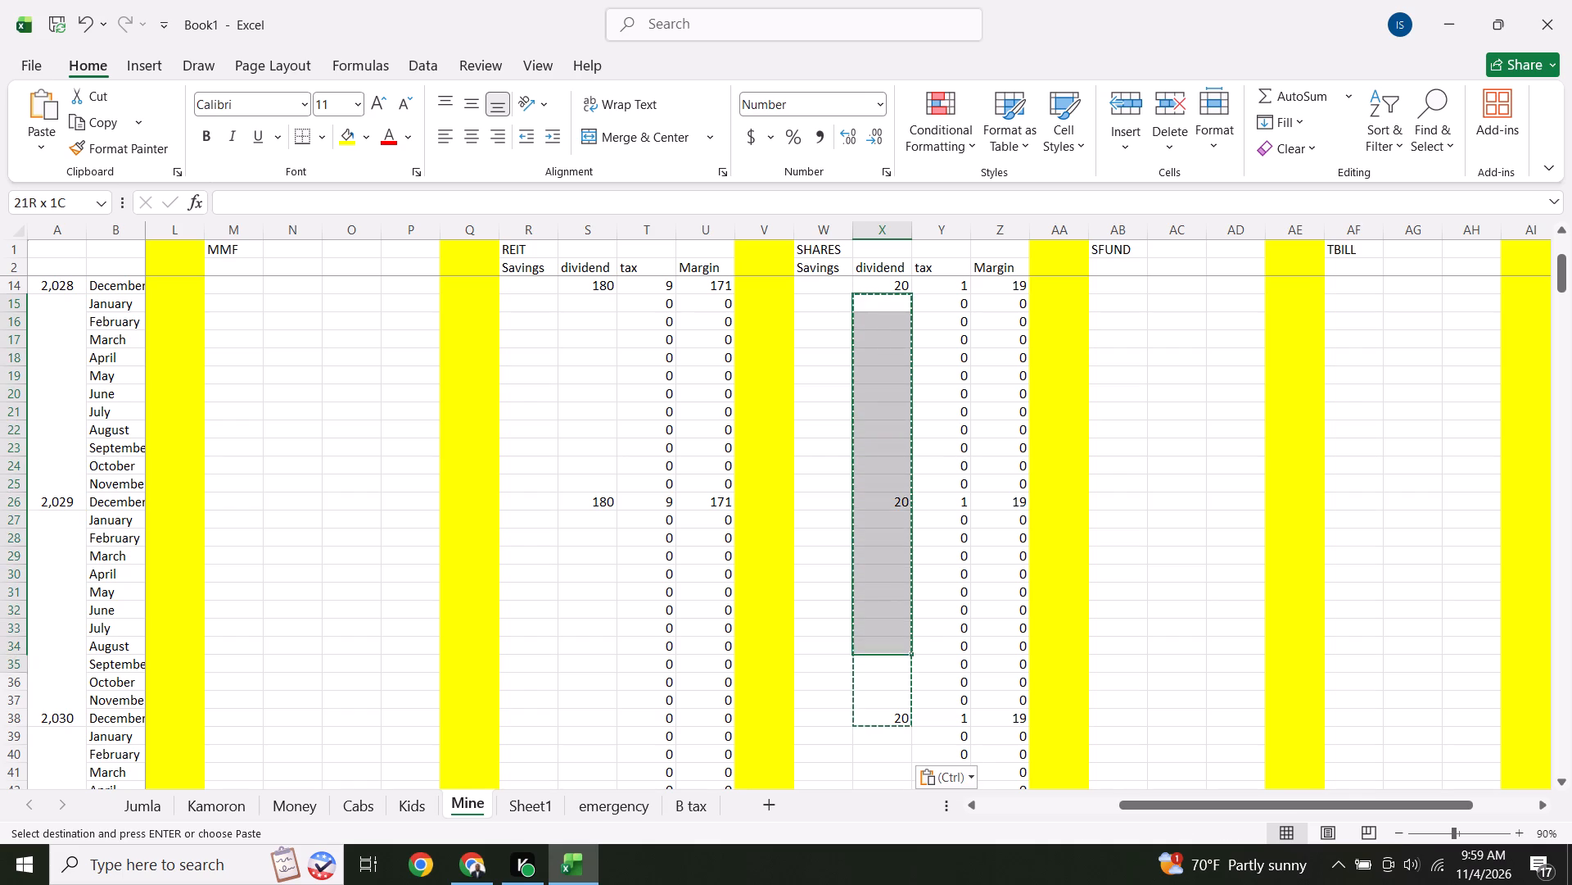
drag(896, 758, 894, 845)
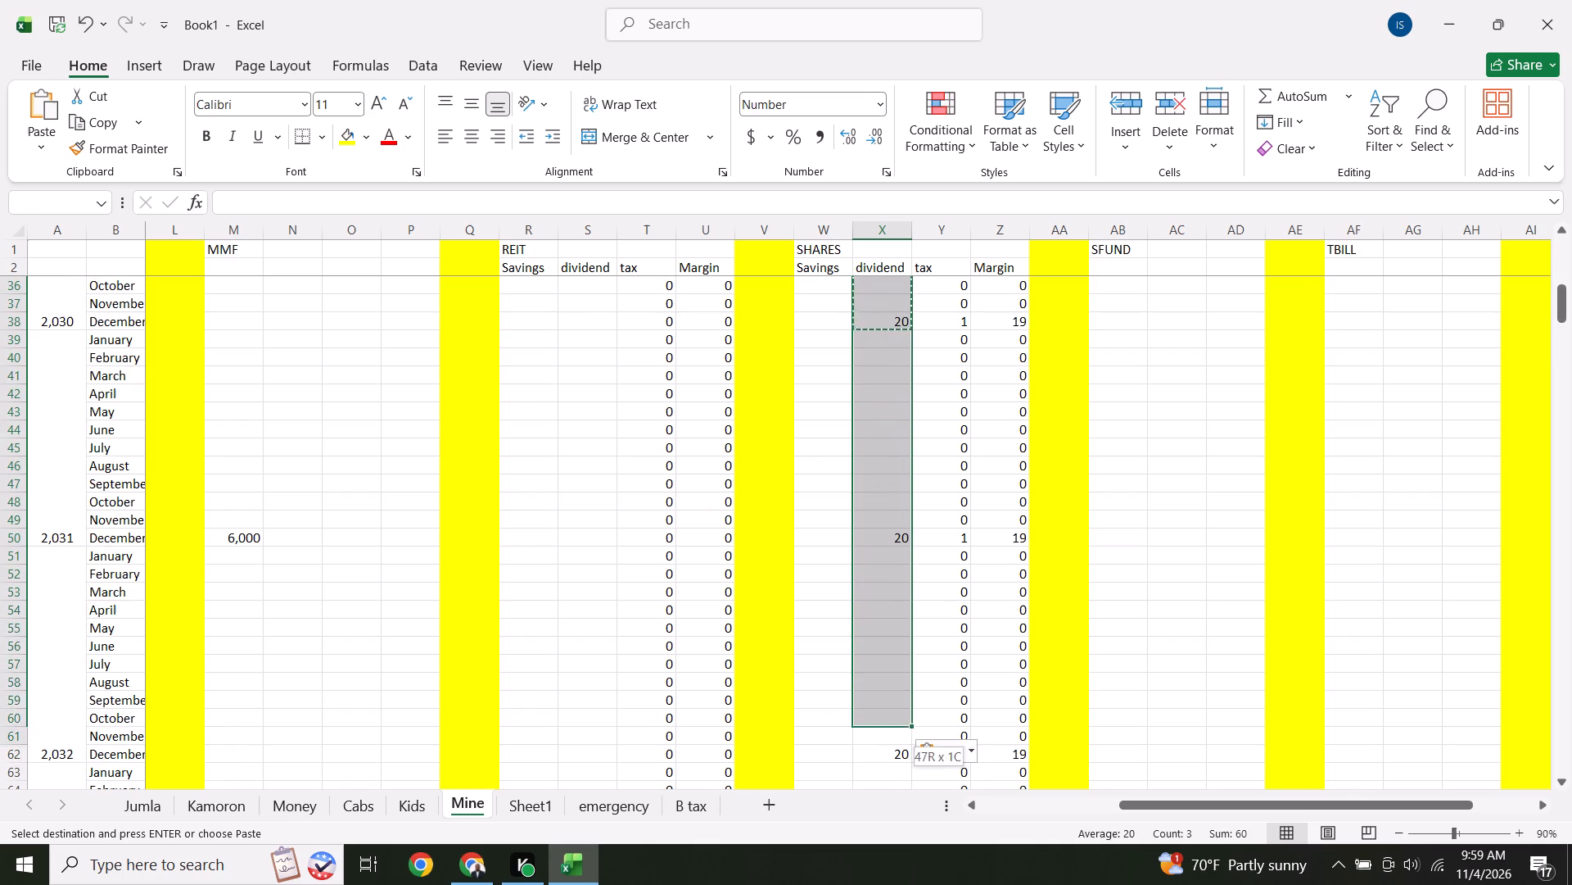
drag(894, 845, 866, 264)
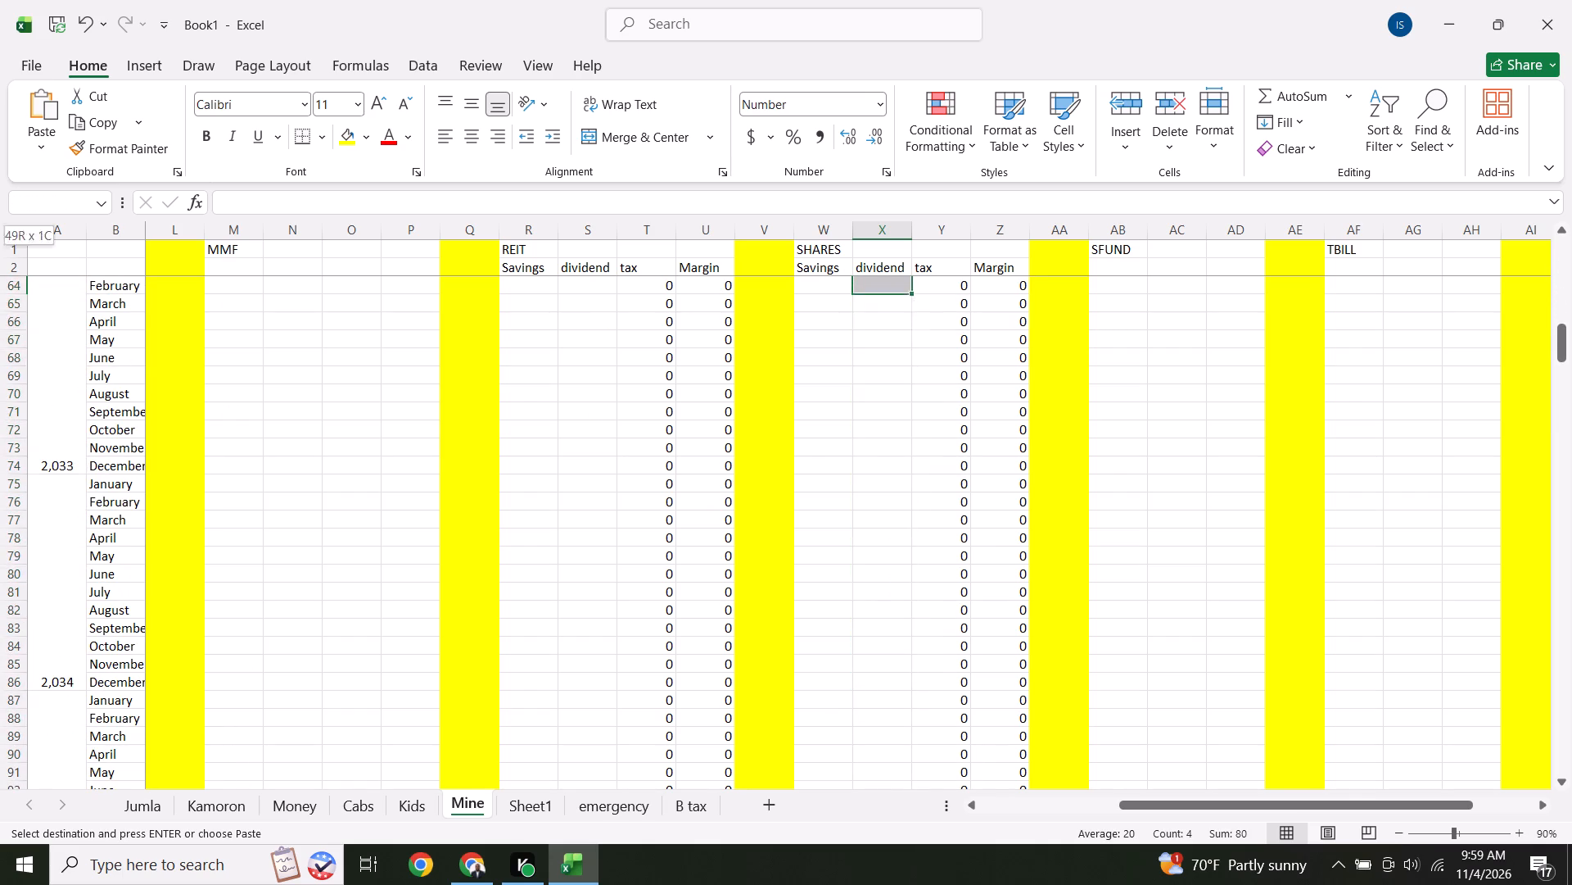
drag(866, 264, 878, 363)
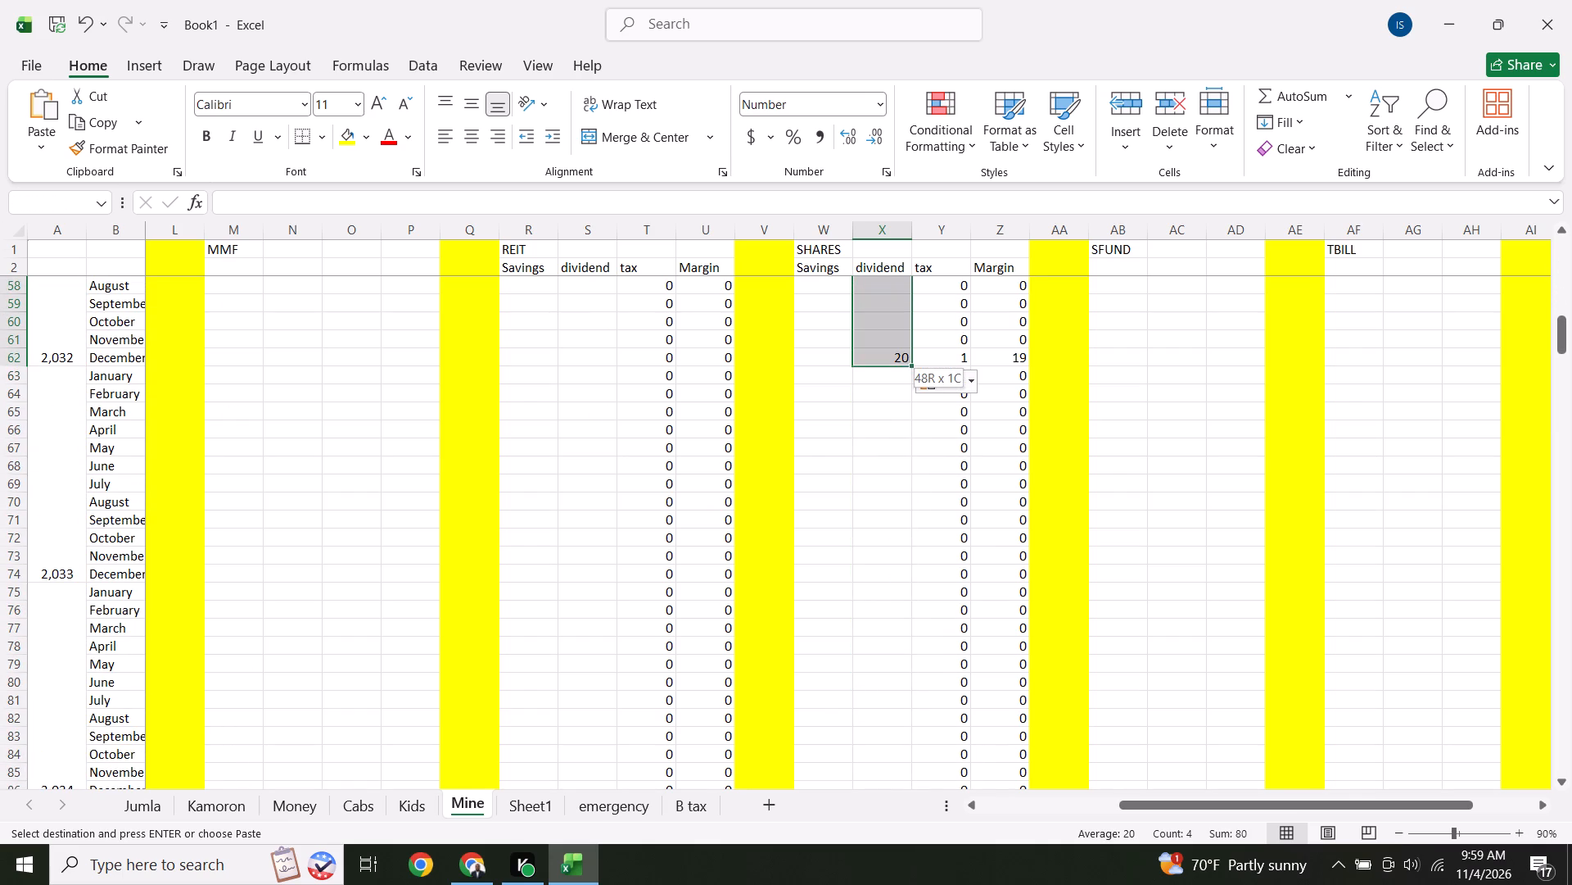
drag(878, 363, 878, 362)
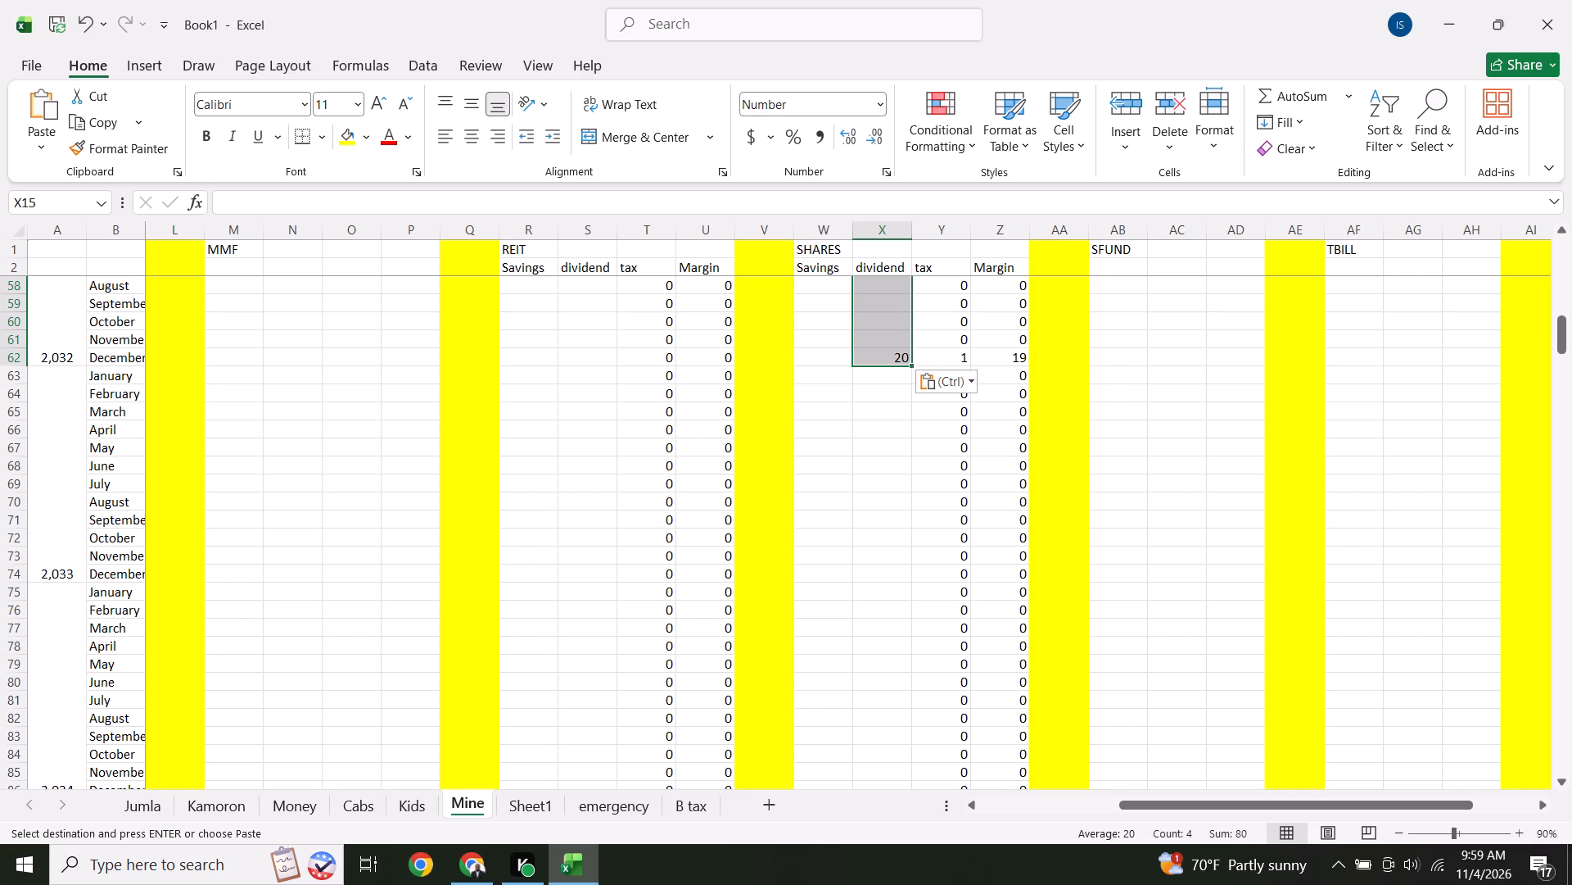
right_click(883, 329)
click(937, 326)
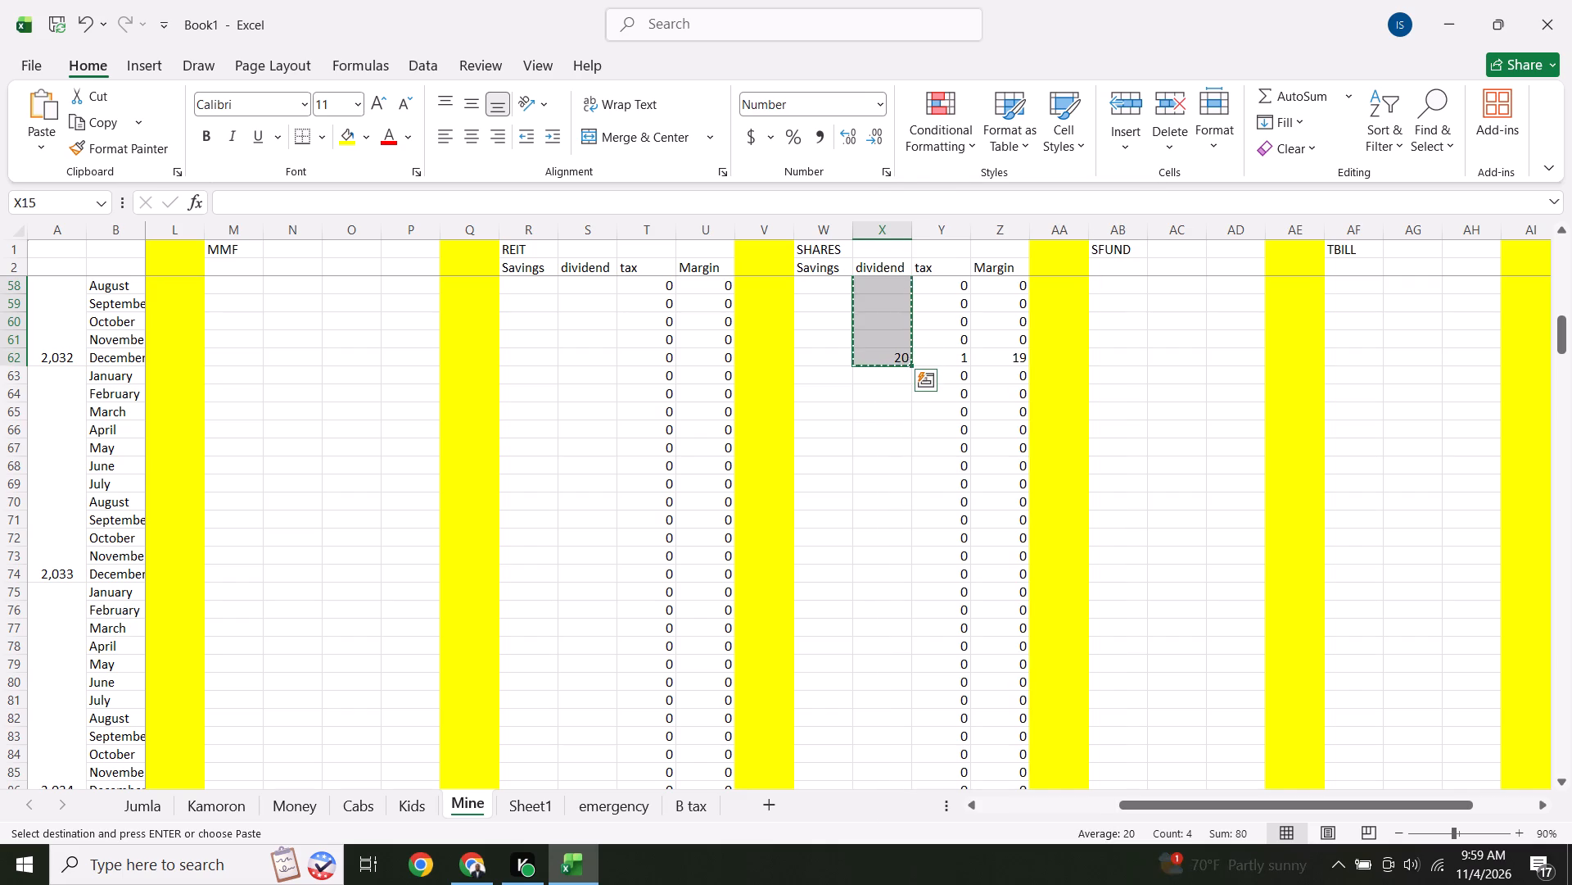
click(875, 373)
right_click(875, 373)
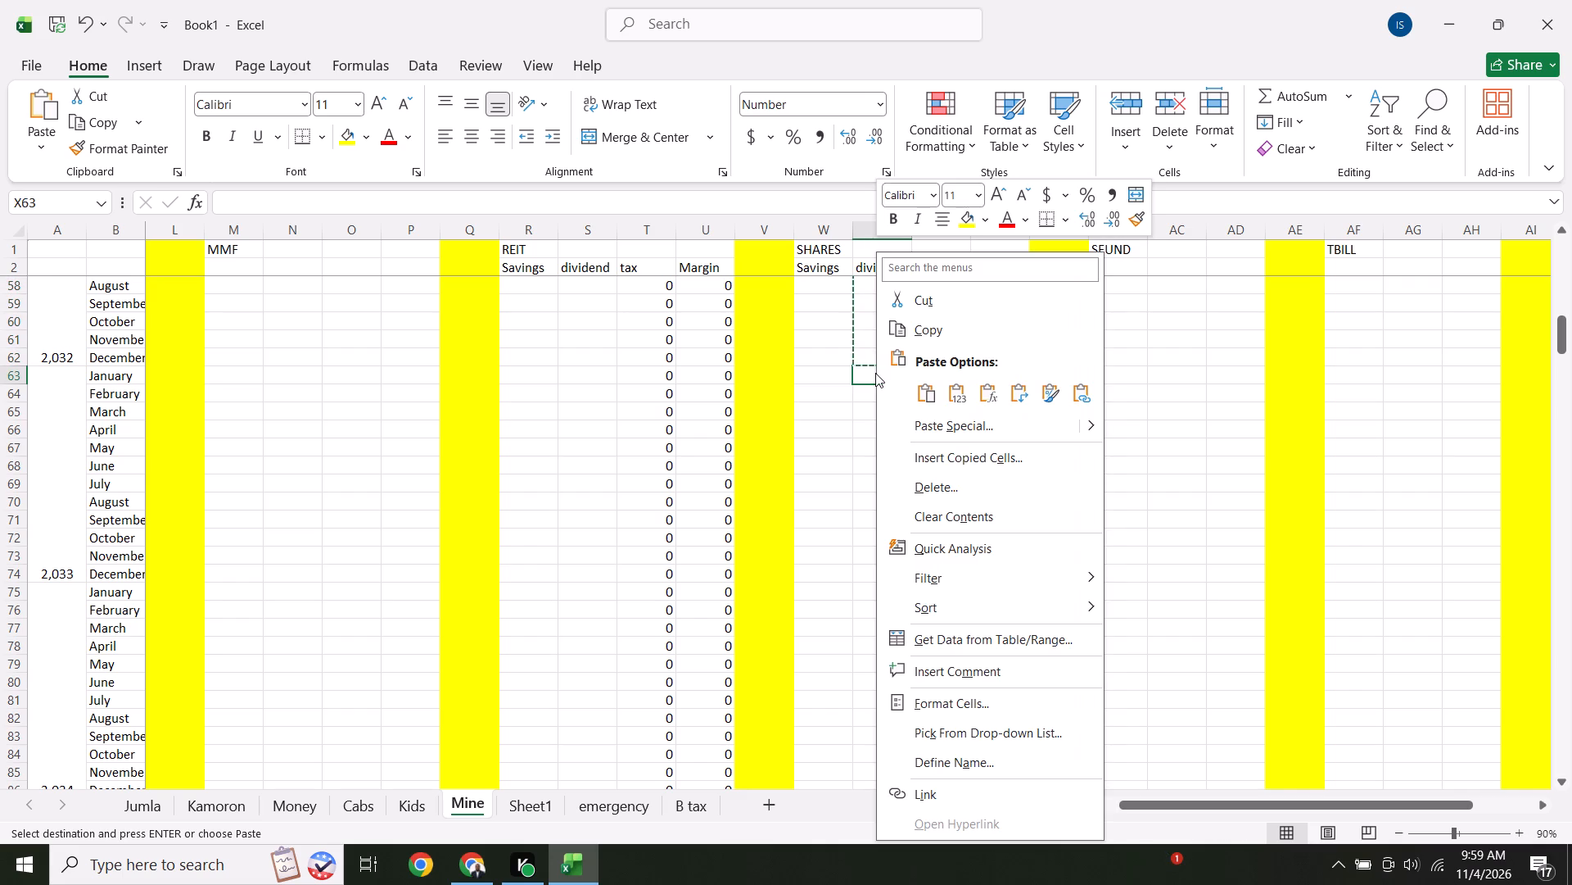
click(926, 393)
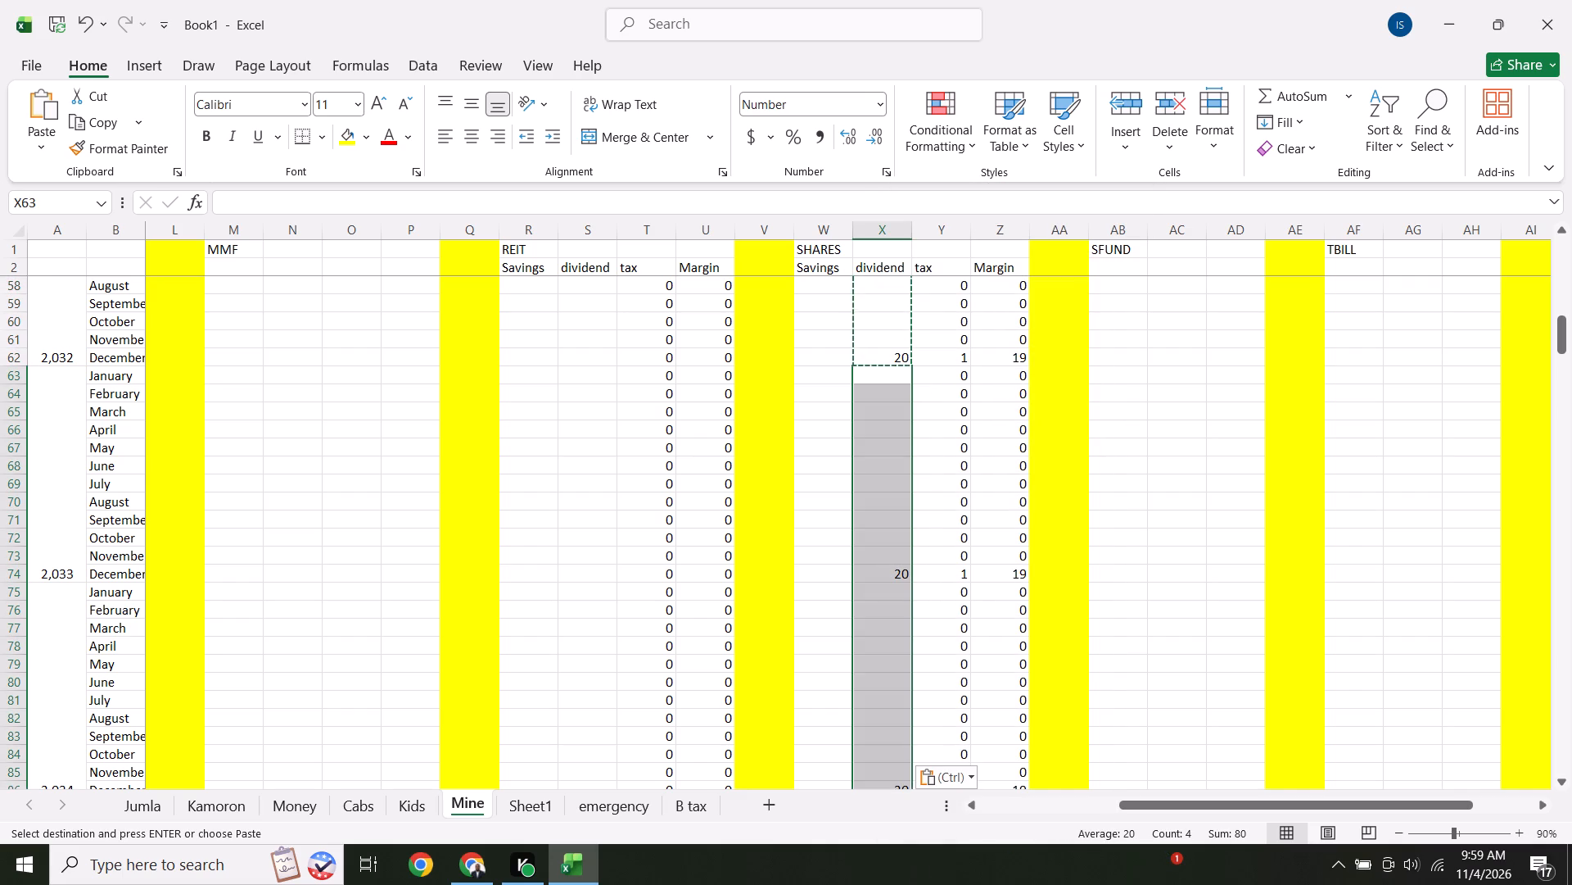
Paste the same four-year SHARES dividend block into the 2037 to 2040 rows starting at X111.
click(1562, 782)
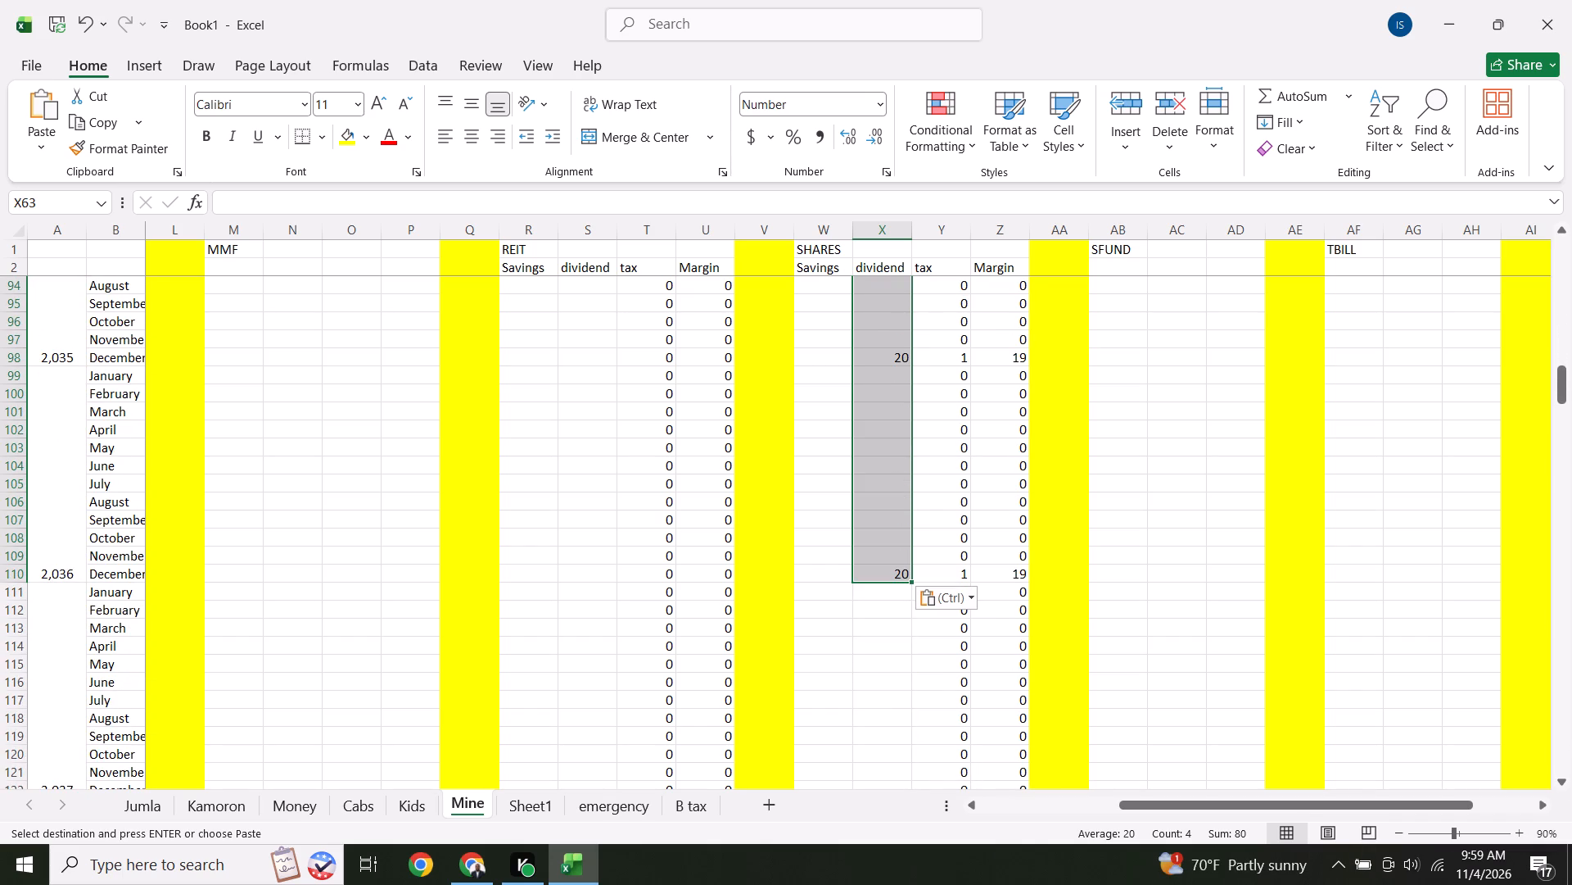
click(870, 596)
right_click(870, 596)
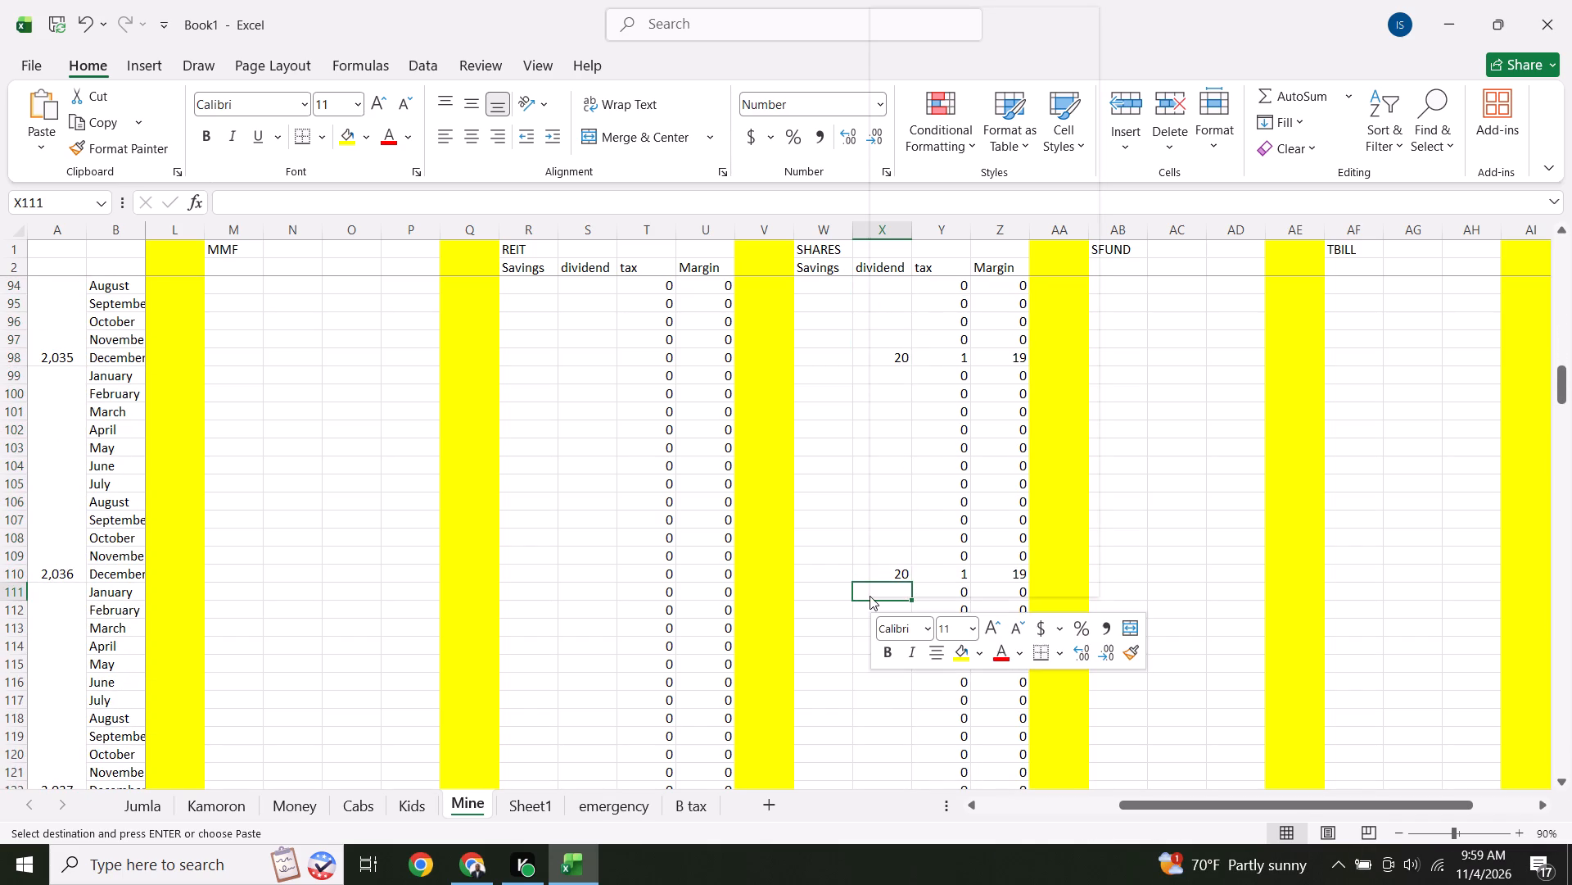
click(919, 139)
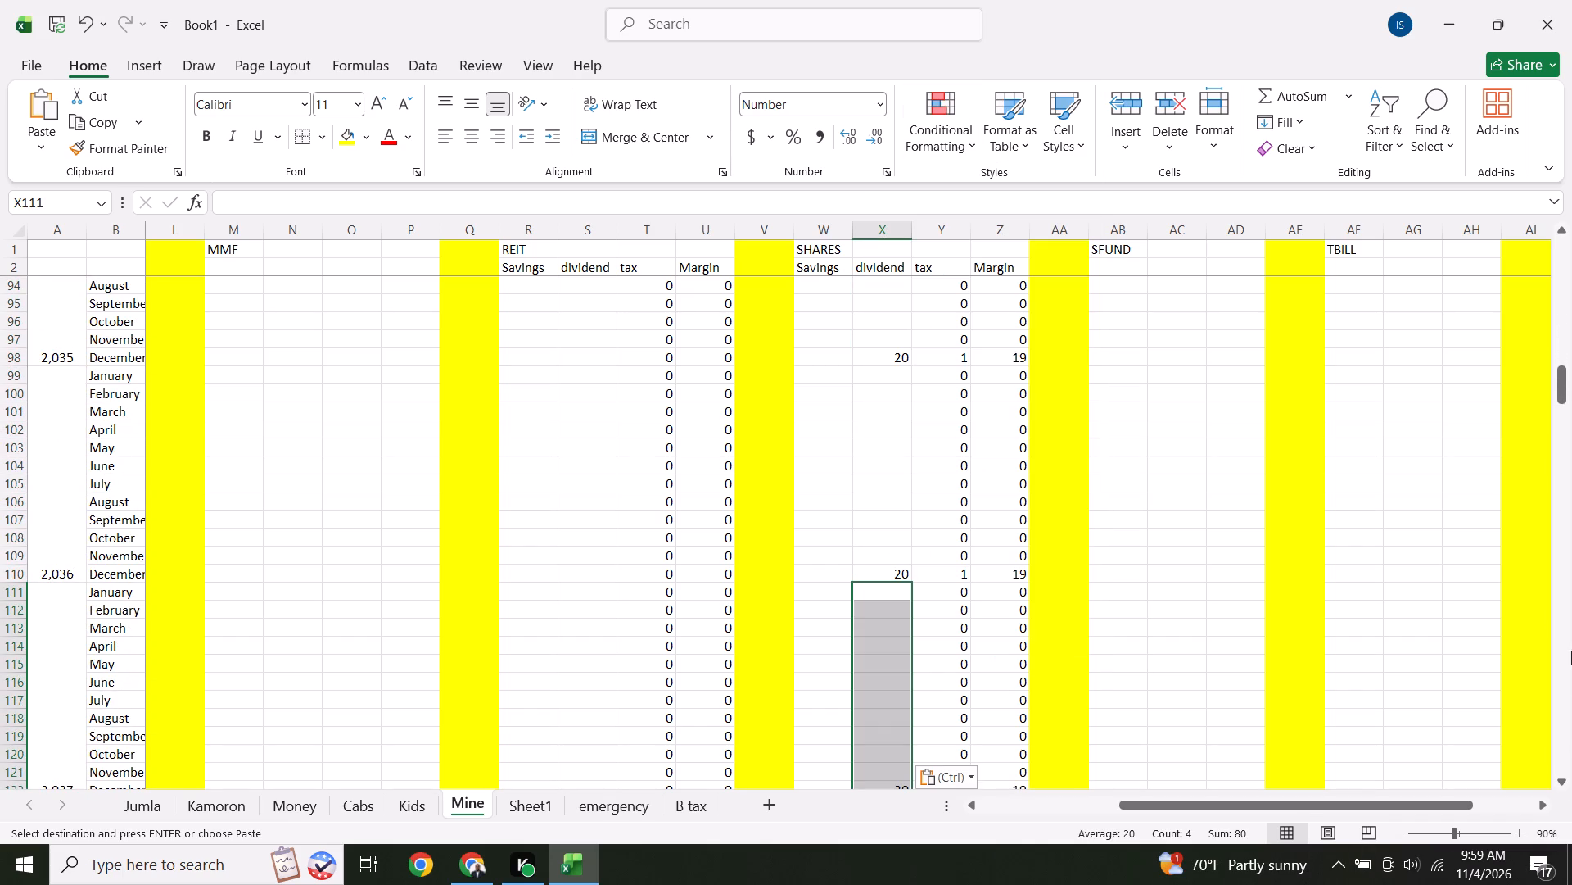
Copy the twelve-year SHARES dividend block X15:X158 to the 2041 to 2052 rows starting at X159.
click(1561, 783)
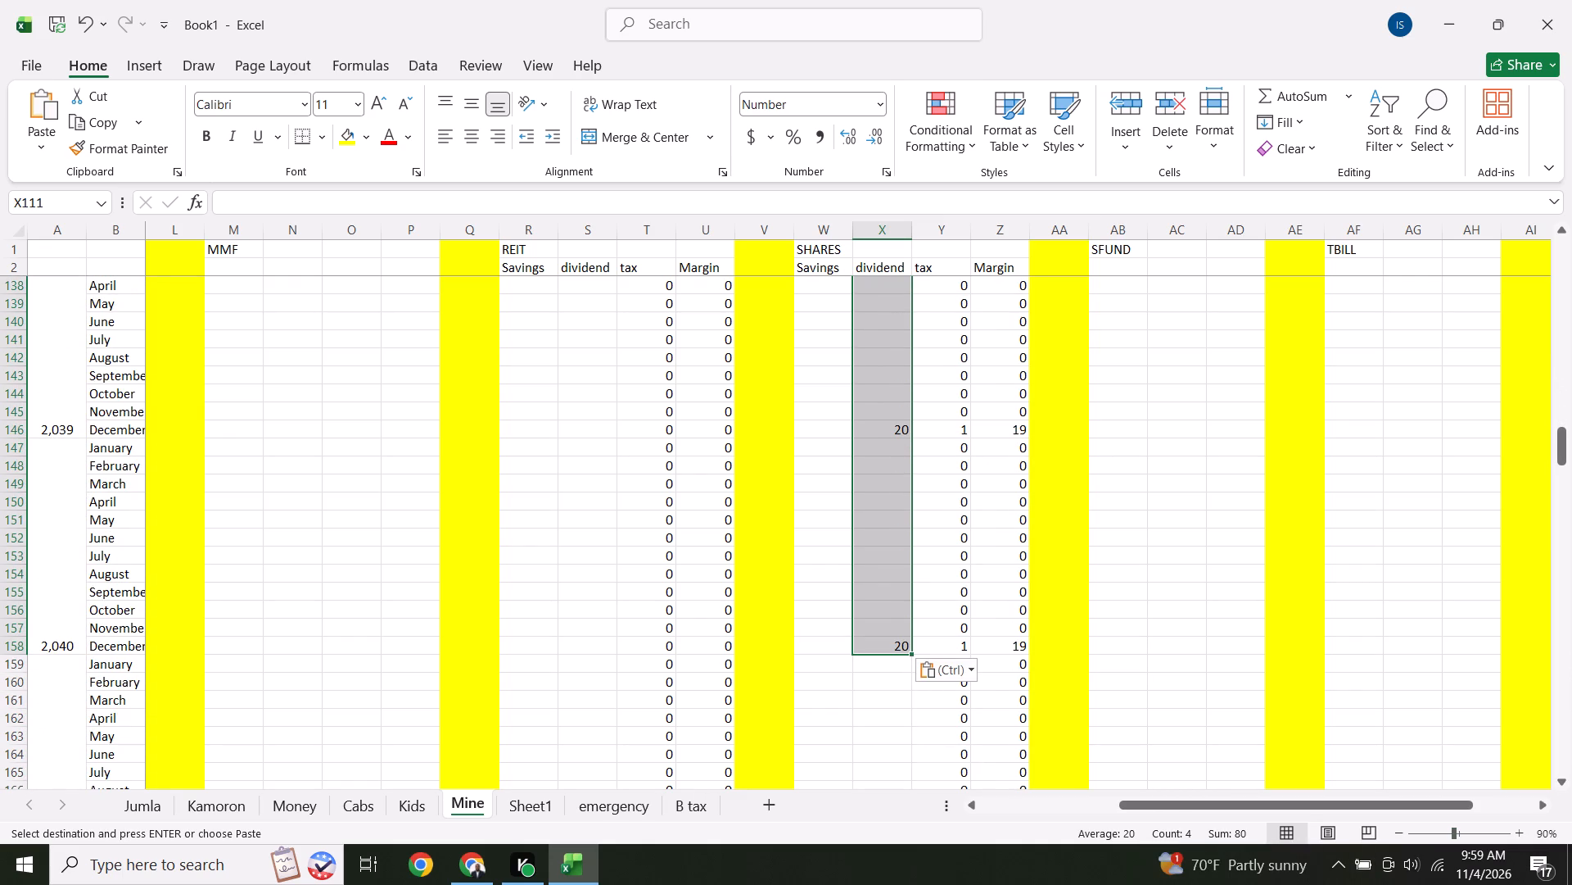
click(895, 729)
drag(892, 650, 874, 200)
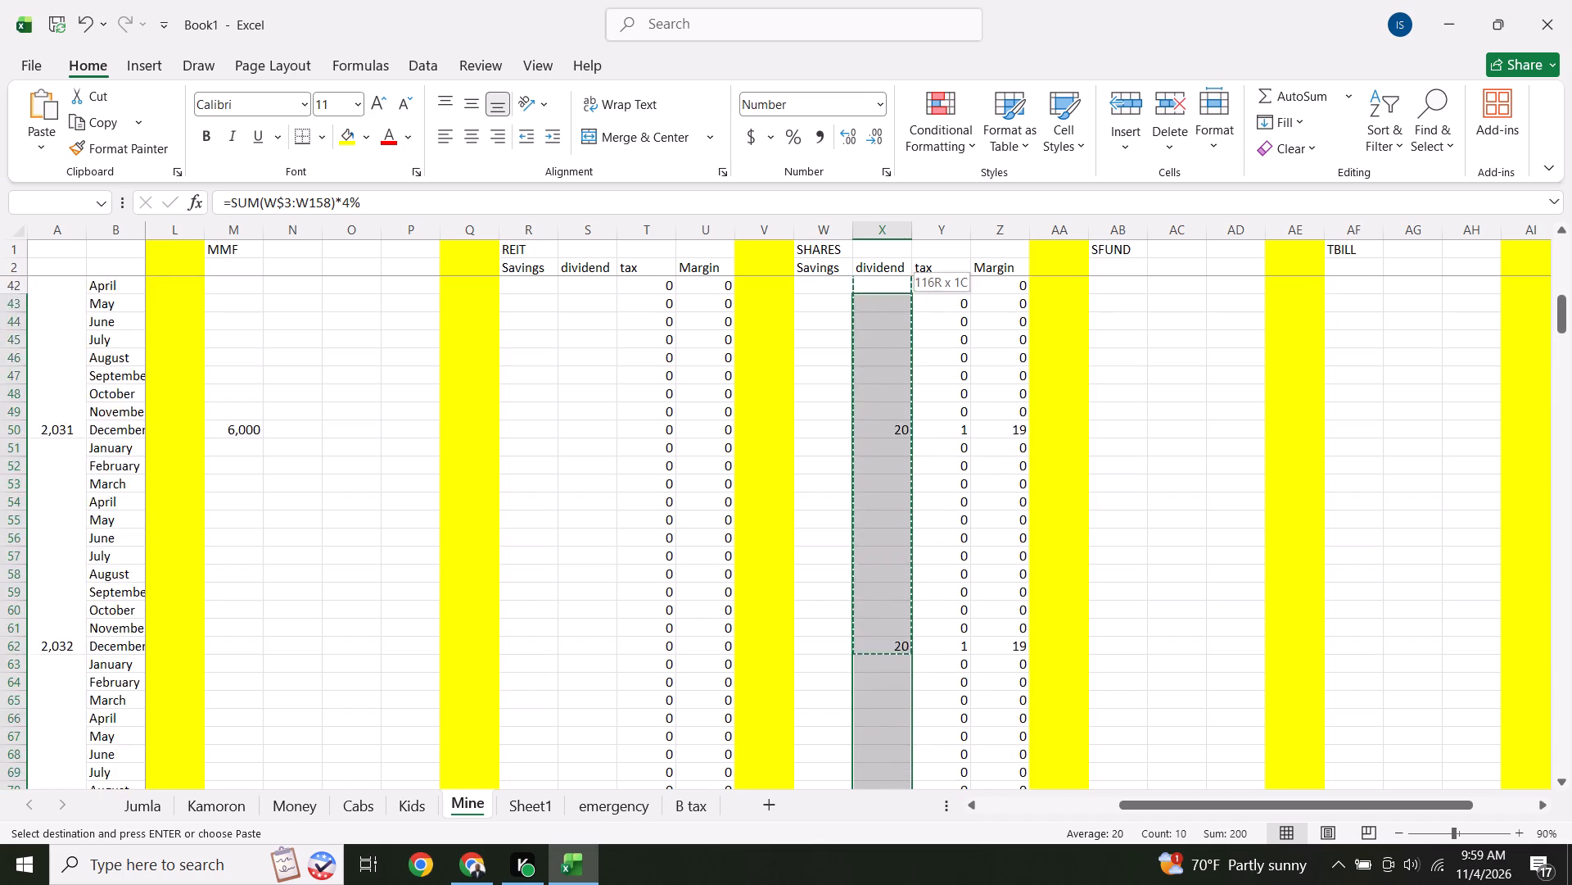
drag(874, 200, 900, 257)
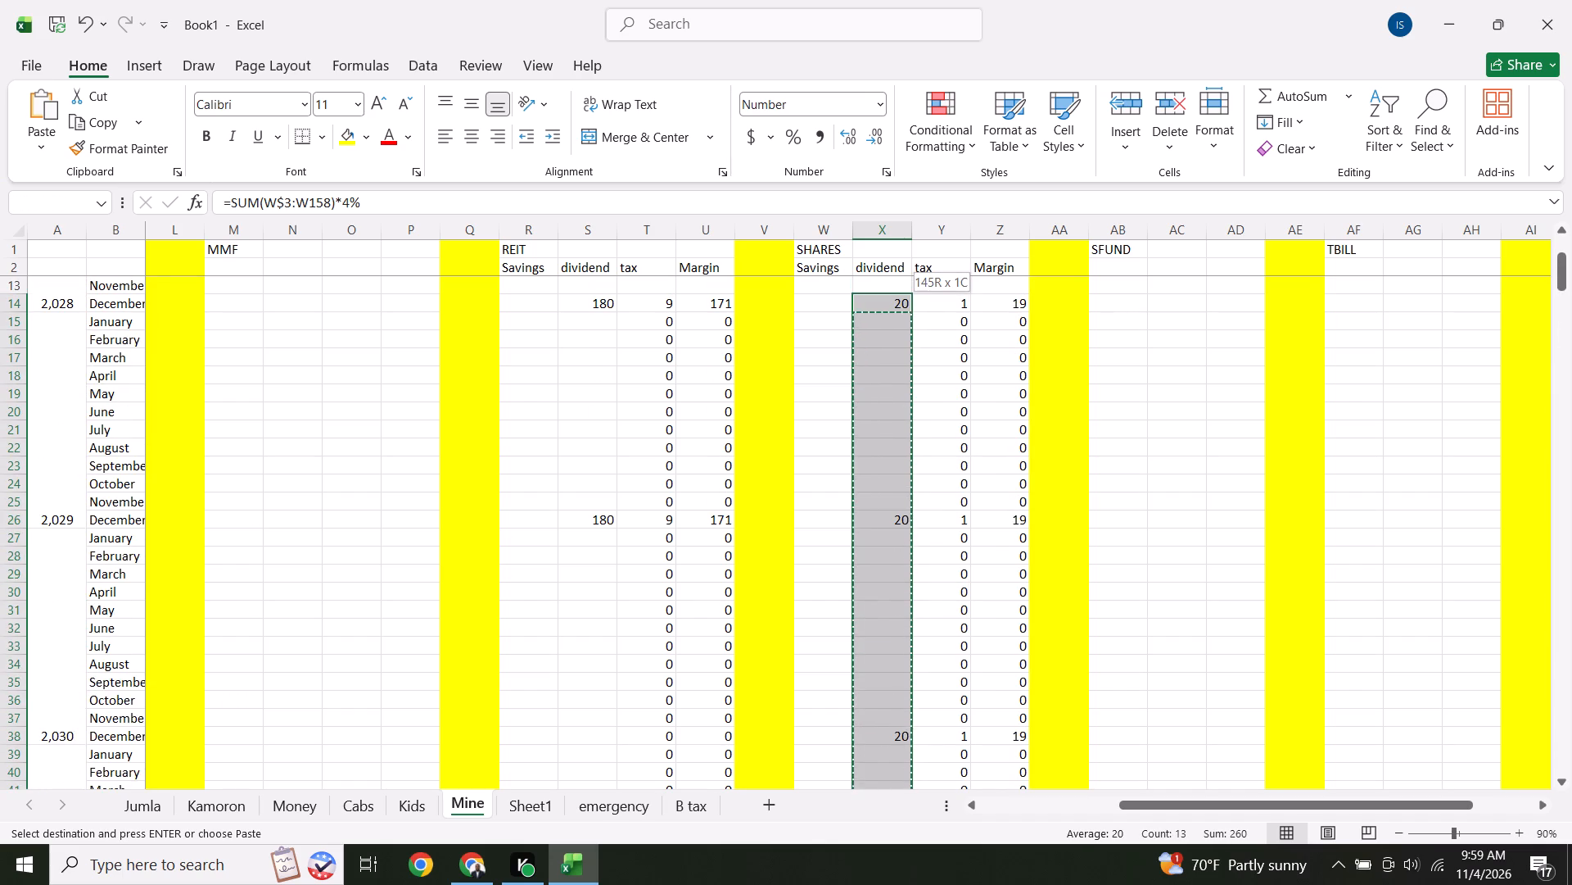
drag(900, 257, 891, 361)
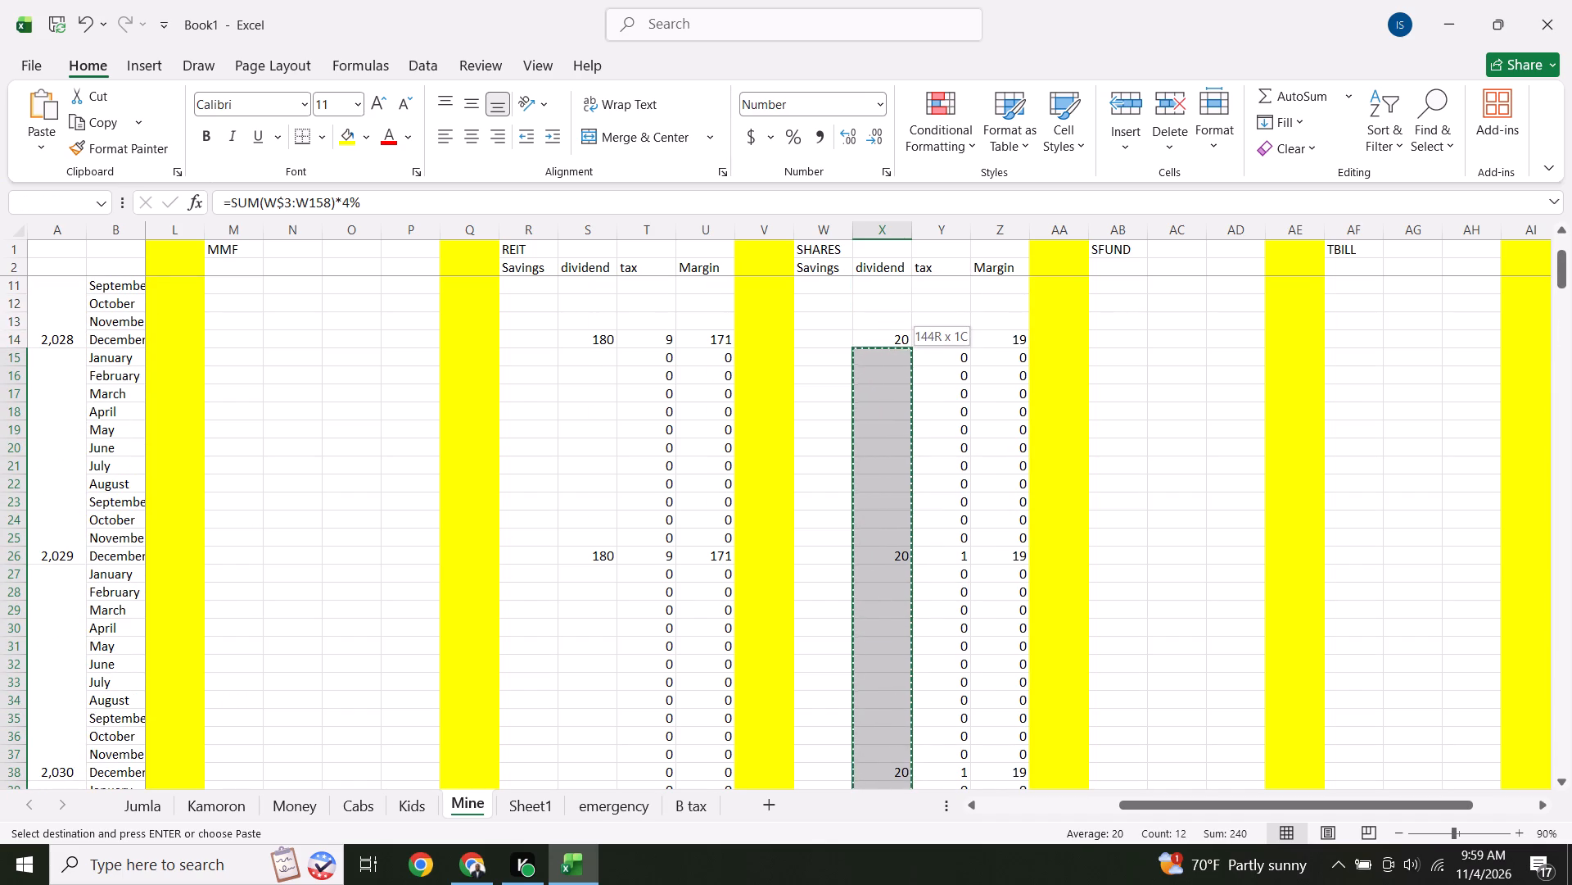
drag(891, 361, 891, 359)
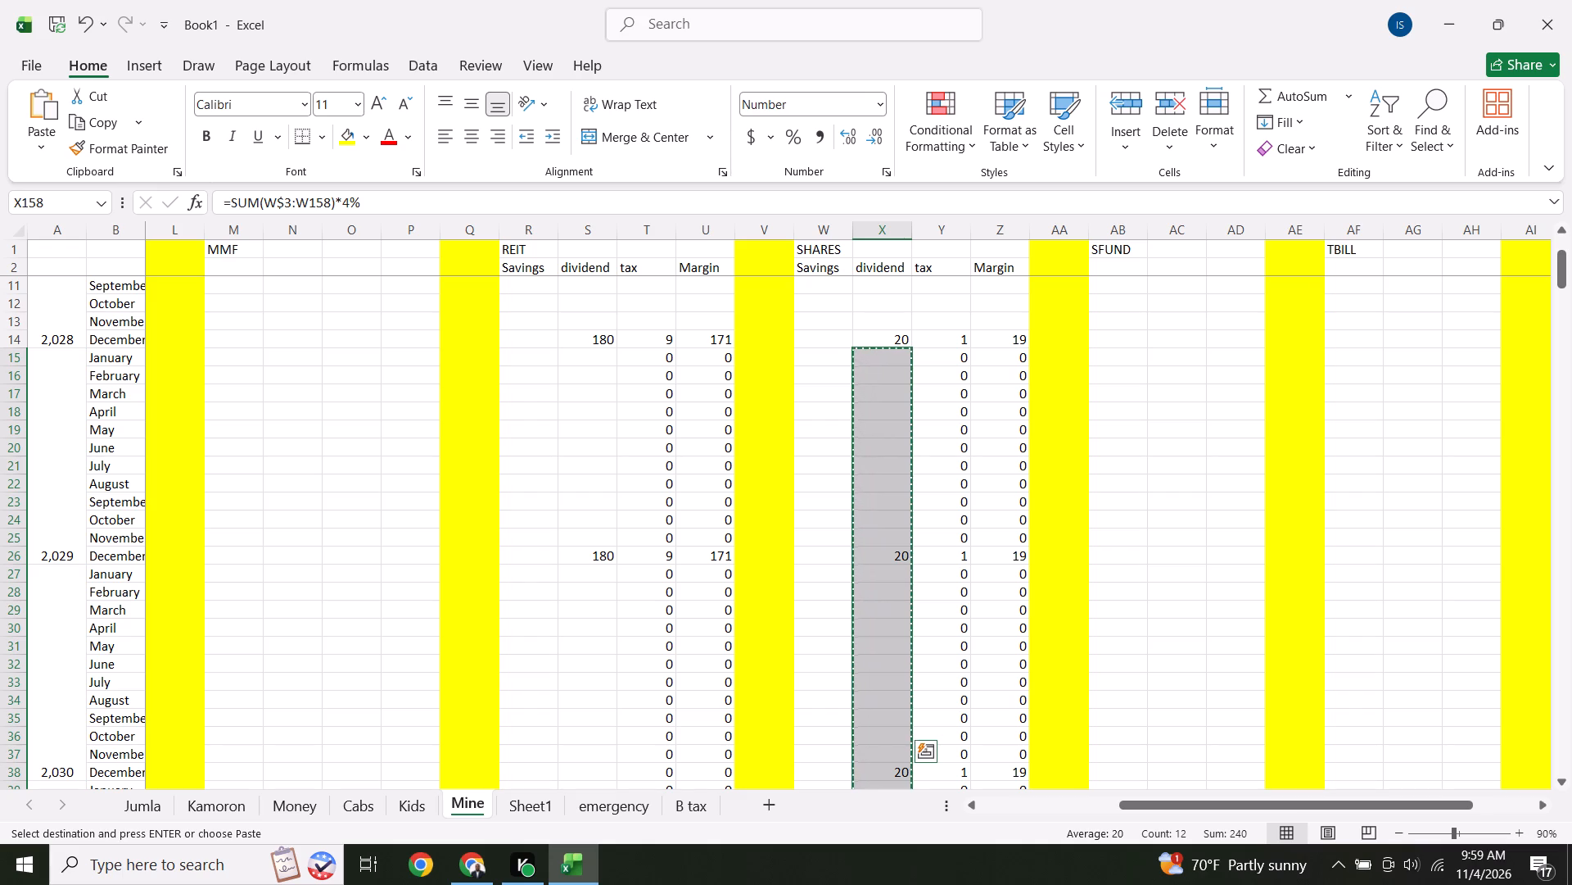
right_click(891, 359)
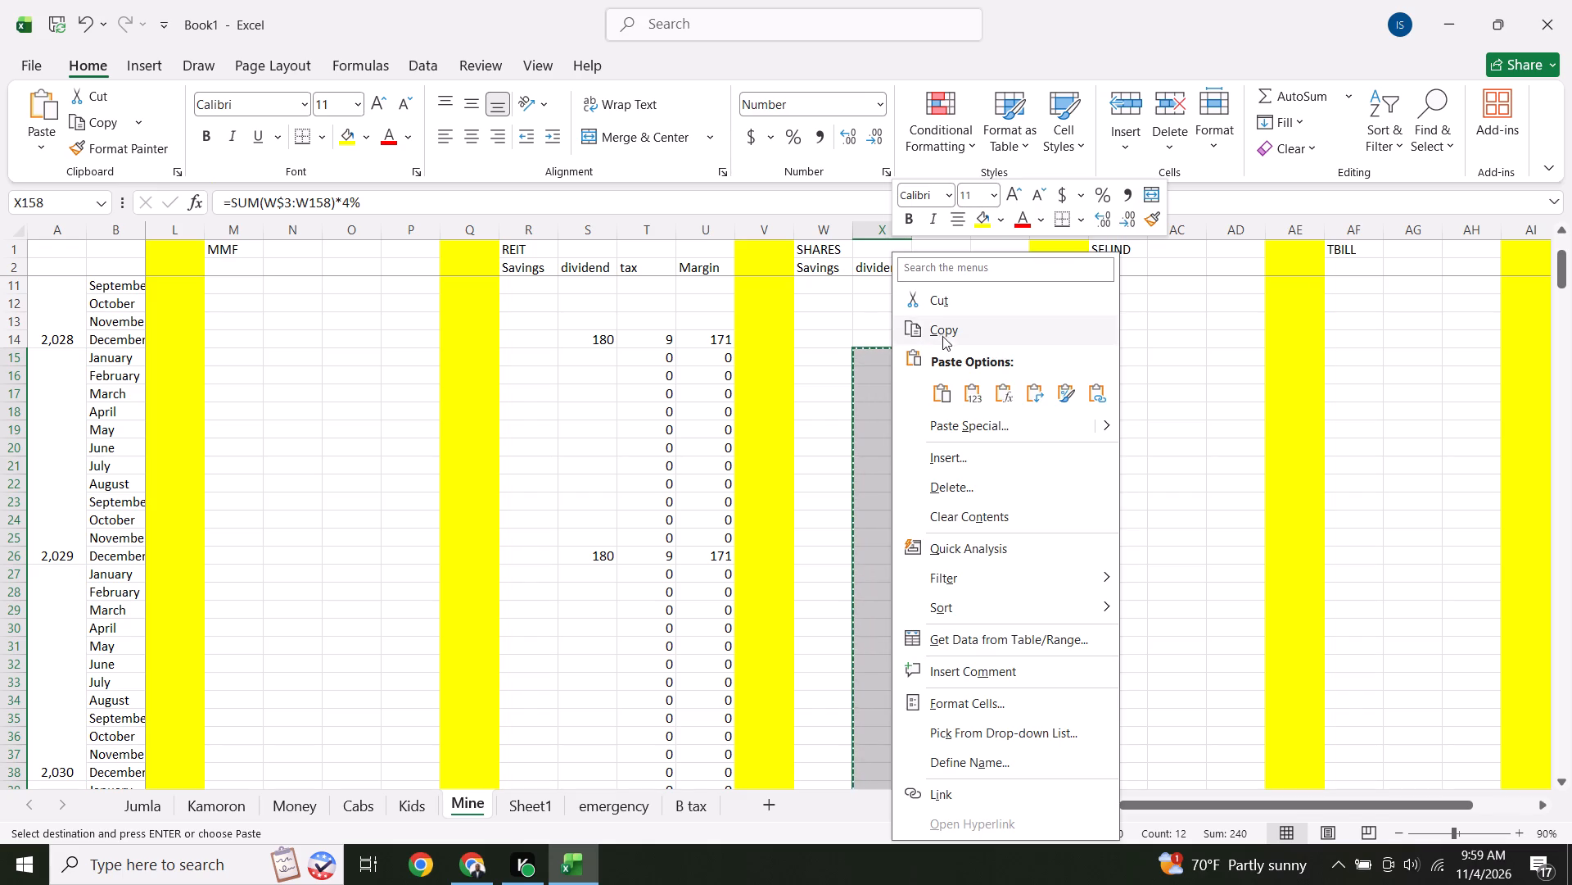
click(950, 326)
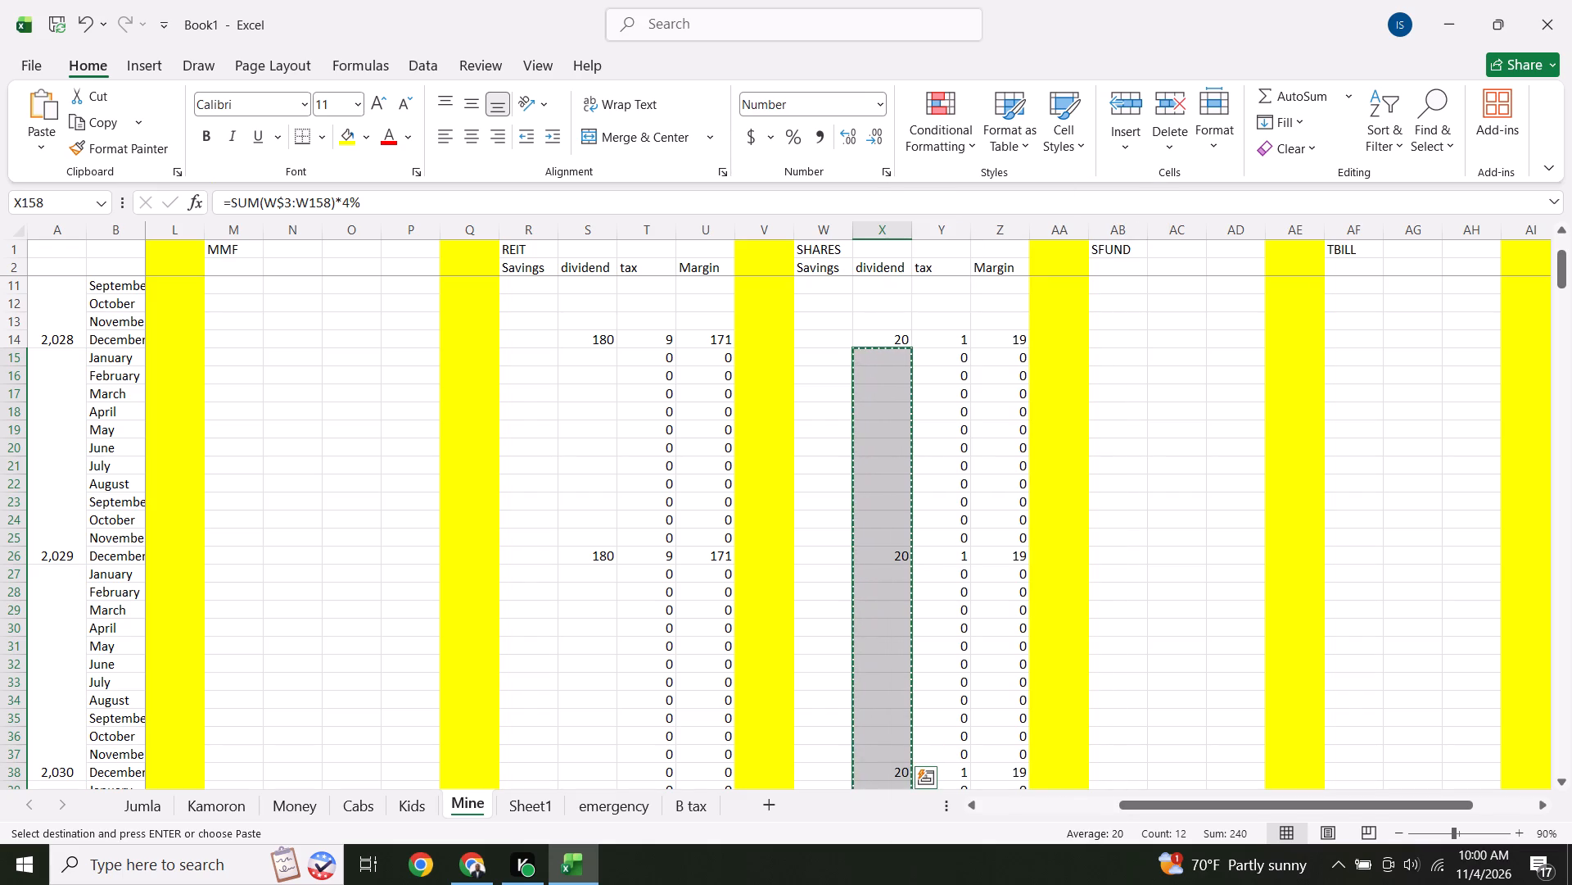
click(823, 483)
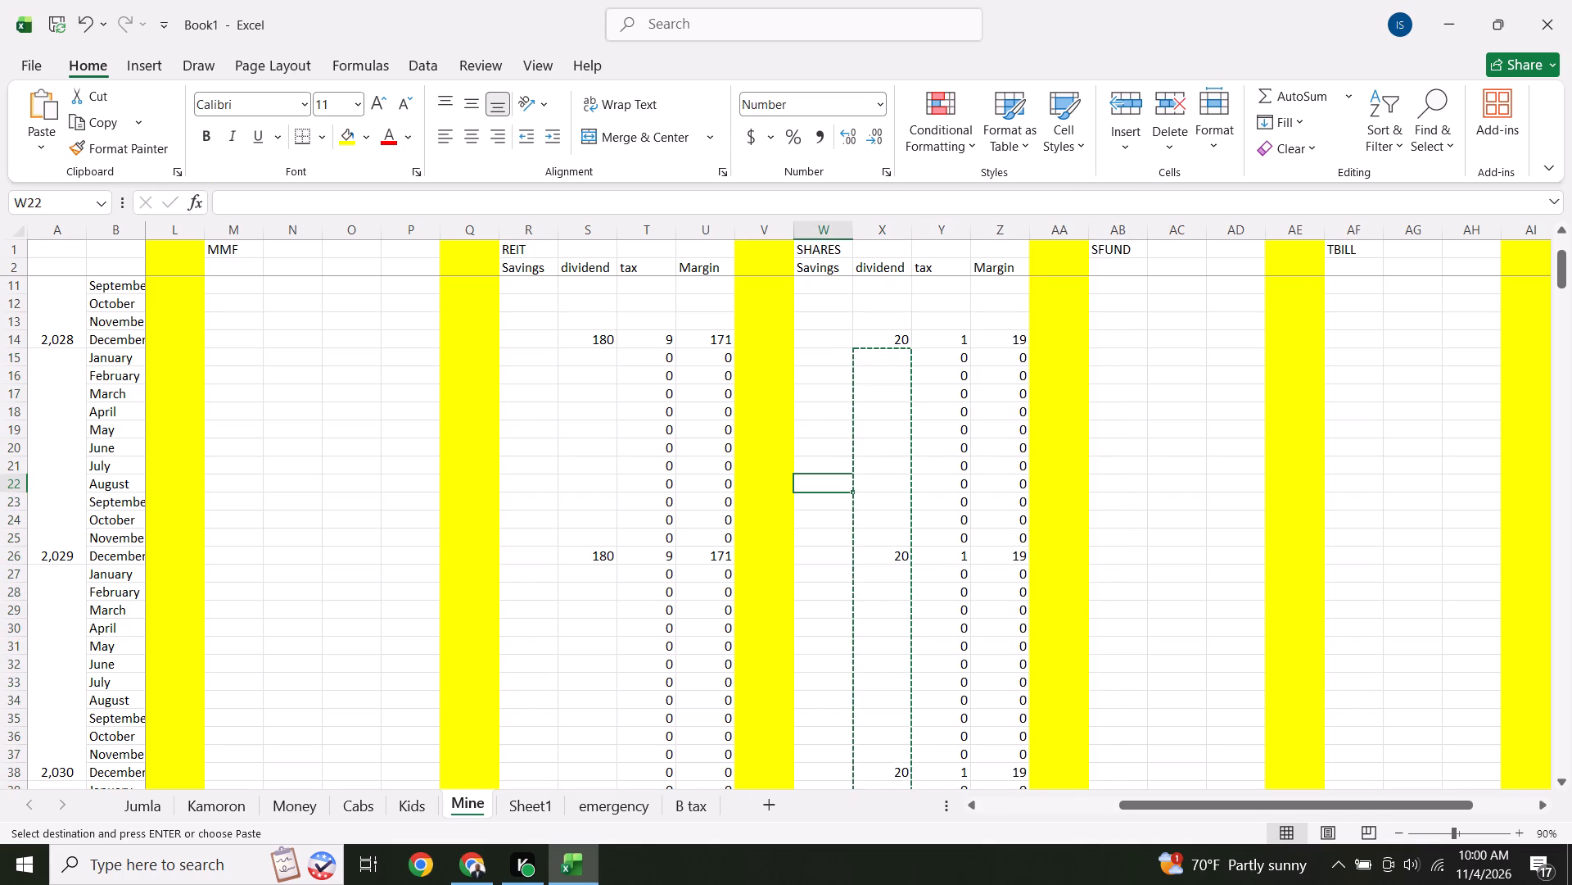
key(Down)
key(Down)
key(Down)
key(Down)
key(Down)
key(Down)
key(Down)
key(Down)
key(Down)
key(Down)
key(Down)
key(Down)
key(Down)
key(Down)
key(Down)
key(Down)
key(Down)
key(Down)
key(Down)
key(Down)
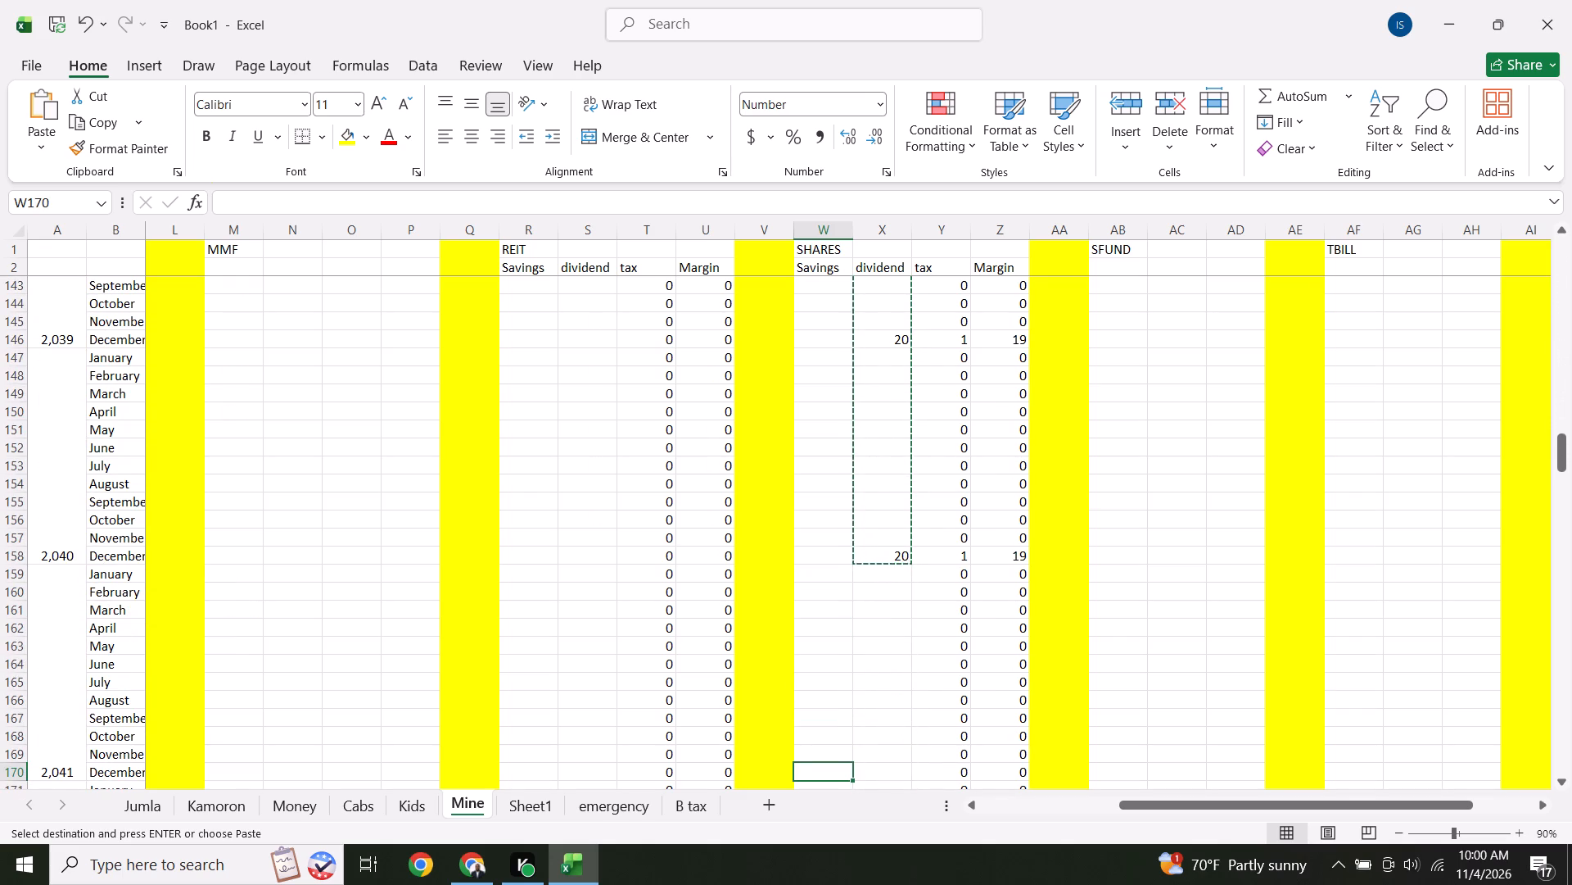
click(872, 575)
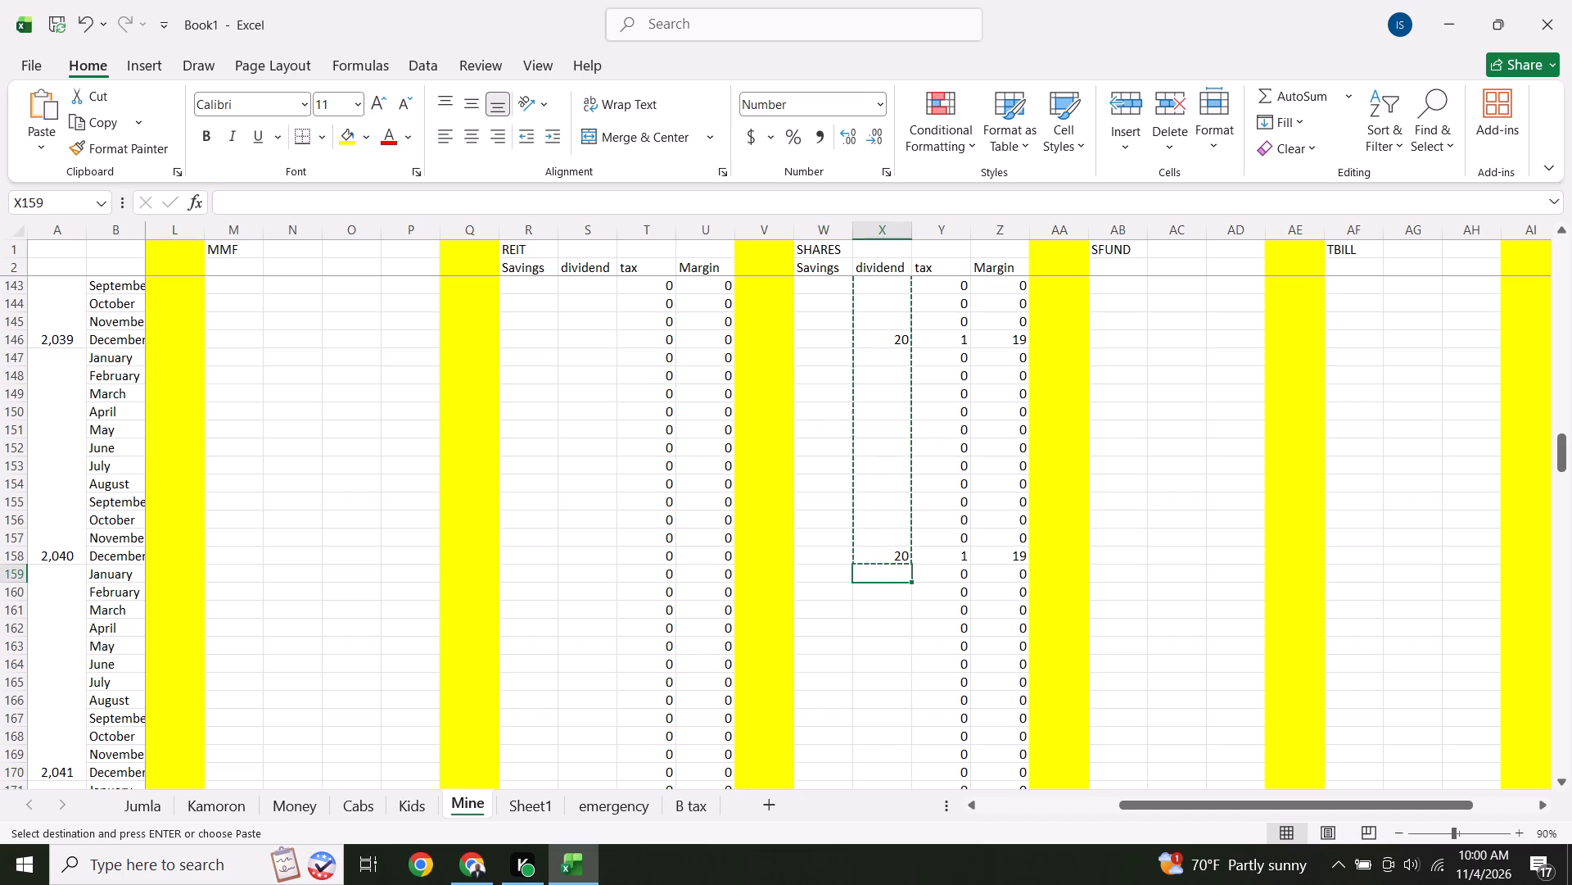
right_click(872, 575)
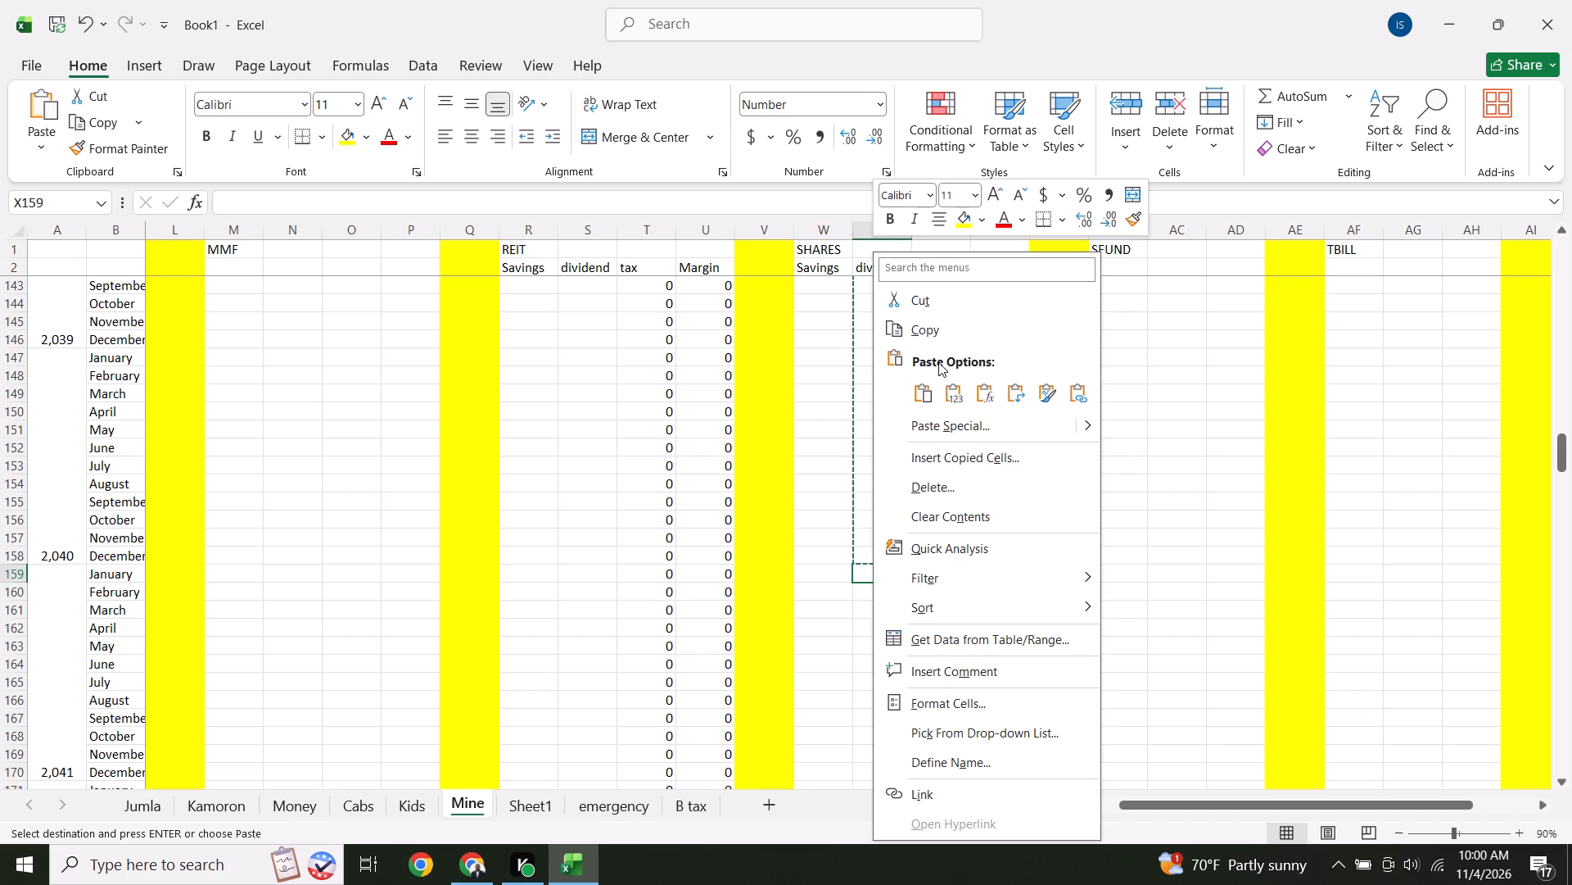
click(927, 394)
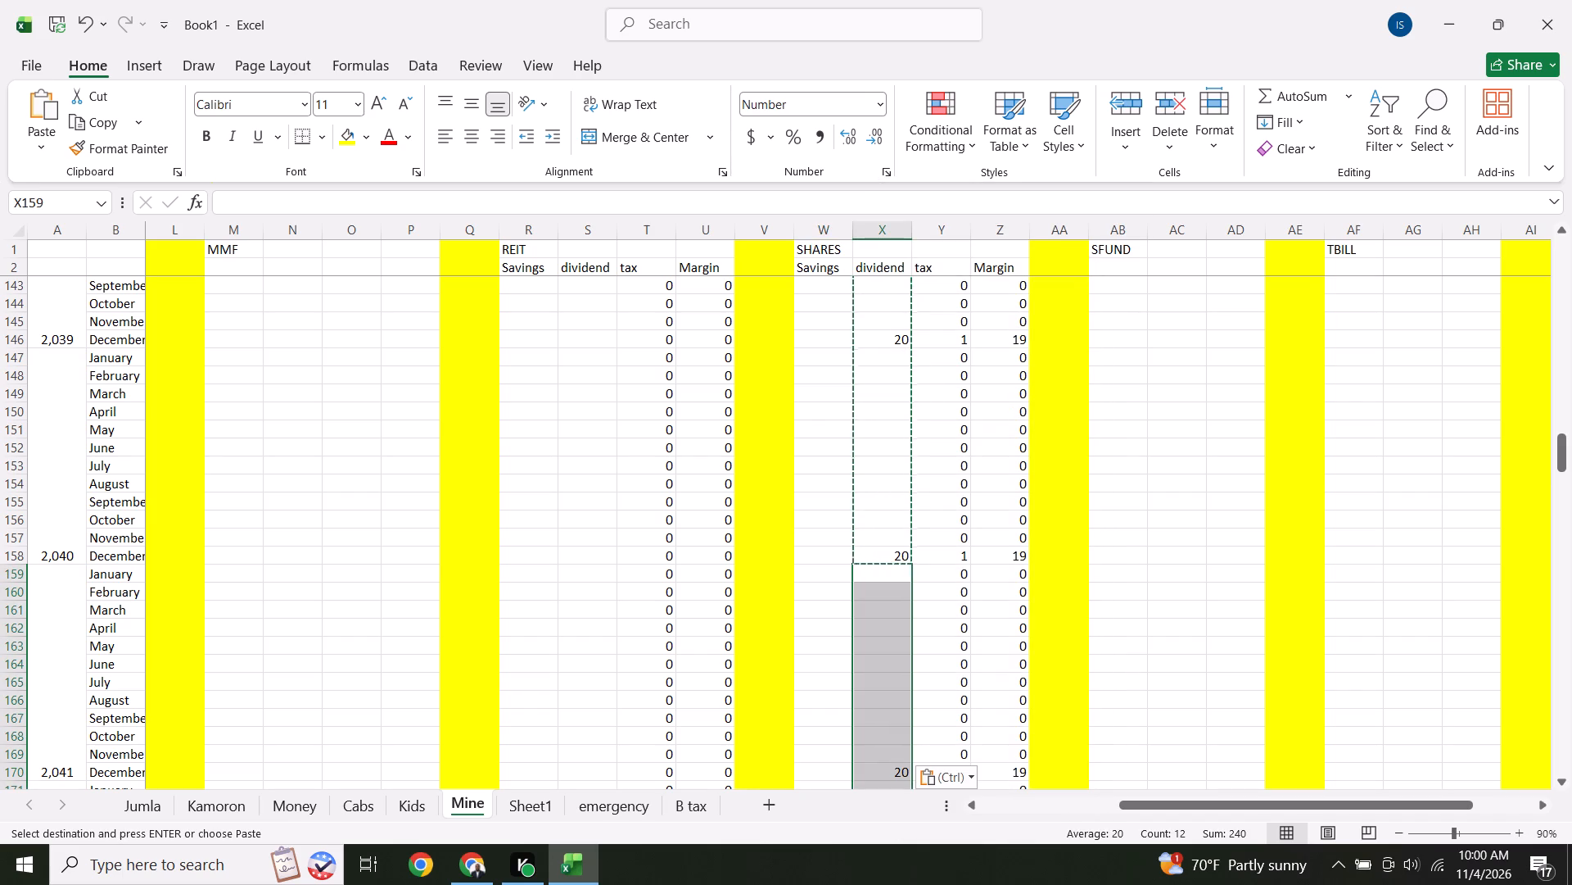
Review the SHARES dividend, tax and Margin columns from 2041 down to the end of the projection at 2053.
click(809, 583)
key(Down)
key(Down)
key(Down)
key(Down)
key(Down)
key(Down)
key(Down)
key(Down)
key(Down)
key(Down)
key(Down)
key(Down)
key(Down)
key(Down)
key(Down)
key(Down)
key(Down)
key(Down)
key(Down)
key(Down)
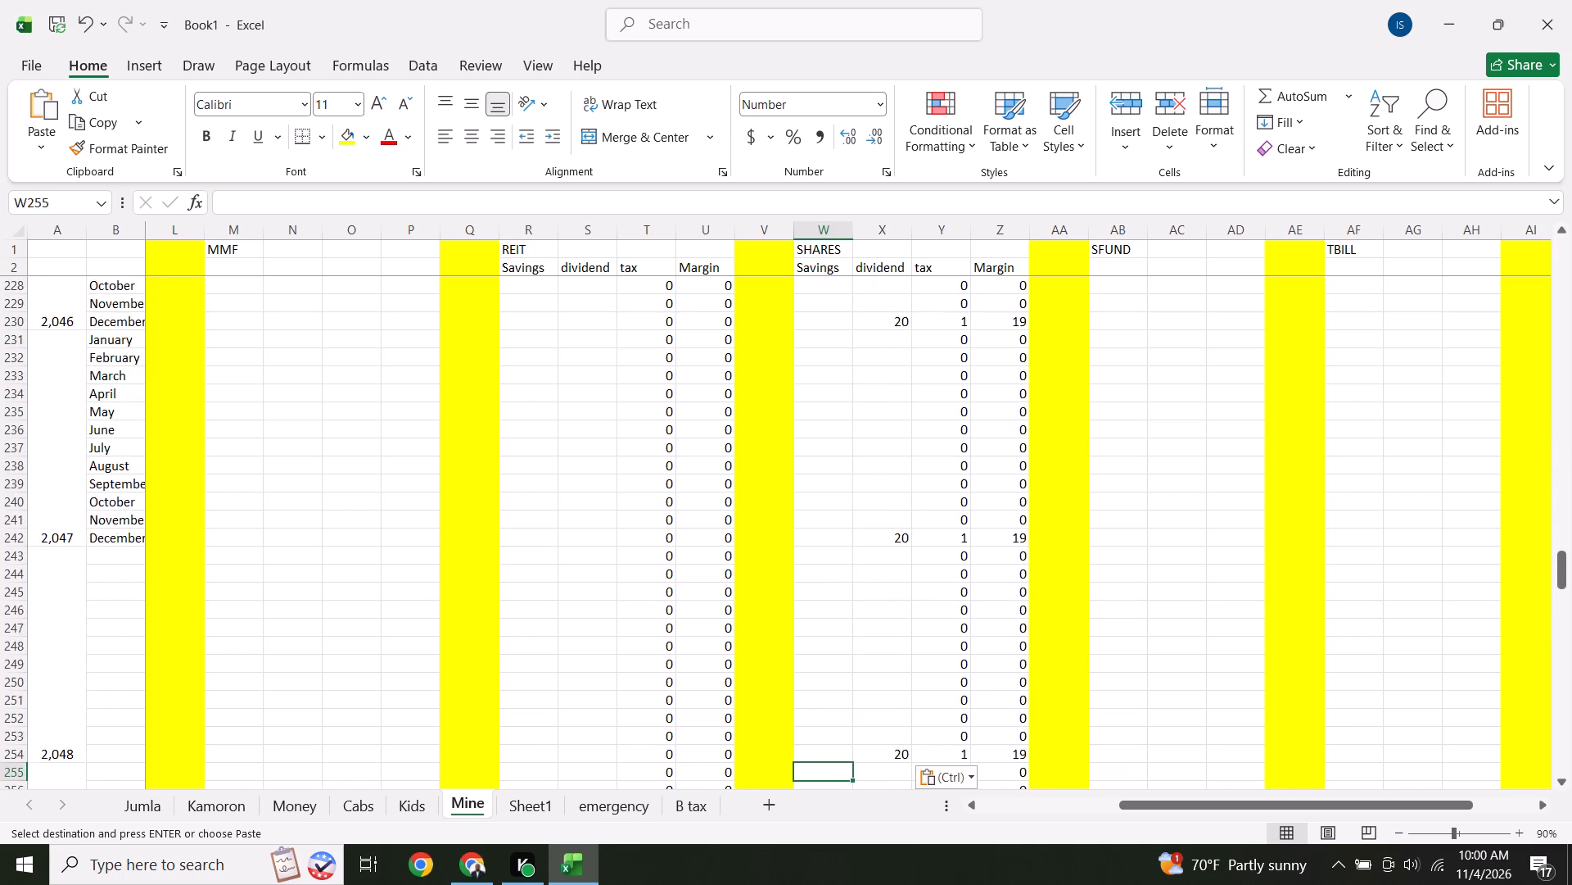
key(Down)
key(Down)
key(Down)
key(Down)
key(Down)
key(Down)
key(Down)
key(Down)
key(Down)
key(Down)
key(Down)
key(Down)
key(Down)
key(Down)
key(Down)
key(Down)
key(Down)
key(Down)
key(Down)
key(Down)
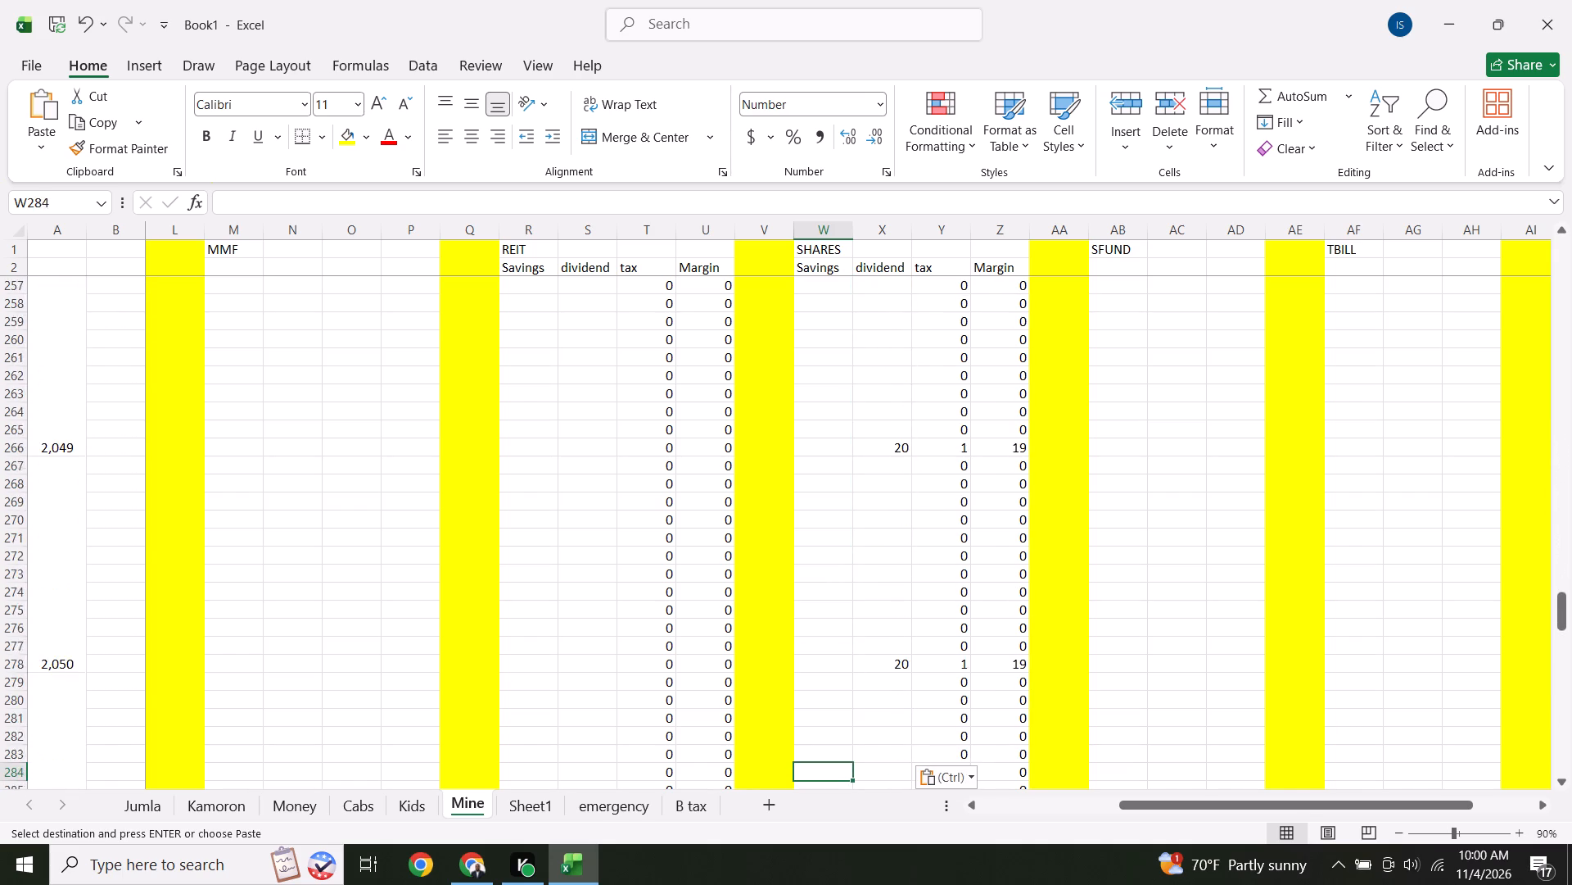
key(Down)
key(Down)
key(Down)
key(Down)
key(Down)
key(Down)
key(Down)
key(Down)
key(Down)
key(Down)
key(Down)
key(Down)
key(Down)
key(Down)
key(Down)
key(Down)
key(Down)
key(Down)
key(Down)
key(Down)
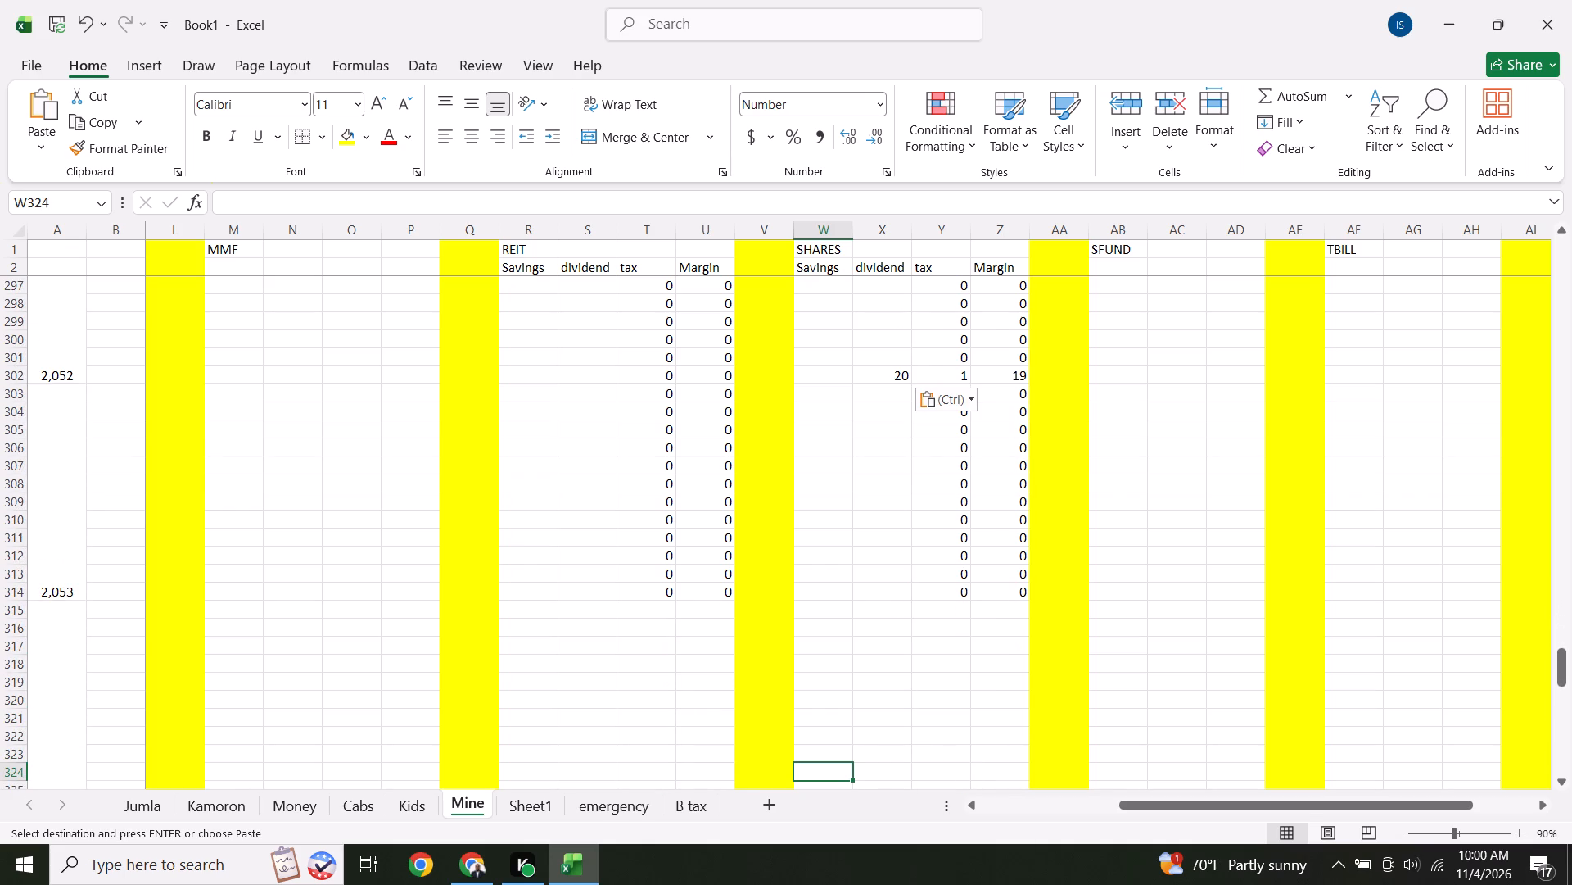
click(75, 545)
Switch to Chrome and view the open YouTube video page.
click(468, 873)
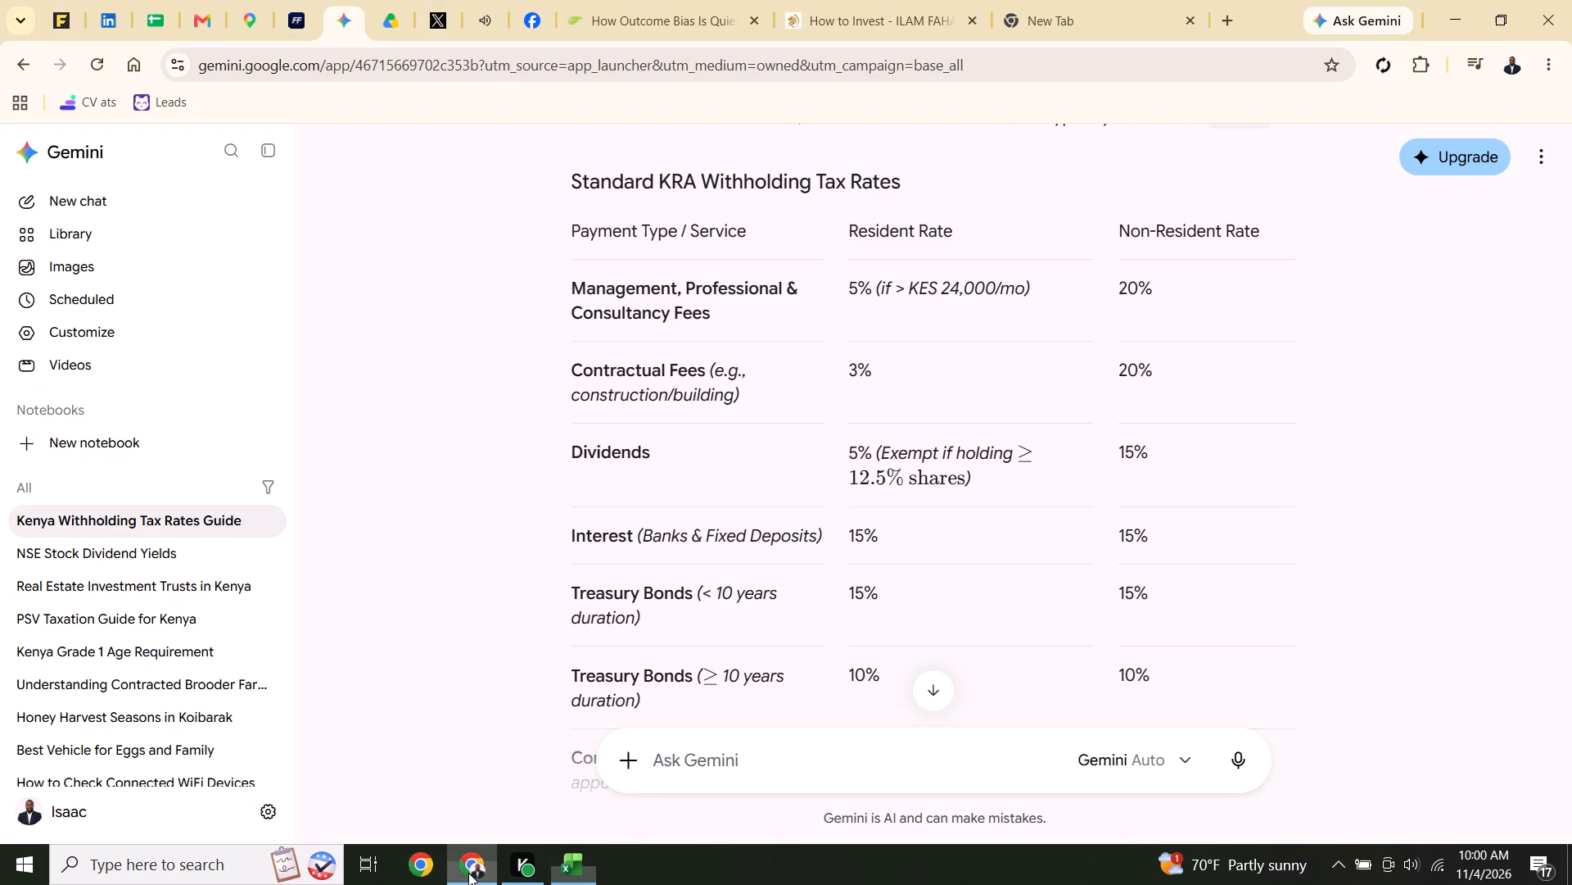
click(500, 16)
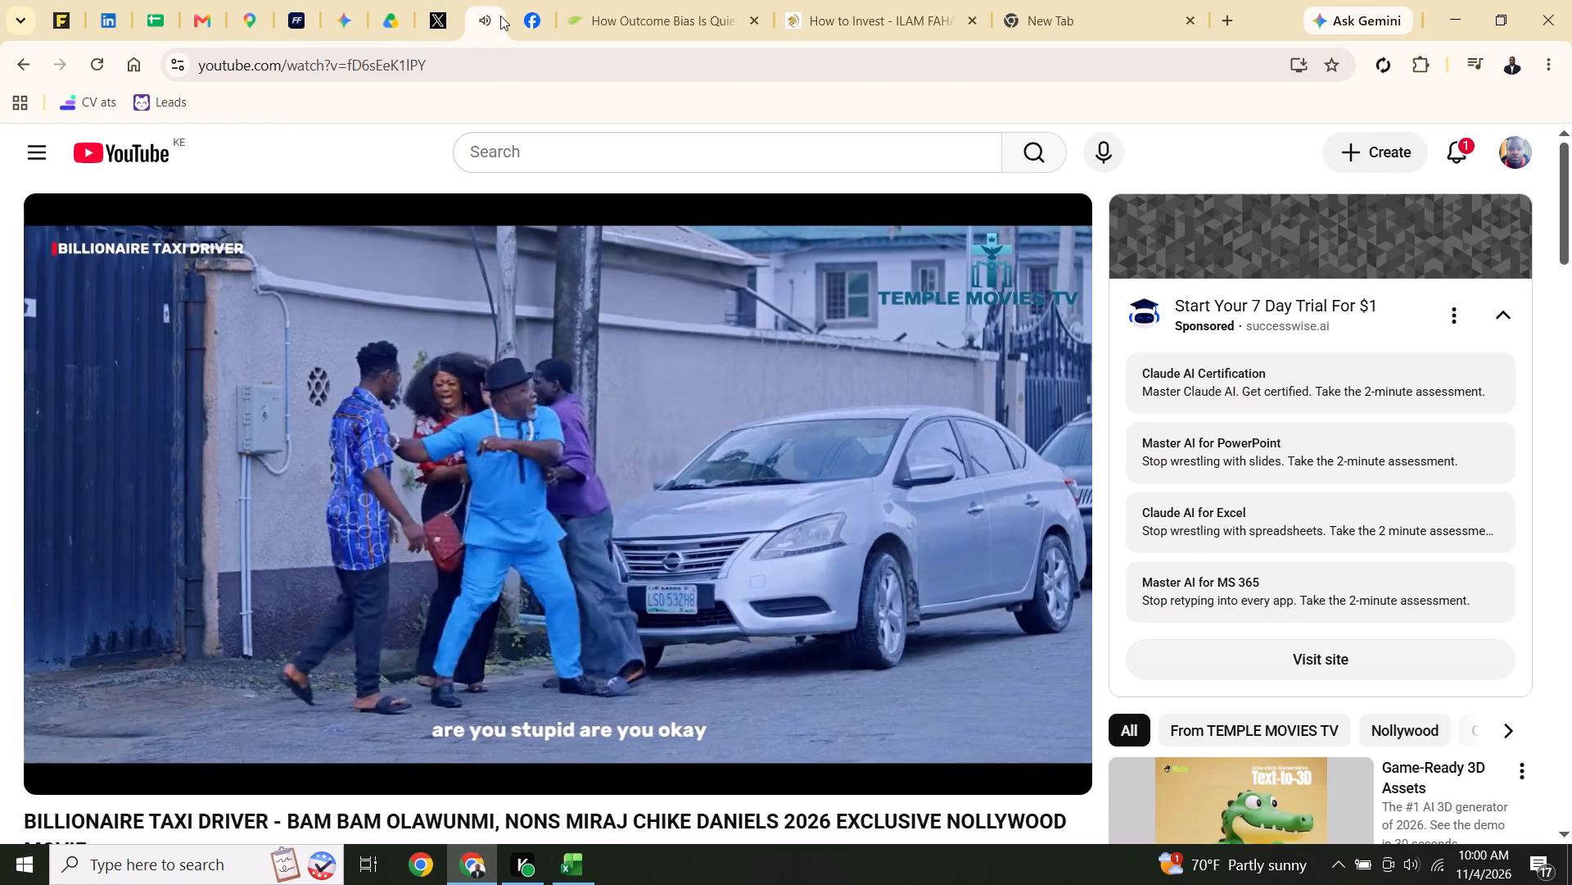
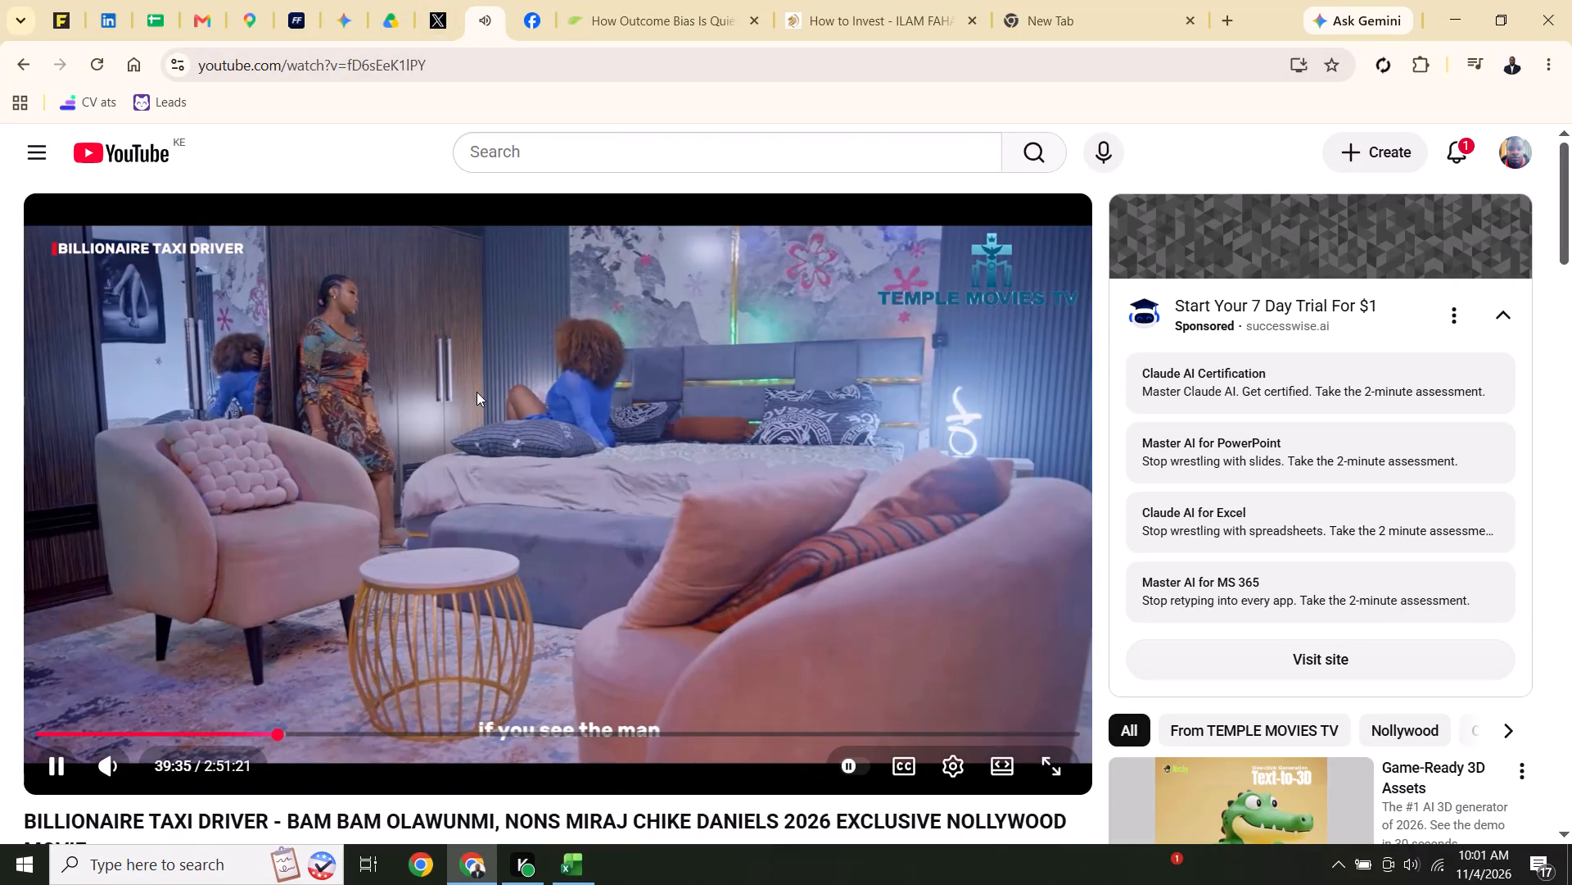
Switch back to Excel and return to the Mine savings projection sheet in the Book1 workbook.
click(581, 884)
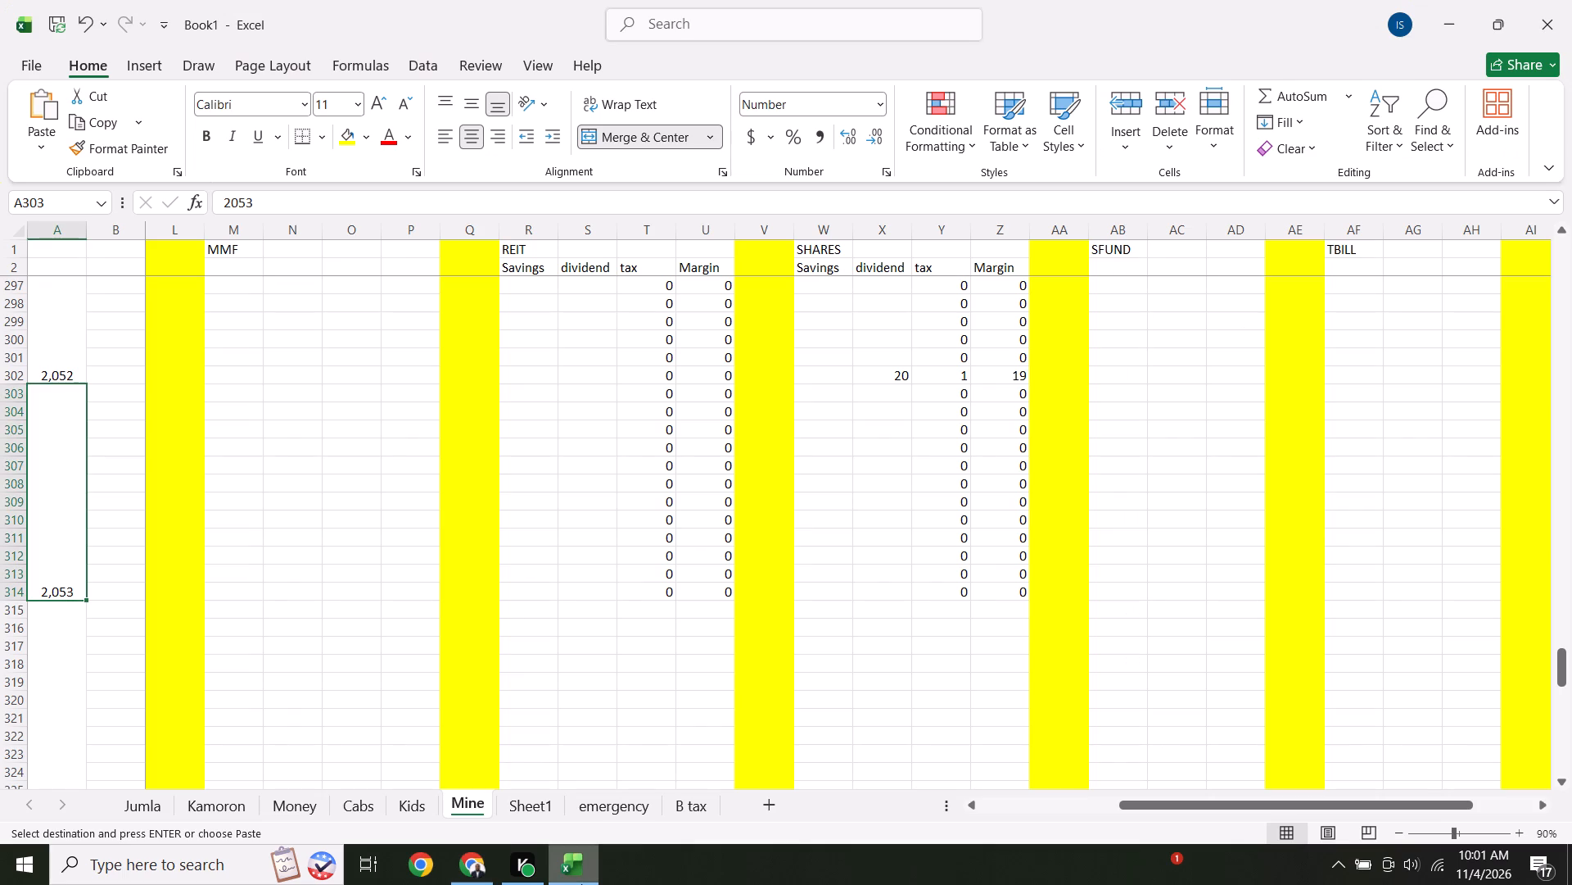
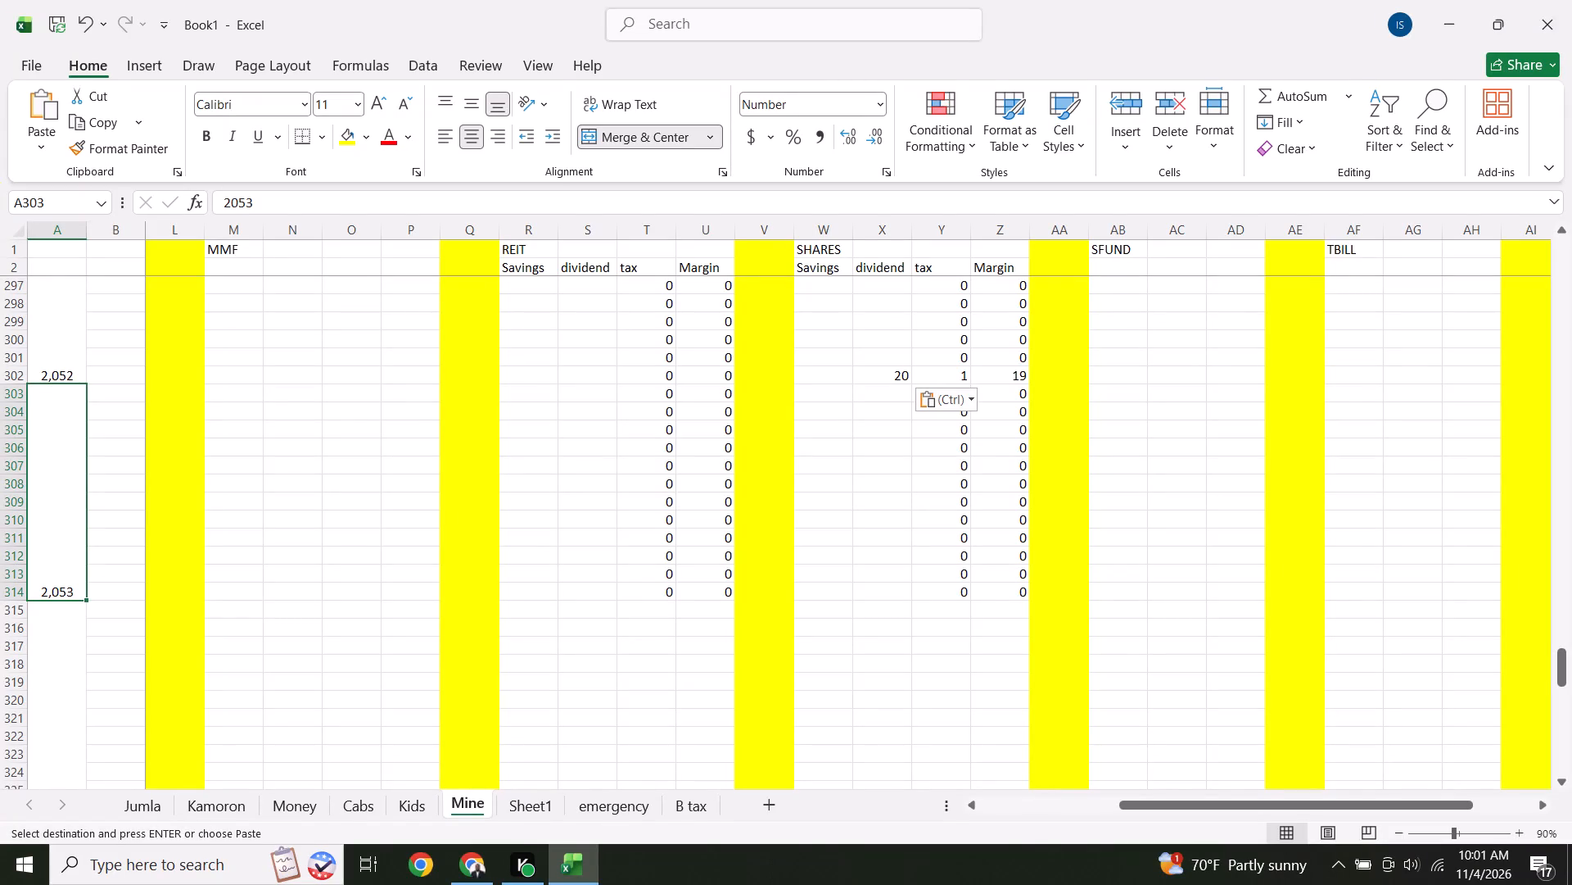
Fill the January 2028 REITS value of 2,500 and SHARES value of 500 down through December 2028.
key(Left)
key(Left)
key(Left)
key(Left)
key(Left)
key(Up)
key(Up)
key(Up)
key(Up)
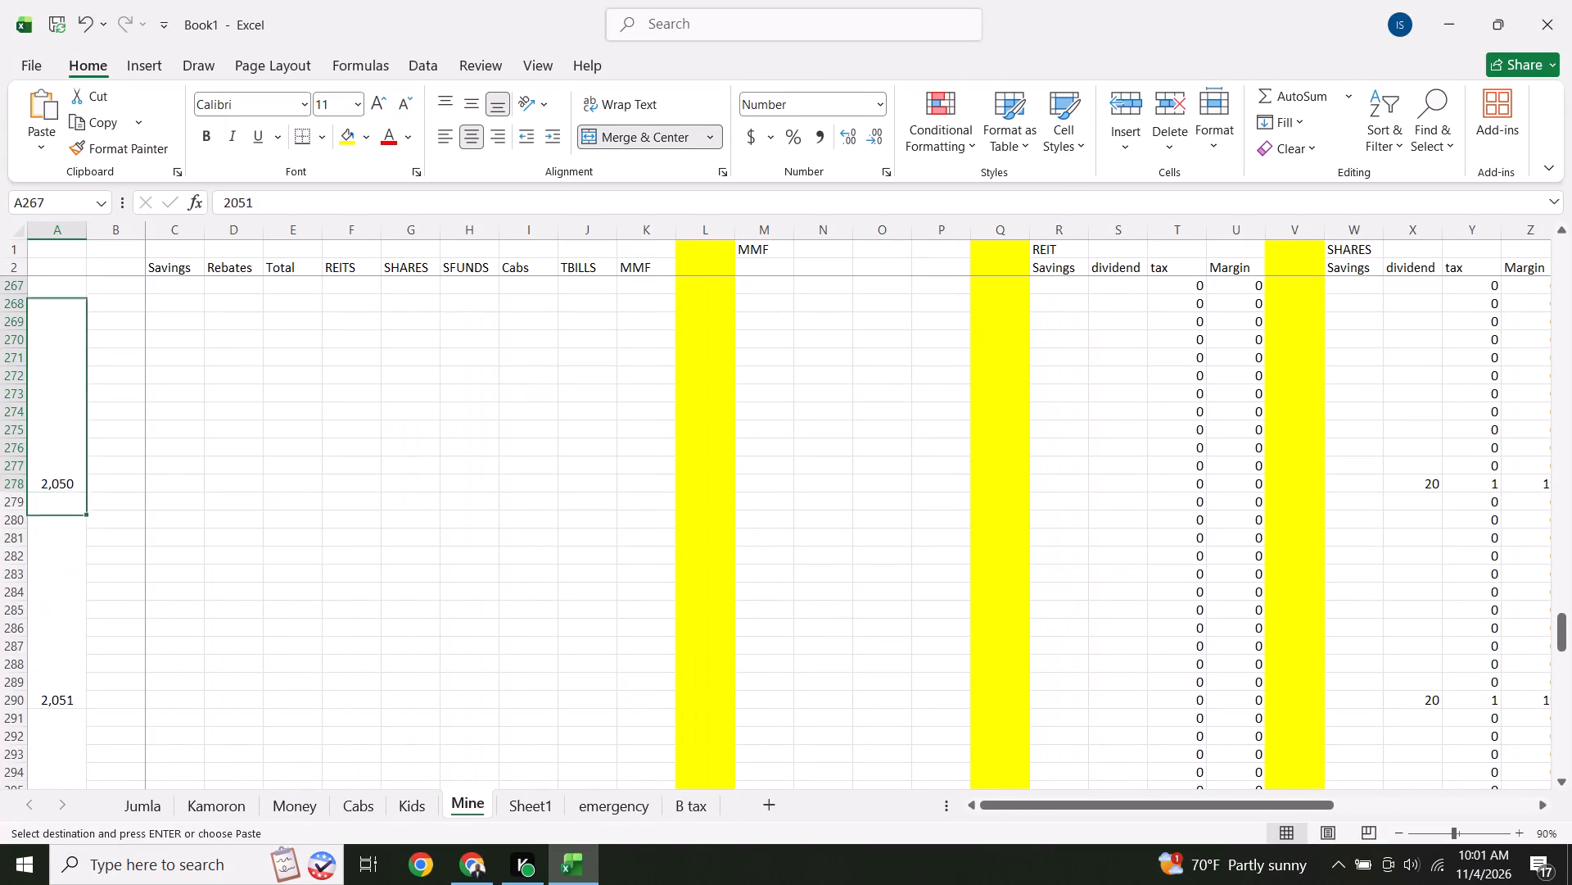
key(Up)
key(Up)
key(Up)
key(Up)
key(Up)
key(Up)
key(Up)
key(Up)
key(Up)
key(Up)
key(Up)
key(Up)
key(Up)
key(Up)
key(Up)
key(Up)
key(Up)
key(Up)
key(Up)
key(Up)
key(Up)
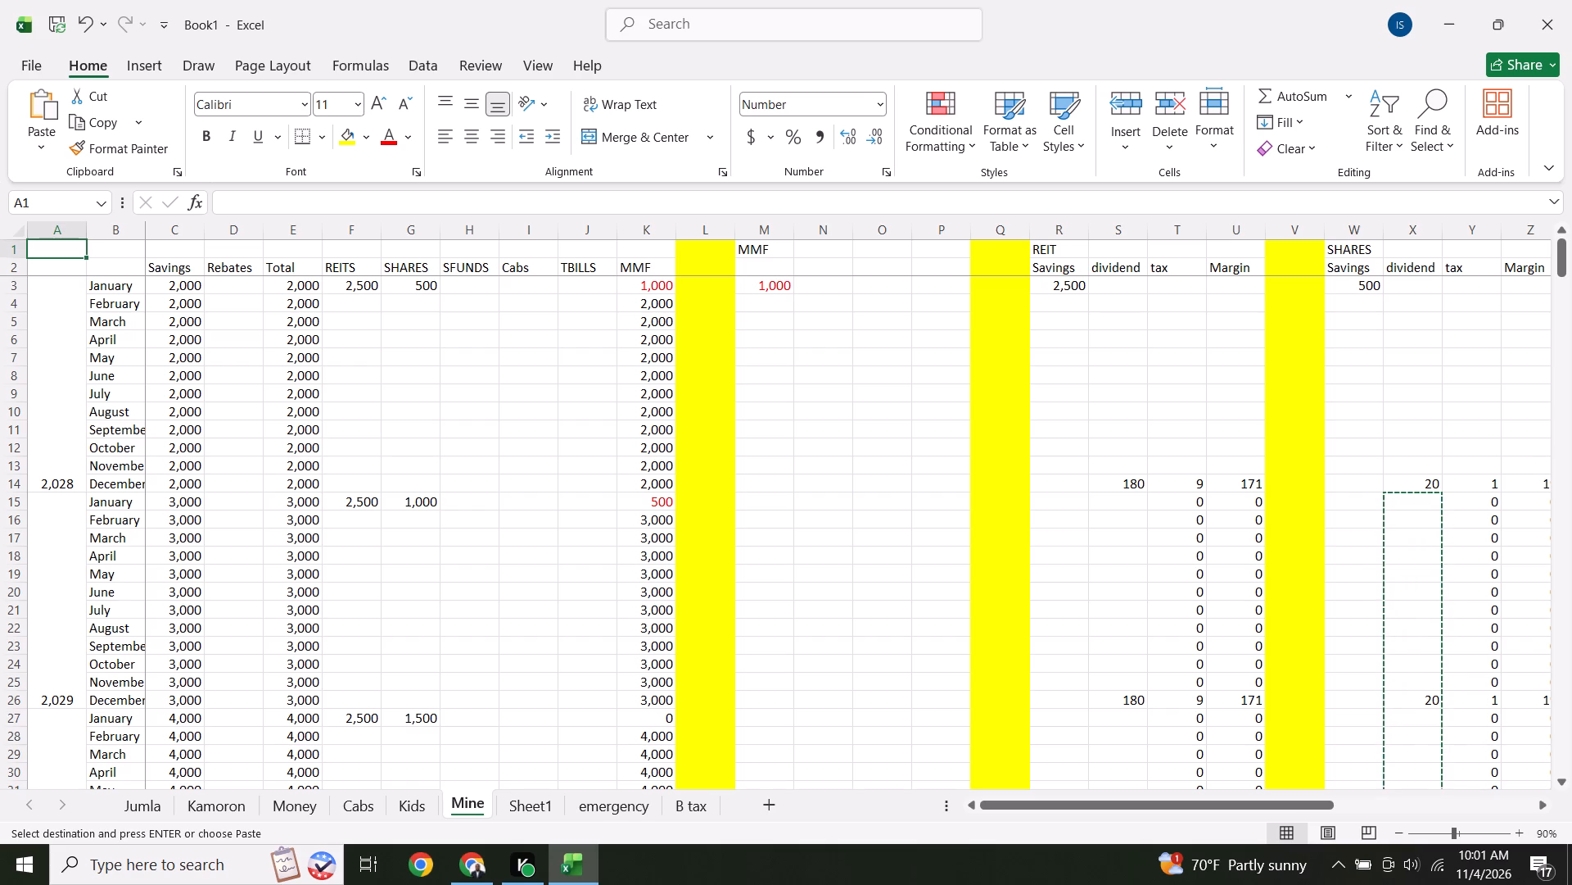
drag(359, 284, 431, 284)
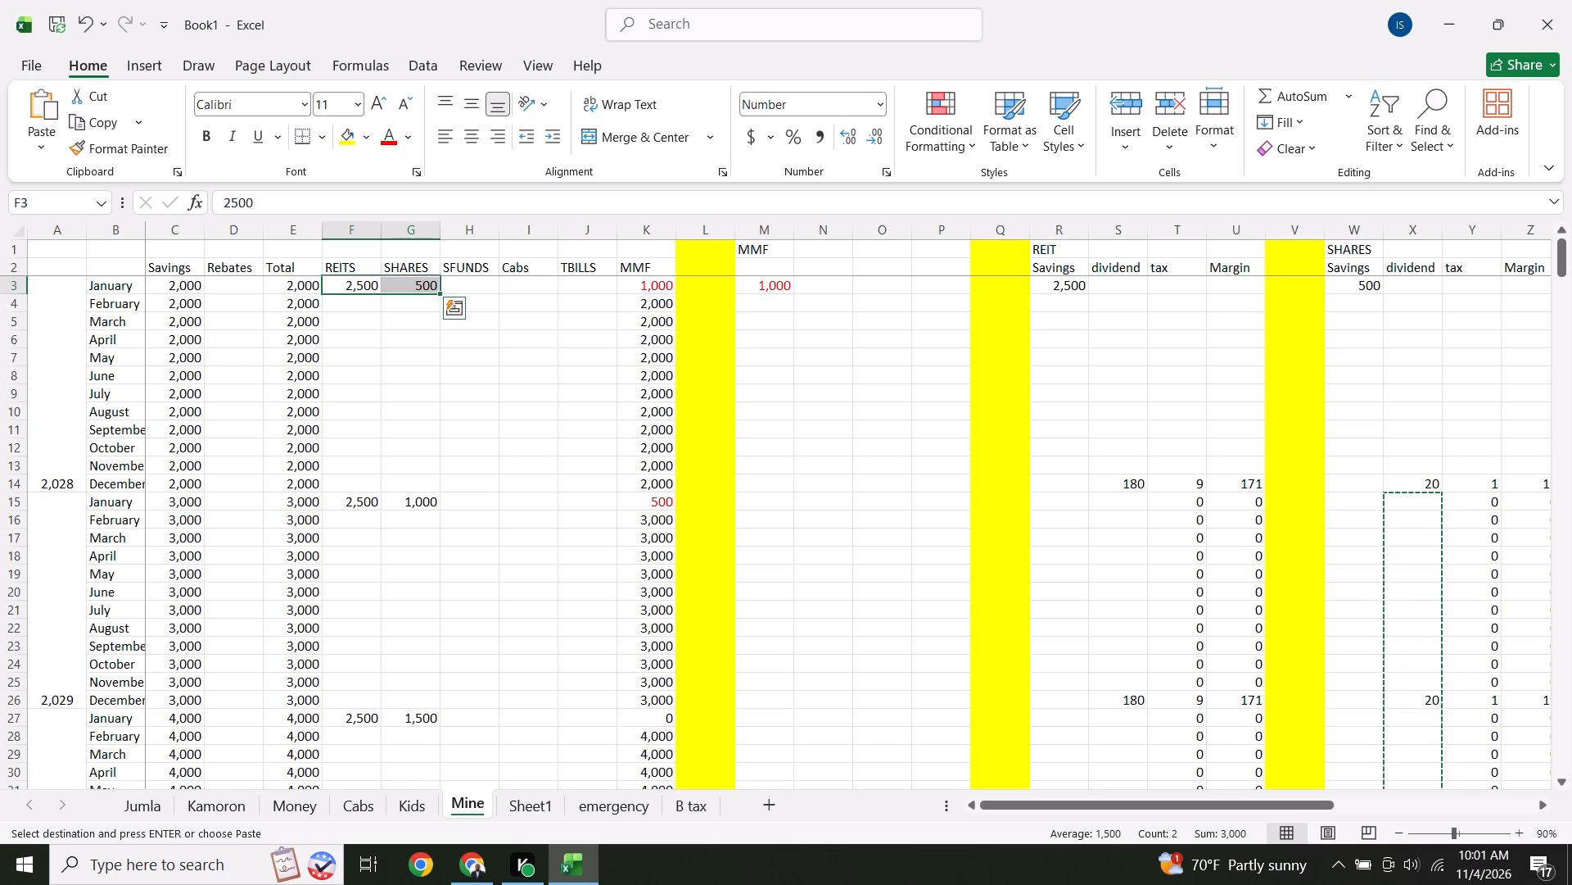
drag(441, 295, 445, 488)
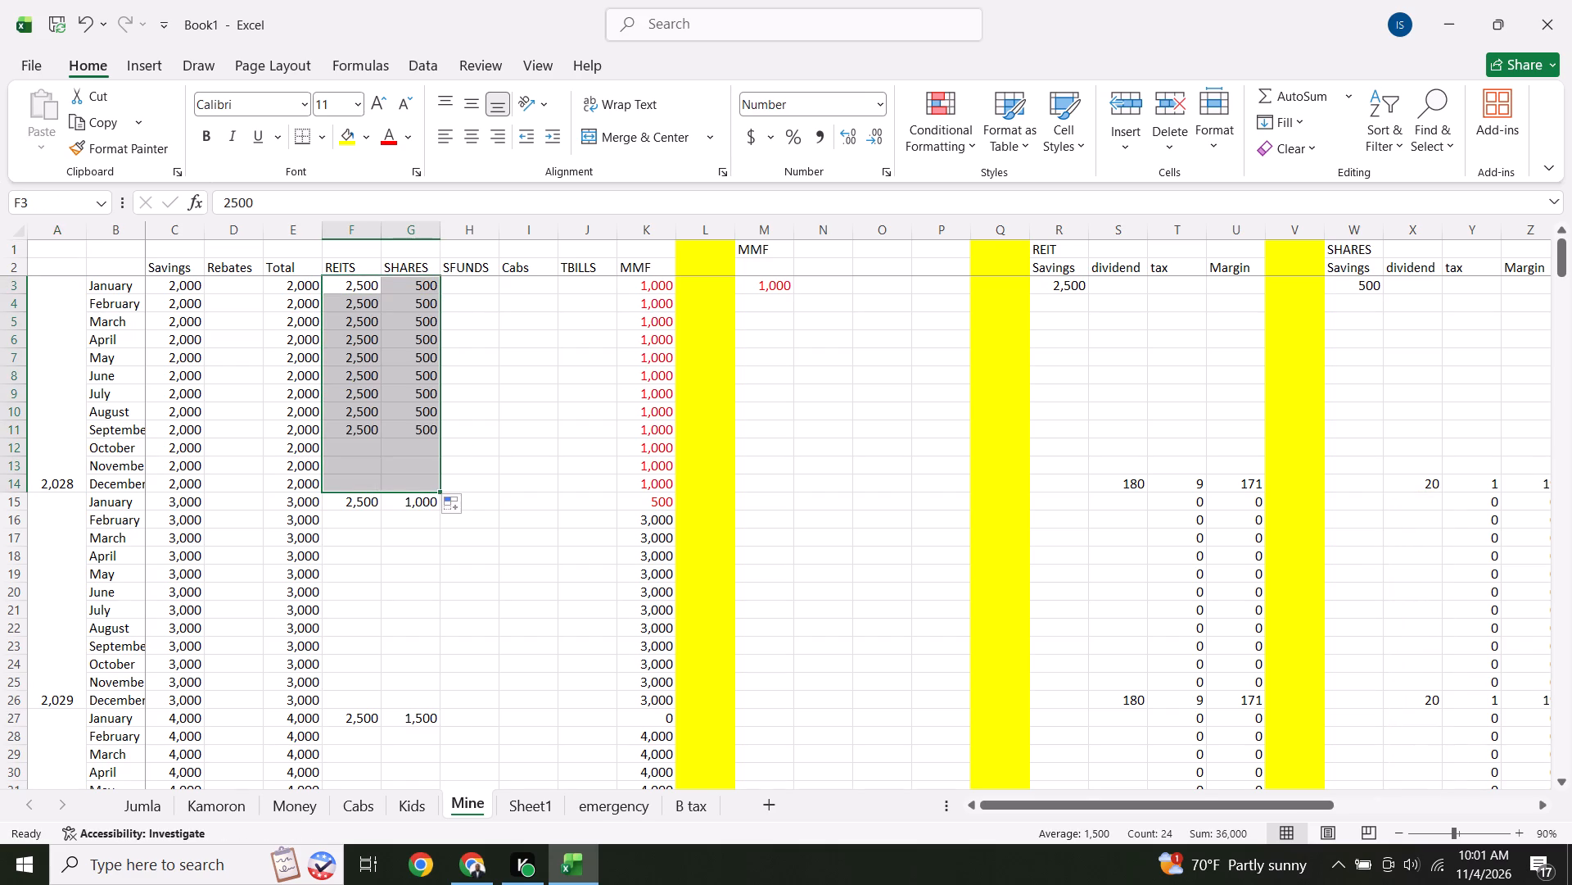
click(351, 562)
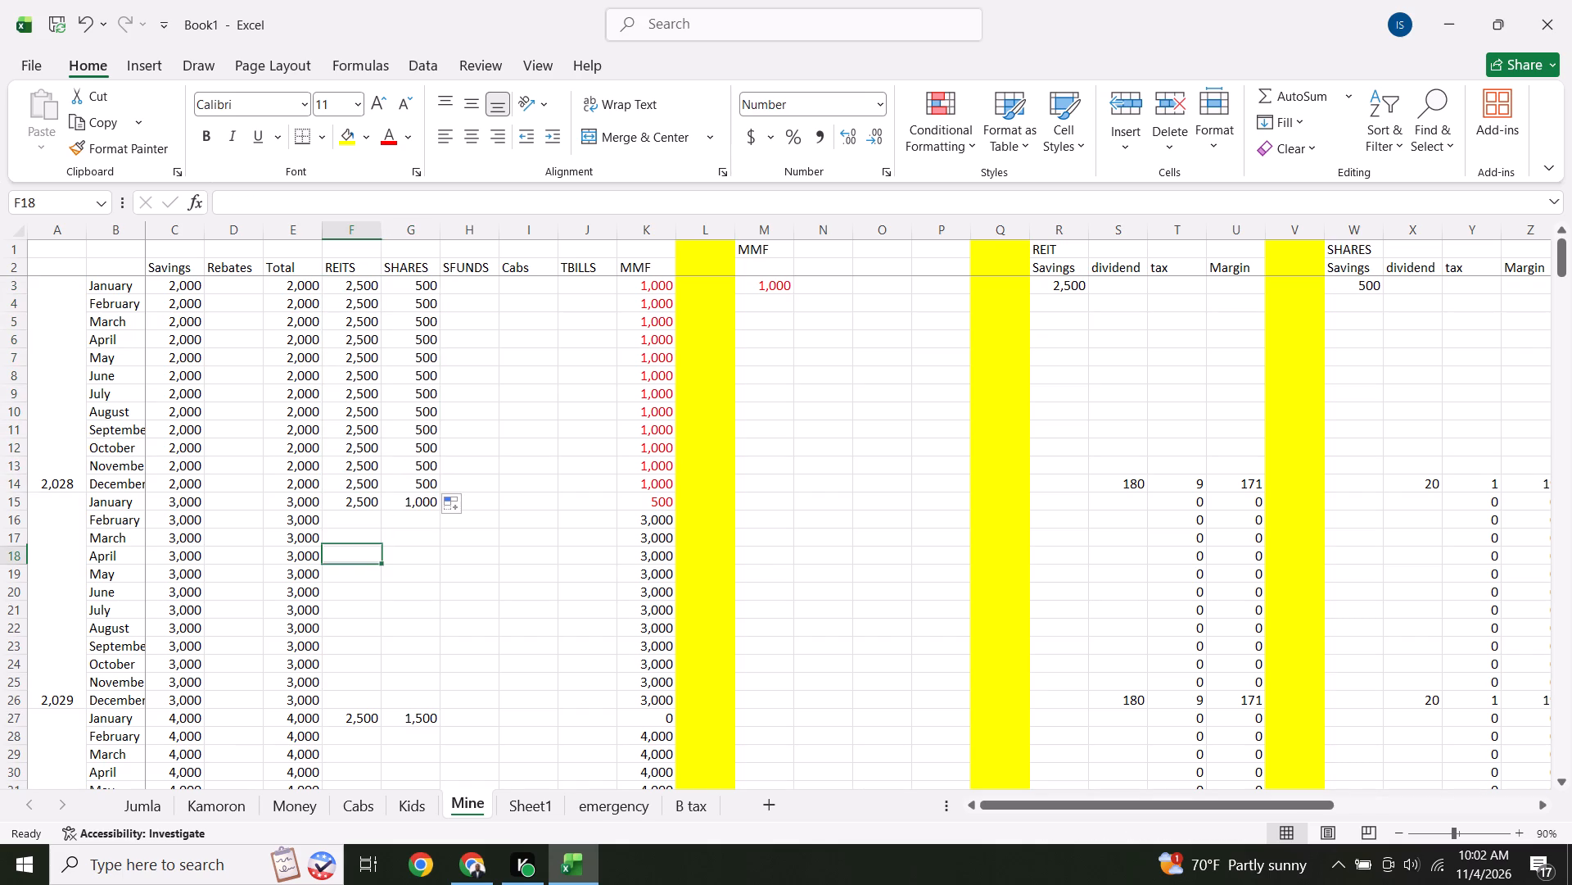
Fill the January 2029 REITS value of 2,500 and SHARES value of 1,000 down through December 2029.
drag(360, 503, 418, 500)
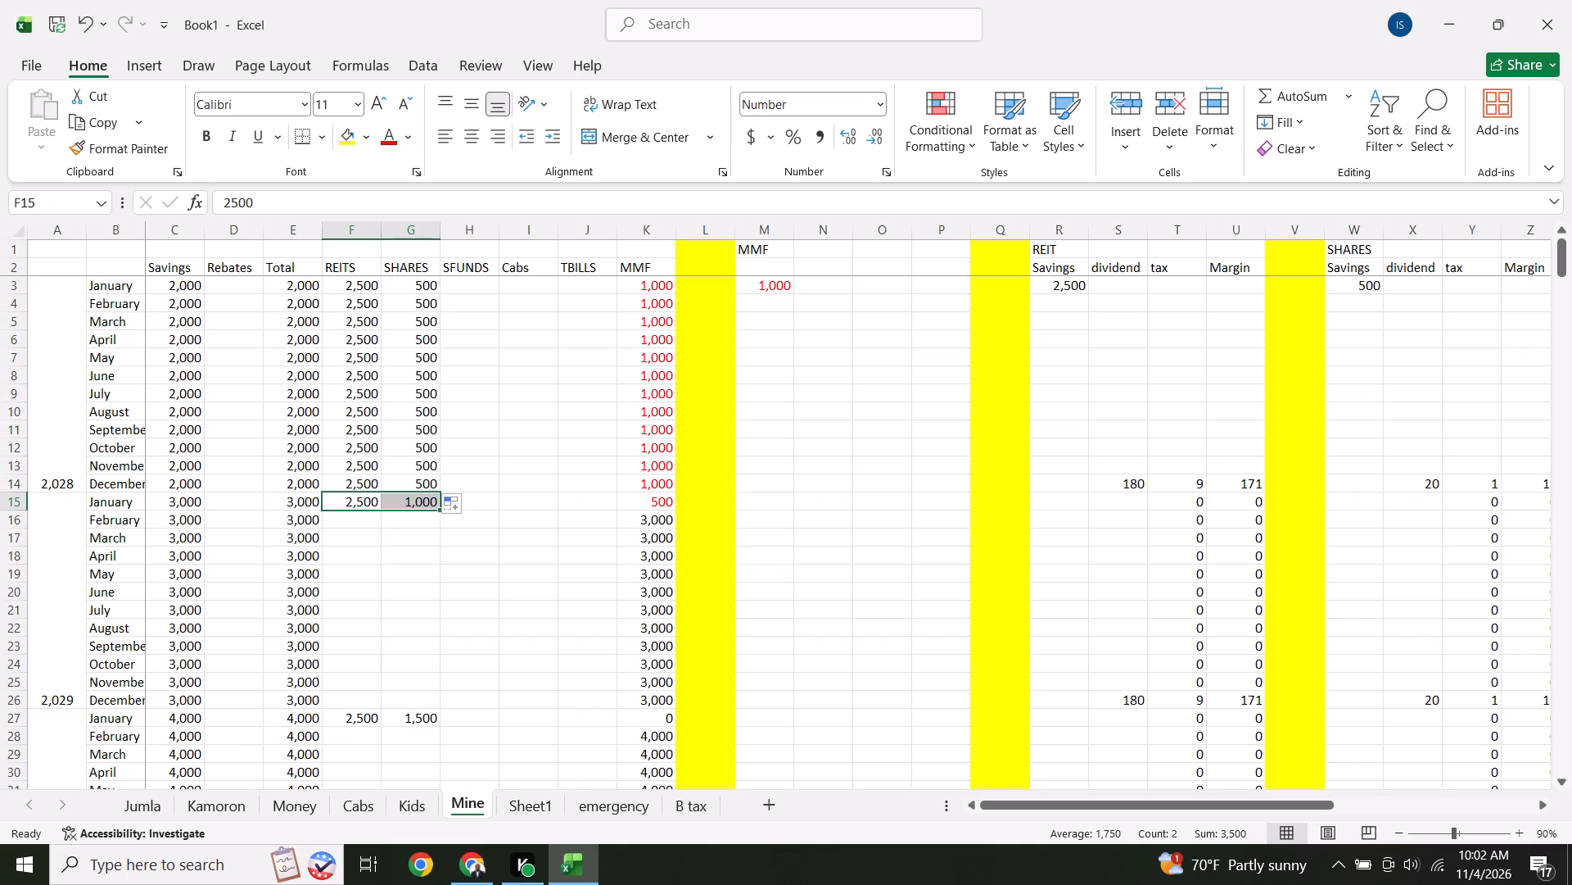
drag(439, 509, 446, 672)
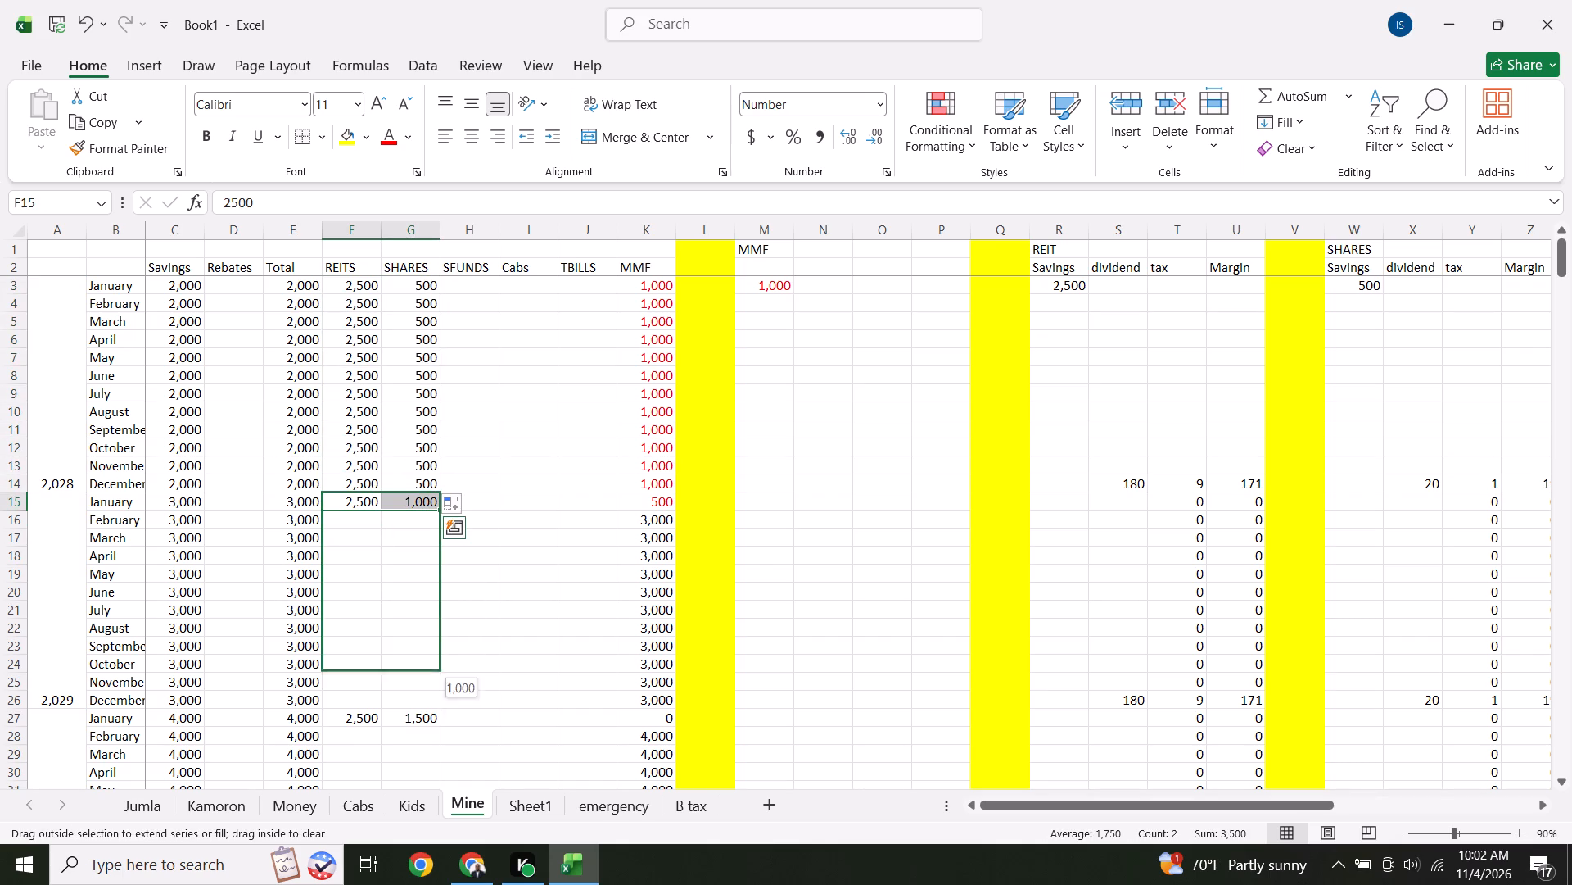
drag(446, 672, 446, 706)
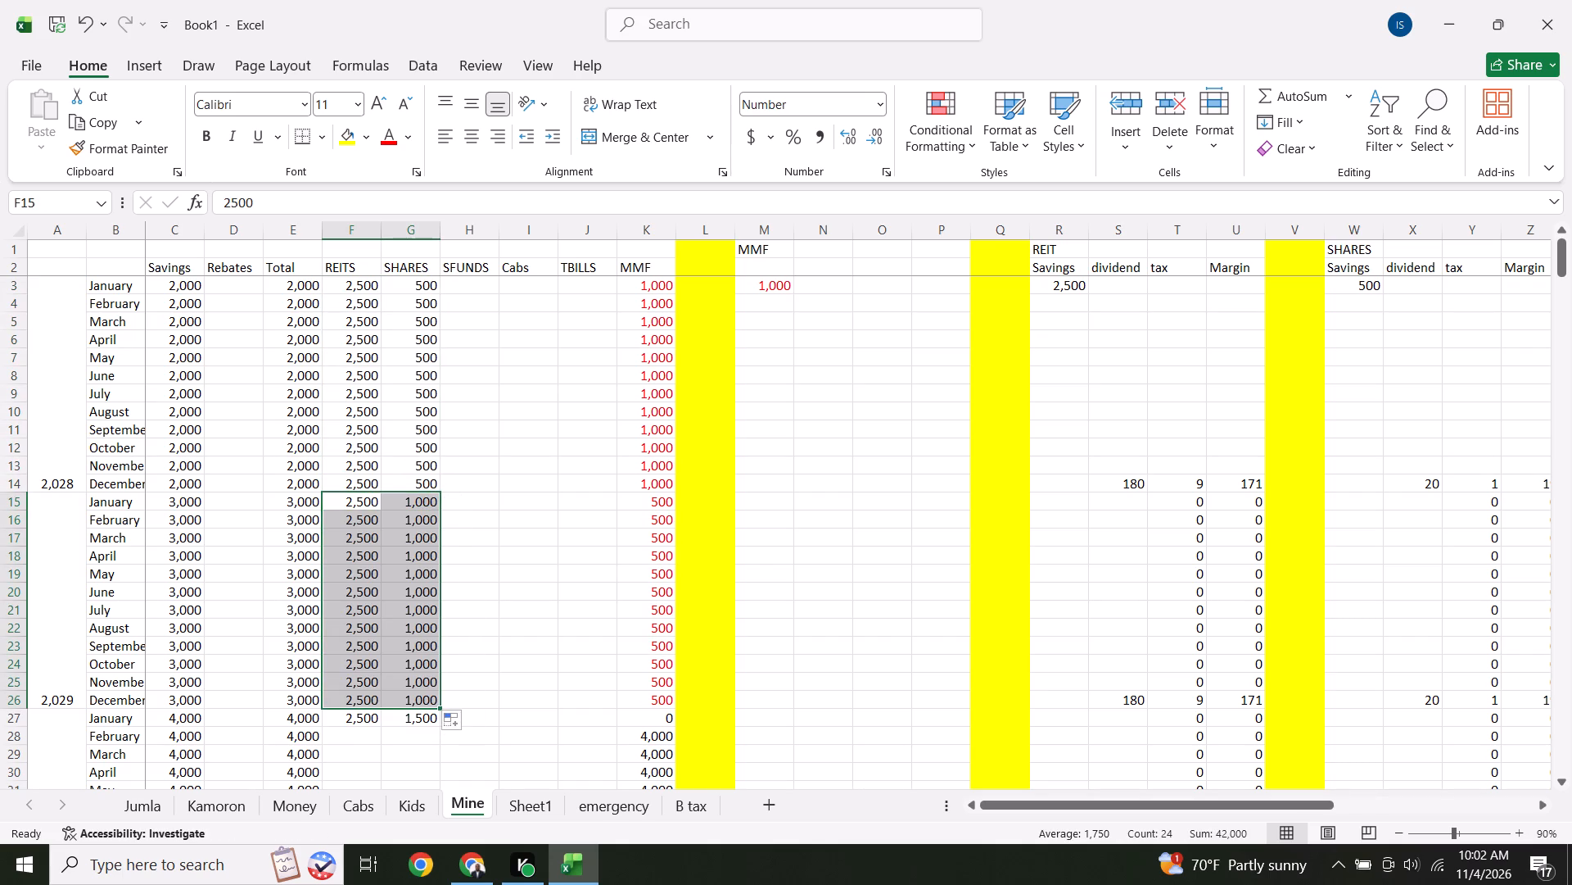
Fill the January 2030 REITS value of 2,500 and SHARES value of 1,500 down through December 2030.
key(Down)
key(Down)
key(Down)
key(Down)
key(Down)
key(Down)
key(Down)
key(Down)
key(Down)
key(Down)
key(Down)
key(Down)
key(Down)
key(Down)
key(Down)
key(Down)
key(Down)
key(Down)
key(Down)
key(Down)
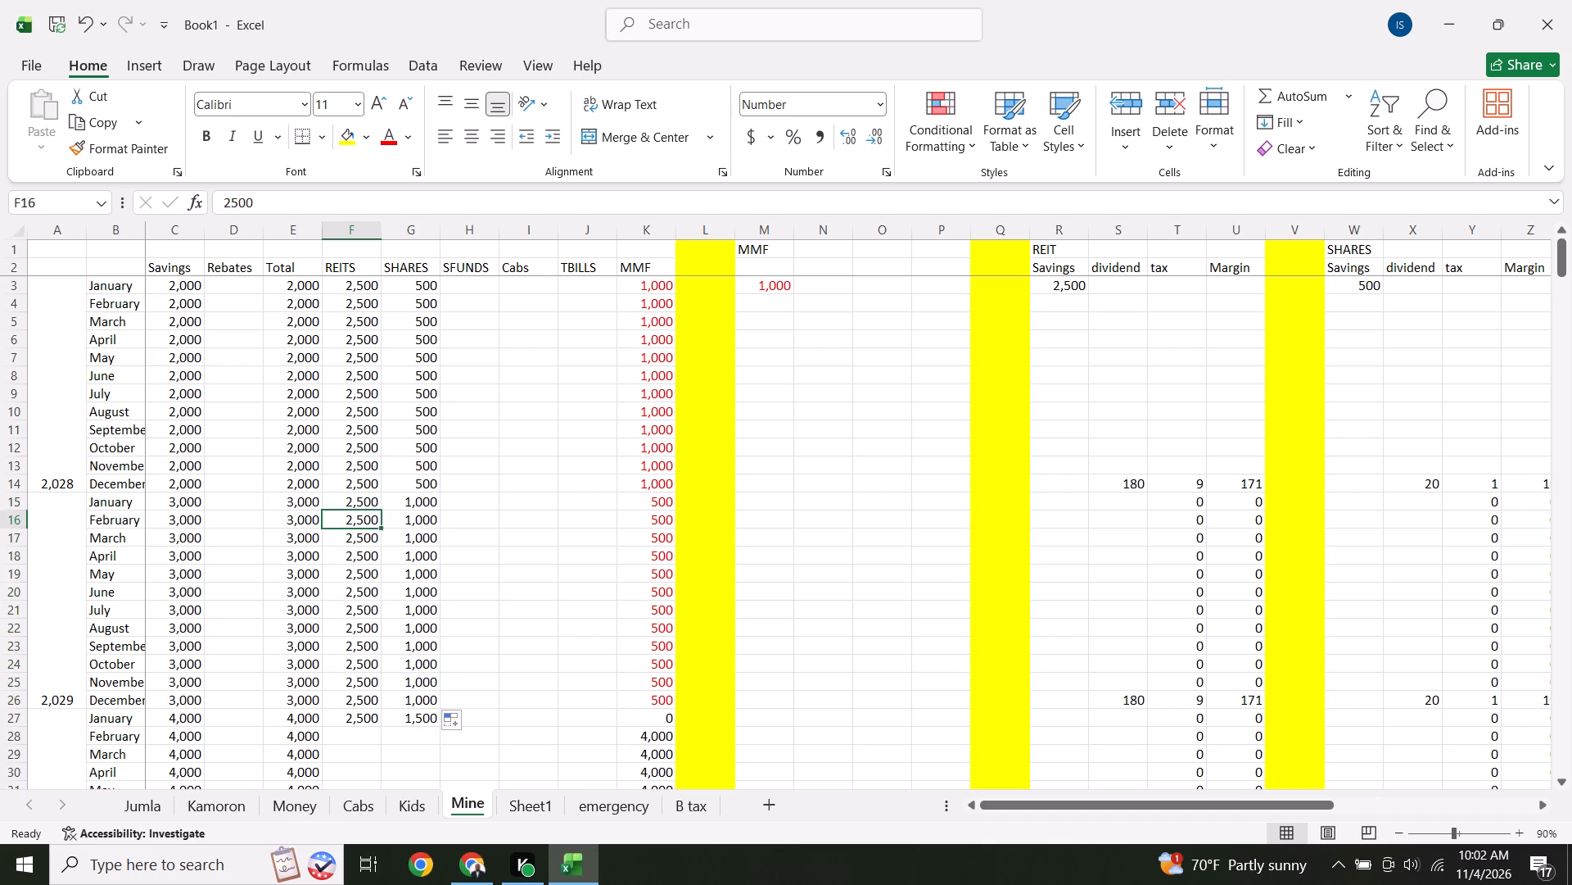
key(Down)
key(Down)
key(Down)
key(Down)
key(Down)
key(Down)
key(Down)
key(Down)
key(Down)
key(Down)
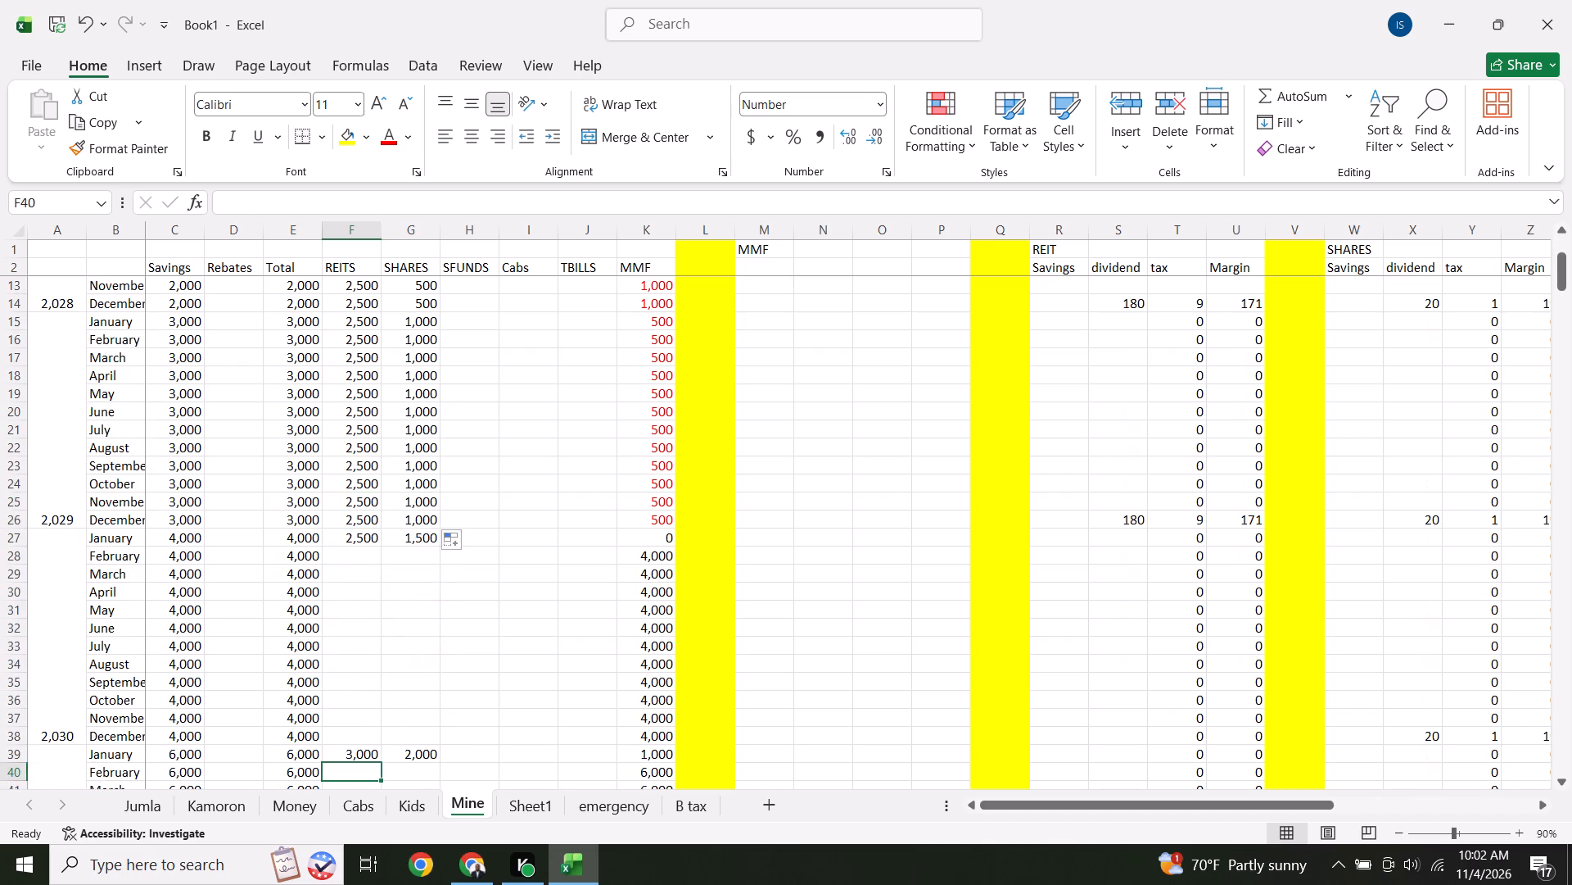
key(Down)
key(Down)
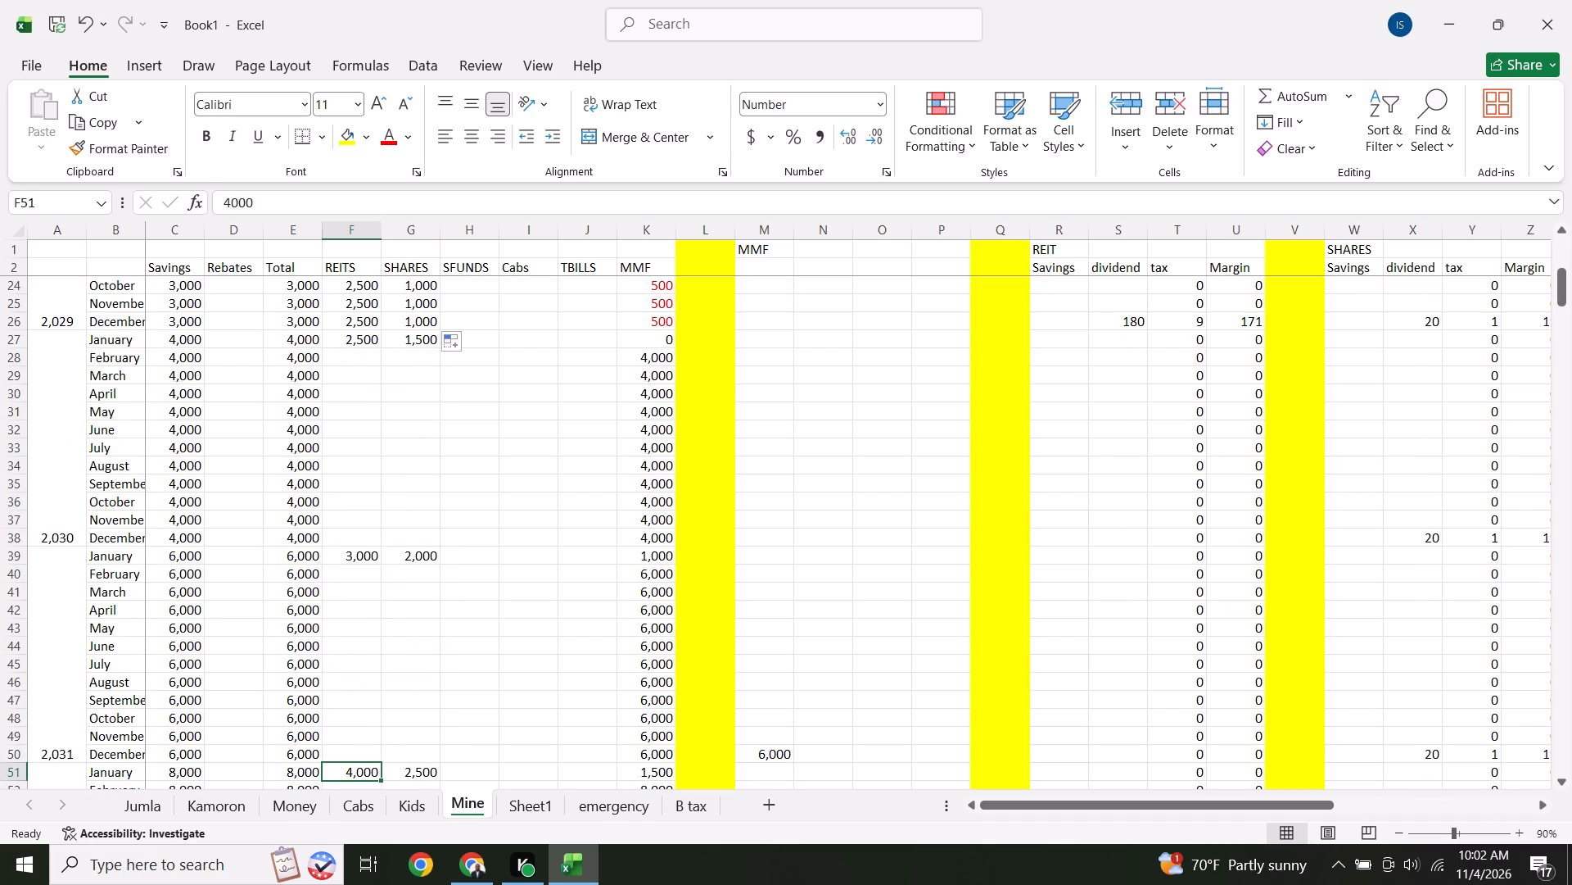
drag(365, 339, 418, 338)
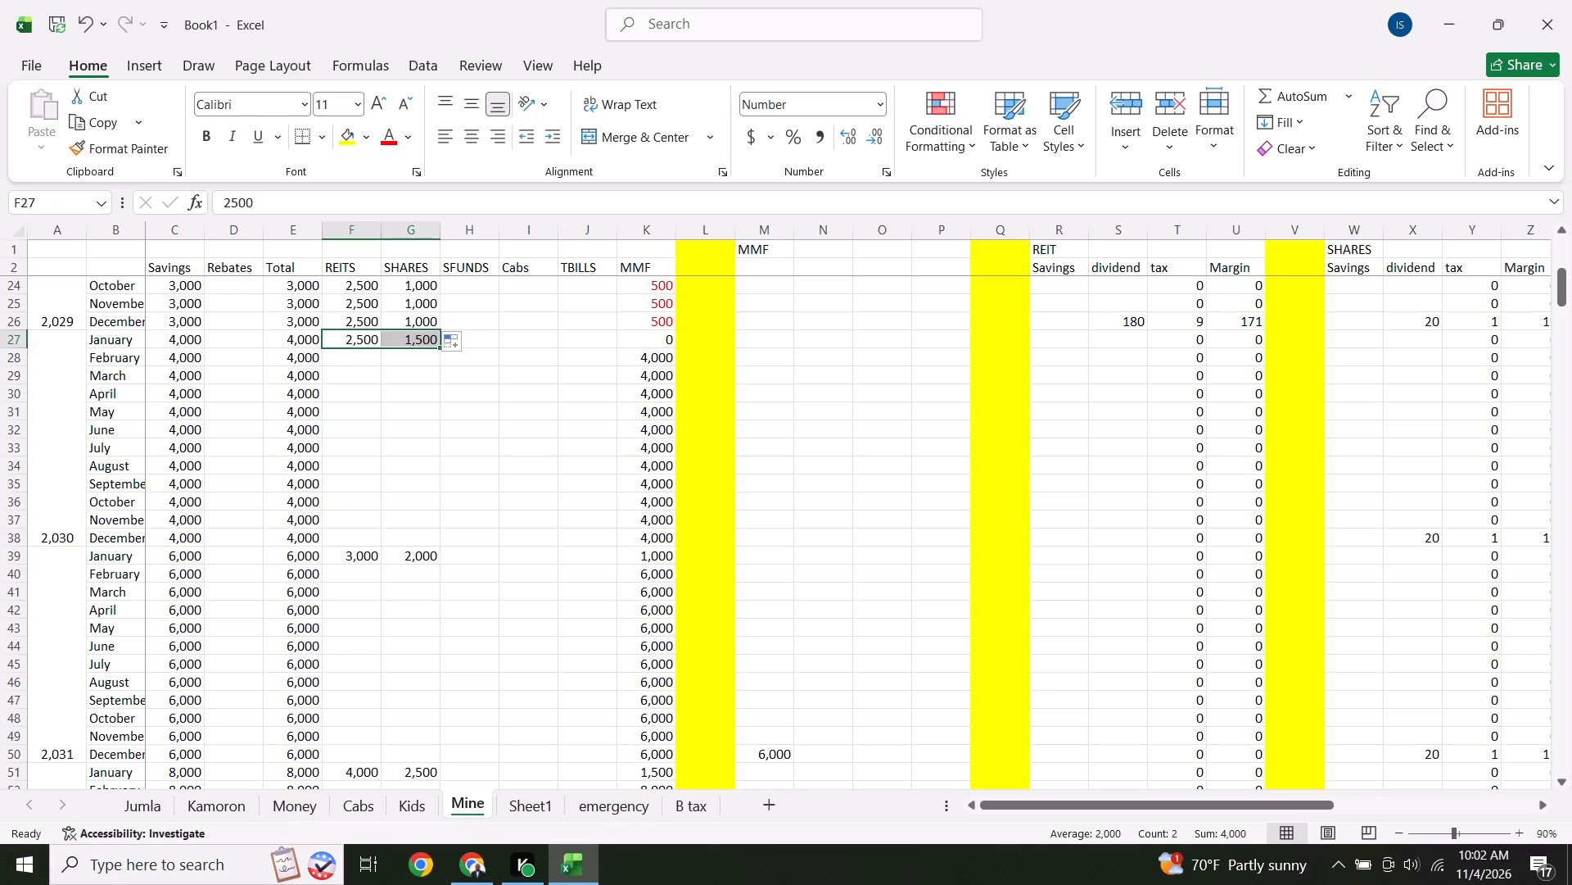
drag(440, 346, 454, 541)
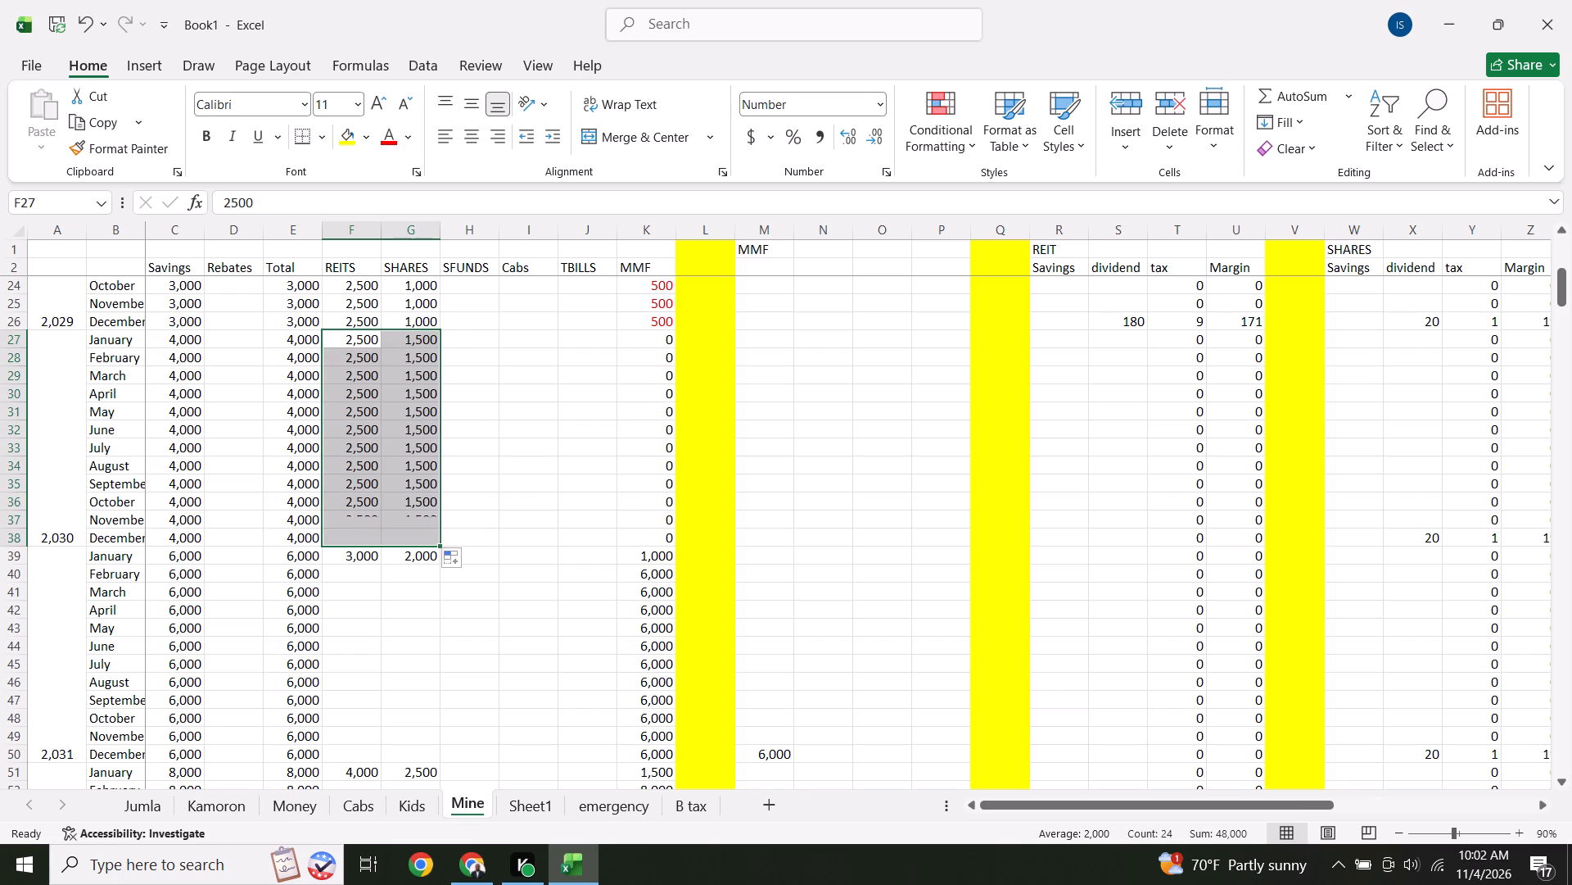
Fill the January 2031 REITS value of 3,000 and SHARES value of 2,000 down through December 2031.
drag(341, 551, 414, 556)
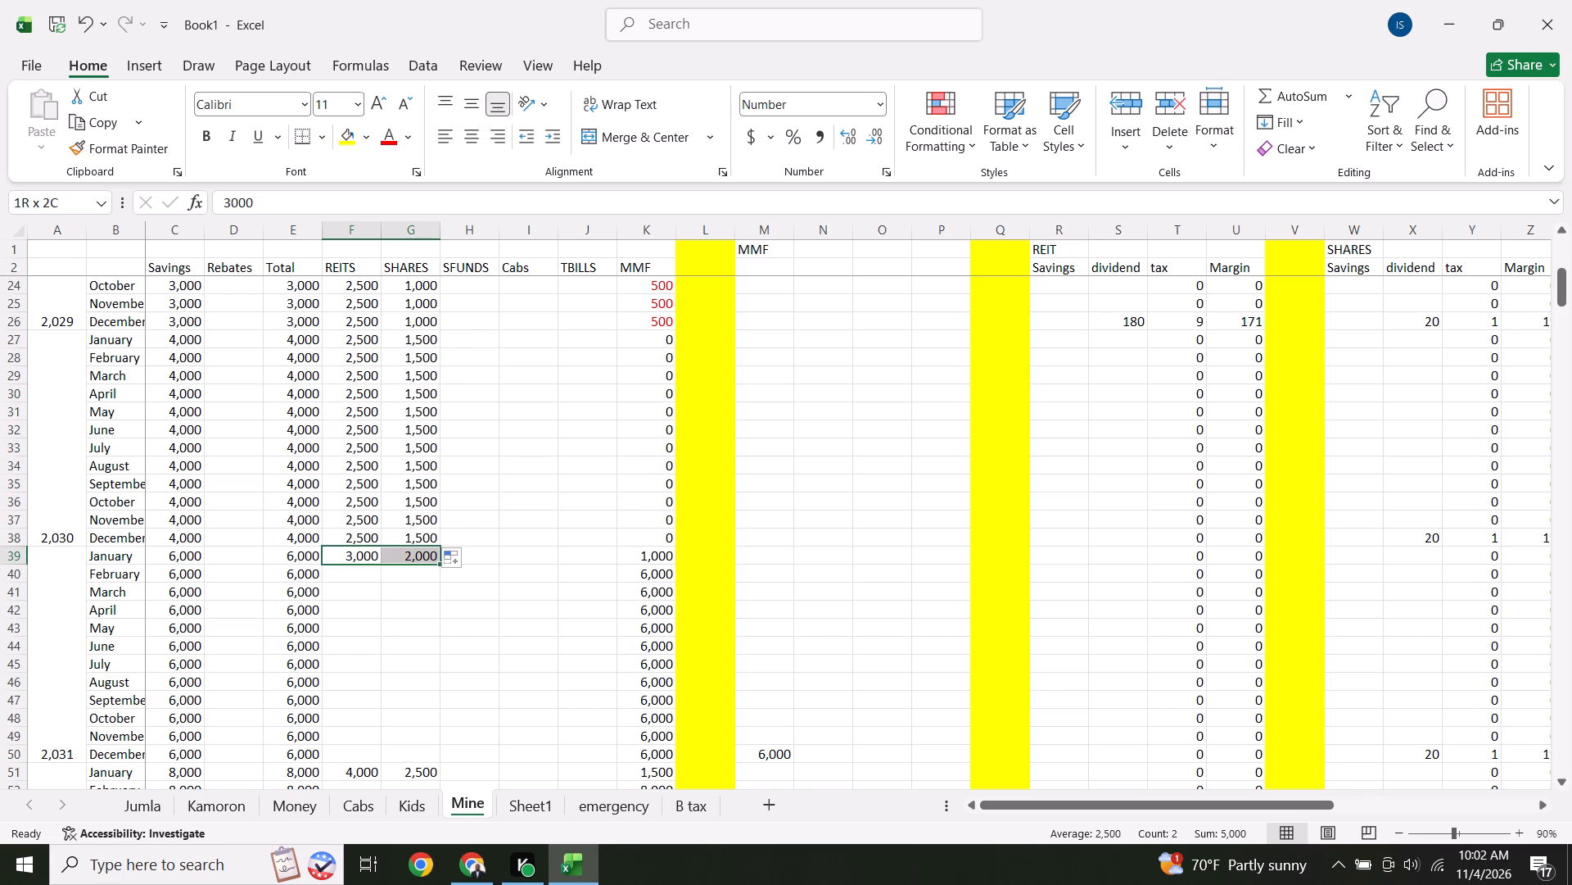
drag(414, 556, 417, 556)
drag(440, 566, 451, 671)
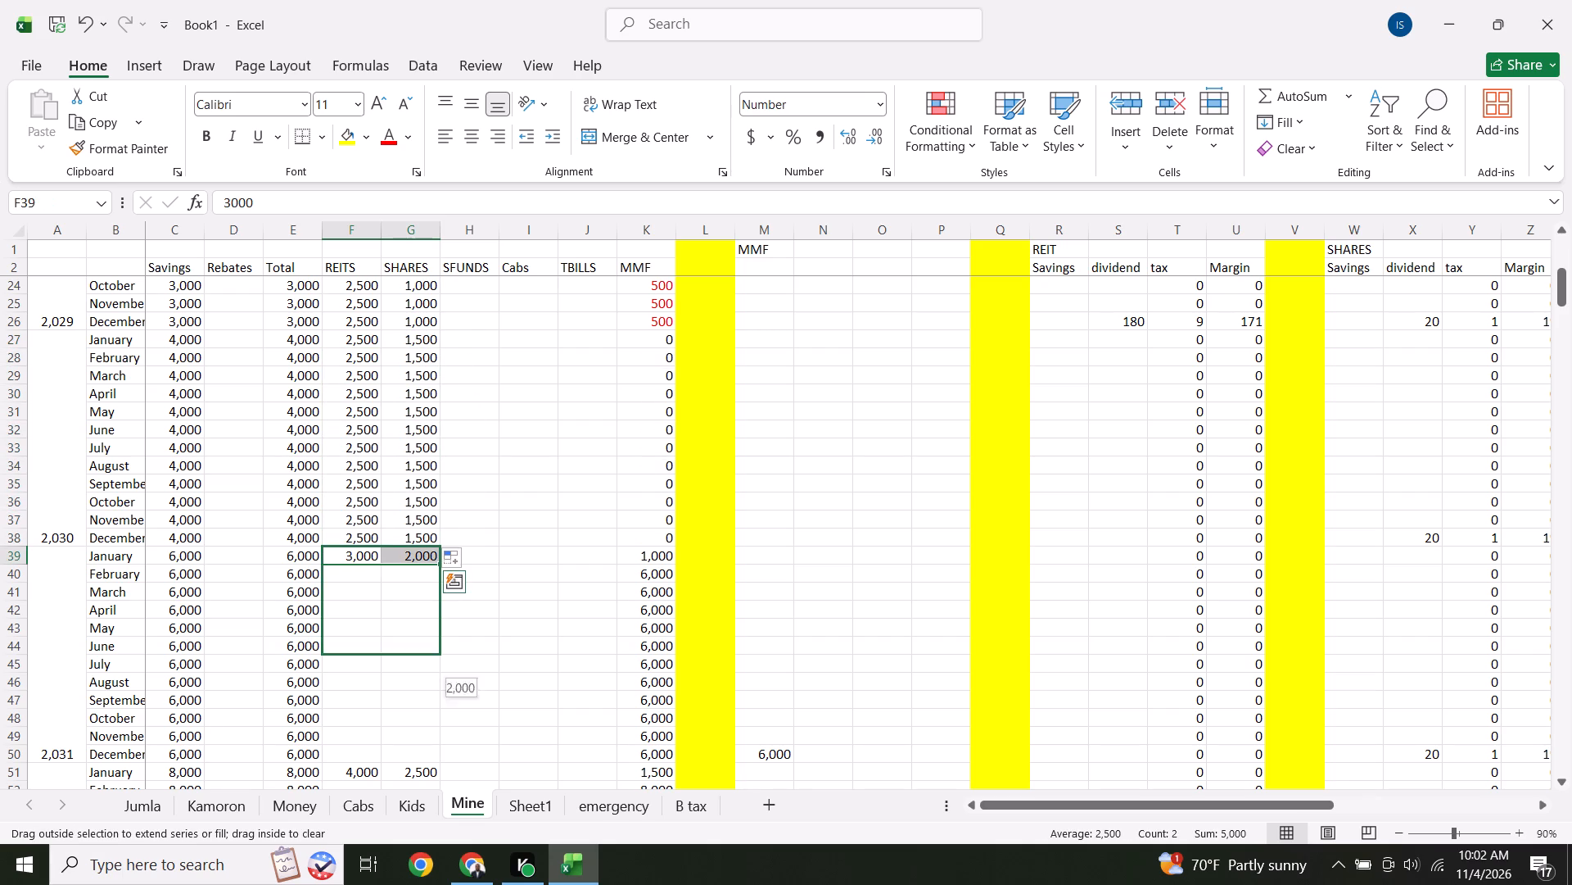
drag(451, 671, 451, 756)
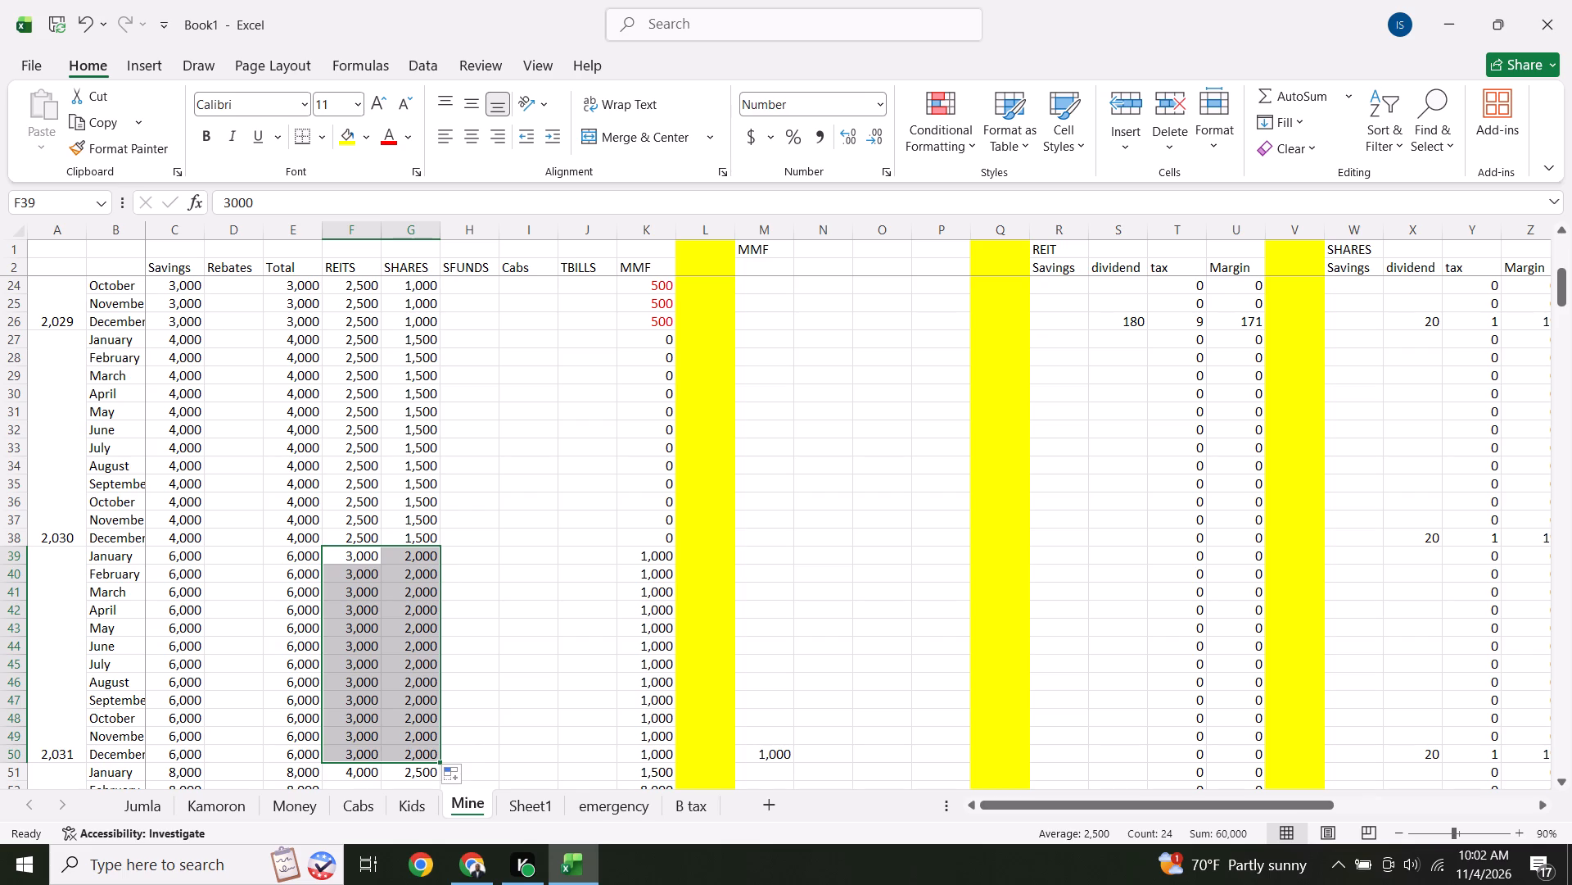
Fill the January 2032 REITS value of 4,000 and SHARES value of 2,500 down through December 2032.
key(Down)
key(Down)
key(Down)
key(Down)
key(Down)
key(Down)
key(Down)
key(Down)
key(Down)
key(Down)
key(Down)
key(Down)
key(Down)
key(Down)
key(Down)
key(Down)
key(Down)
key(Down)
key(Down)
key(Down)
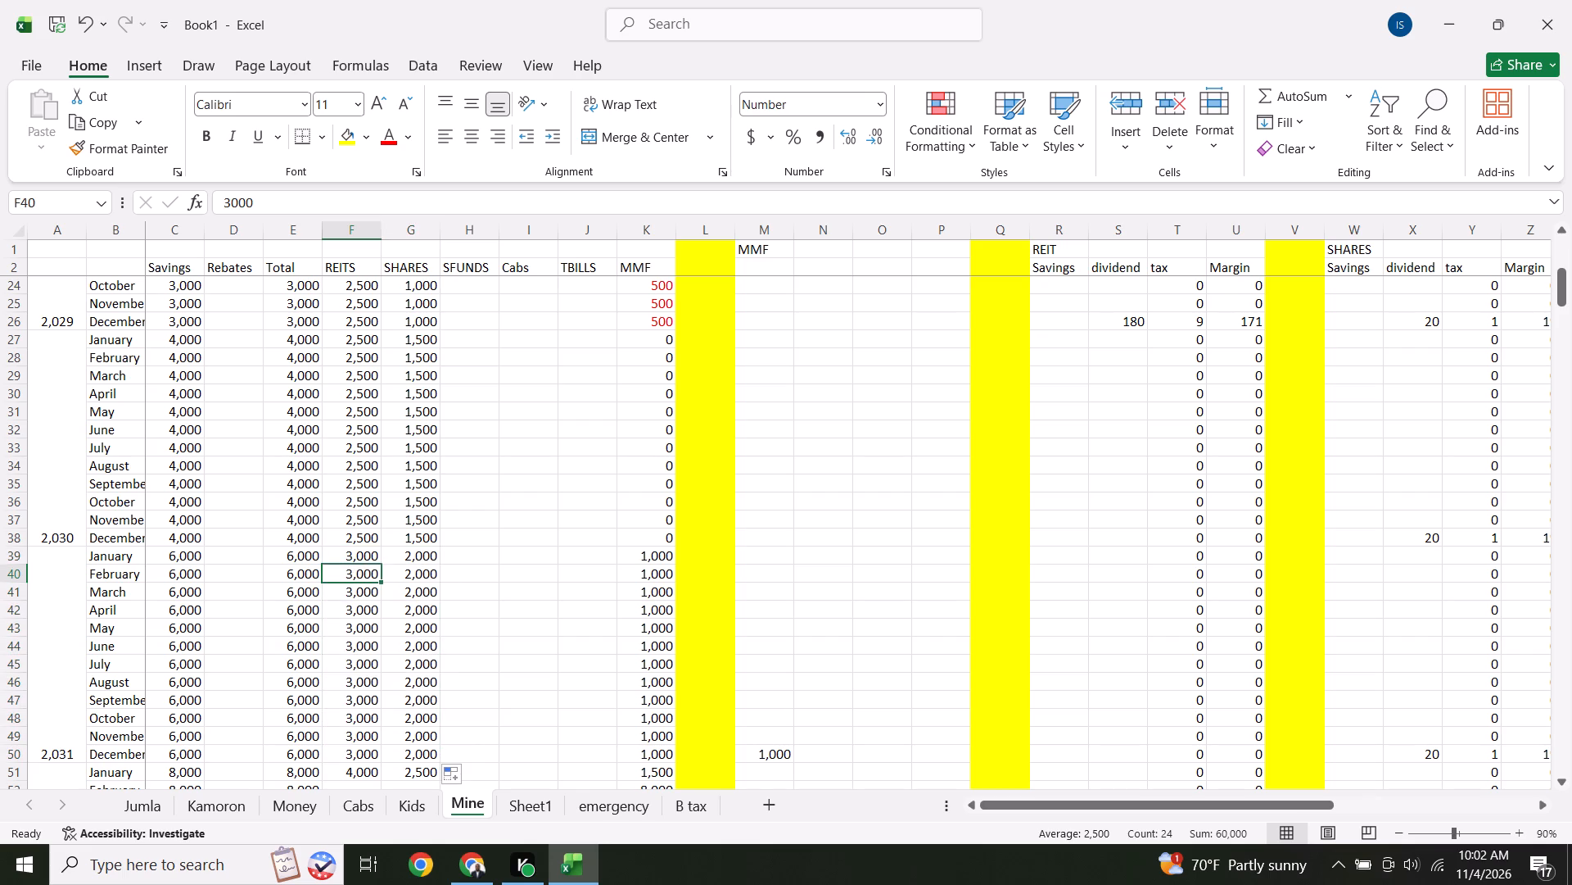
key(Down)
key(Down)
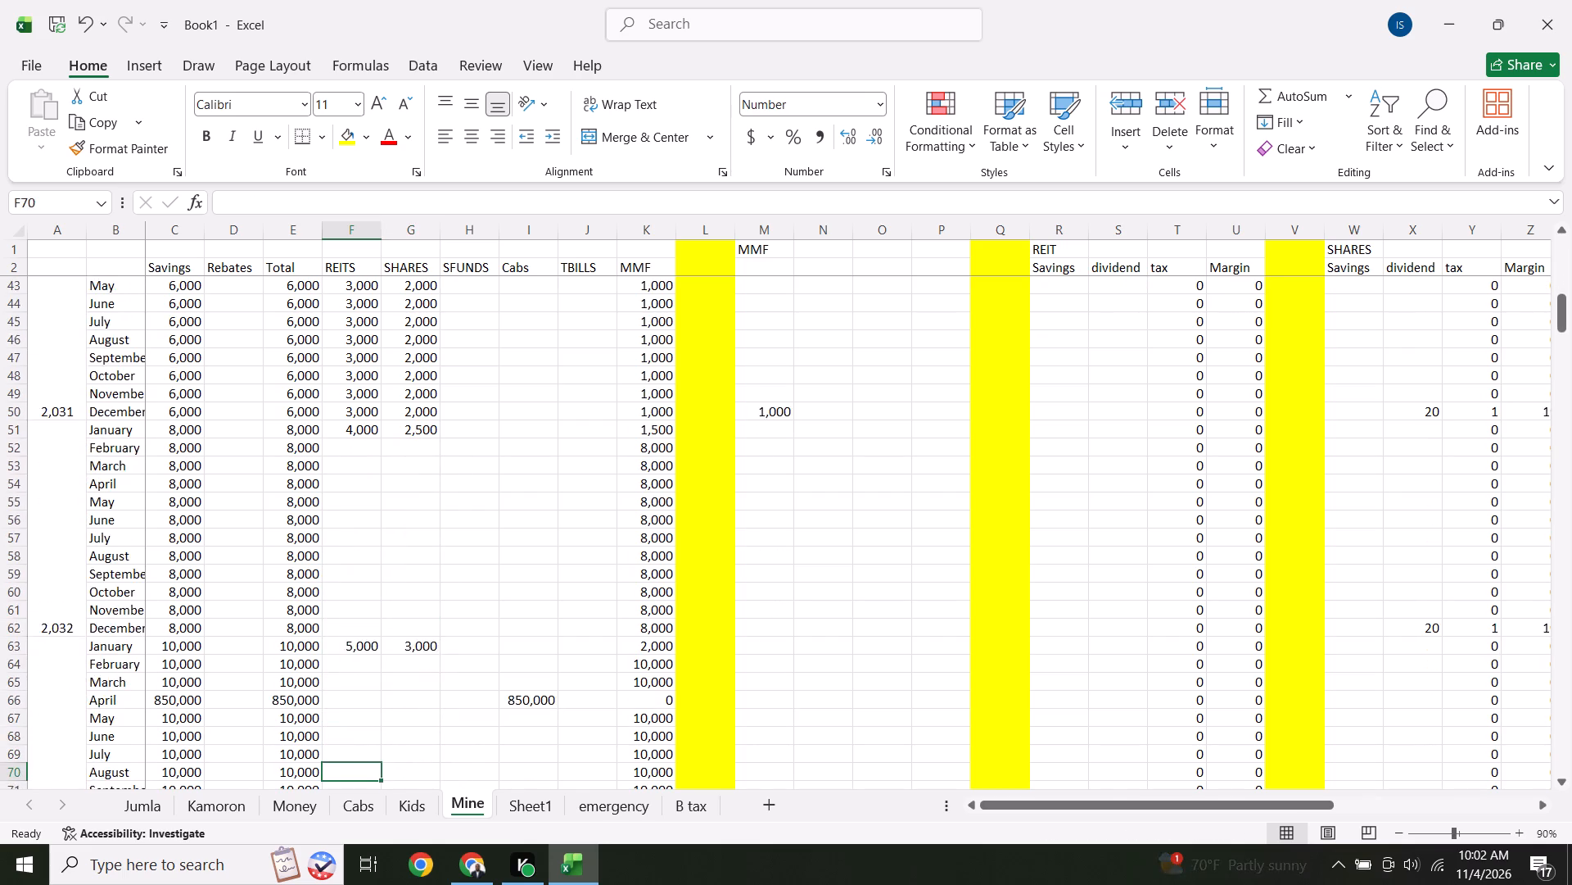
key(Down)
key(Down)
key(Down)
key(Down)
key(Down)
key(Down)
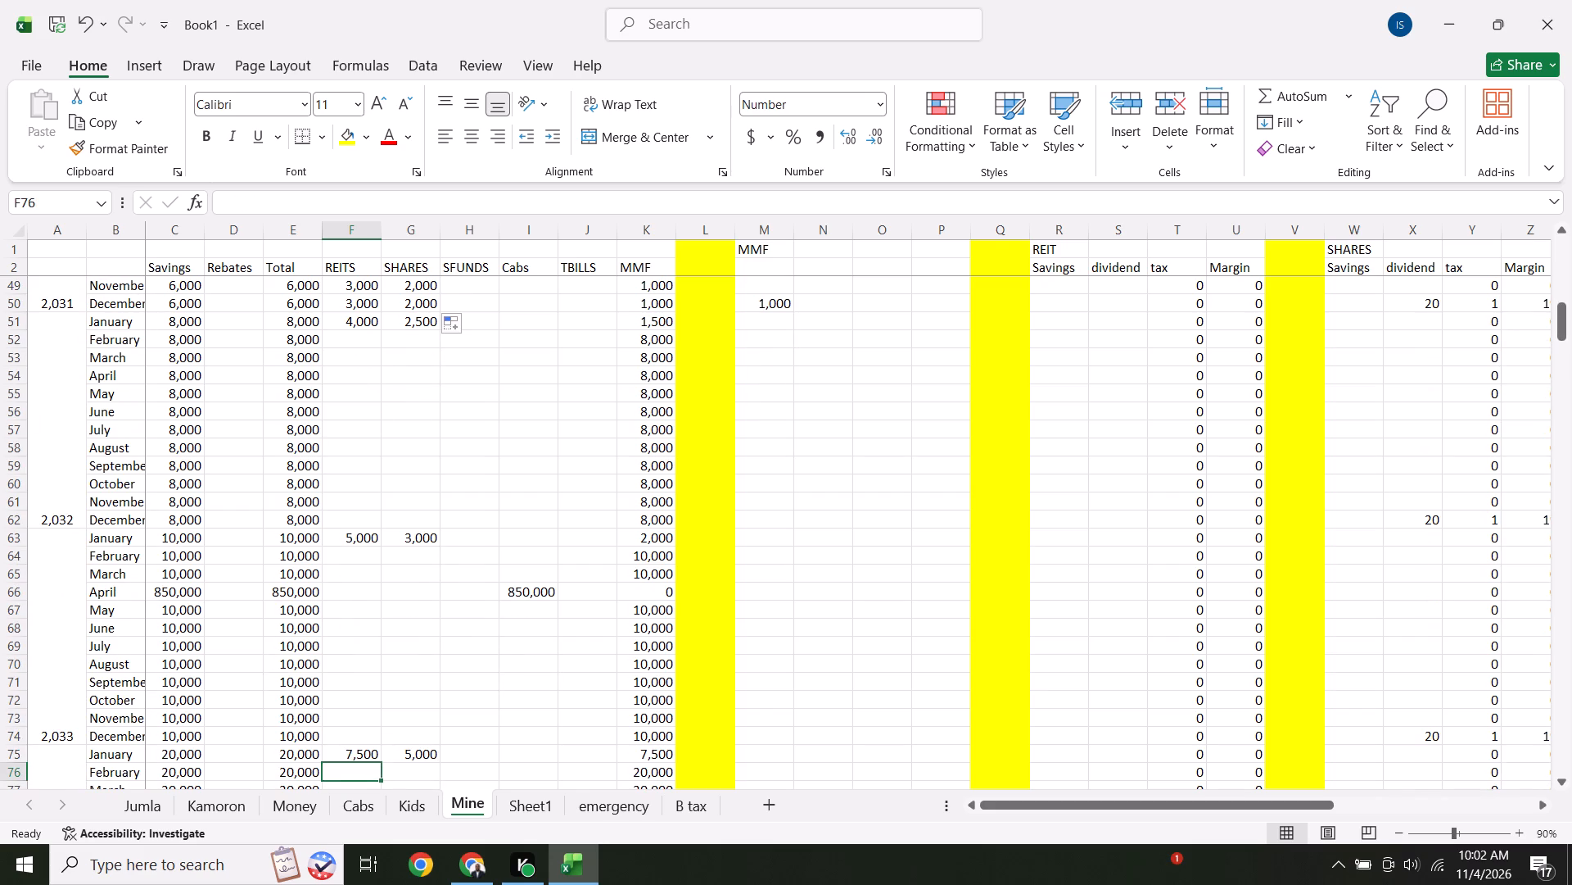
drag(365, 325, 413, 321)
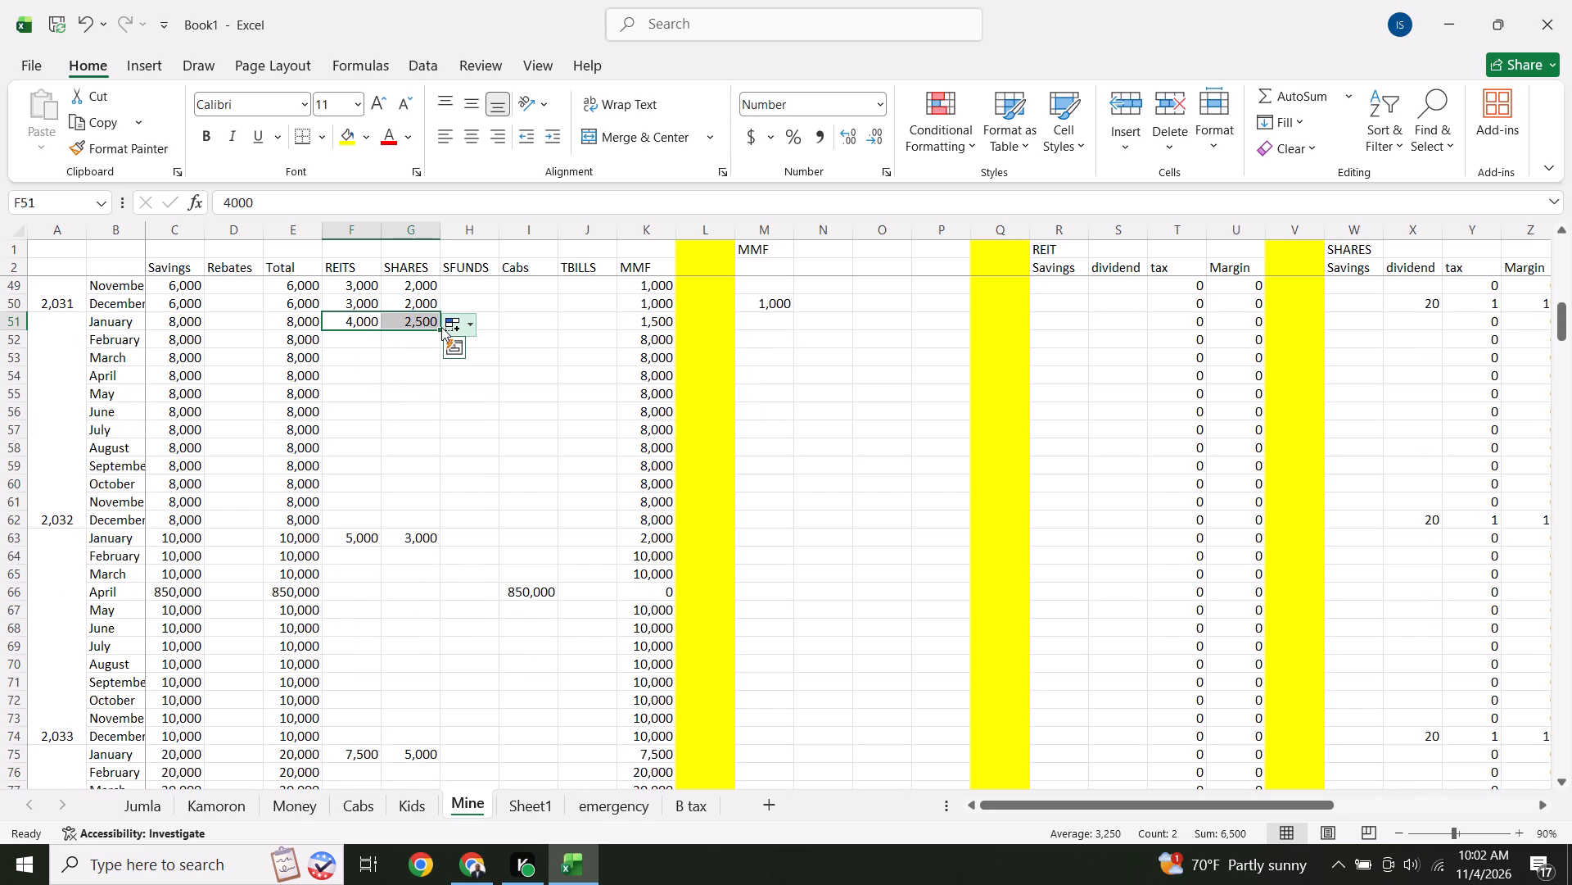
drag(438, 327, 437, 521)
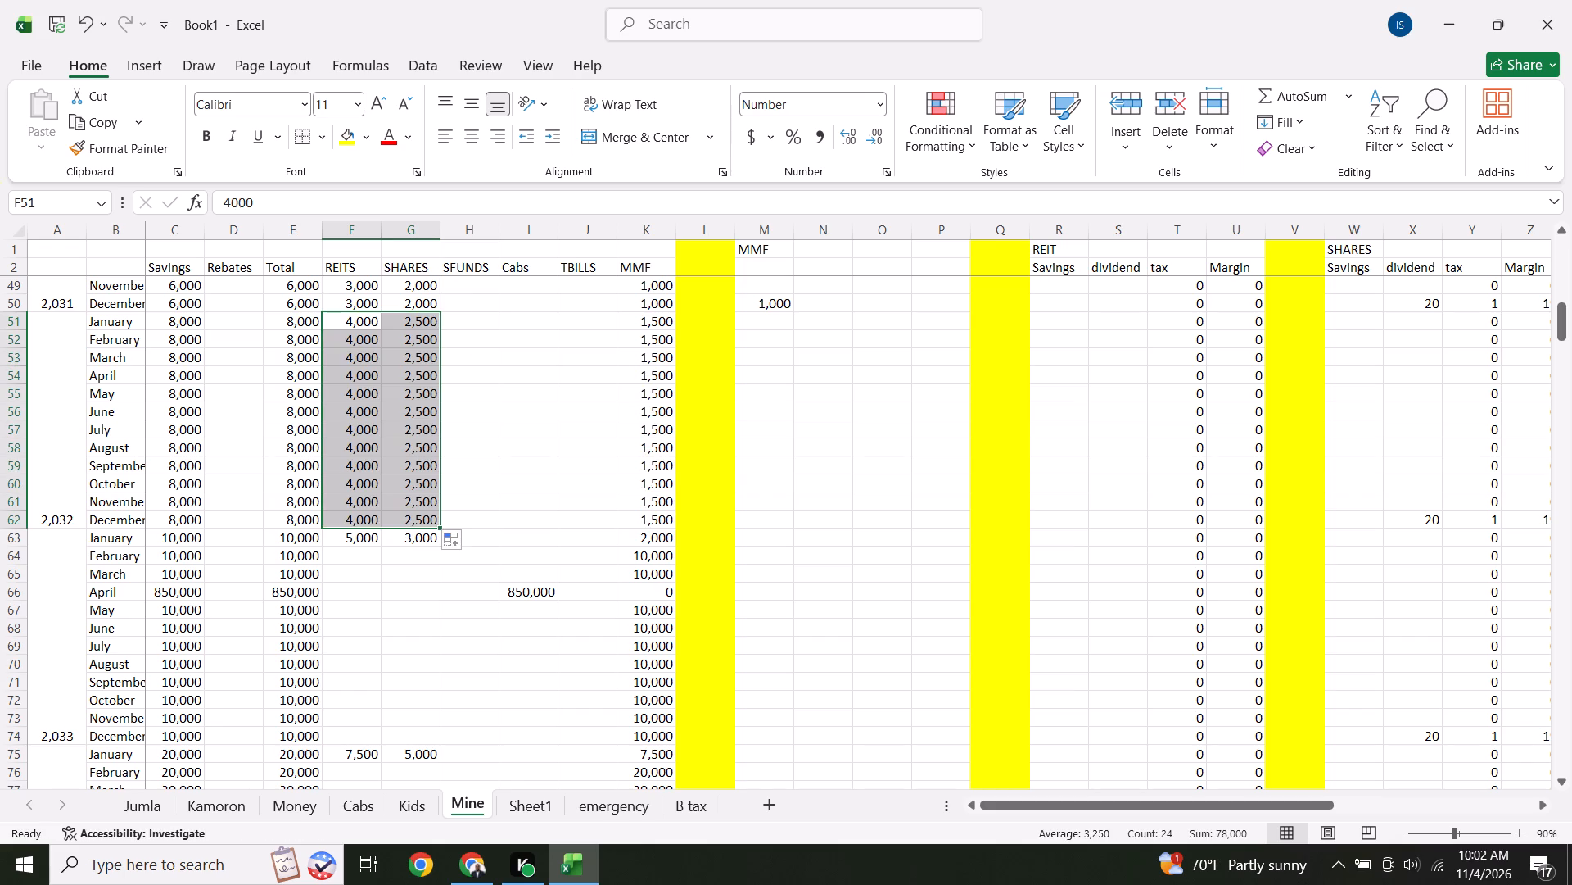
Fill the January 2033 REITS value of 5,000 and SHARES value of 3,000 down through December 2033.
click(360, 540)
drag(360, 540, 387, 539)
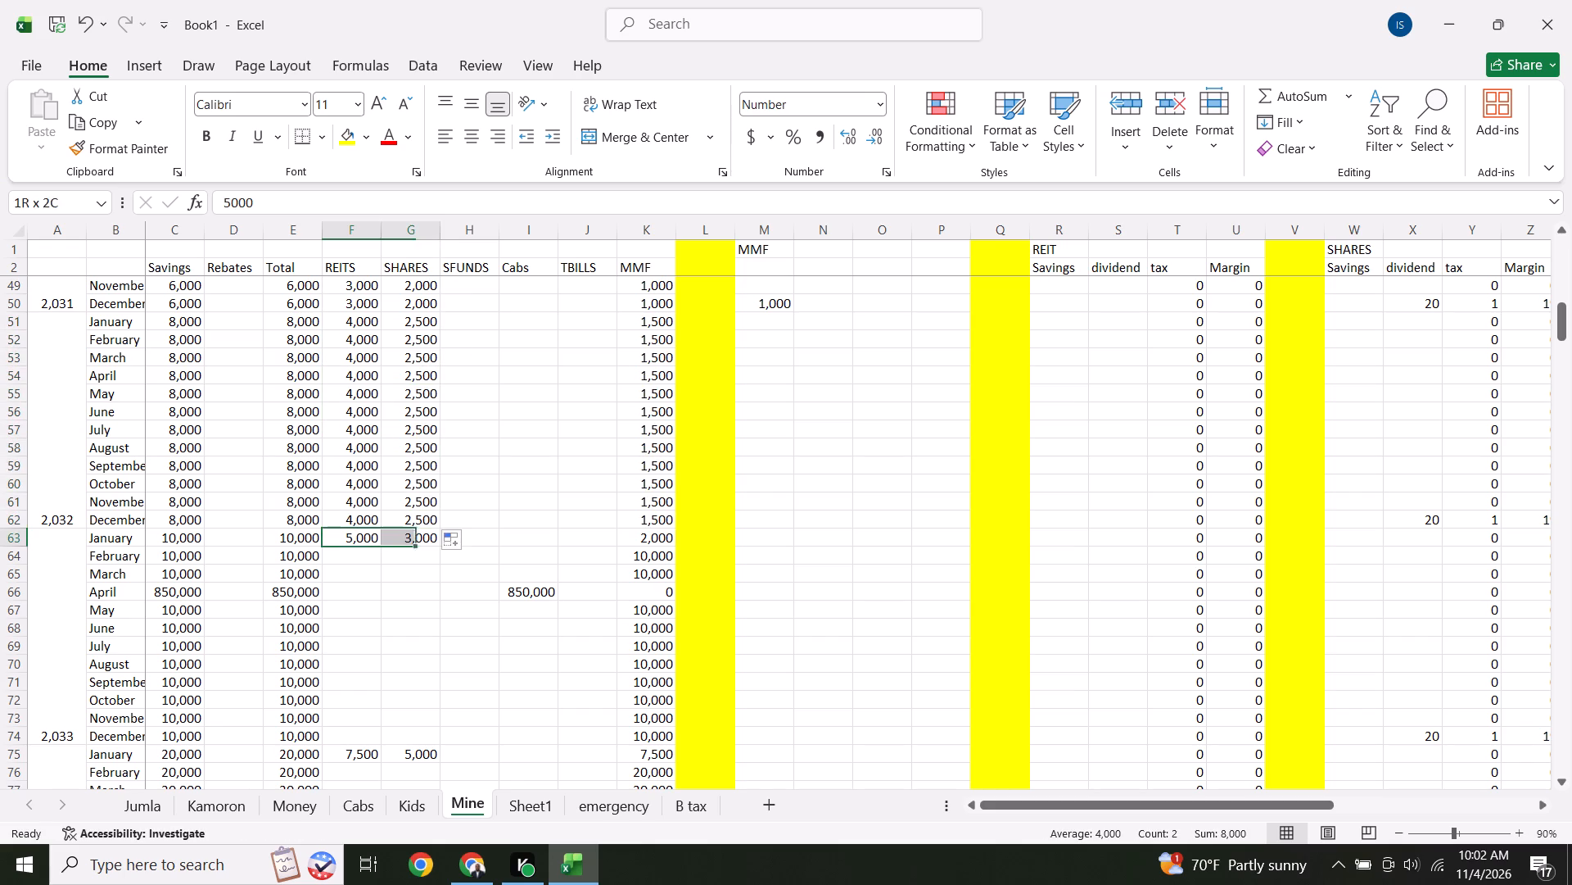
drag(387, 539, 409, 539)
drag(436, 546, 417, 746)
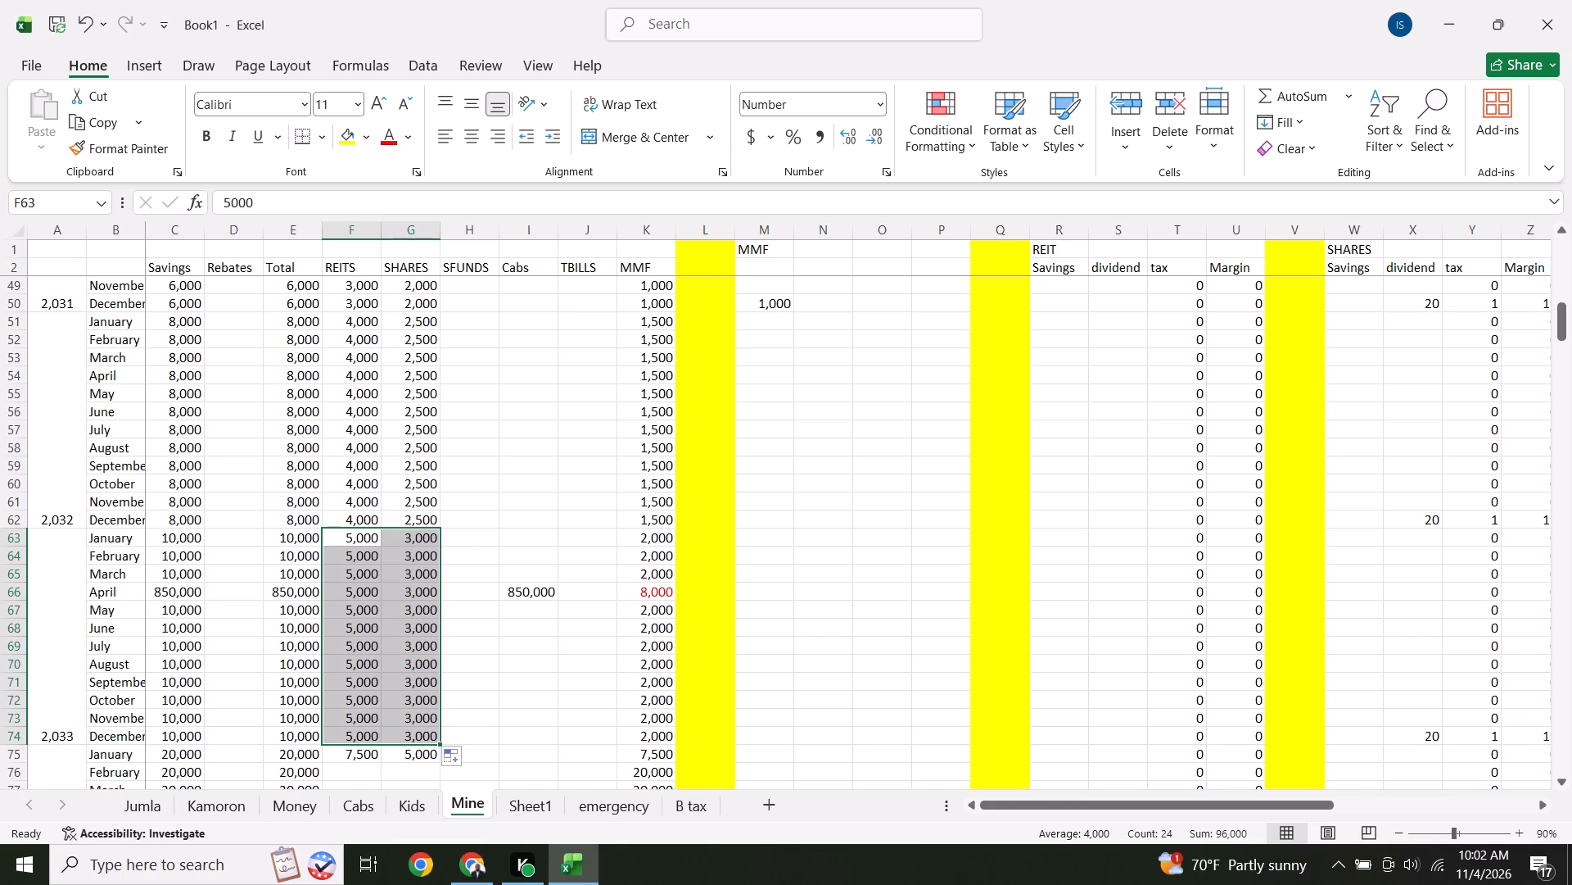
Fill the January 2034 REITS value of 7,500 and SHARES value of 5,000 down through December 2034.
key(Down)
key(Down)
key(Down)
key(Down)
key(Down)
key(Down)
key(Down)
key(Down)
key(Down)
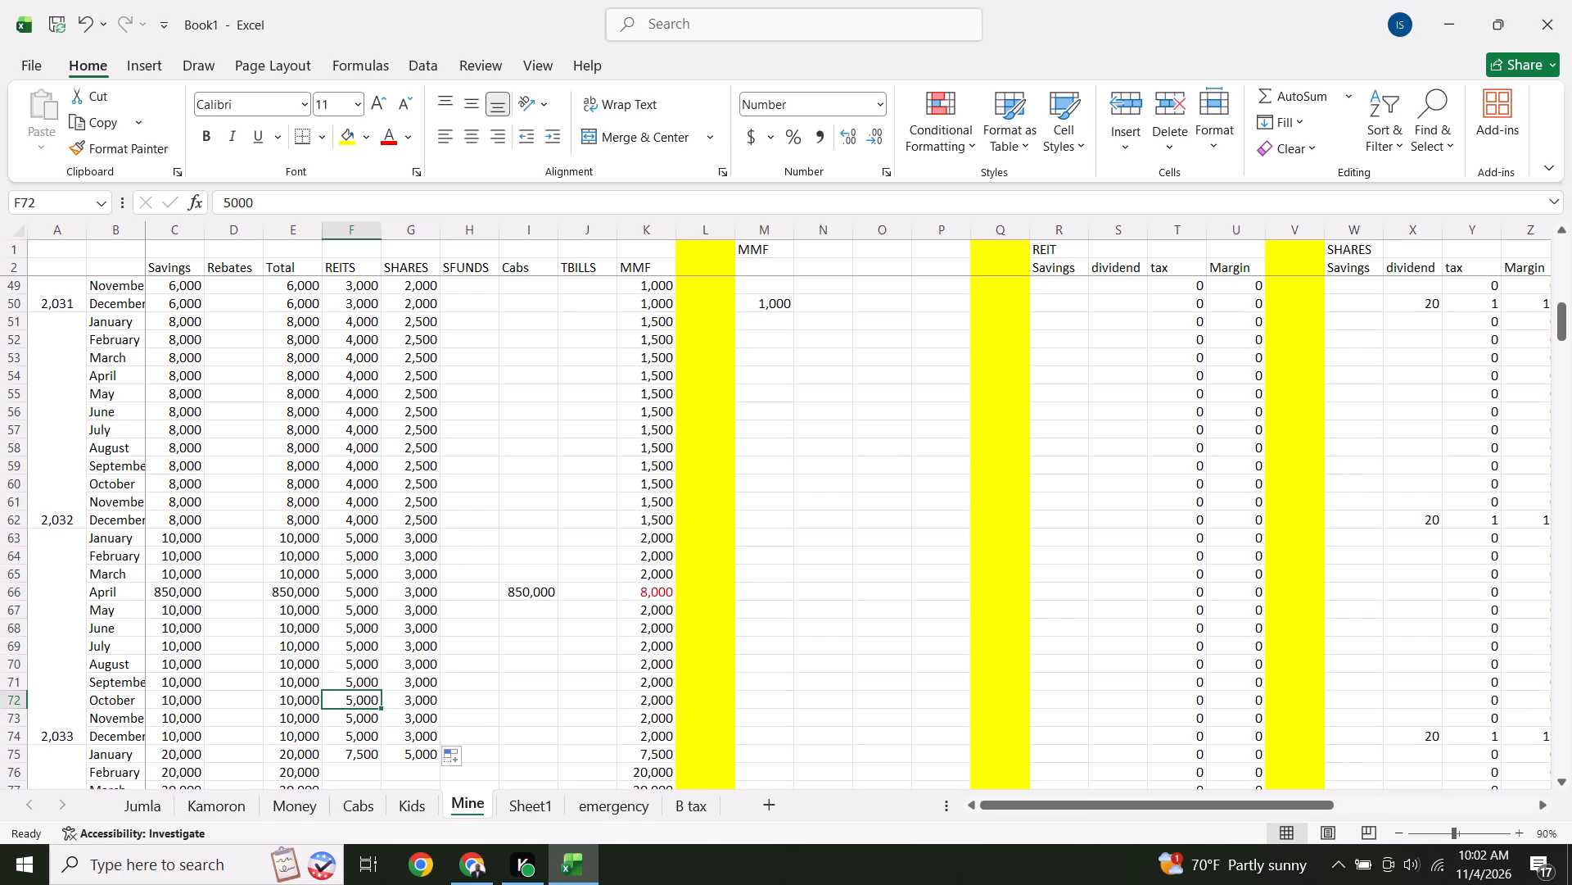
key(Down)
key(Down)
key(Down)
key(Down)
key(Down)
key(Down)
key(Down)
key(Down)
key(Down)
key(Down)
key(Down)
key(Down)
key(Down)
key(Down)
key(Down)
key(Down)
key(Down)
key(Down)
key(Down)
key(Down)
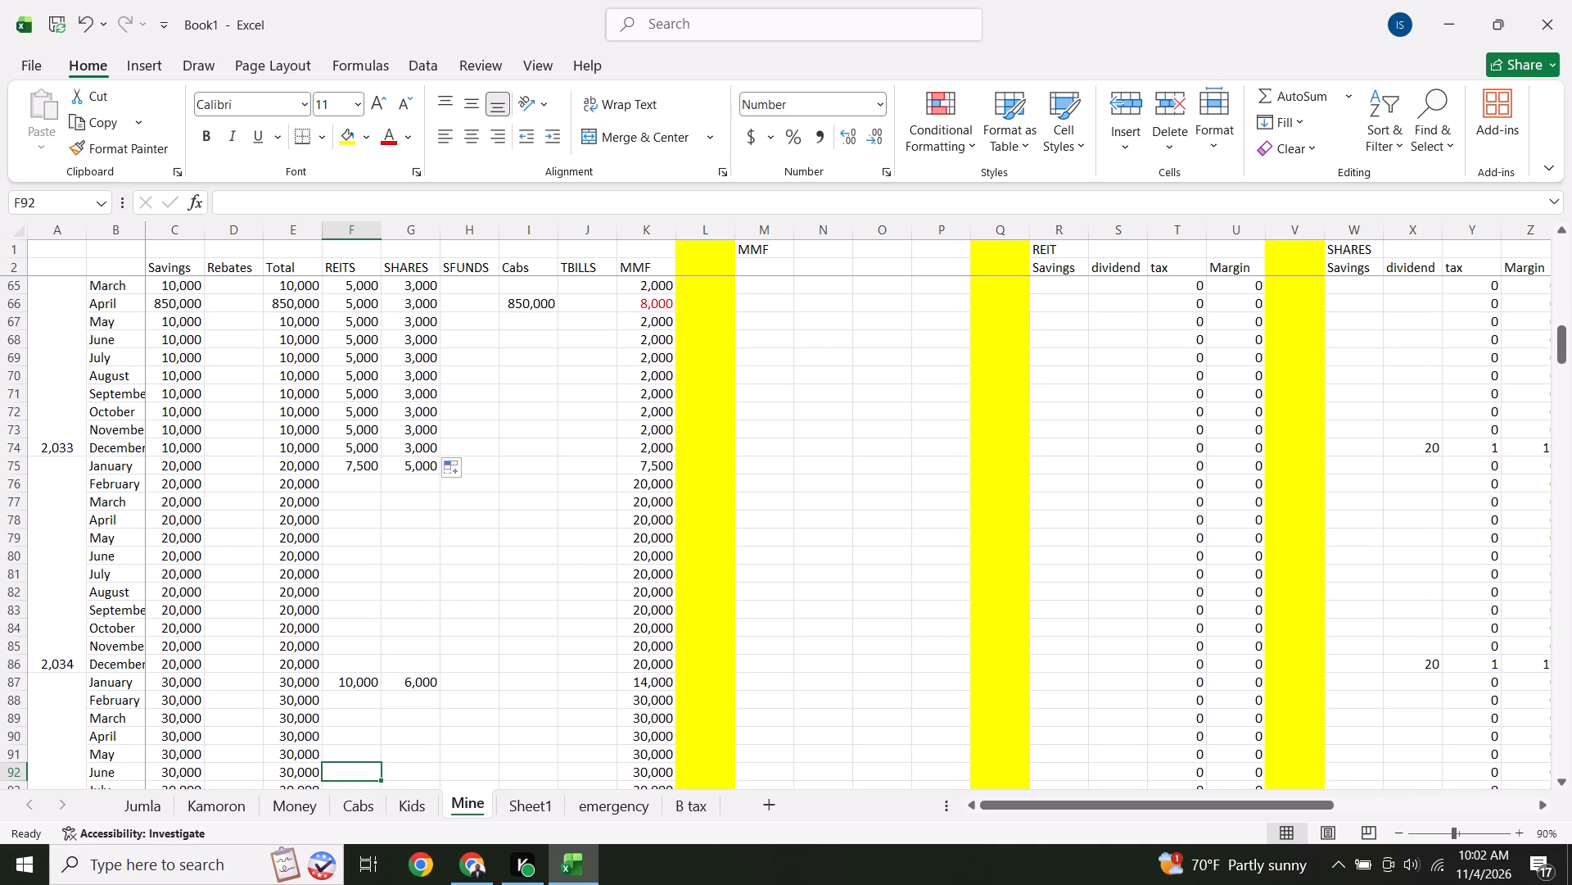
key(Down)
key(Down)
key(Down)
key(Down)
key(Down)
key(Down)
key(Down)
key(Down)
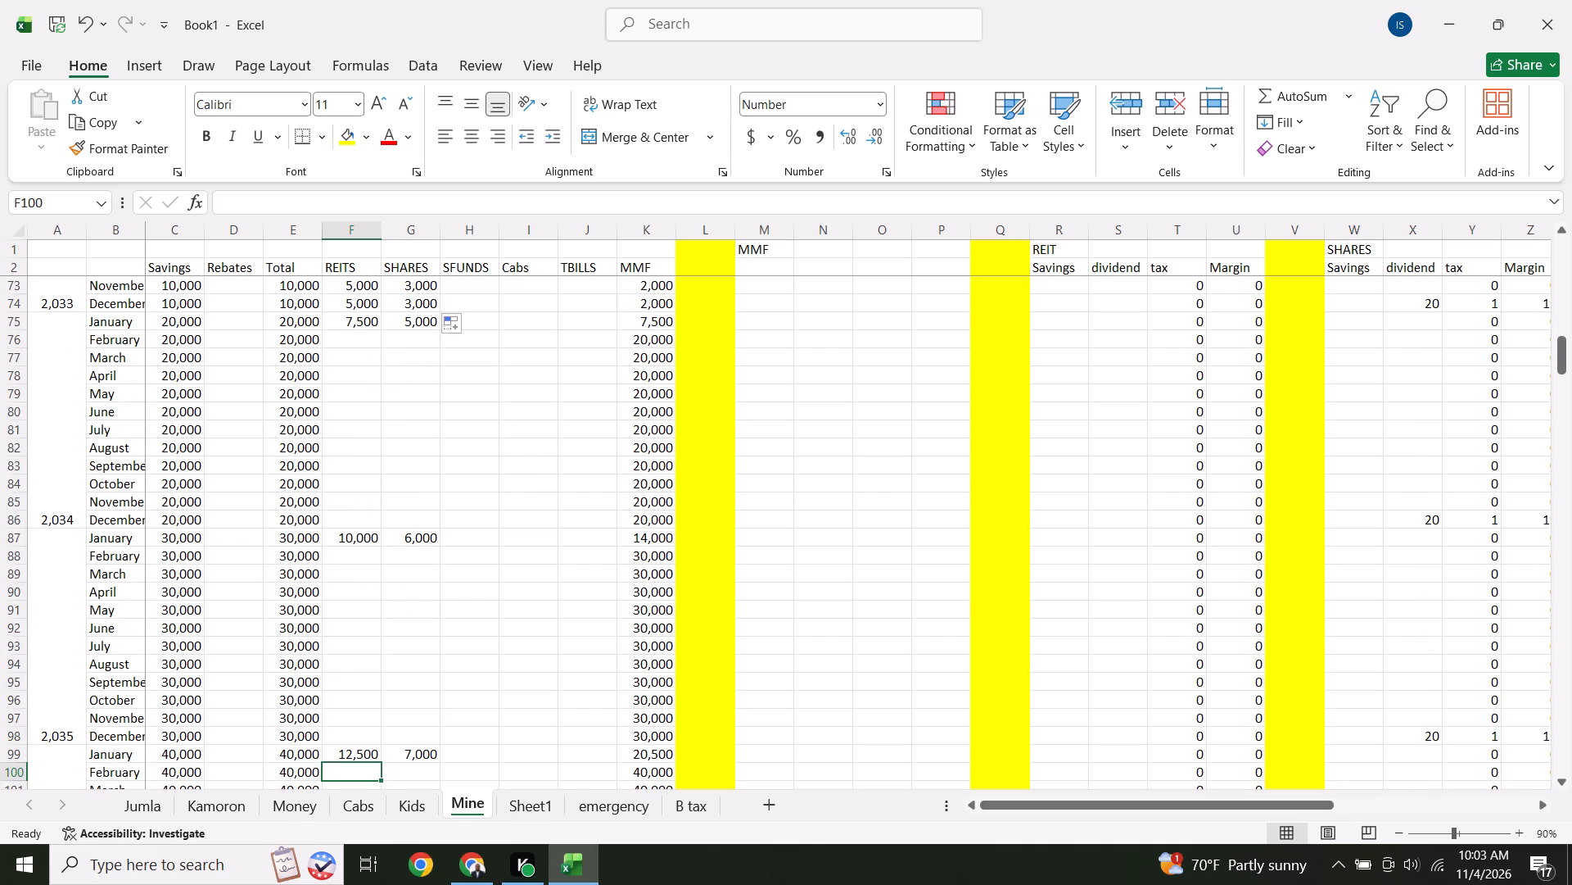
drag(363, 323, 402, 322)
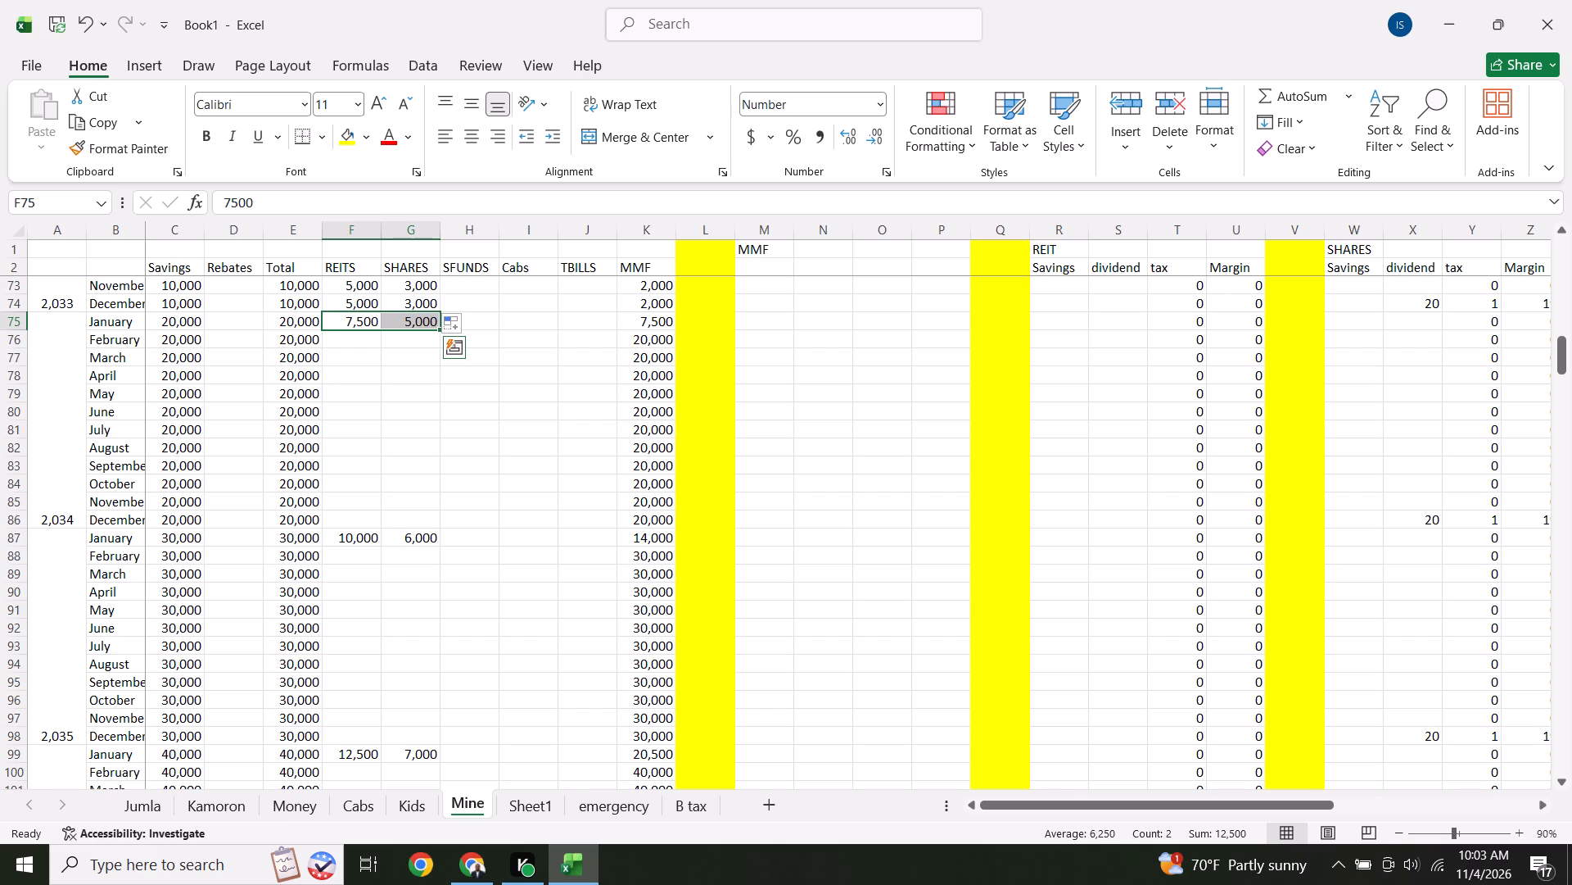
drag(439, 330, 419, 524)
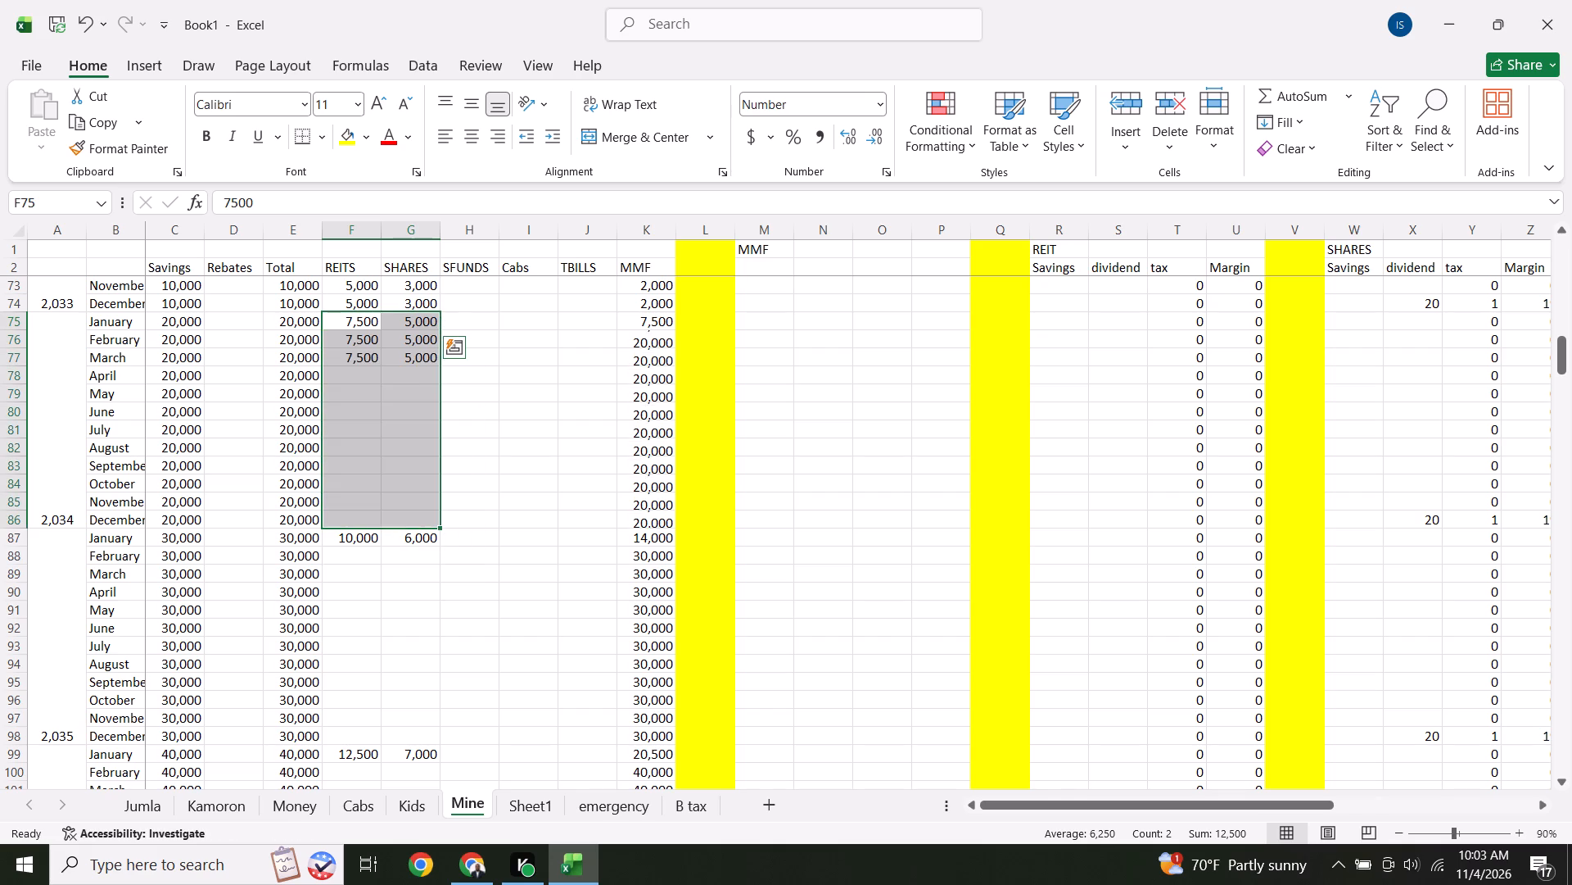
click(381, 629)
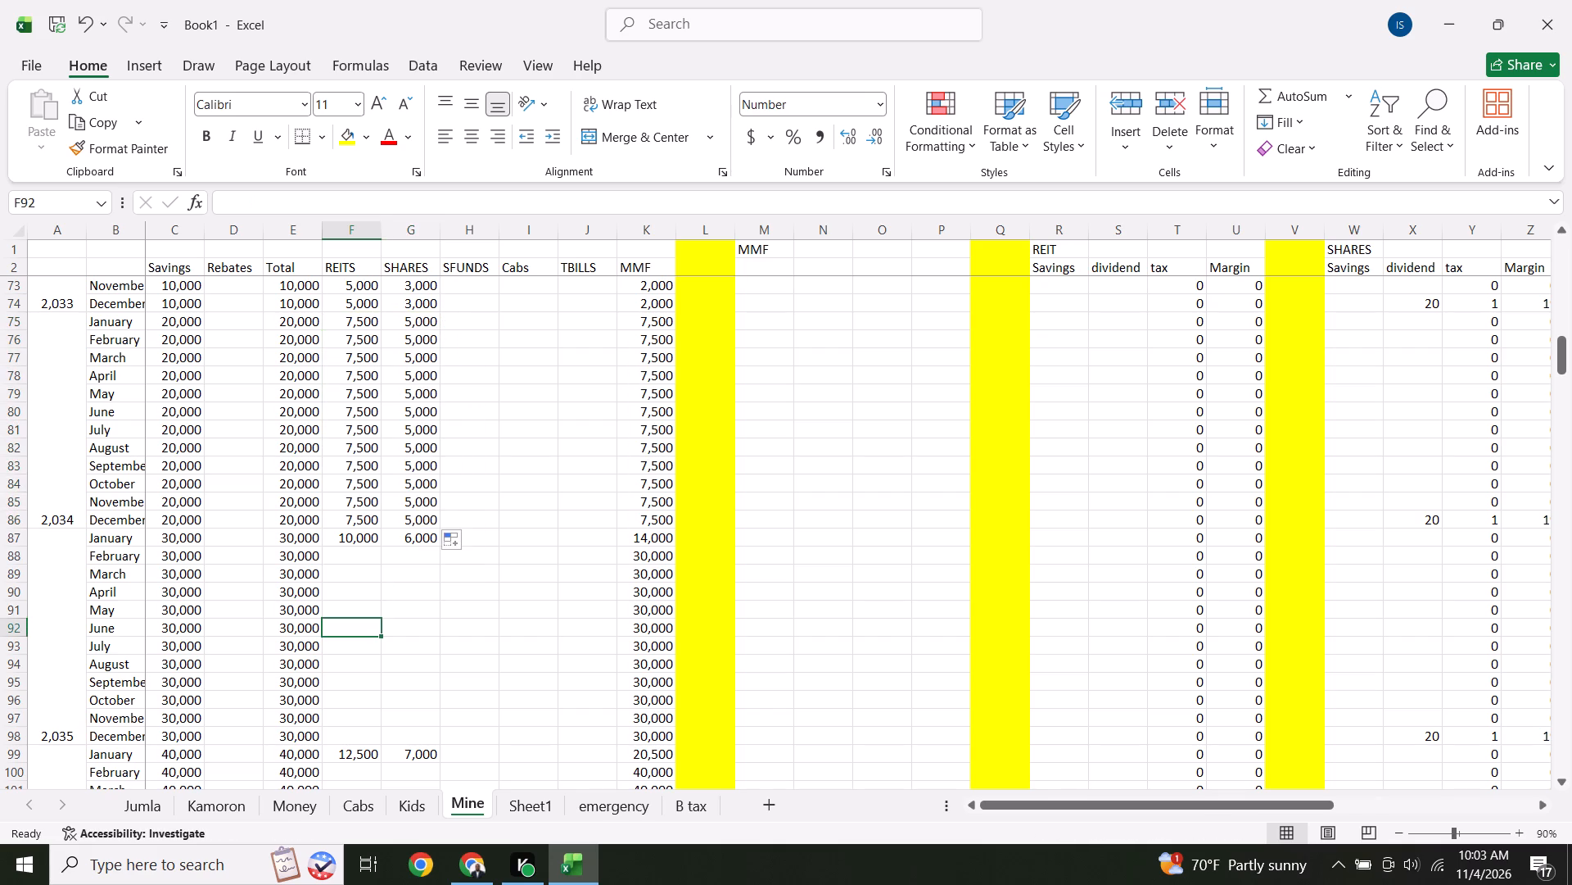
Fill the January 2035 REITS value of 10,000 and SHARES value of 6,000 down through December 2035.
drag(355, 535, 431, 538)
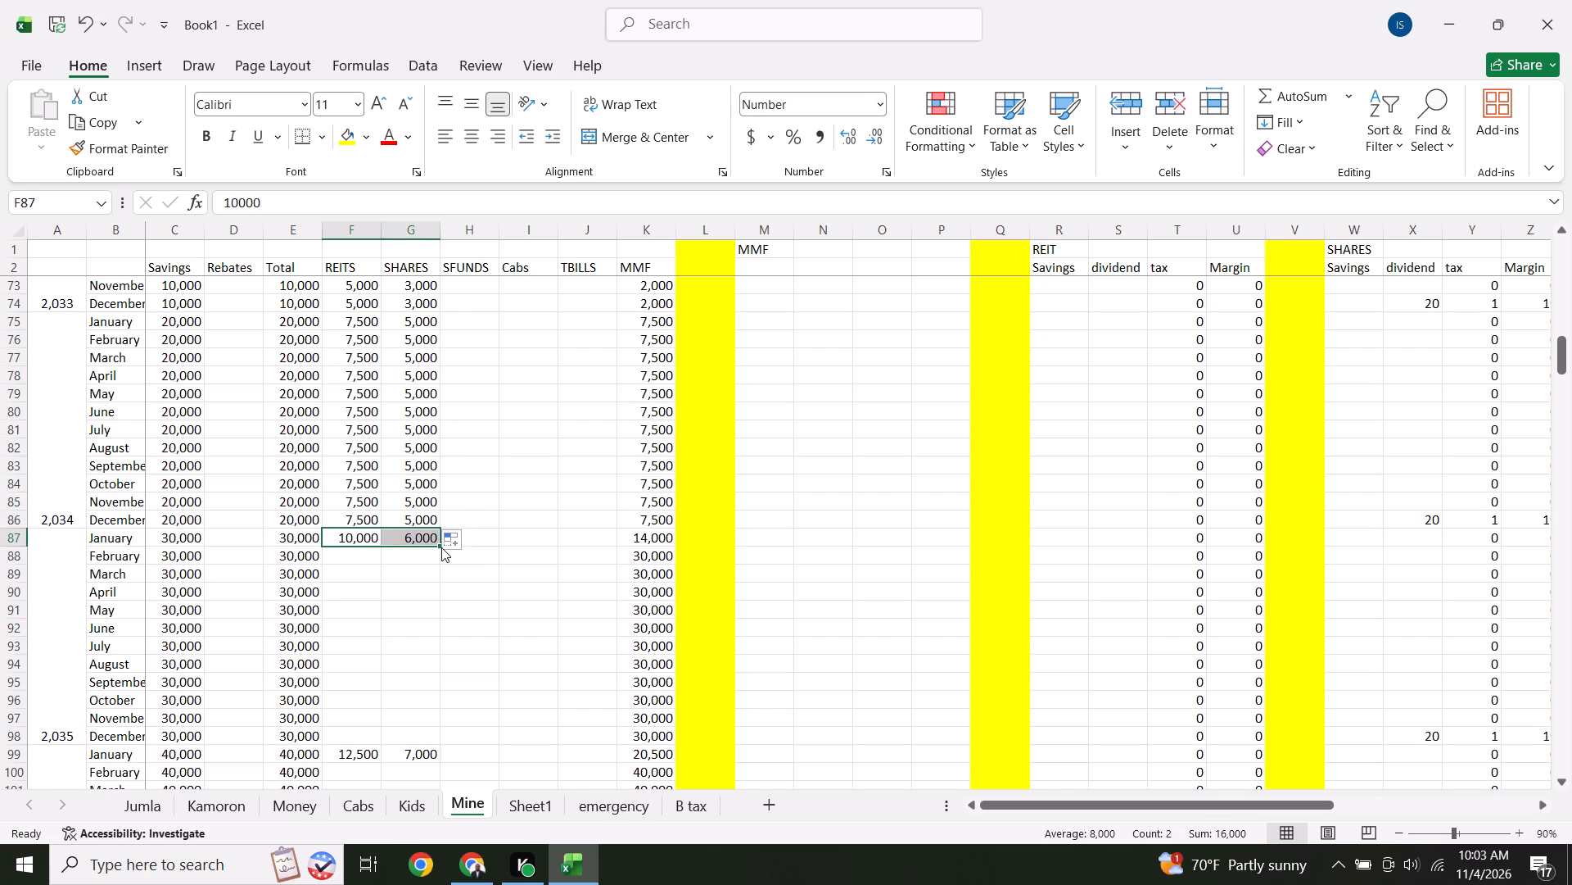
drag(437, 546, 440, 740)
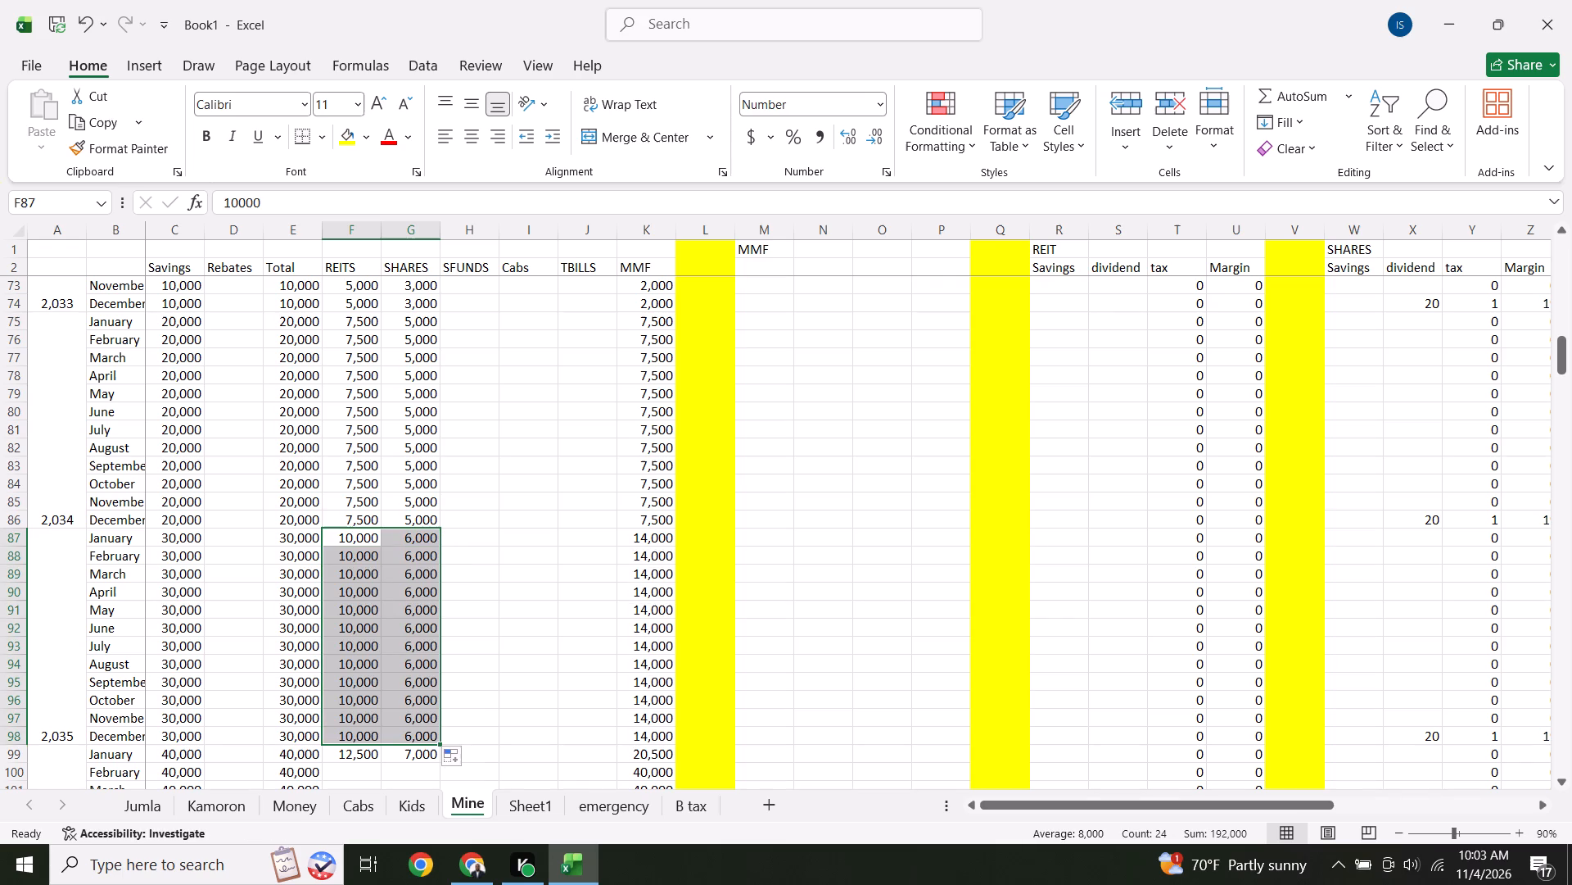
Fill the January 2036 REITS value of 12,500 and SHARES value of 7,000 down through December 2036.
key(Down)
key(Down)
key(Down)
key(Down)
key(Down)
key(Down)
key(Down)
key(Down)
key(Down)
key(Down)
key(Down)
key(Down)
key(Down)
key(Down)
key(Down)
key(Down)
key(Down)
key(Down)
key(Down)
key(Down)
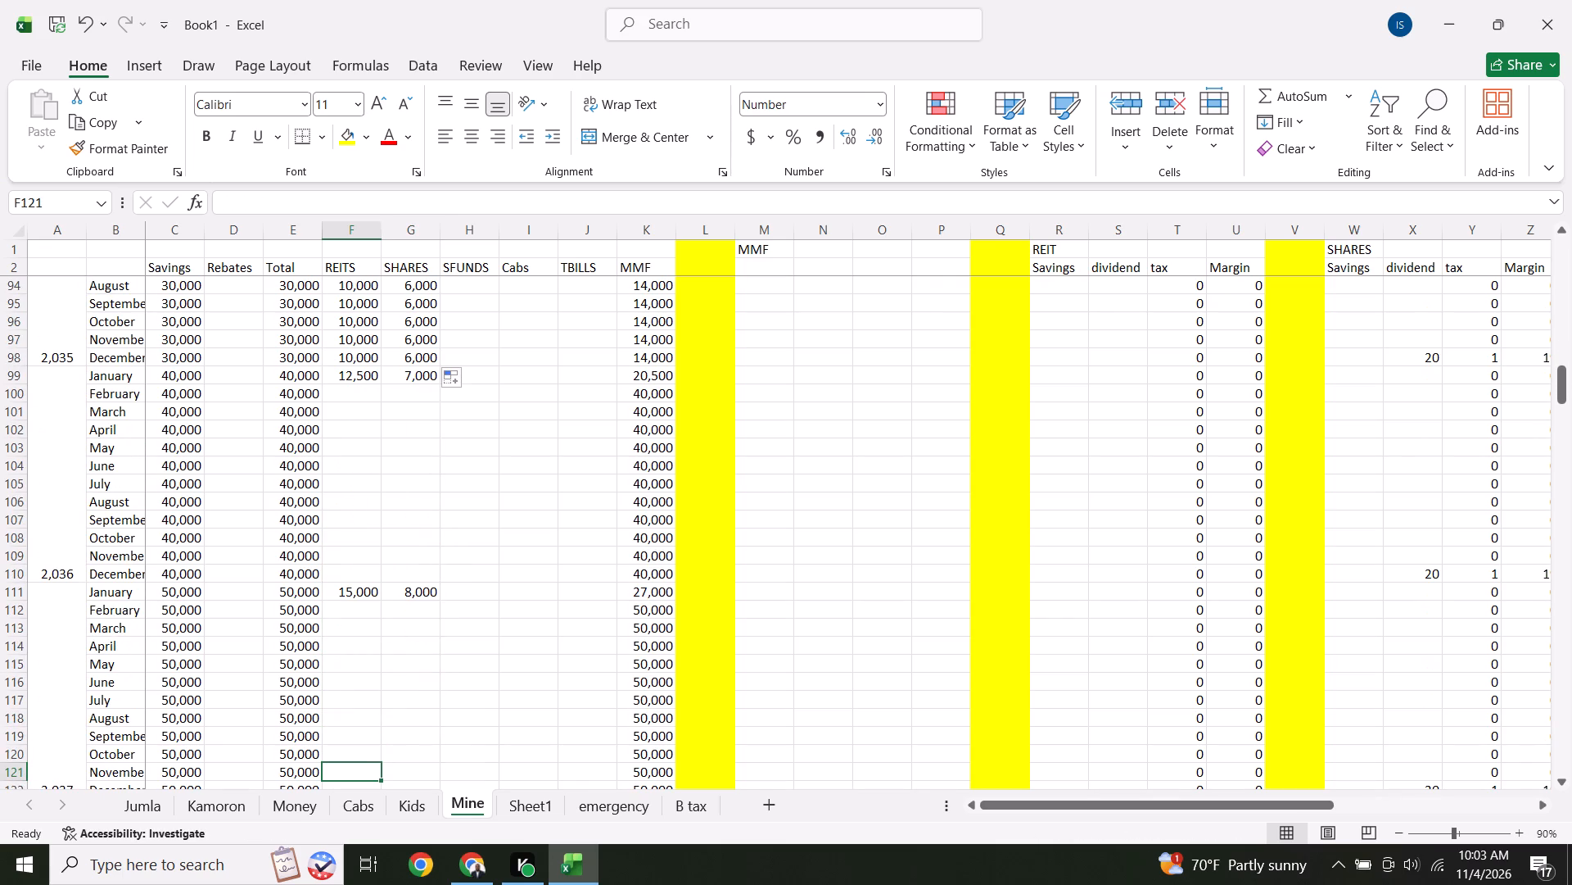
key(Down)
key(Down)
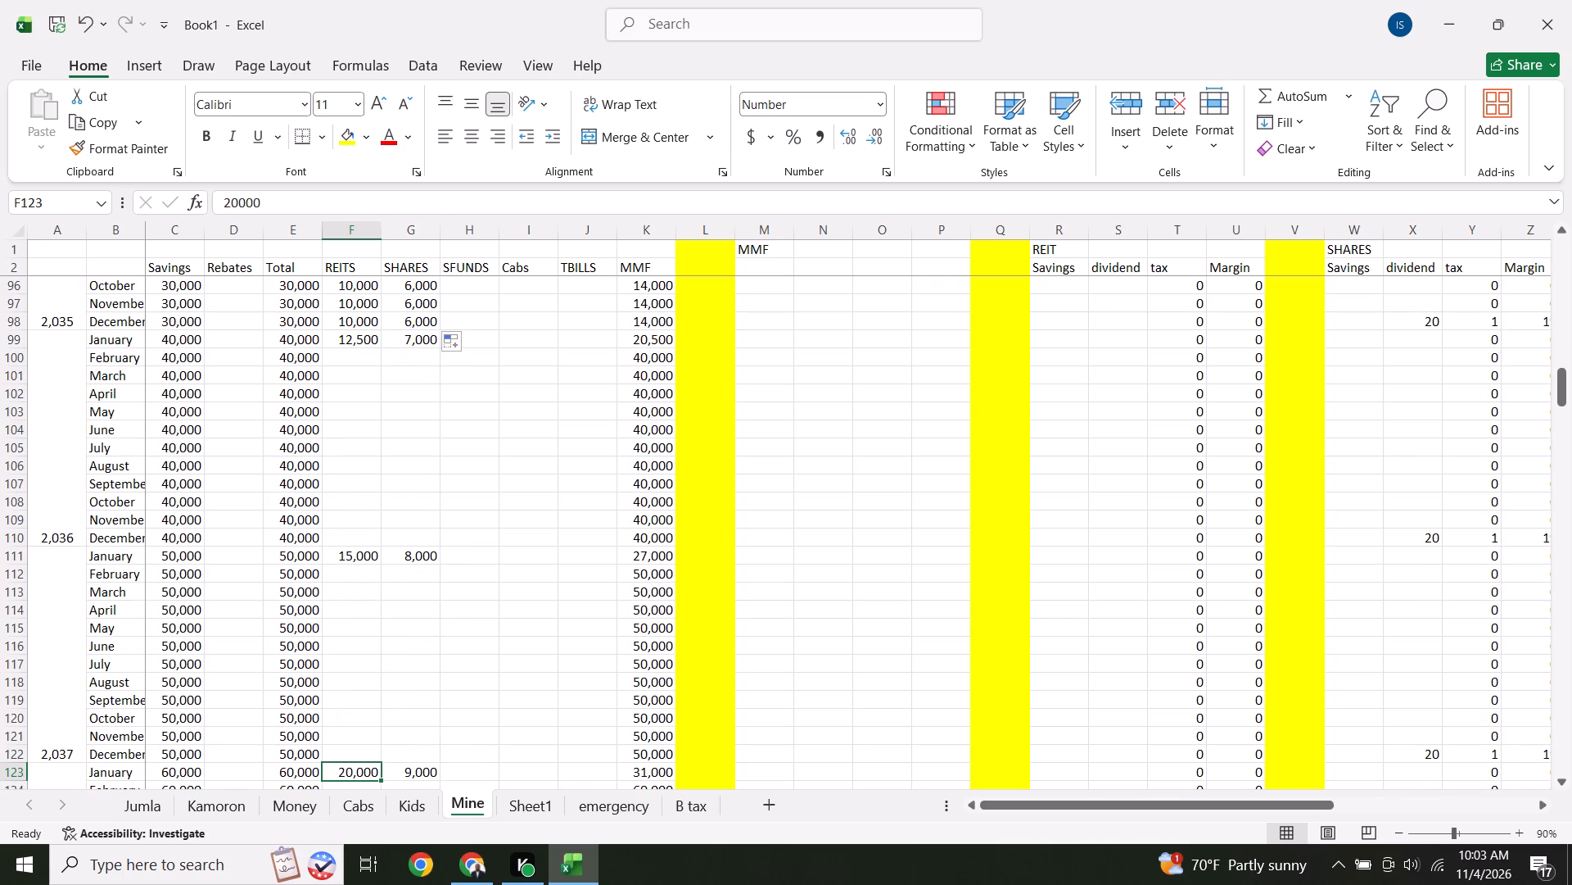
drag(365, 342, 413, 347)
drag(440, 349, 436, 556)
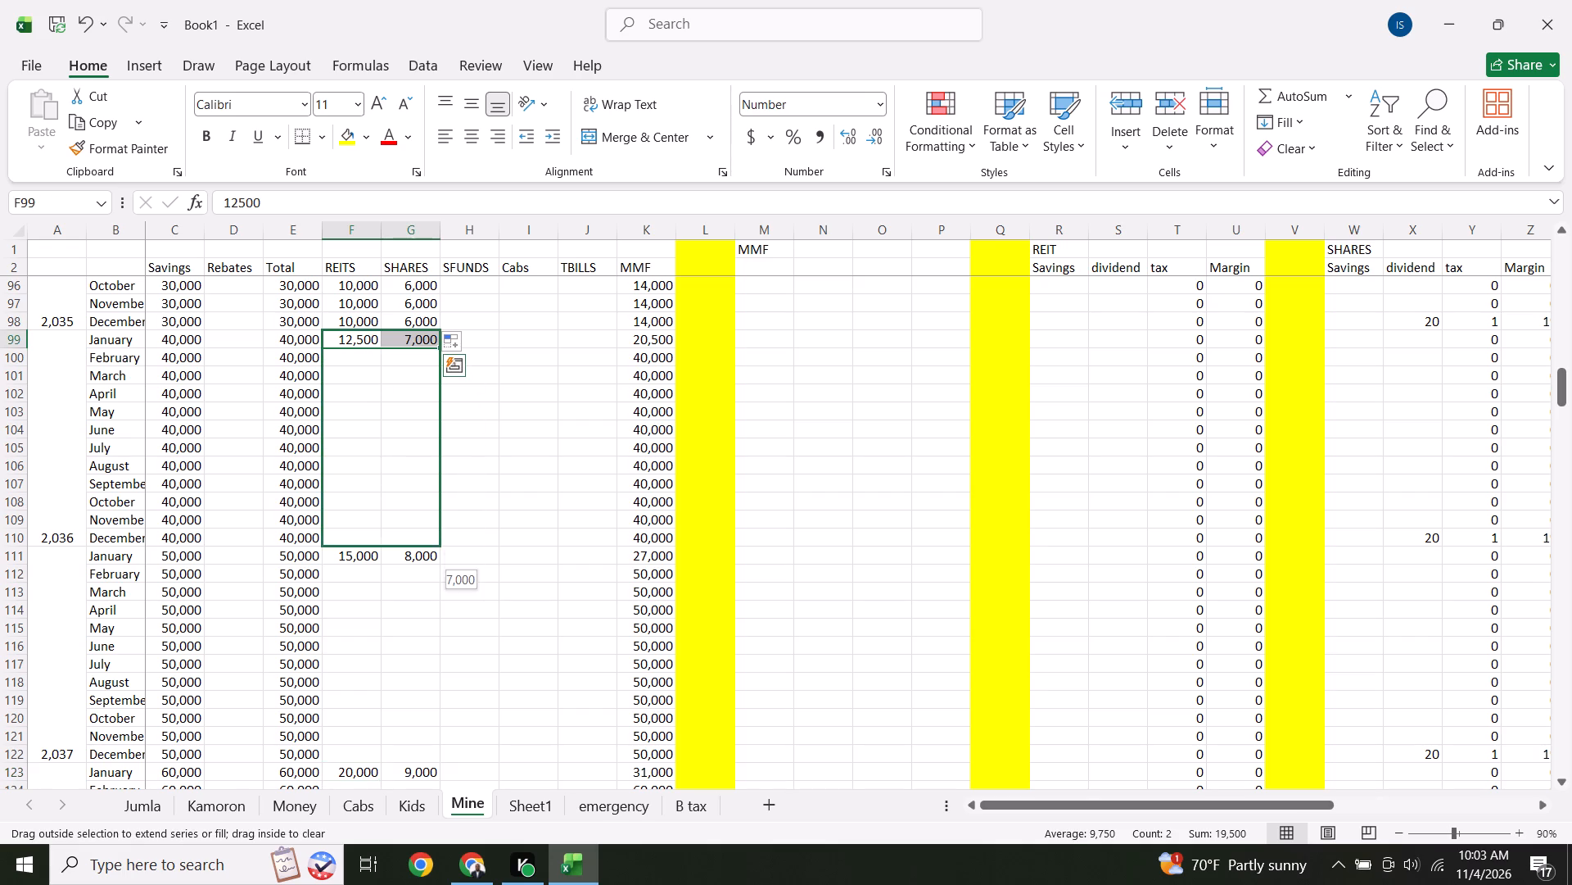
drag(436, 556, 438, 544)
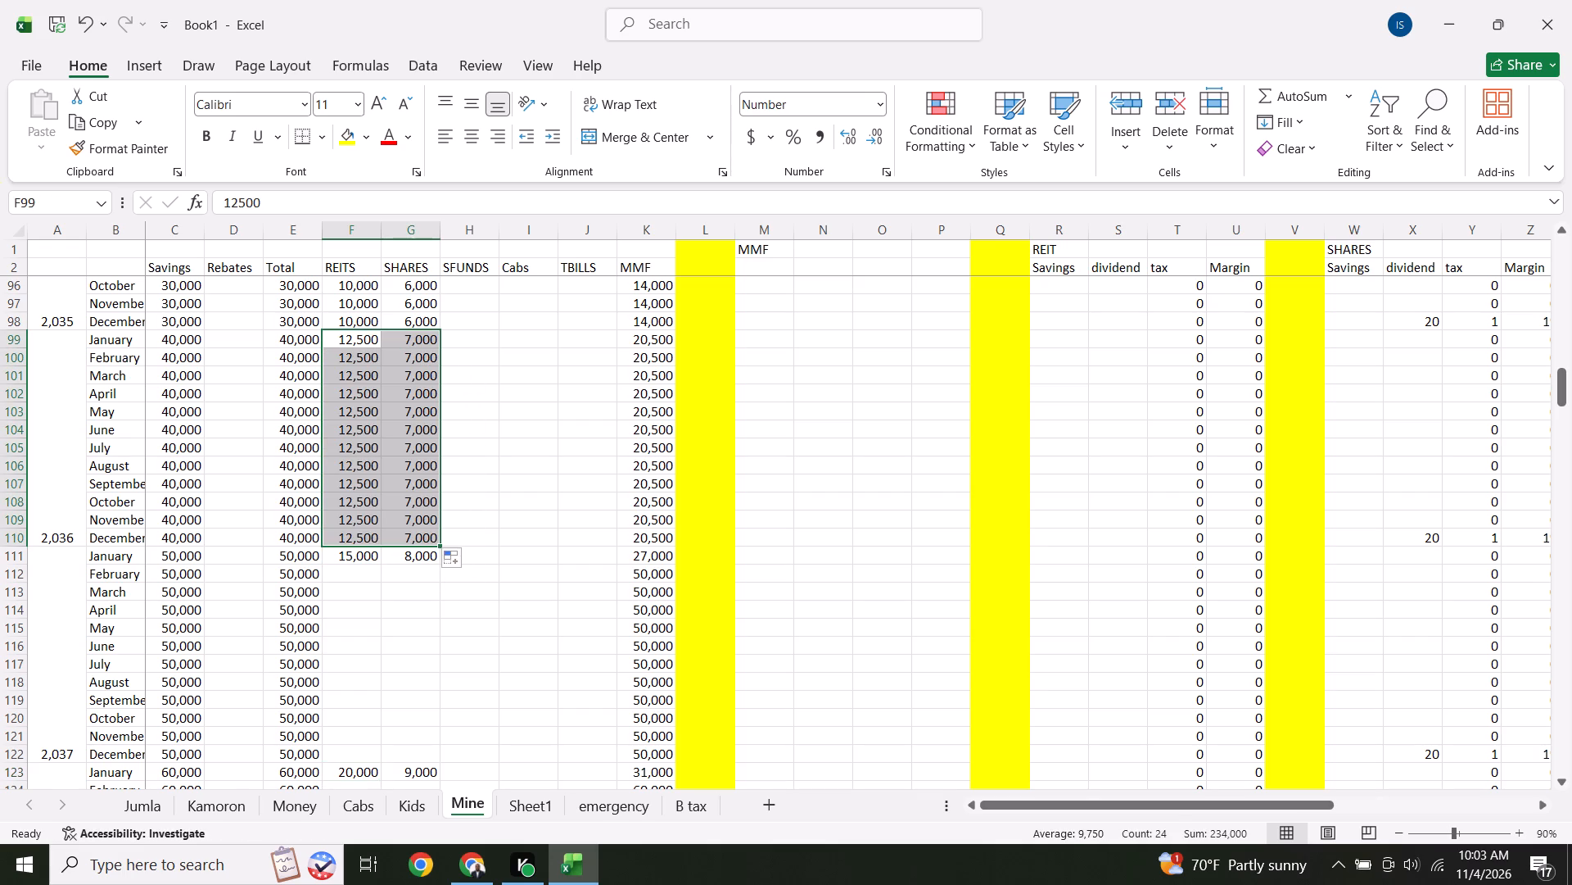
Fill the January 2037 REITS value of 15,000 and SHARES value of 8,000 down through December 2037.
click(423, 640)
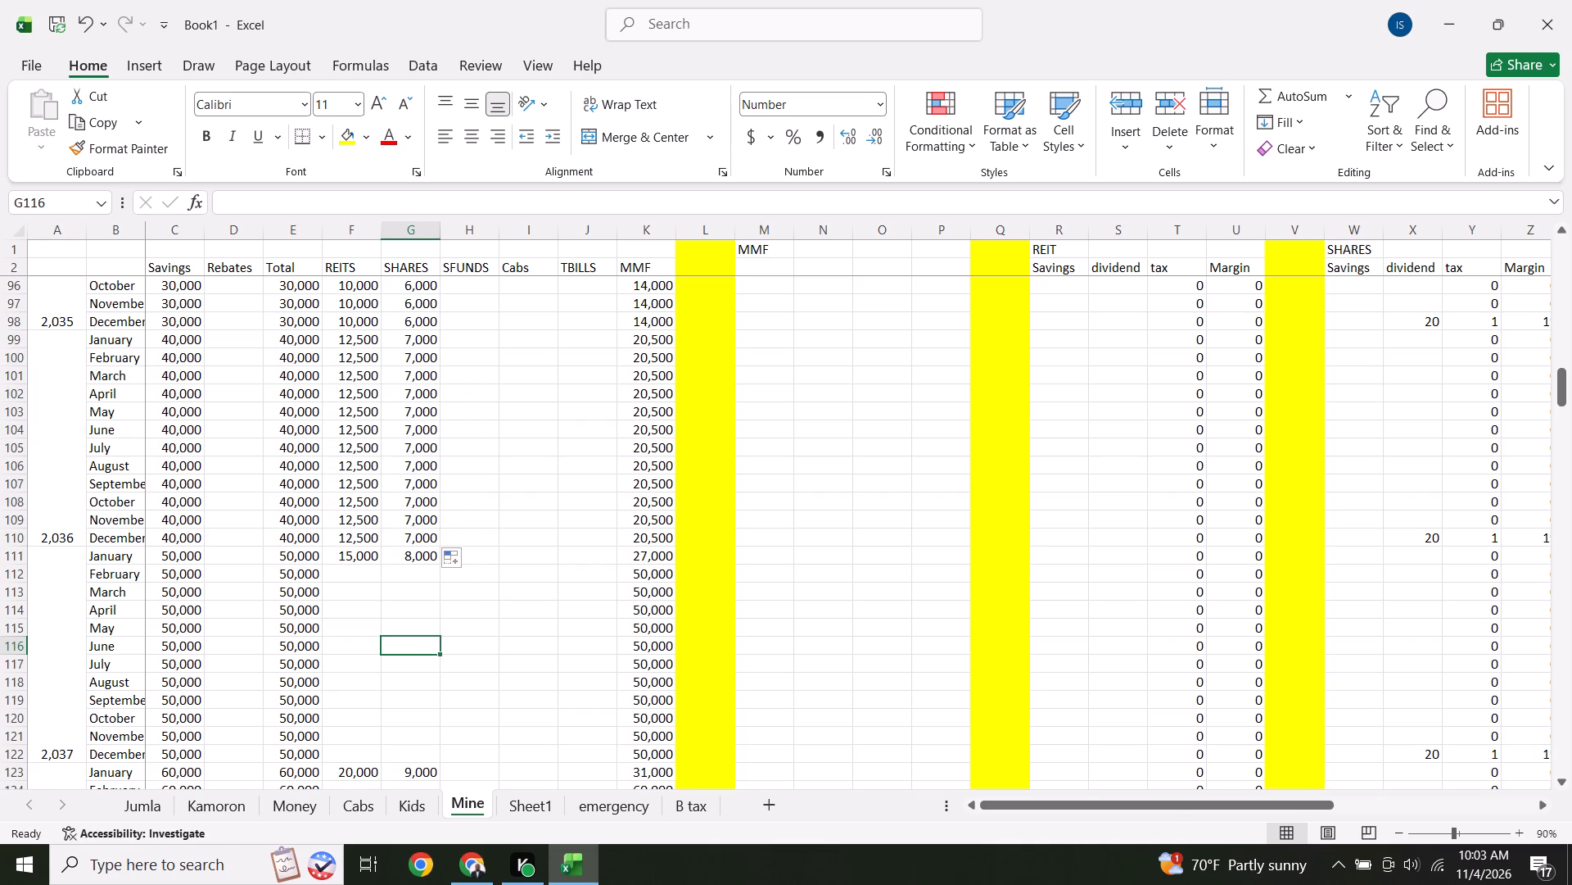
drag(363, 557, 413, 562)
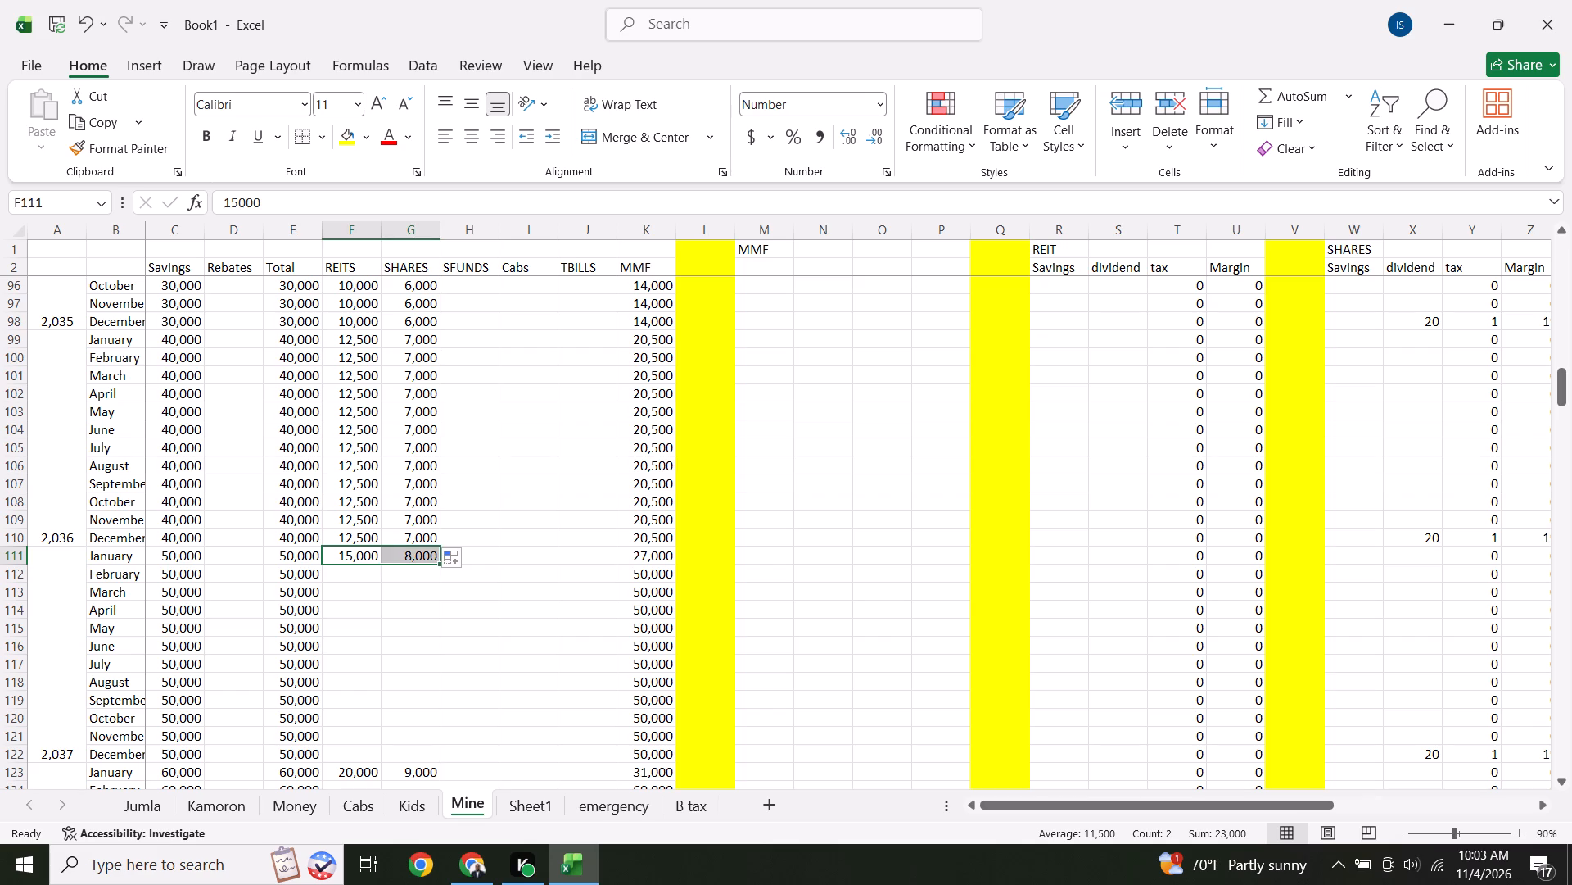
drag(440, 566, 445, 756)
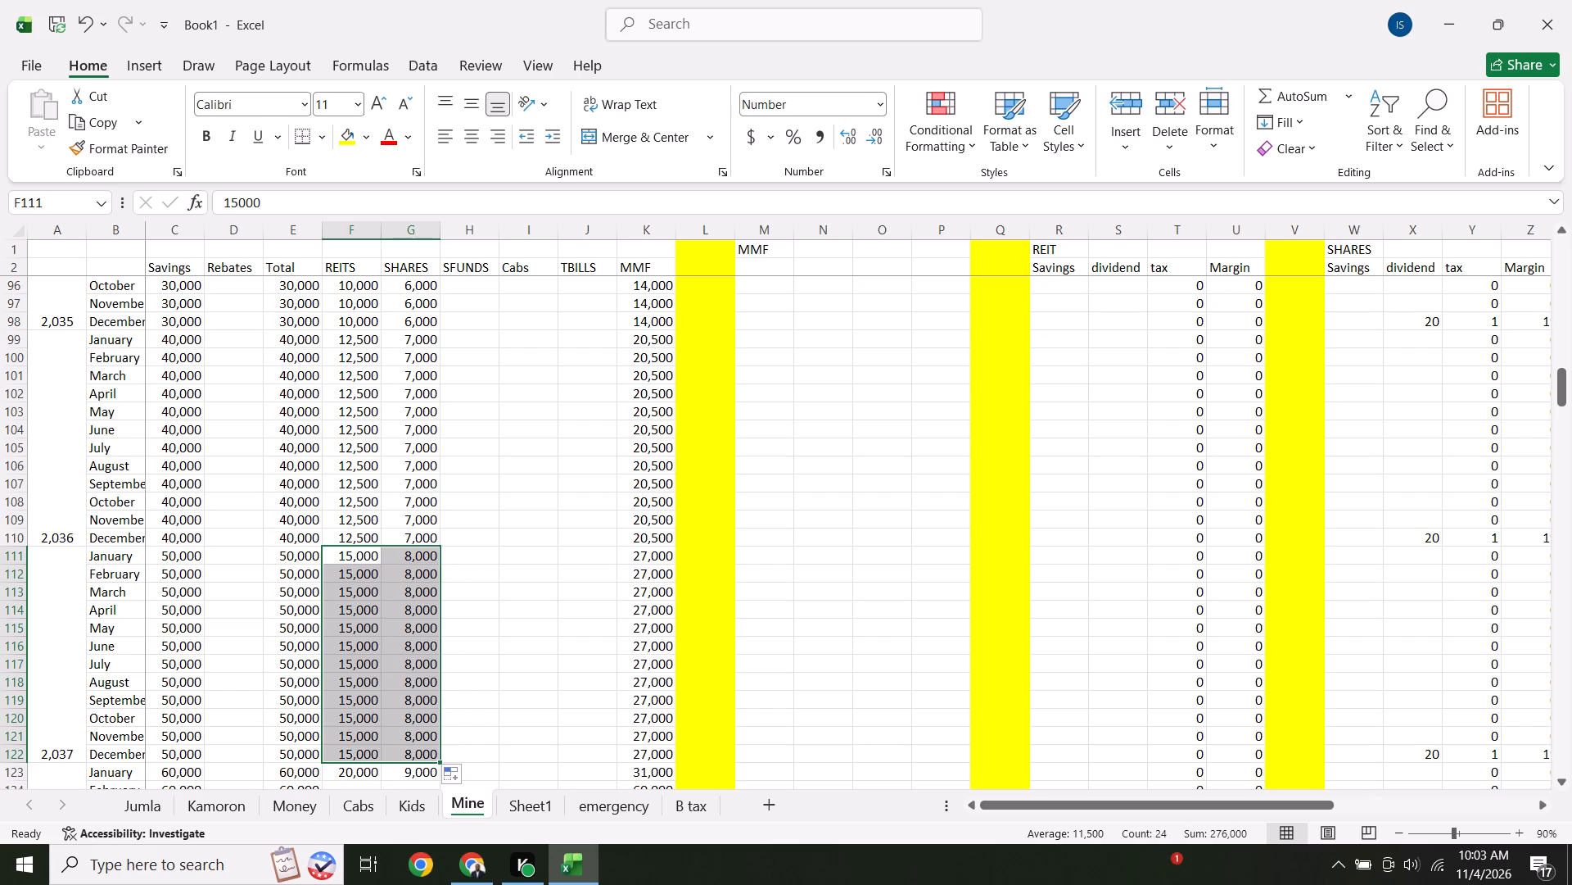
Fill the January 2038 REITS value of 20,000 and SHARES value of 9,000 down through December 2038.
key(Down)
key(Down)
key(Down)
key(Down)
key(Down)
key(Down)
key(Down)
key(Down)
key(Down)
key(Down)
key(Down)
key(Down)
key(Down)
key(Down)
key(Down)
key(Down)
key(Down)
key(Down)
key(Down)
key(Down)
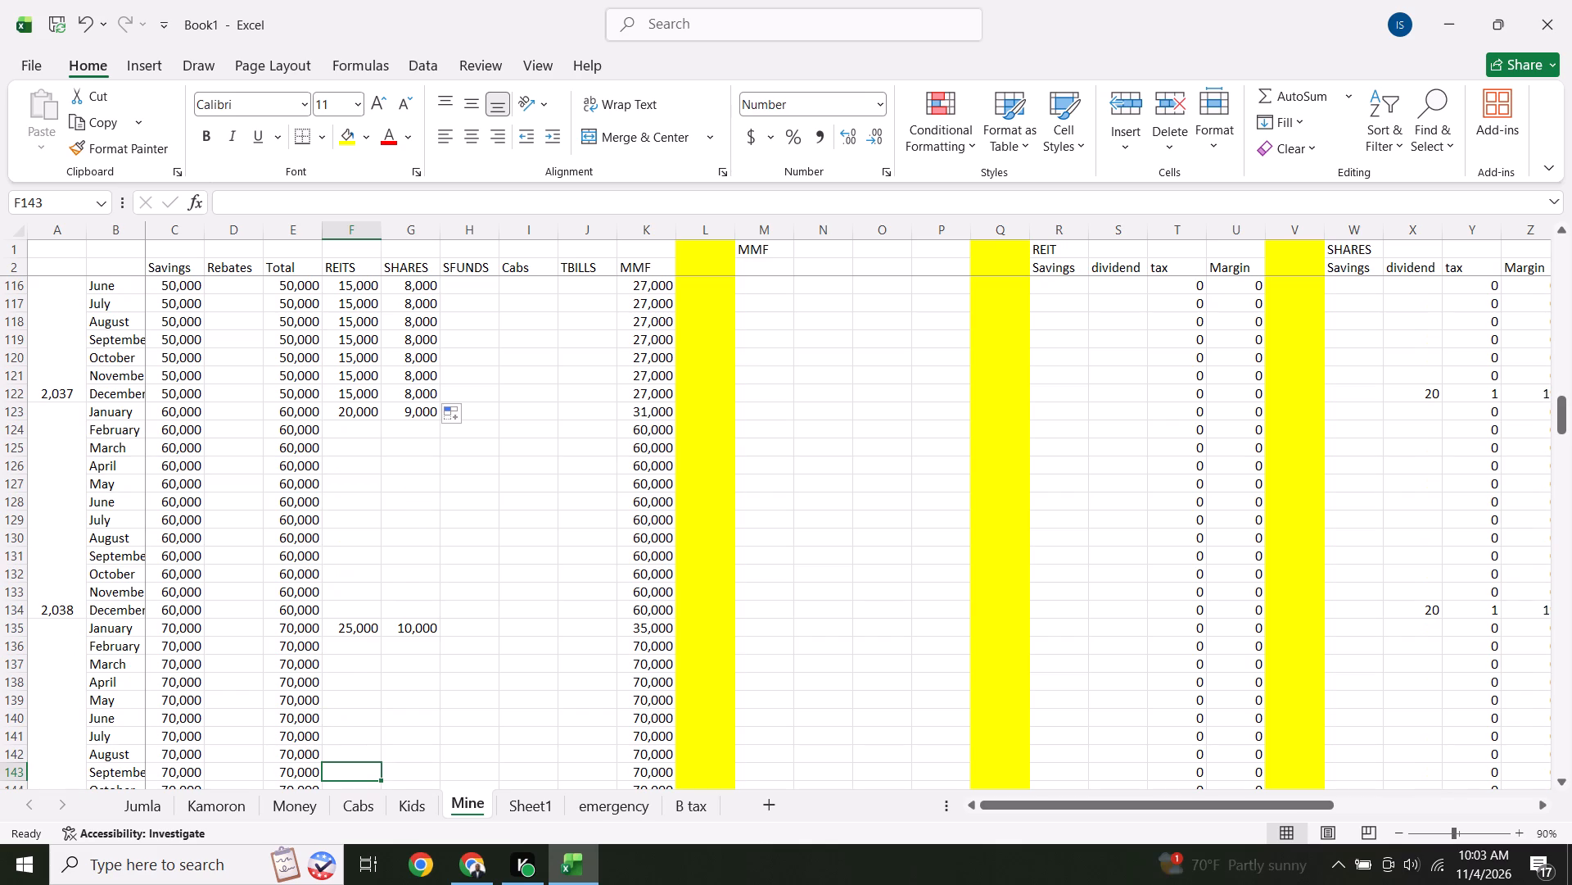
drag(358, 409, 396, 409)
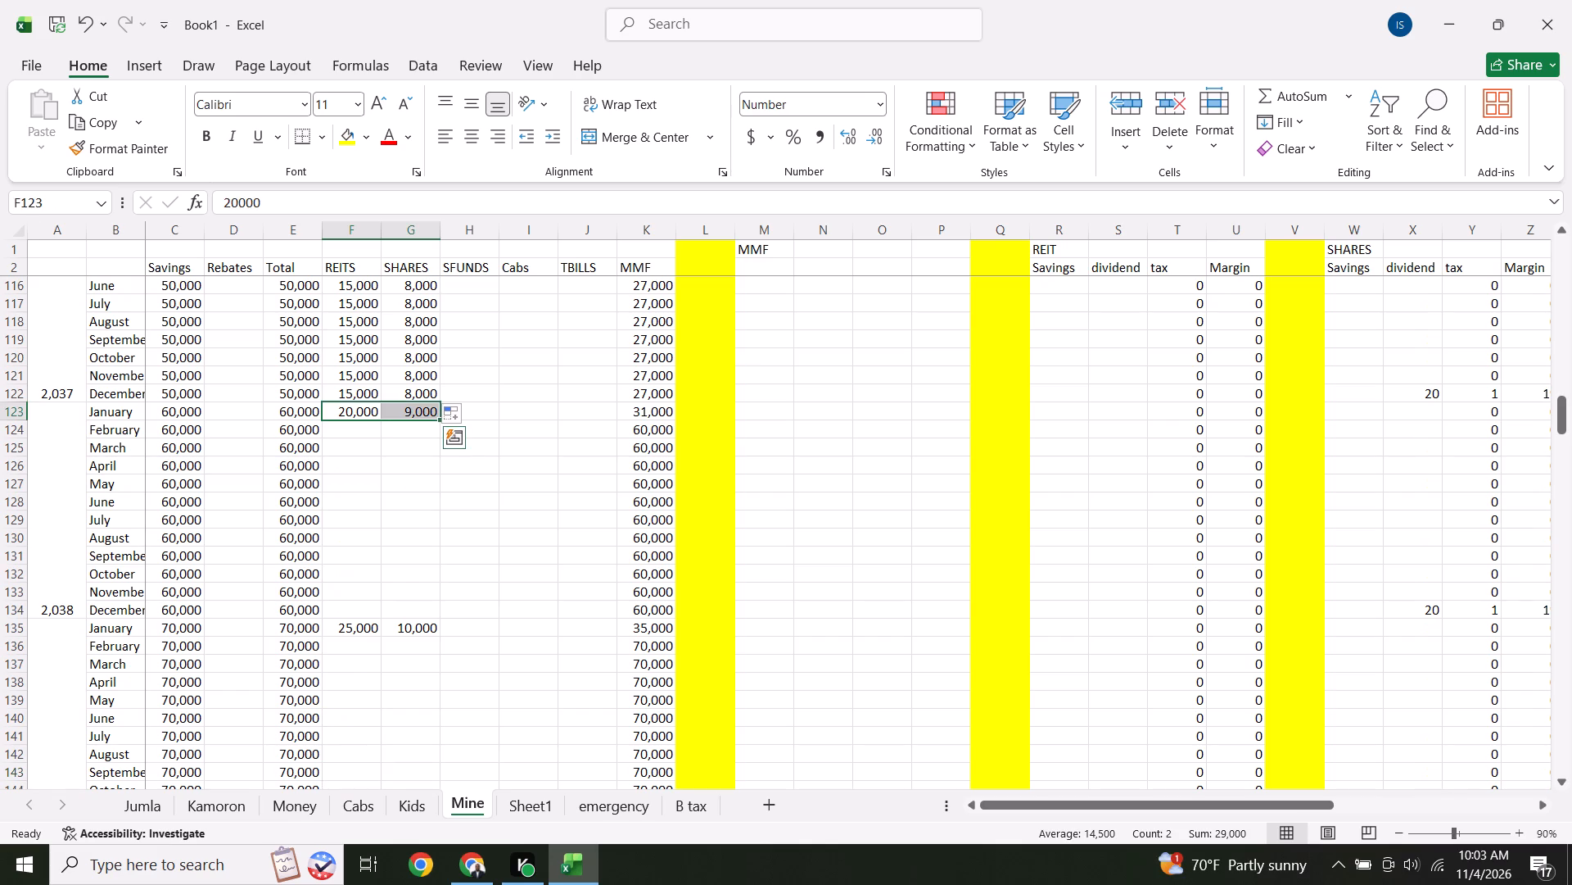
drag(437, 420, 427, 578)
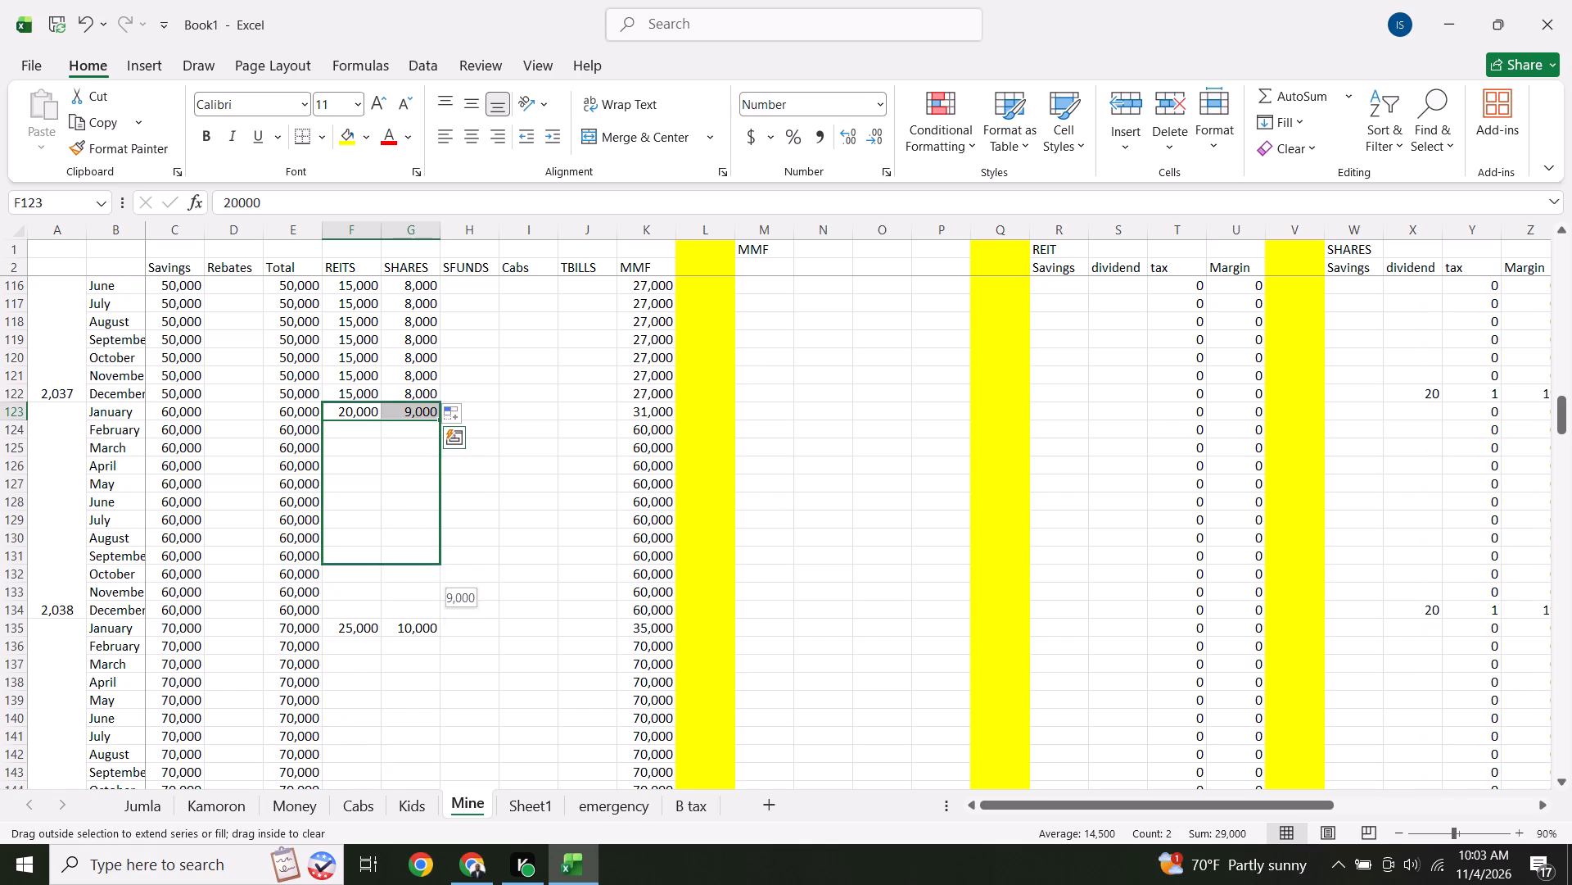
drag(427, 578, 427, 619)
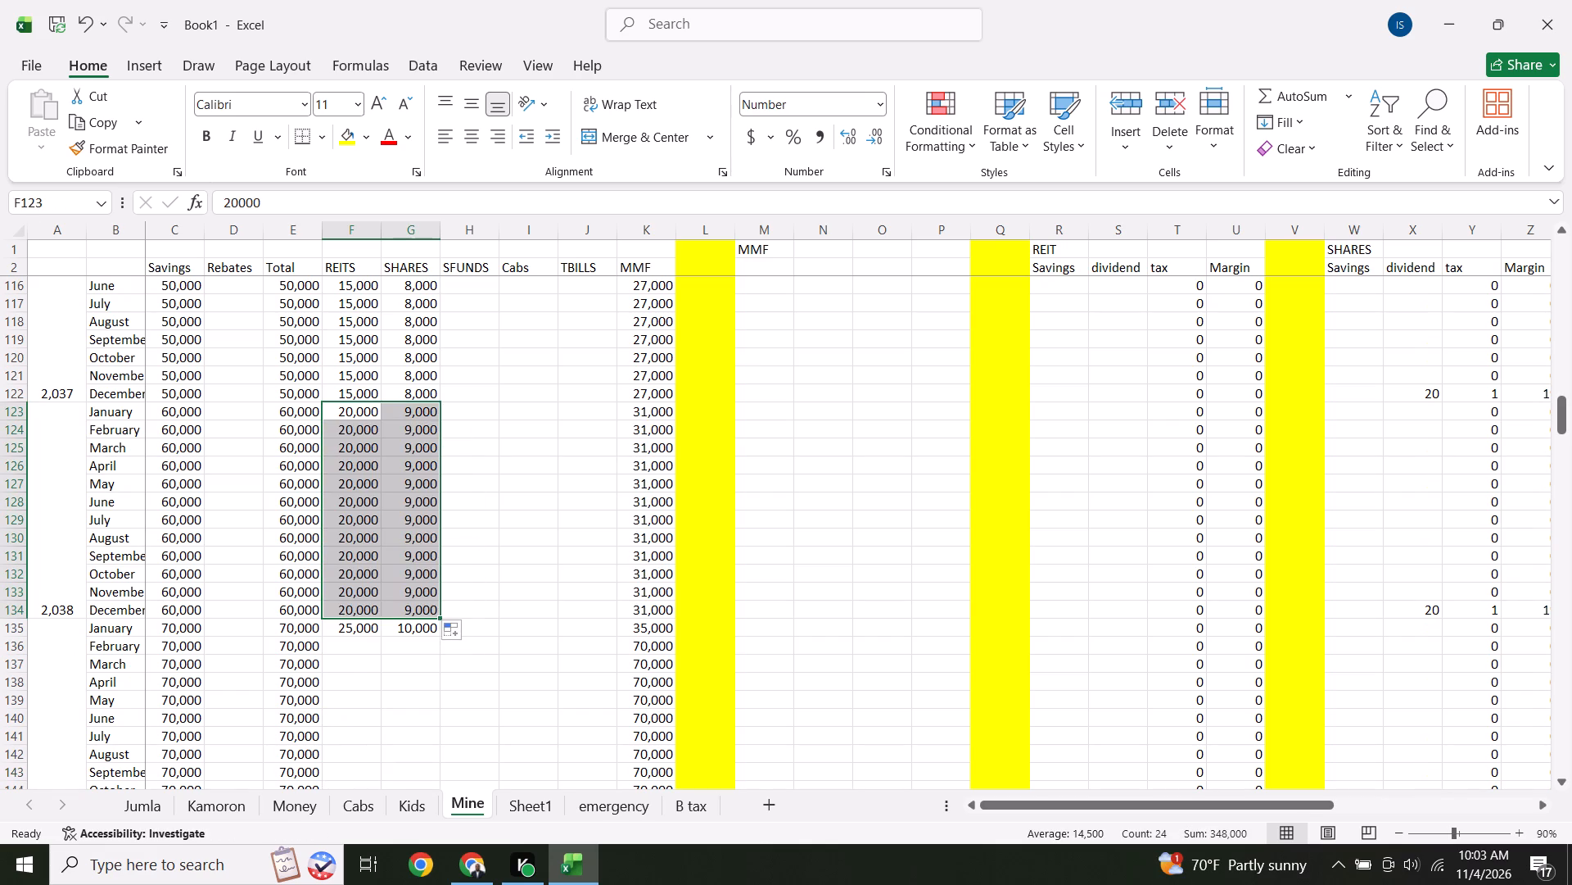
Fill the January 2039 REITS value of 25,000 and SHARES value of 10,000 down through December 2039.
key(Down)
key(Down)
key(Down)
key(Down)
key(Down)
key(Down)
key(Down)
key(Down)
key(Down)
key(Down)
key(Down)
key(Down)
key(Down)
key(Down)
key(Down)
key(Down)
key(Down)
key(Down)
key(Down)
key(Down)
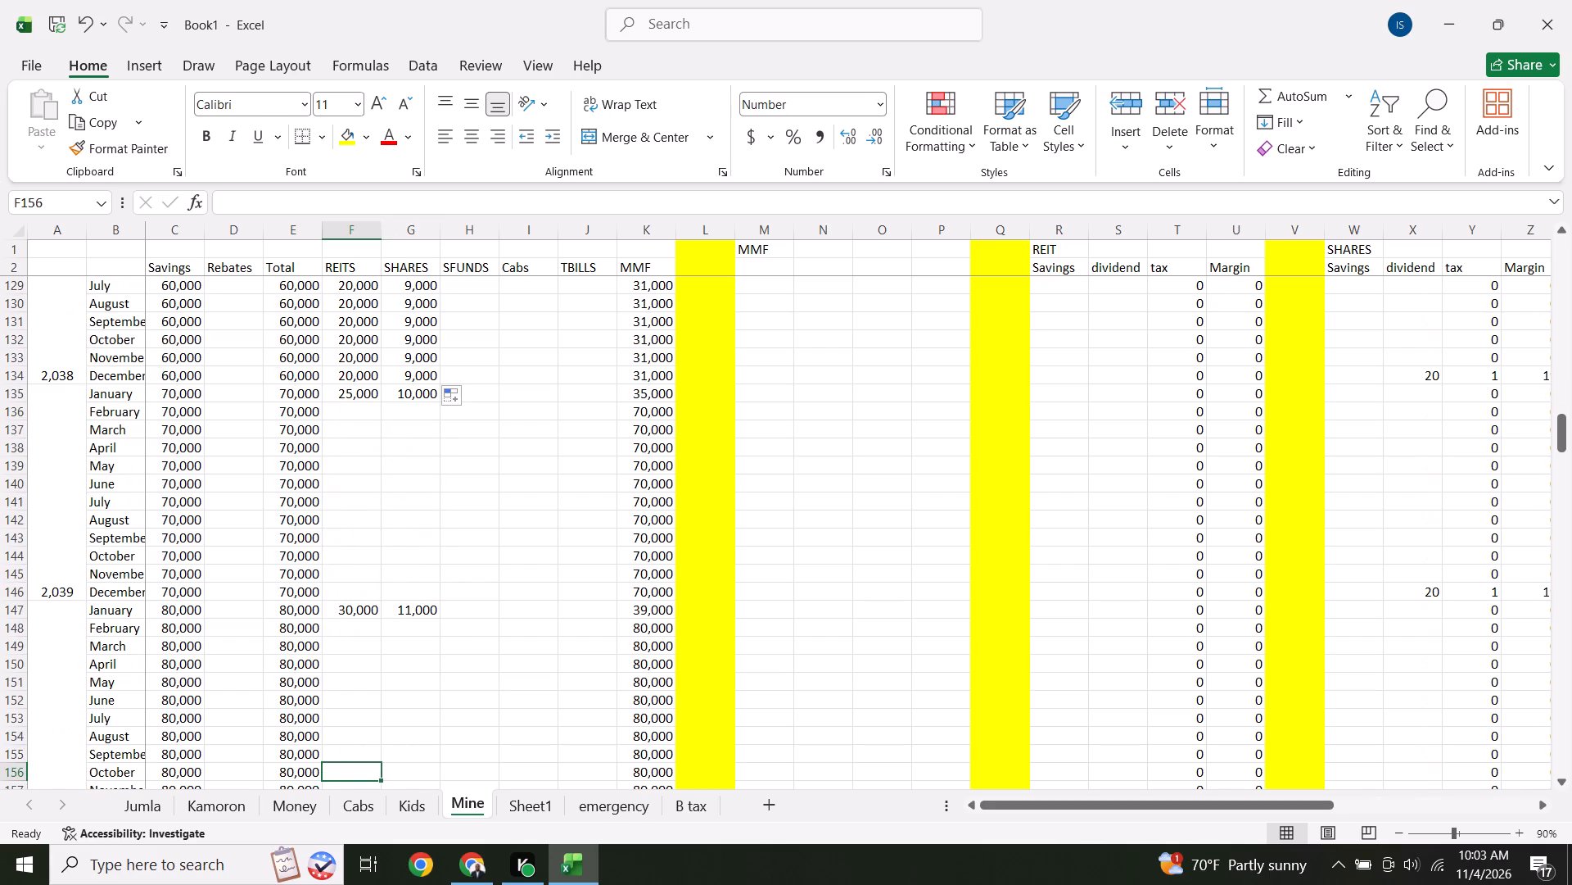
drag(350, 398, 391, 398)
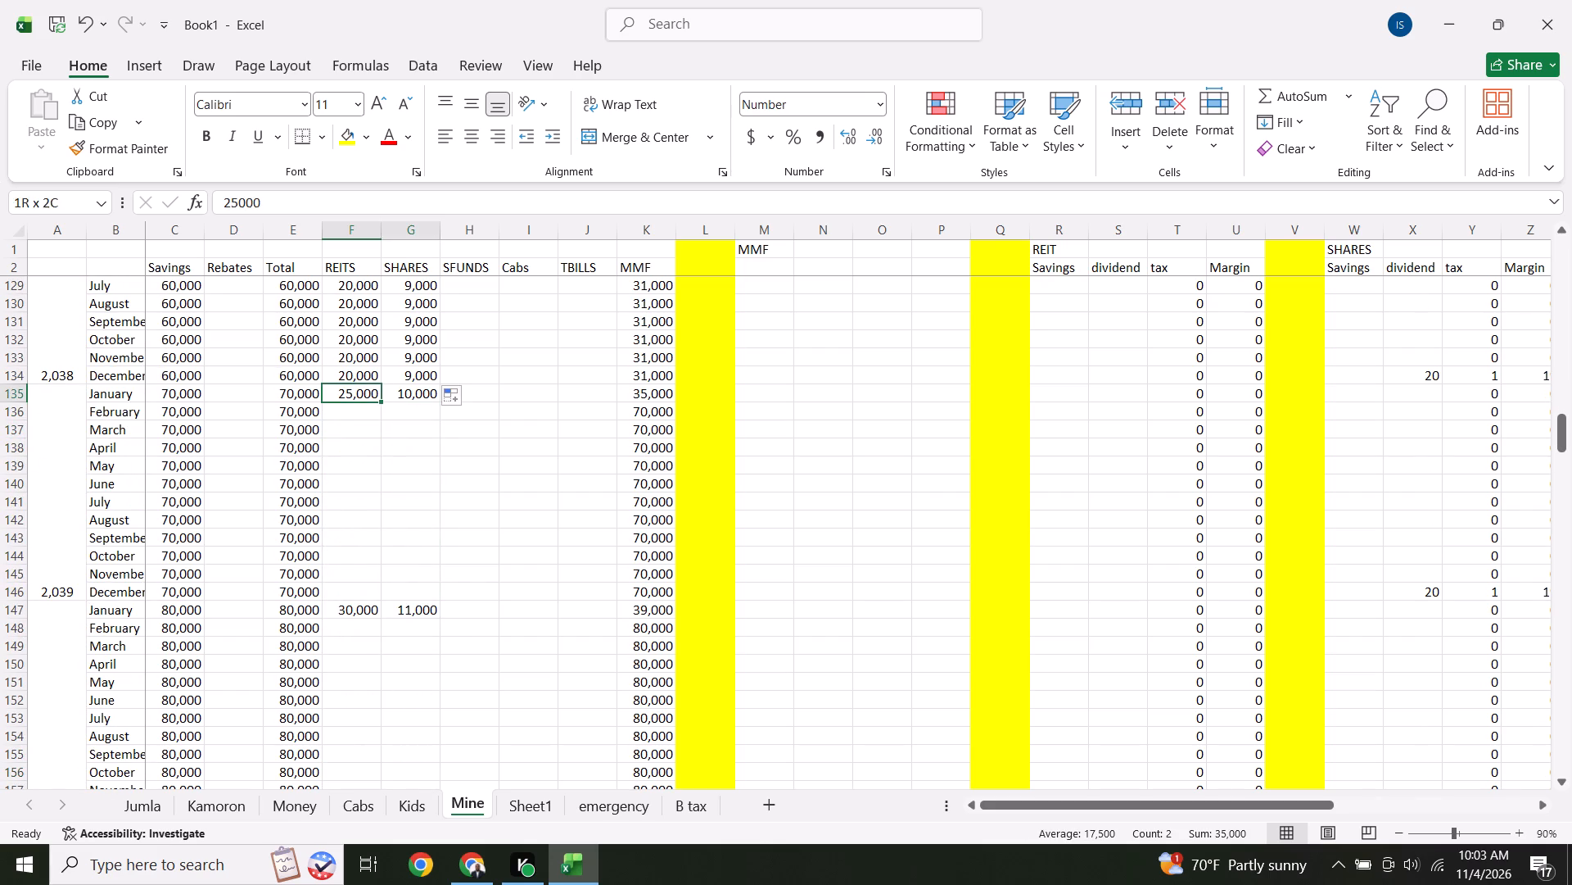
drag(391, 398, 418, 402)
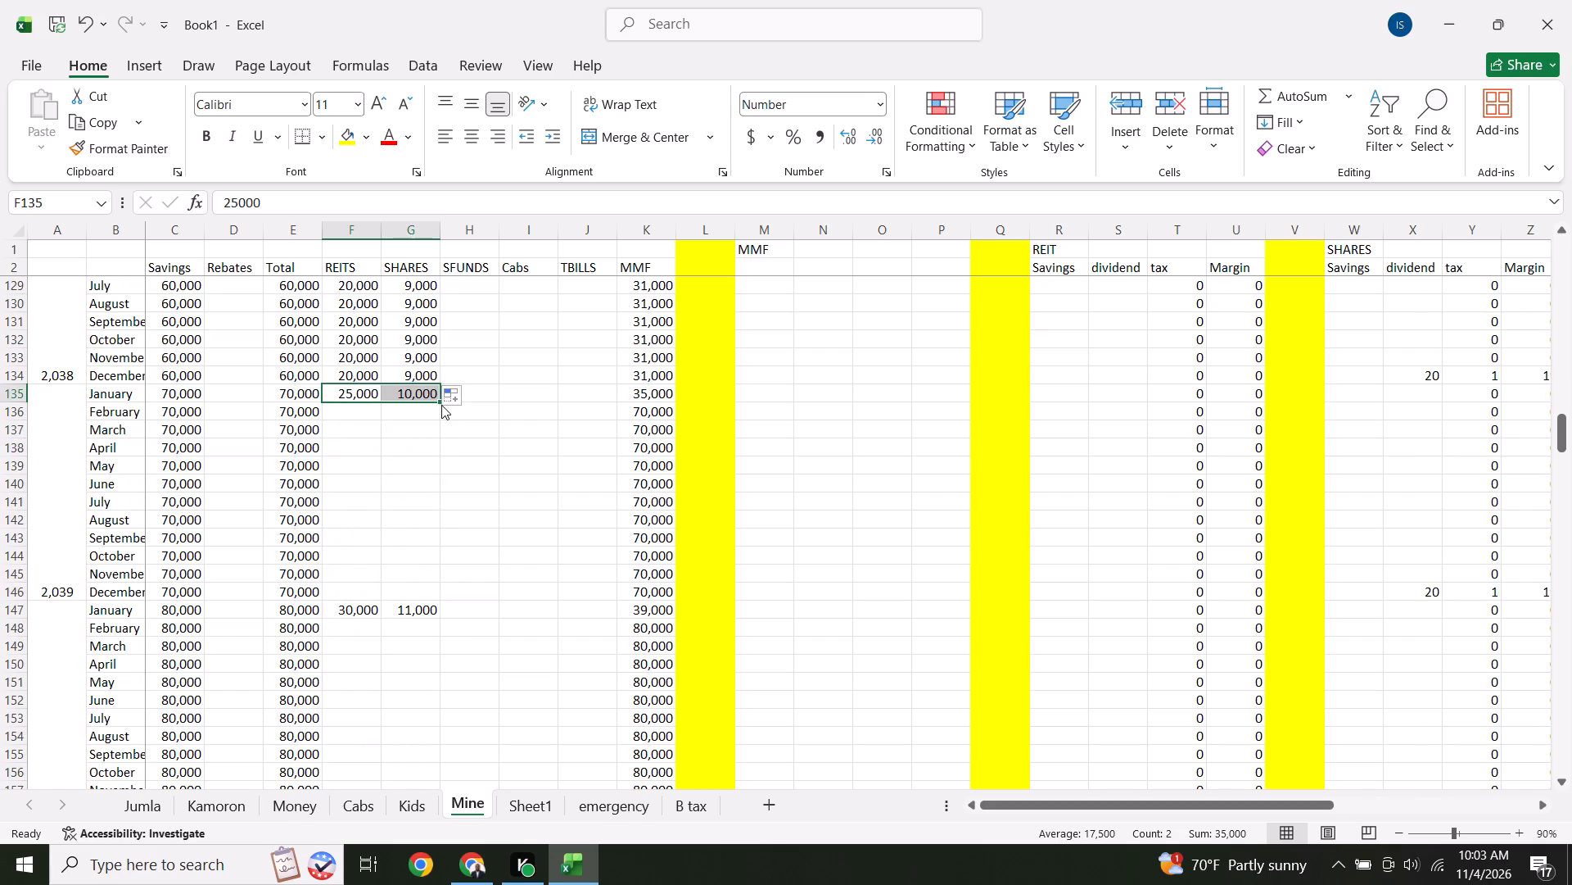
click(441, 405)
click(368, 447)
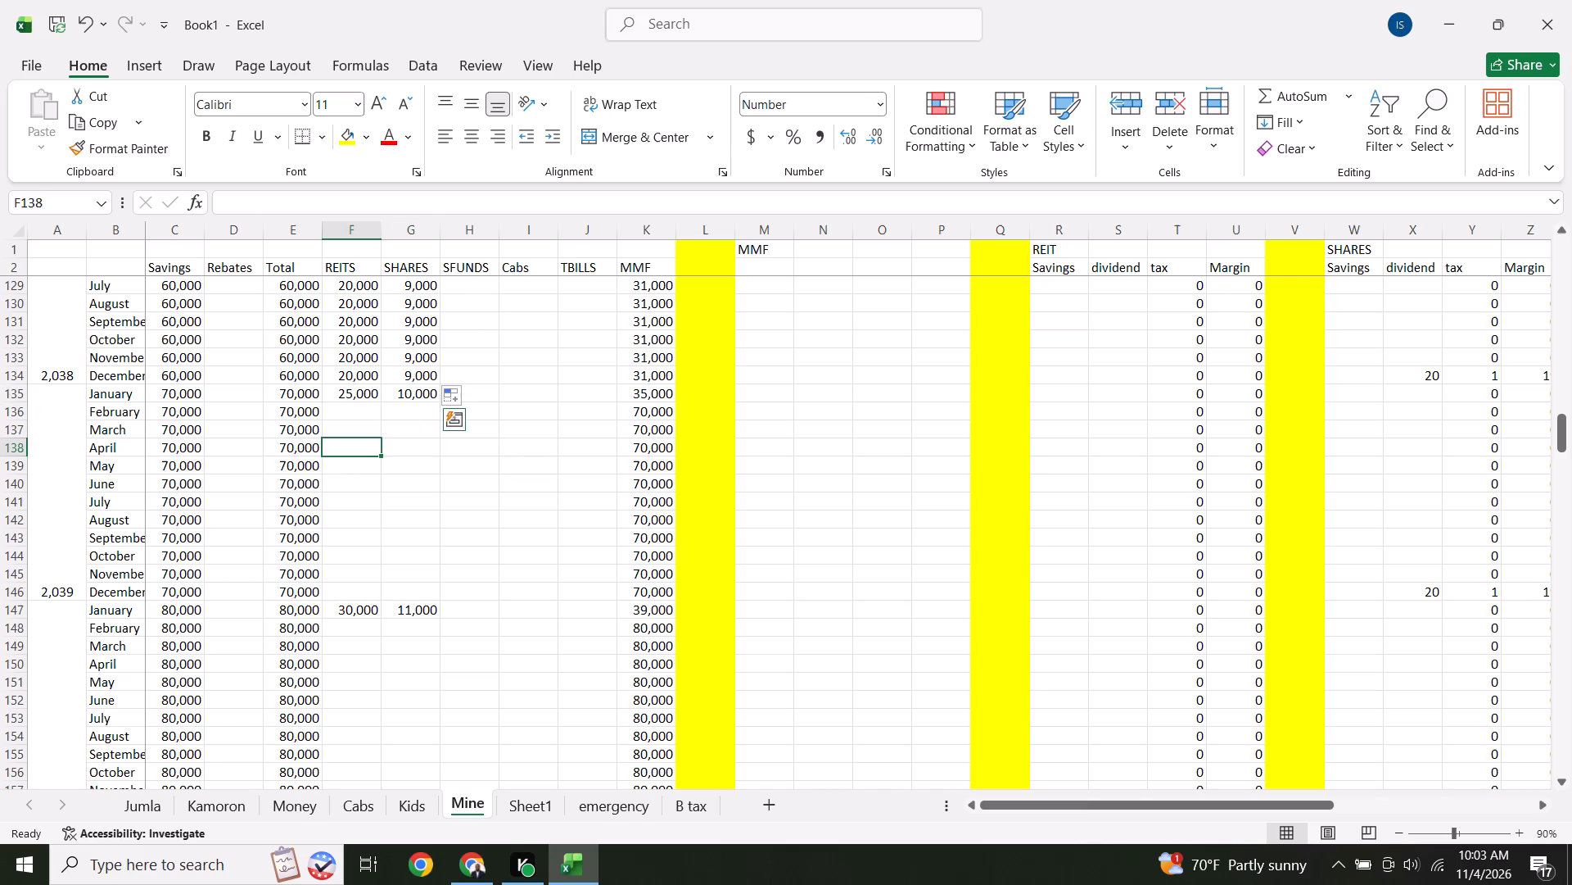
drag(354, 394, 423, 404)
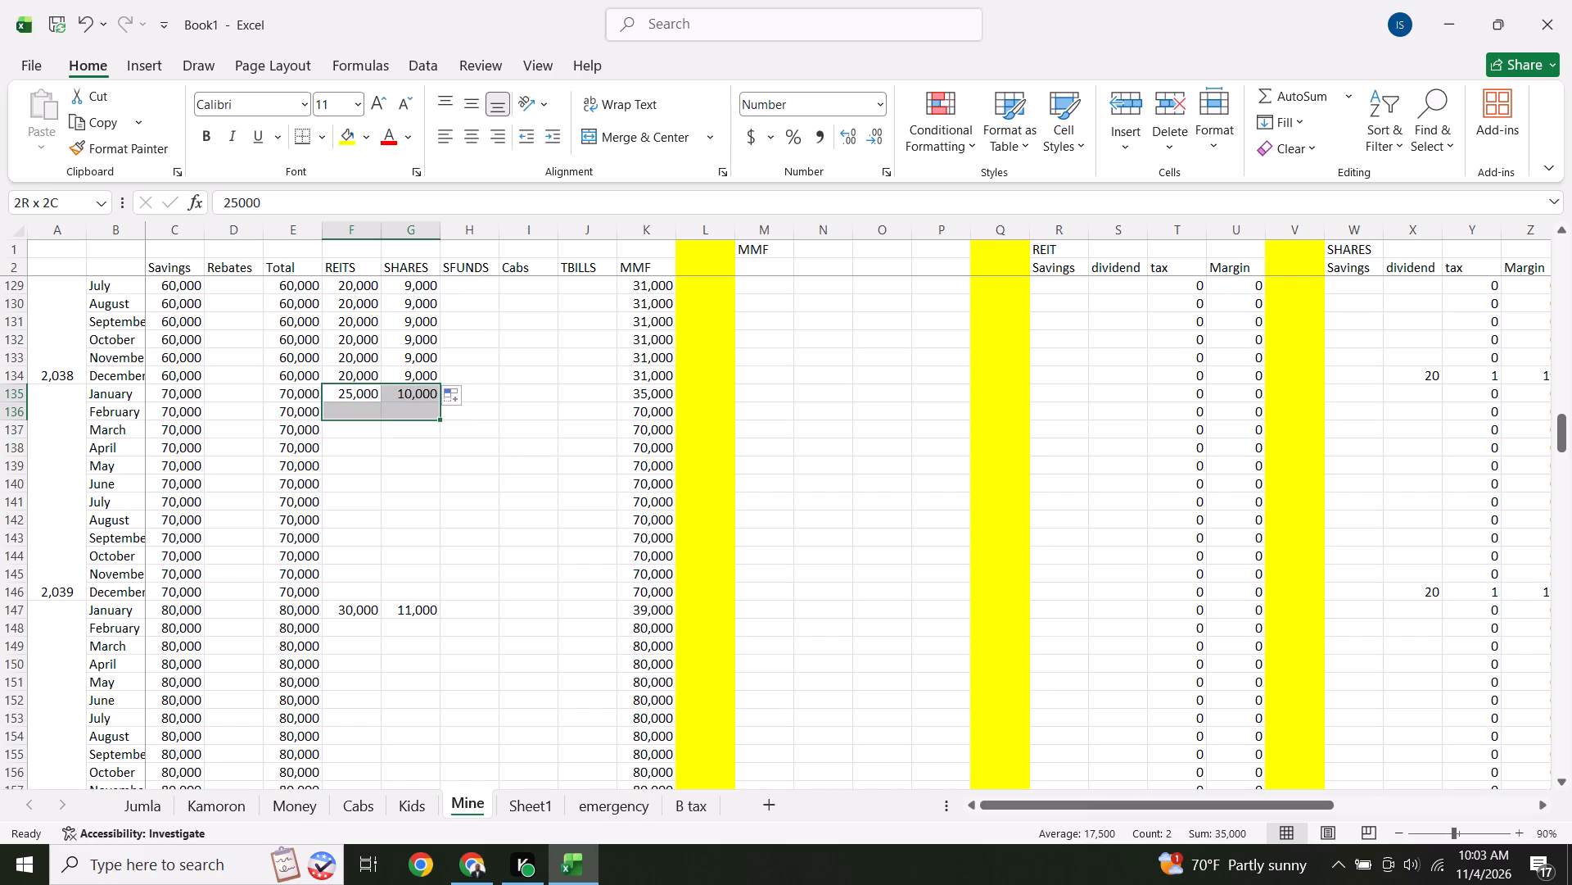
drag(423, 404, 426, 393)
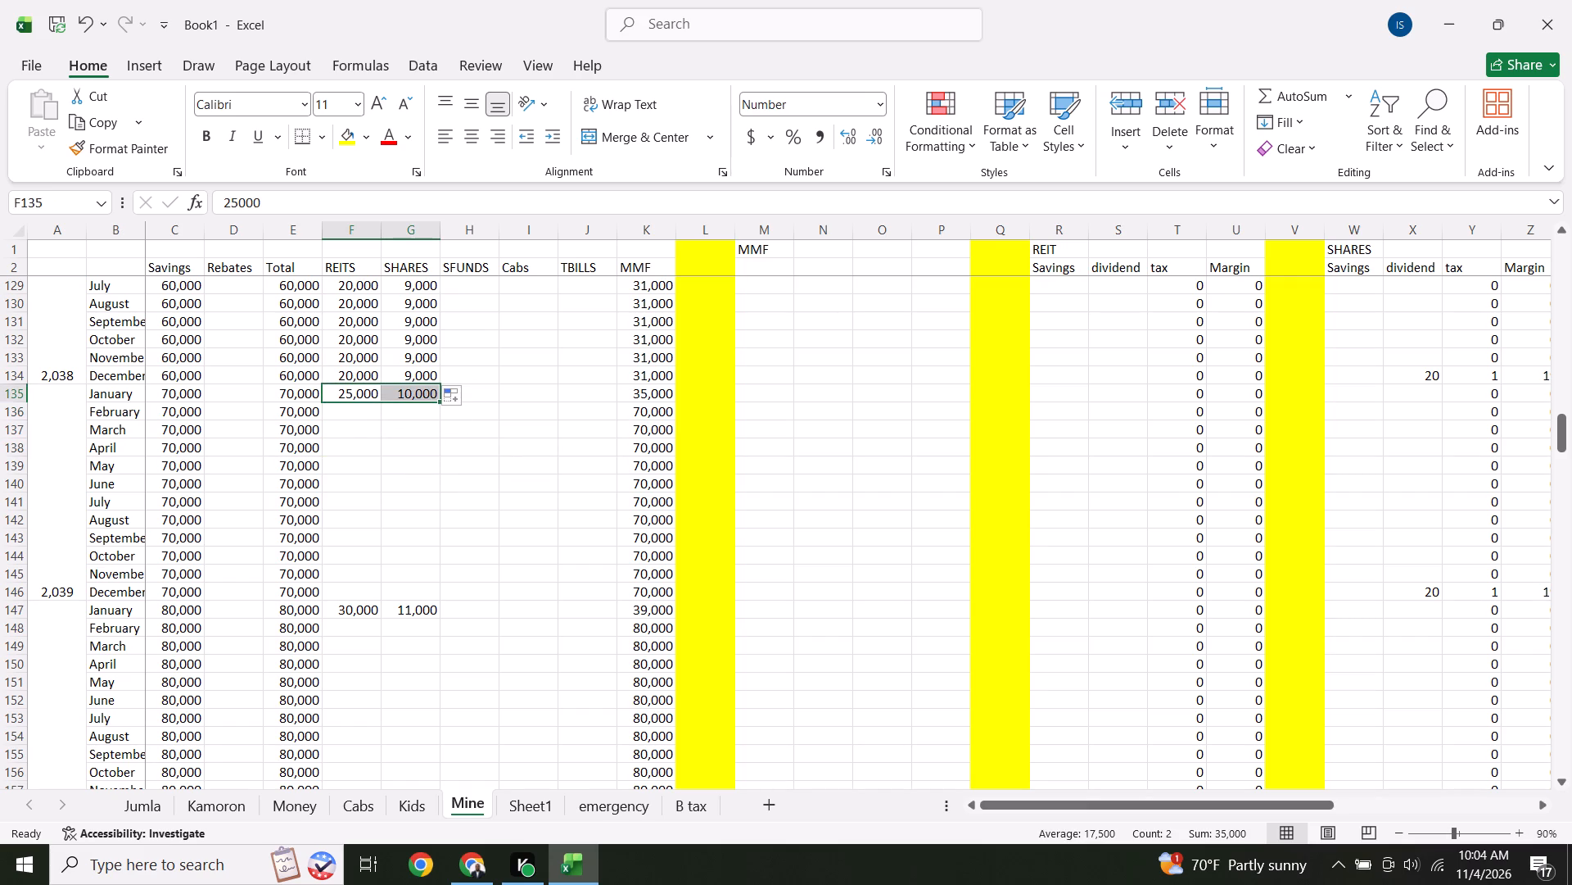
drag(440, 403, 434, 600)
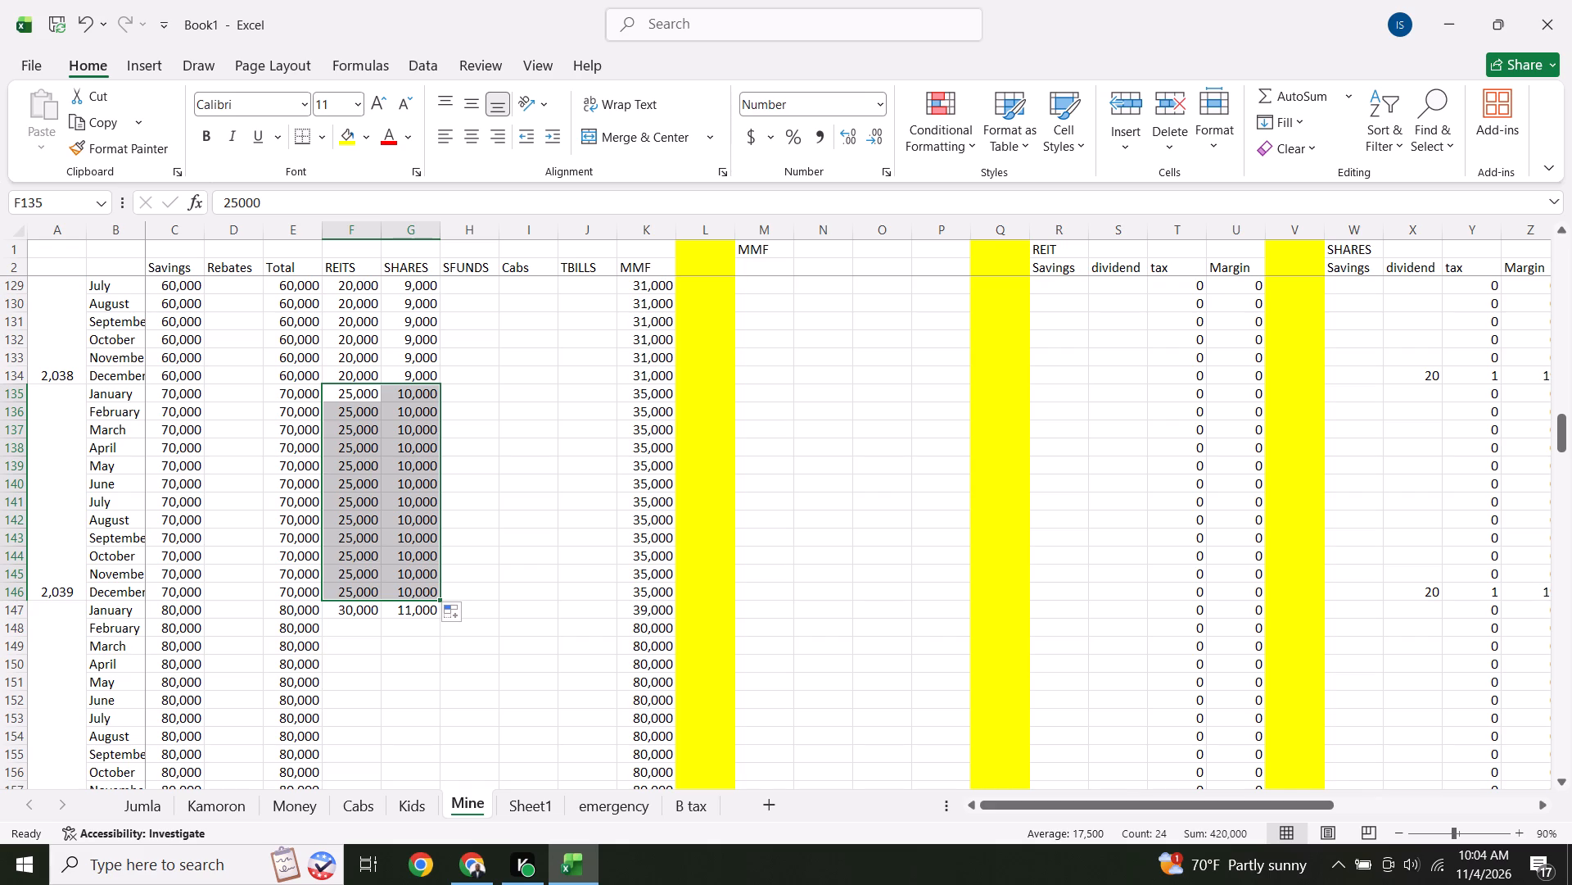
Fill the January 2040 REITS value of 30,000 and SHARES value of 11,000 down through December 2040.
key(Down)
key(Down)
key(Down)
key(Down)
key(Down)
key(Down)
key(Down)
key(Down)
key(Down)
key(Down)
key(Down)
key(Down)
key(Down)
key(Down)
key(Down)
key(Down)
key(Down)
key(Down)
key(Down)
key(Down)
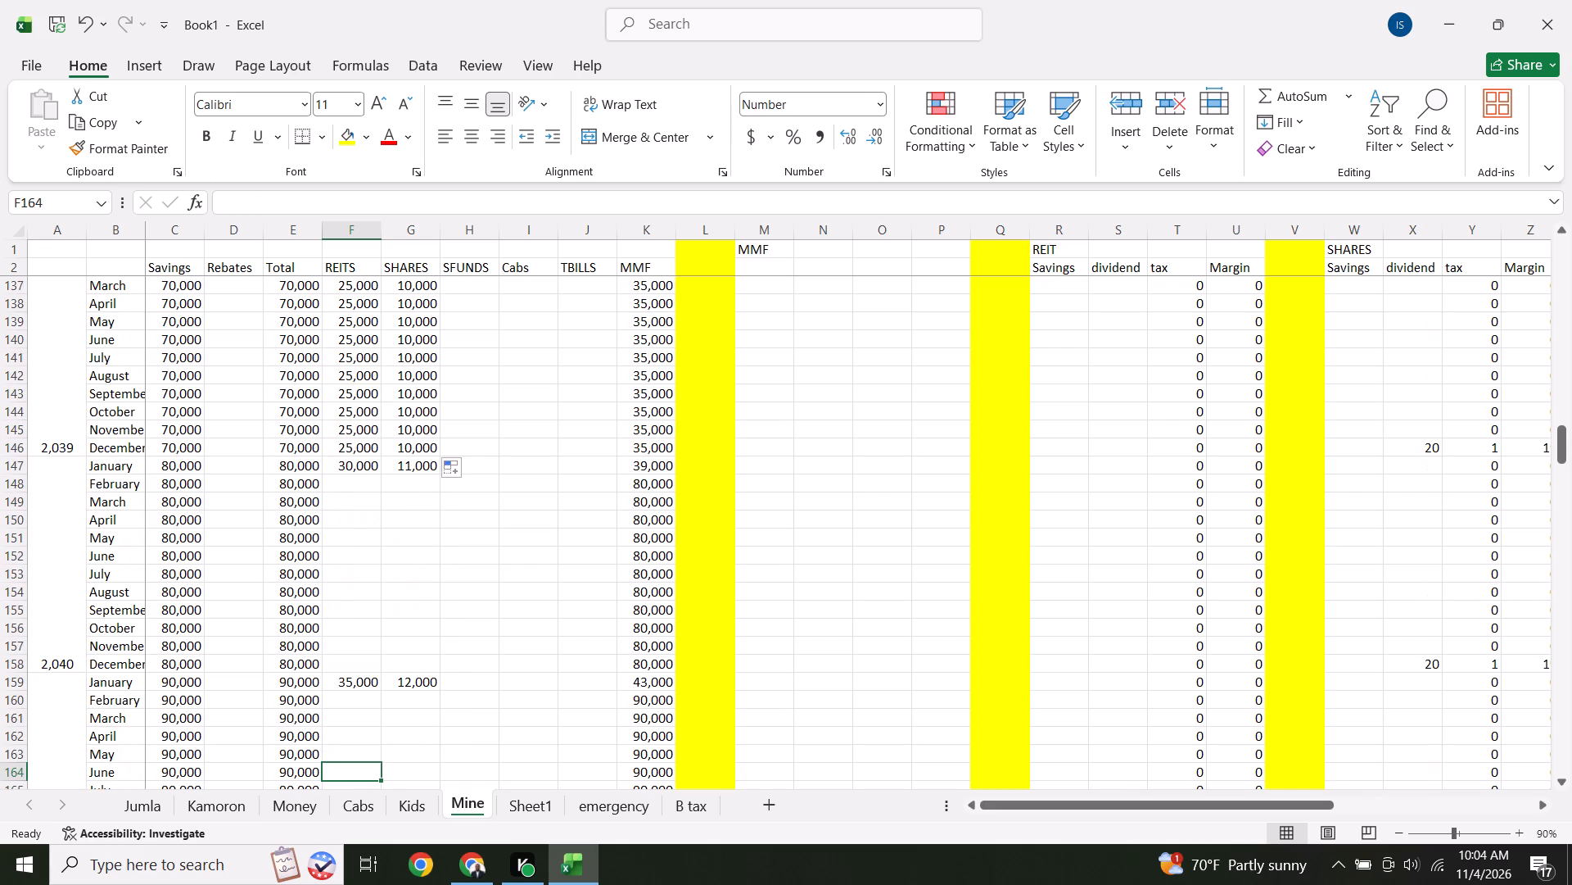
key(Down)
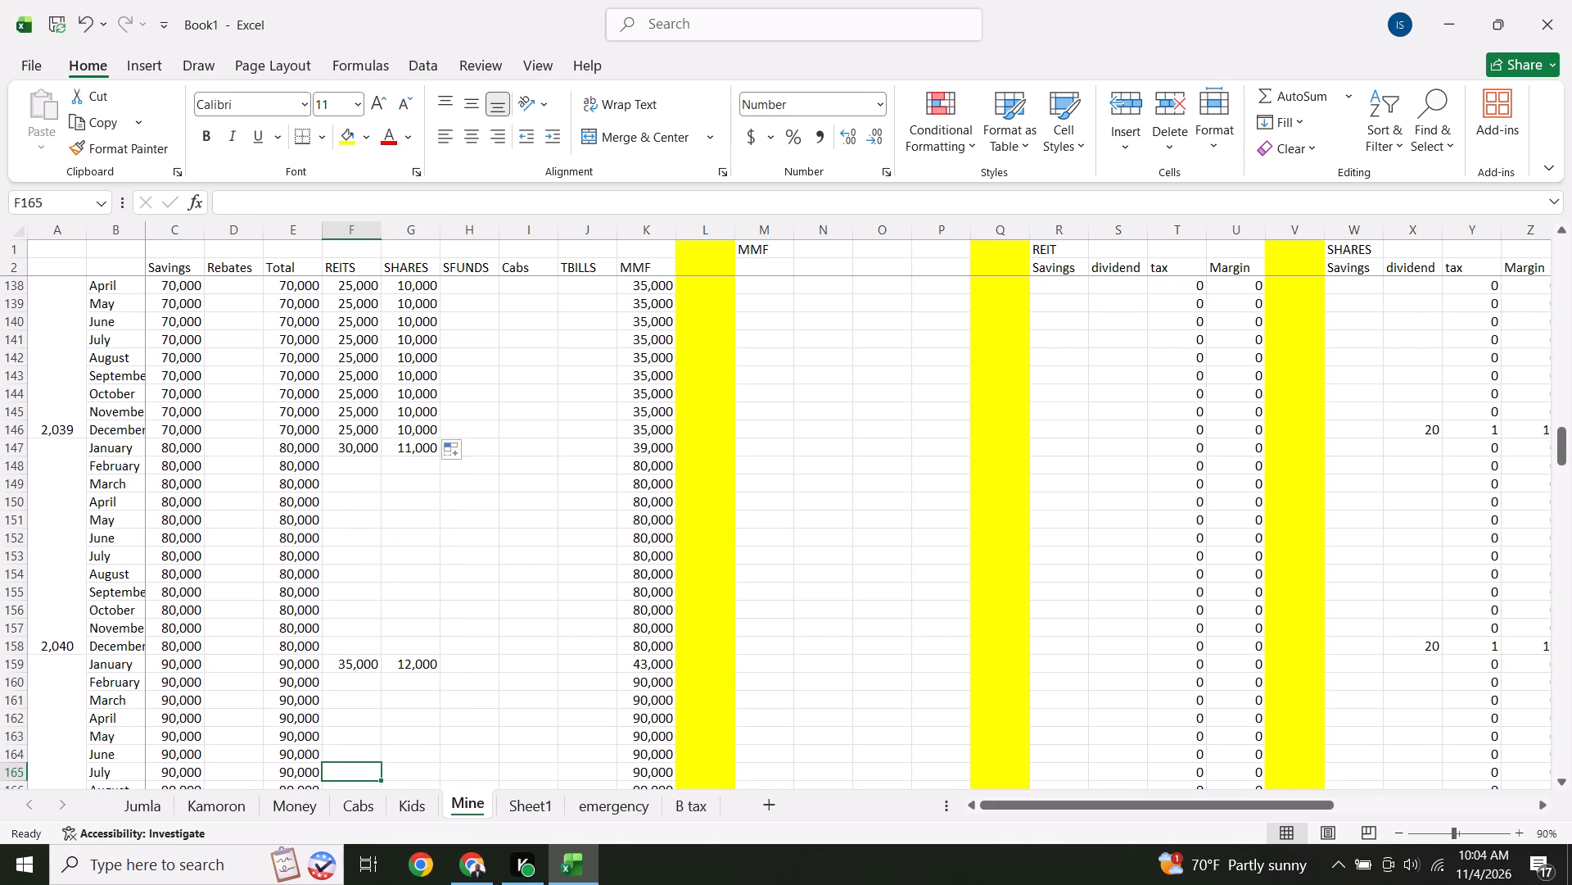
key(Down)
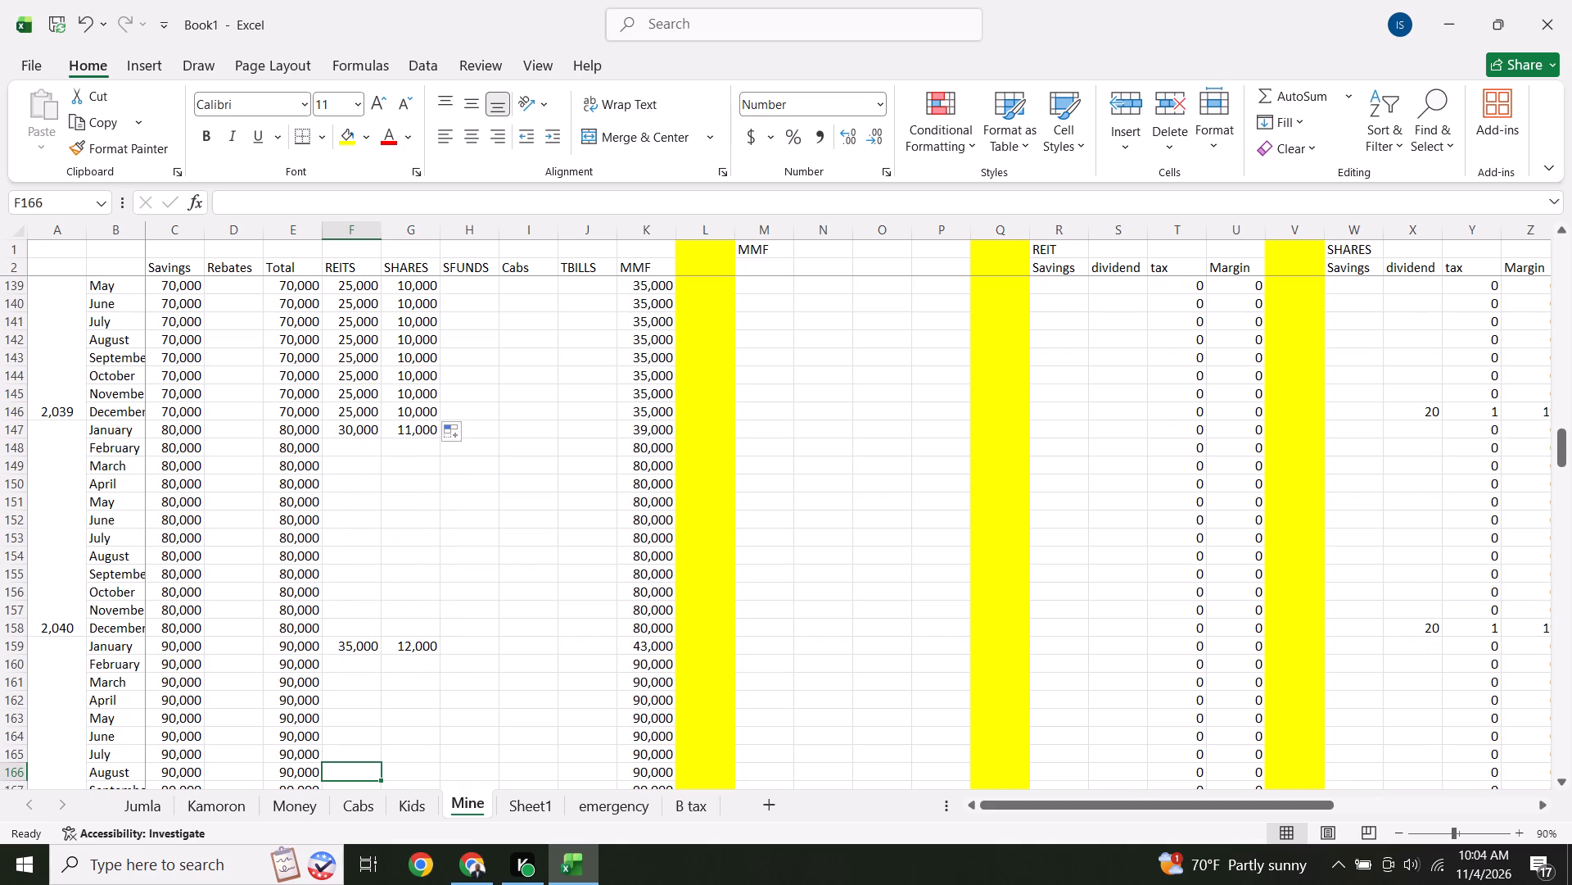
key(Down)
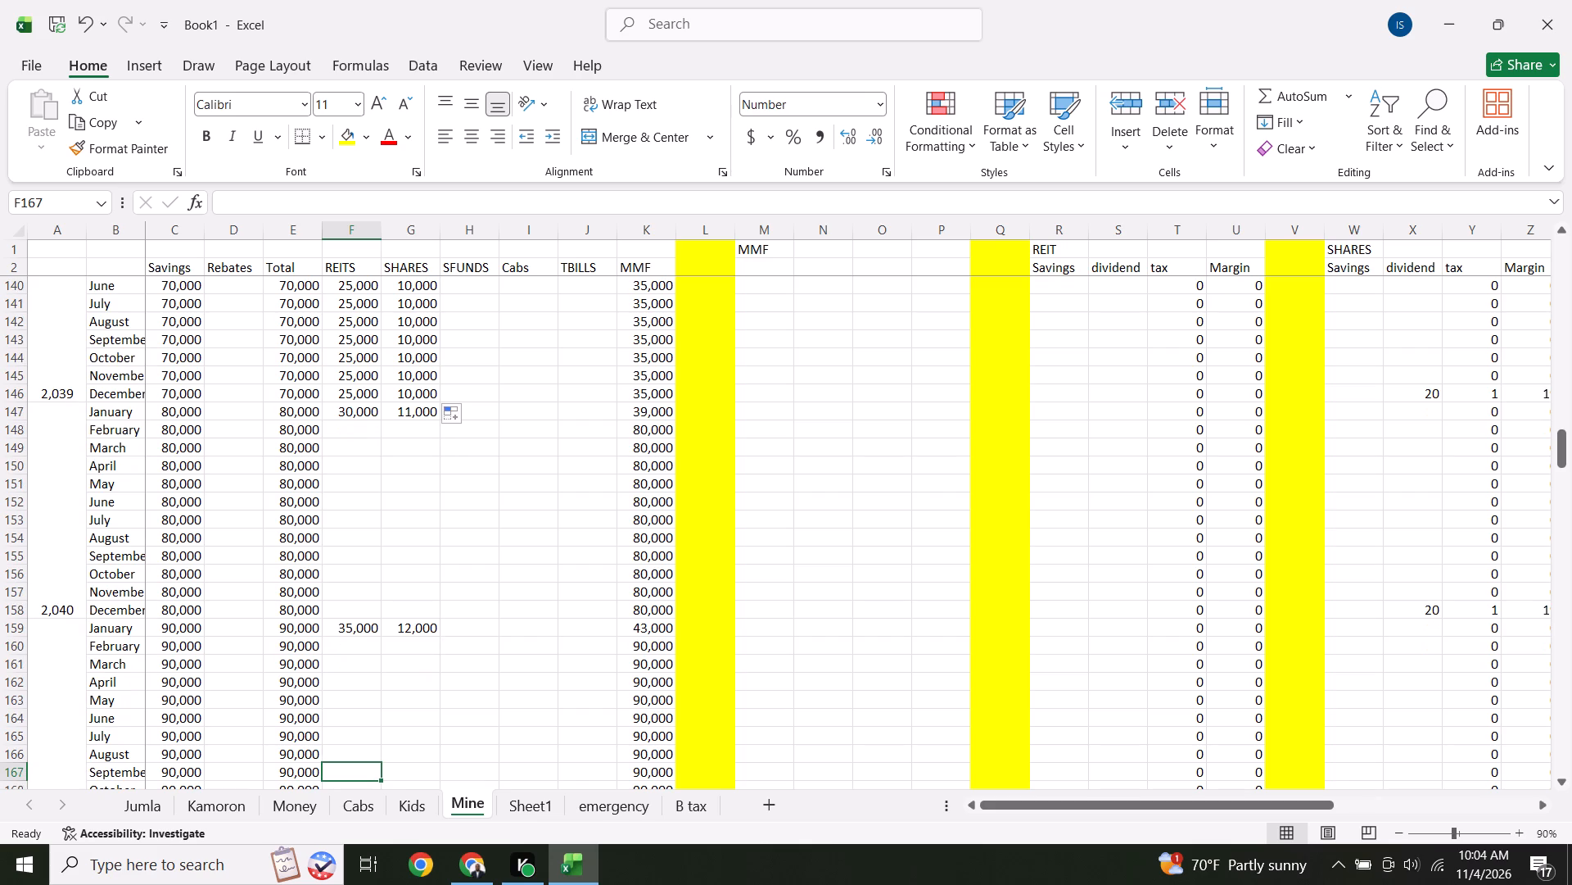
drag(347, 412, 413, 417)
drag(440, 418, 436, 605)
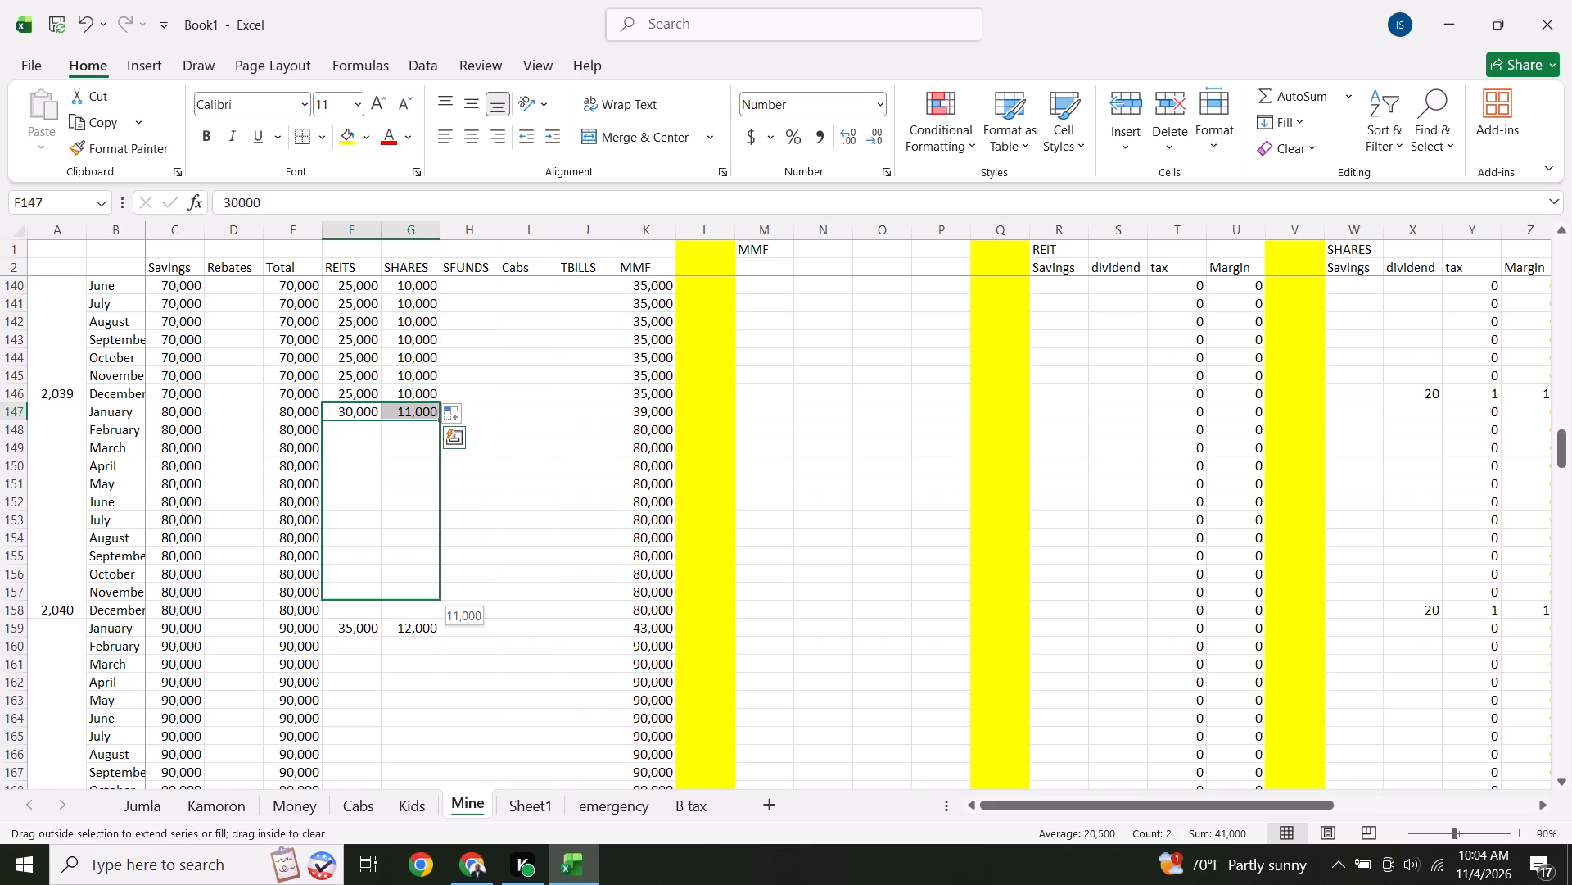
drag(436, 605, 436, 615)
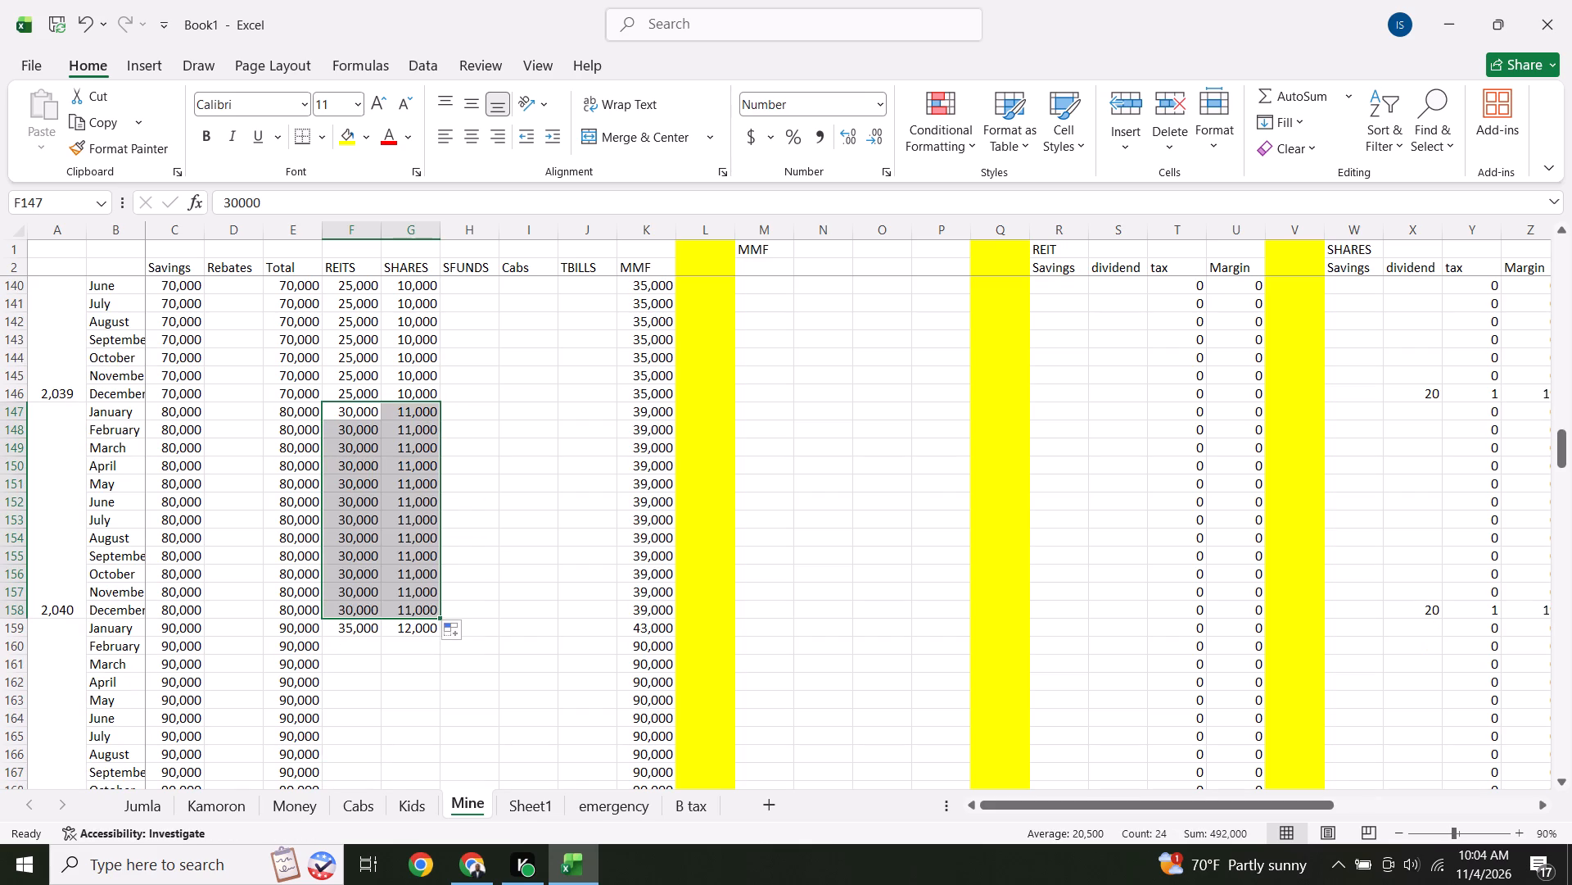
Fill the January 2041 REITS value of 35,000 and SHARES value of 12,000 down through December 2041.
key(Down)
key(Down)
key(Down)
key(Down)
key(Down)
key(Down)
key(Down)
key(Down)
key(Down)
key(Down)
key(Down)
key(Down)
key(Down)
key(Down)
key(Down)
key(Down)
key(Down)
key(Down)
key(Down)
key(Down)
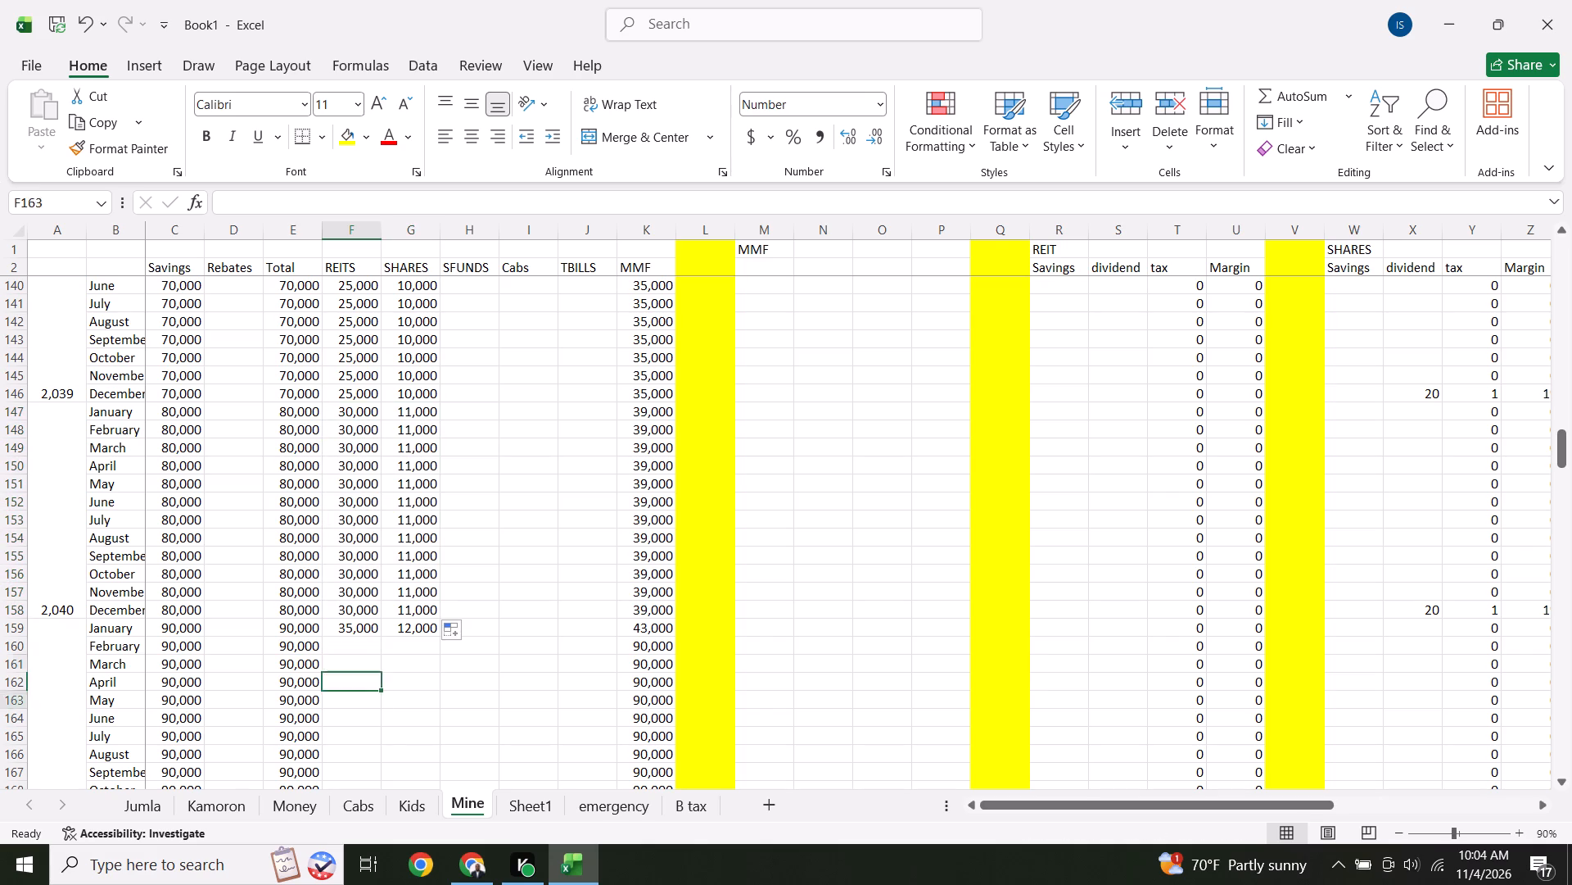
key(Down)
key(Down)
key(Down)
key(Down)
key(Down)
key(Down)
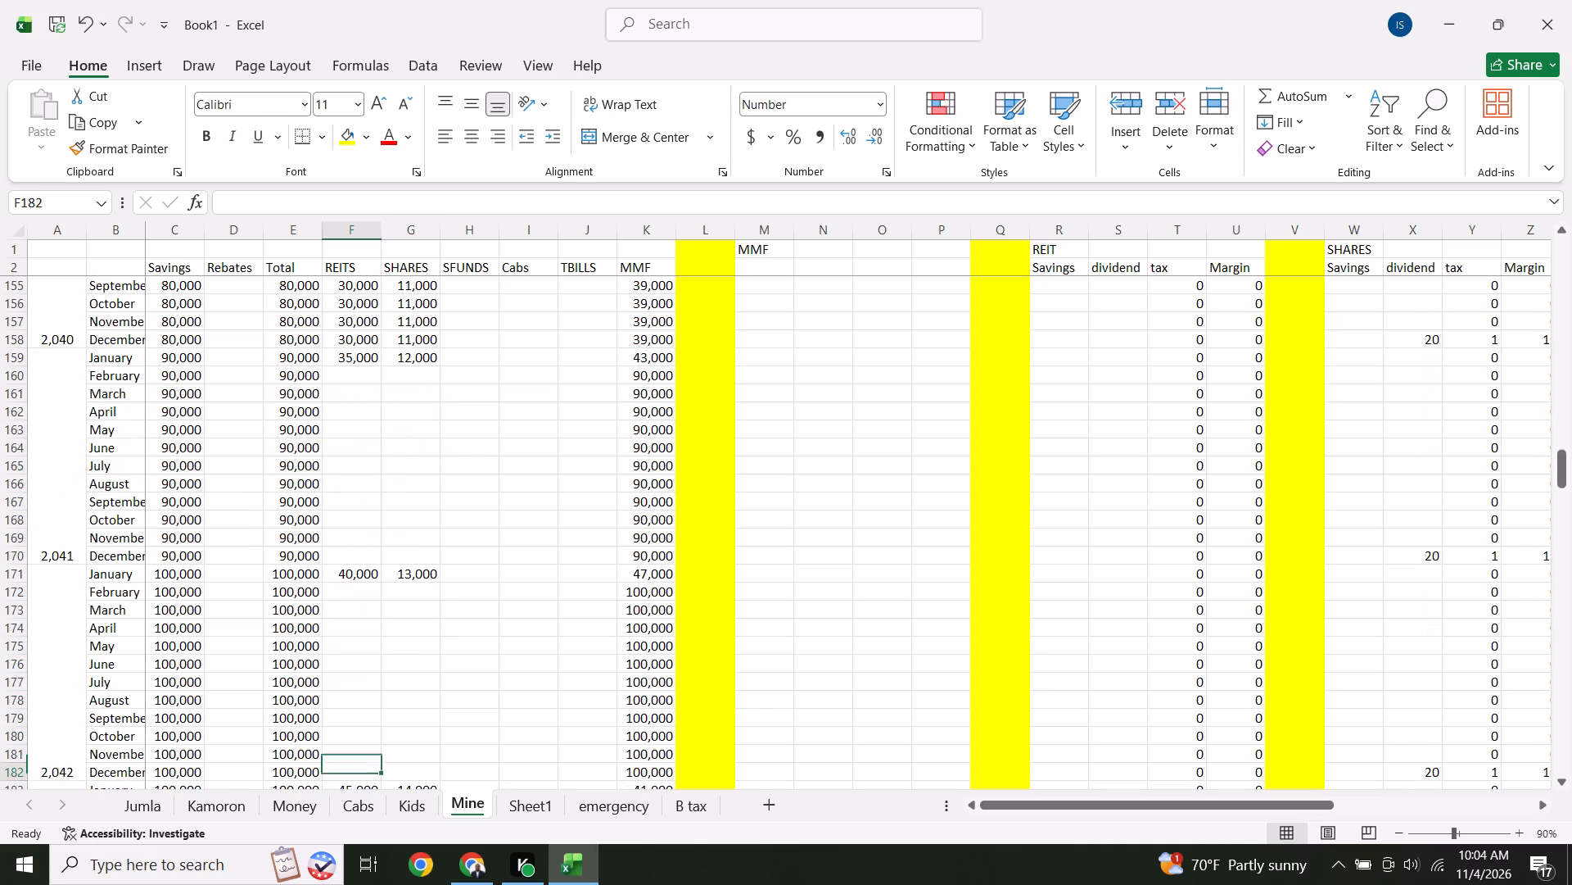
key(Down)
key(Down)
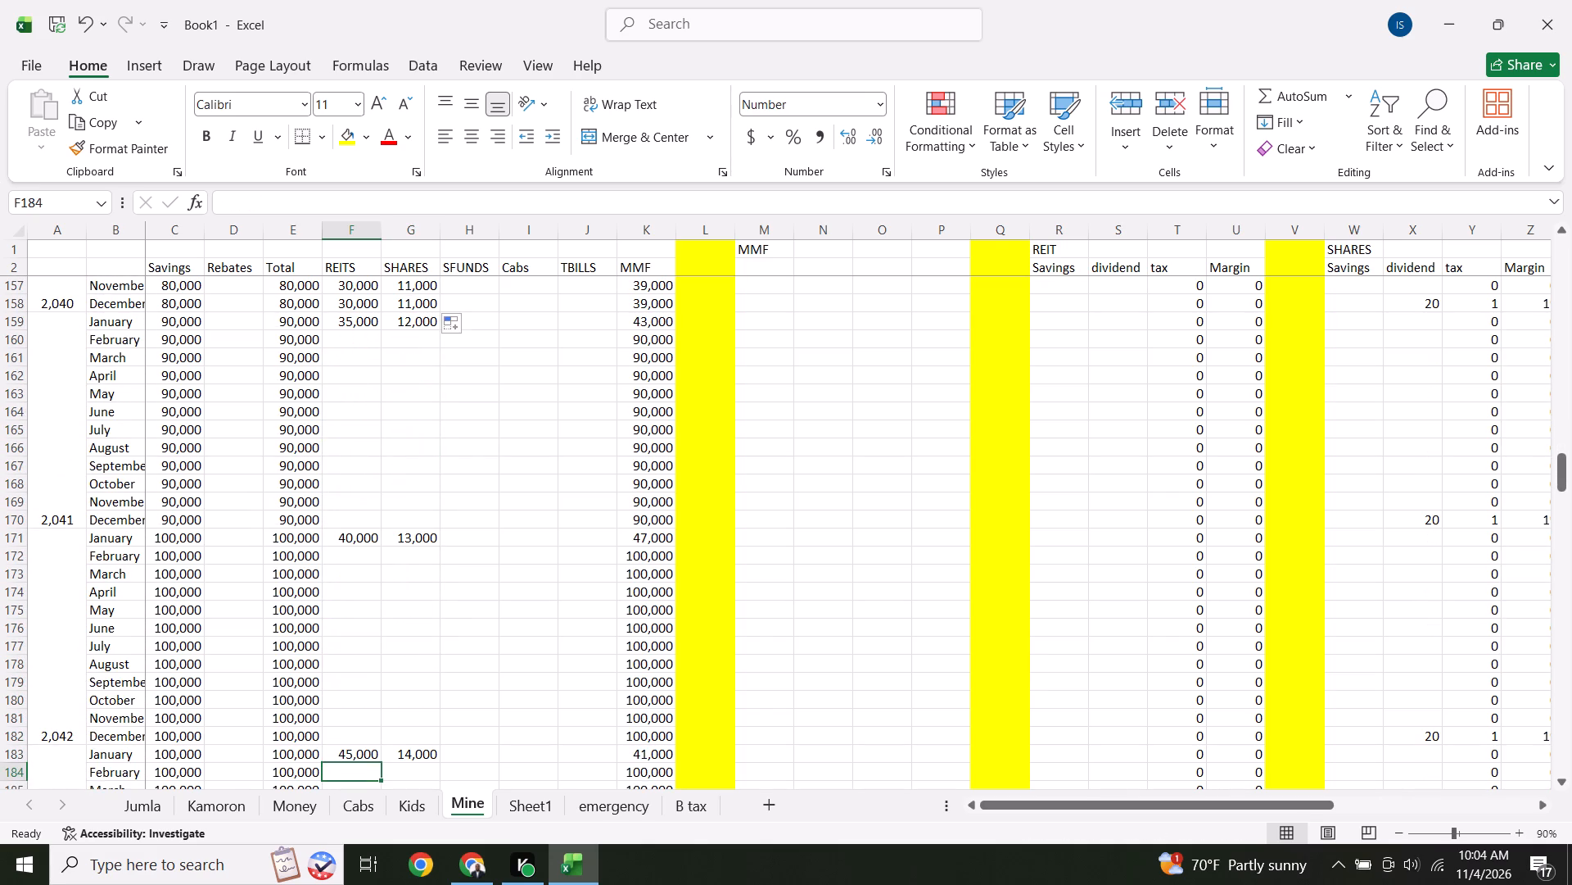
drag(355, 324, 401, 324)
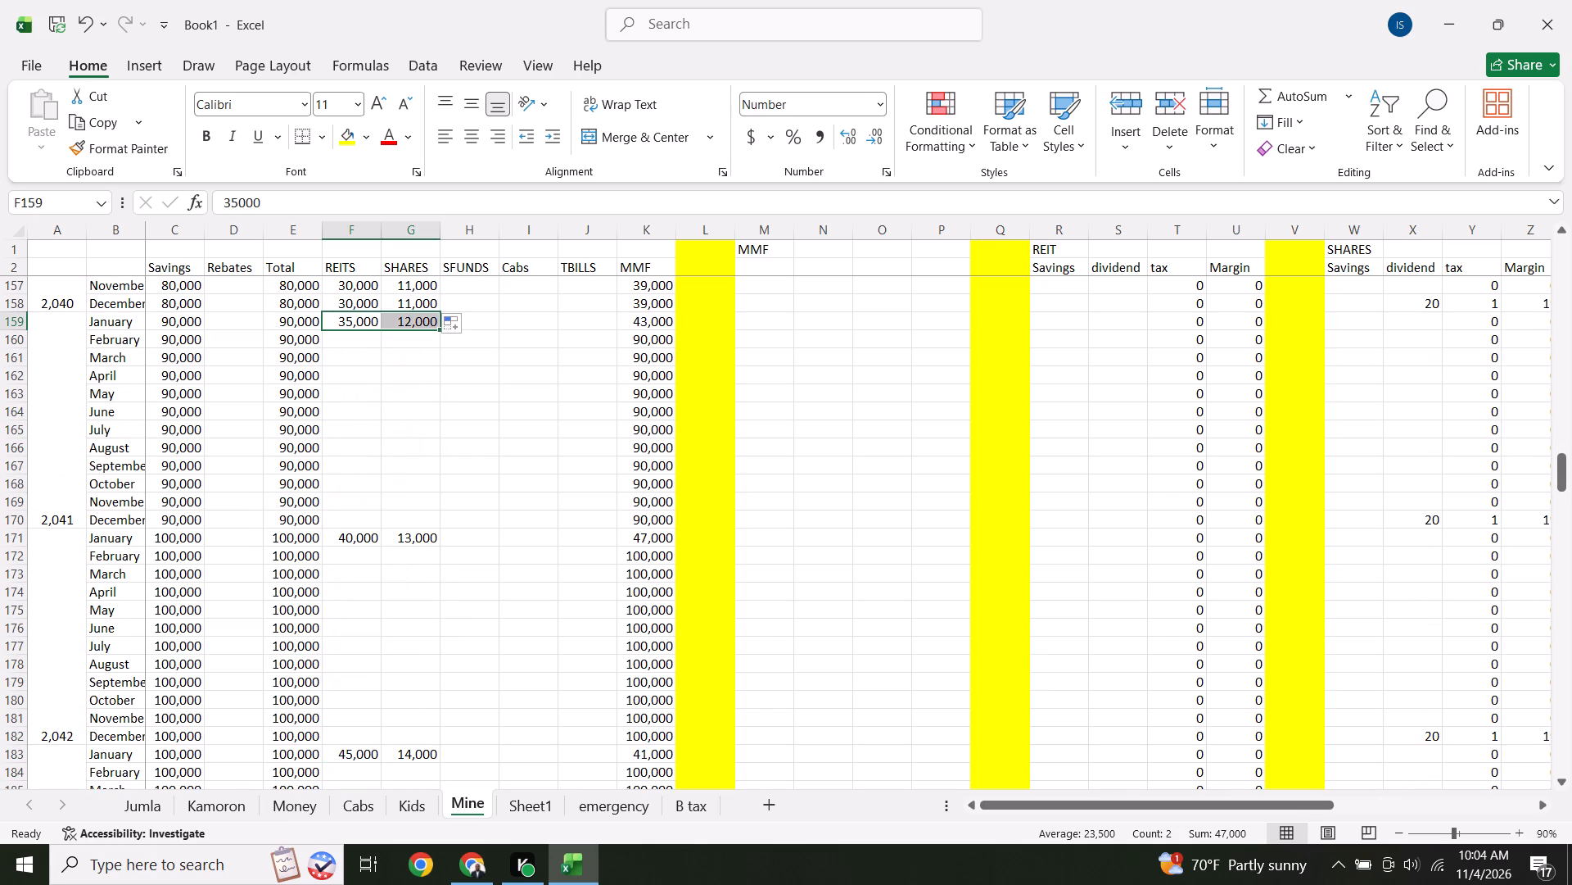
drag(439, 329, 429, 522)
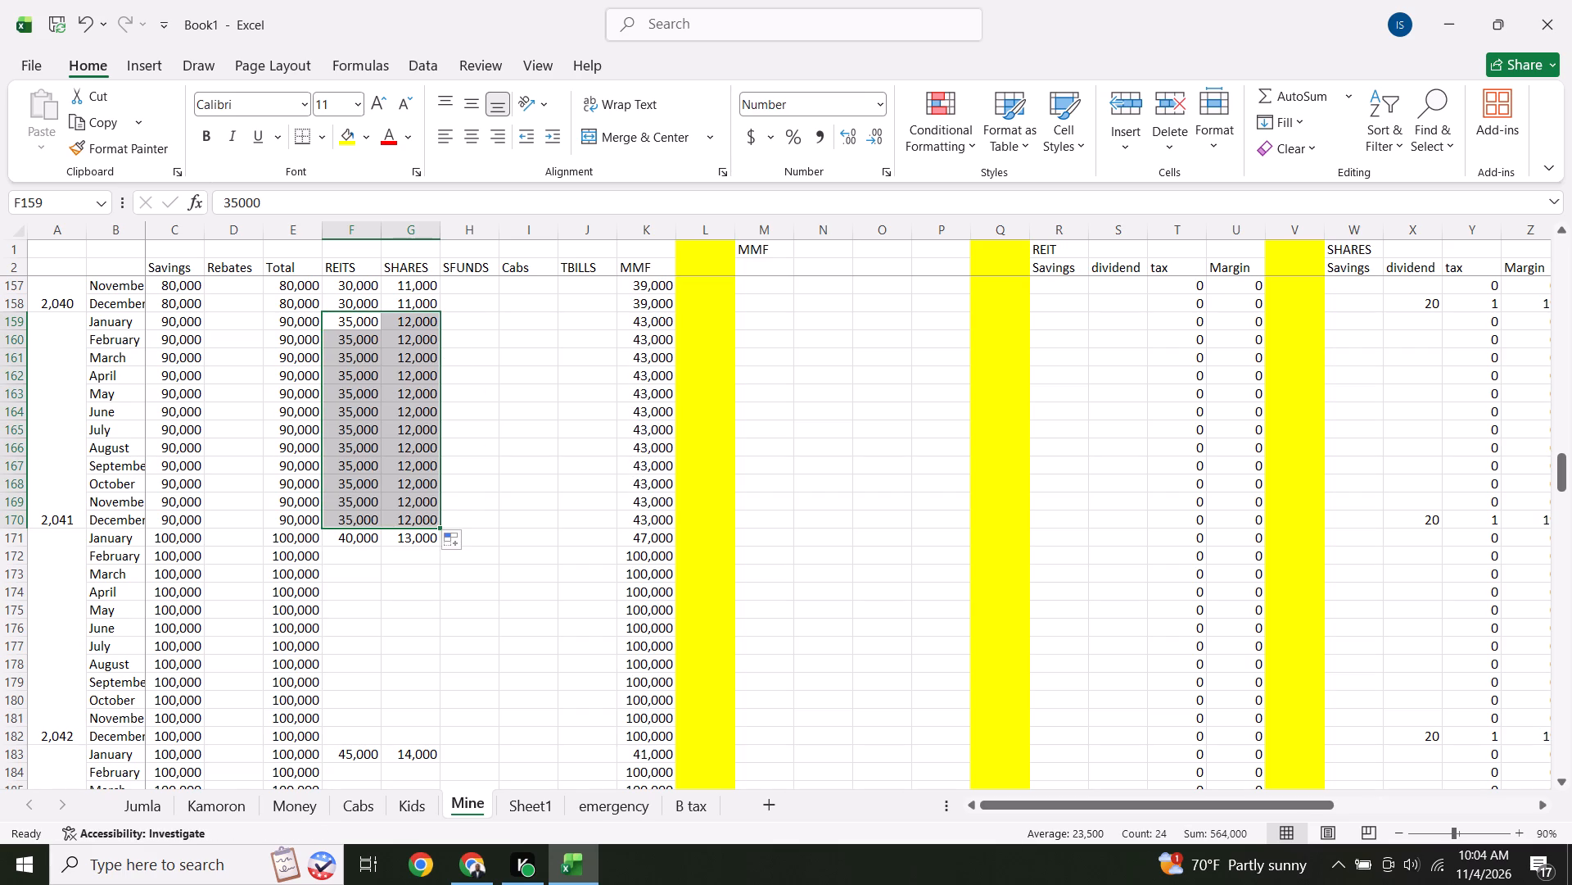
Fill the January 2042 REITS value of 40,000 and SHARES value of 13,000 down through December 2042.
click(405, 600)
drag(355, 541, 431, 536)
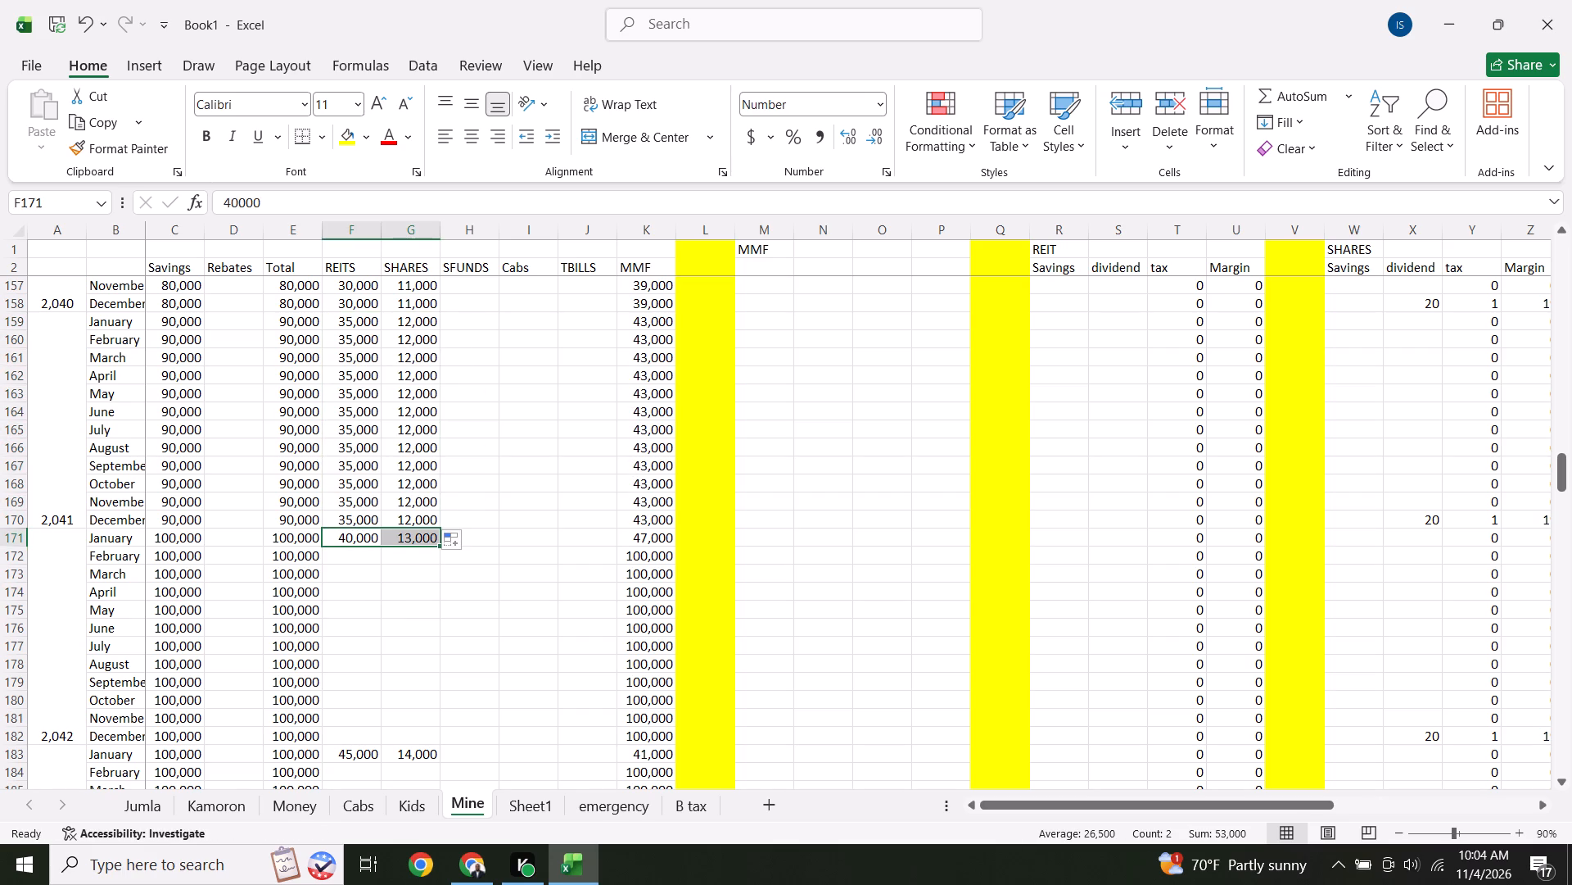
drag(439, 546, 449, 725)
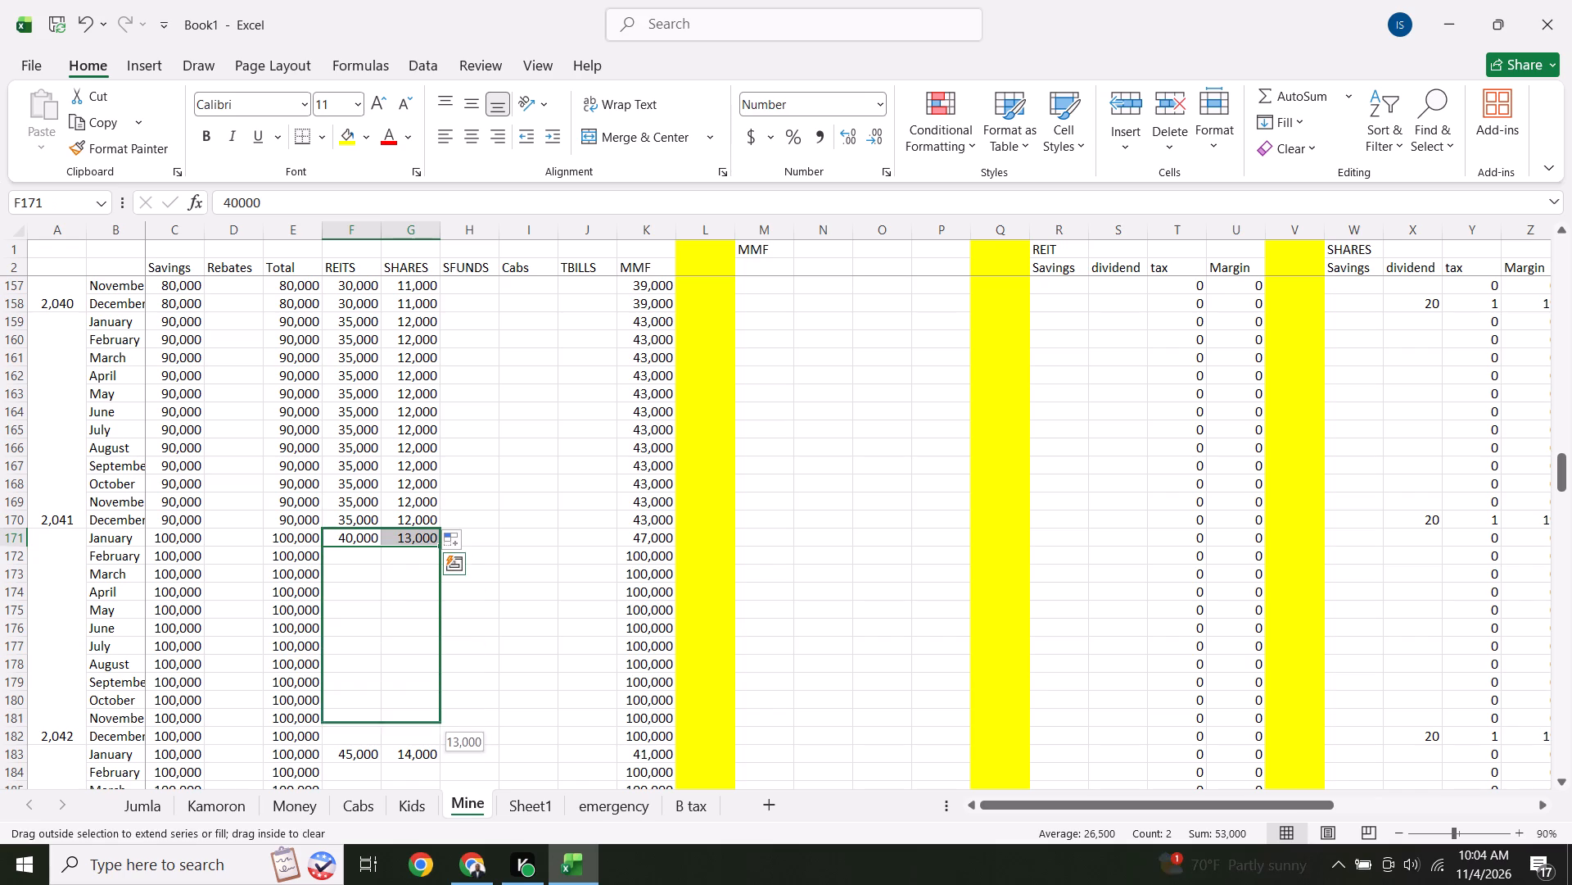
drag(449, 725, 449, 739)
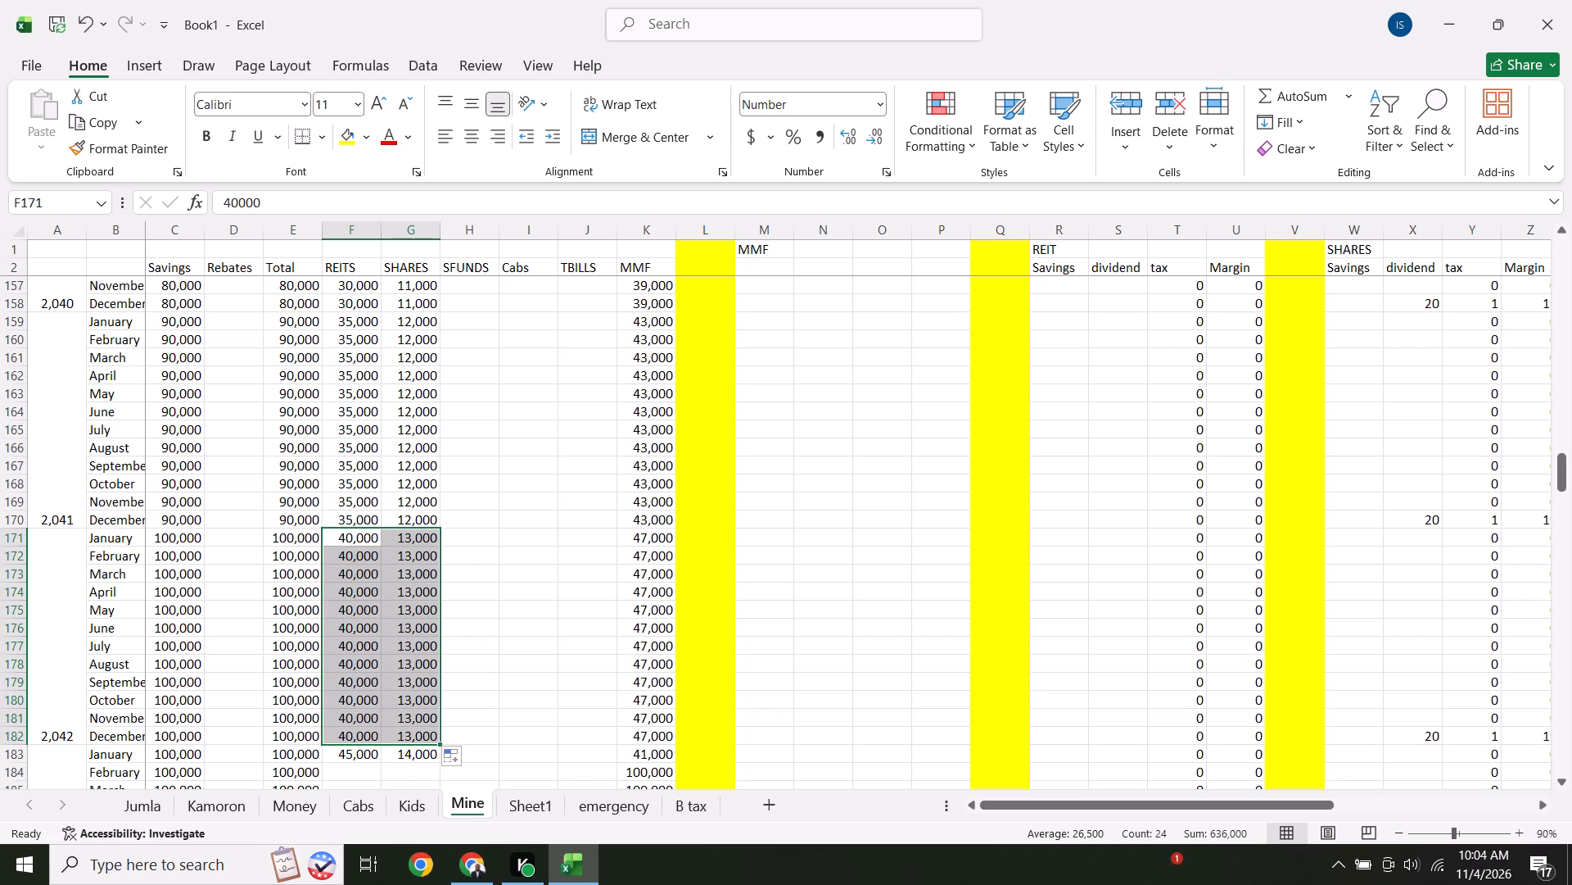
Fill the January 2043 REITS value of 45,000 and SHARES value of 14,000 down through December 2043.
key(Down)
key(Down)
key(Down)
key(Down)
key(Down)
key(Down)
key(Down)
key(Down)
key(Down)
key(Down)
key(Down)
key(Down)
key(Down)
key(Down)
key(Down)
key(Down)
key(Down)
key(Down)
key(Down)
key(Down)
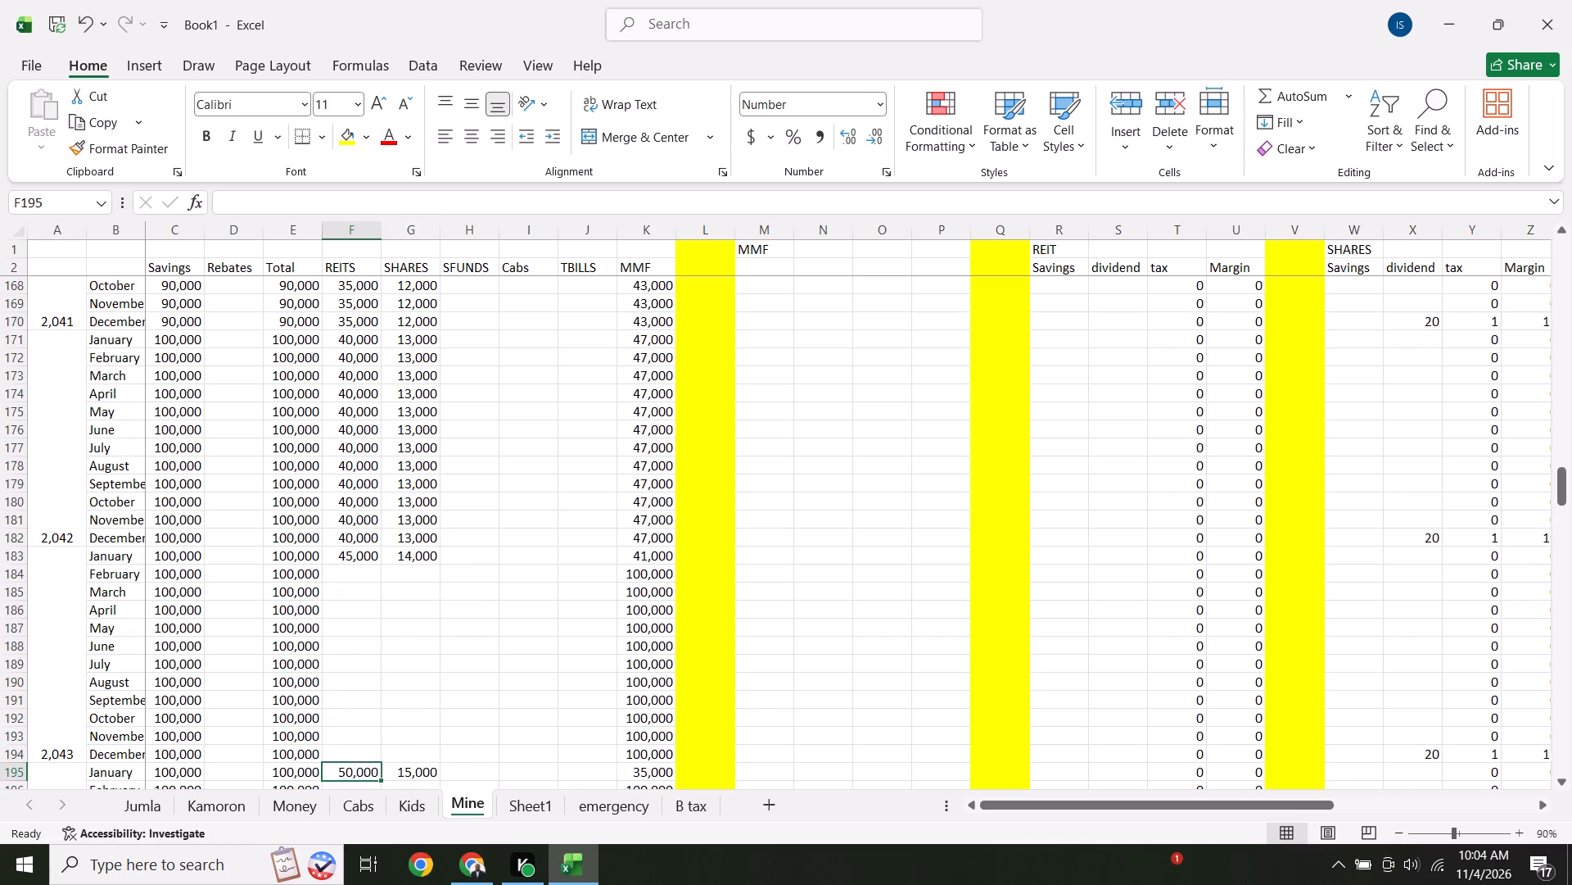
key(Down)
key(Down)
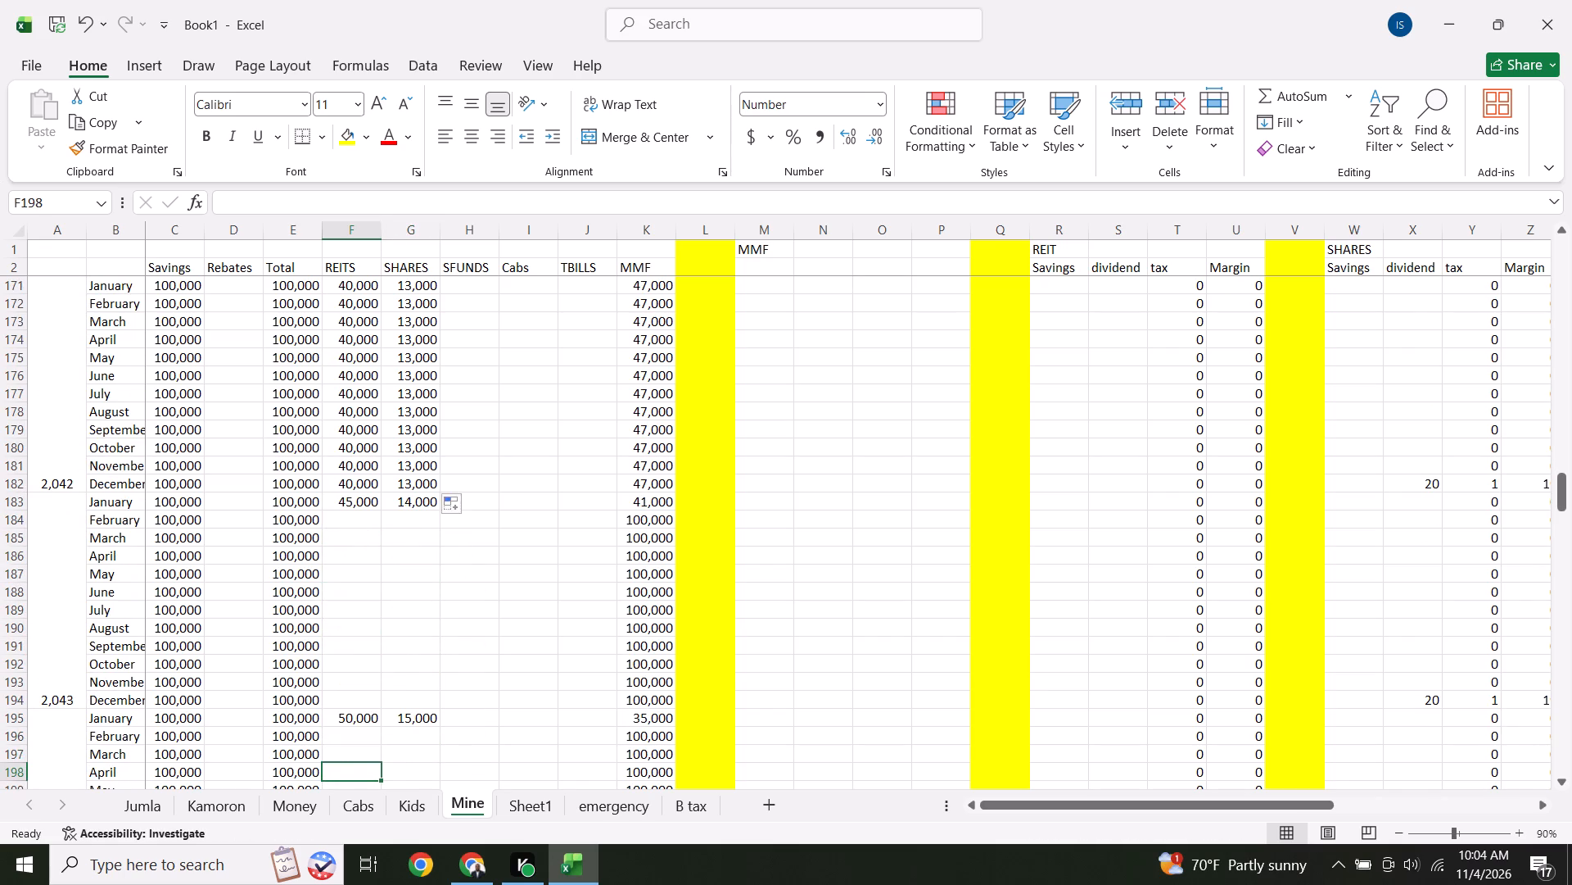
key(Down)
key(Down)
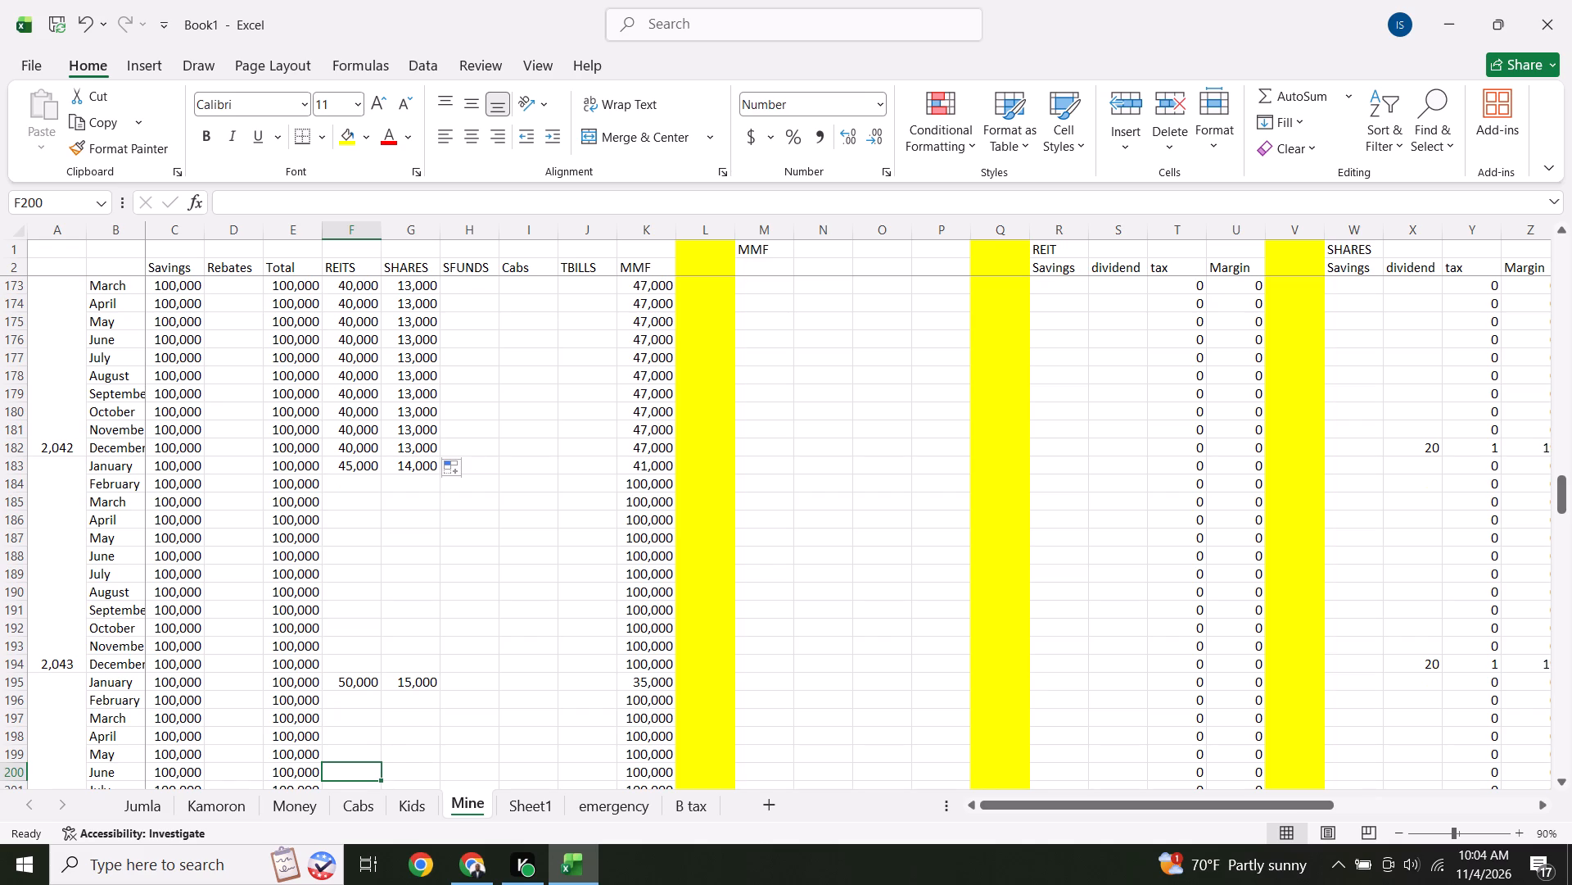
drag(360, 472, 416, 473)
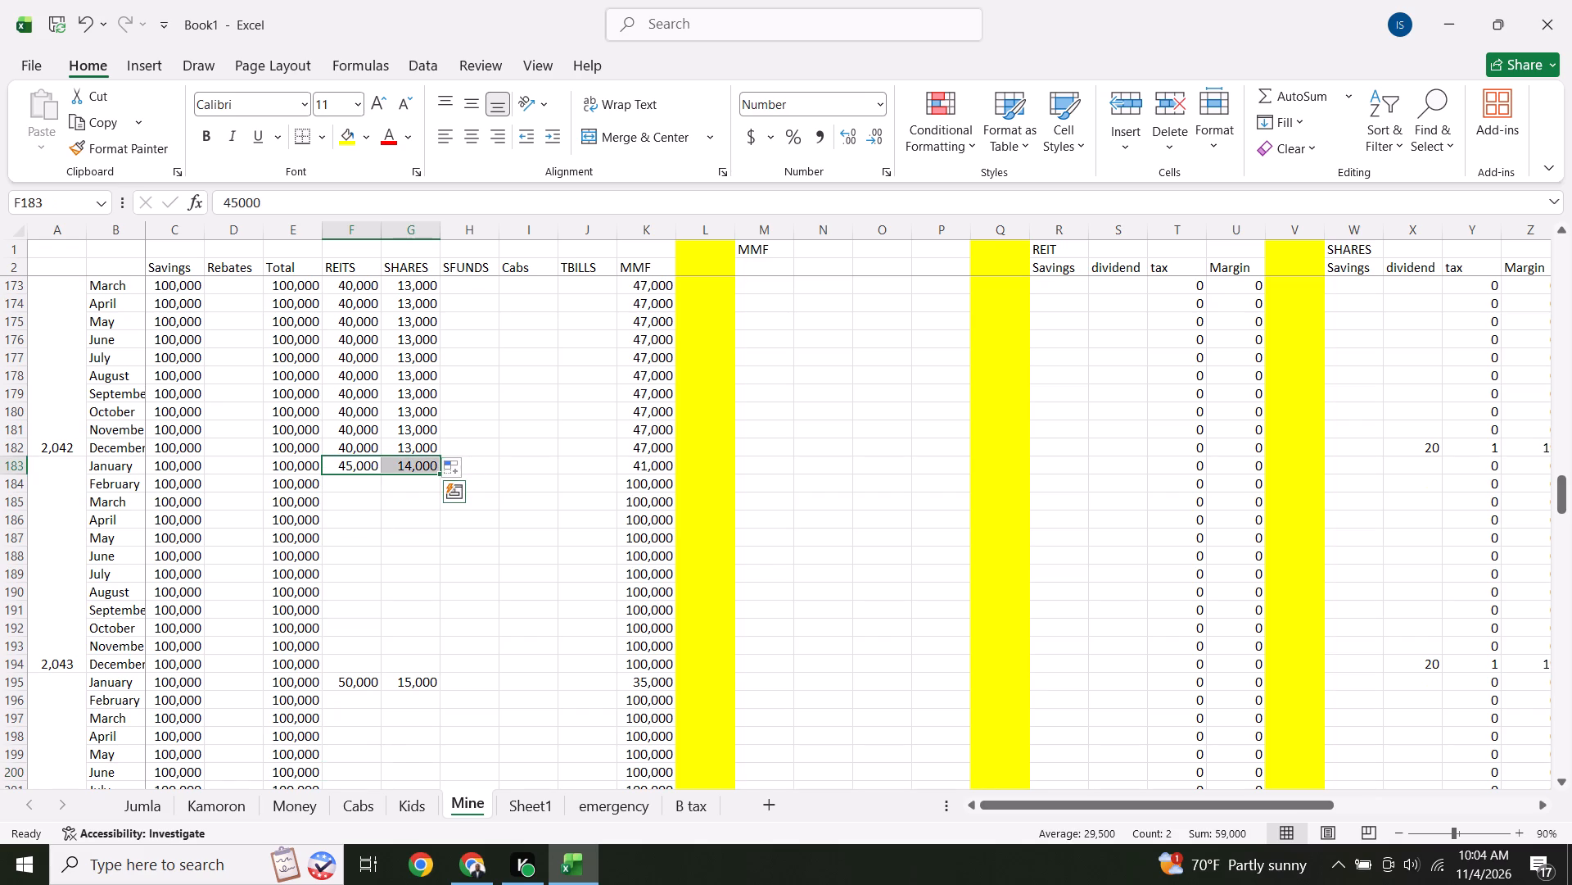
drag(440, 472, 427, 667)
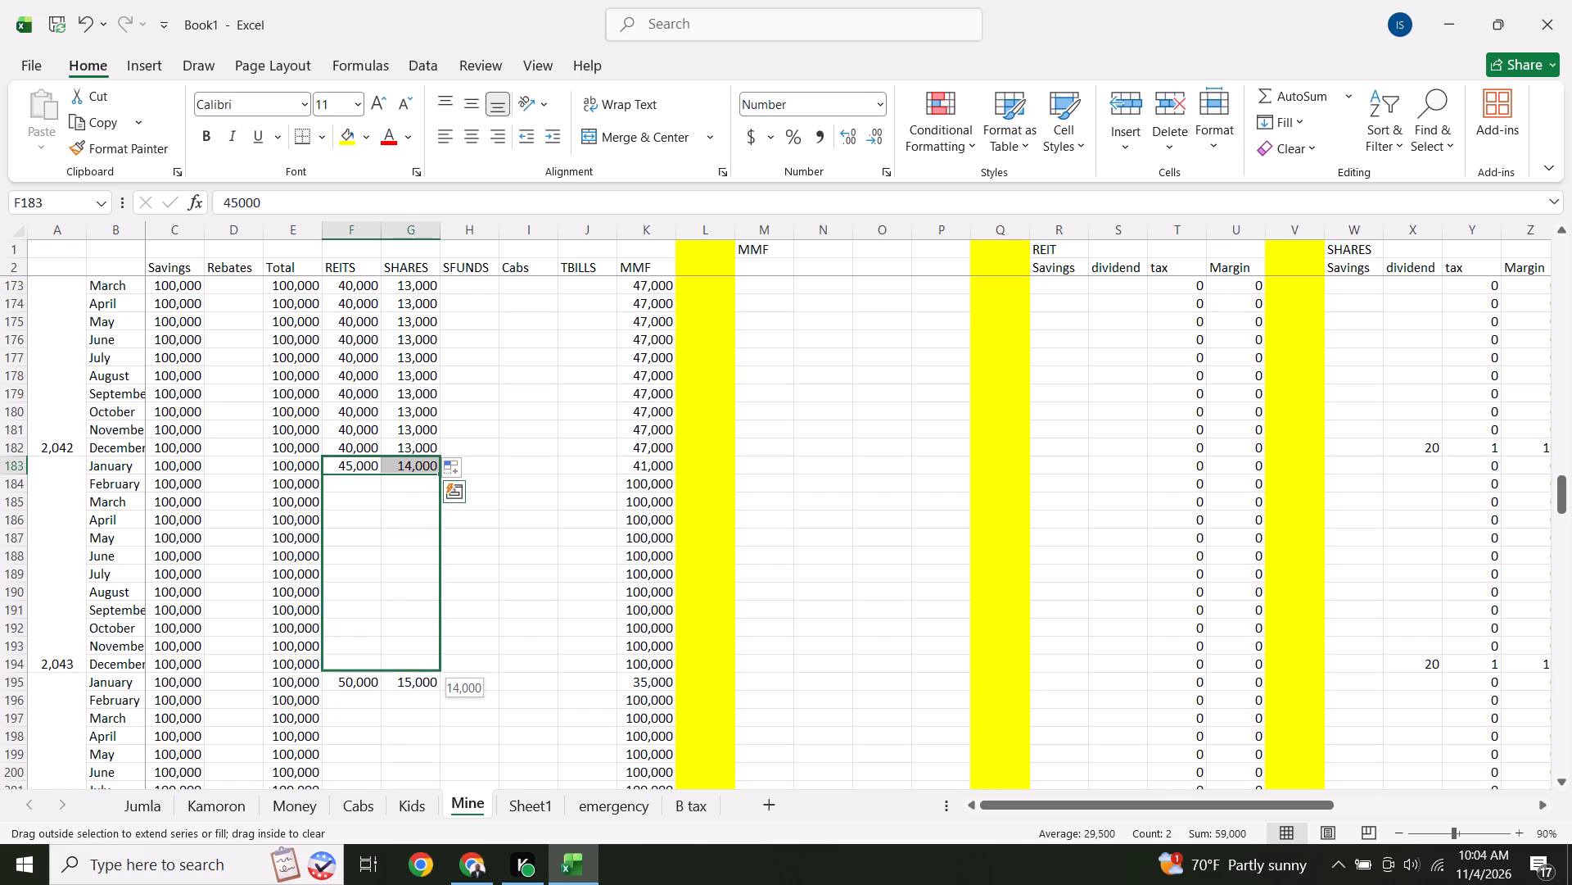
drag(427, 667, 427, 669)
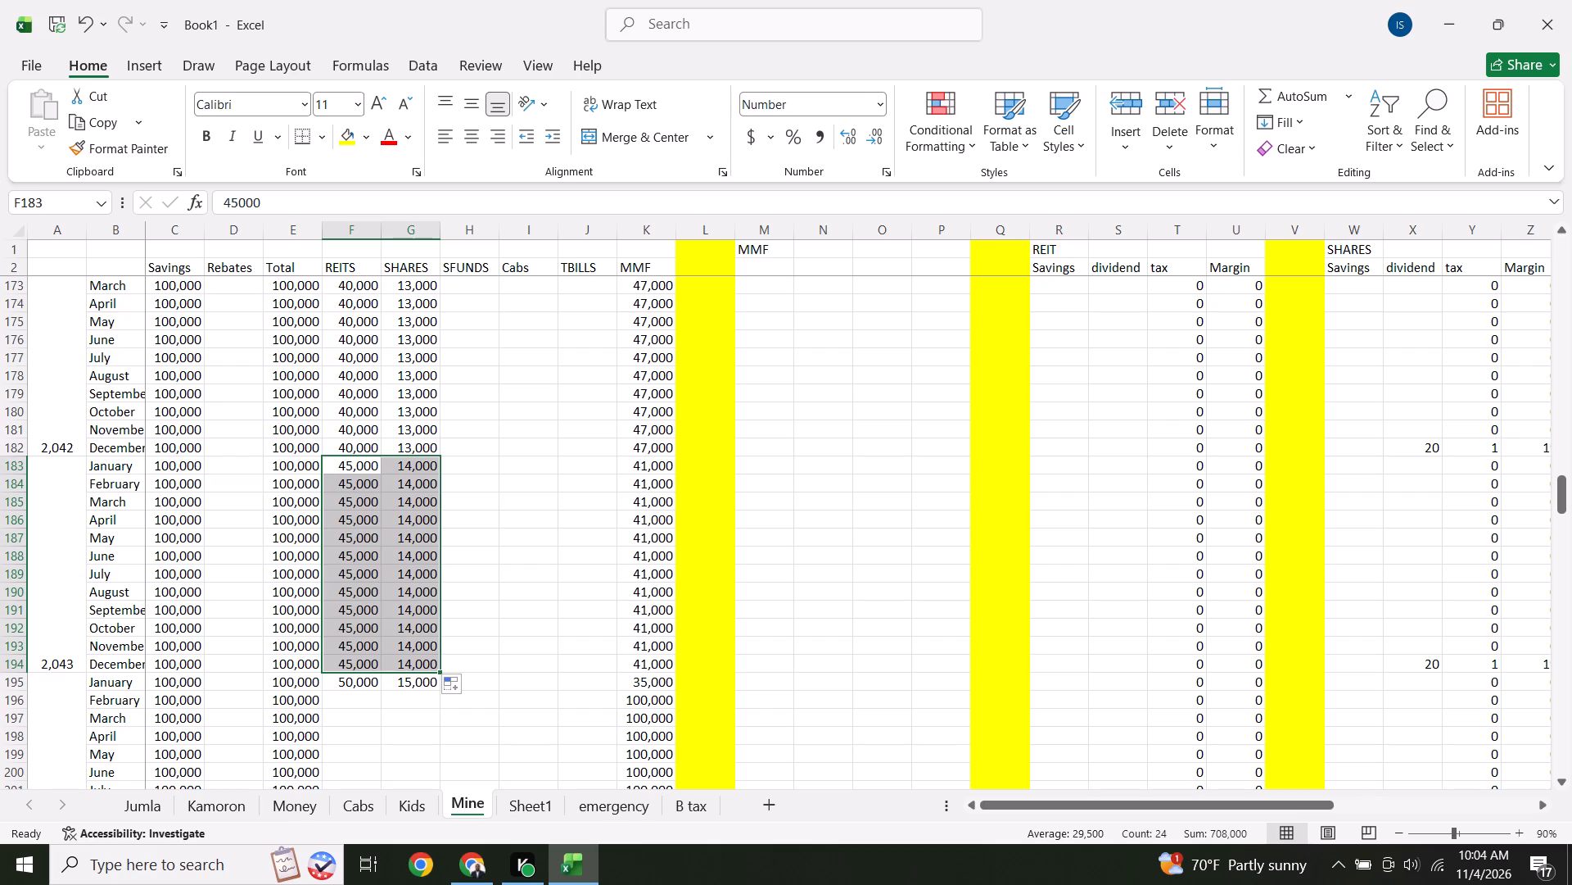
Fill the January 2044 REITS value of 50,000 and SHARES value of 15,000 down through December 2044.
key(Down)
key(Down)
key(Down)
key(Down)
key(Down)
key(Down)
key(Down)
key(Down)
key(Down)
key(Down)
key(Down)
key(Down)
key(Down)
key(Down)
key(Down)
key(Down)
key(Down)
key(Down)
key(Down)
key(Down)
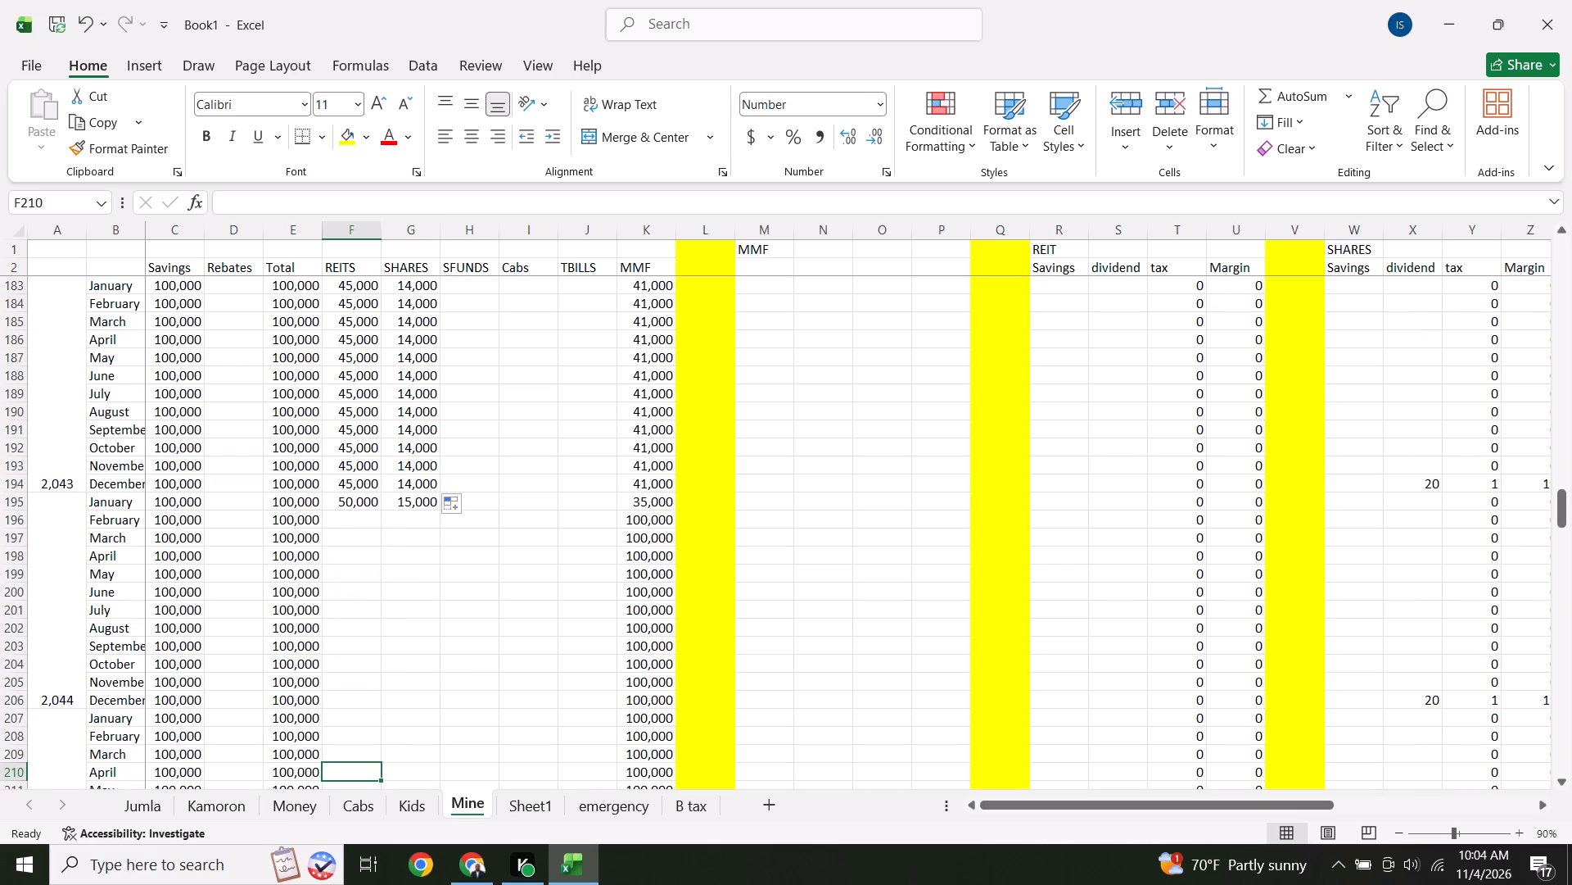
drag(350, 501, 412, 499)
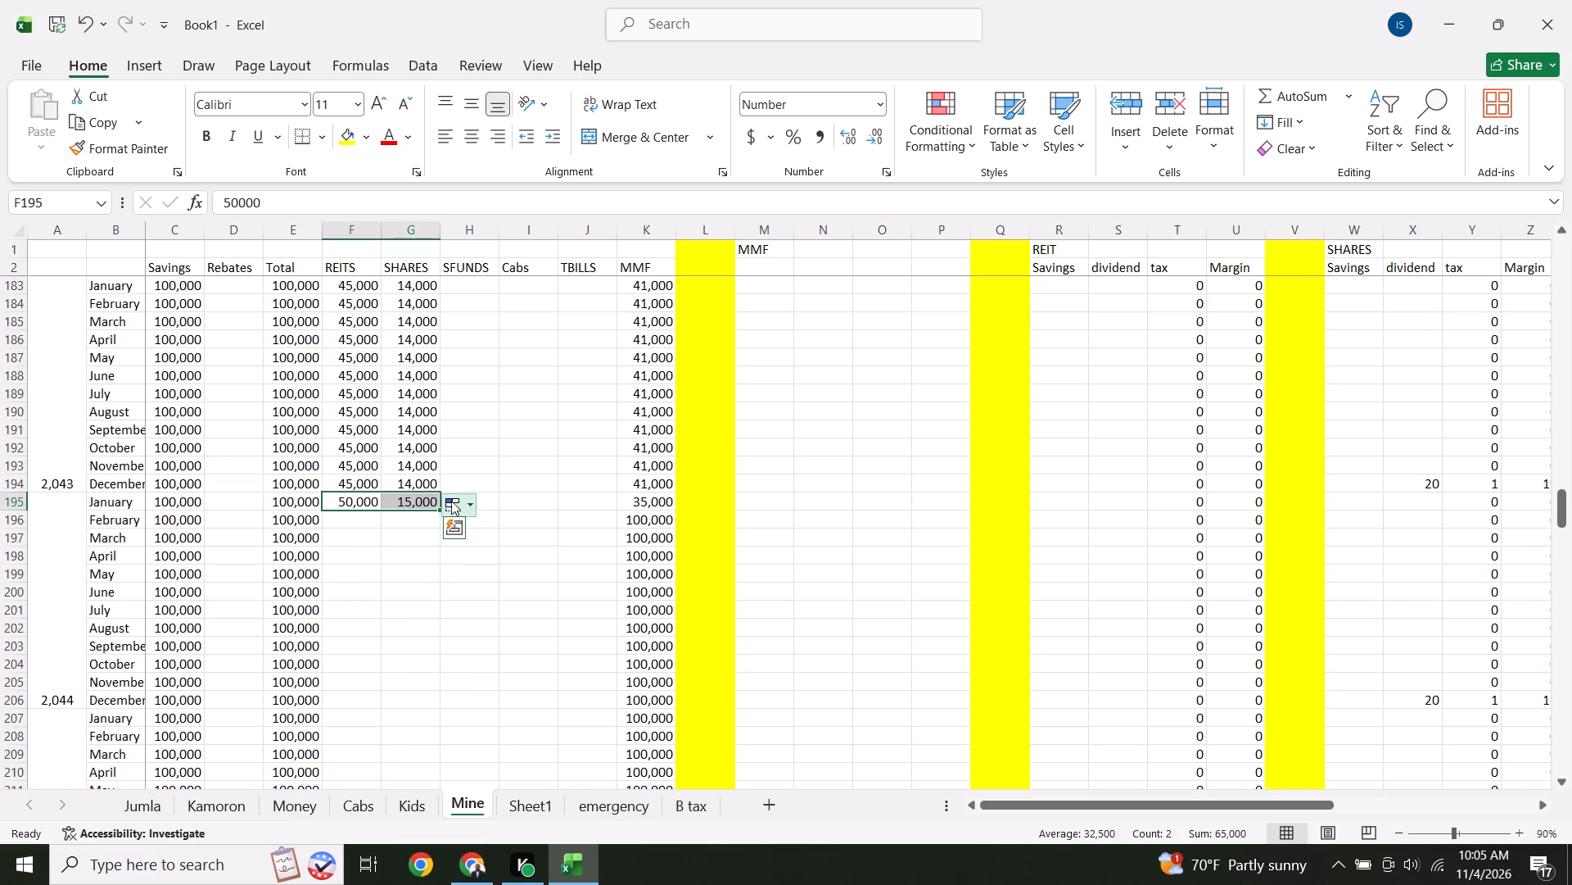
drag(438, 510, 434, 632)
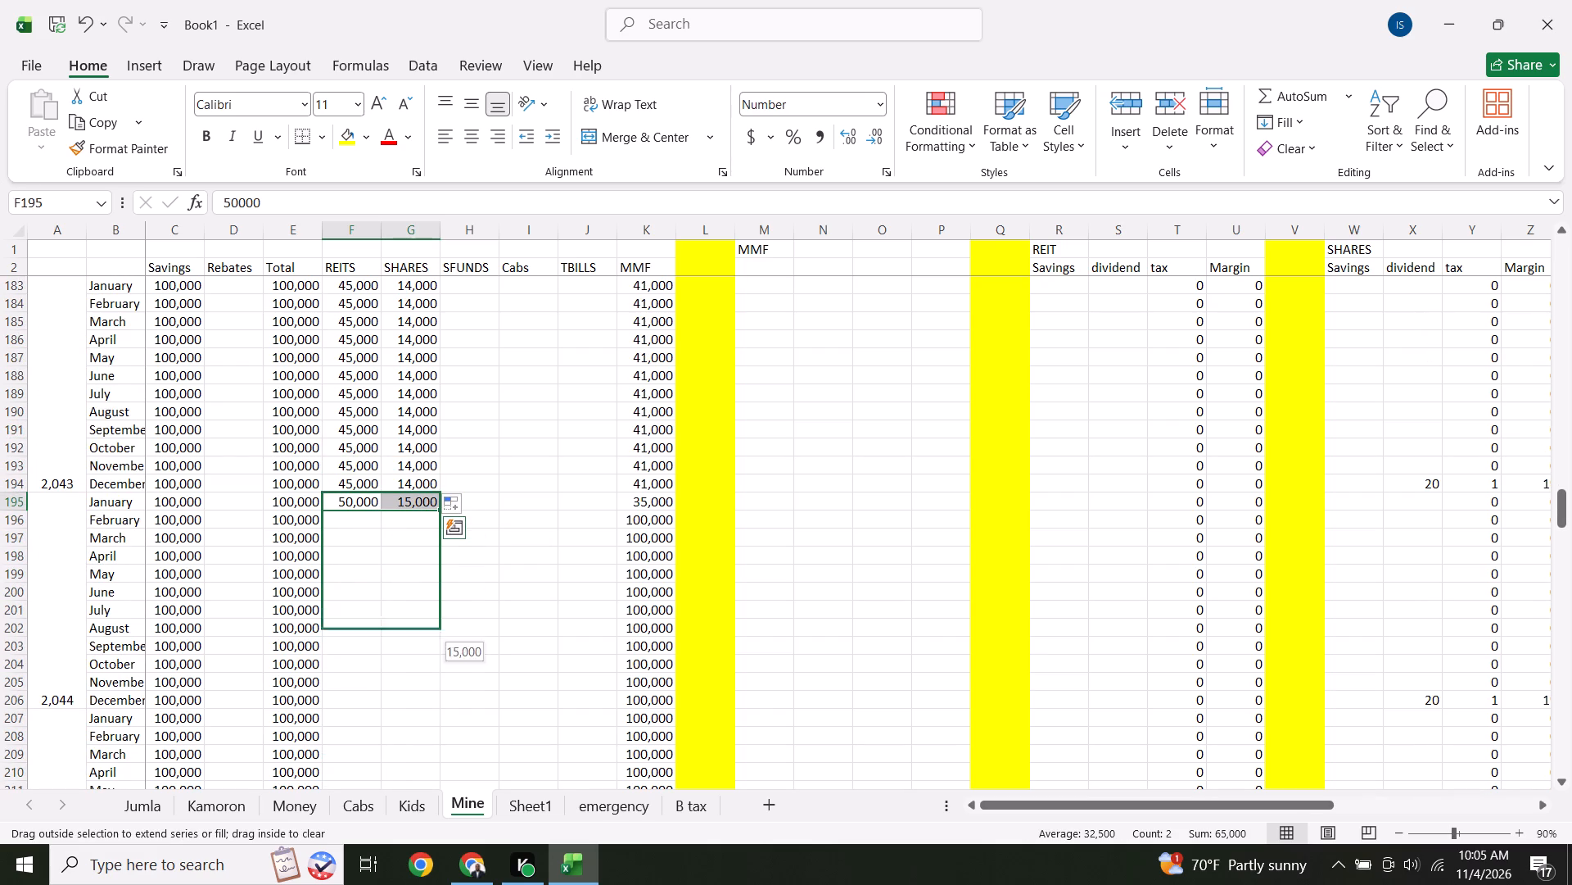
drag(434, 632, 444, 706)
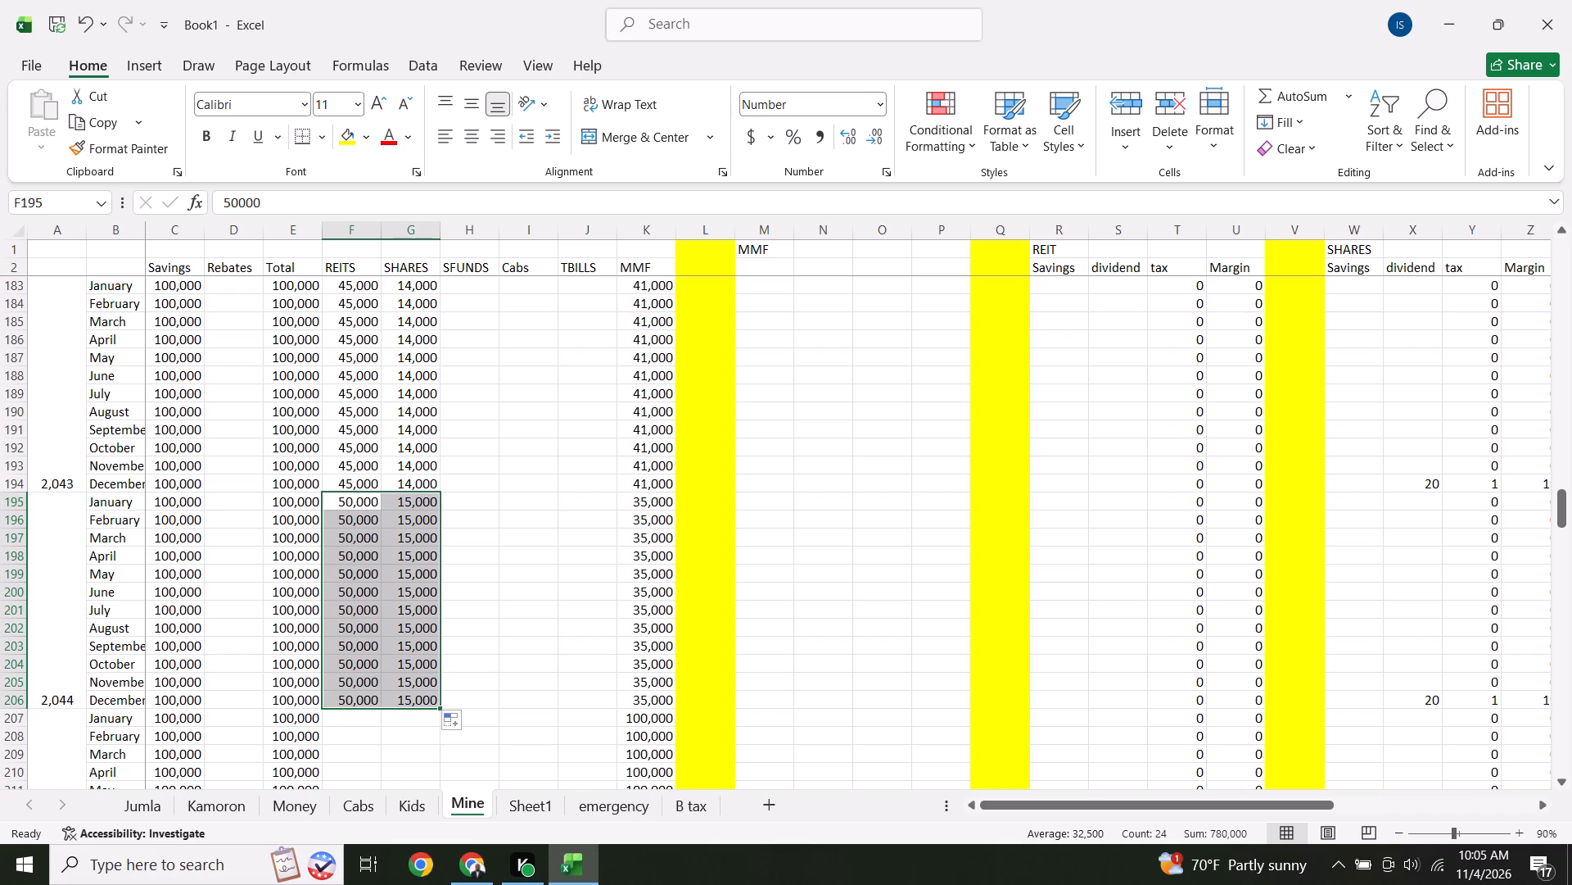
Copy the REIT dividend cells for January to December 2029 and paste them into the 2030 months starting at January.
key(Up)
key(Up)
key(Up)
key(Up)
key(Up)
key(Up)
key(Up)
key(Up)
key(Up)
key(Up)
key(Up)
key(Up)
key(Up)
key(Up)
key(Up)
key(Up)
key(Up)
key(Up)
key(Up)
key(Up)
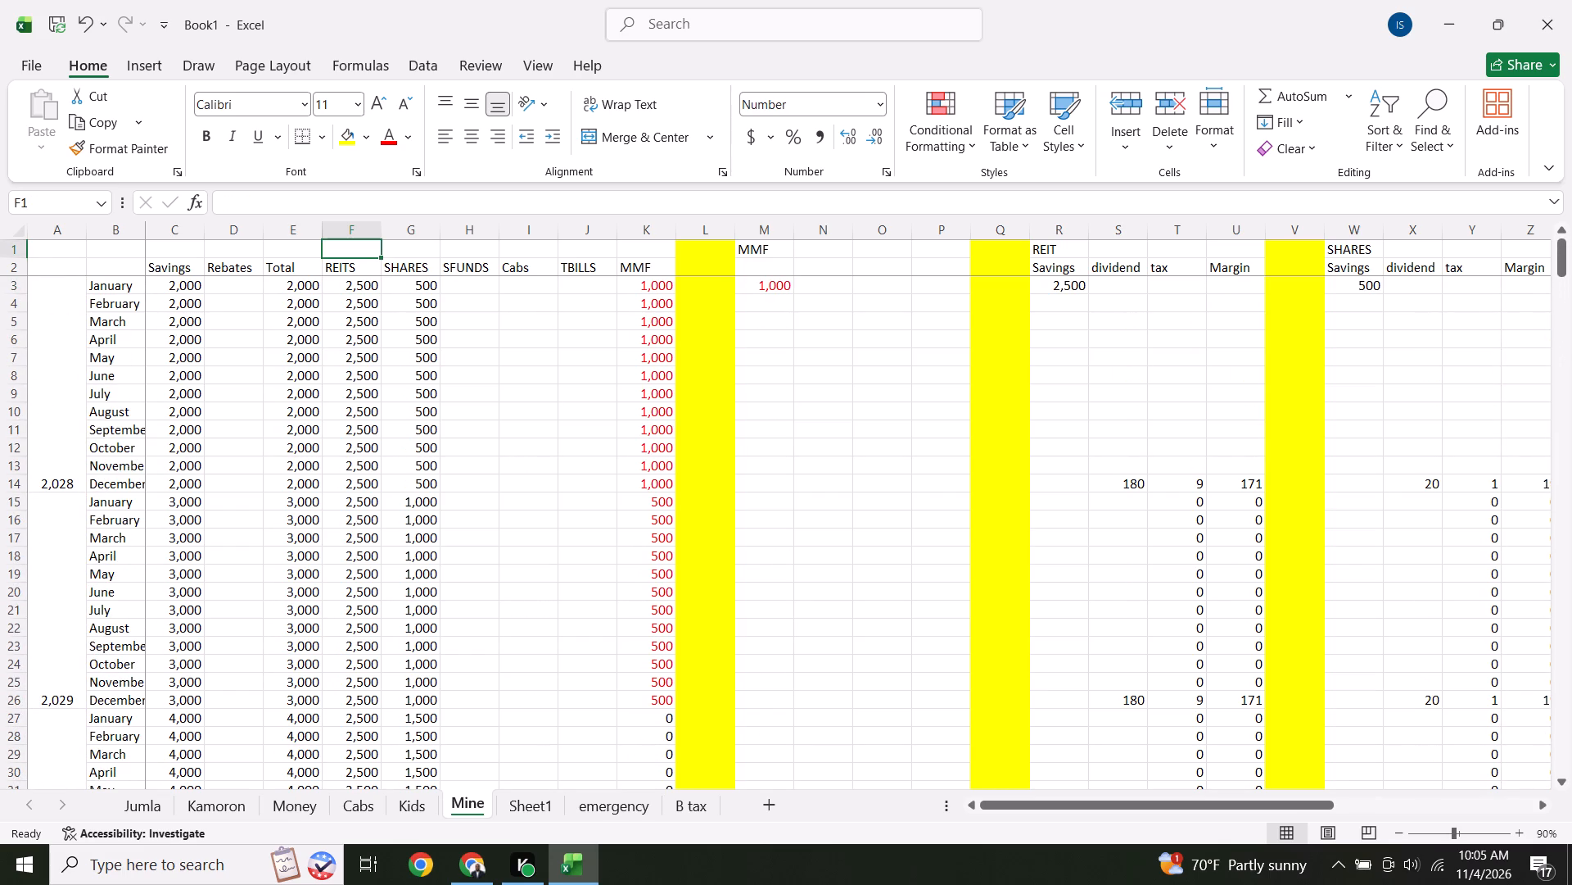
key(Down)
key(Down)
key(Down)
key(Down)
key(Down)
key(Right)
key(Right)
key(Right)
key(Right)
key(Right)
key(Right)
key(Right)
key(Right)
key(Right)
key(Right)
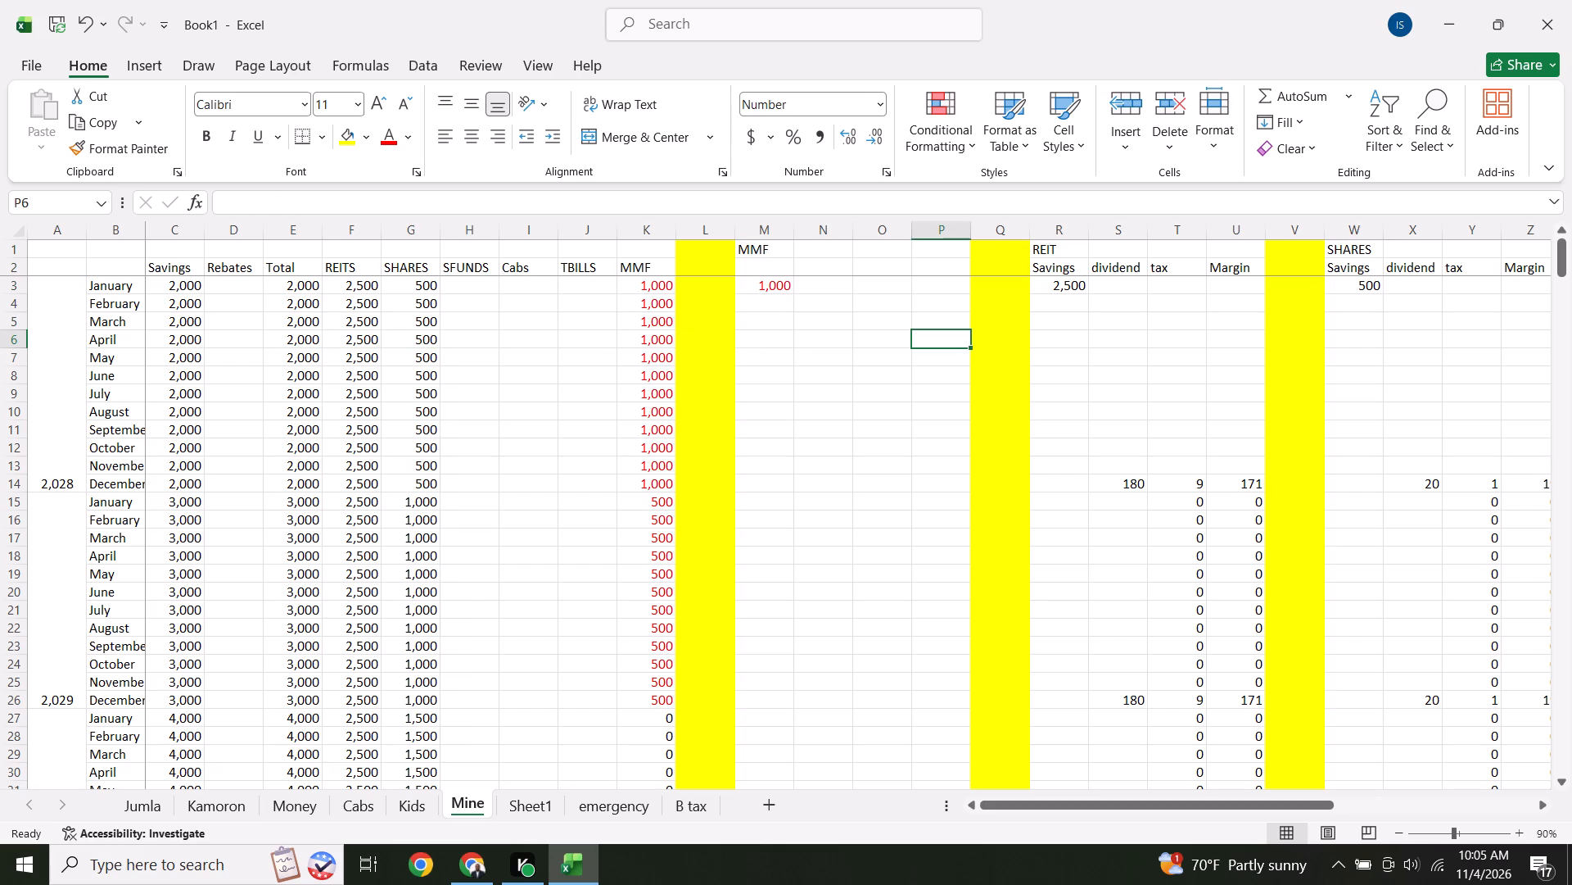
key(Right)
key(Right)
key(Right)
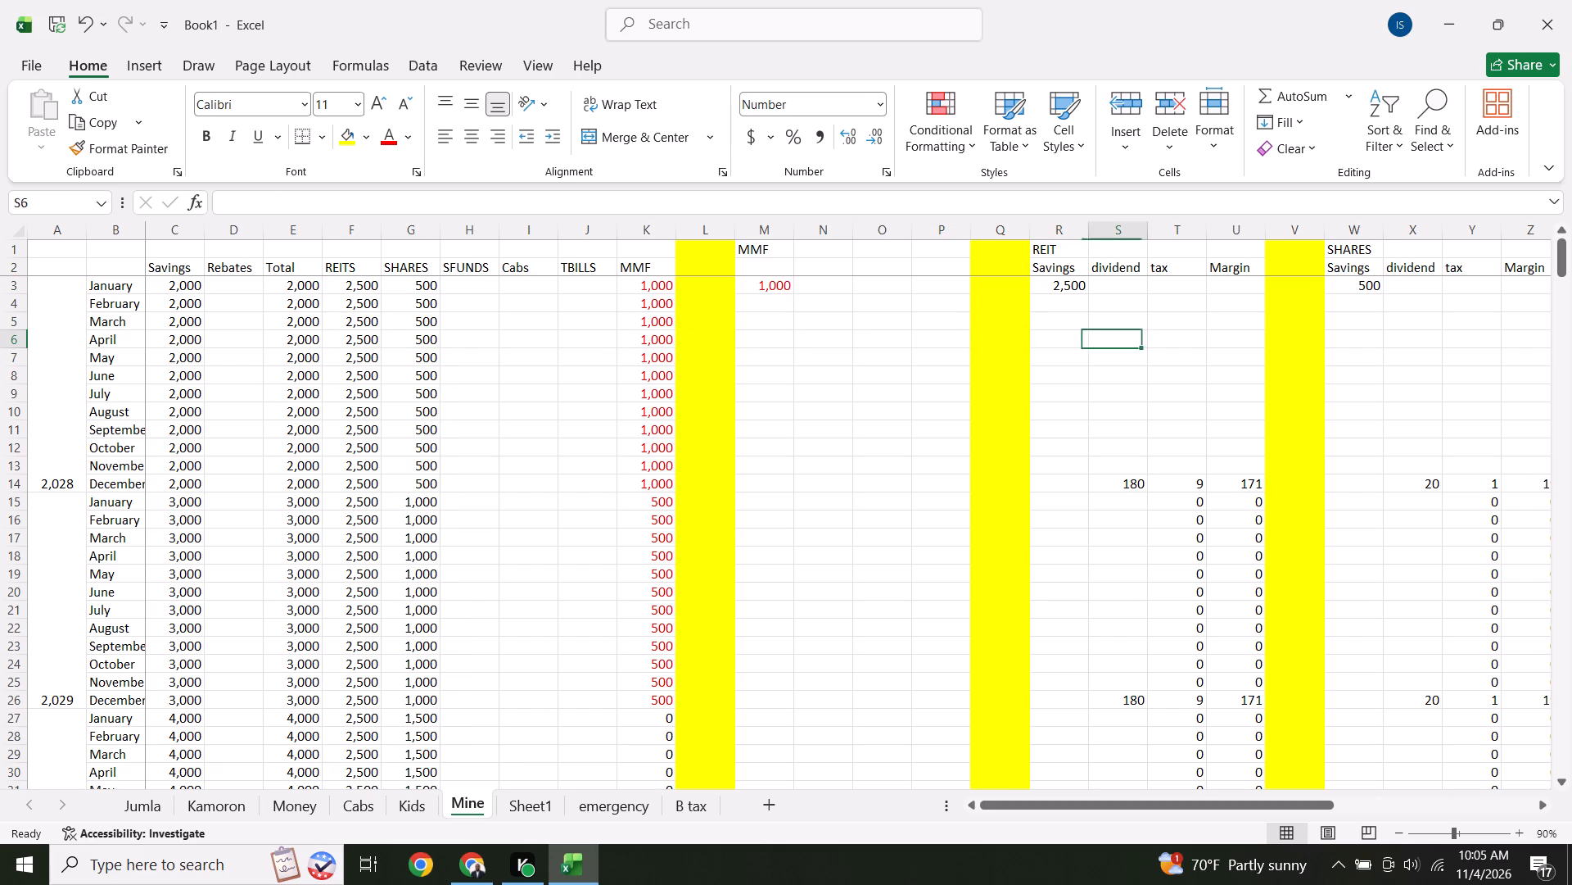
key(Right)
key(Right)
key(Right)
key(Down)
key(Down)
key(Down)
key(Down)
key(Down)
key(Down)
key(Down)
key(Down)
key(Down)
key(Down)
key(Down)
key(Down)
key(Down)
key(Down)
key(Down)
key(Down)
key(Down)
key(Down)
key(Down)
key(Down)
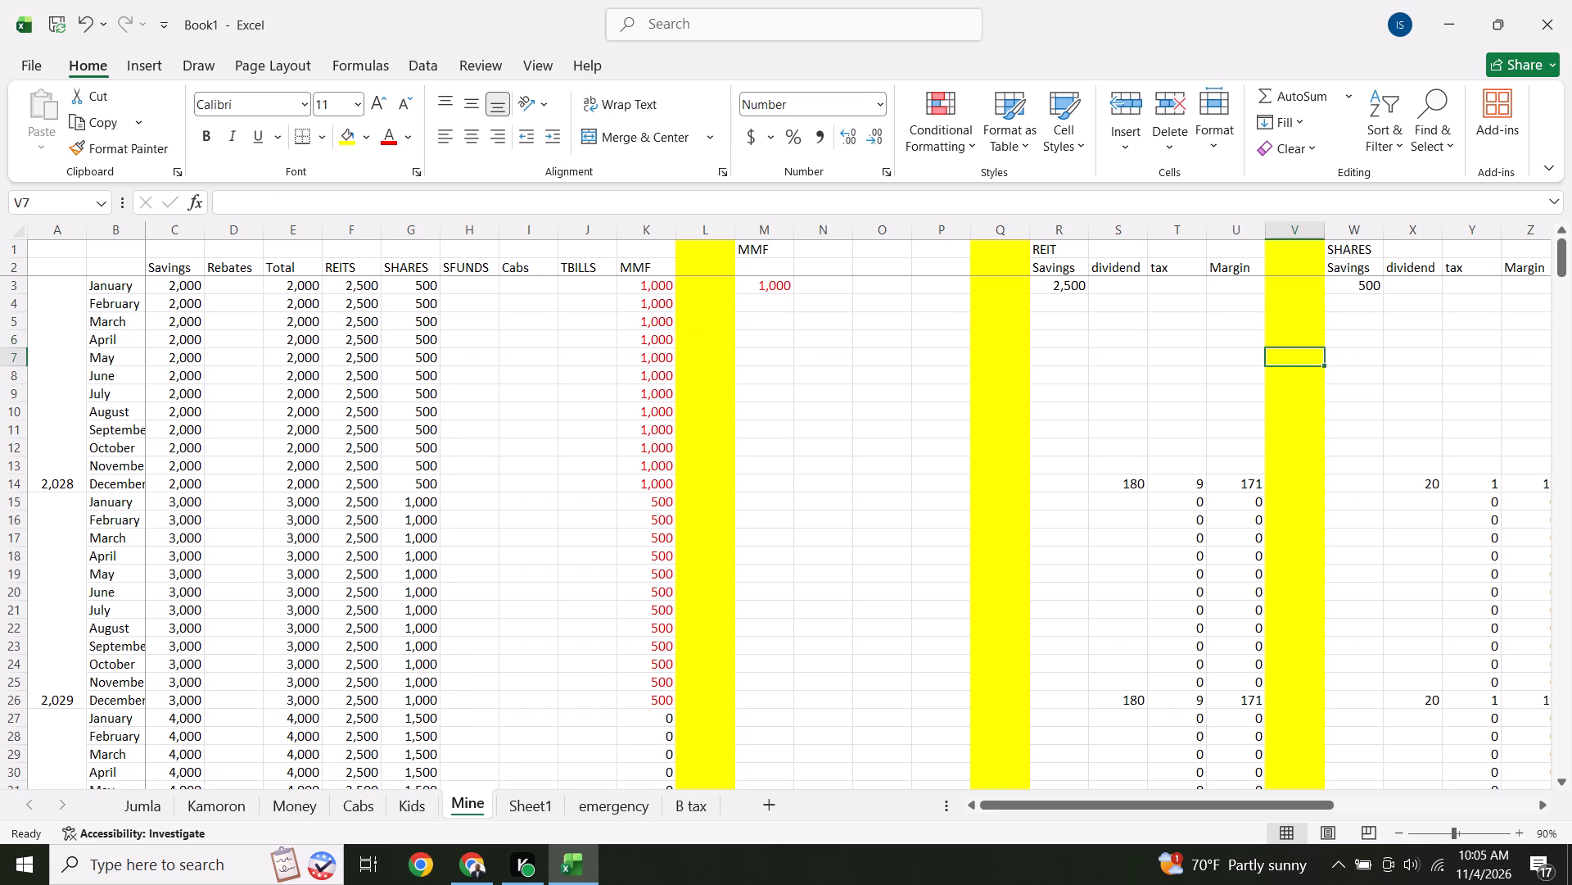
key(Down)
key(Down)
key(Down)
key(Down)
key(Down)
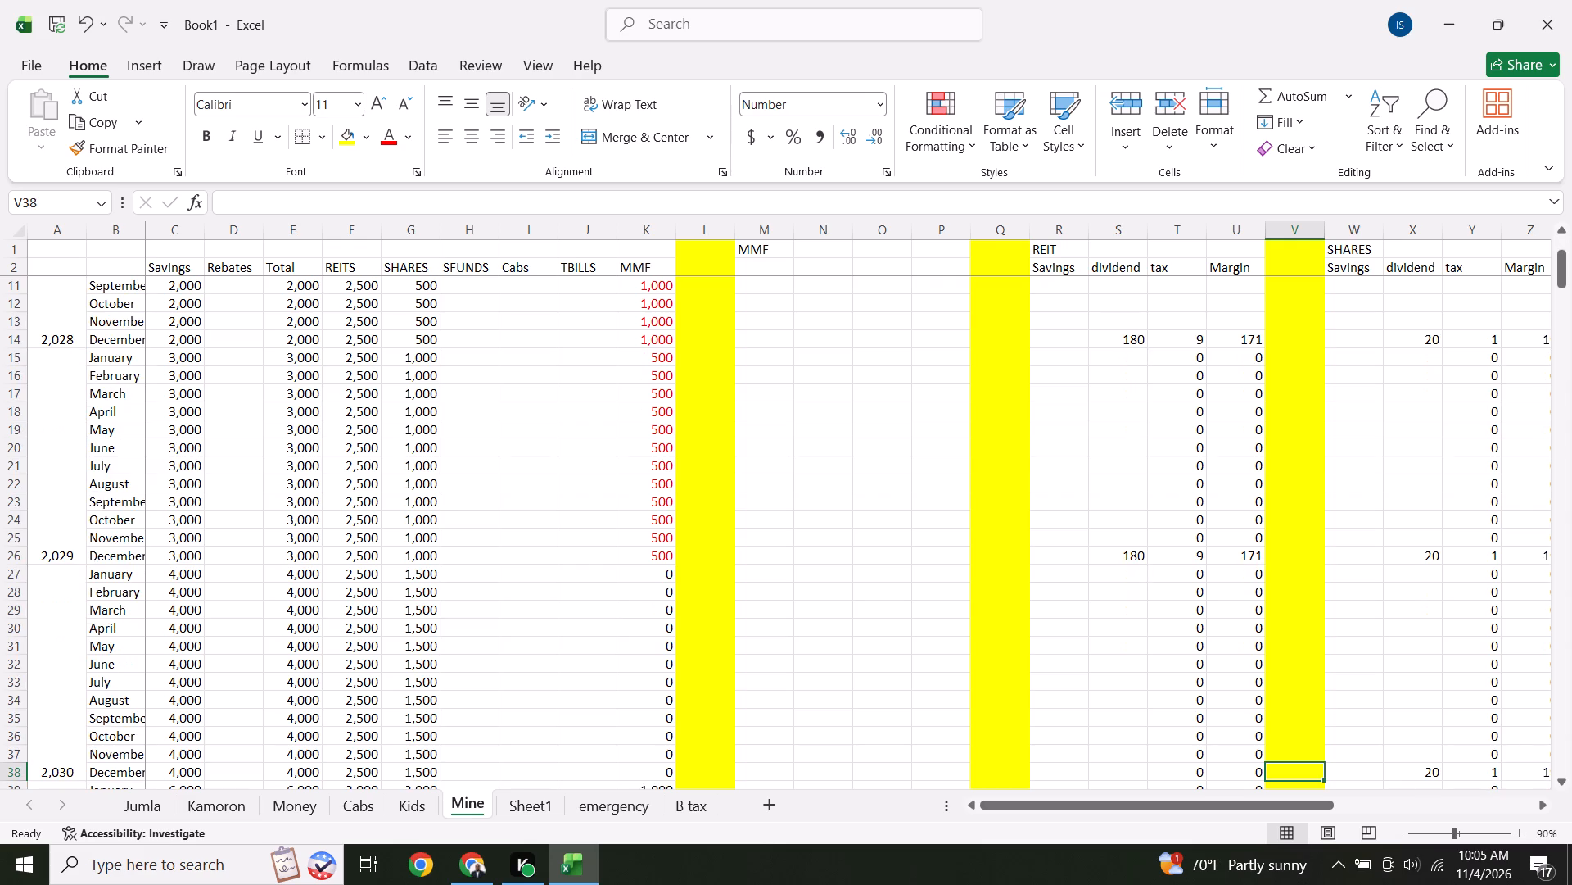
key(Up)
key(Up)
key(Up)
key(Up)
key(Up)
key(Up)
key(Up)
key(Up)
key(Up)
key(Up)
key(Up)
key(Up)
key(Up)
key(Up)
key(Up)
key(Up)
key(Up)
key(Up)
key(Up)
key(Up)
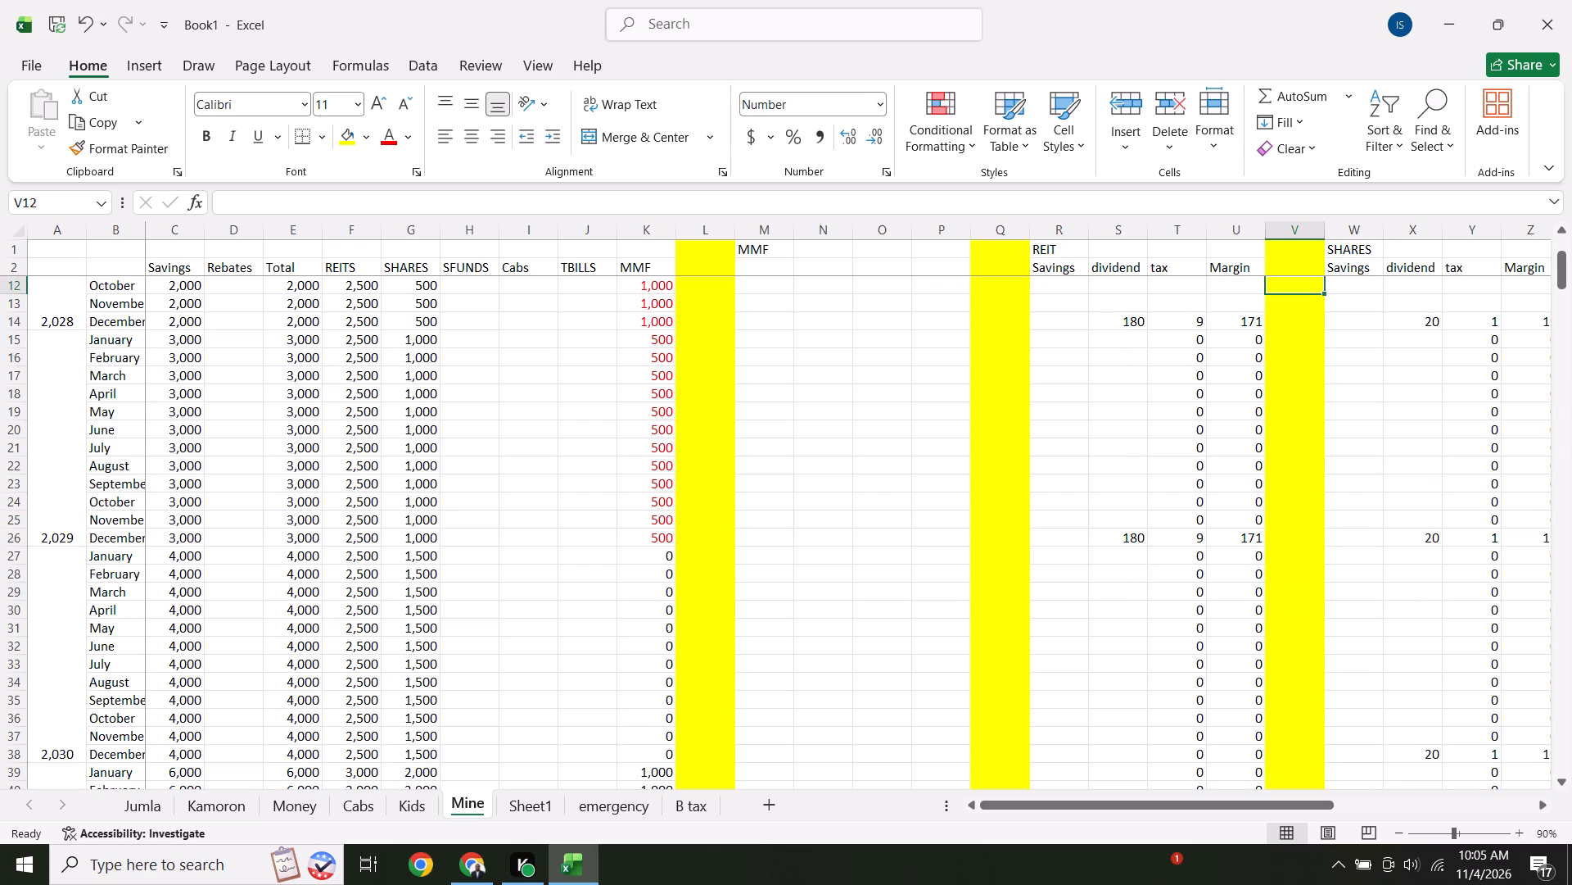
drag(1135, 343, 1134, 532)
right_click(1134, 532)
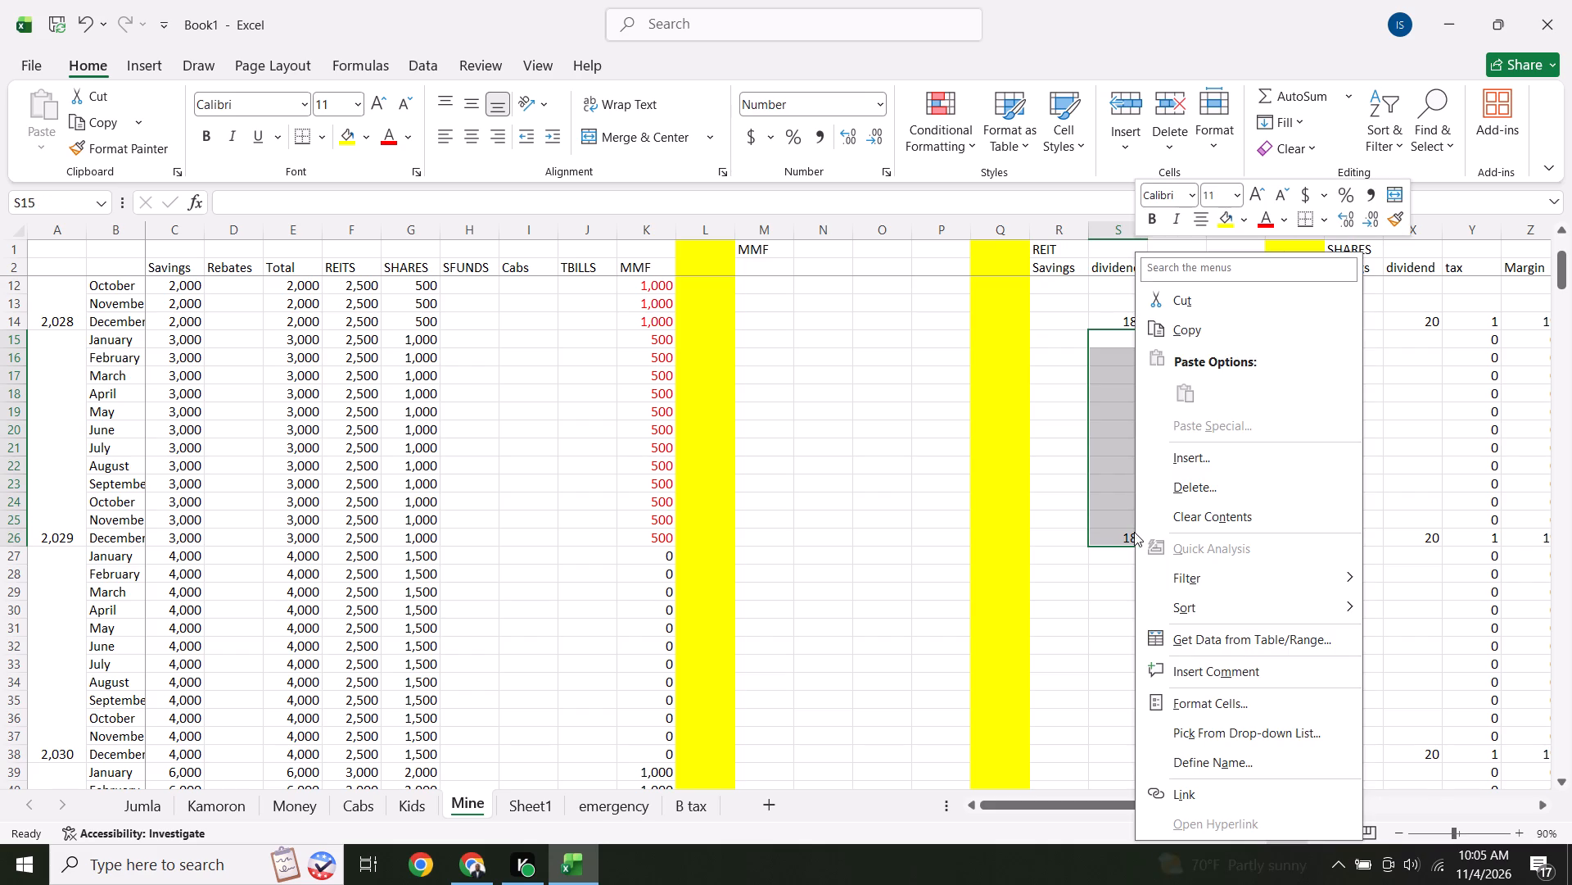
click(1205, 321)
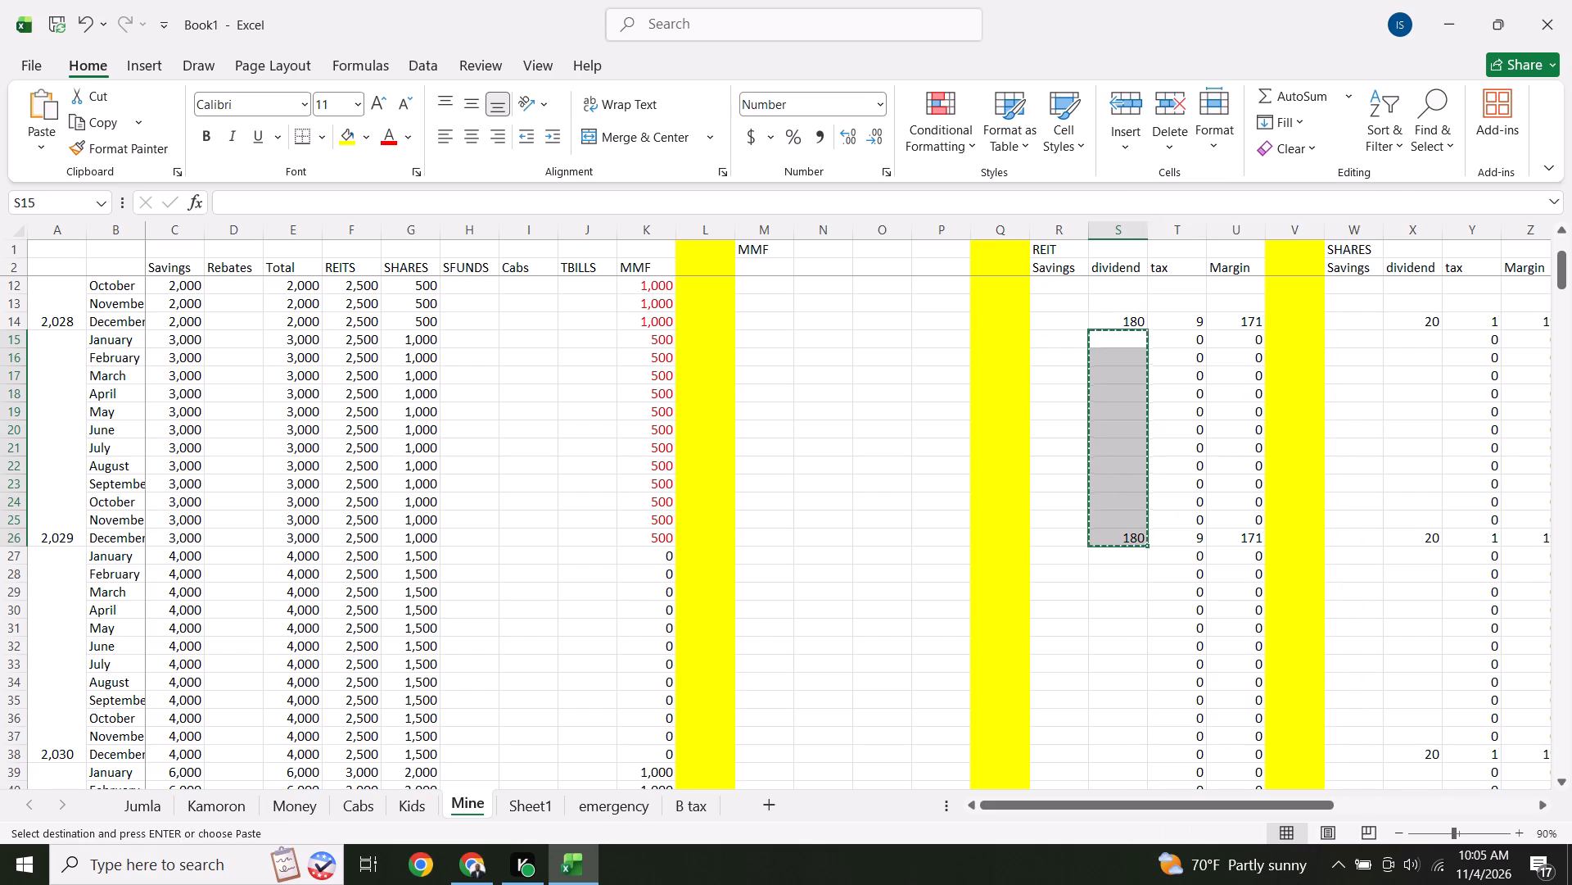
click(1114, 558)
right_click(1114, 558)
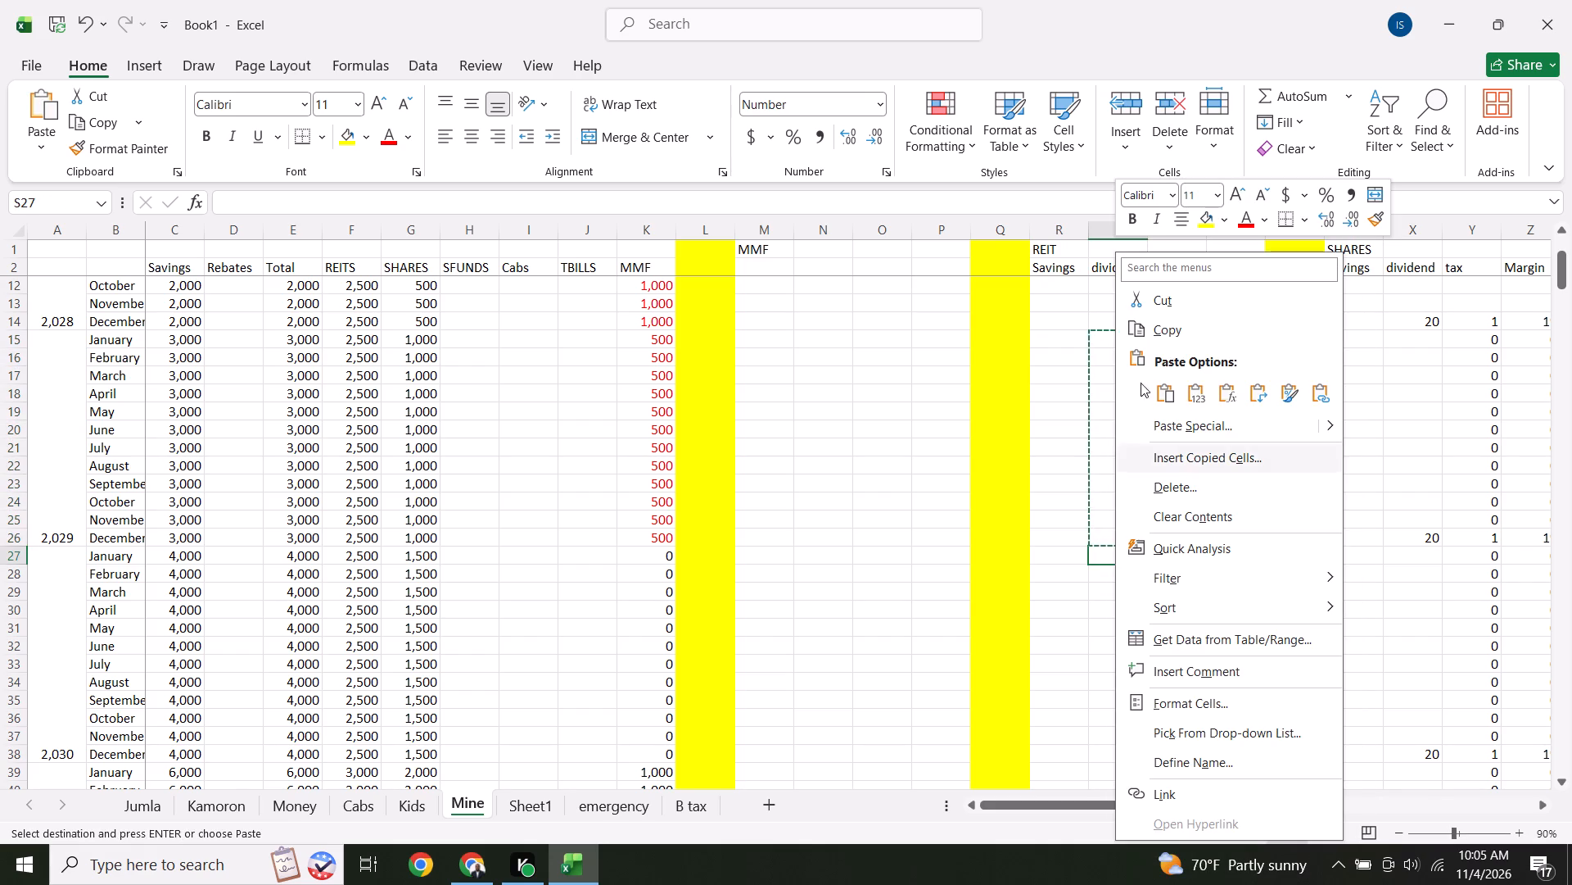
click(1165, 383)
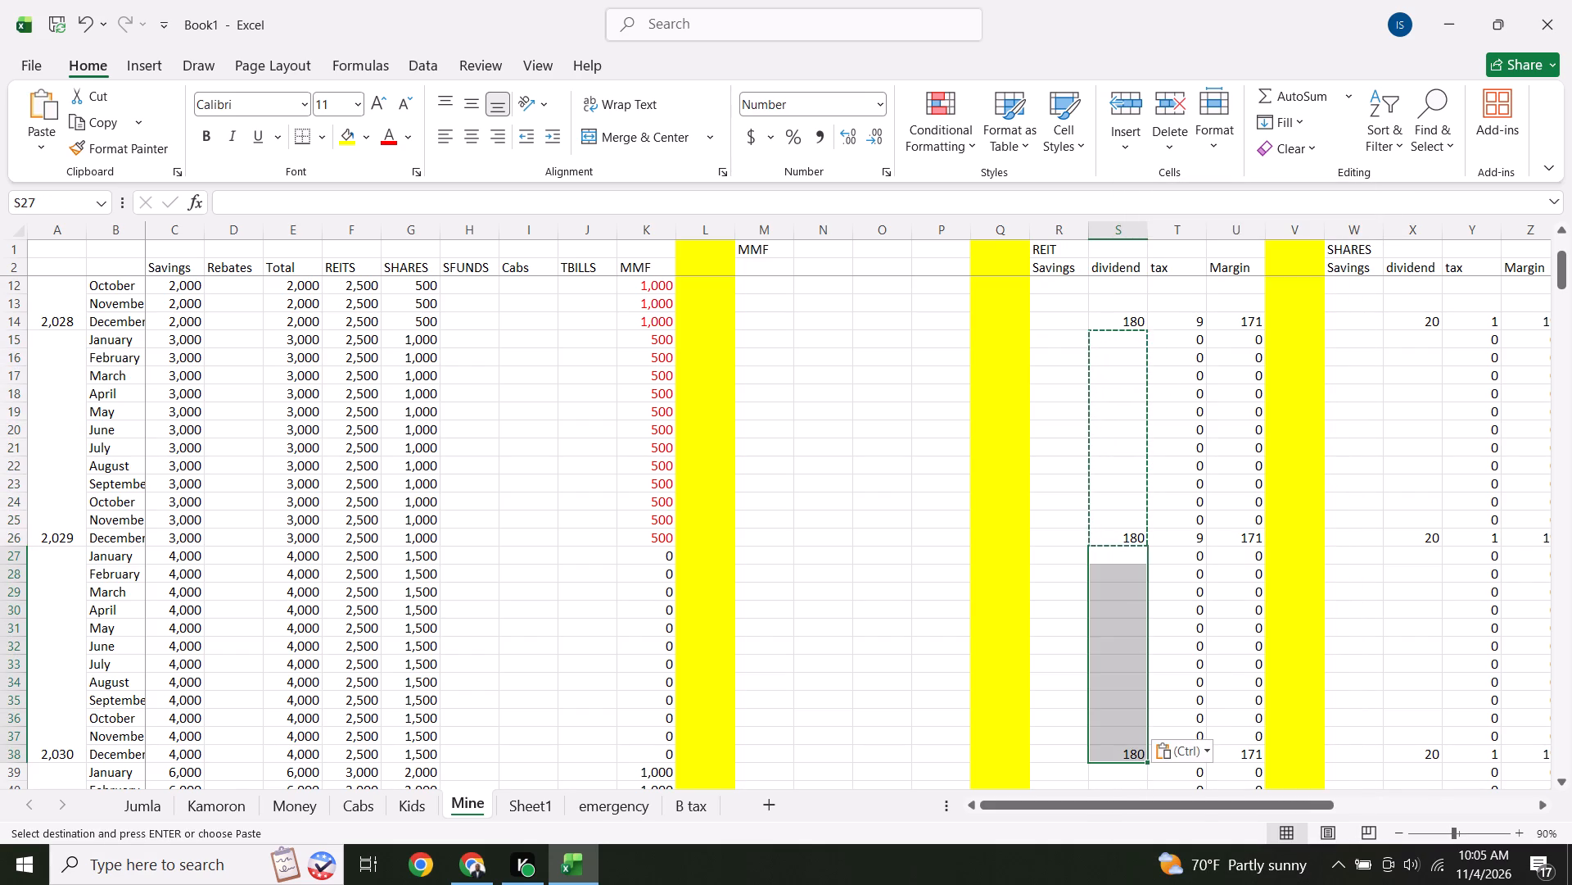
click(1054, 663)
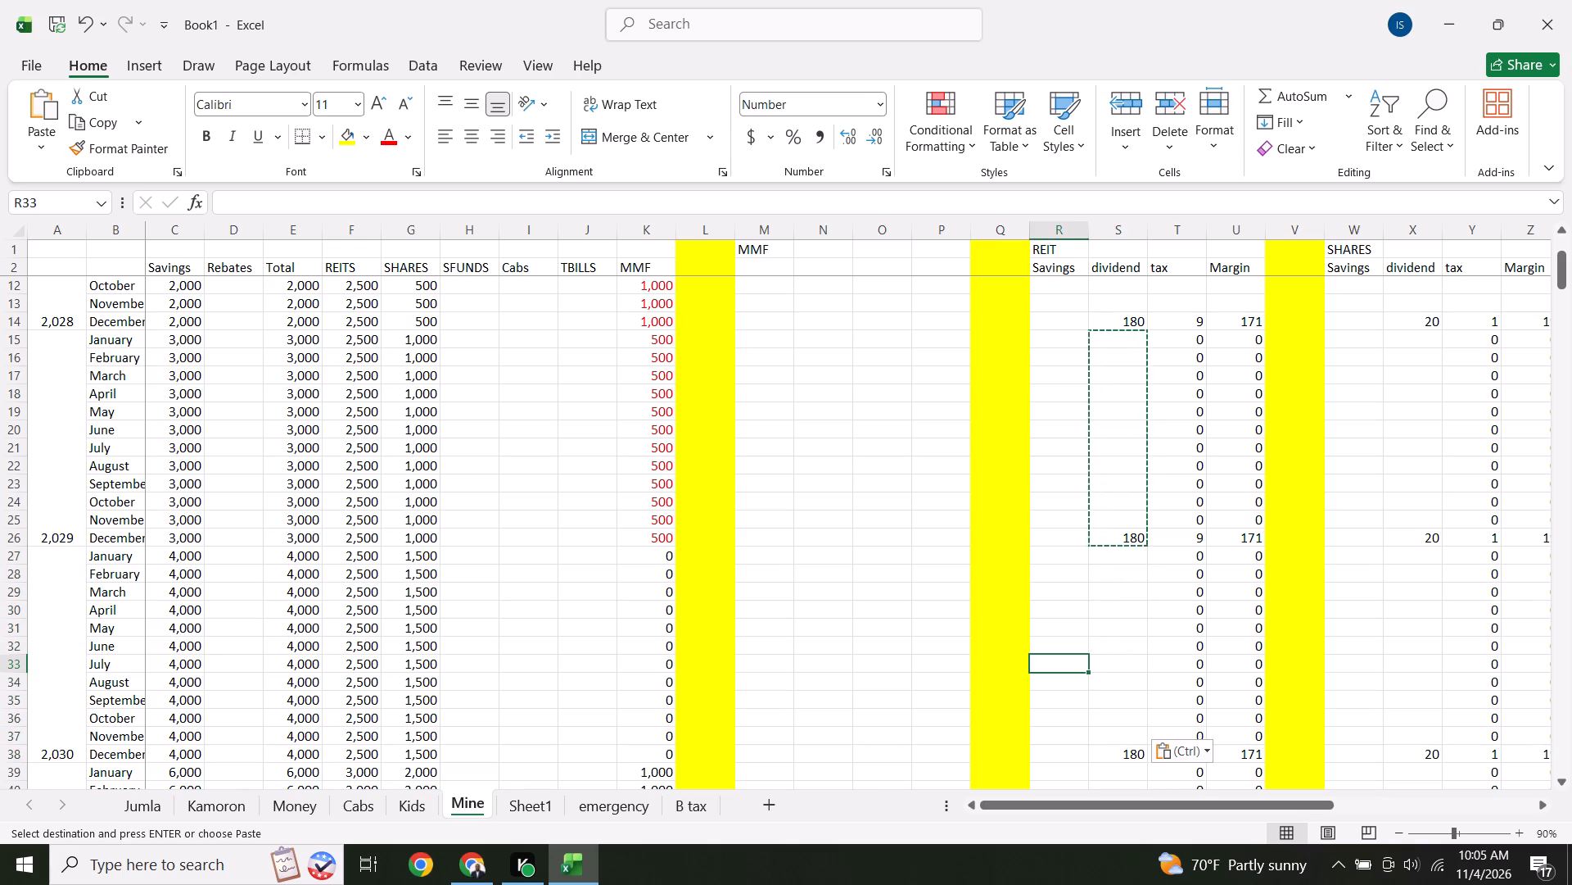
Copy the REIT dividend cells for 2029 and 2030 and paste them starting at January 2031 to cover 2031 and 2032.
drag(1122, 757, 1113, 350)
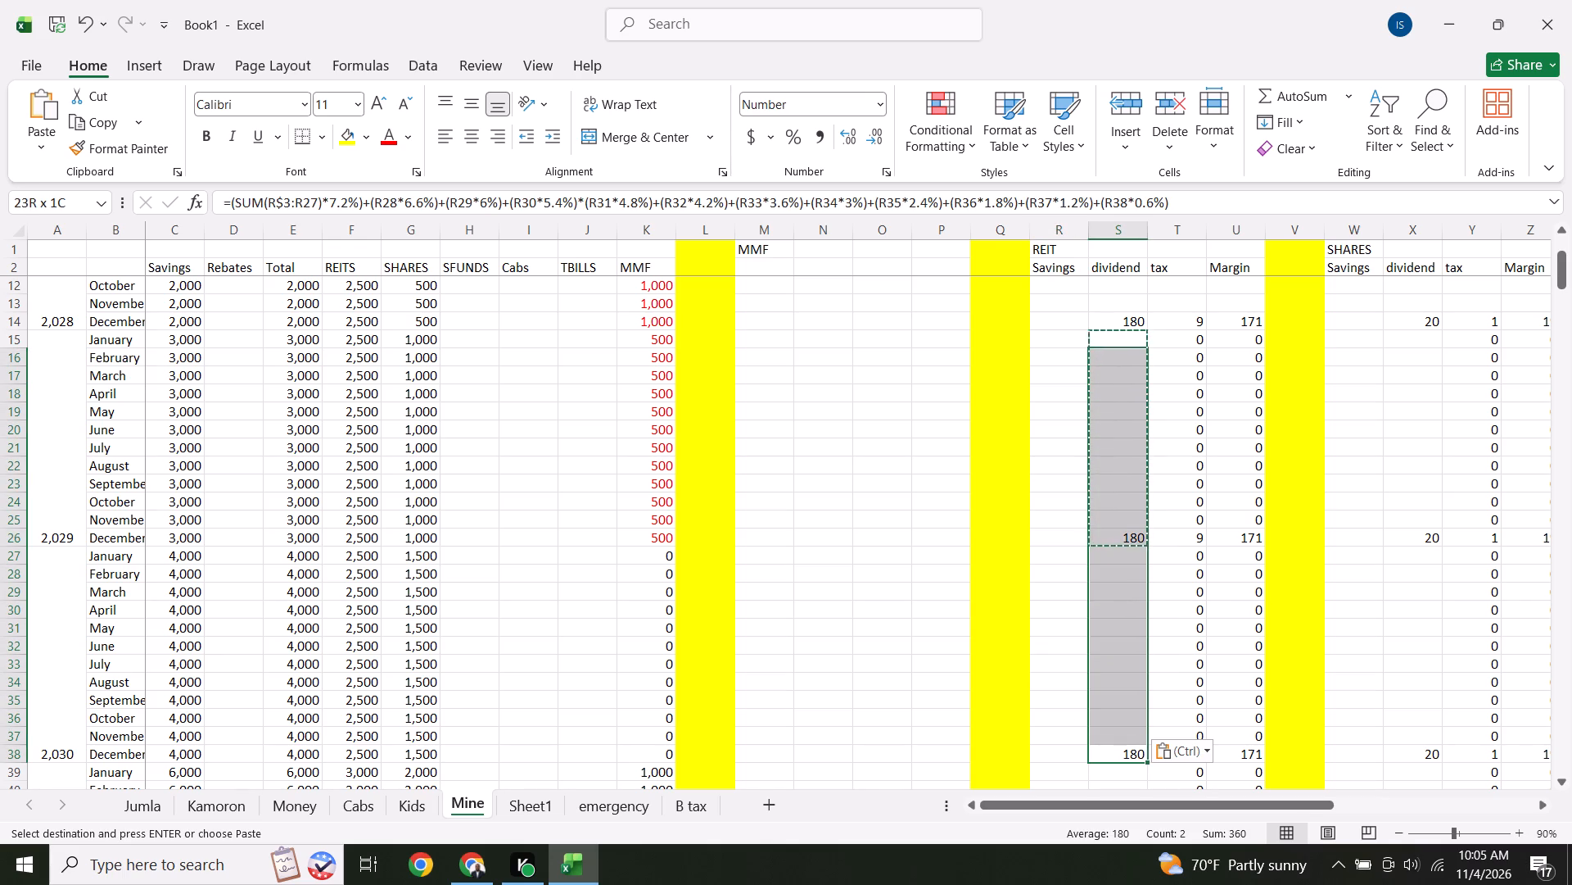
drag(1113, 350, 1117, 340)
right_click(1117, 340)
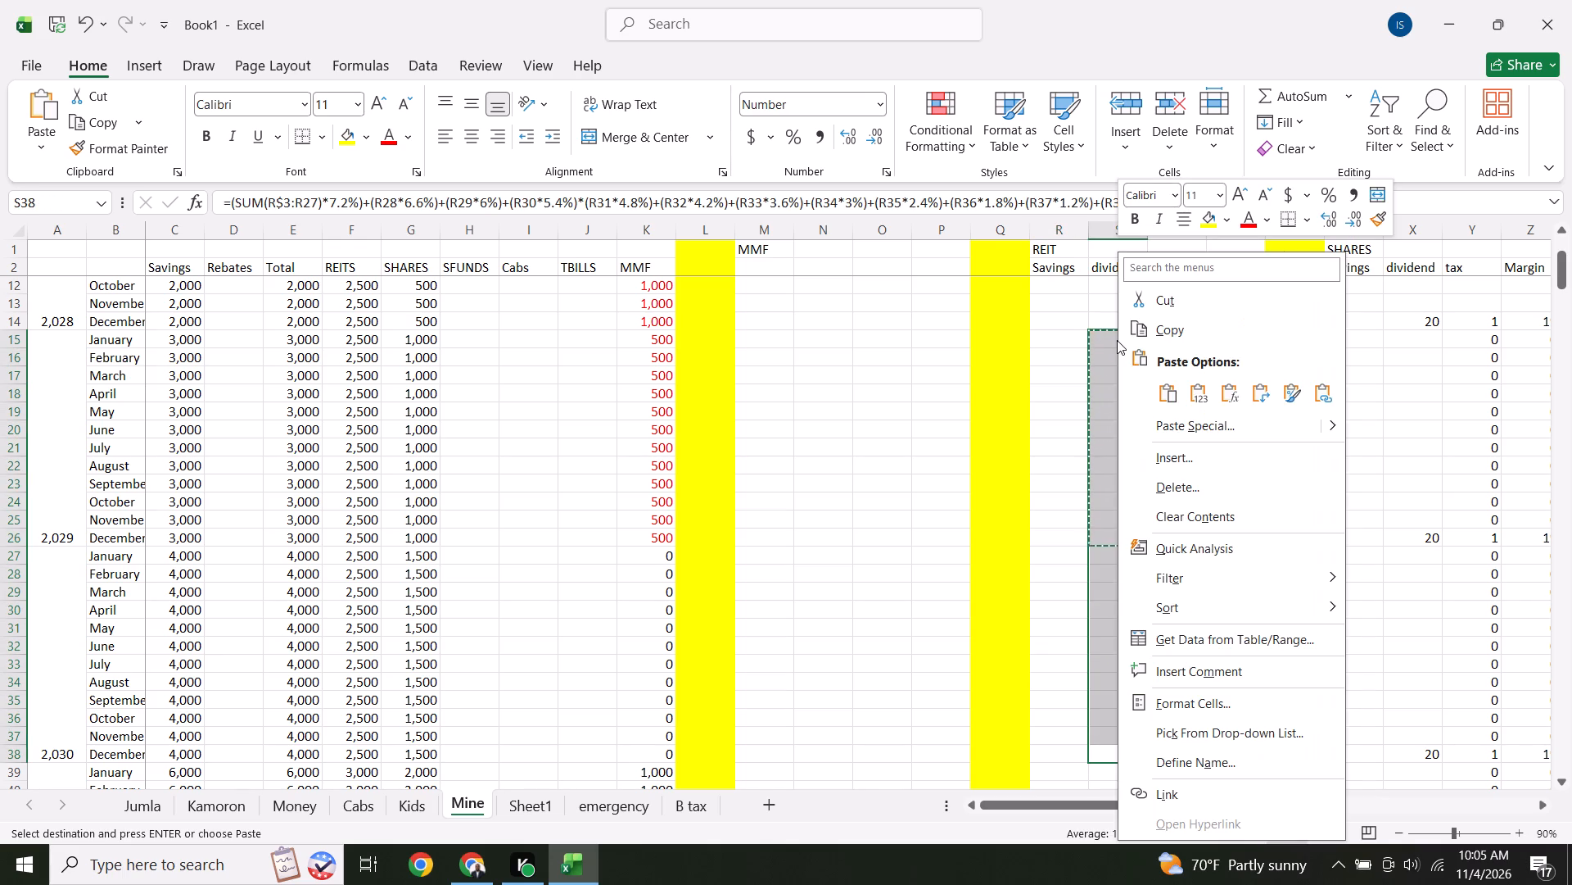
click(1167, 338)
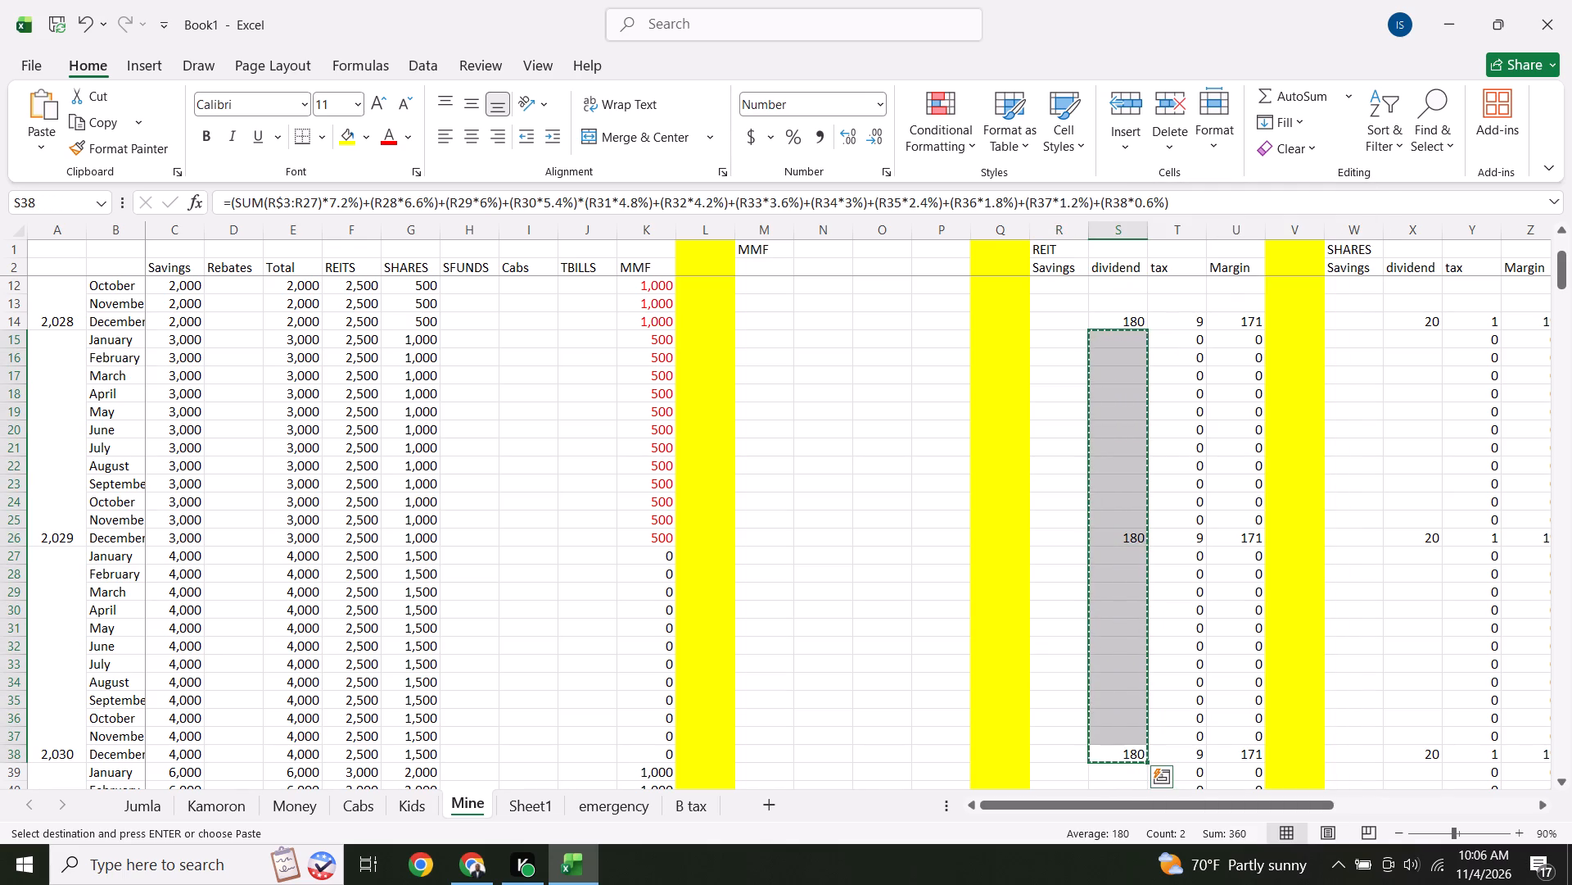
click(1117, 772)
click(1117, 772)
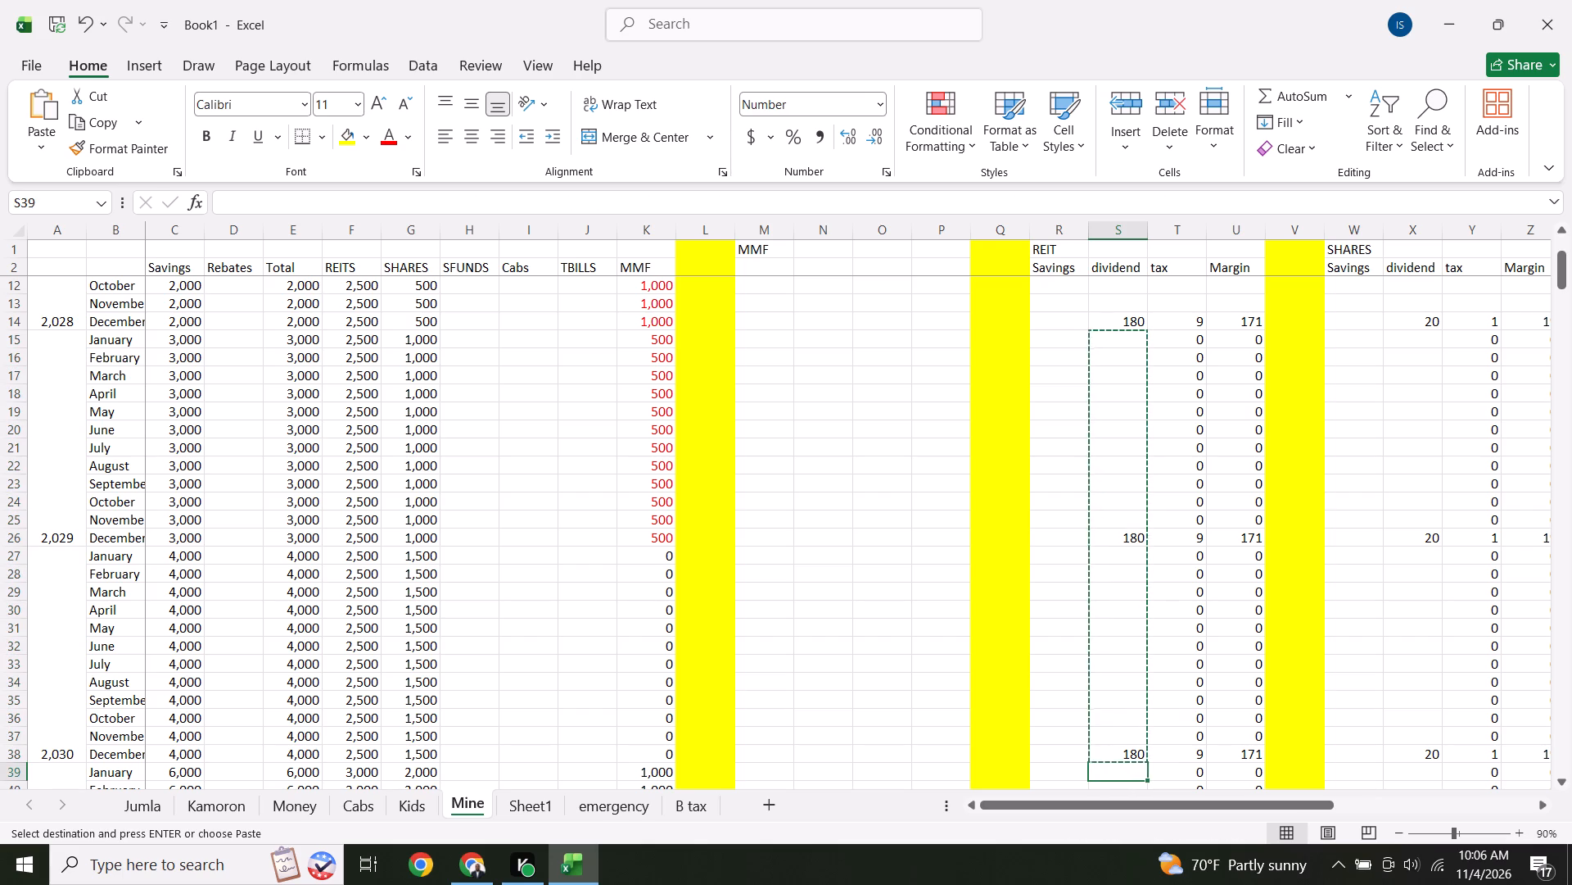
click(1117, 772)
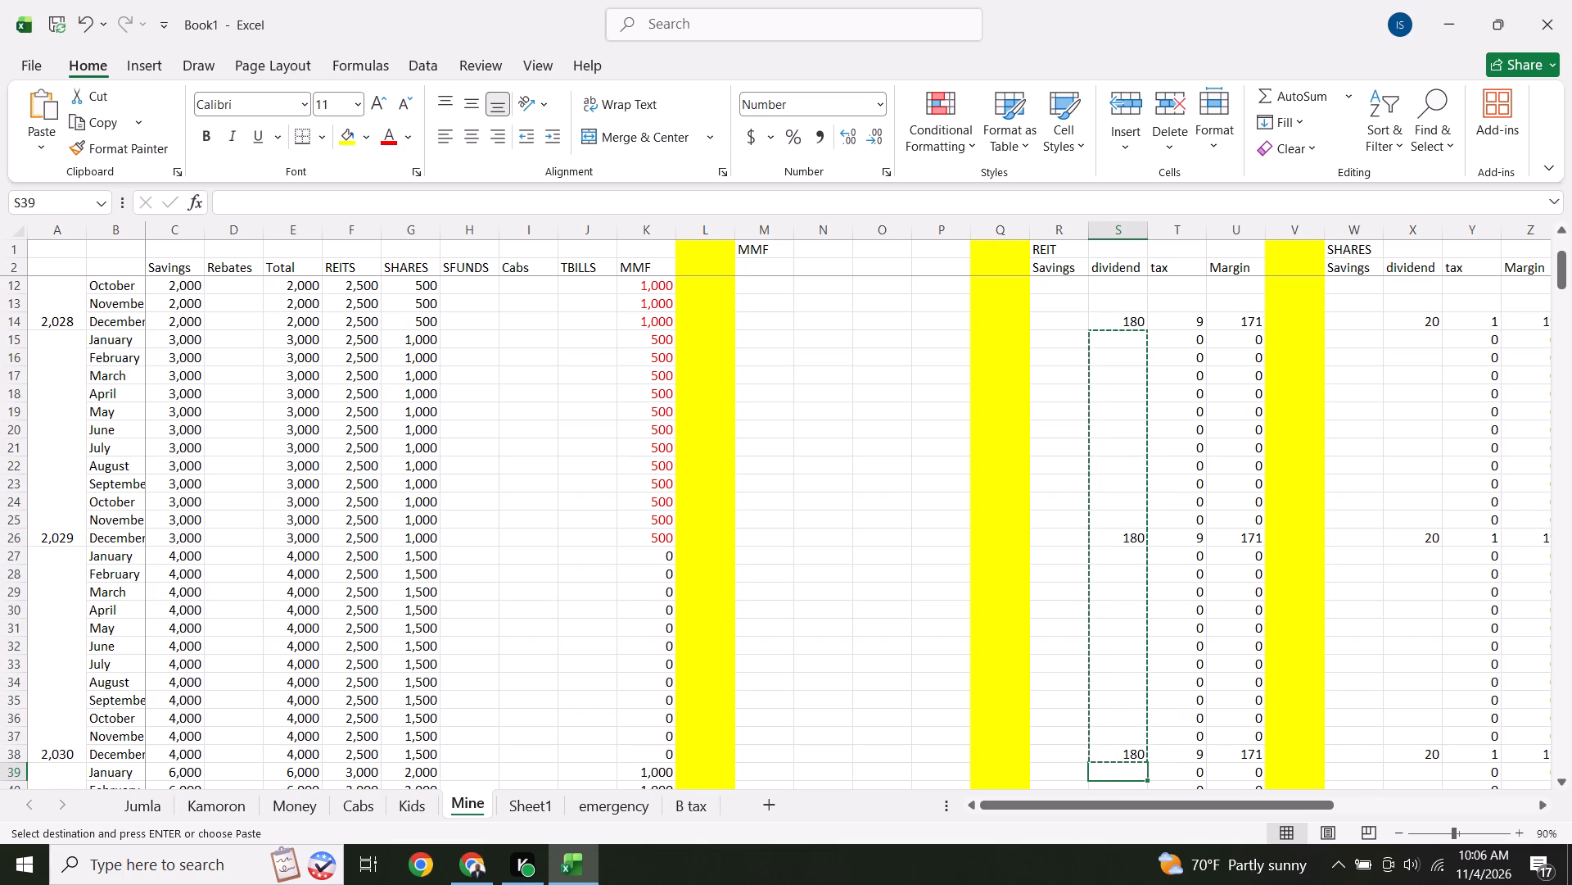
right_click(1117, 772)
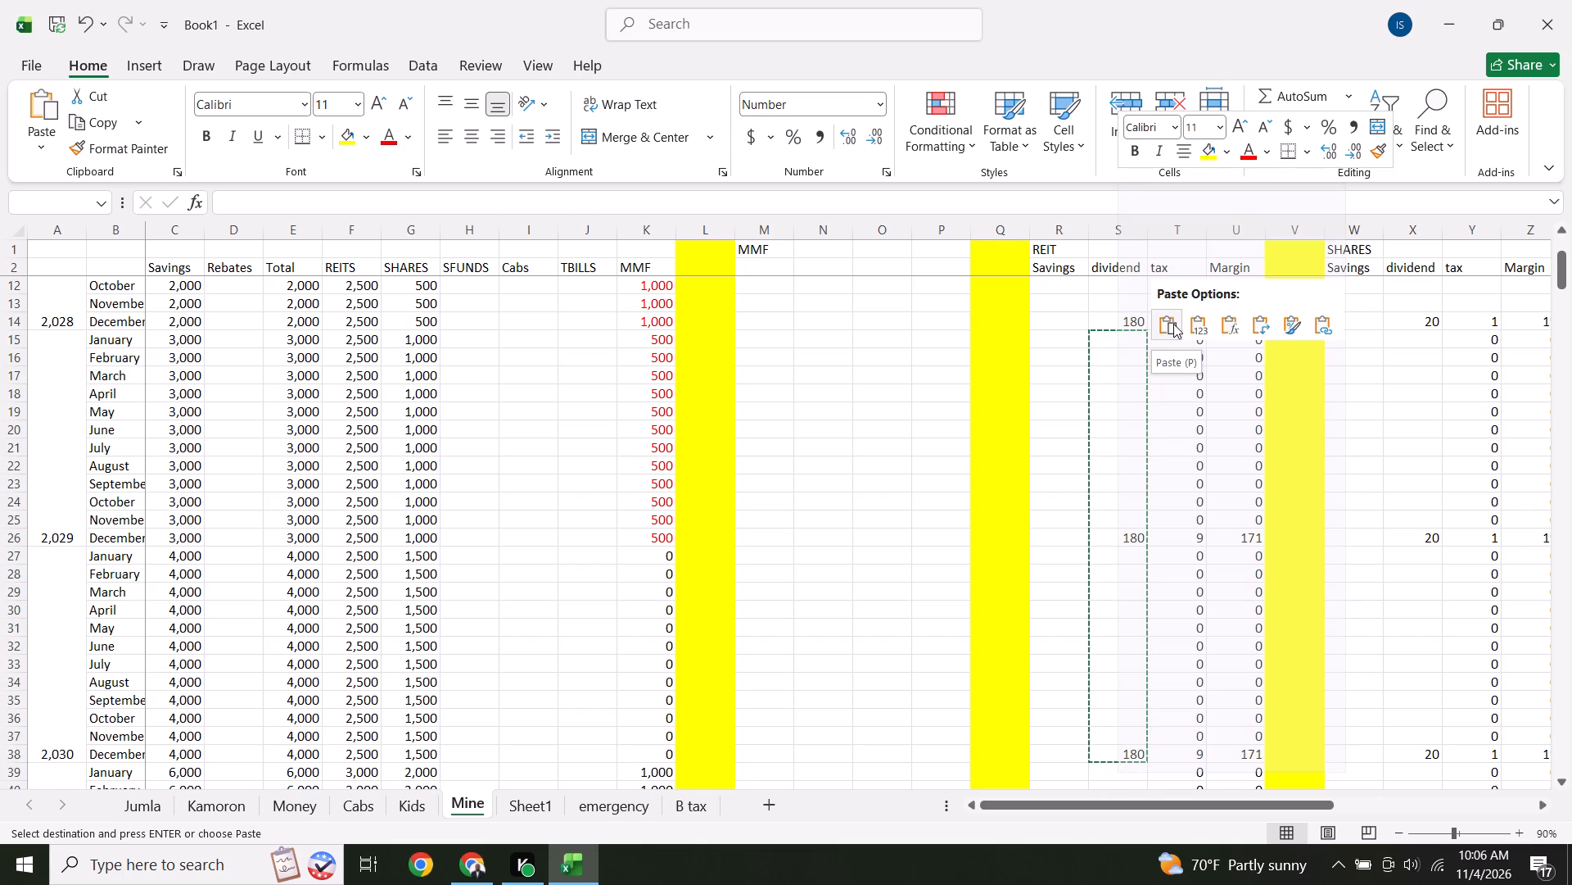
click(1173, 324)
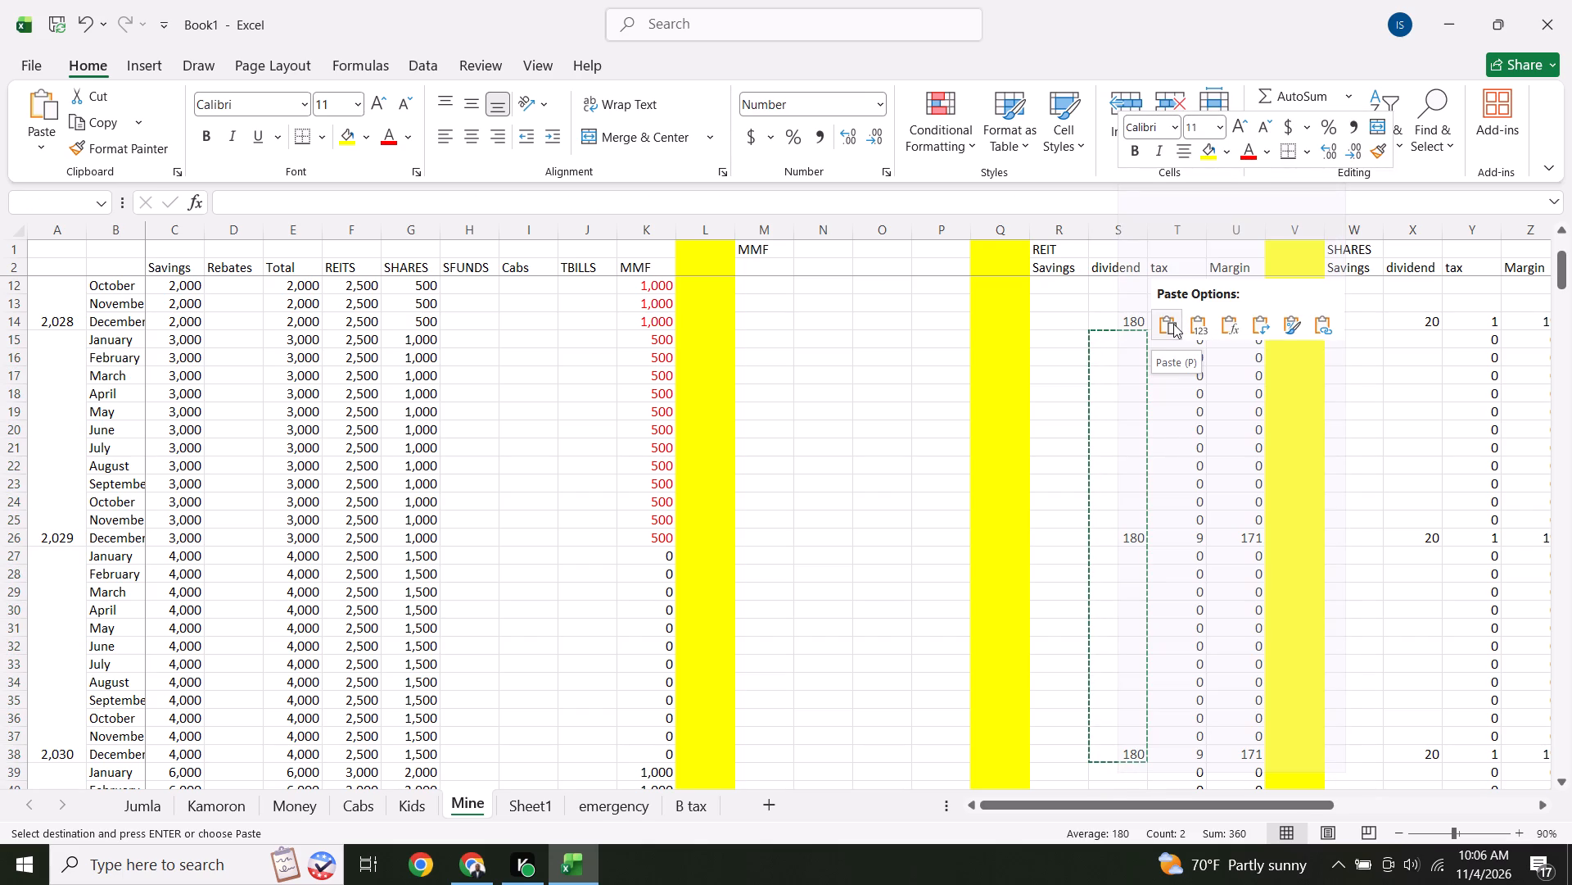
click(1173, 324)
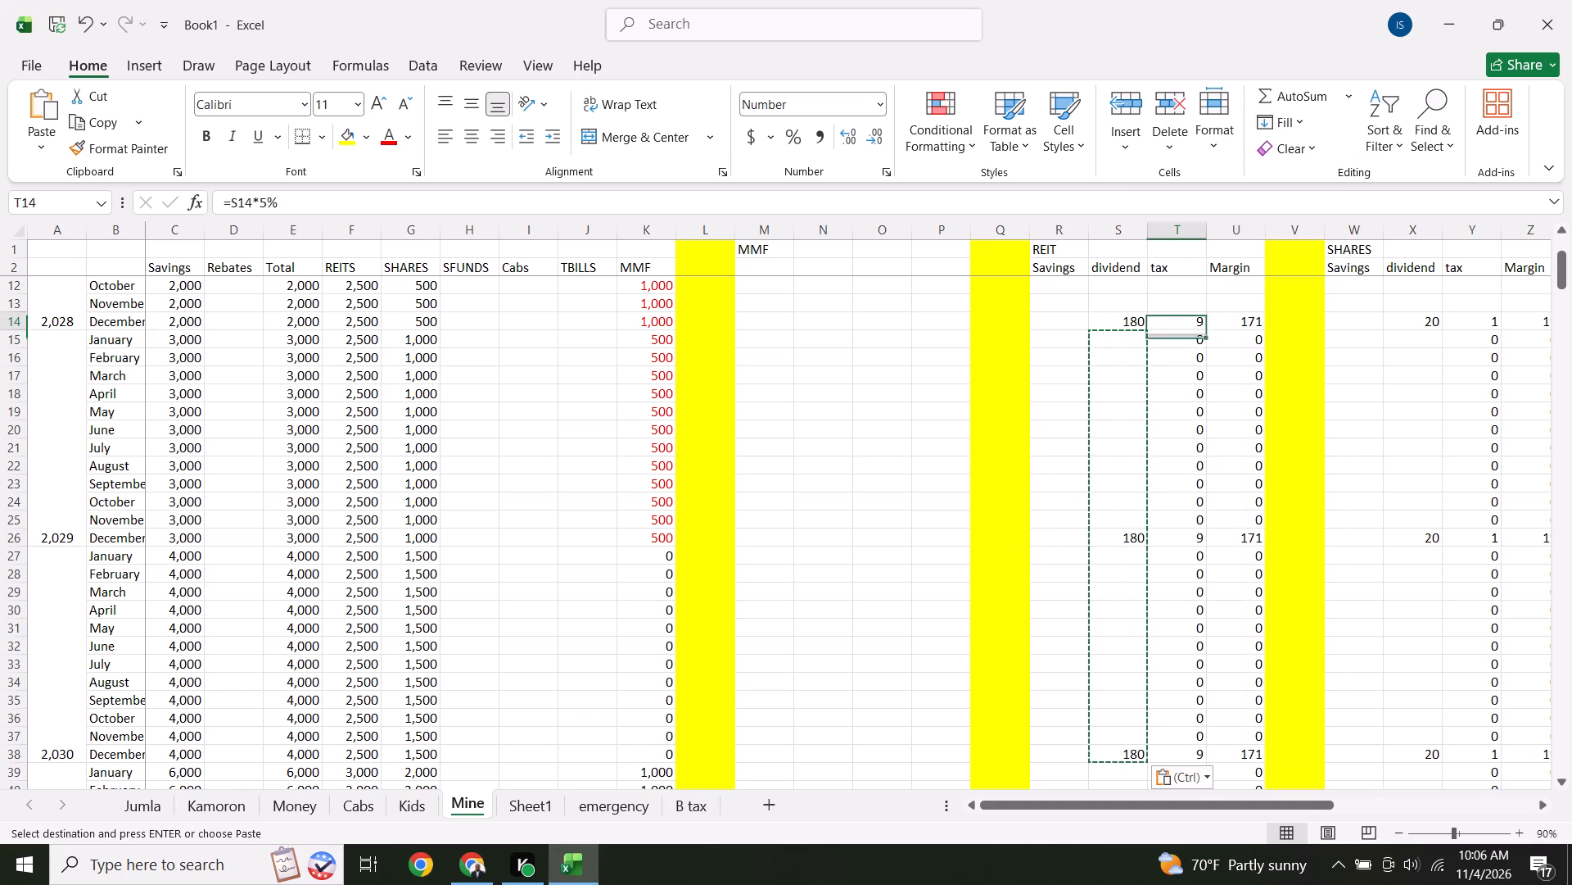
Copy the REIT dividend cells for January 2029 to December 2032 and paste them starting at January 2033 to cover 2033 to 2036.
drag(1127, 338, 1118, 769)
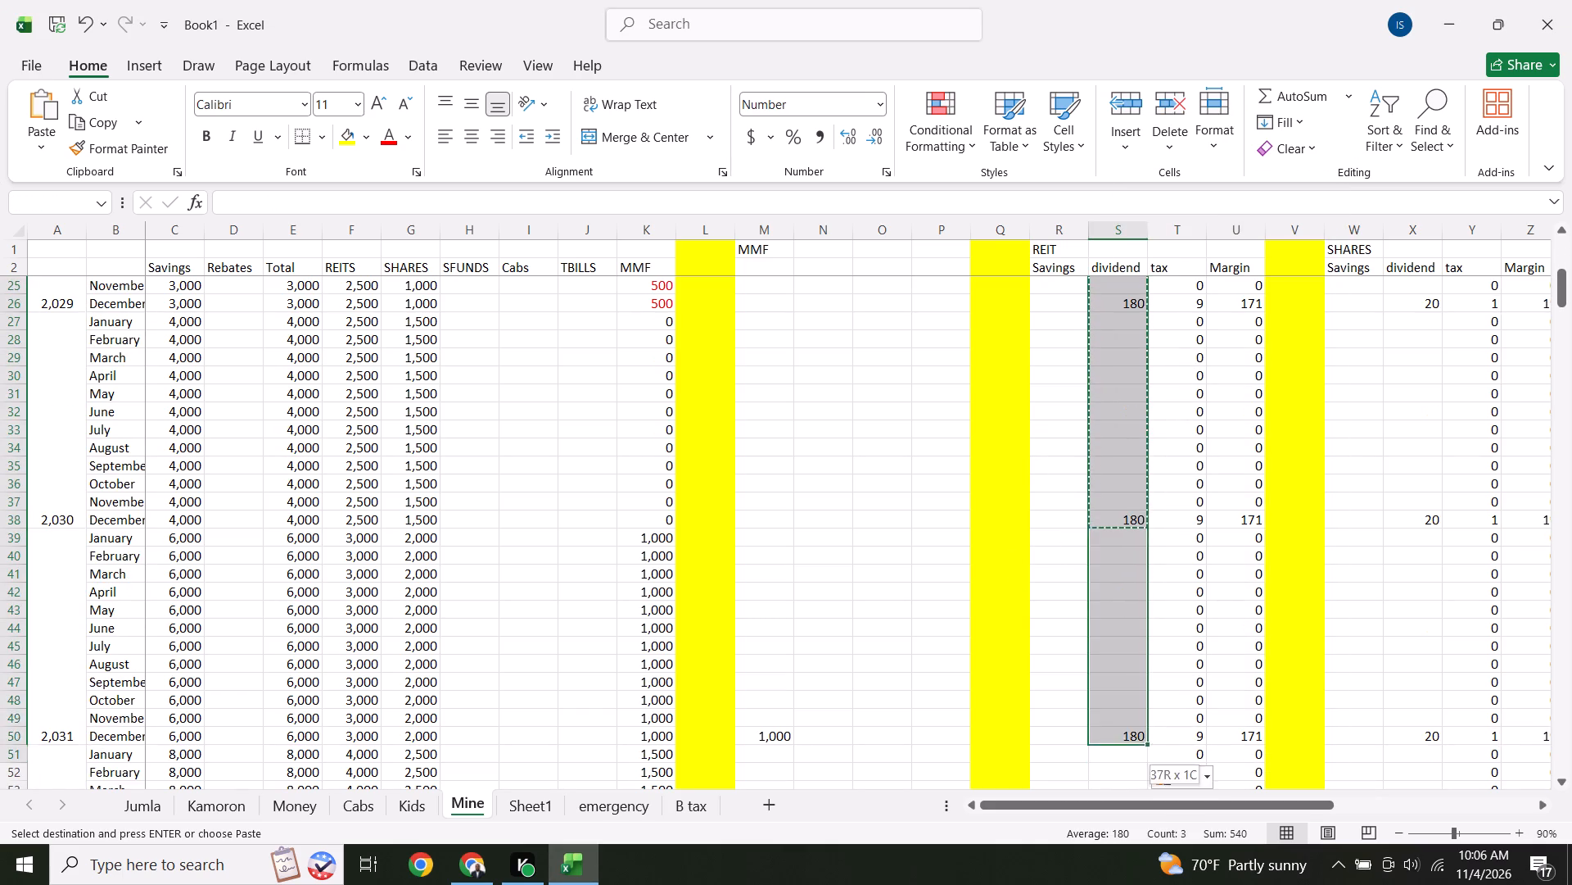
drag(1118, 769, 1135, 600)
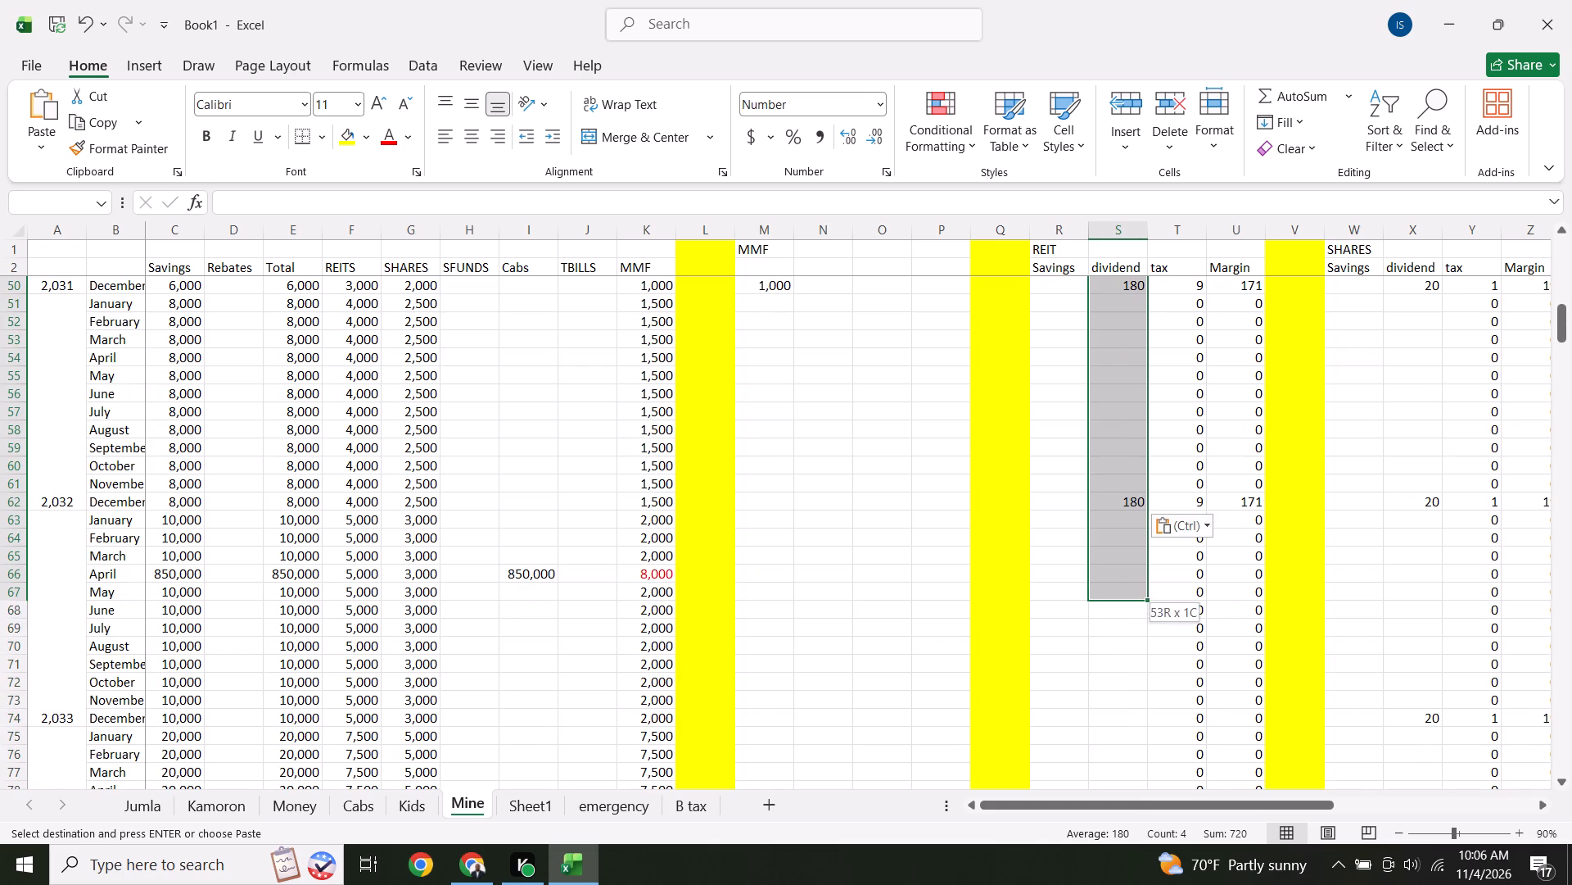
drag(1135, 600, 1141, 506)
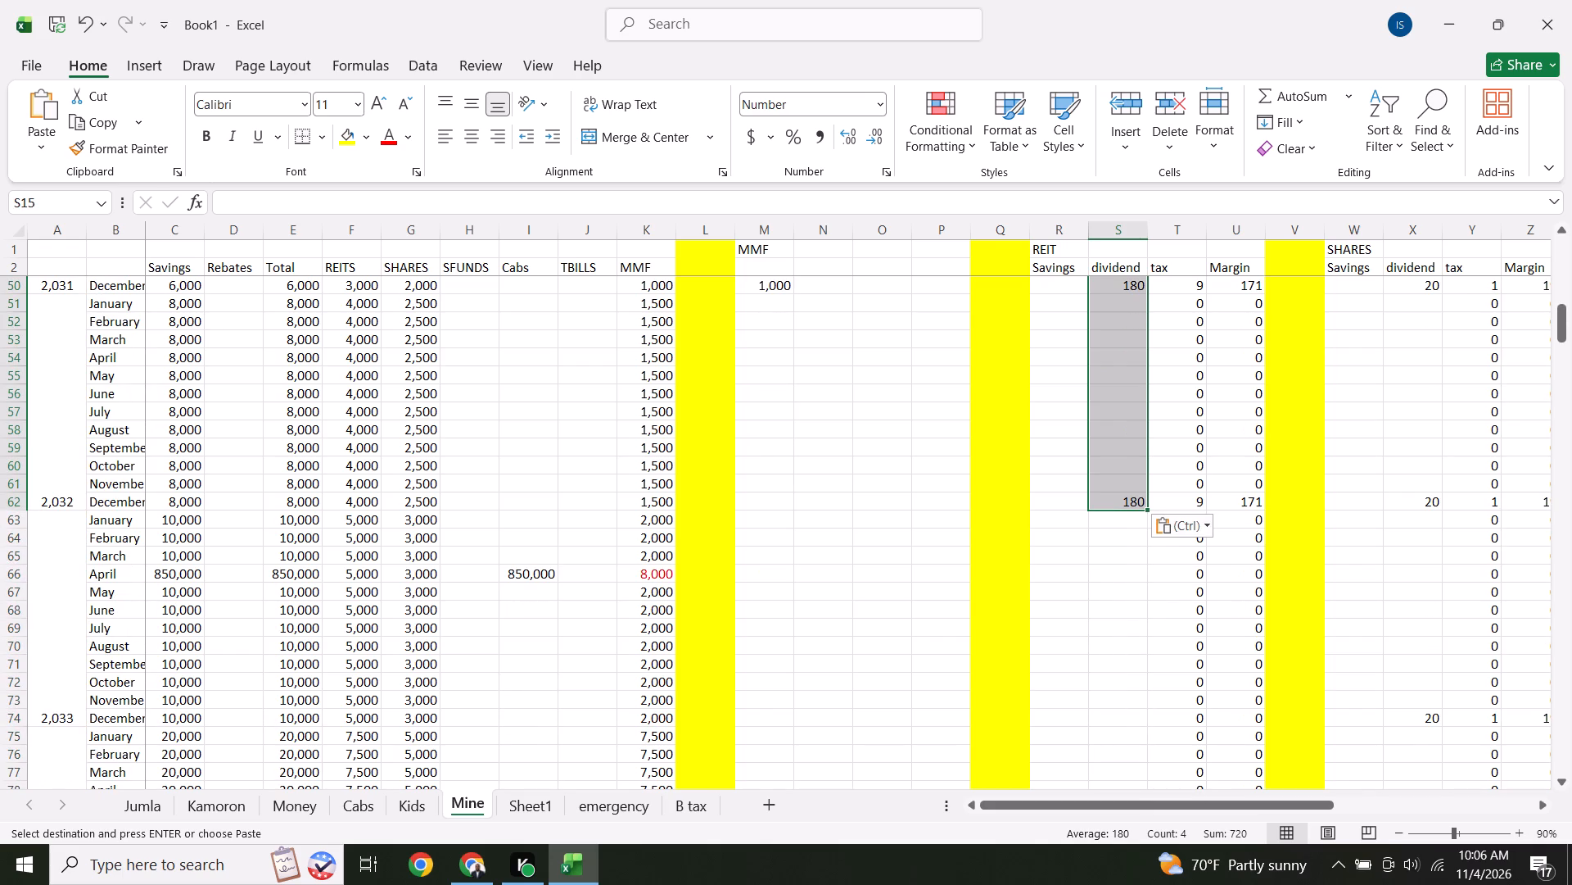
right_click(1111, 431)
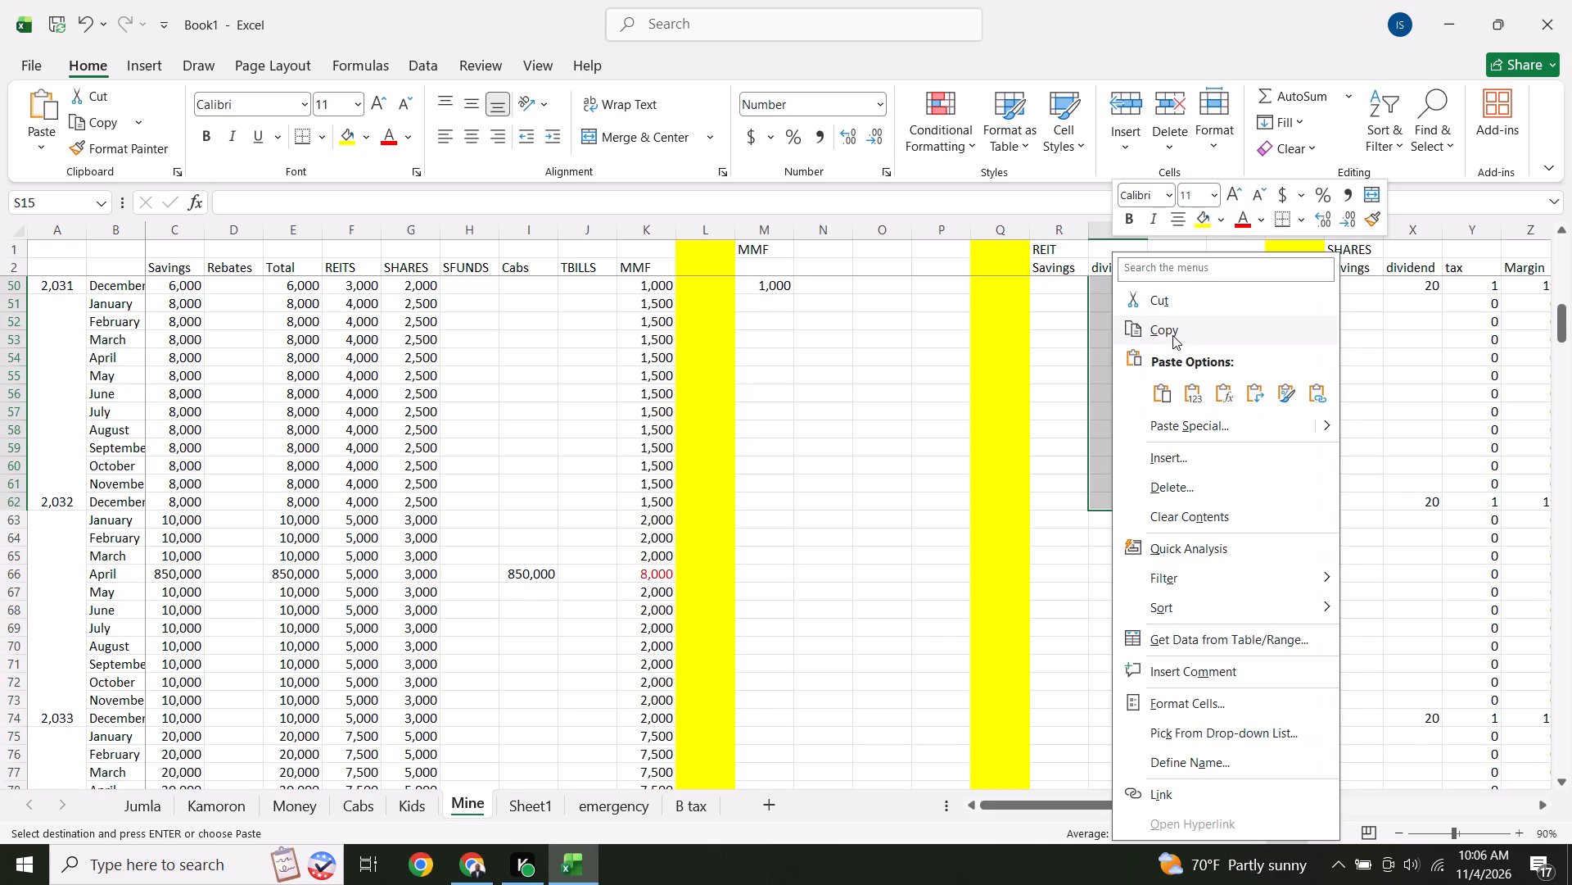
click(1172, 335)
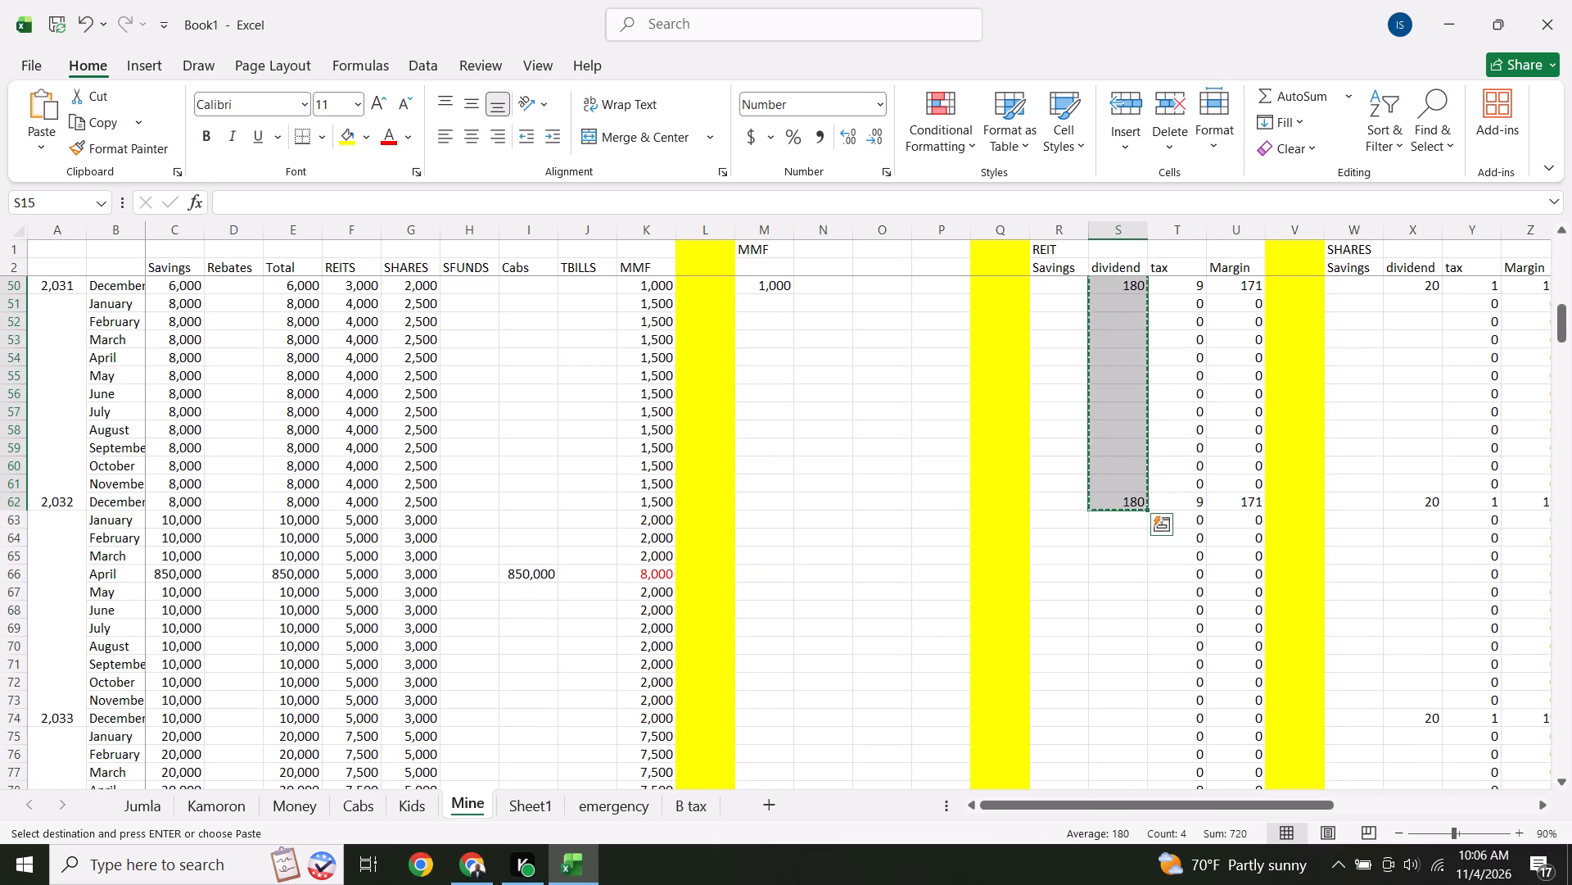
click(1118, 522)
right_click(1118, 522)
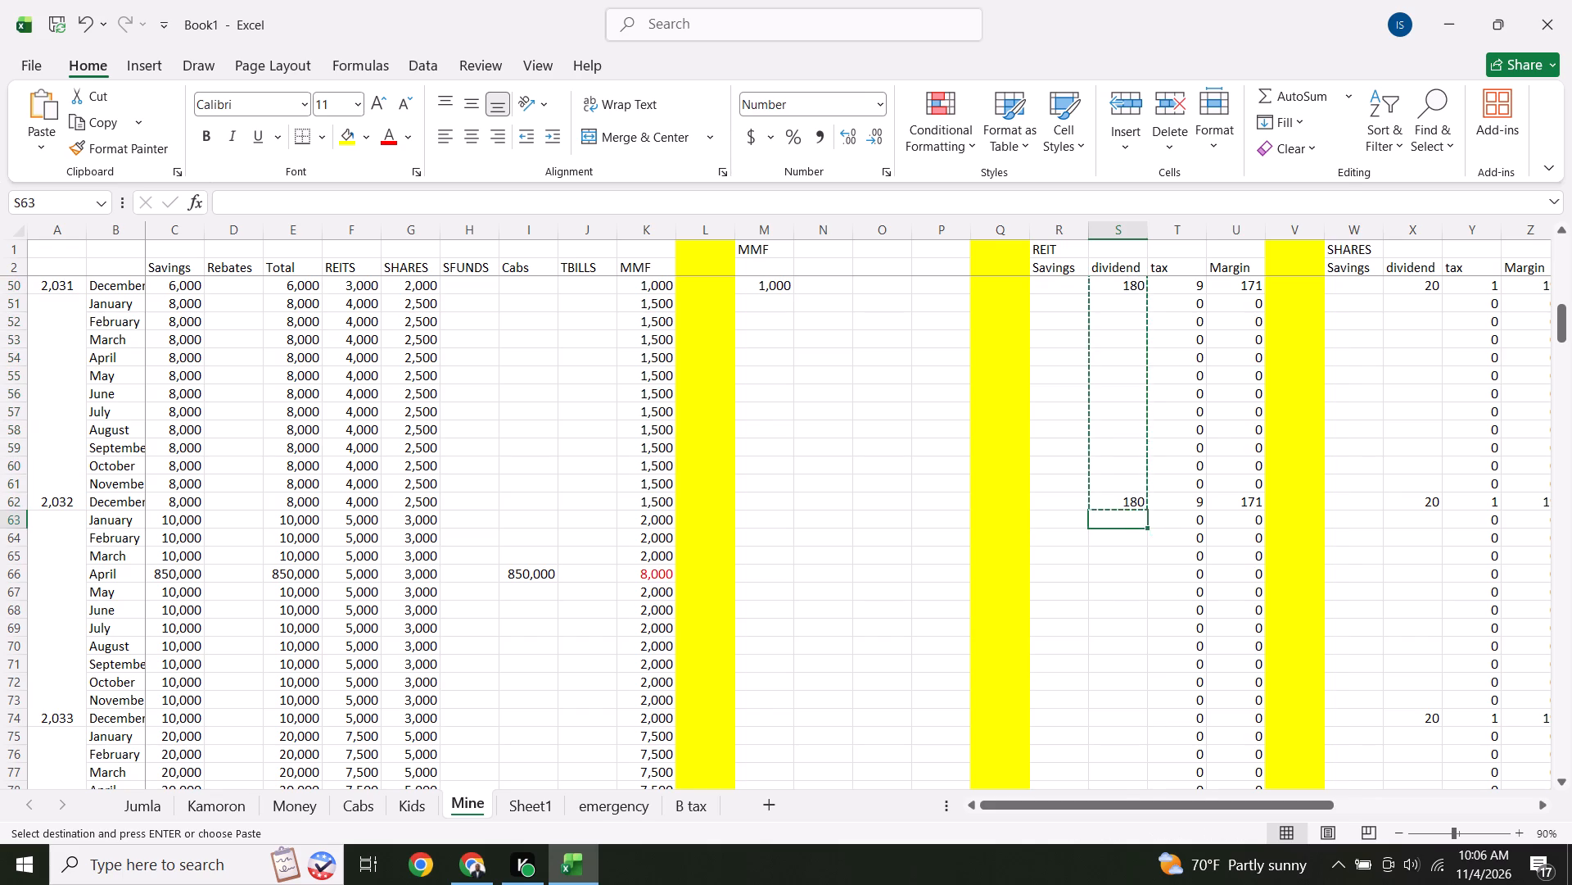
click(1172, 392)
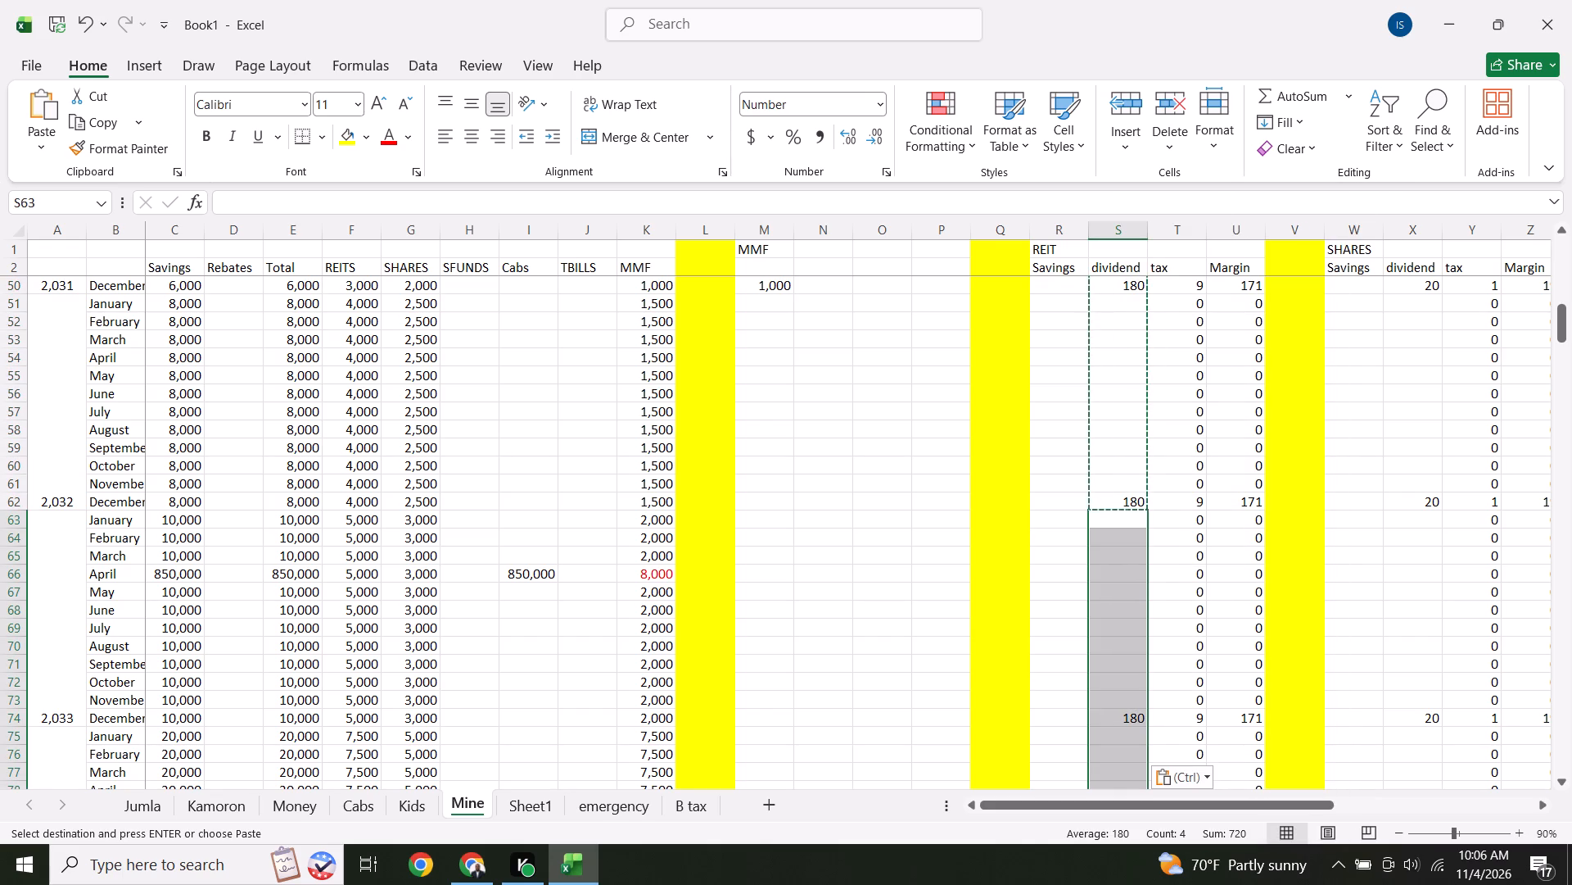
Copy the REIT dividend cells for January 2029 to December 2036 and paste them starting at January 2037 to cover 2037 to 2044.
key(Down)
key(Down)
key(Down)
key(Down)
key(Down)
key(Down)
key(Down)
key(Down)
key(Down)
key(Down)
key(Down)
key(Down)
key(Down)
key(Down)
key(Down)
key(Down)
key(Down)
key(Down)
key(Down)
key(Down)
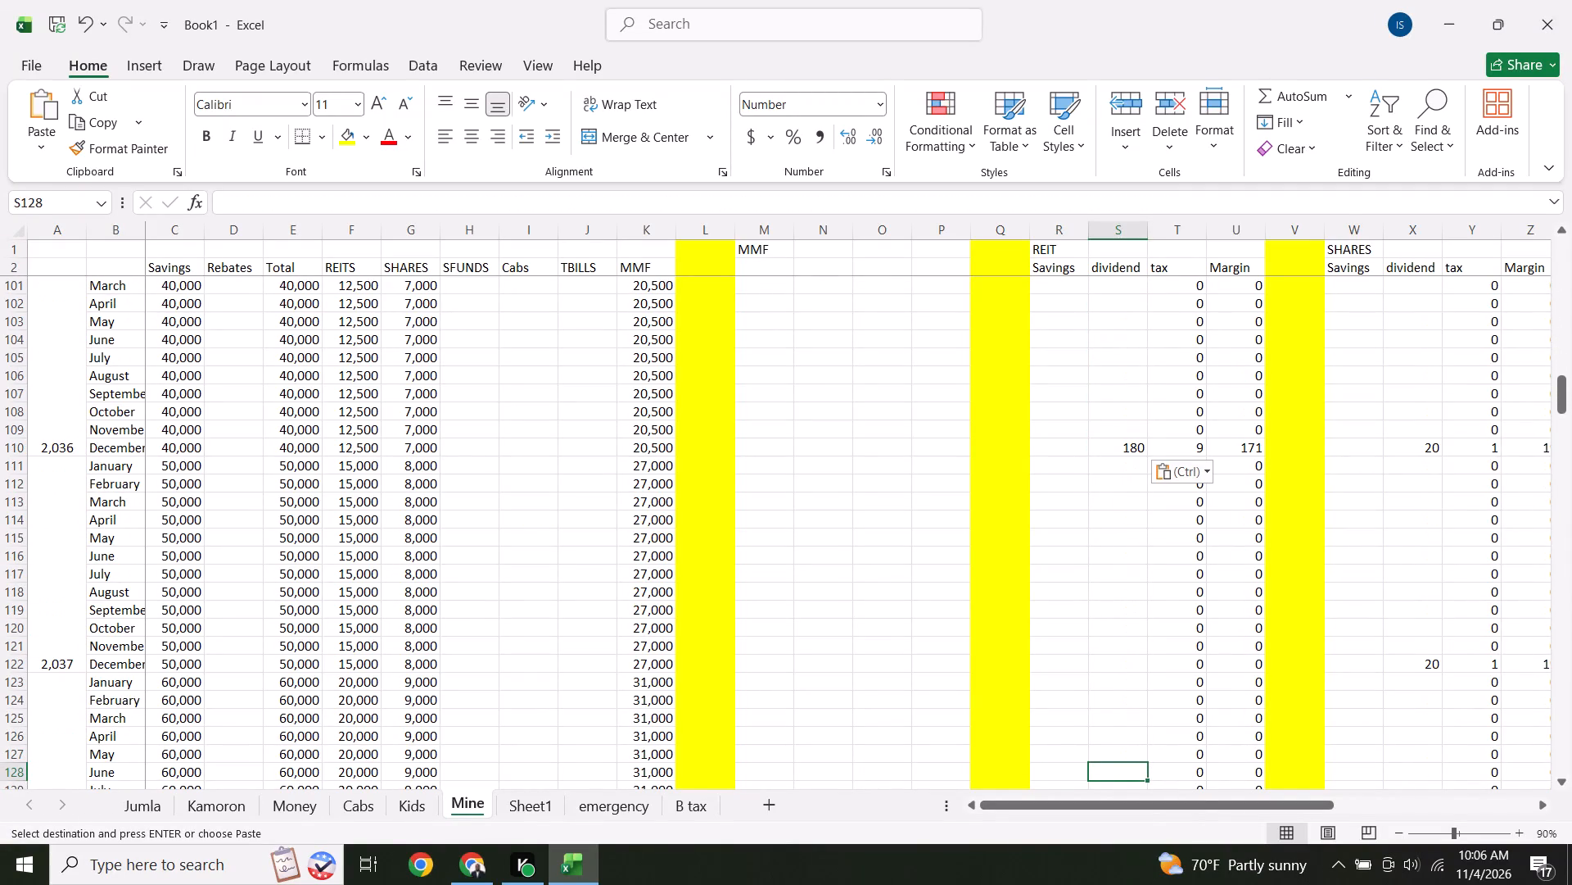
drag(1118, 446, 1123, 198)
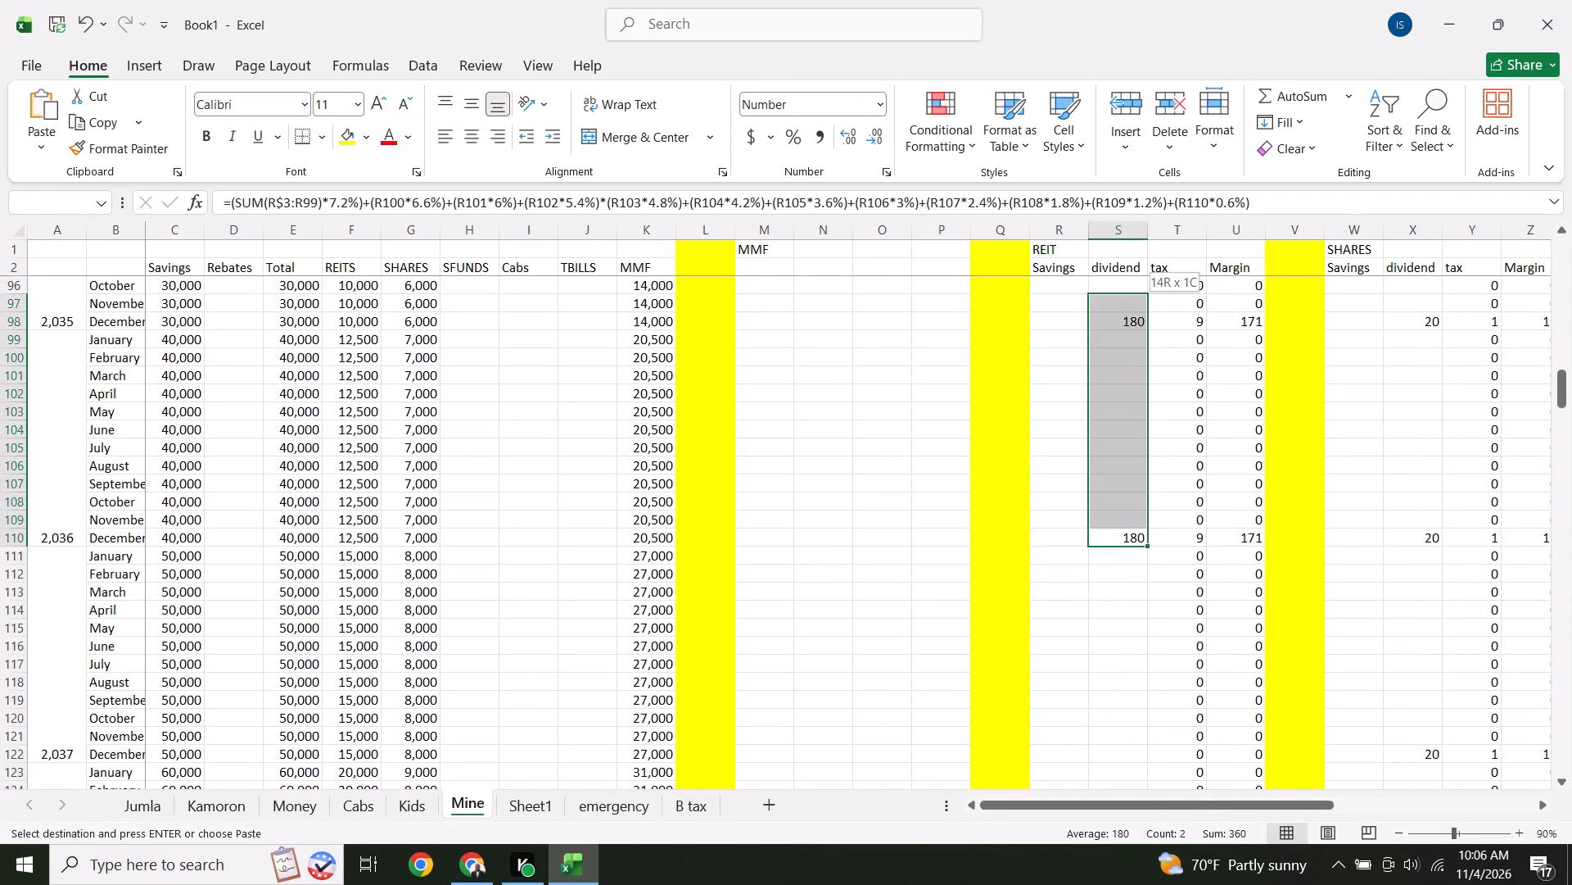
drag(1123, 198, 1145, 234)
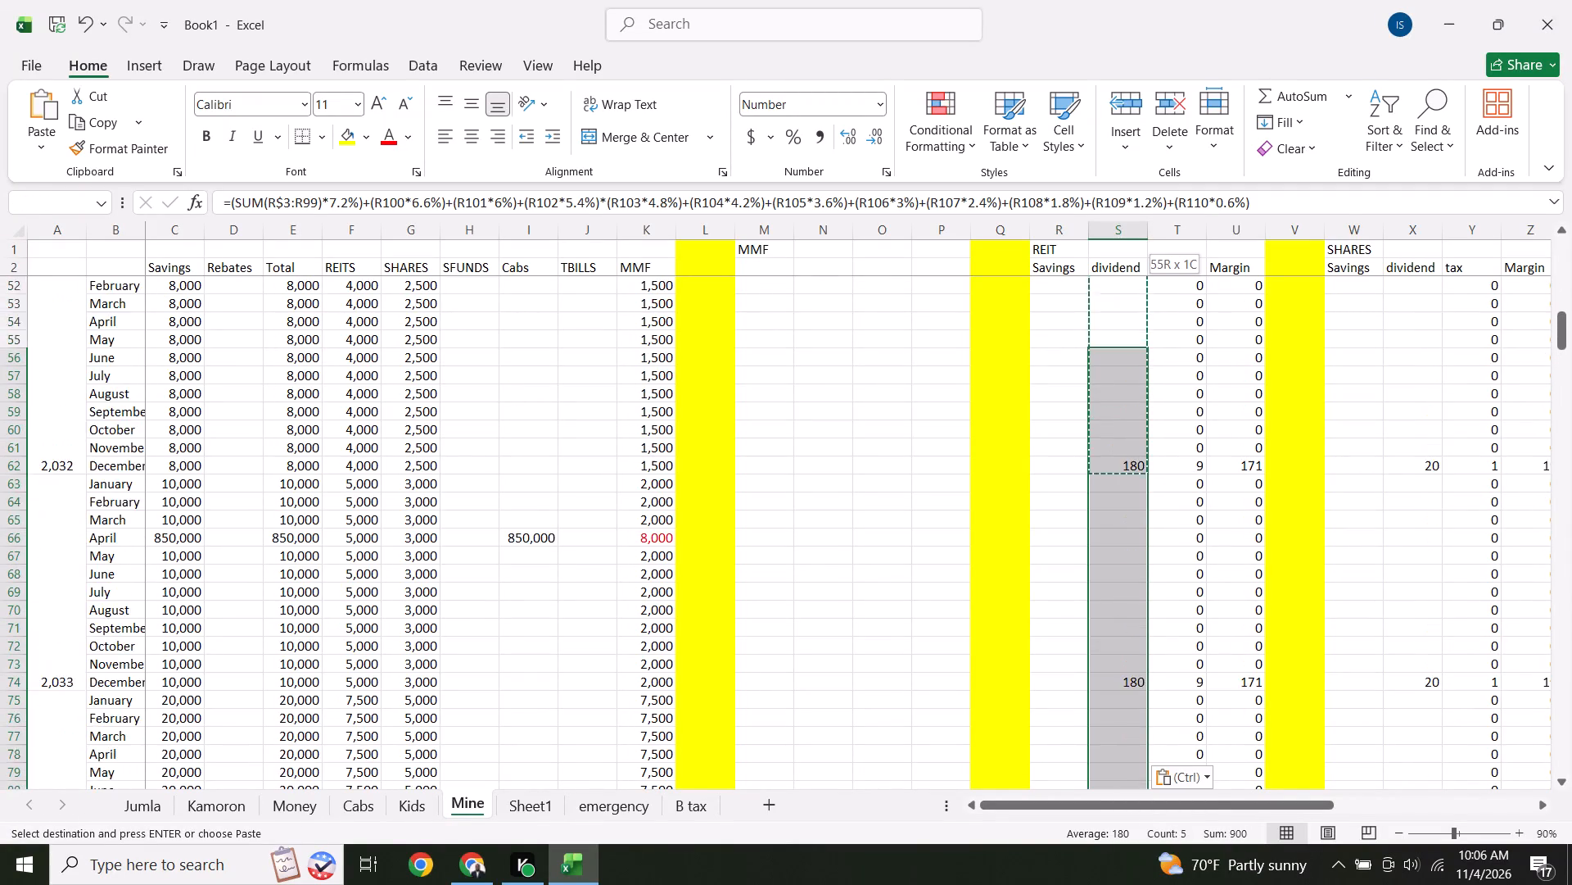
drag(1145, 234, 1136, 295)
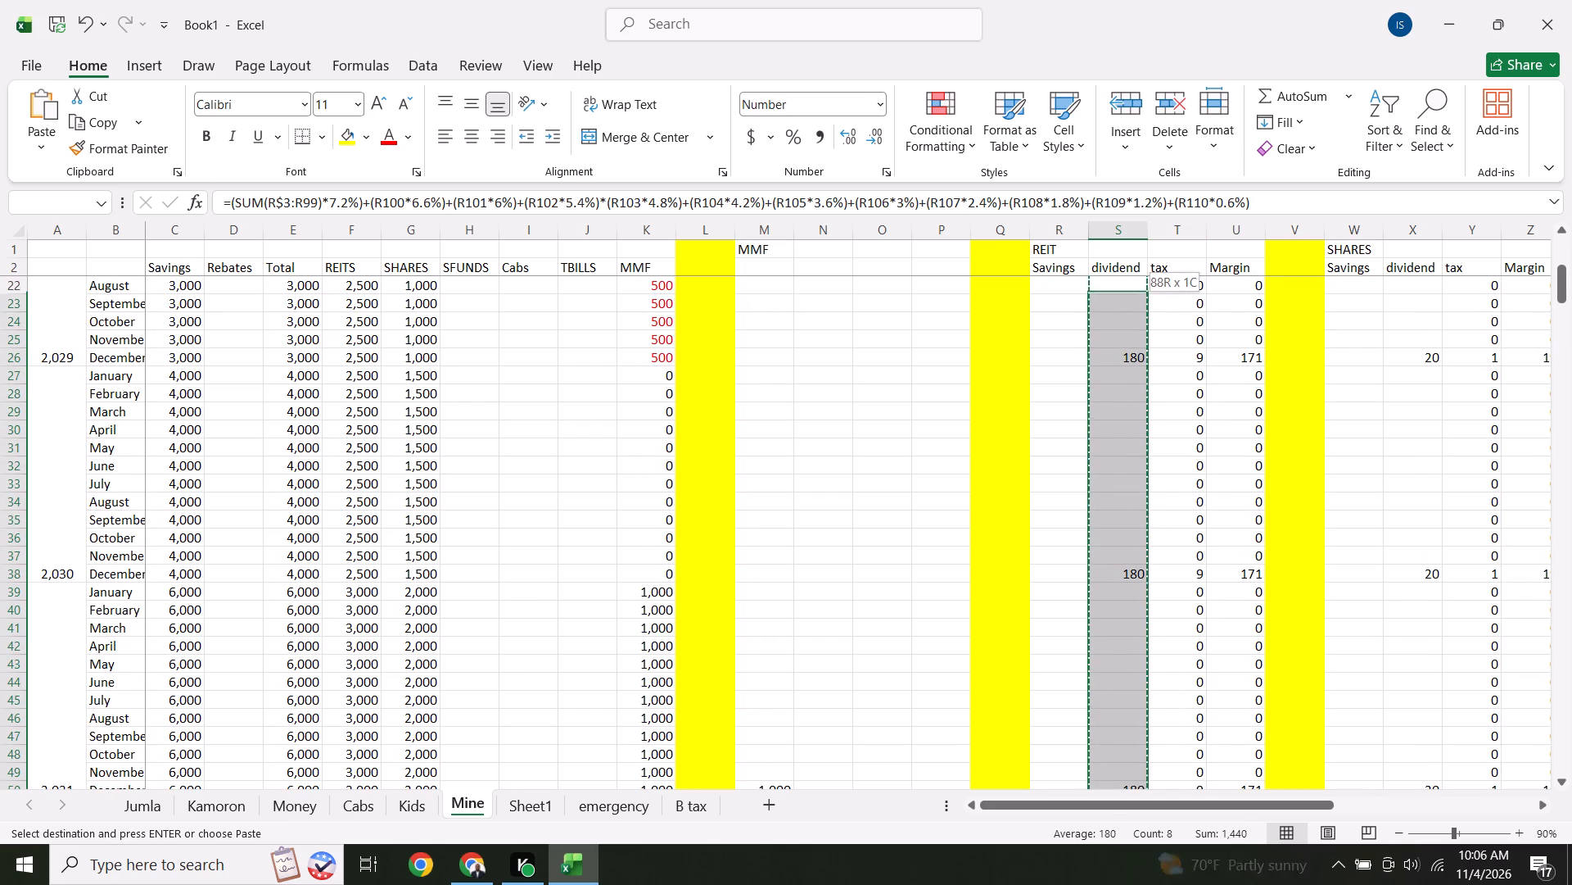
drag(1136, 295, 1134, 293)
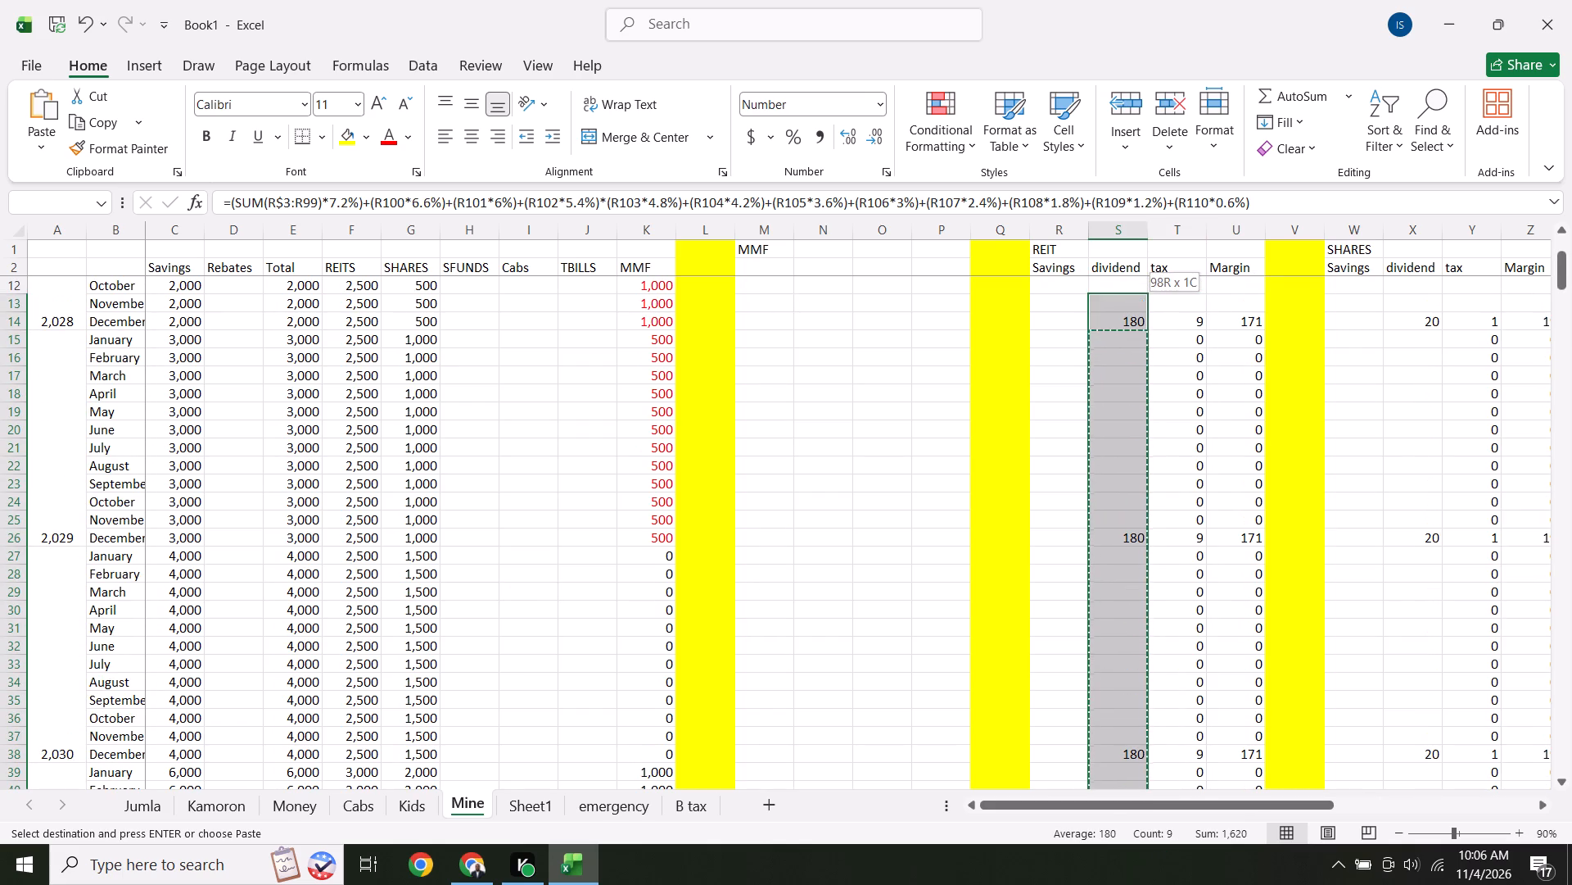
drag(1134, 293, 1127, 340)
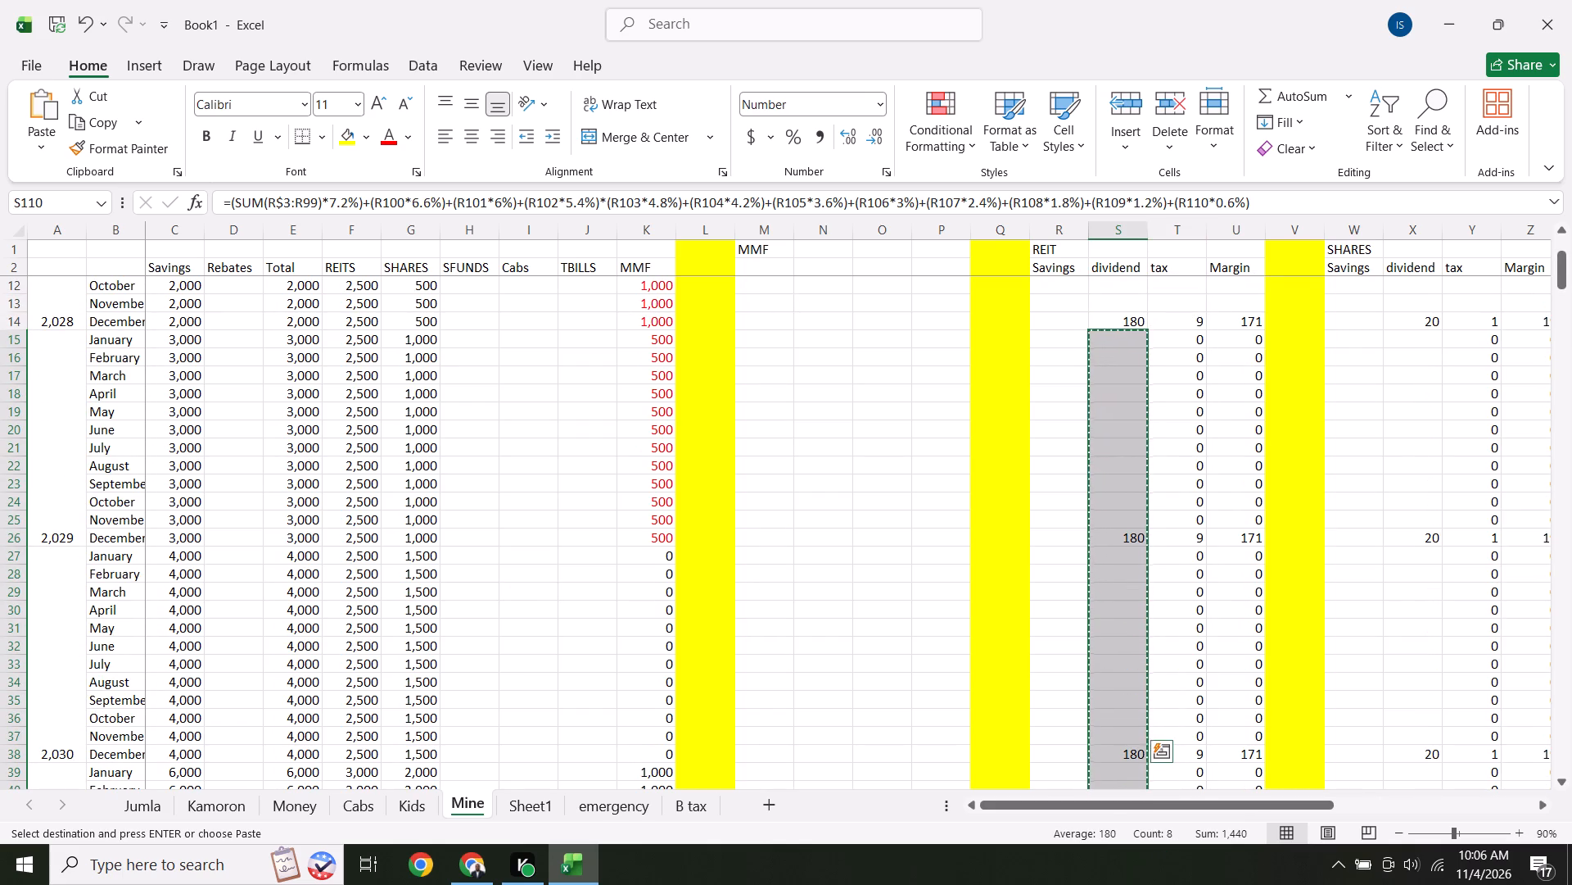
right_click(1127, 340)
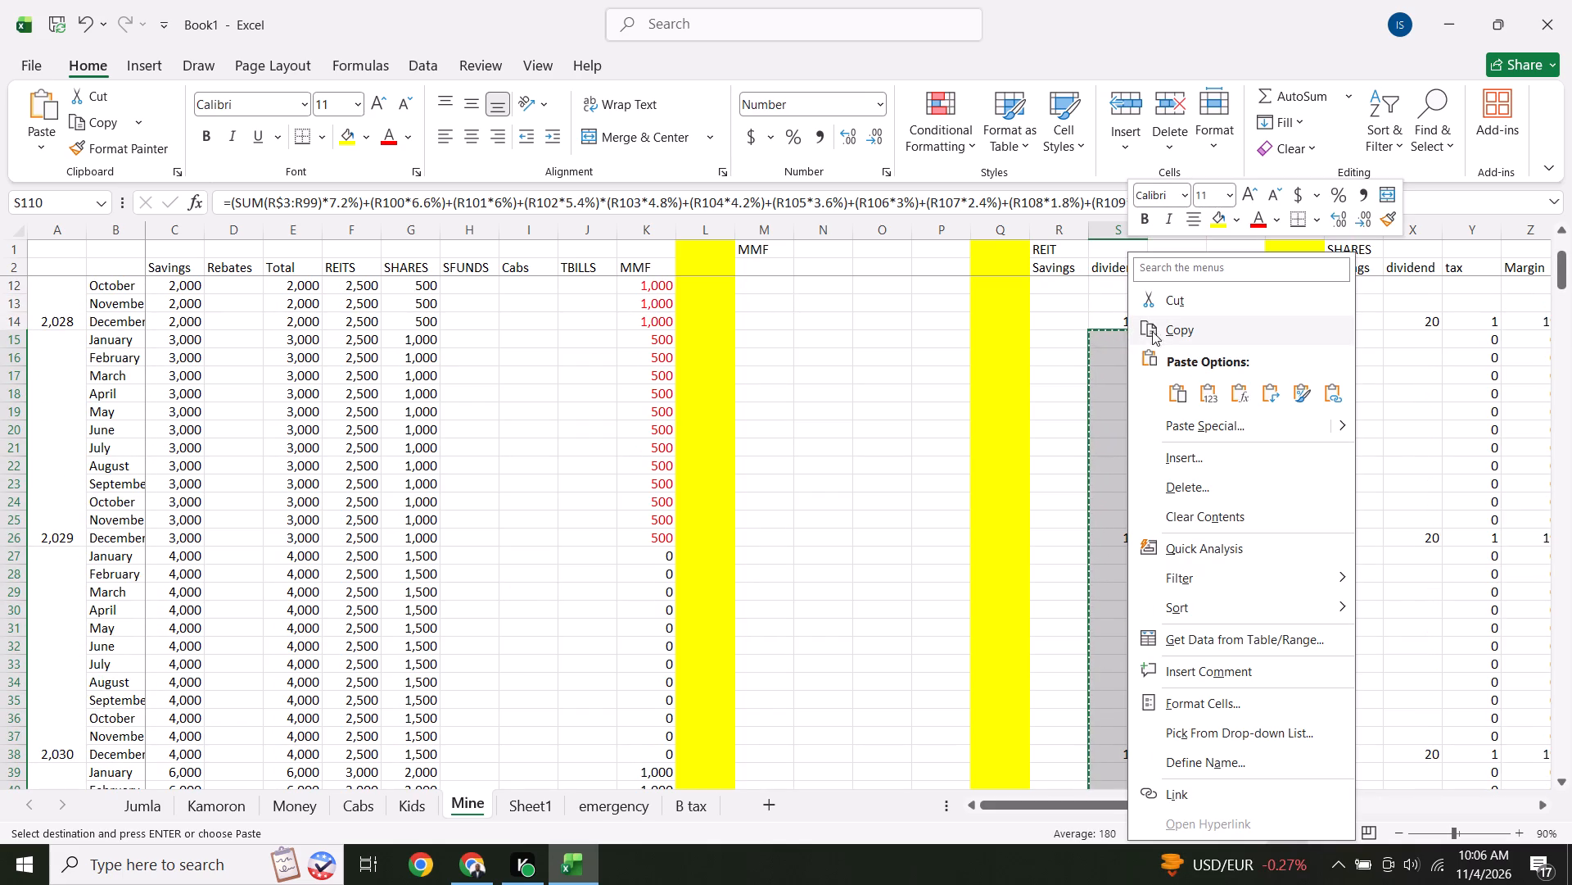
click(1171, 329)
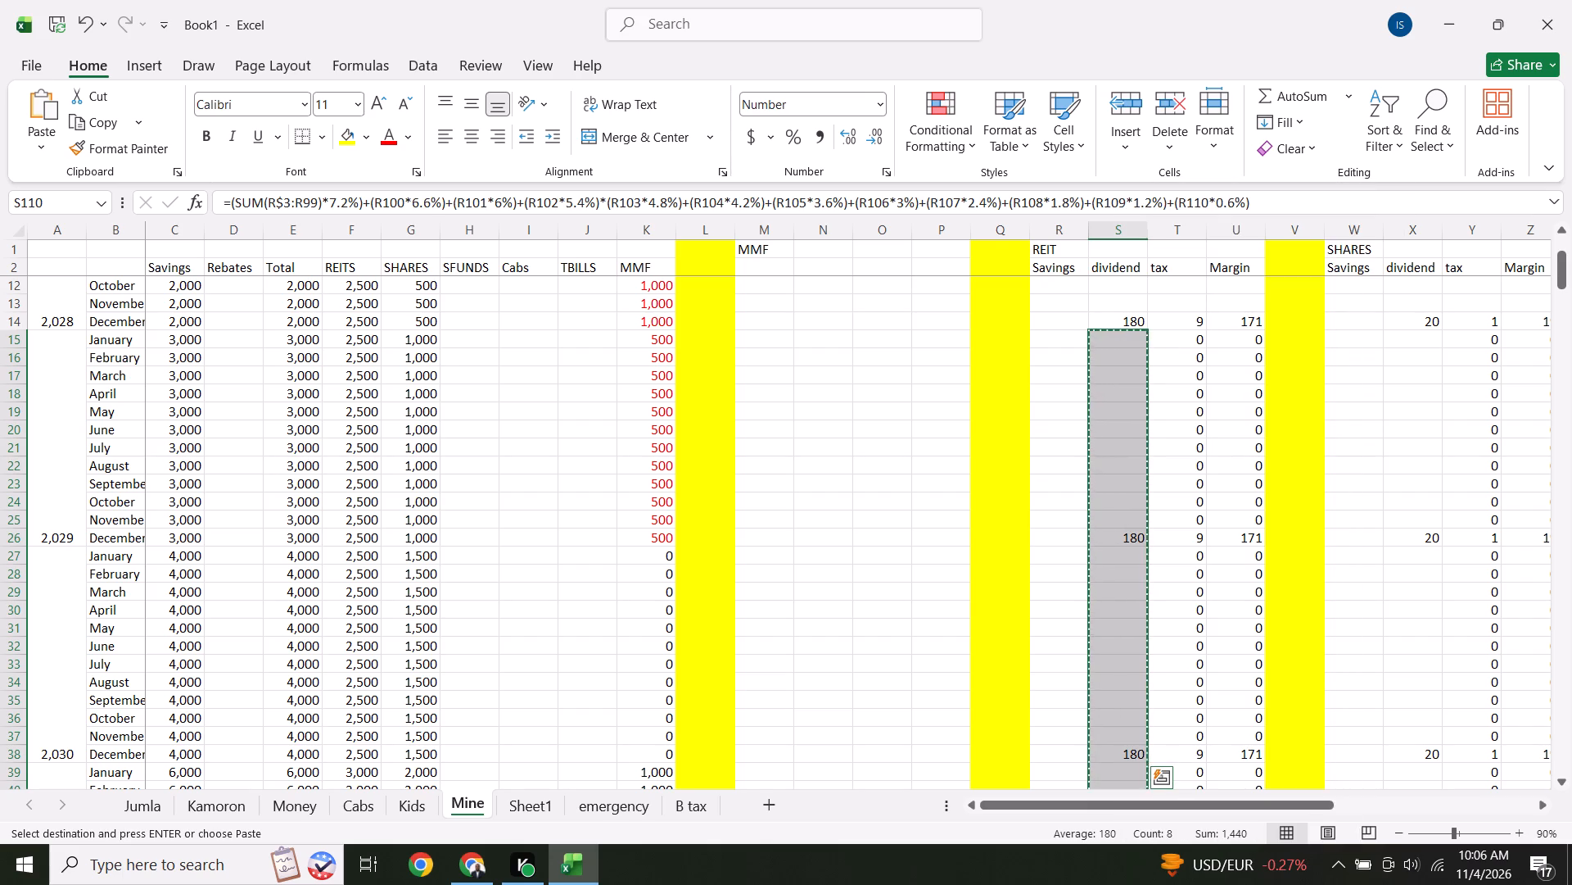
click(1060, 579)
key(Down)
key(Down)
key(Down)
key(Down)
key(Down)
key(Down)
key(Down)
key(Down)
key(Down)
key(Down)
key(Down)
key(Down)
key(Down)
key(Down)
key(Down)
key(Down)
key(Down)
key(Down)
key(Down)
key(Down)
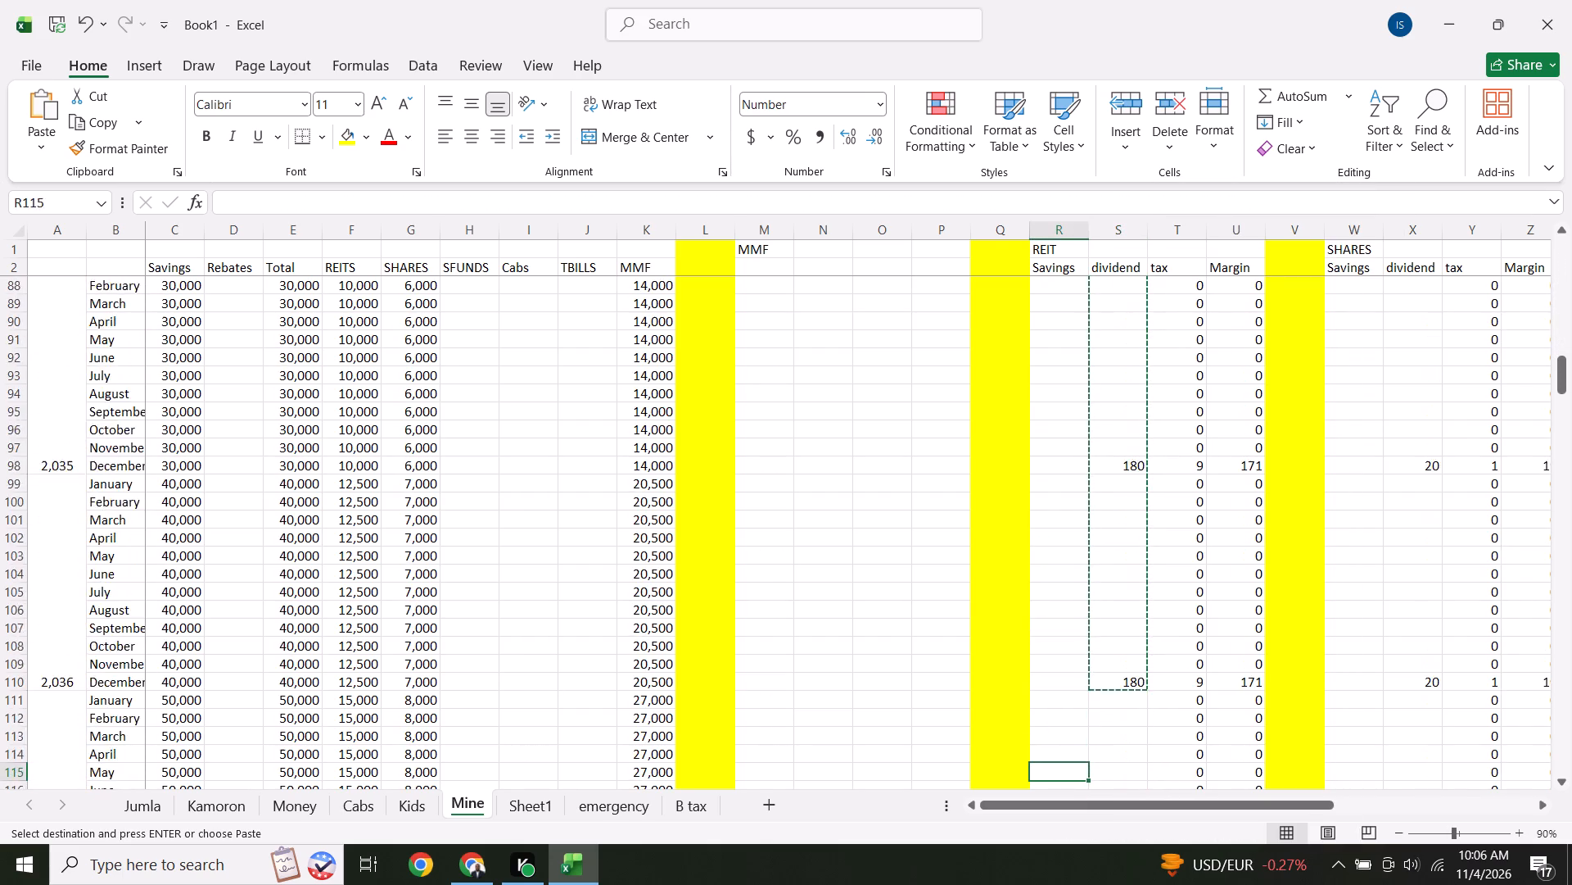
click(1111, 538)
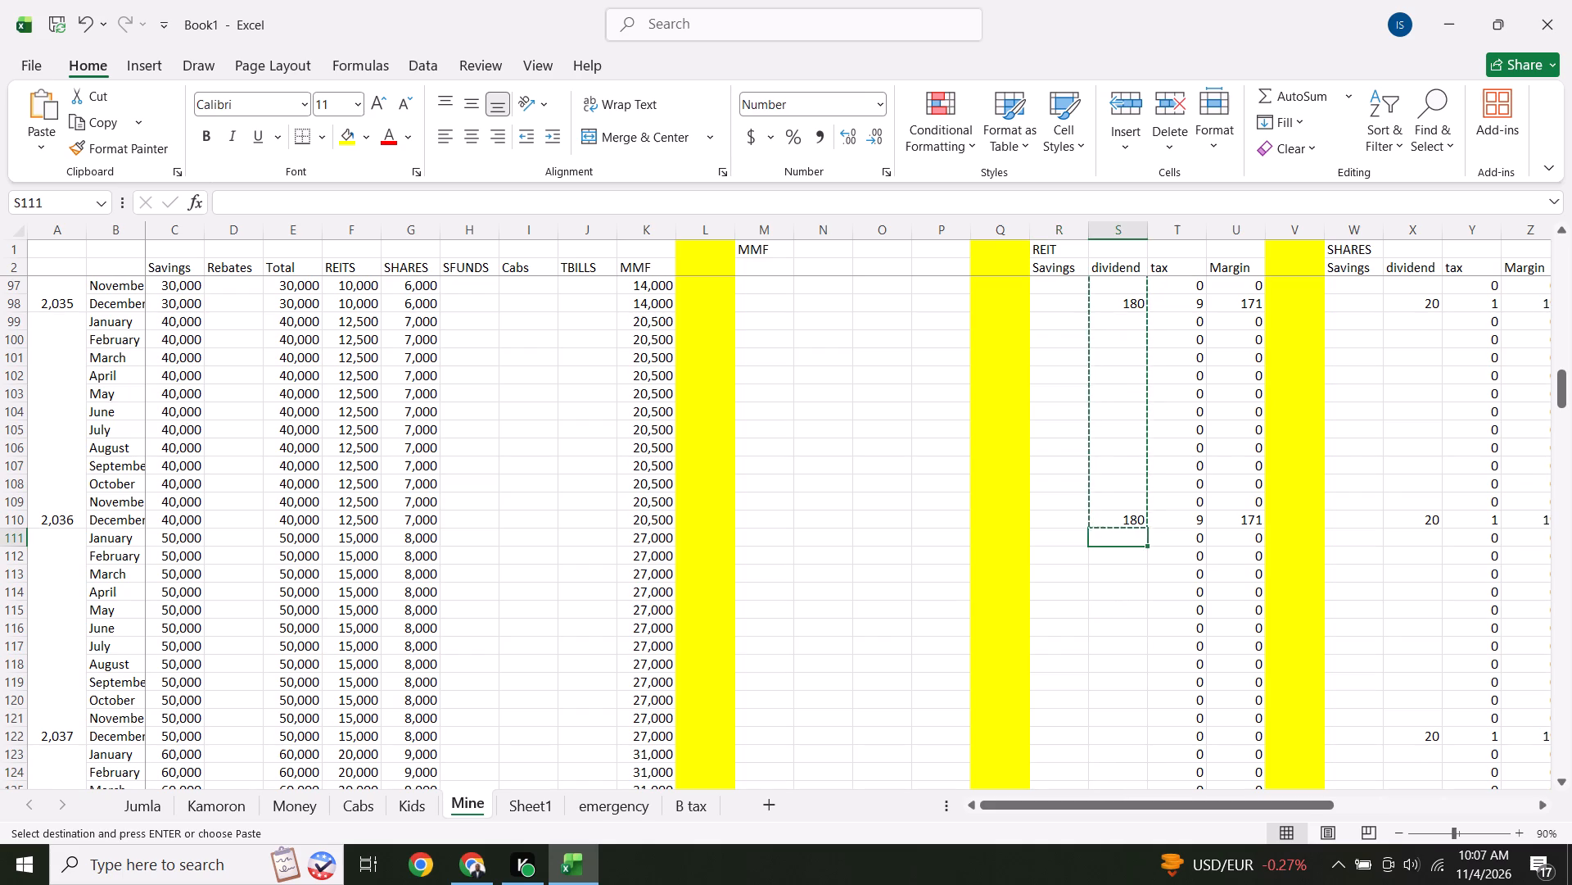
right_click(1111, 536)
click(1163, 393)
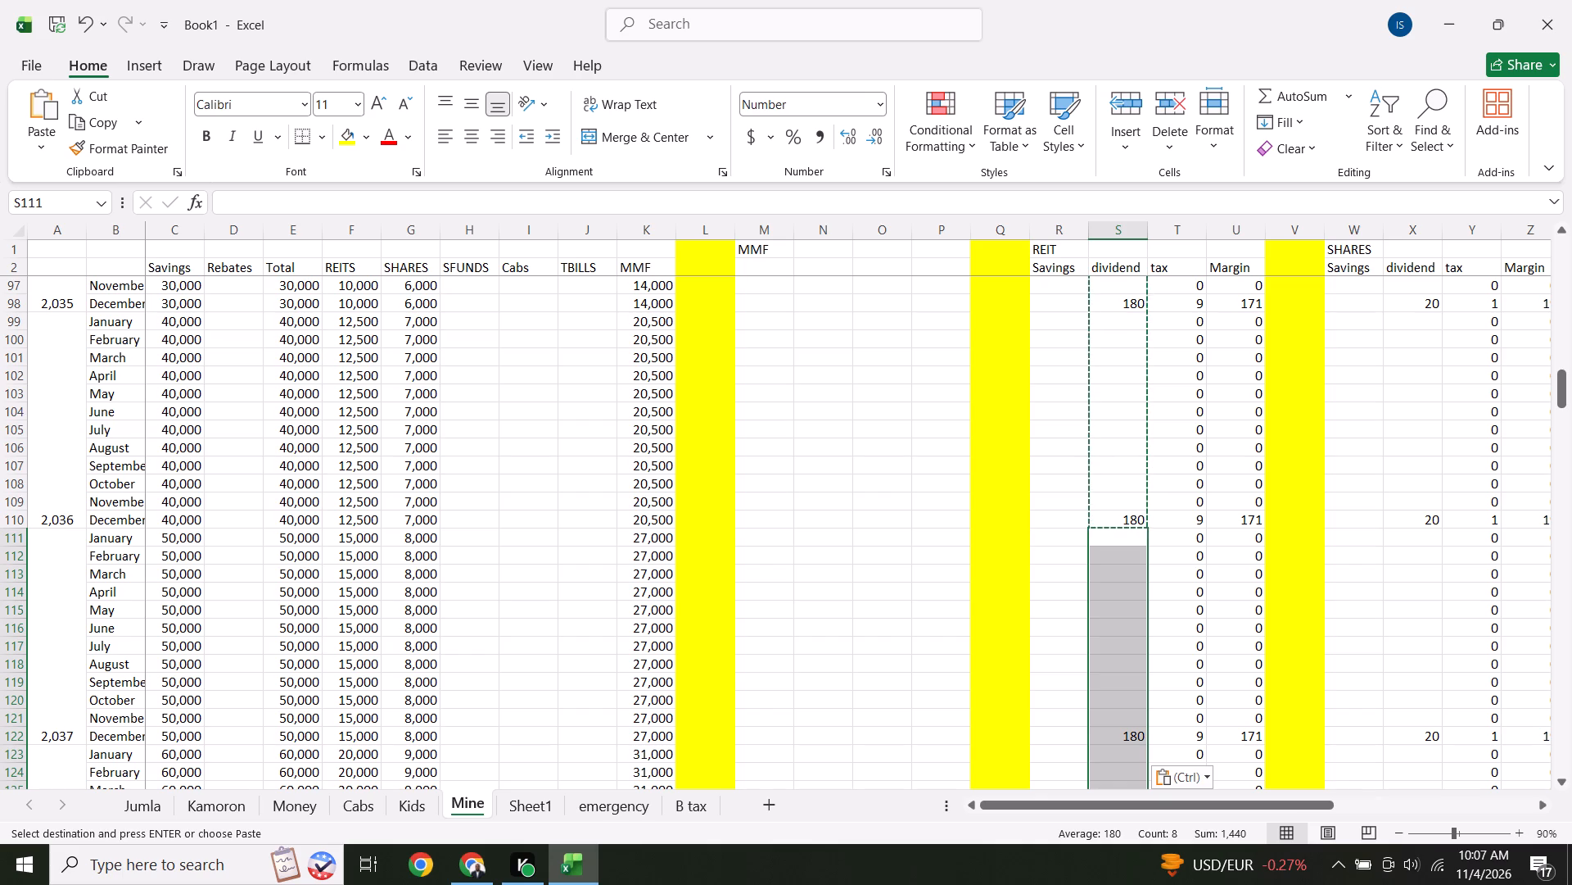
Copy the REIT dividend cells for January 2029 to December 2044 and paste them starting at January 2045.
click(1561, 782)
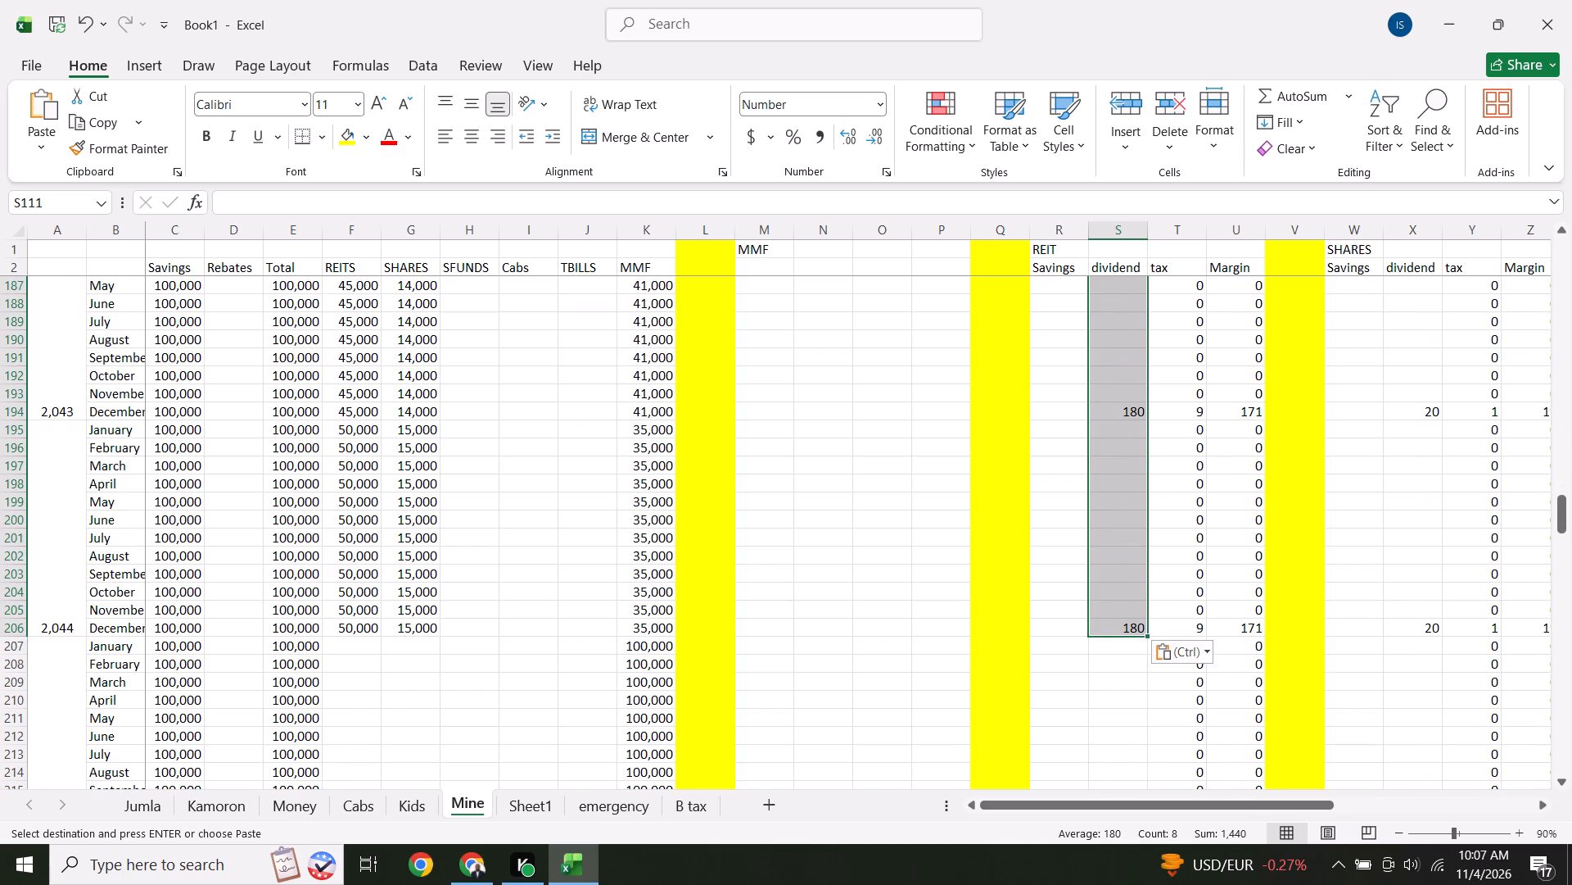
click(1053, 747)
drag(1128, 634, 1109, 152)
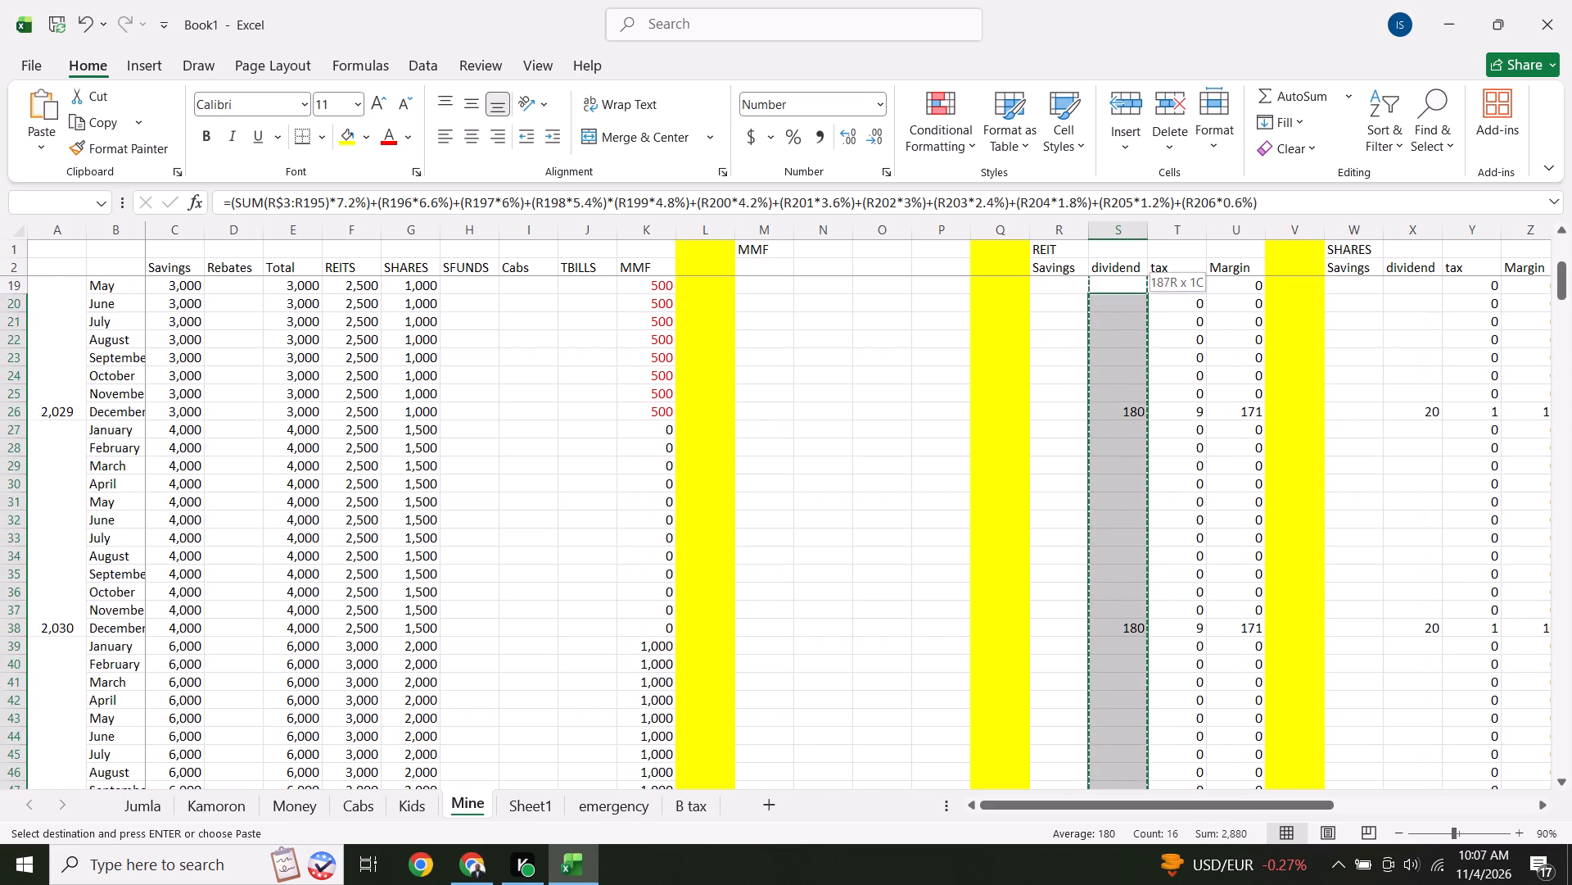
drag(1109, 152, 1112, 347)
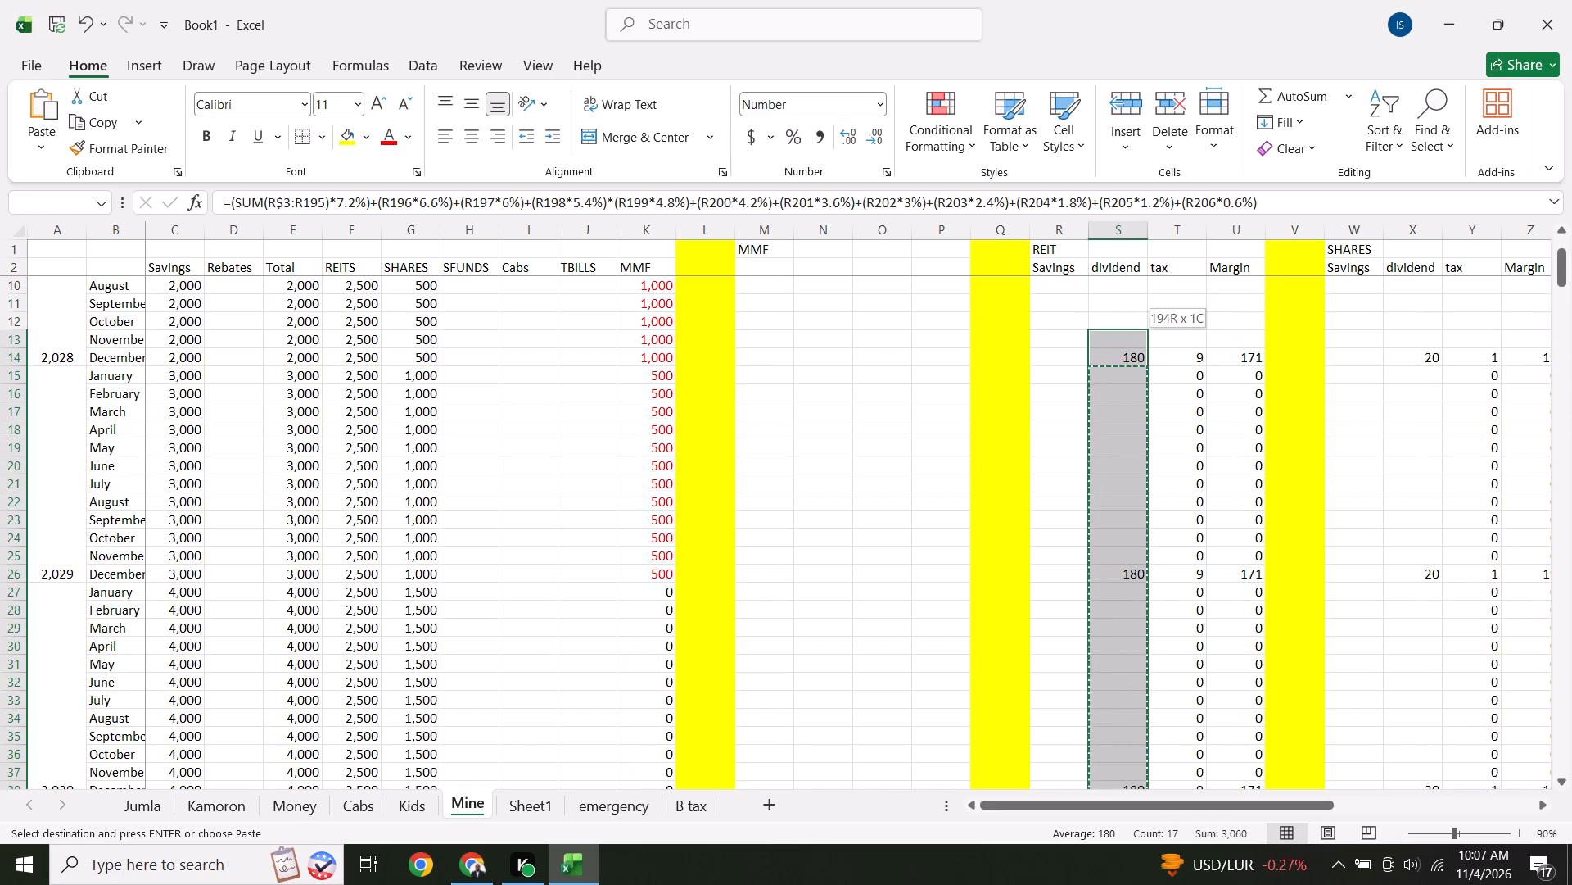
drag(1112, 347, 1112, 378)
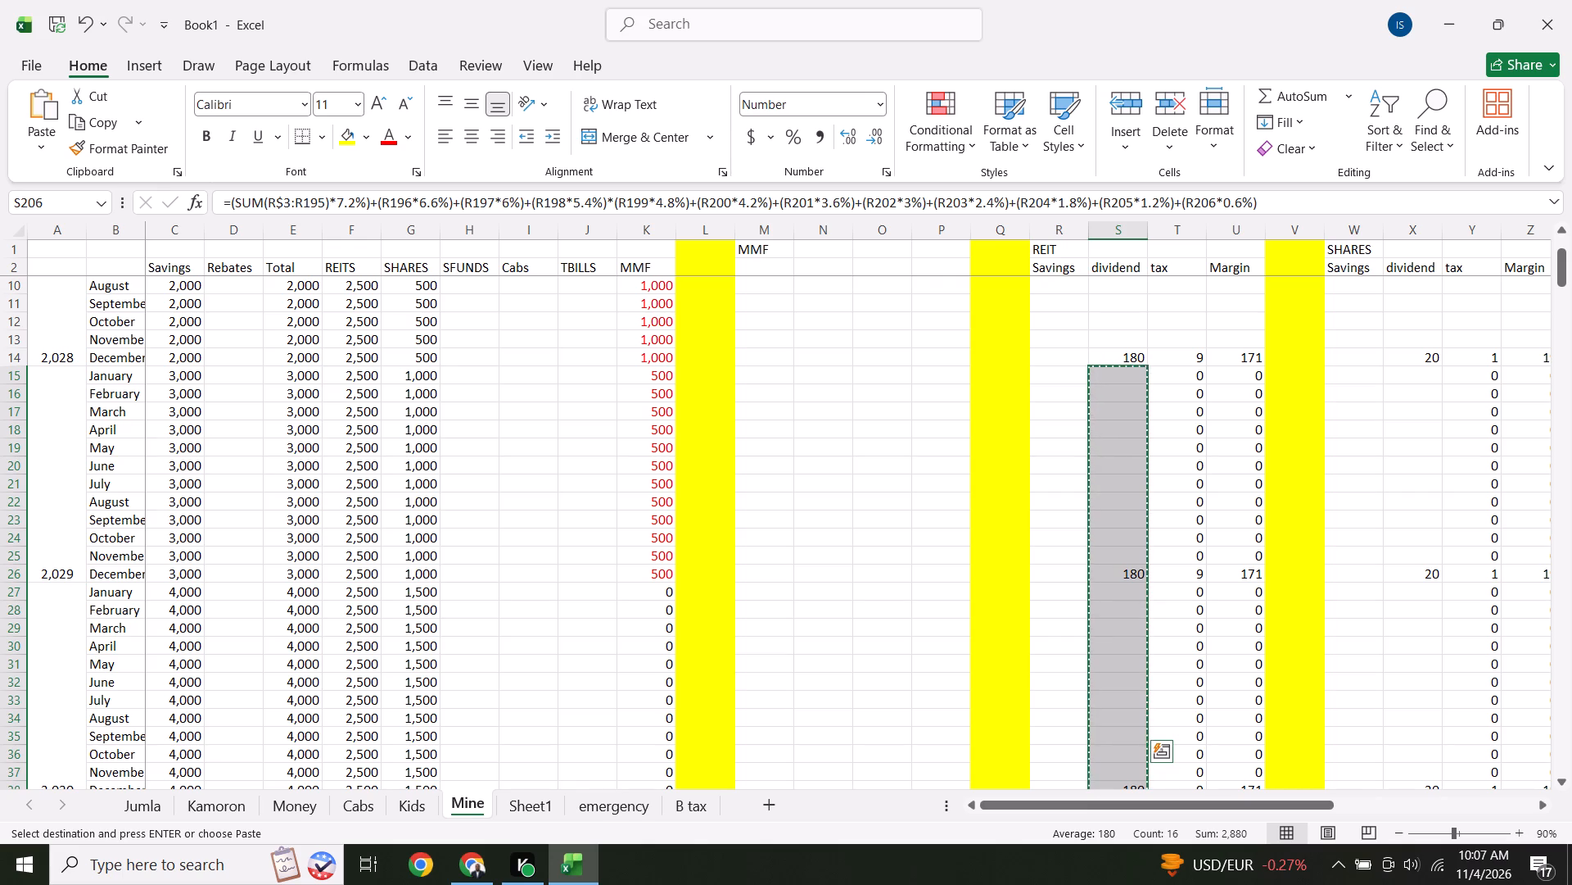
right_click(1112, 378)
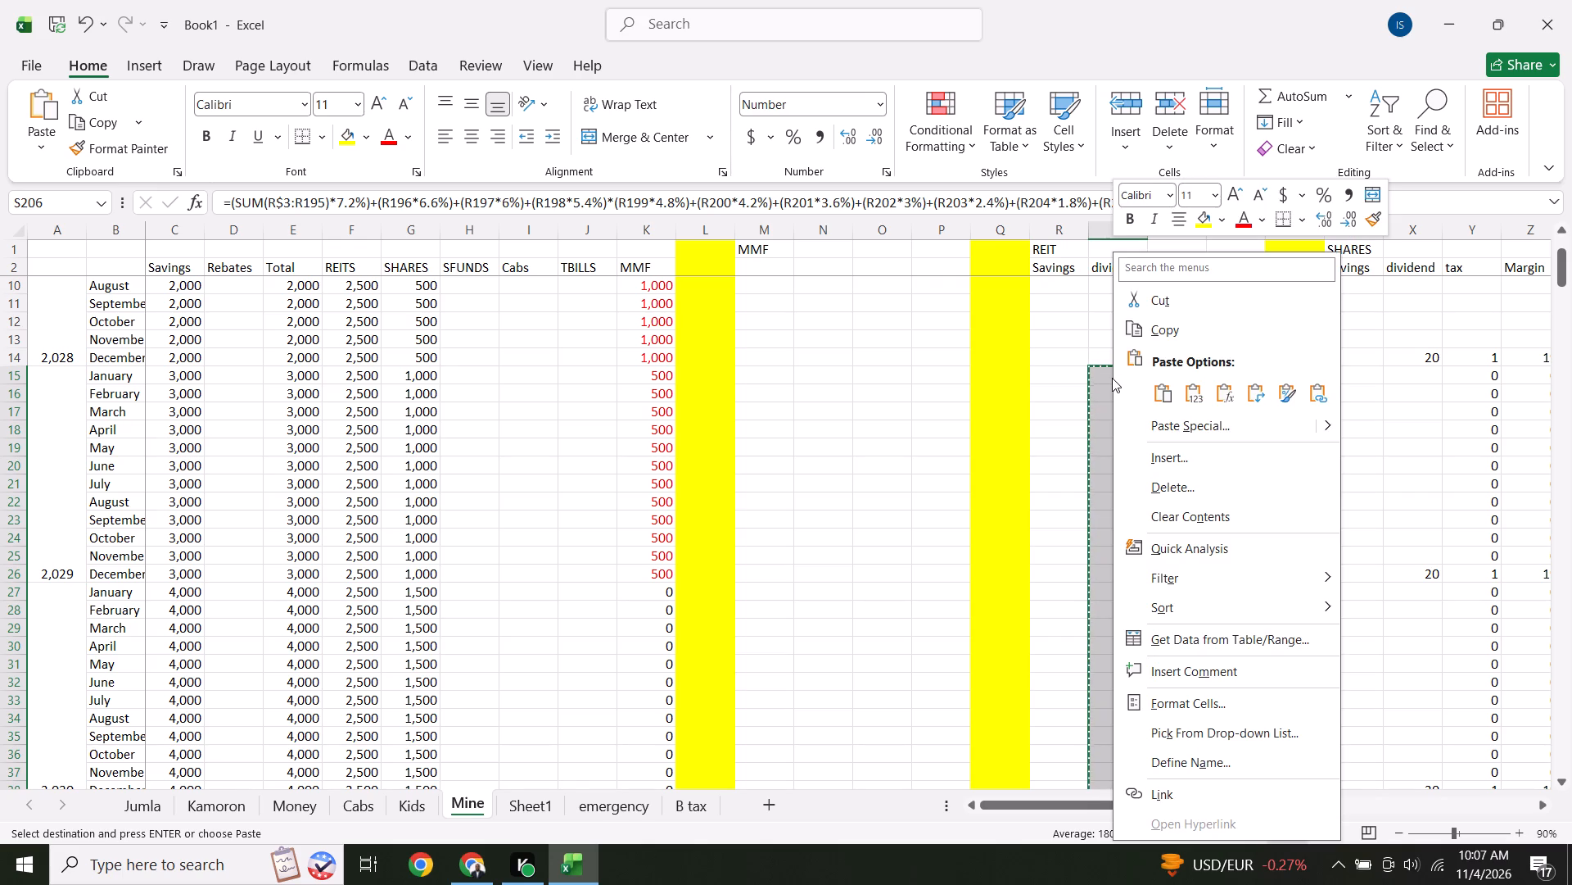
click(1169, 333)
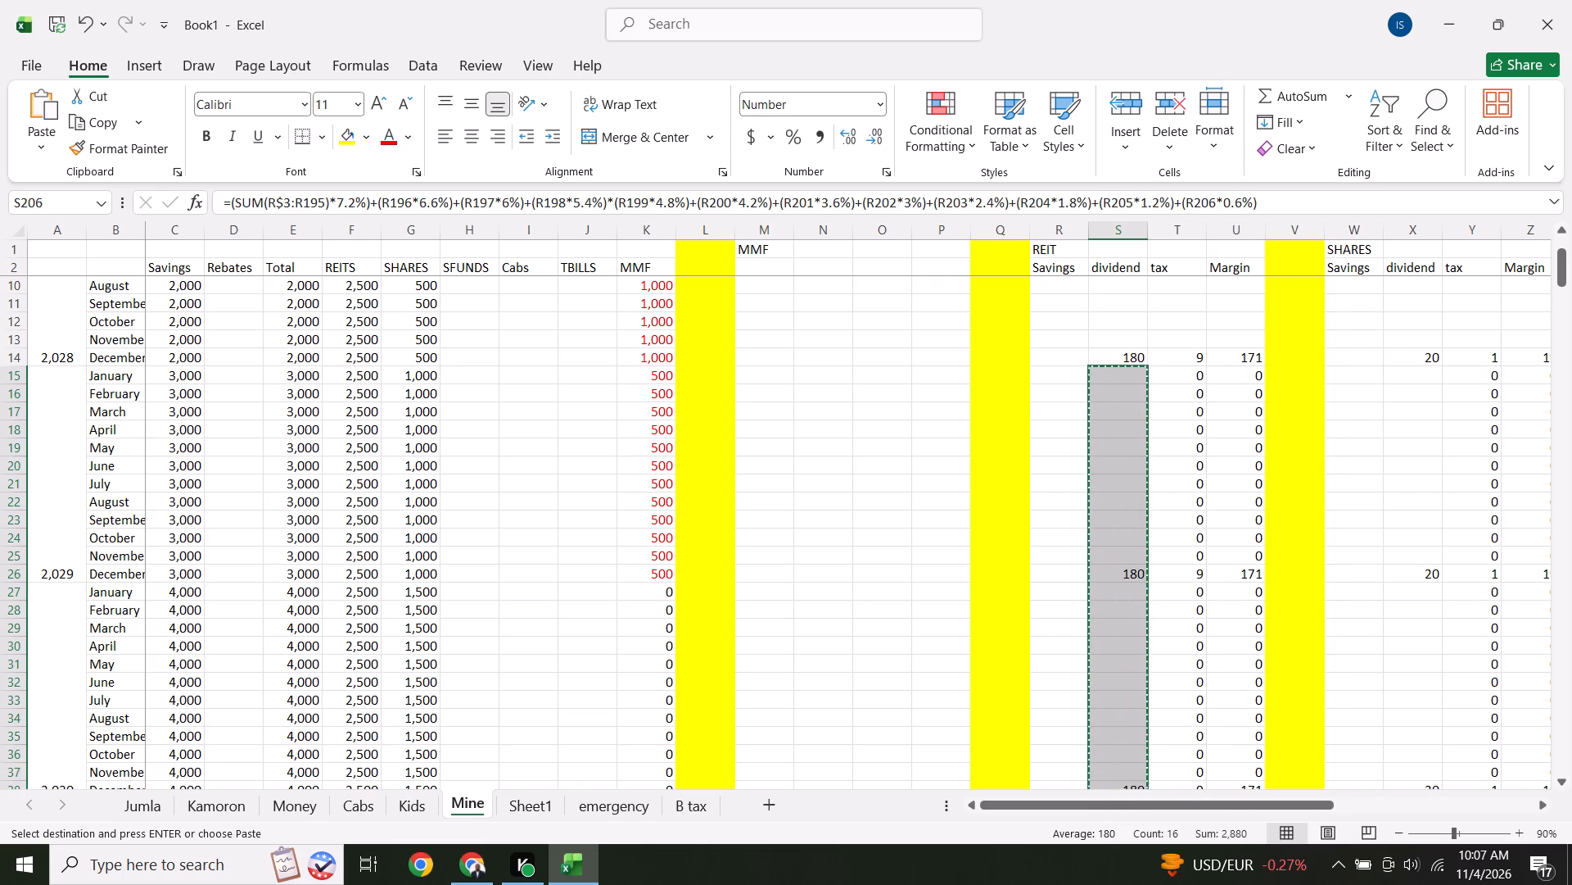
key(Down)
key(Down)
key(Down)
key(Down)
key(Down)
key(Down)
key(Down)
key(Down)
key(Down)
key(Down)
key(Down)
key(Down)
key(Down)
key(Down)
key(Down)
key(Down)
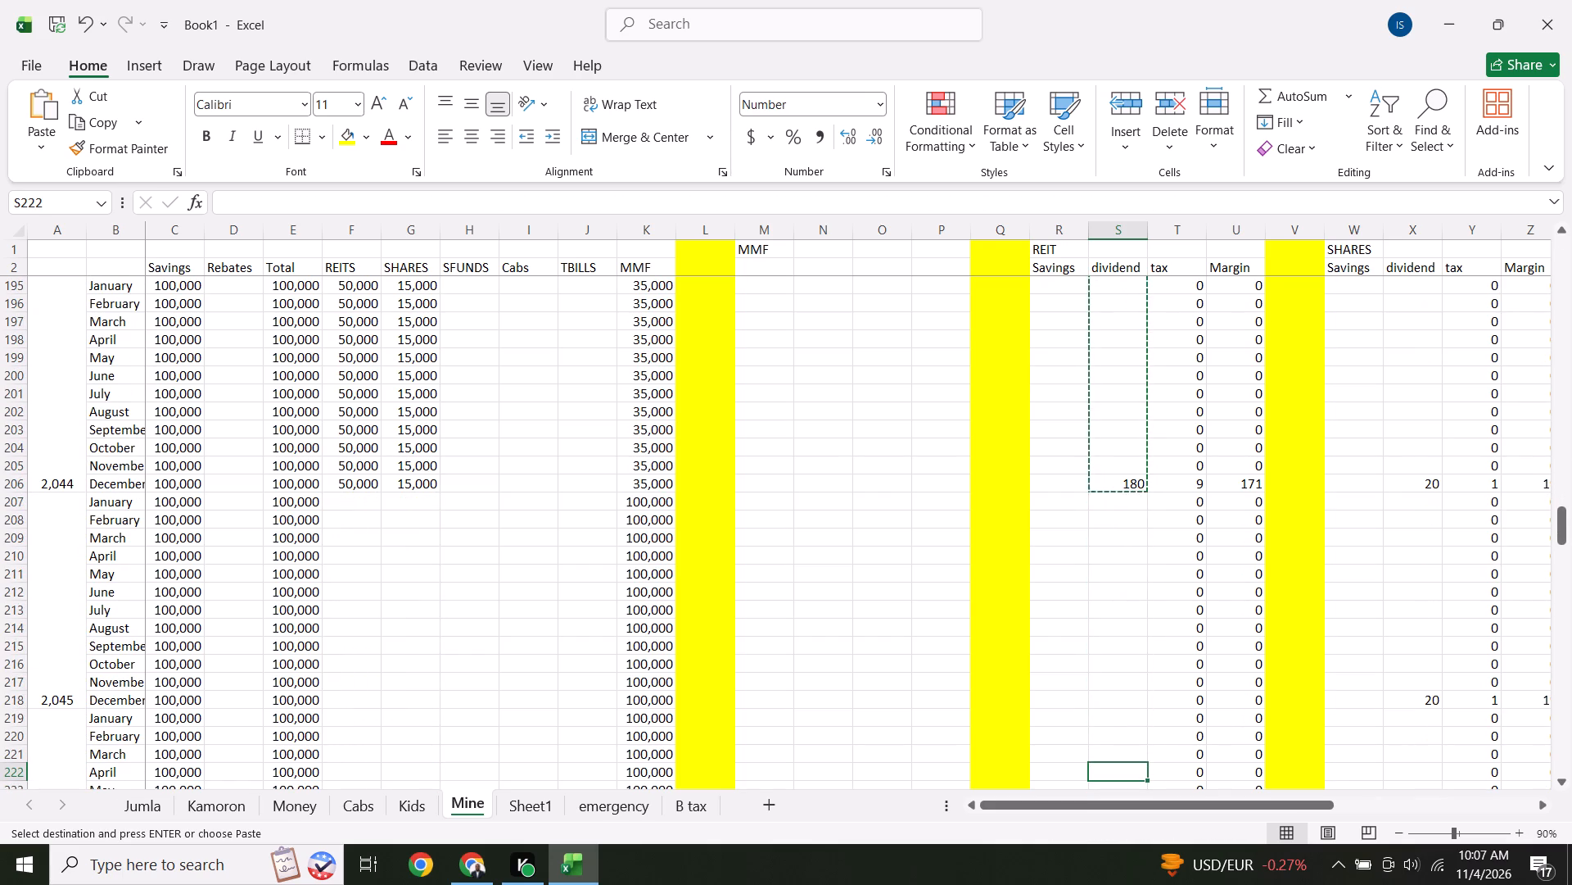
click(1118, 503)
right_click(1118, 503)
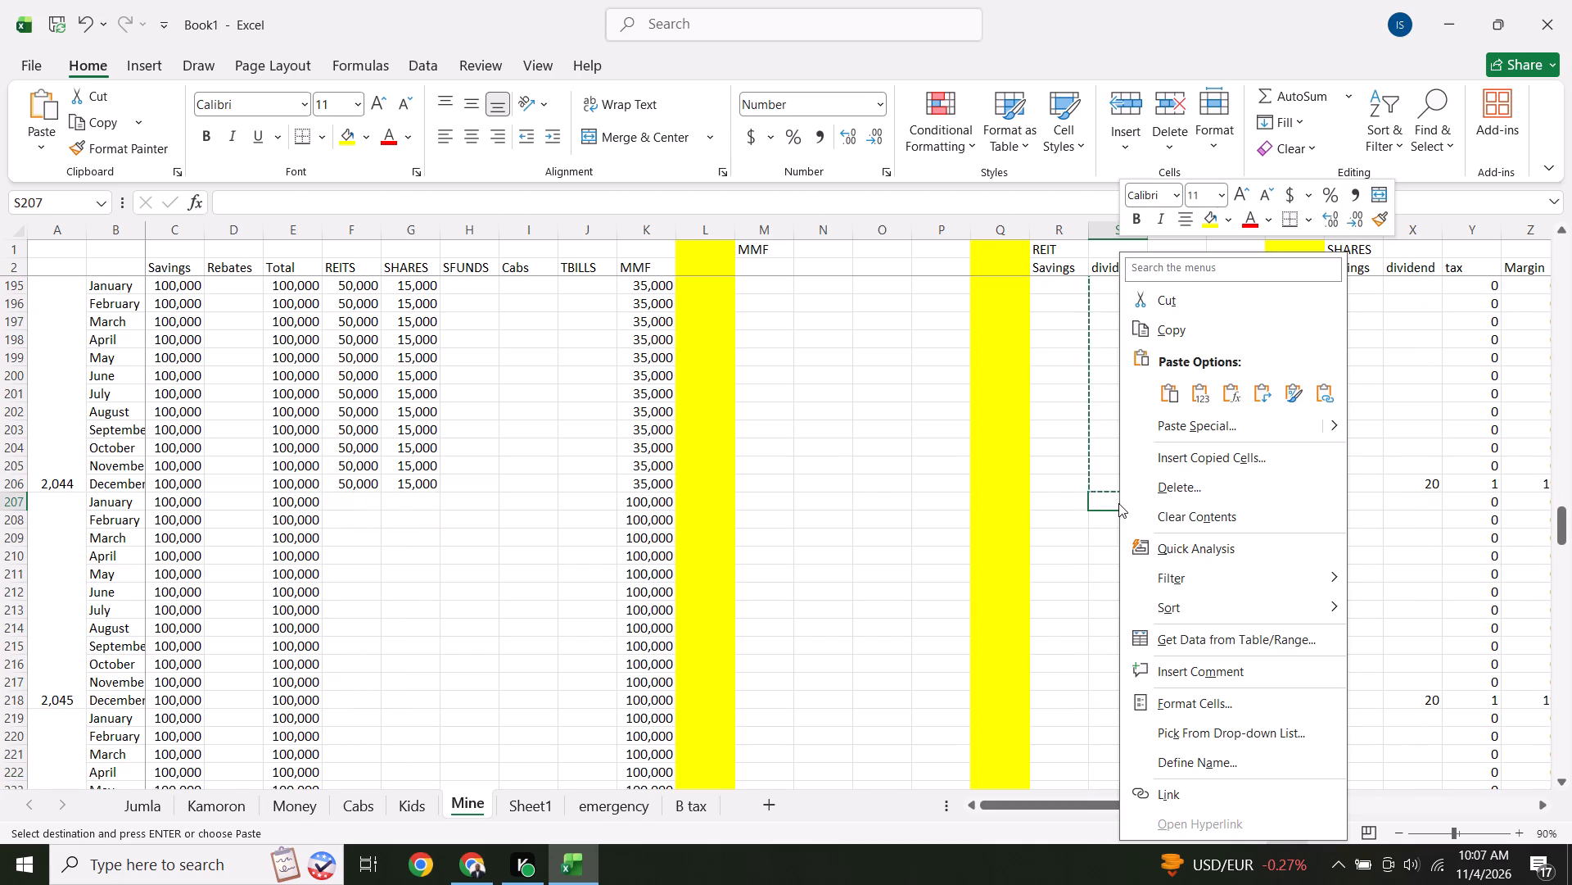
click(1168, 396)
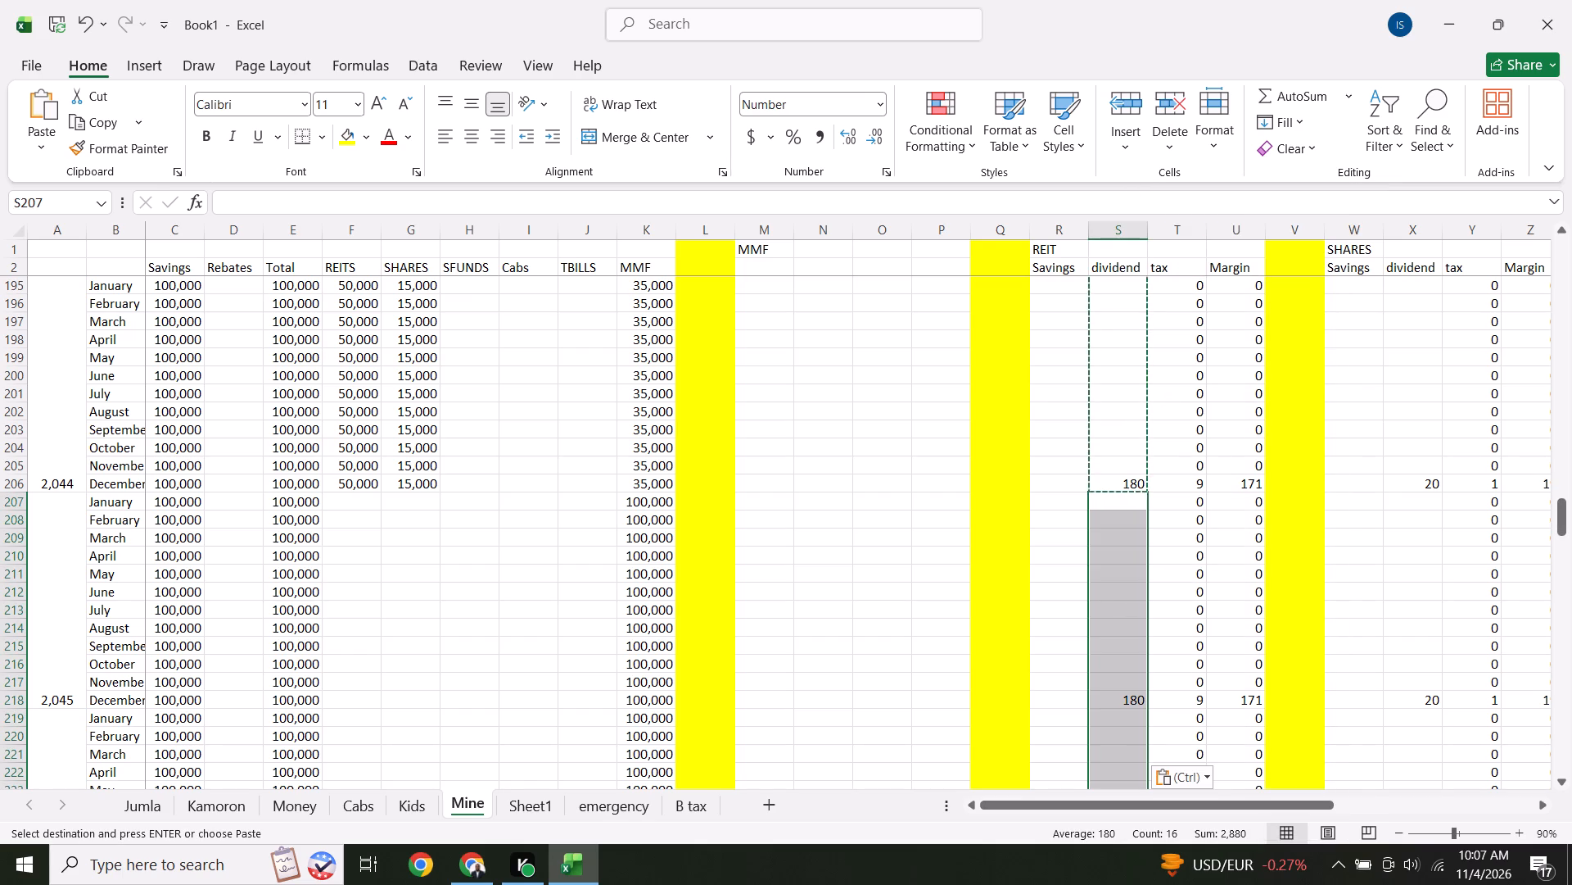
Fill the first January's REIT Savings formula =F3 down through March 2029.
key(Up)
key(Up)
key(Up)
key(Up)
key(Up)
key(Up)
key(Up)
key(Up)
key(Up)
key(Up)
key(Up)
key(Up)
key(Up)
key(Up)
key(Up)
key(Up)
key(Up)
key(Up)
key(Up)
key(Up)
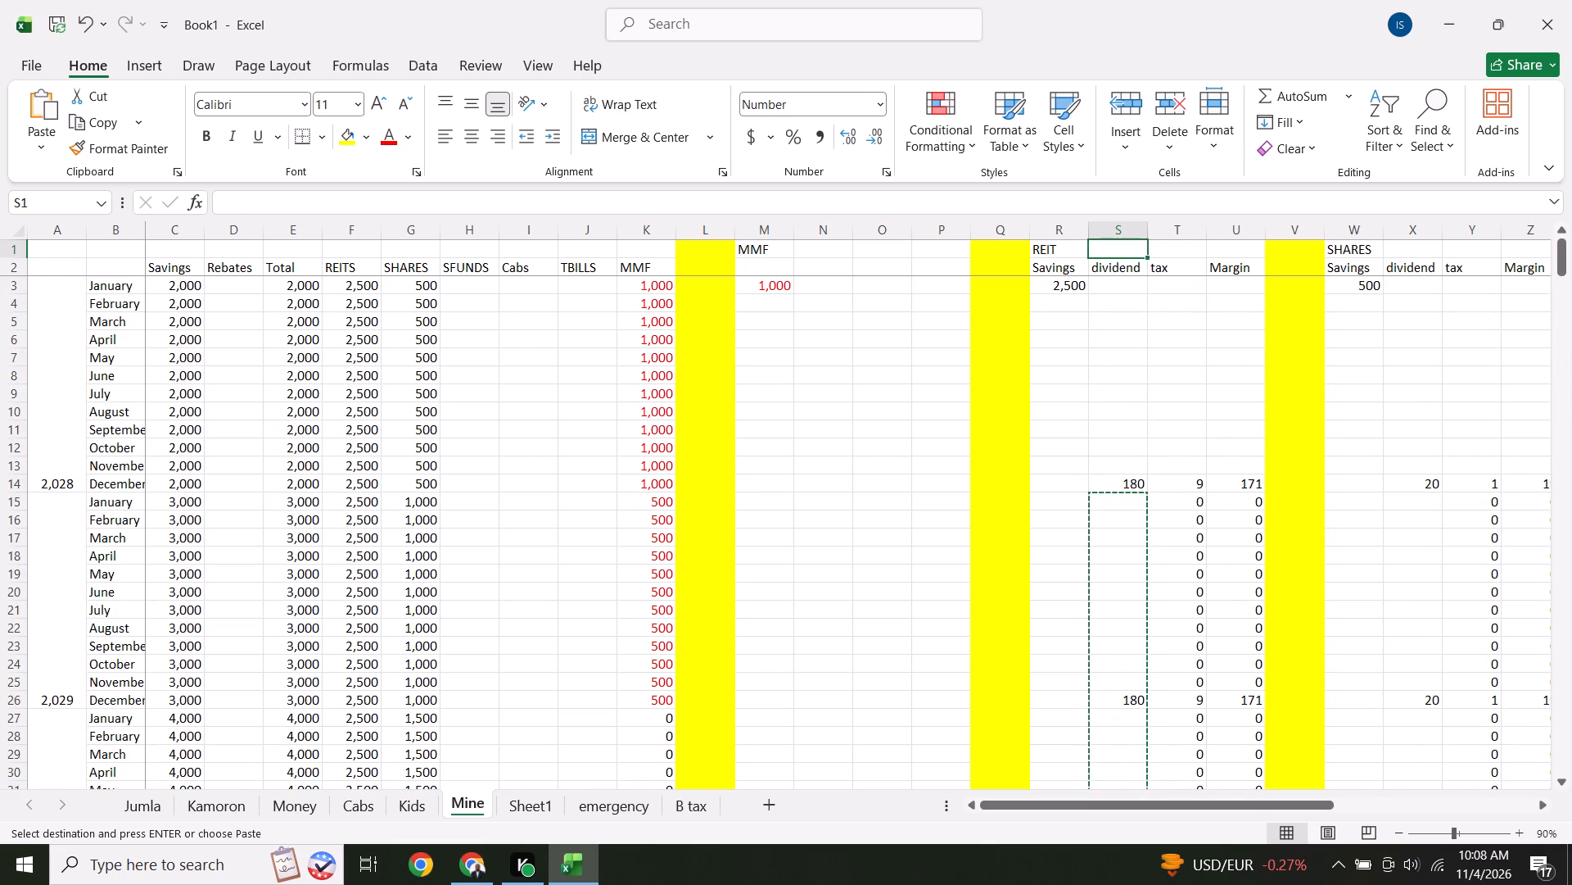
click(1069, 288)
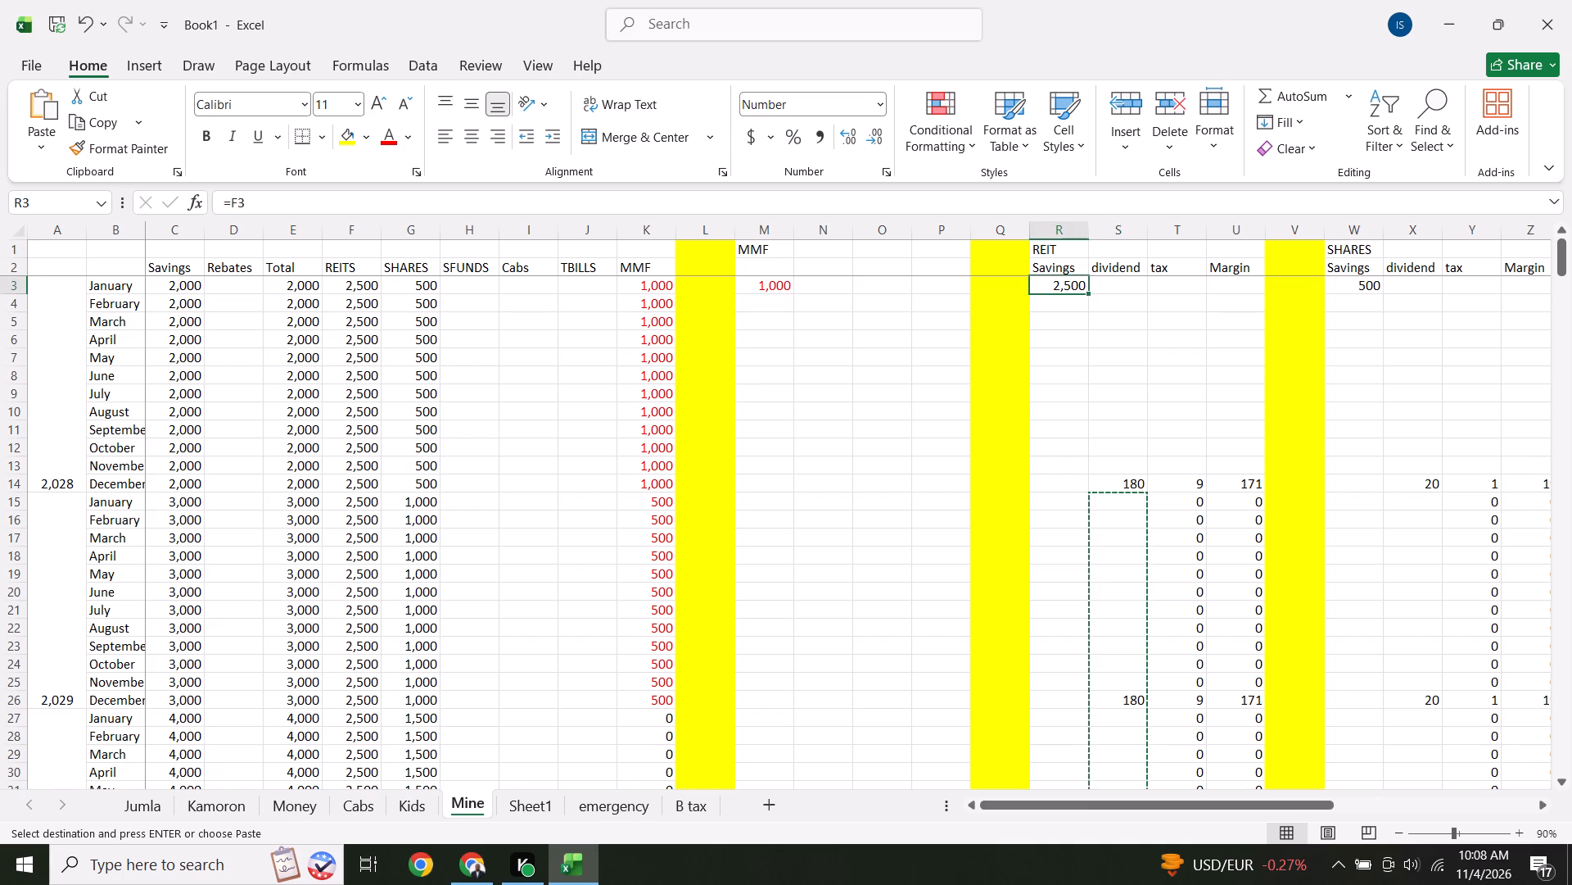
drag(1086, 293, 1030, 537)
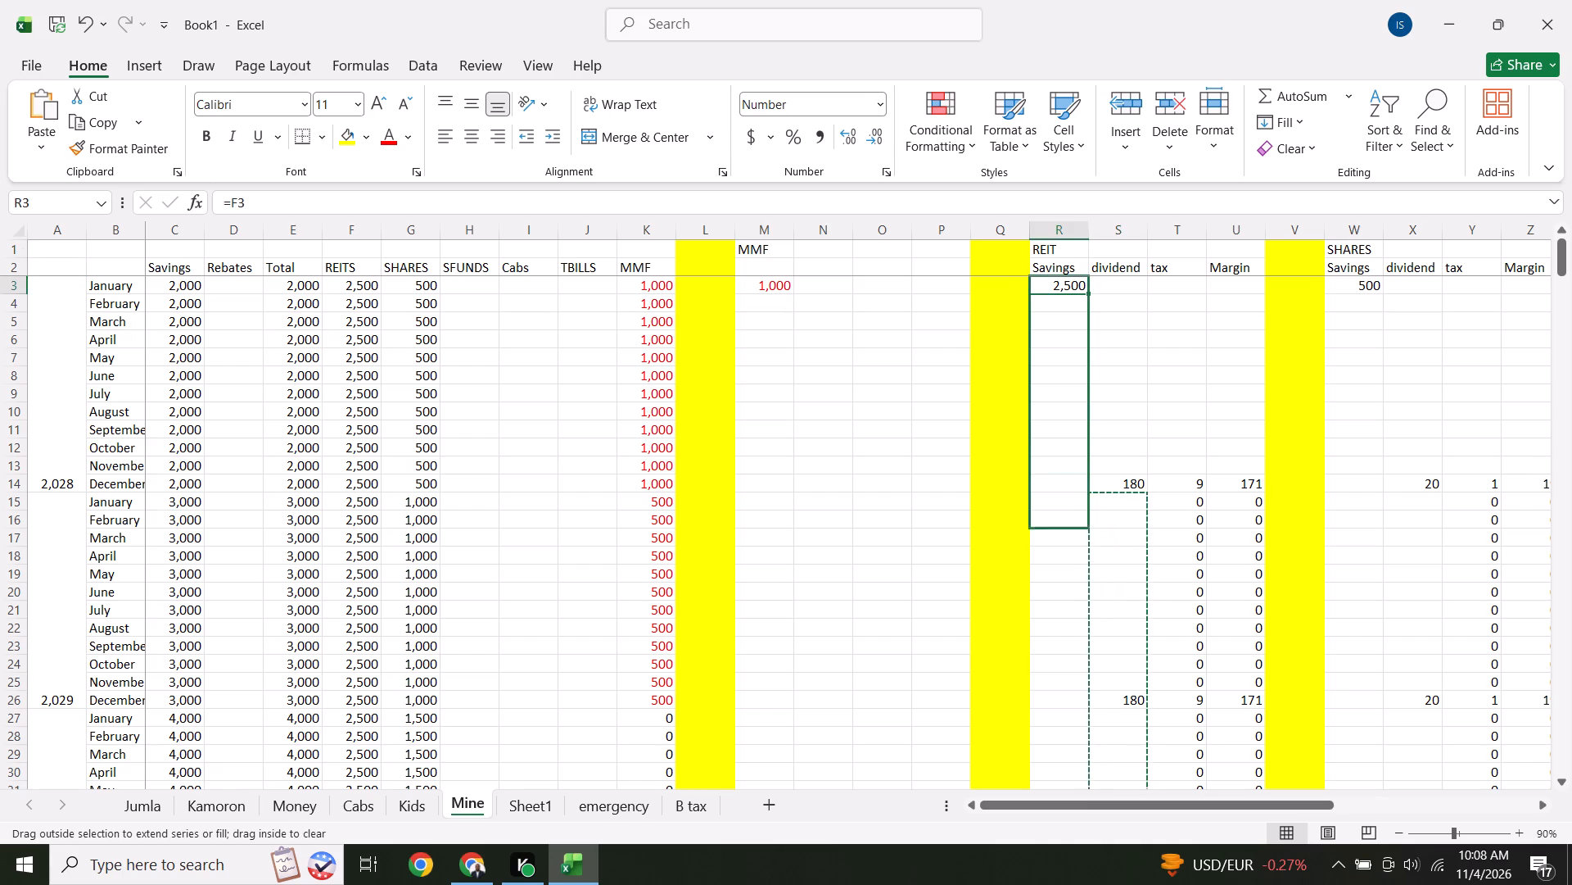
drag(1030, 537, 1030, 538)
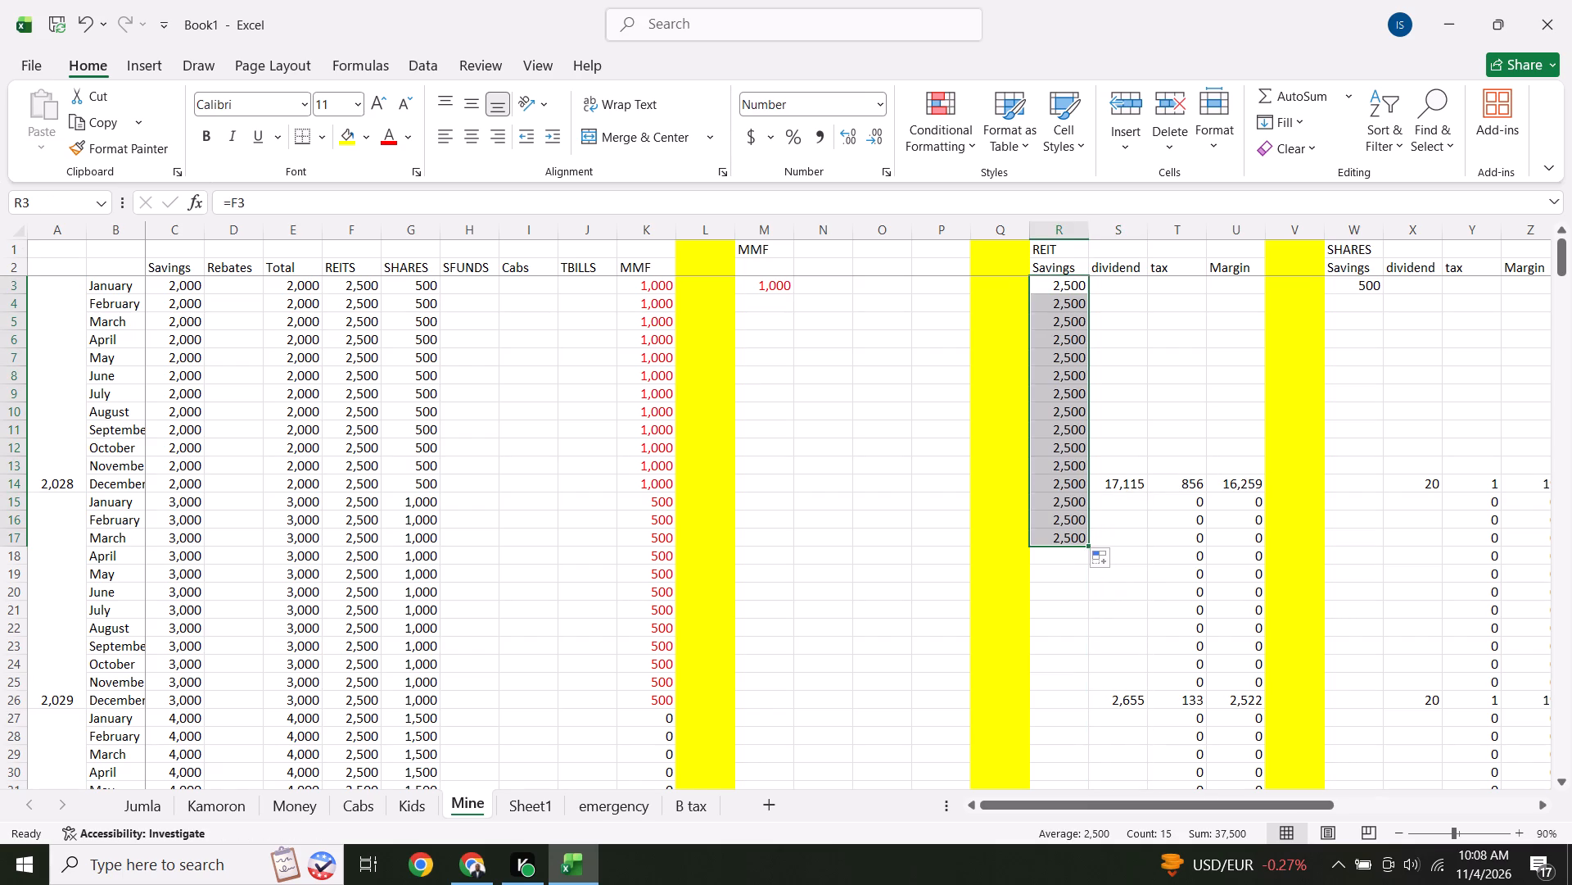
click(1136, 483)
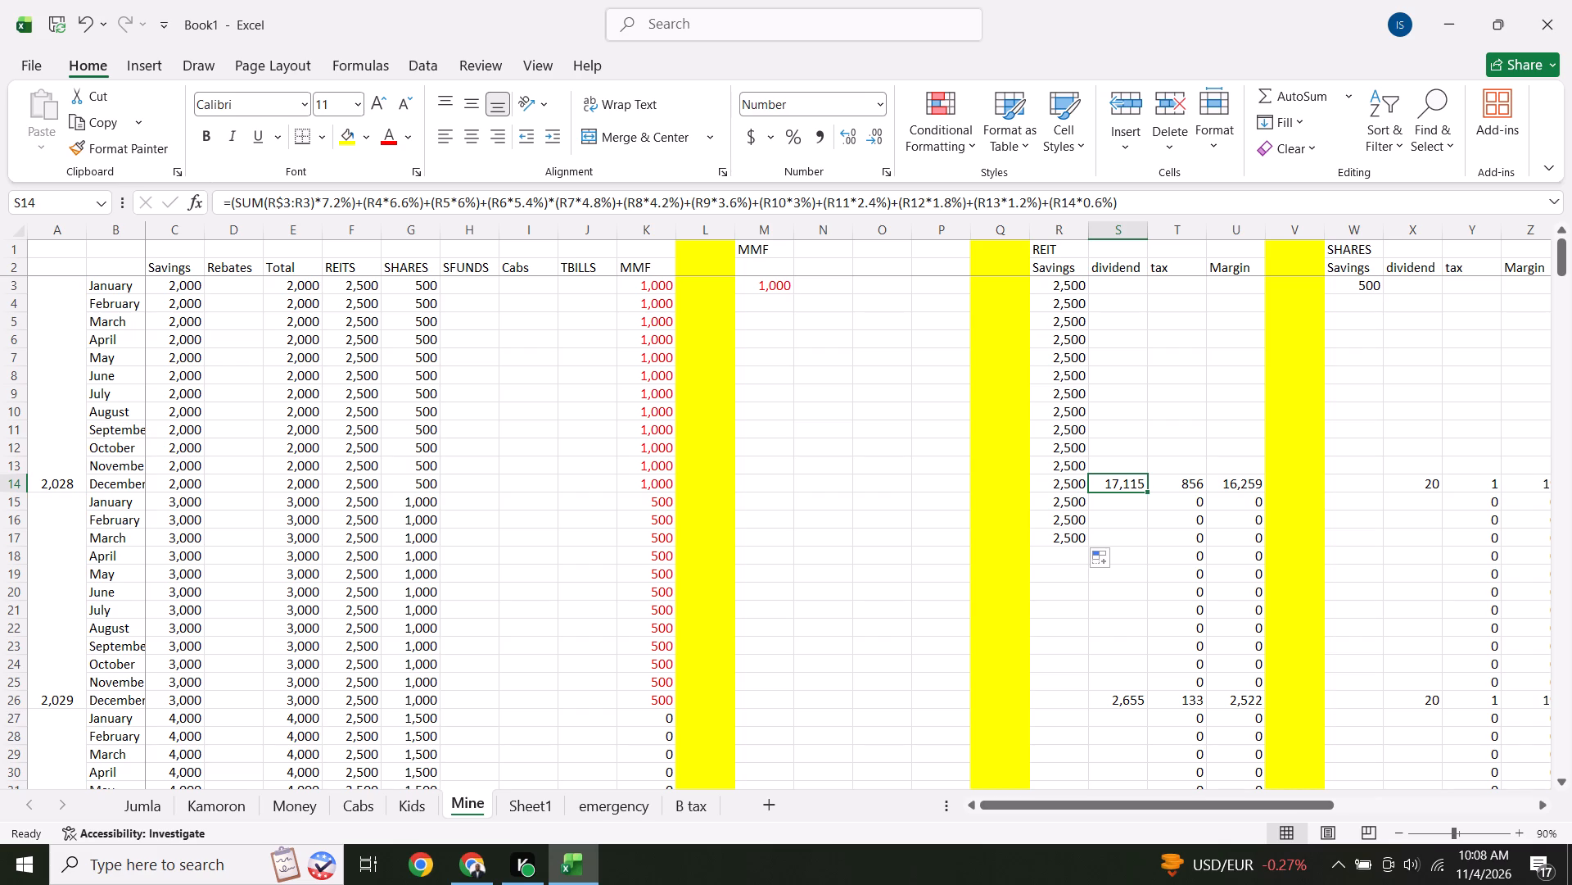
Fill the March 2029 REIT Savings formula =F17 down the column through December 2045.
click(1071, 542)
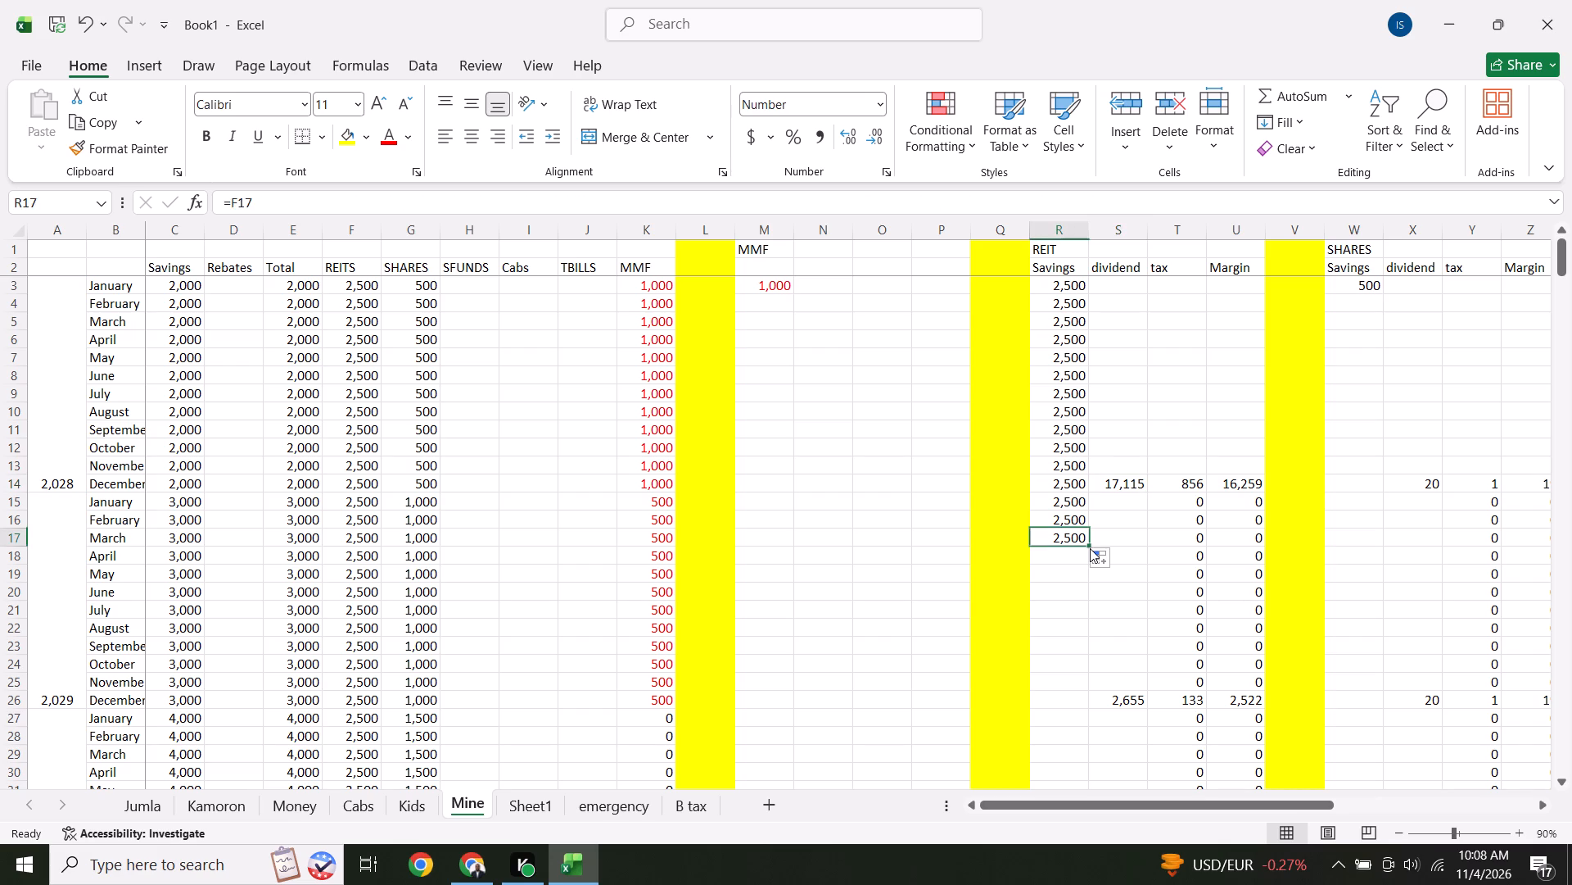
drag(1086, 544, 1078, 664)
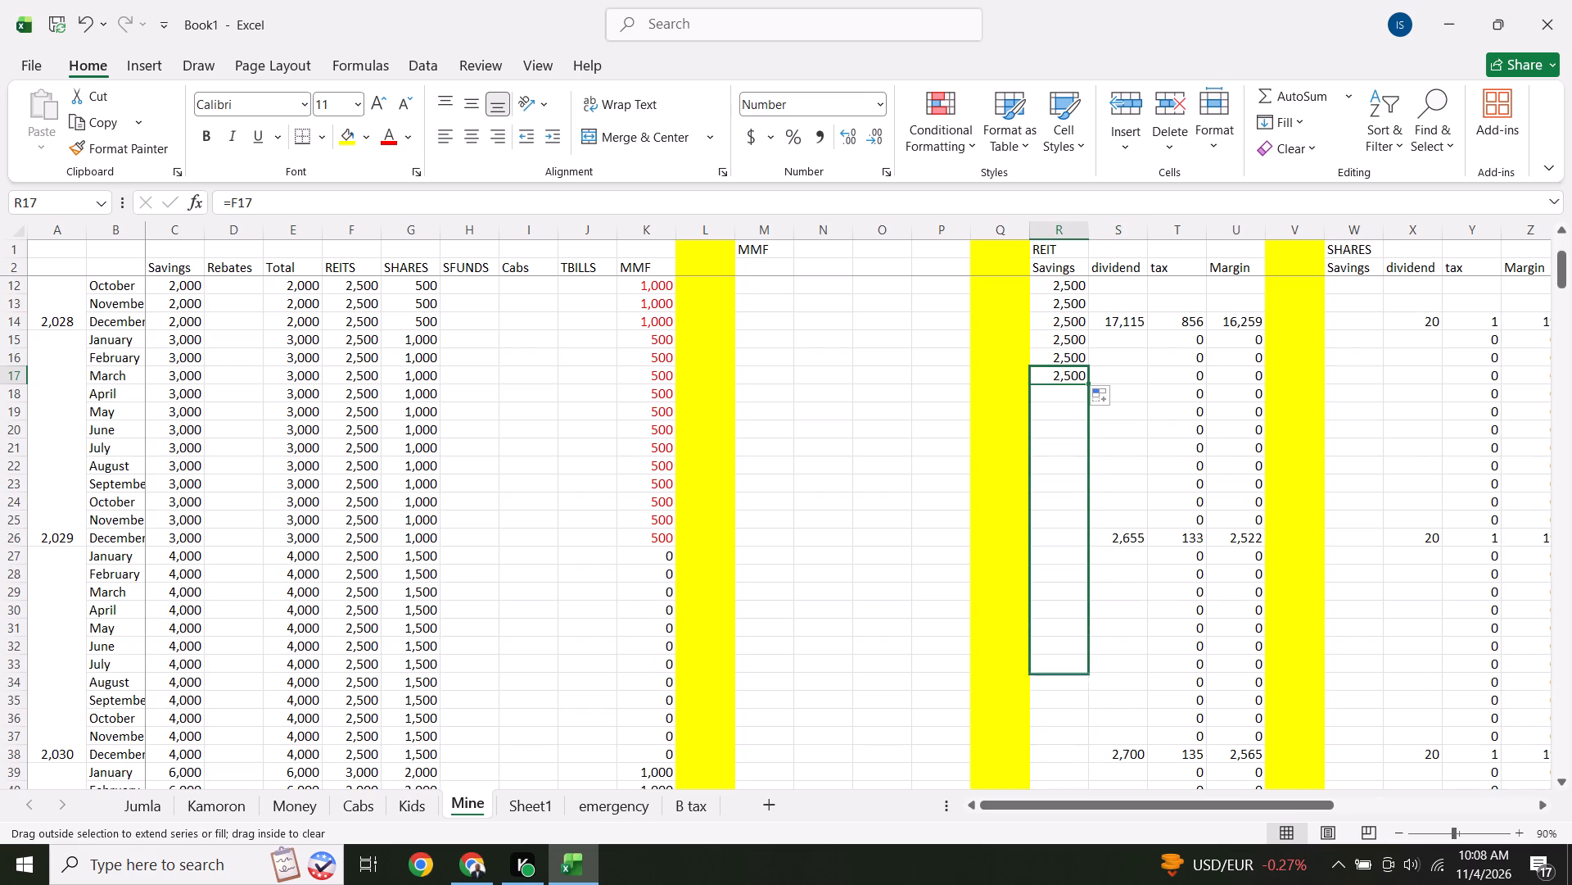
drag(1078, 664, 1069, 796)
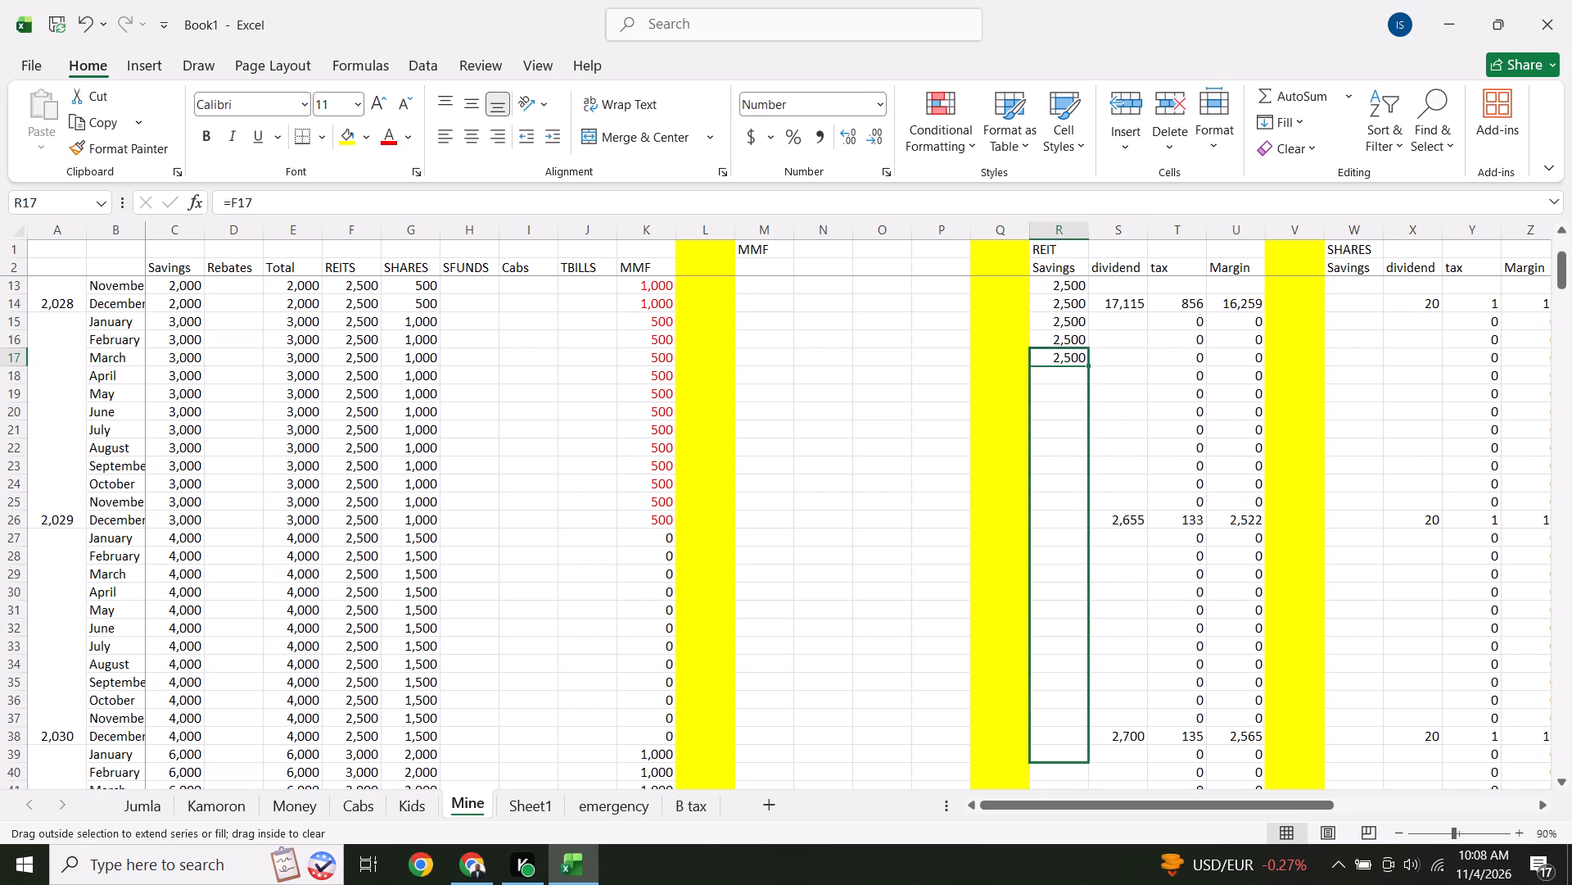
drag(1069, 796, 1077, 778)
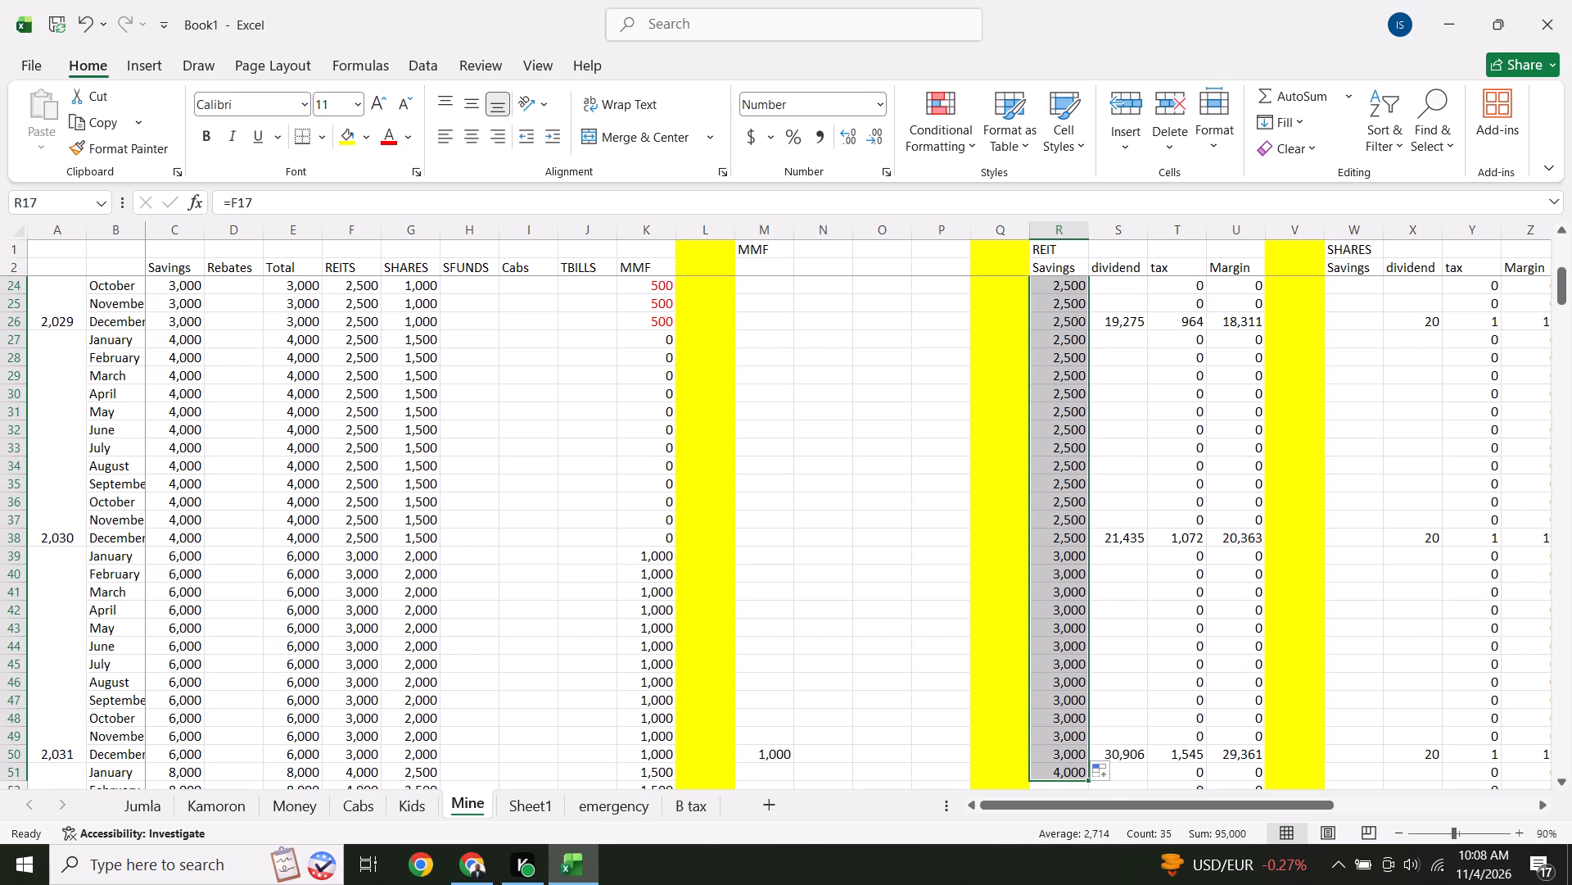
drag(1086, 778, 1085, 837)
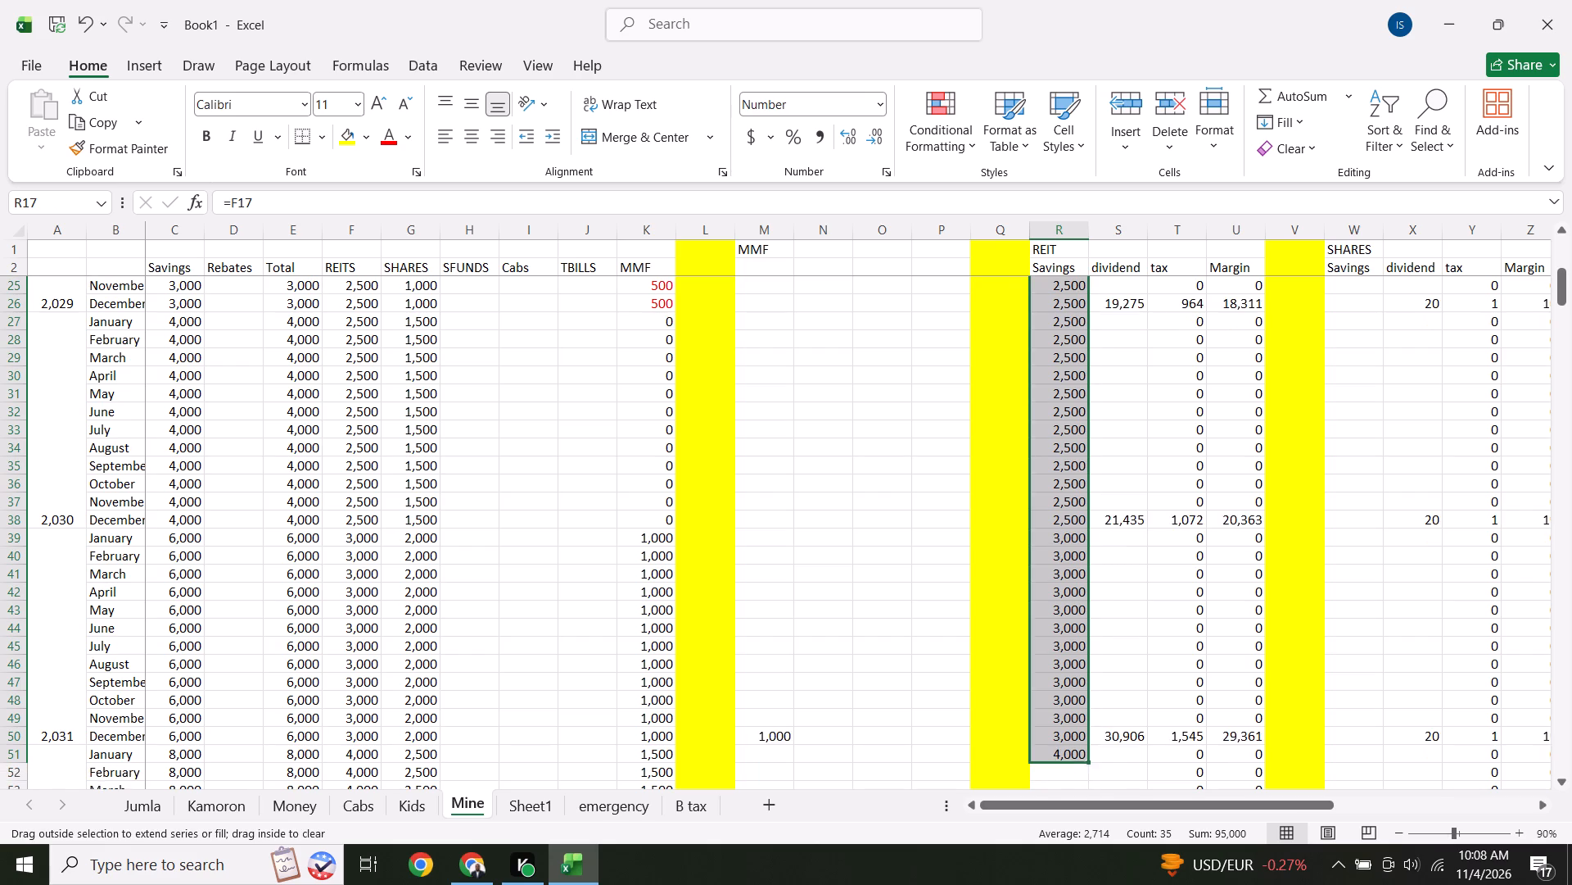
drag(1085, 837, 1084, 847)
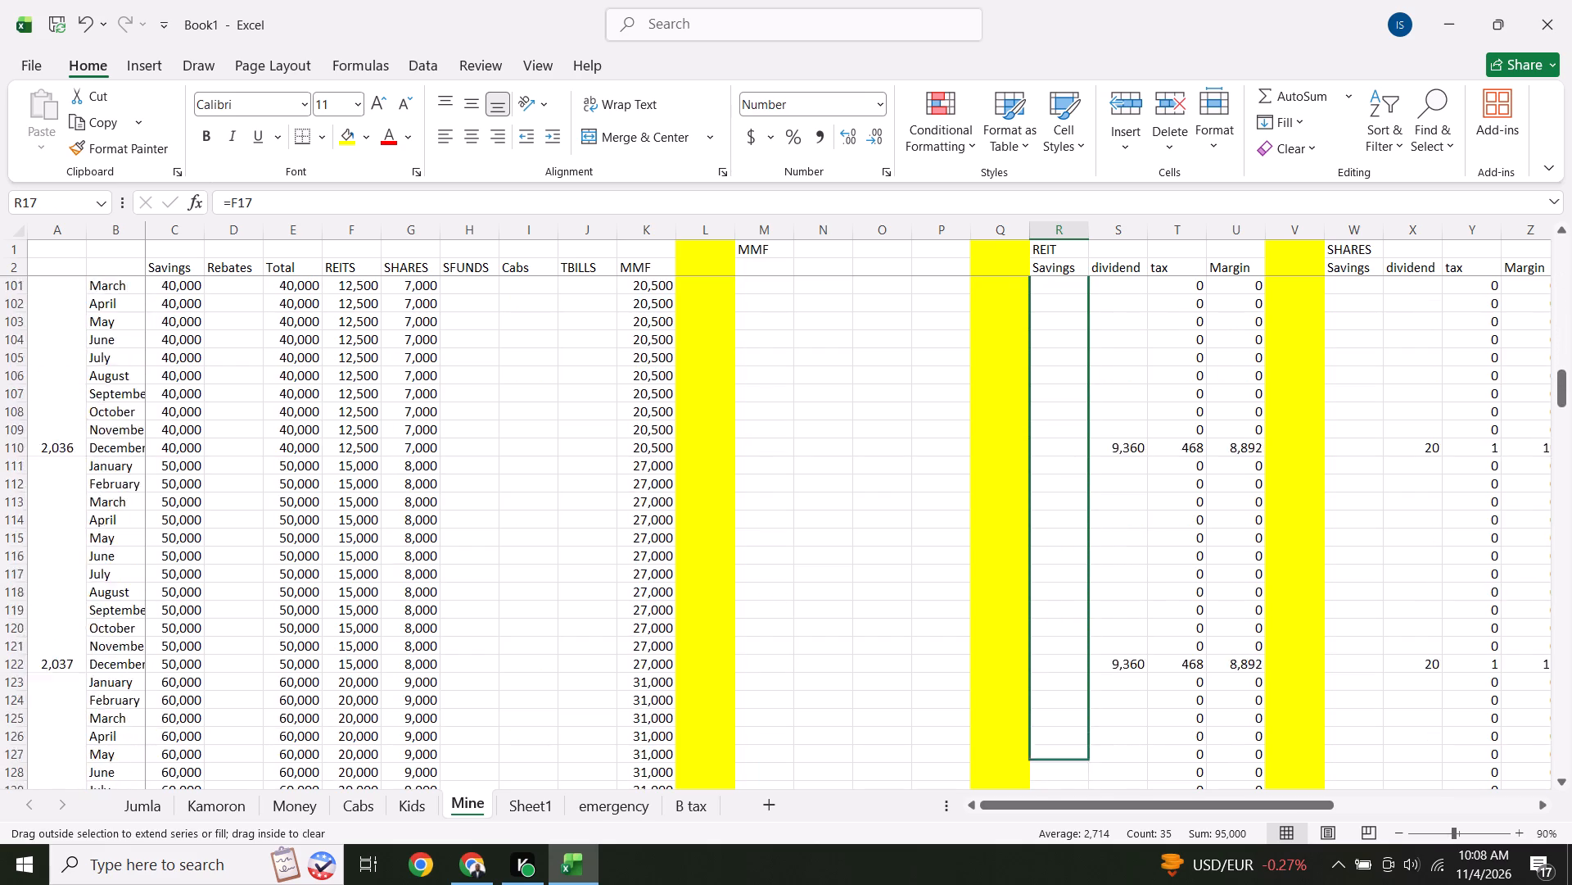
drag(1084, 847, 1079, 840)
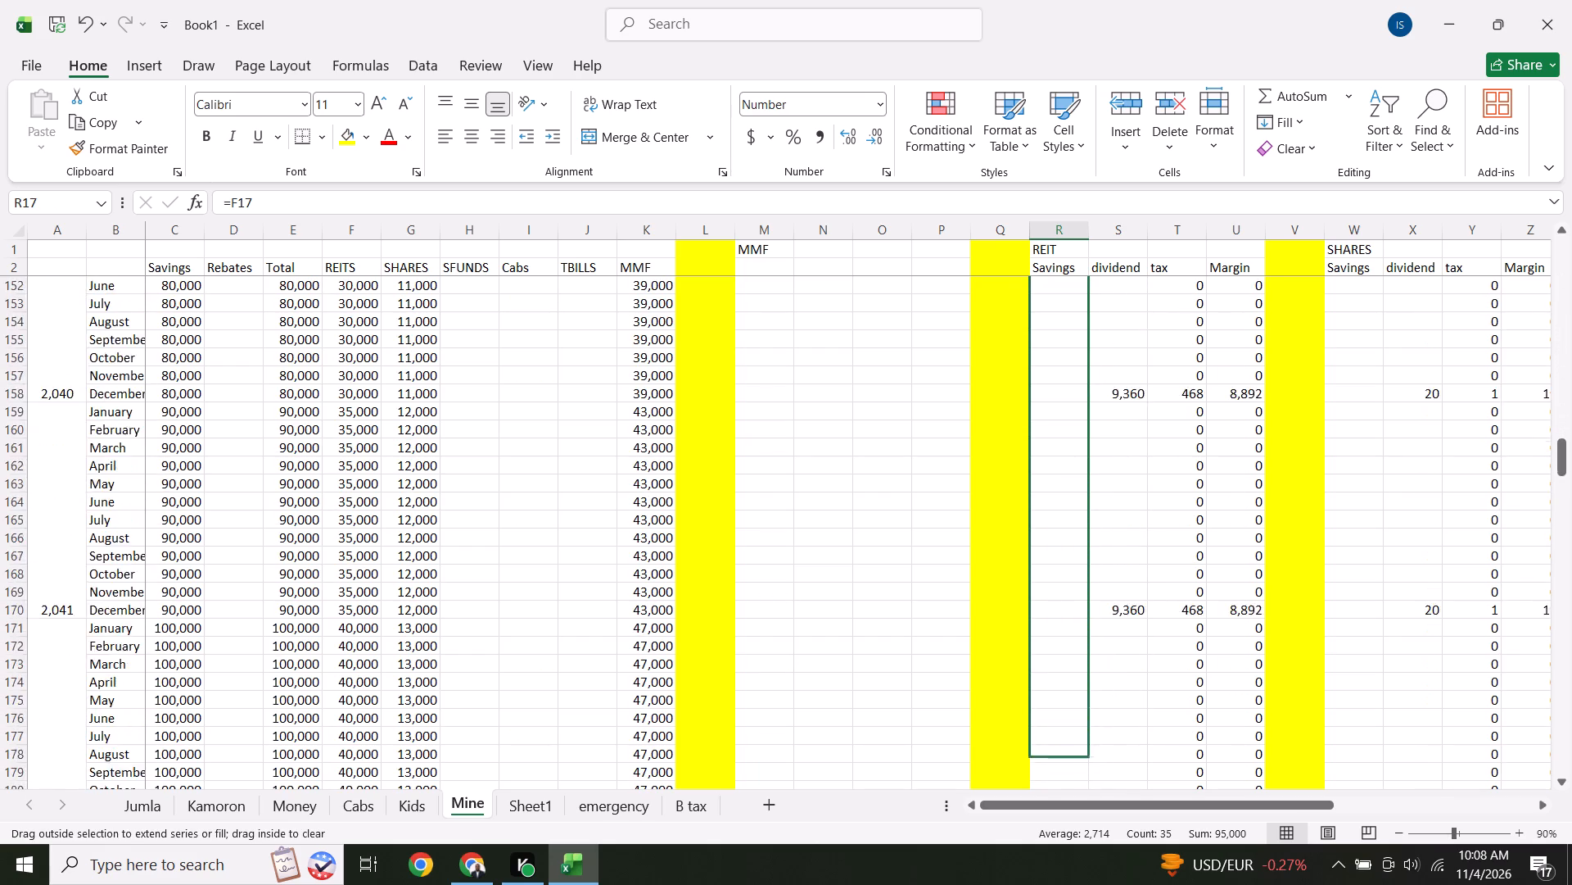
drag(1079, 840, 1066, 650)
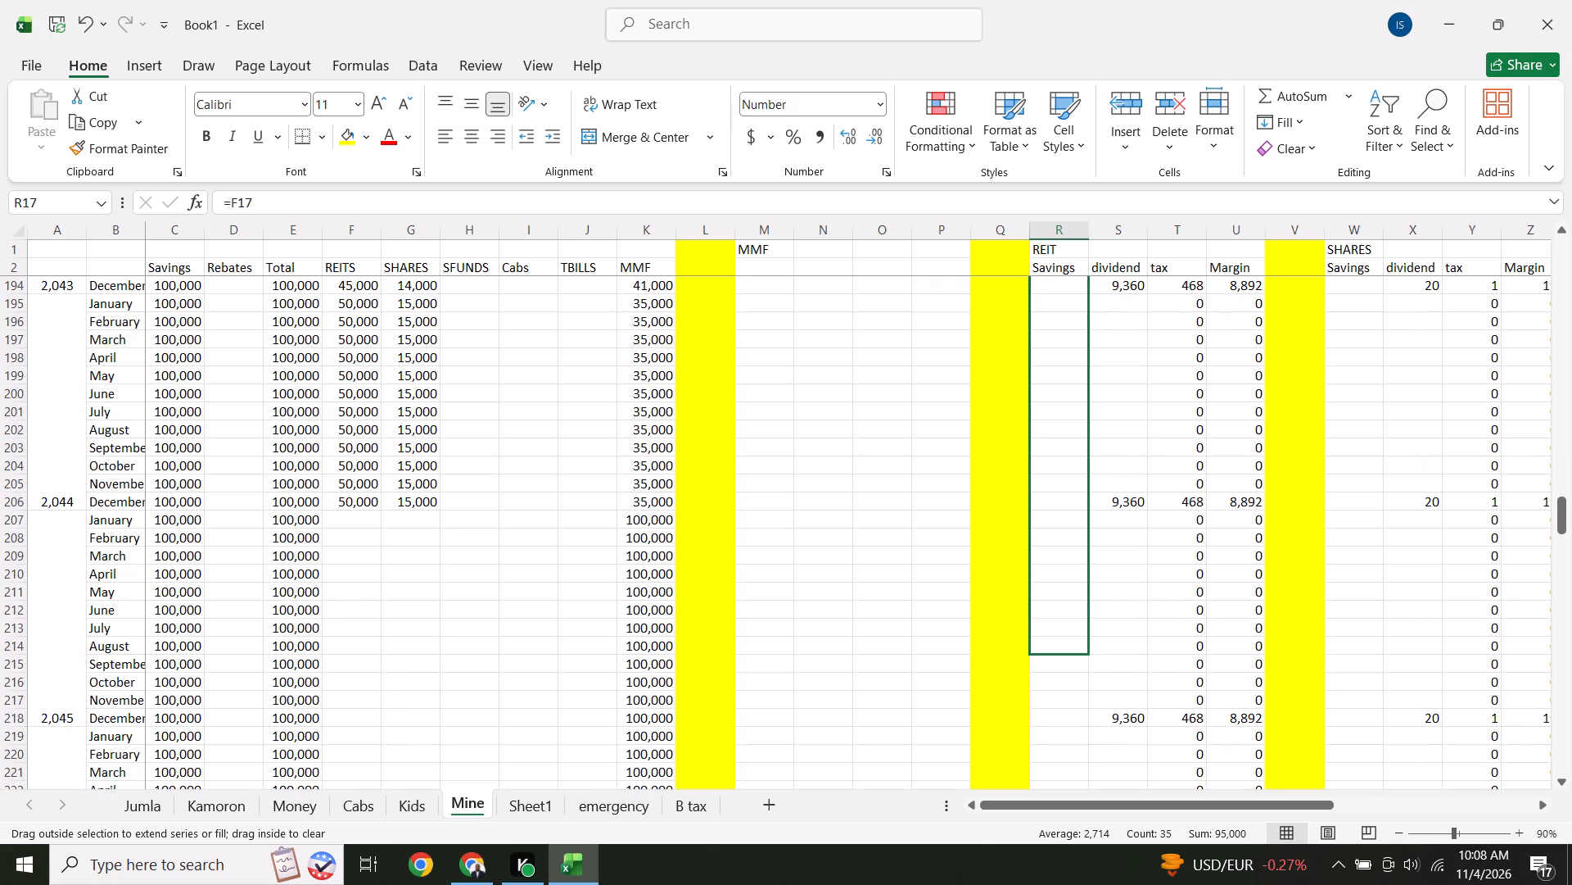
drag(1066, 650, 1052, 724)
drag(1052, 724, 1052, 725)
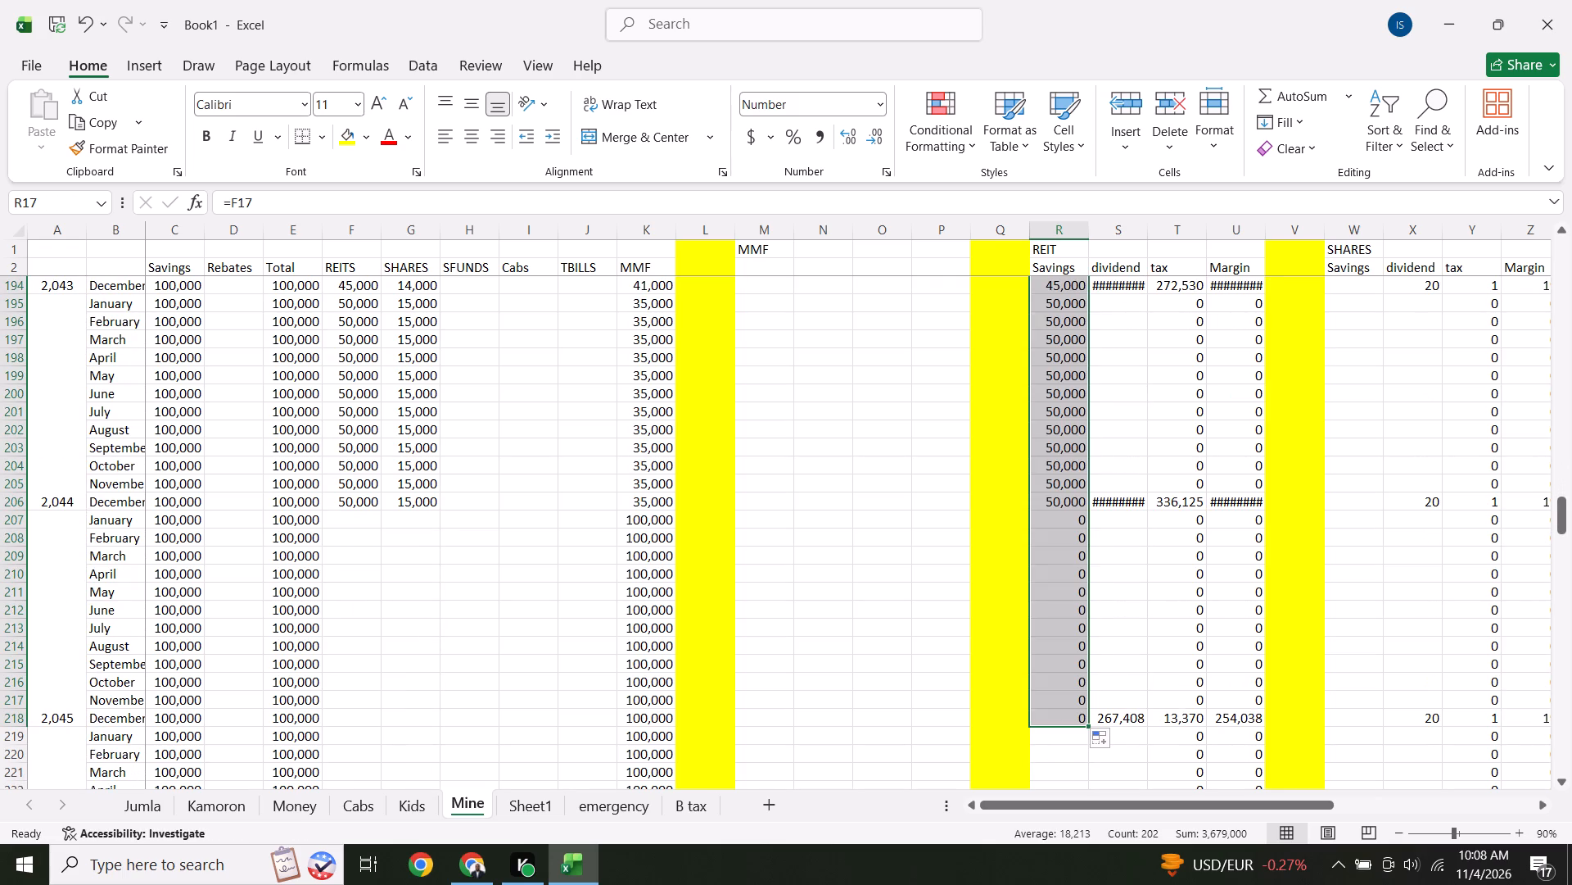
click(1200, 547)
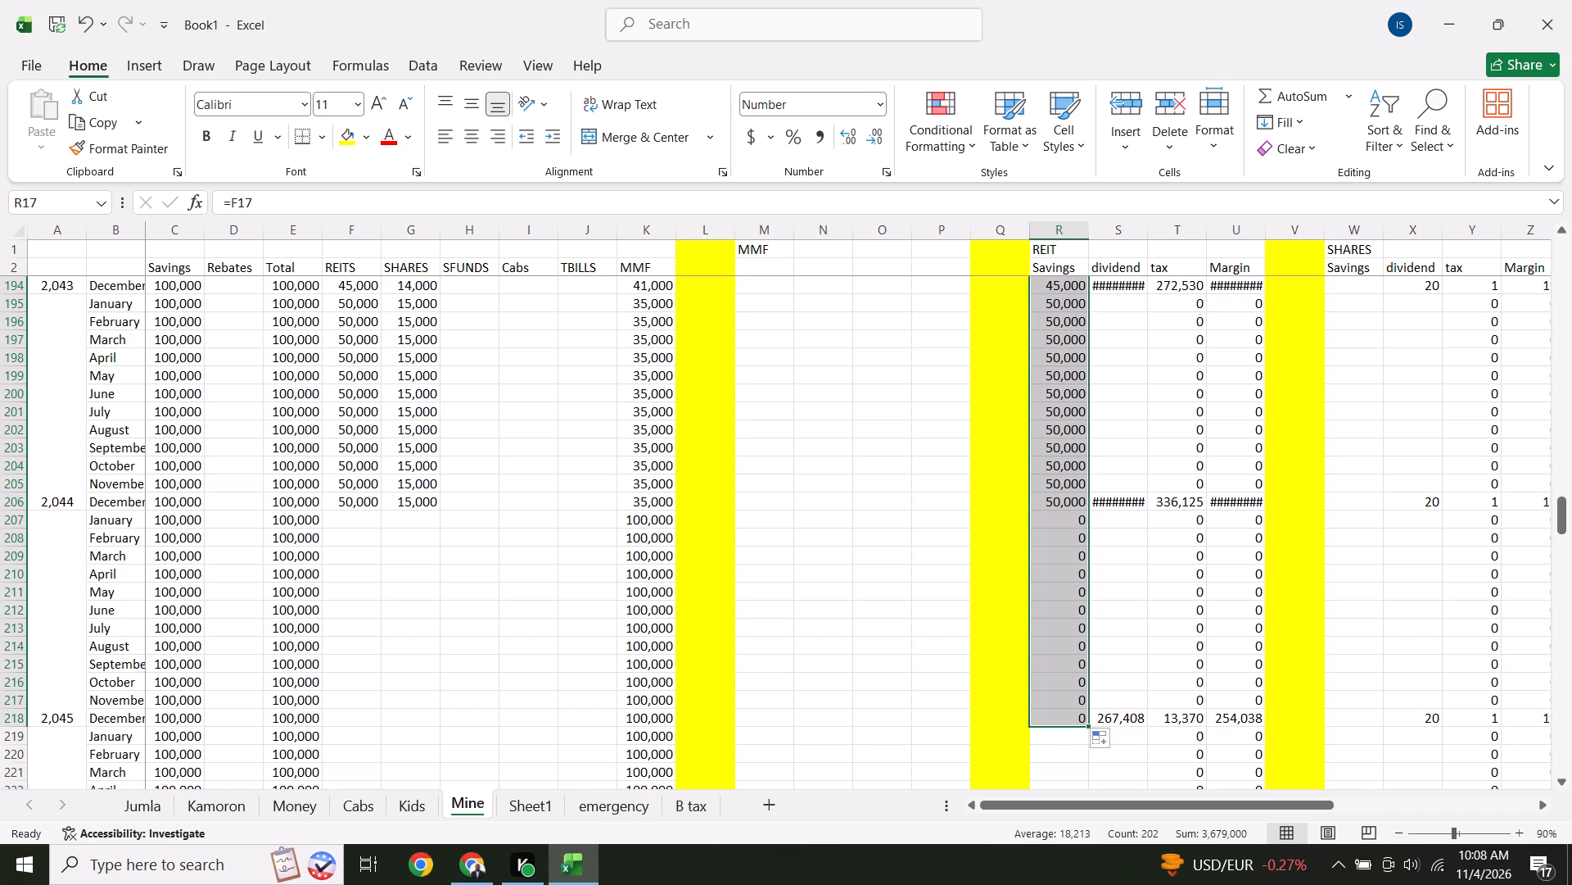
Widen the REIT dividend column to fit its large yearly values.
click(1118, 290)
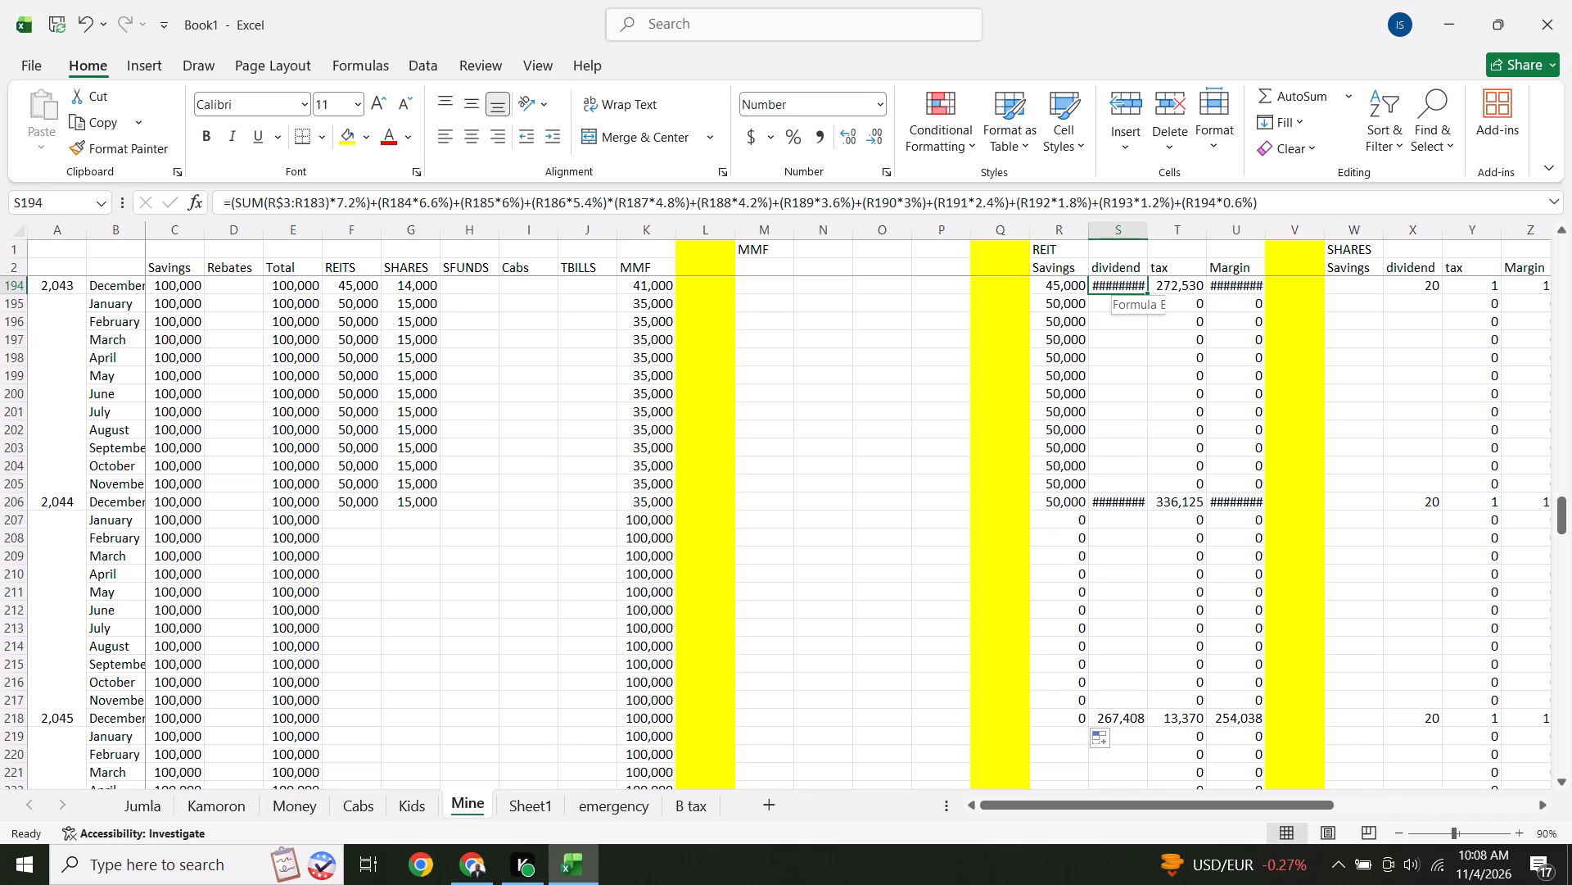
click(1148, 238)
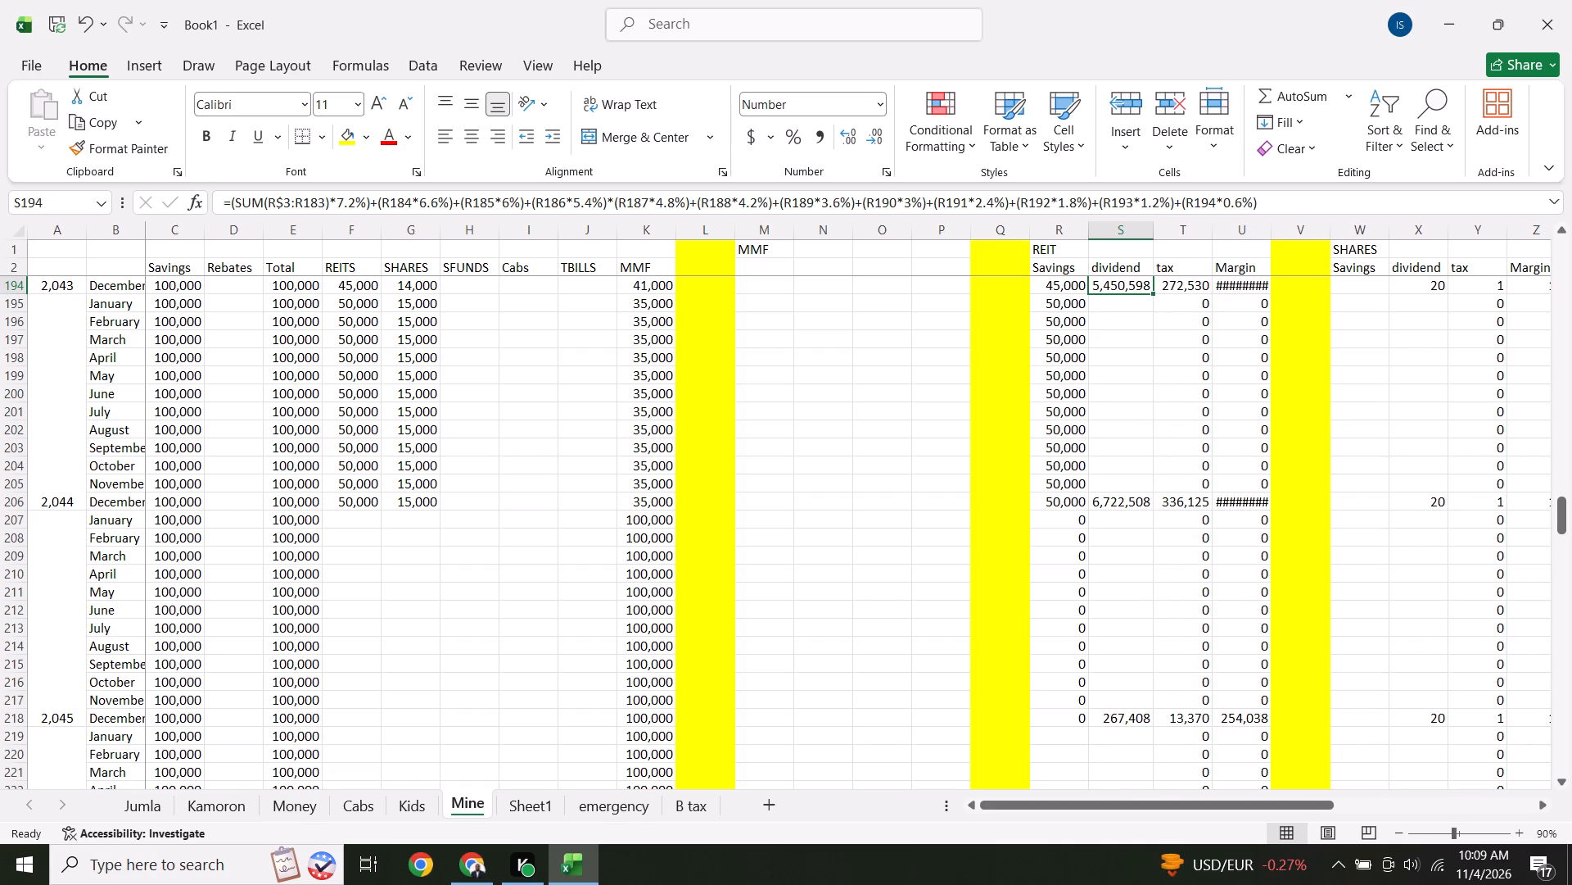
Examine the cell references and rates in the REIT dividend formulas for December 2045 and December 2044, leaving them as they are.
click(1122, 721)
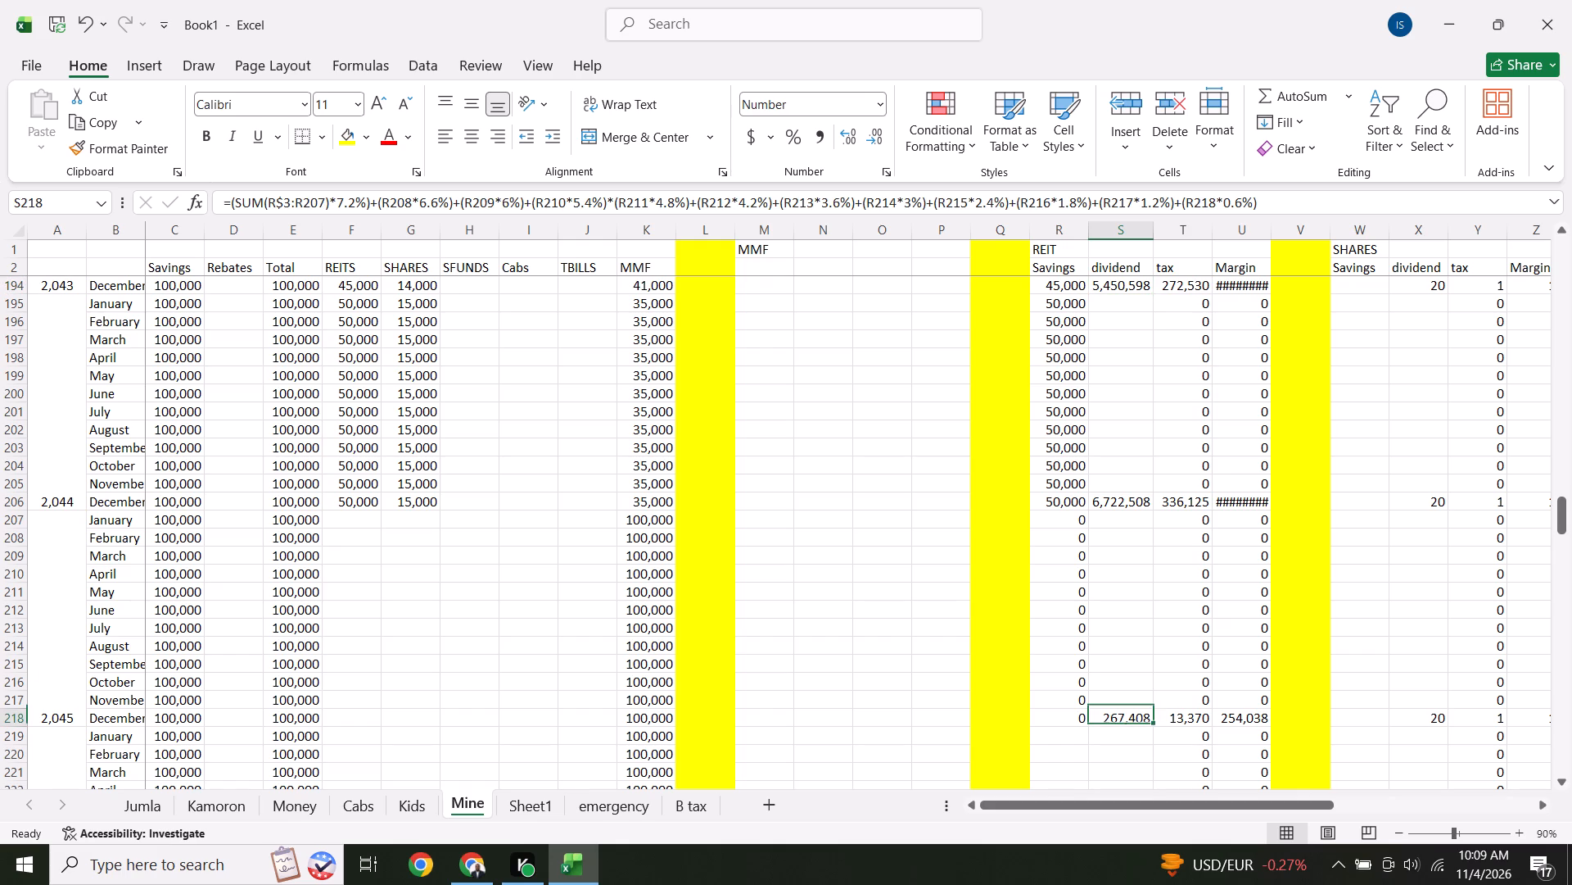
click(821, 201)
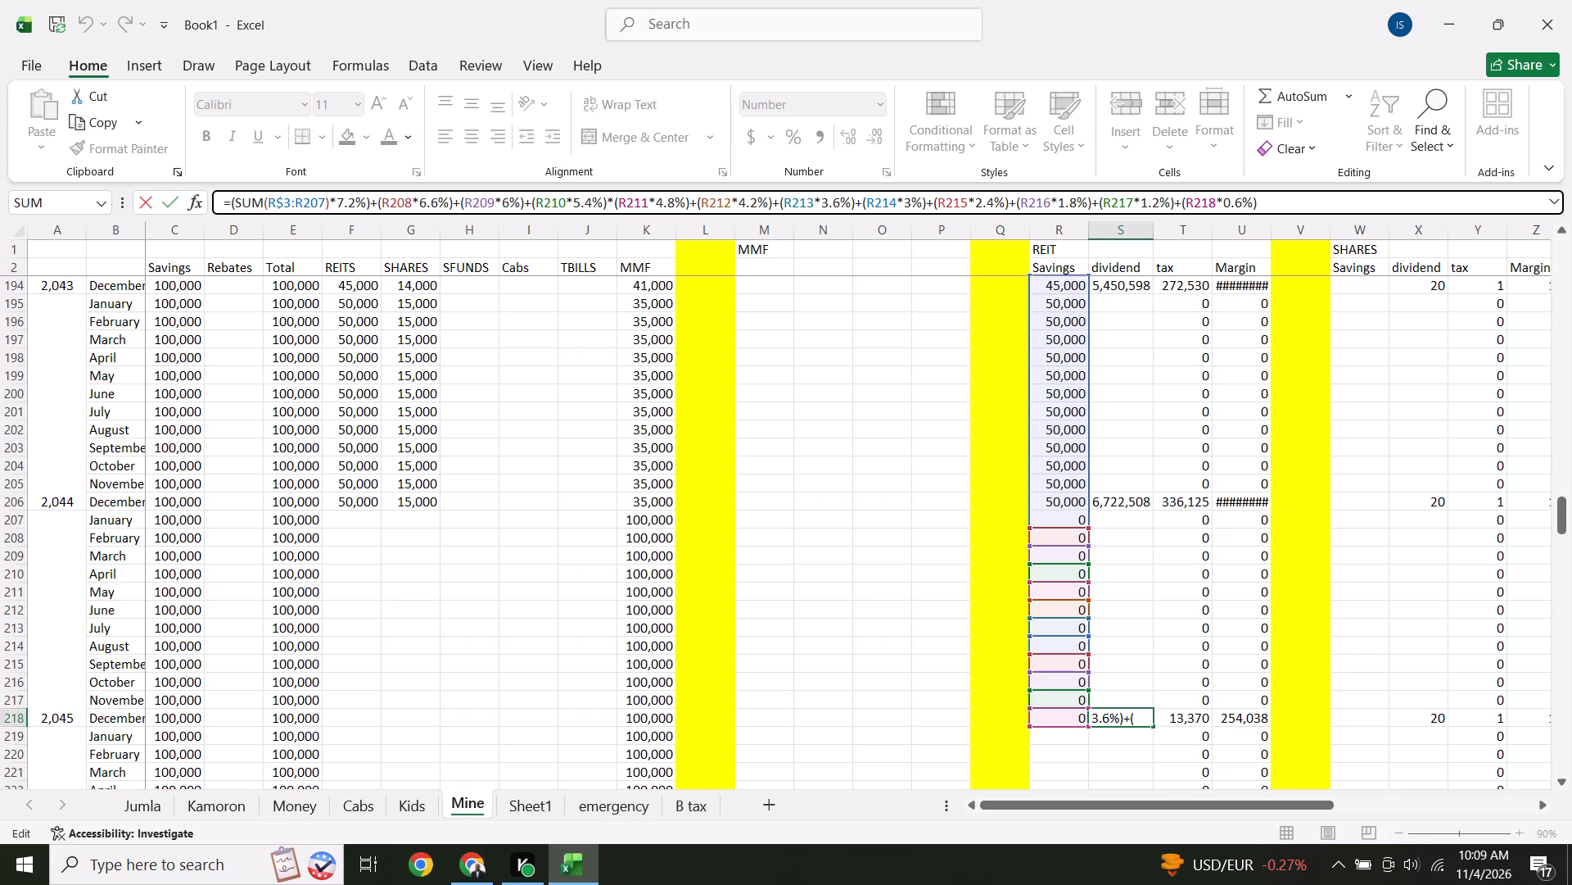
click(870, 352)
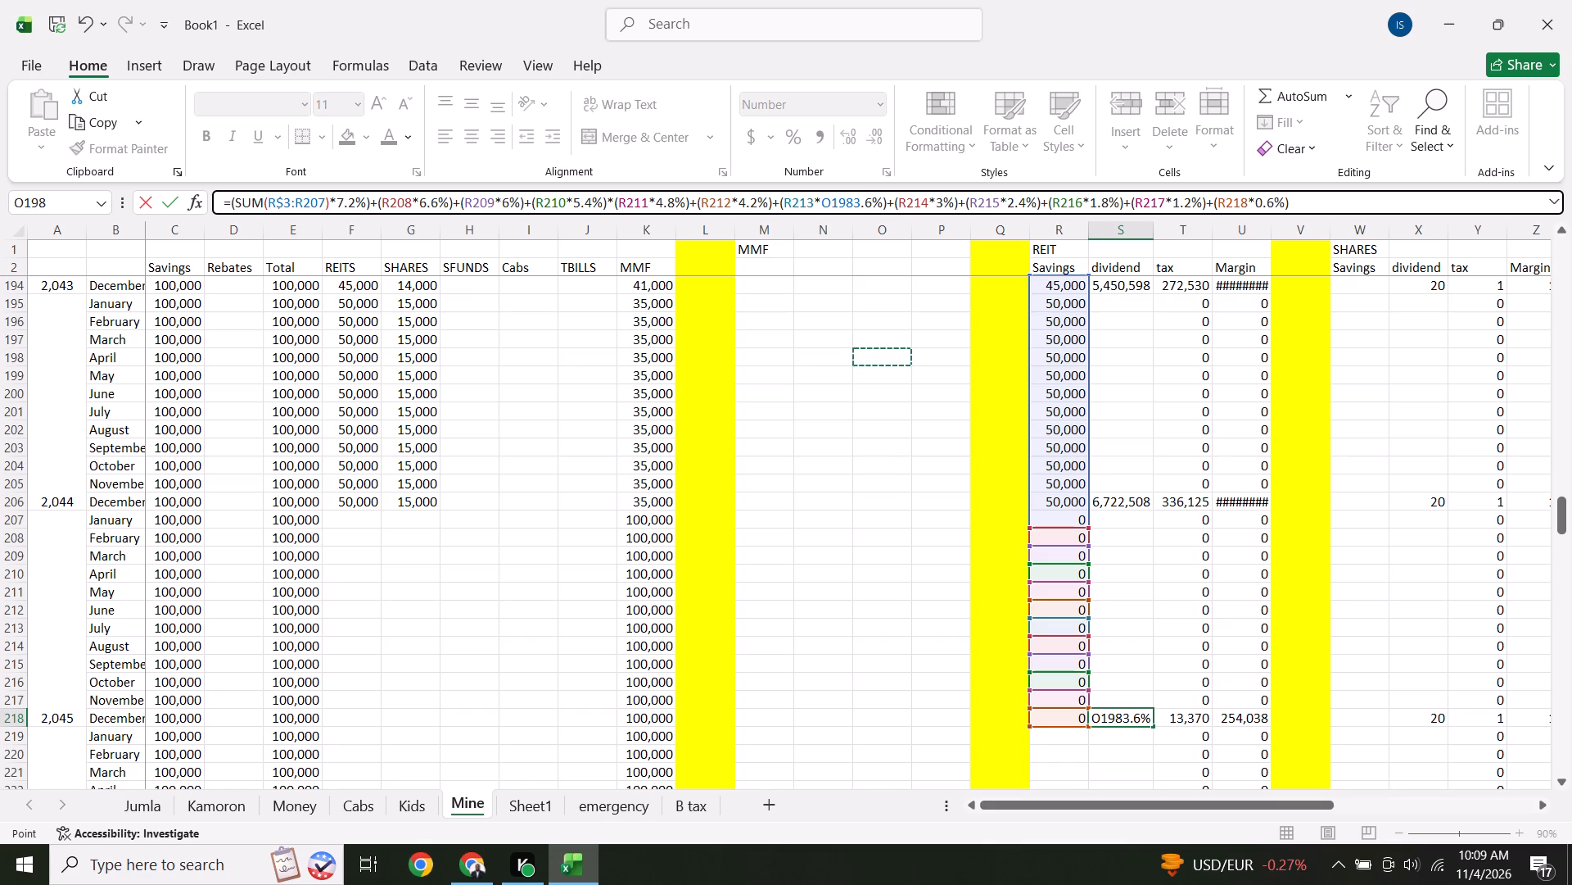
key(BackSpace)
key(BackSpace)
key(BackSpace)
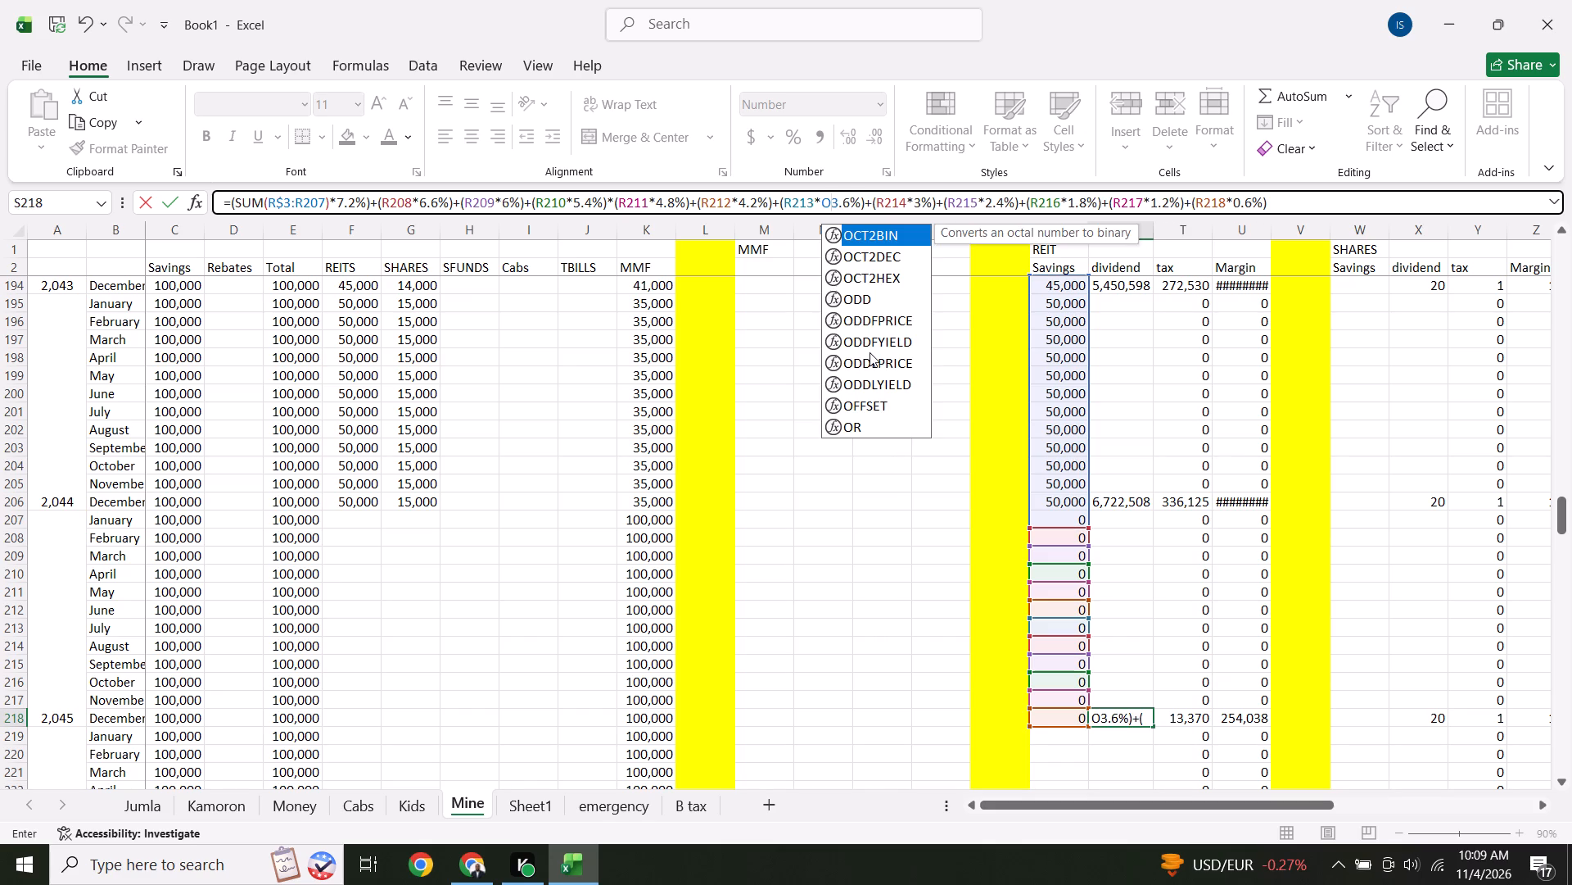
key(BackSpace)
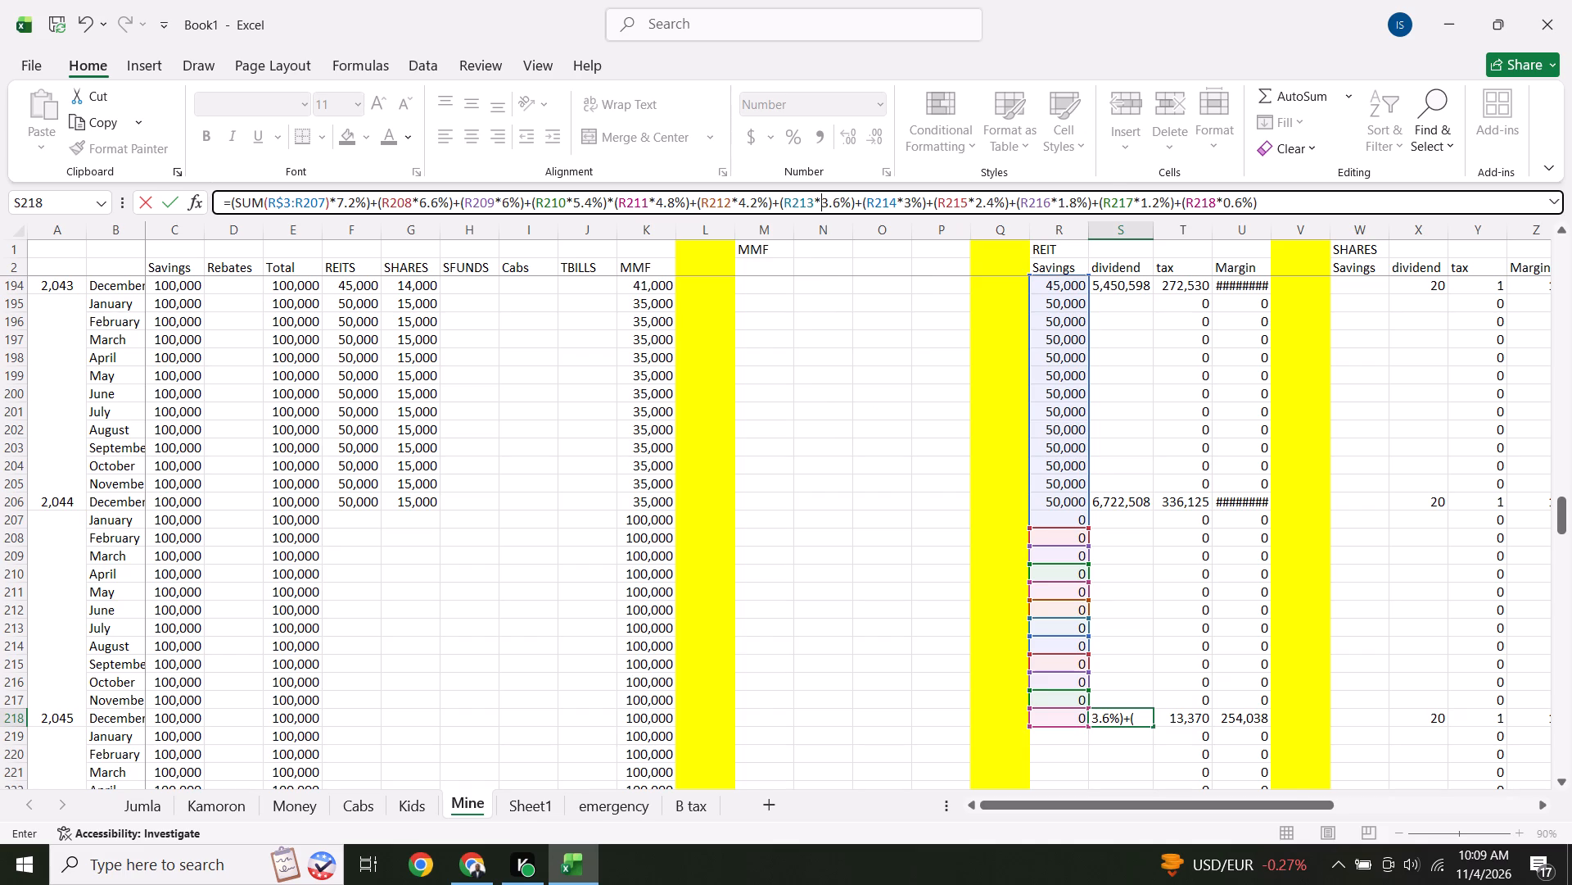
key(Return)
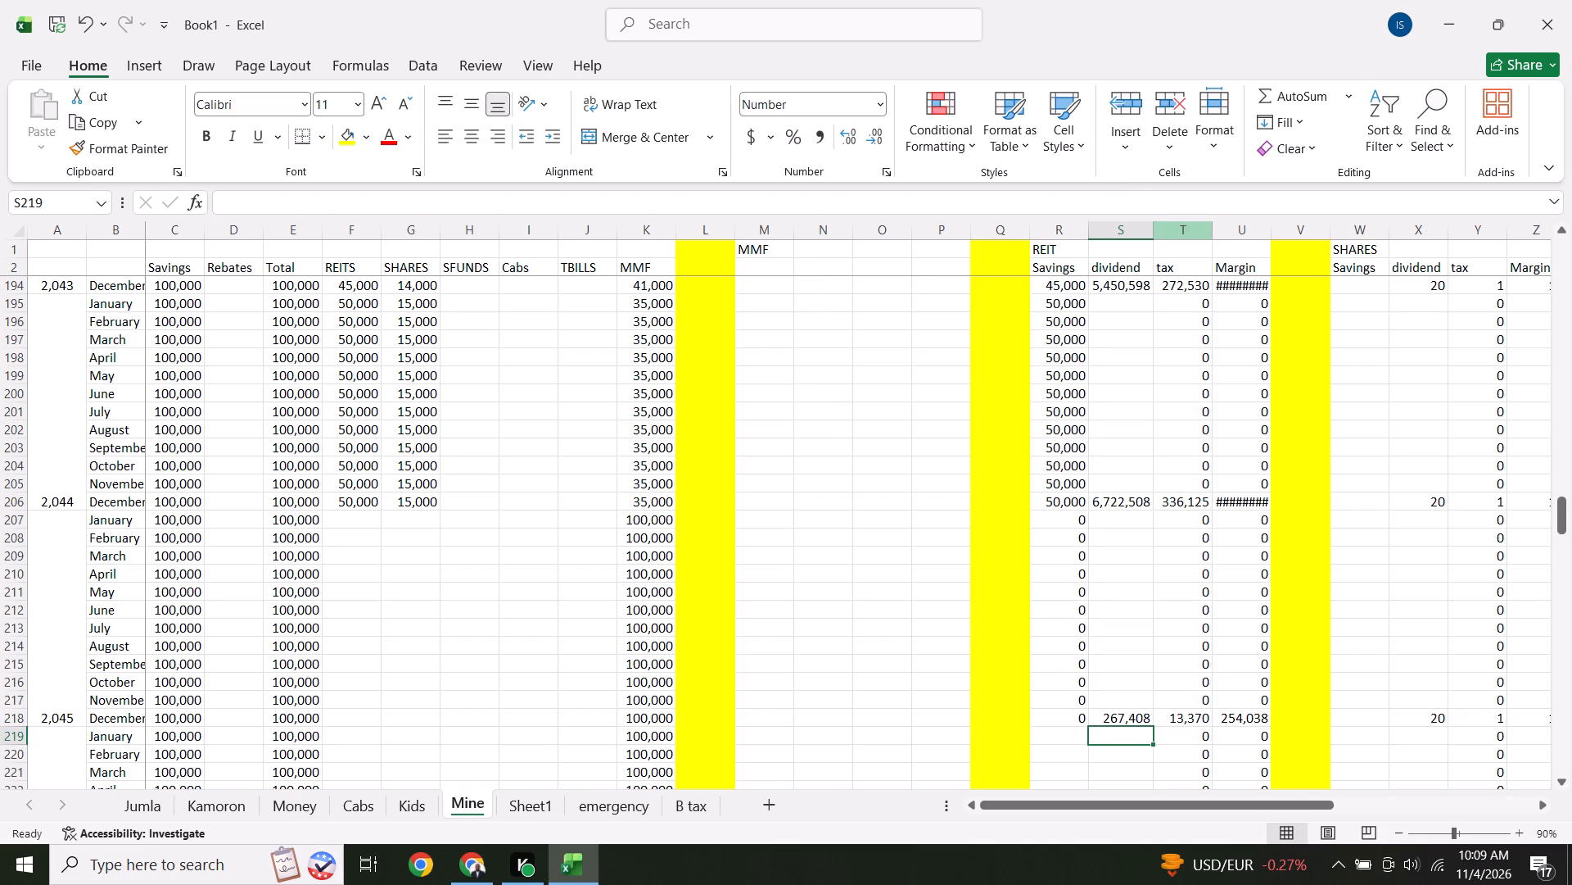
click(1125, 499)
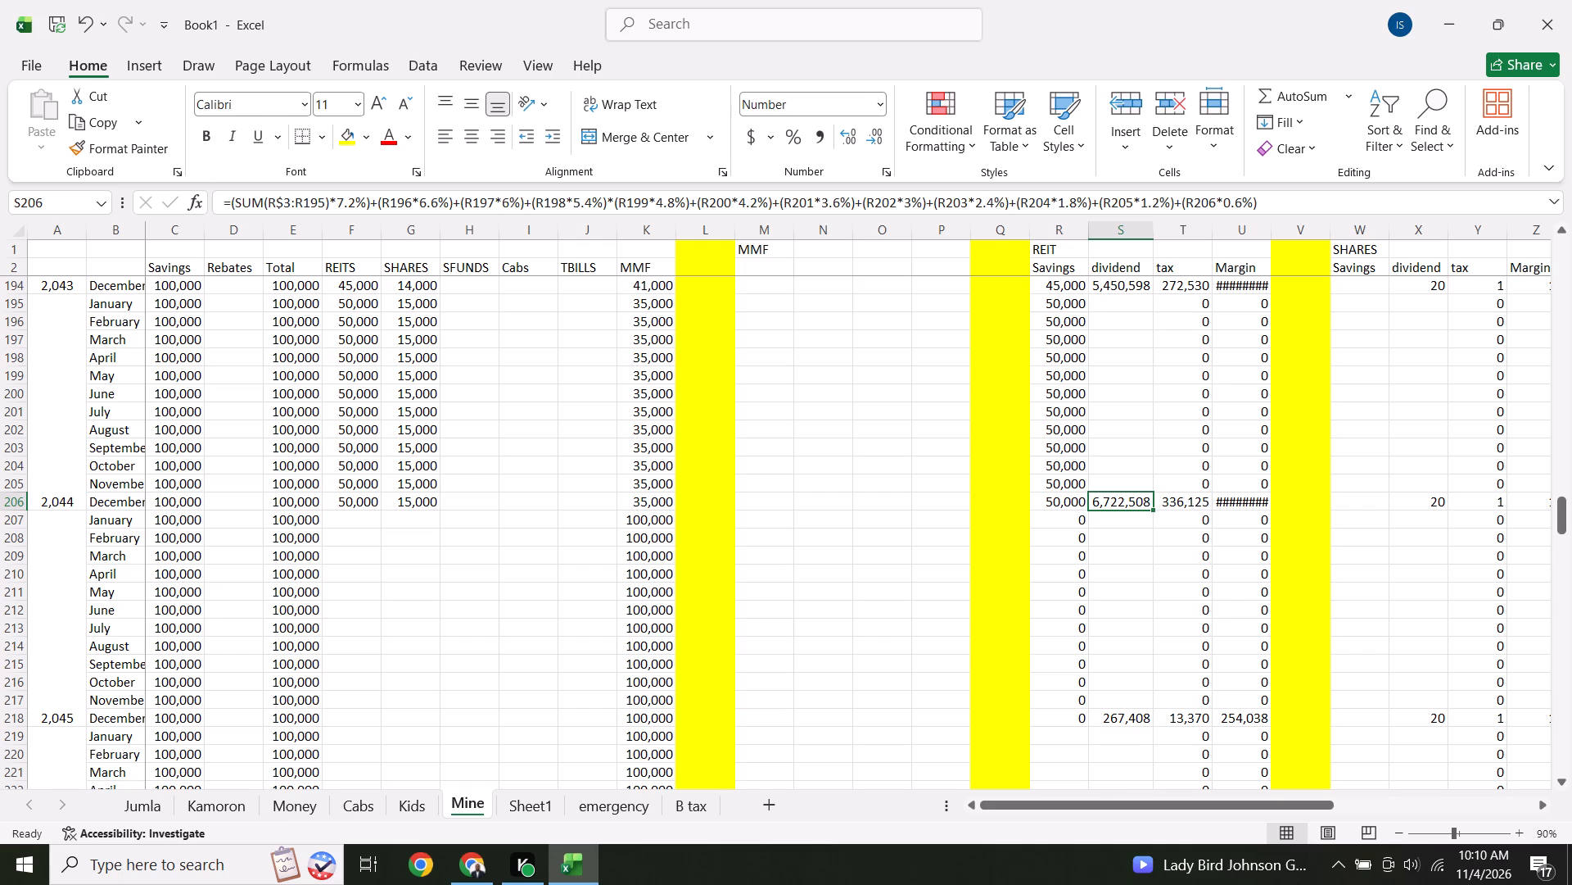
click(980, 195)
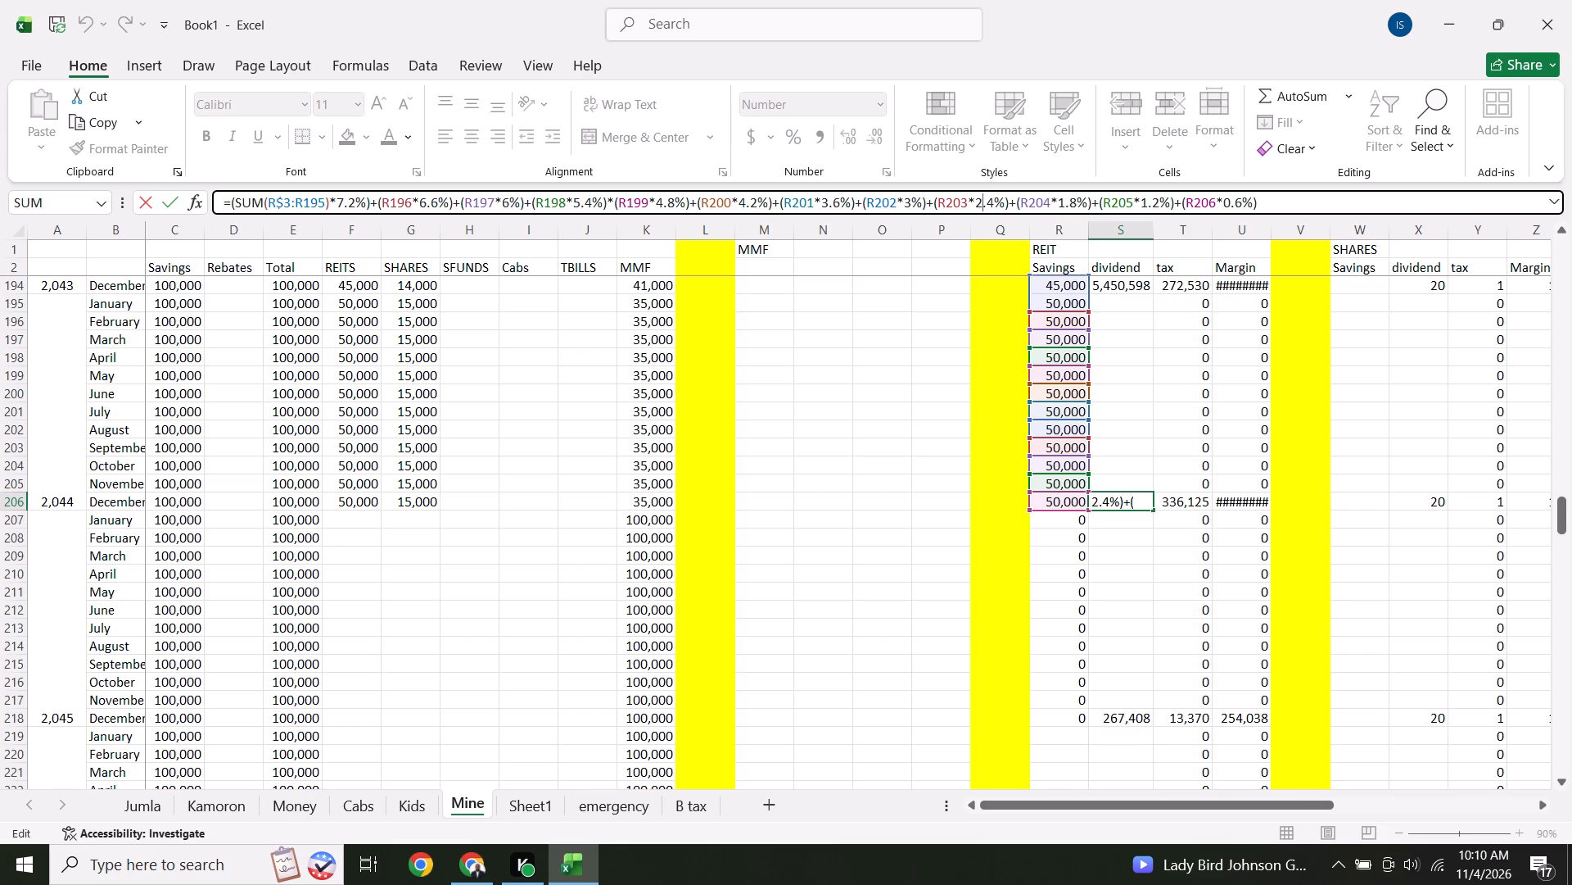
key(Return)
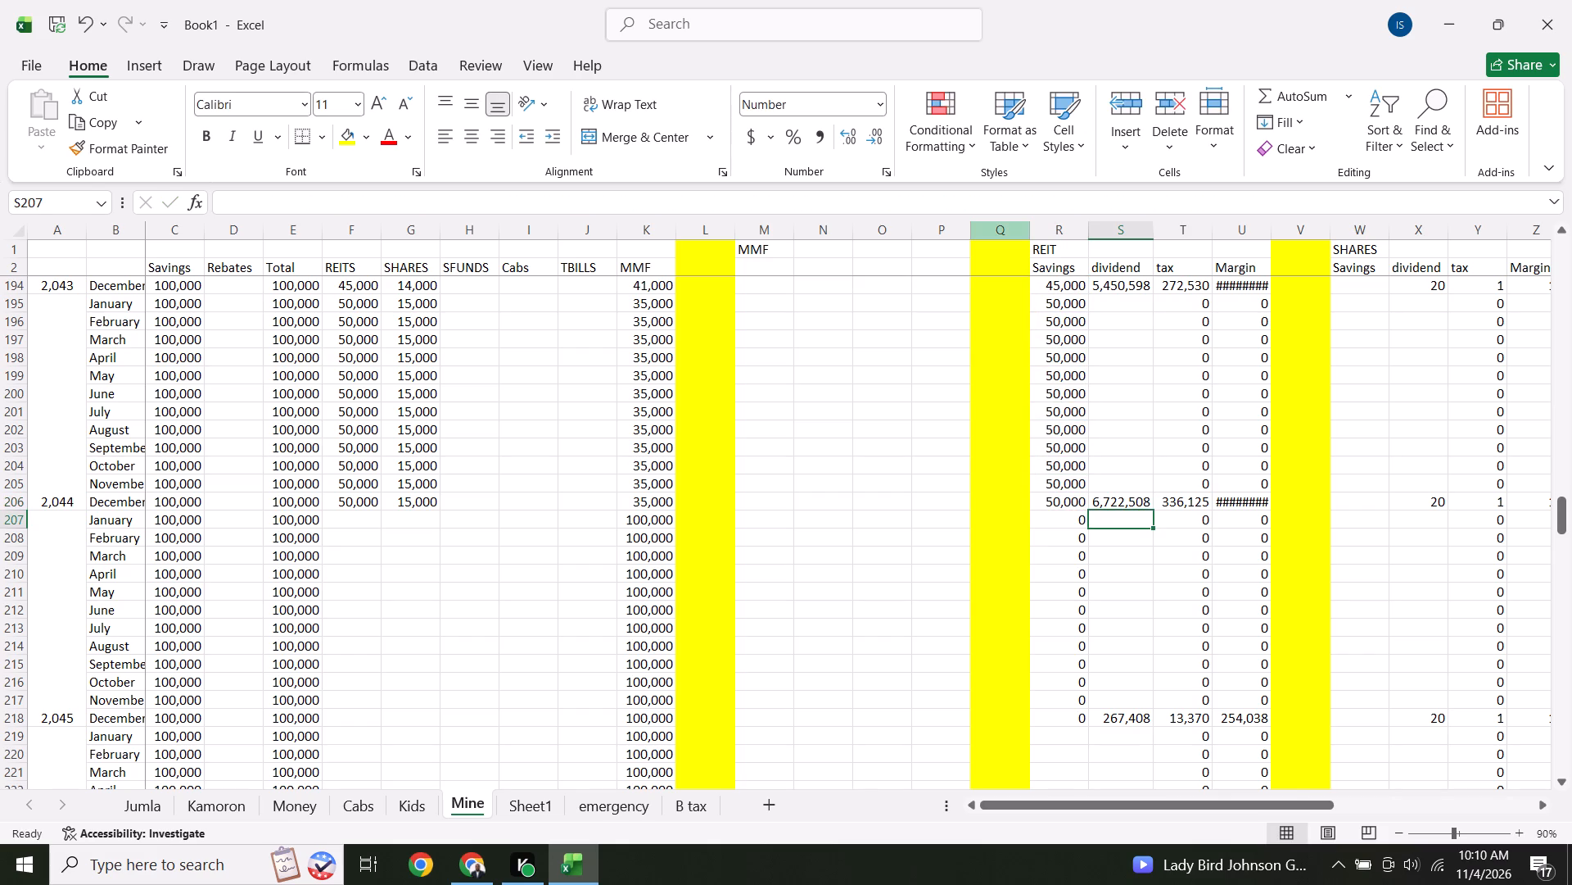
click(1127, 715)
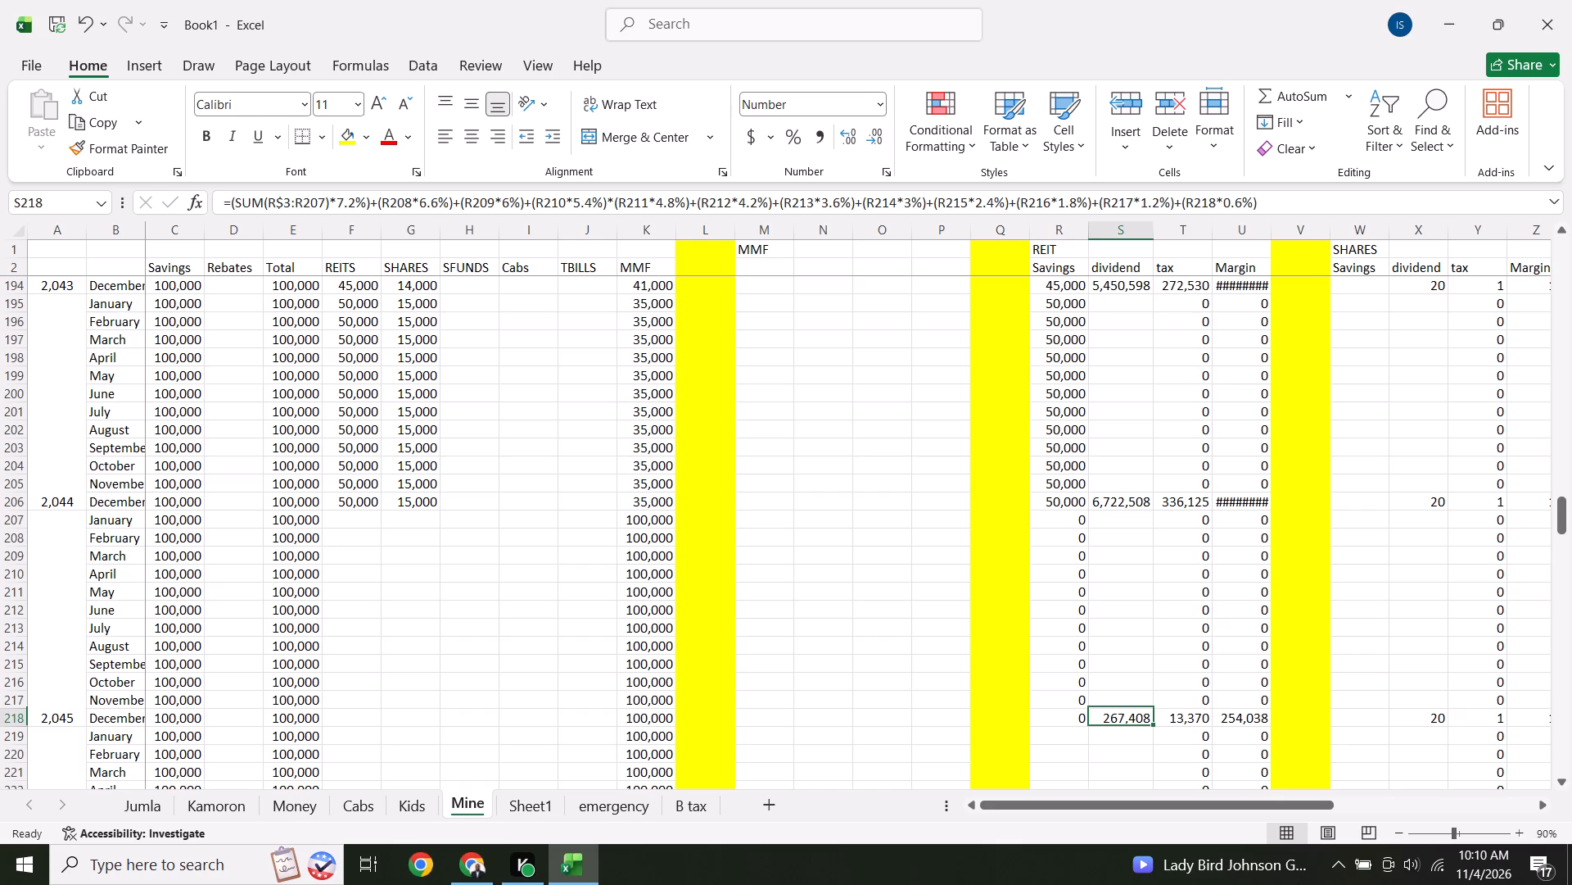
click(839, 199)
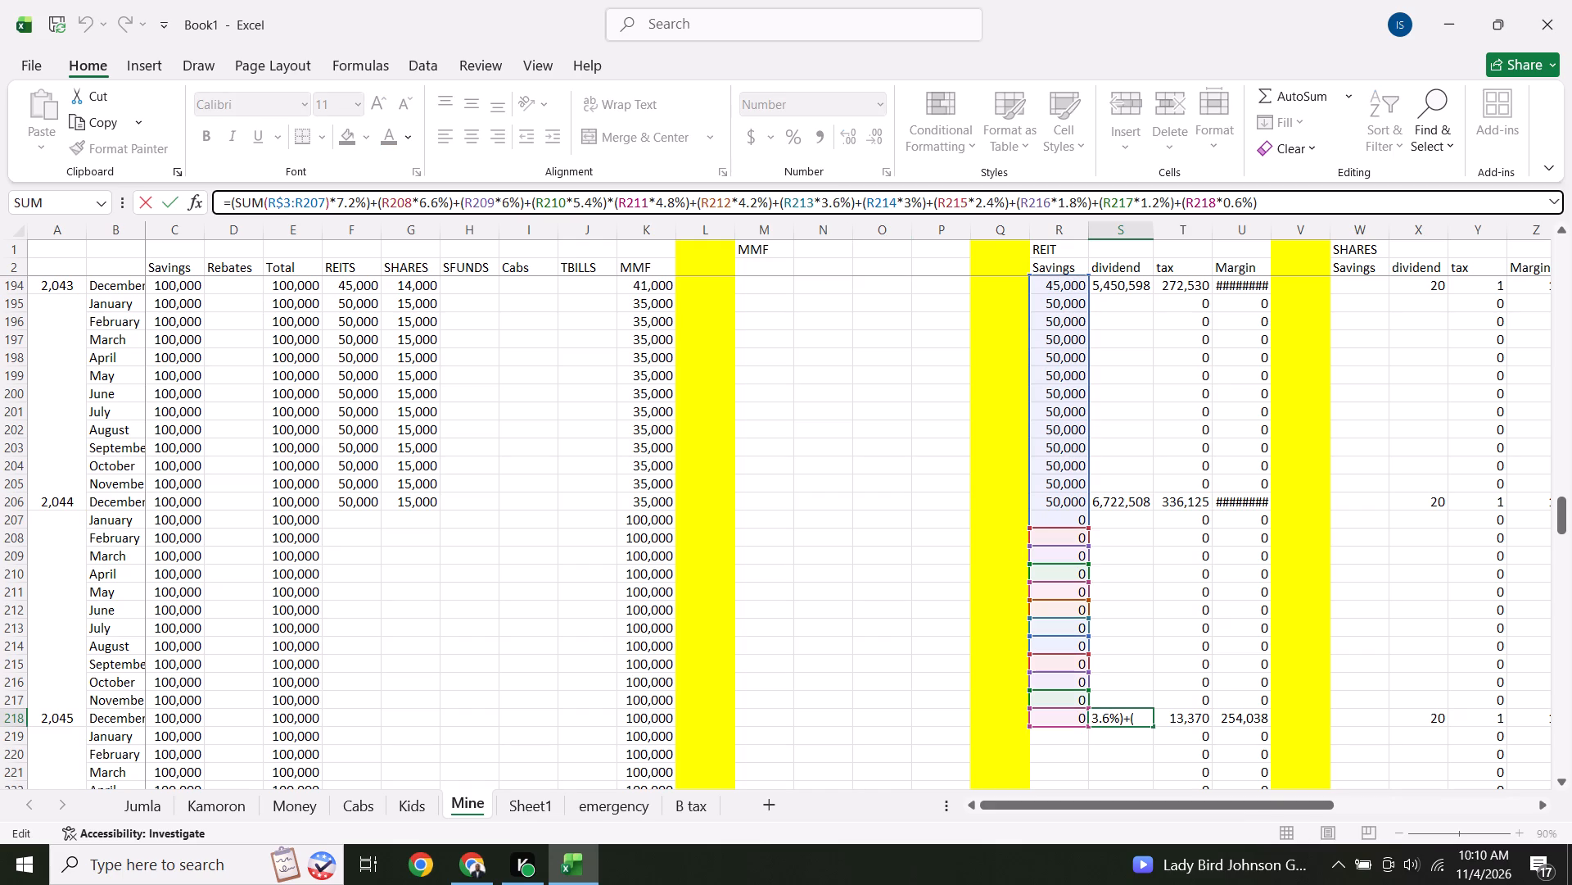
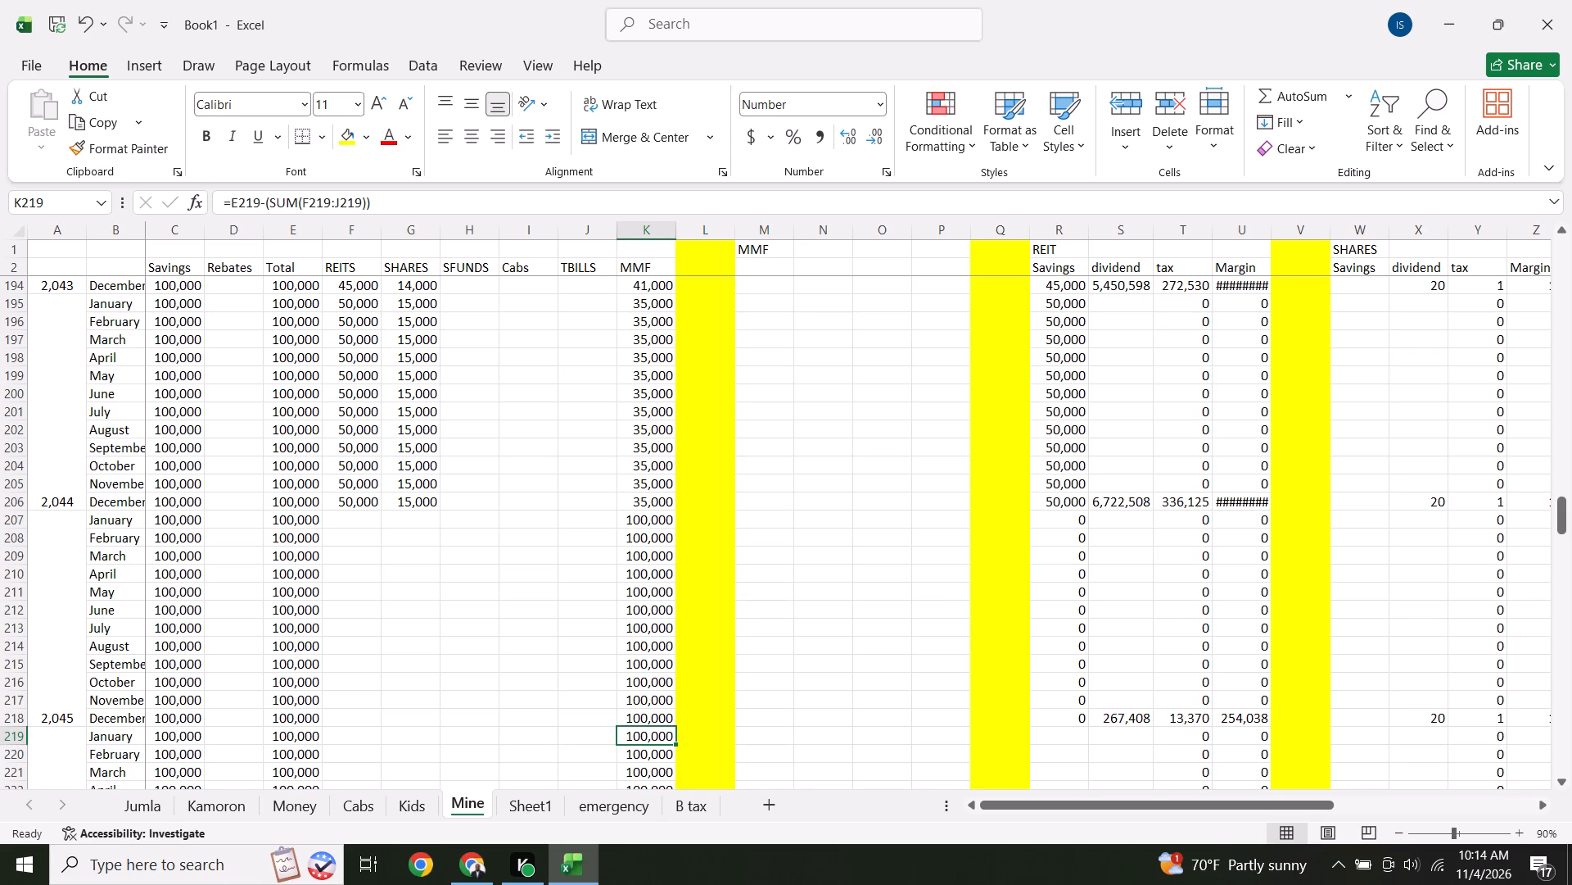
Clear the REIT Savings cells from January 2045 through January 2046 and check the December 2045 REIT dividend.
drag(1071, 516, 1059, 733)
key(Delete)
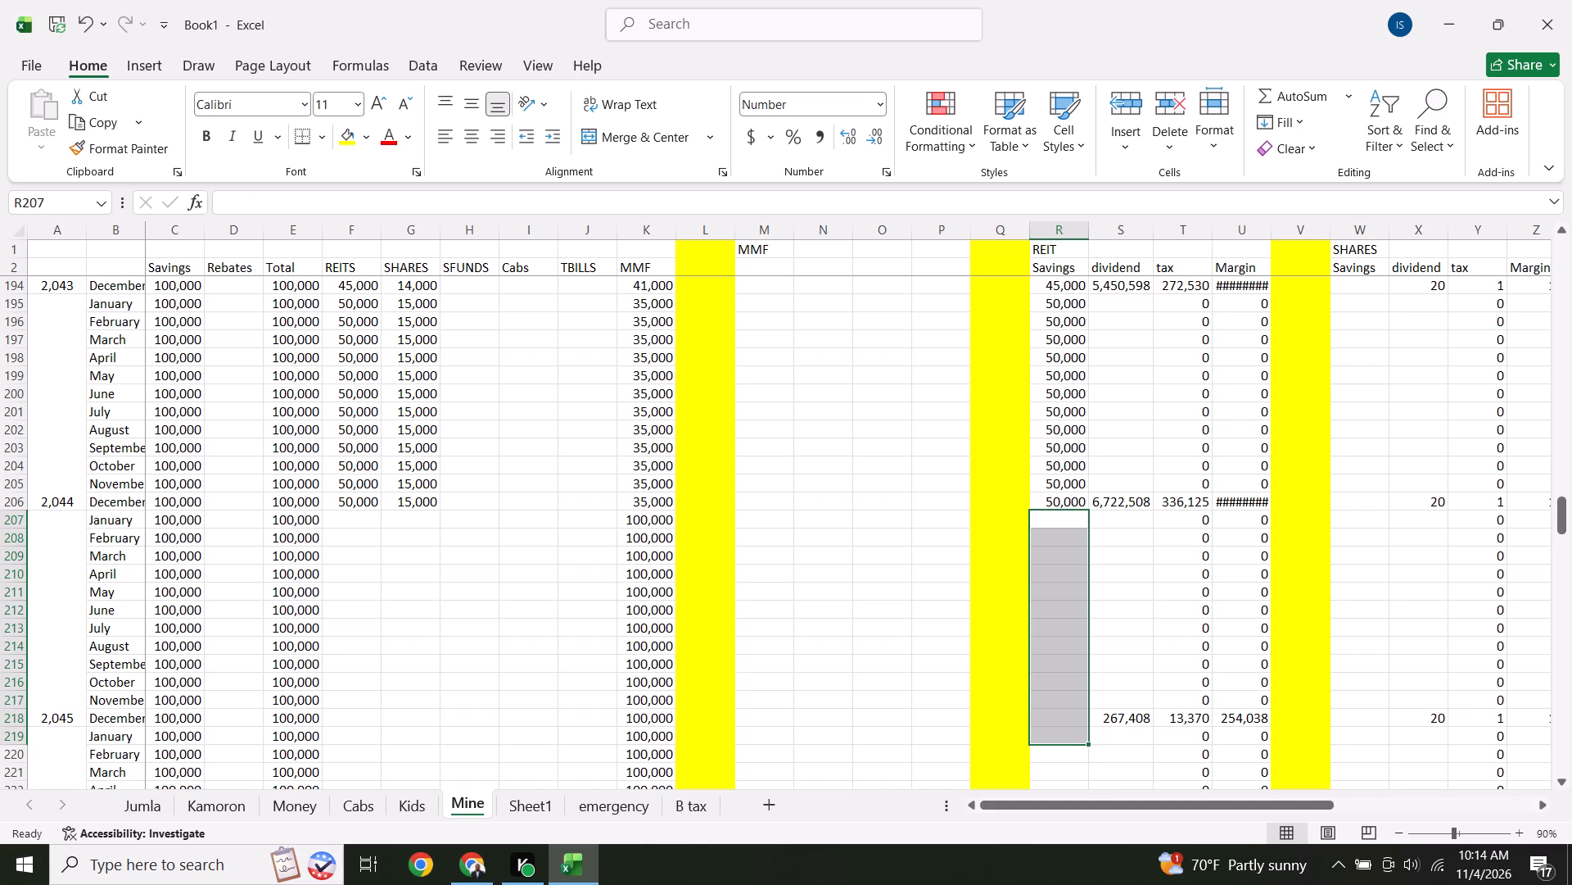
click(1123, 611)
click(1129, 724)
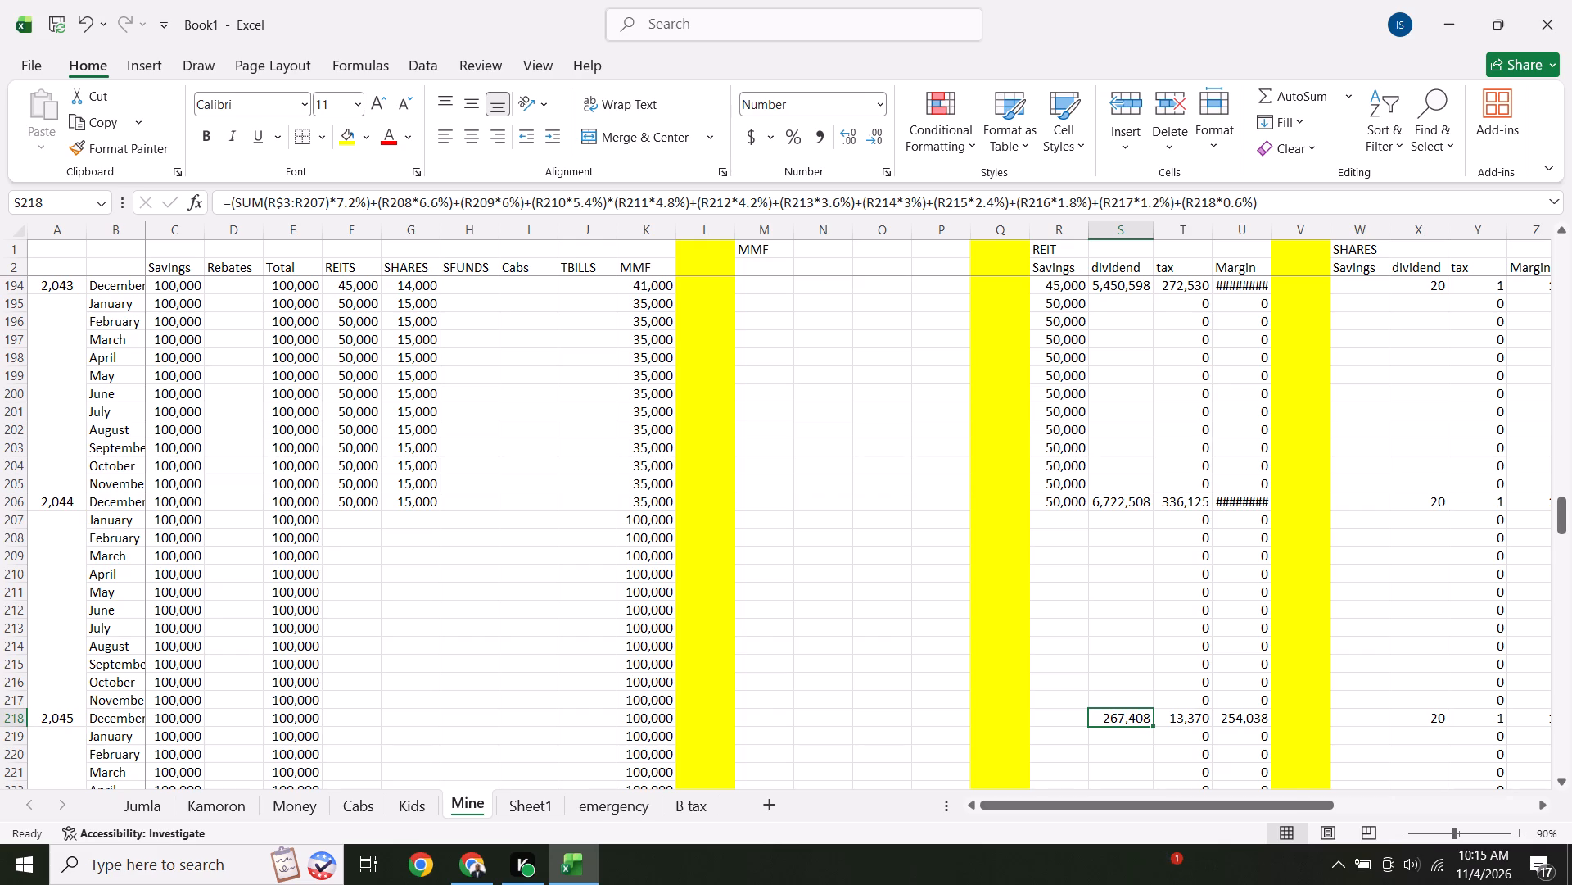
Widen the REIT Margin column to fit its large yearly values.
click(1366, 433)
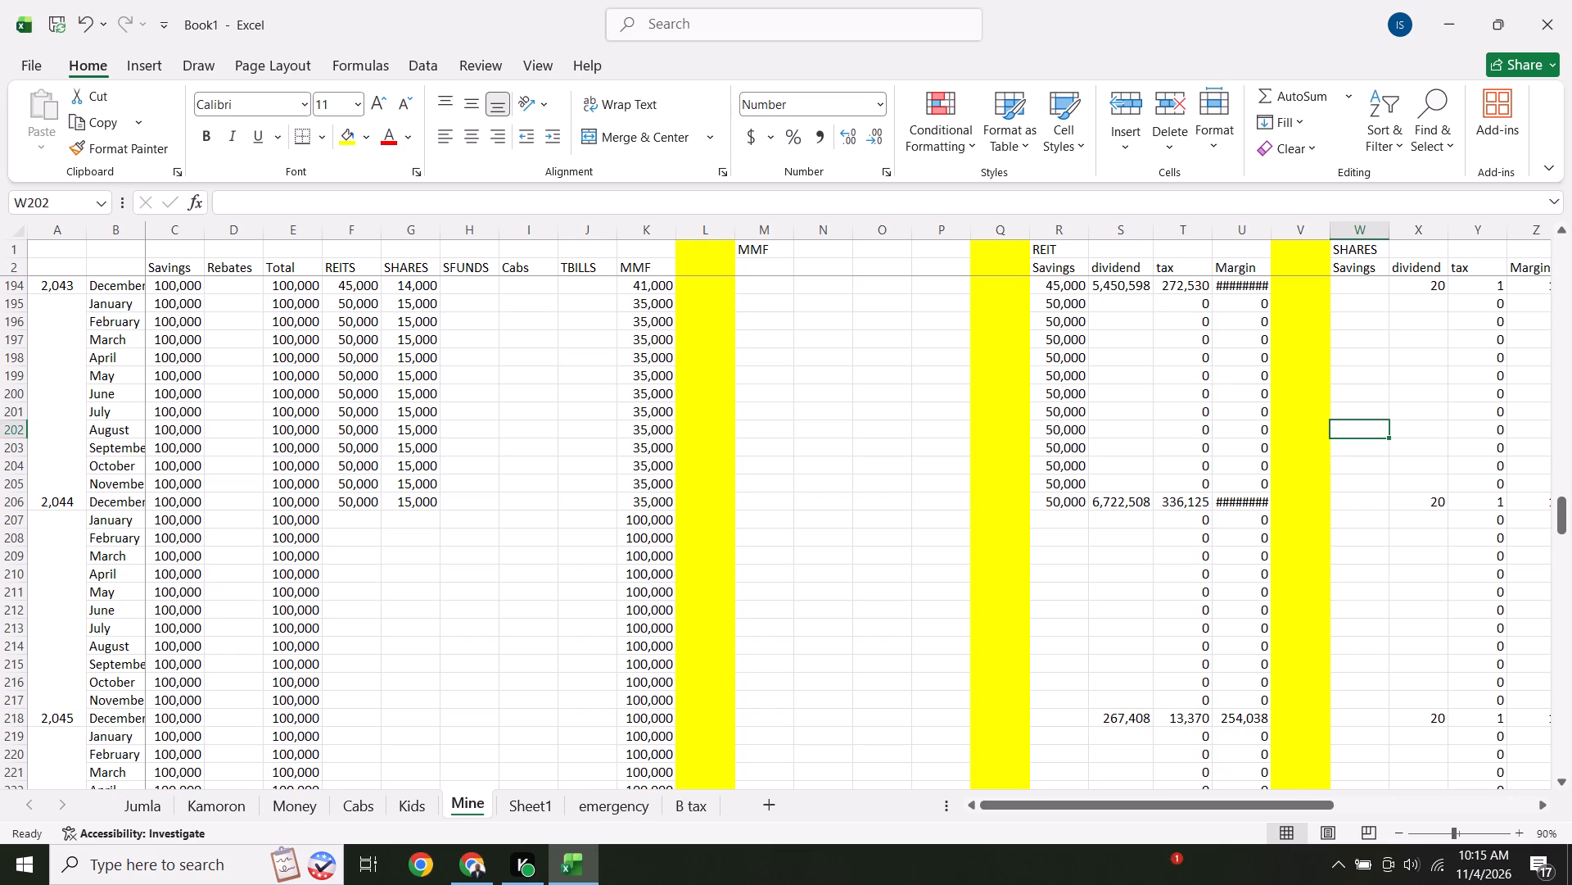
key(Up)
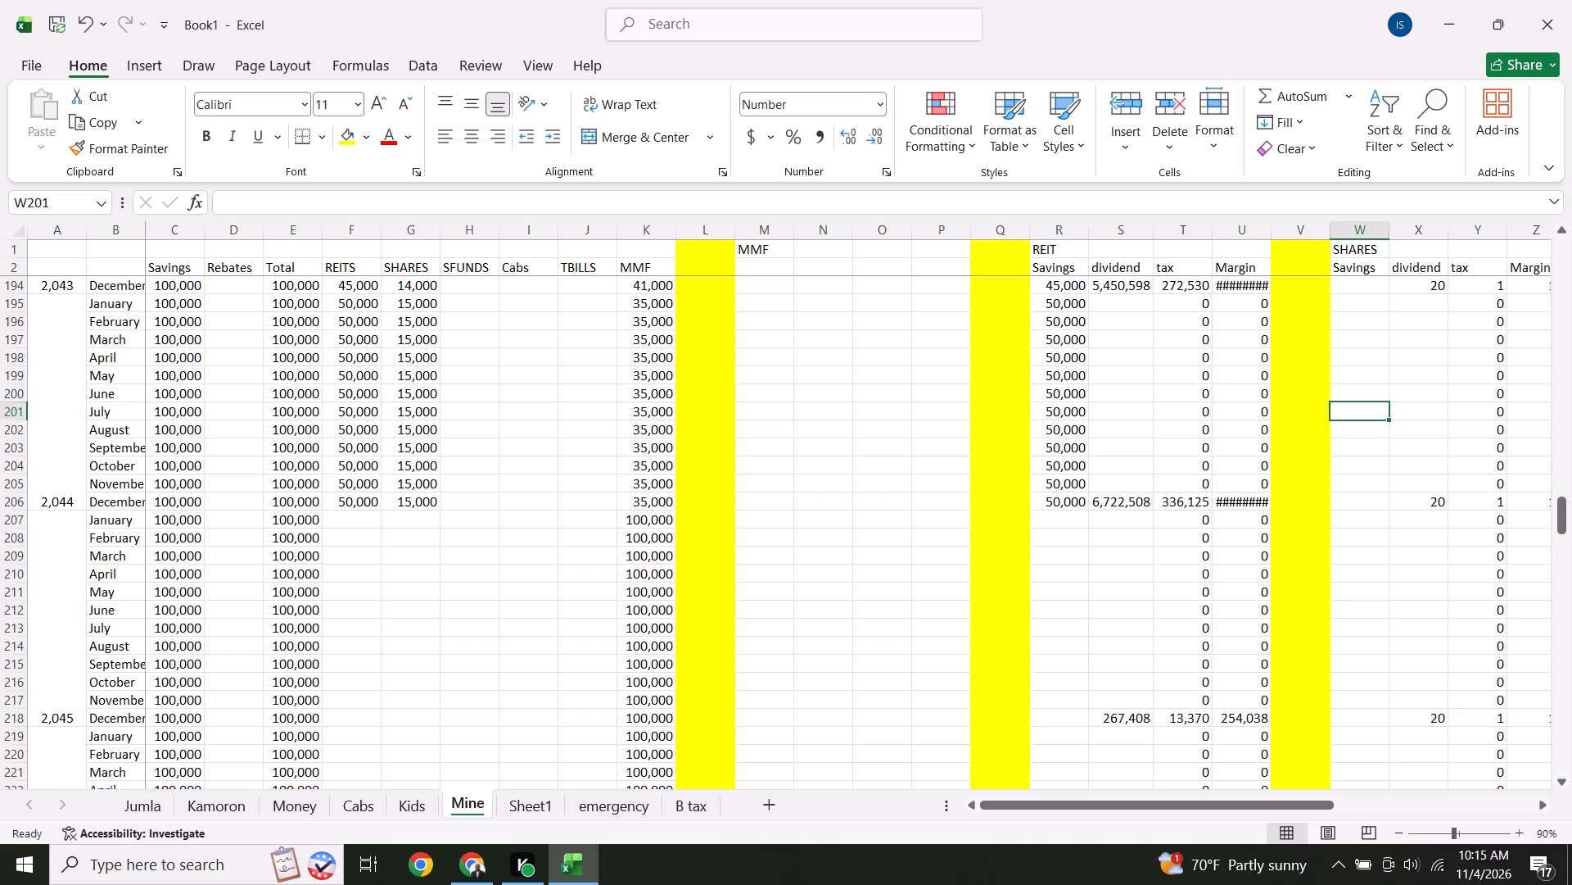
drag(1272, 227, 1285, 227)
Fill the first January's SHARES Savings formula =G3 down the column through January 2047.
click(1452, 501)
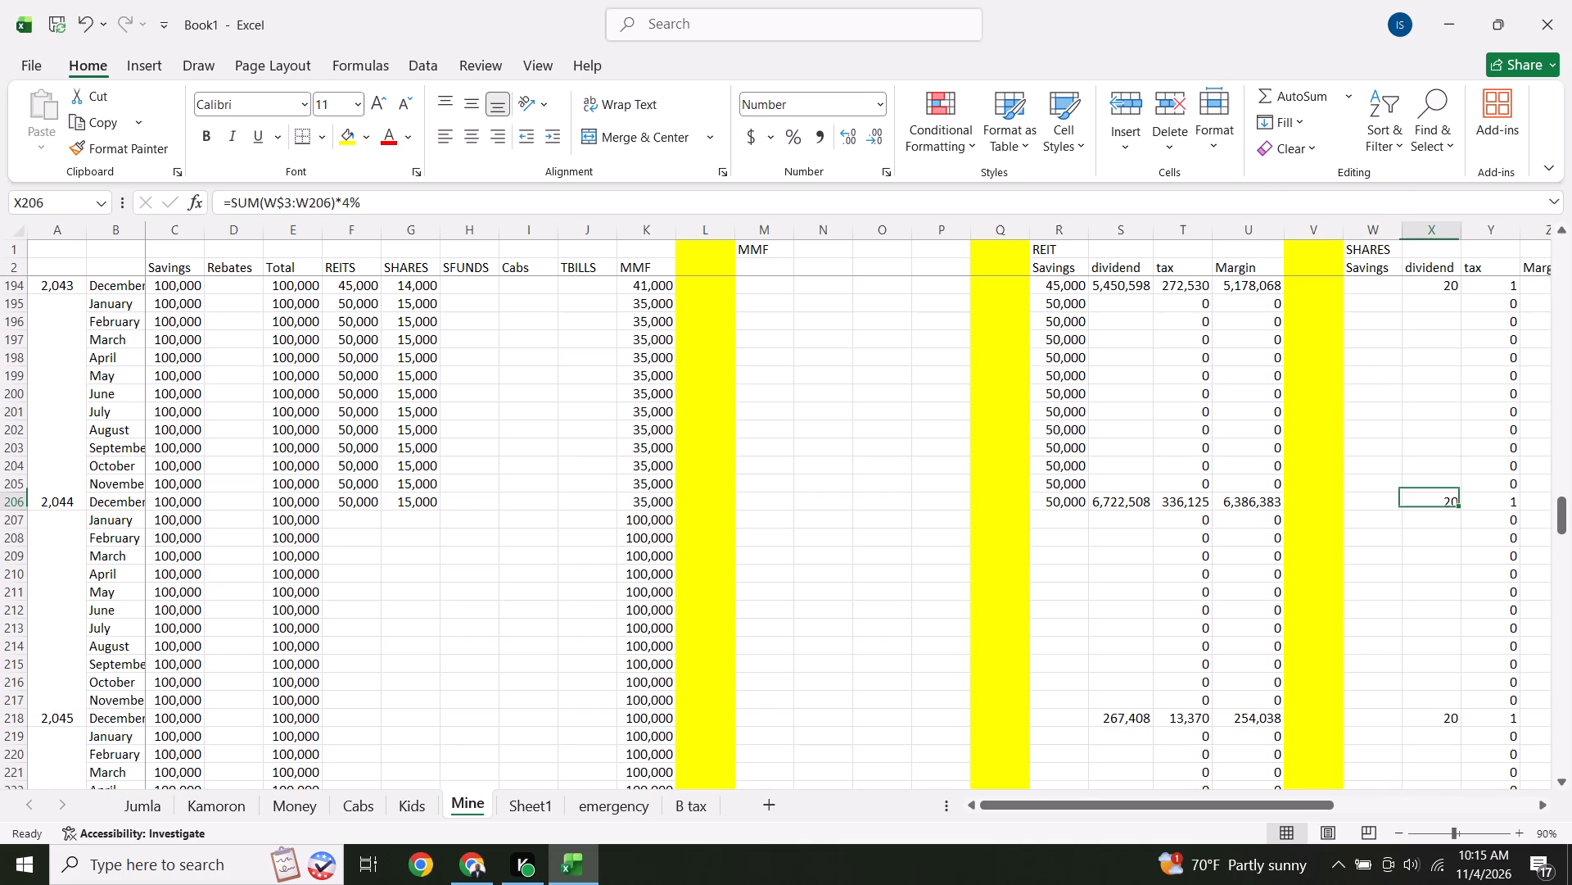
key(Up)
key(Up)
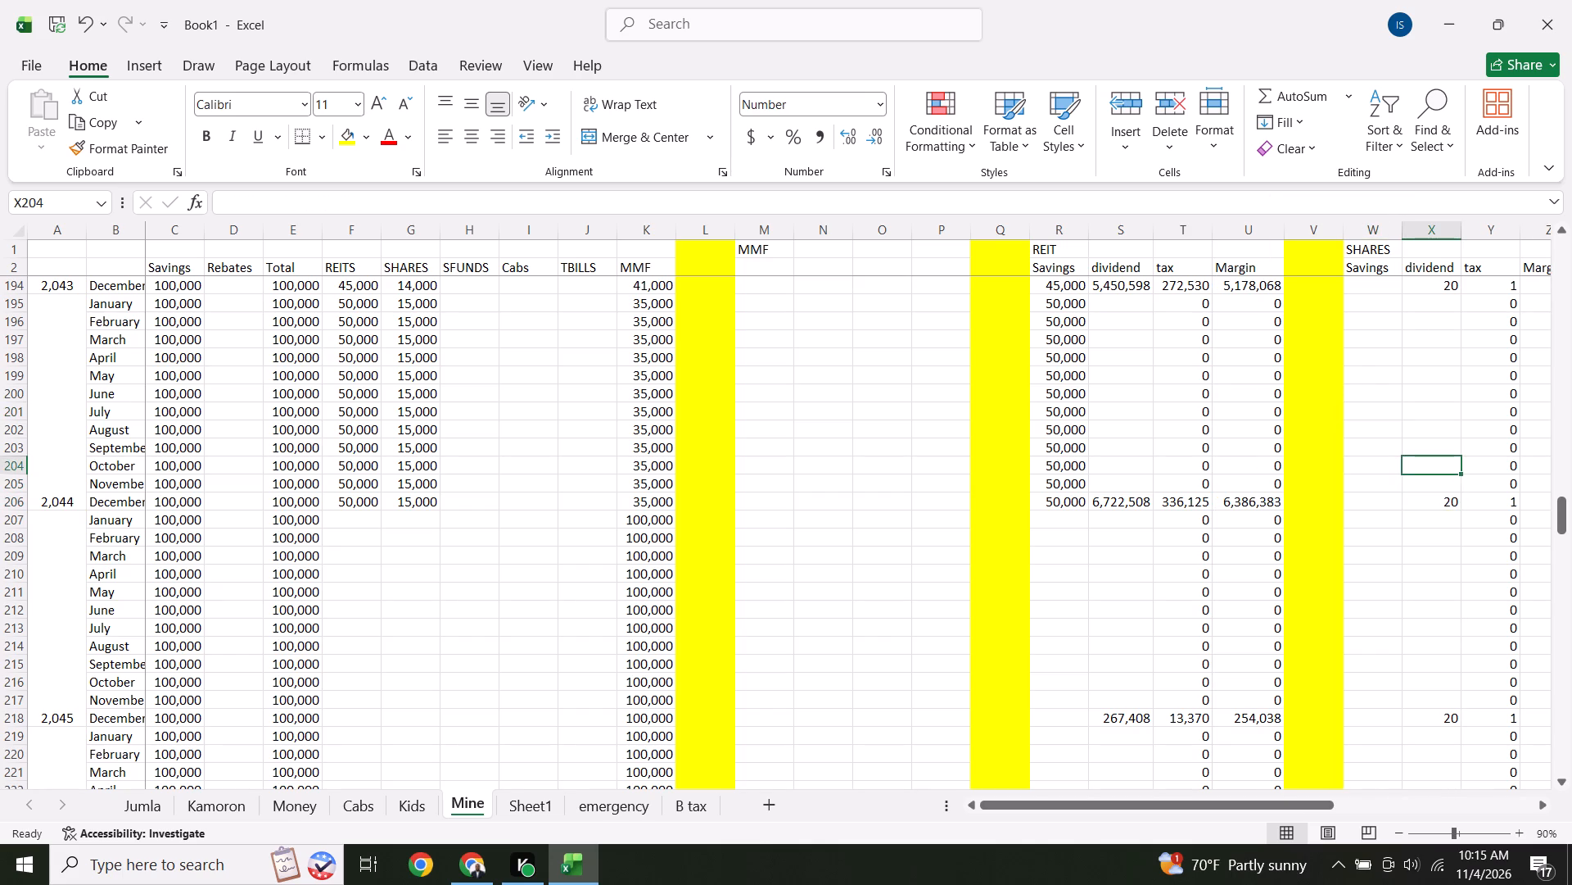
click(1379, 249)
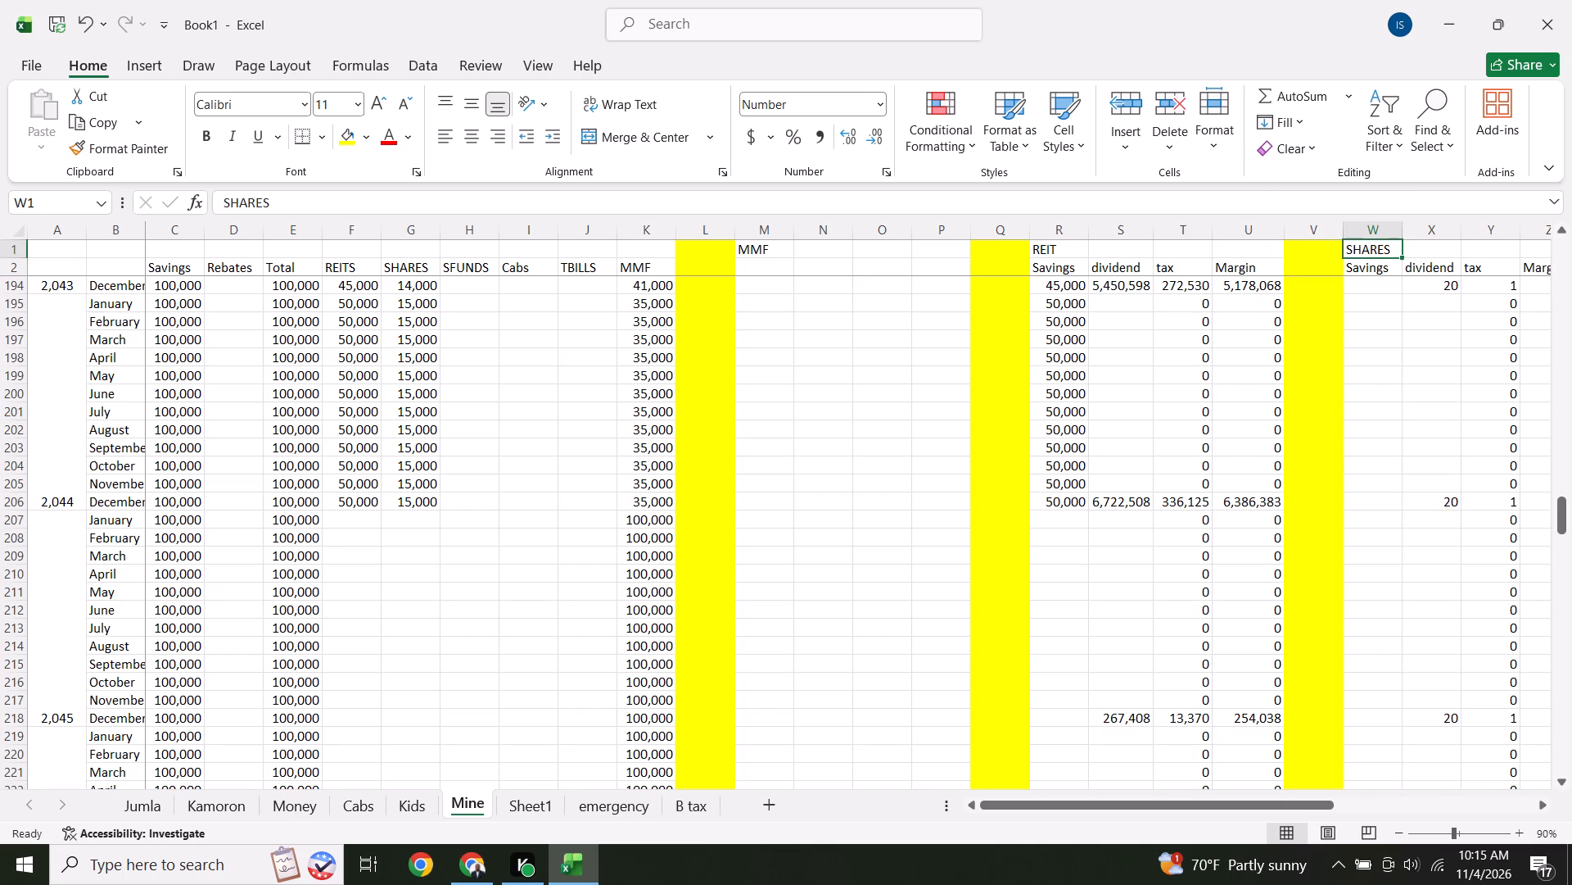
key(Down)
key(Down)
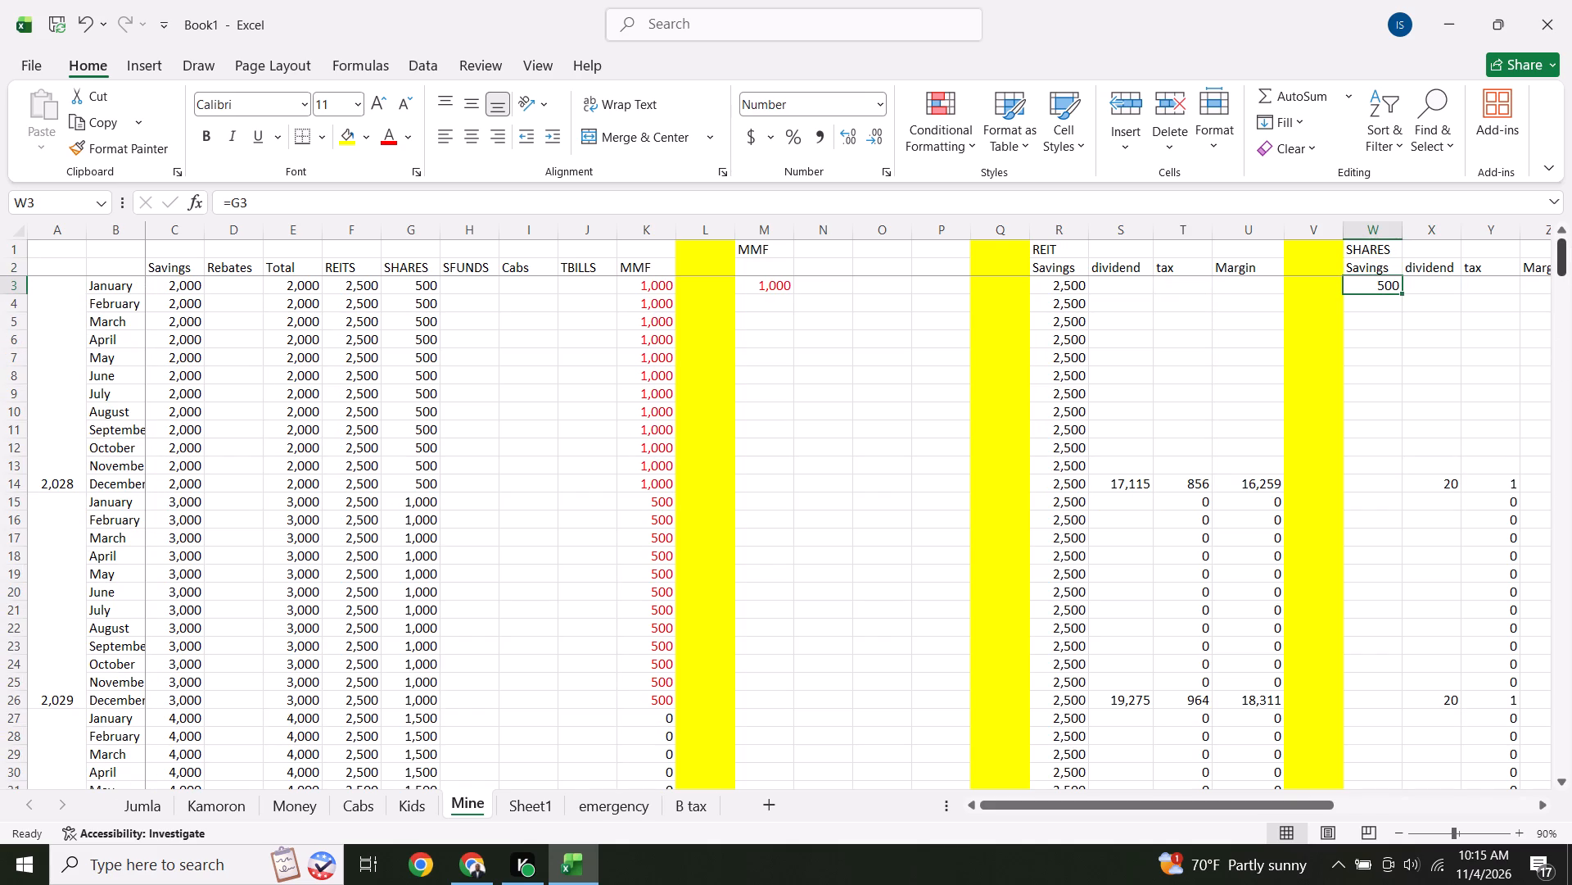
drag(1403, 295, 1416, 525)
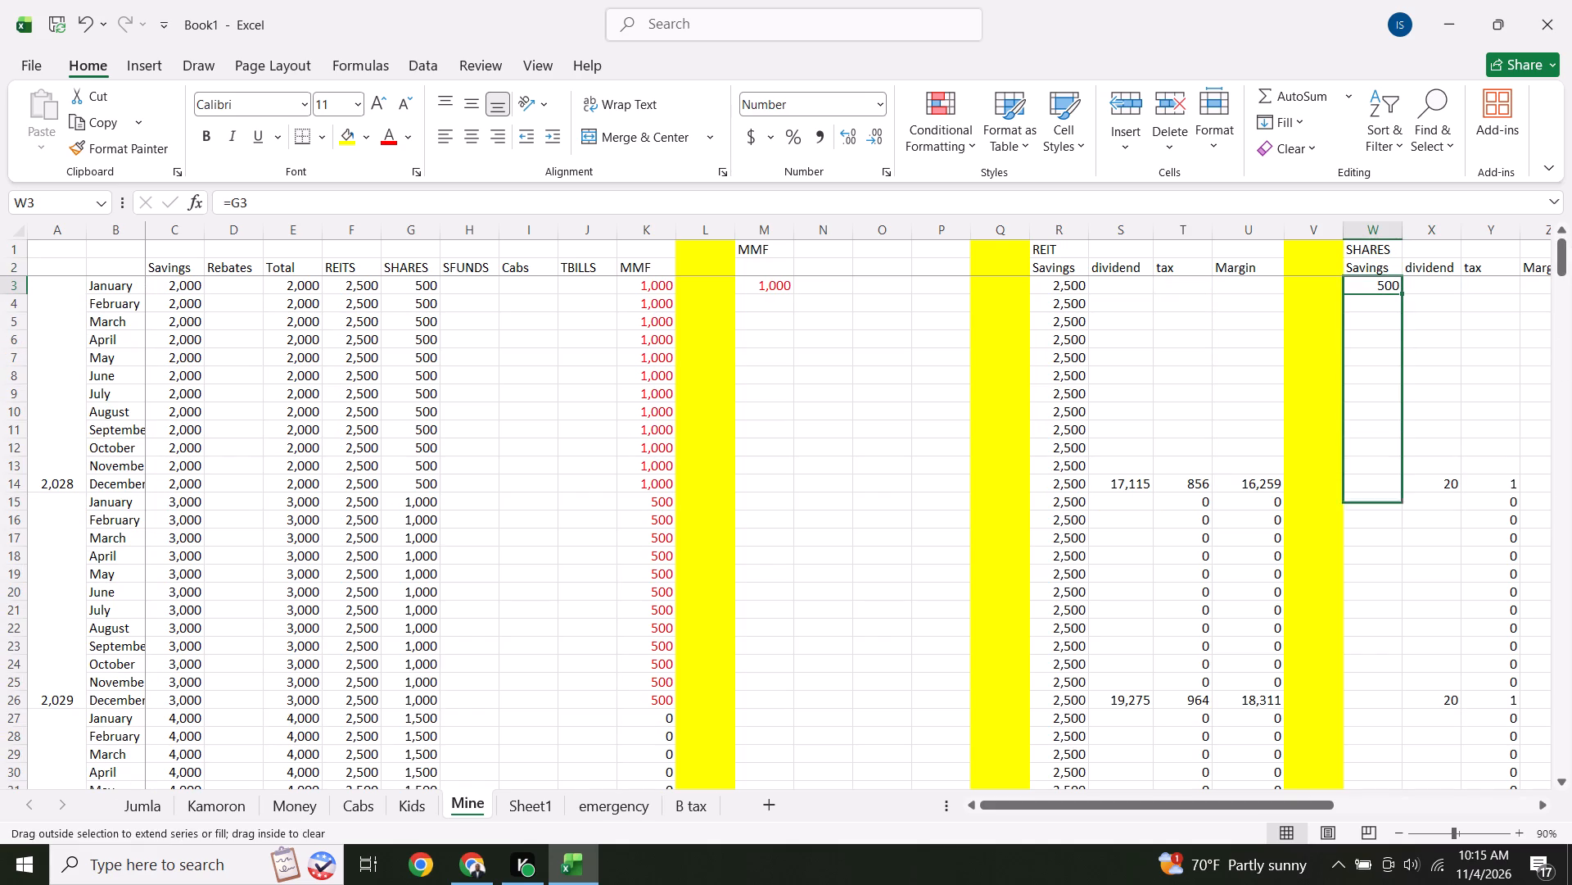
drag(1416, 525, 1408, 740)
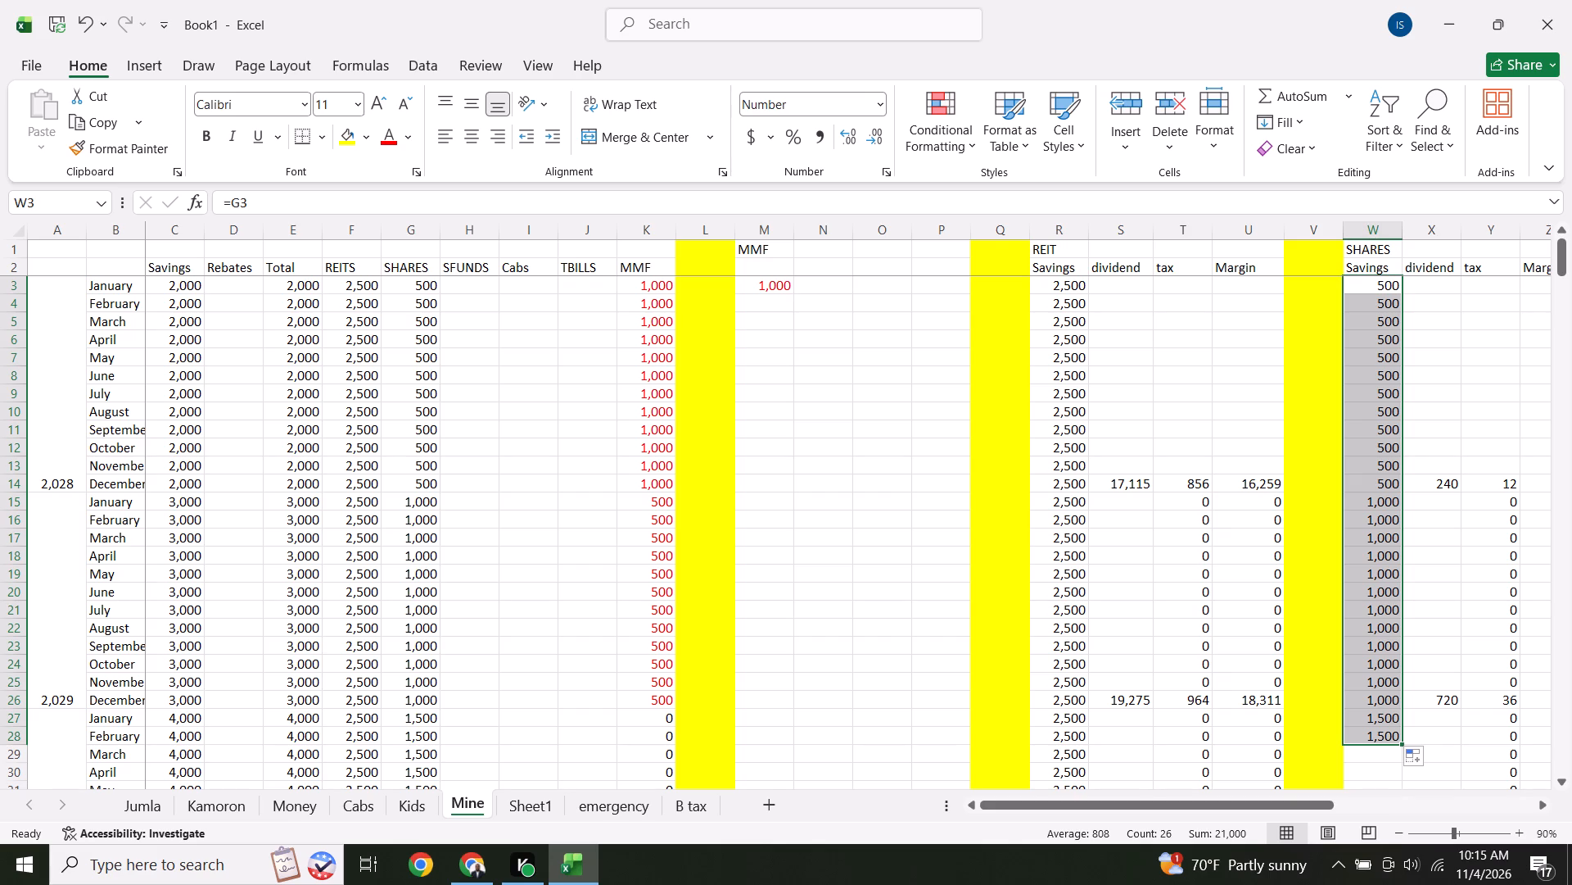
drag(1403, 743, 1395, 748)
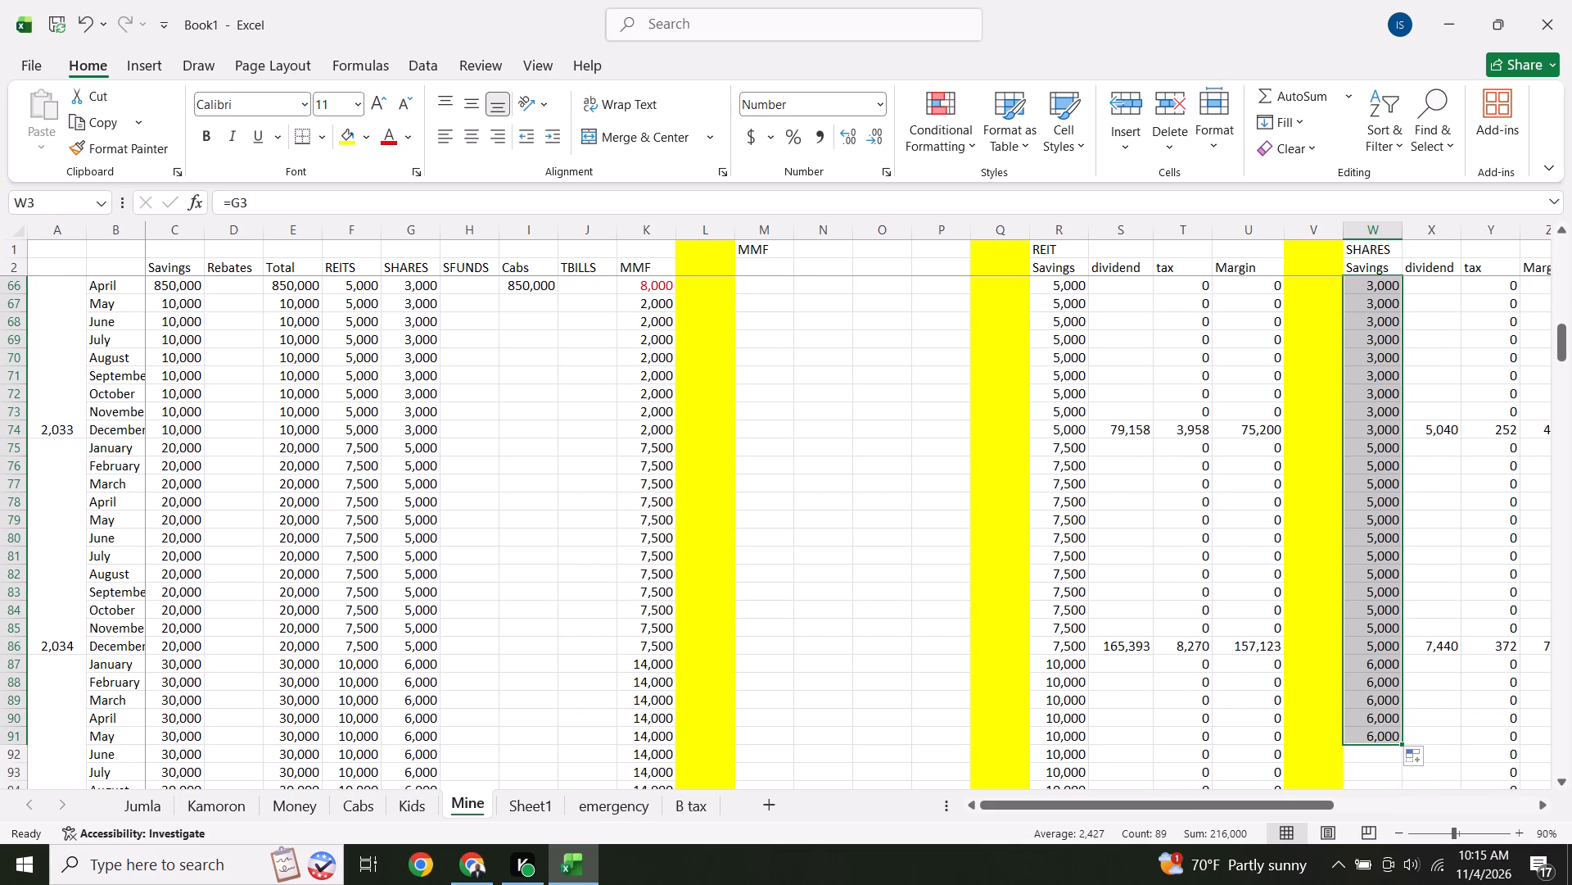
drag(1403, 745, 1392, 780)
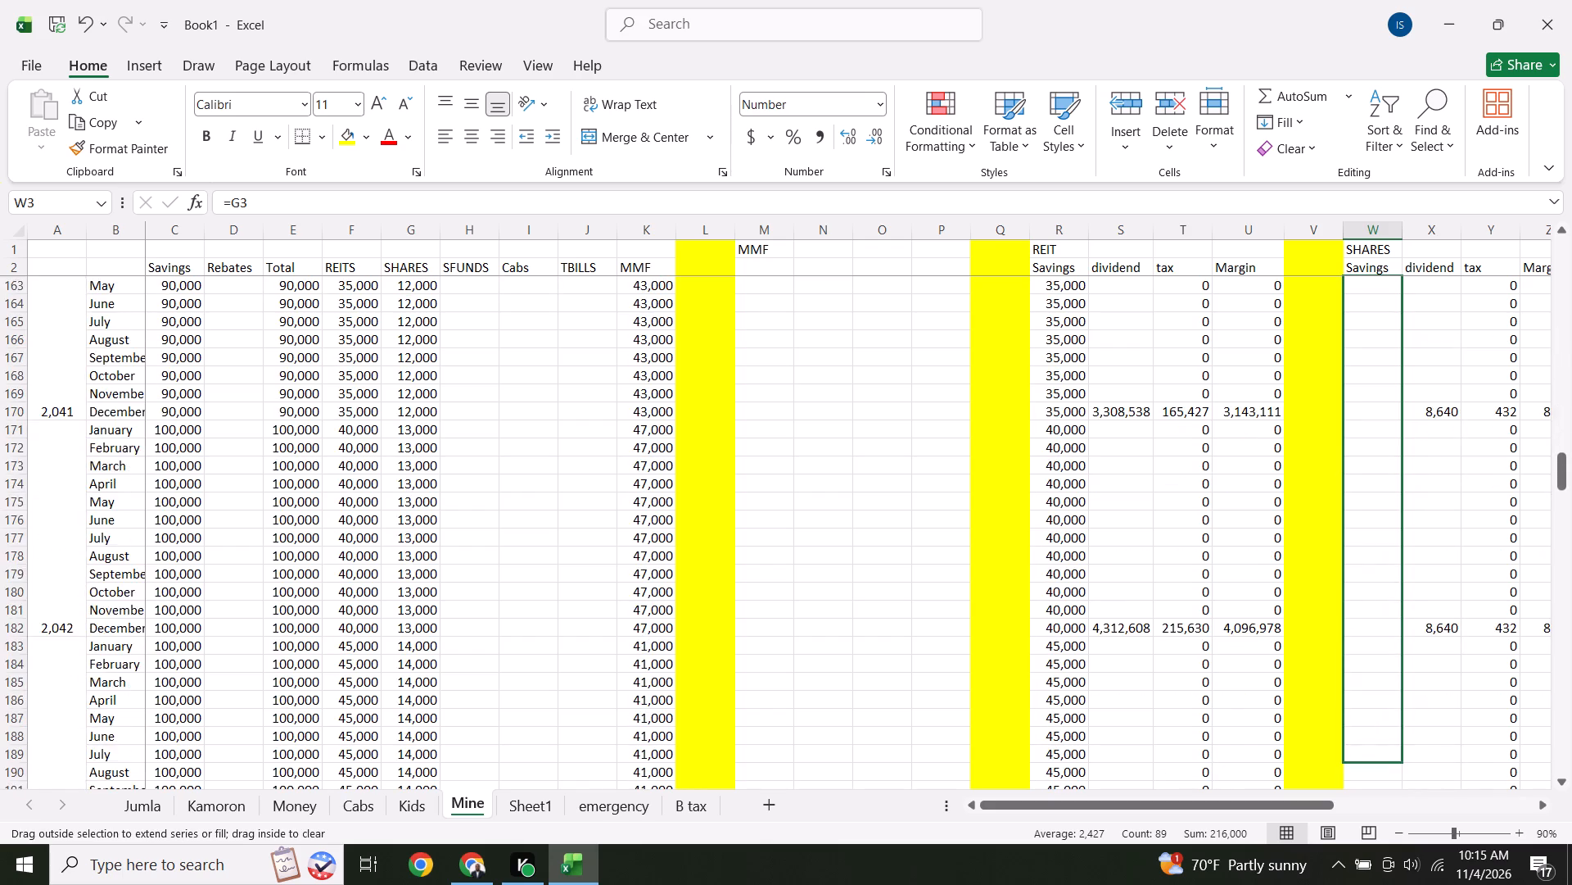
drag(1392, 780, 1380, 619)
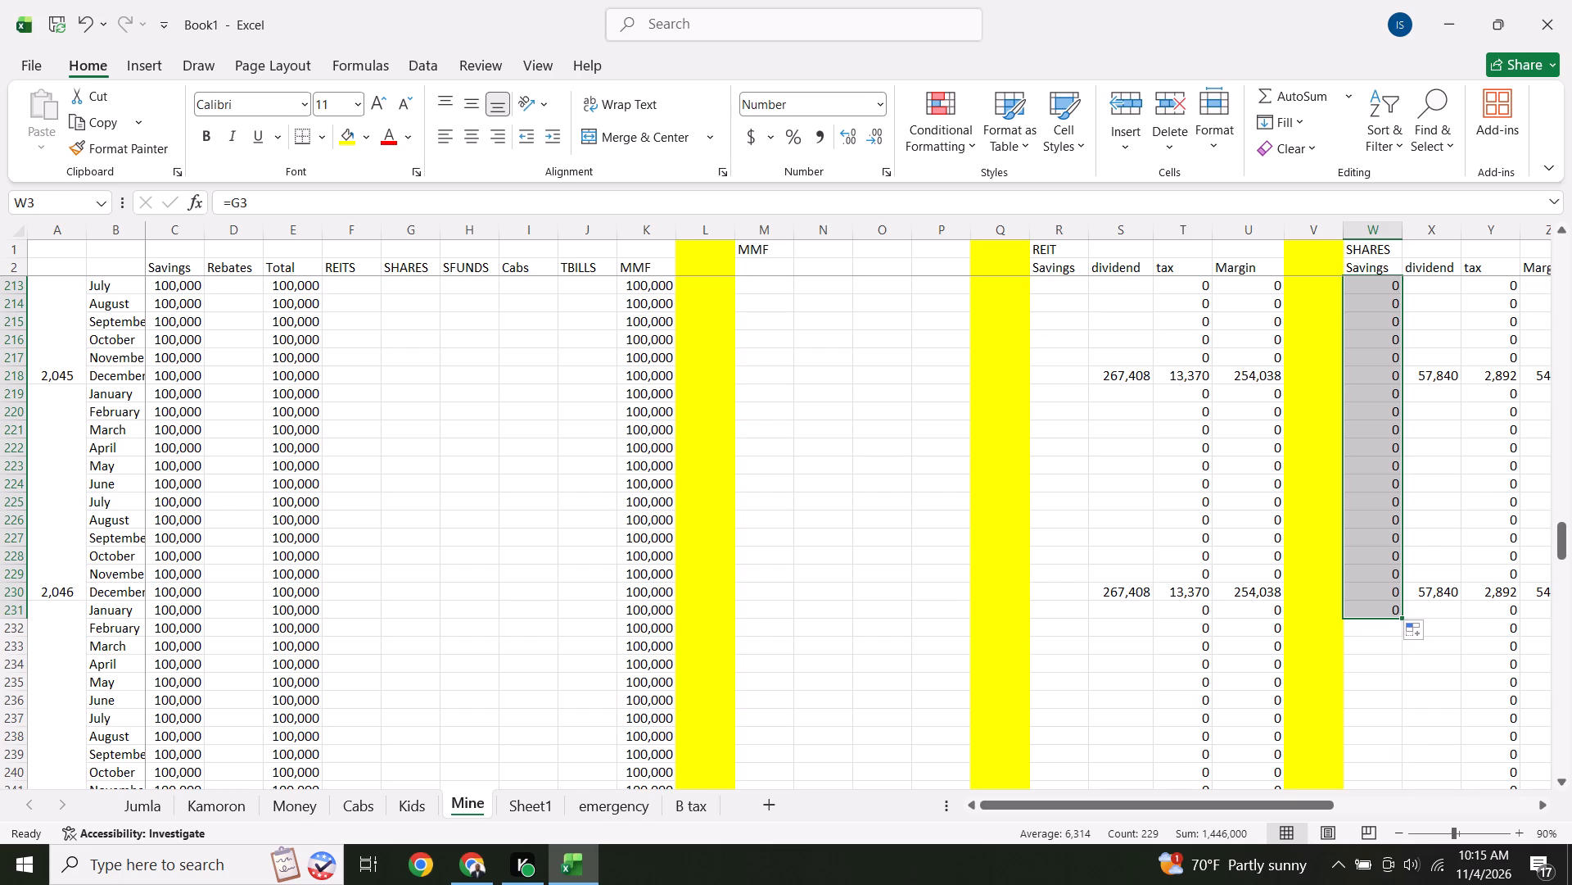
Examine the December 2045 REIT dividend formula and compare the surrounding 2044 and 2045 REIT rows.
click(1206, 470)
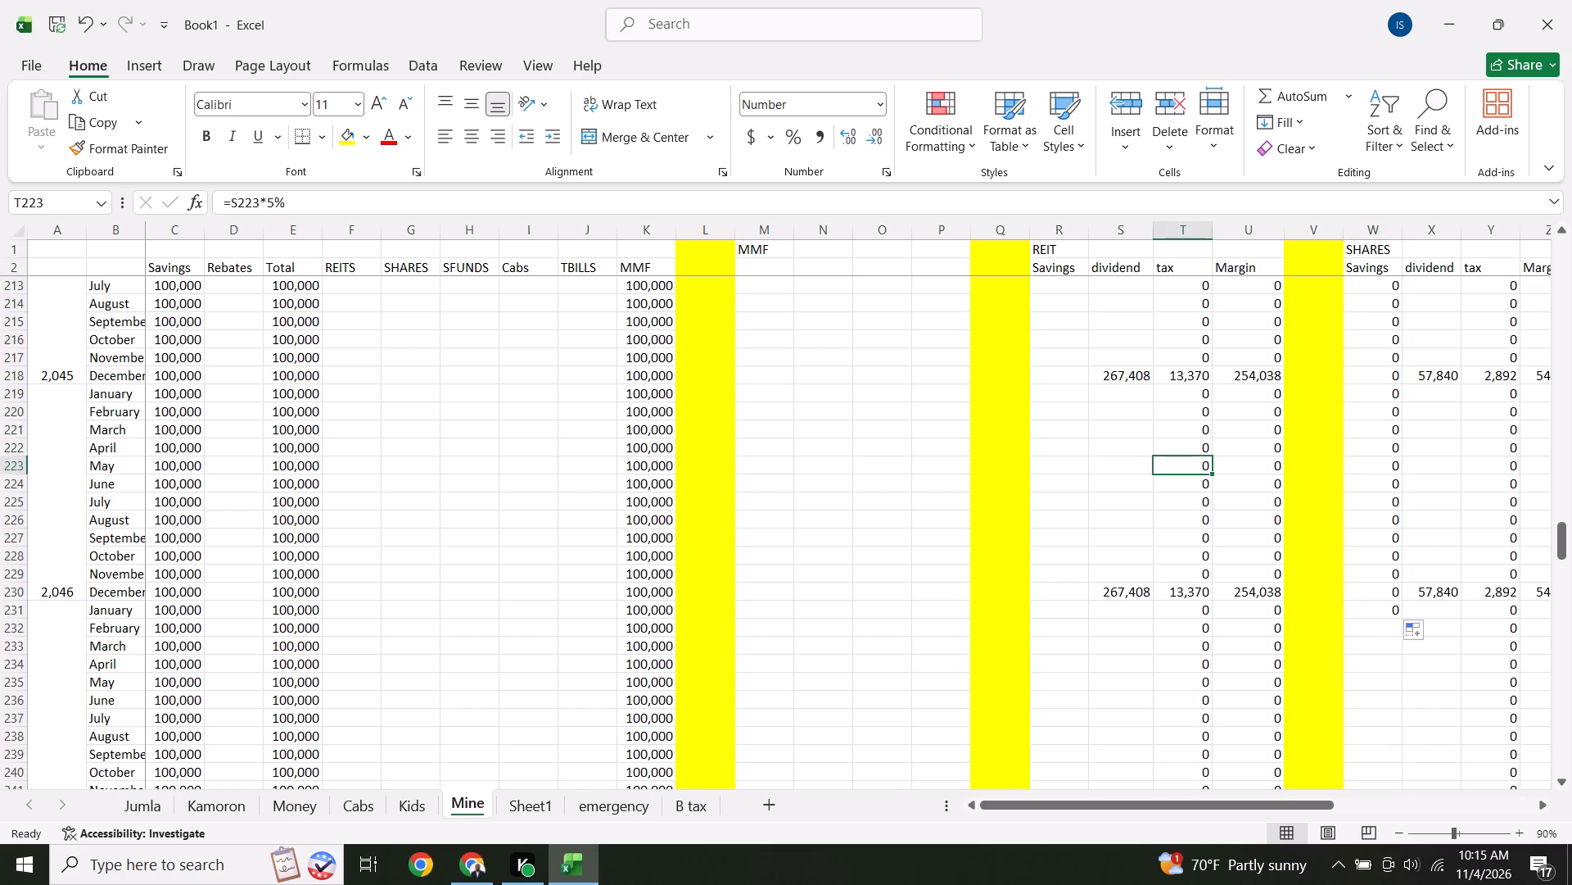
click(1120, 374)
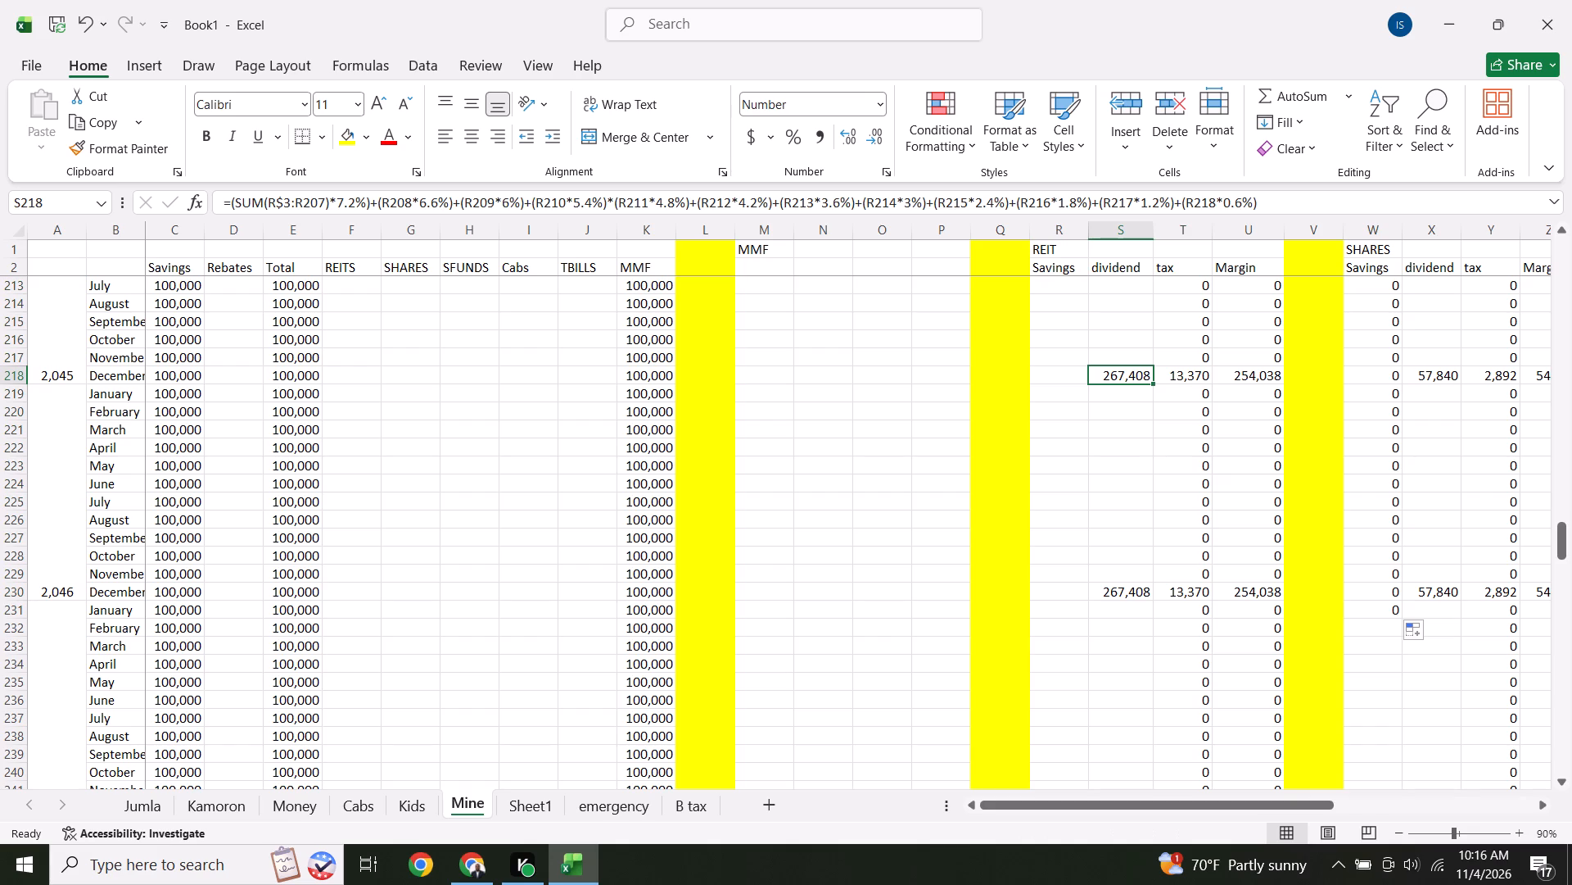
key(Up)
key(Up)
key(Up)
key(Up)
key(Up)
key(Up)
key(Up)
key(Up)
key(Up)
key(Up)
key(Up)
key(Up)
key(Up)
key(Up)
key(Up)
key(Up)
key(Up)
key(Up)
key(Up)
key(Up)
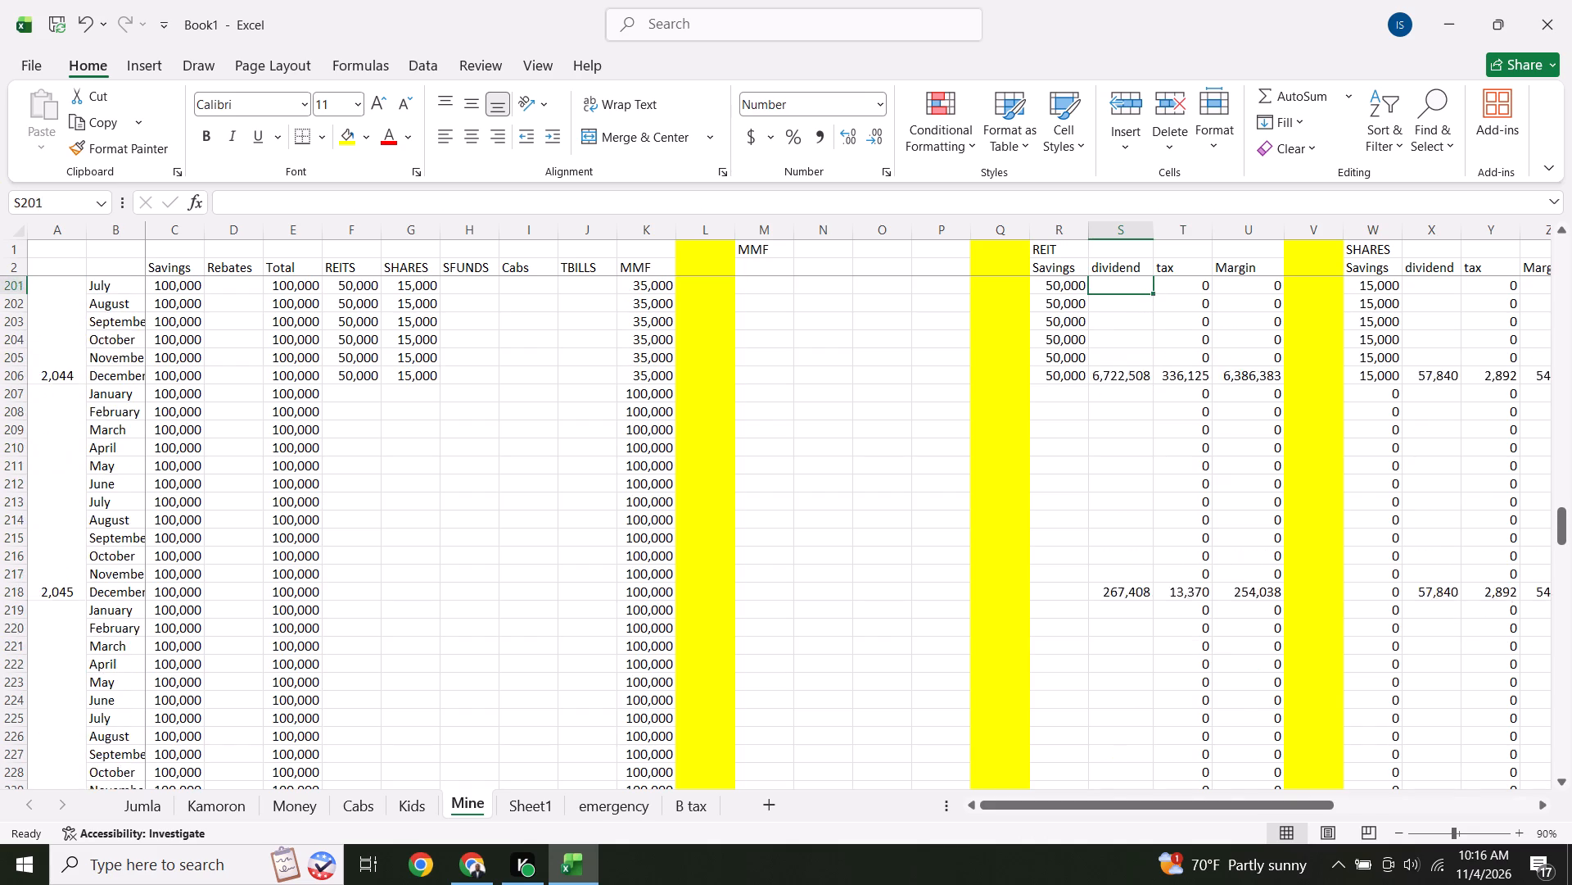
key(Down)
key(Down)
key(Down)
key(Down)
key(Down)
key(Down)
key(Down)
key(Down)
key(Down)
key(Down)
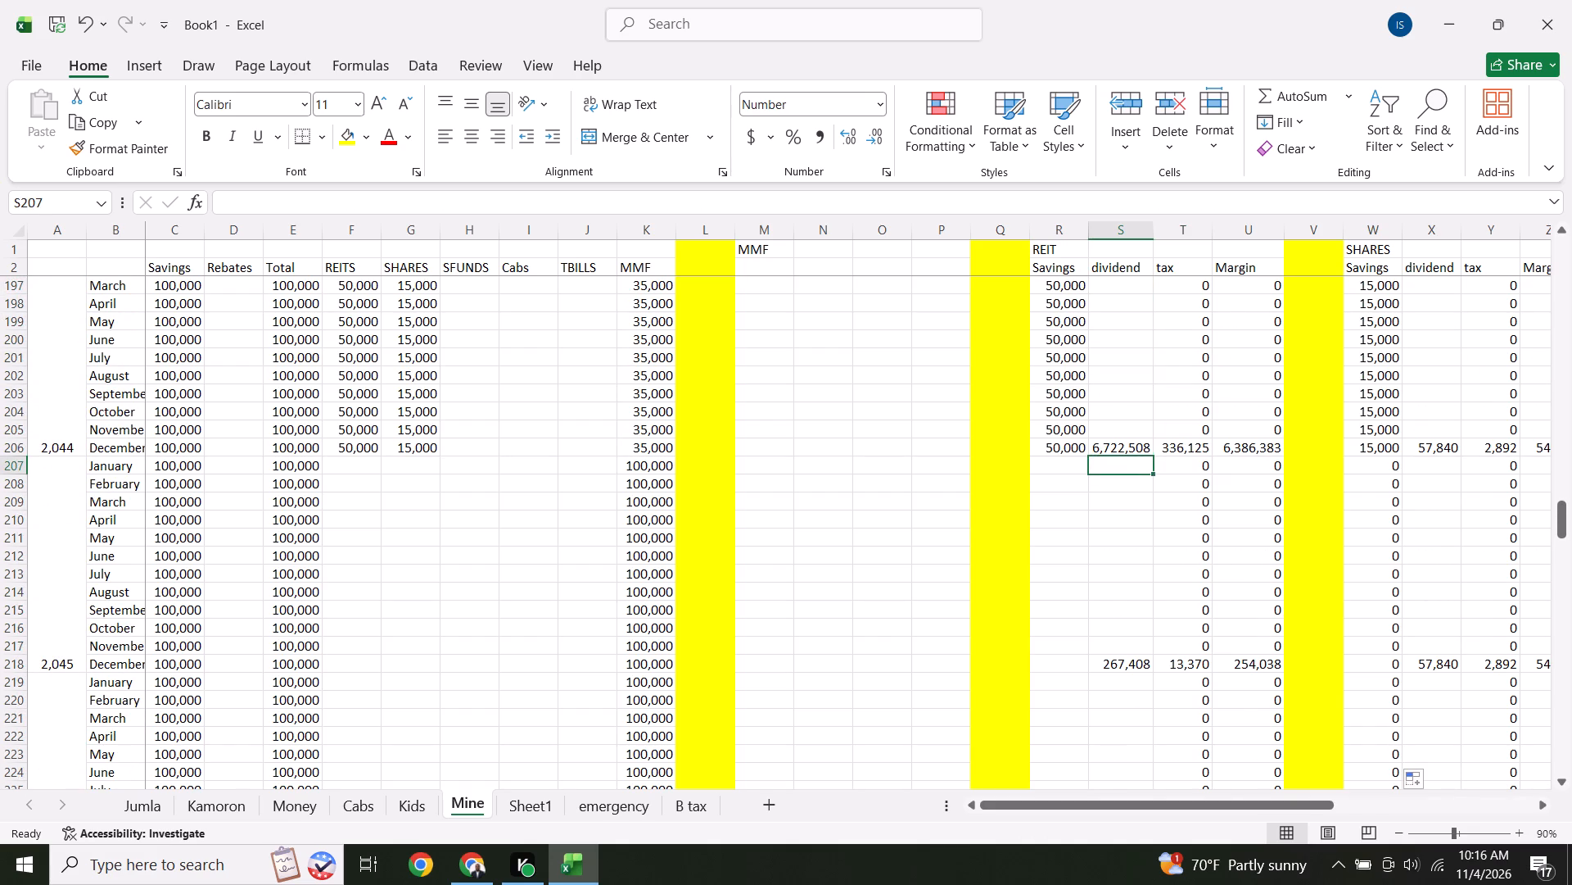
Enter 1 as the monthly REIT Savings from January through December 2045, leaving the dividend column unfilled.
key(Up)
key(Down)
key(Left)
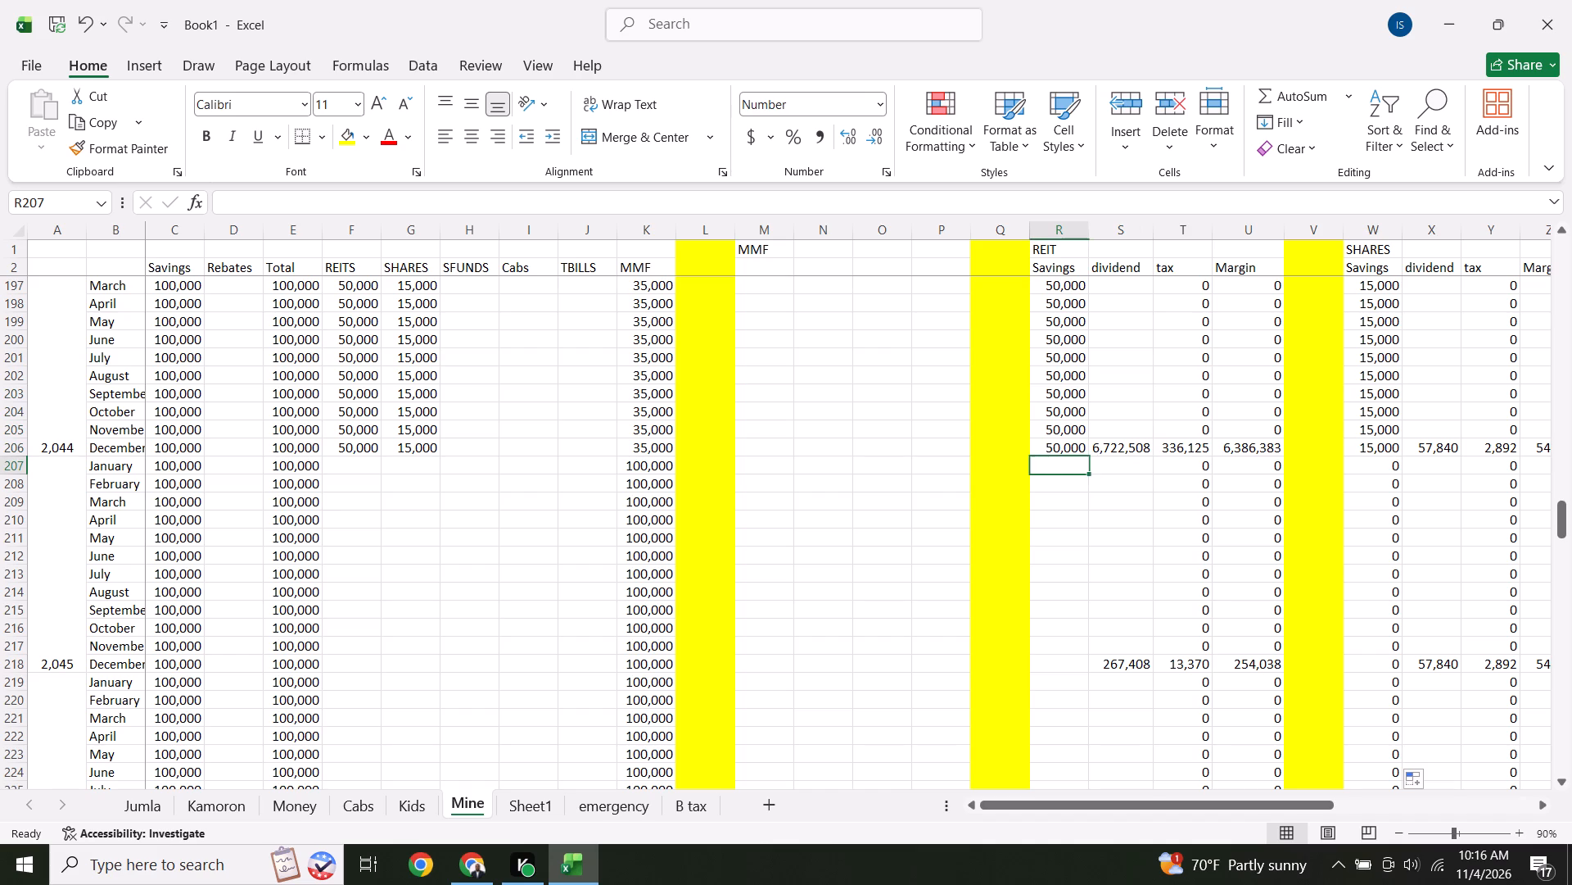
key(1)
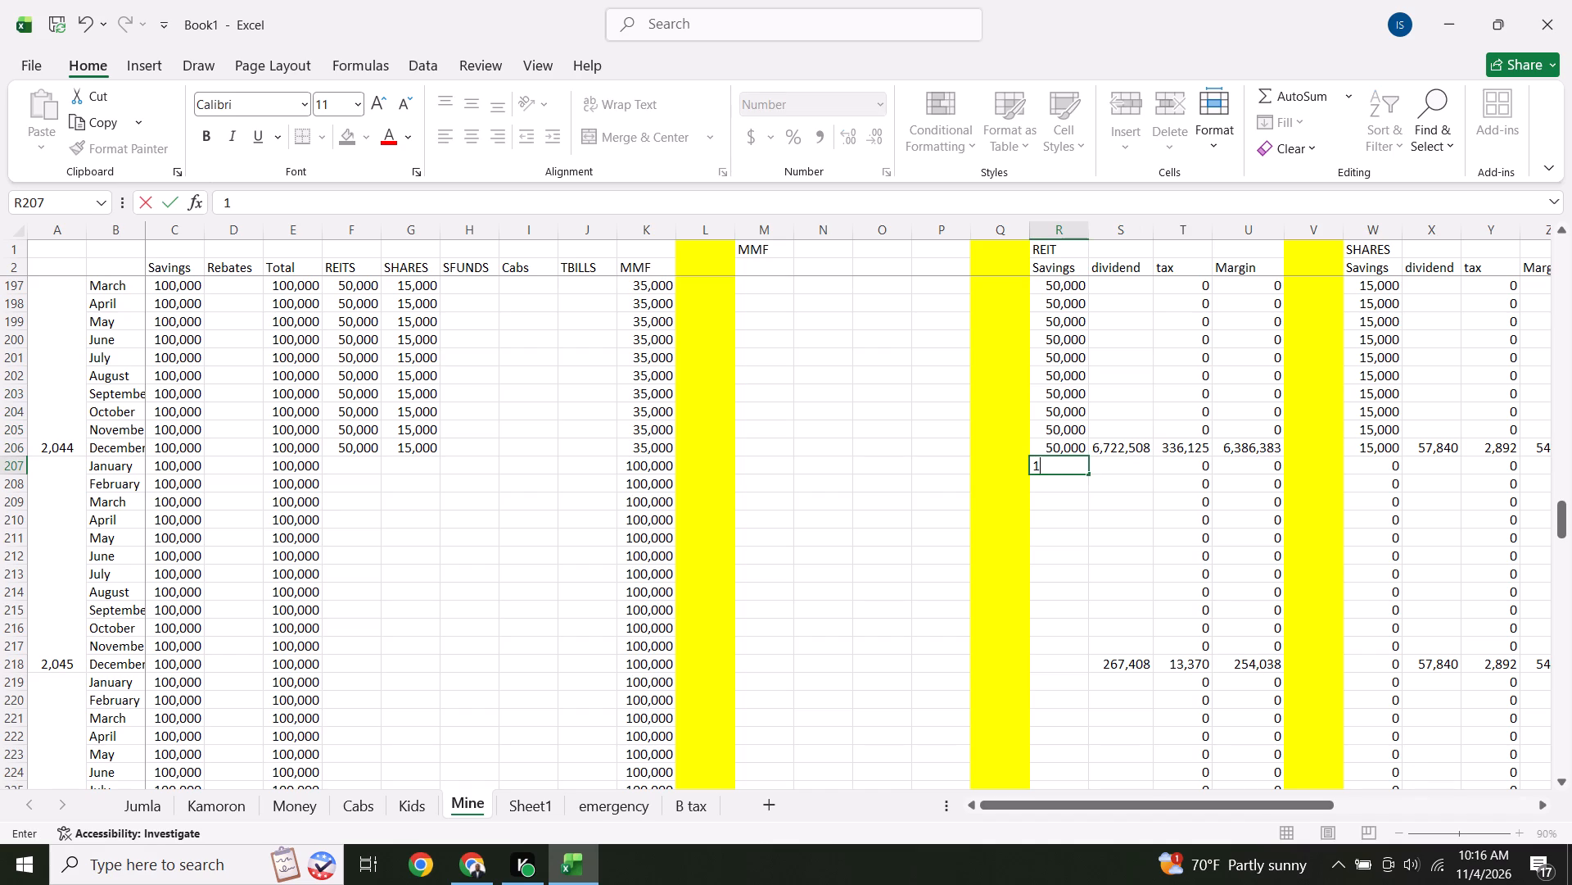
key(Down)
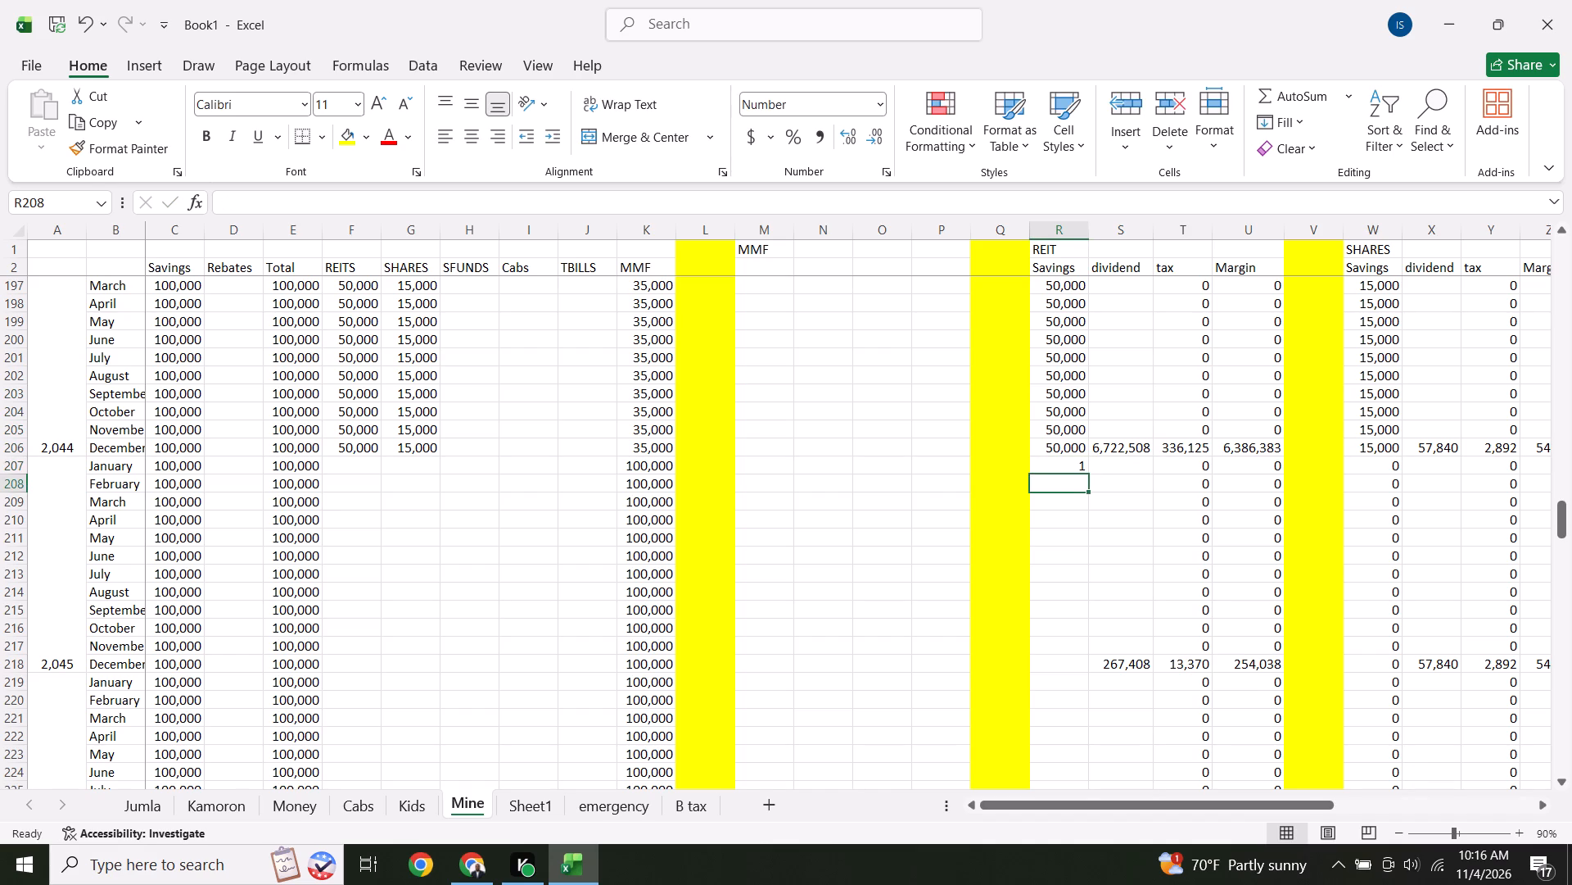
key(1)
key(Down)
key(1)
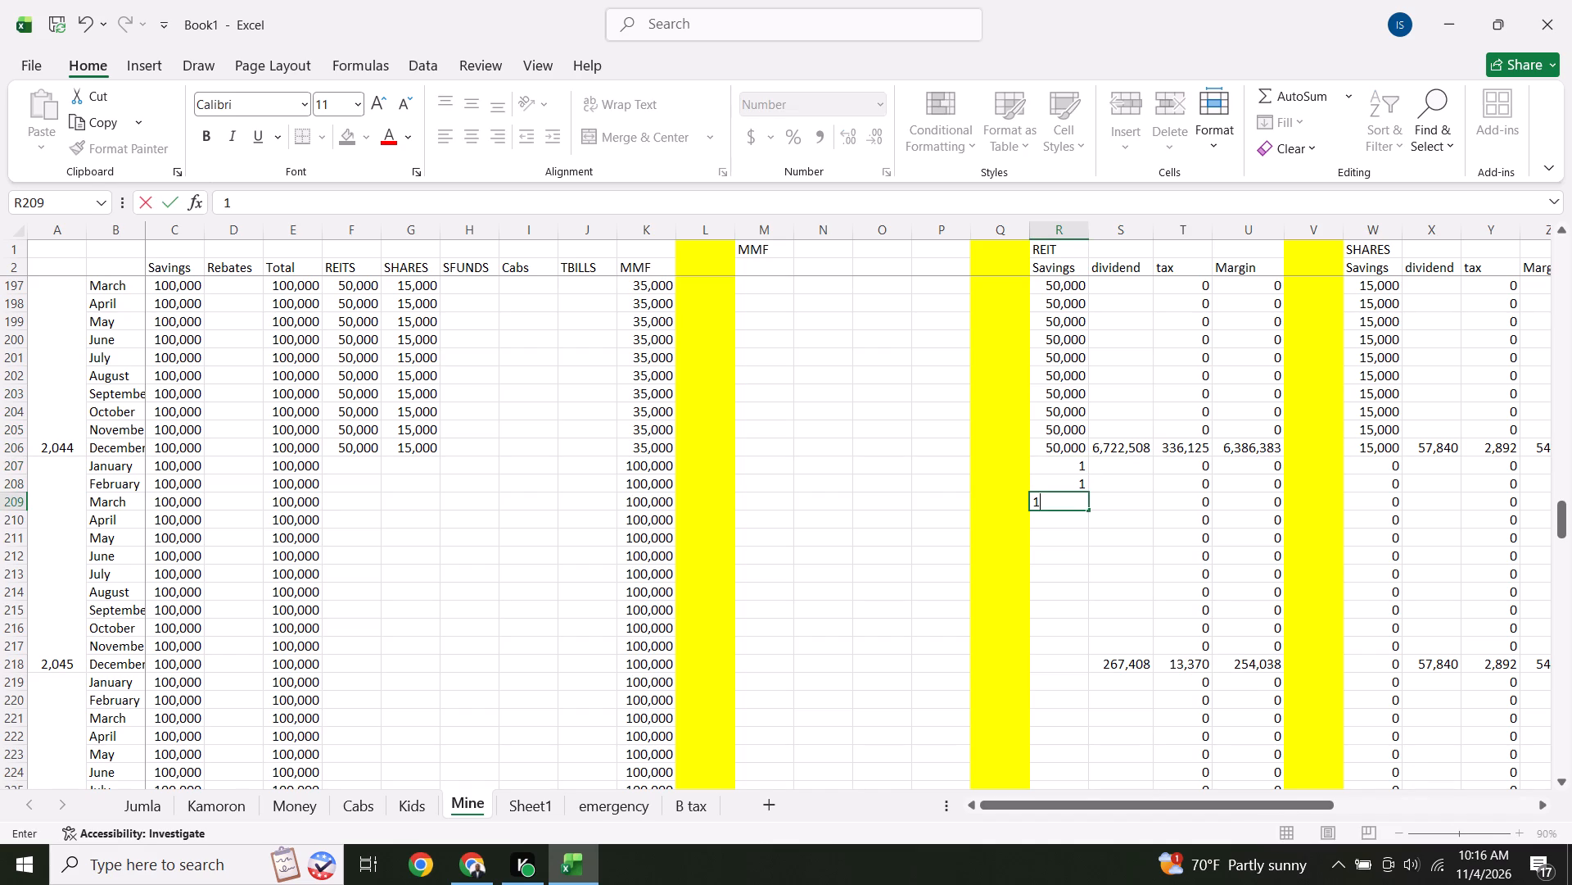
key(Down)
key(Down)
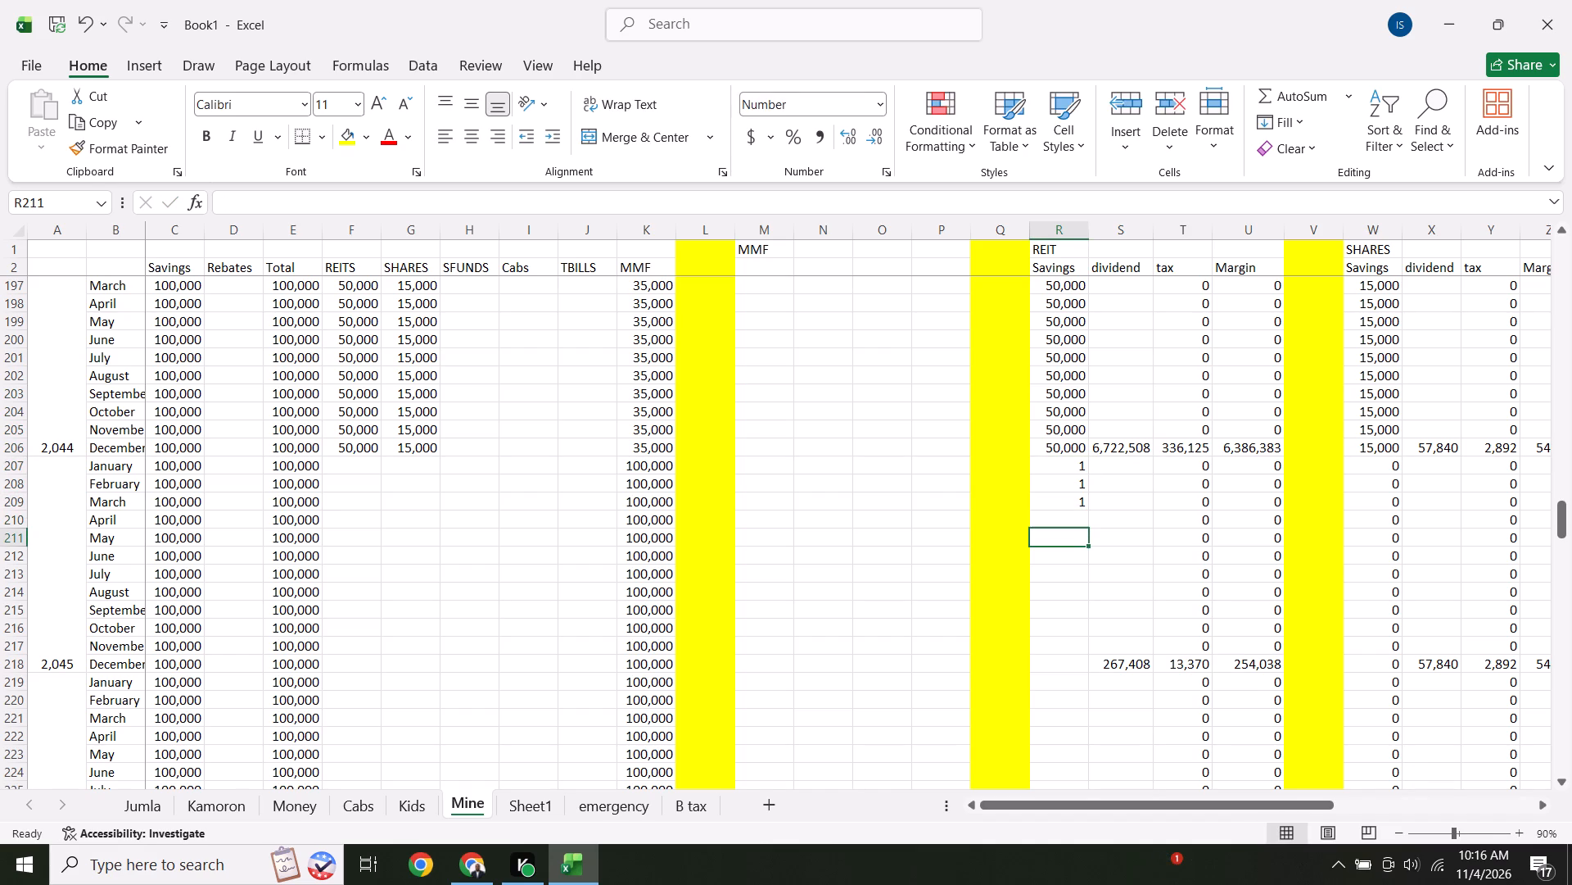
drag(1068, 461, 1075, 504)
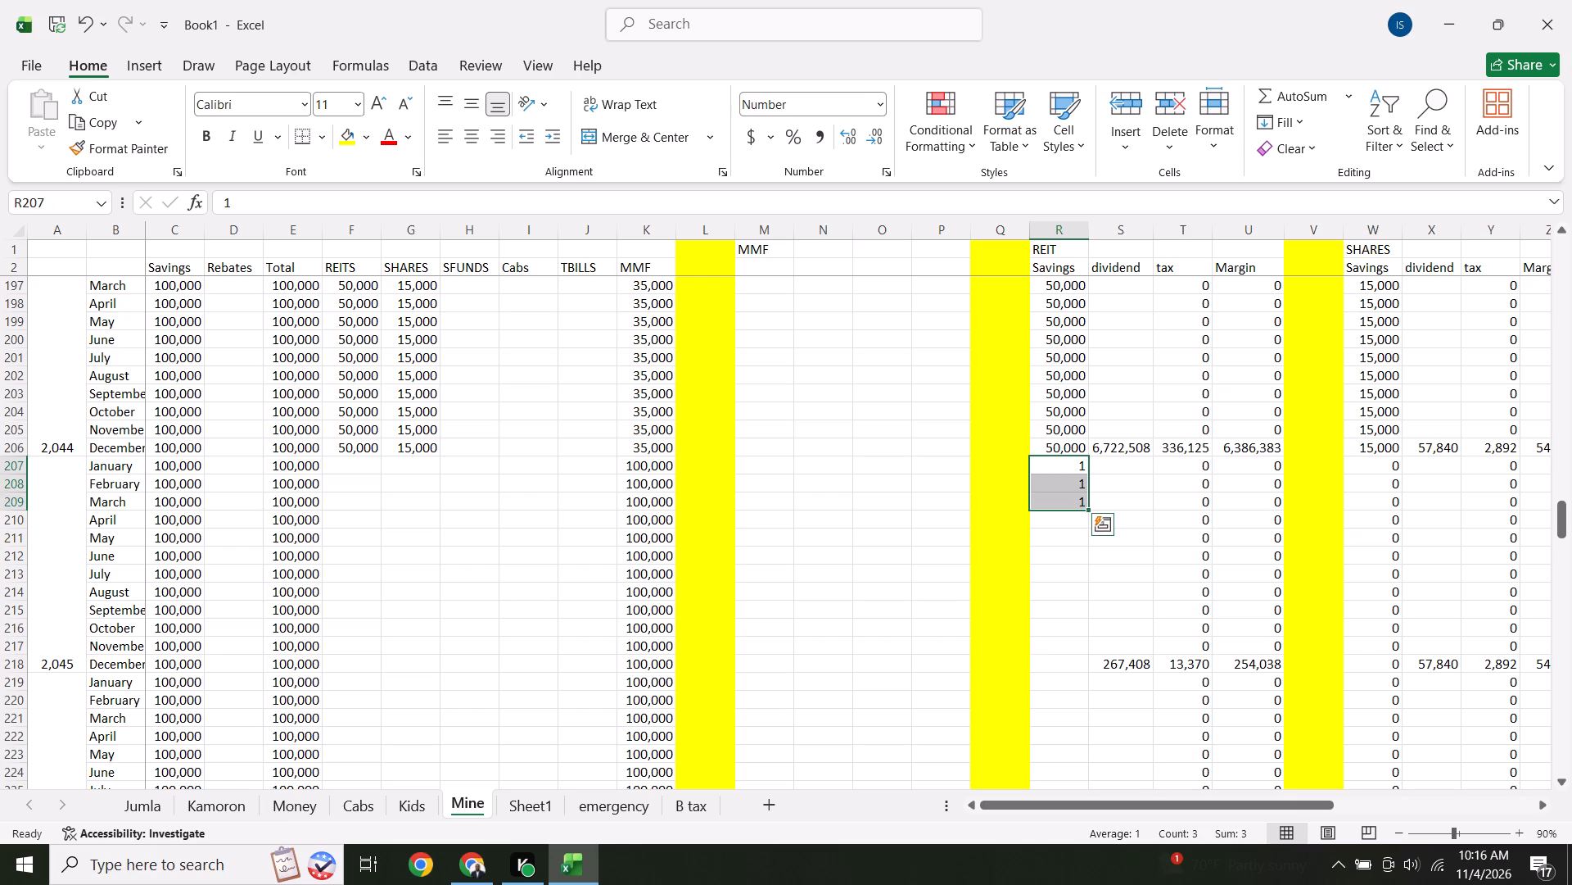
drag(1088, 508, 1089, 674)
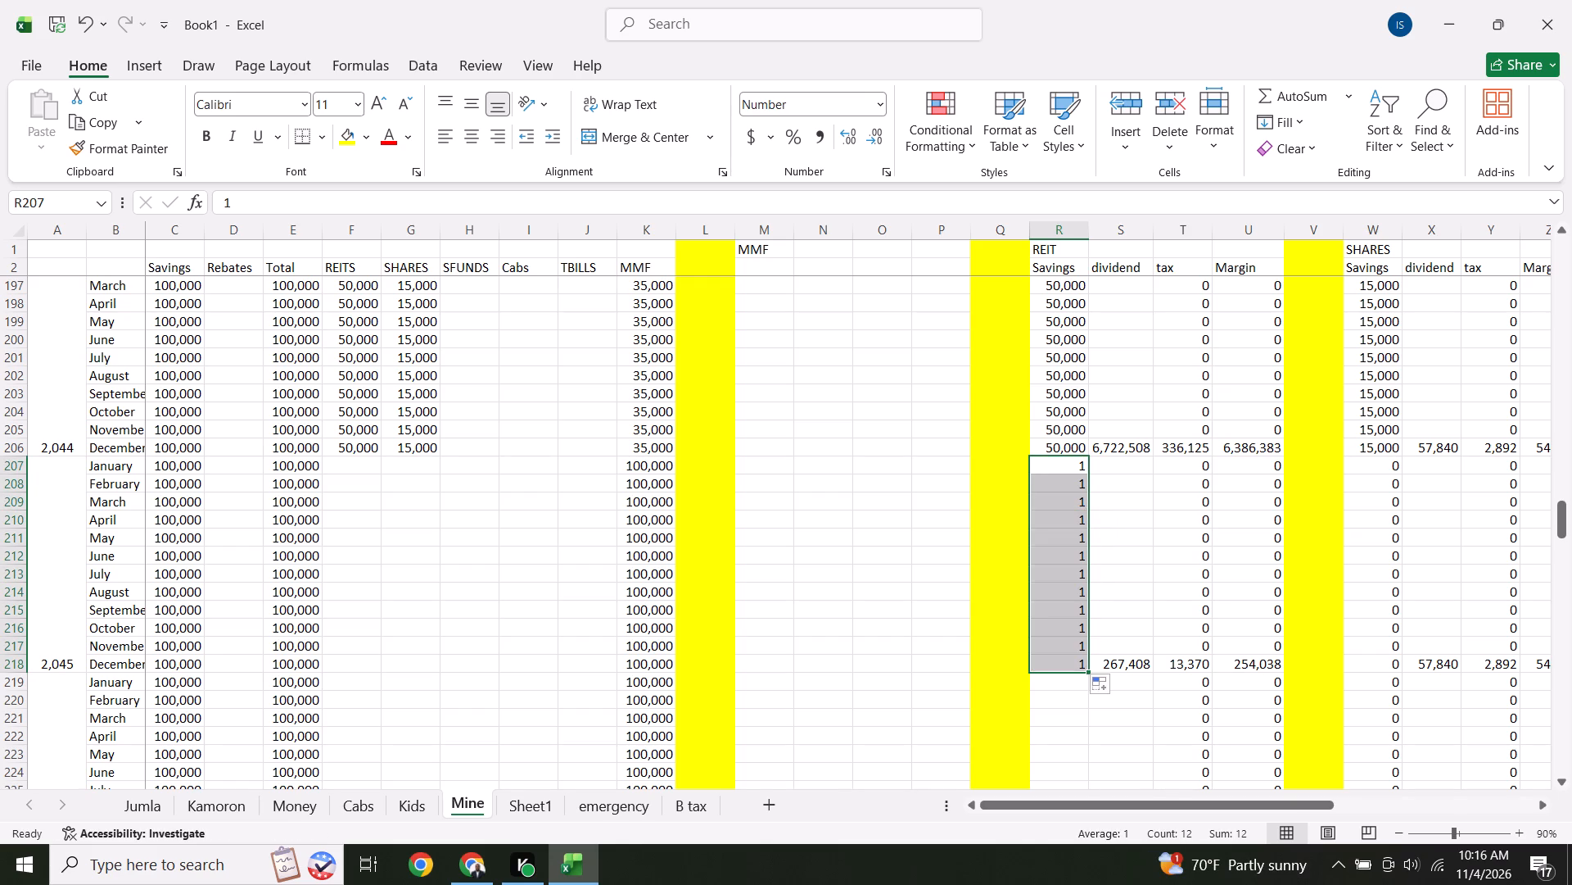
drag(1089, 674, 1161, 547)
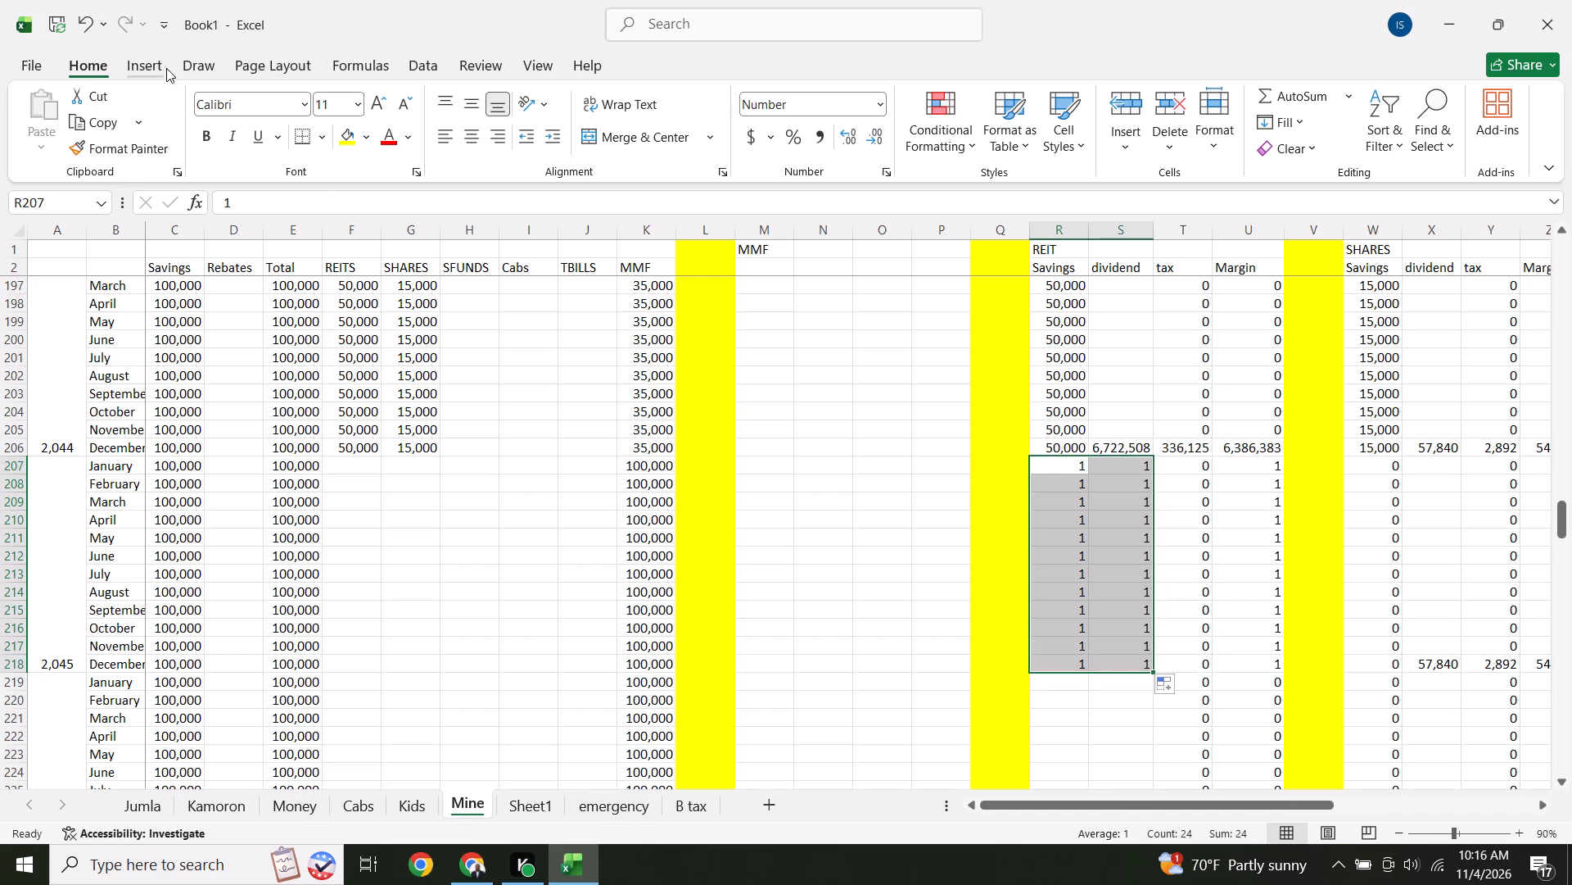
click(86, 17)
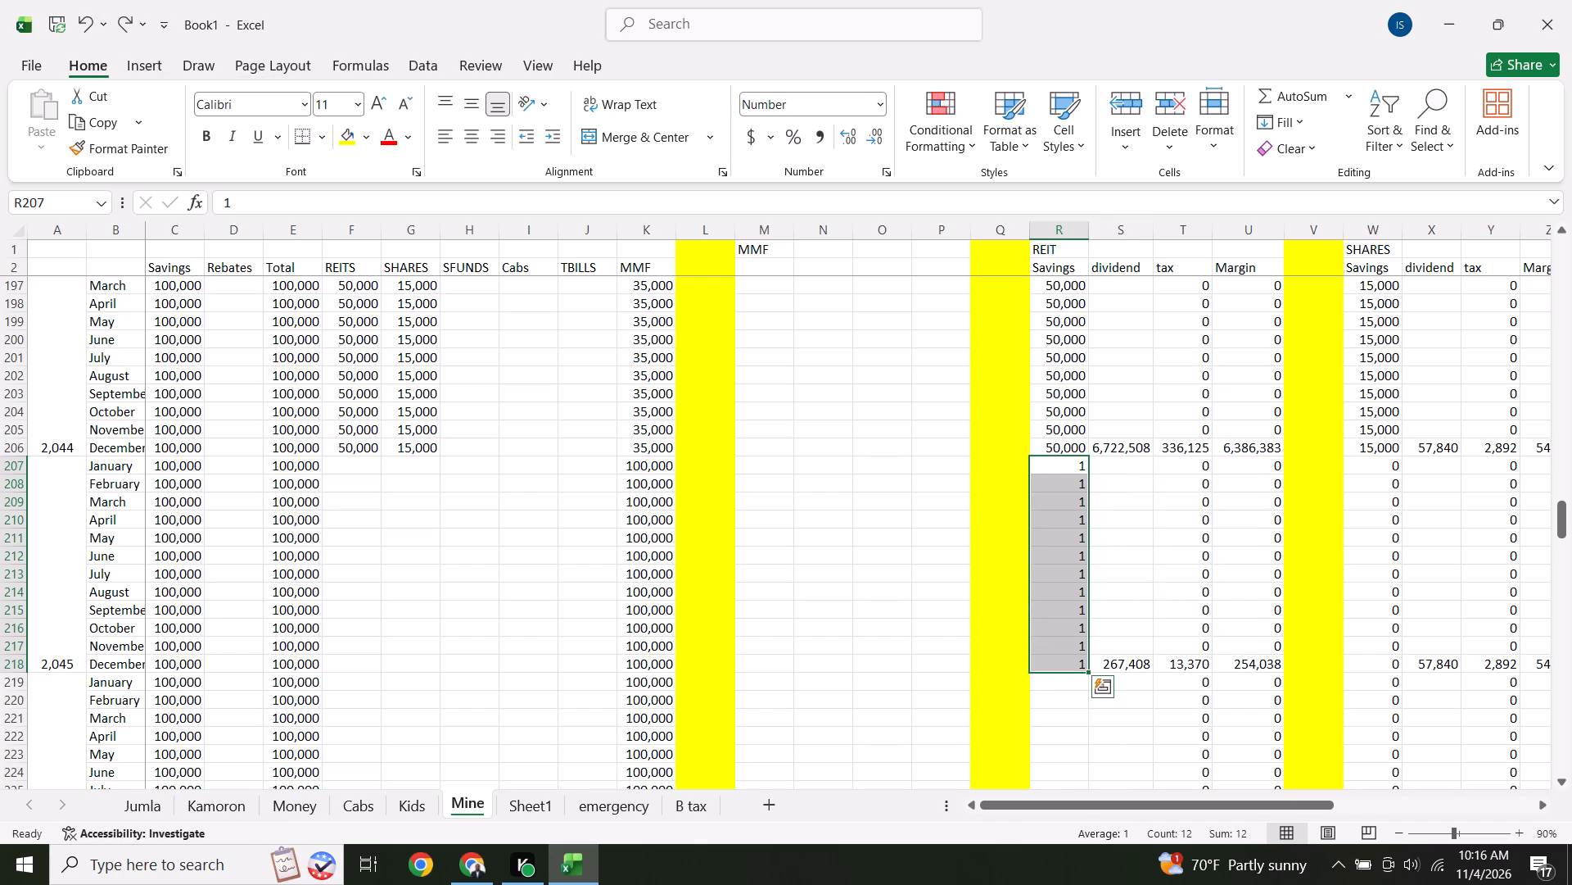
Copy the December 2044 REIT dividend formula into the December 2045 dividend cell.
click(1121, 447)
right_click(1121, 447)
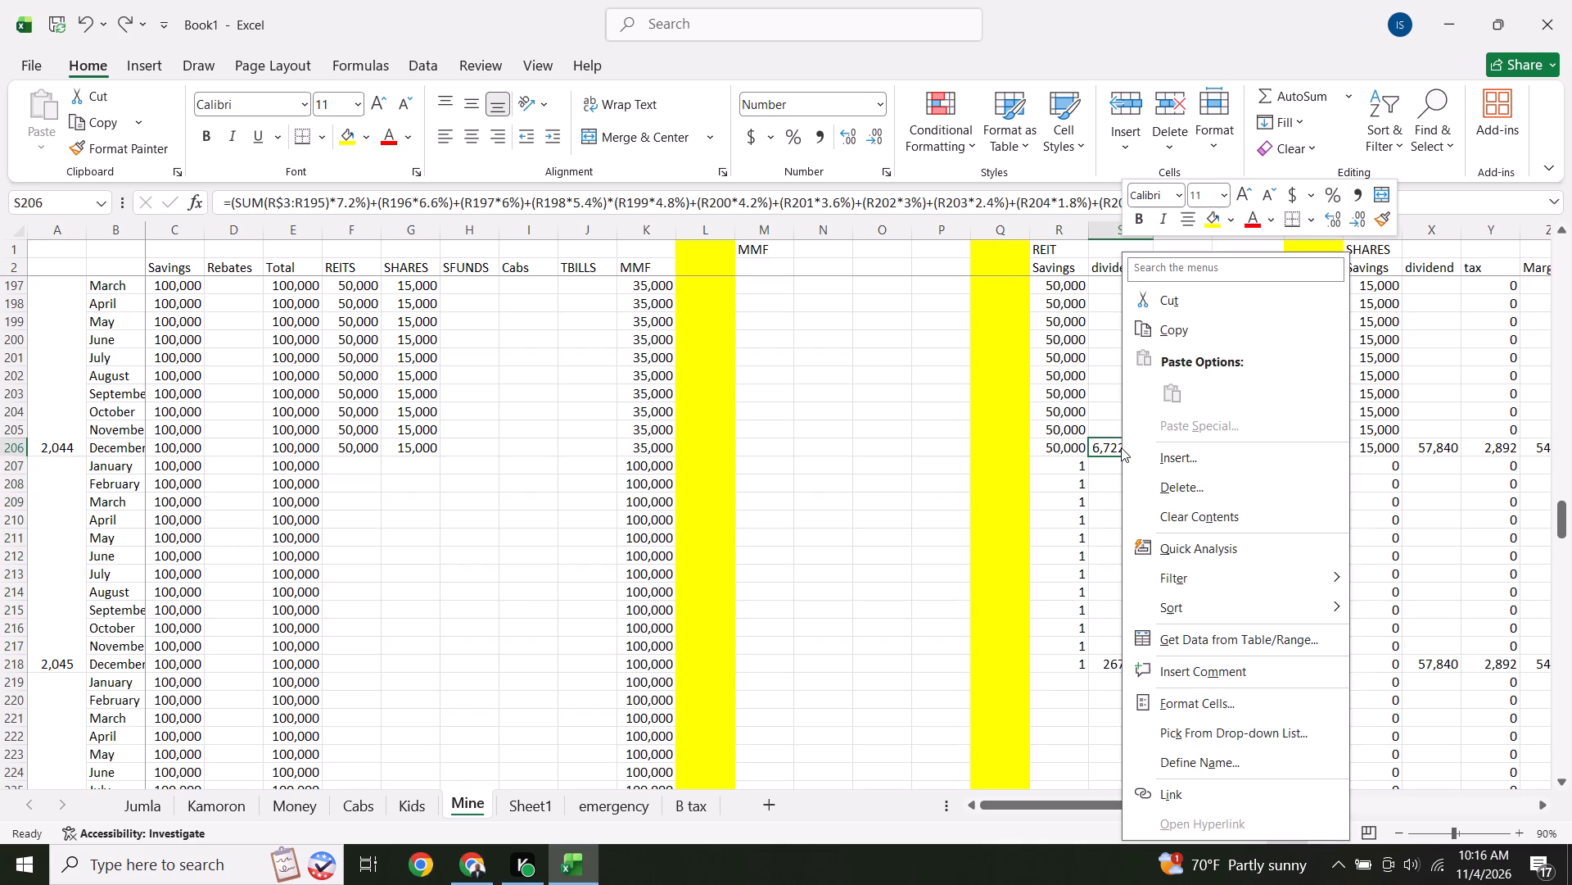
click(1178, 330)
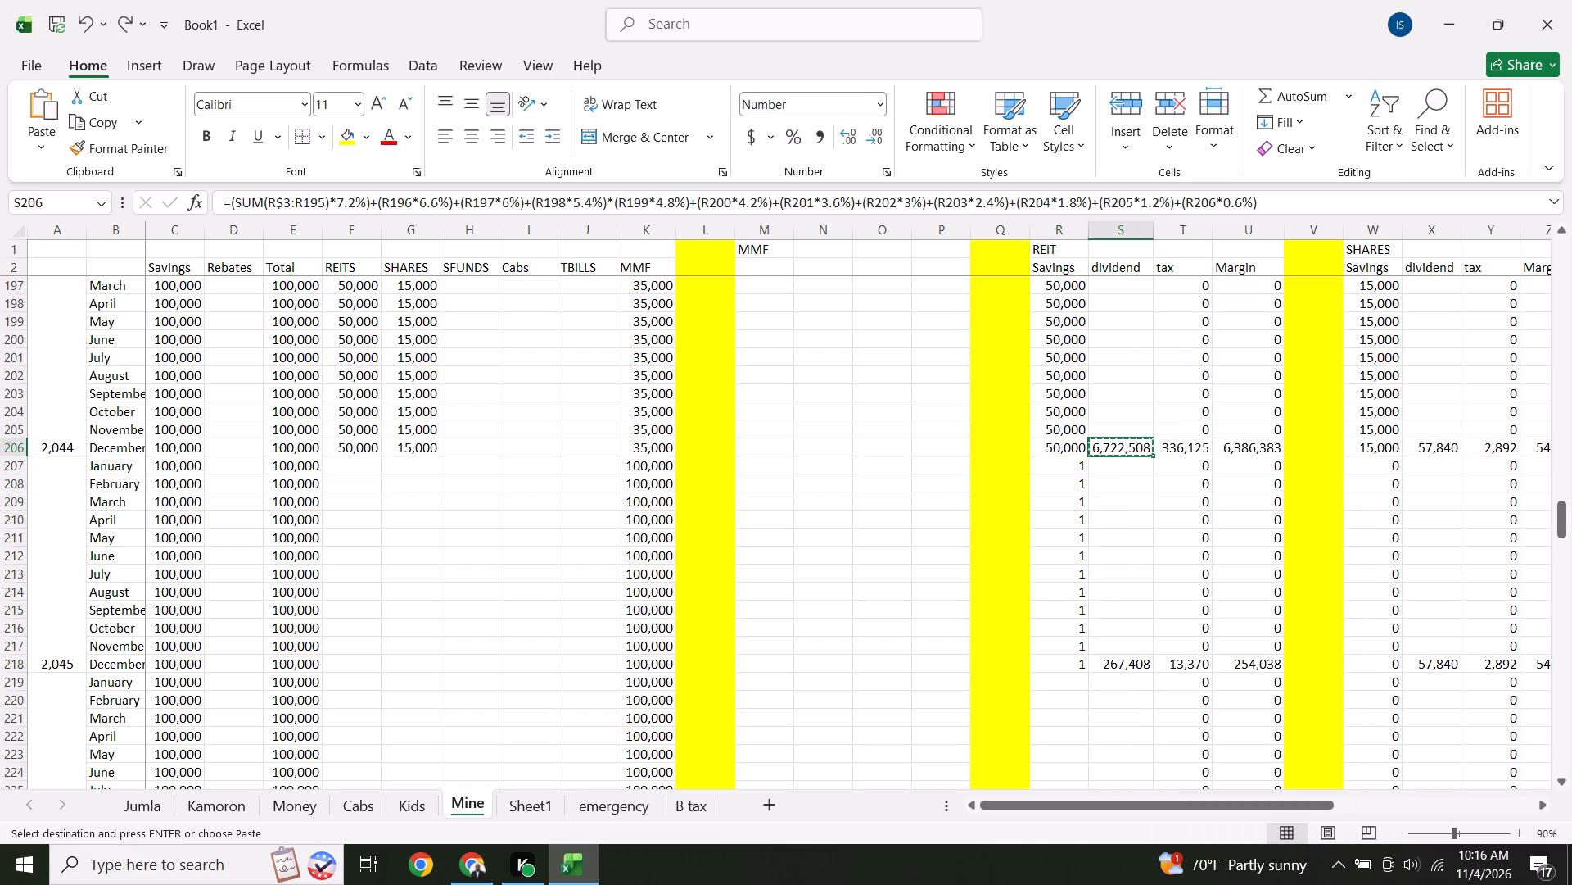
click(1133, 671)
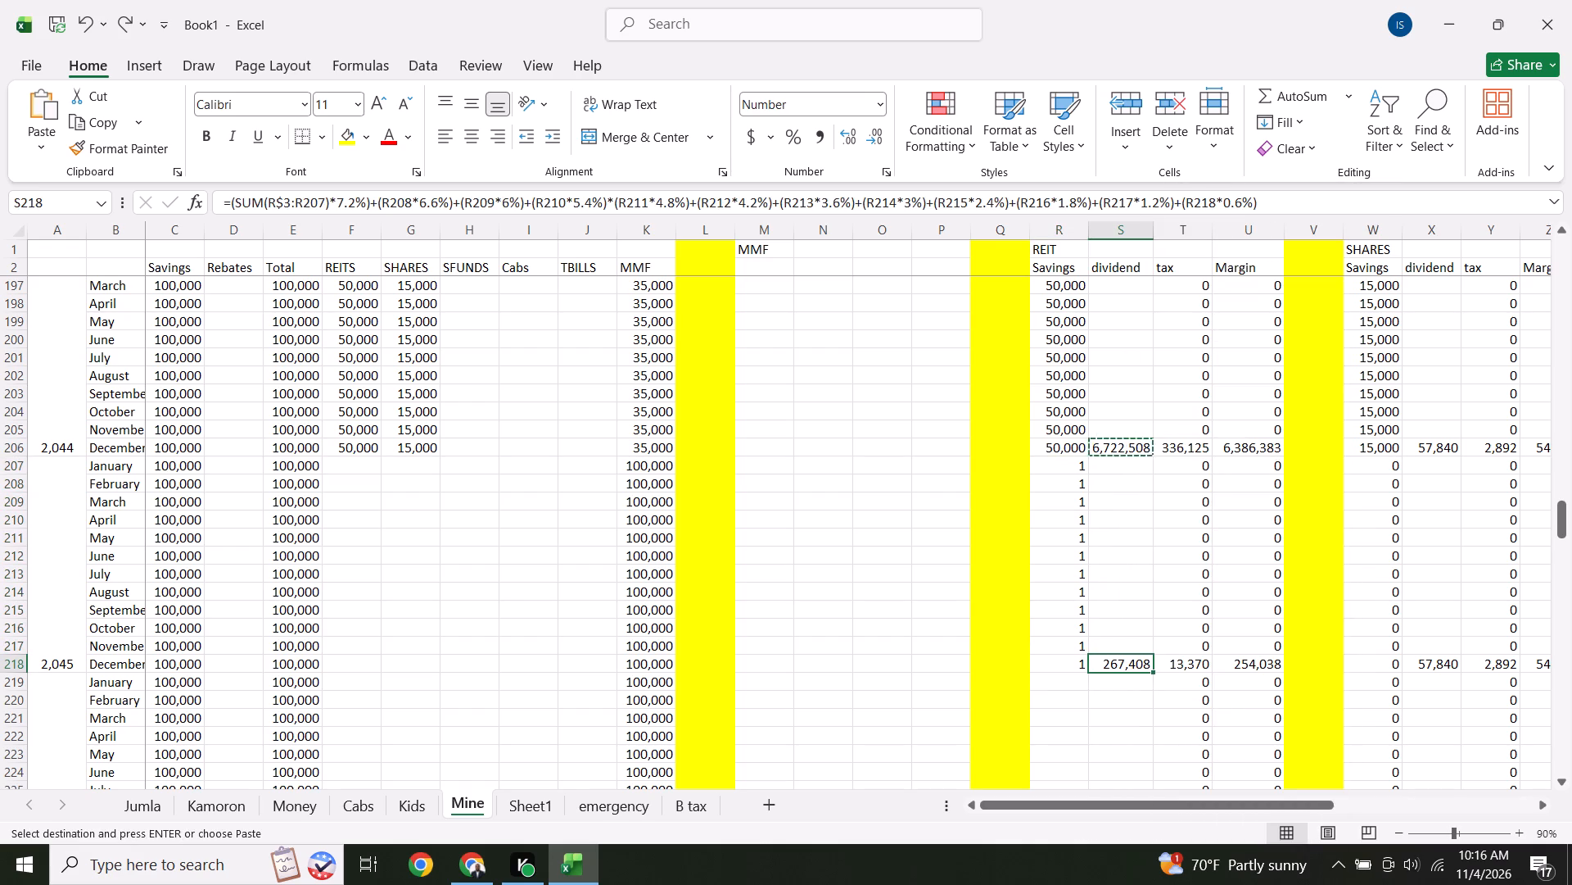
right_click(1121, 666)
click(1162, 226)
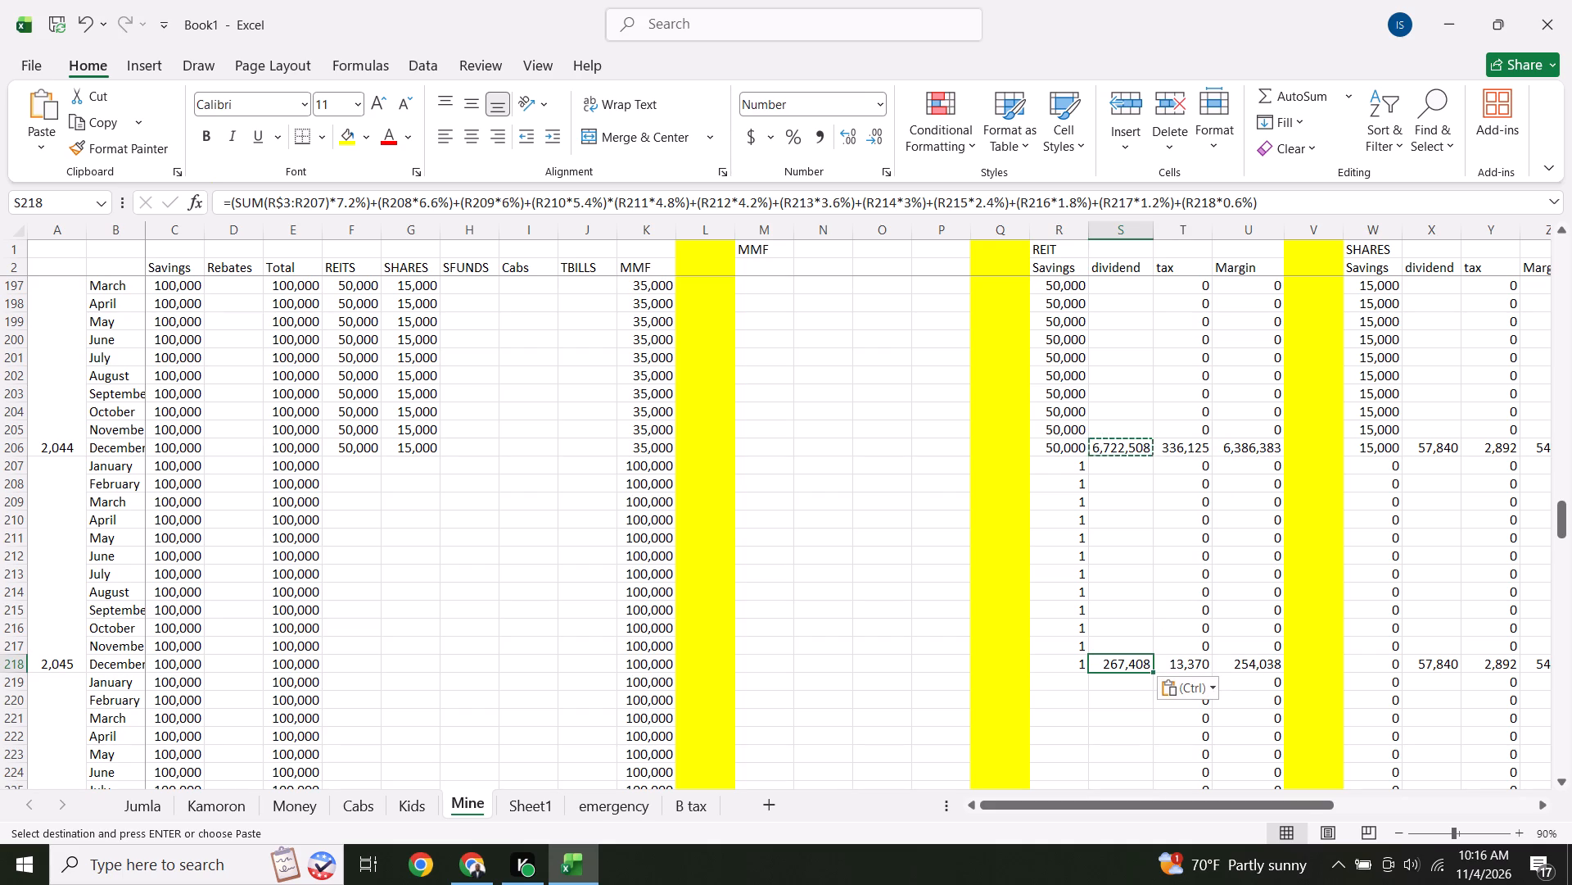
Fill the December 2044 REITS contribution of 50,000 down through December 2045.
click(368, 447)
drag(378, 456, 377, 517)
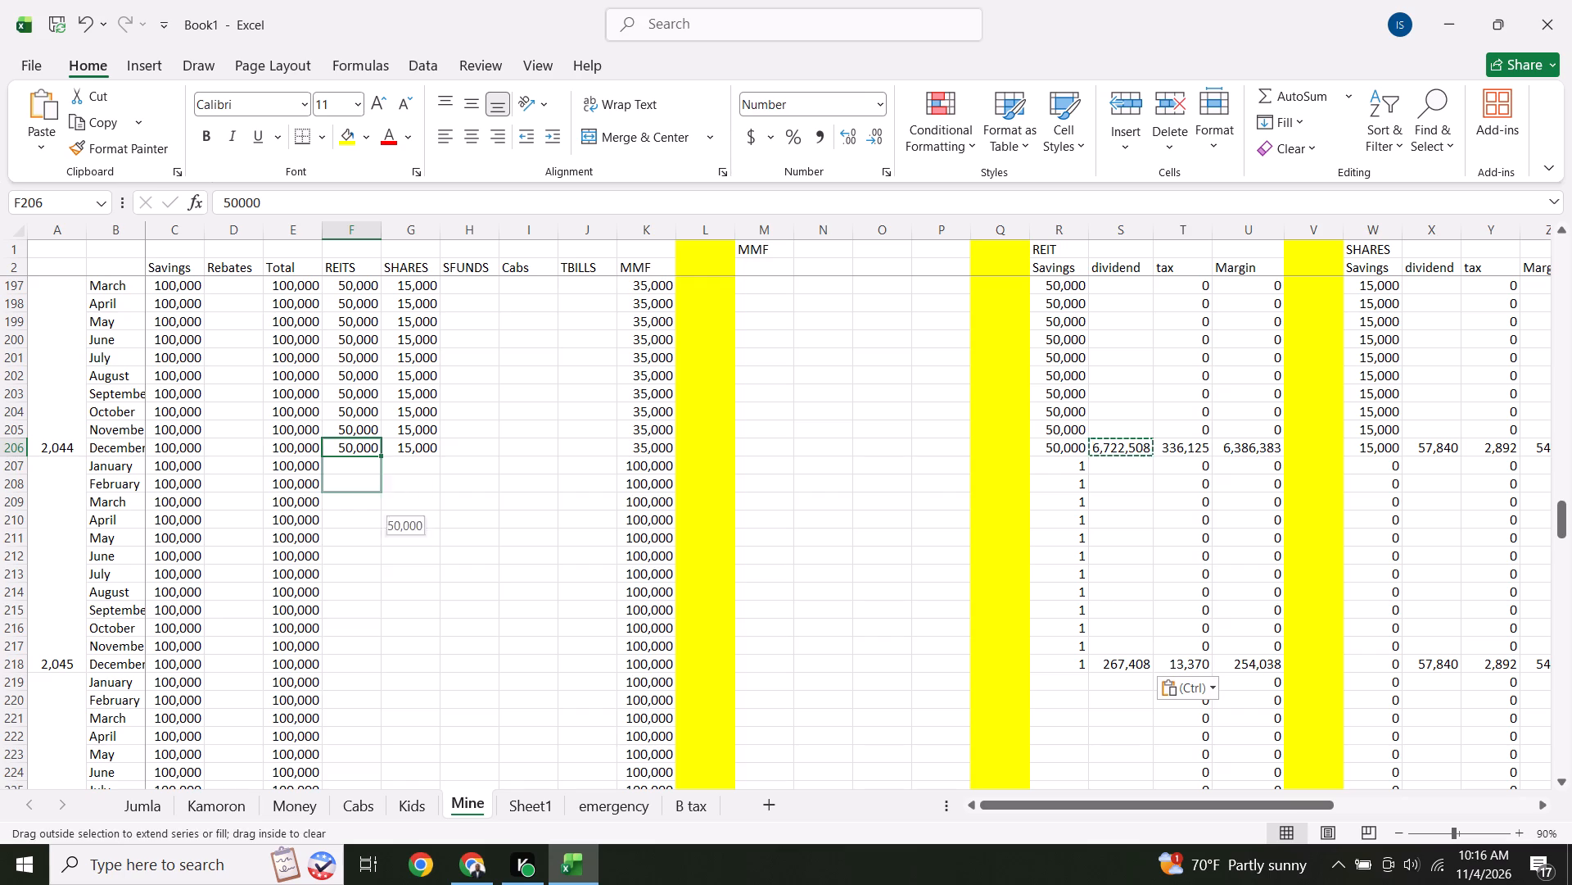
drag(377, 517, 372, 666)
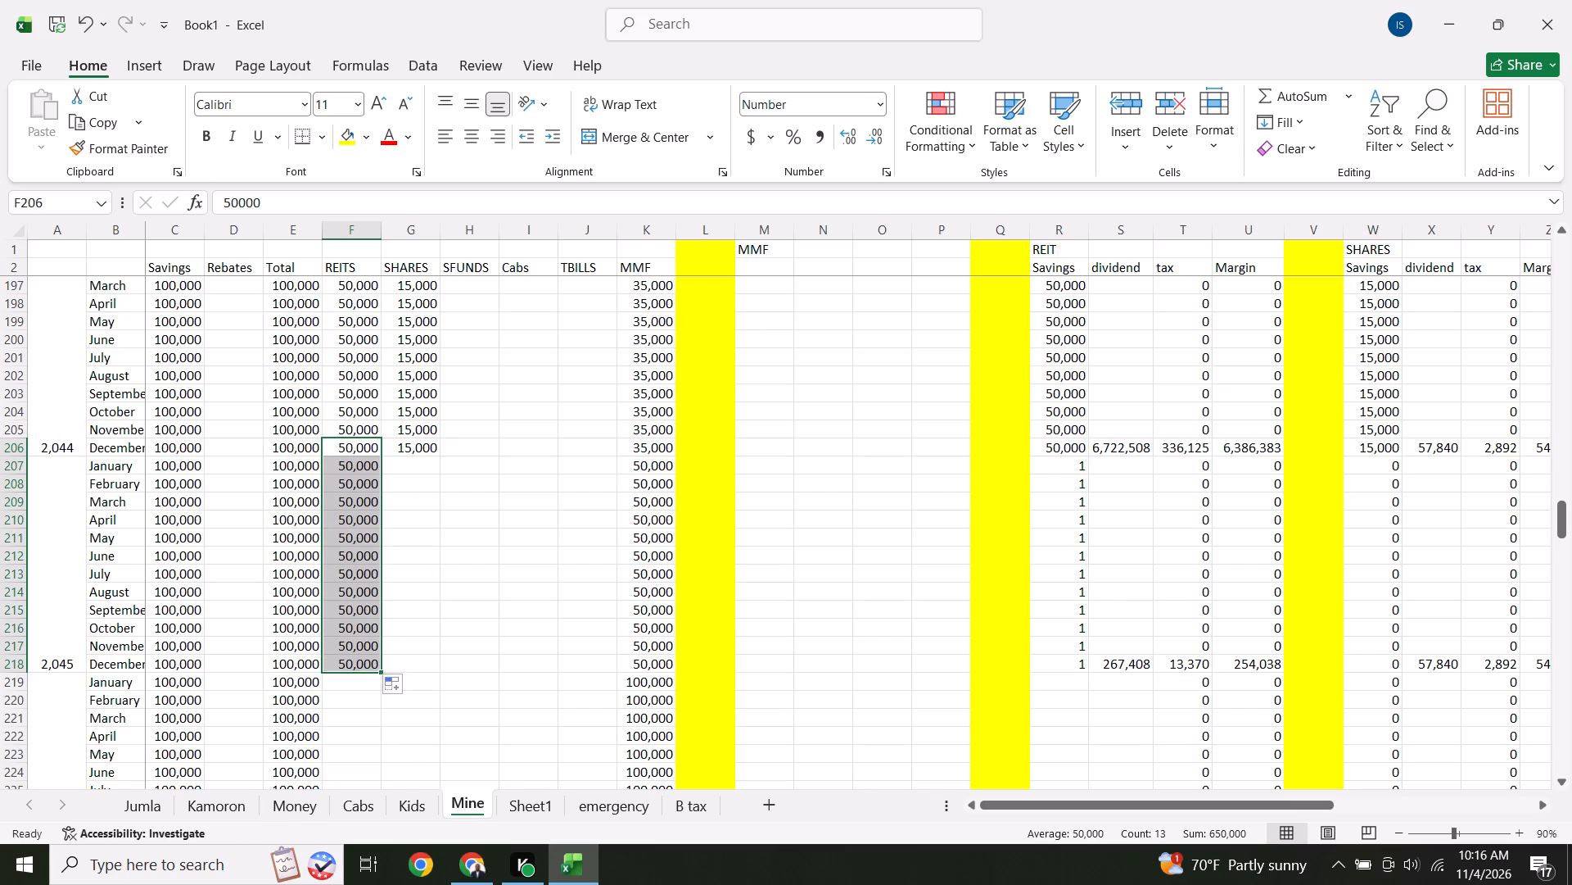
Fill the December 2044 REIT Savings formula =F206 down through December 2045.
click(1060, 447)
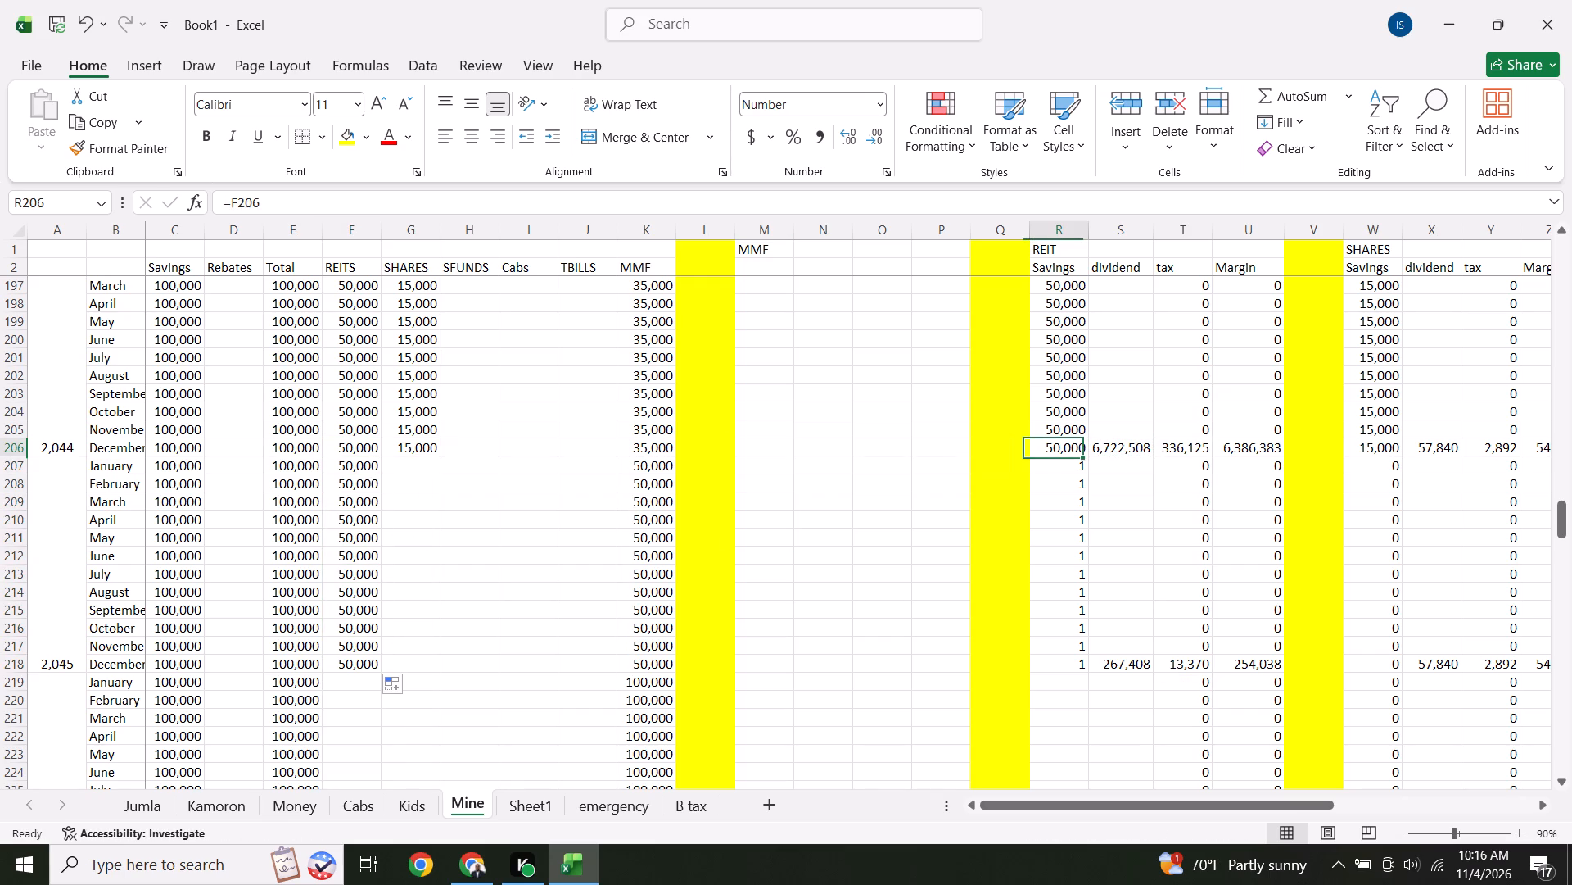
drag(1089, 456, 1093, 678)
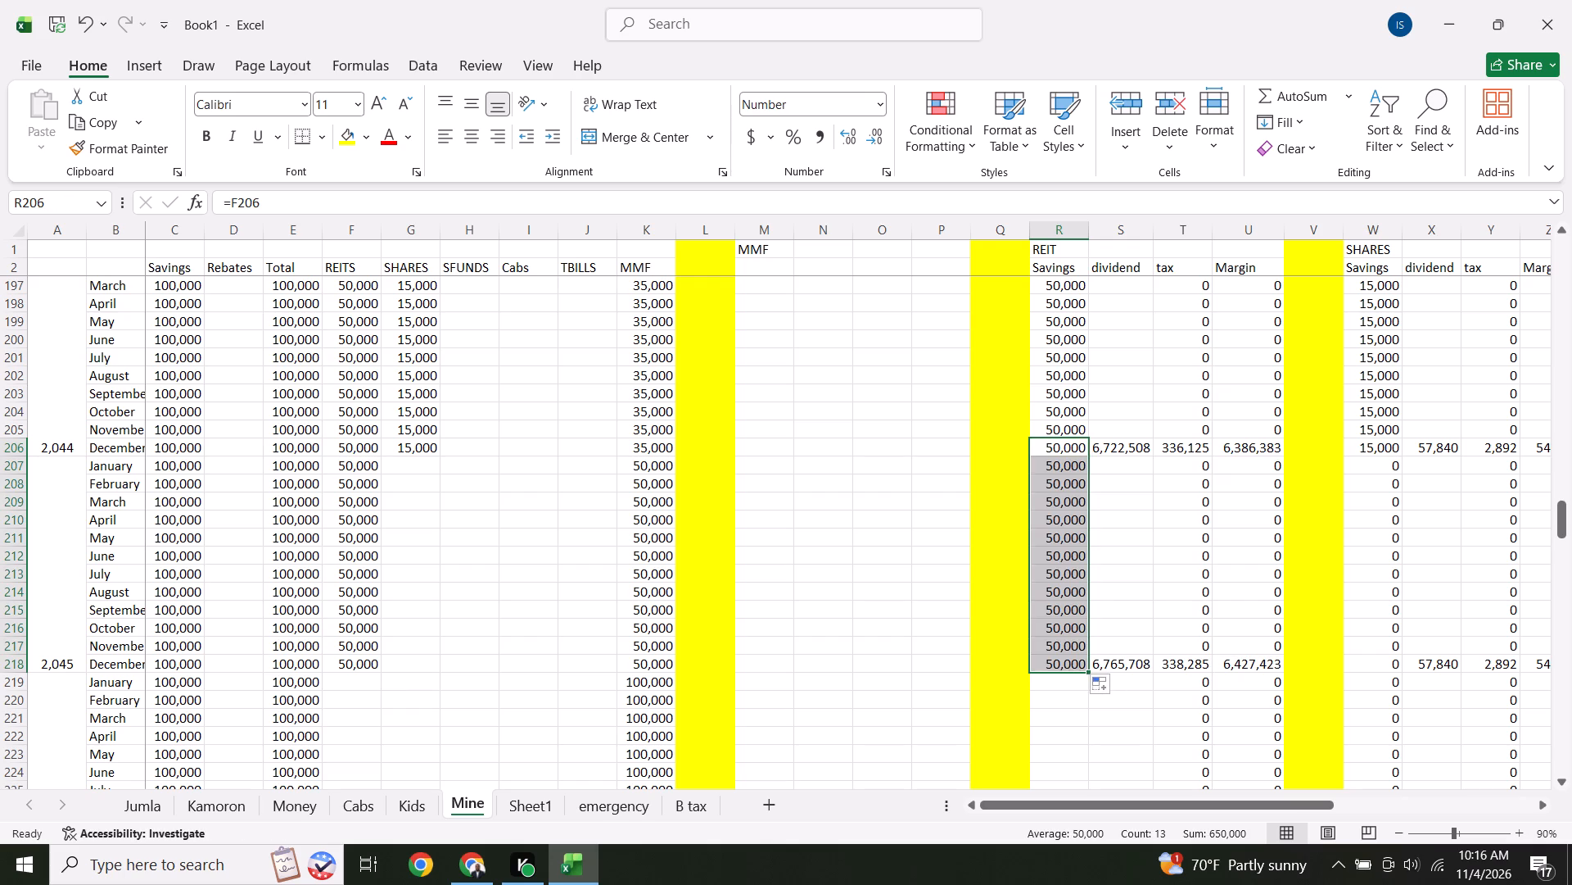
Clear the monthly REITS contributions from January through December 2045.
click(1170, 579)
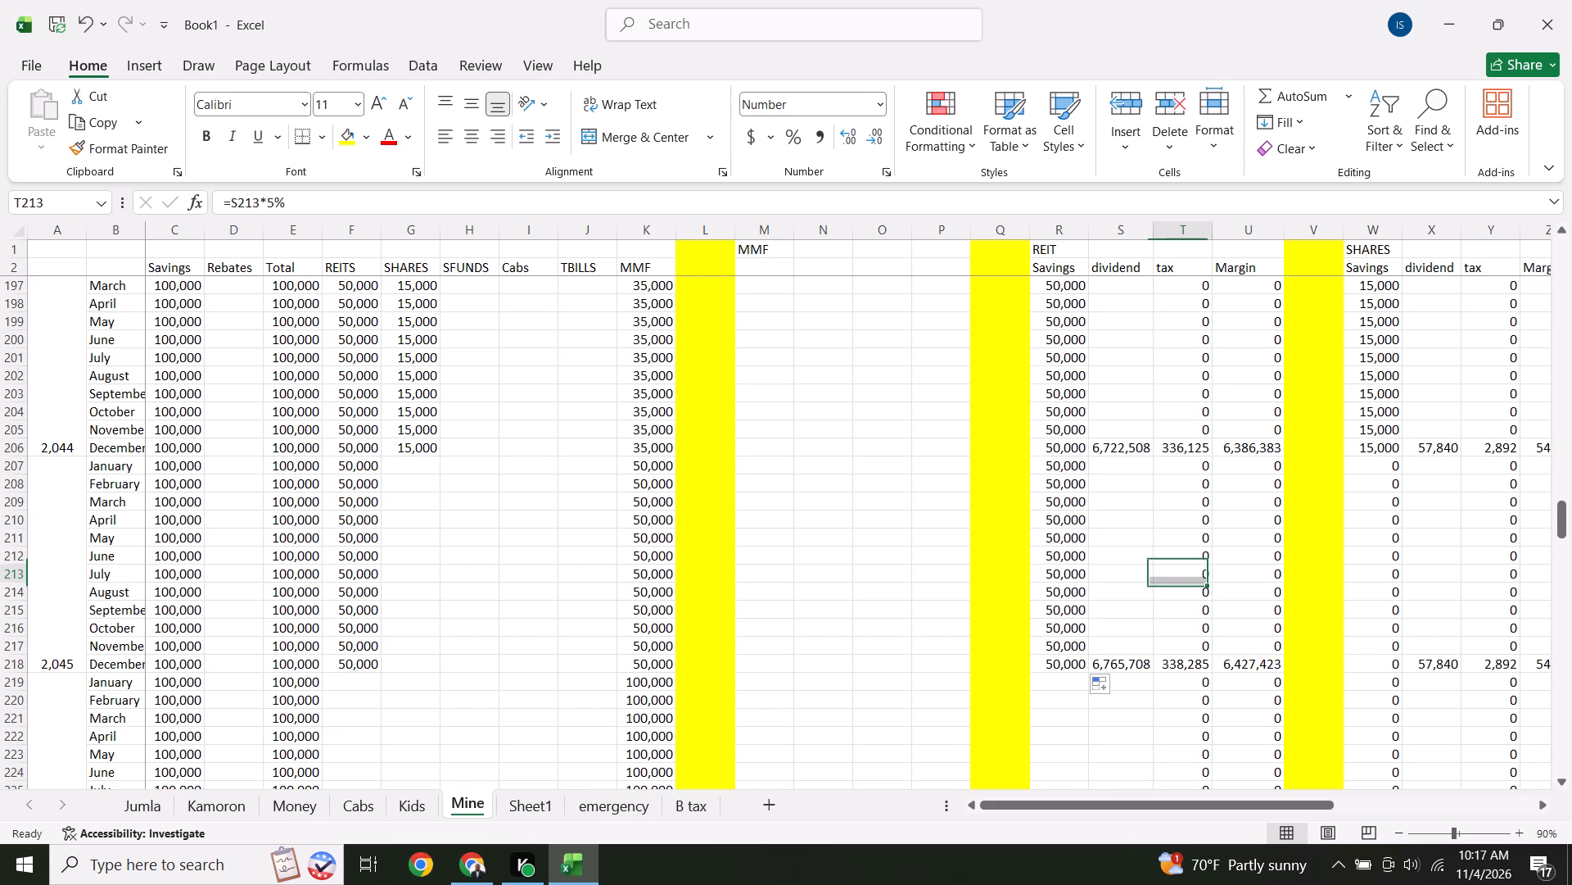
drag(372, 457, 372, 463)
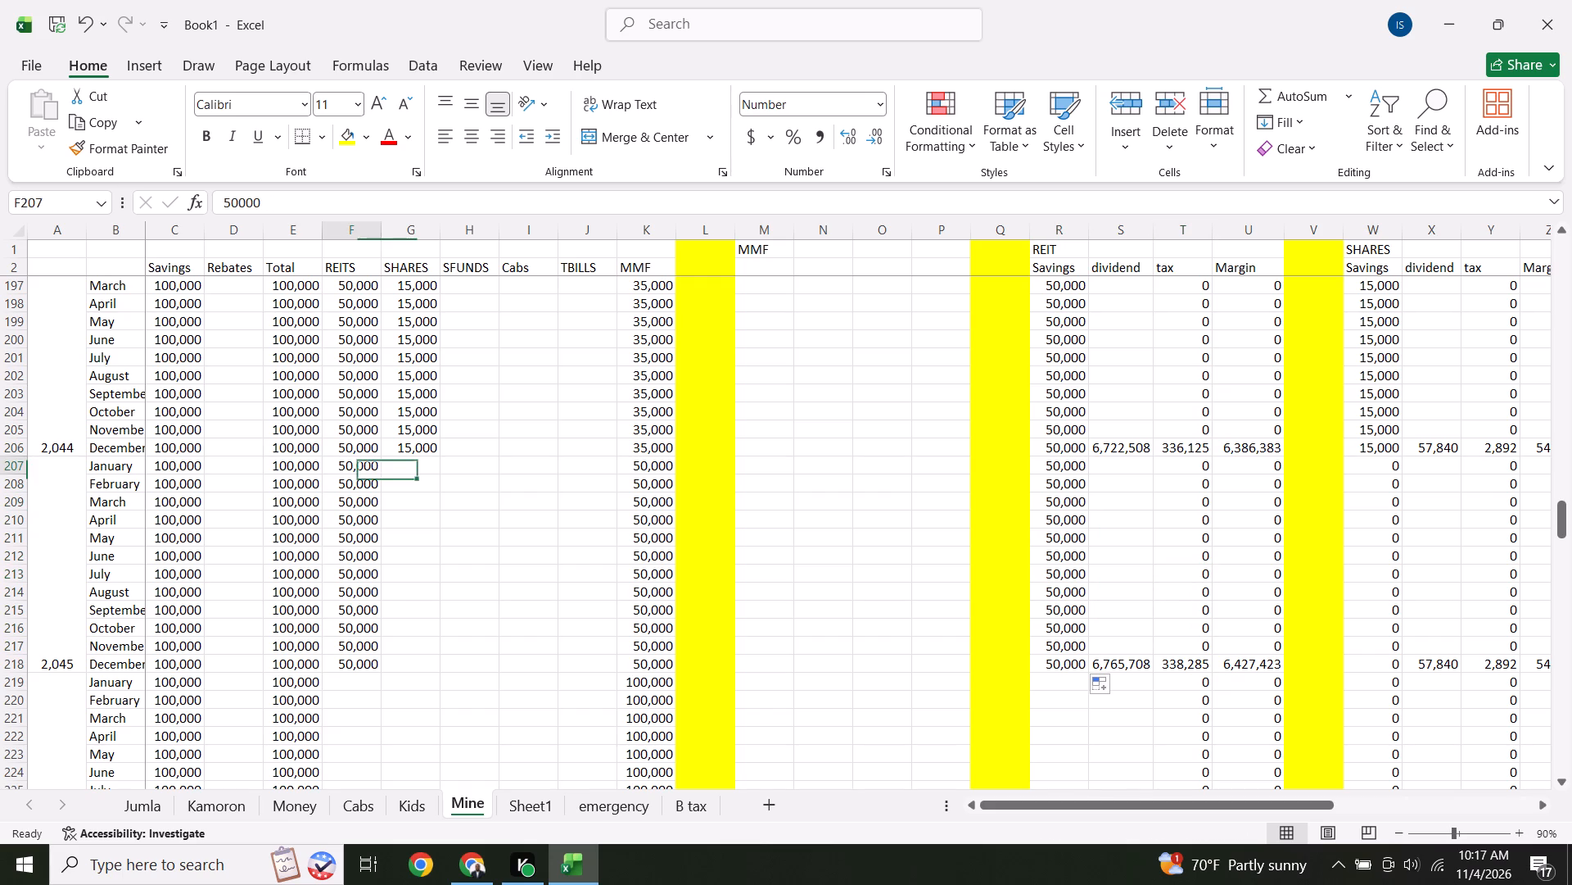
drag(372, 463, 362, 660)
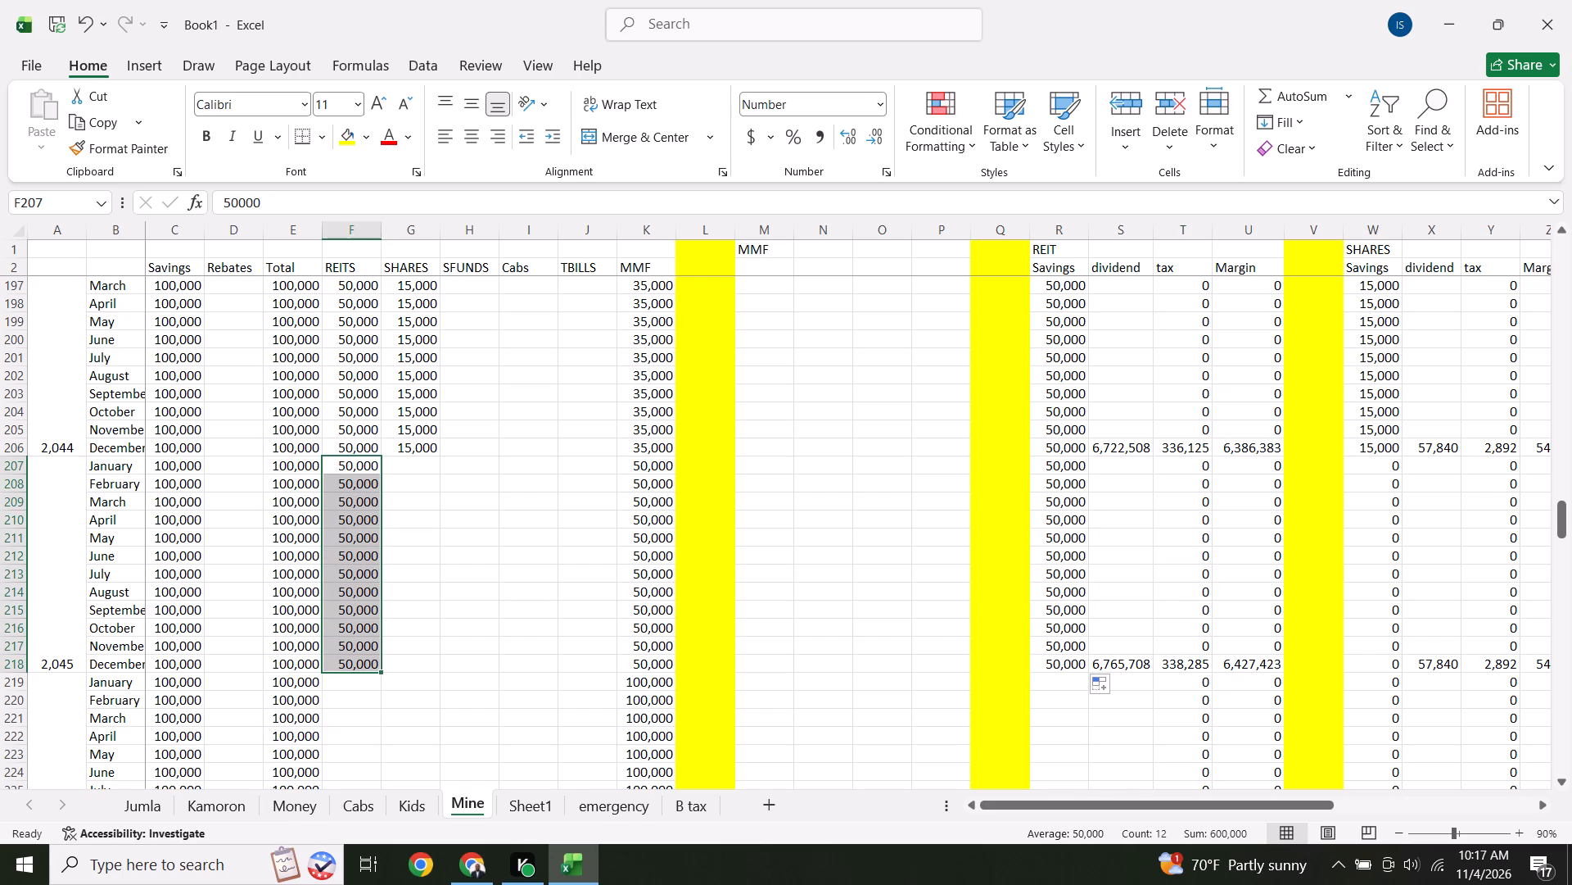
key(Delete)
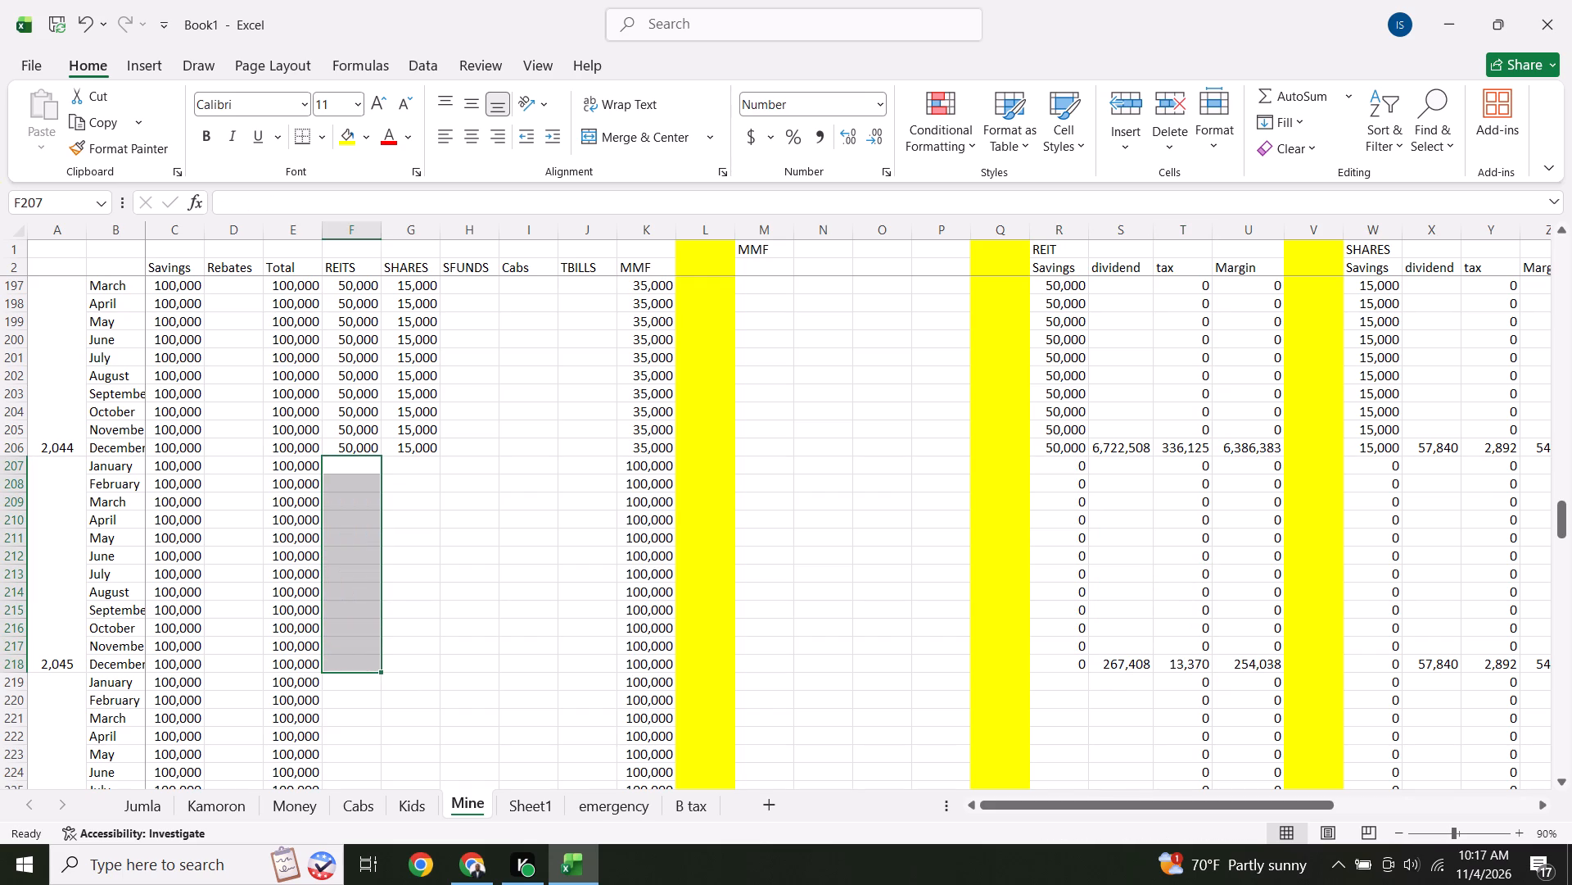
Inspect the 2045 REIT Savings link for November and the December 2045 REIT dividend formula.
click(1204, 667)
click(1070, 645)
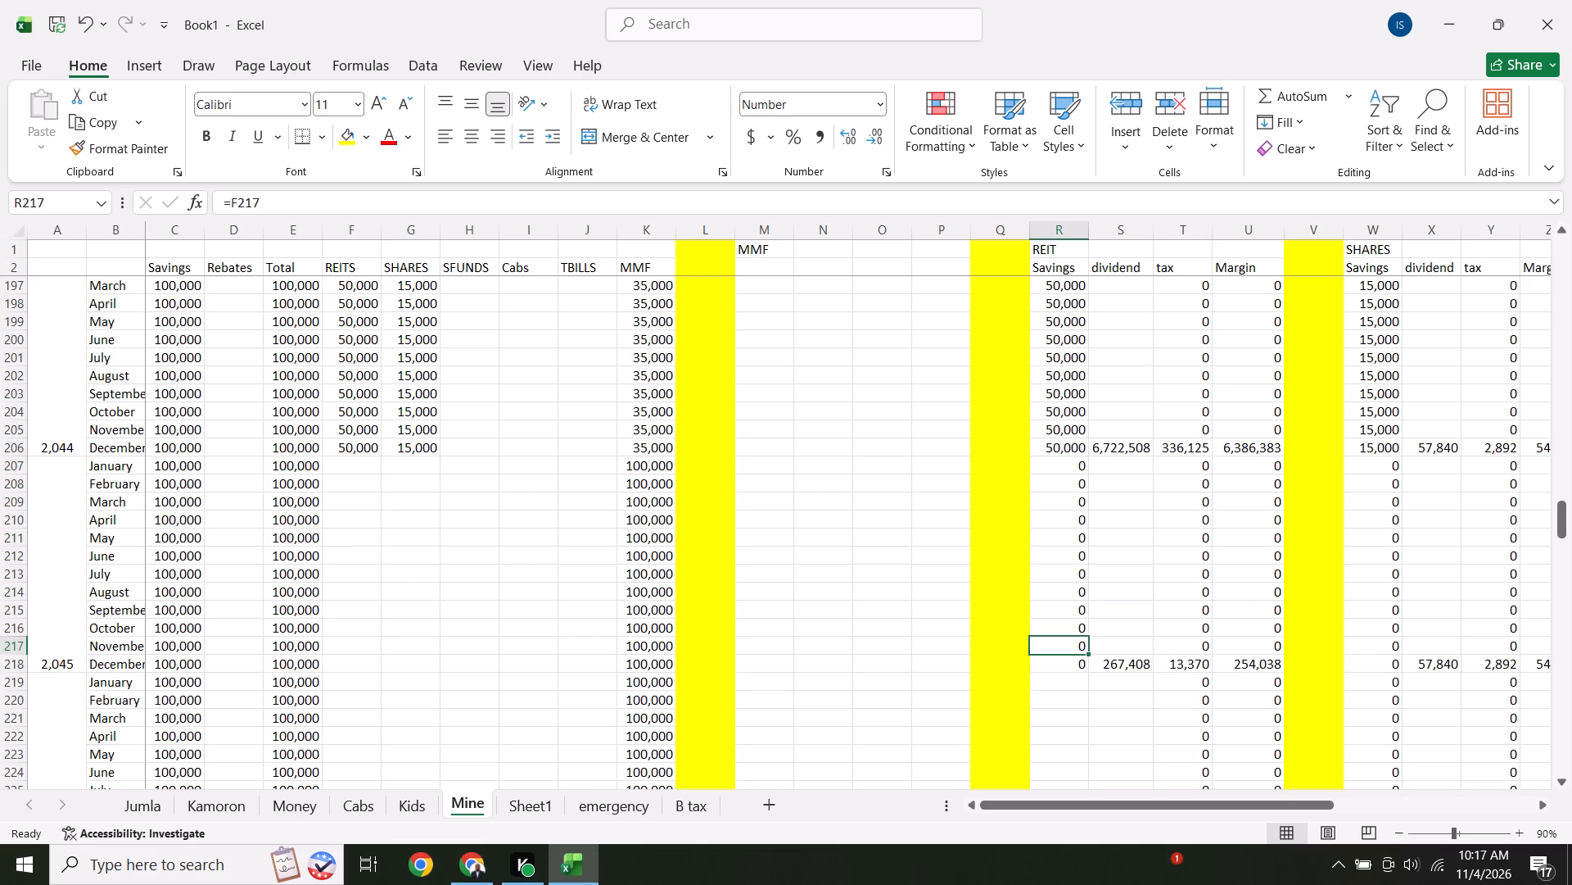
click(1127, 670)
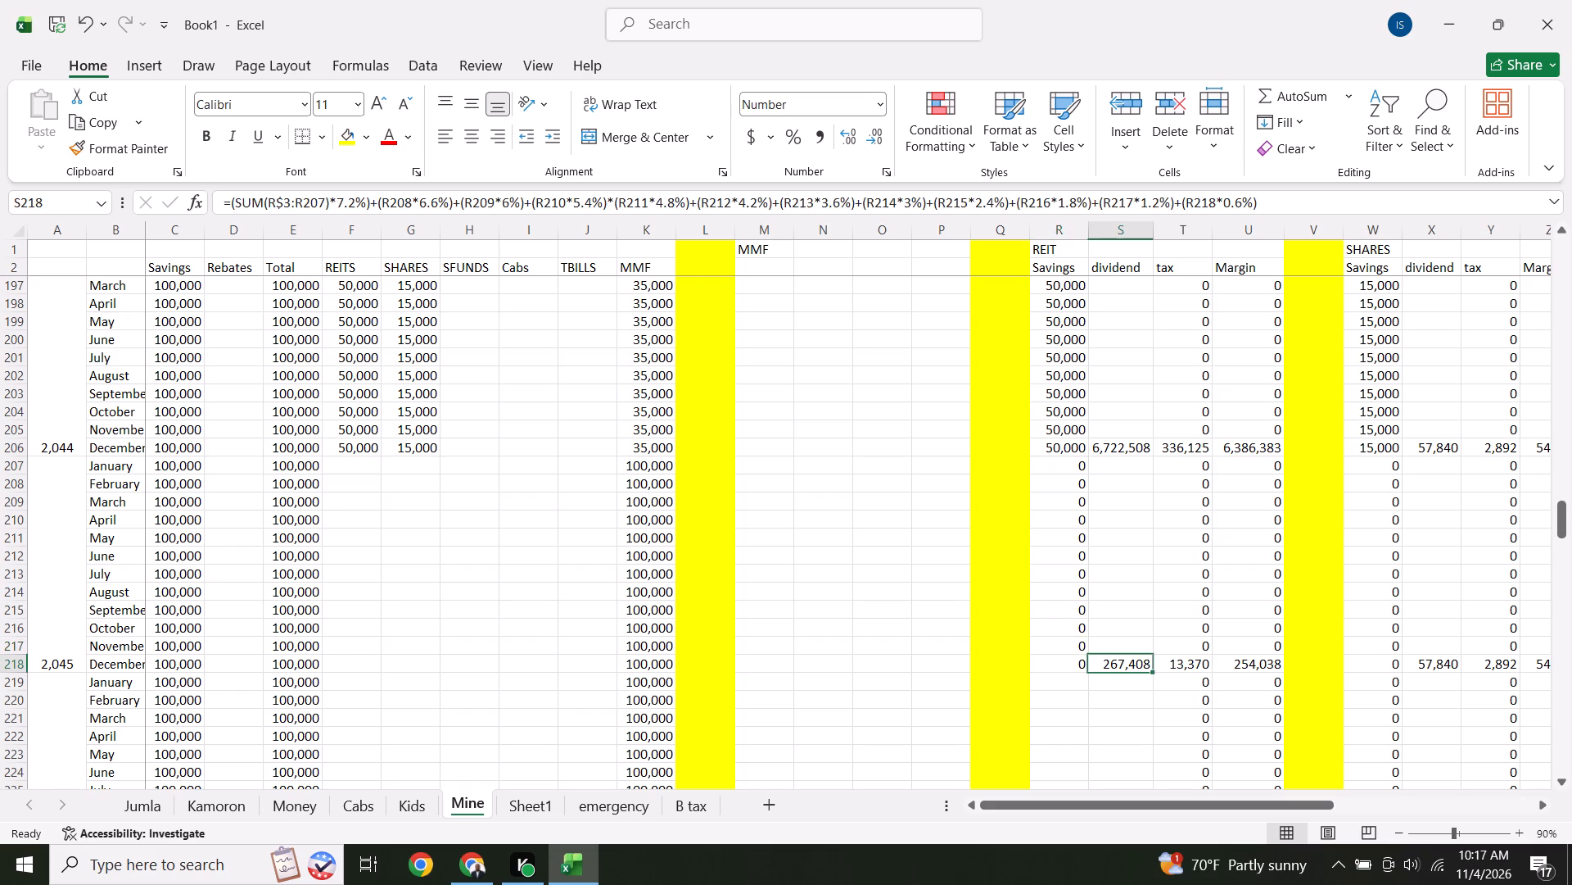
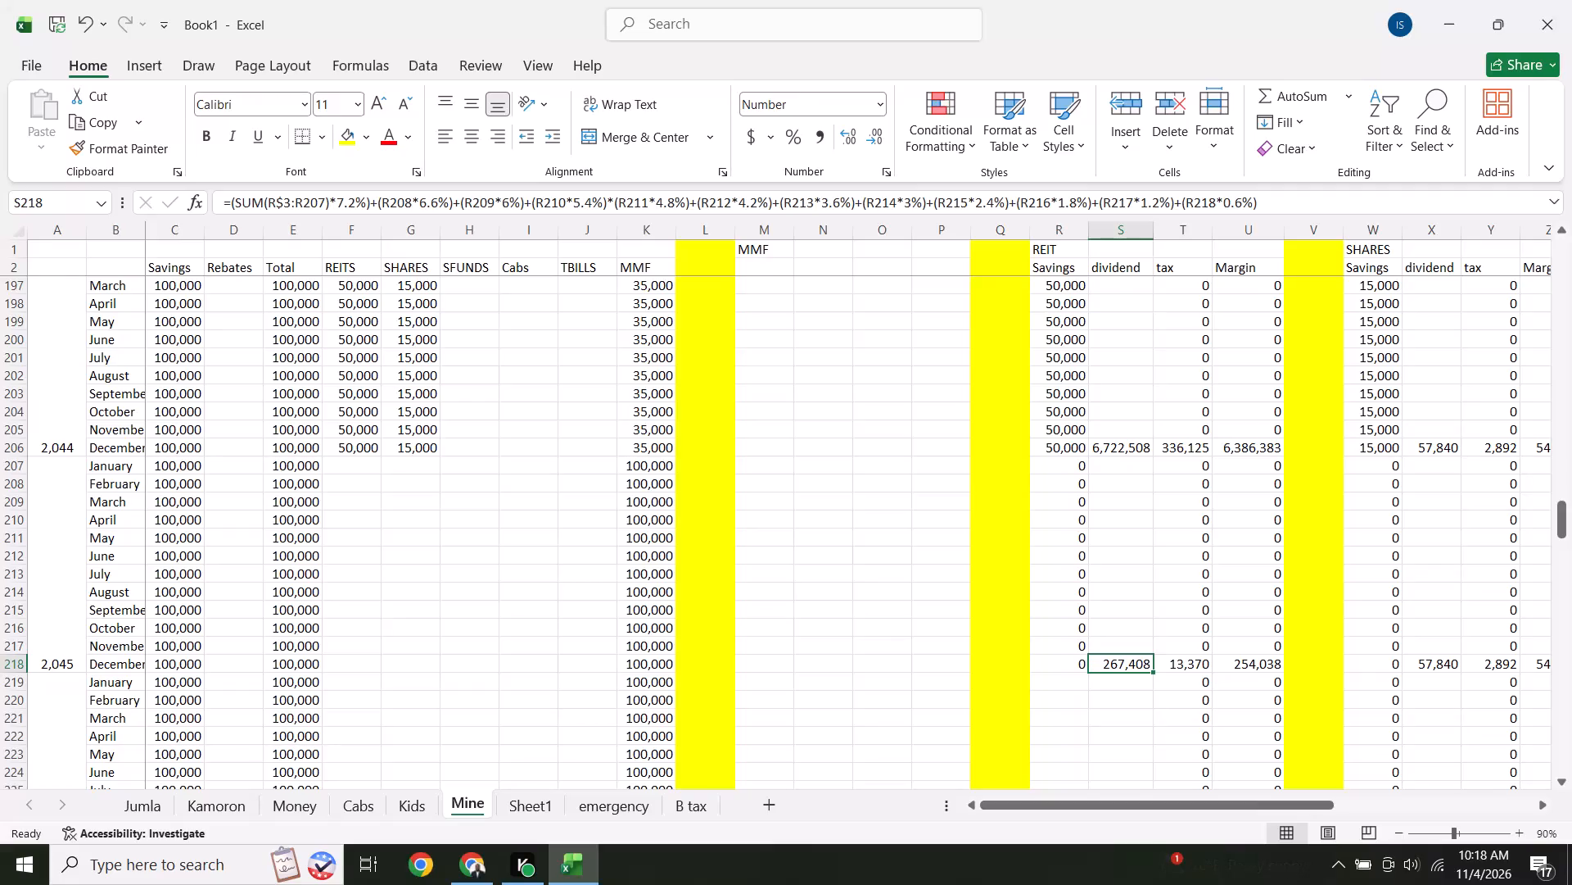
Review the REITS contributions and yearly REIT dividend, tax and margin figures from December 2045 back to 2035.
key(Up)
key(Up)
key(Up)
key(Up)
key(Up)
key(Up)
key(Up)
key(Up)
key(Up)
key(Up)
key(Up)
key(Up)
key(Up)
key(Up)
key(Up)
key(Up)
key(Up)
key(Up)
key(Up)
key(Up)
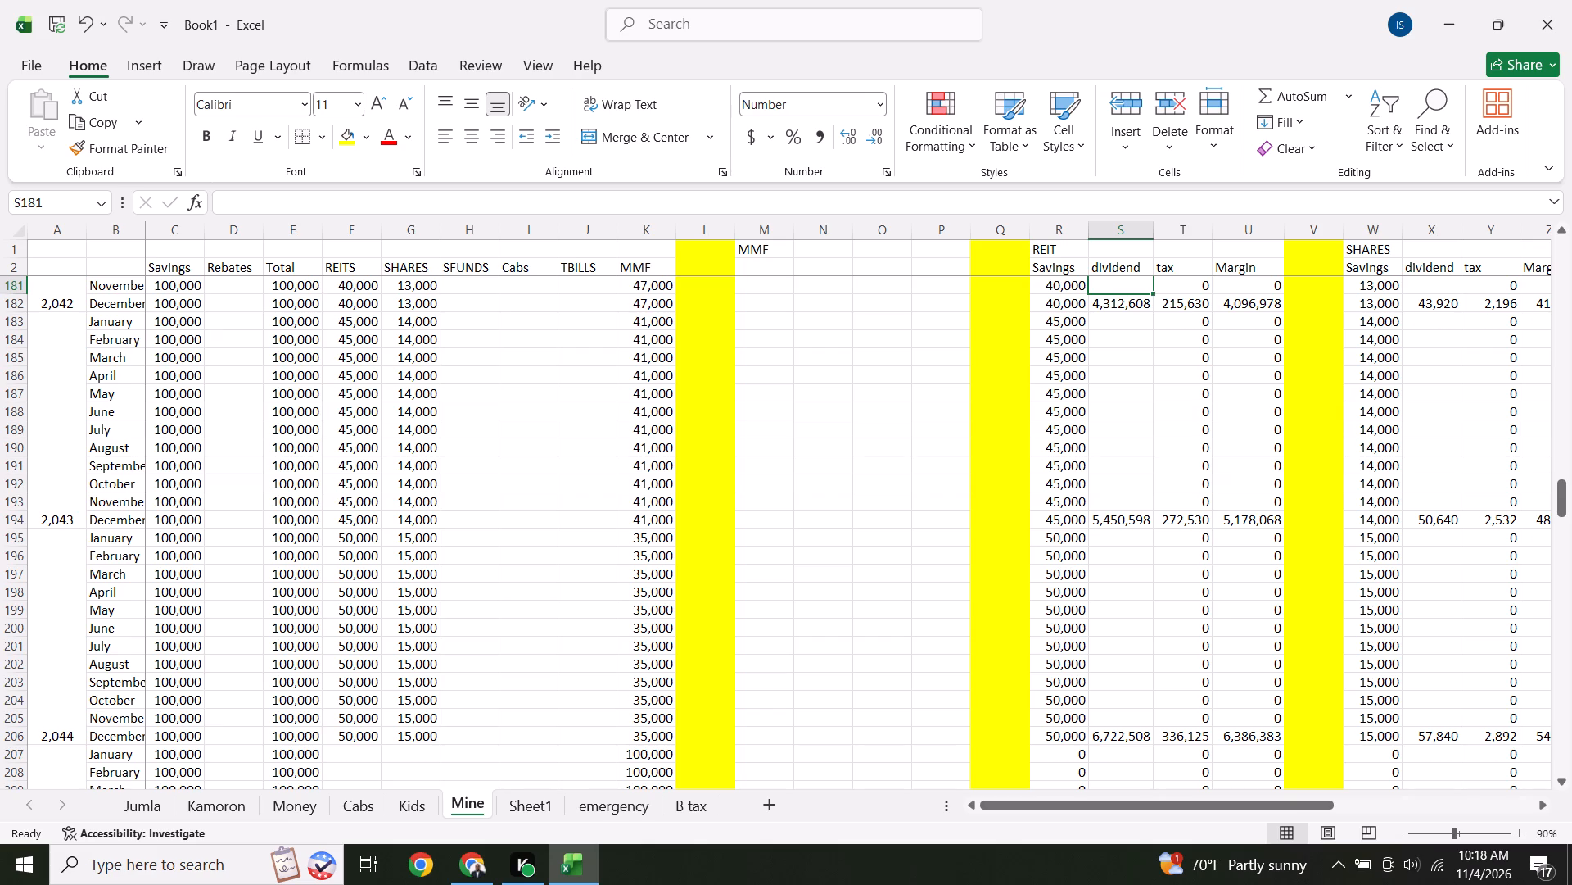
key(Up)
key(Up)
key(Up)
key(Up)
key(Up)
key(Up)
key(Up)
key(Up)
key(Up)
key(Up)
key(Up)
key(Up)
key(Up)
key(Up)
key(Up)
key(Up)
key(Up)
key(Up)
key(Up)
key(Up)
key(Up)
key(Up)
key(Up)
key(Up)
key(Up)
key(Up)
key(Up)
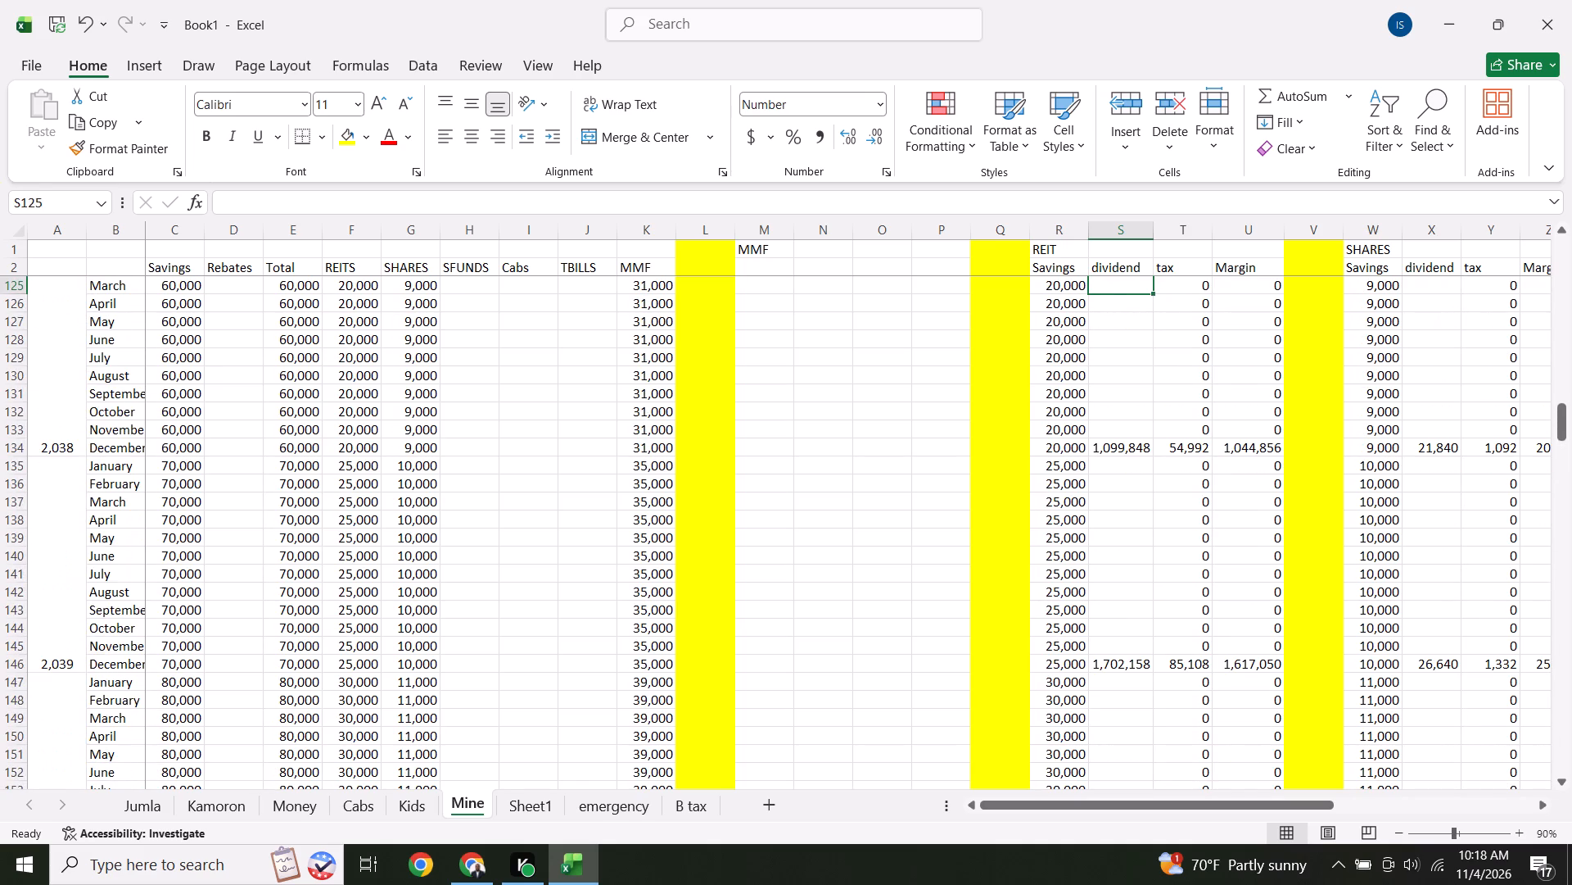
key(Up)
key(Up)
key(Up)
key(Up)
key(Up)
key(Up)
key(Up)
key(Up)
key(Up)
key(Up)
key(Up)
key(Up)
key(Up)
key(Up)
key(Up)
key(Up)
key(Up)
key(Up)
key(Up)
key(Up)
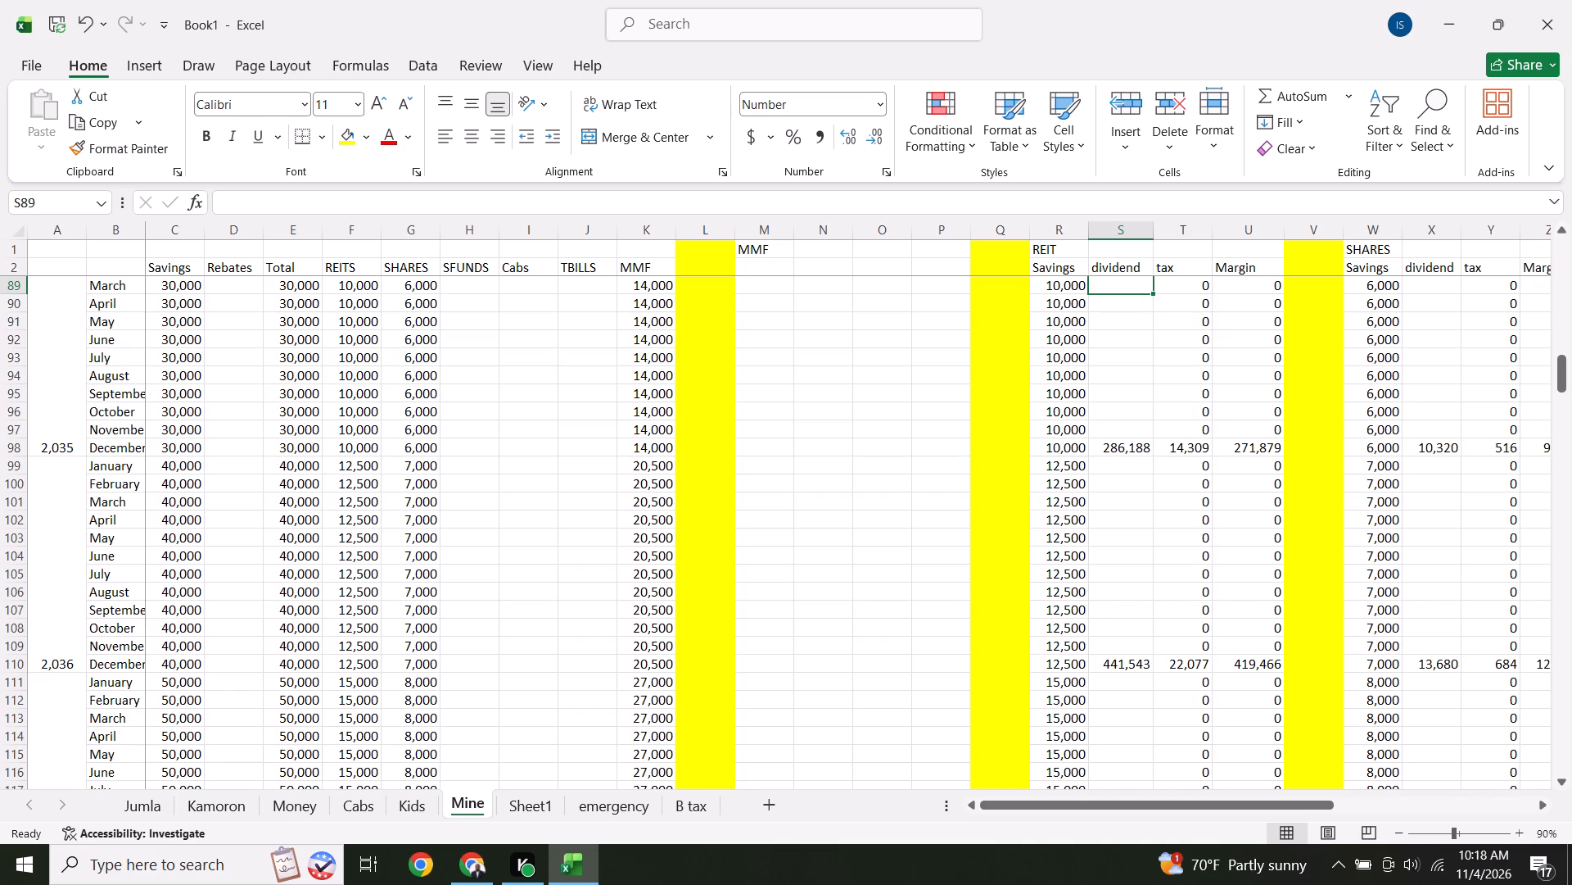
Copy the monthly REITS contributions for January 2037 through December 2044 and paste them one year earlier, starting at January 2036.
drag(355, 689, 349, 849)
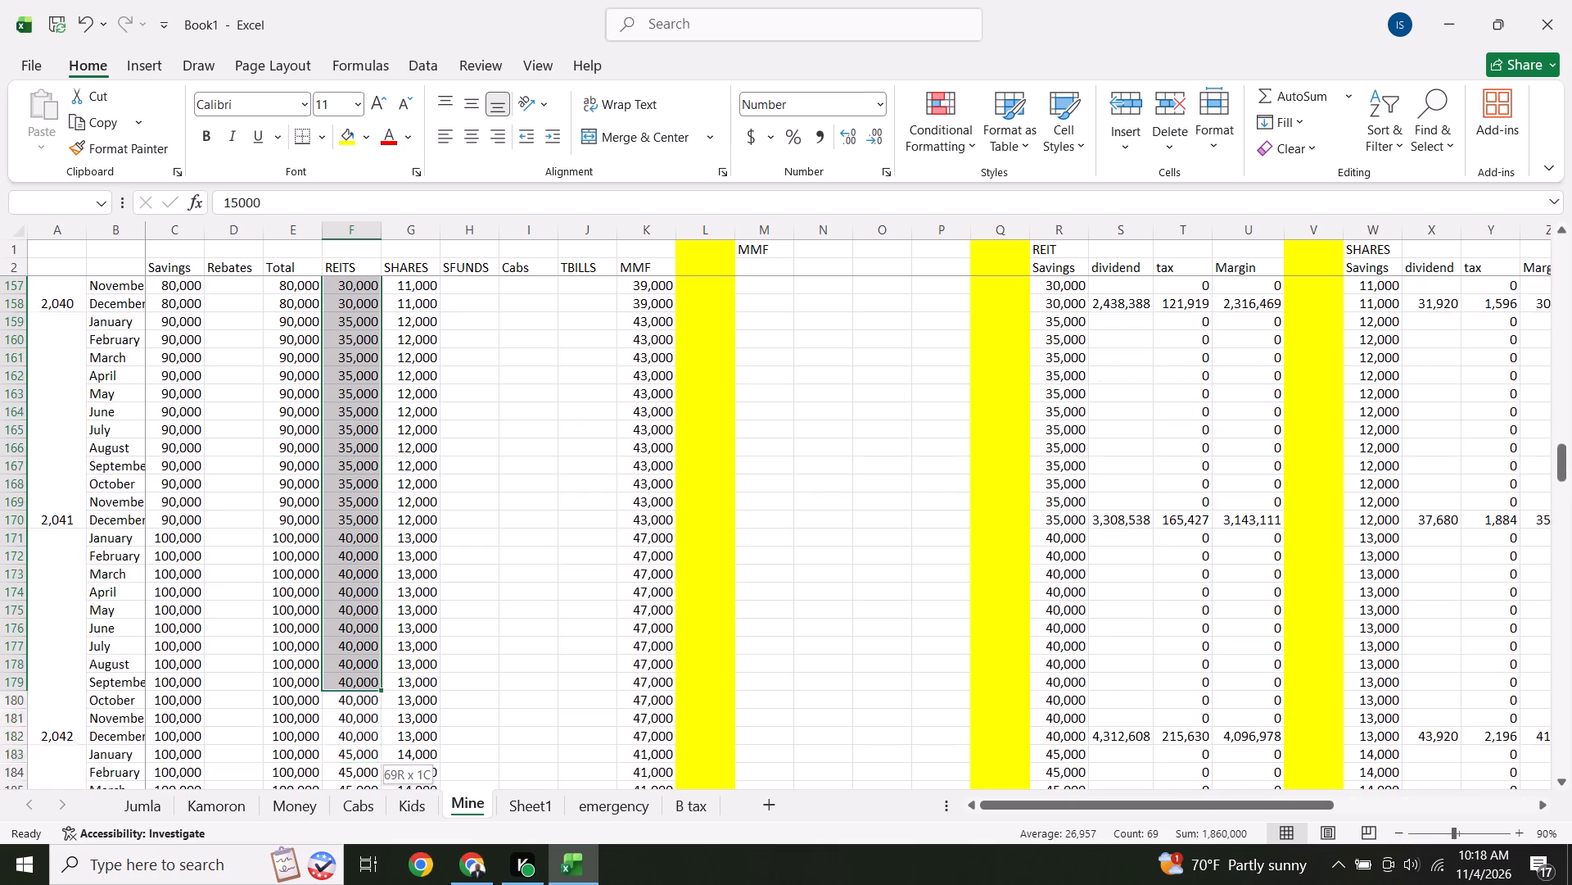
drag(349, 849, 326, 525)
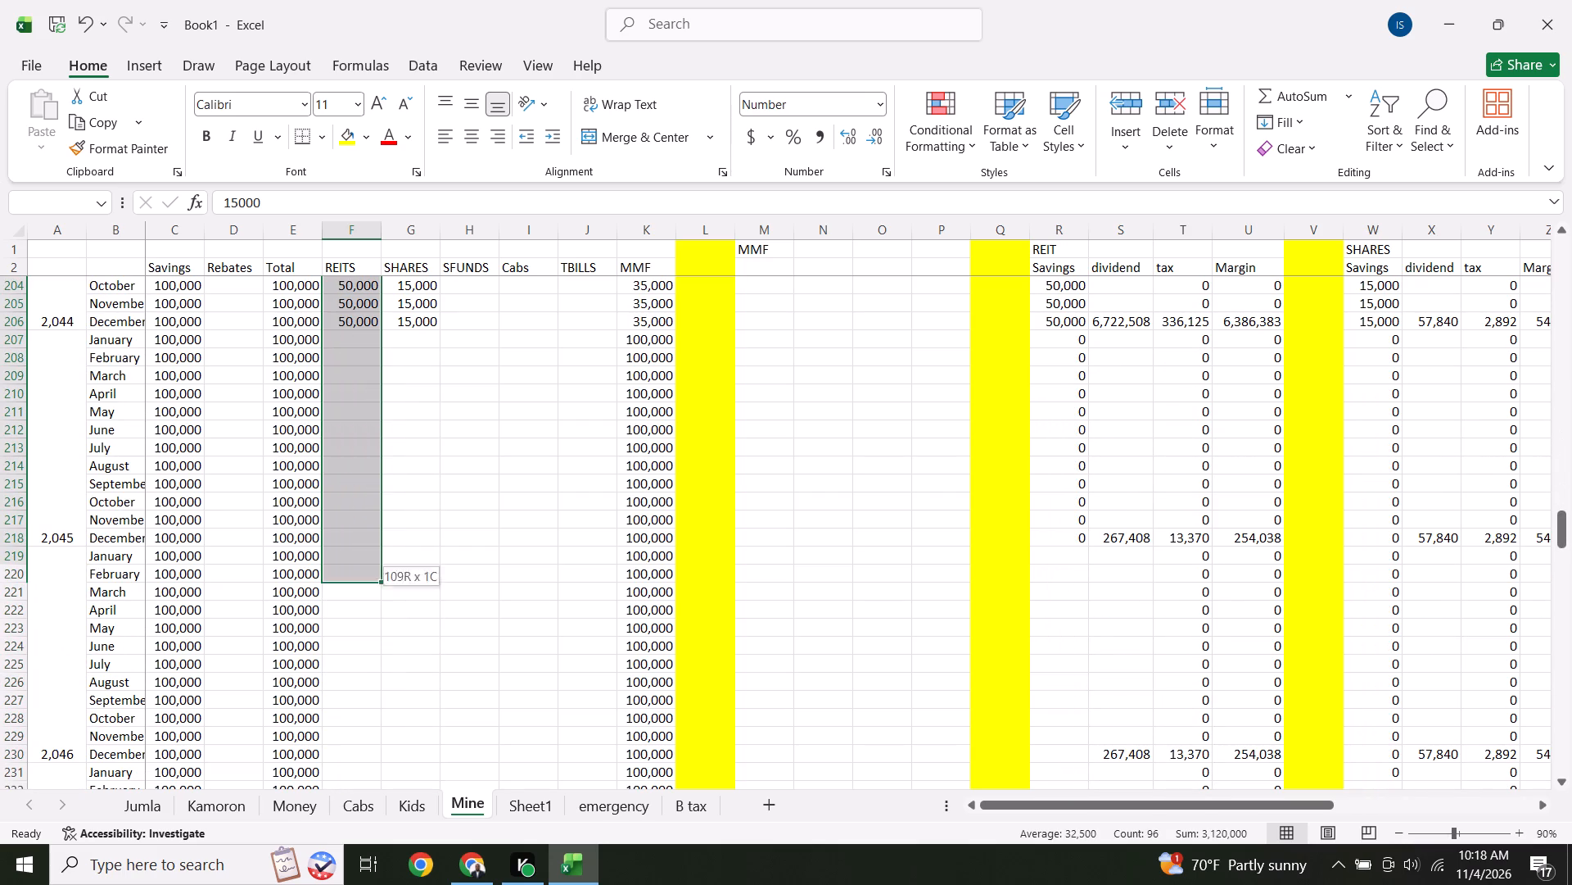
drag(326, 525, 359, 323)
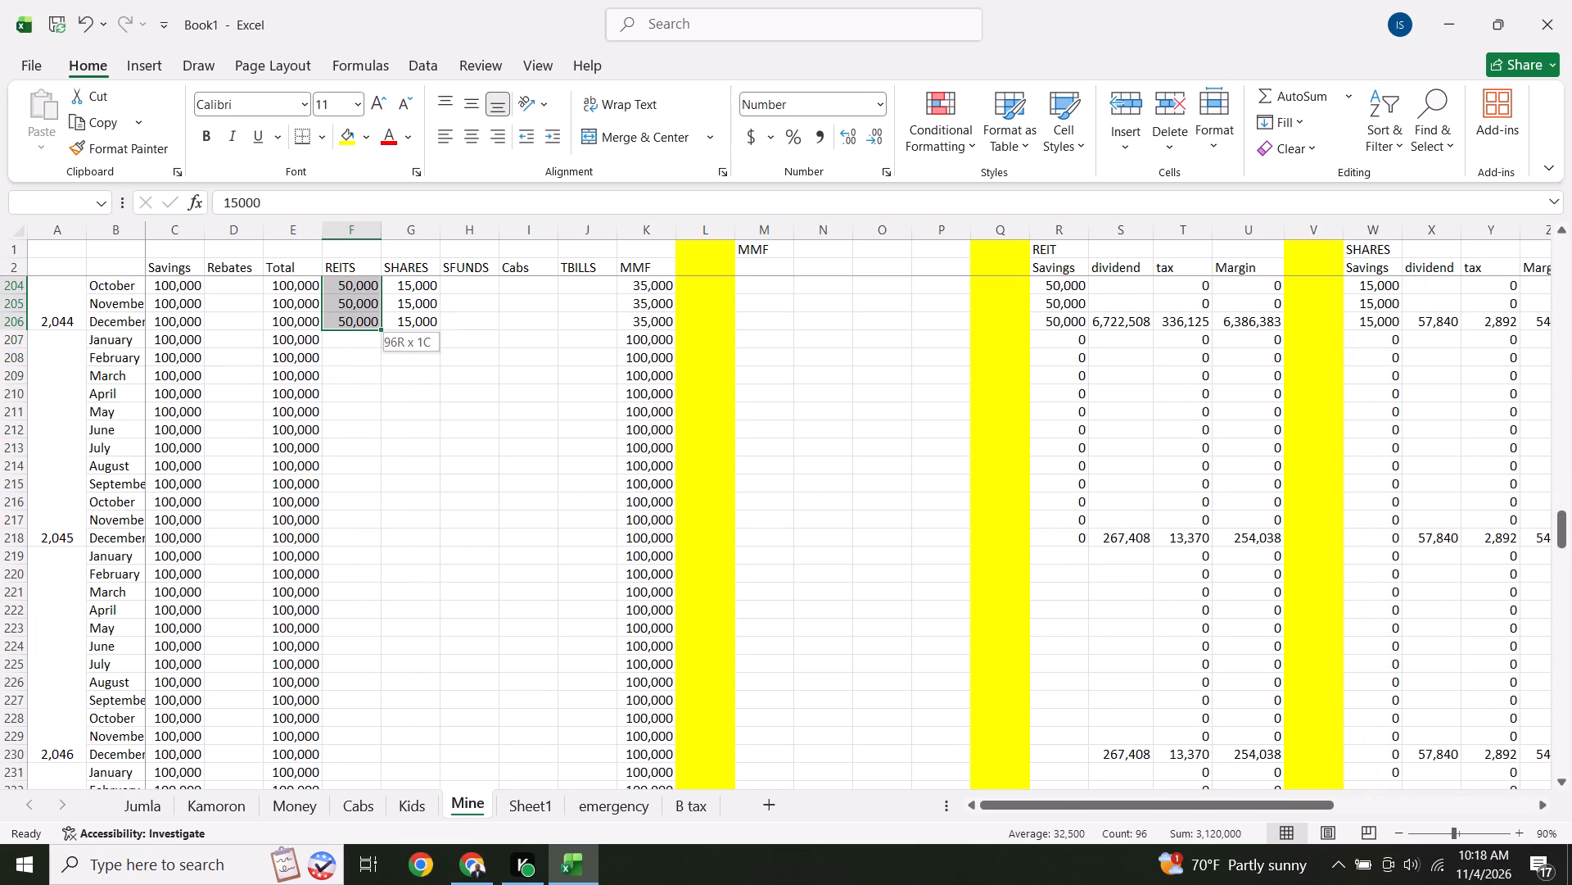
drag(359, 323, 359, 321)
right_click(359, 321)
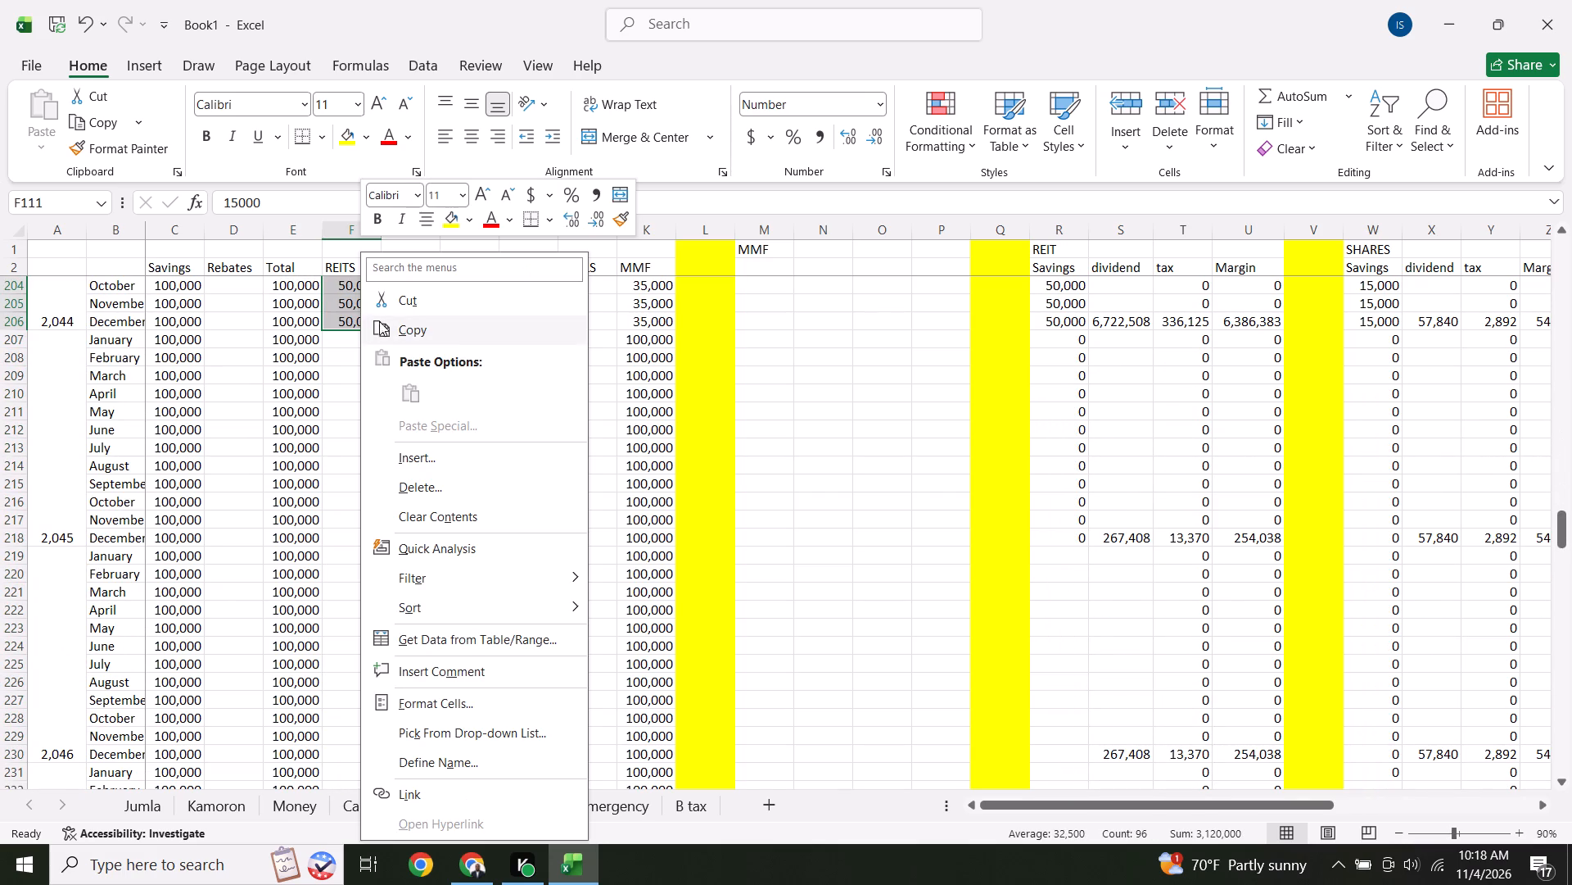
click(409, 324)
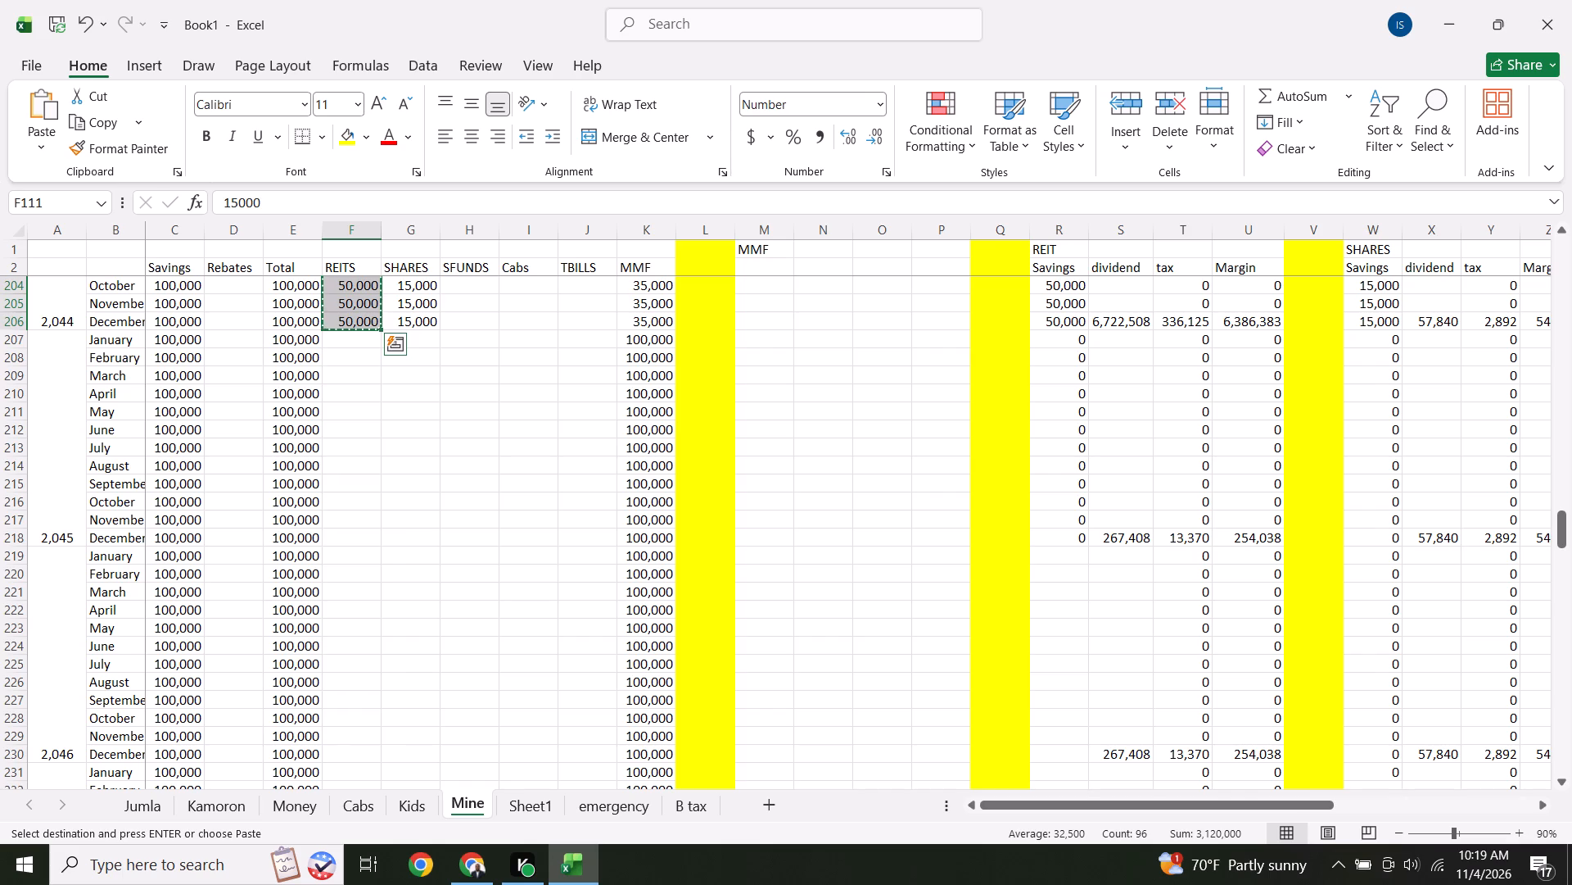
key(Up)
key(Up)
key(Up)
key(Up)
key(Up)
key(Up)
key(Up)
key(Up)
key(Up)
key(Up)
key(Up)
key(Up)
key(Up)
key(Up)
key(Up)
key(Up)
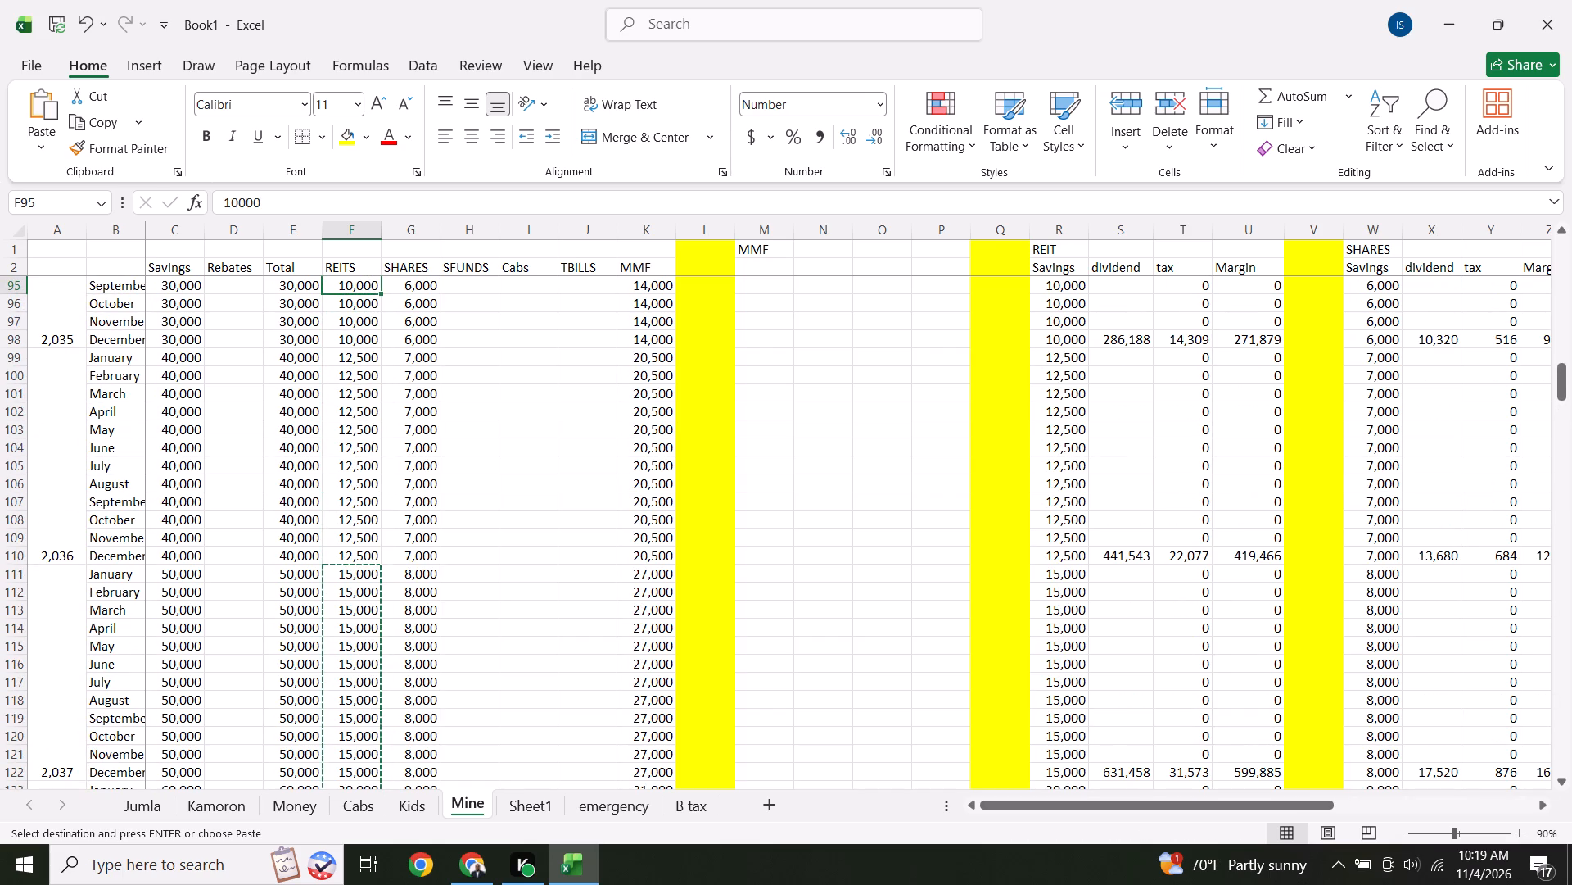
click(351, 358)
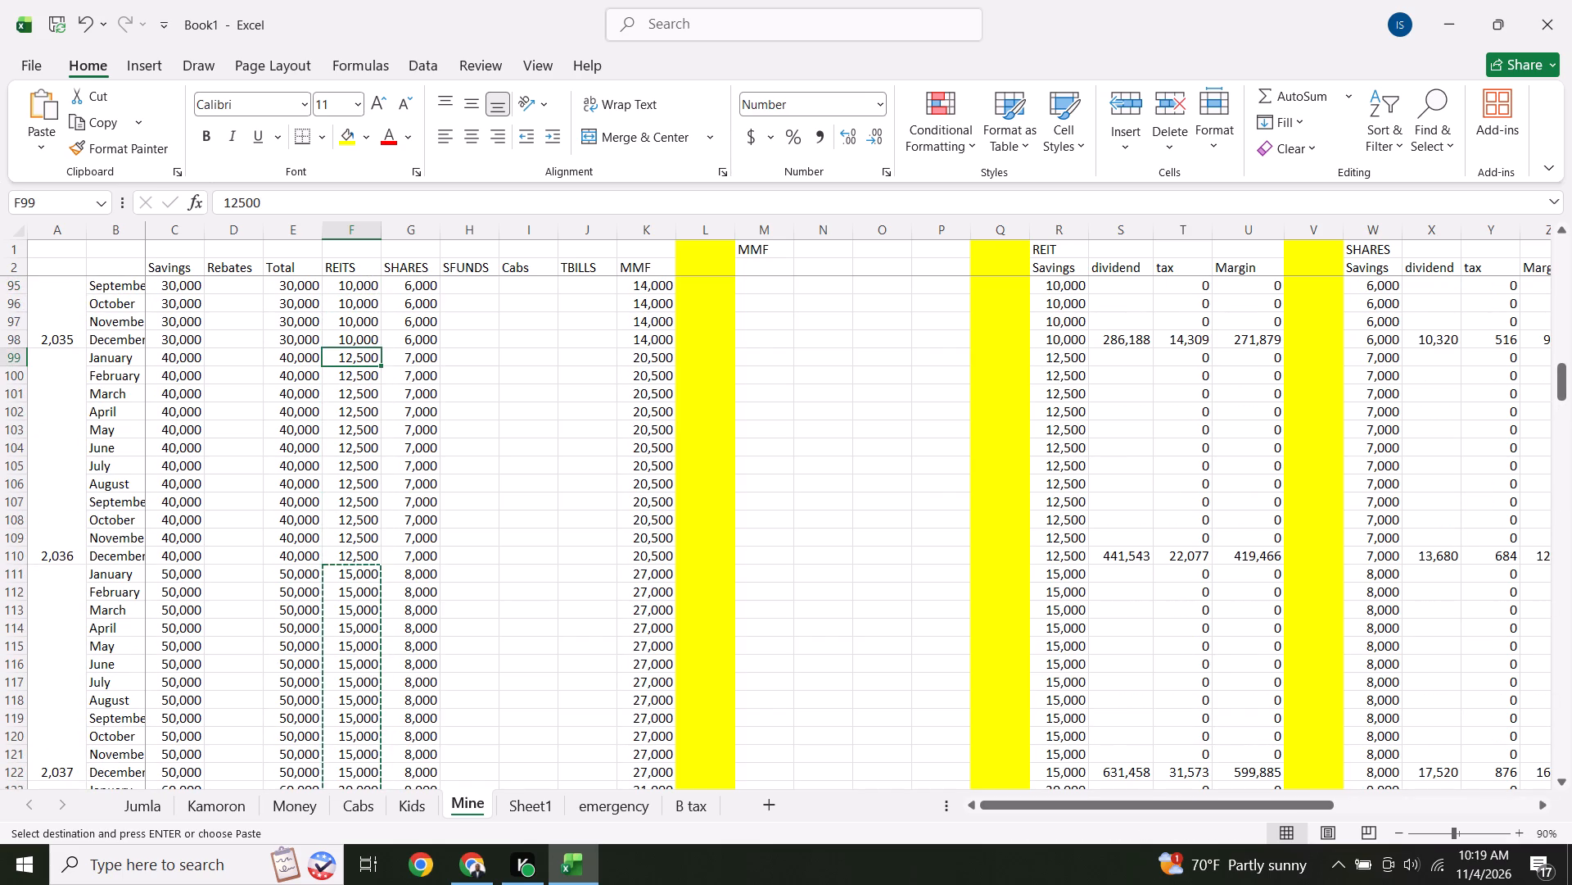
right_click(351, 358)
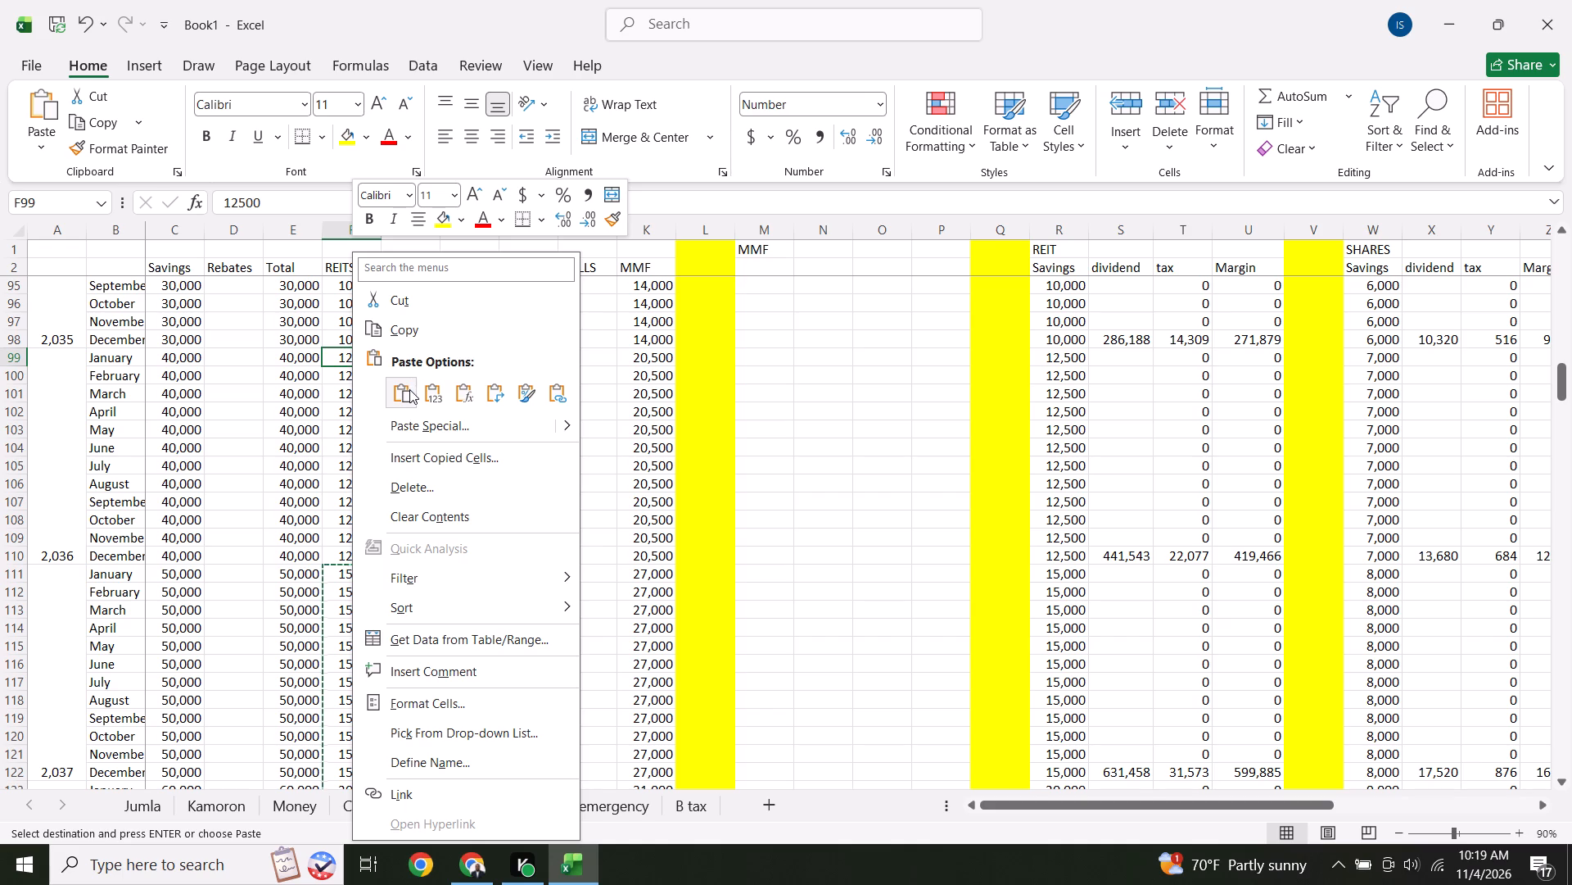
click(409, 392)
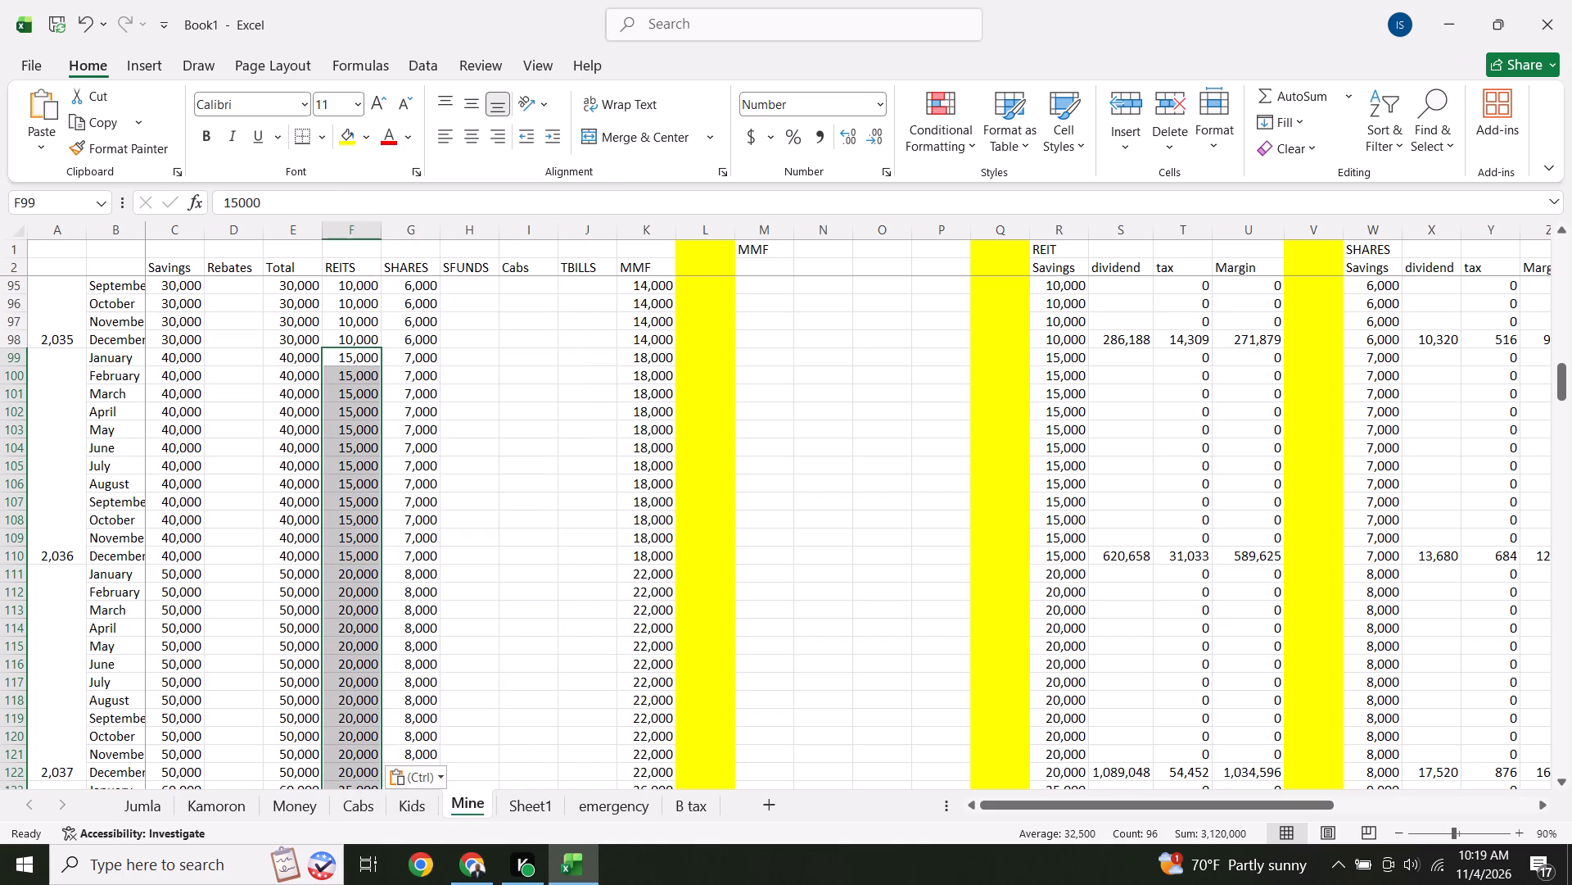
Check the shifted REITS contributions and the resulting MMF and REIT dividend figures from 2036 through mid-2045.
key(Down)
key(Down)
key(Down)
key(Down)
key(Down)
key(Down)
key(Down)
key(Down)
key(Down)
key(Down)
key(Down)
key(Down)
key(Down)
key(Down)
key(Down)
key(Down)
key(Down)
key(Down)
key(Down)
key(Down)
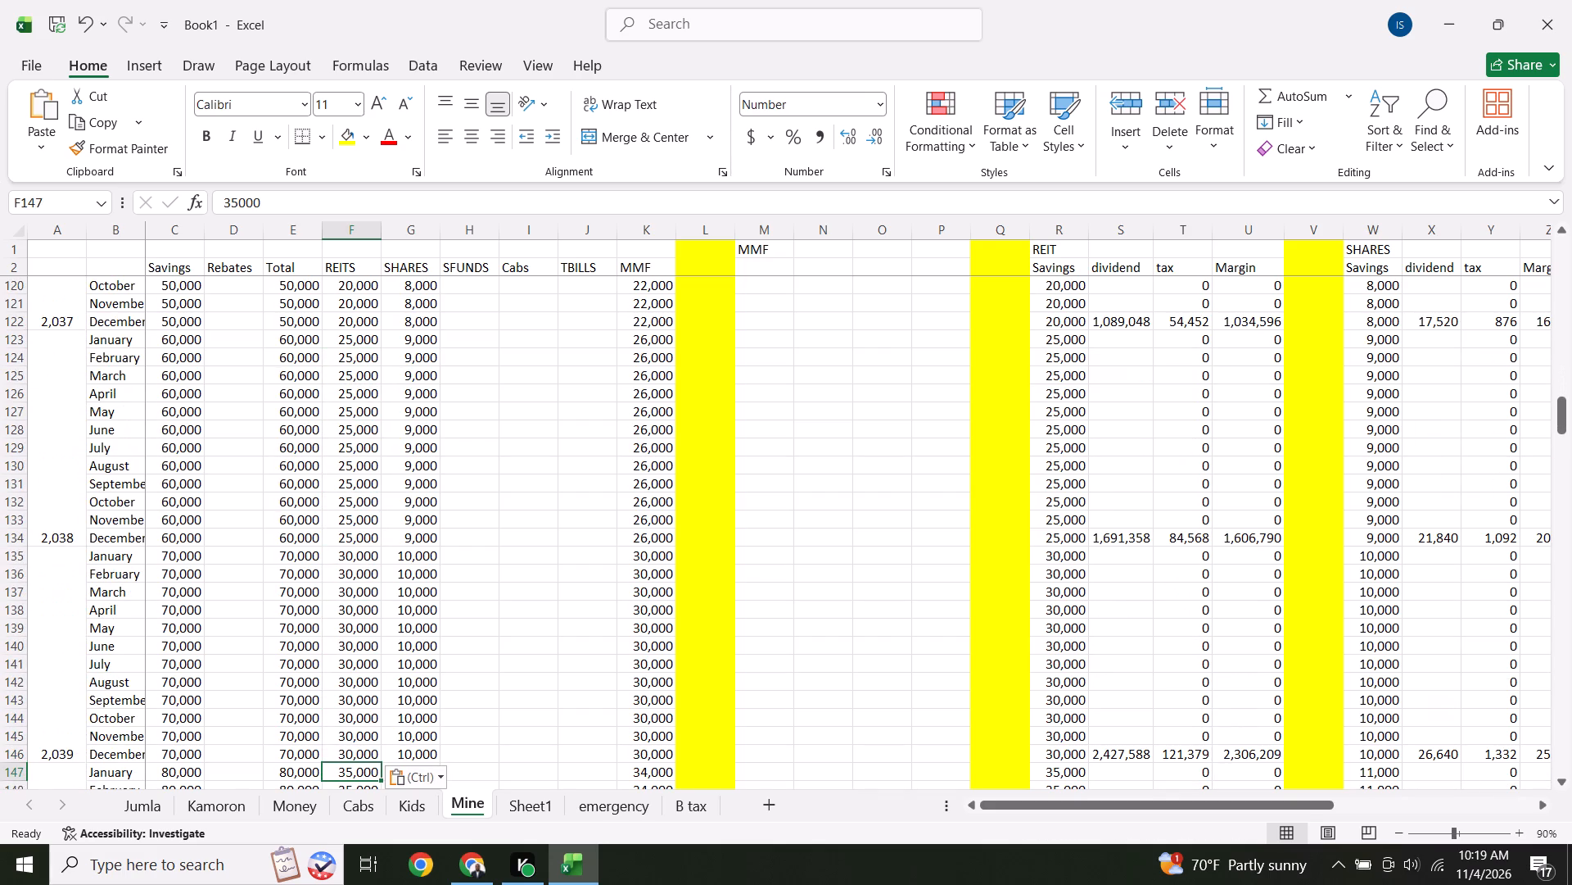
key(Down)
key(Down)
key(Down)
key(Down)
key(Down)
key(Down)
key(Down)
key(Down)
key(Down)
key(Down)
key(Down)
key(Down)
key(Down)
key(Down)
key(Down)
key(Down)
key(Down)
key(Down)
key(Down)
key(Down)
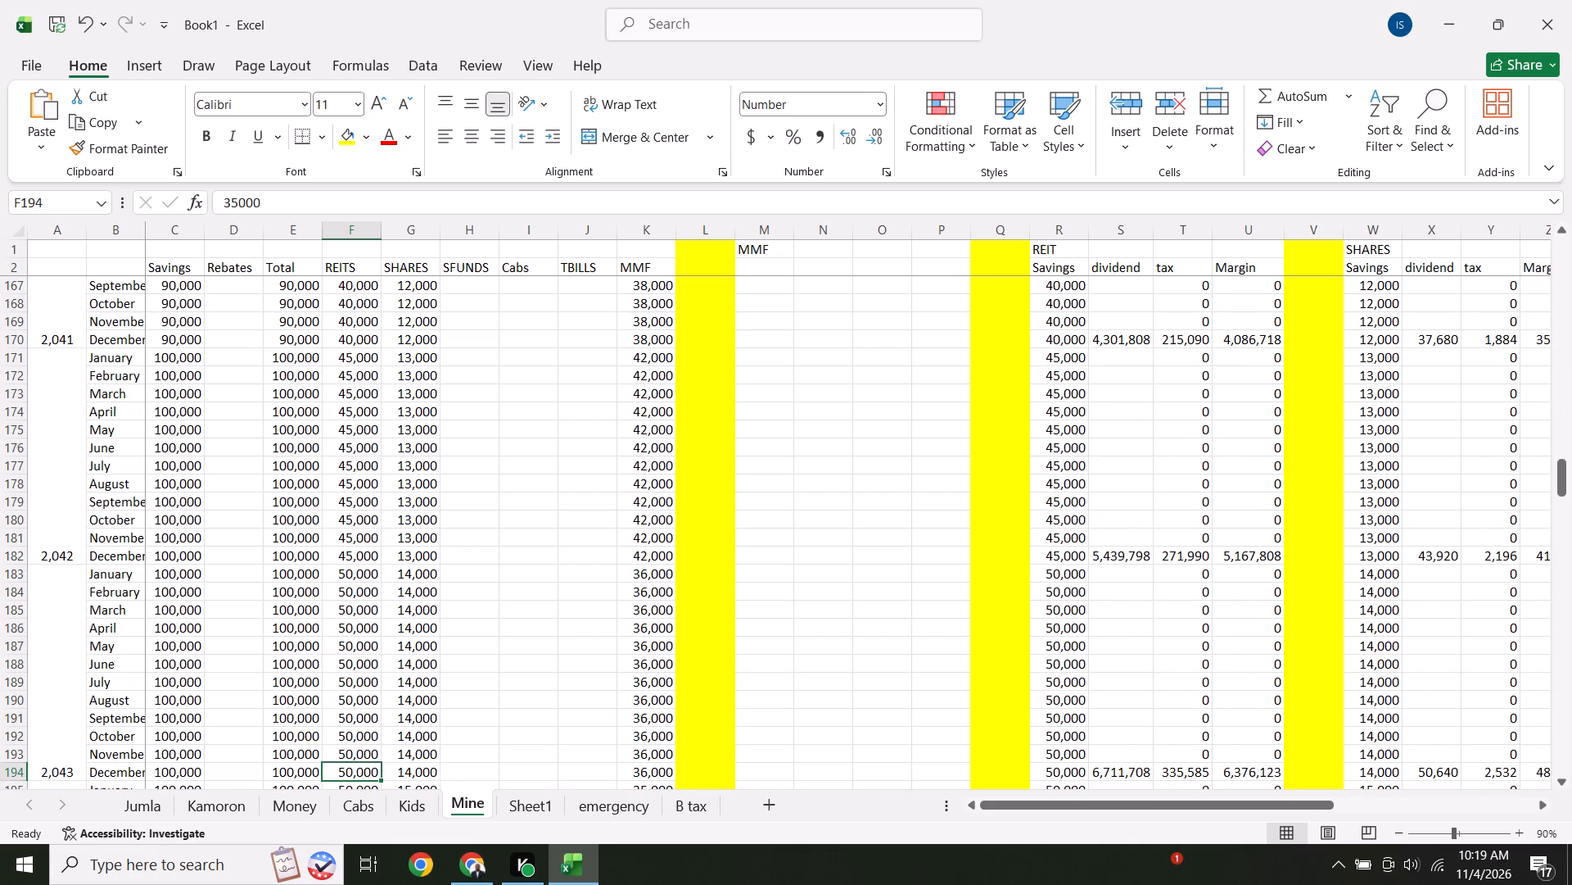
key(Down)
key(Down)
key(Down)
key(Down)
key(Down)
key(Down)
key(Down)
key(Down)
key(Down)
key(Down)
key(Down)
key(Down)
key(Down)
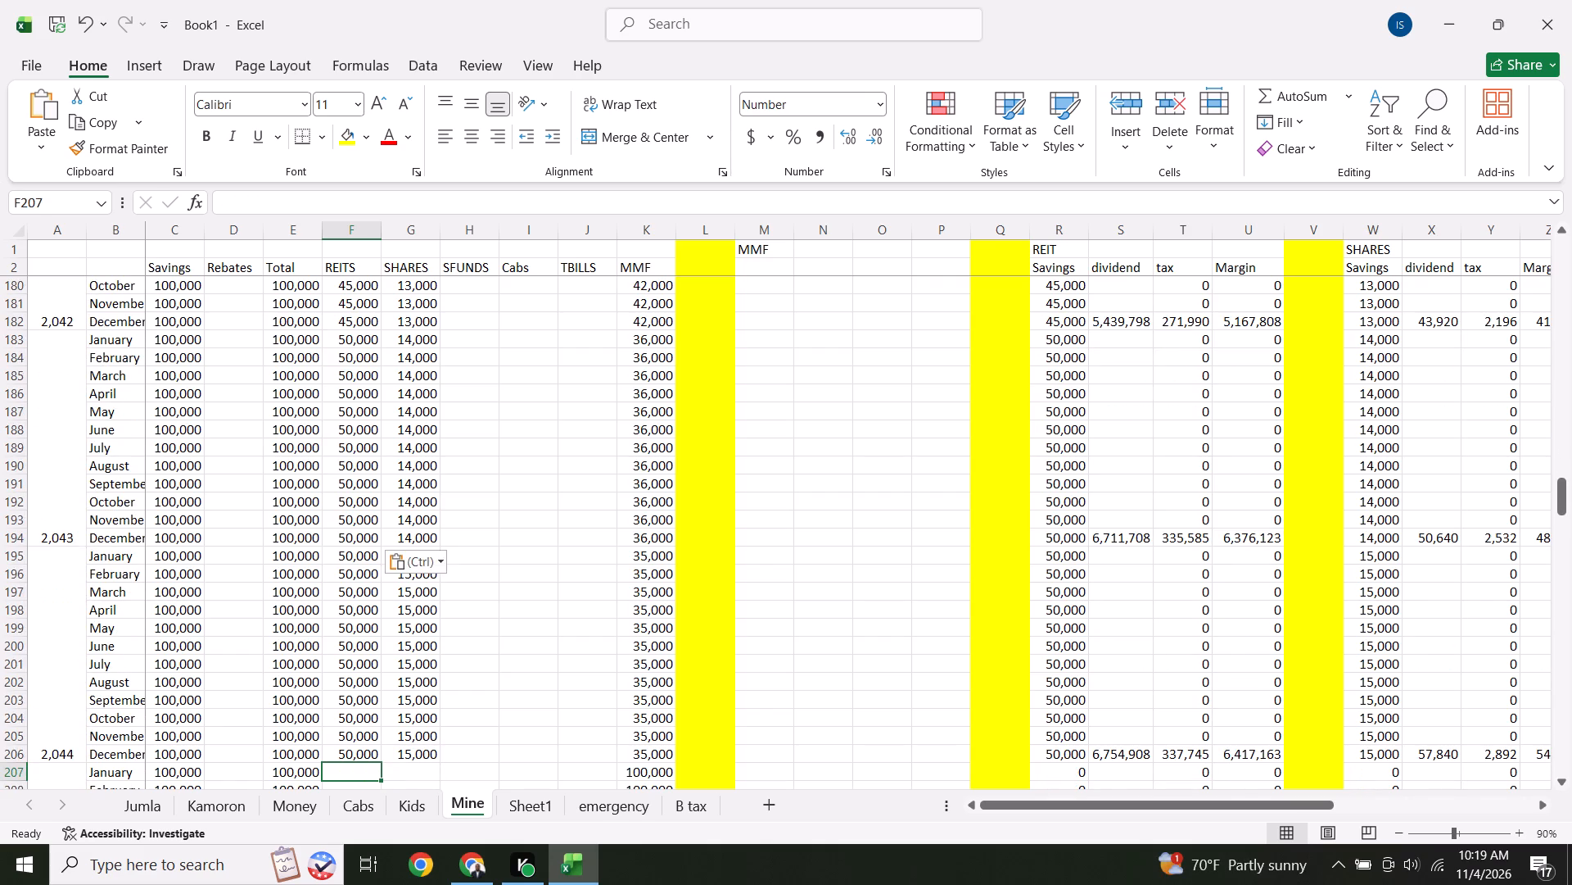
key(Down)
key(Down)
key(Down)
key(Down)
key(Down)
key(Down)
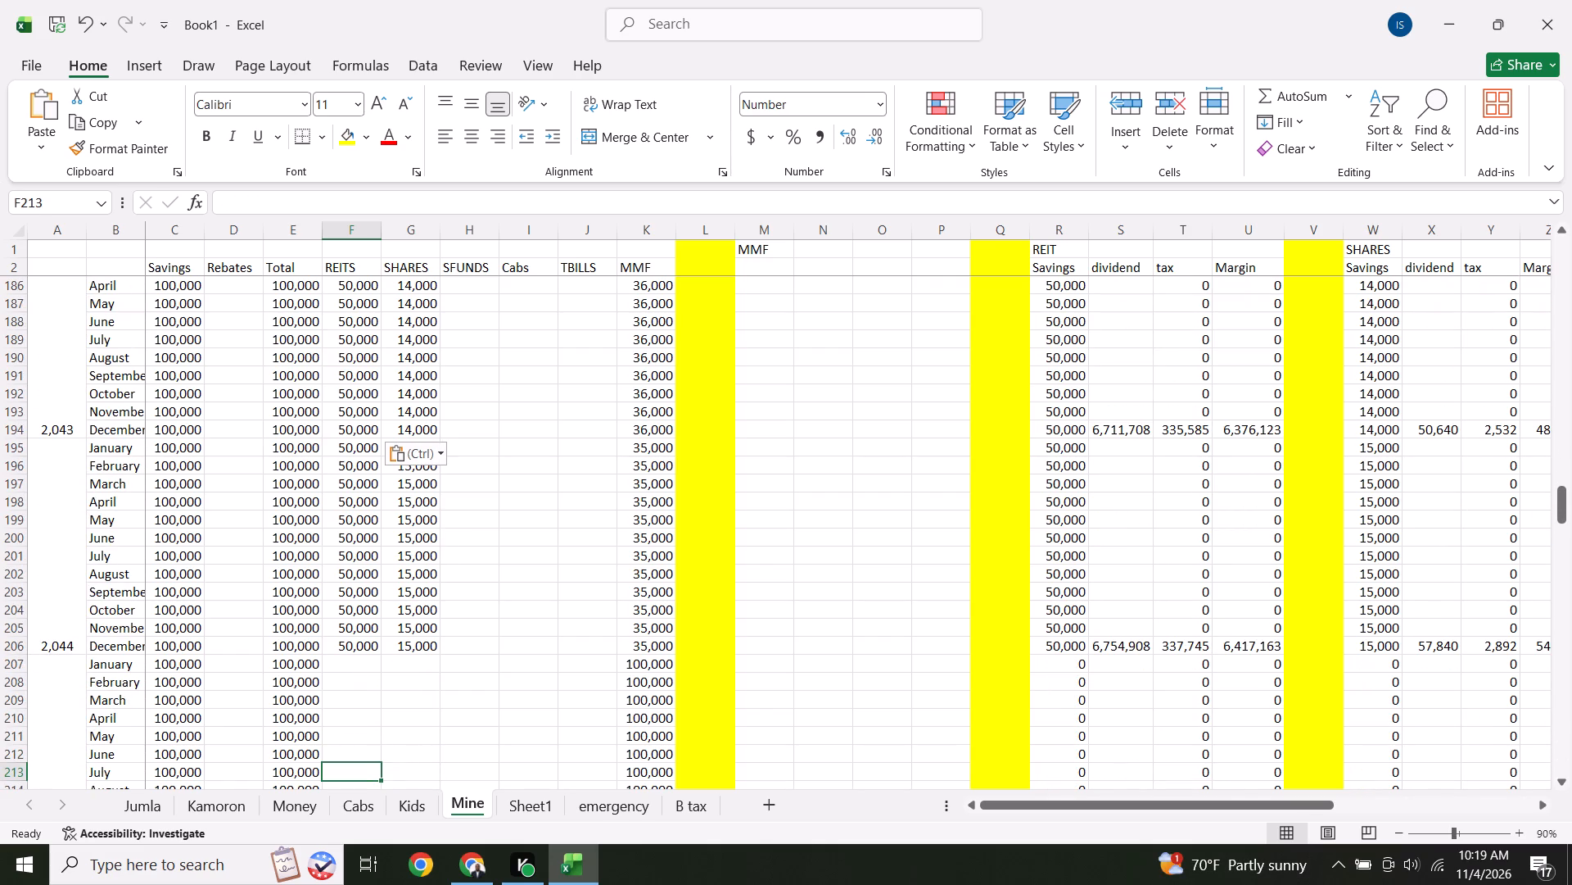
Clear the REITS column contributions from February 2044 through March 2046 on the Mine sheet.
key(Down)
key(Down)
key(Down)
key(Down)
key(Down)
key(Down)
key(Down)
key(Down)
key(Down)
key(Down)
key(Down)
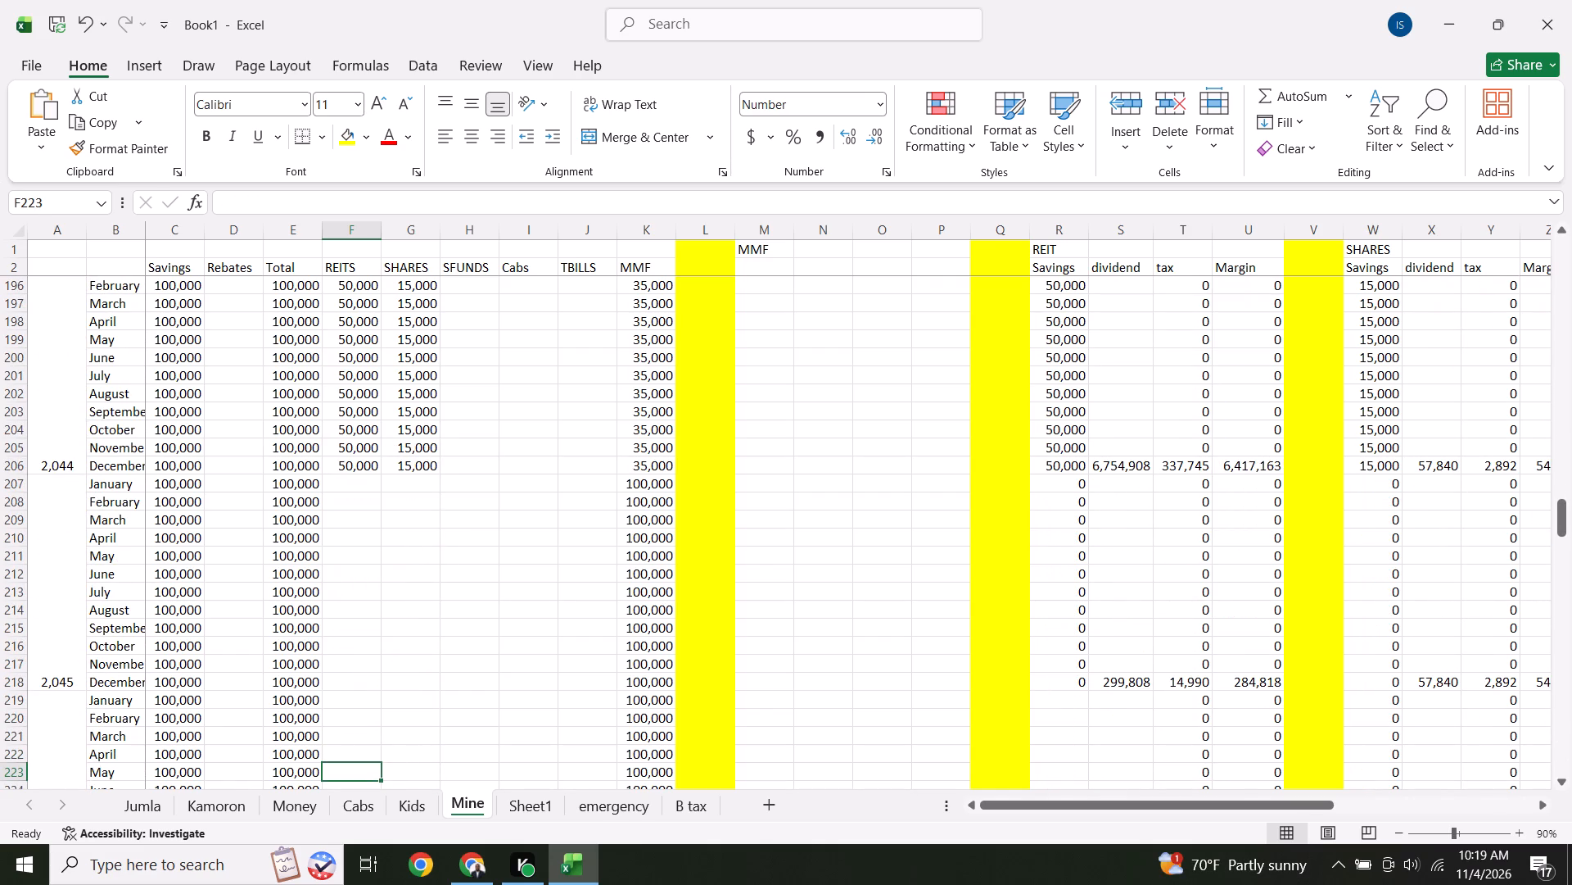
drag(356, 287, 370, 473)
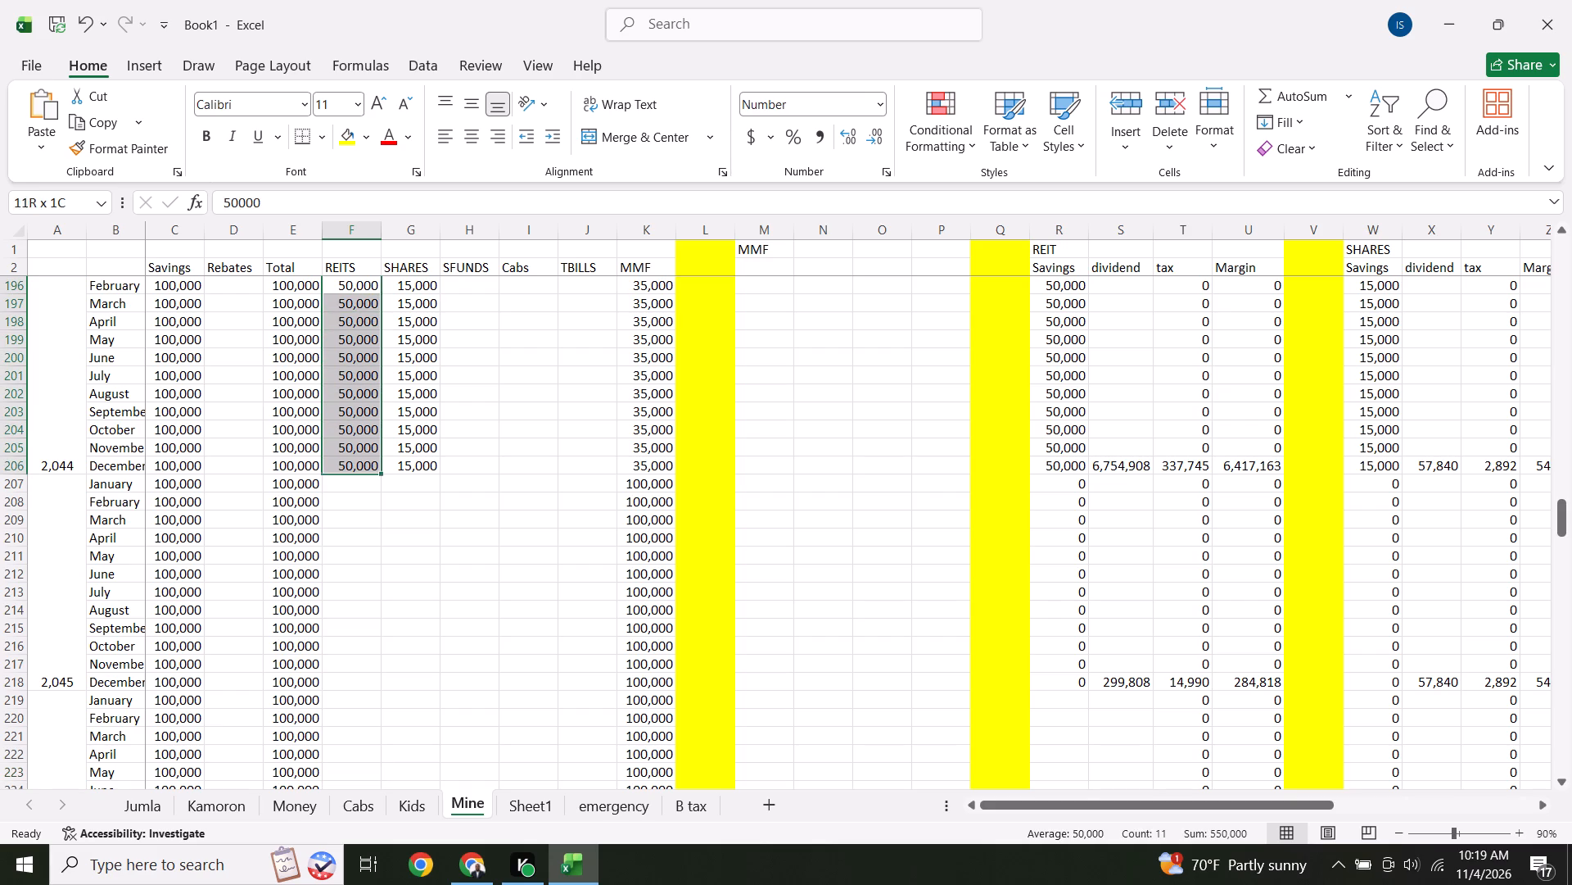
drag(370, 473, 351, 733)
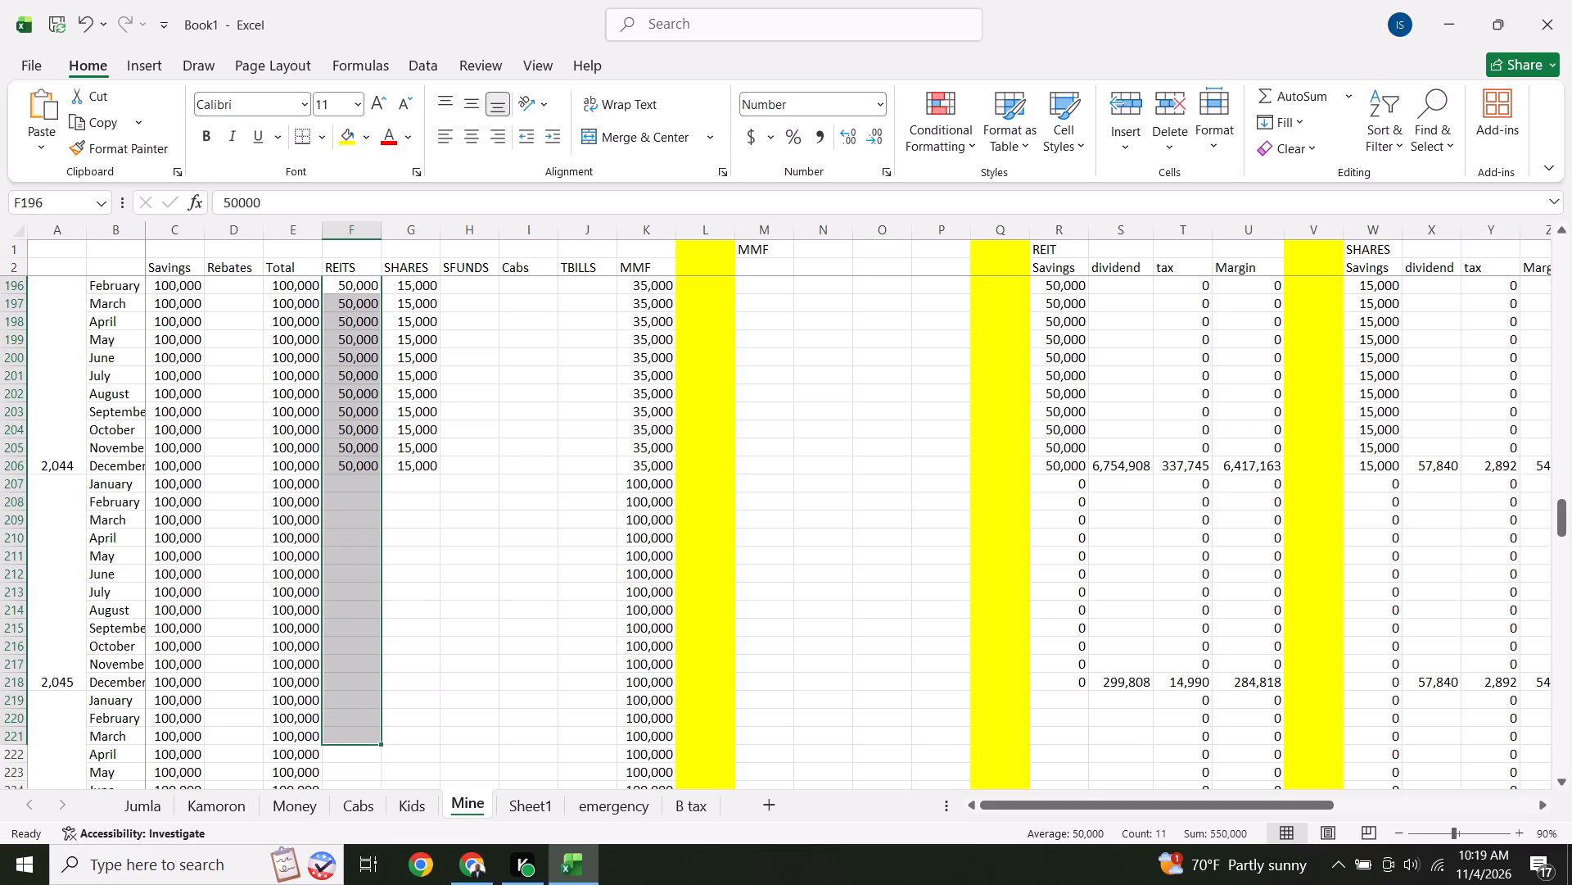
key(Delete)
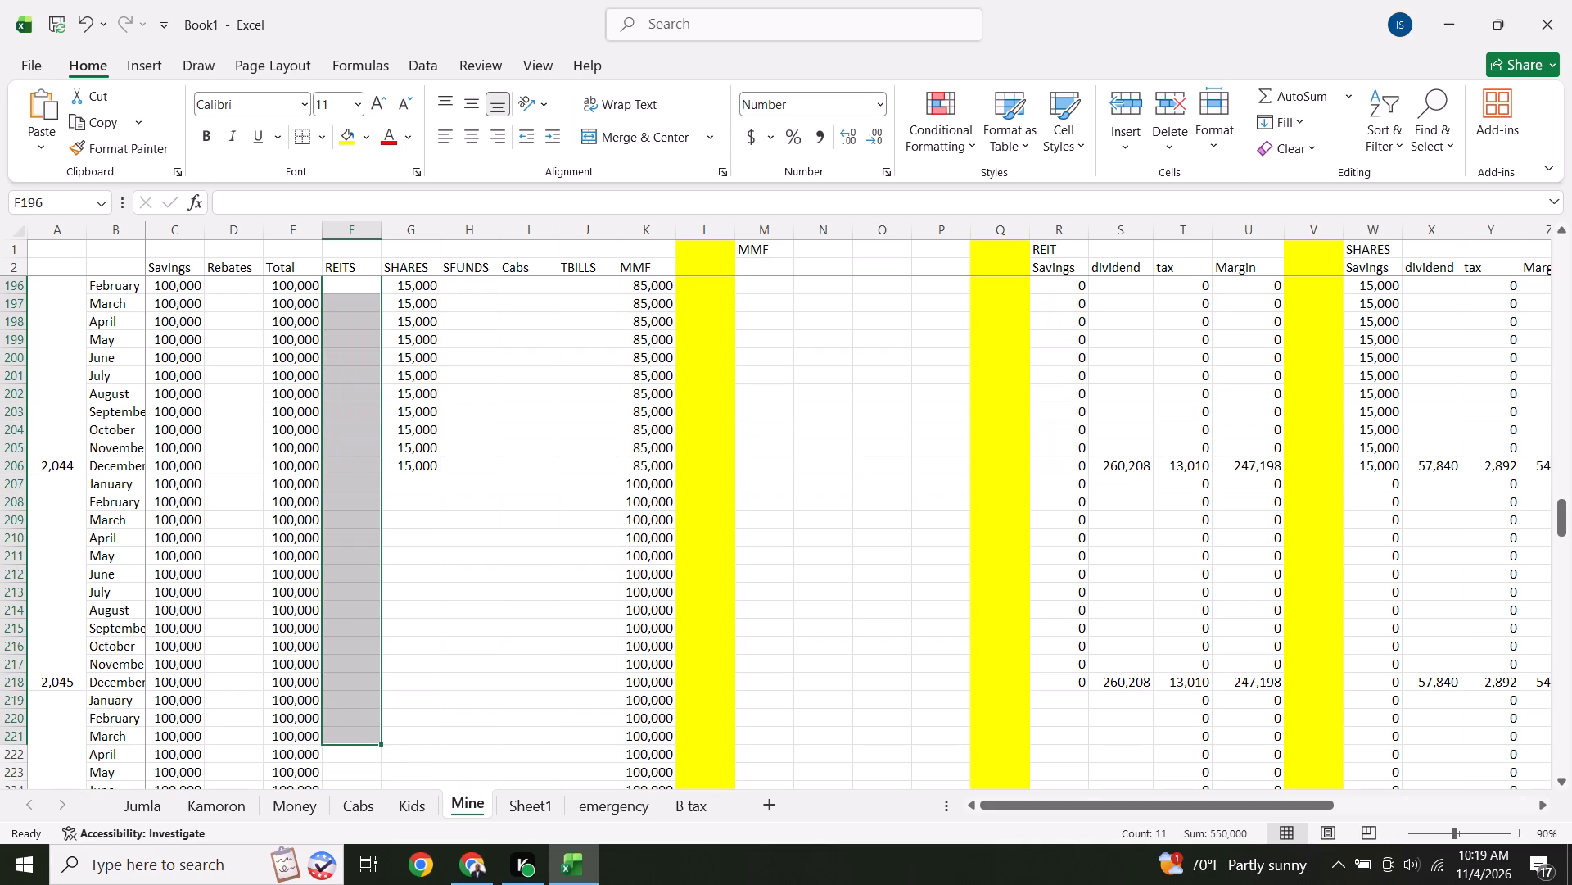
Fill the January 2044 REITS contribution of 50,000 down through December 2044.
key(Up)
key(Up)
key(Up)
key(Up)
key(Up)
key(Up)
key(Up)
key(Up)
key(Up)
key(Up)
key(Up)
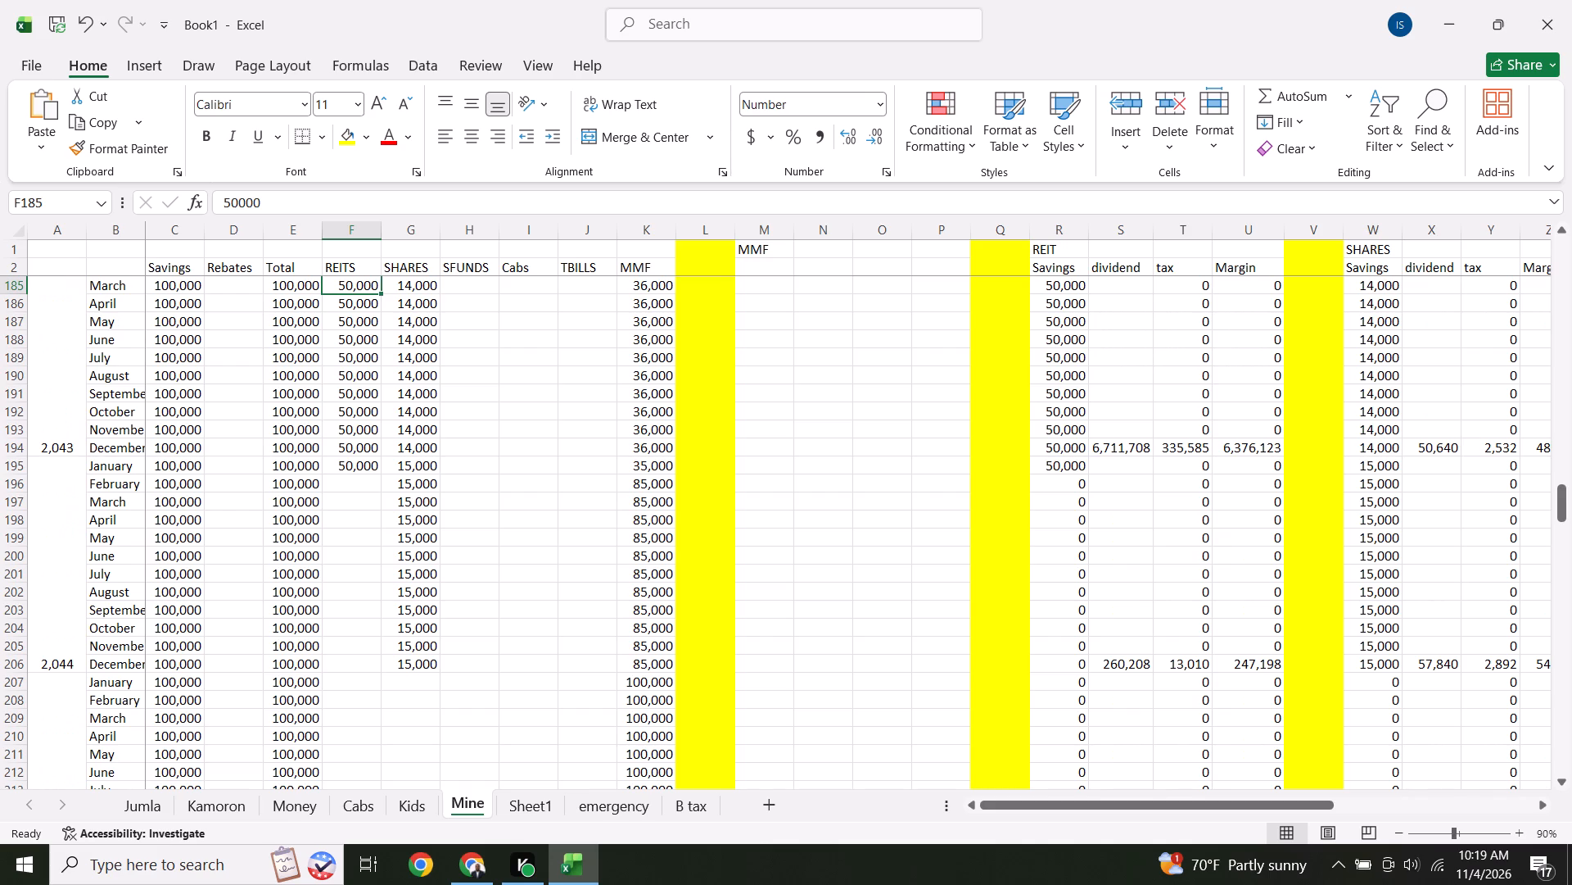
click(364, 465)
drag(380, 471, 385, 622)
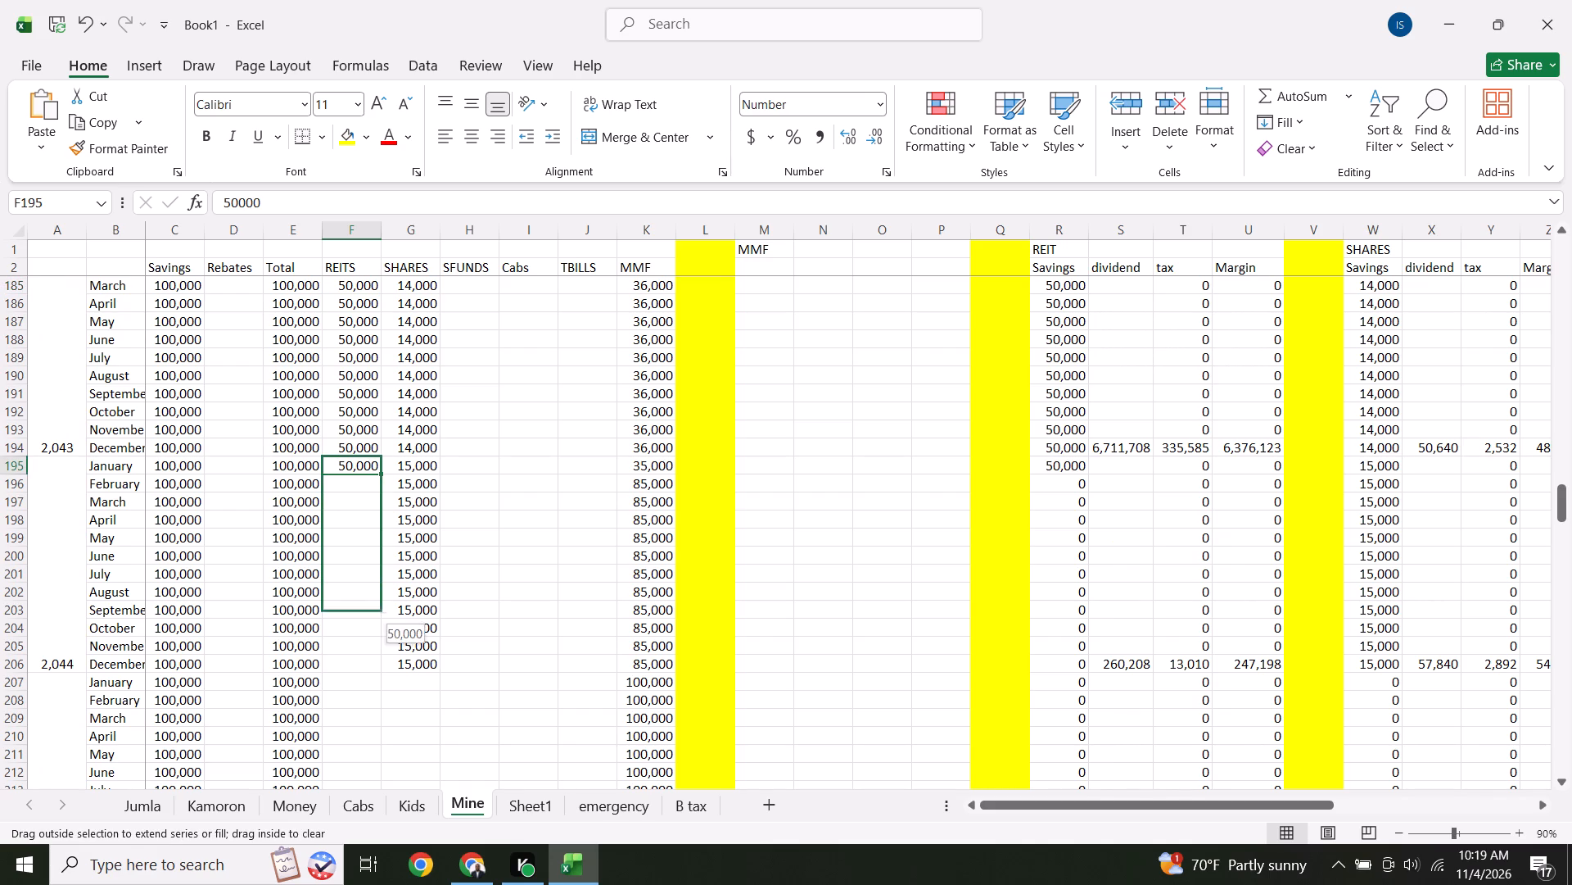
drag(385, 622, 378, 665)
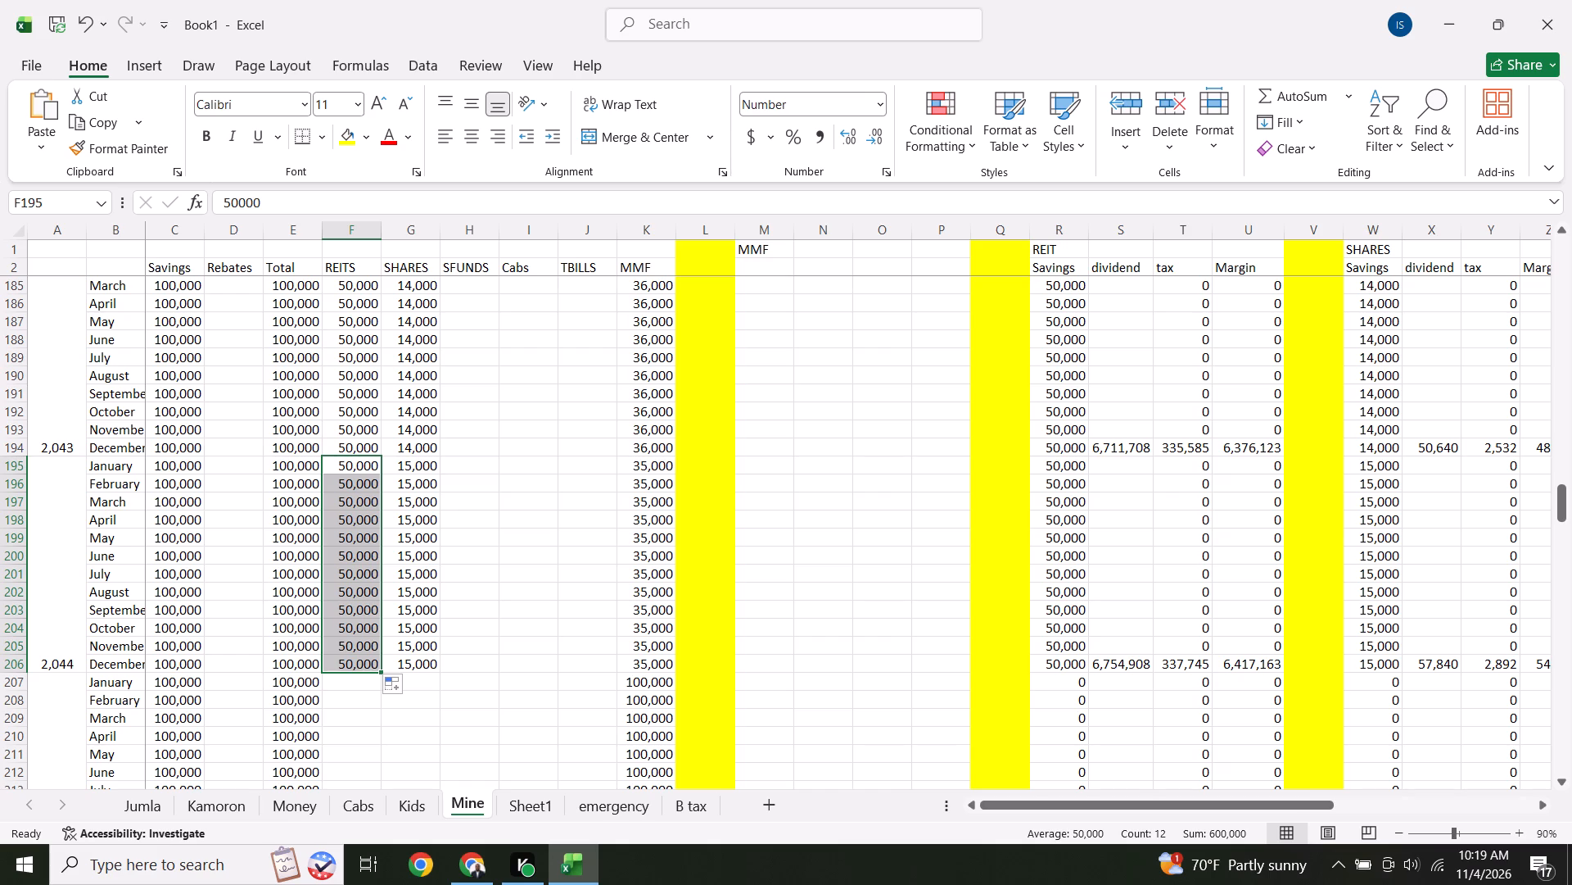
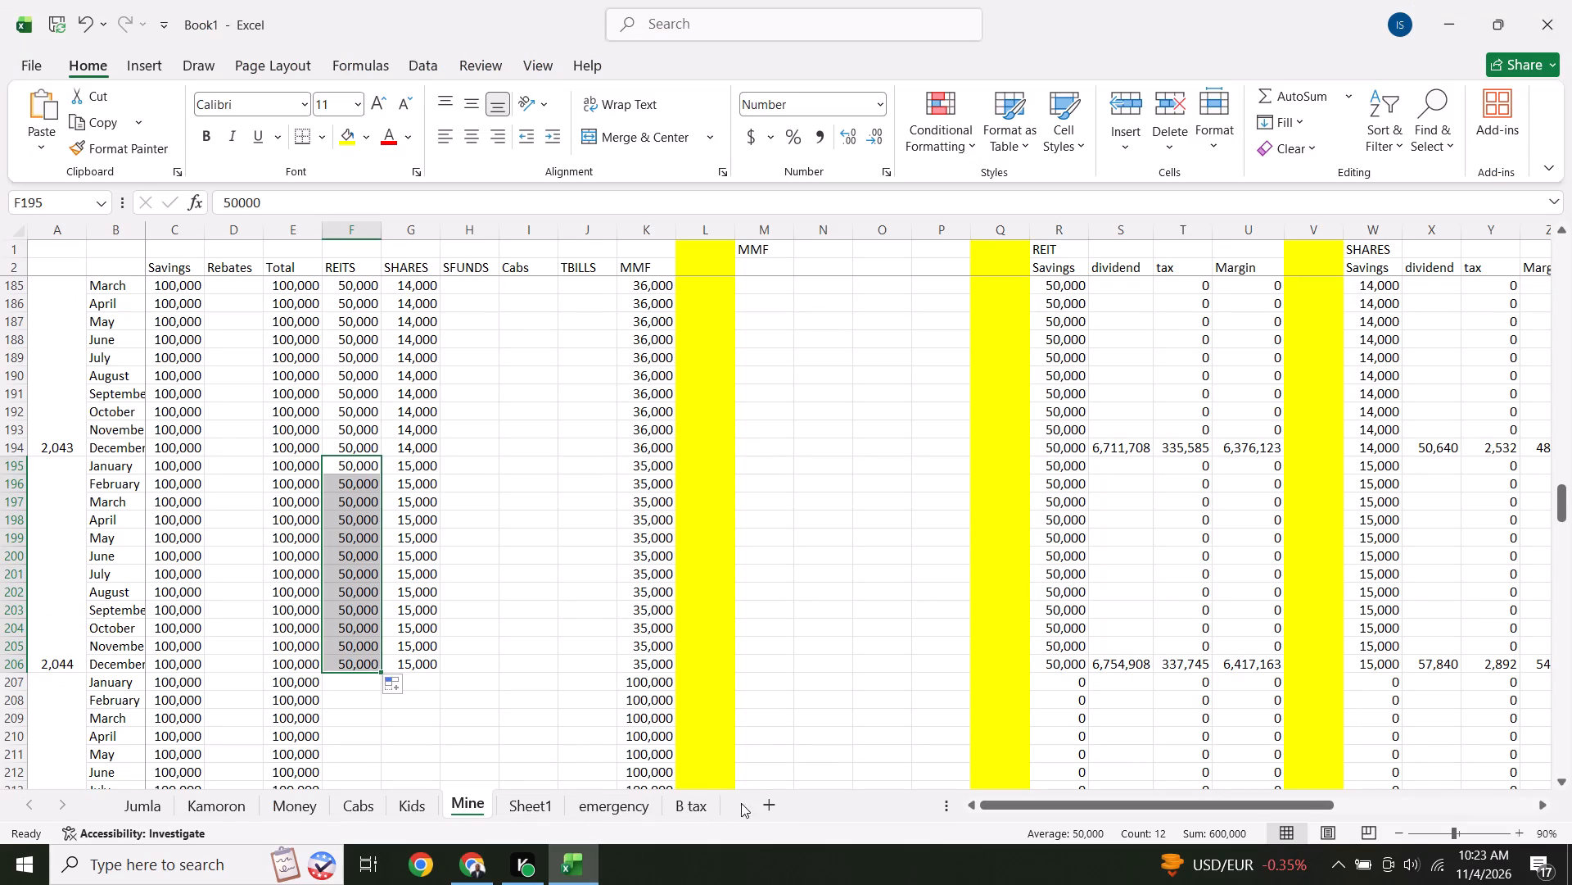
click(691, 809)
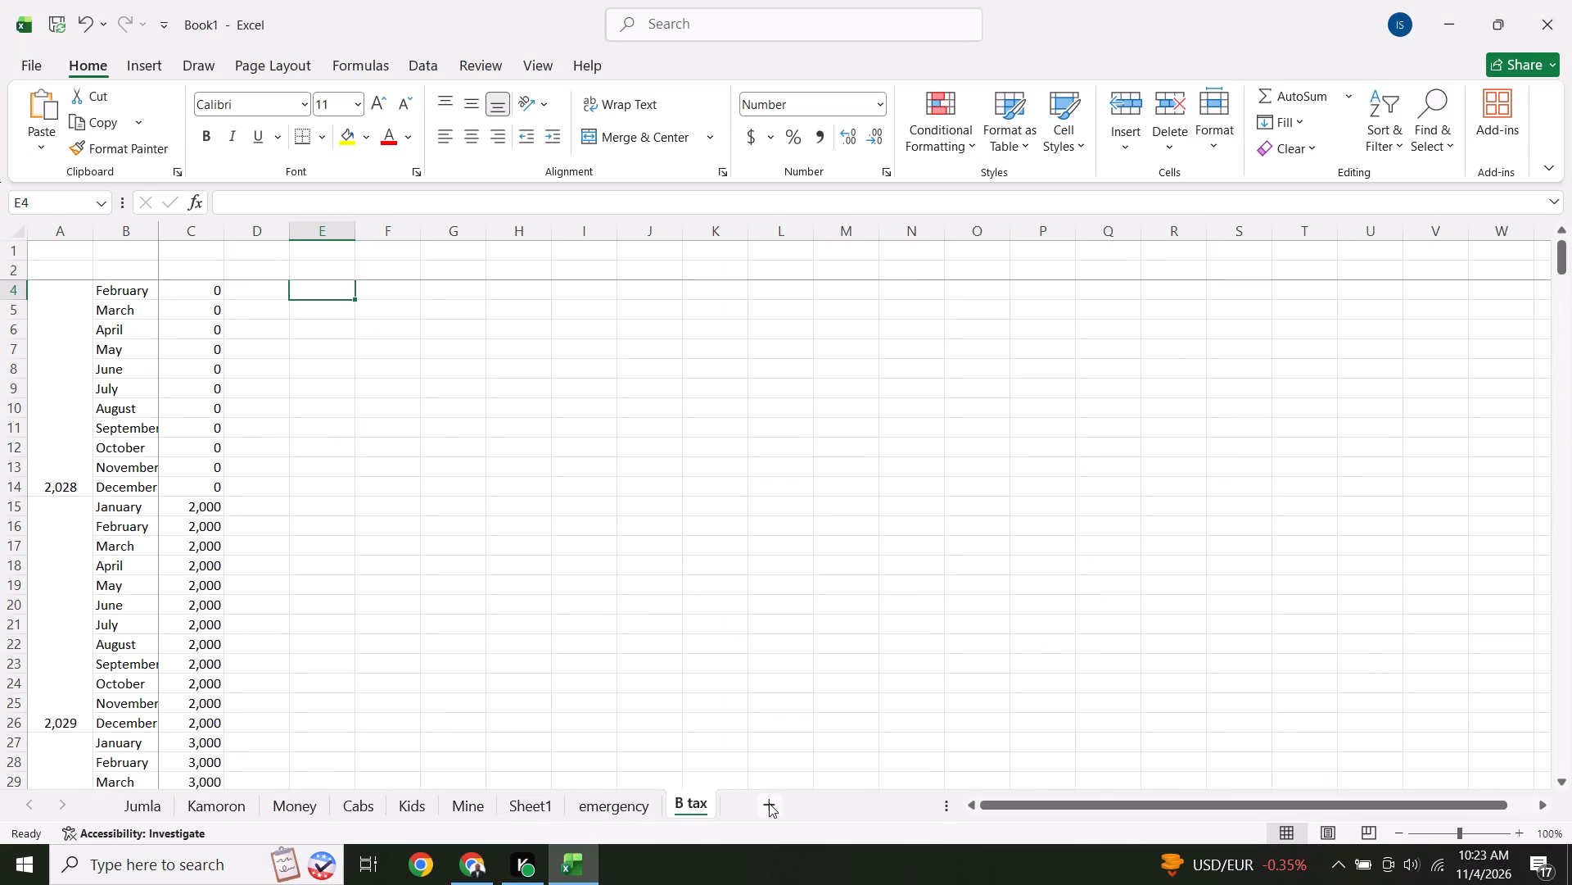
click(532, 808)
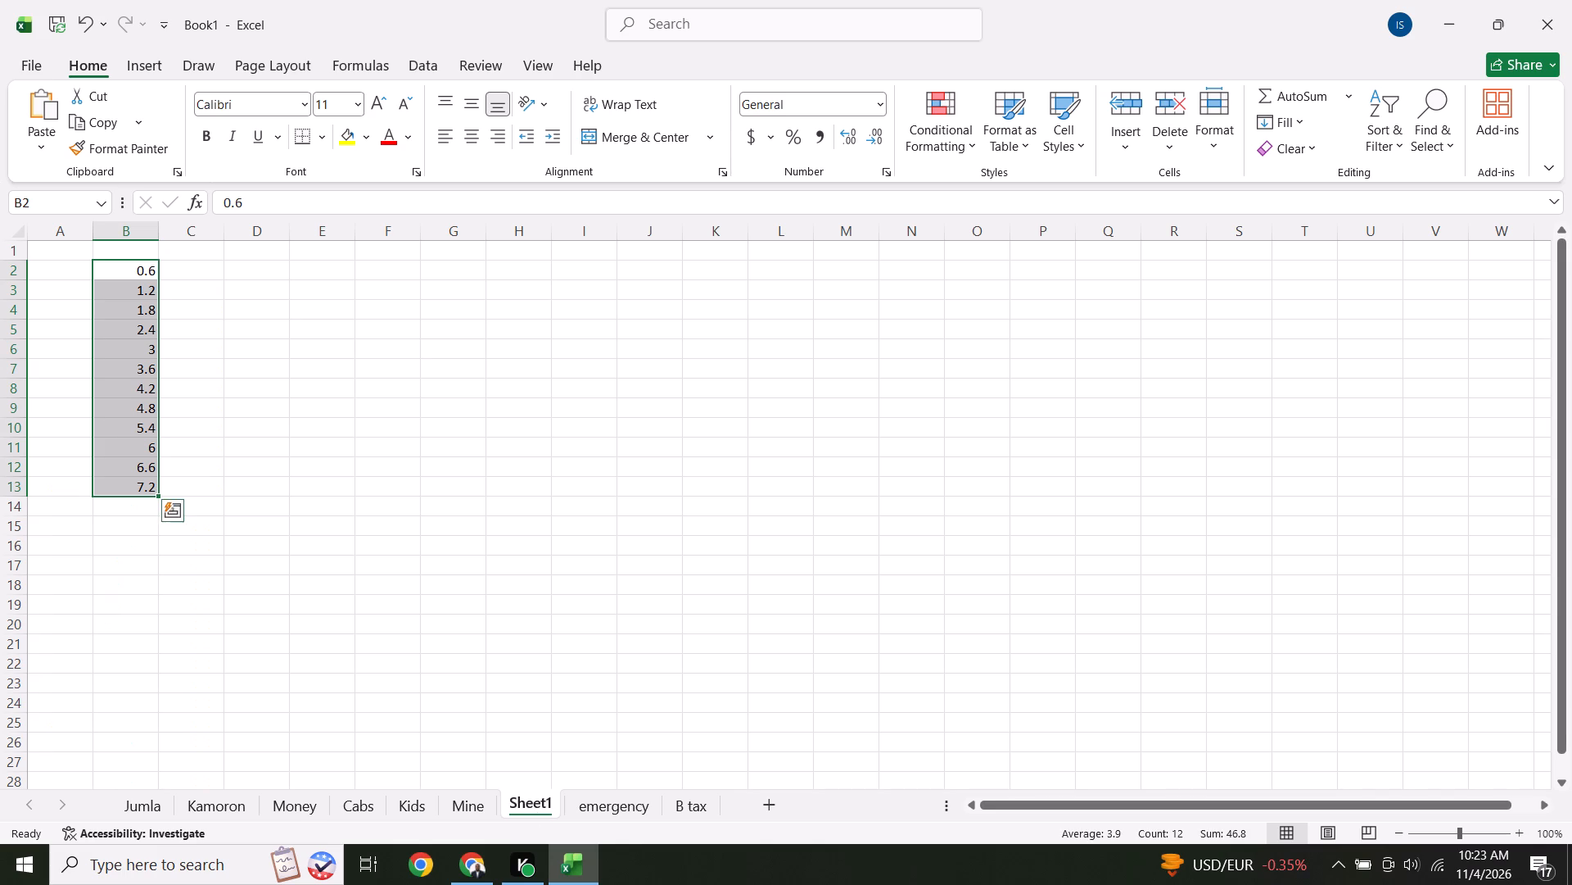
click(256, 343)
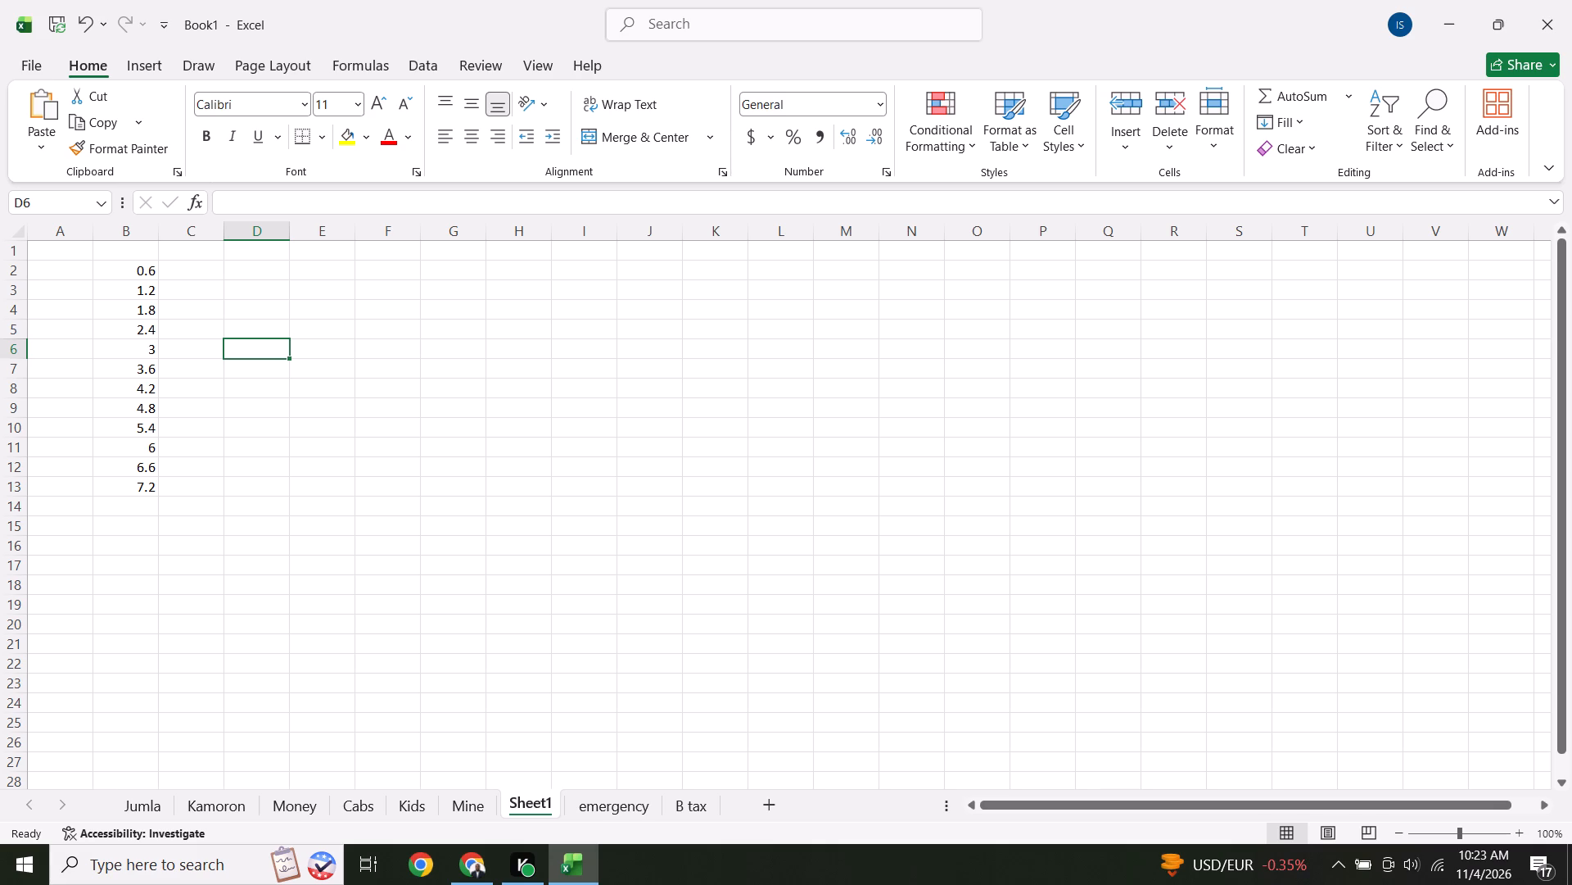
click(324, 274)
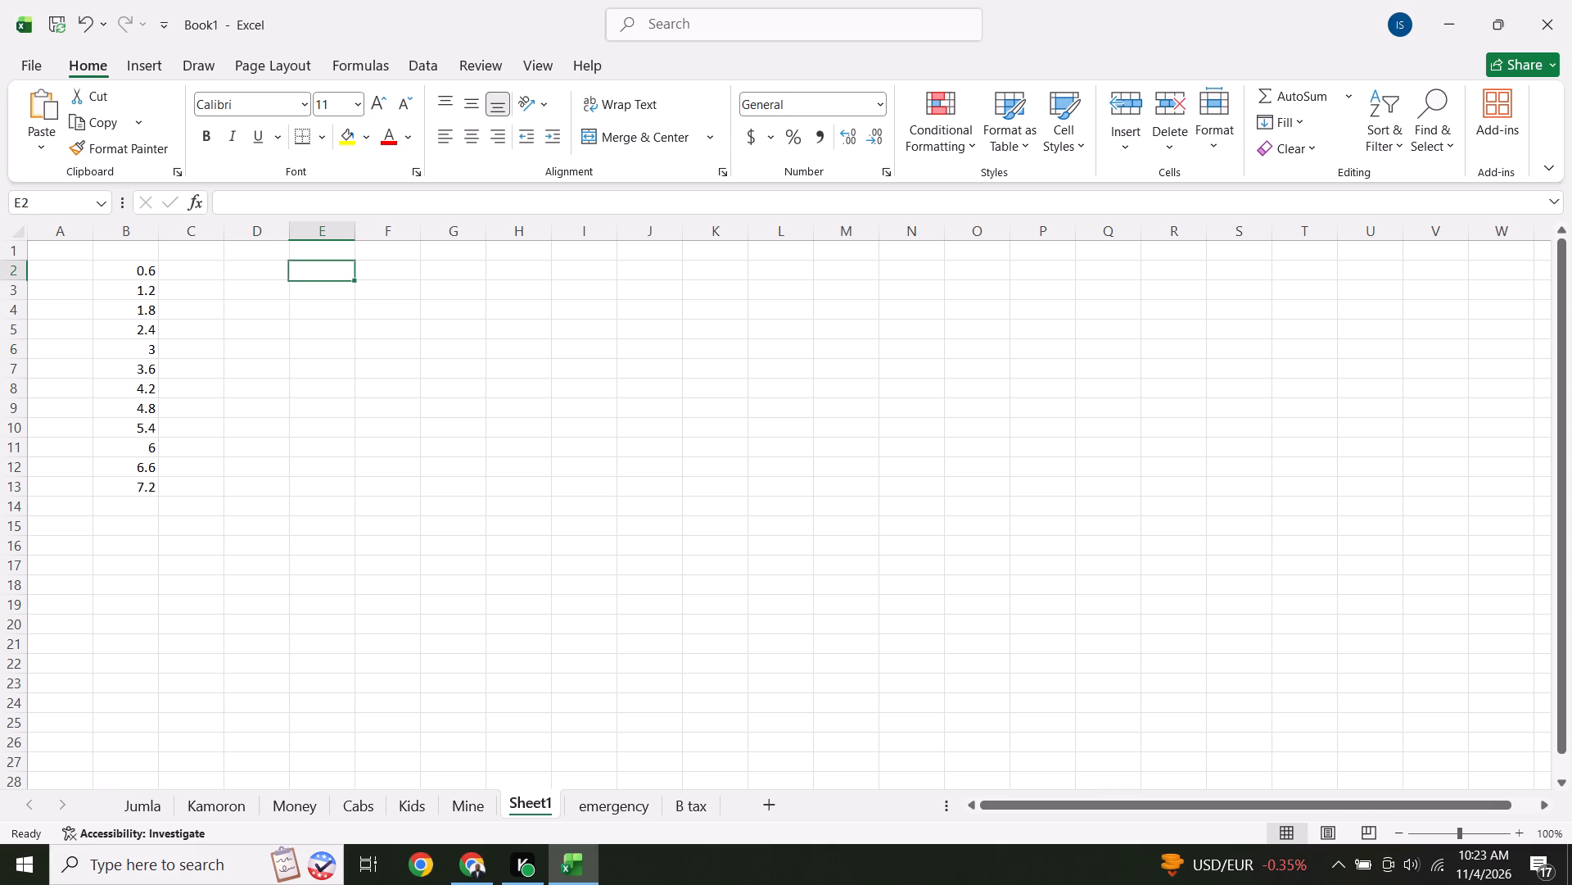
key(equal)
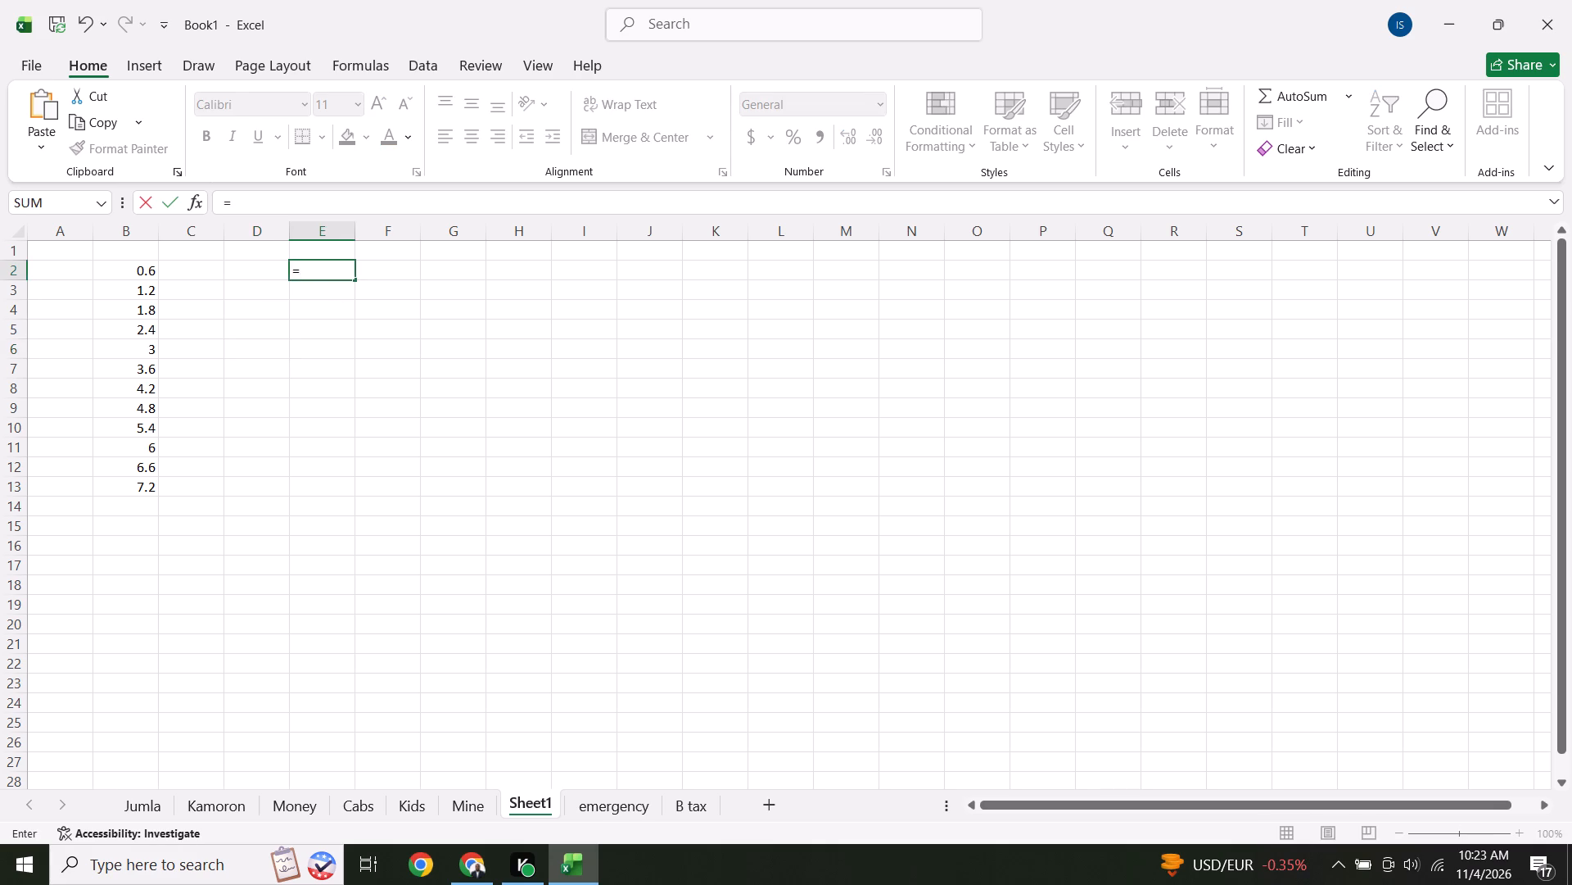
text(5/12)
key(Return)
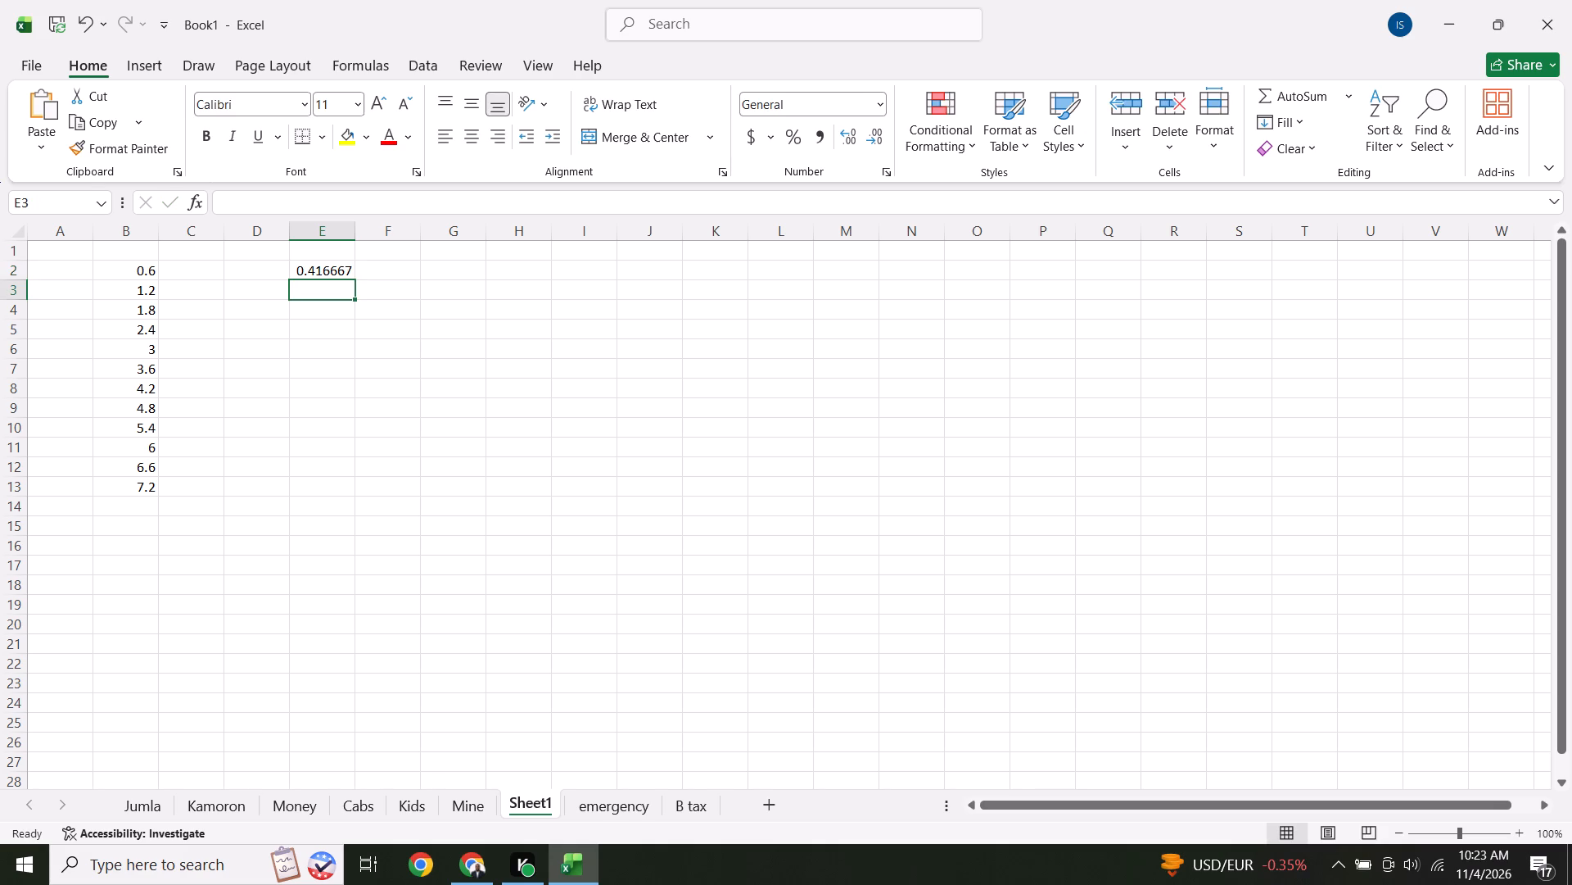
Replace the first two rate values in column B of Sheet1 with 0.4 and 0.8.
click(144, 267)
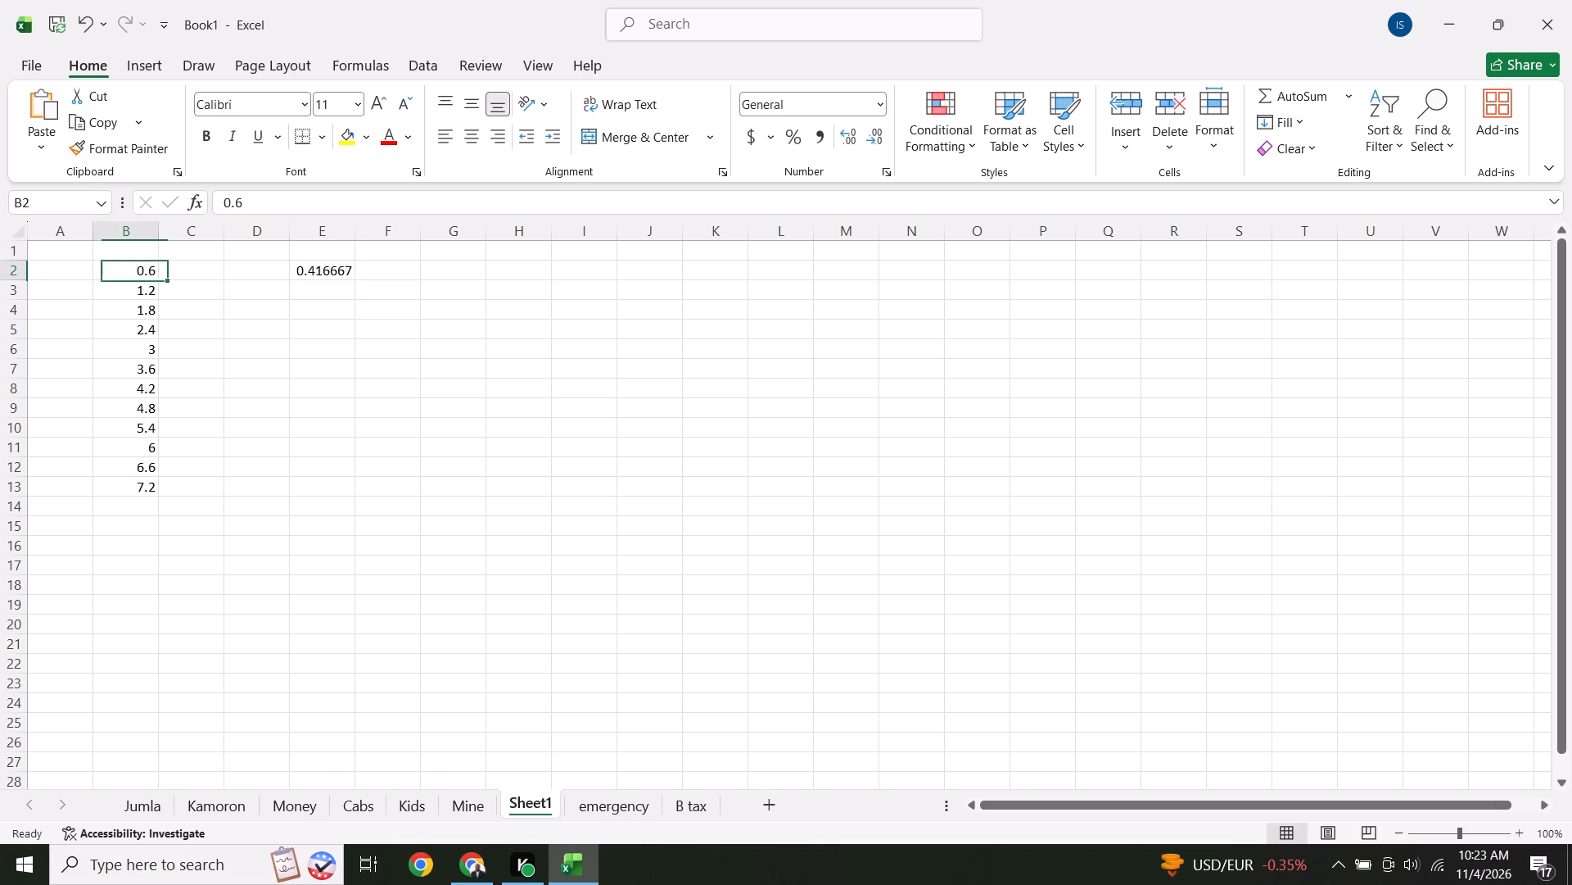
text(0.)
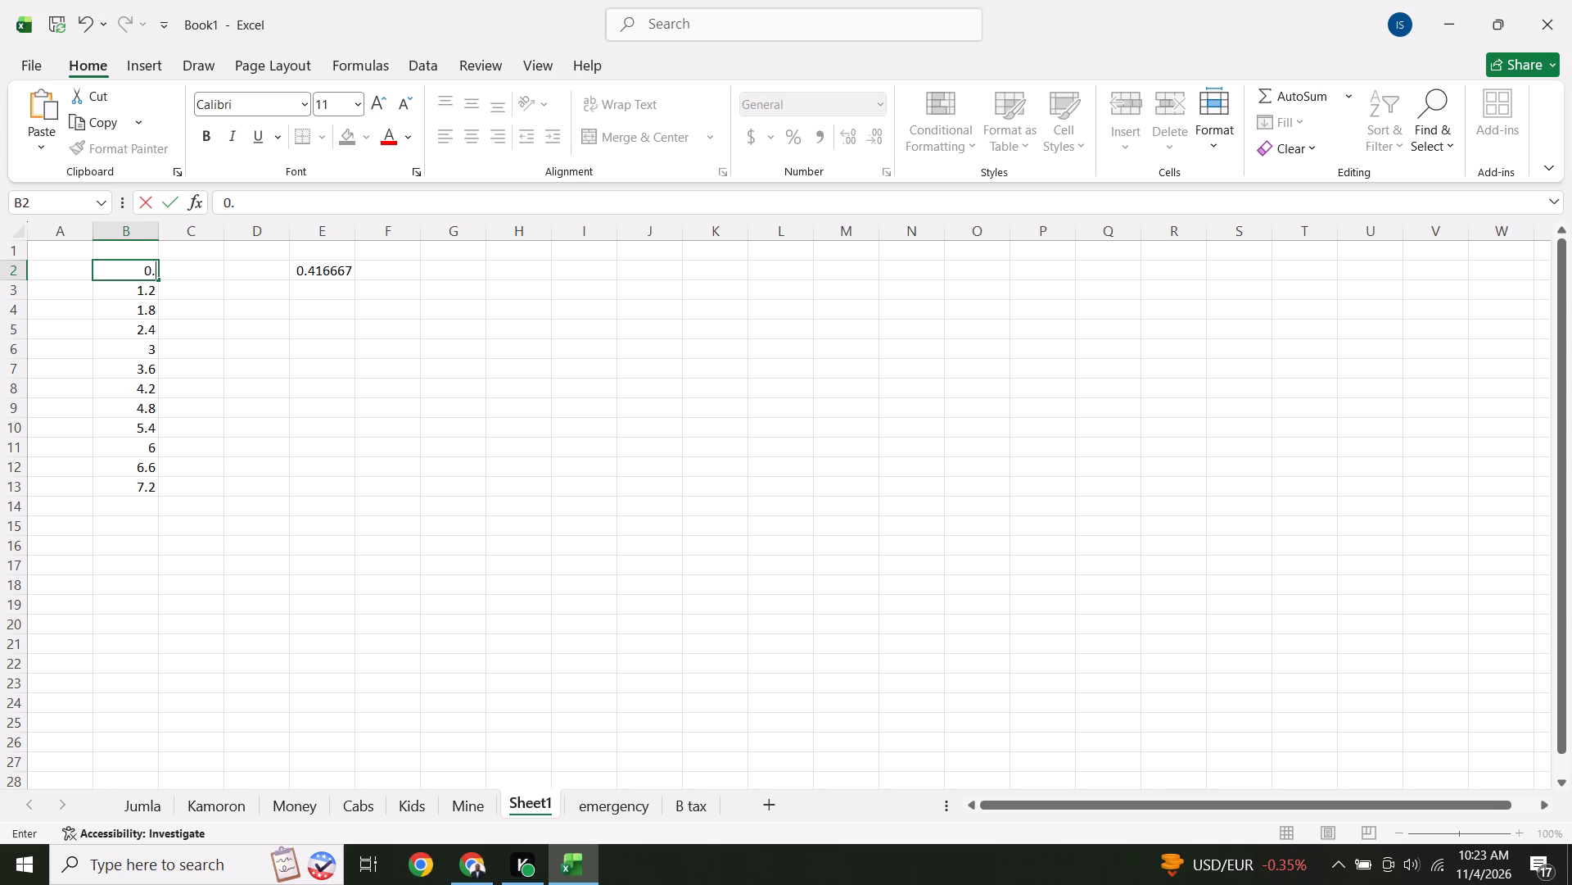
key(4)
key(Return)
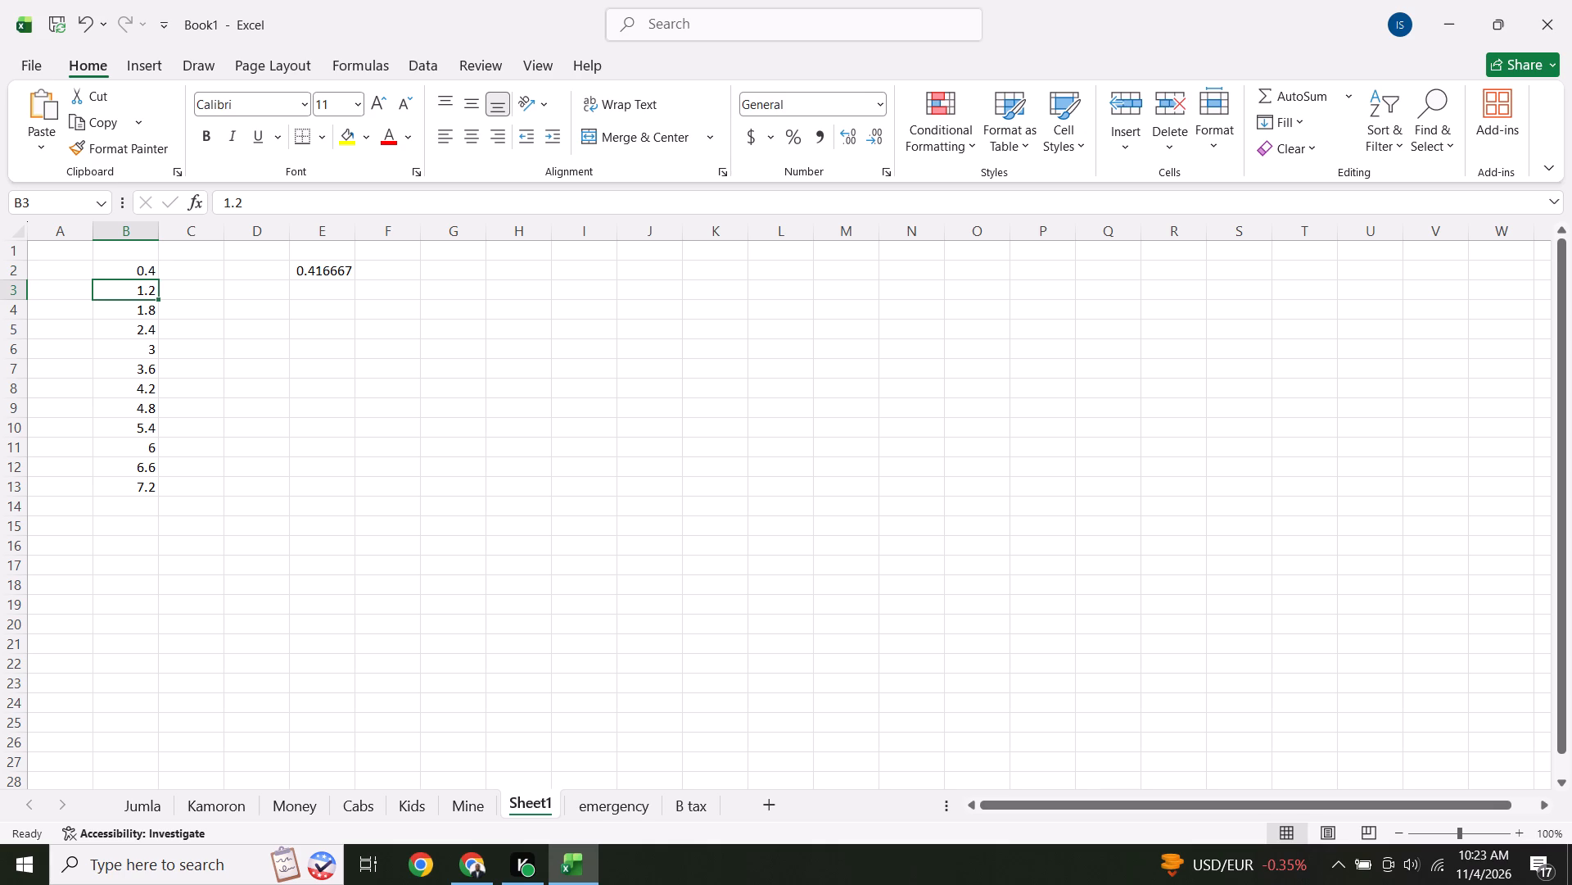
text(0.8)
key(Return)
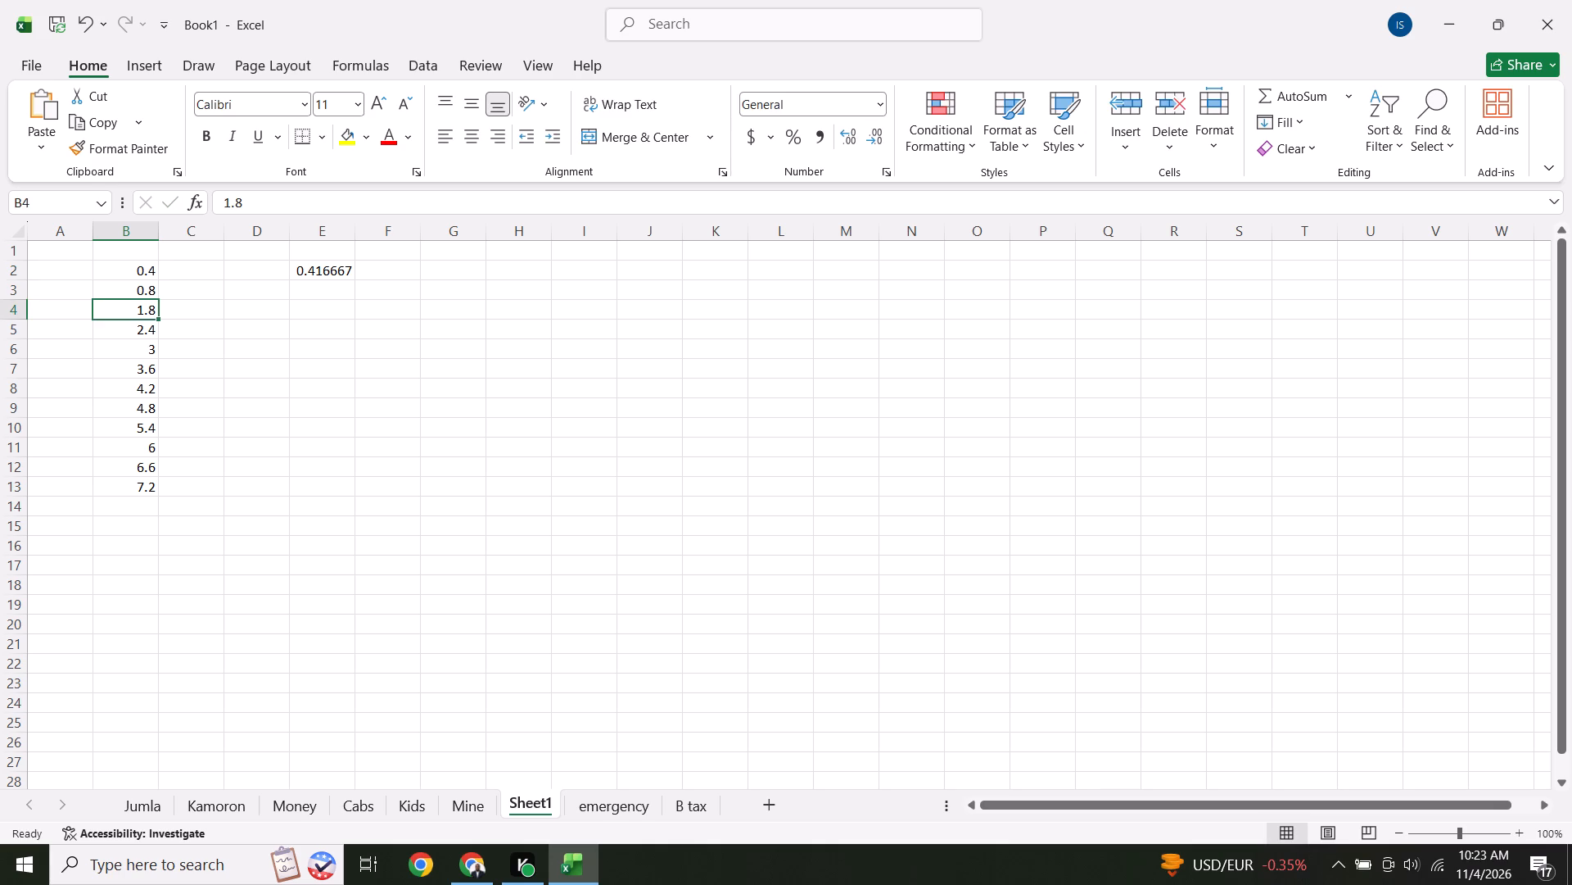
click(144, 267)
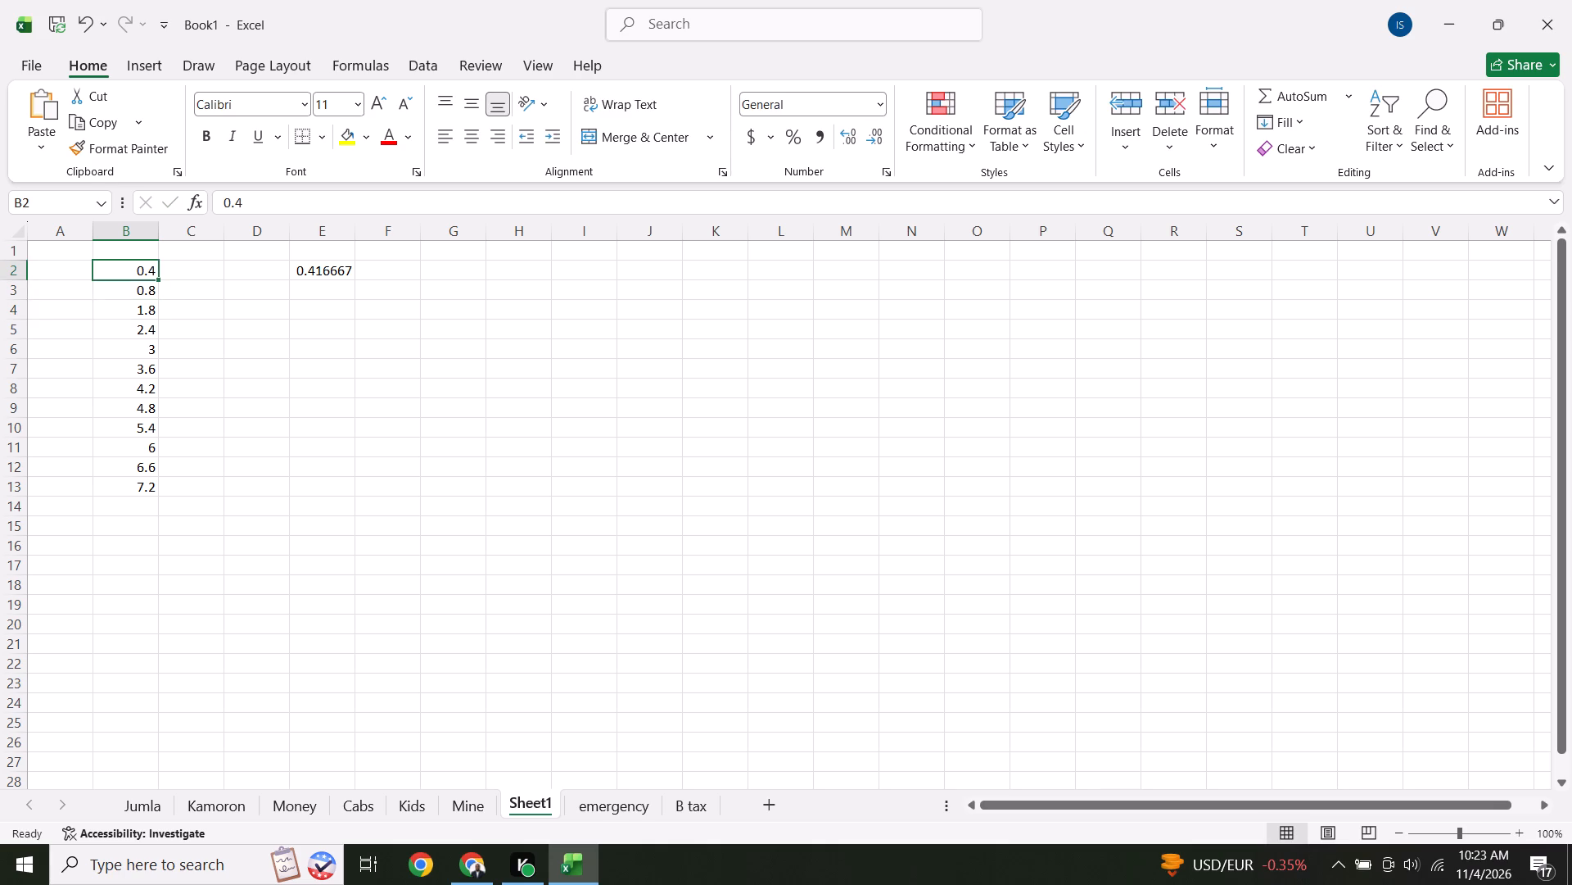
click(144, 267)
click(282, 378)
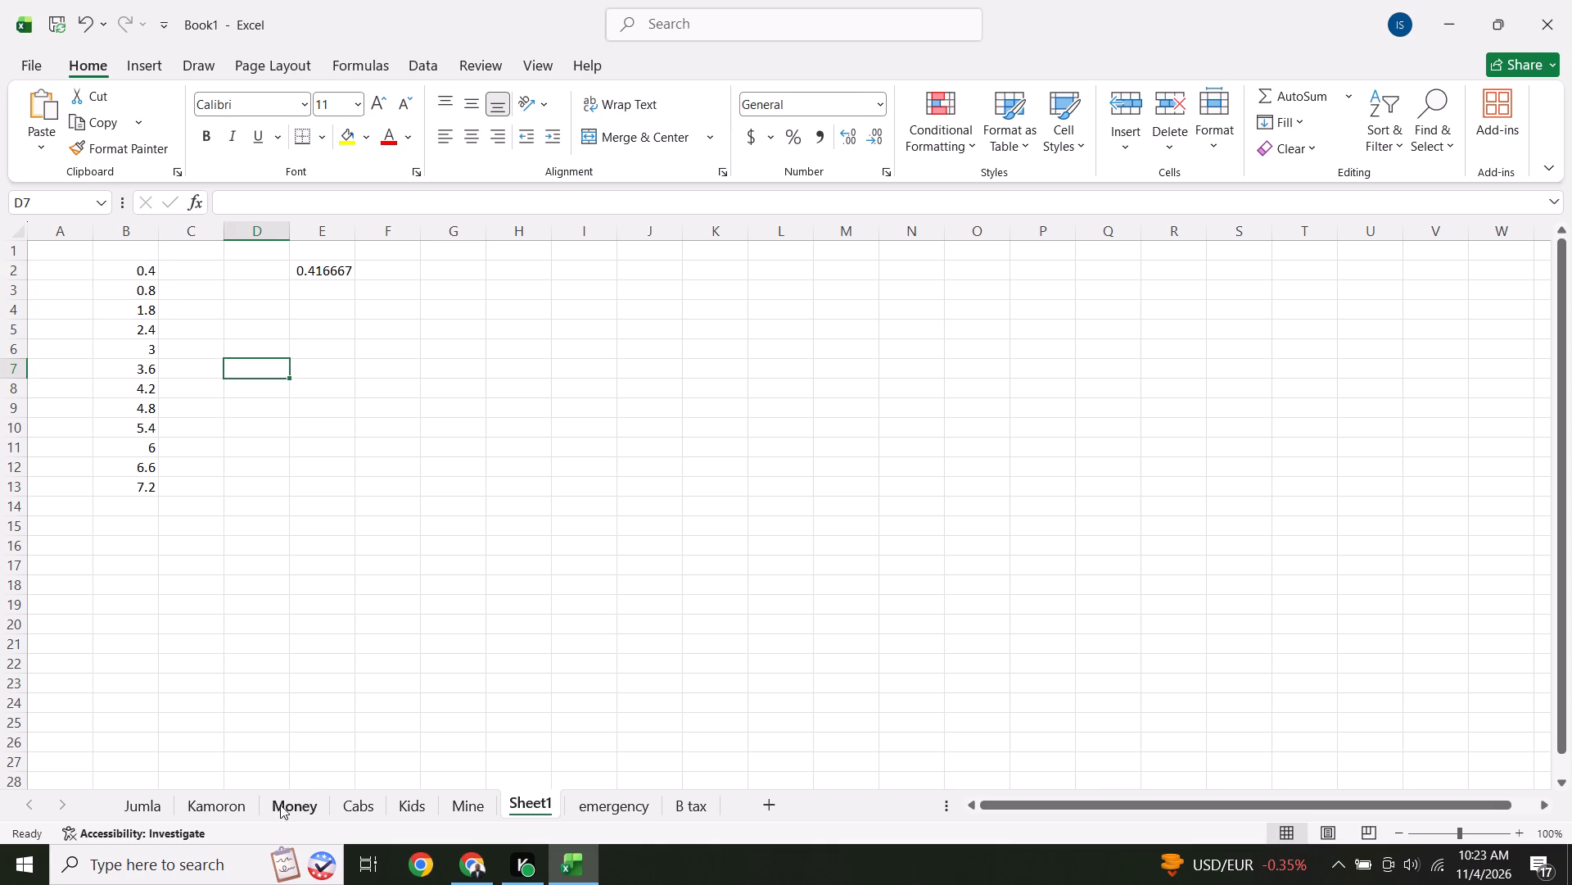
On the Mine sheet, examine the REIT Savings entries from December 2044 back to January 2028 and the December 2028 dividend formula.
click(138, 801)
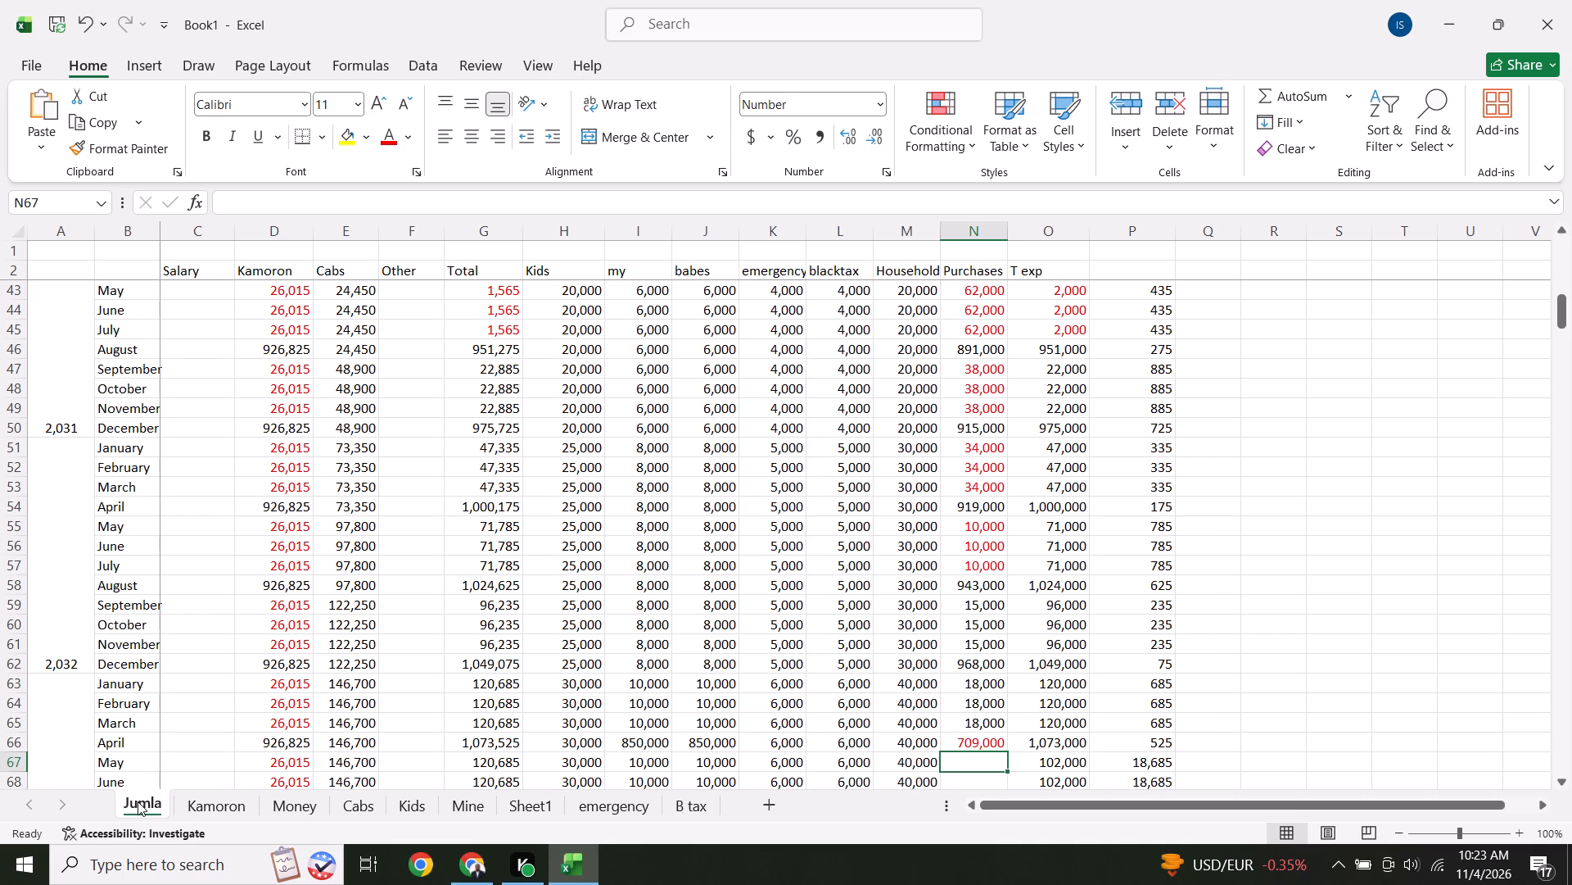
click(477, 809)
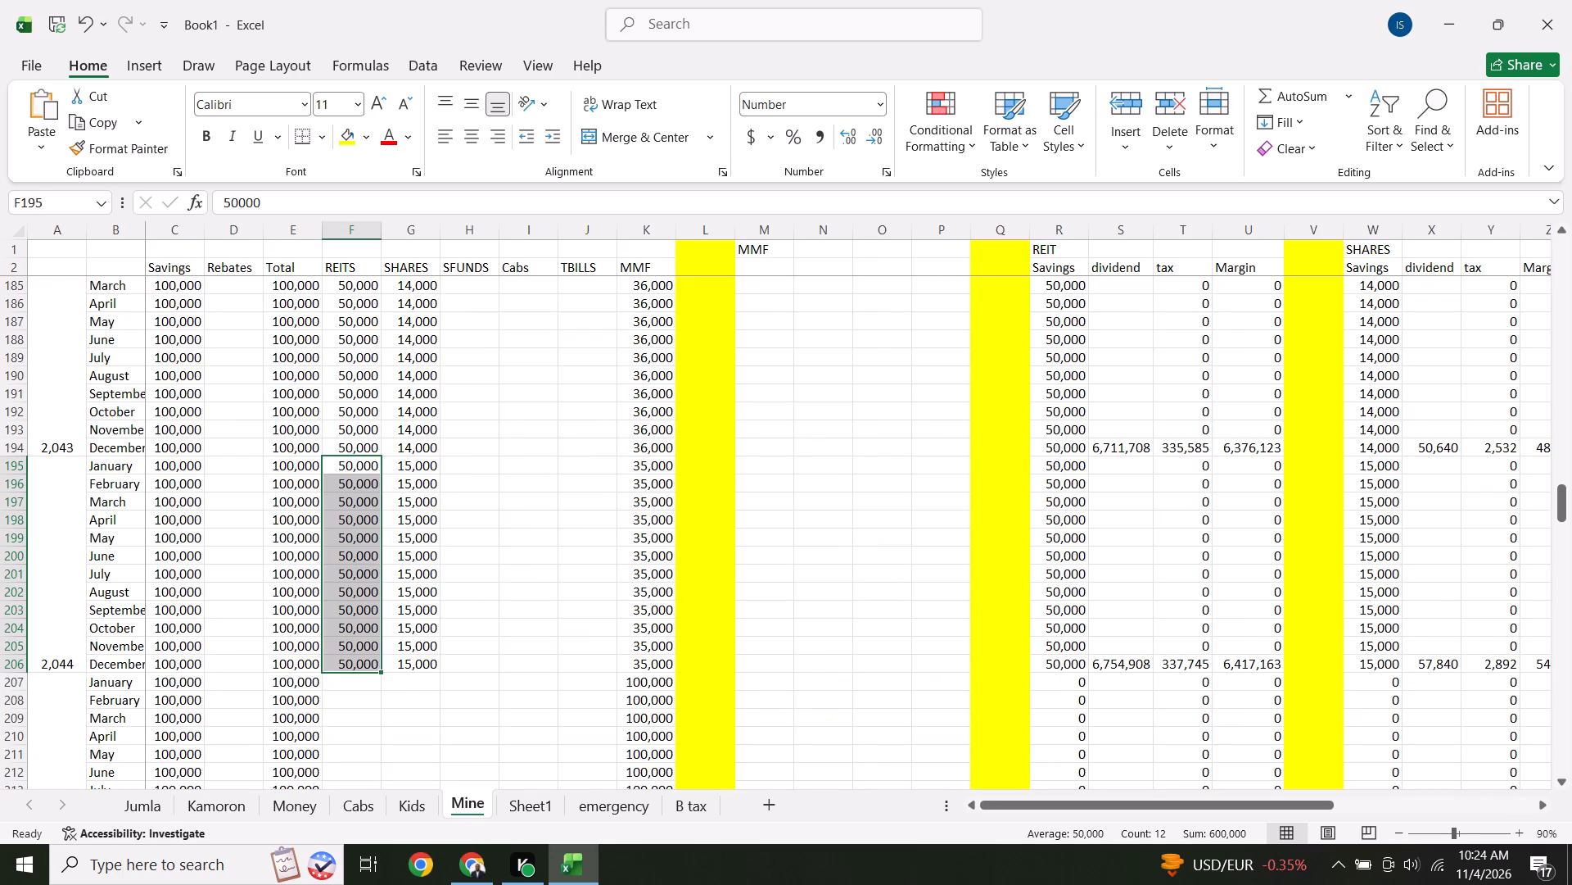
click(989, 559)
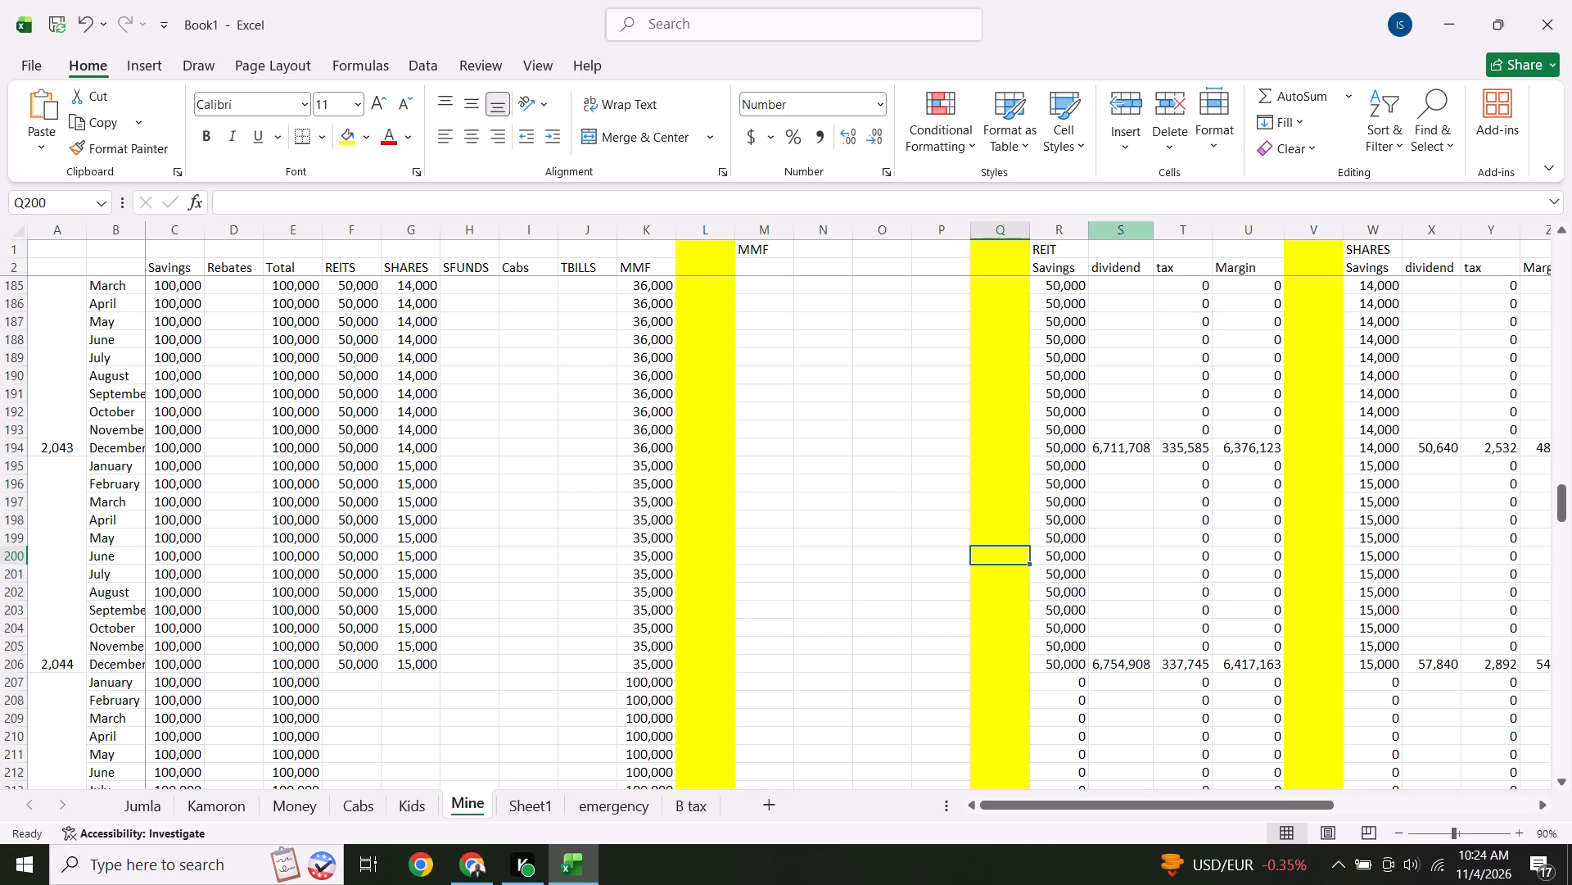
drag(1073, 669, 1036, 188)
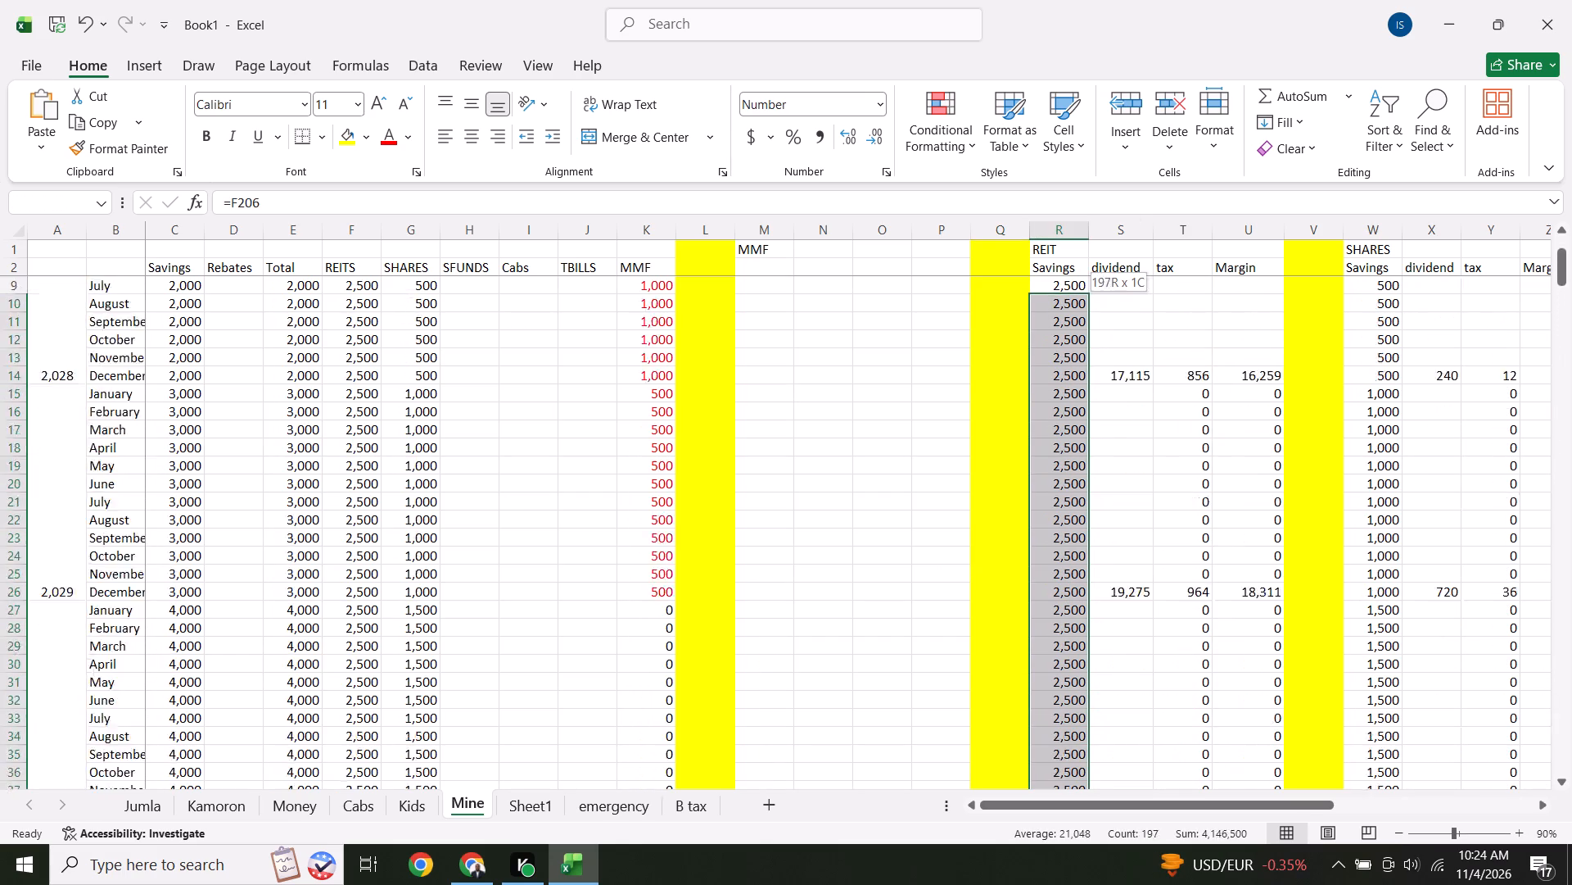
drag(1036, 188, 1055, 286)
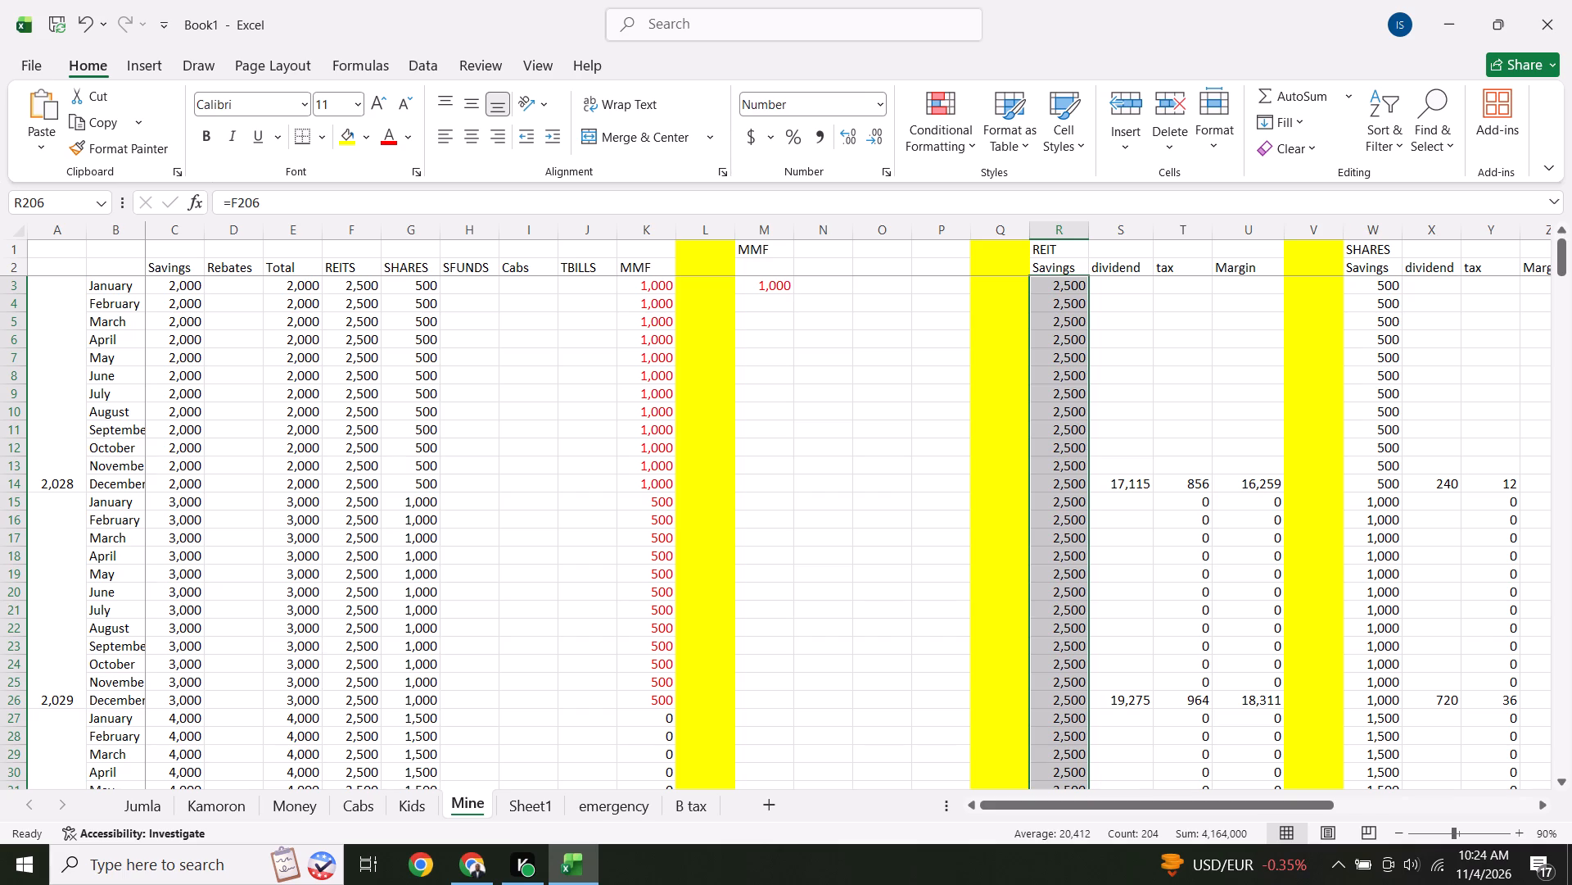
click(1114, 488)
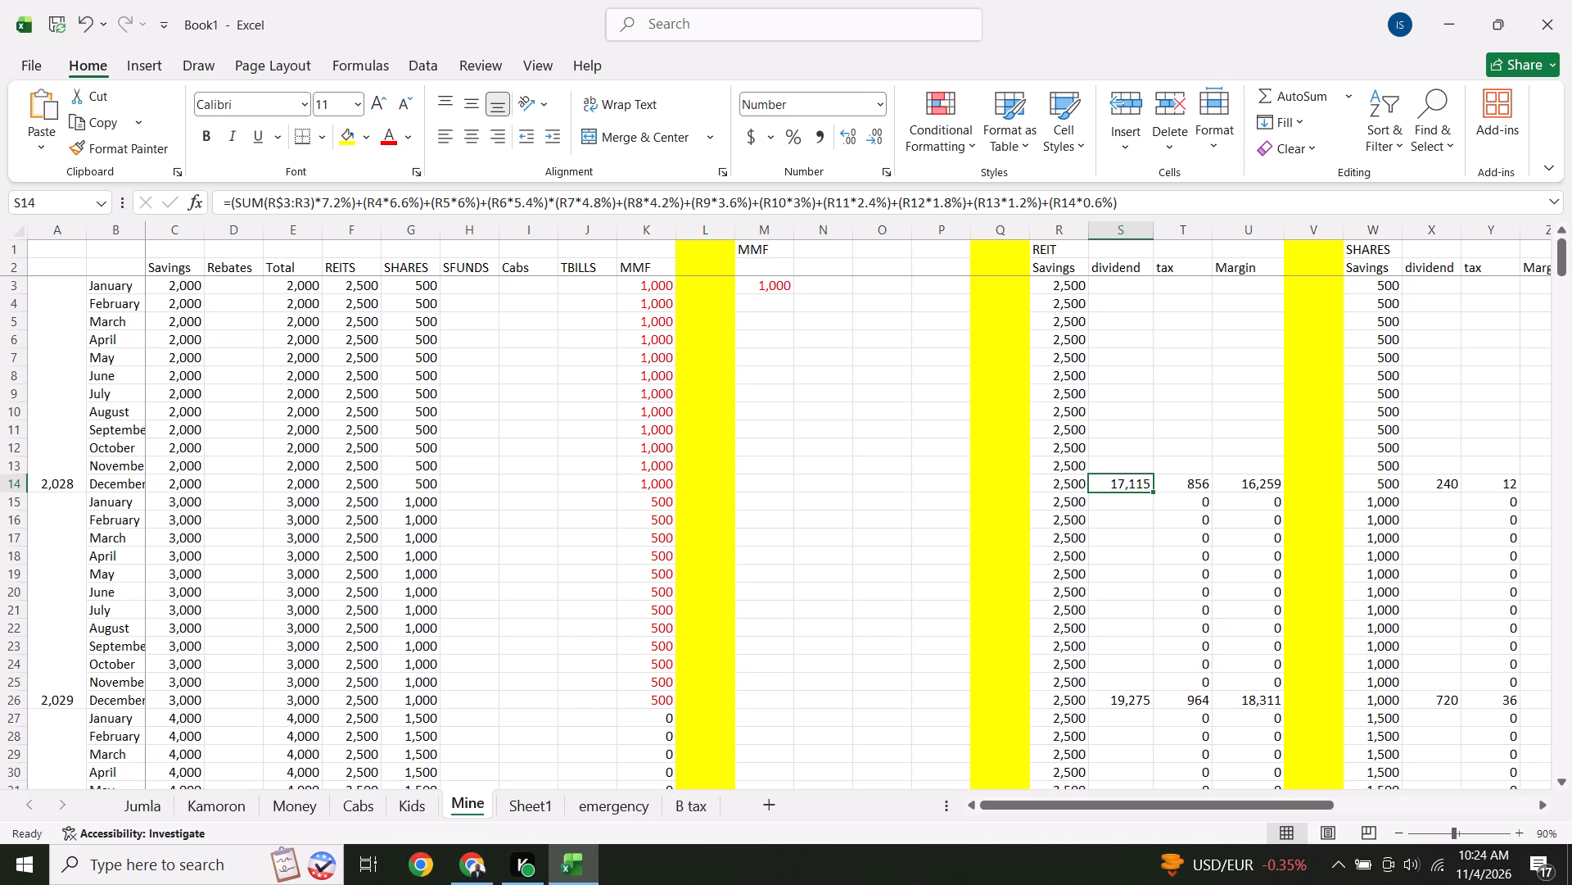
Insert a blank column between the REIT Savings and dividend columns.
click(1117, 222)
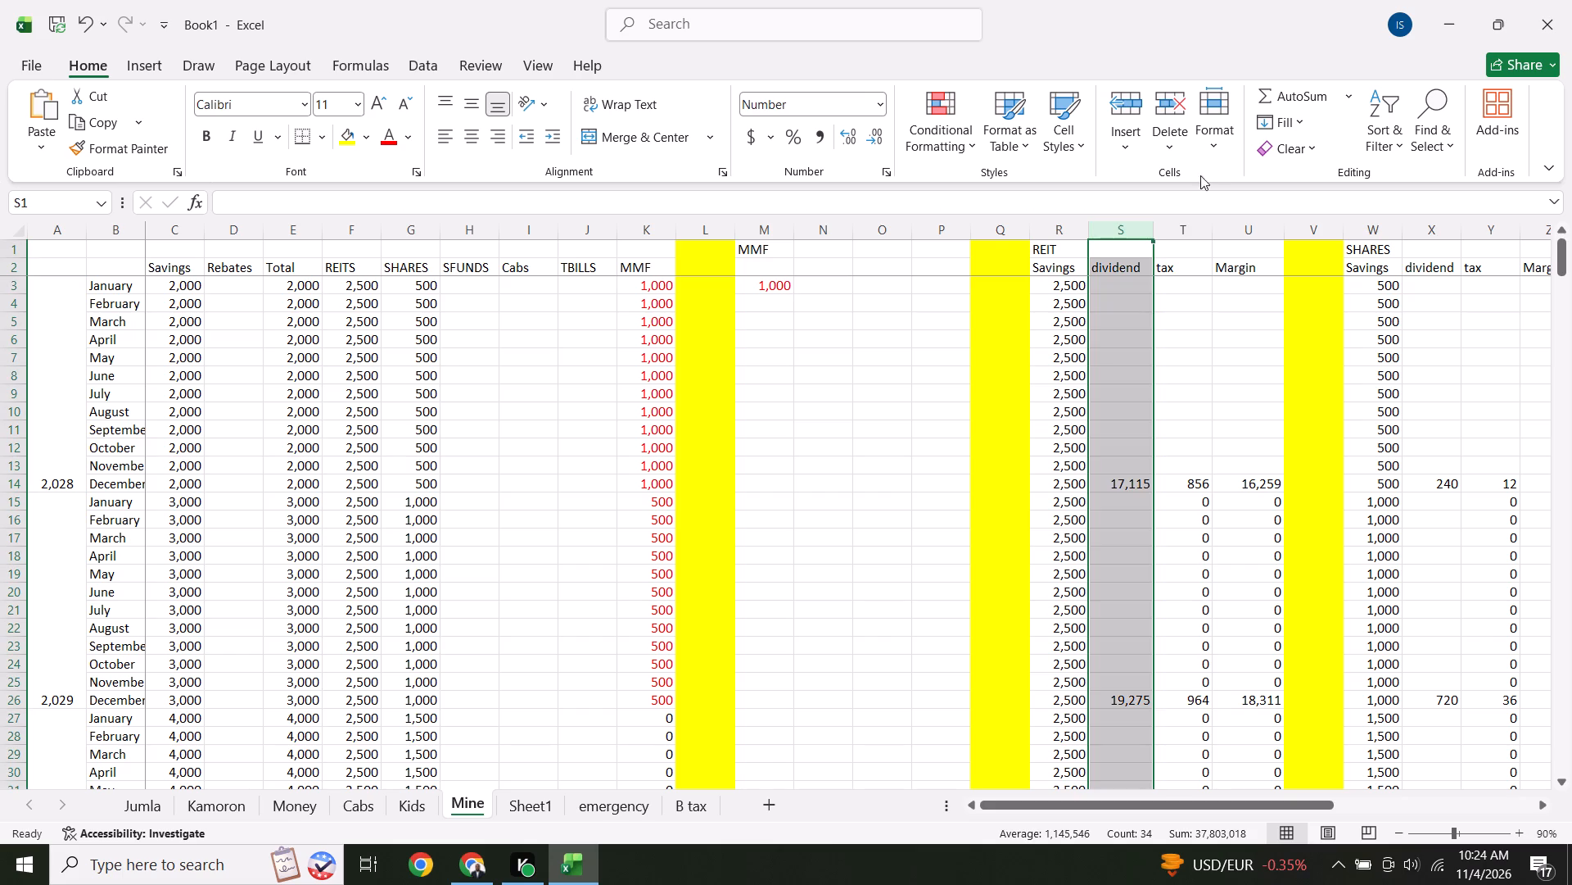
click(1131, 118)
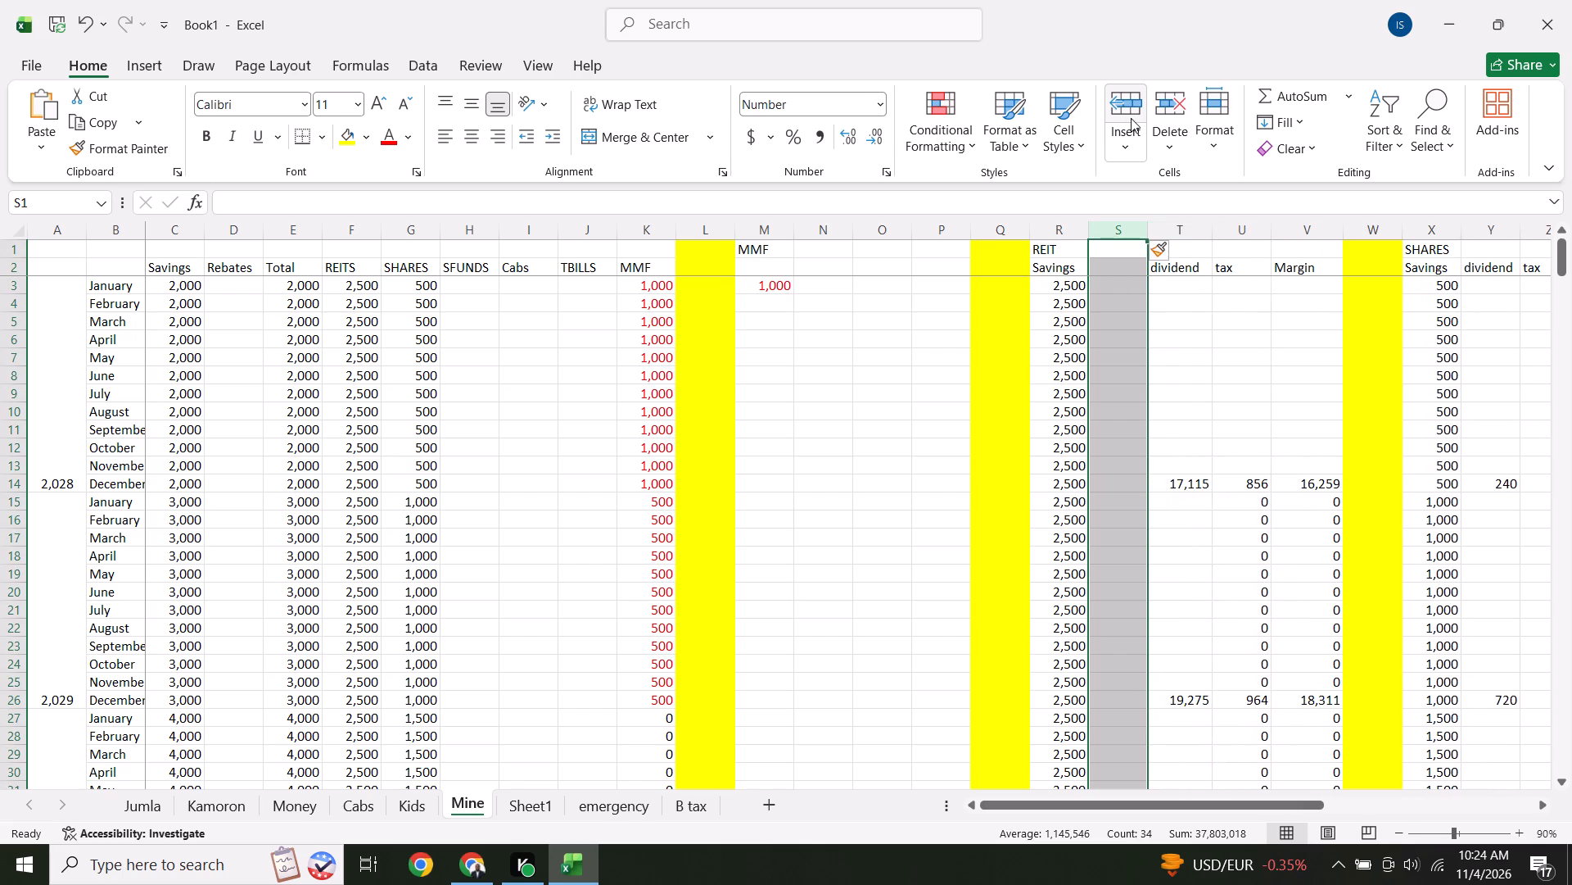
click(1185, 320)
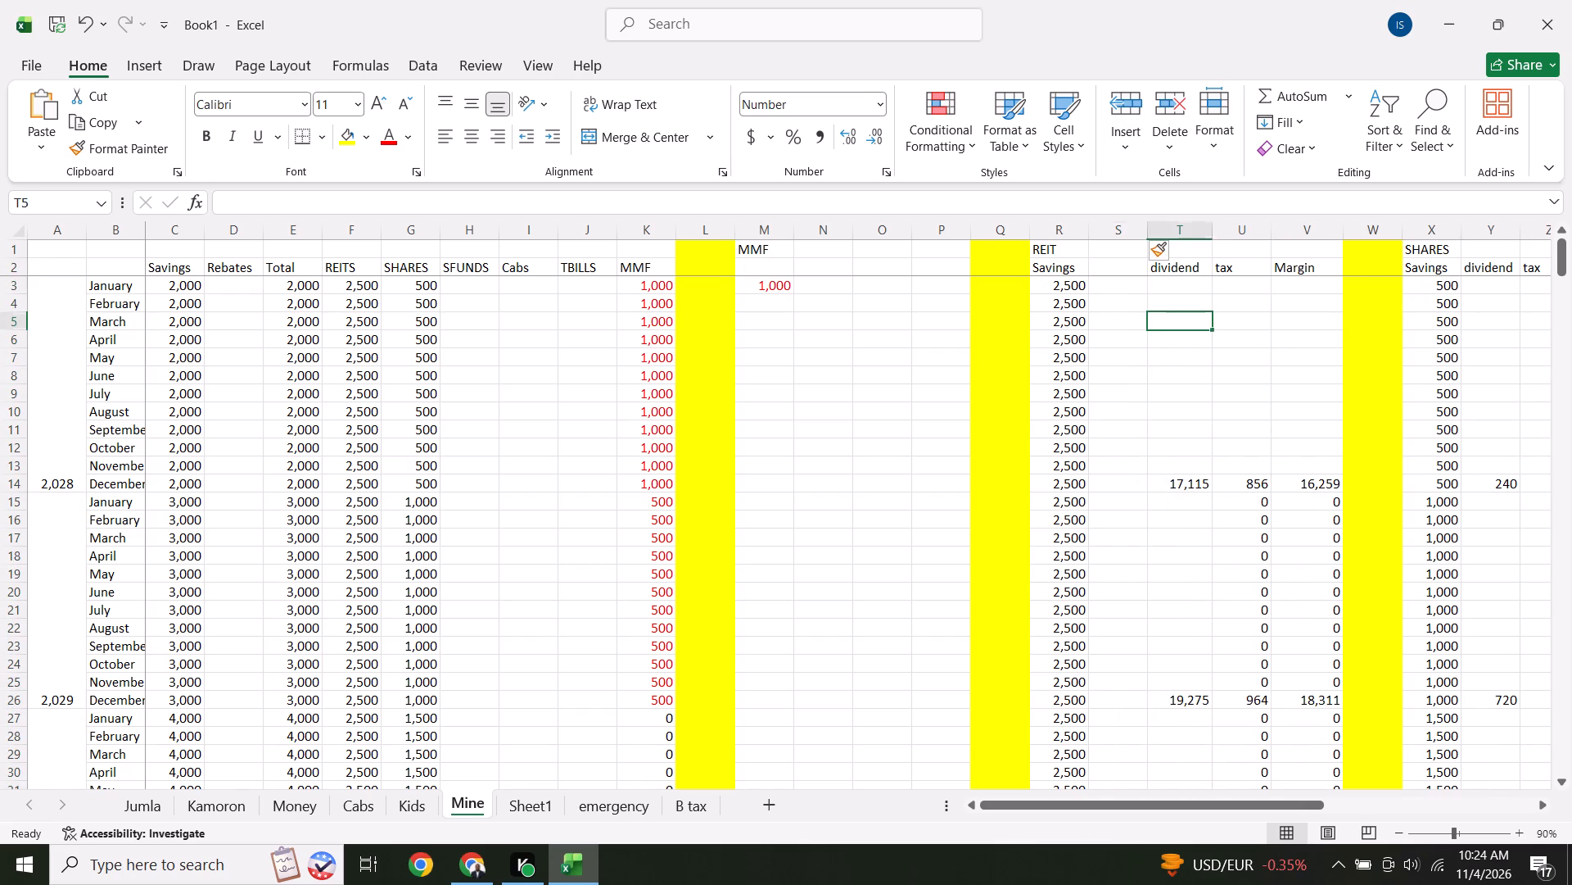
In the new REIT column, link the January 2028 cell S3 to that month's savings with =R3.
click(1124, 288)
key(equal)
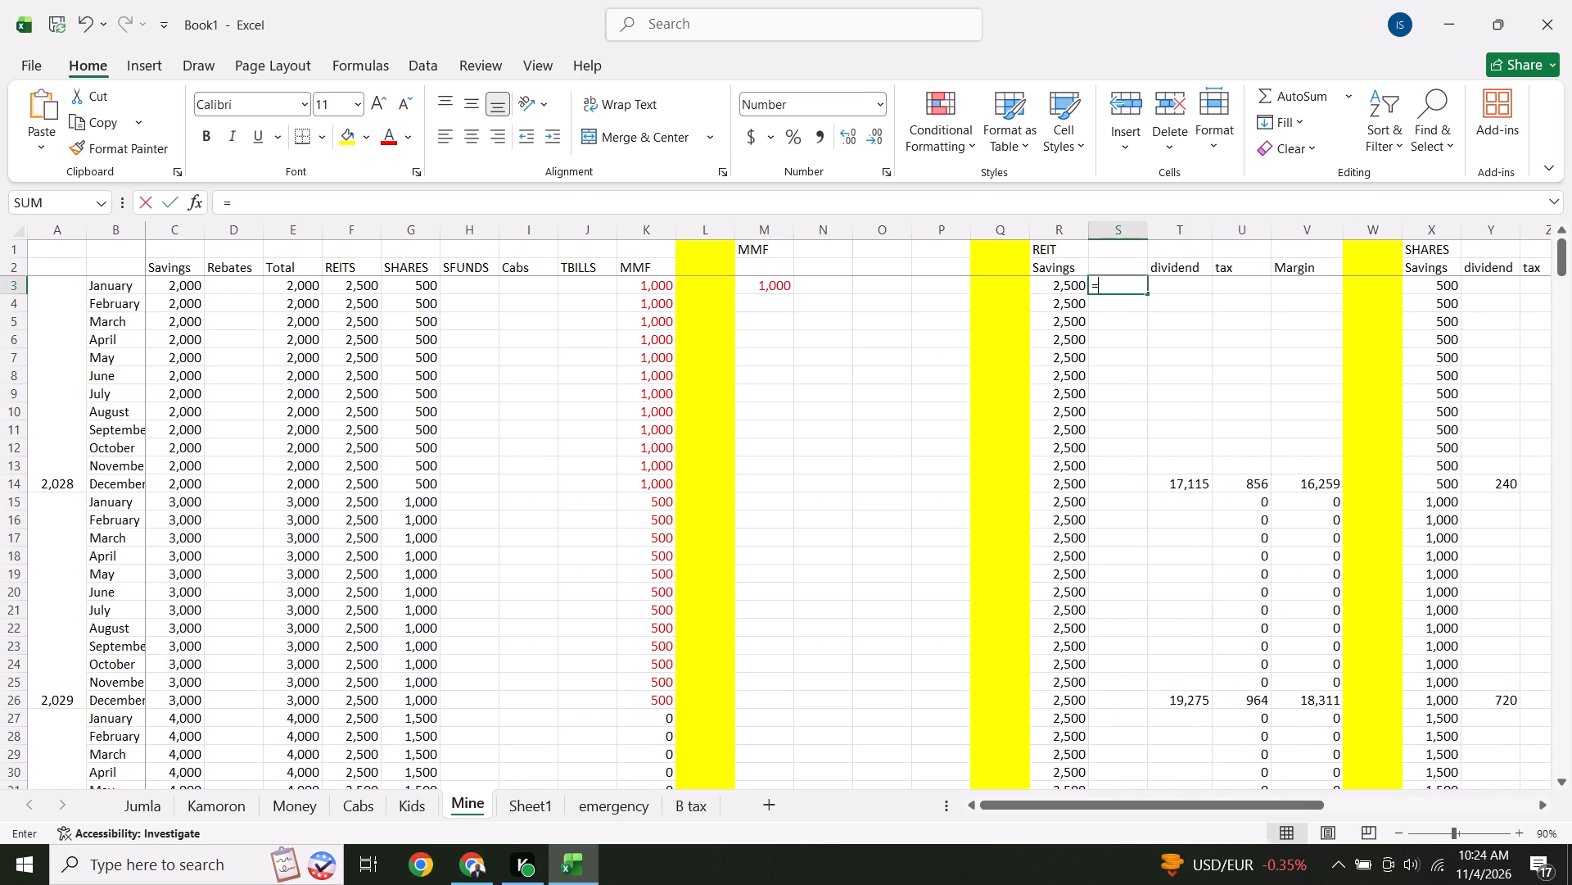
click(1072, 286)
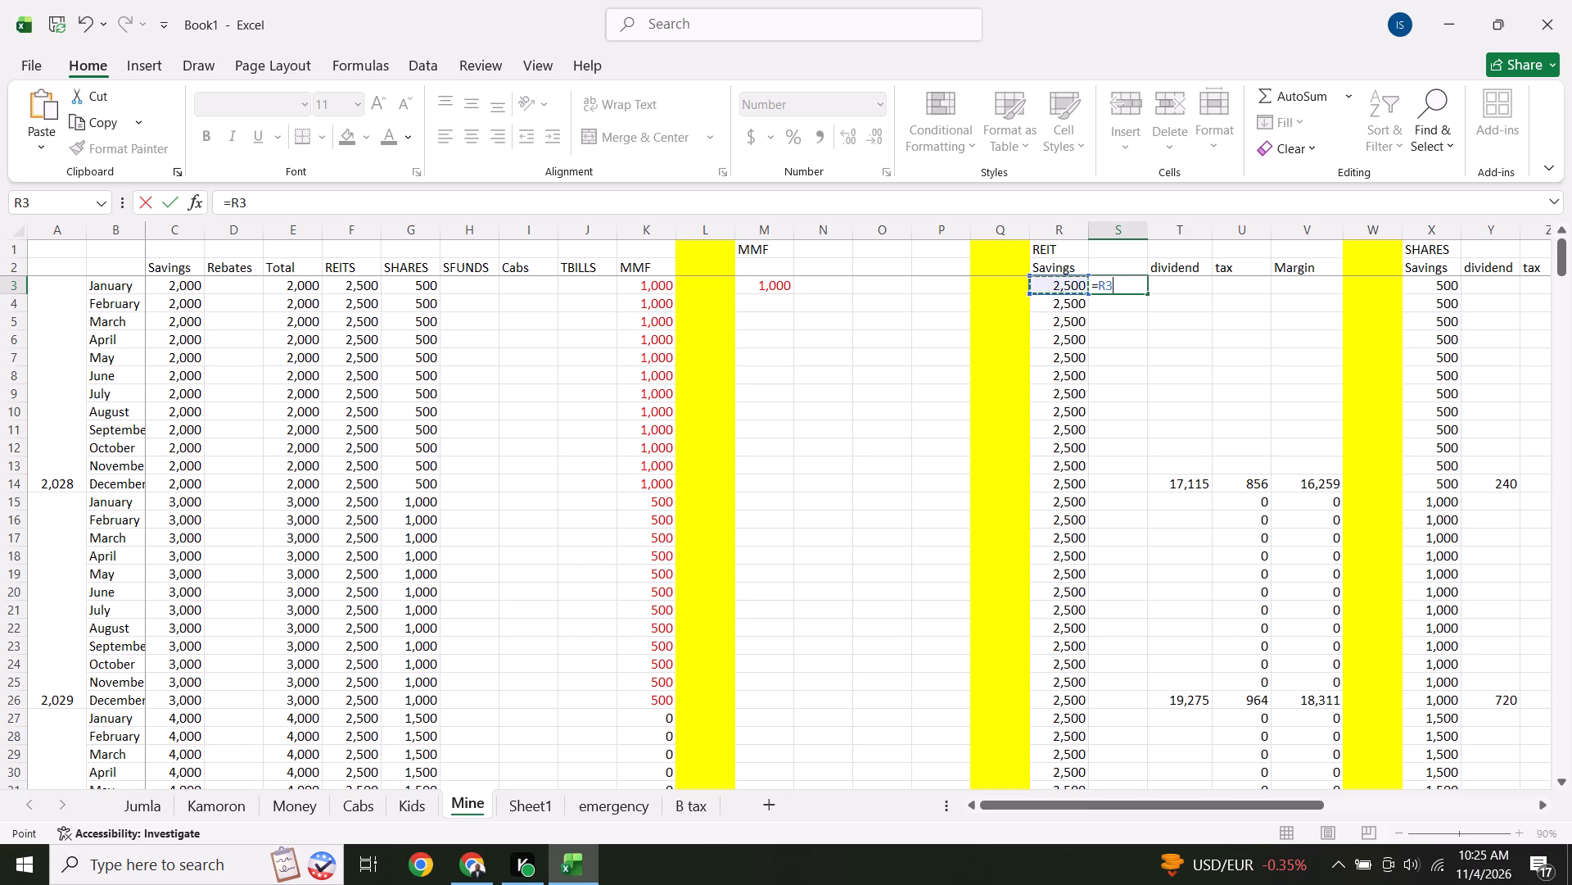
key(Return)
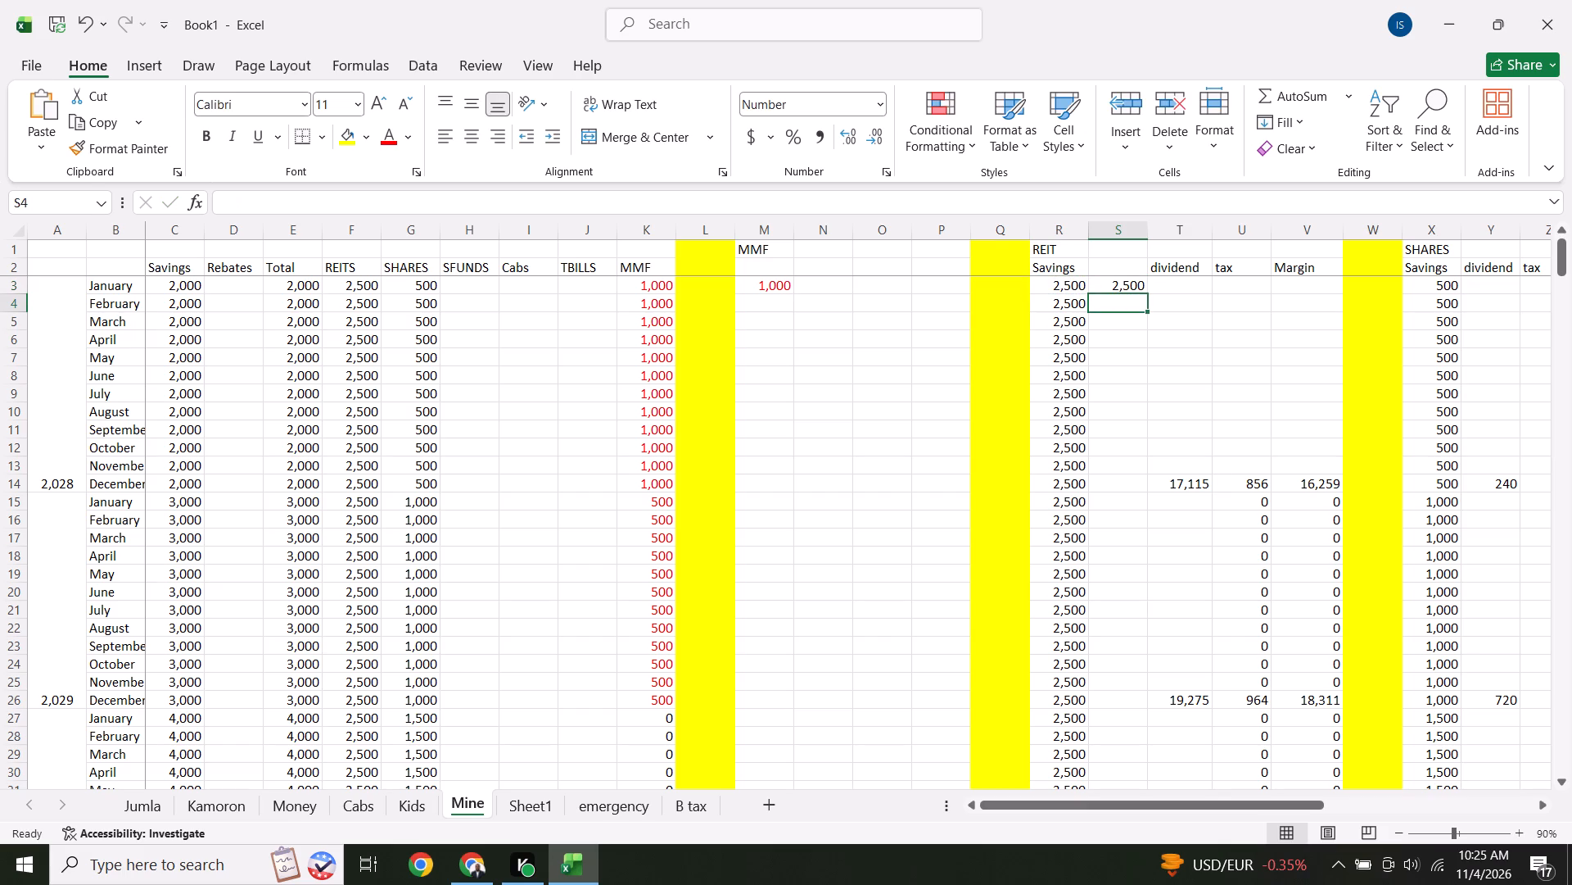
In the new REIT column, enter the accumulated savings for January 2029 in S15 as =(SUM(R3:R14))+R15.
click(1116, 500)
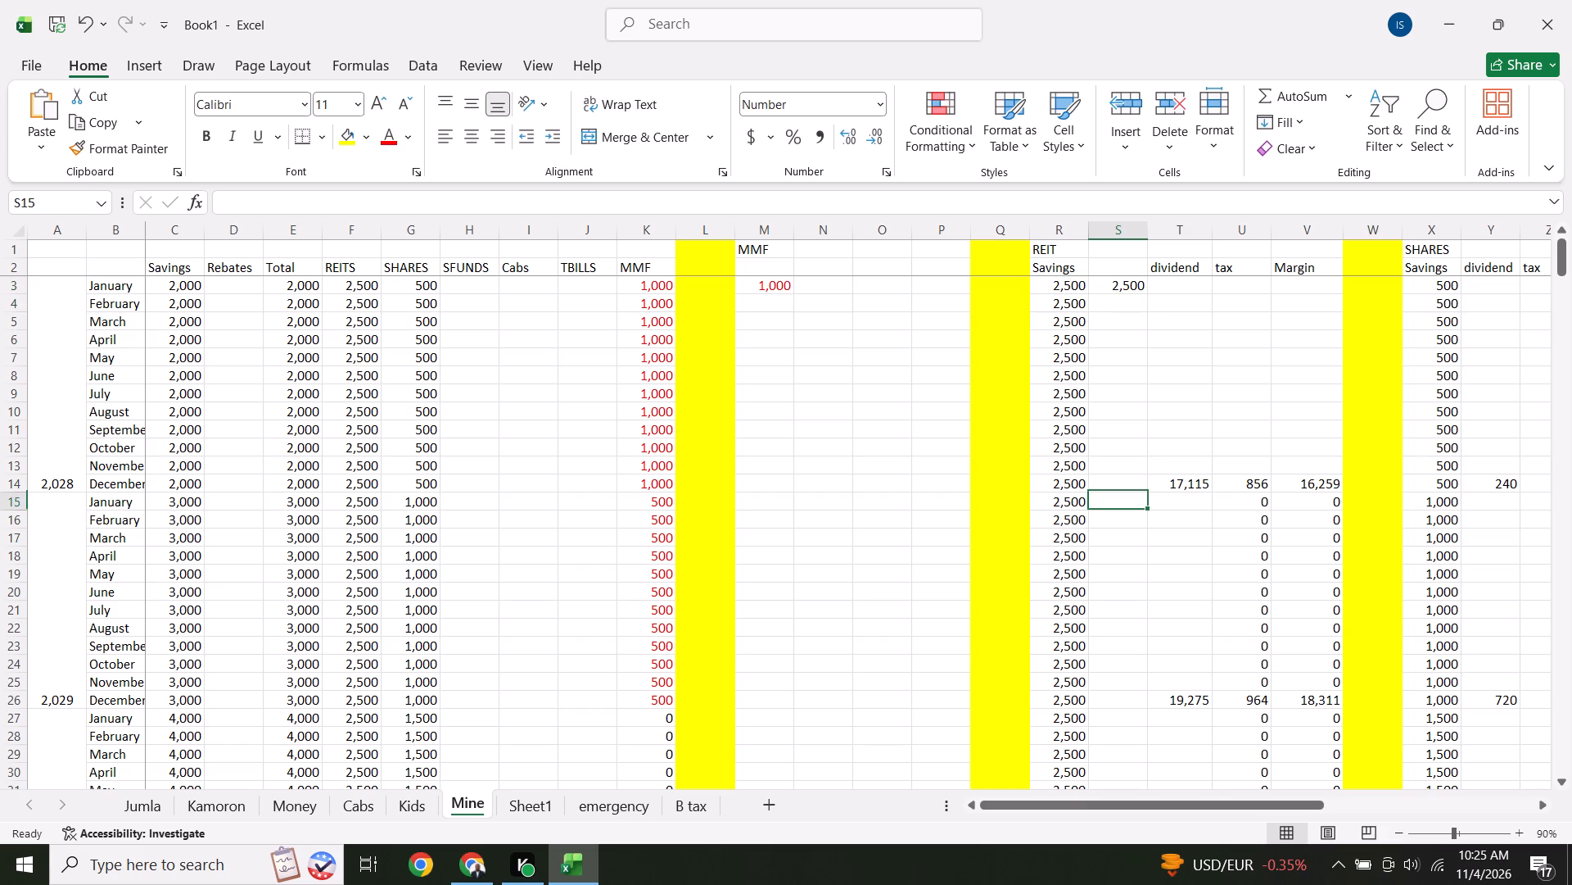
text(=sum)
key(shift+parenleft)
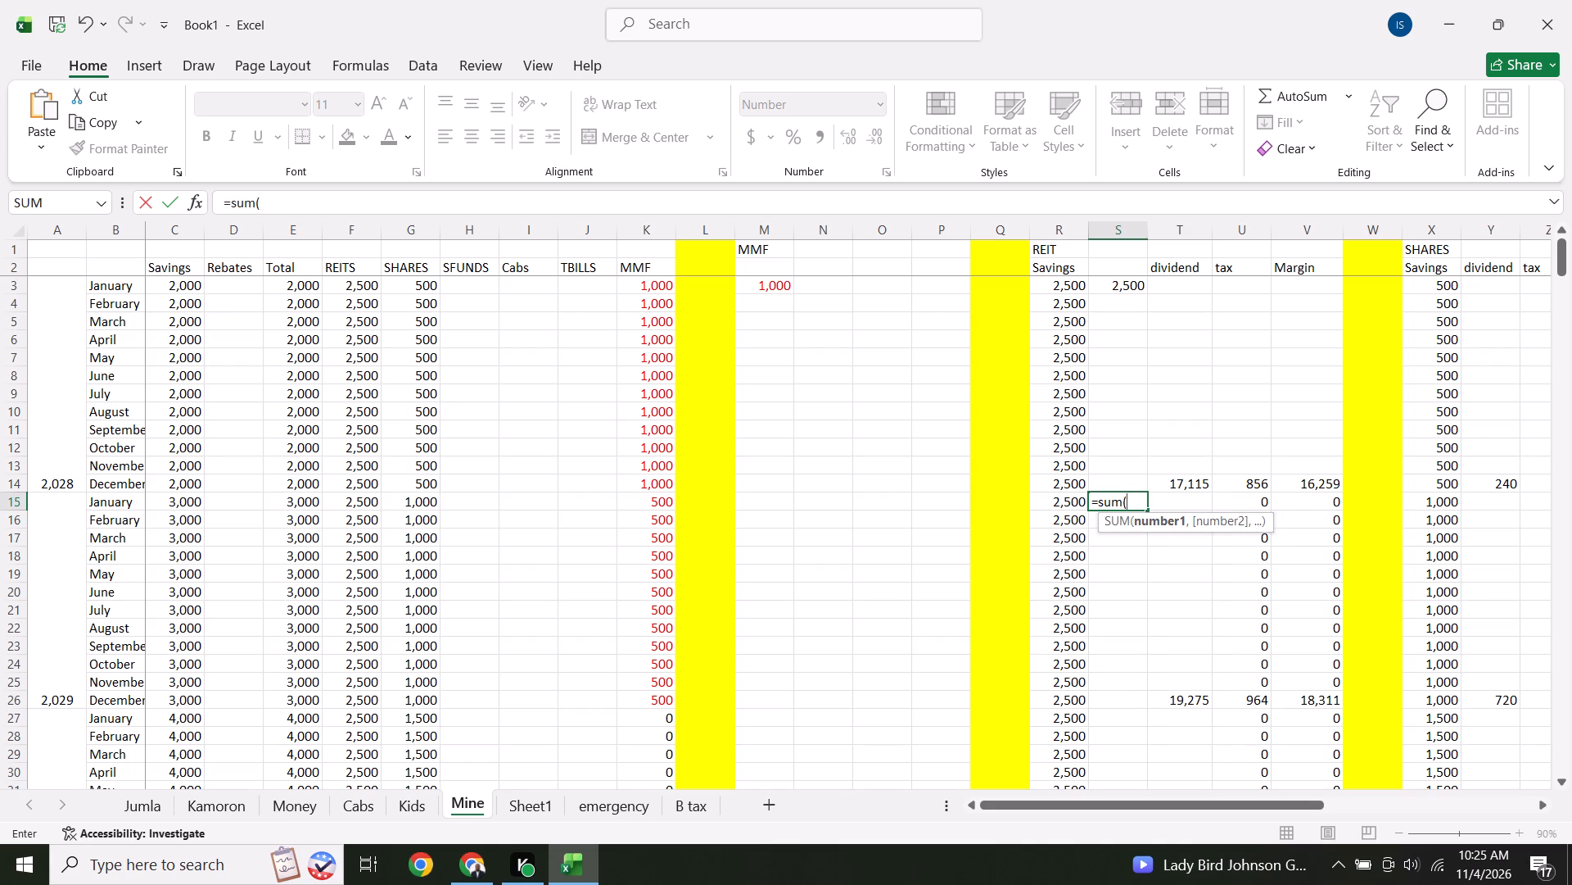
drag(1071, 291, 1052, 457)
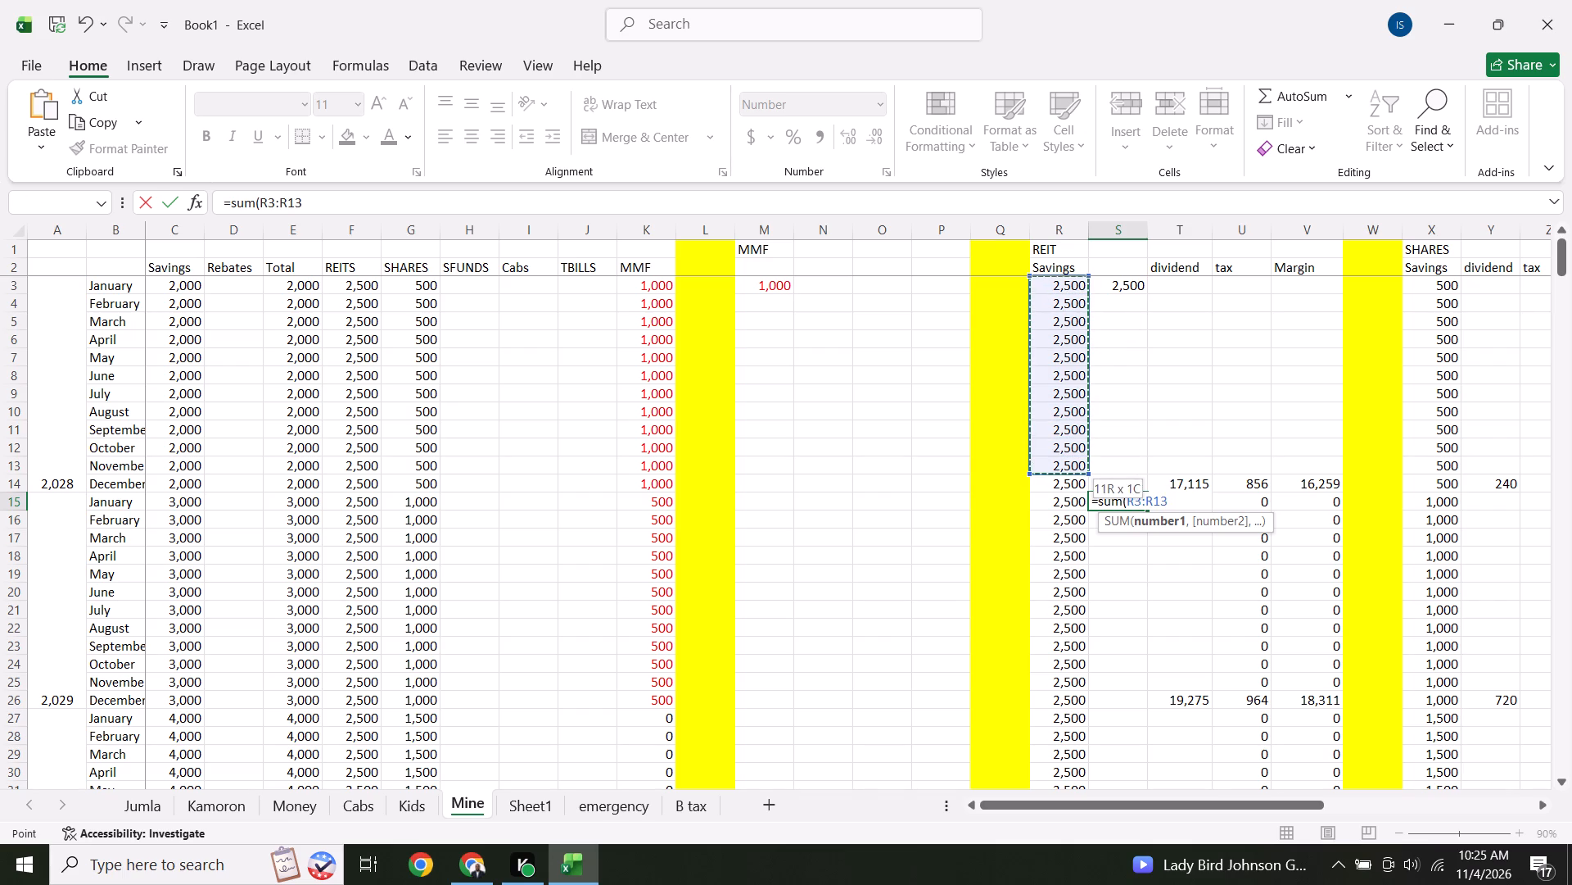
drag(1052, 457, 1052, 475)
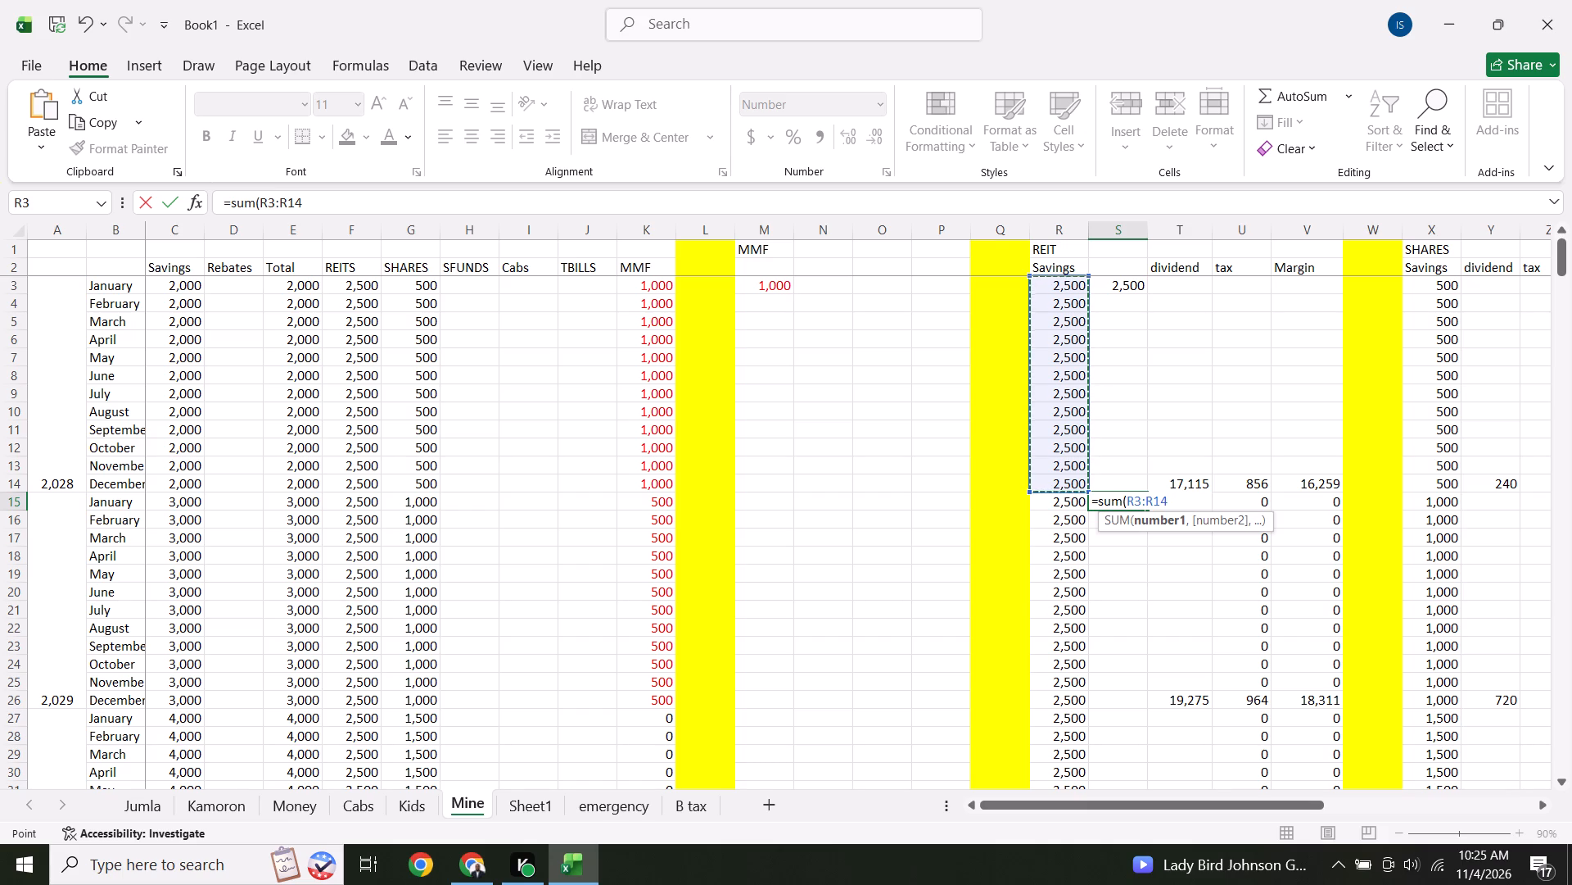
key(shift+parenright)
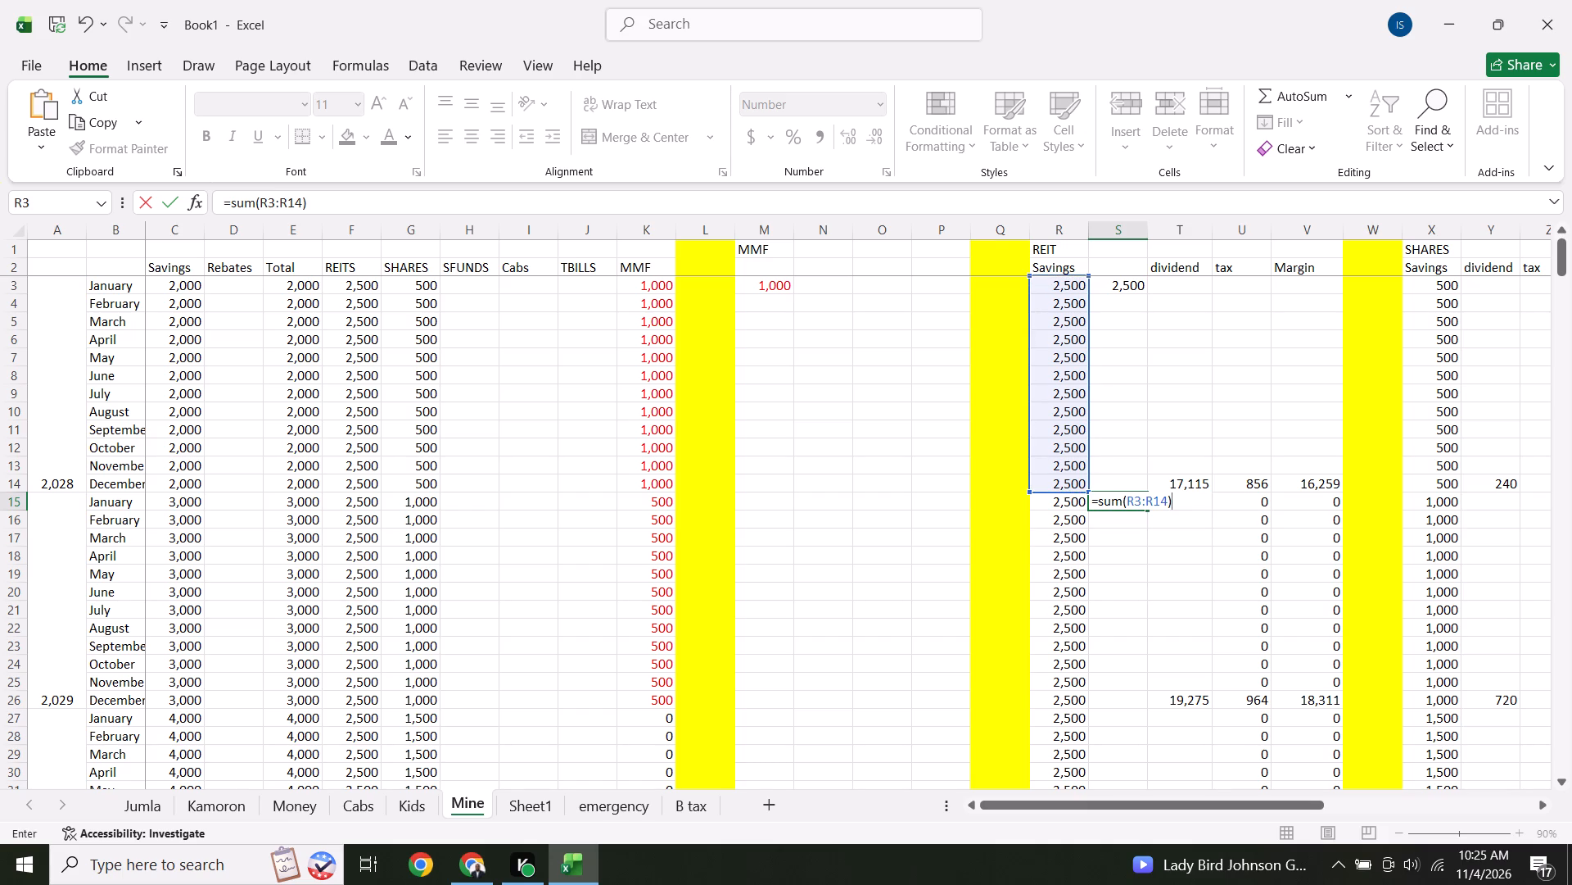
key(shift+parenright)
key(plus)
click(1067, 503)
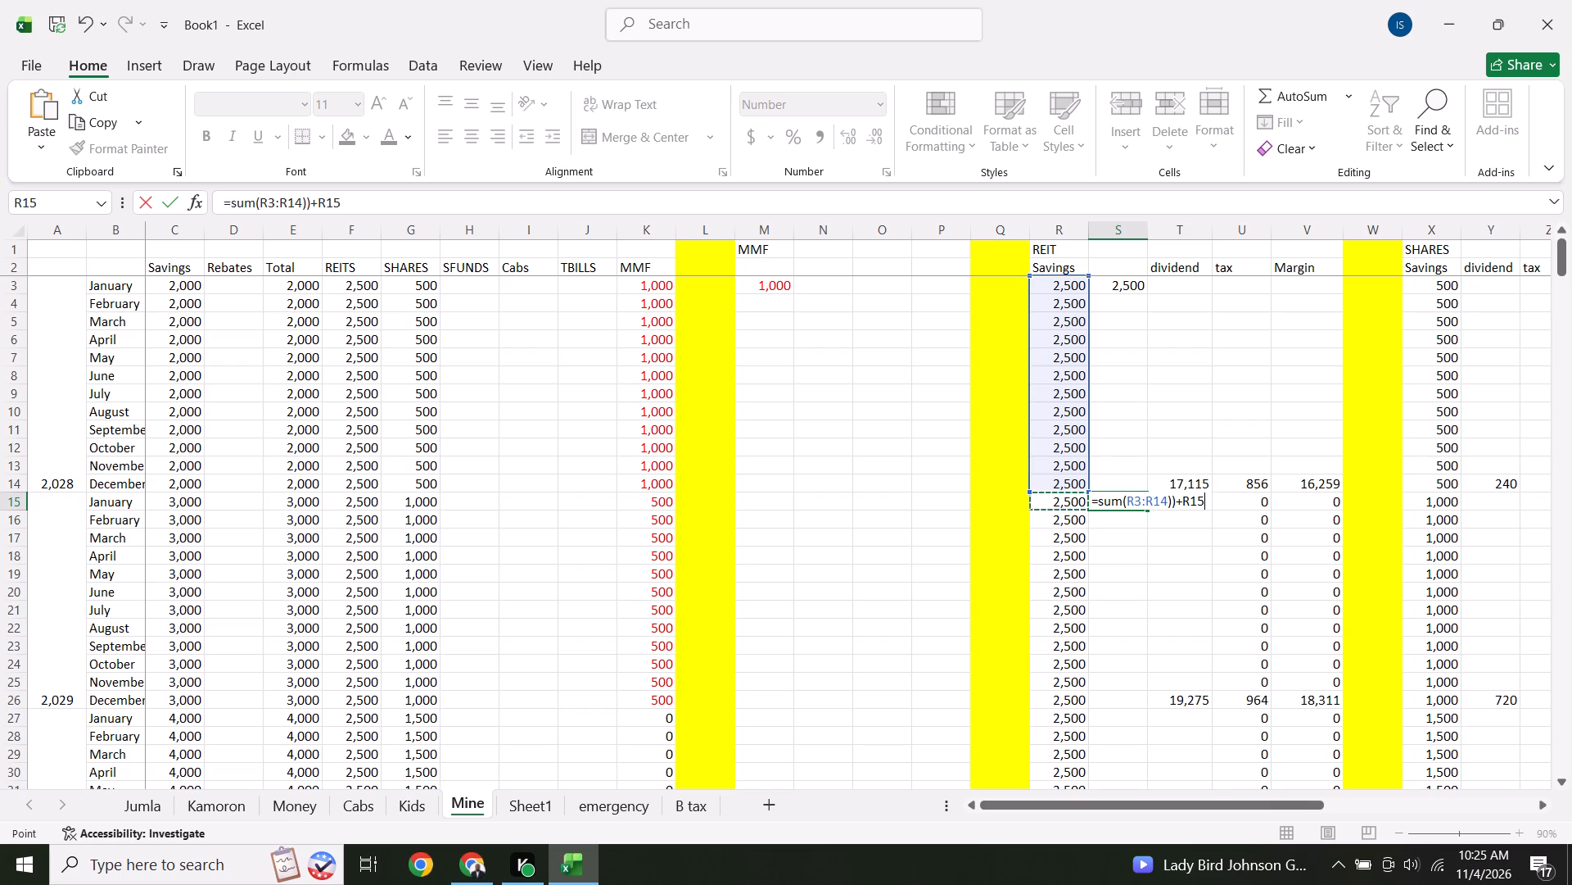
click(233, 201)
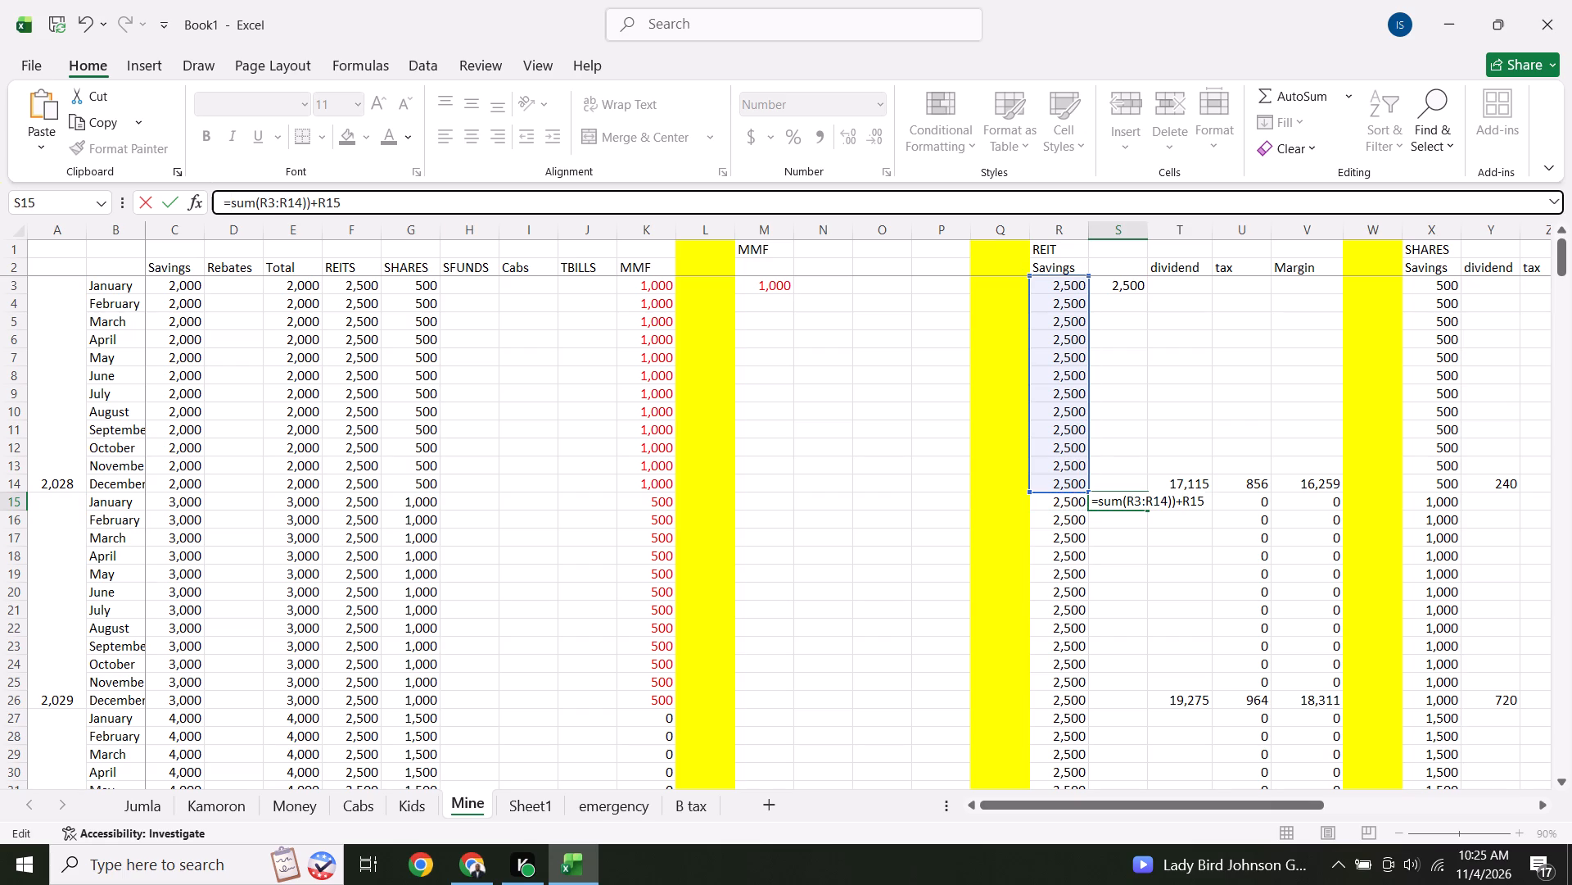
key(shift+parenleft)
key(Return)
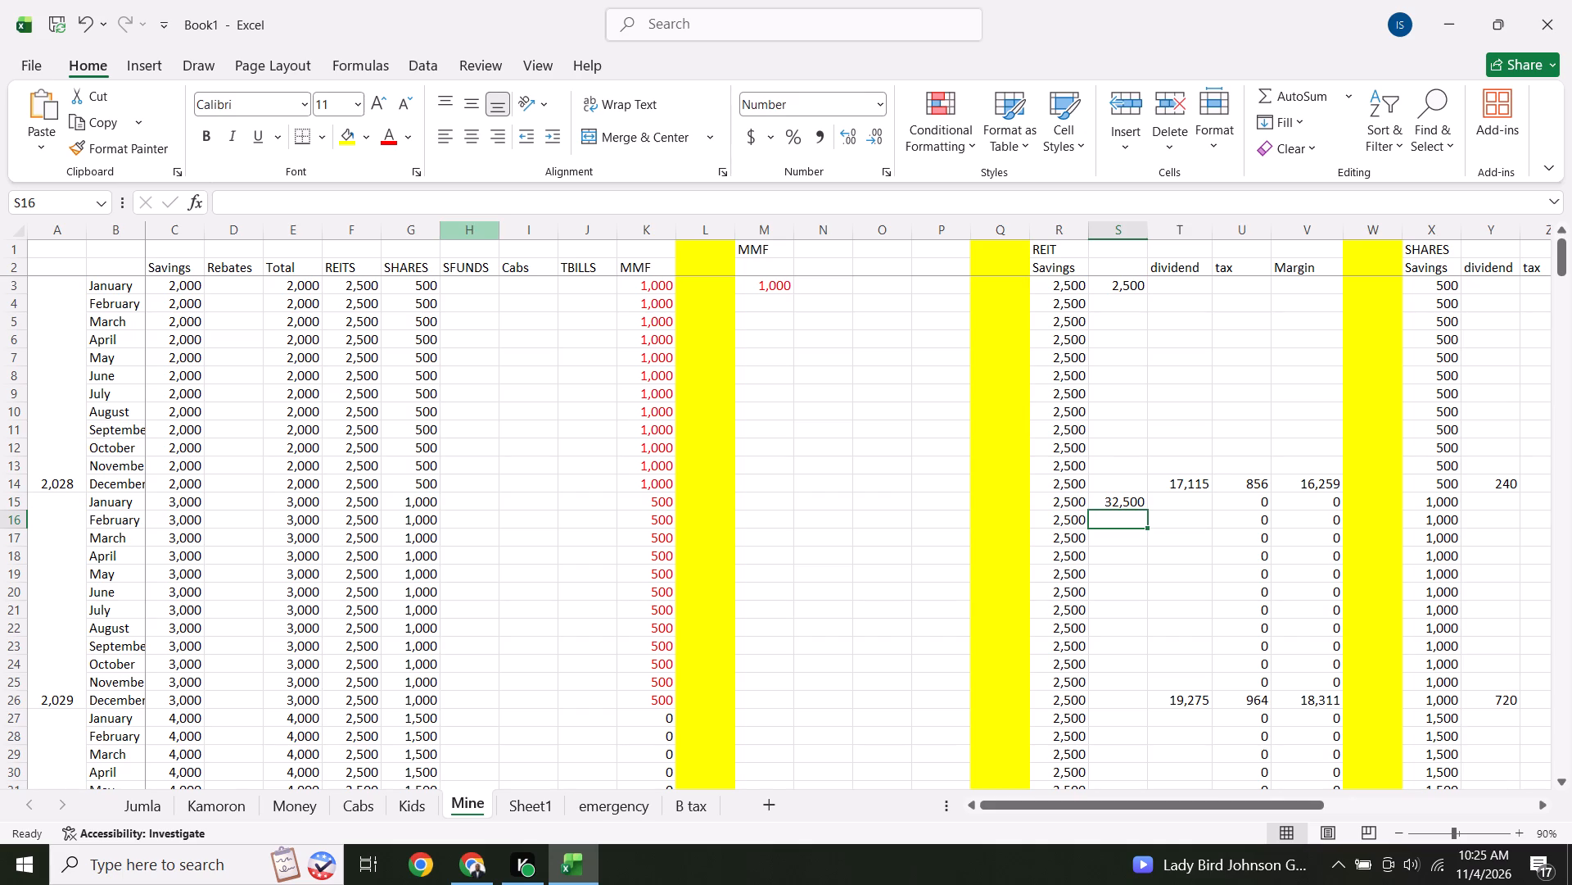
Replace the December 2028 REIT dividend formula in T14 with =(S3*4%).
click(1205, 488)
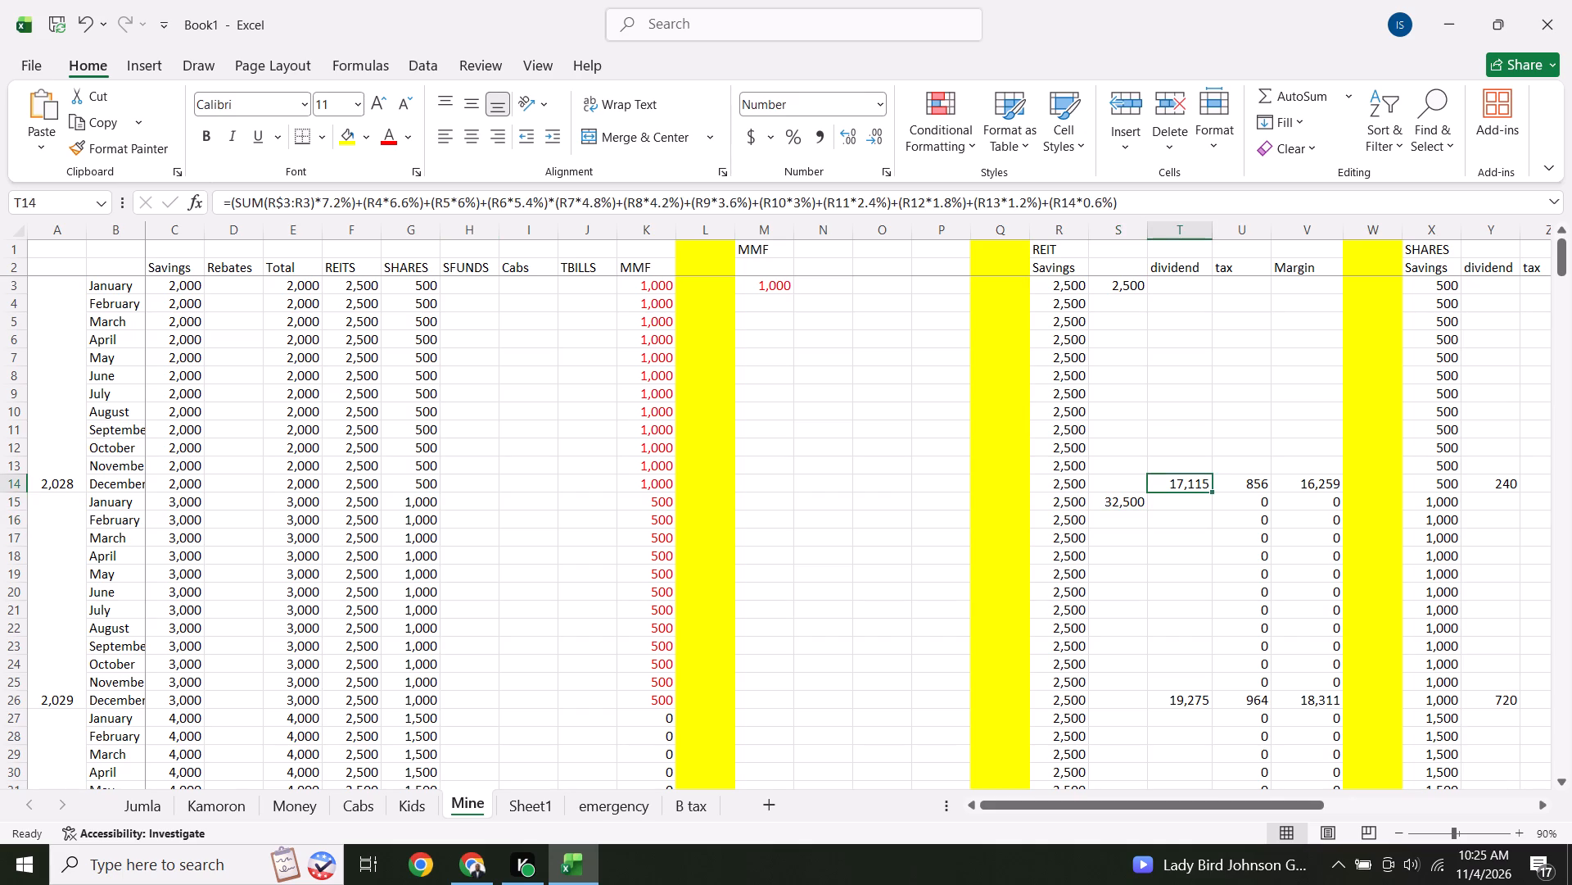
key(equal)
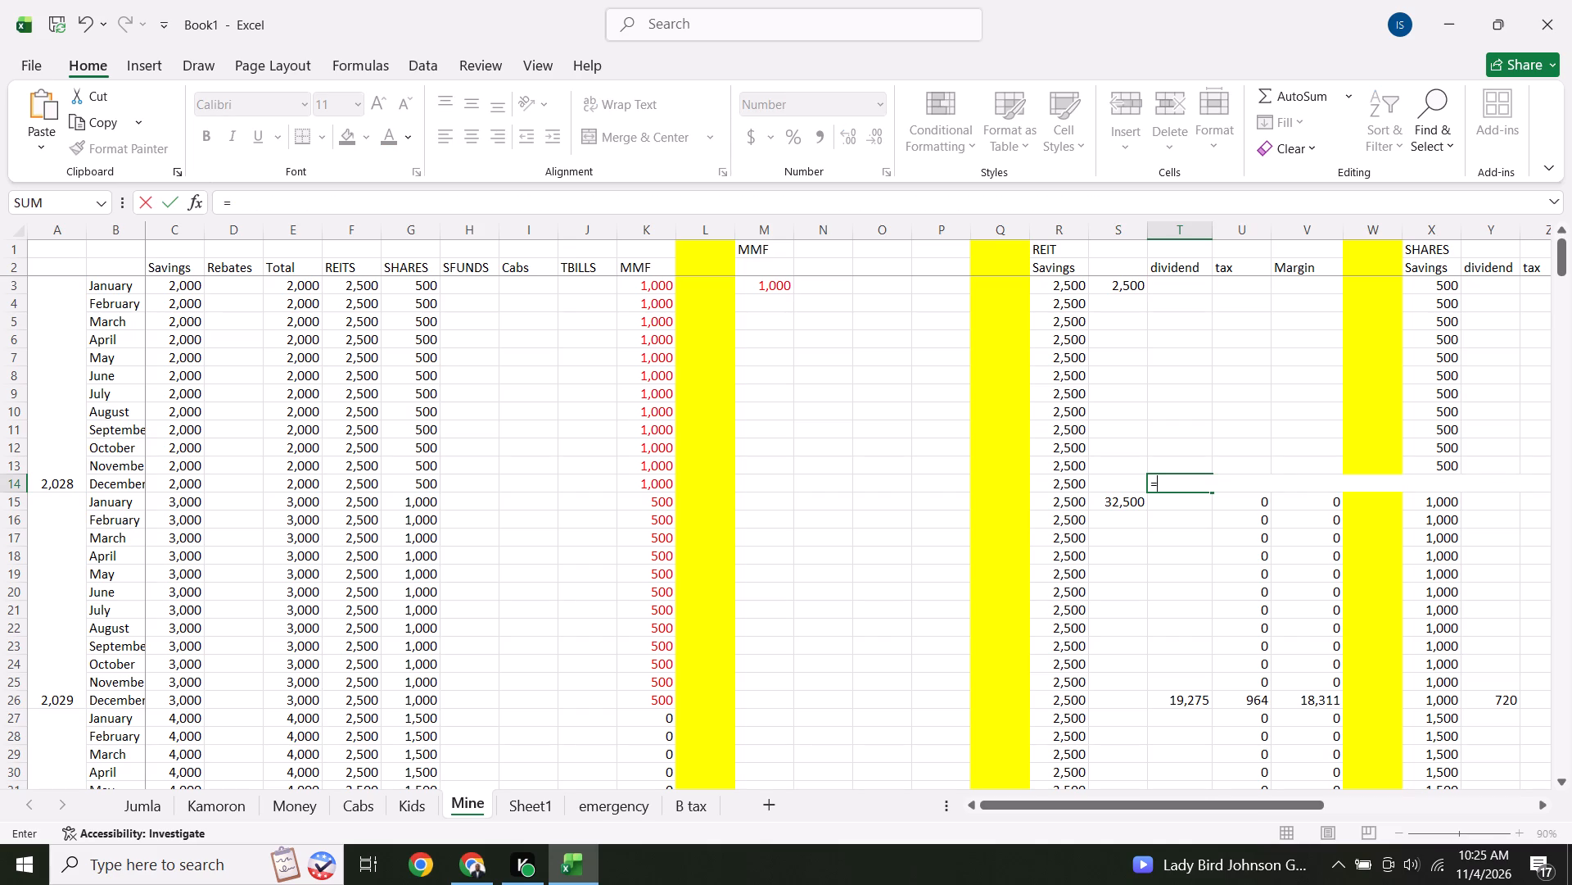
key(shift+parenleft)
click(1126, 284)
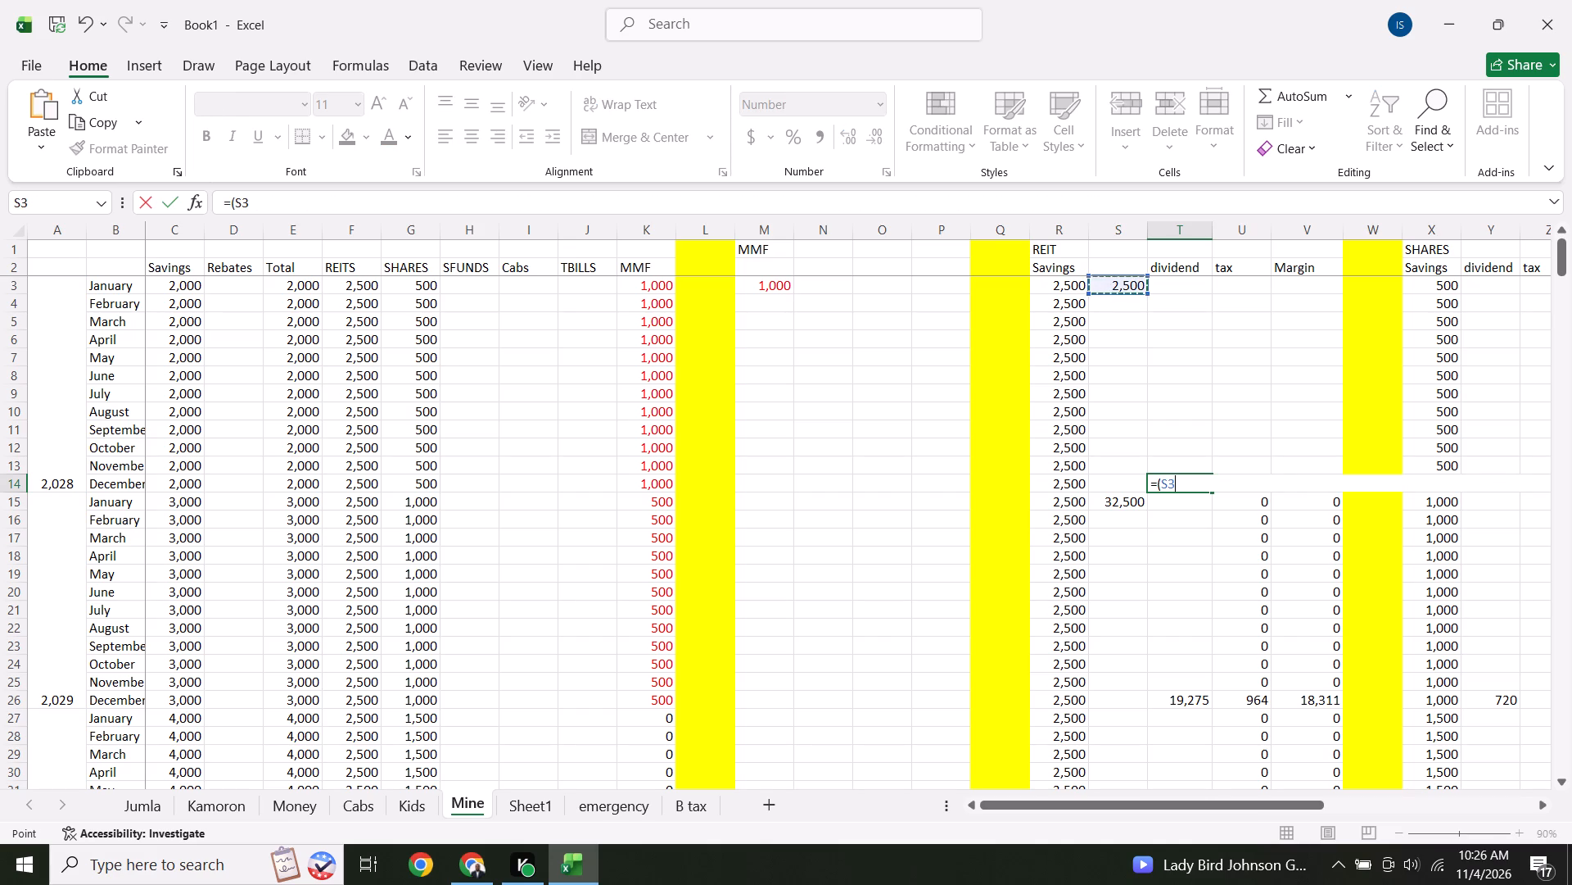
key(shift+asterisk)
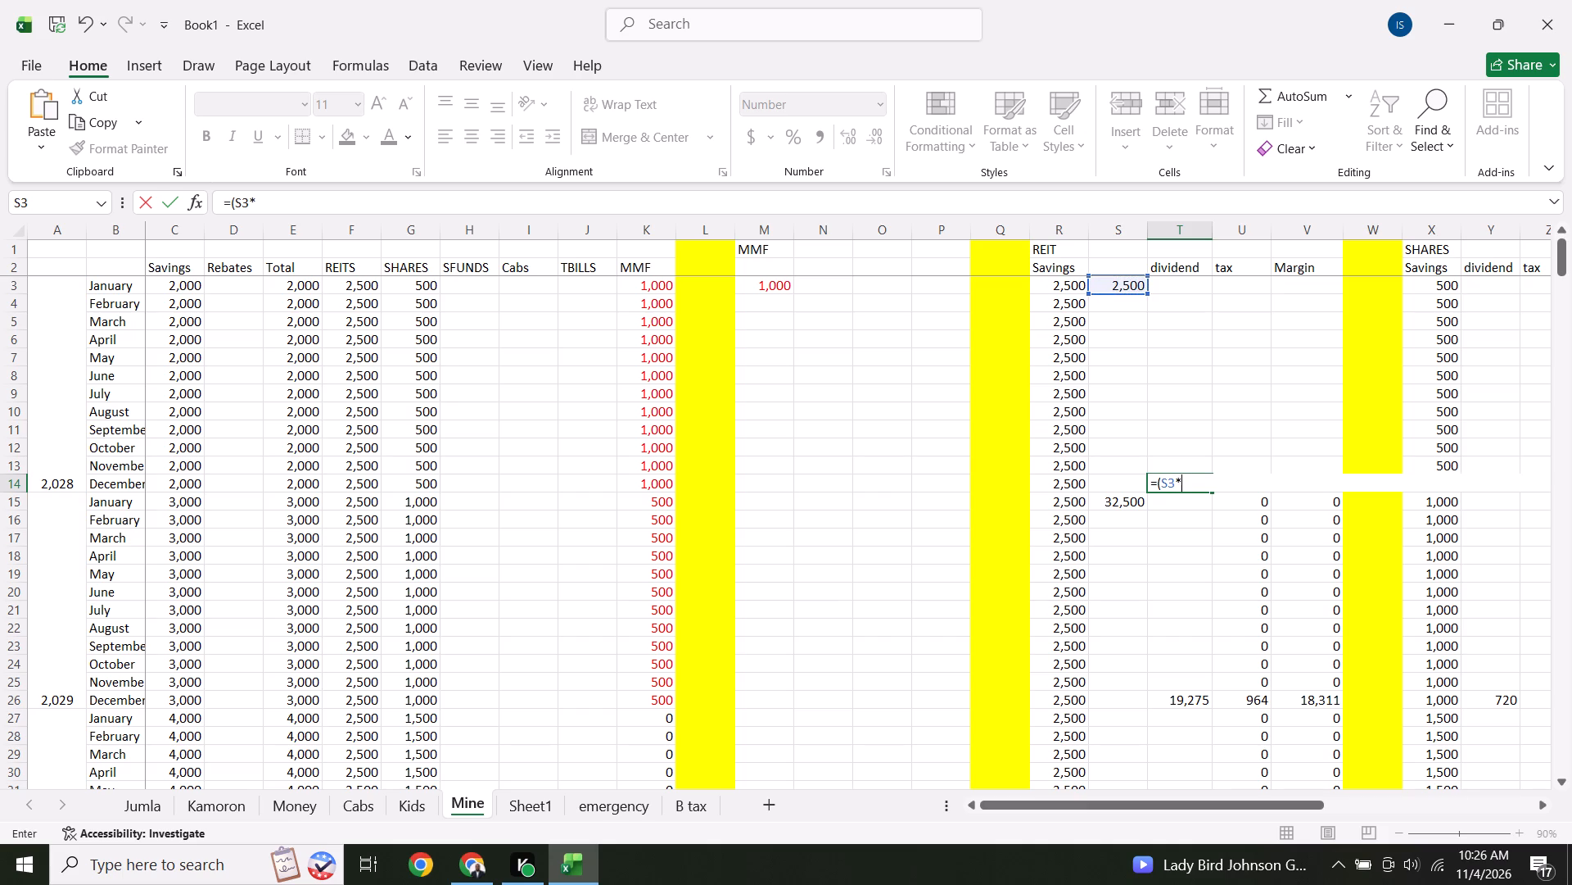
key(4)
key(shift+percent)
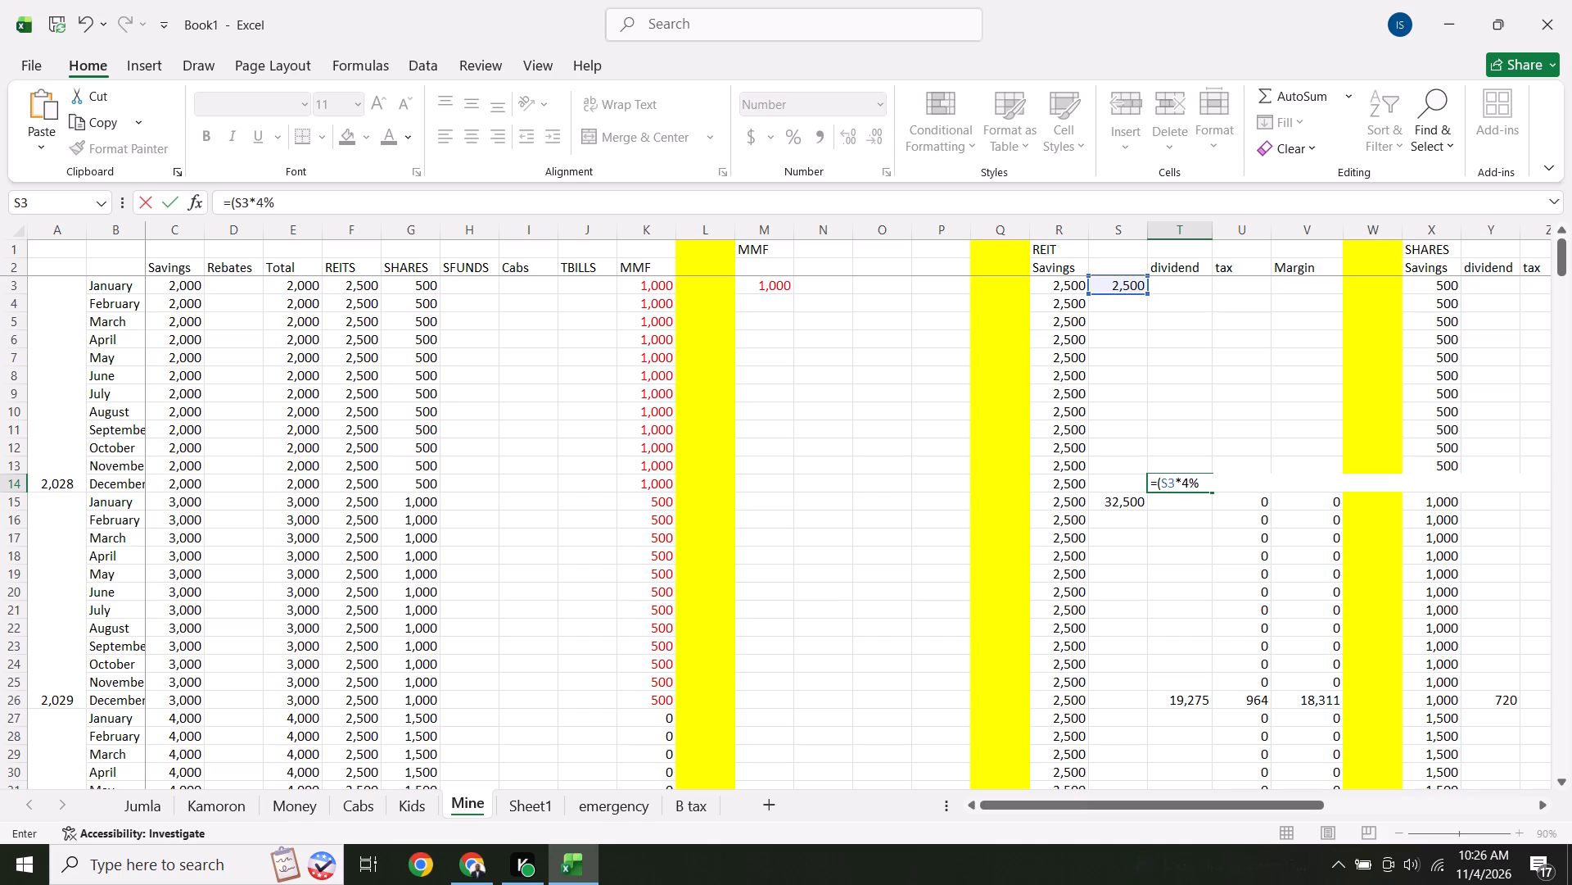
key(shift+parenright)
key(Return)
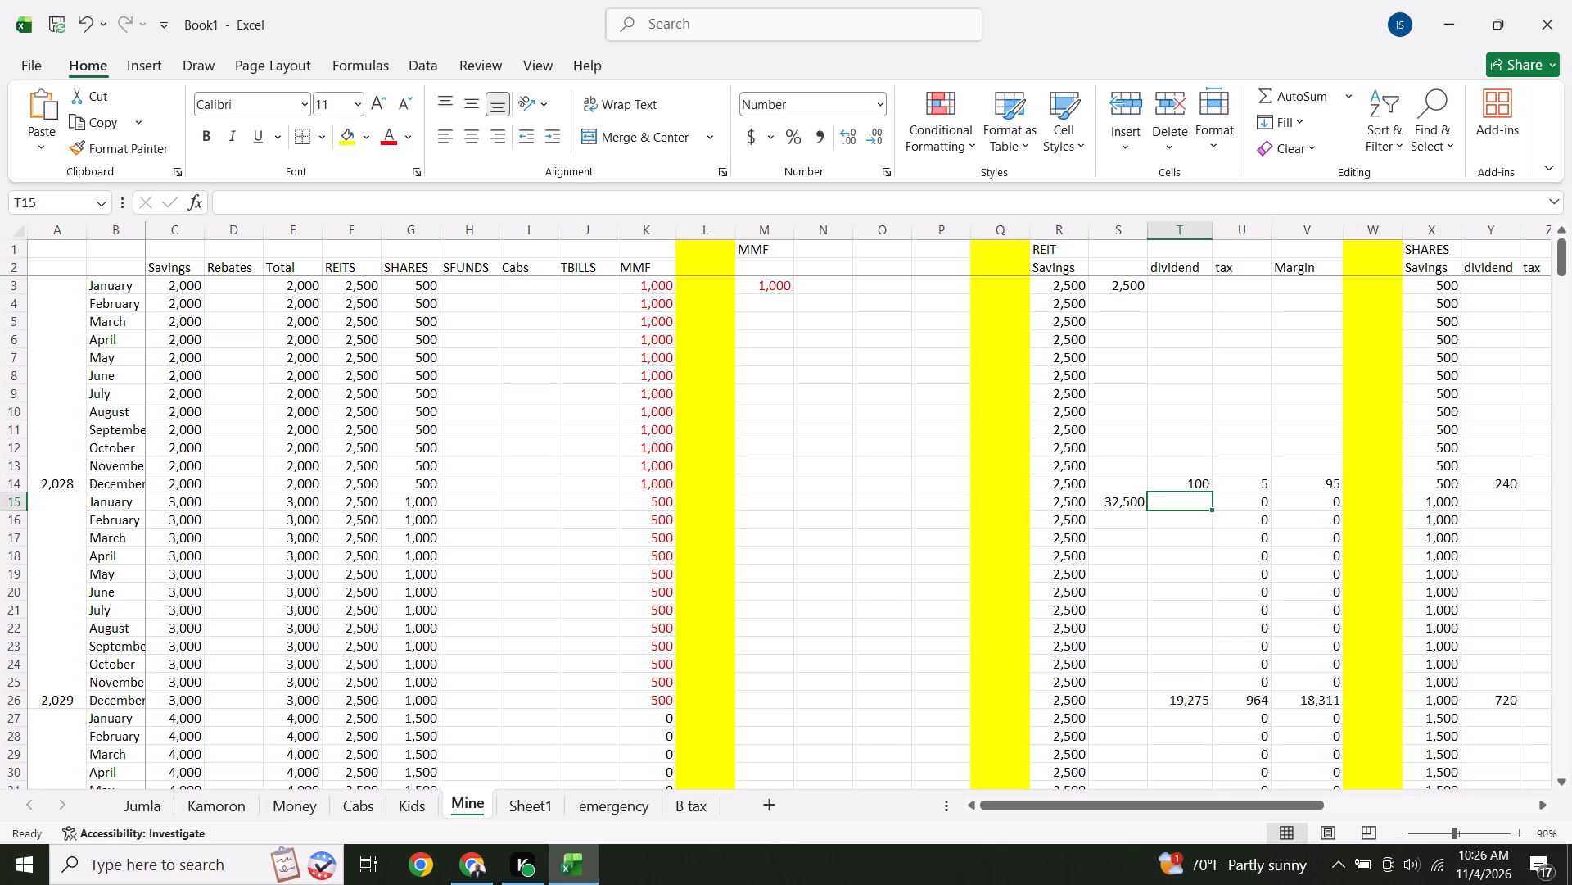
Change the rate applied to S3 in the December 2028 REIT dividend formula to 4.8%.
click(1190, 485)
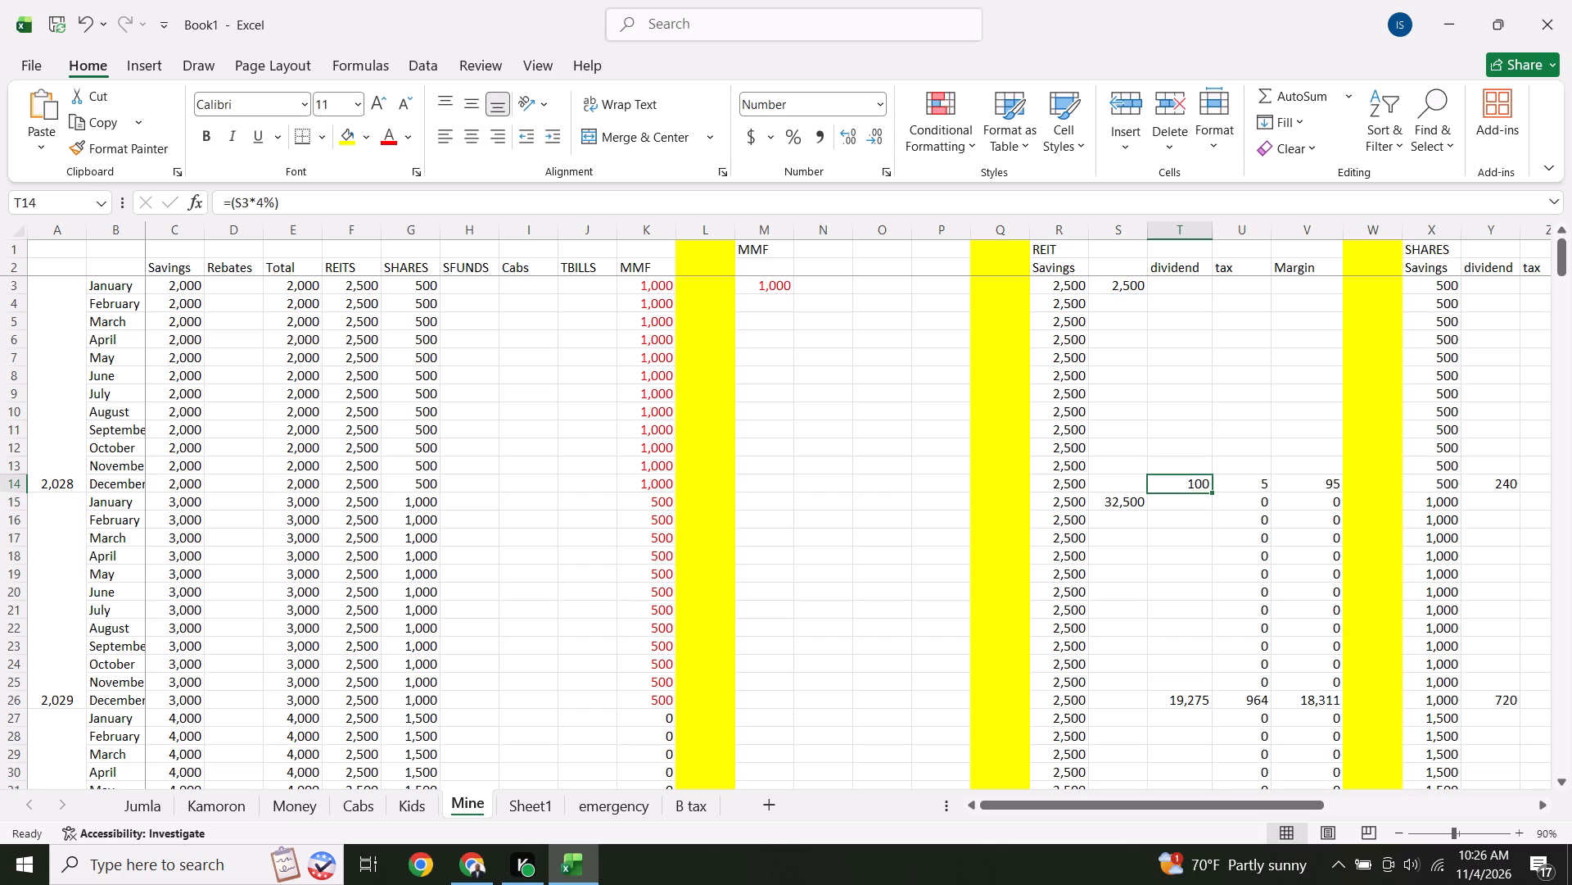
click(314, 203)
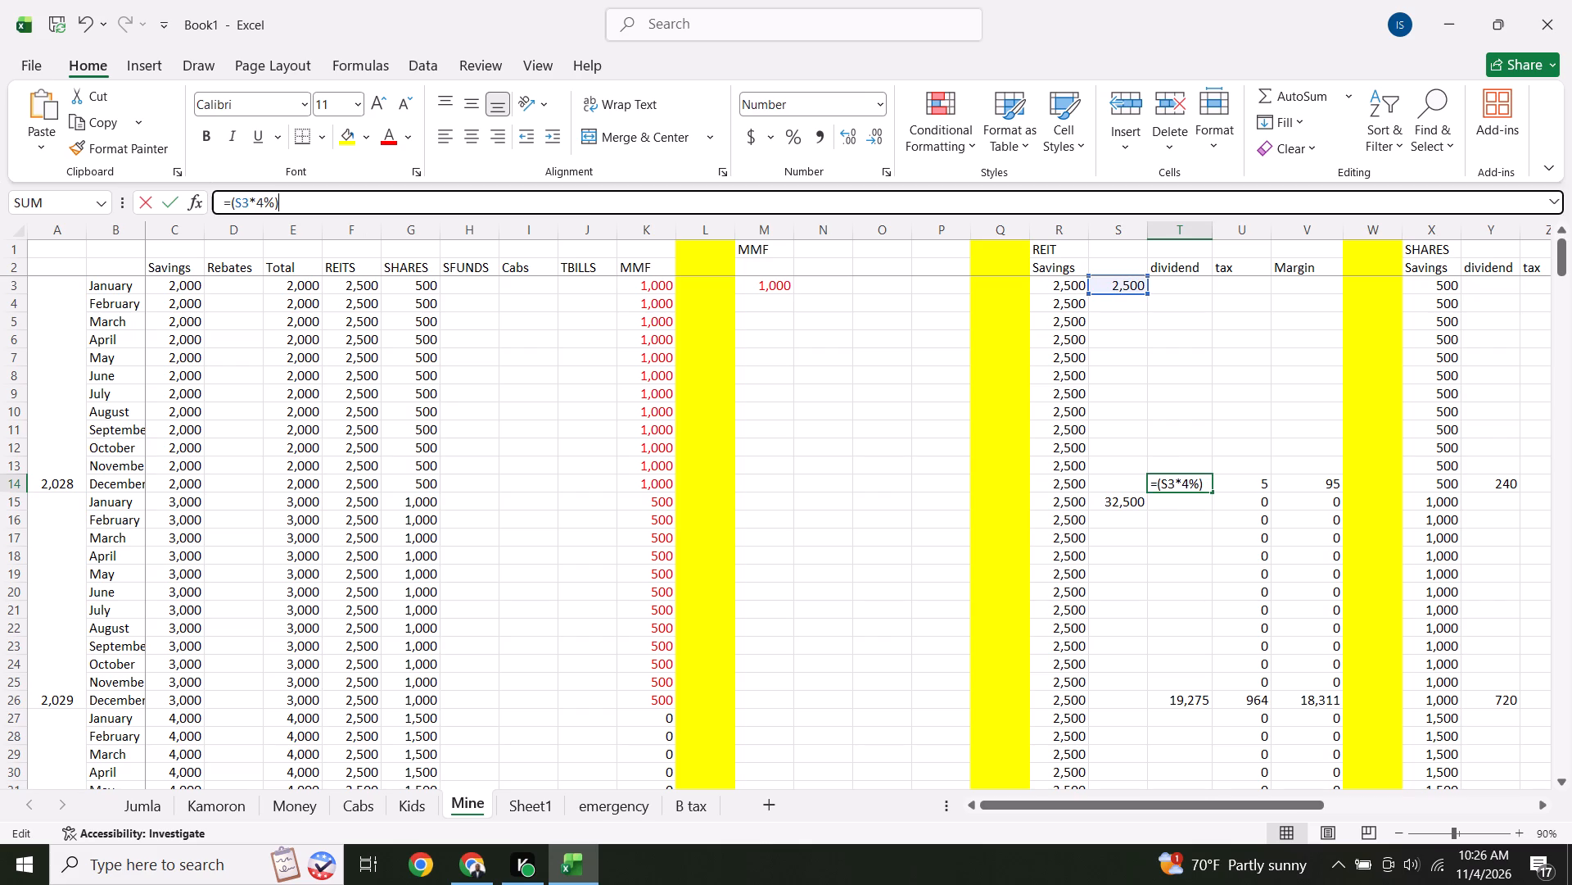
click(263, 201)
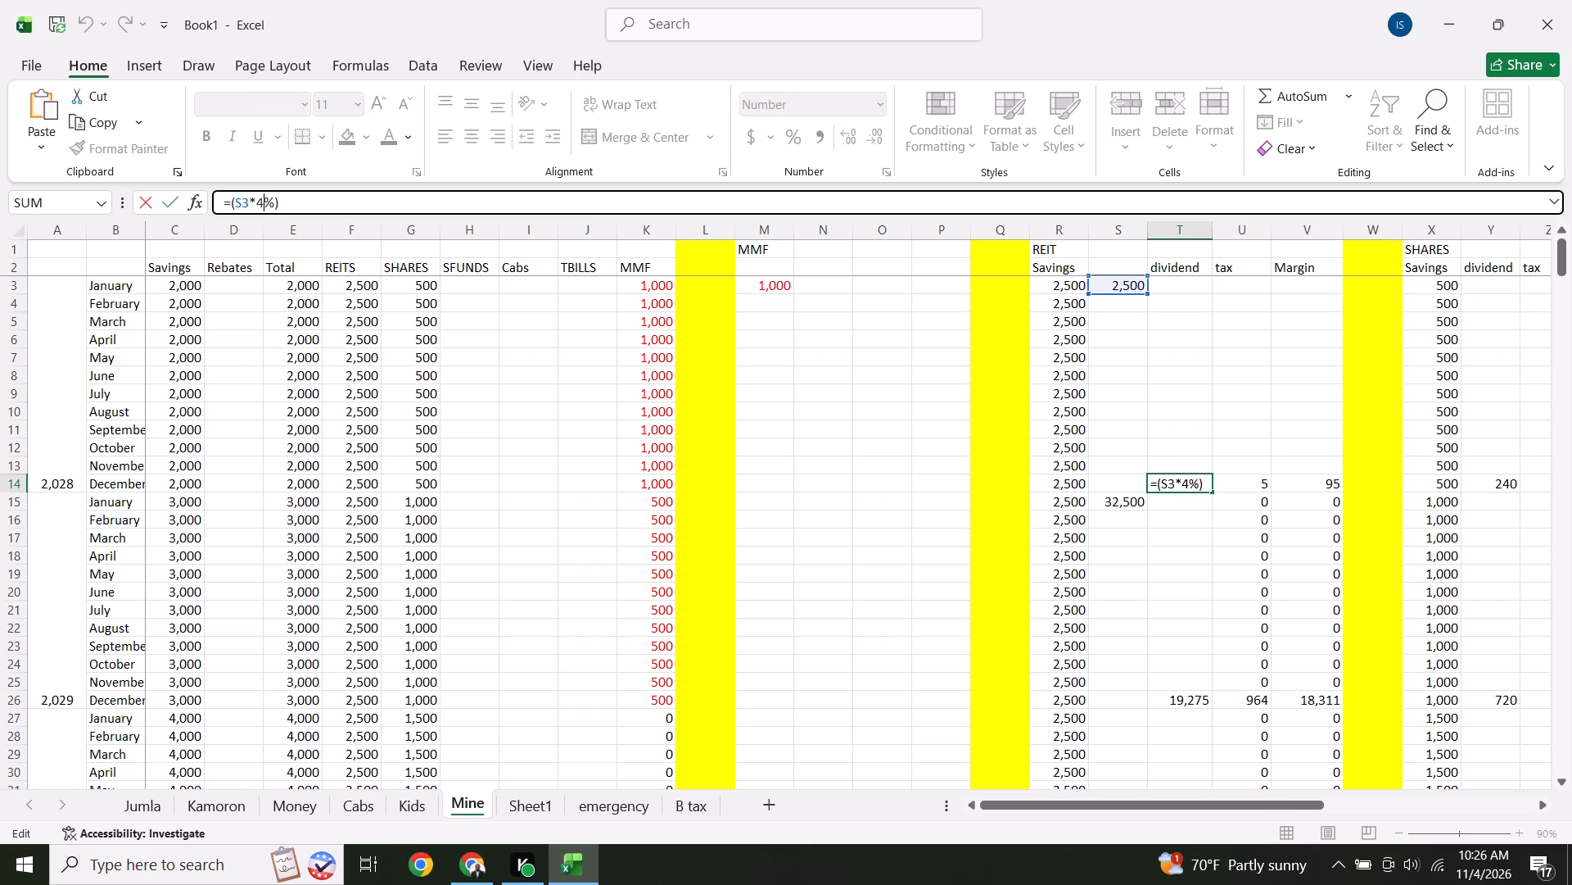
text(.8)
key(Return)
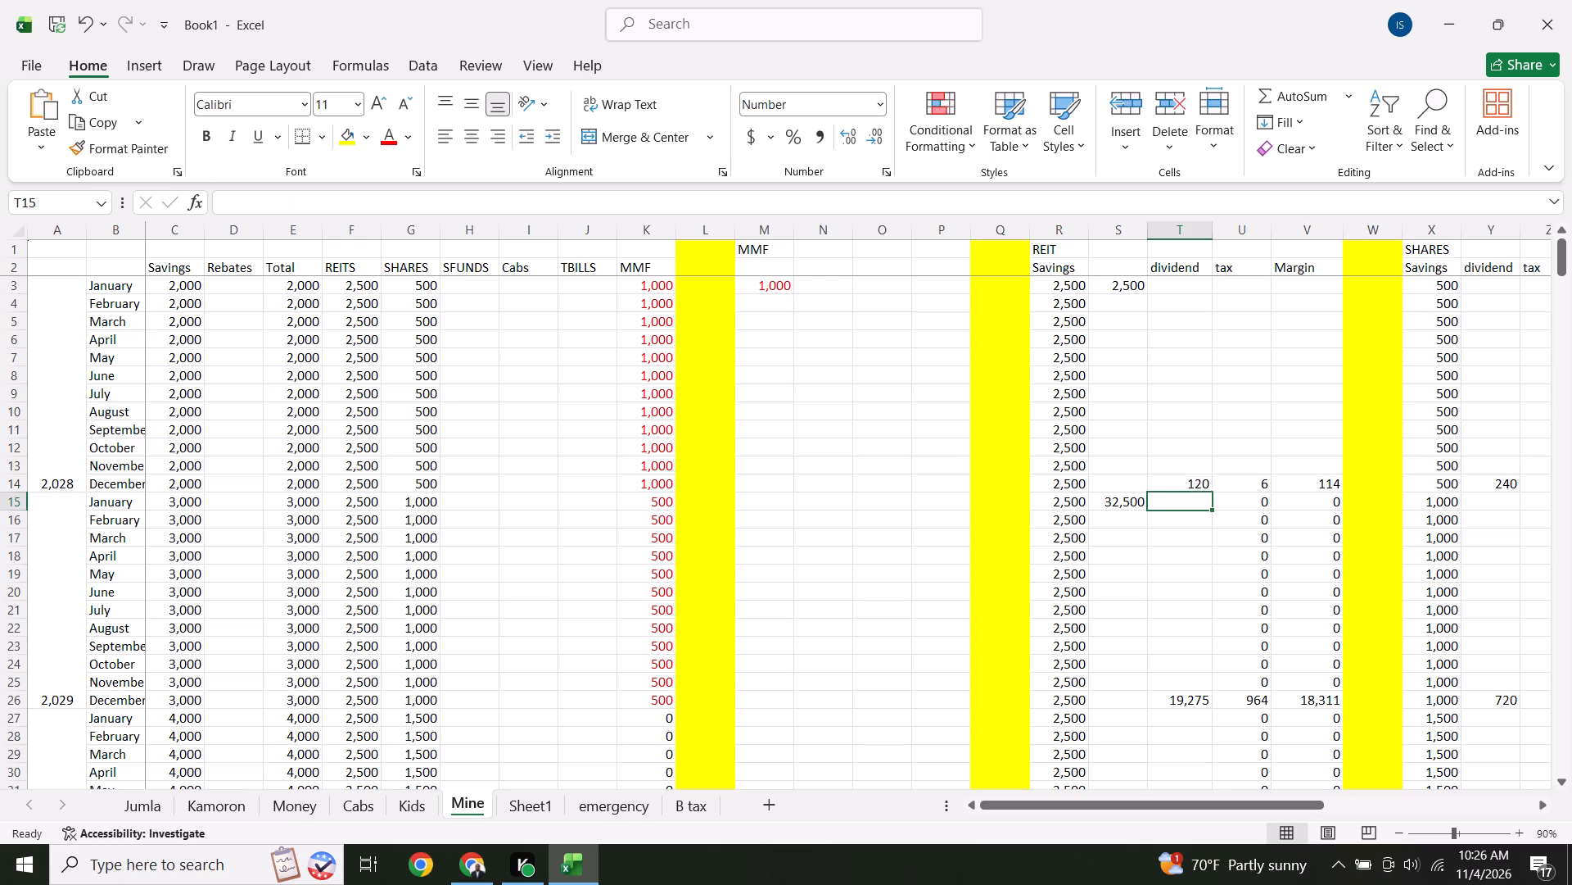
Extend the December 2028 REIT dividend formula in T14 with the February savings term +(R4*4.4).
click(1187, 484)
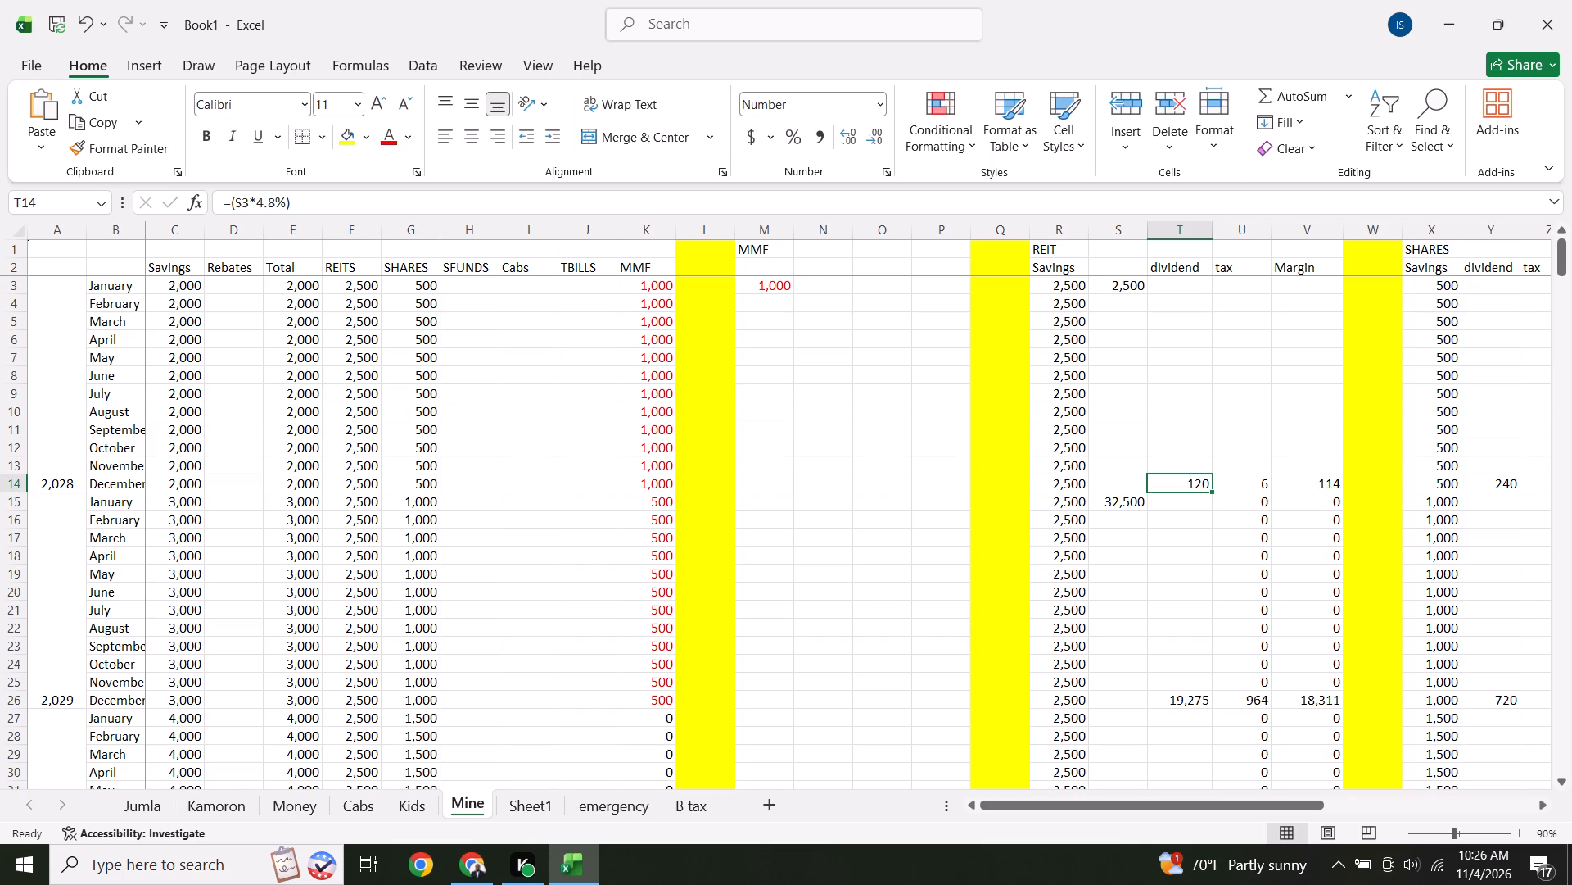
click(342, 202)
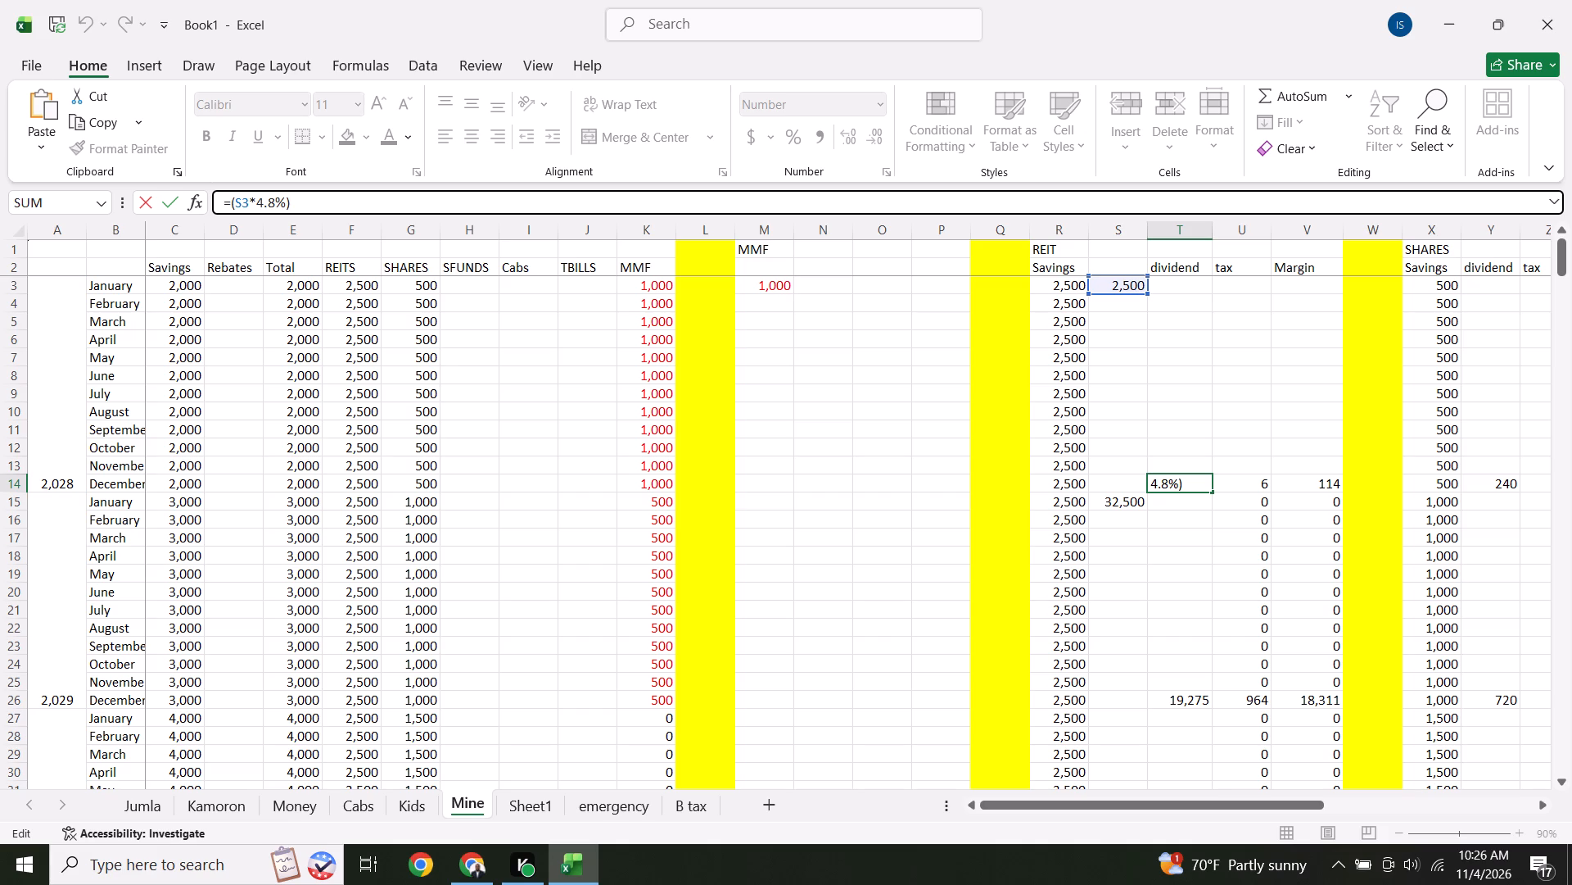
key(shift+plus)
key(shift+parenleft)
click(1073, 306)
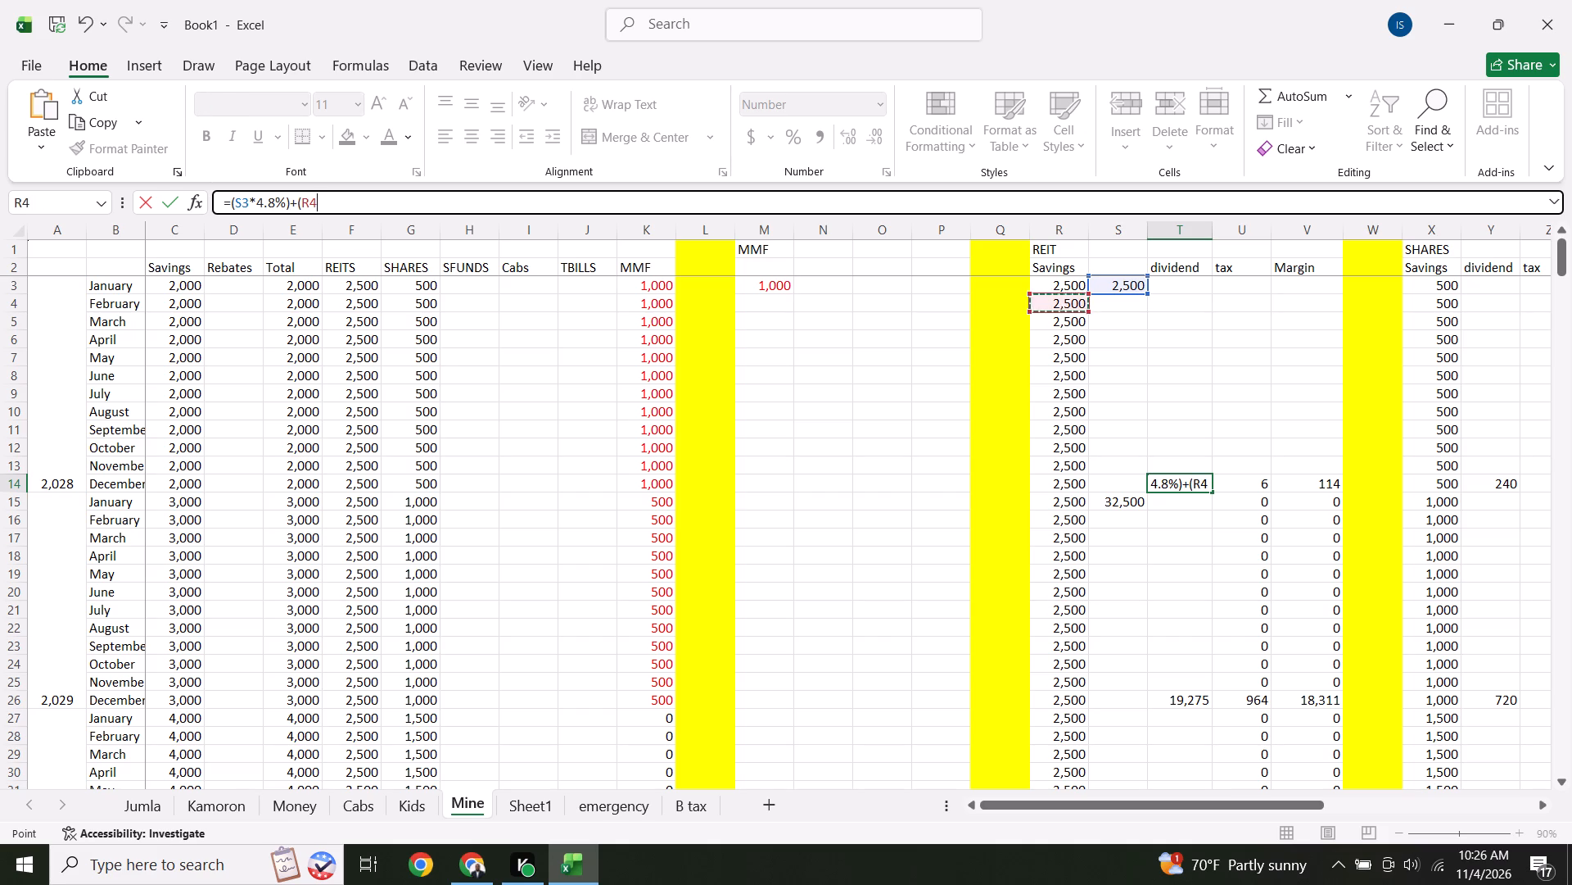
key(asterisk)
text(4.4)
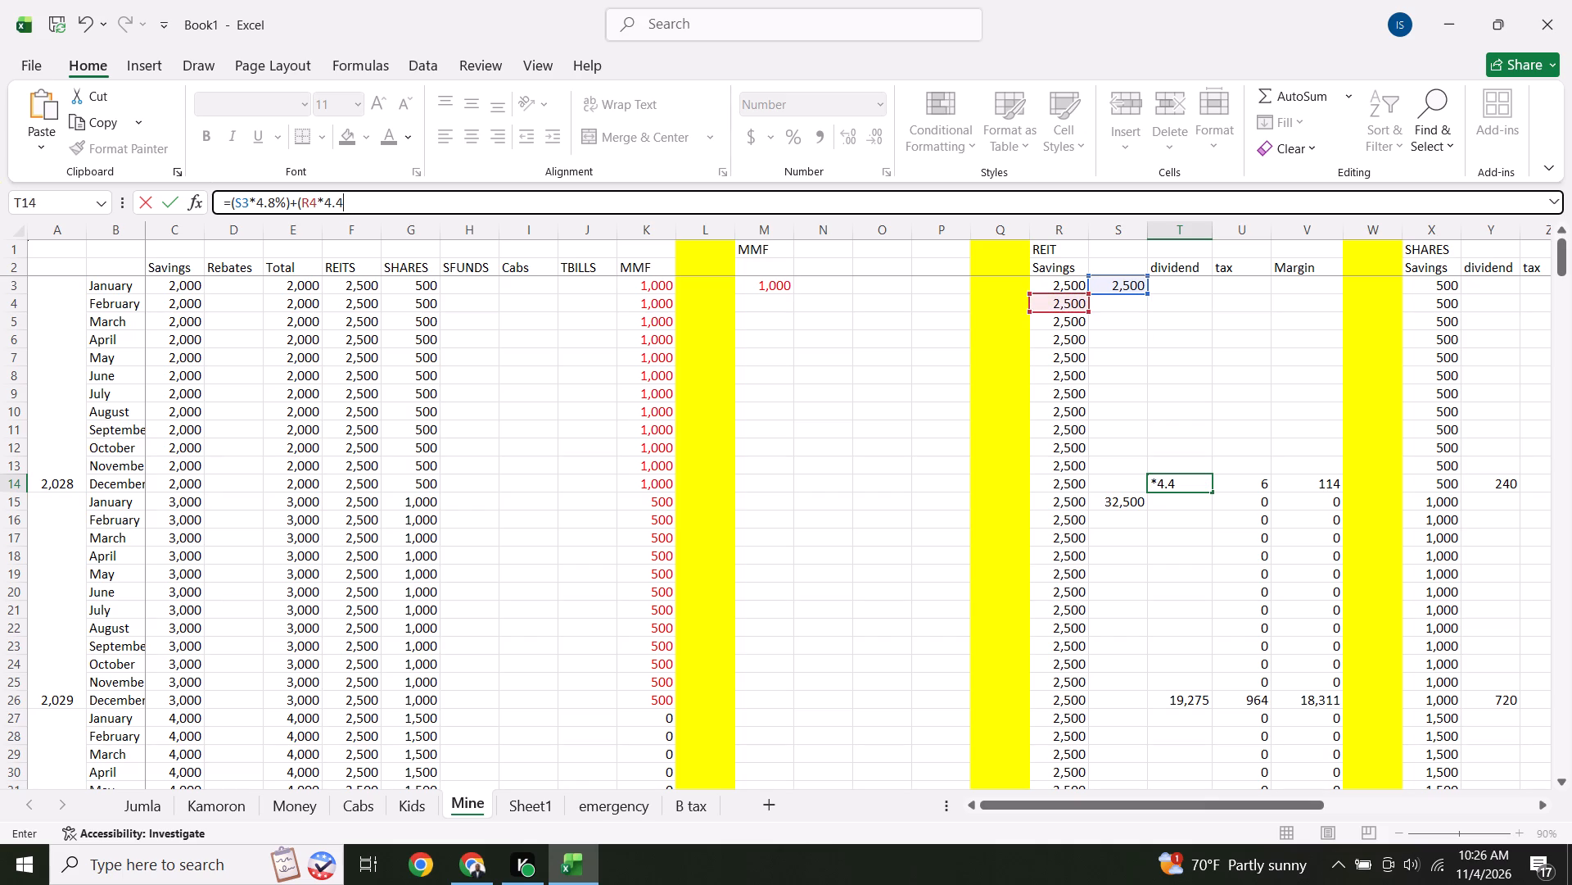
key(shift+parenright)
Add the March savings term +(R5*4%) to the T14 formula and make R4's rate a percentage, 4.4%.
key(plus)
key(shift+parenleft)
click(1073, 324)
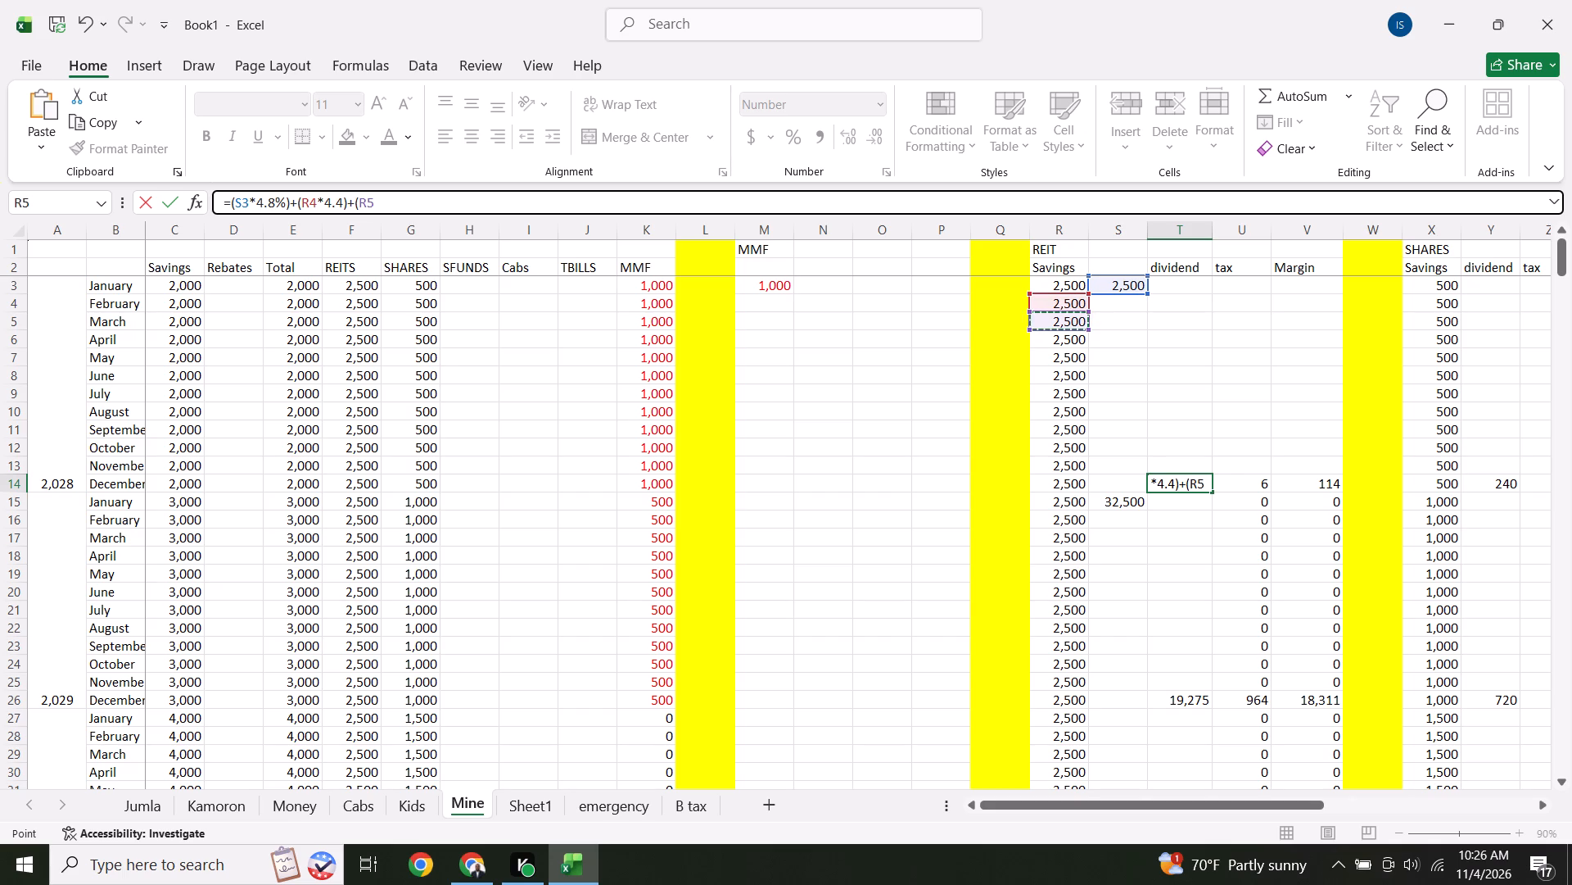
key(asterisk)
key(4)
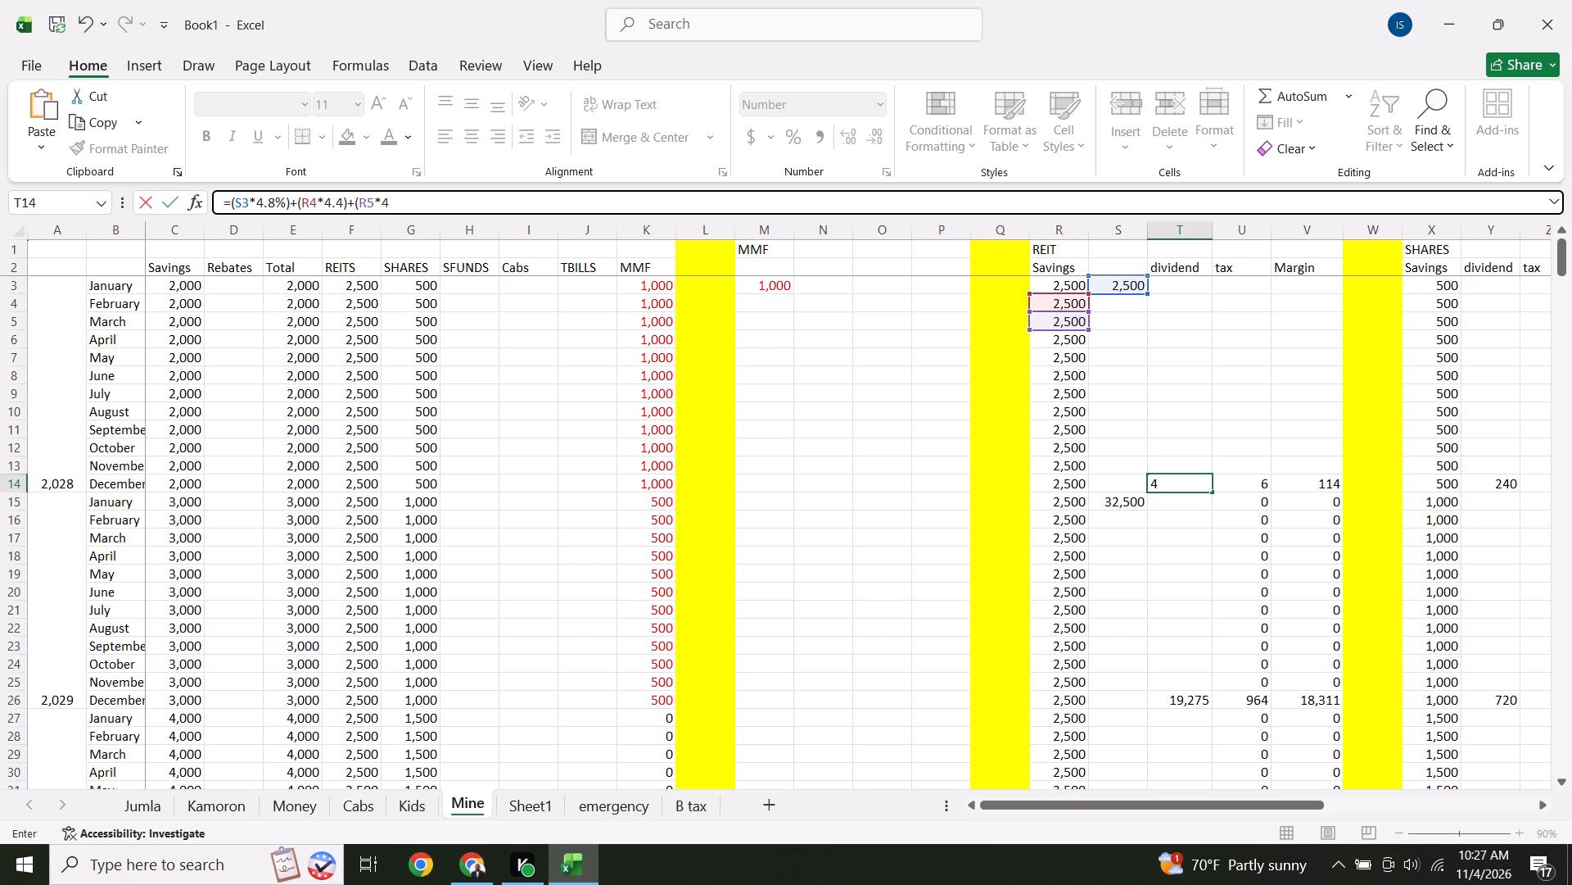
key(shift+percent)
click(342, 206)
key(shift+percent)
click(435, 199)
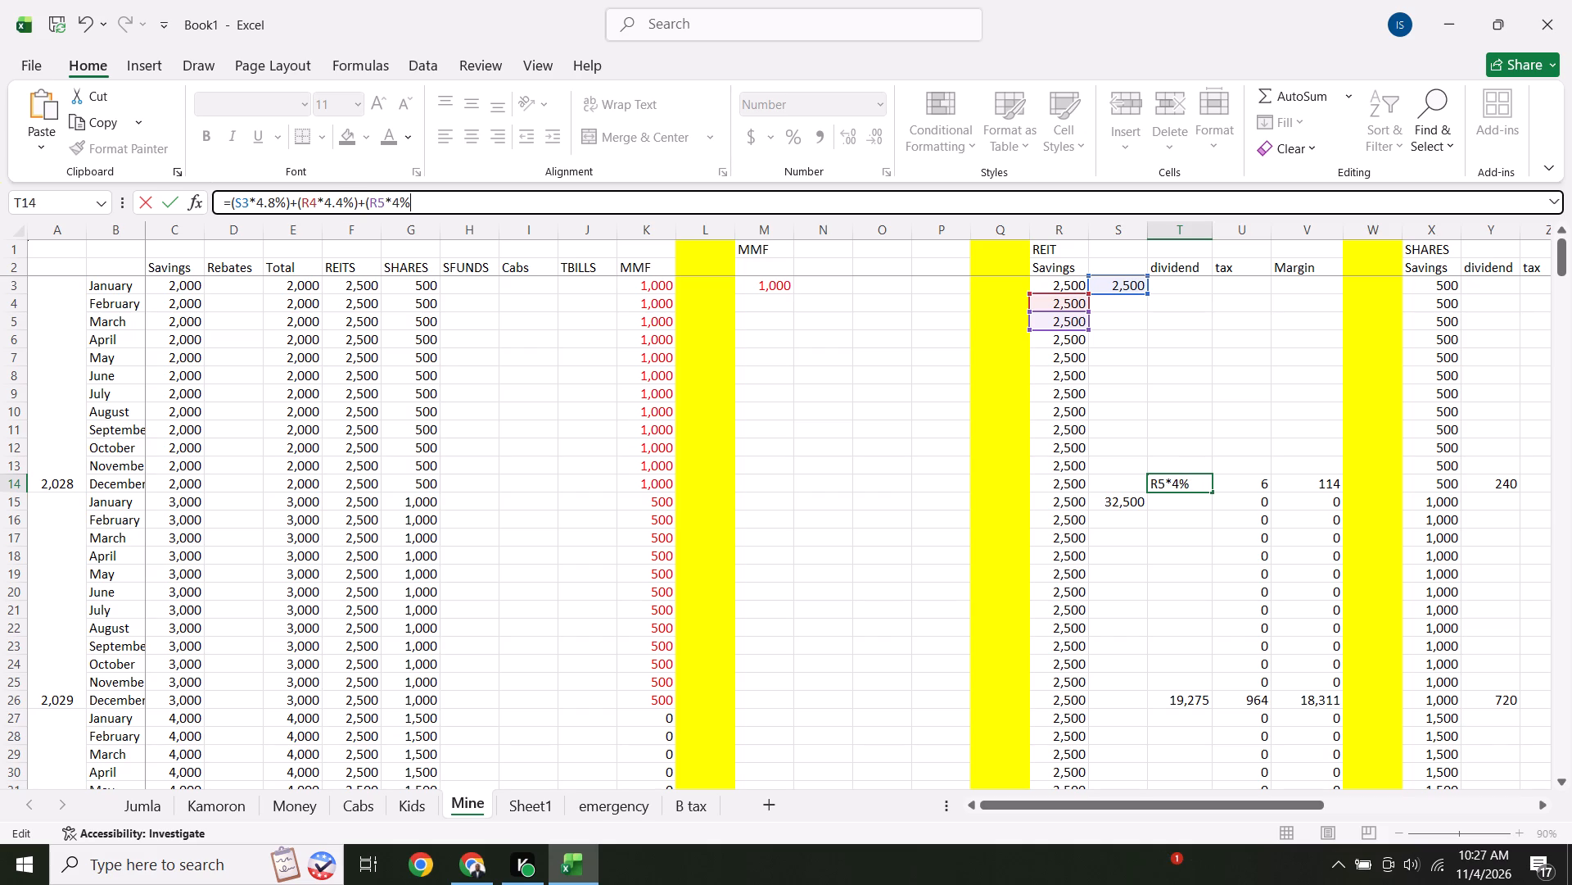
key(shift+parenright)
Add the April savings term +(R6*3.6%) to the T14 dividend formula.
key(shift+plus)
key(shift+parenleft)
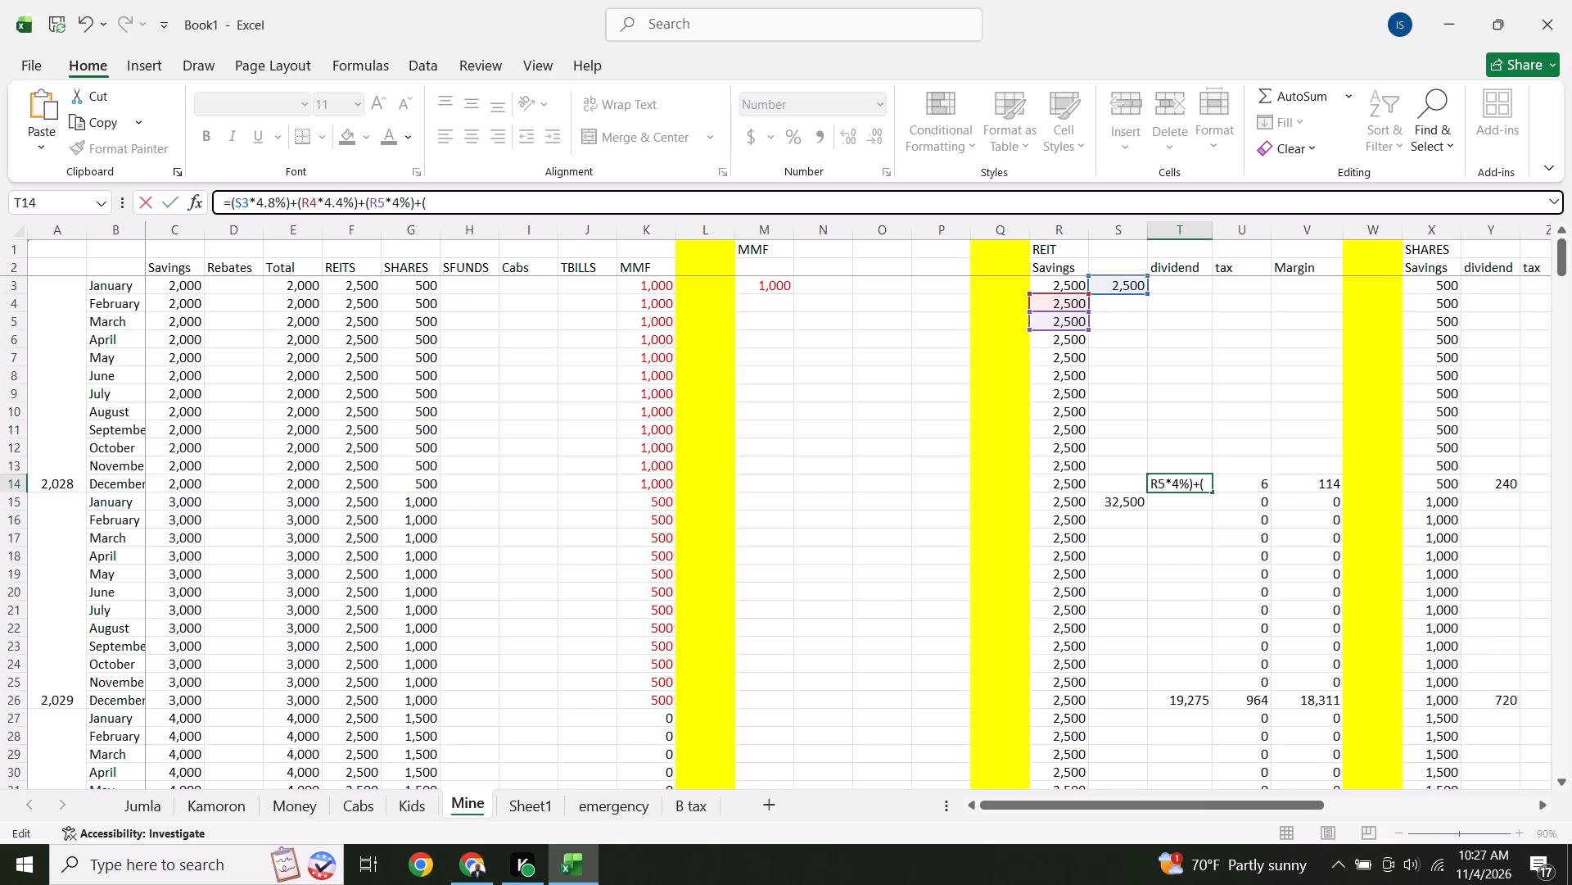
click(1074, 343)
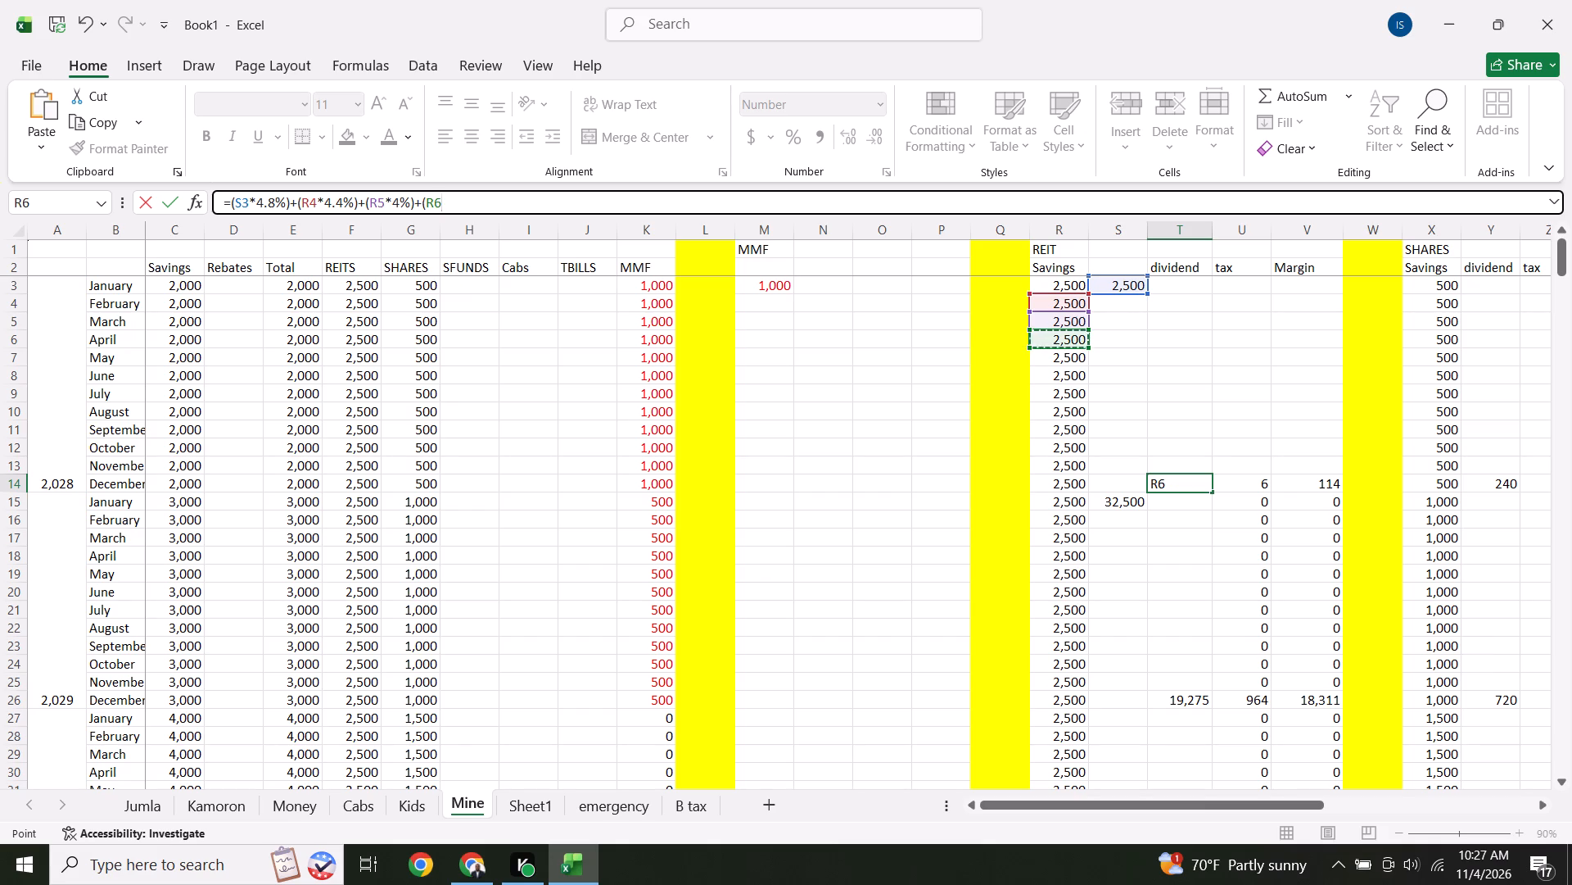
key(asterisk)
text(3.6)
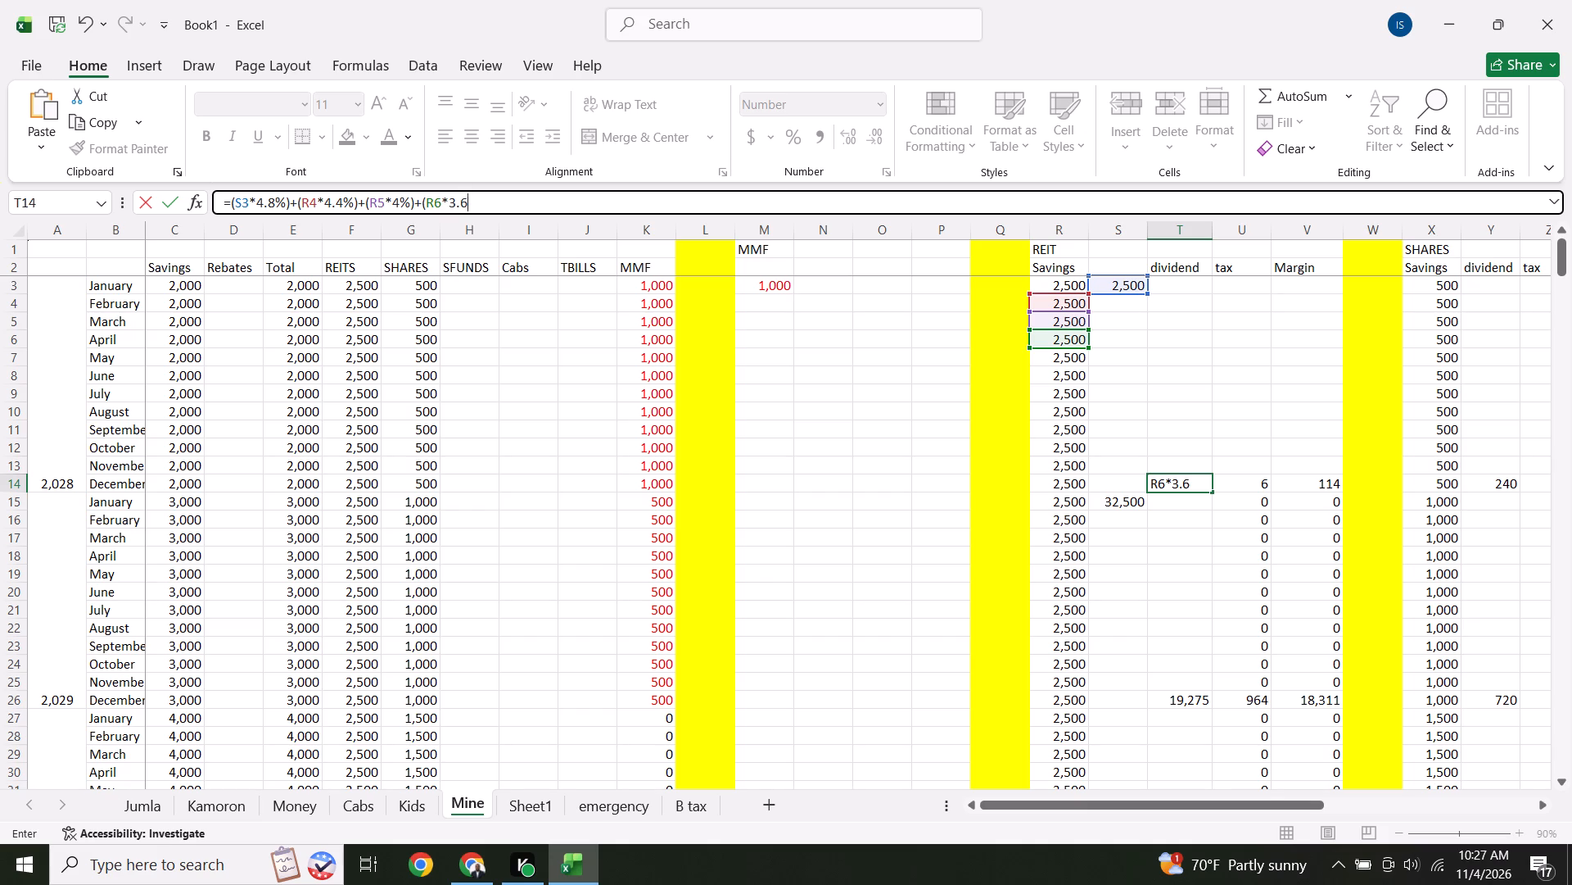
key(shift+percent)
key(shift+parenright)
Add the May savings term +(R7*3.2) to the T14 dividend formula.
key(plus)
key(shift+parenleft)
click(1070, 359)
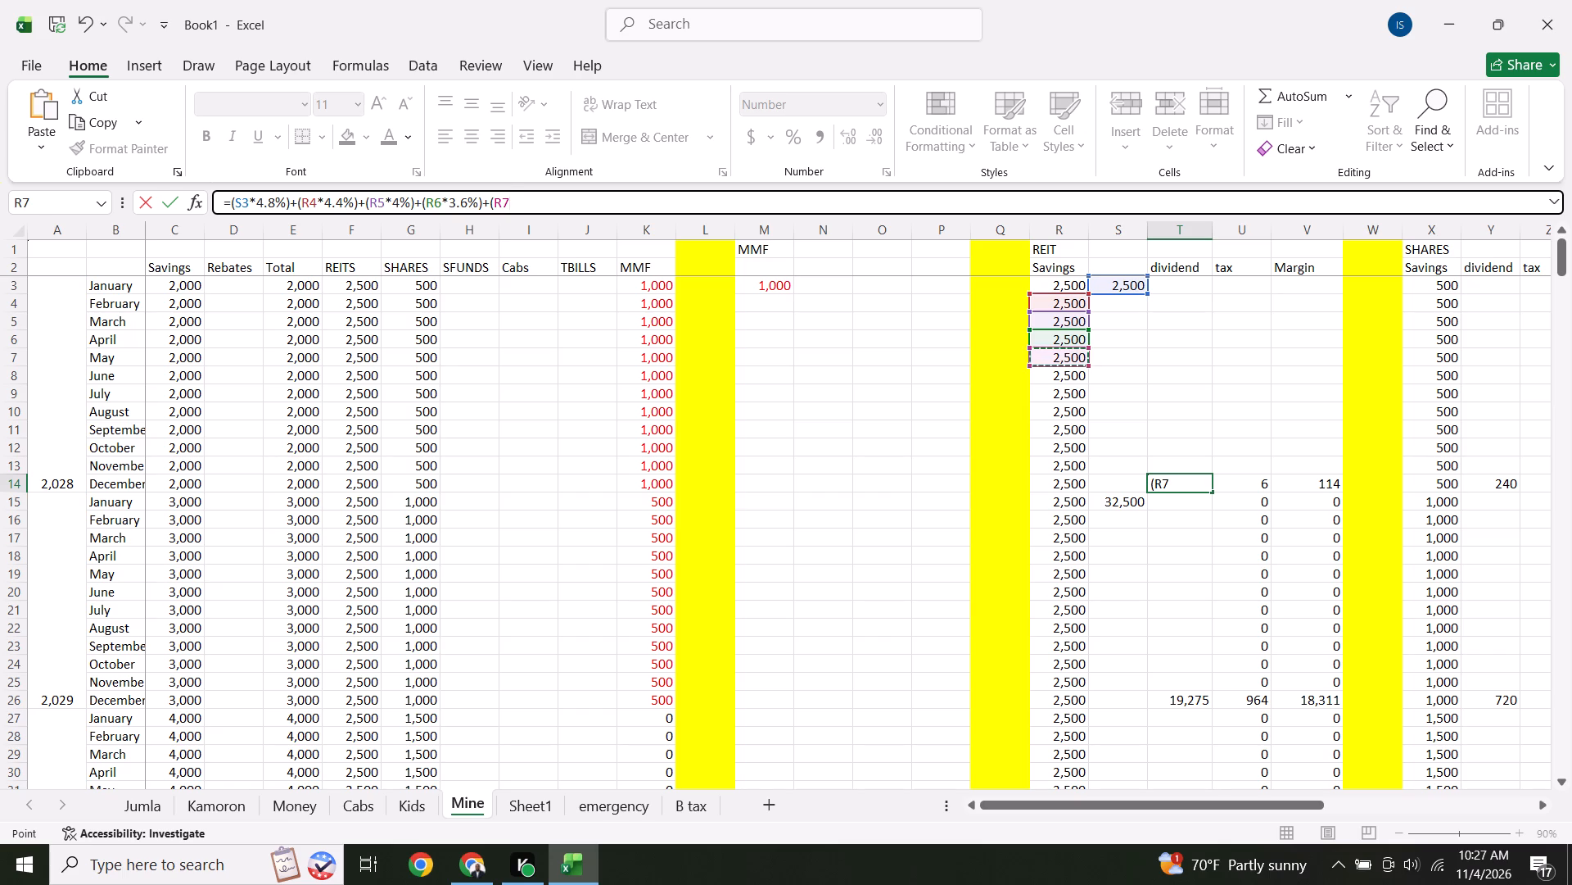
key(asterisk)
text(3.2)
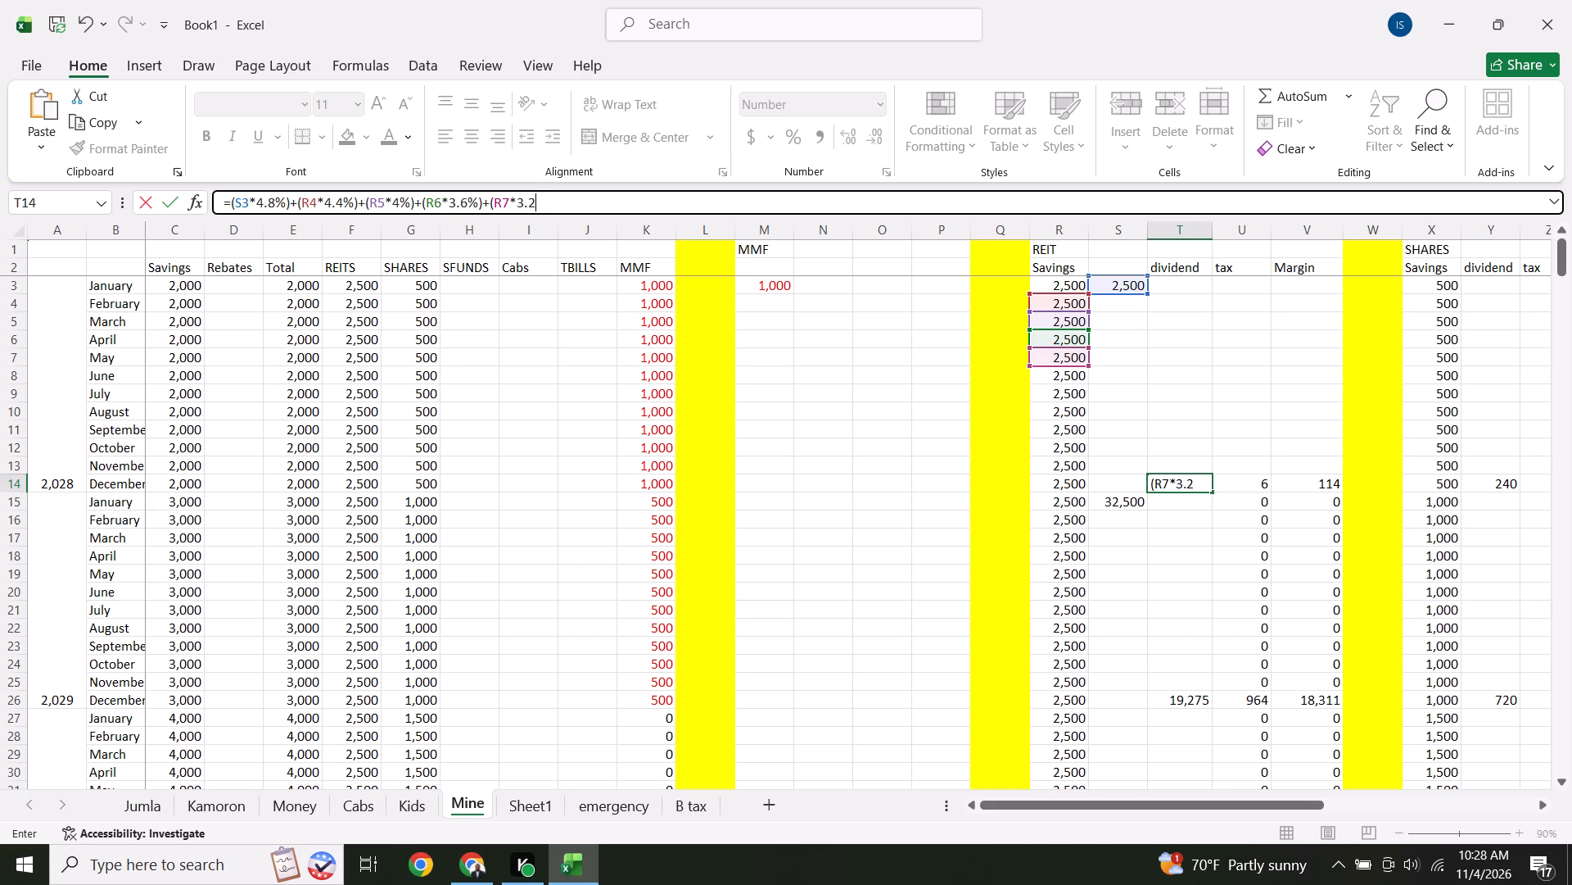
key(shift+parenright)
Add the June savings term +(R8*2.8%) to the T14 dividend formula.
key(plus)
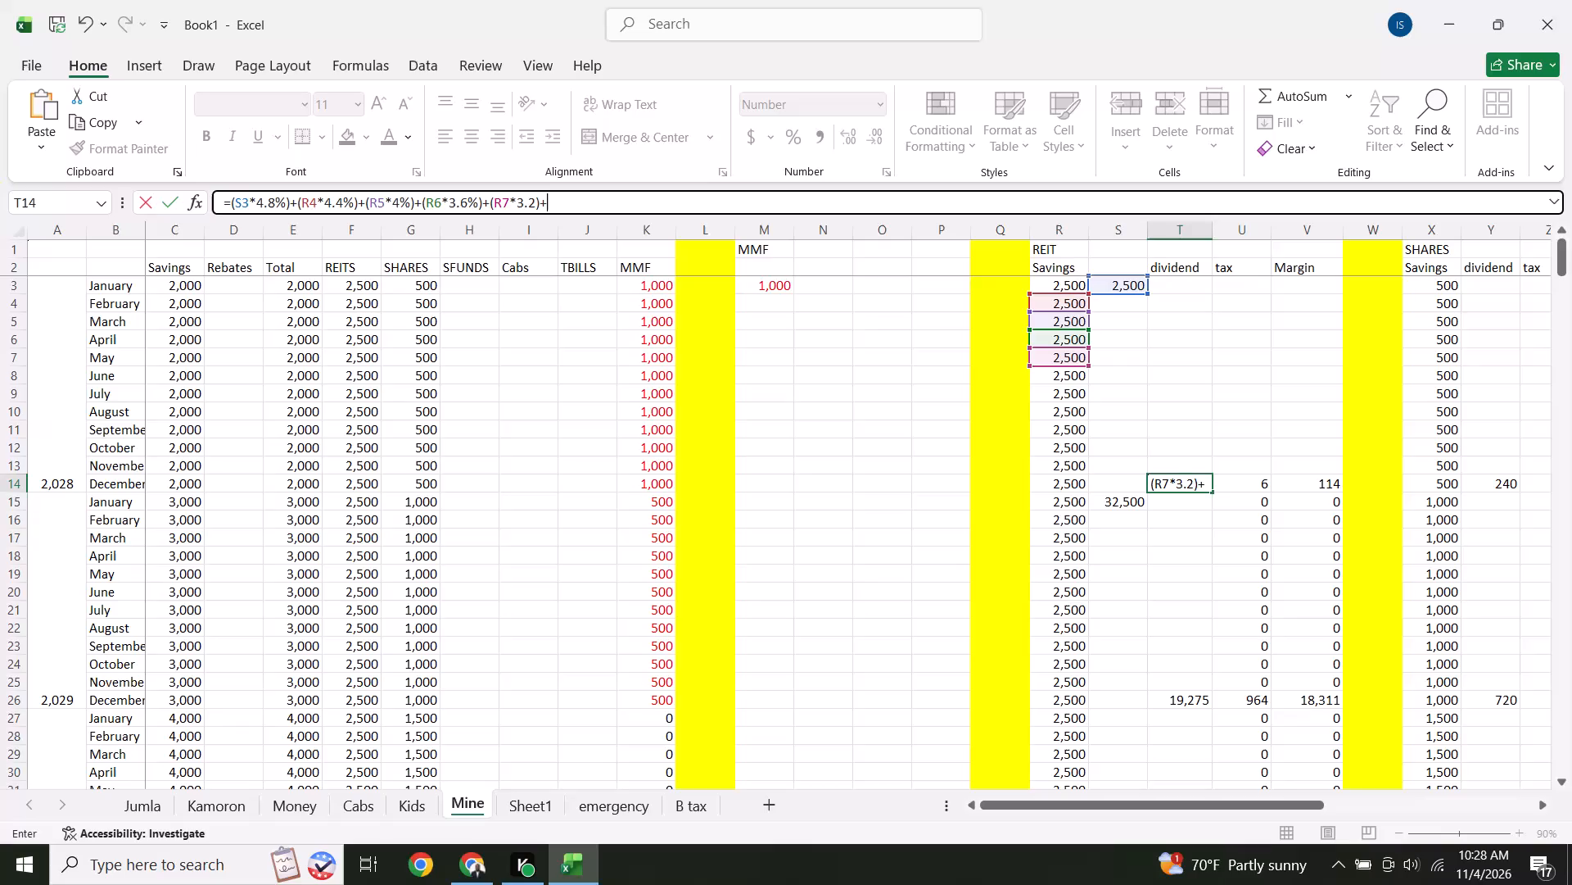
key(shift+parenleft)
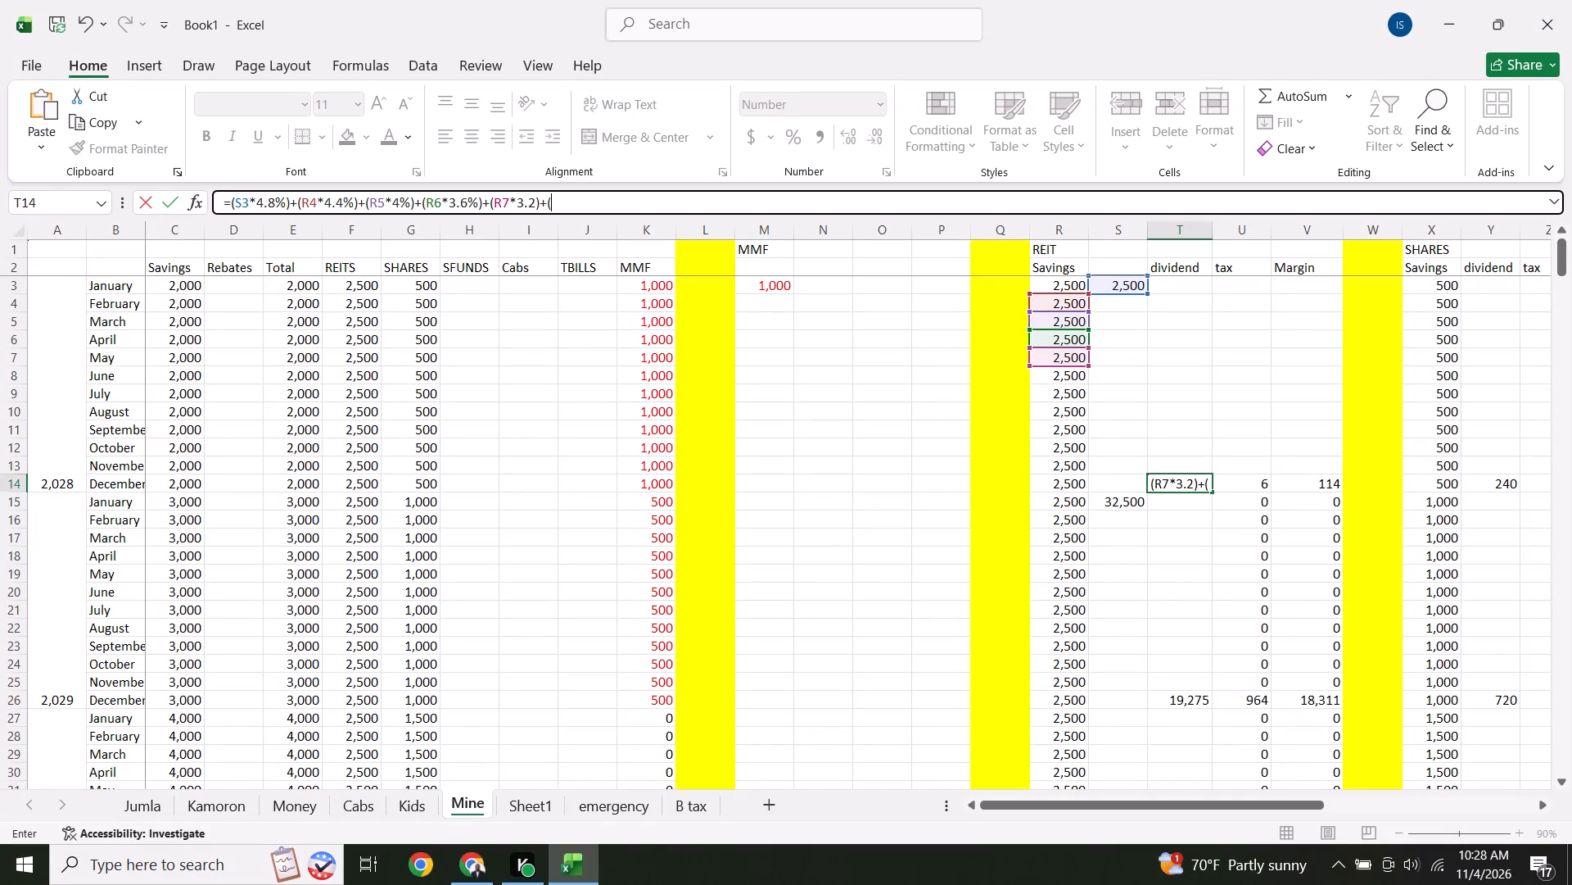
click(1073, 383)
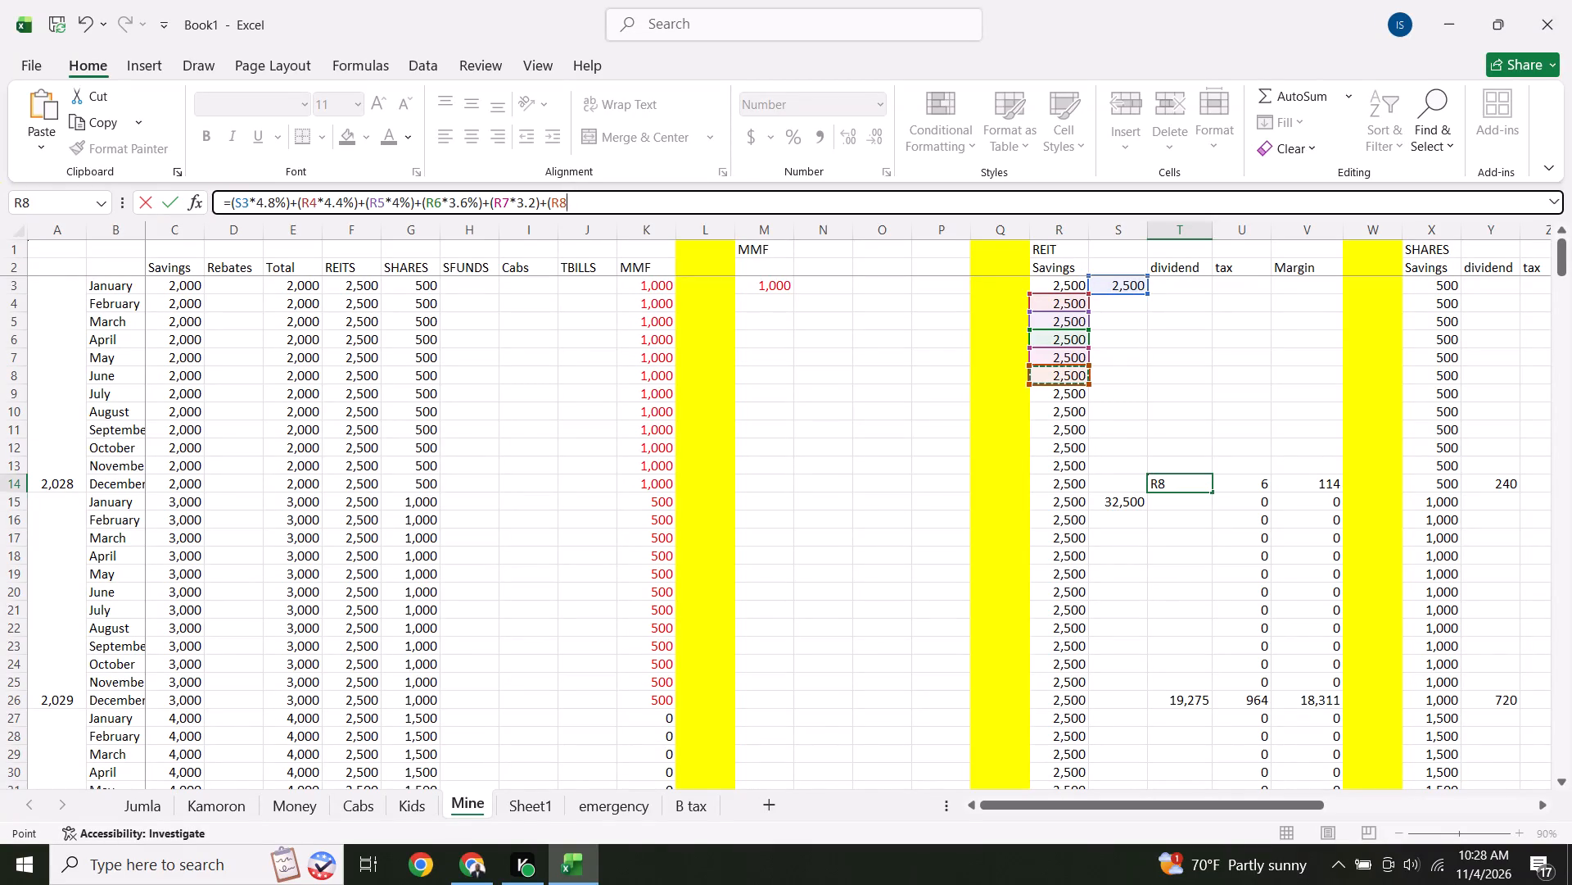
text(*2.8)
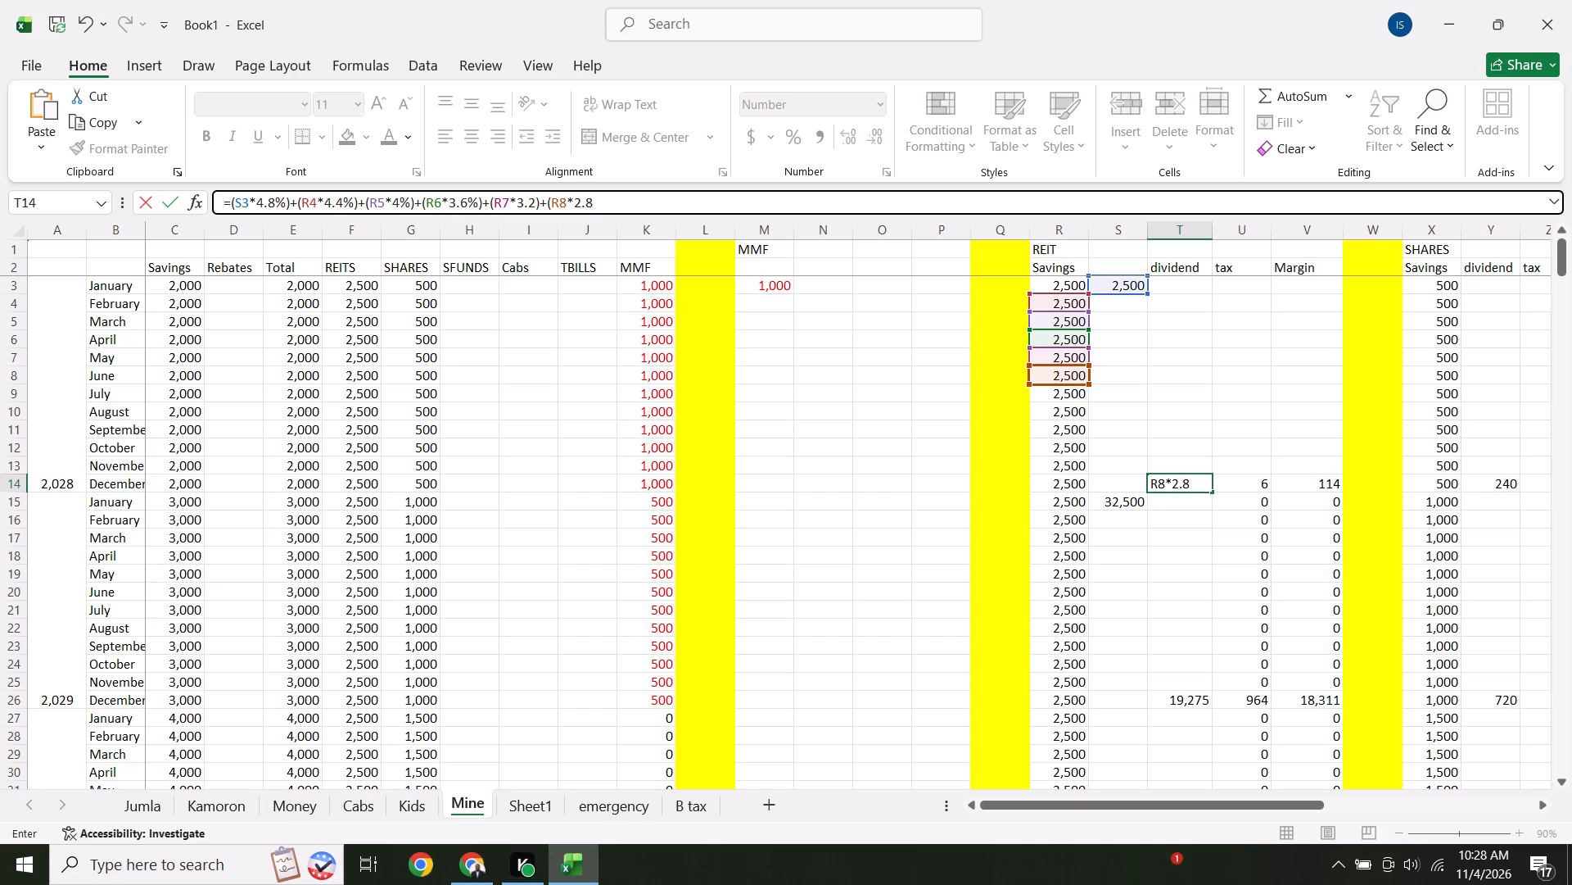
key(shift+percent)
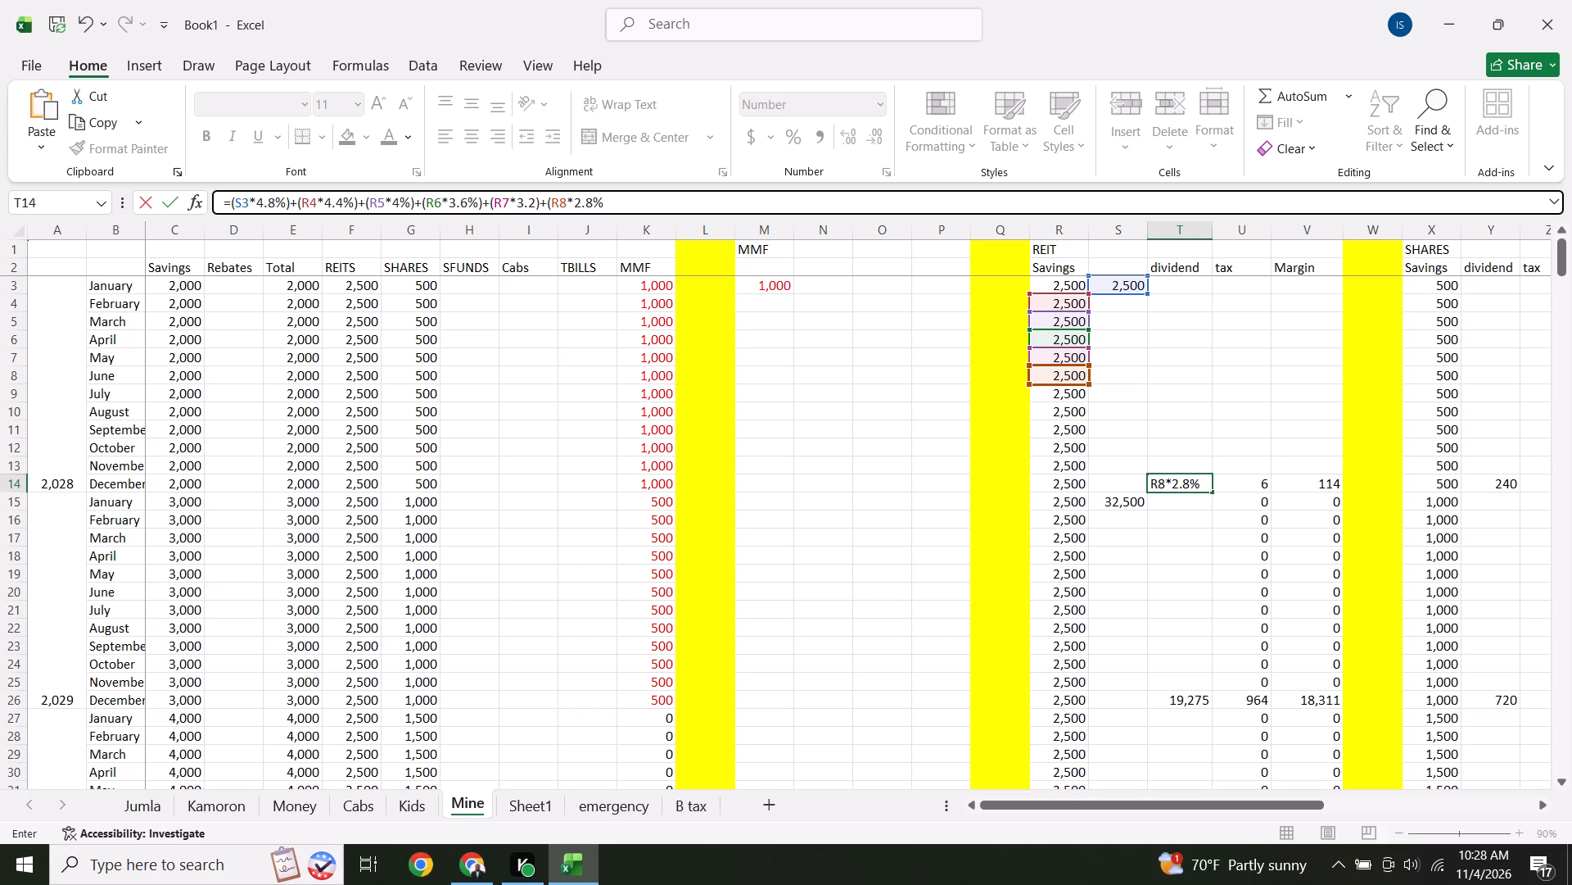
key(shift+parenright)
Add the July savings term +(R9*24) to the T14 dividend formula.
key(plus)
key(shift+parenleft)
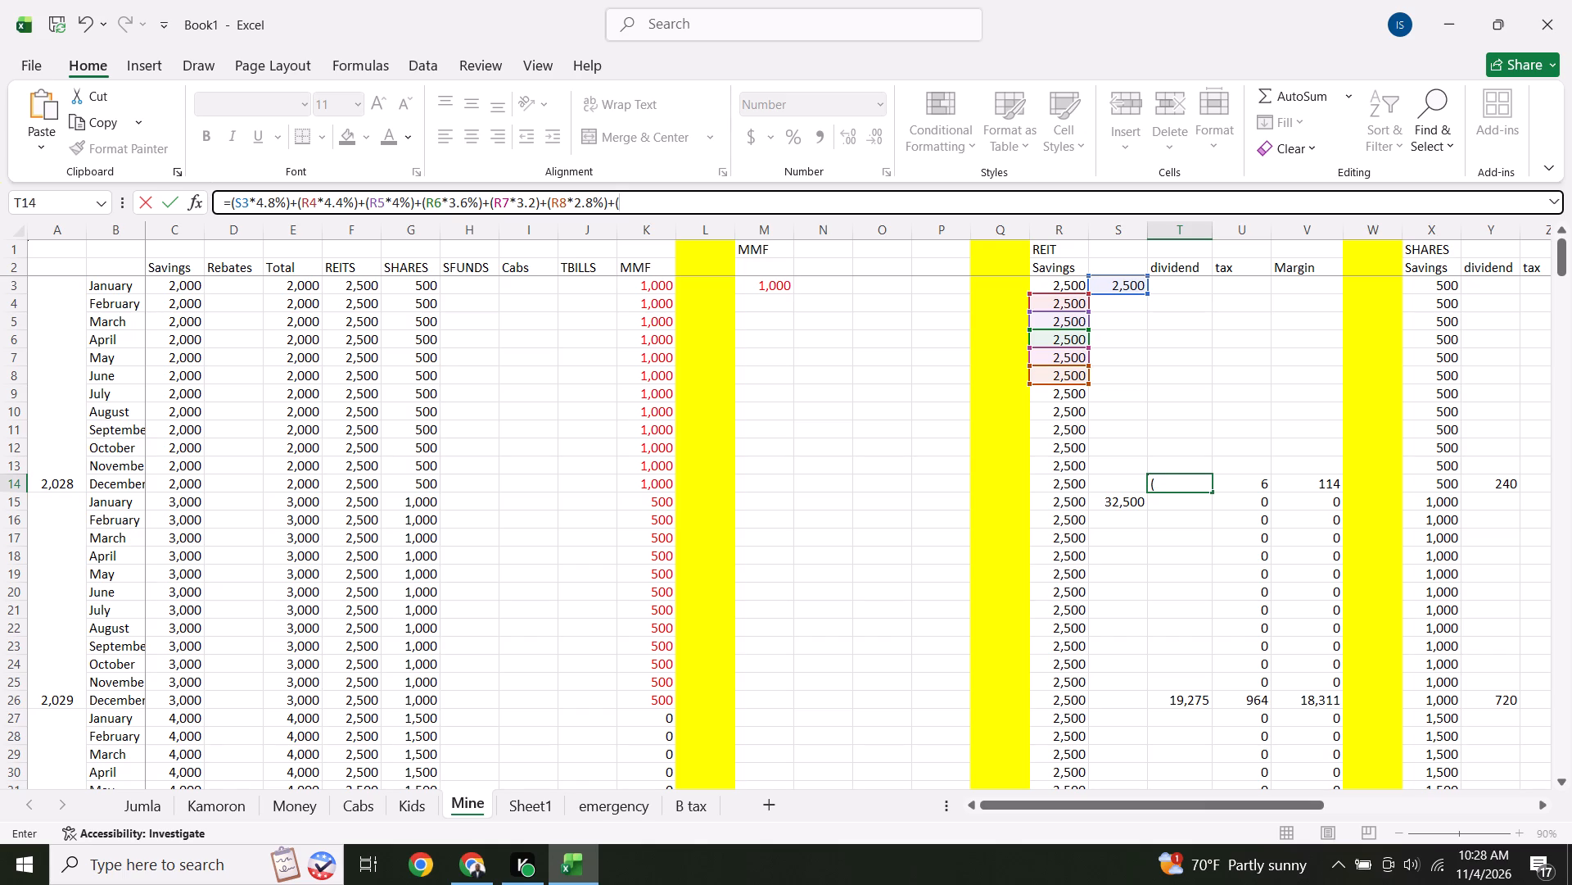
click(1072, 398)
key(asterisk)
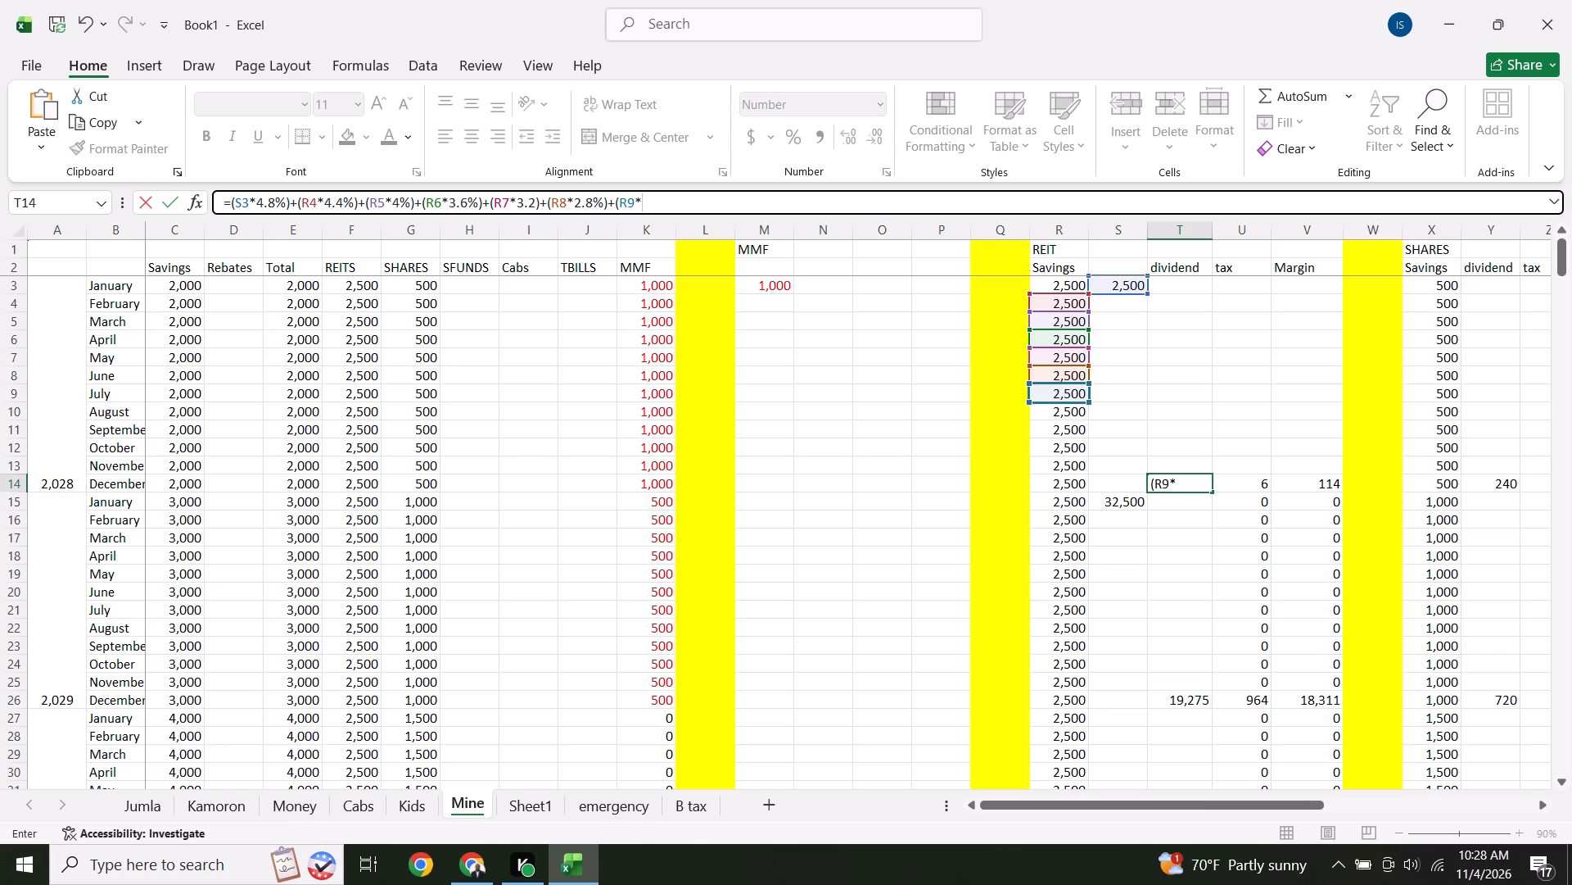
key(2)
key(4)
key(shift+parenright)
Add the August savings term +(R10*2%) to the T14 dividend formula and correct R9's rate to 2.4%.
key(plus)
key(shift+parenleft)
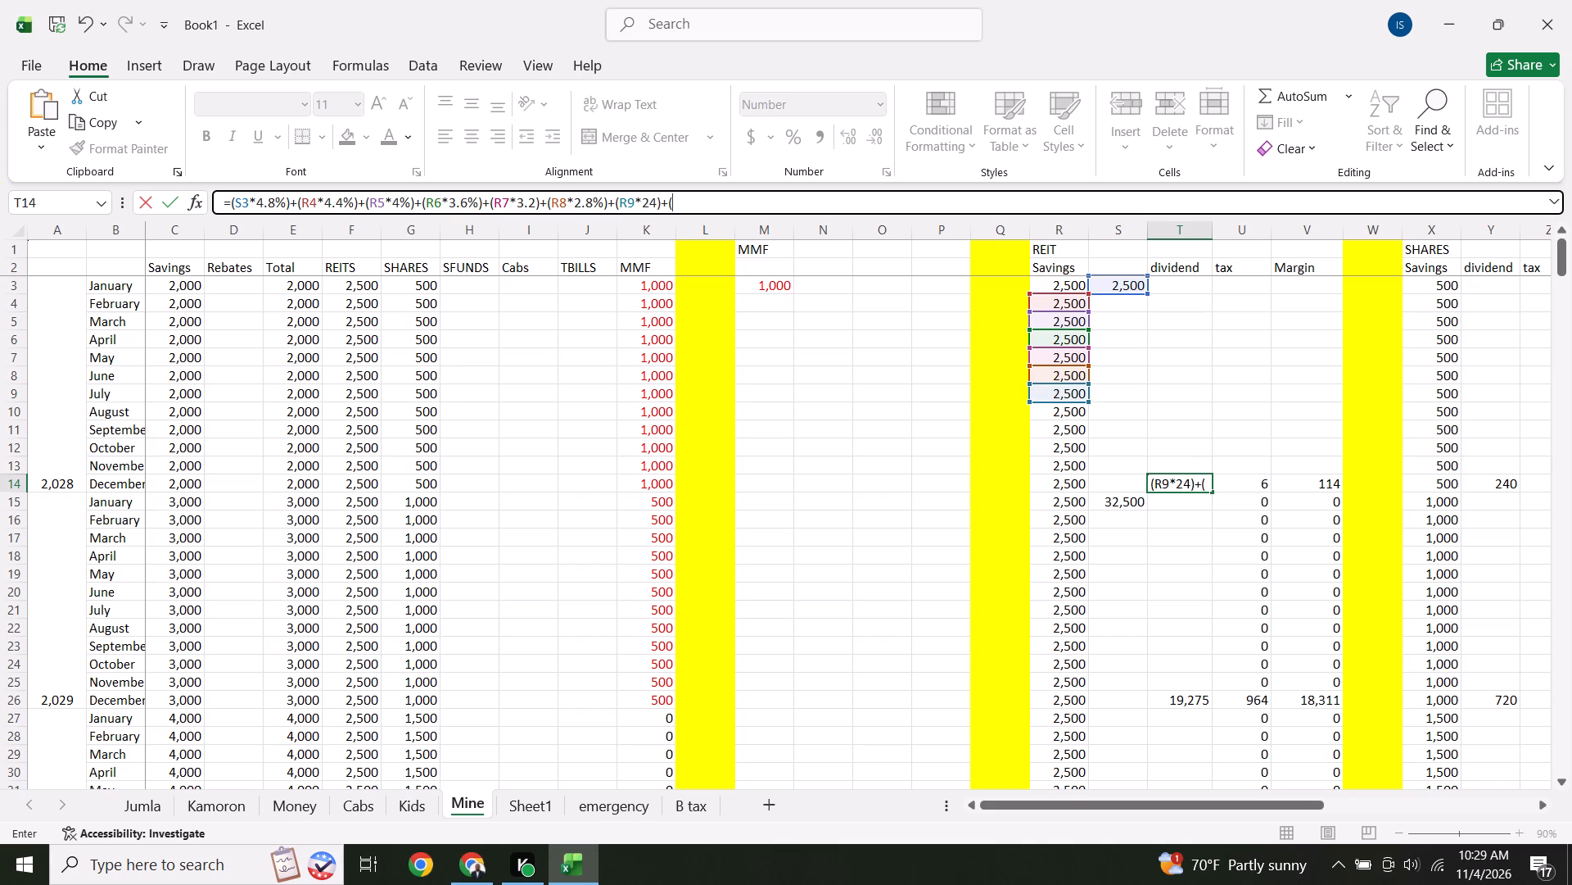
click(1071, 416)
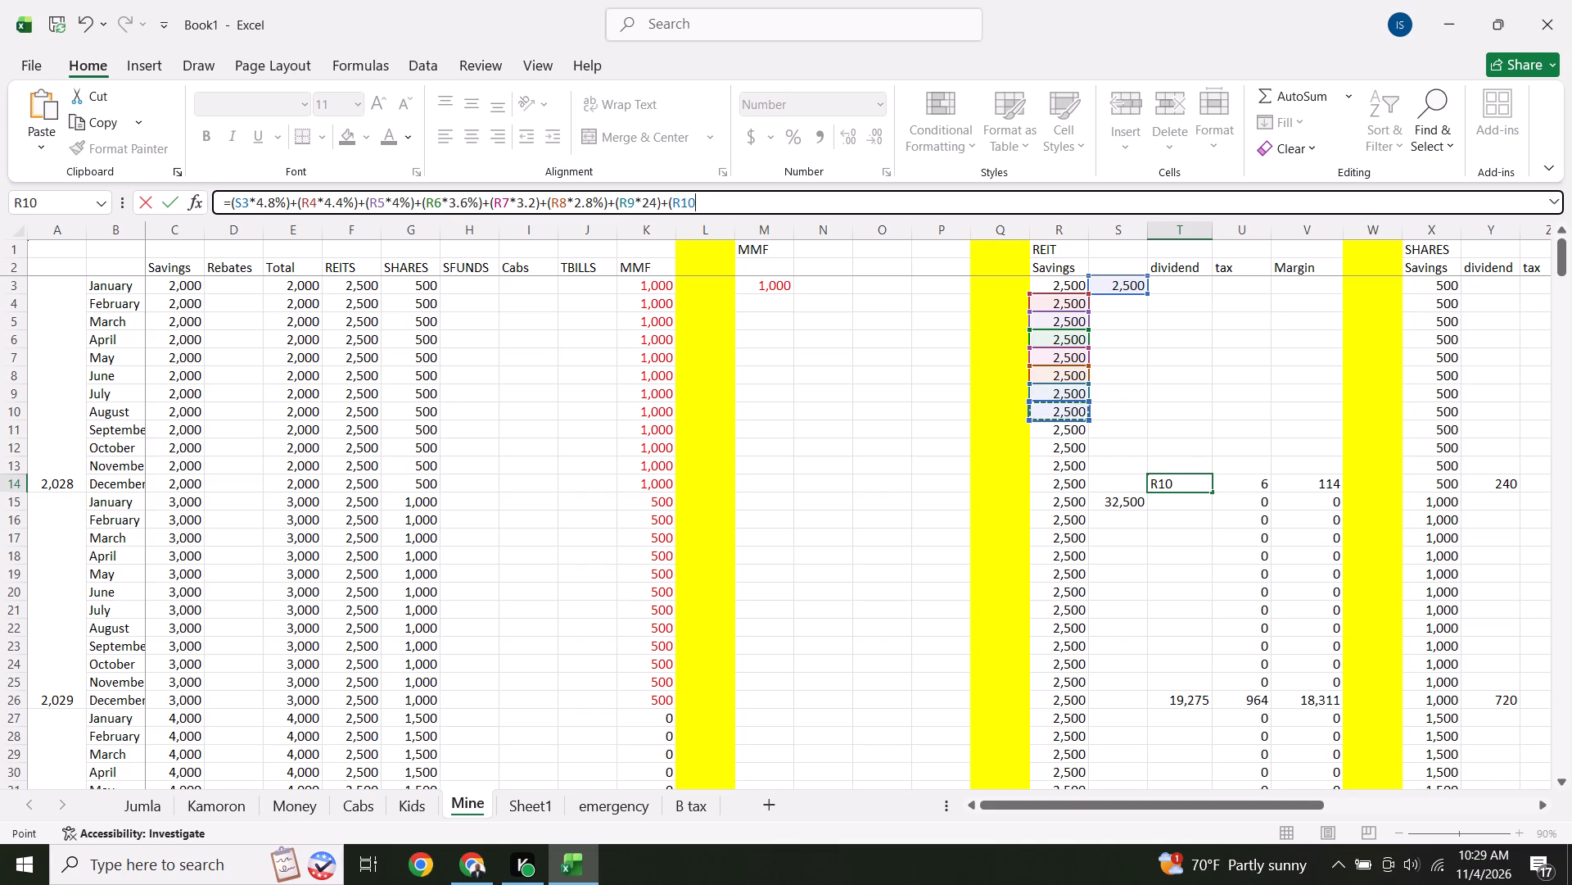
click(648, 204)
key(period)
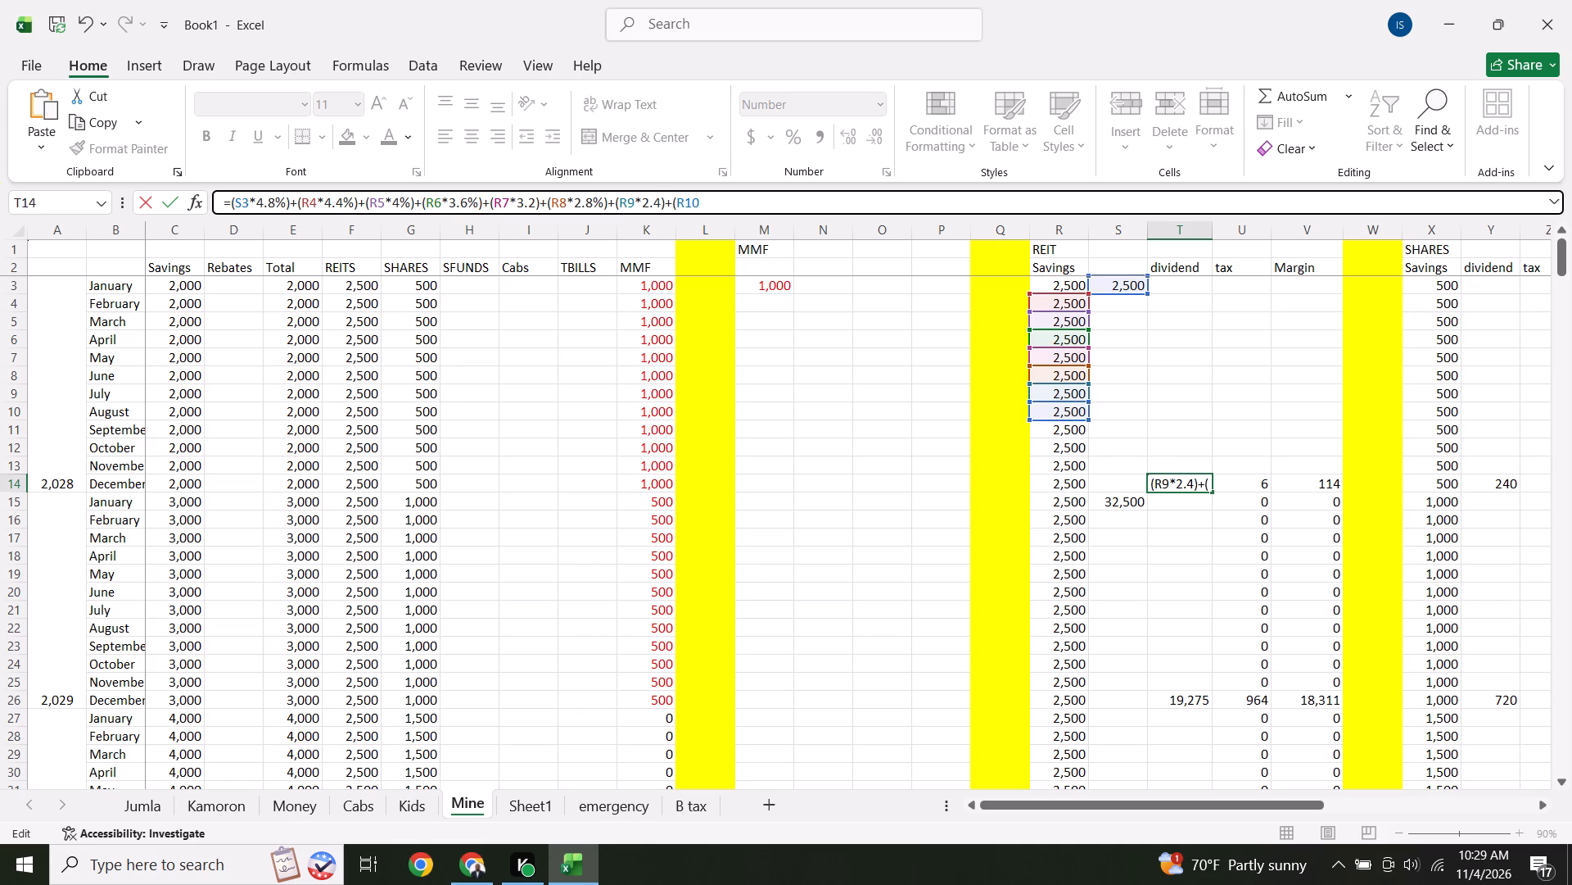
click(659, 204)
key(shift+percent)
click(723, 204)
key(asterisk)
key(2)
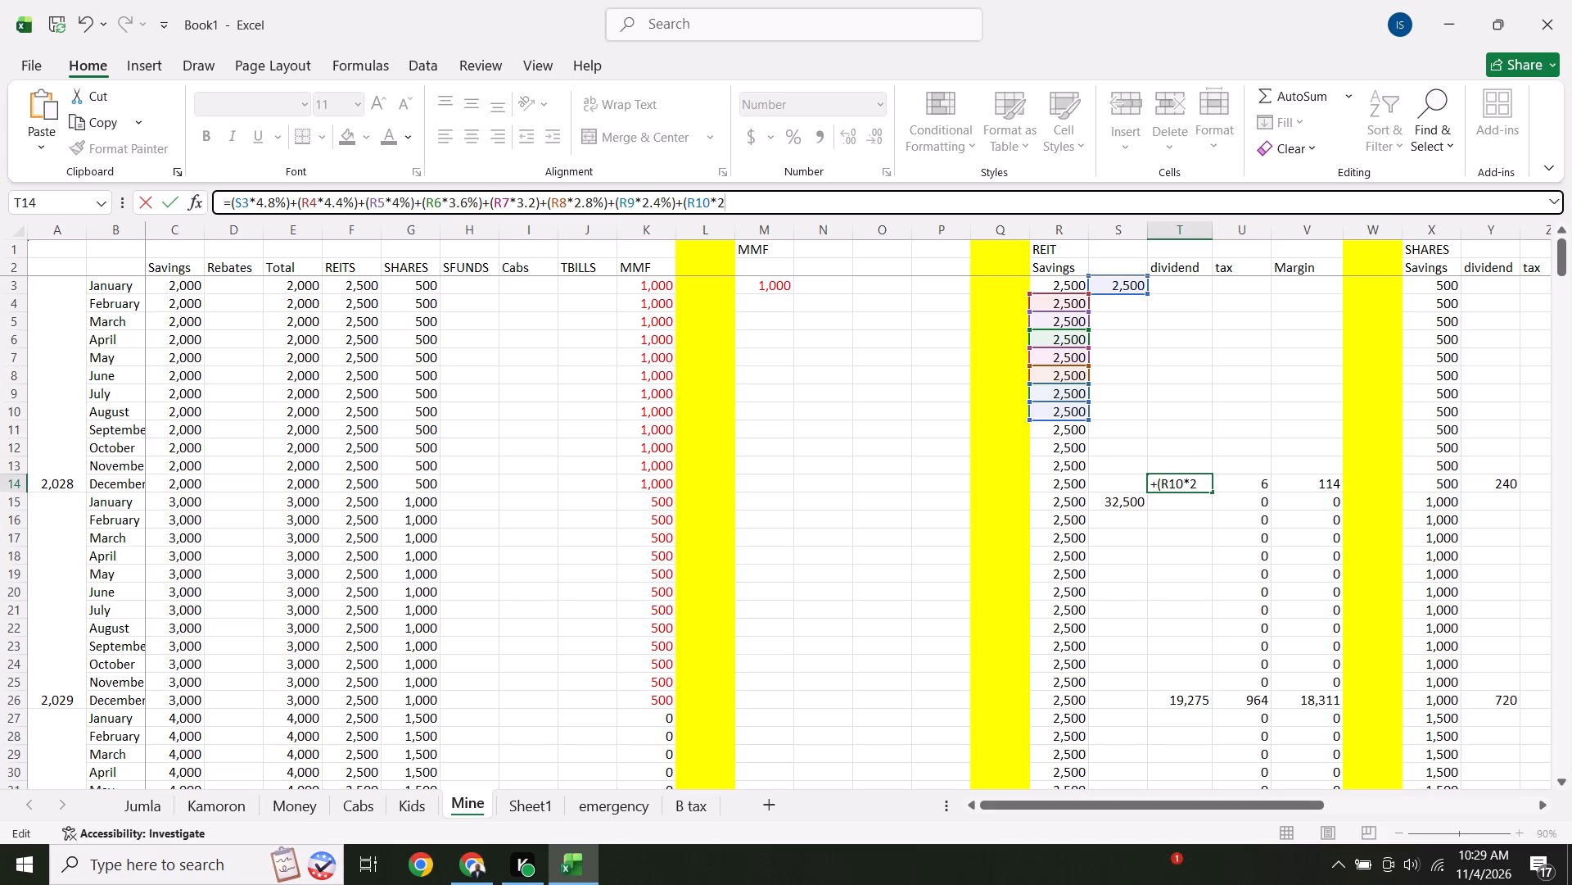
key(shift+percent)
key(shift+parenright)
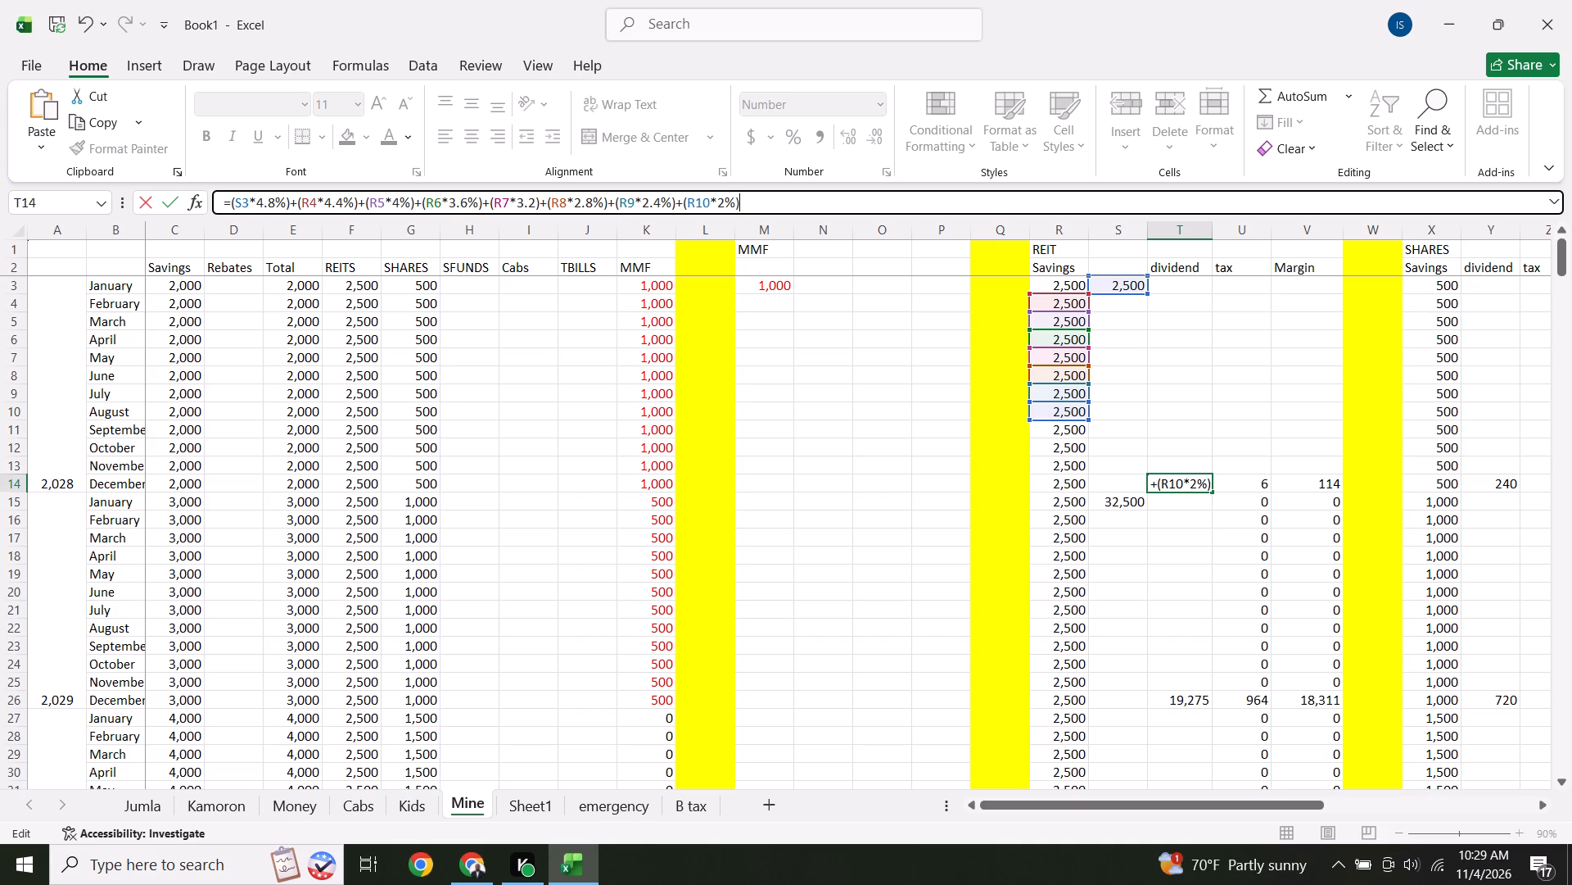
Add the September savings term +(R11*1.5%) to the T14 dividend formula.
key(plus)
key(shift+parenleft)
click(1070, 436)
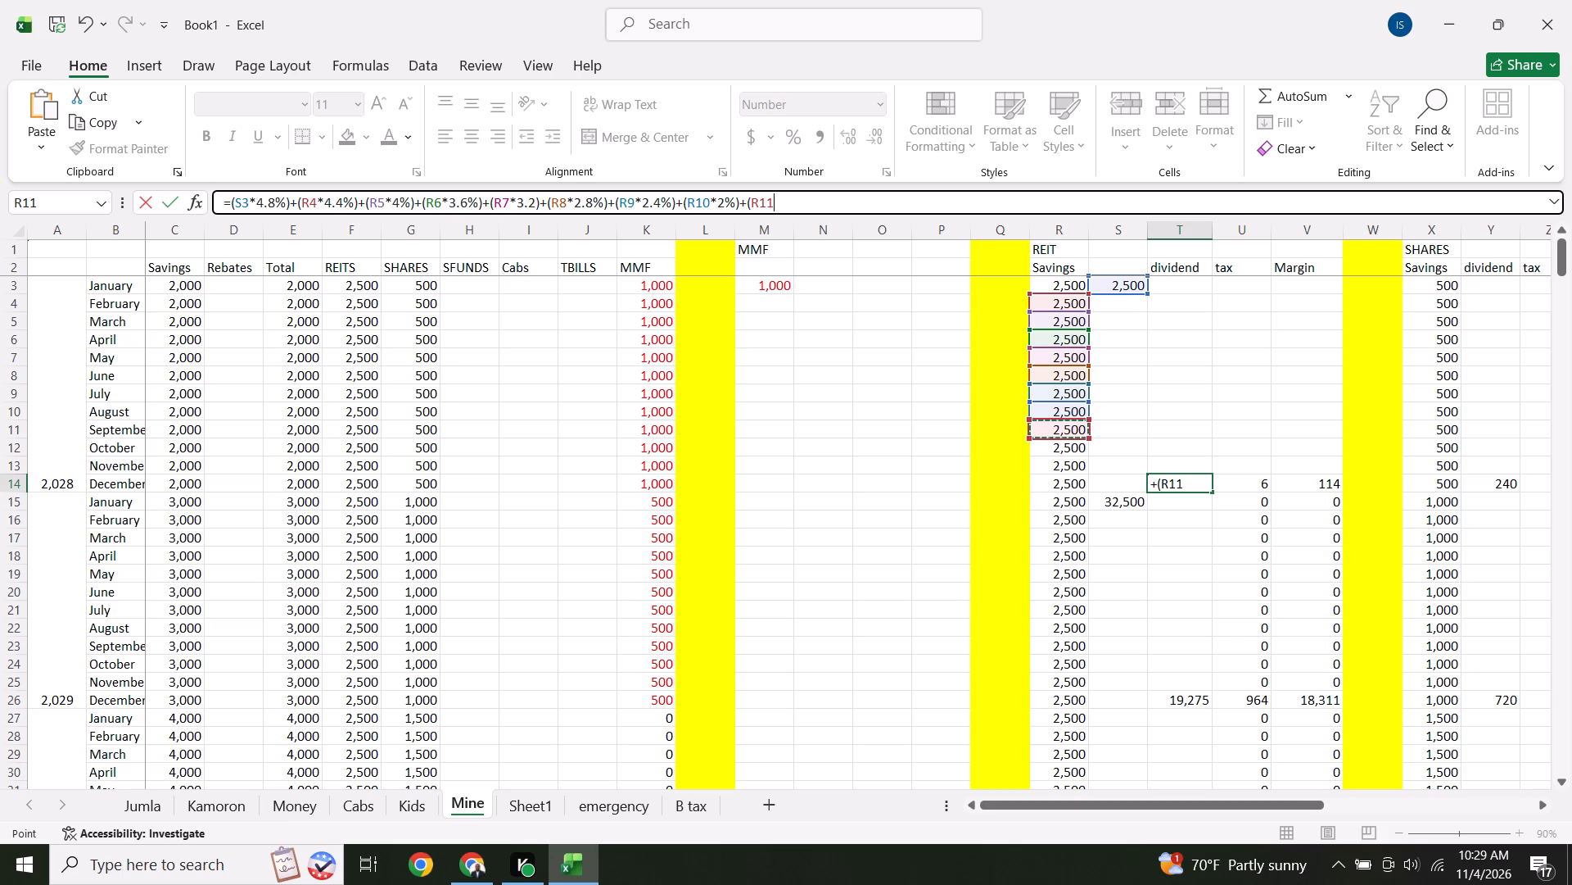
key(asterisk)
text(1.5)
key(shift+percent)
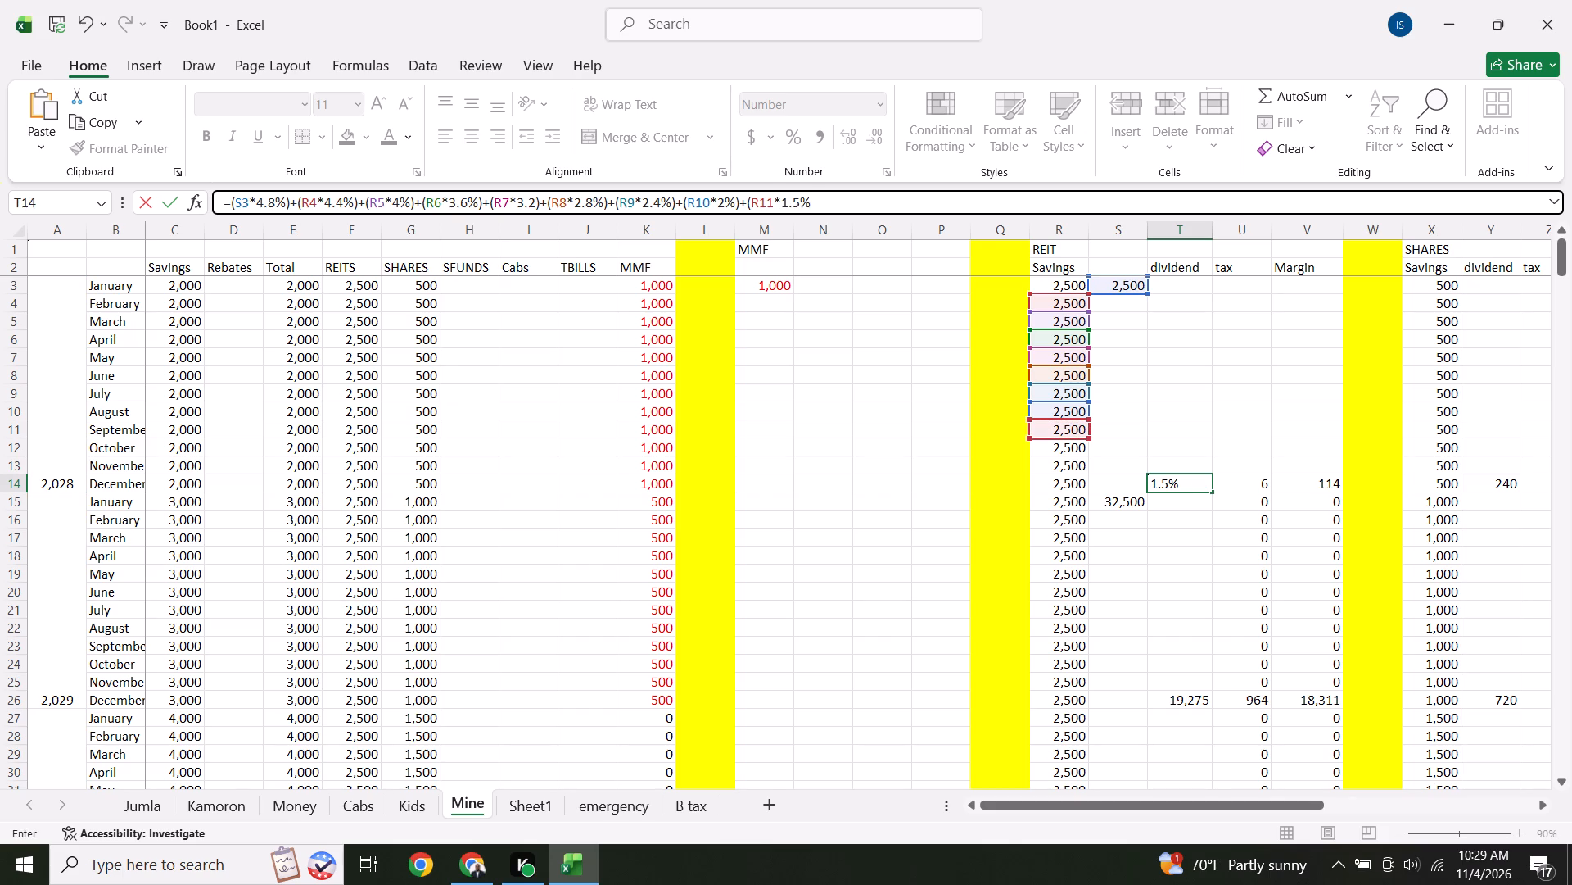
key(shift+parenright)
Add the October savings term +(R12*1.2%) to the T14 dividend formula and change R11's rate to 1.6%.
text(+()
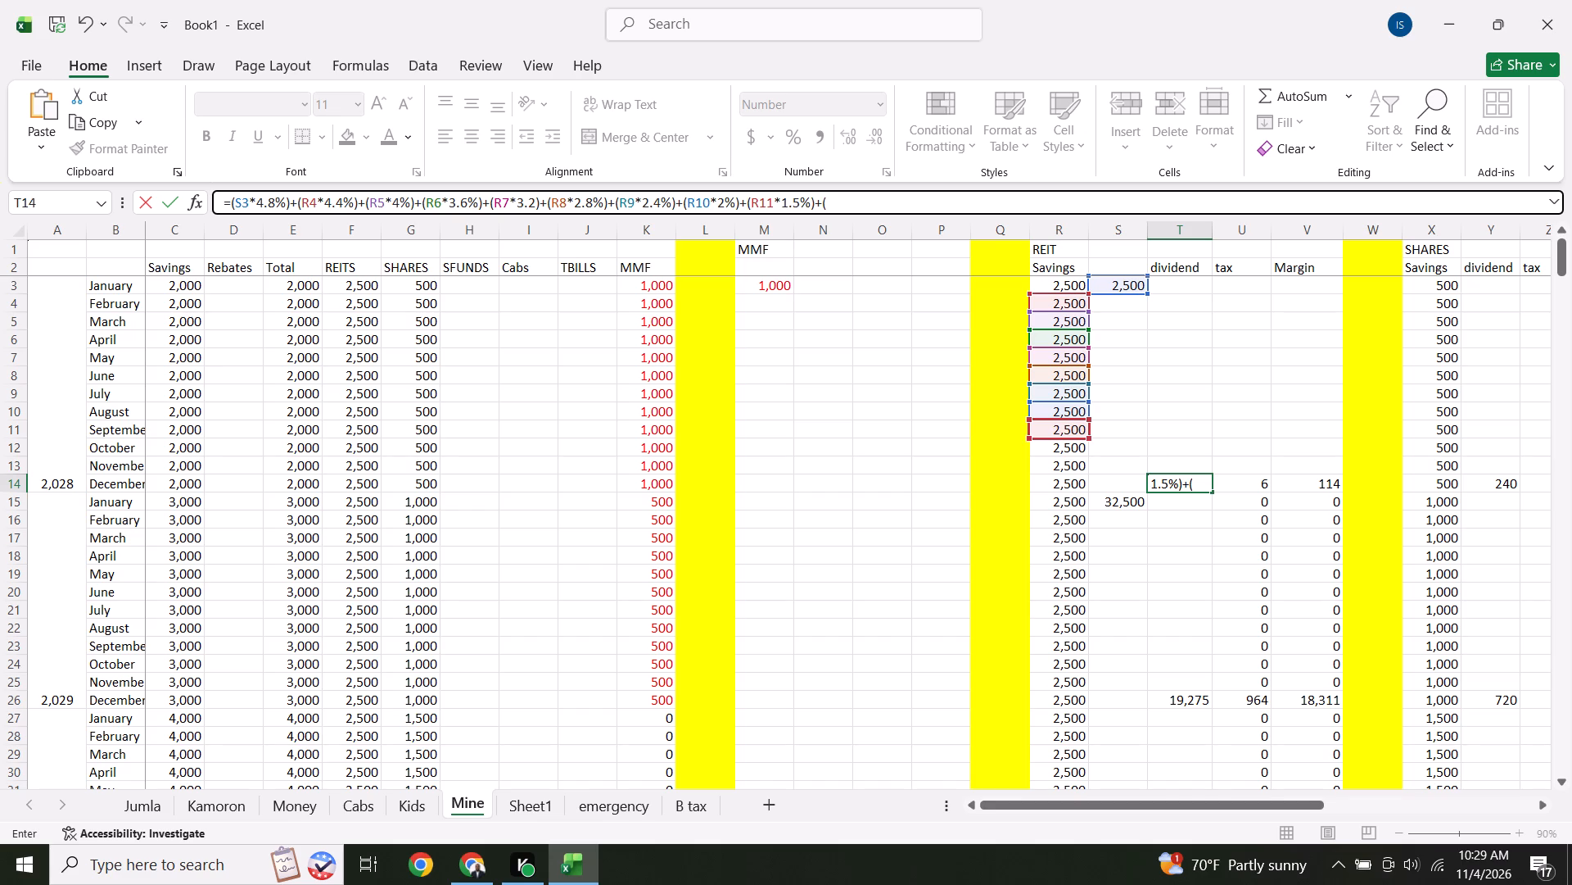
click(802, 202)
key(BackSpace)
key(6)
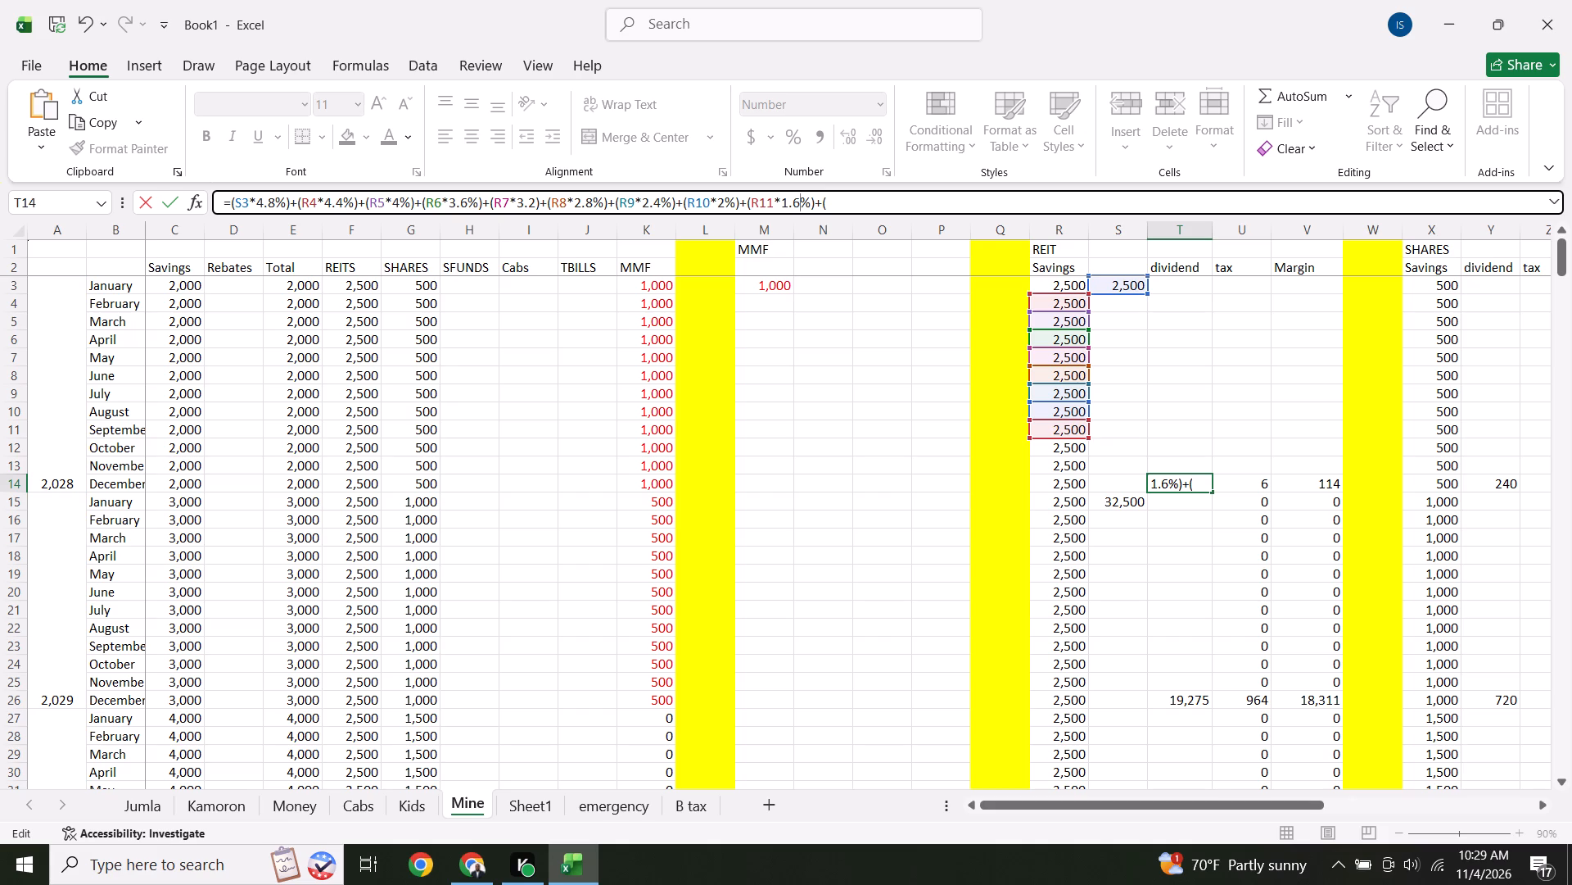
click(856, 204)
click(1075, 453)
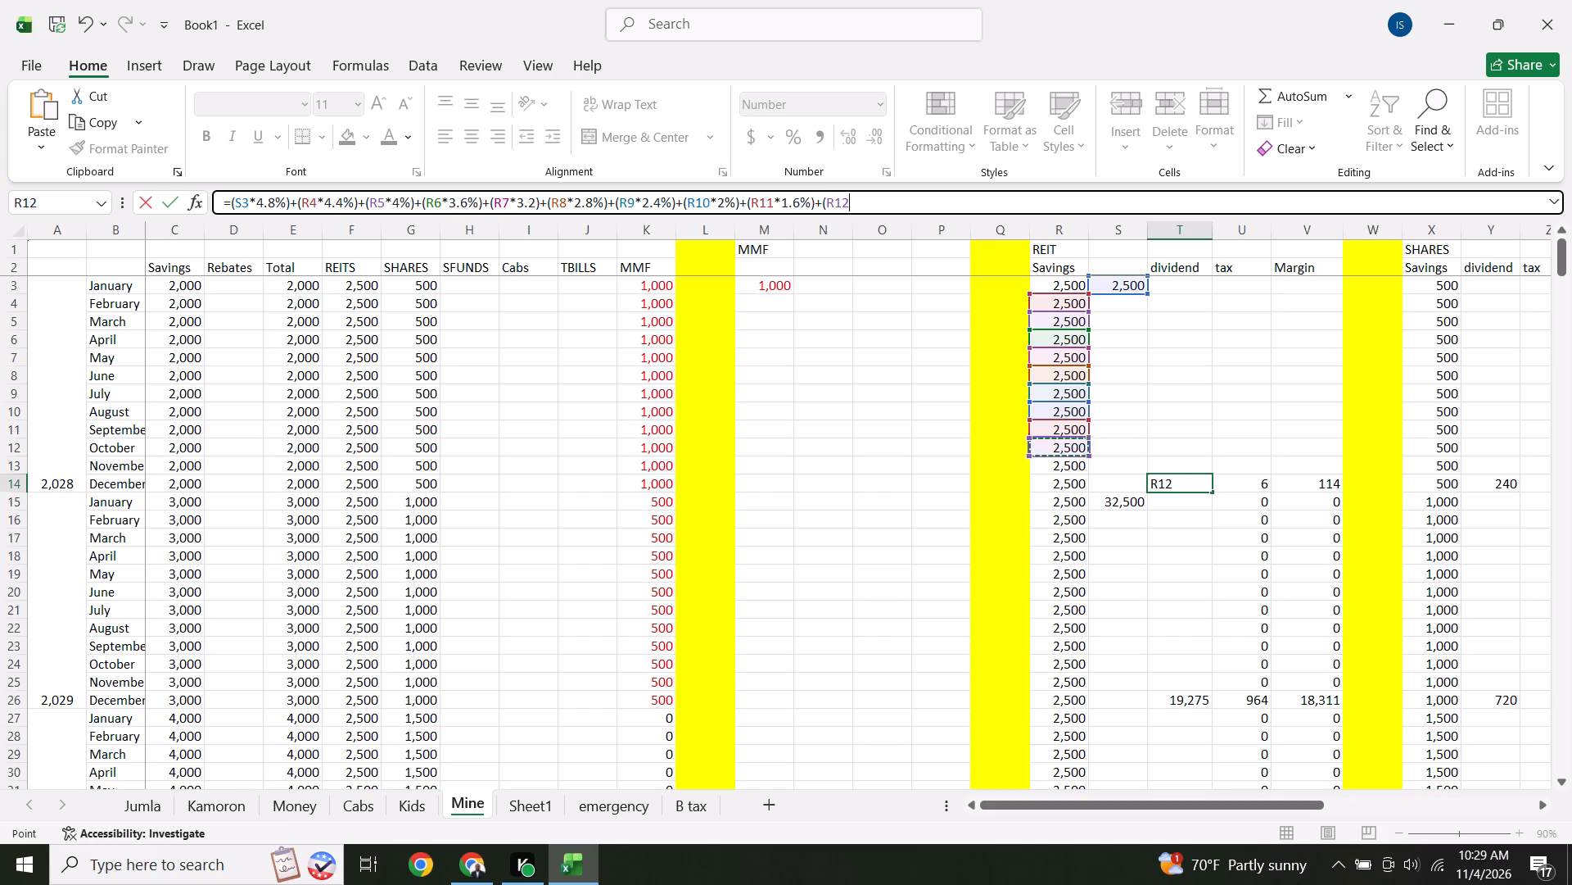
text(*1.2)
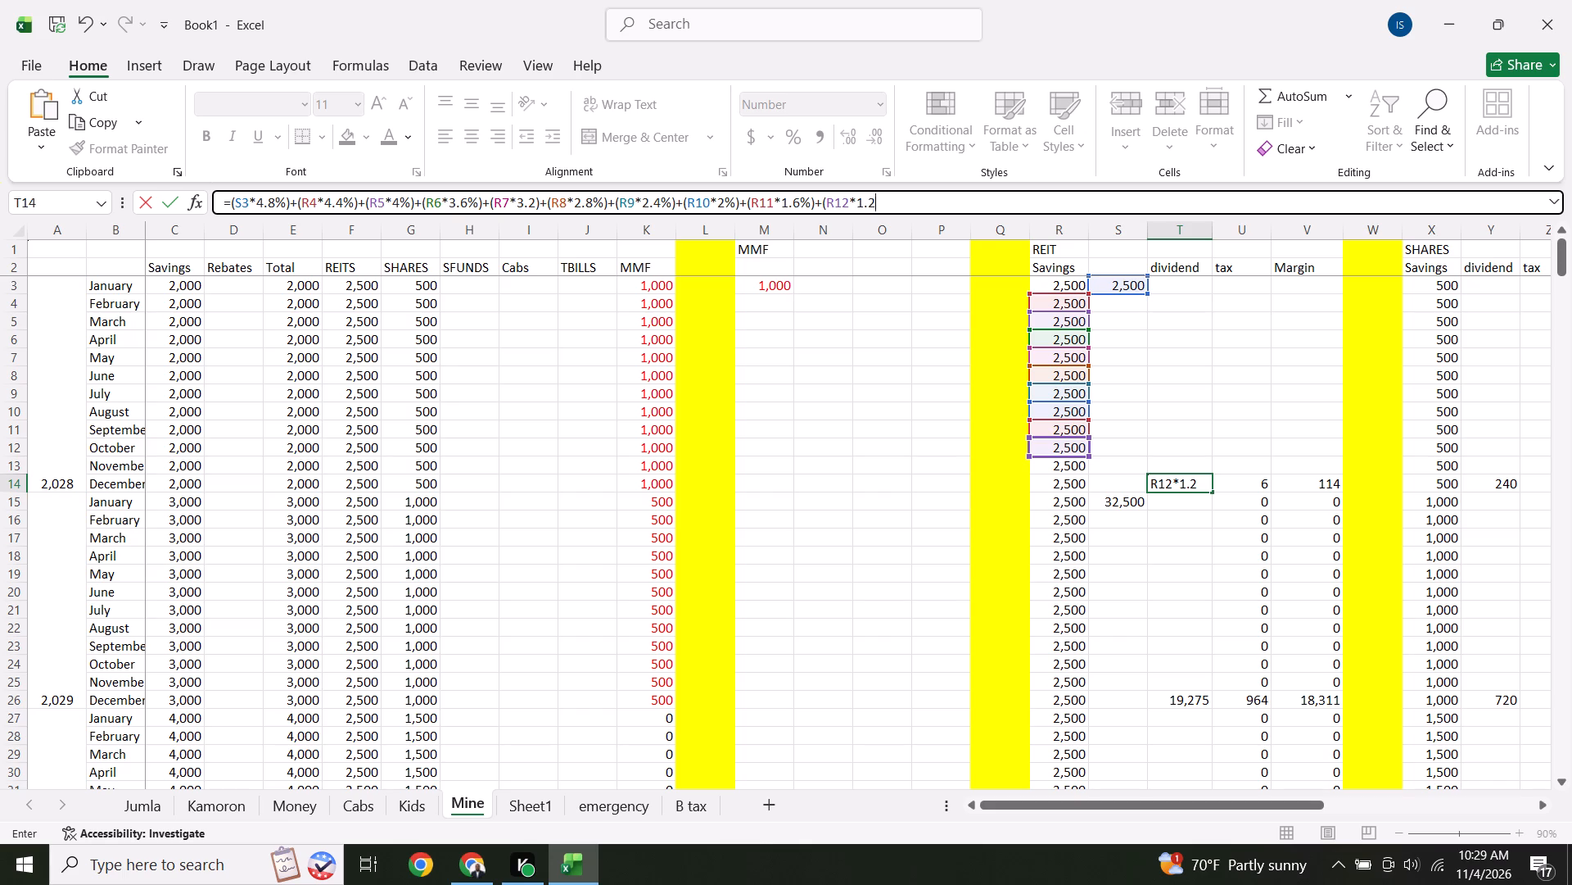
key(shift+percent)
key(shift+parenright)
Add the November savings term +(R13*0.8%) to the T14 dividend formula.
key(plus)
key(shift+parenleft)
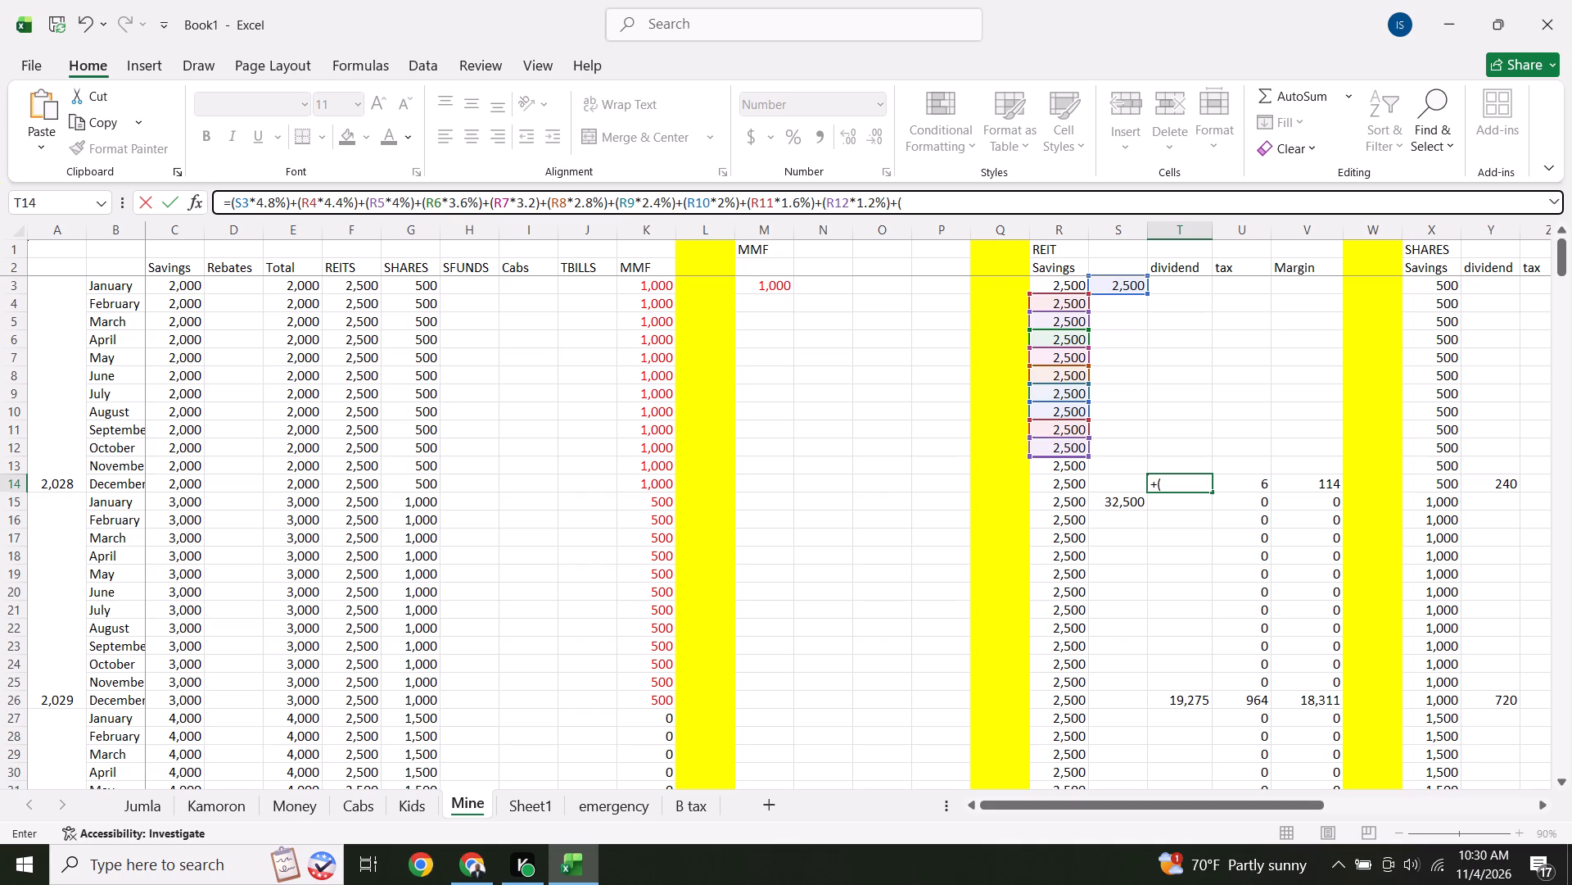
click(1071, 471)
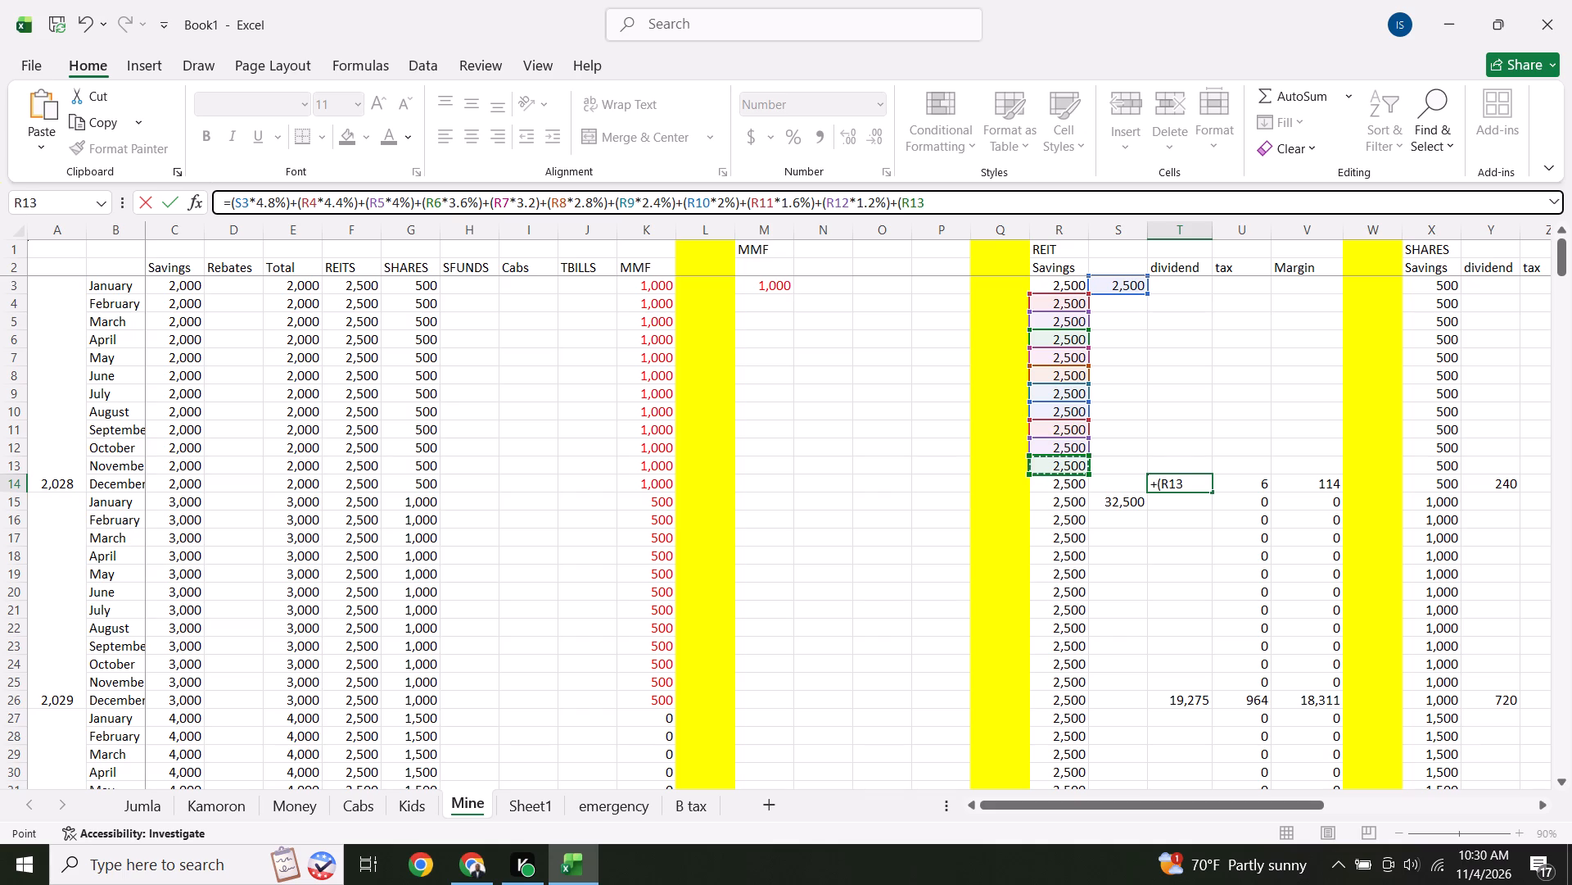
text(*0.8)
key(shift+percent)
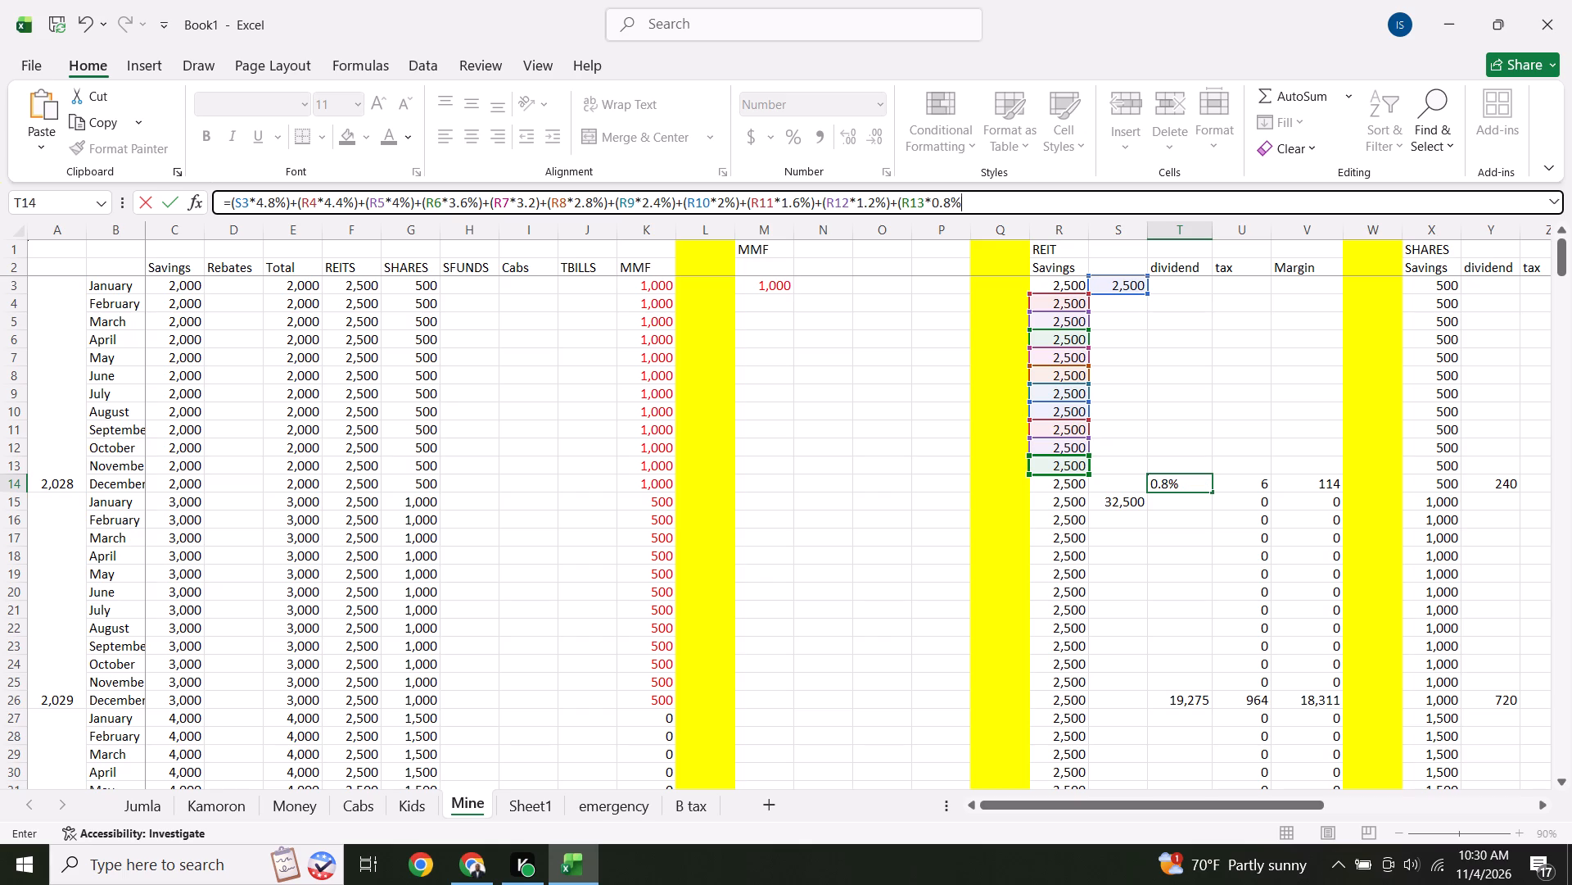
key(shift+parenright)
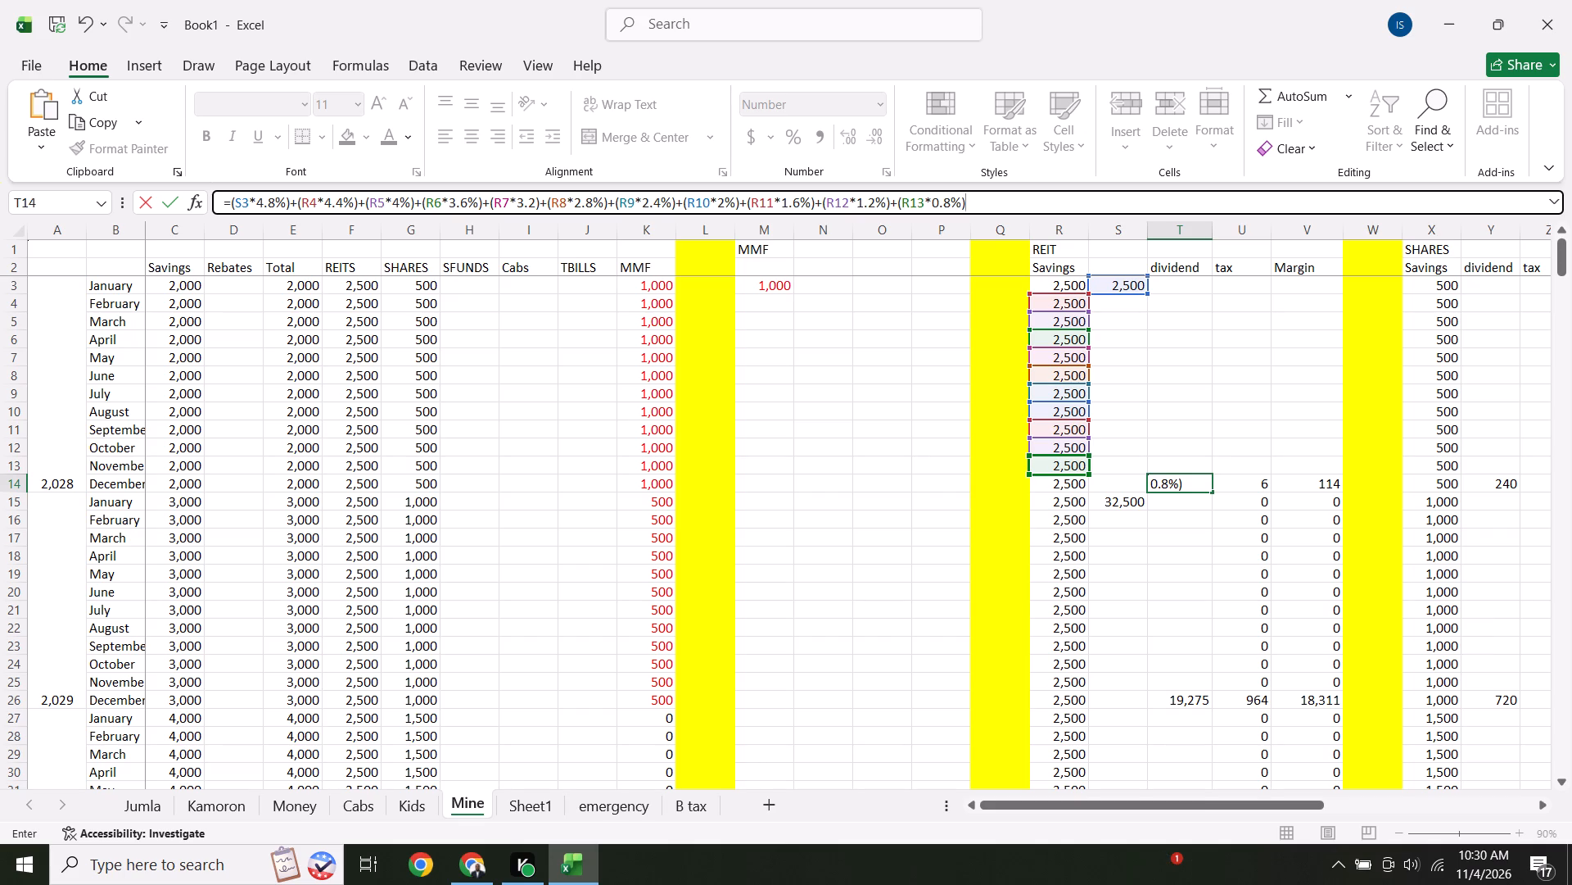
Add the December savings term +(R14*0.4%) to the T14 dividend formula and enter the completed formula.
key(plus)
key(shift+parenleft)
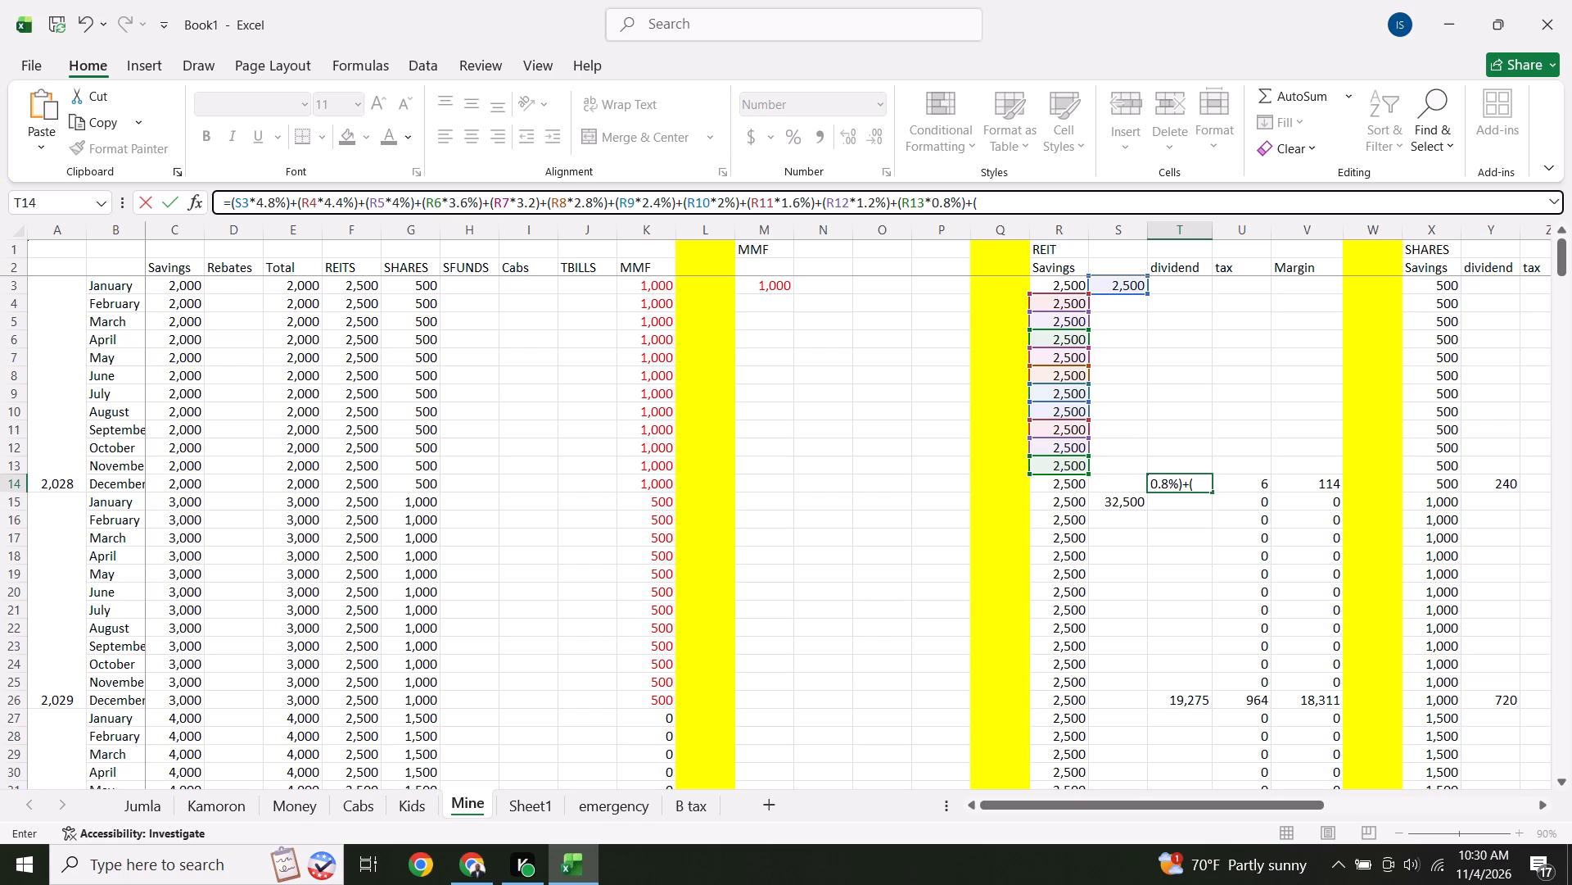
click(1073, 488)
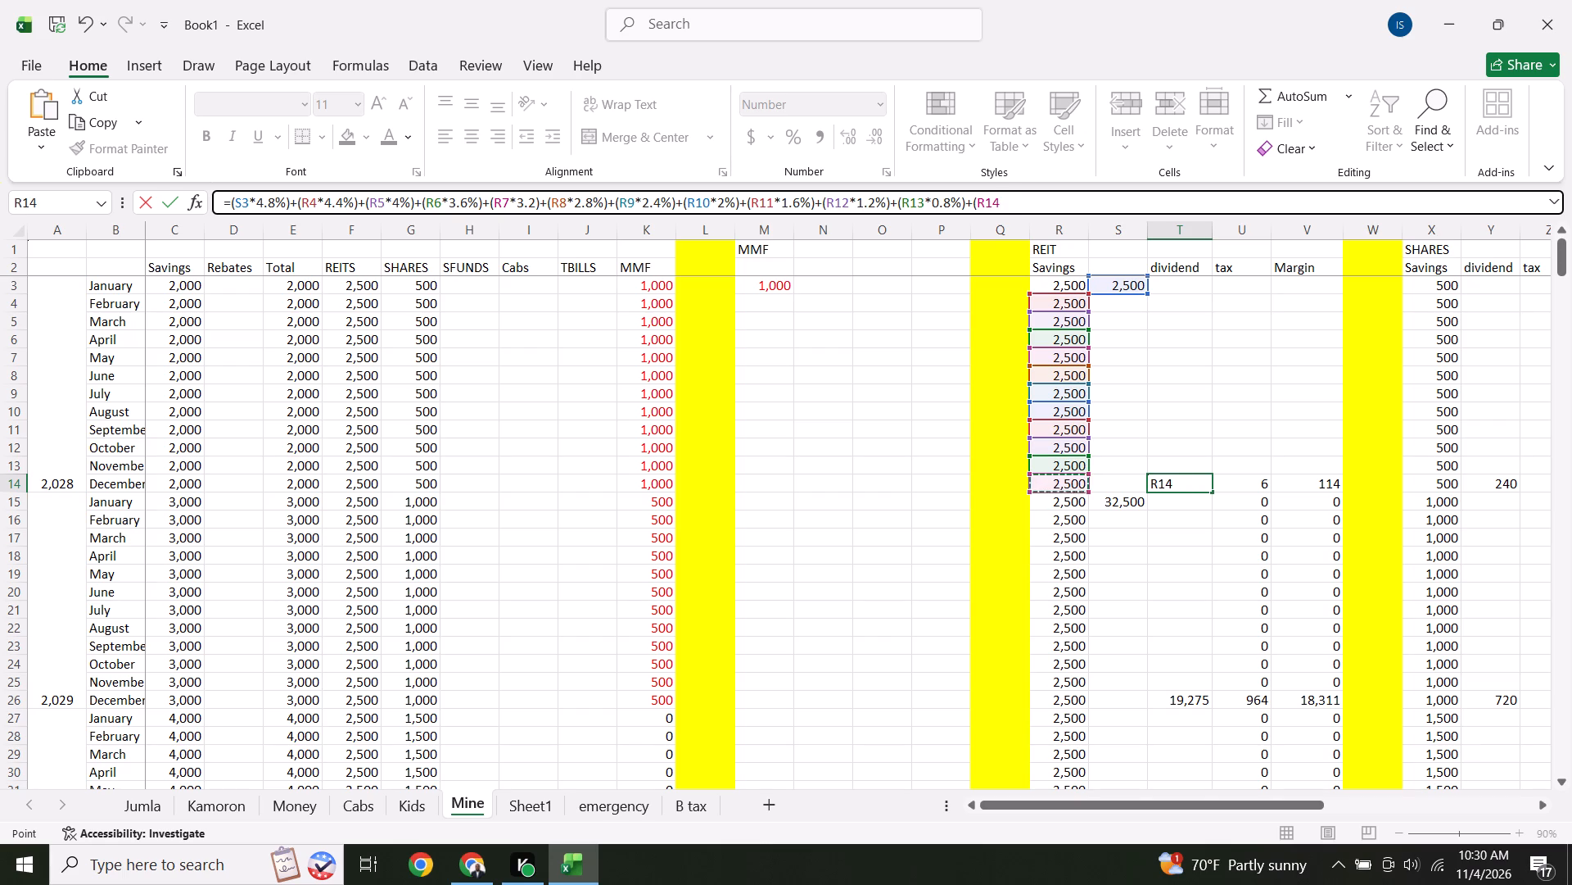
text(*0.4)
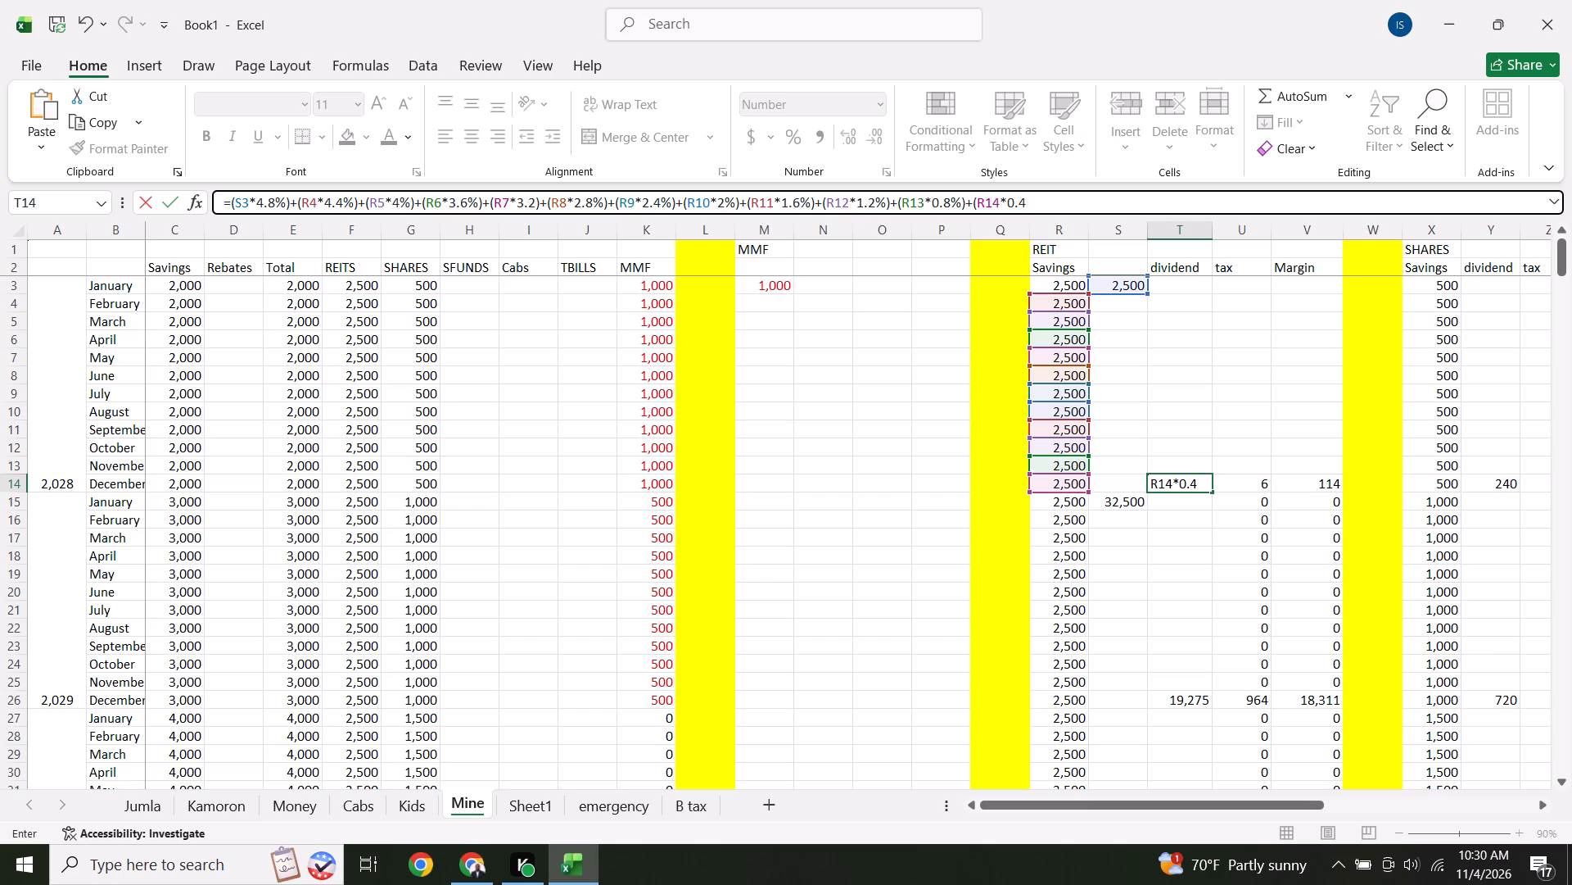
key(shift+percent)
key(shift+parenright)
key(Return)
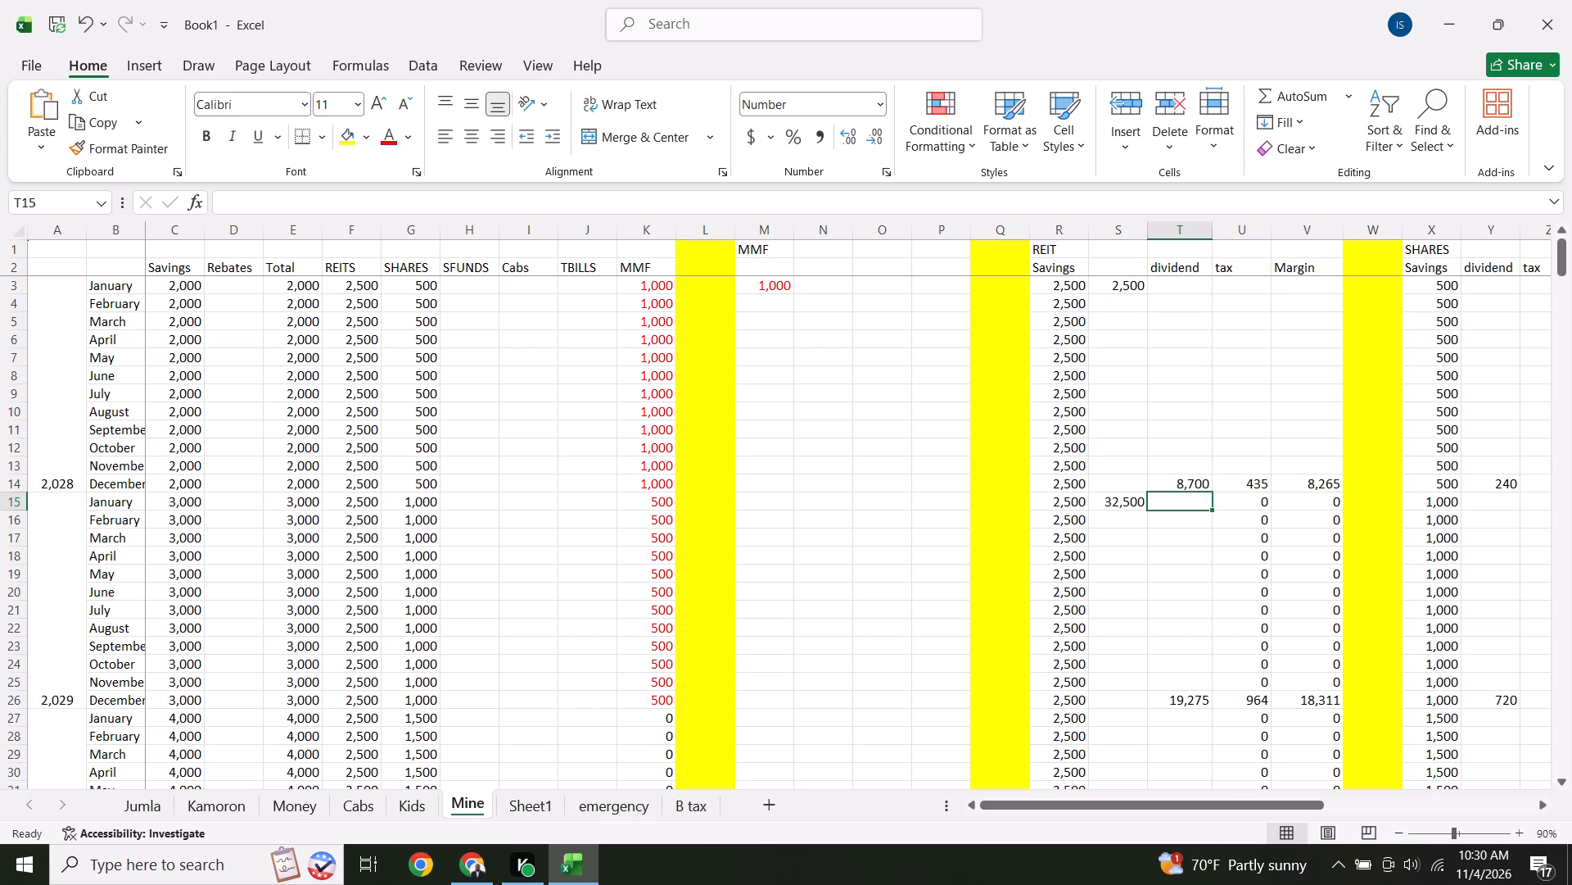
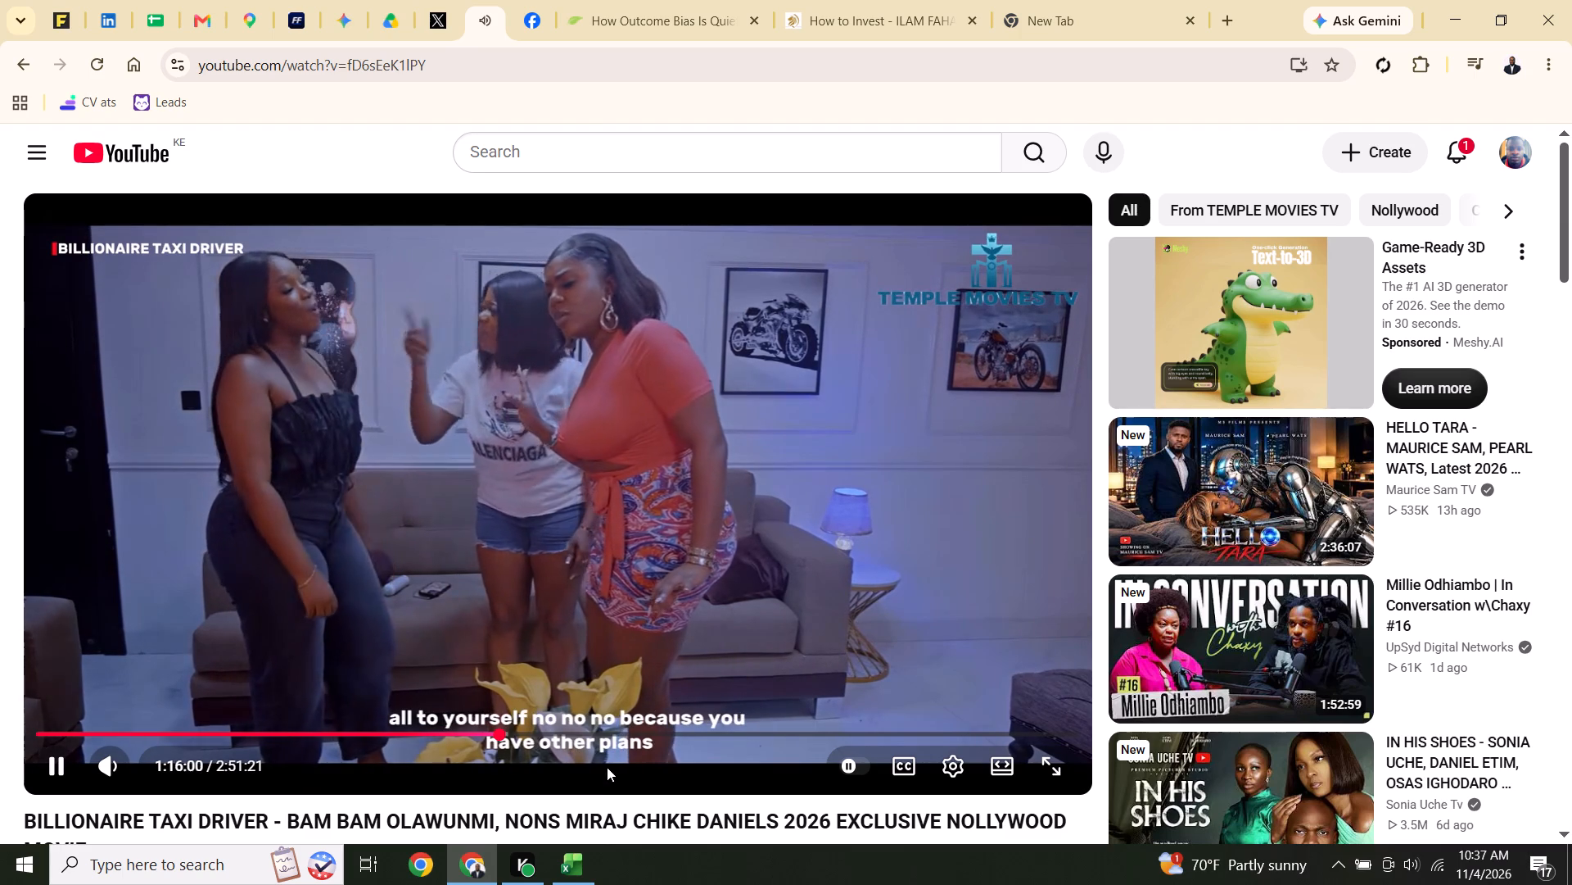
Switch to Excel and check the total of the first-year REIT savings in R3:R14 and the T14 dividend formula.
click(571, 873)
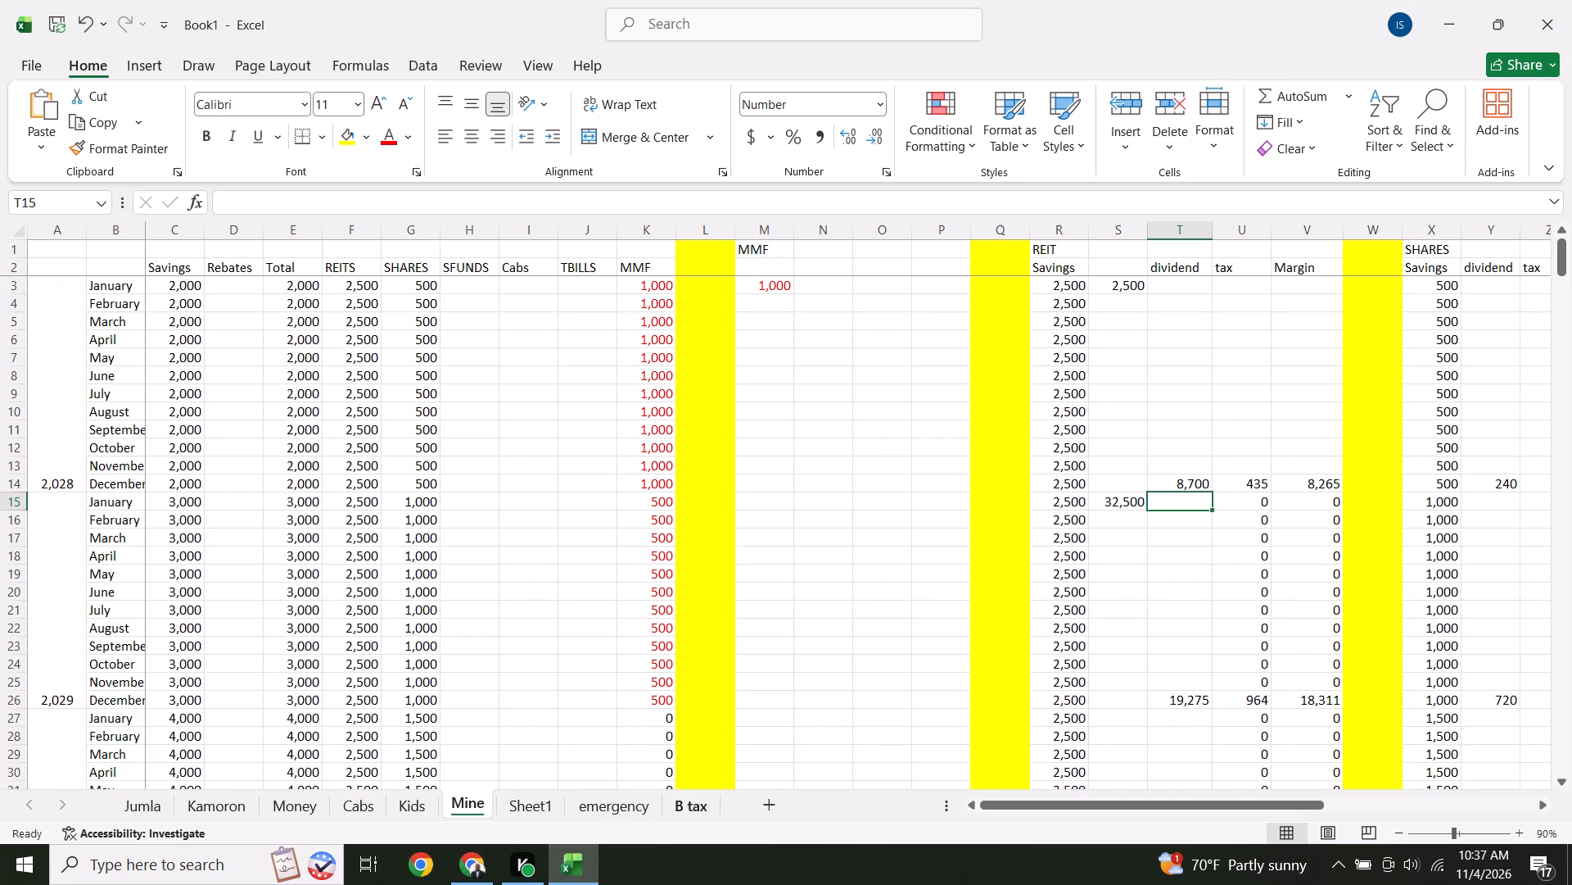
drag(1077, 487, 1099, 322)
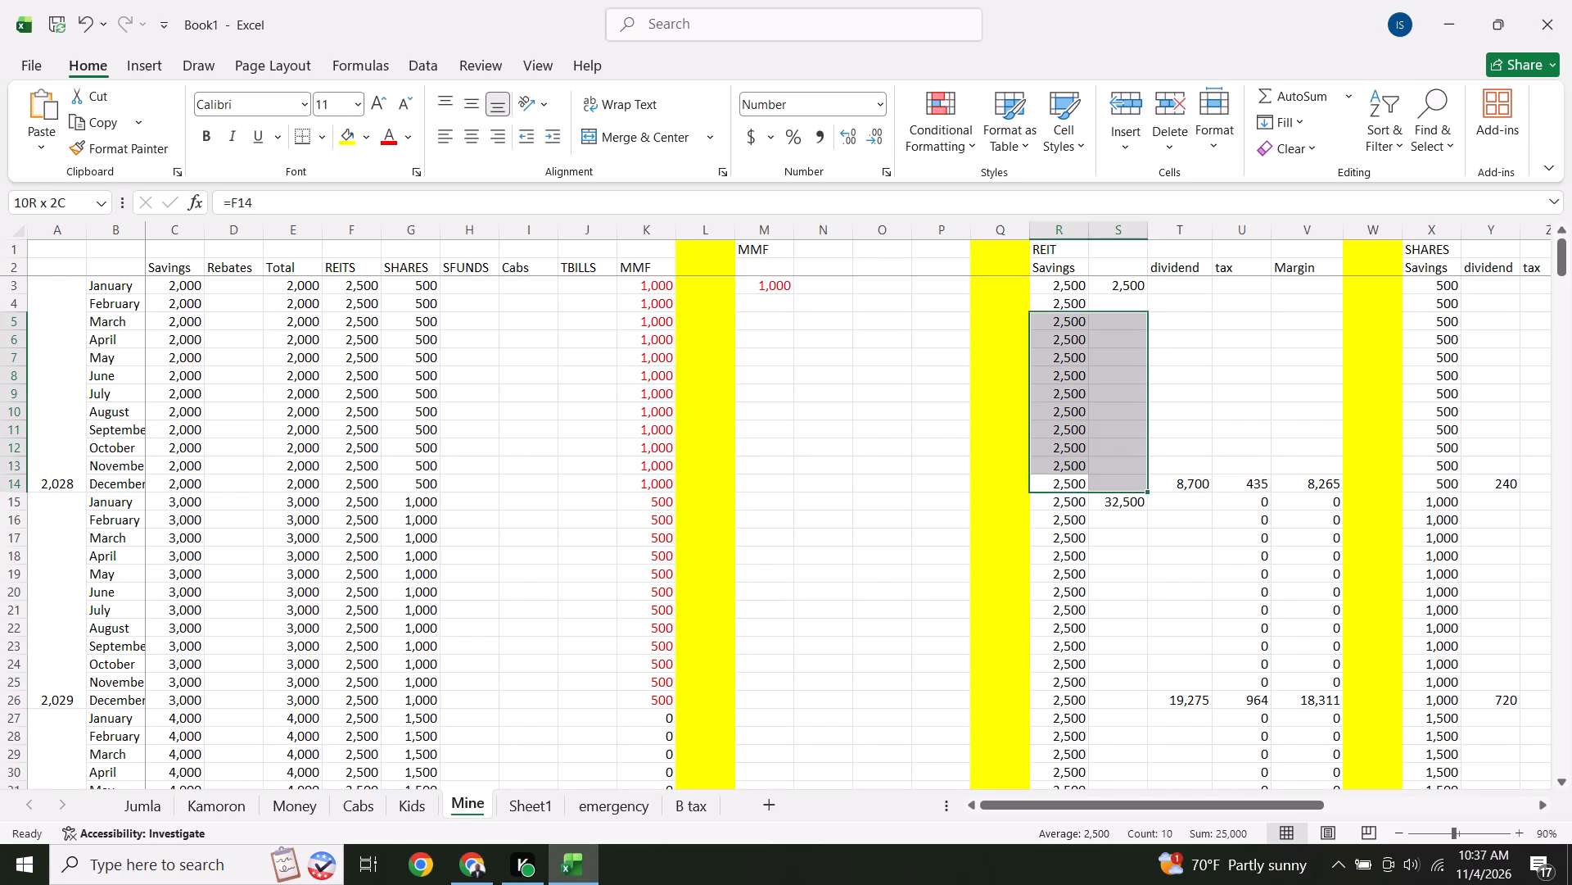
drag(1099, 322, 1073, 287)
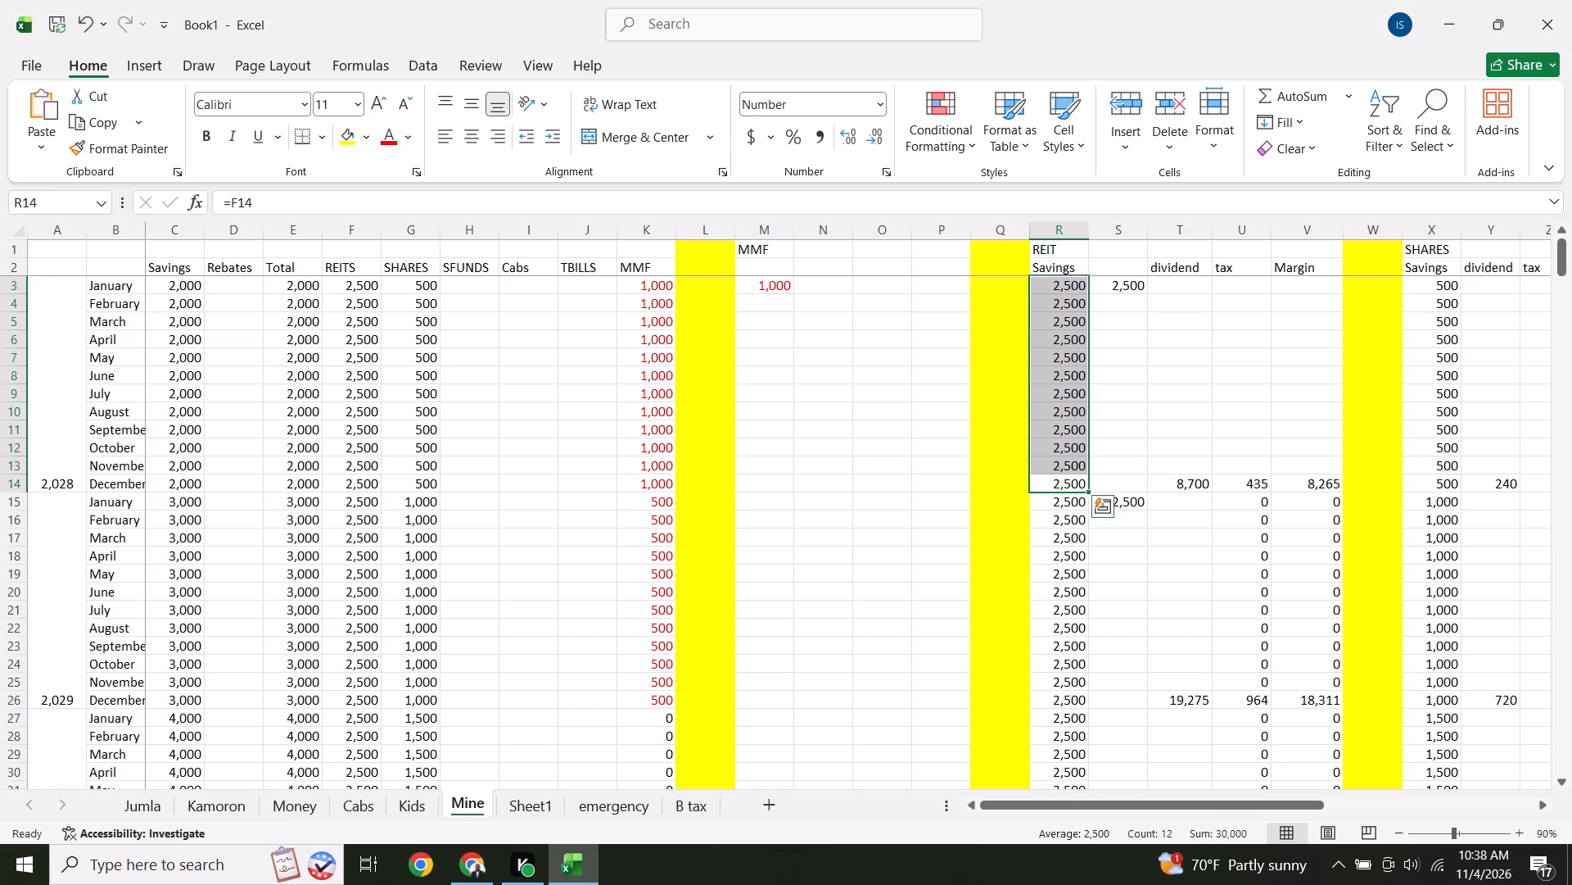
click(1184, 540)
click(1201, 483)
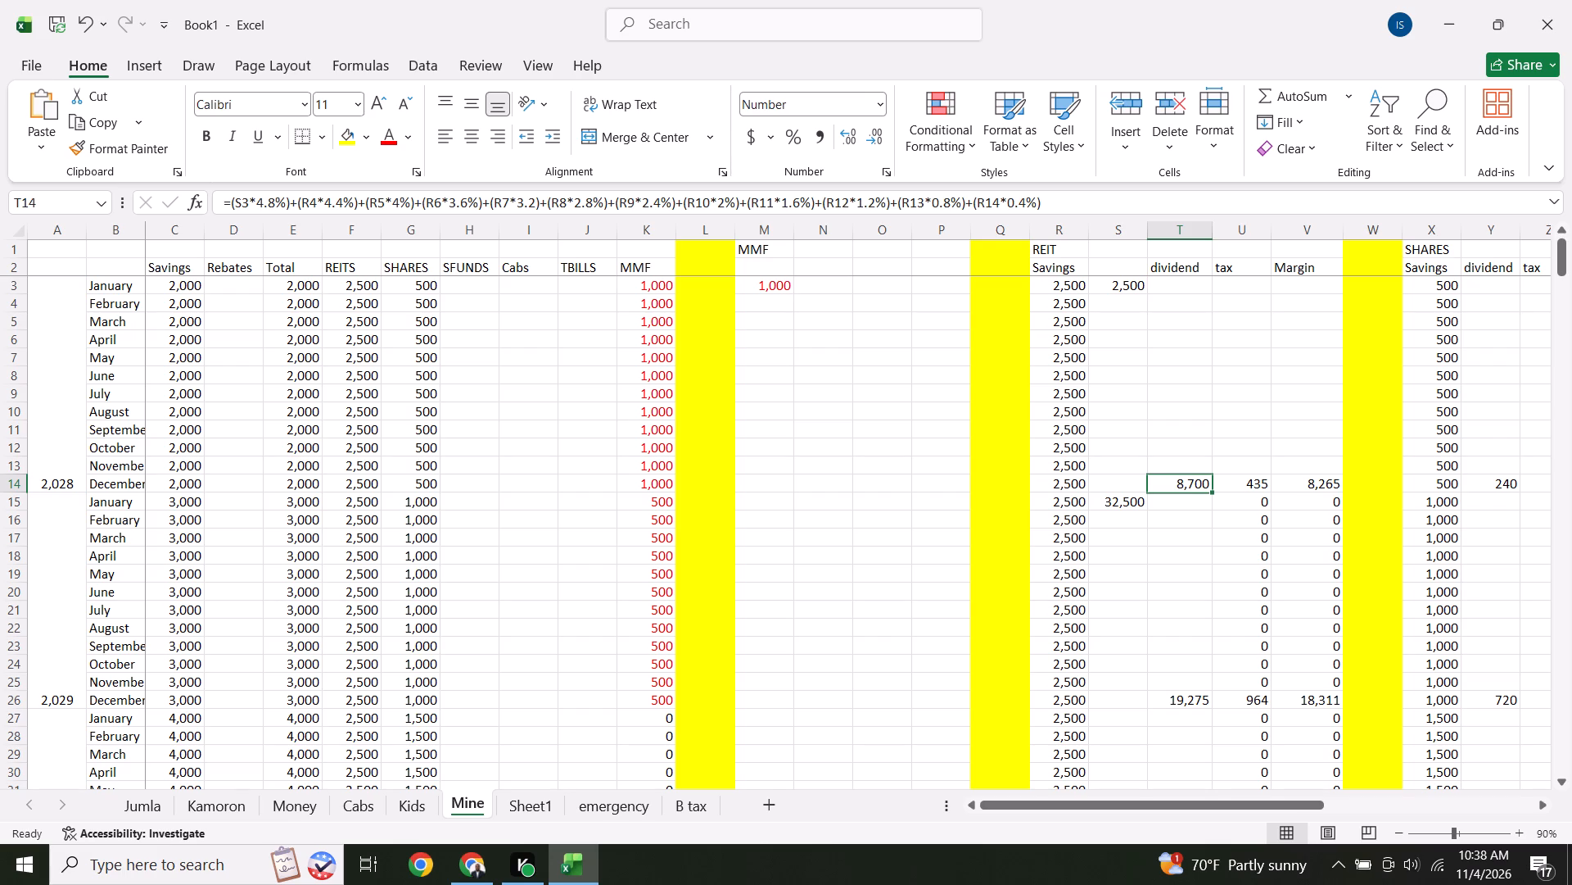
Enter the check calculation =30000*4% in cell T5 of the Mine sheet's REIT dividend column.
click(1226, 412)
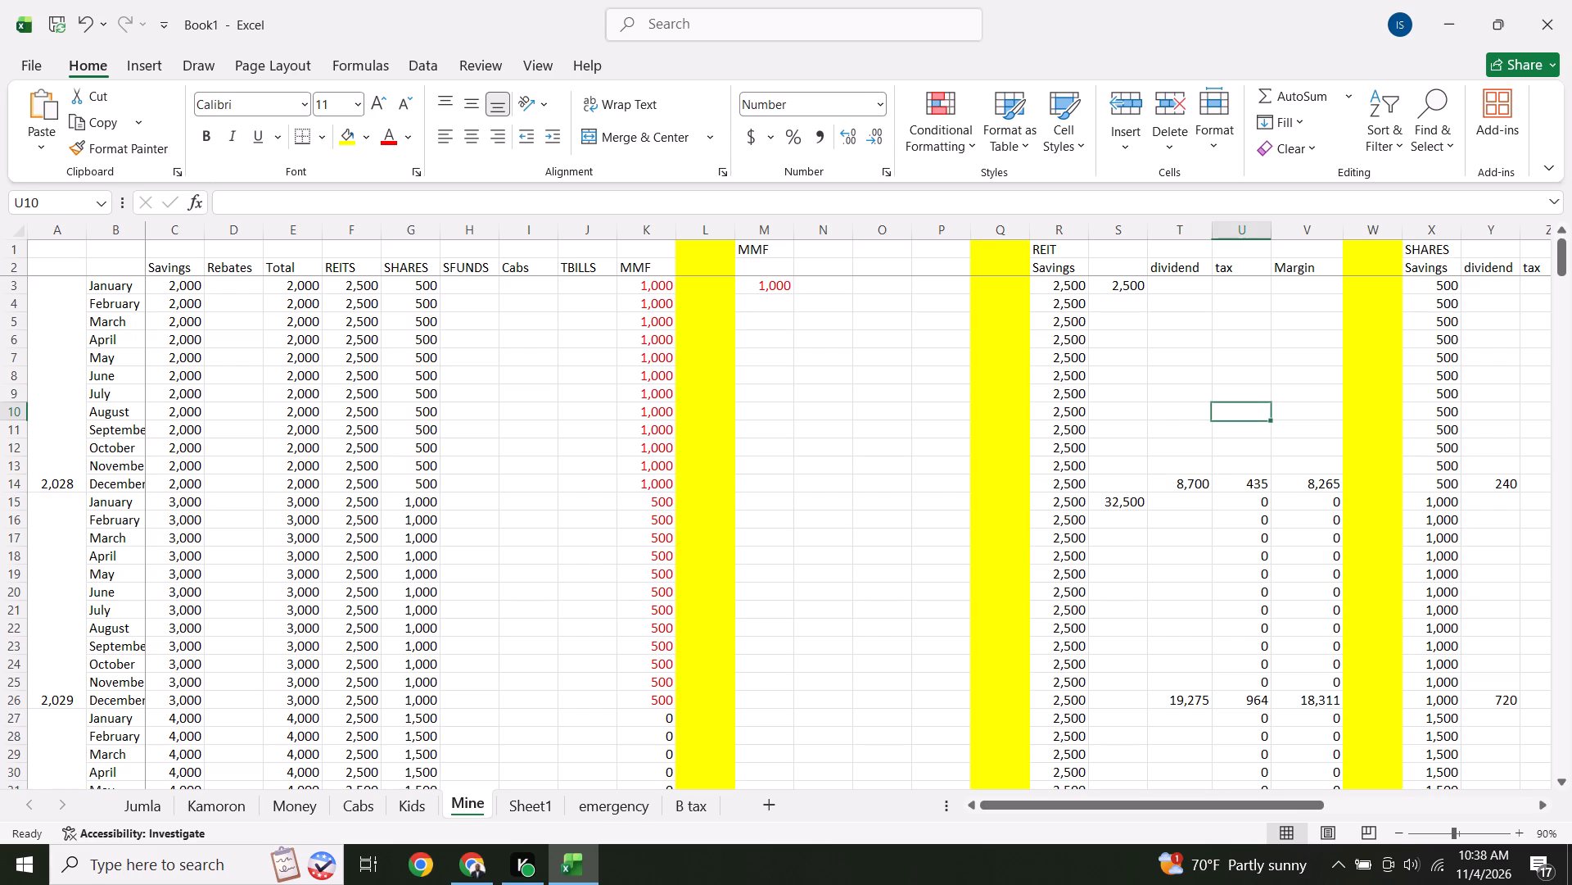
click(1209, 320)
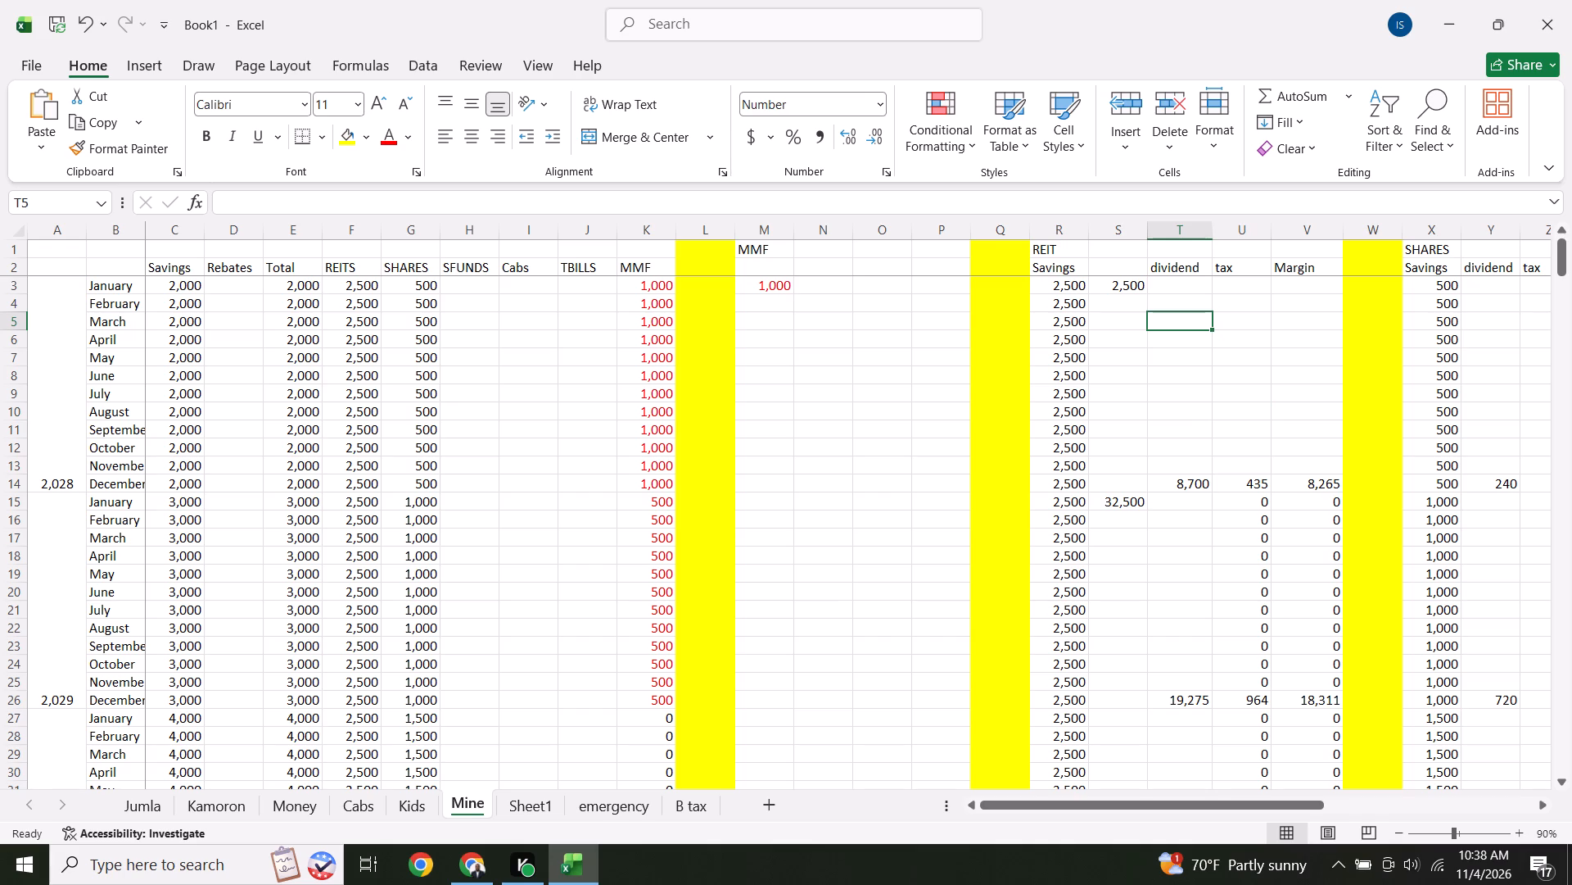
key(equal)
text(30000)
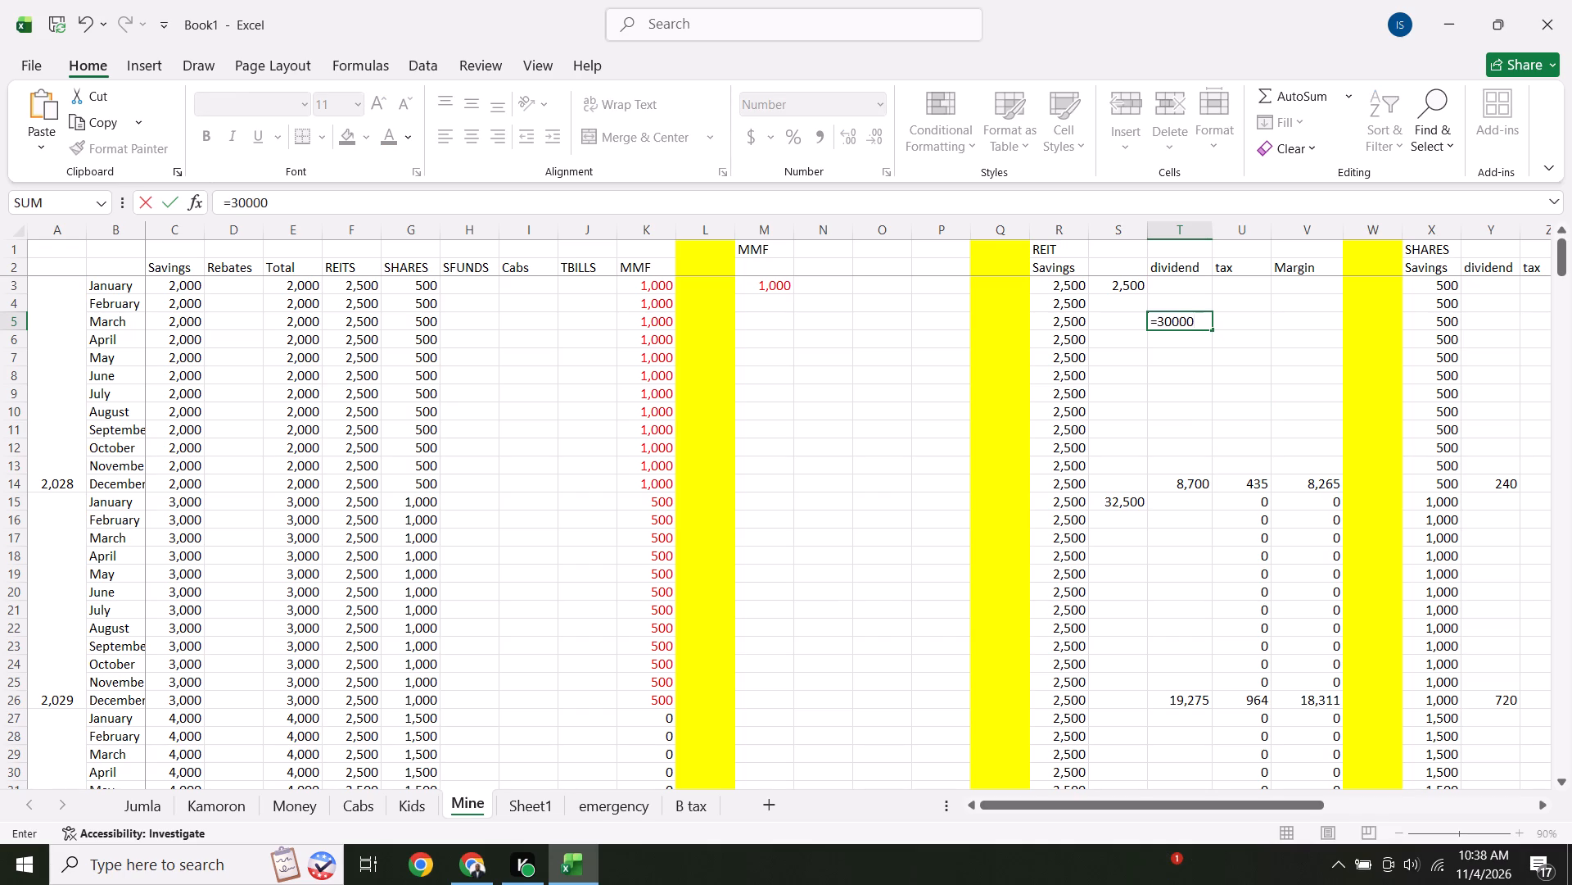
key(asterisk)
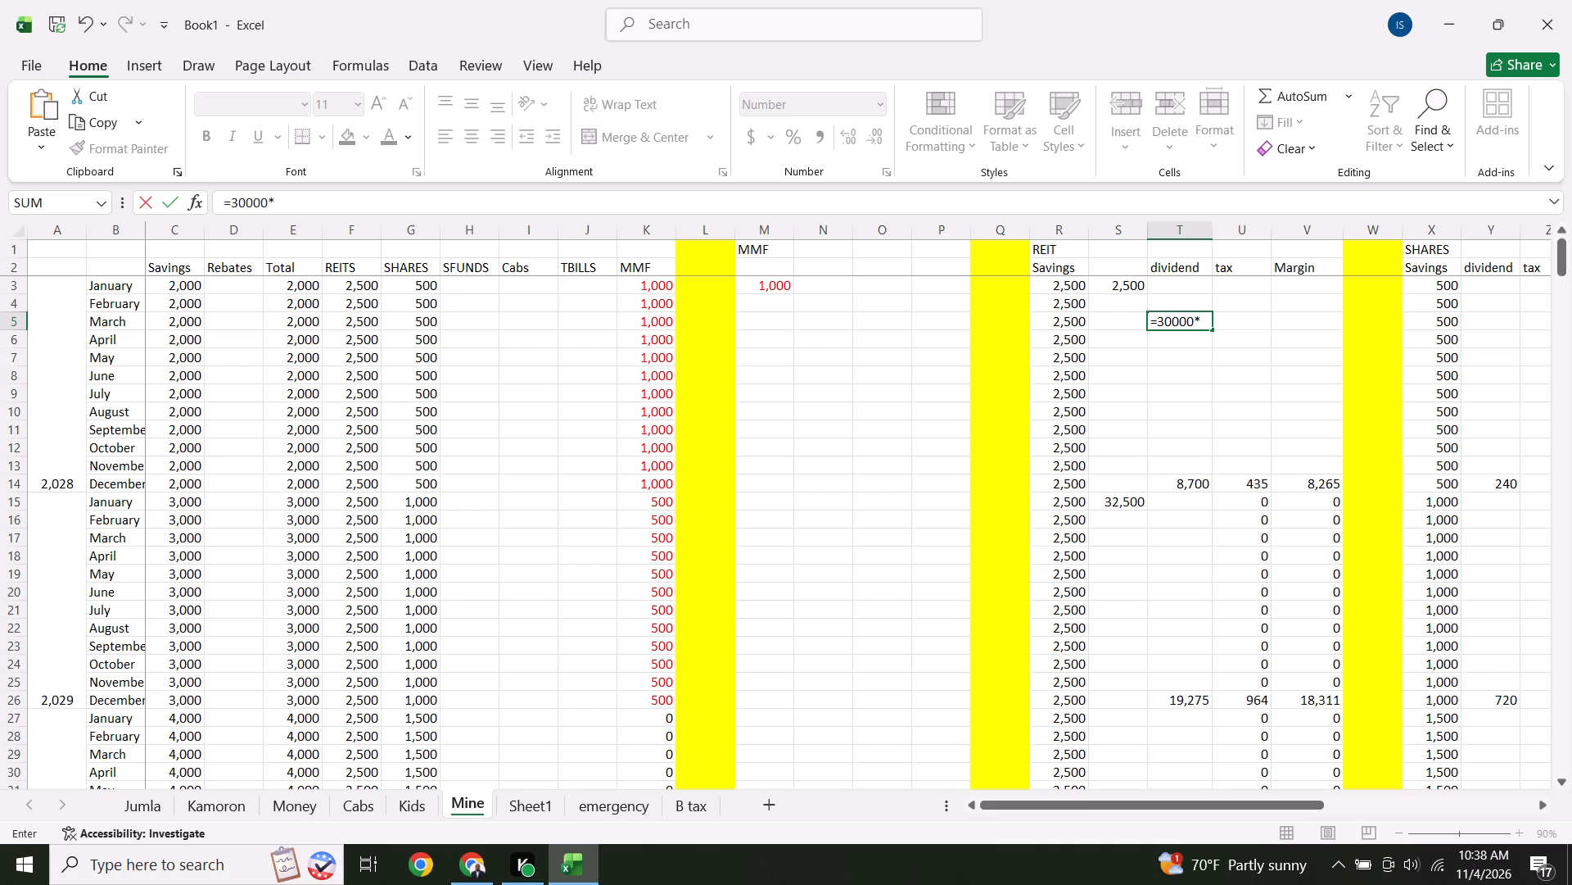
key(4)
key(shift+percent)
key(Return)
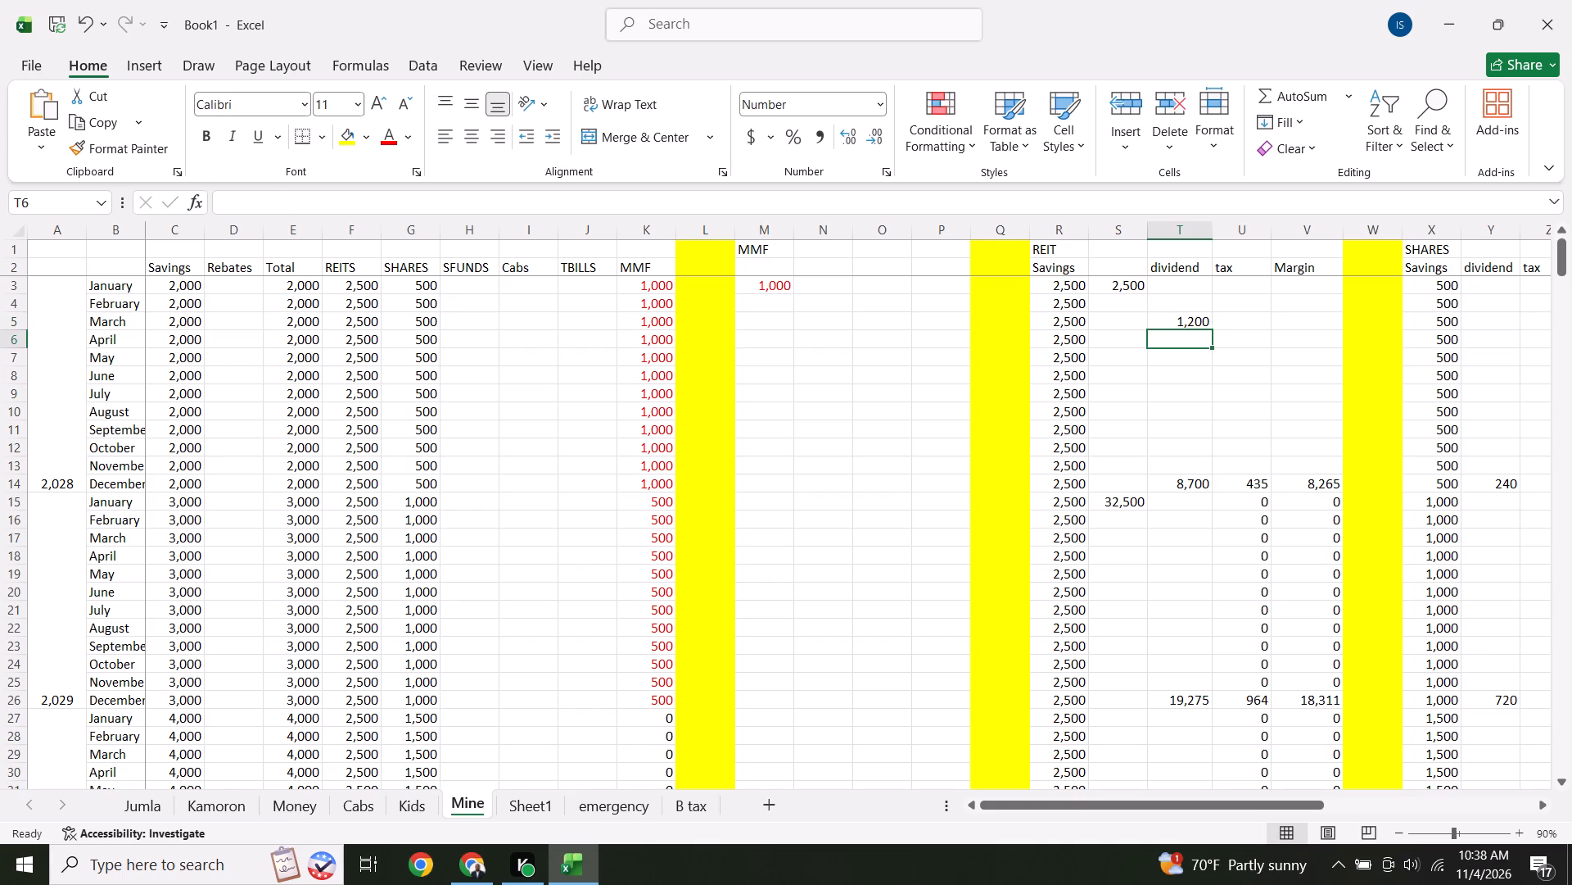
On Sheet1, extend the monthly rate formula in E2 to =5/12/100.
click(1192, 482)
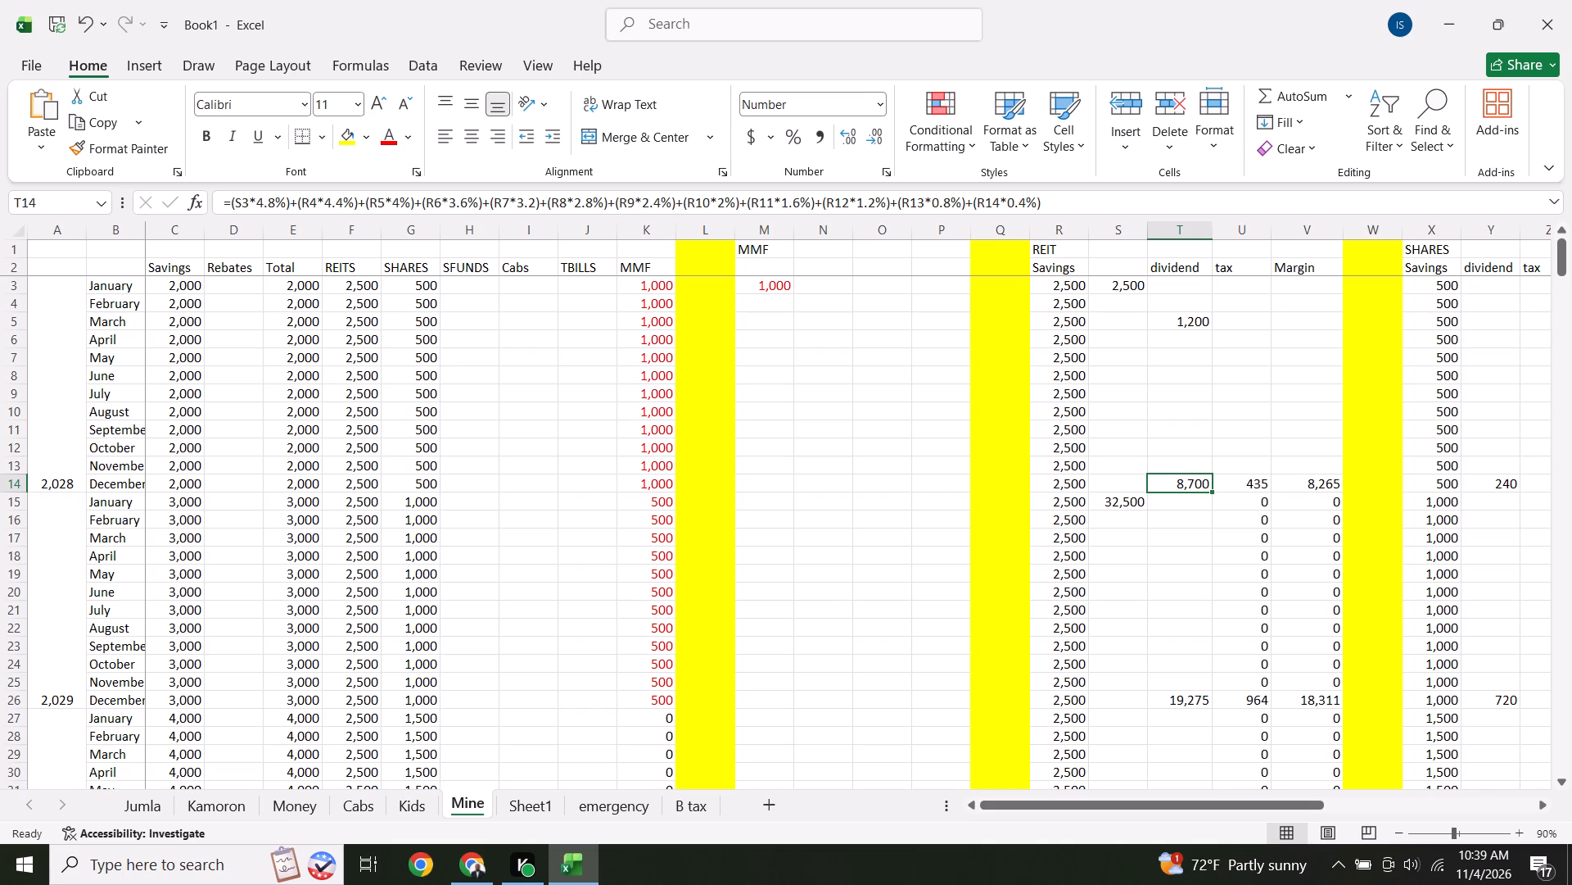
click(536, 810)
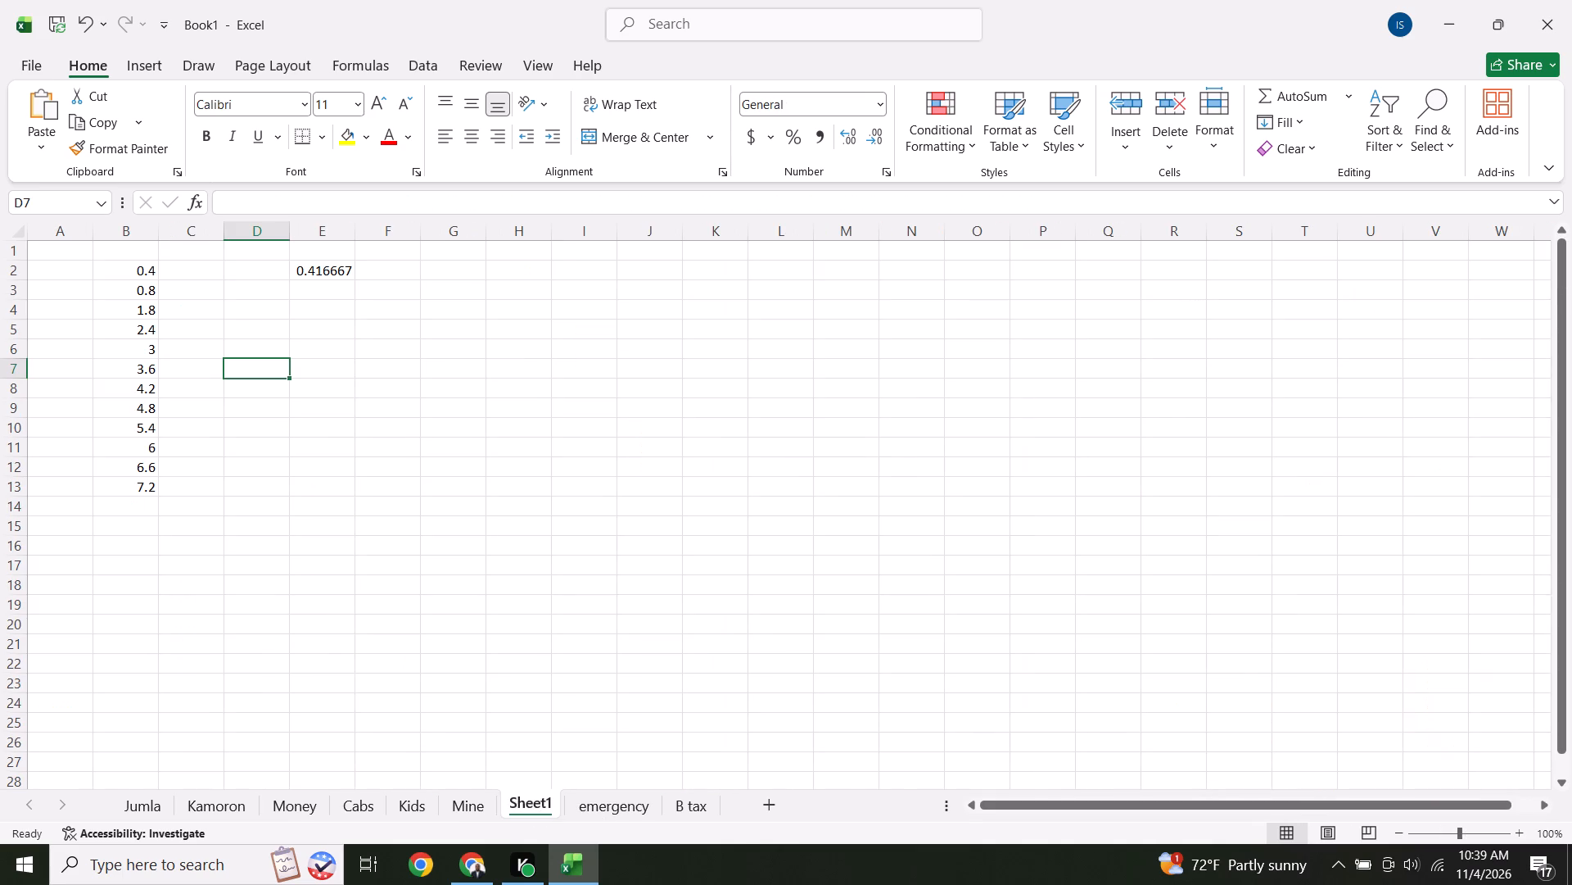
click(326, 270)
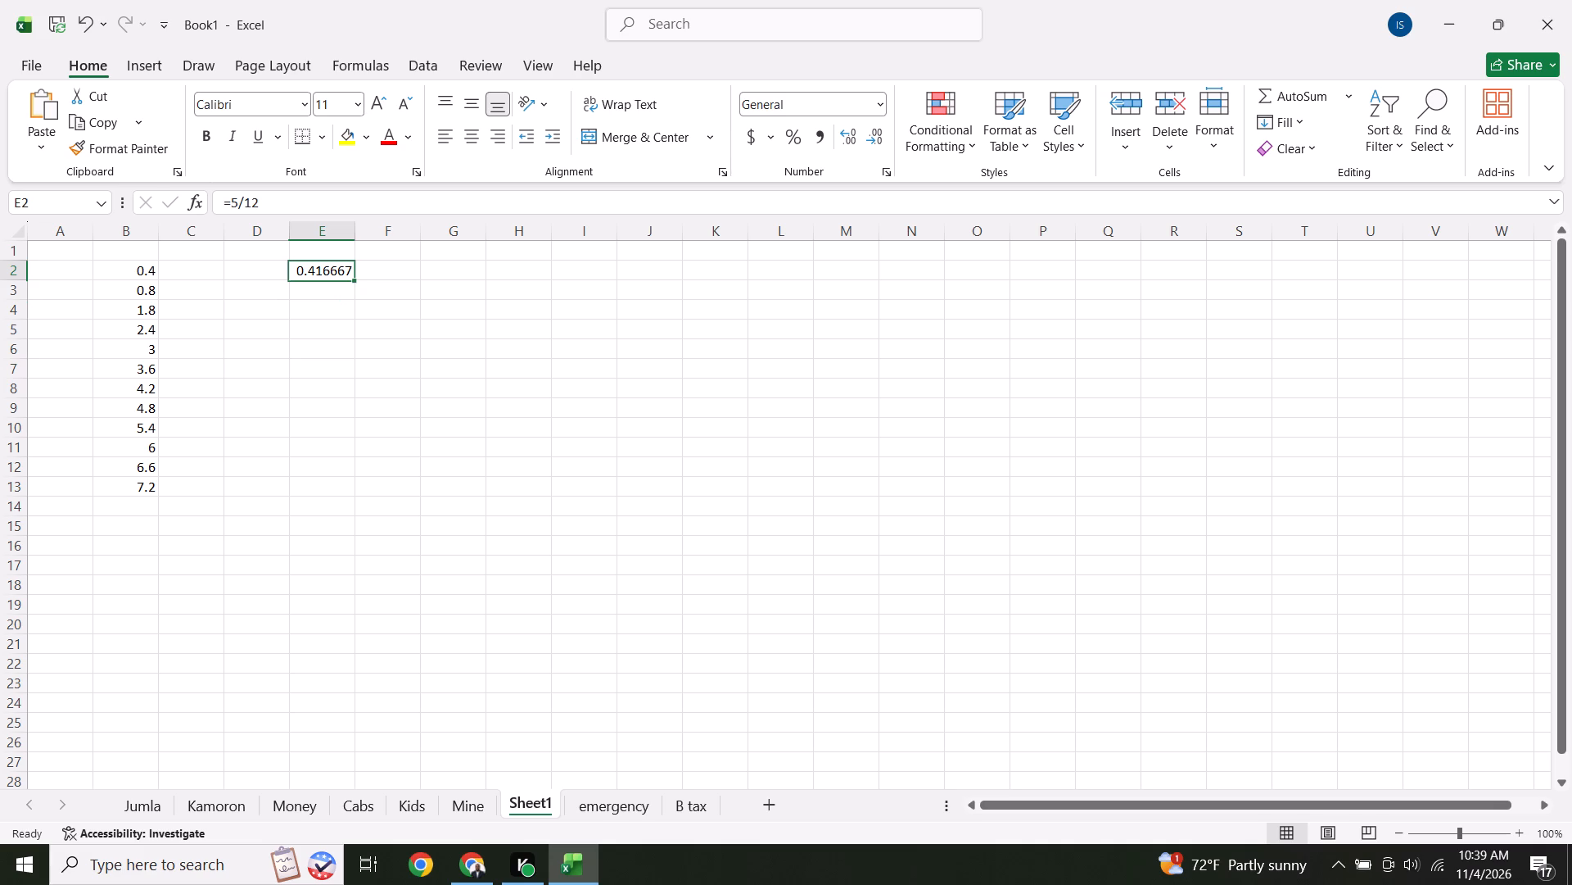
click(318, 211)
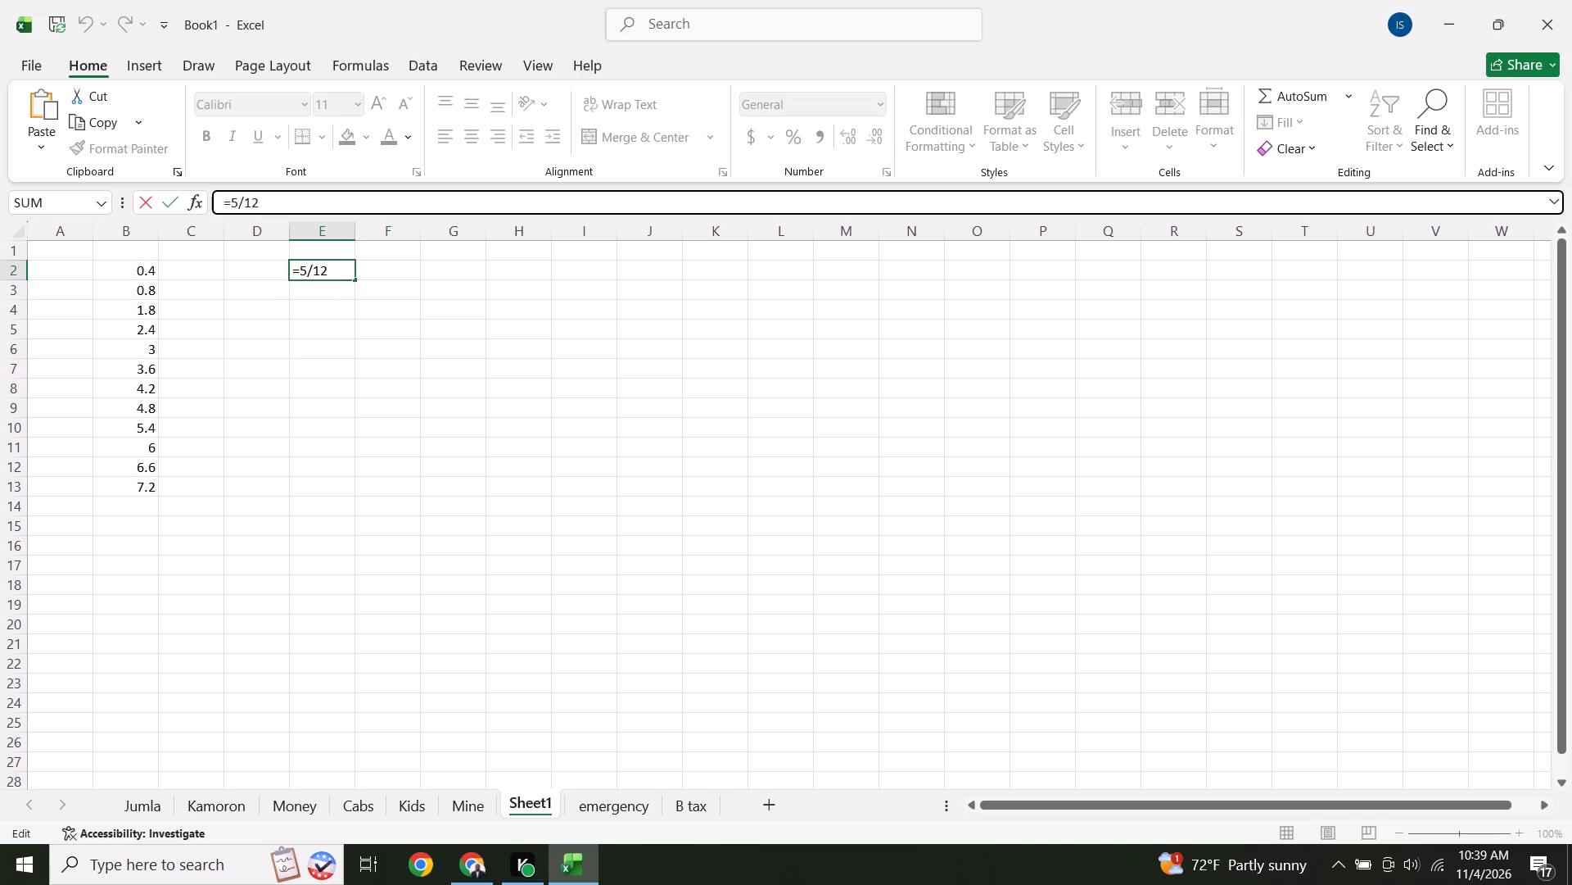
text(/100)
key(Return)
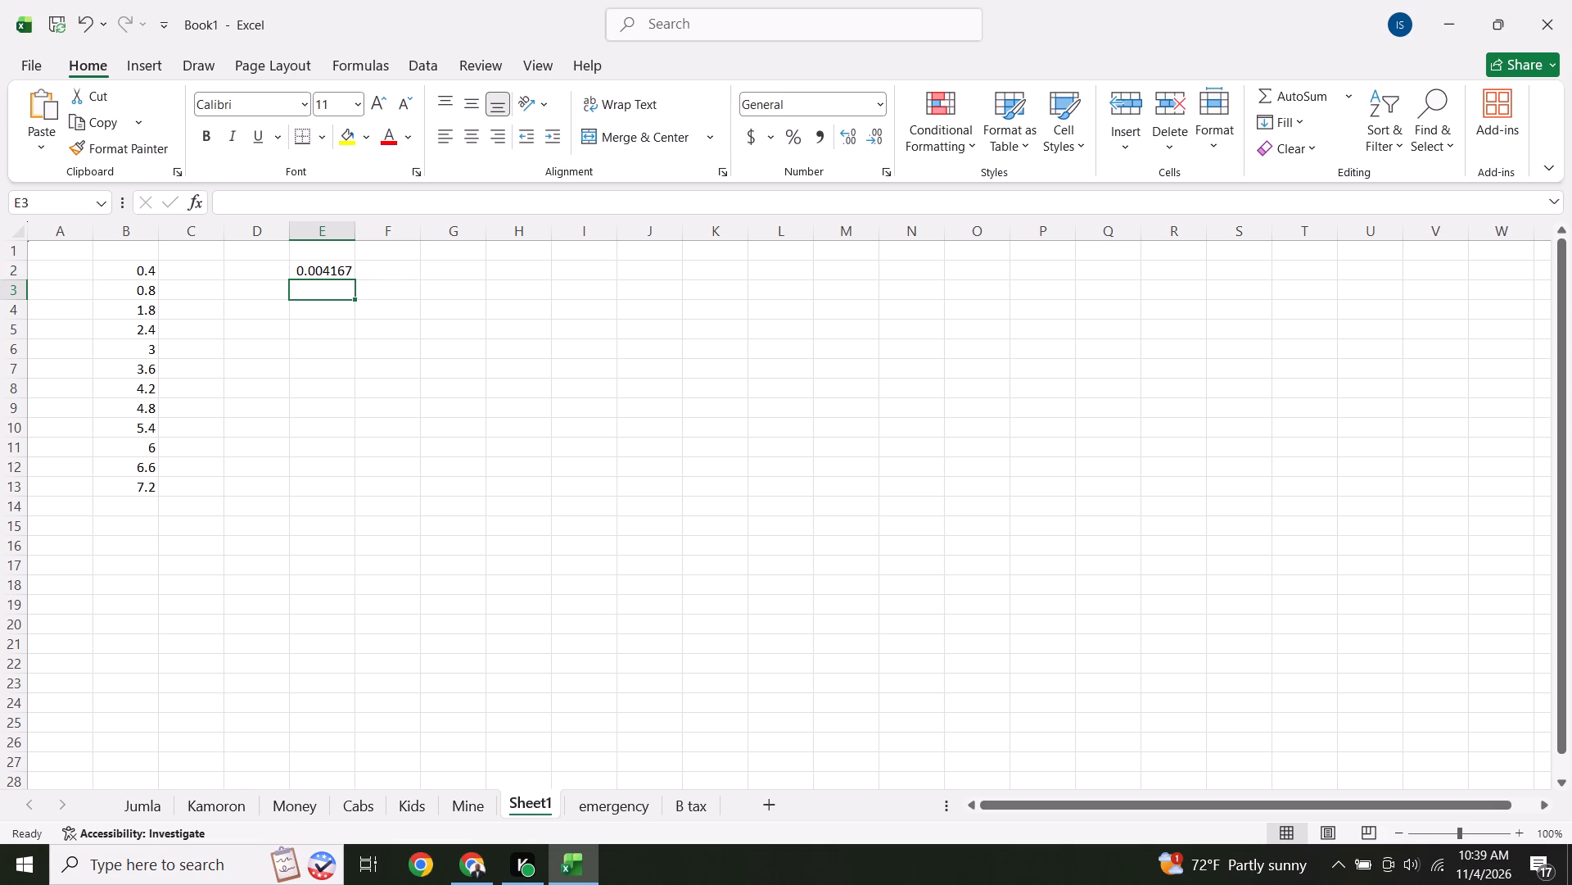
Enter 0.004 in C2 and 0.008 in C3, and fill the series down to C13 beside the percentage rates.
click(146, 265)
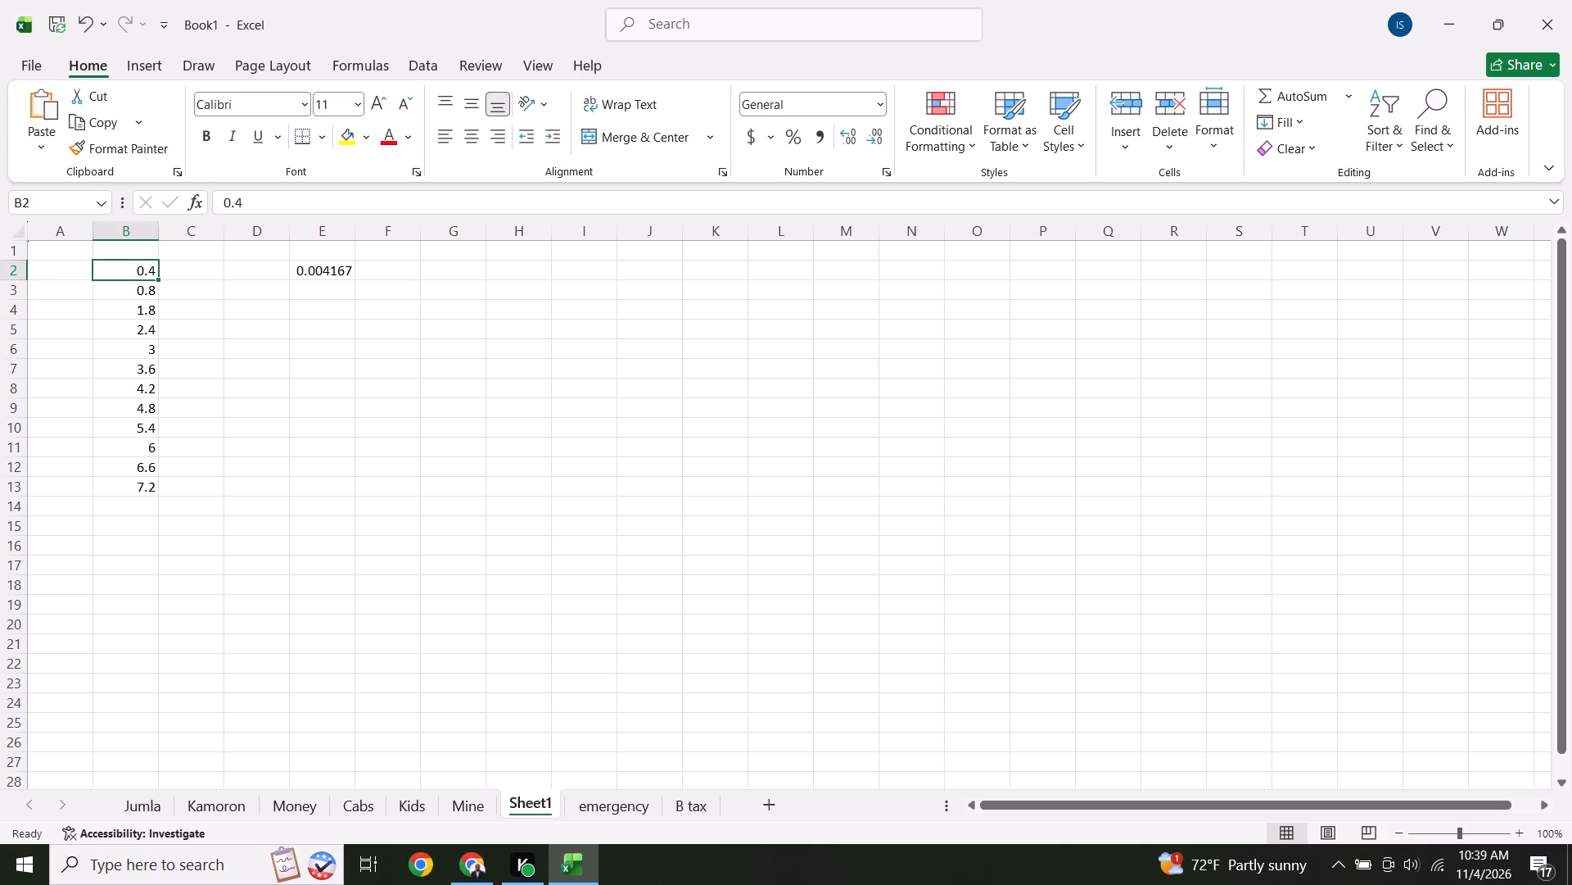
click(318, 269)
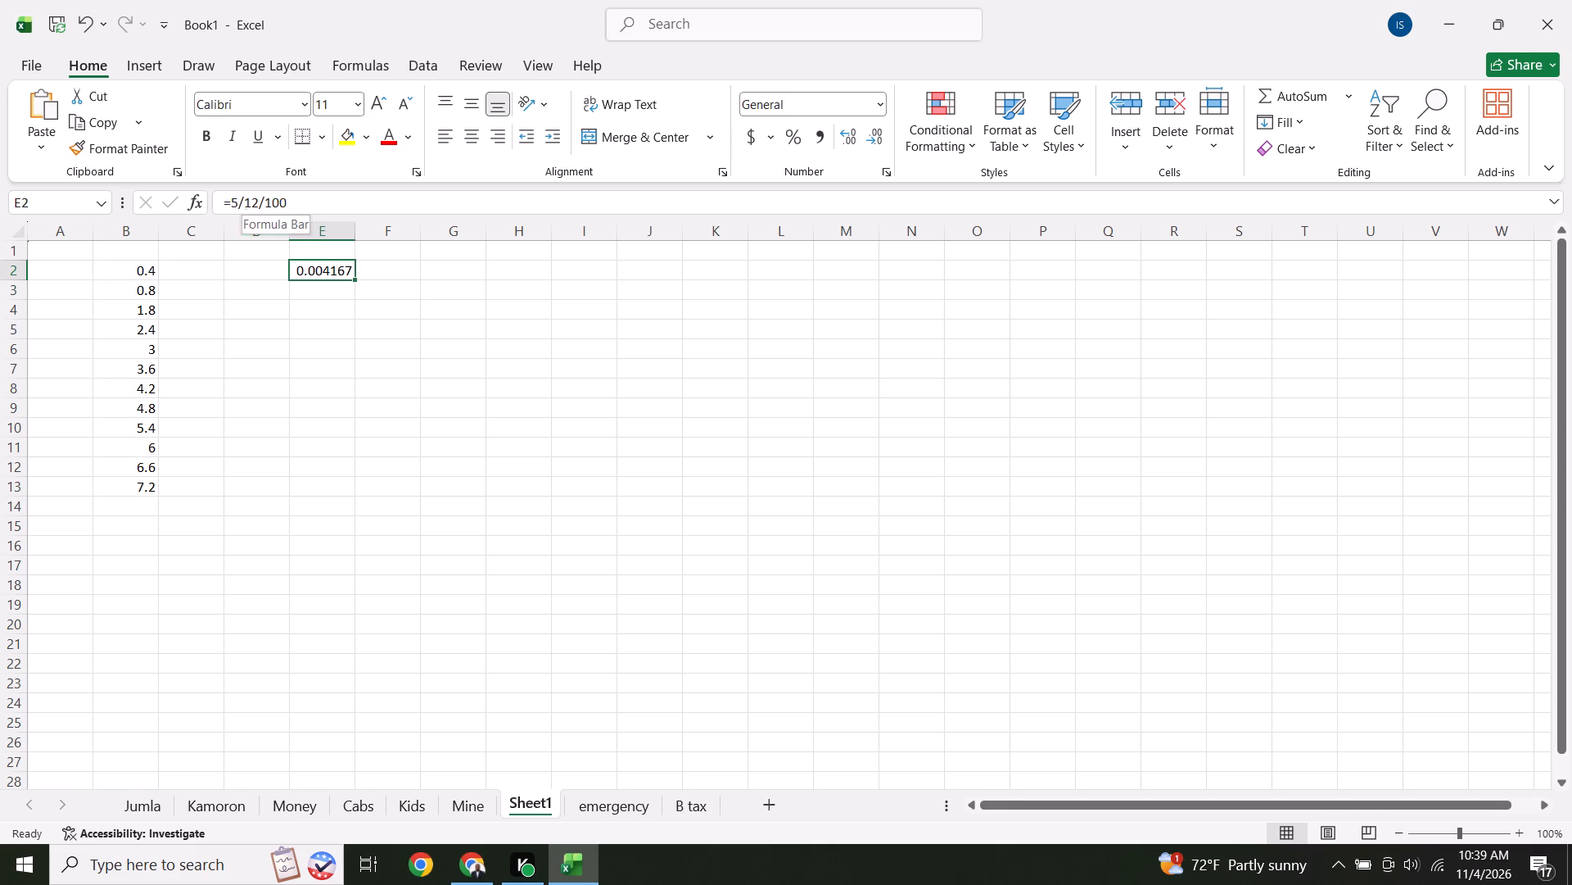
click(393, 390)
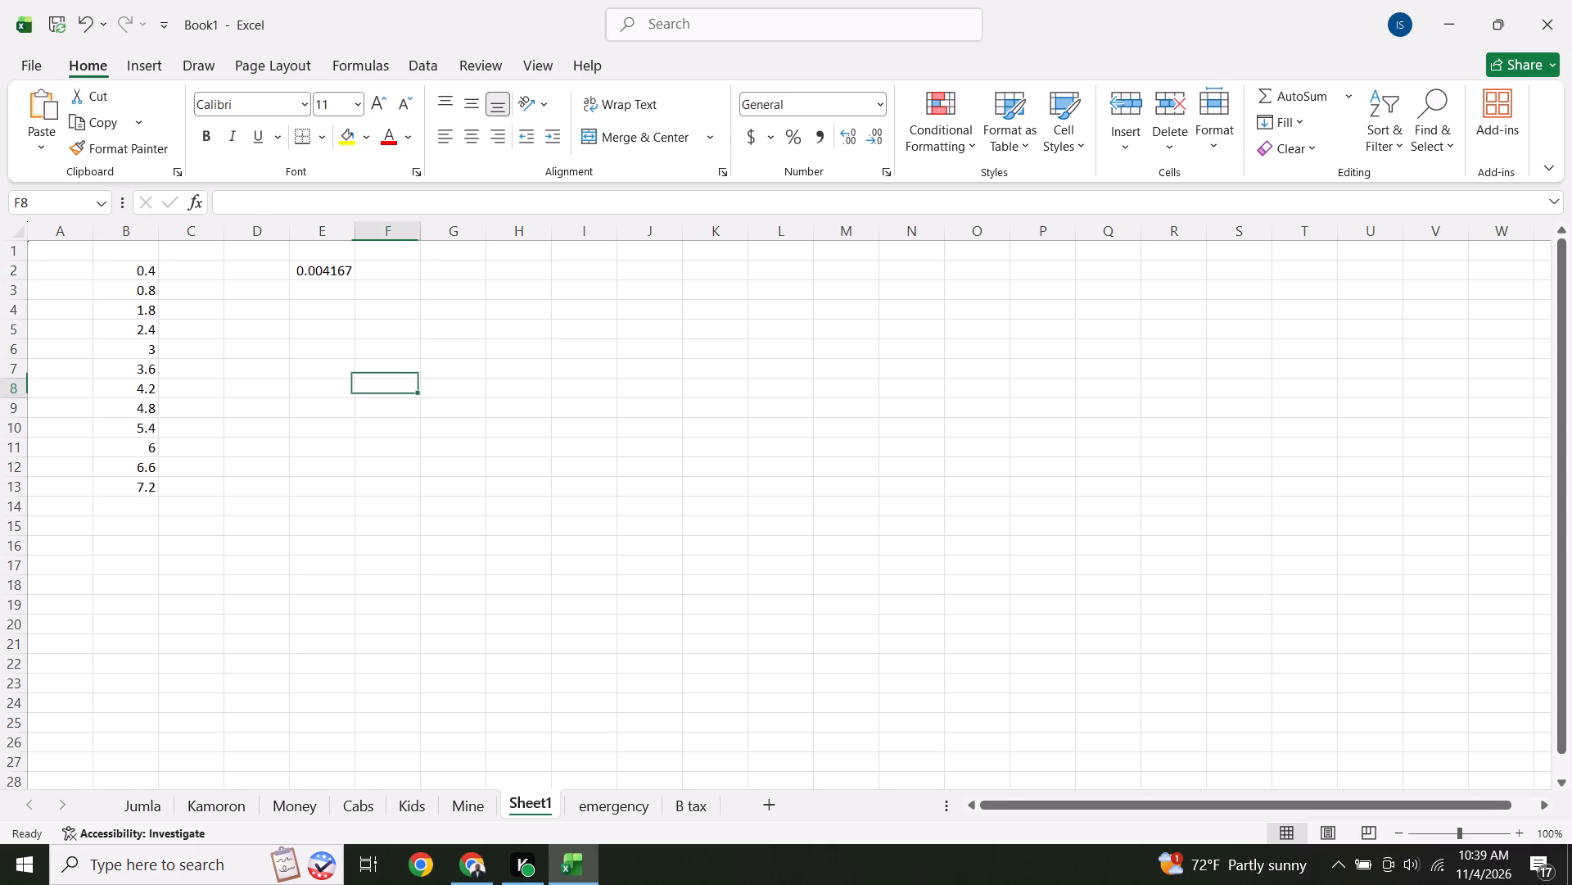
click(205, 279)
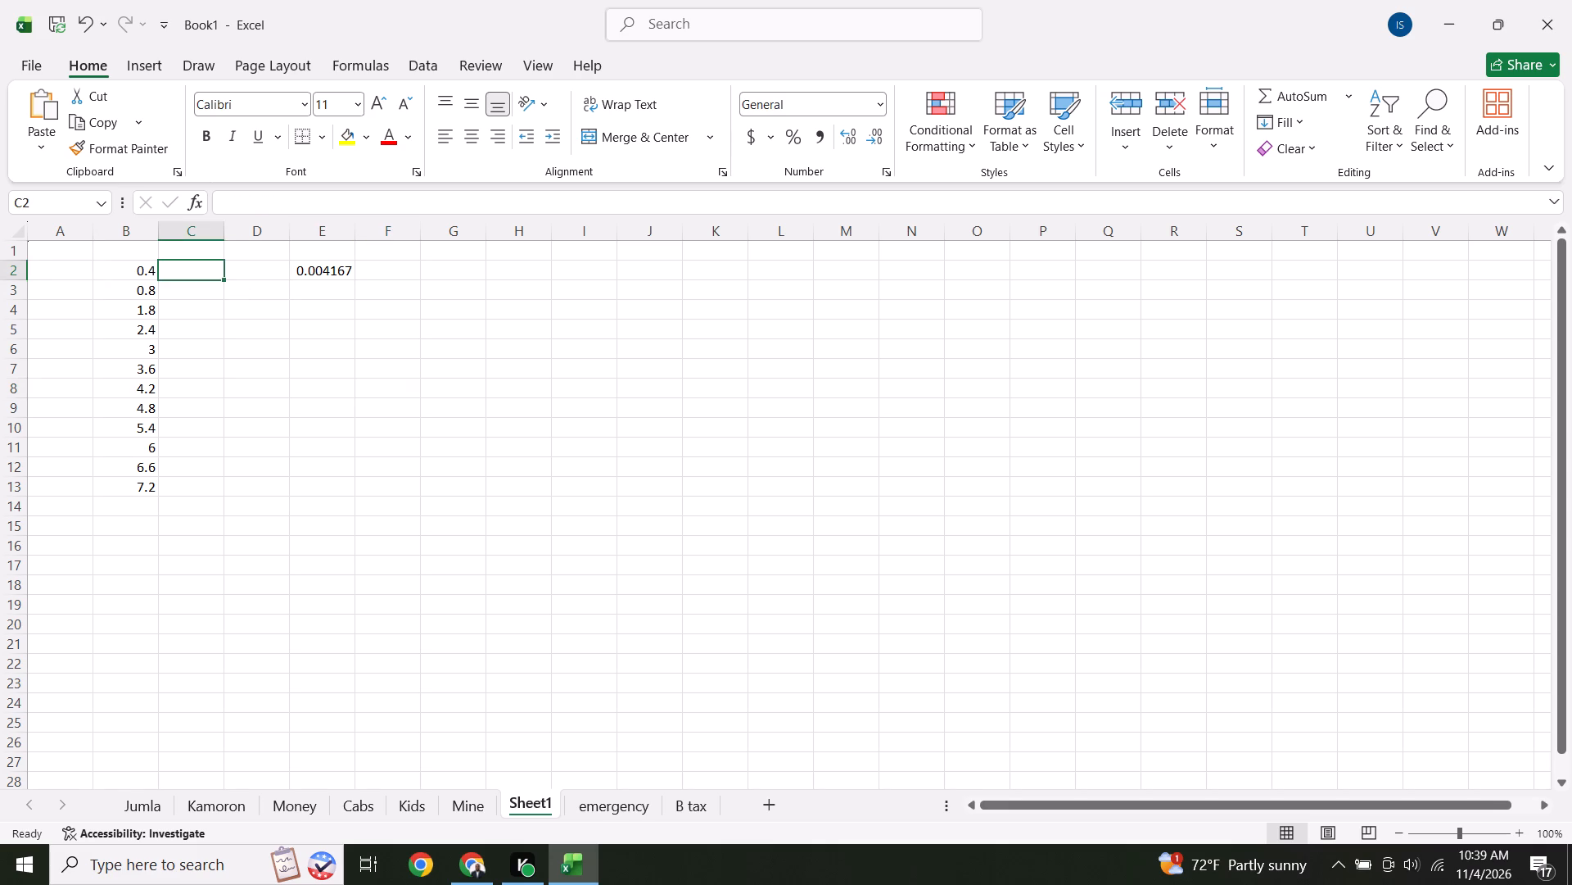
key(1)
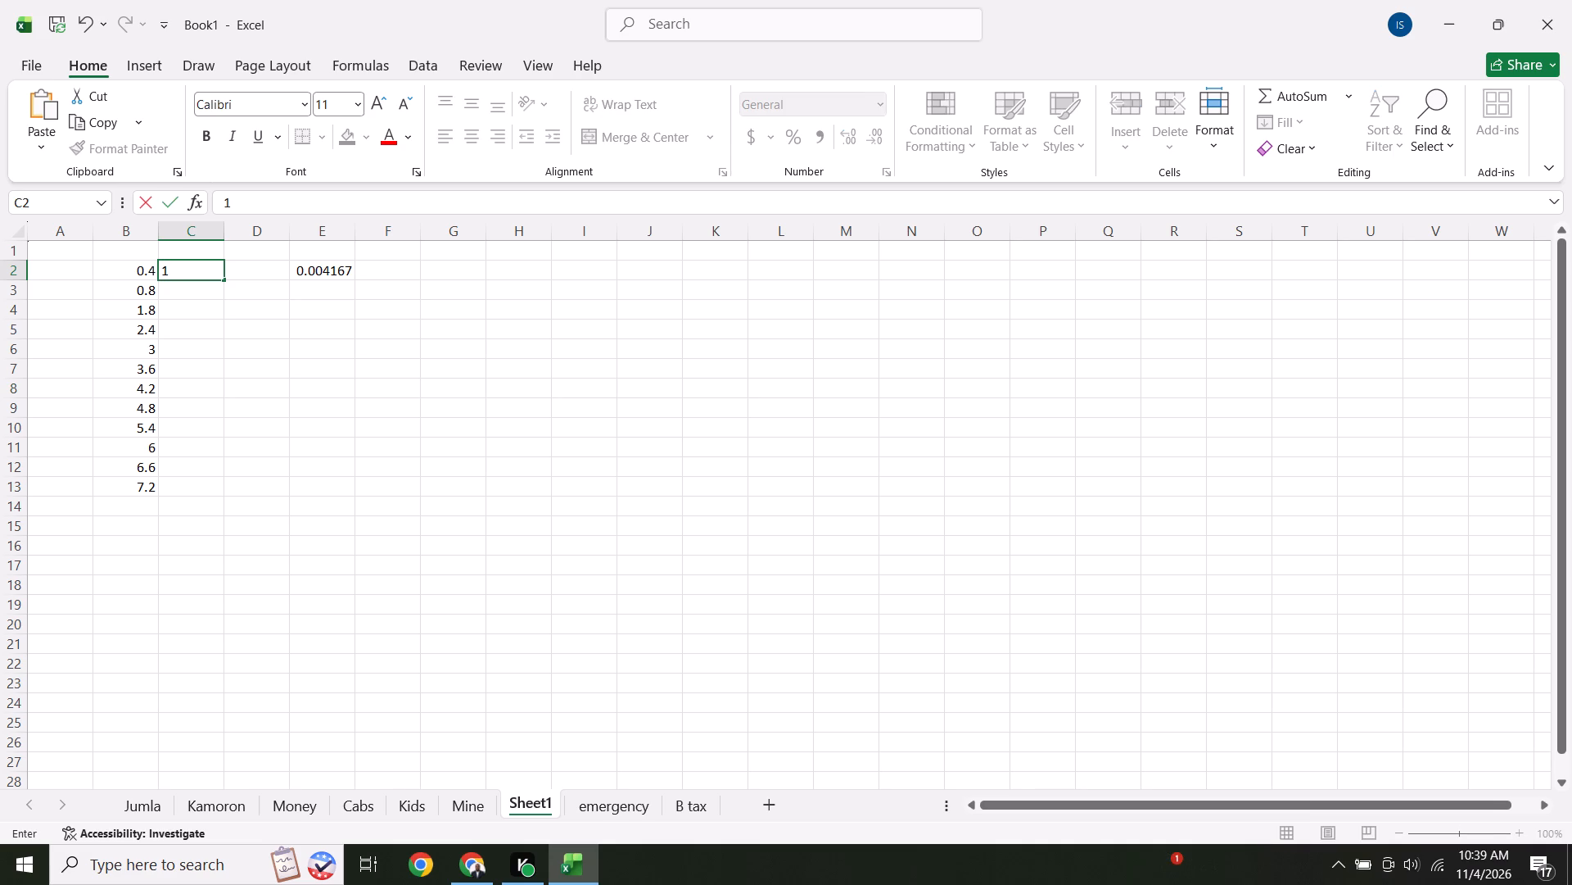
key(BackSpace)
text(0.00)
key(4)
key(Return)
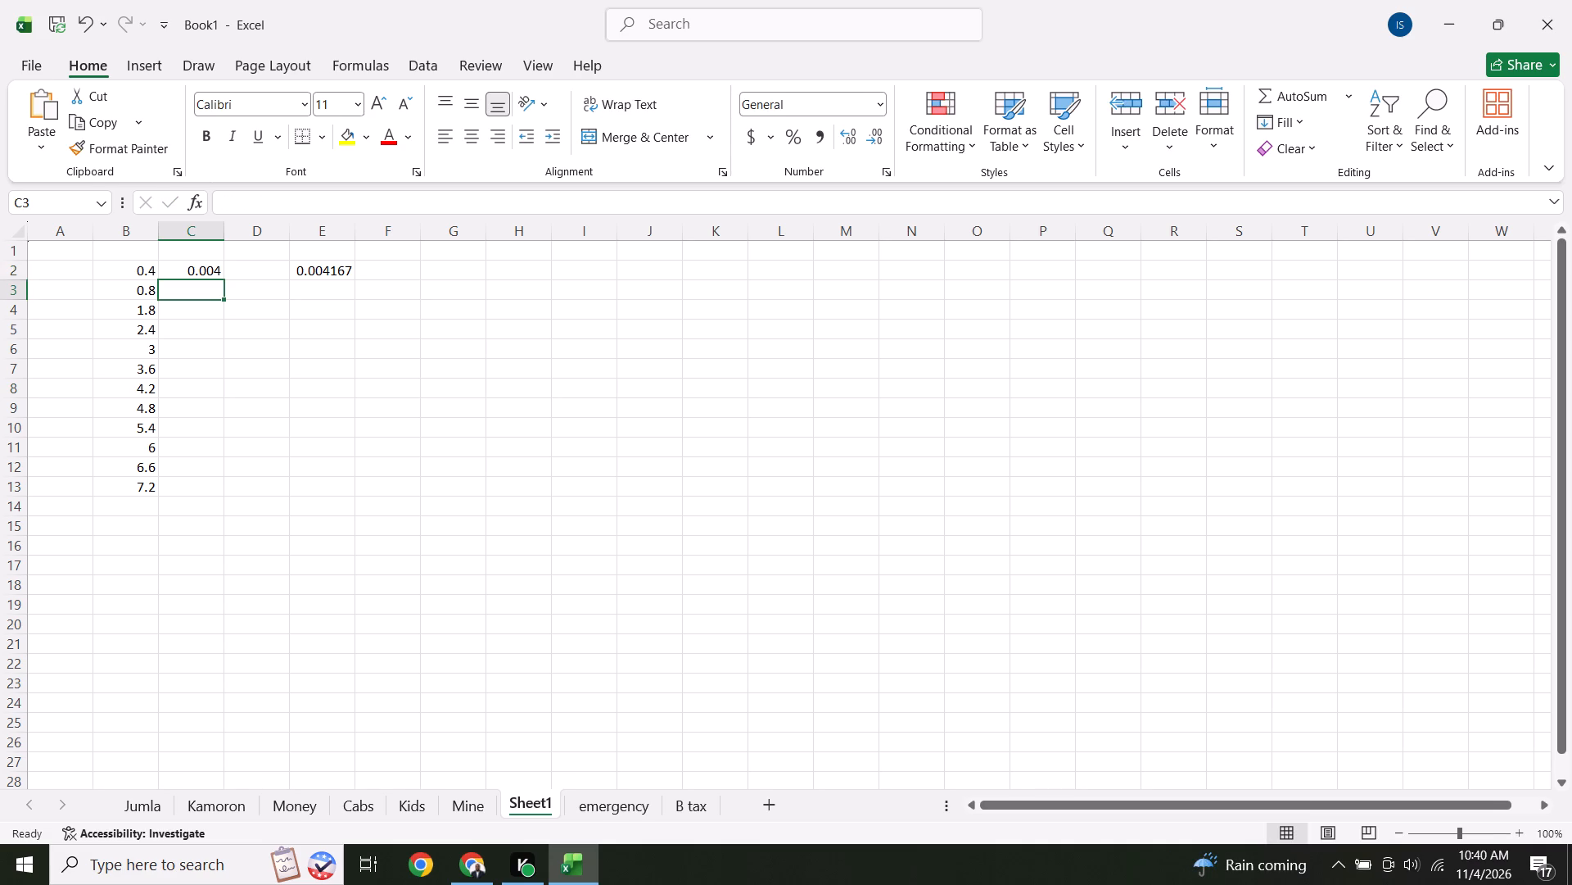
text(0.008)
key(Return)
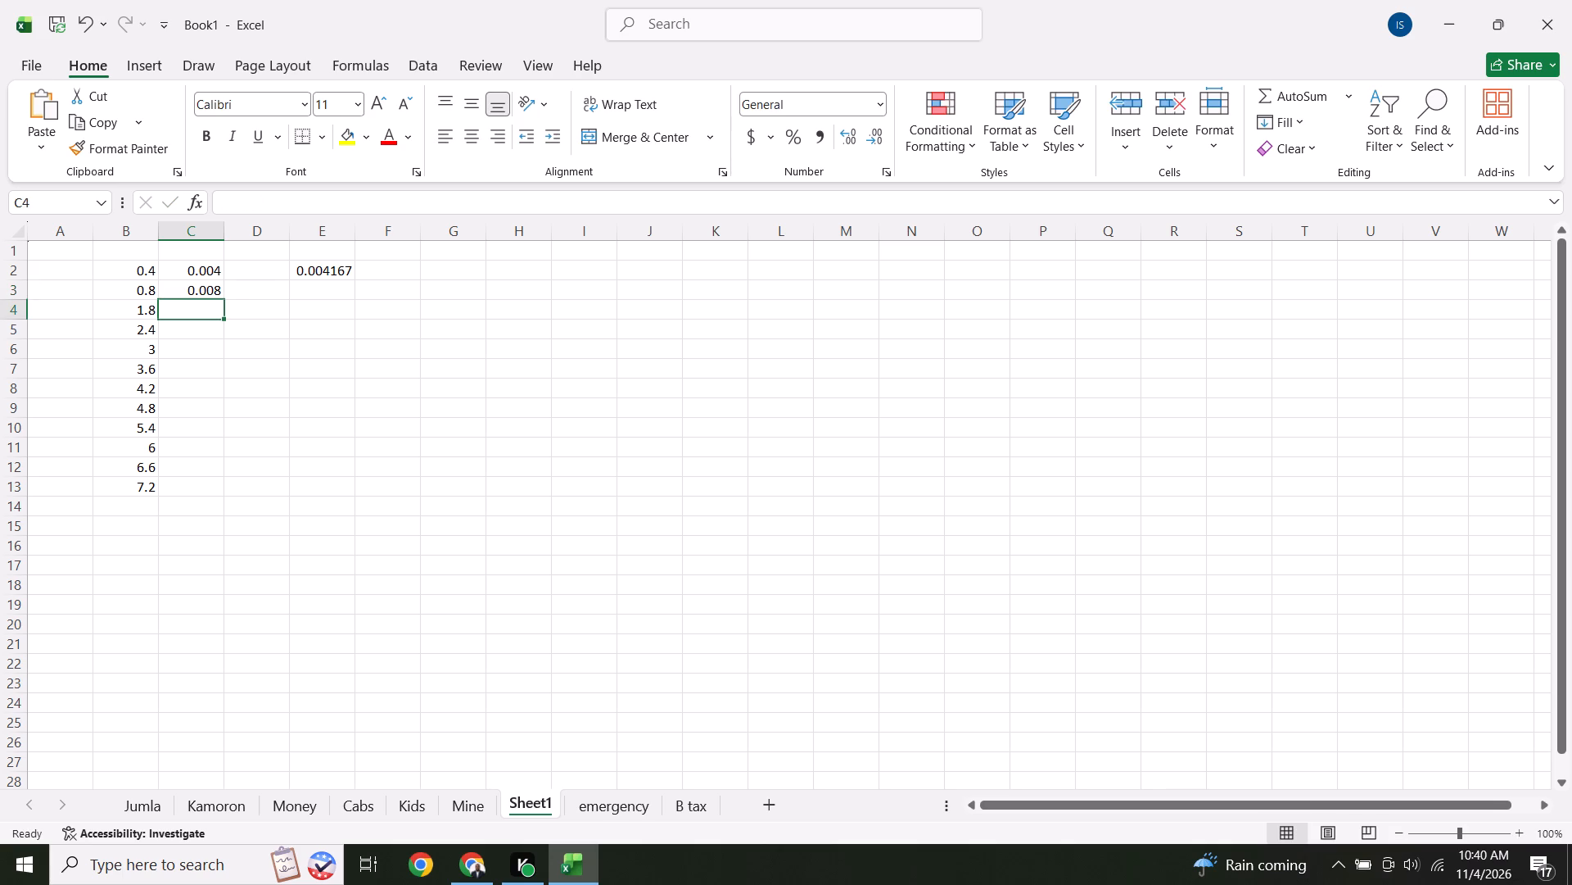
drag(206, 265, 209, 286)
drag(223, 298, 228, 439)
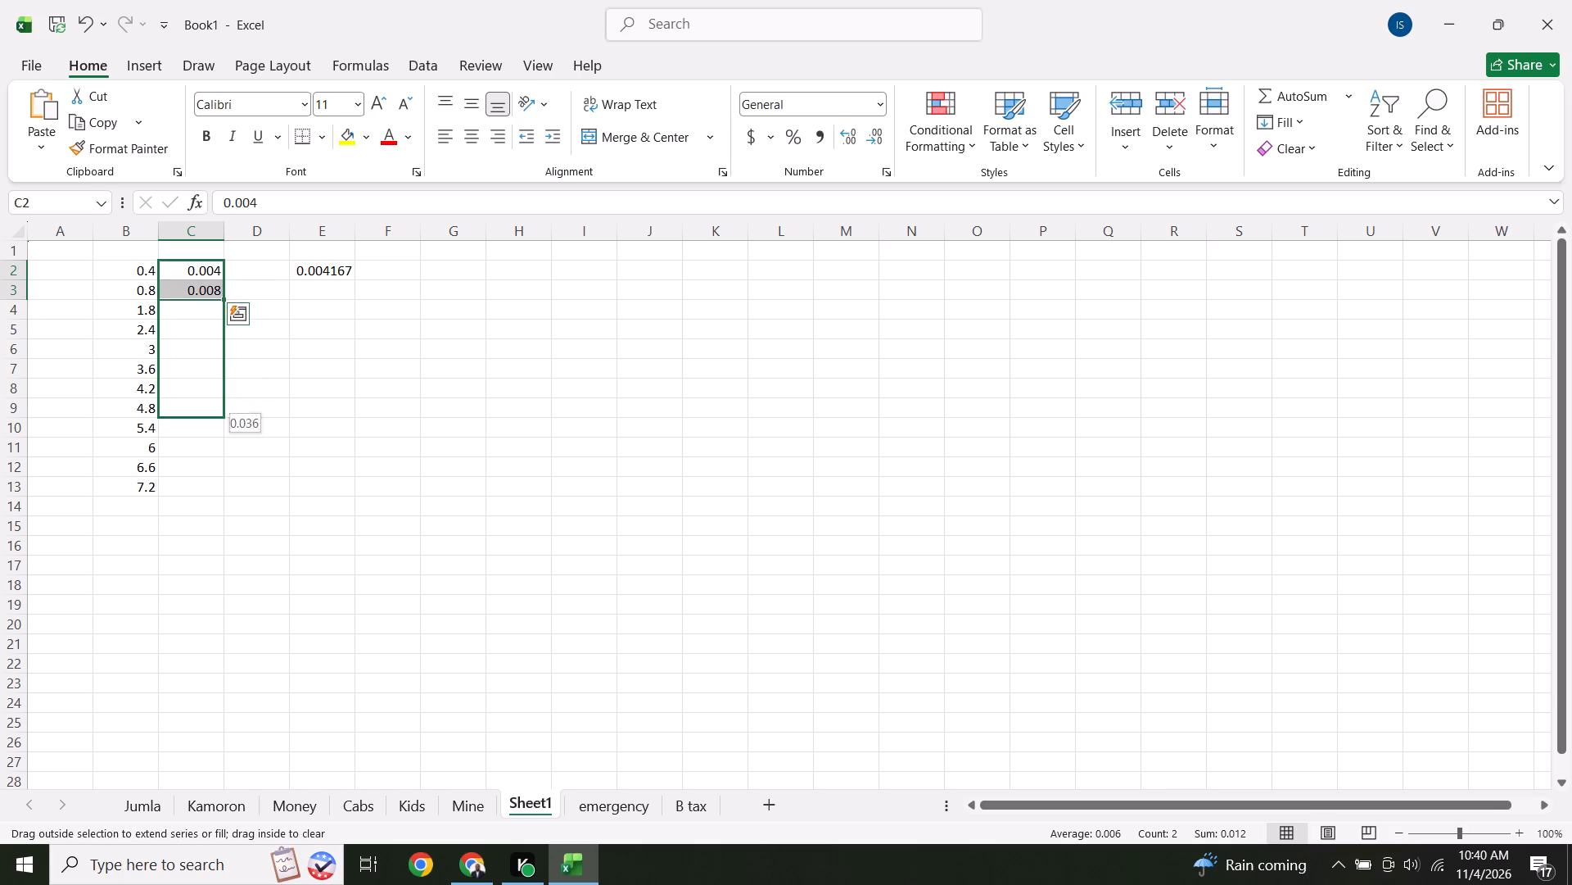
drag(228, 439, 223, 490)
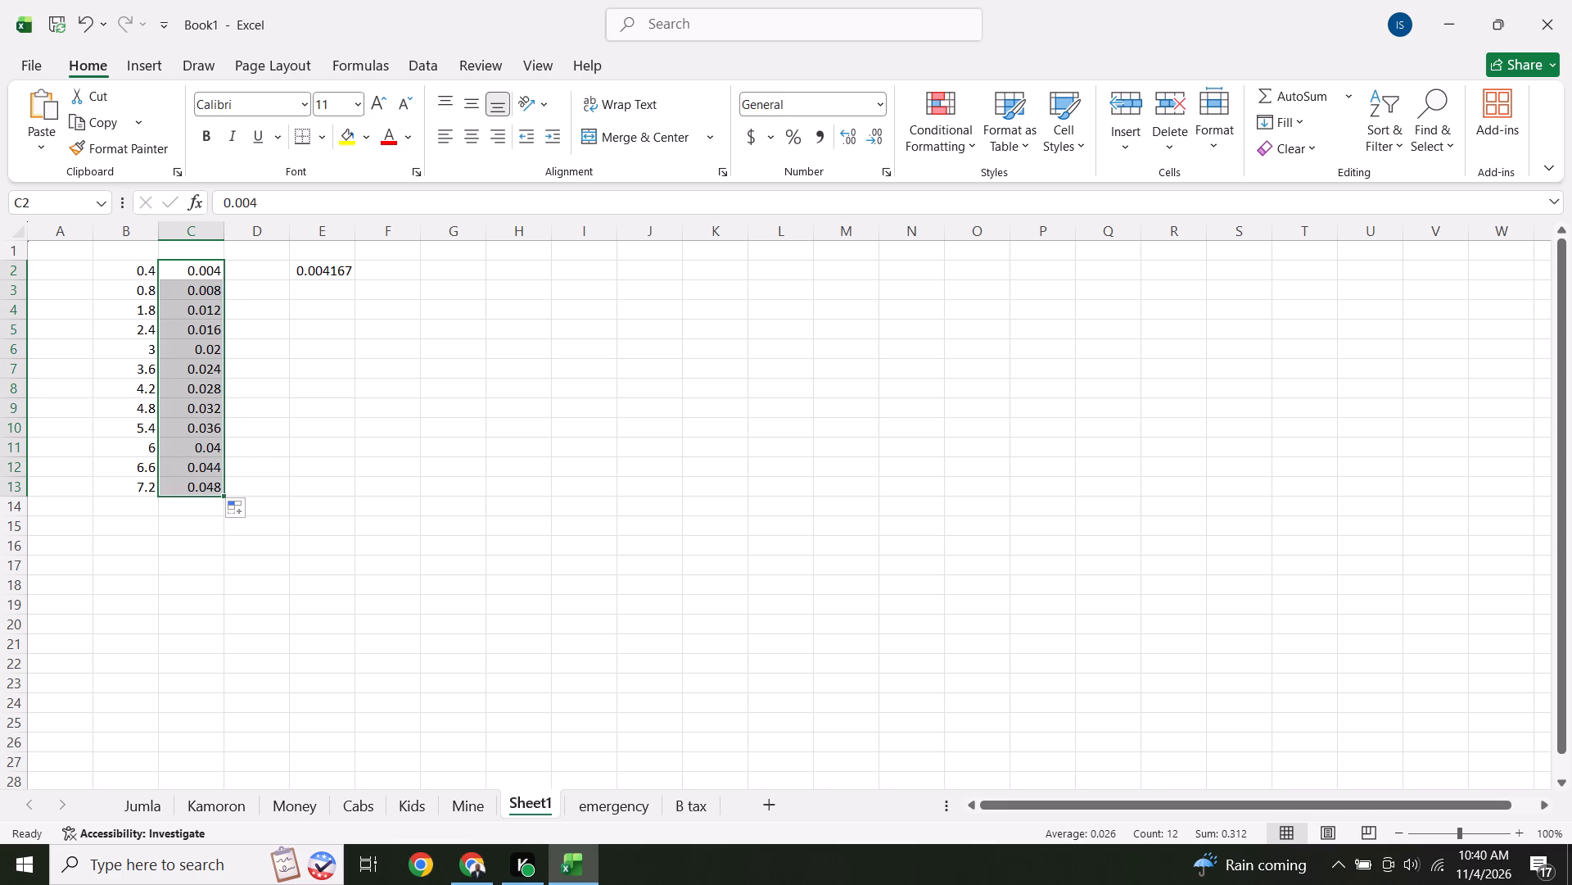
click(273, 451)
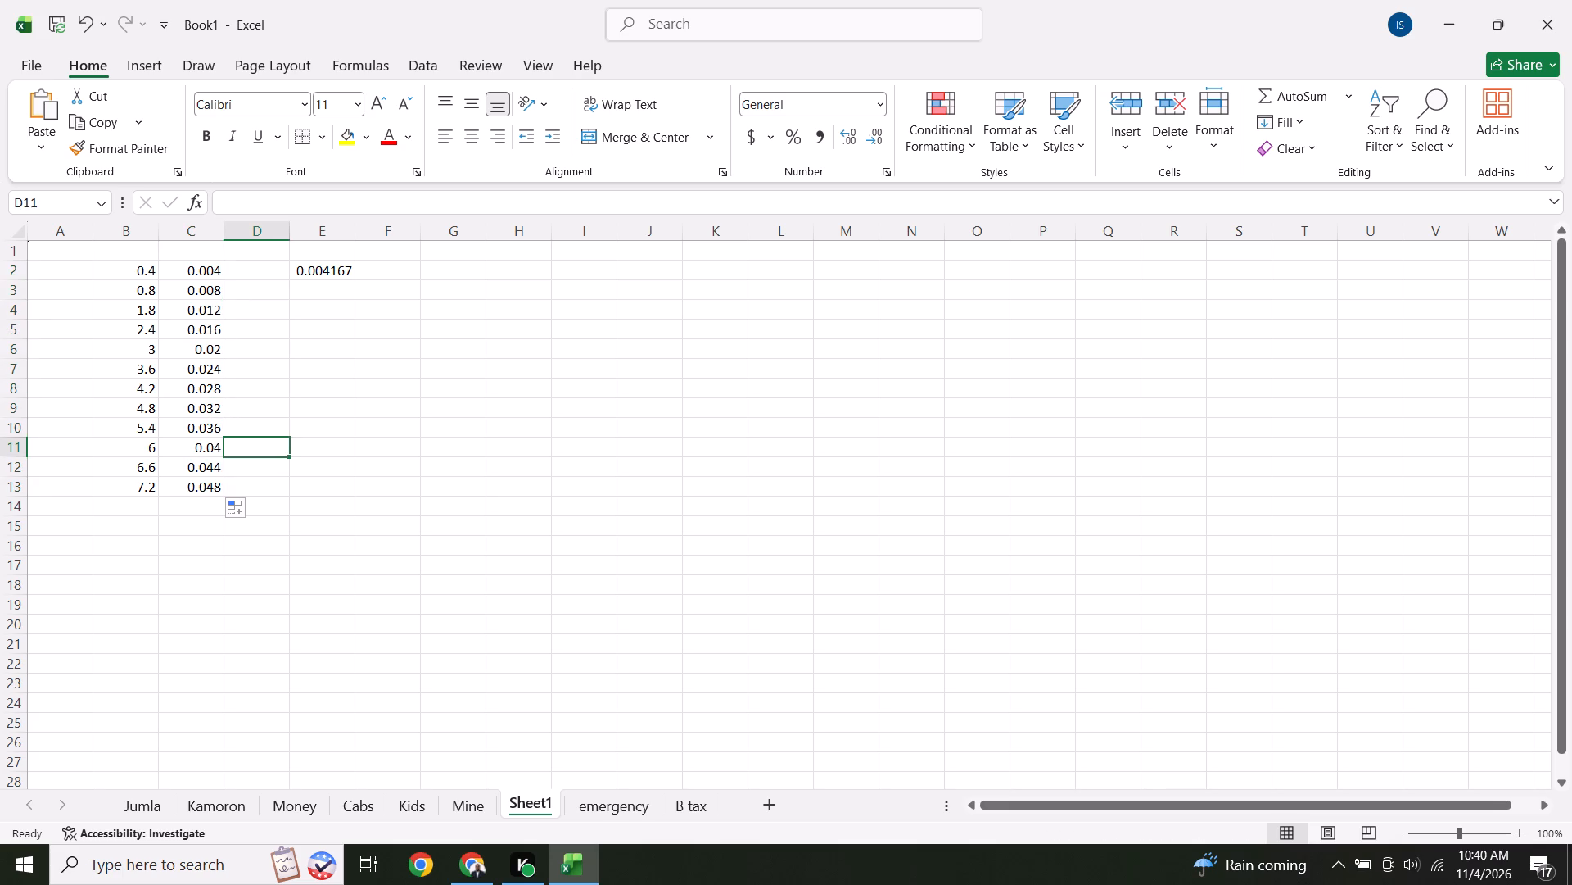
Replace the constant in C2 of Sheet1 with the formula =B2/100.
click(209, 273)
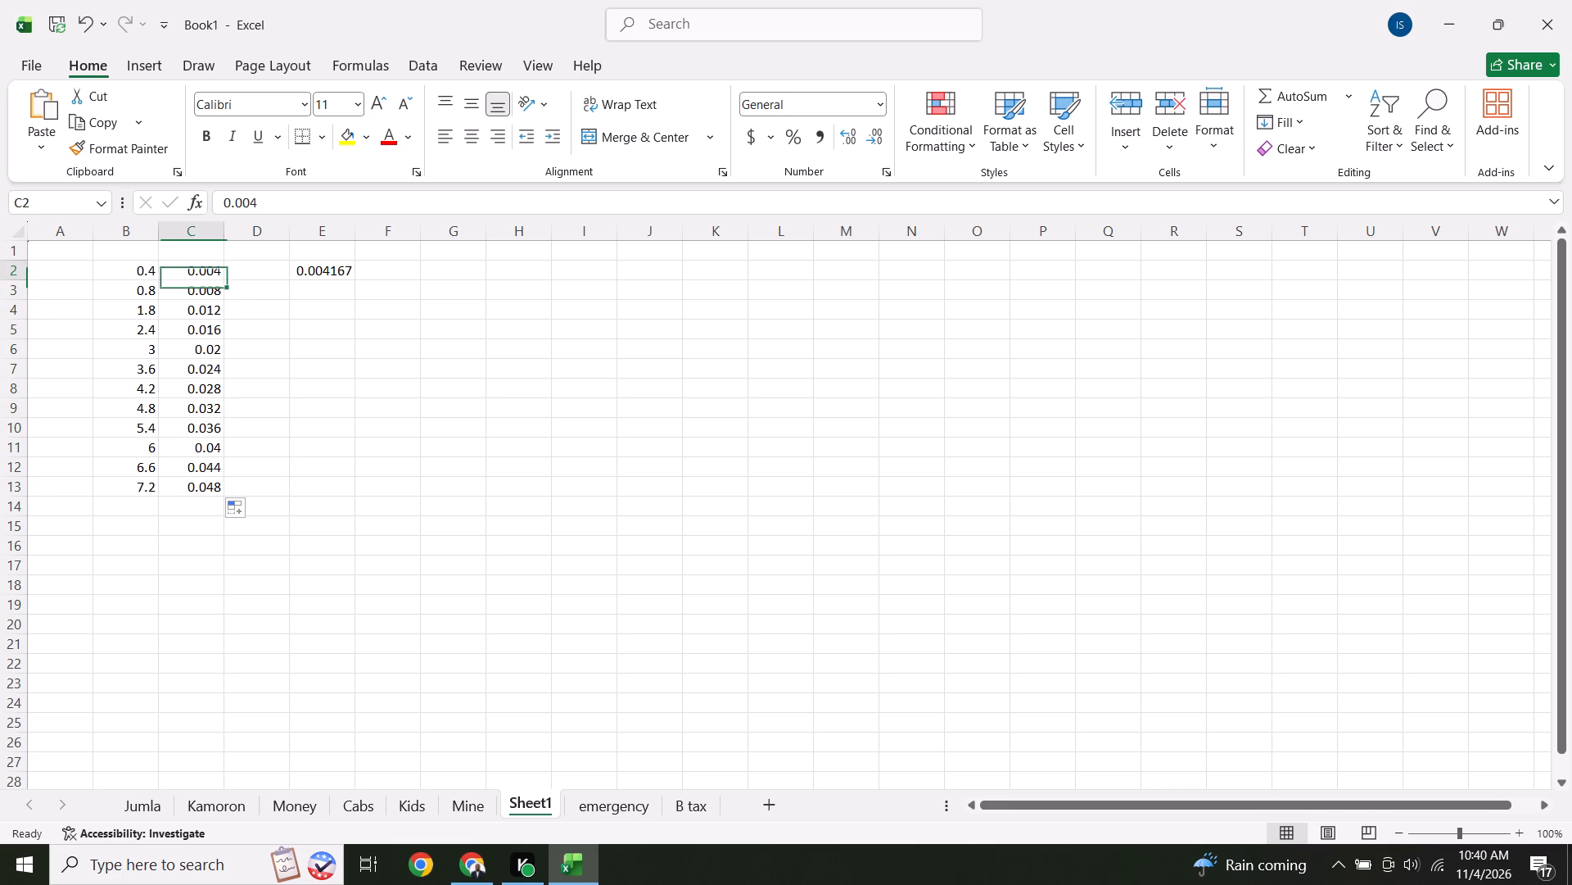
click(280, 193)
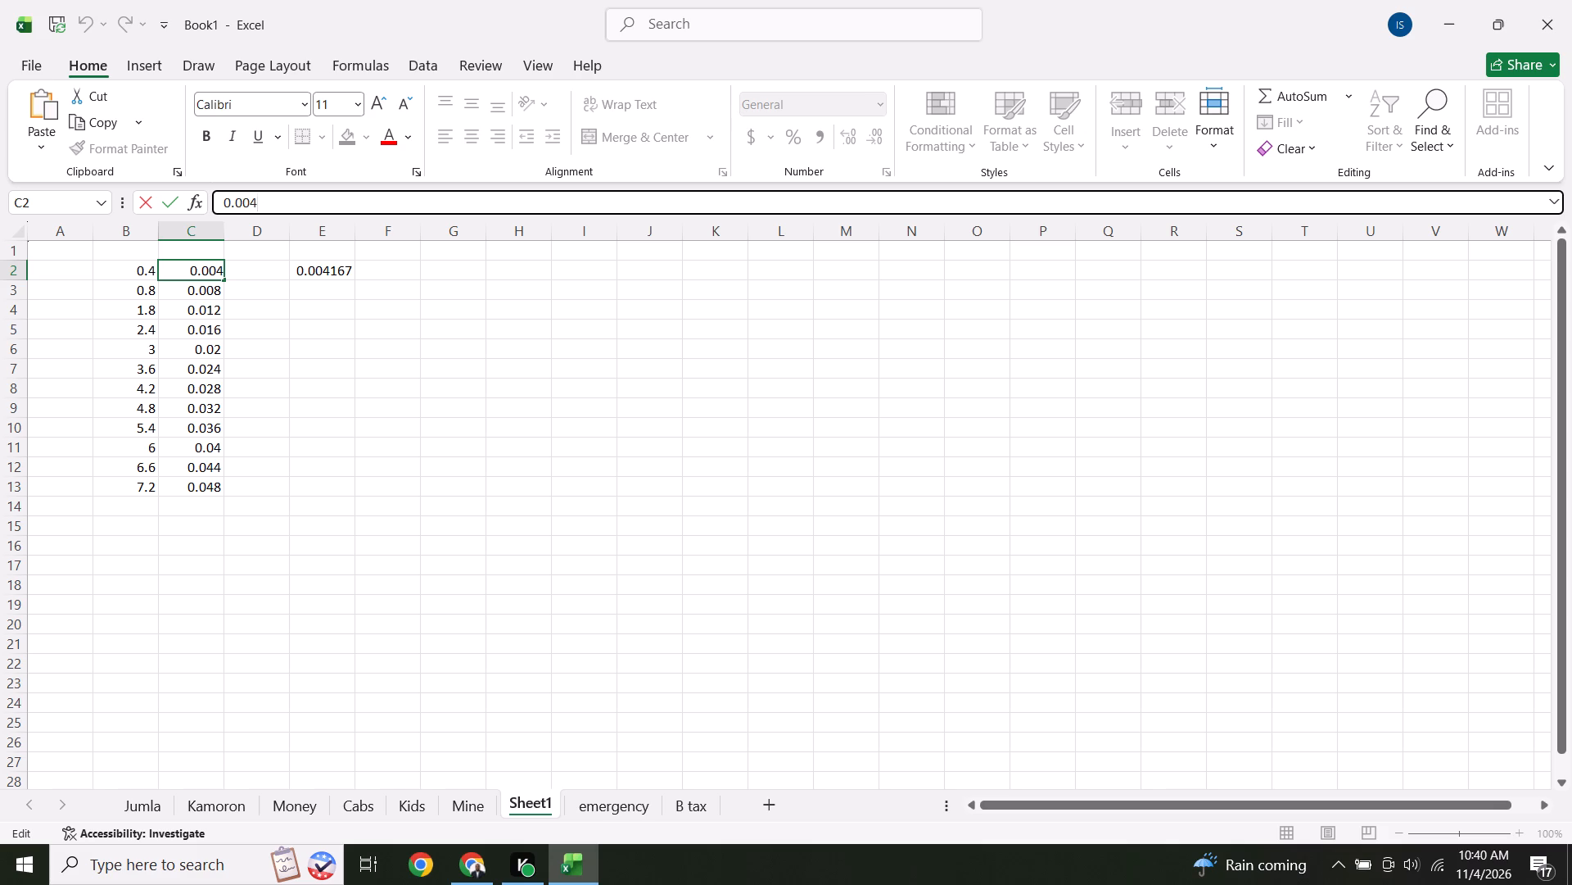
click(324, 382)
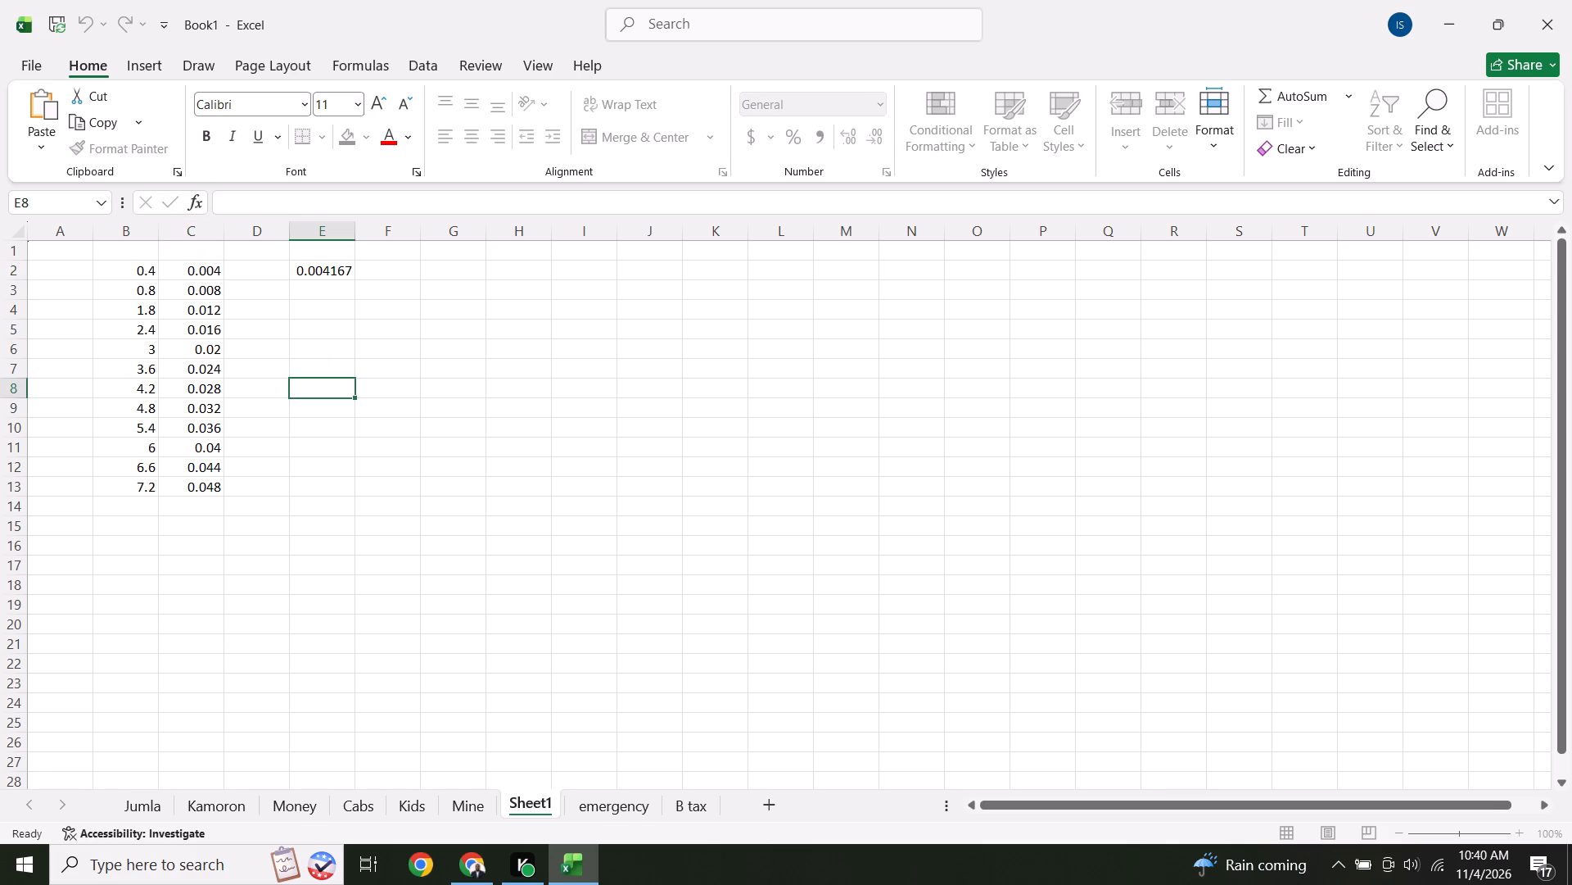
click(151, 272)
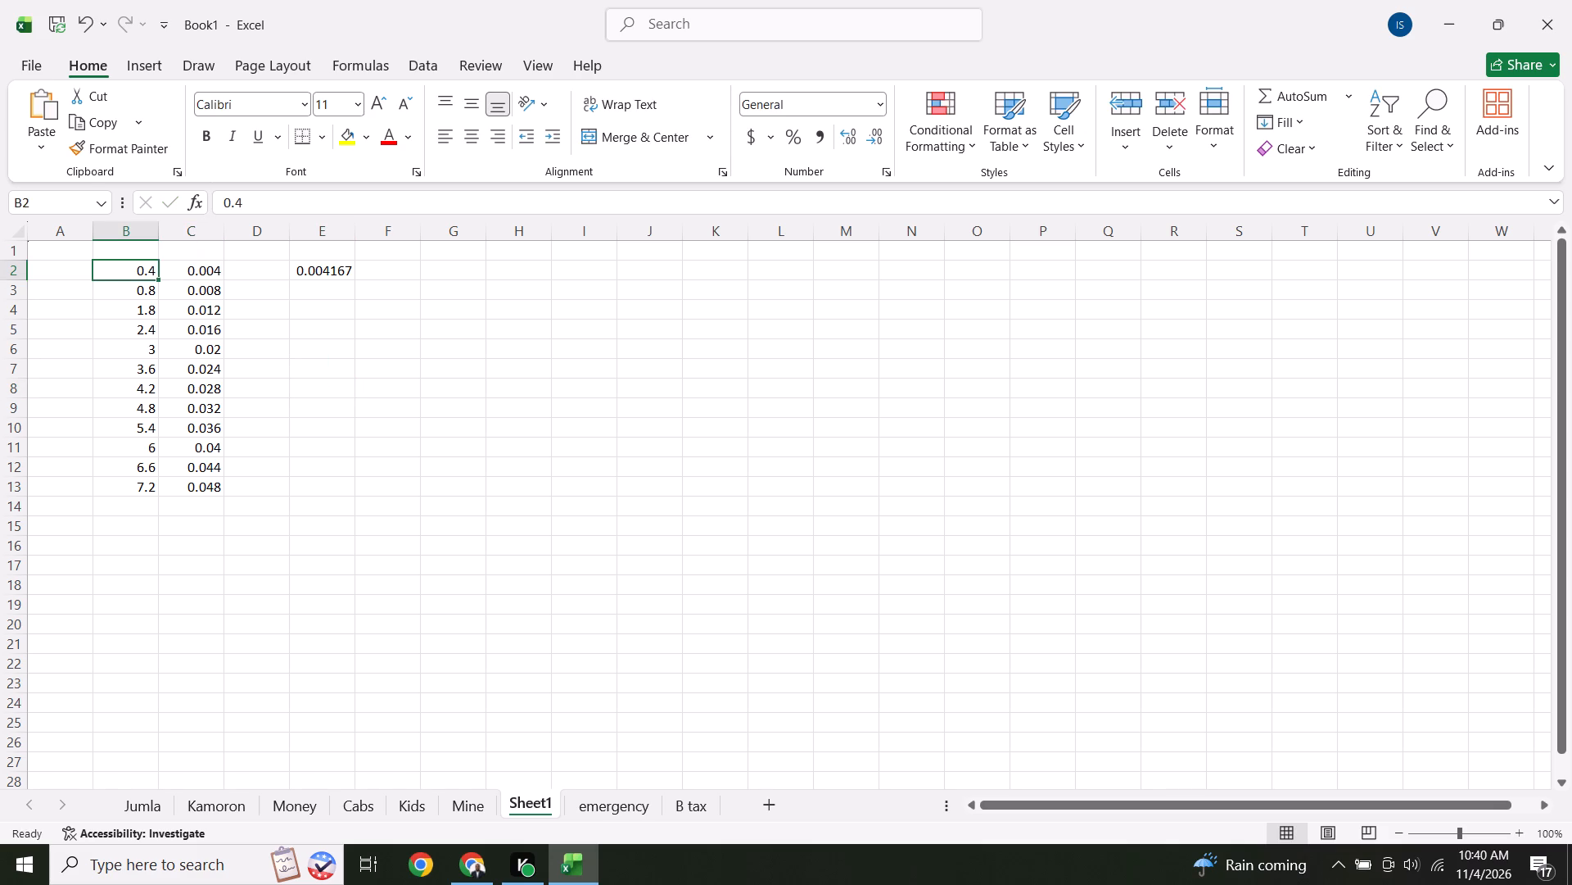
click(202, 270)
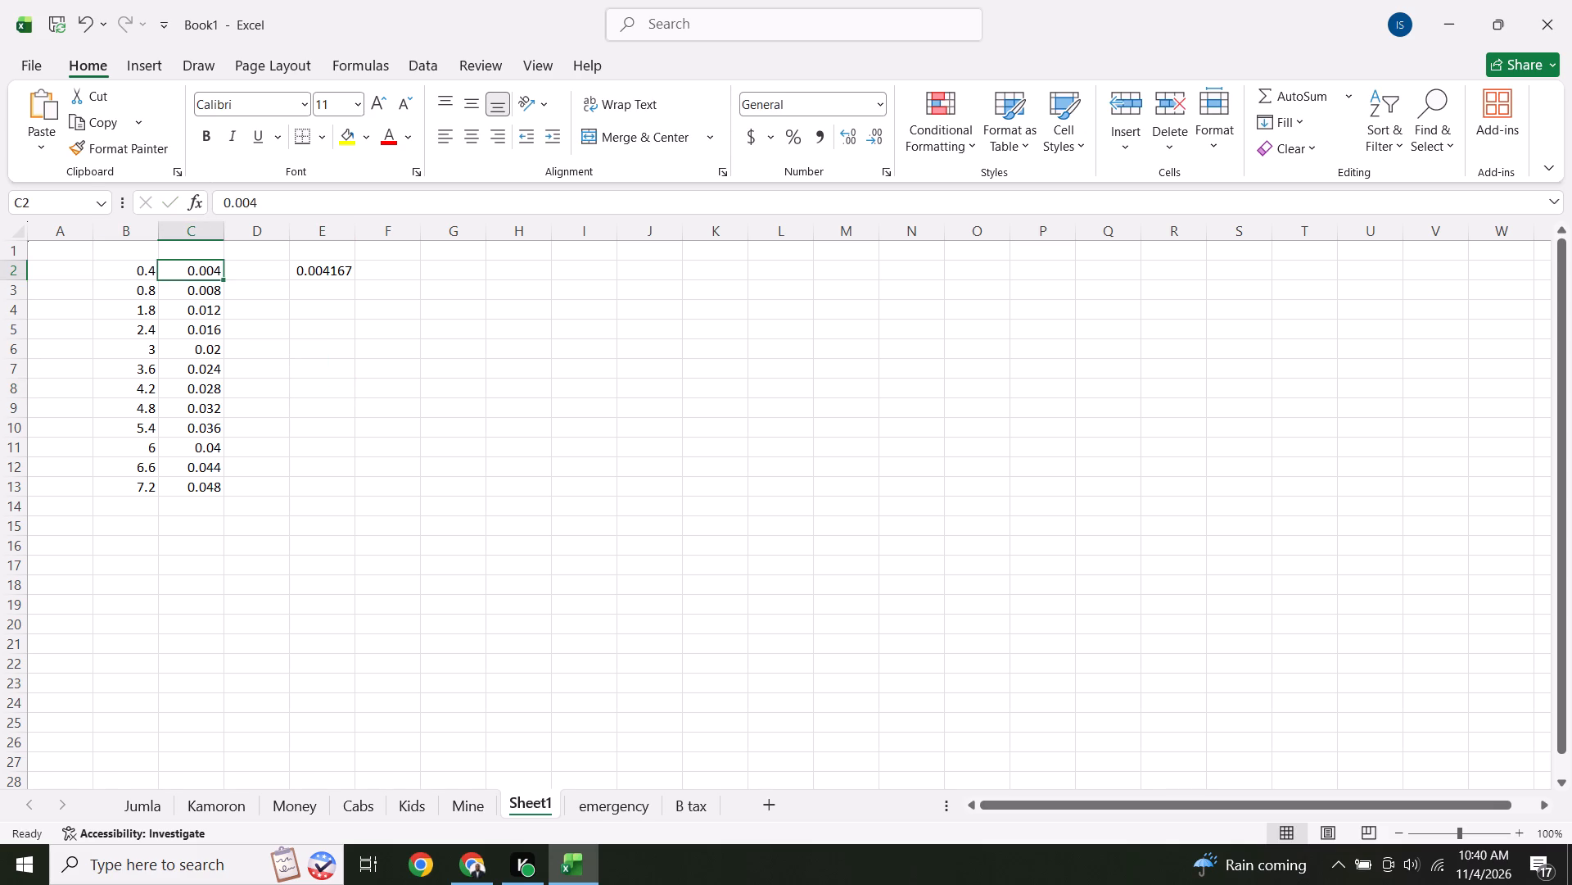
key(equal)
click(147, 269)
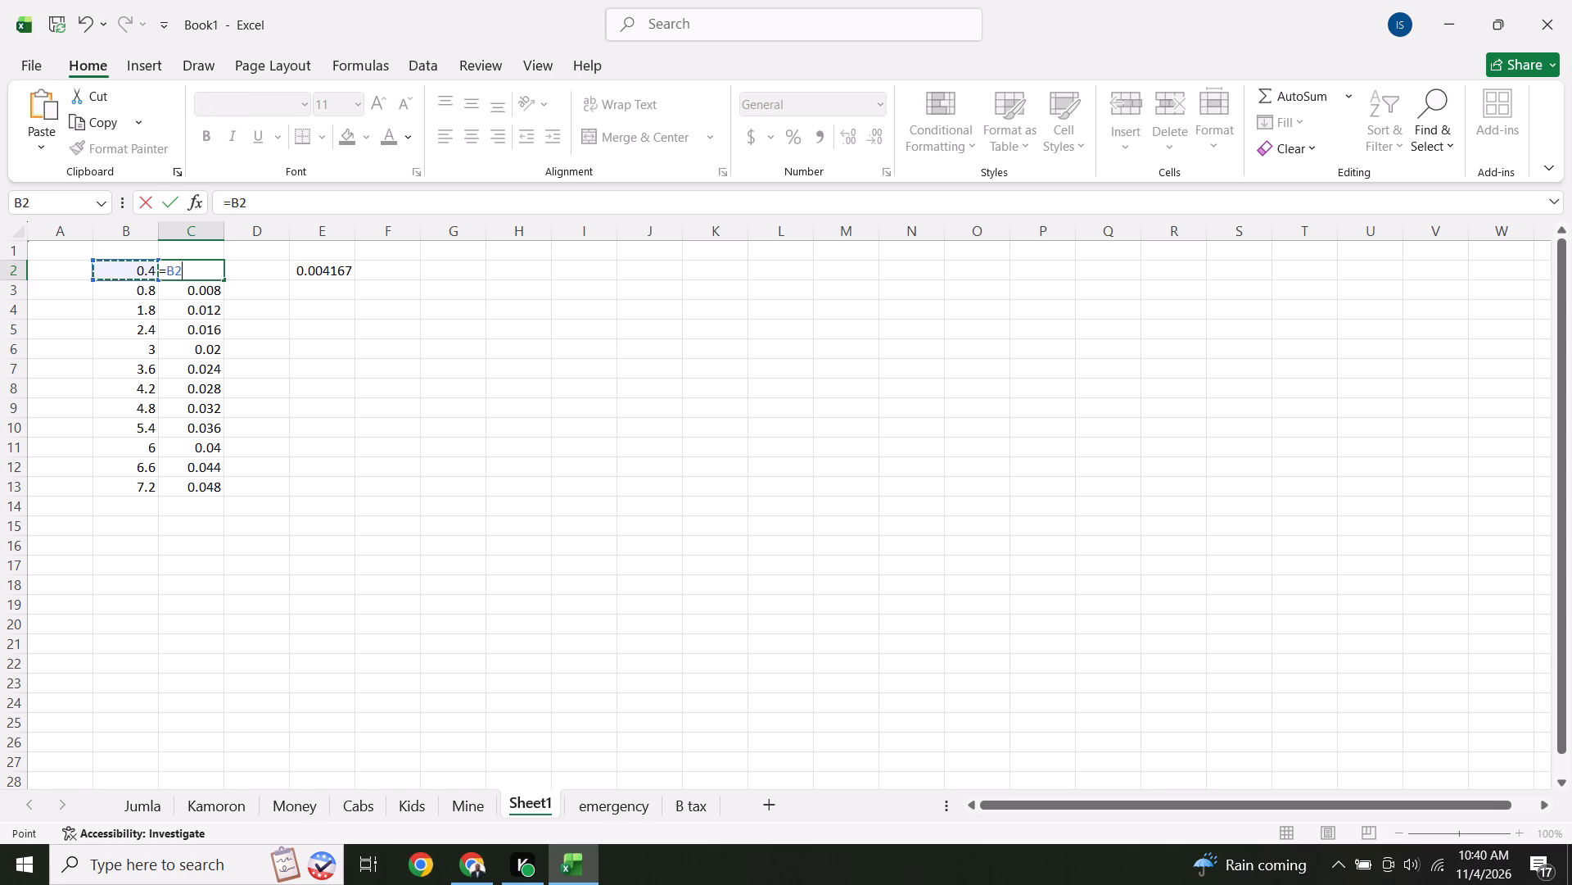
text(/100)
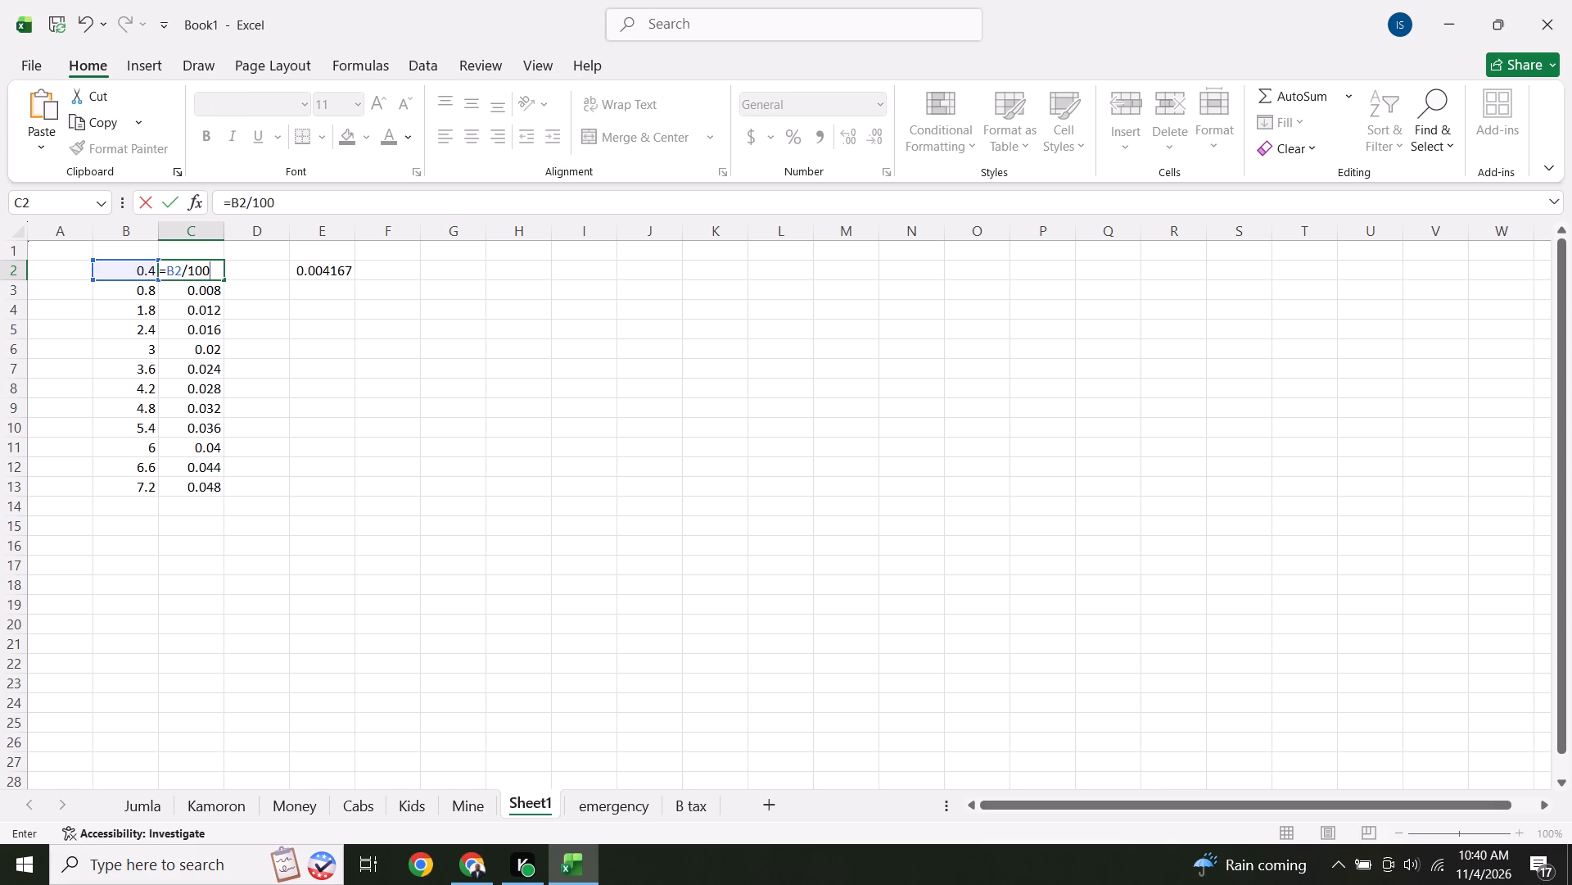
key(Return)
Set B2 to 0.45 and B3 to 0.9, and fill the percentage series down to B13.
click(147, 269)
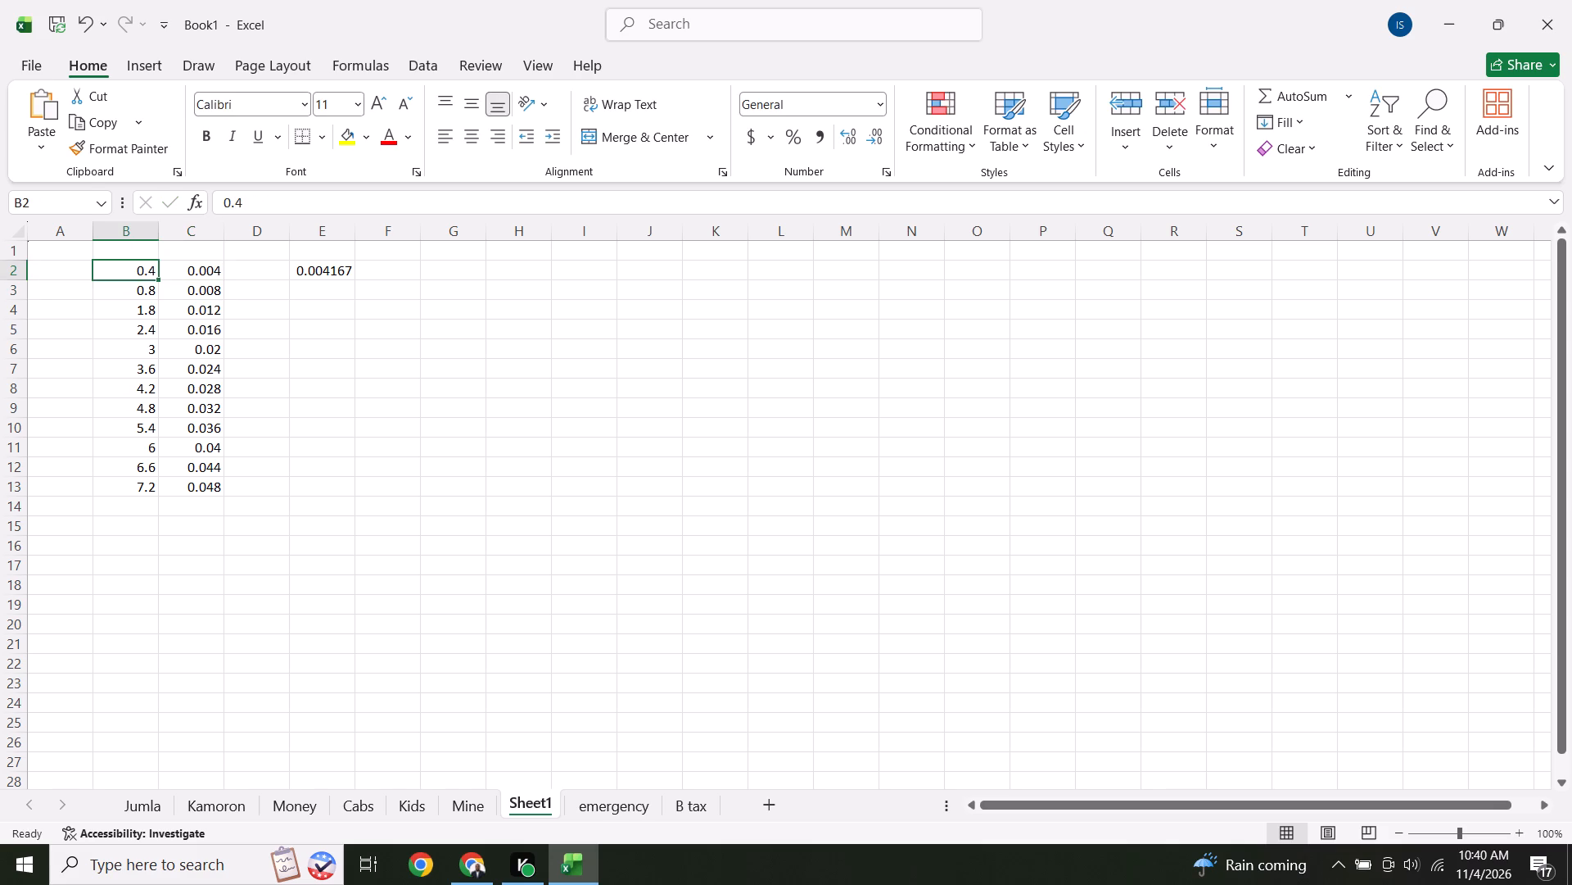
click(314, 193)
key(5)
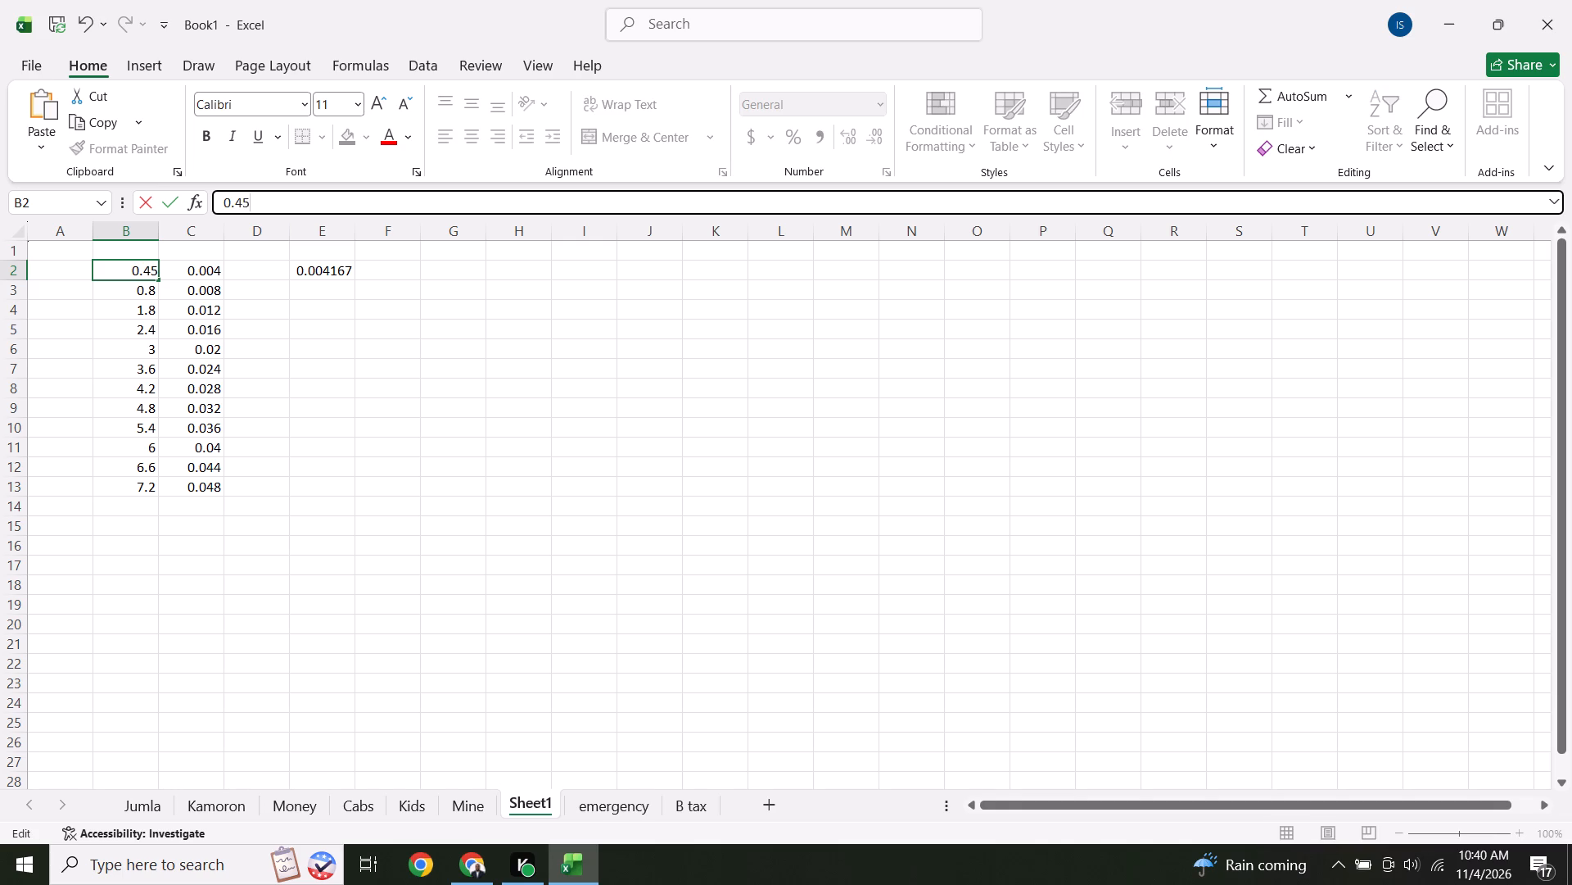
key(Return)
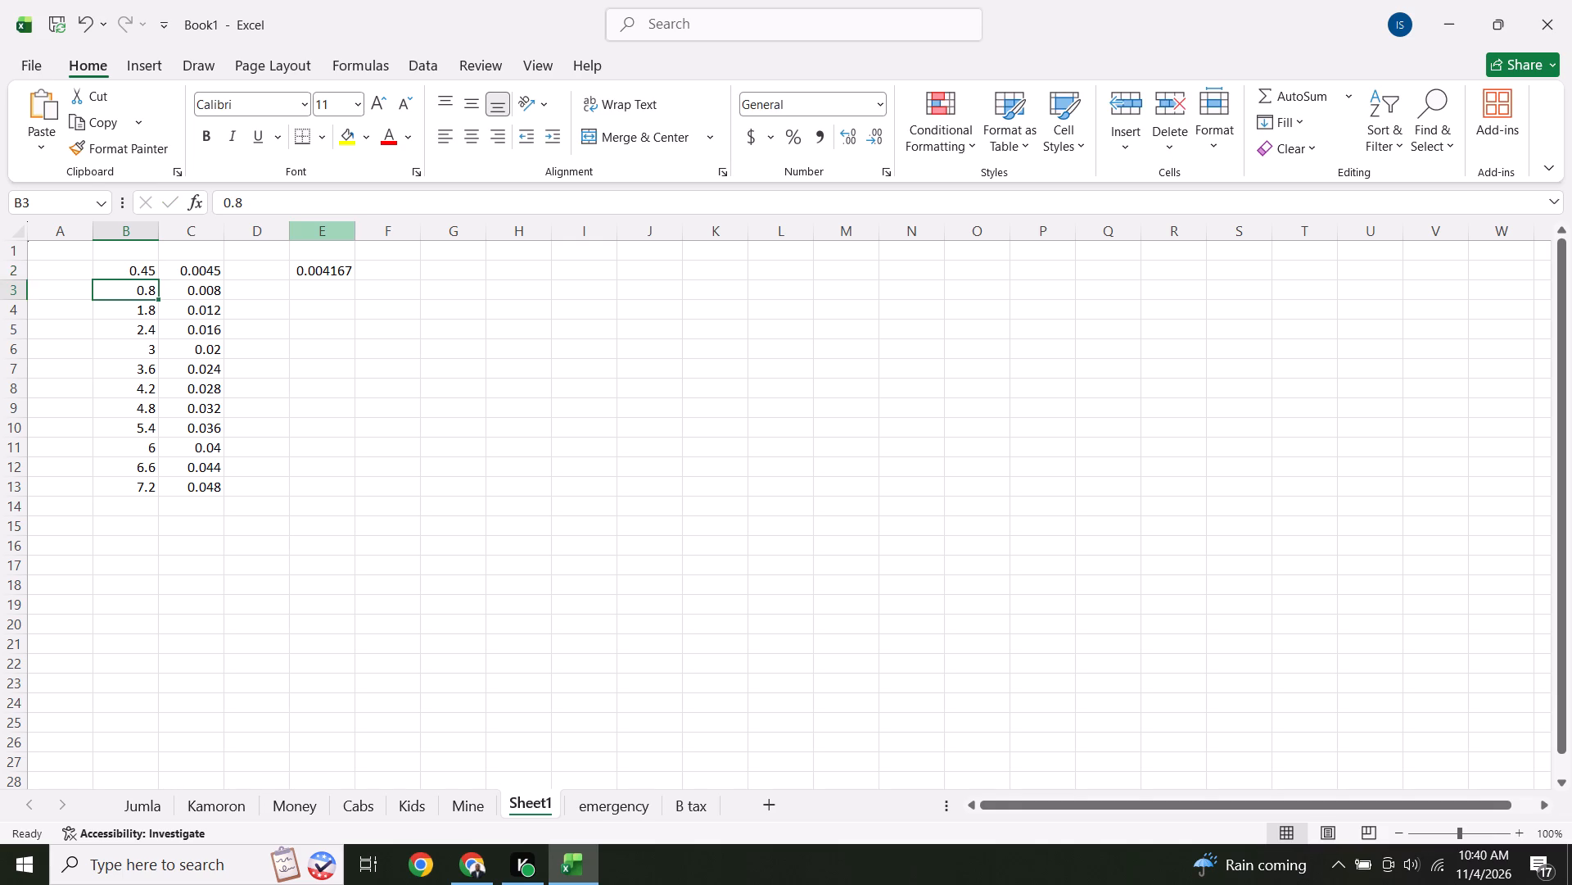
click(274, 203)
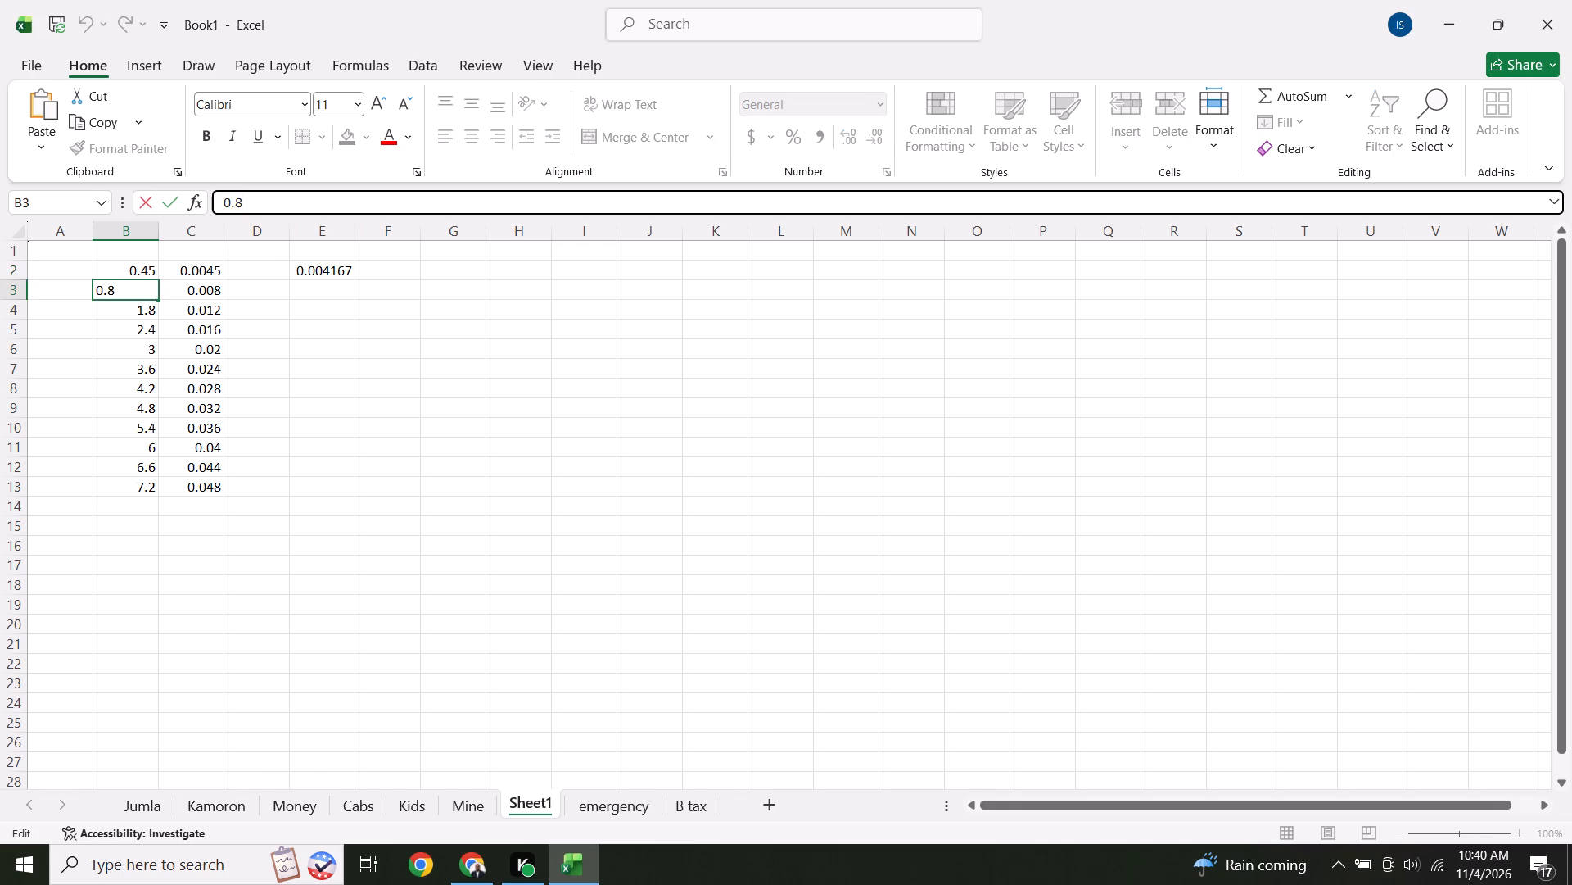
key(BackSpace)
key(9)
key(Return)
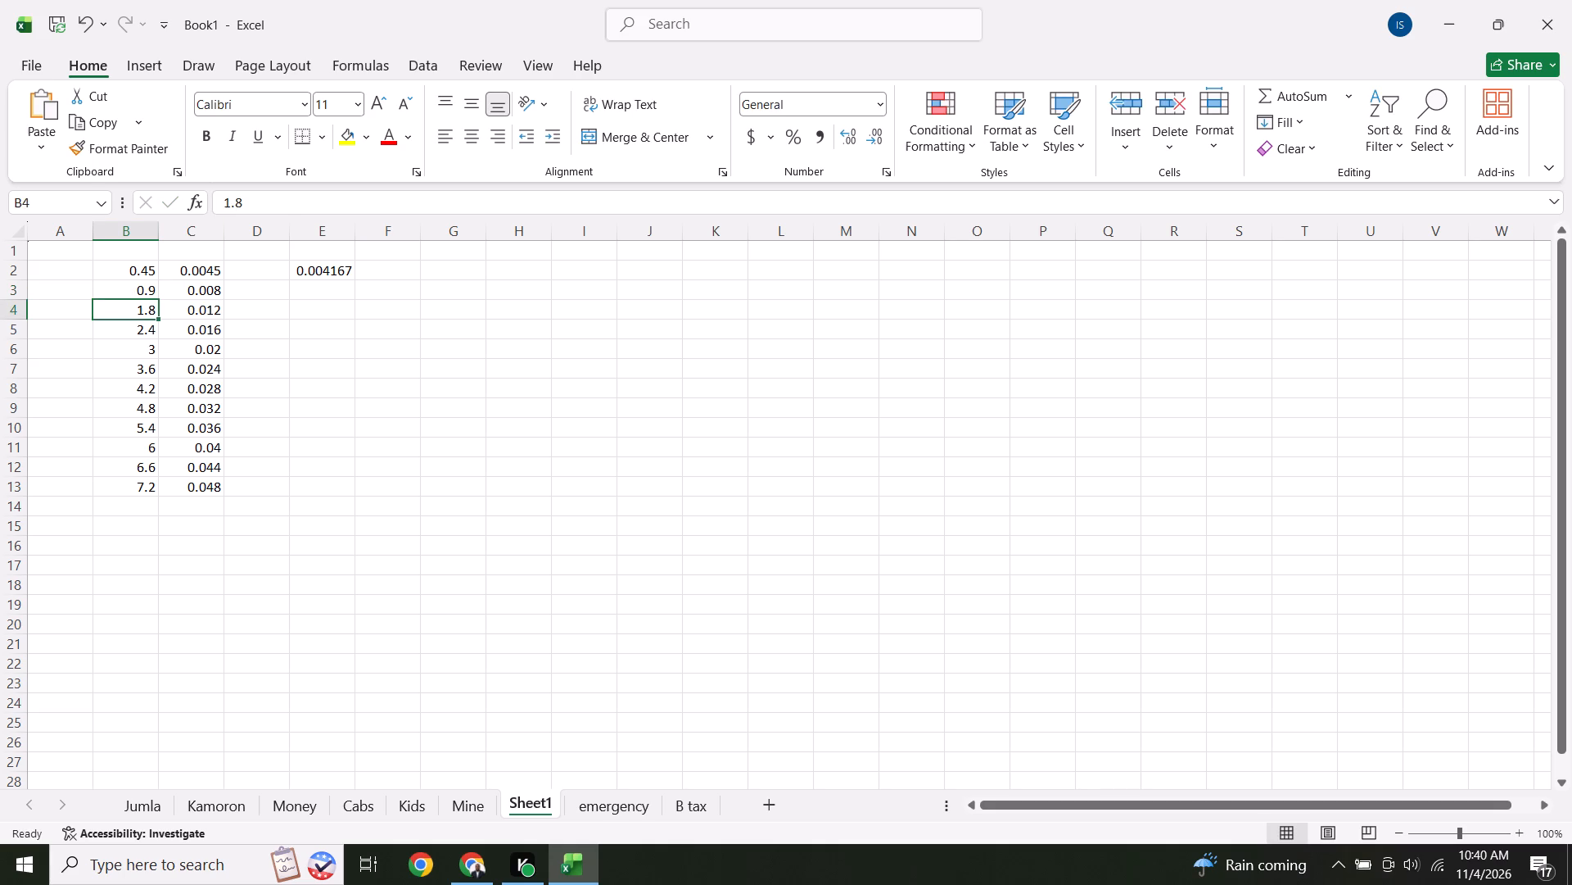
drag(152, 273, 152, 298)
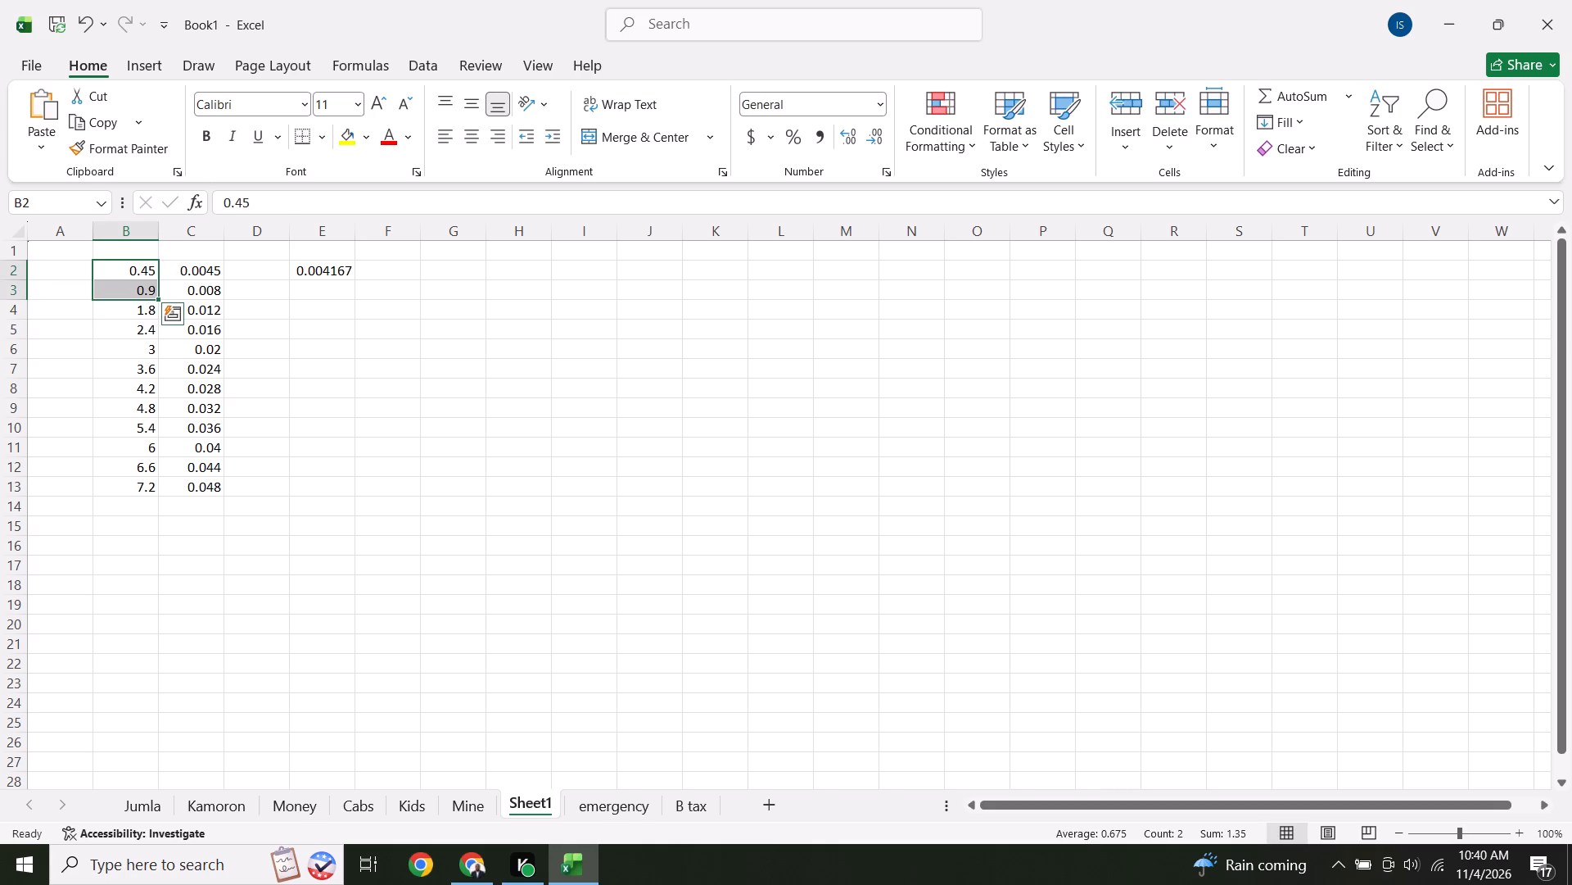
drag(158, 298, 154, 492)
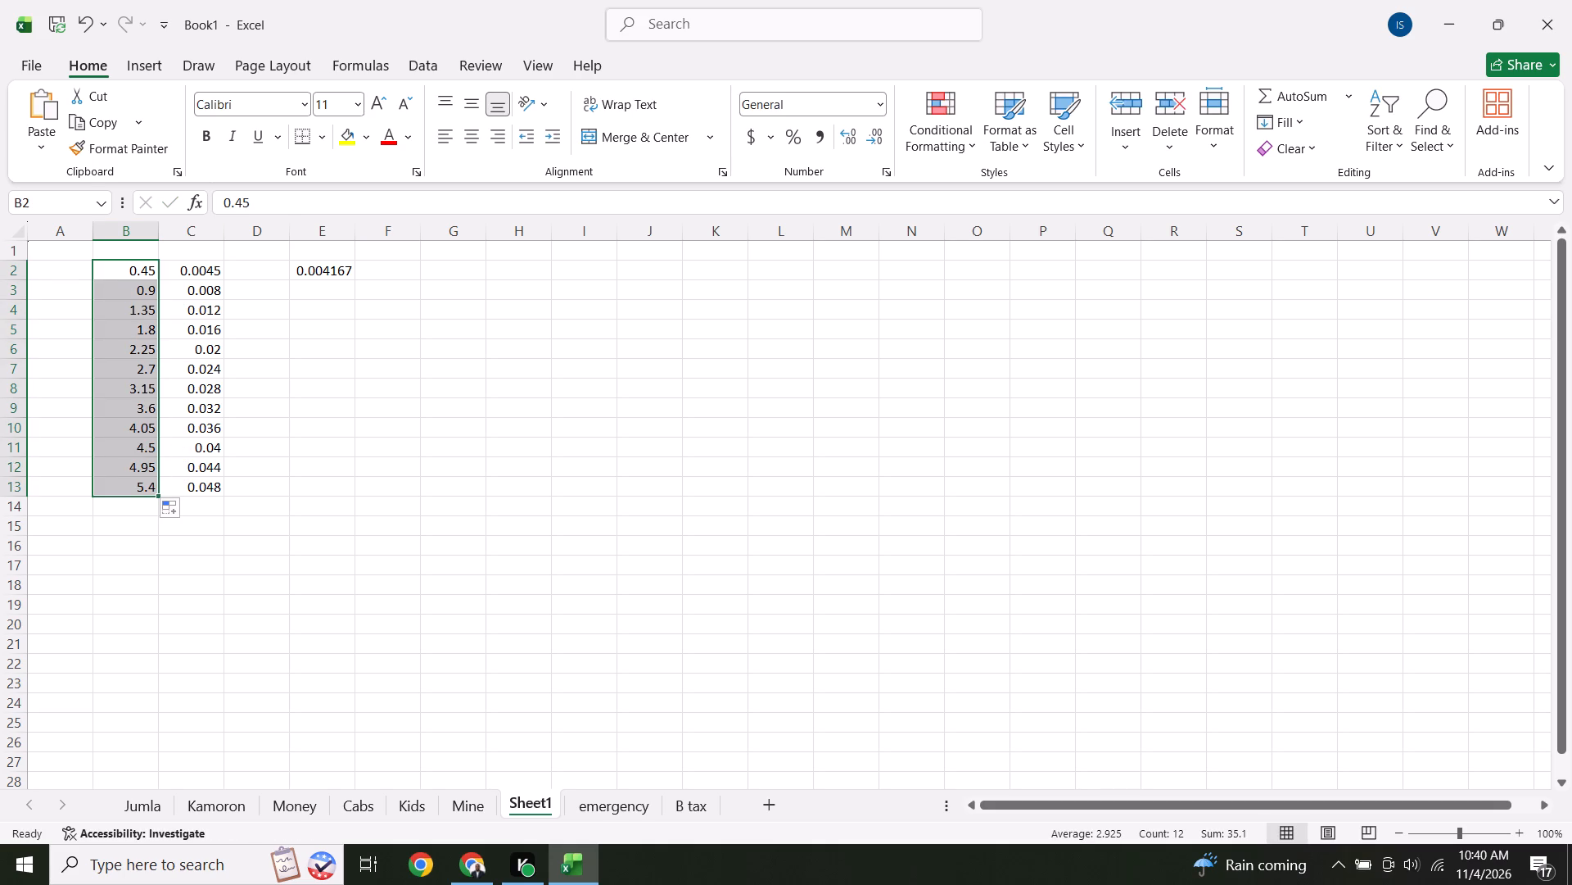
Fill the C2 formula down to C13 so every percentage rate in column B is converted to a decimal.
click(217, 274)
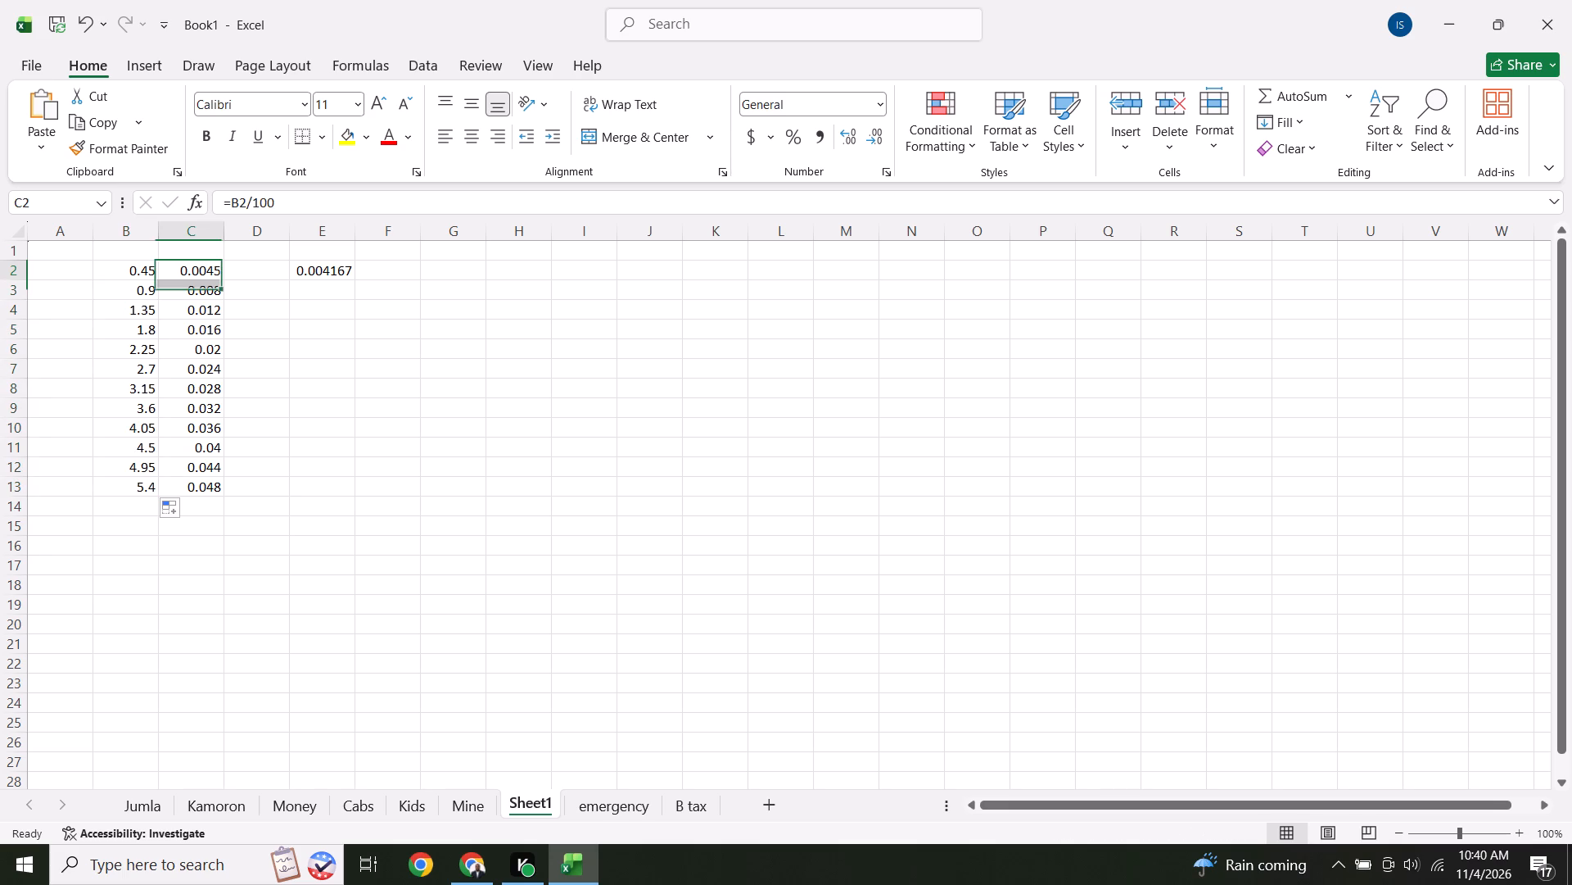
drag(226, 276, 197, 489)
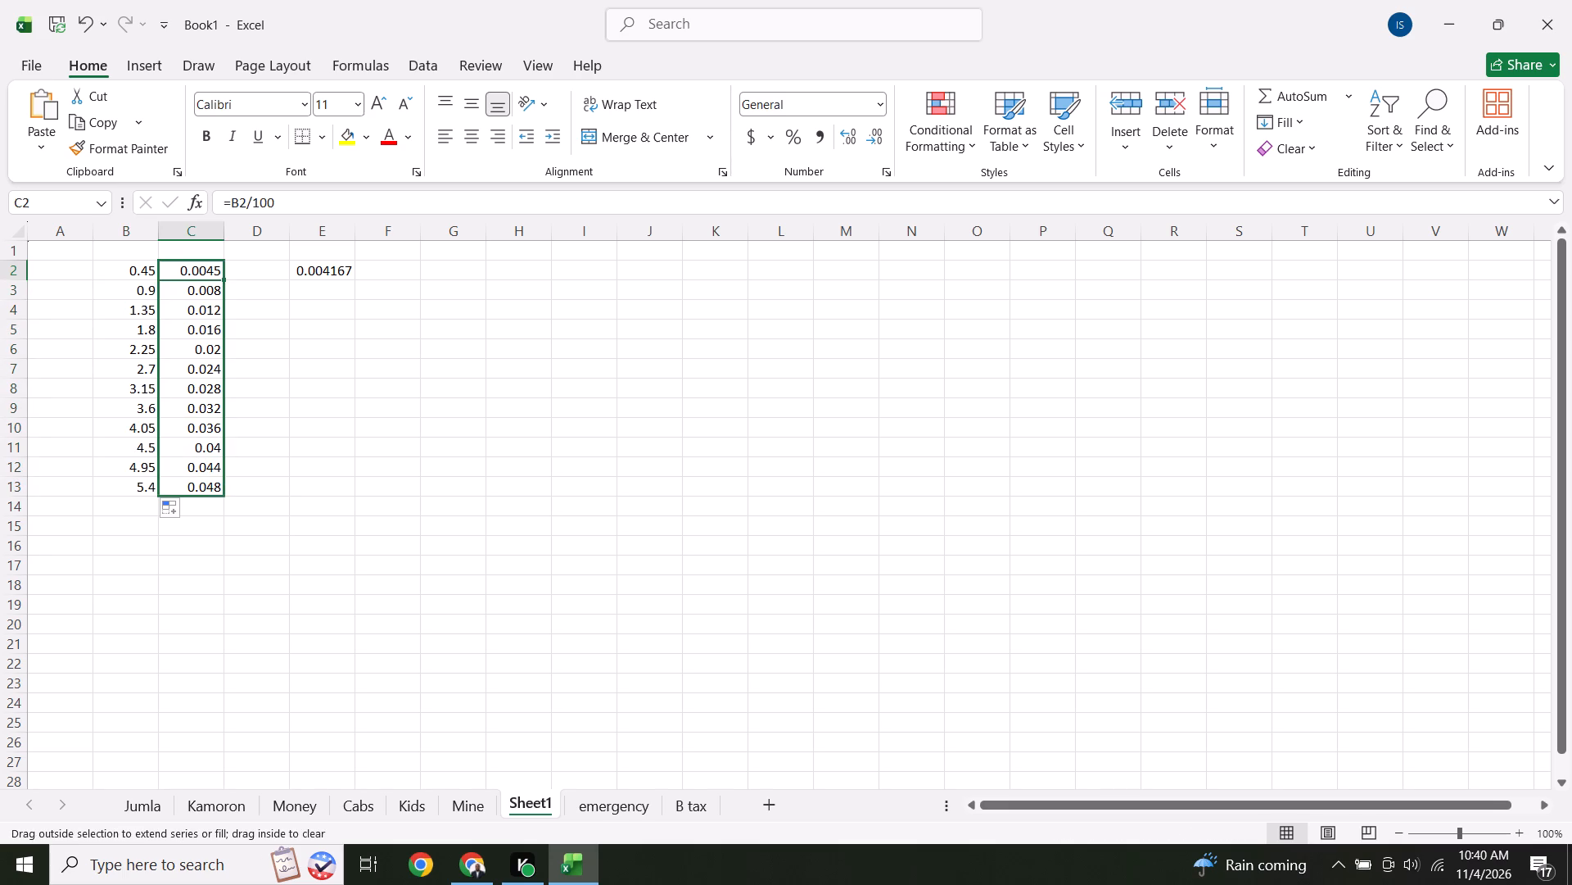
drag(197, 489, 197, 490)
click(315, 472)
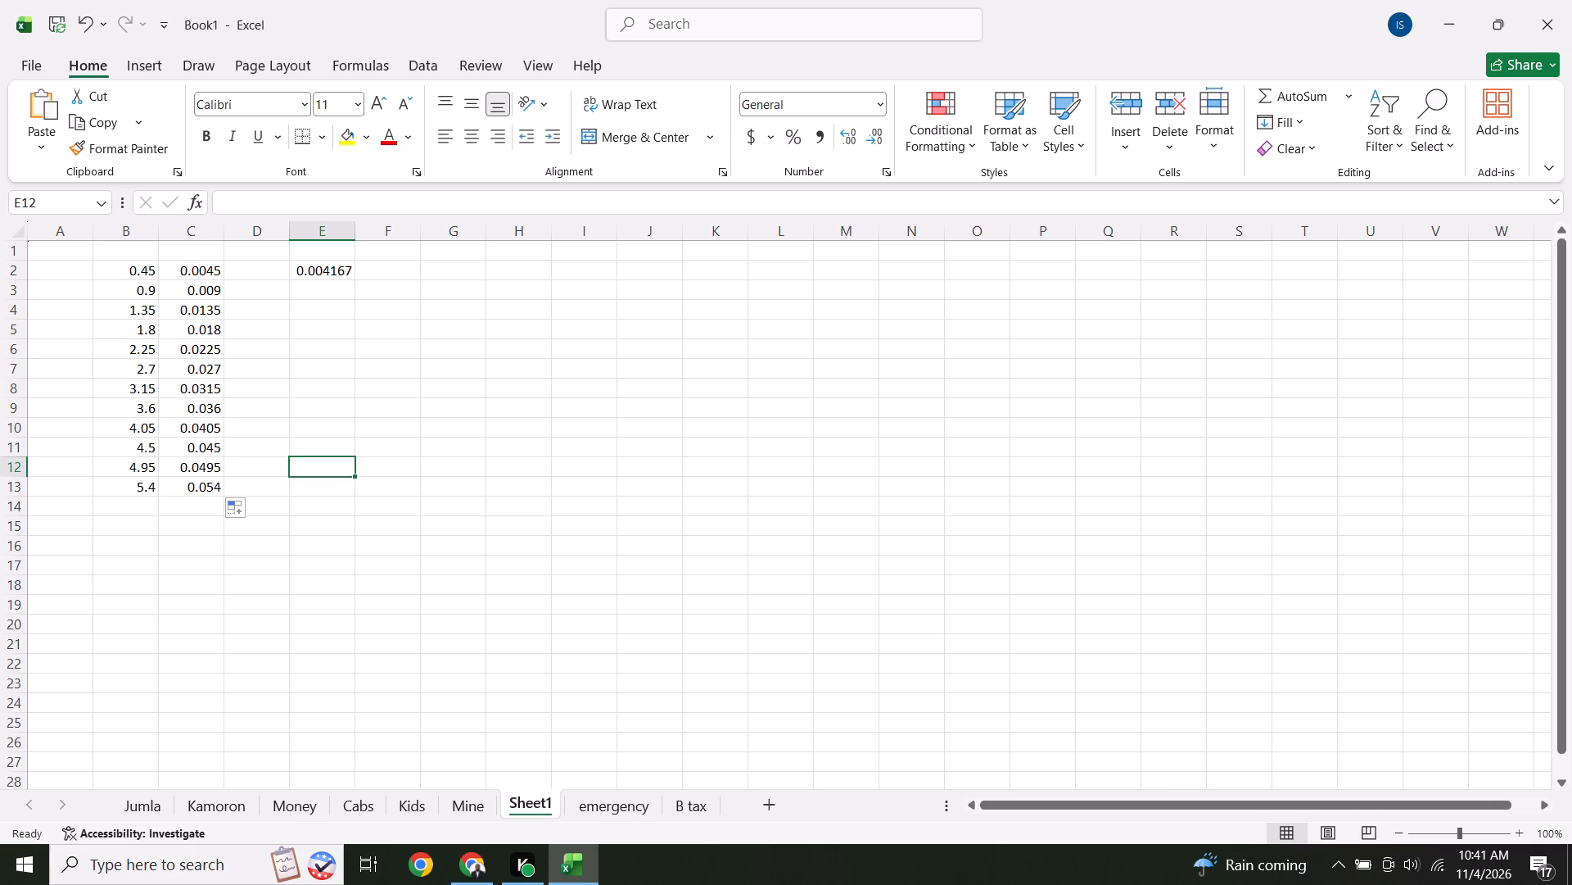
On the Mine sheet, change the R14 rate in the T14 dividend formula to 0.0045.
click(466, 807)
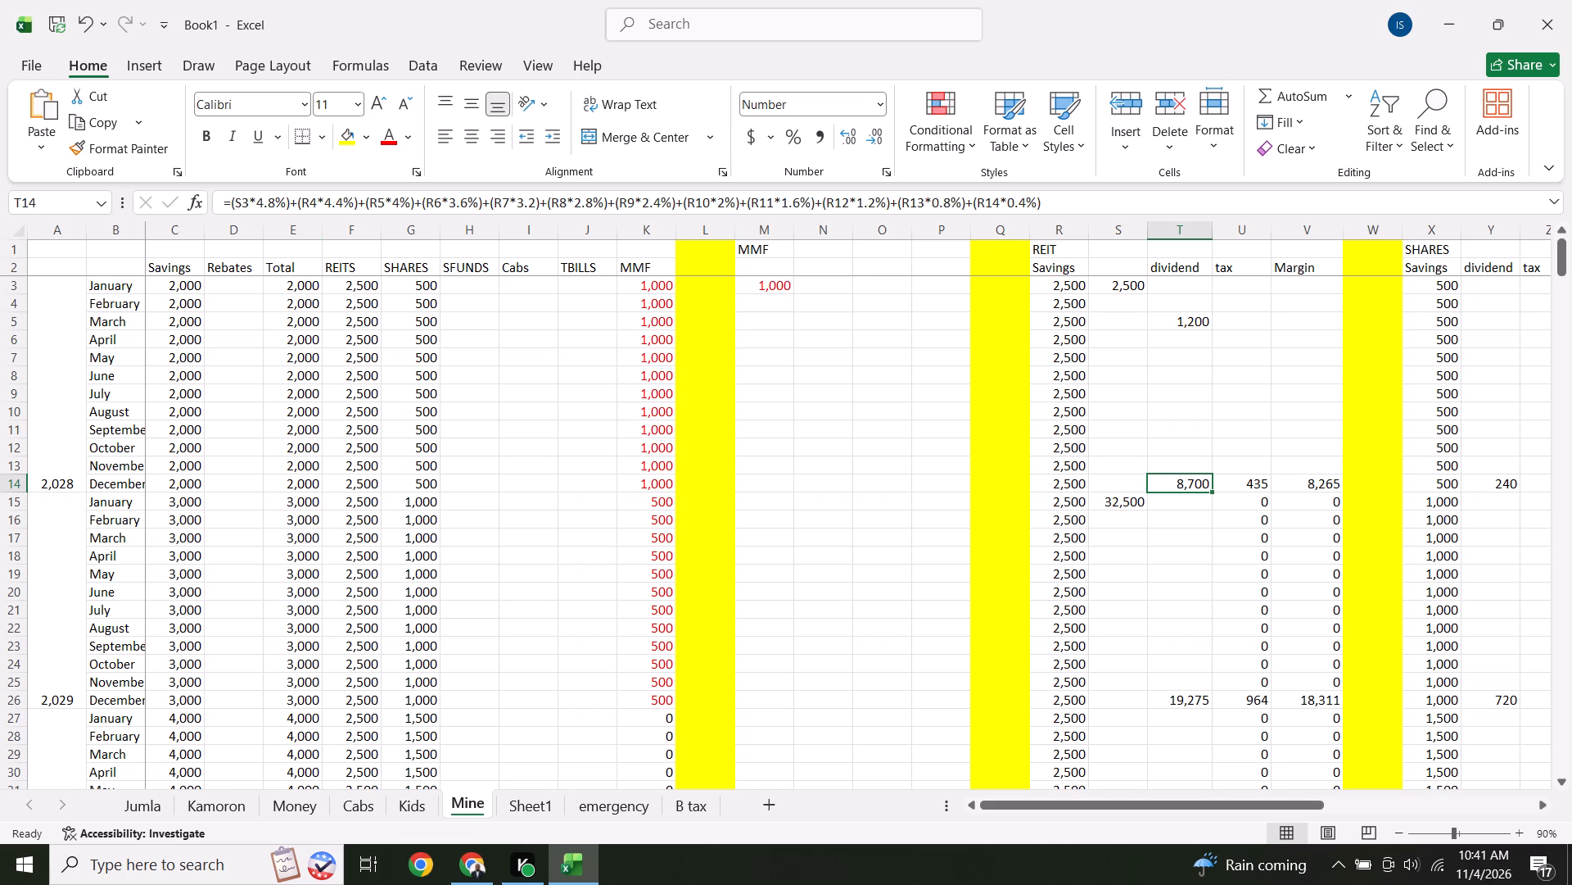
click(1034, 198)
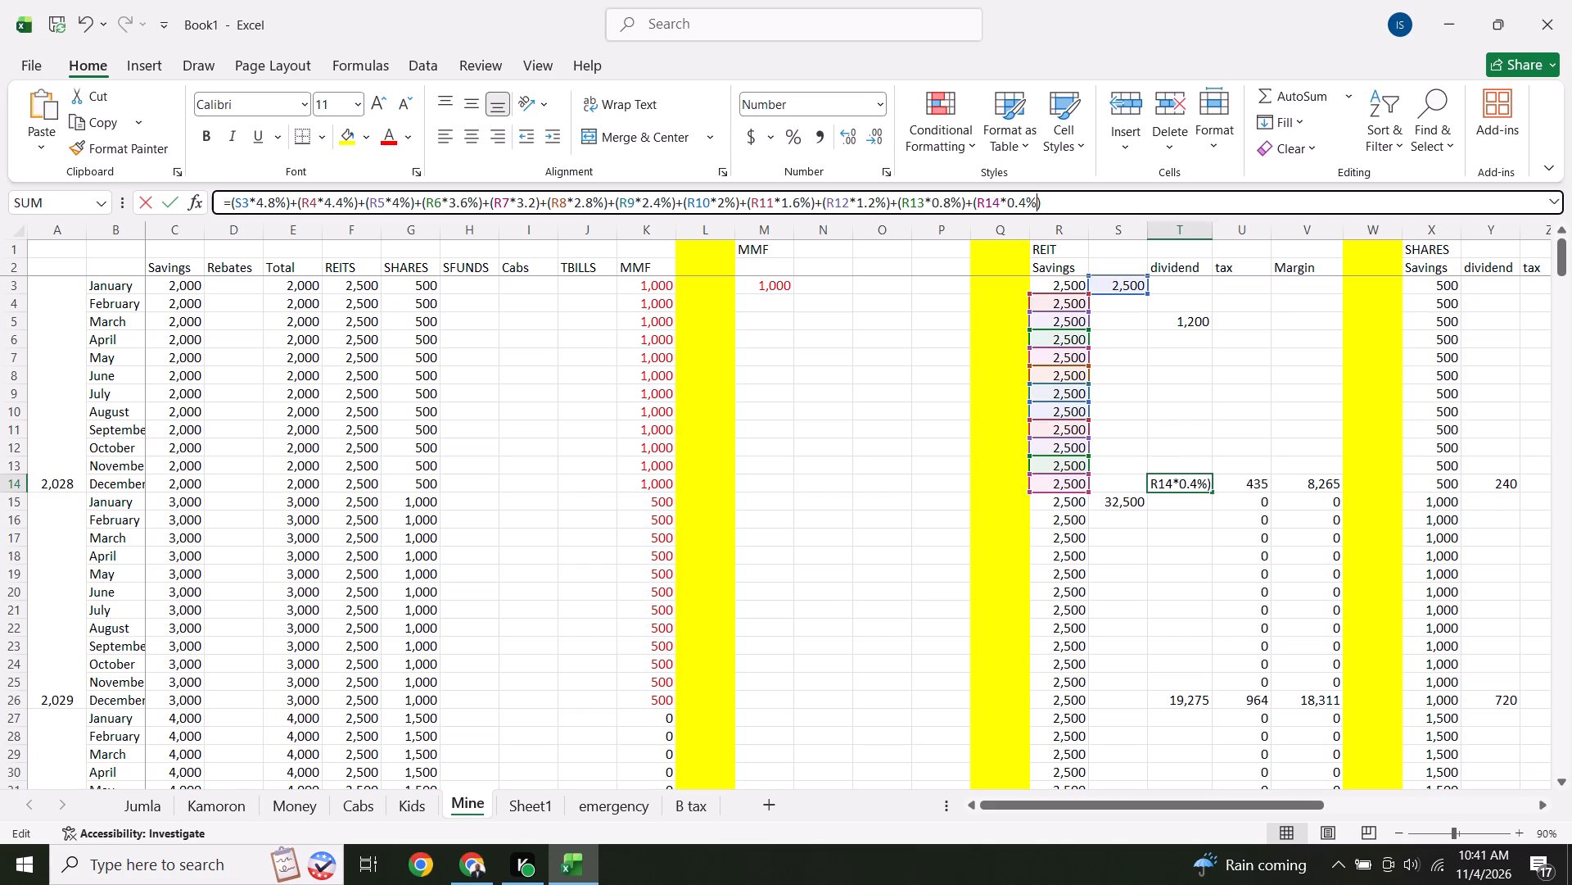
key(BackSpace)
key(BackSpace)
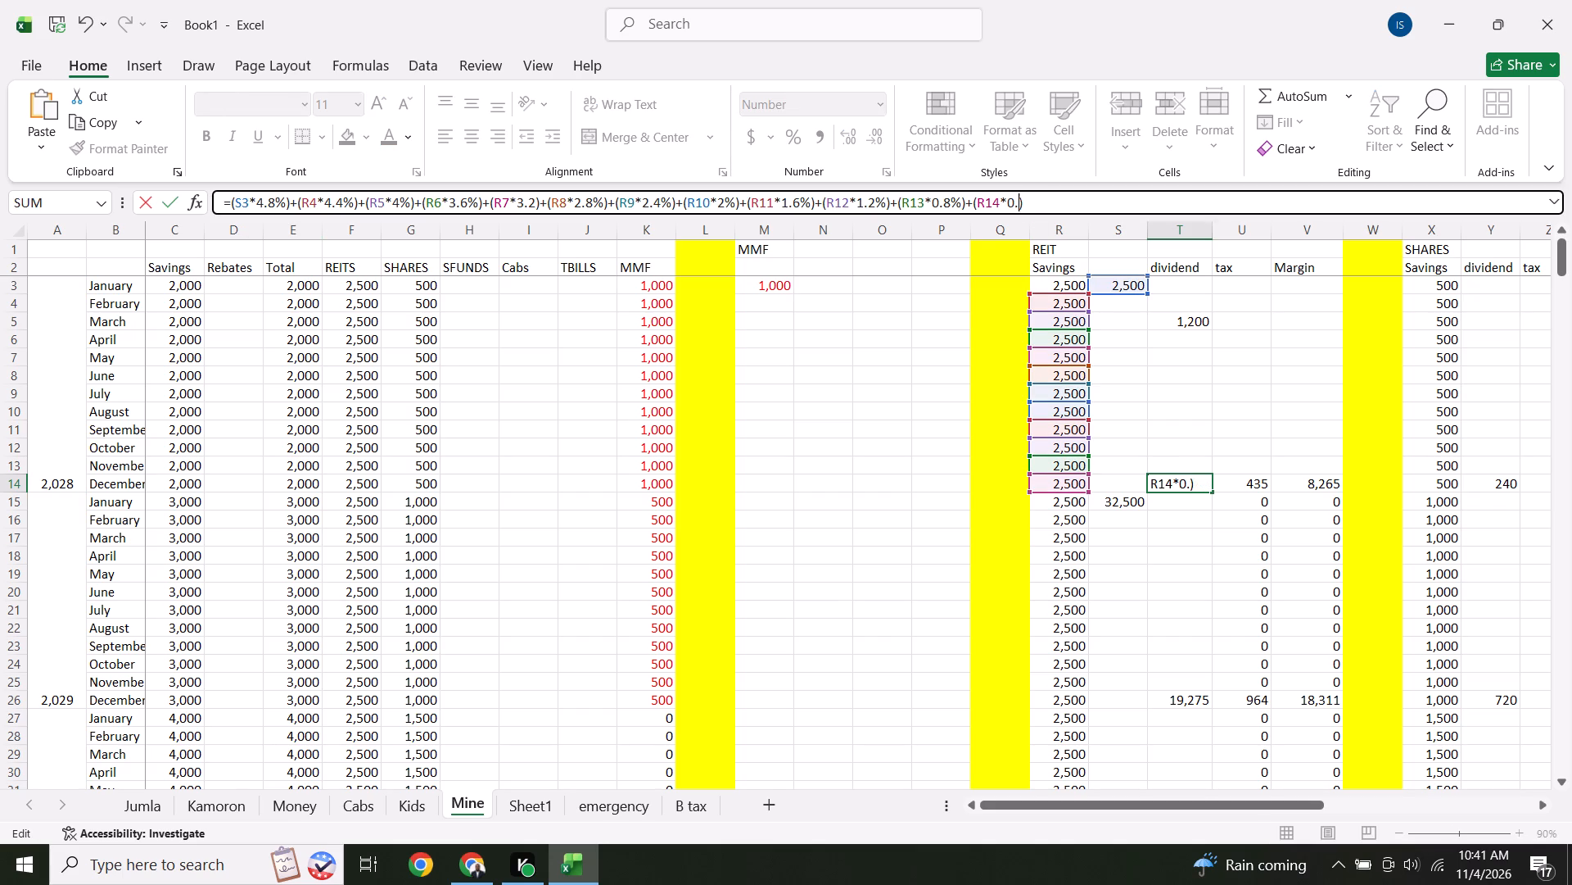
text(0045)
Change the R13 rate in the T14 dividend formula to 0.009, checking it against the decimal rates on Sheet1.
drag(942, 200, 960, 200)
key(0)
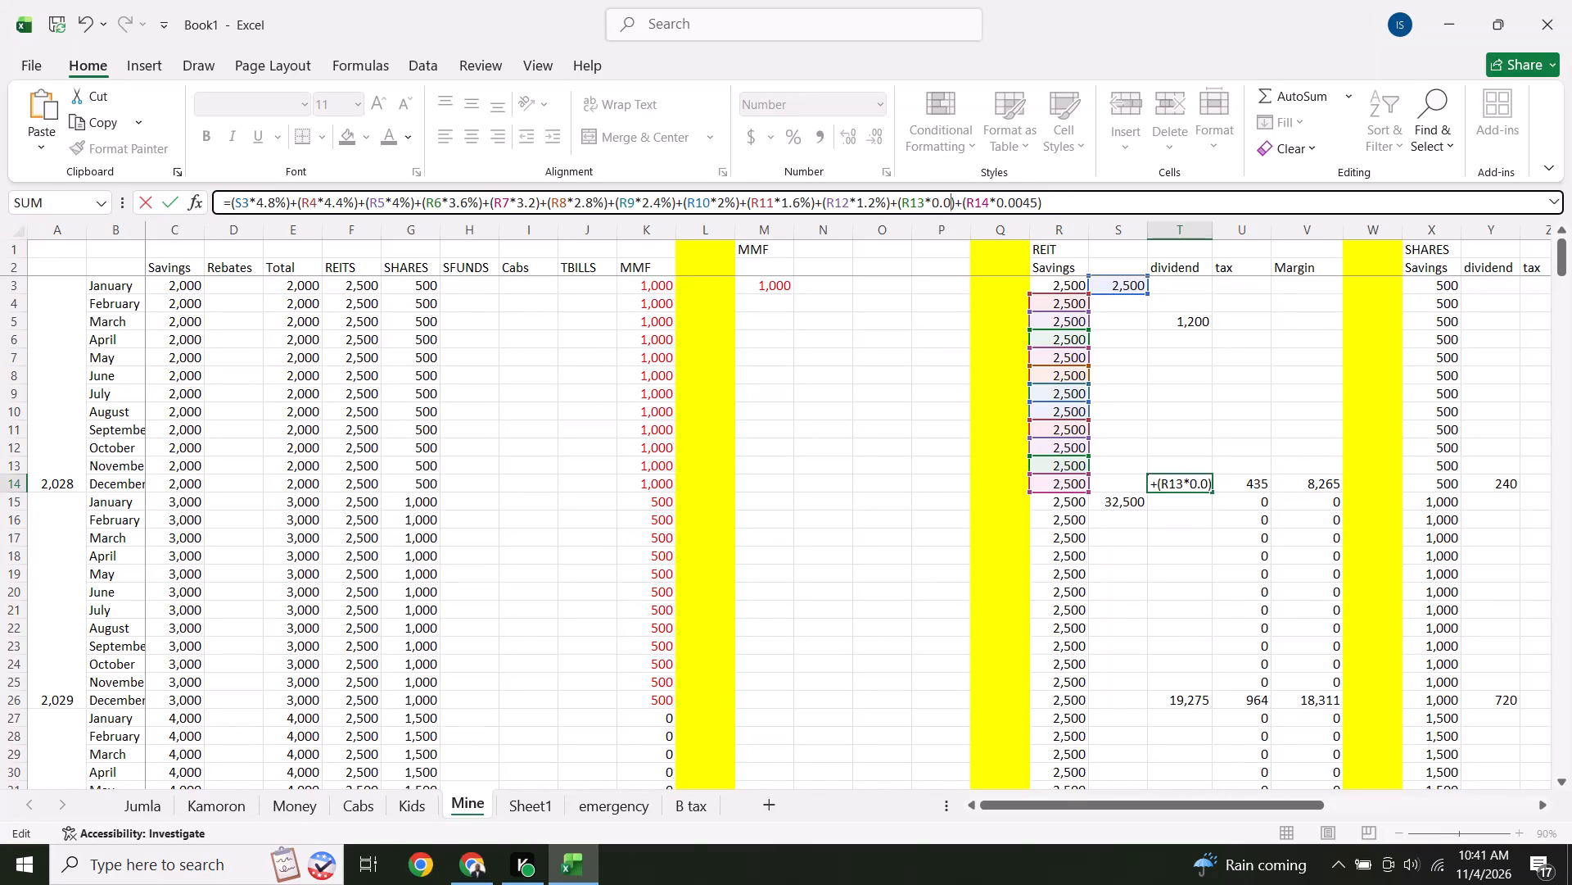
key(9)
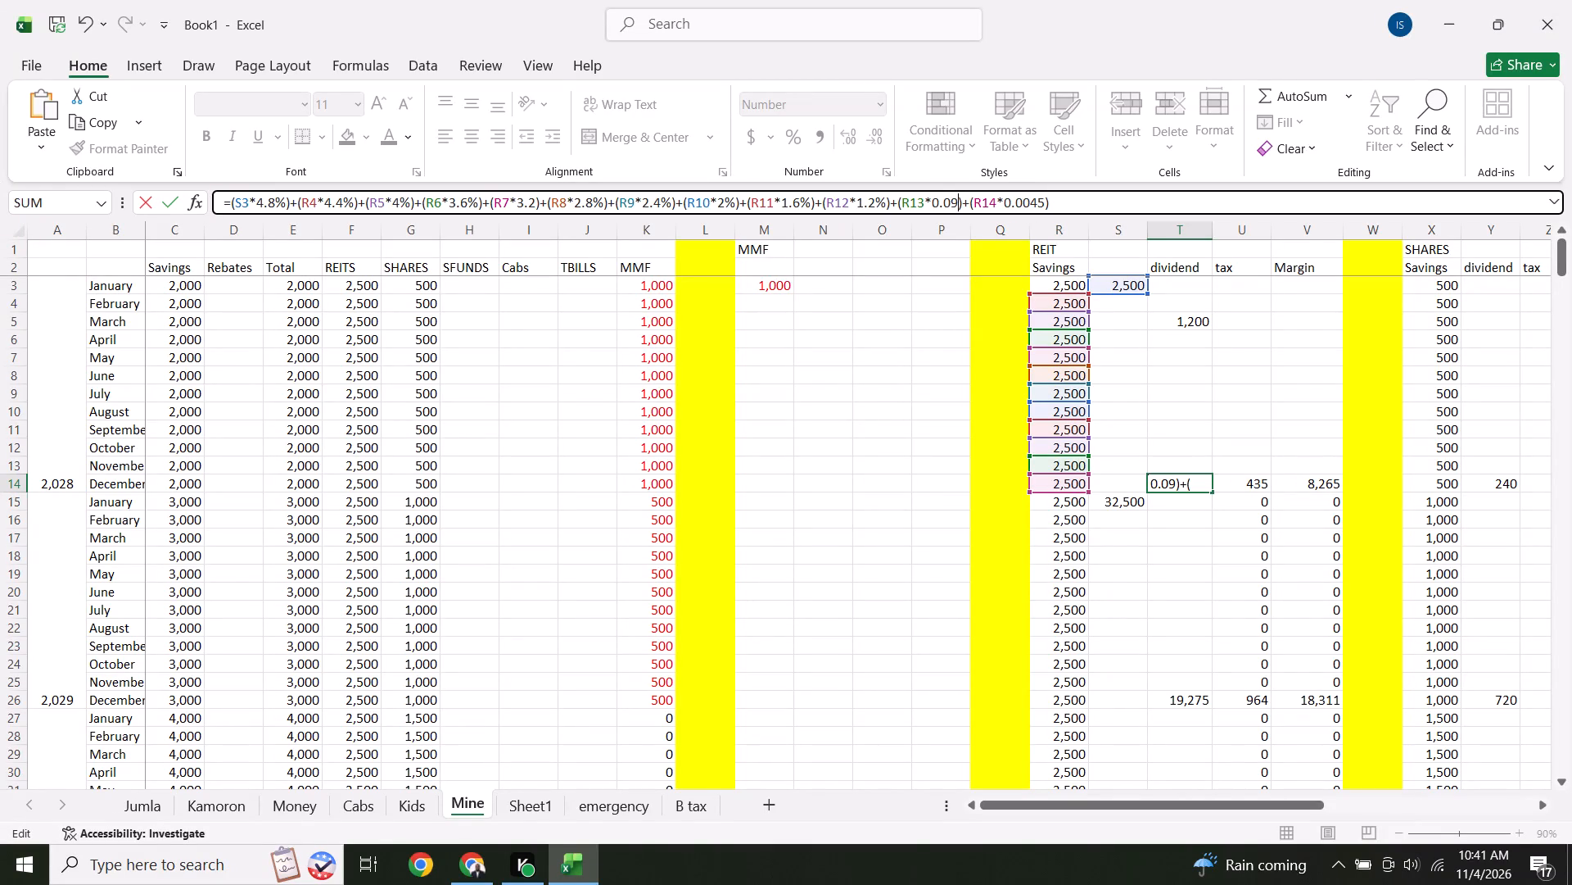
click(537, 807)
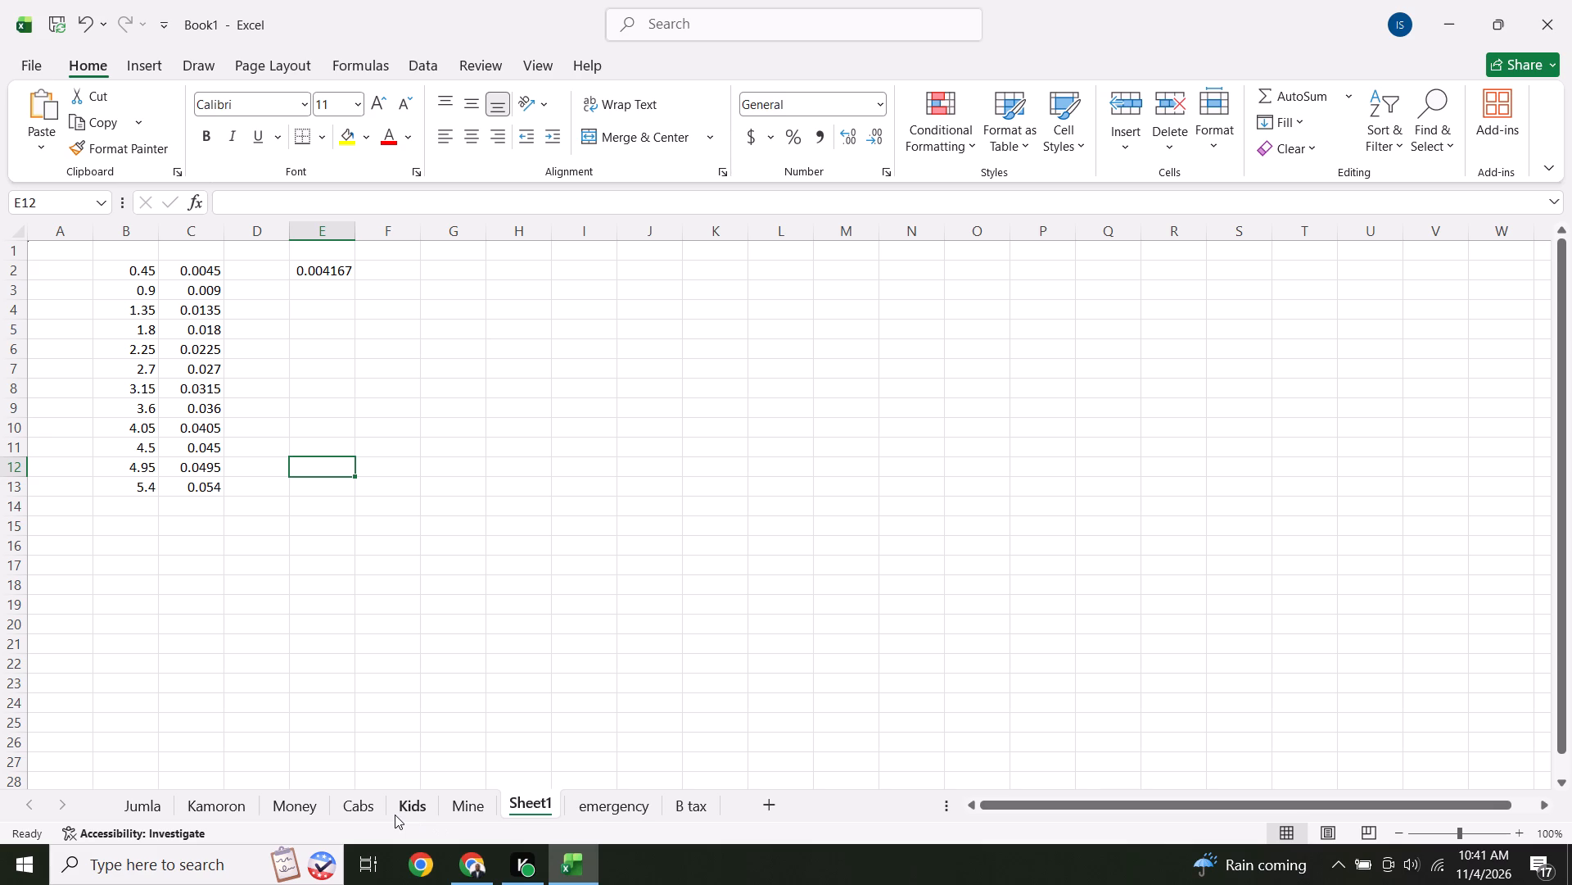
click(457, 804)
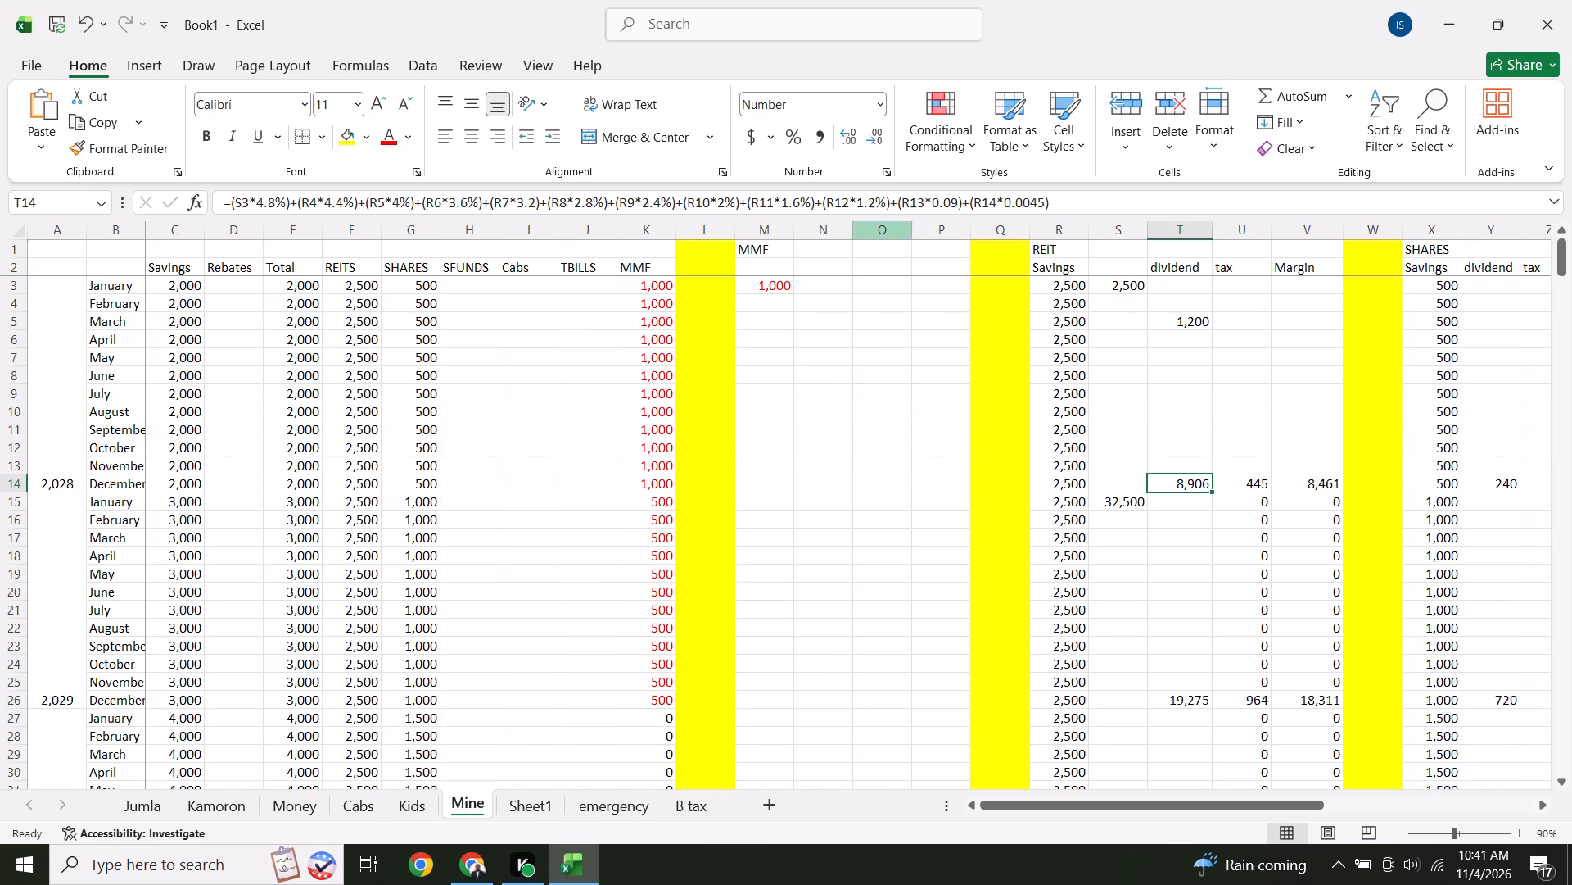
click(952, 205)
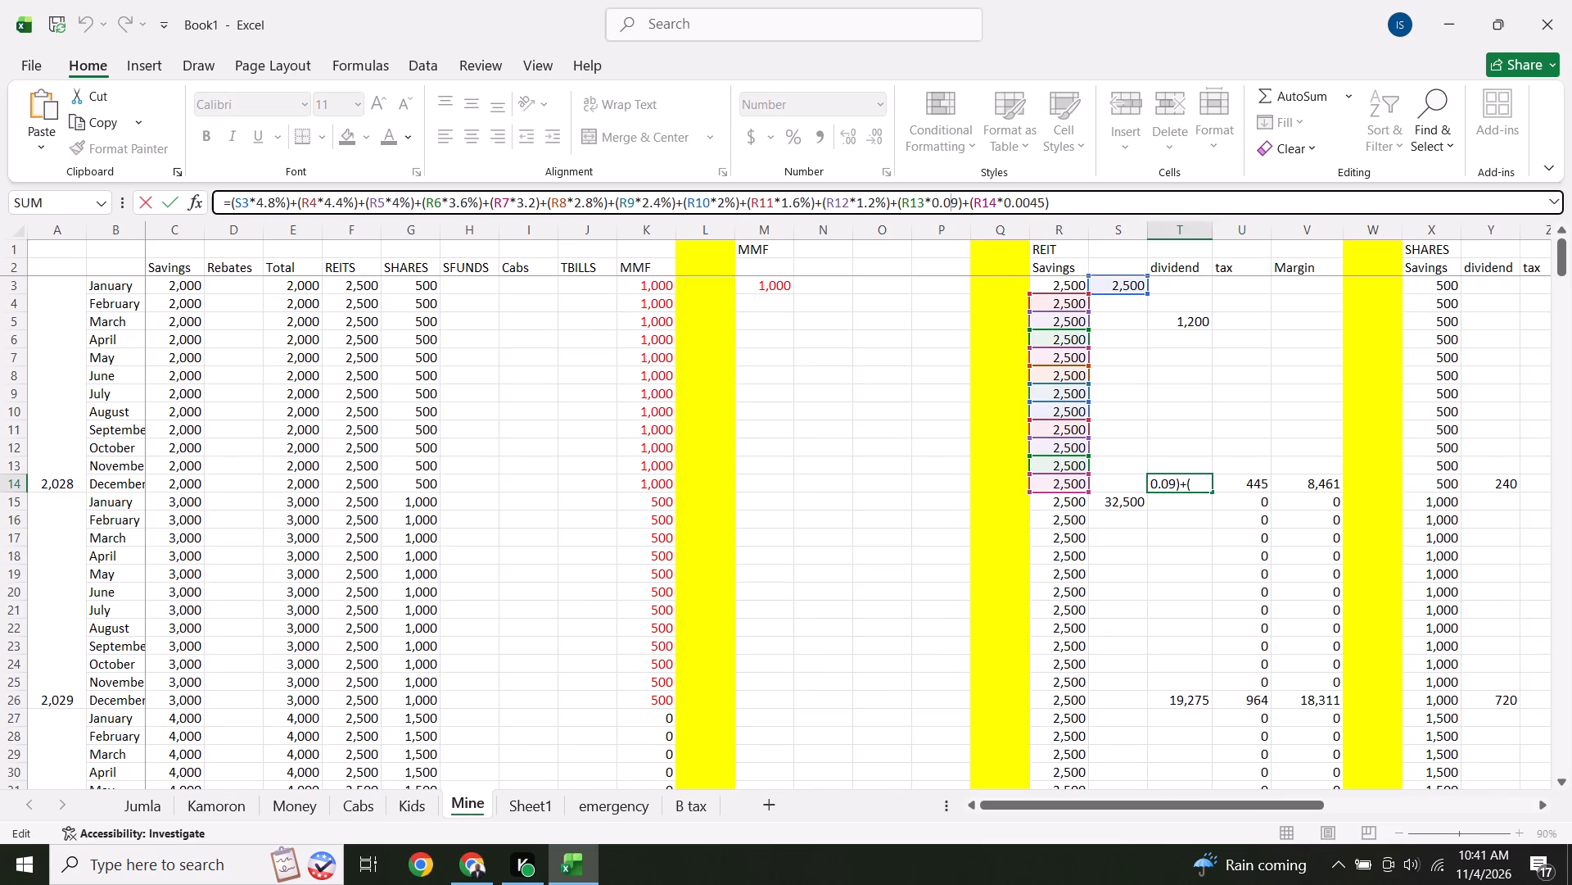
key(0)
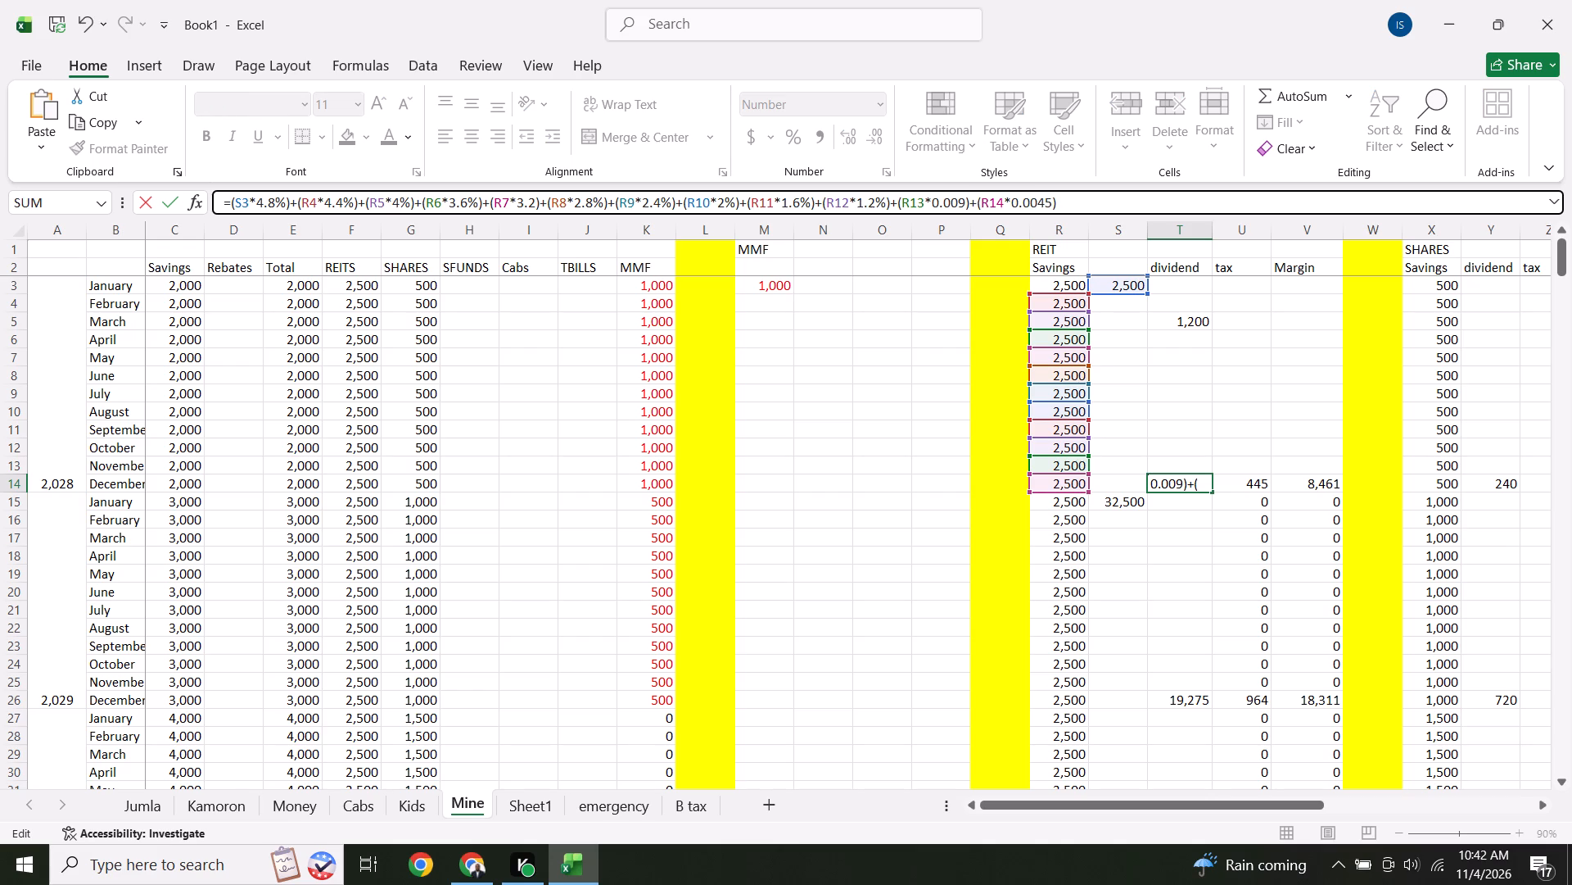
Change the R12 rate in the T14 dividend formula to 0.0135.
drag(856, 200, 883, 199)
key(0)
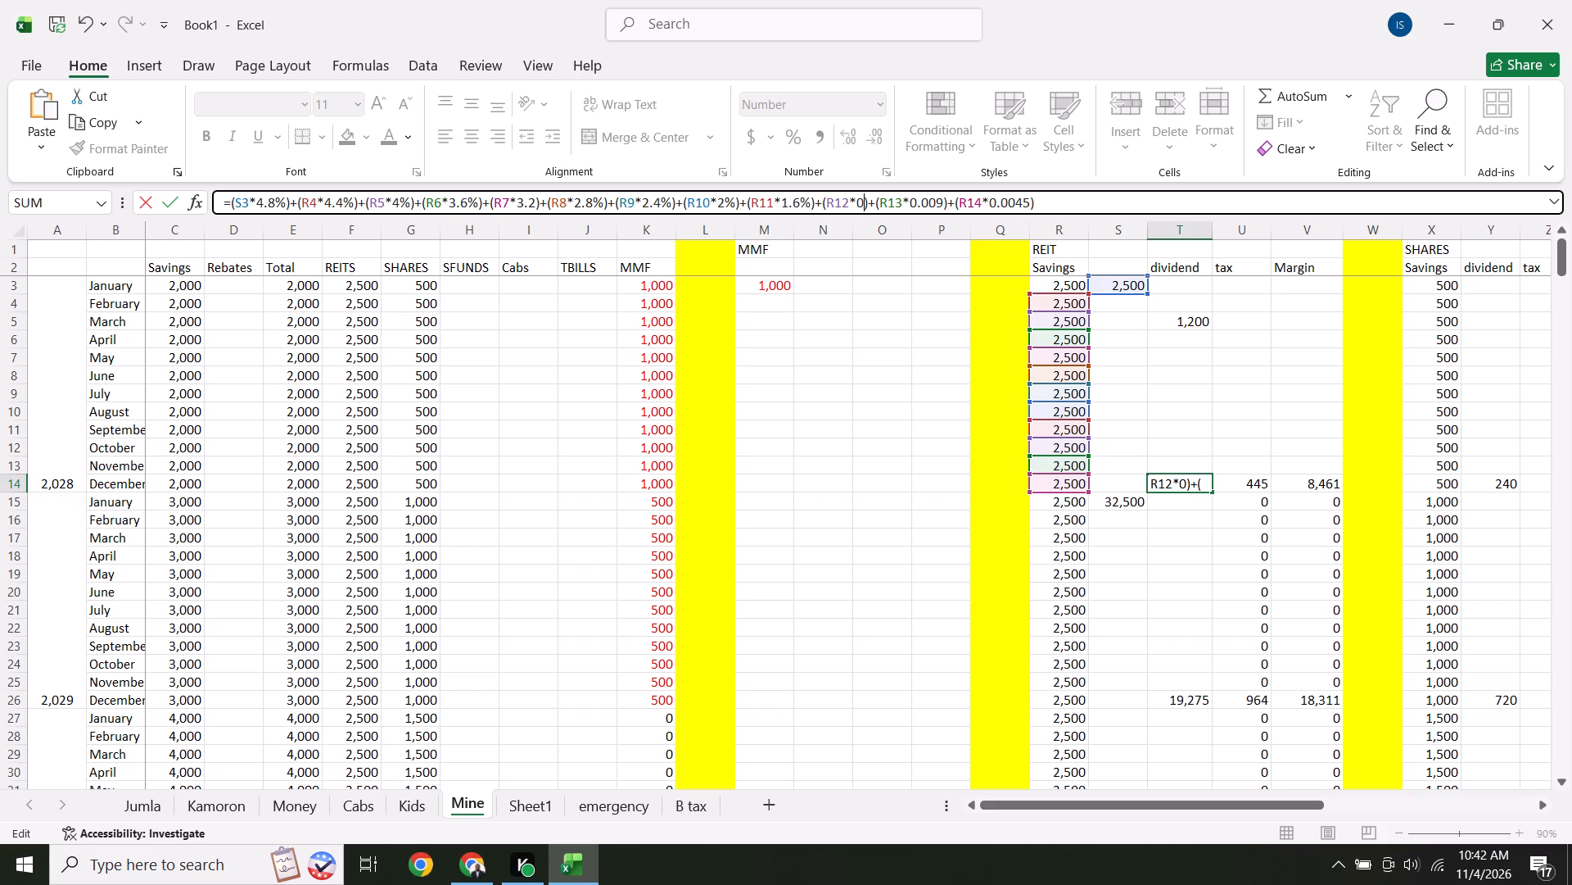
key(period)
key(0)
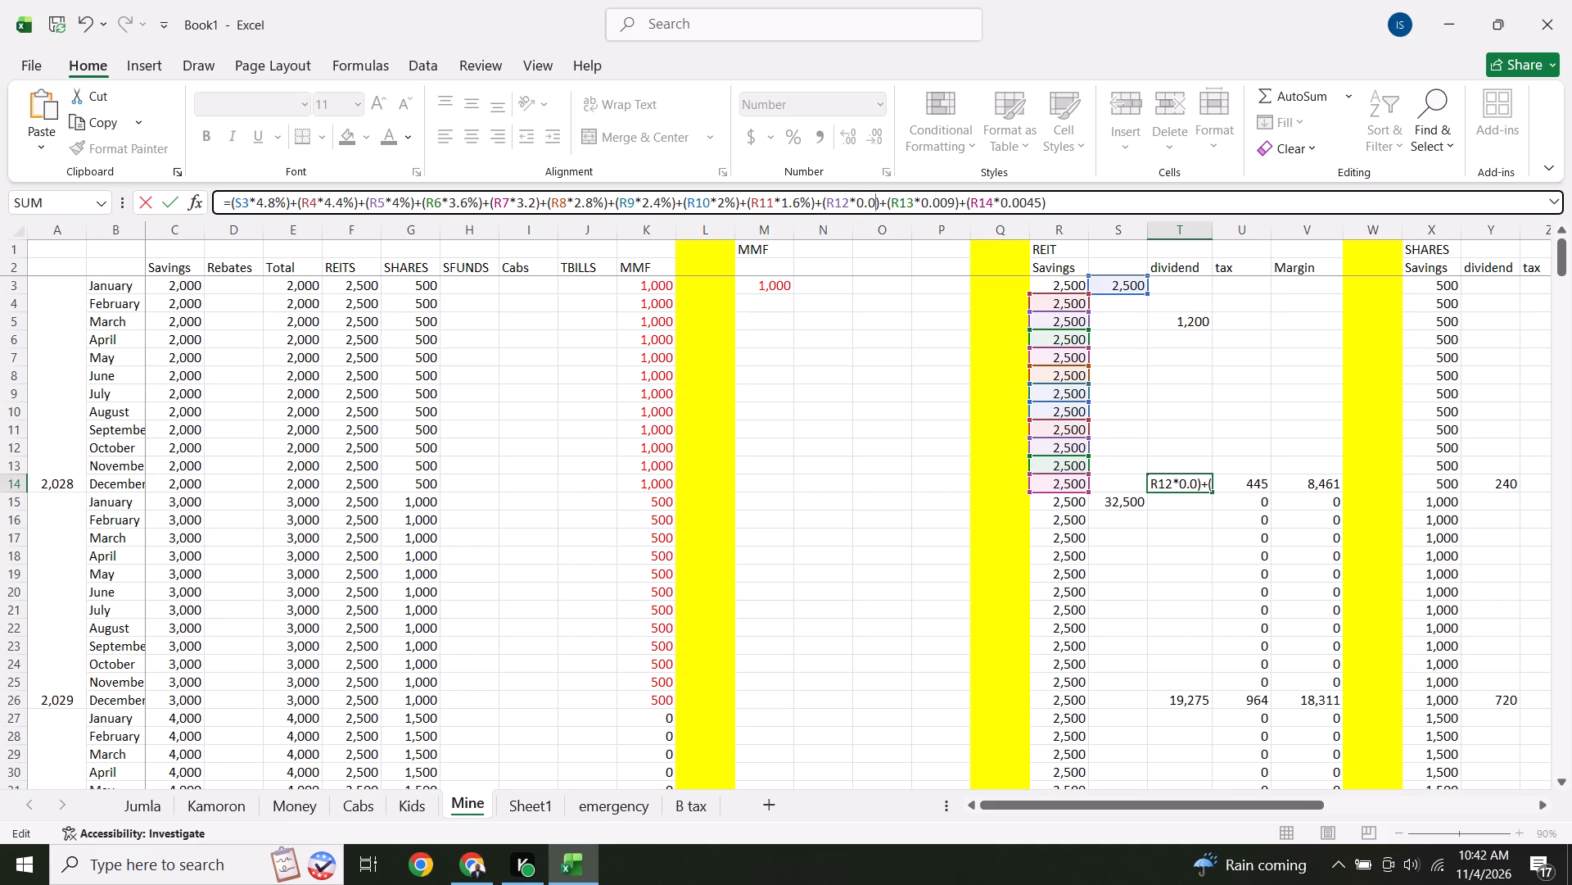
text(135)
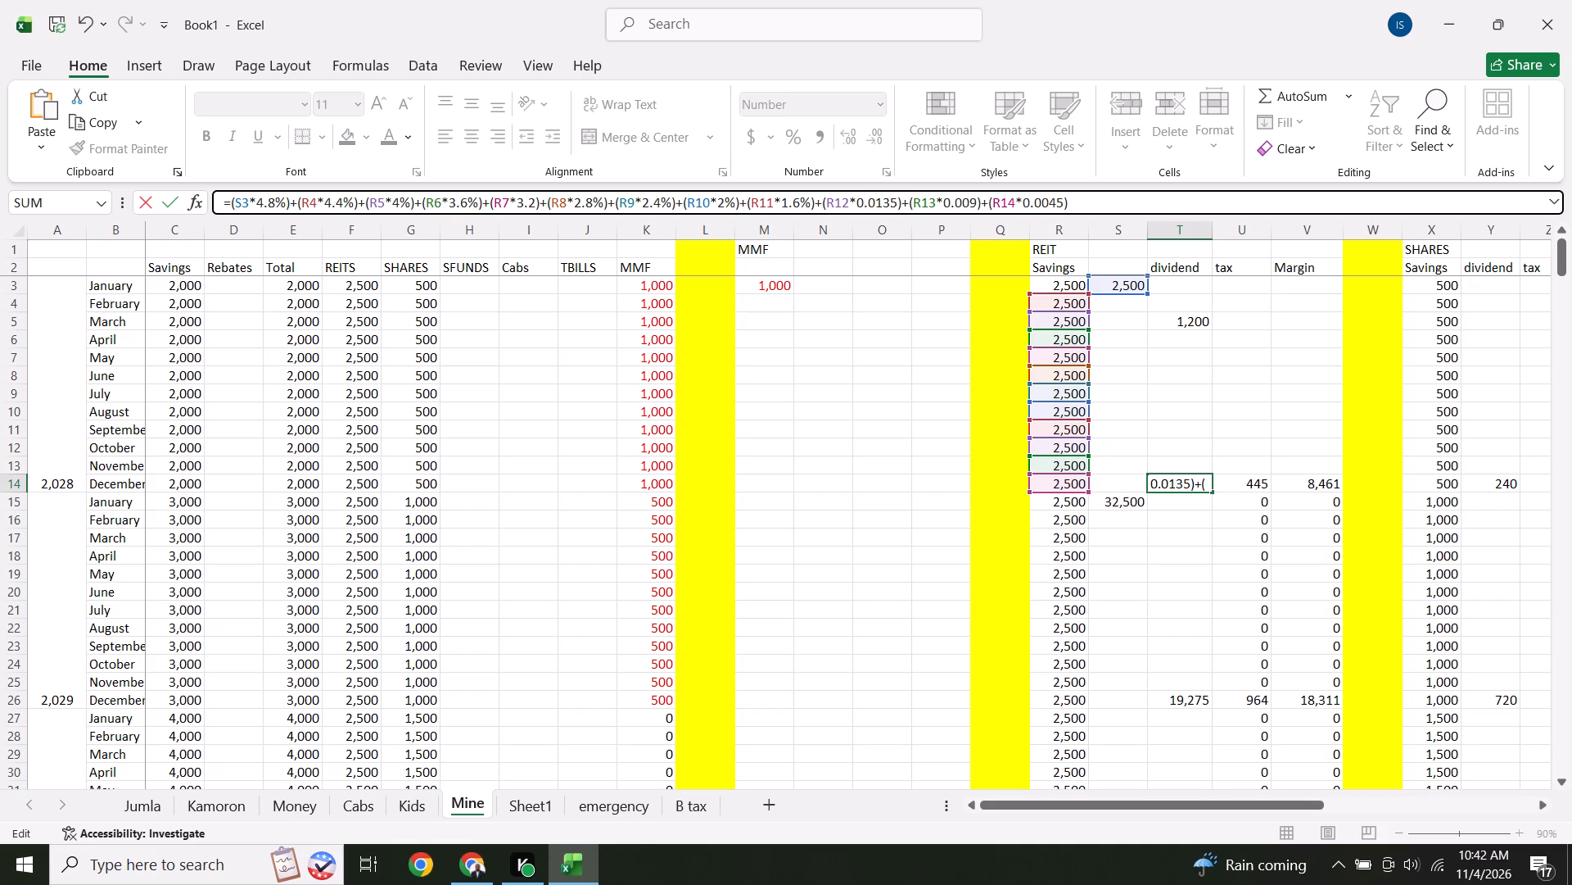
Change the R11 rate in the Mine sheet's T14 dividend formula to 0.018, checking it against the decimal rates on Sheet1.
click(539, 818)
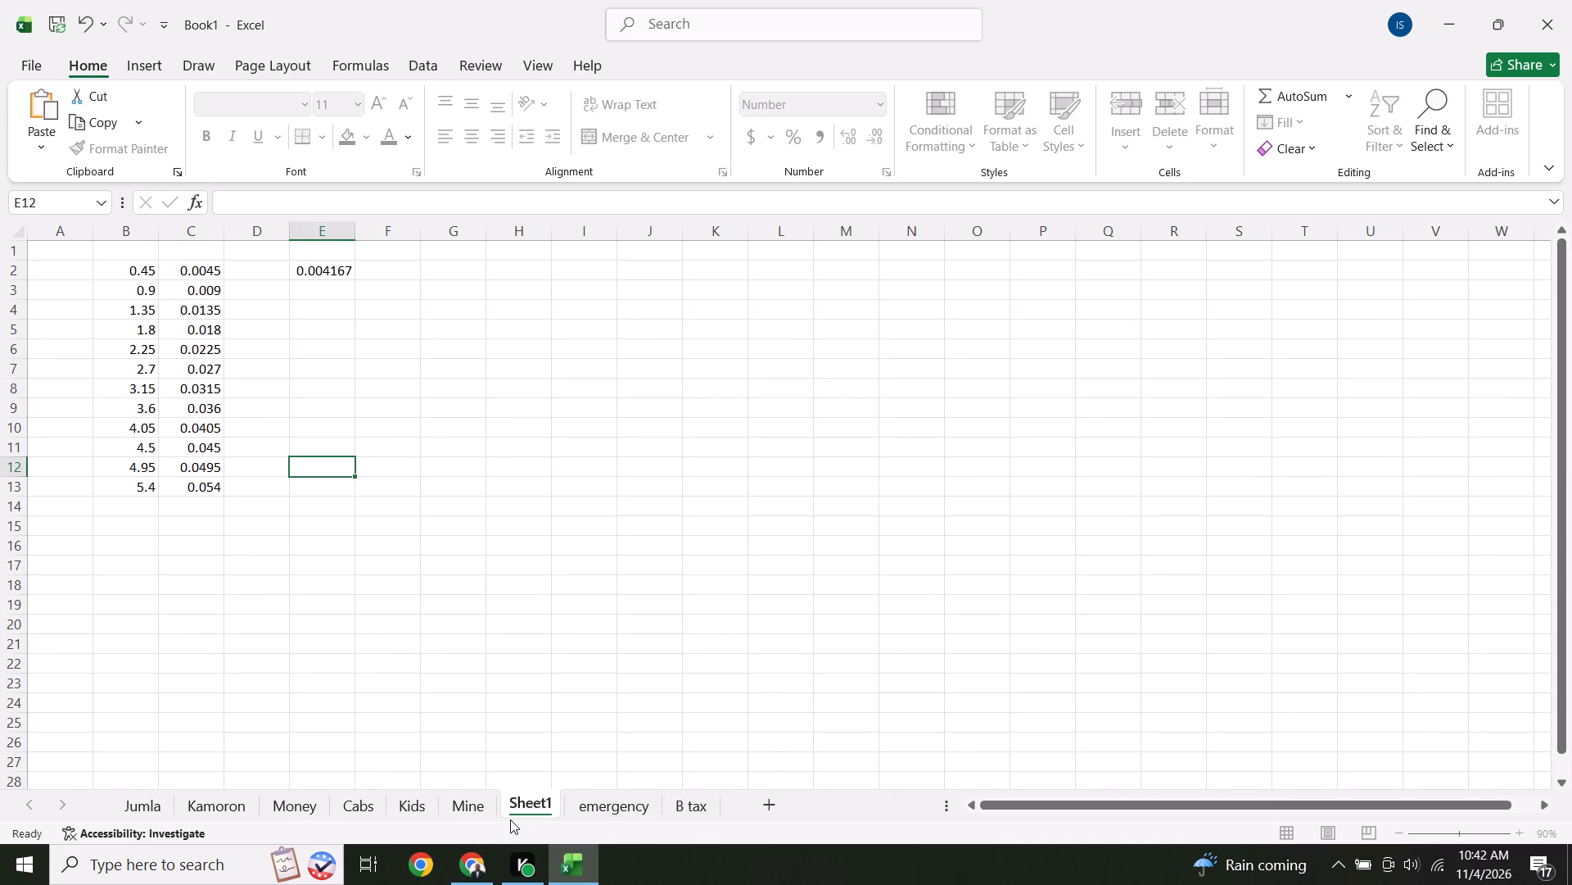
click(464, 798)
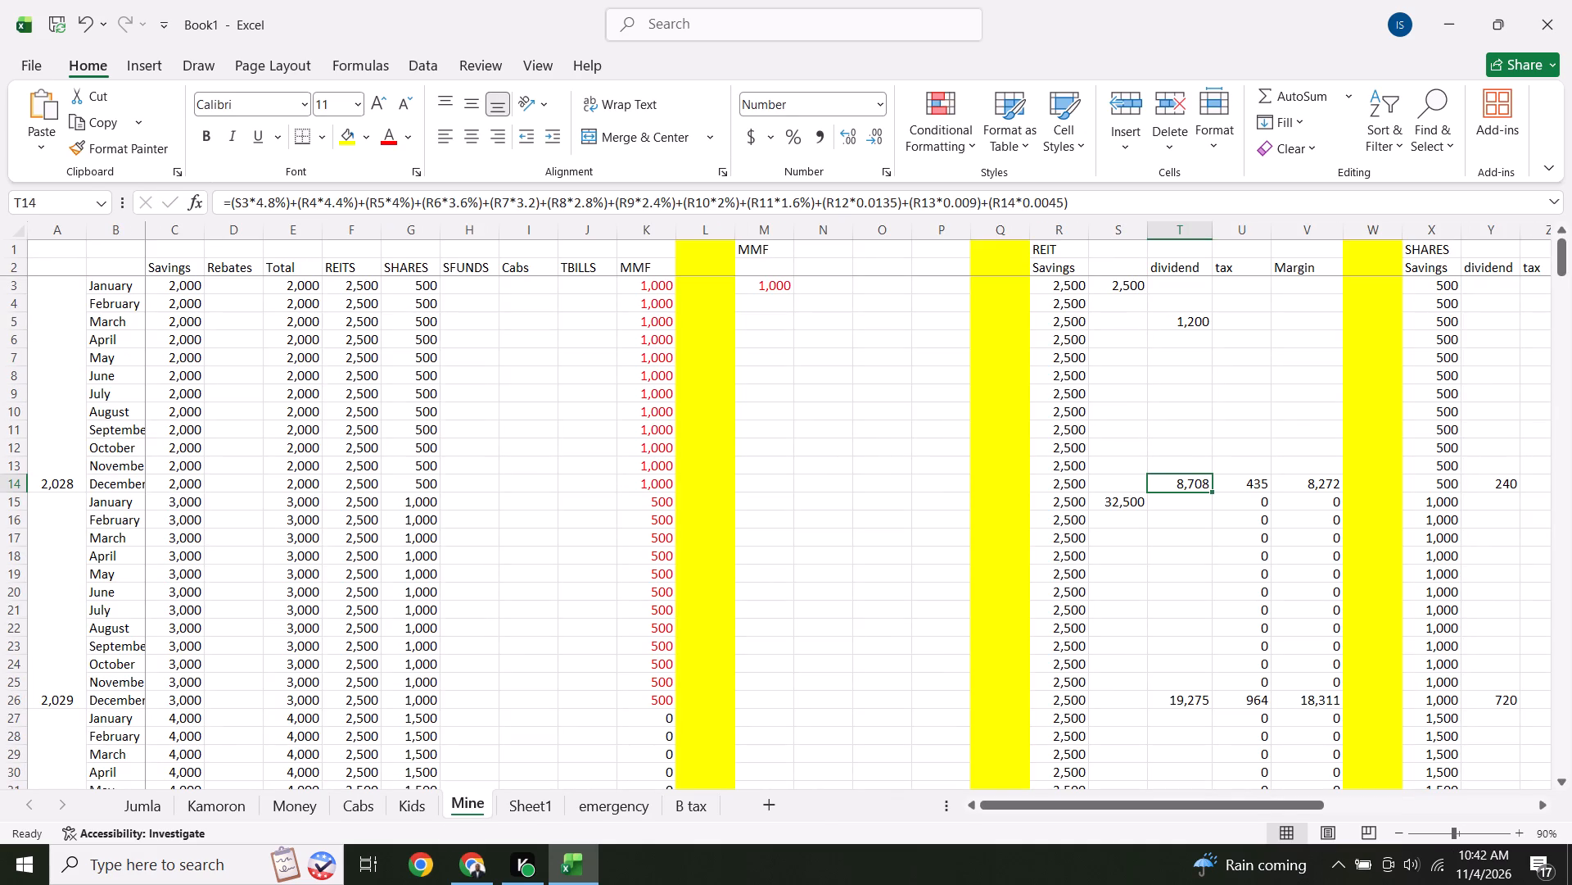
drag(784, 202, 799, 201)
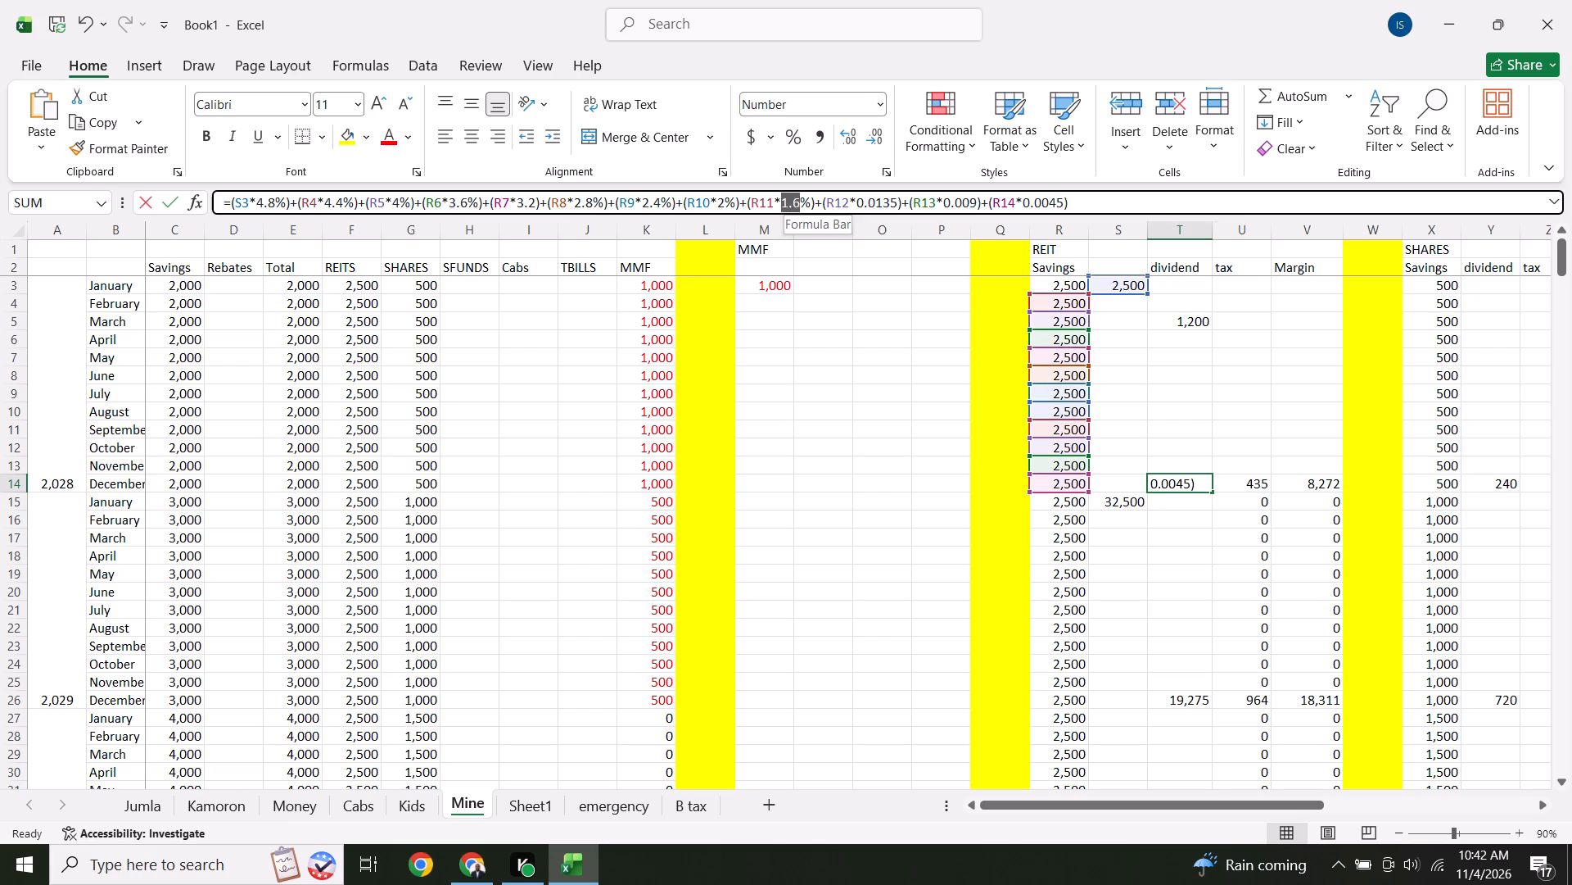
drag(799, 201, 810, 199)
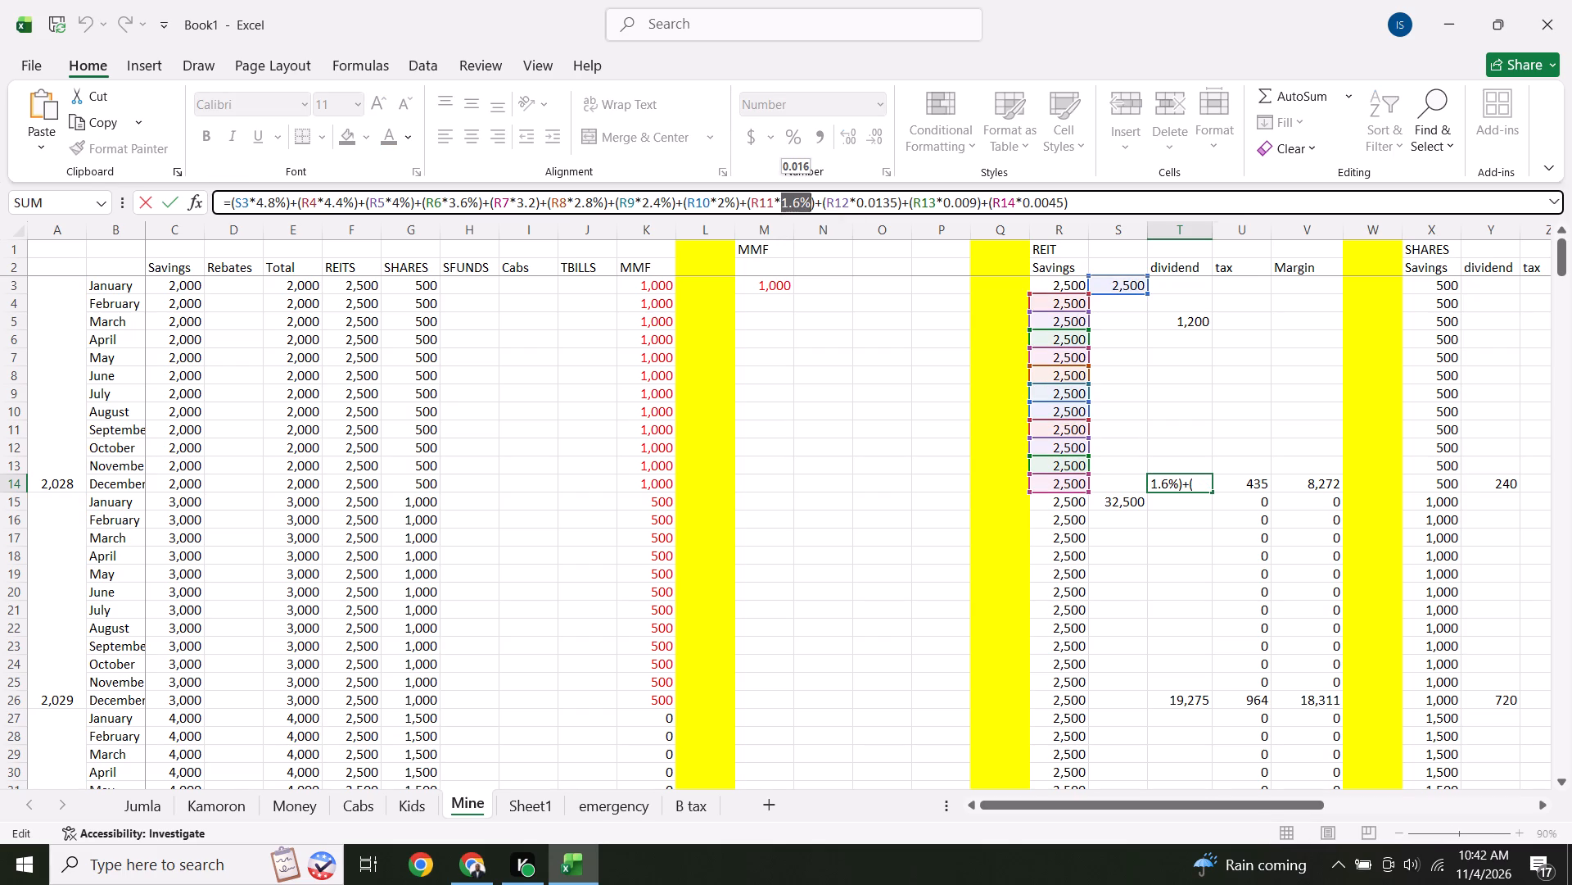
text(0.018)
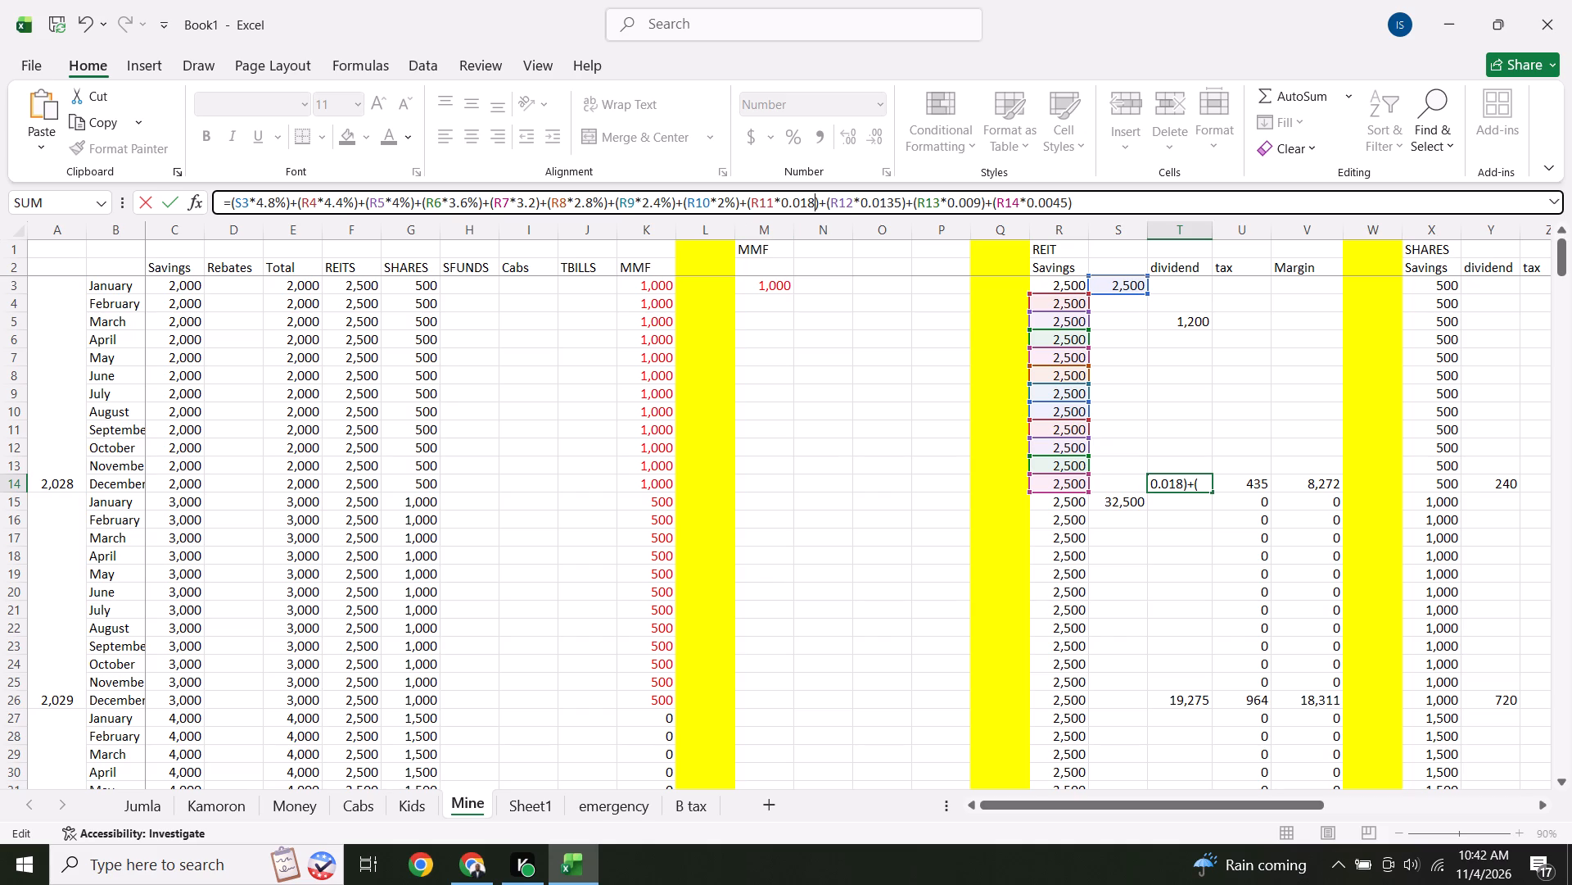
Change the R10 rate in the T14 dividend formula to 0.0225, checking Sheet1 and replacing any stray sheet reference.
drag(717, 206, 734, 204)
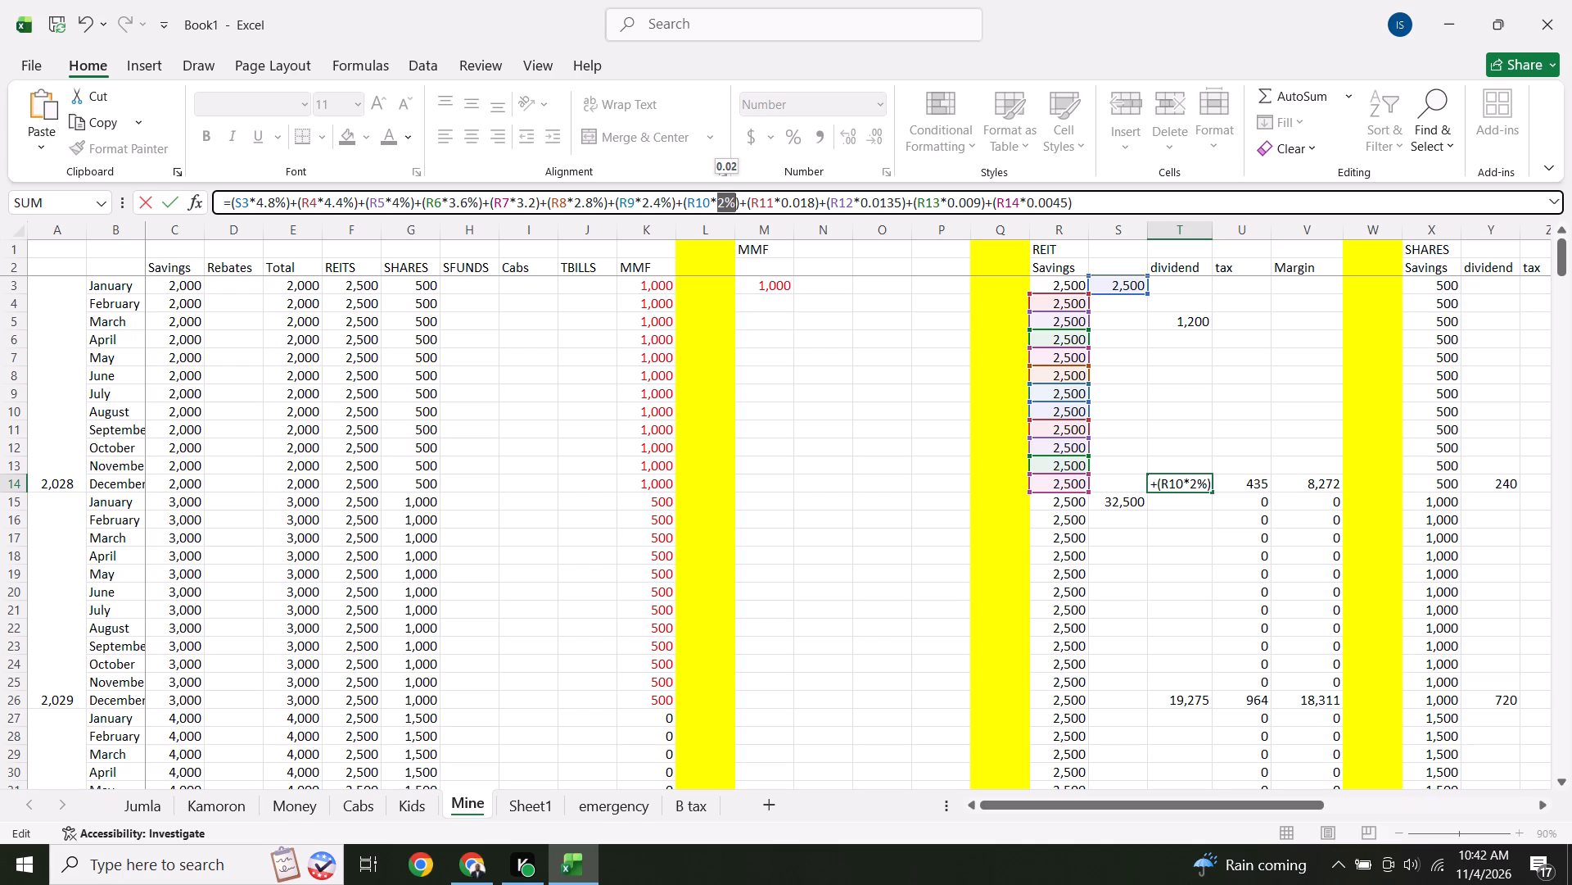
click(539, 806)
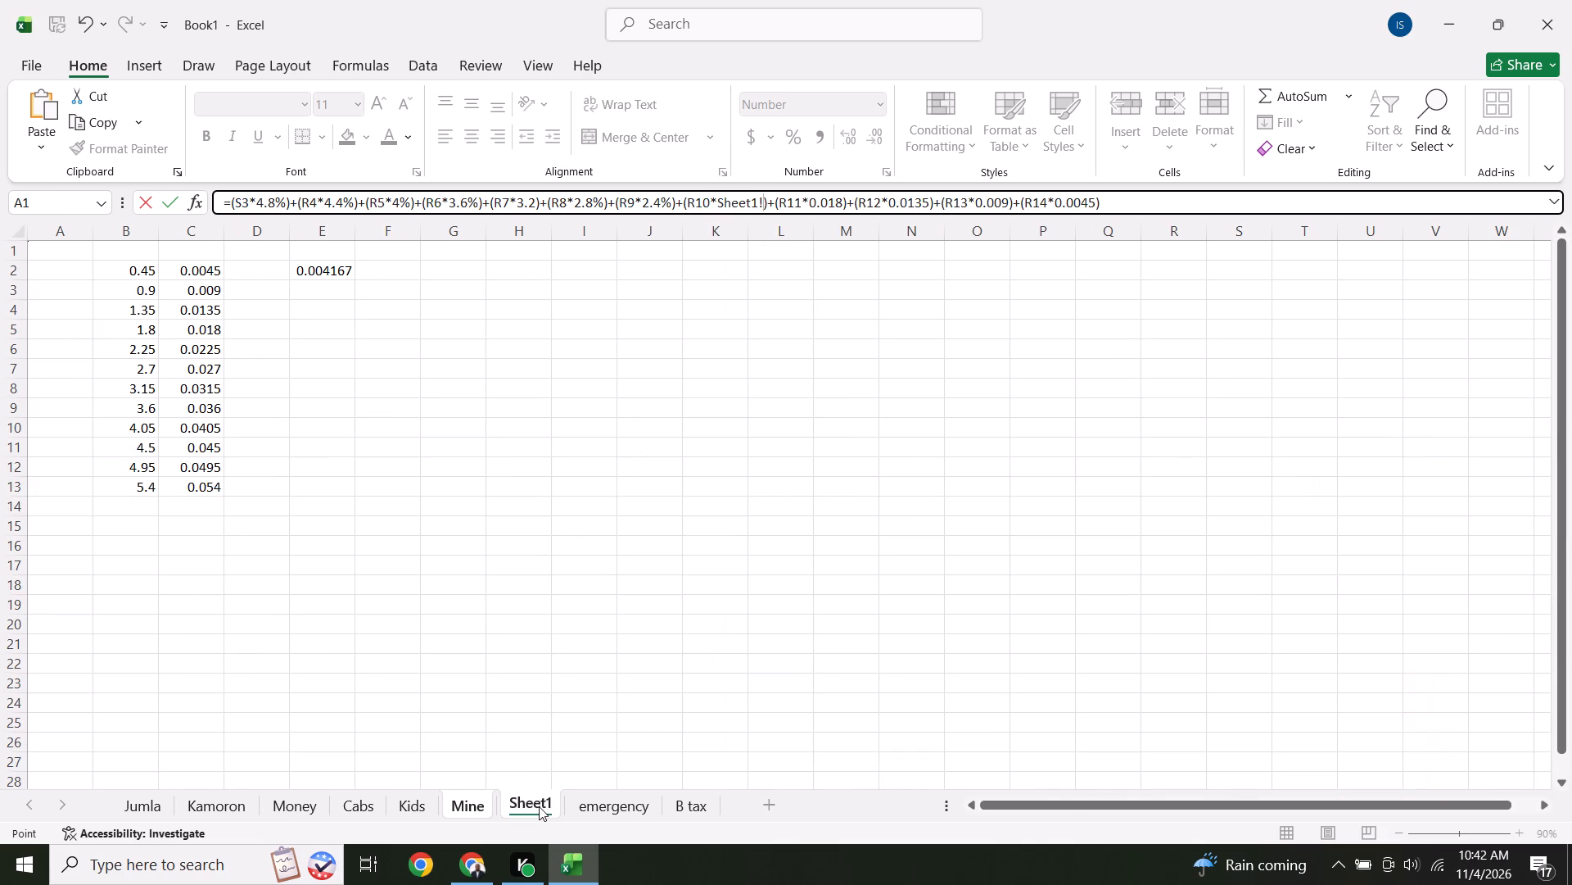
click(468, 801)
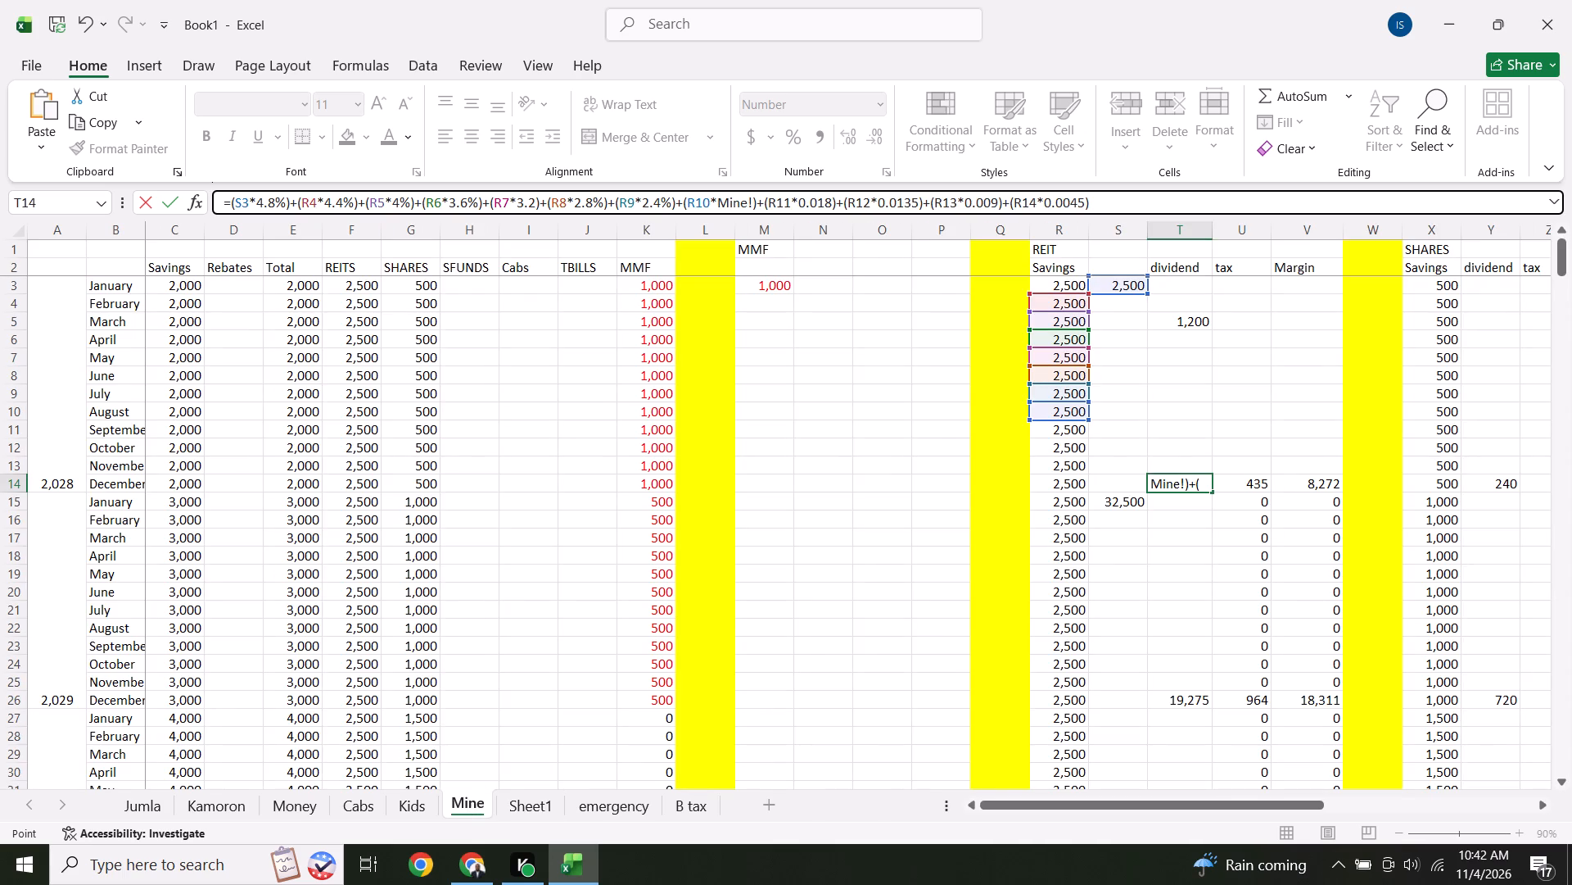
drag(716, 197, 751, 200)
text(0.0225)
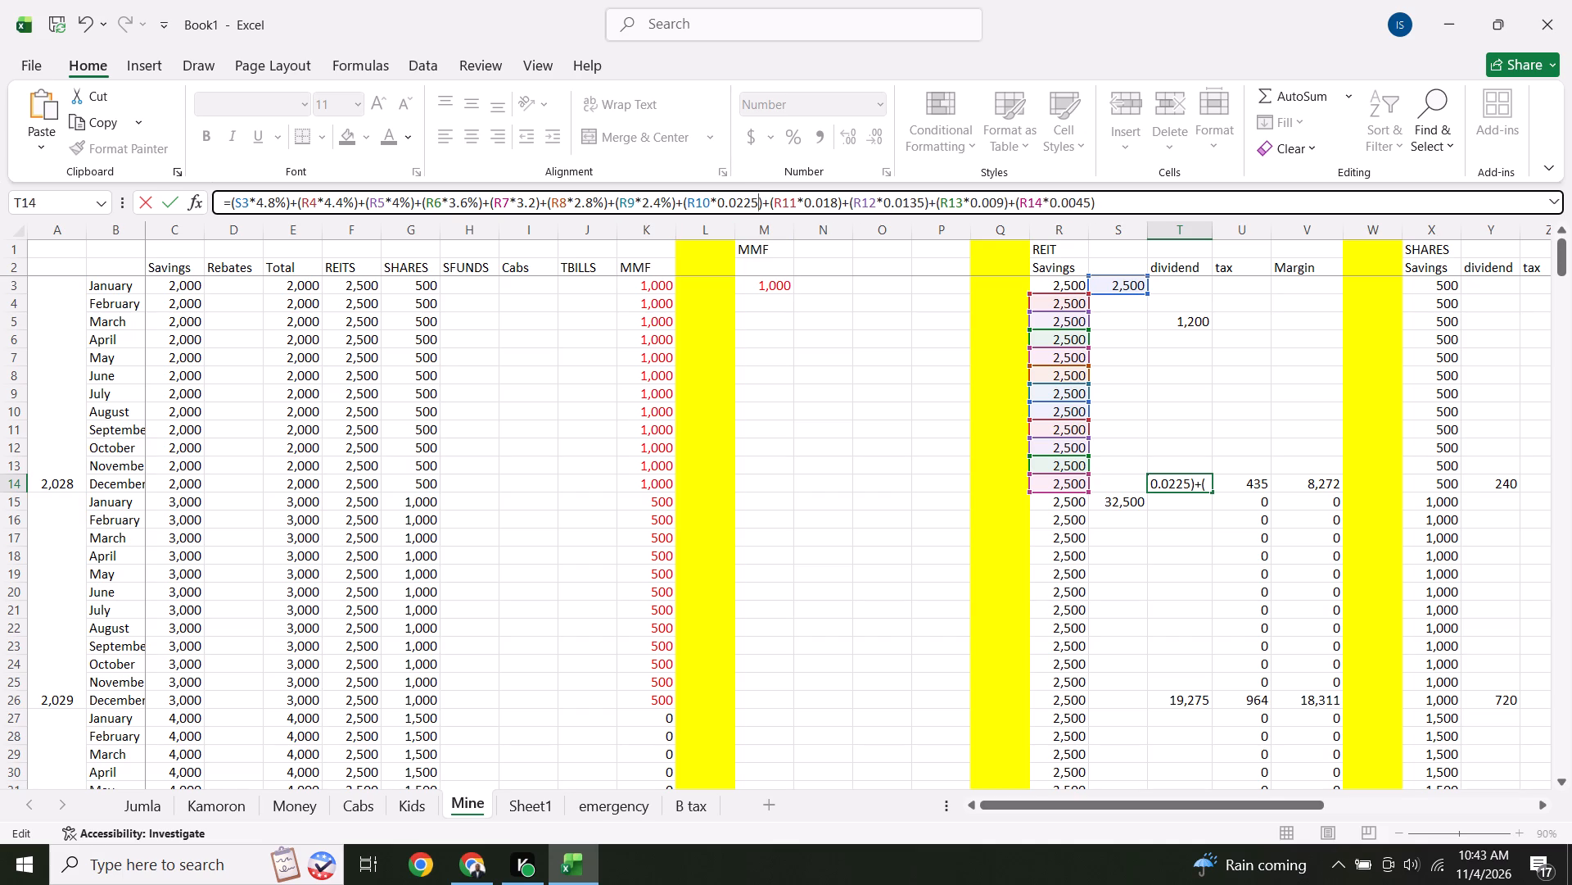
Change the R9 rate in the T14 dividend formula to 0.027, checking it against the decimal rates on Sheet1.
click(527, 802)
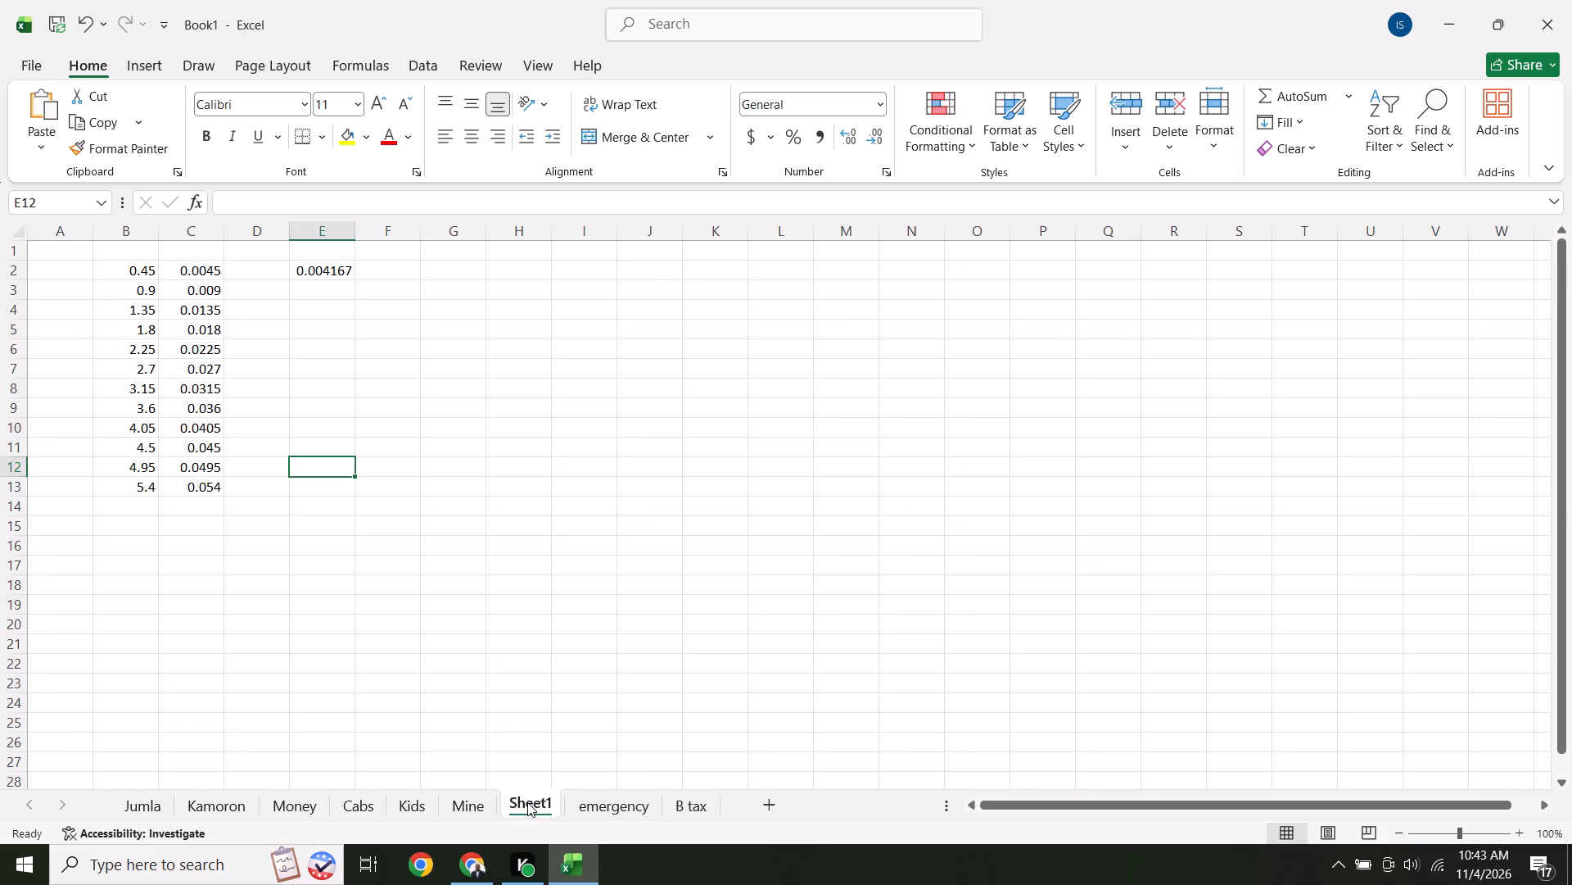
click(472, 812)
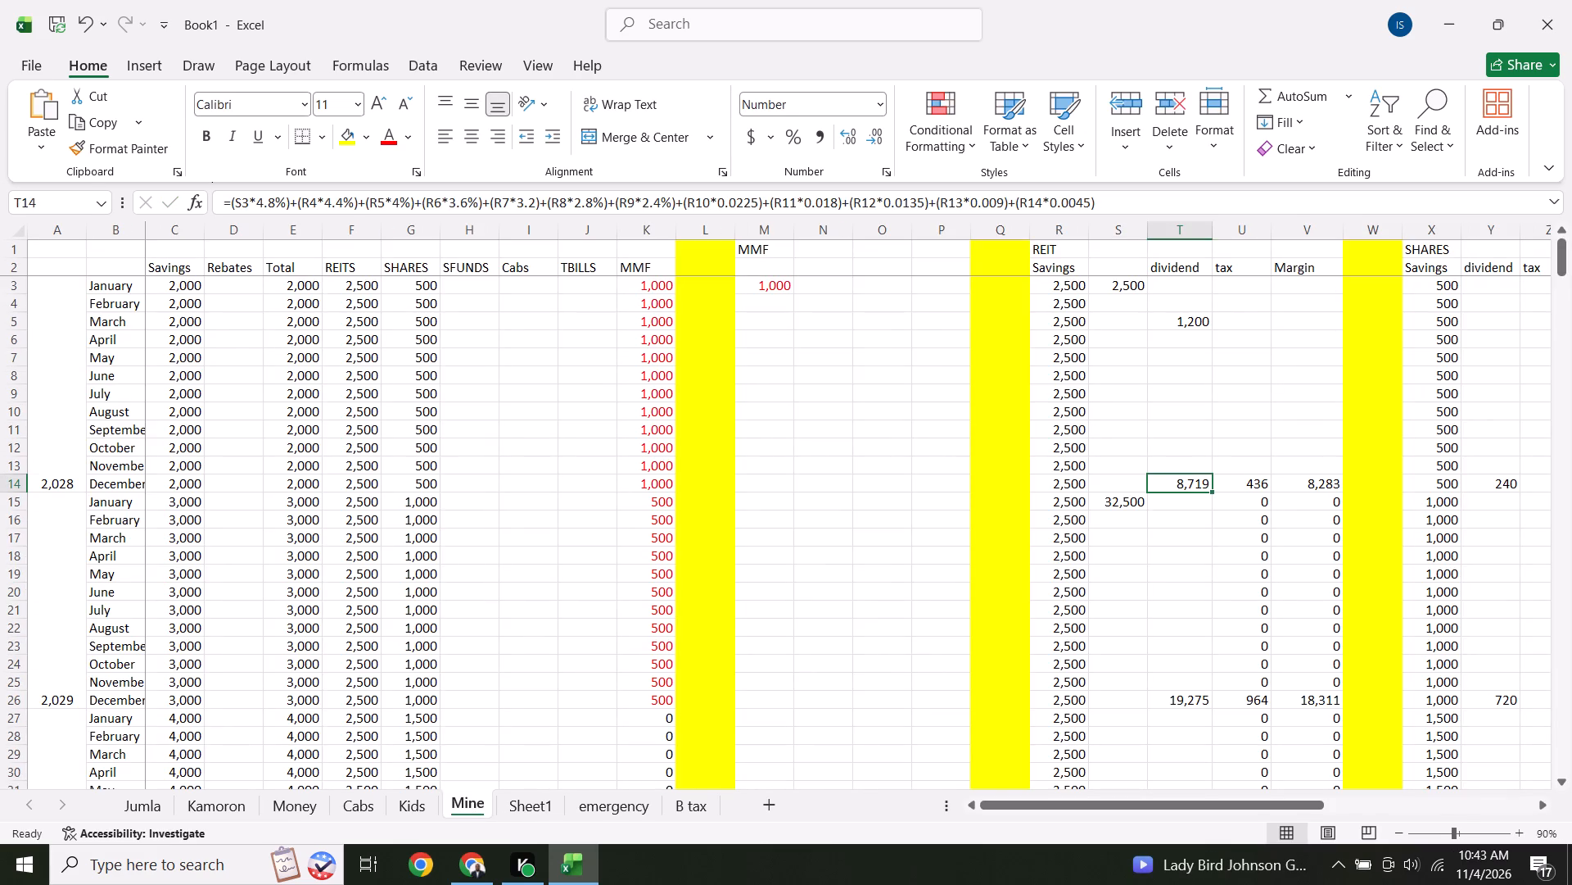
drag(642, 203, 653, 203)
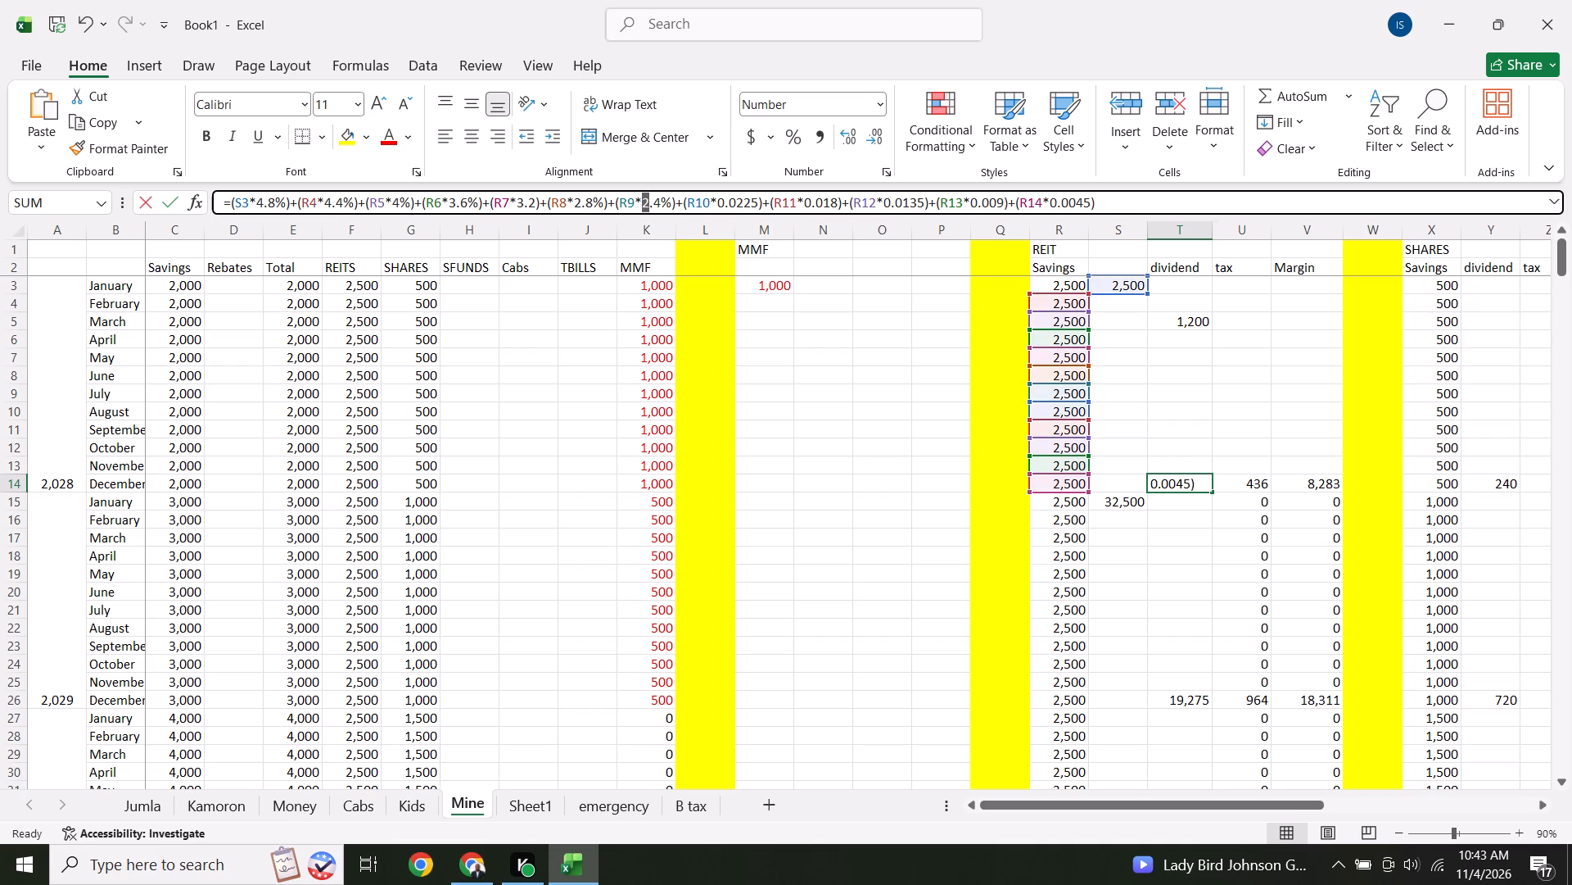
drag(653, 203, 669, 203)
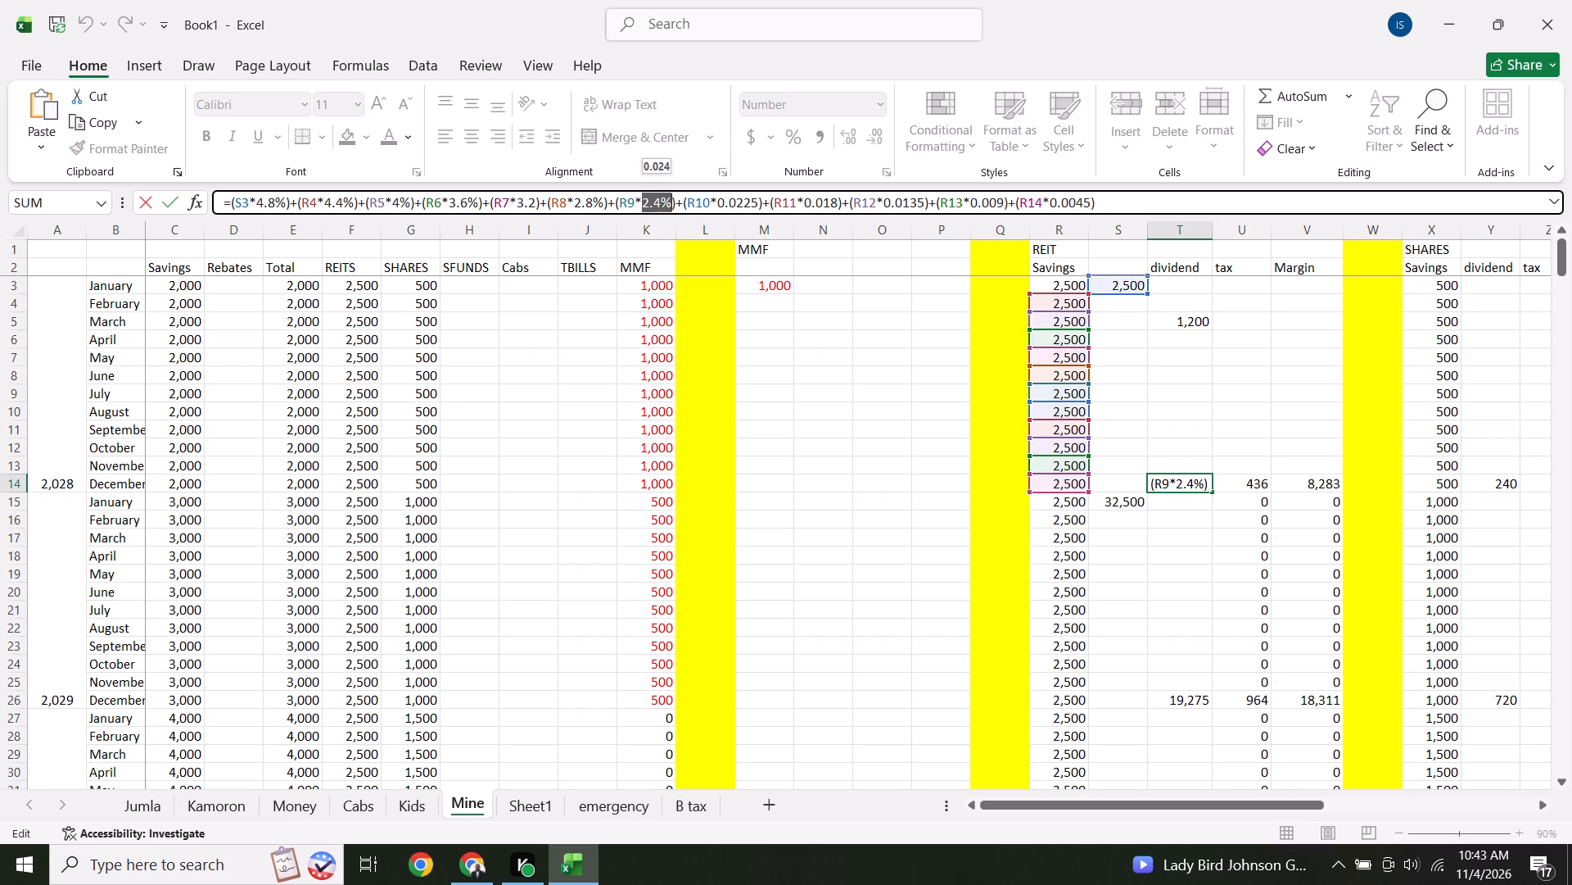
text(0.027)
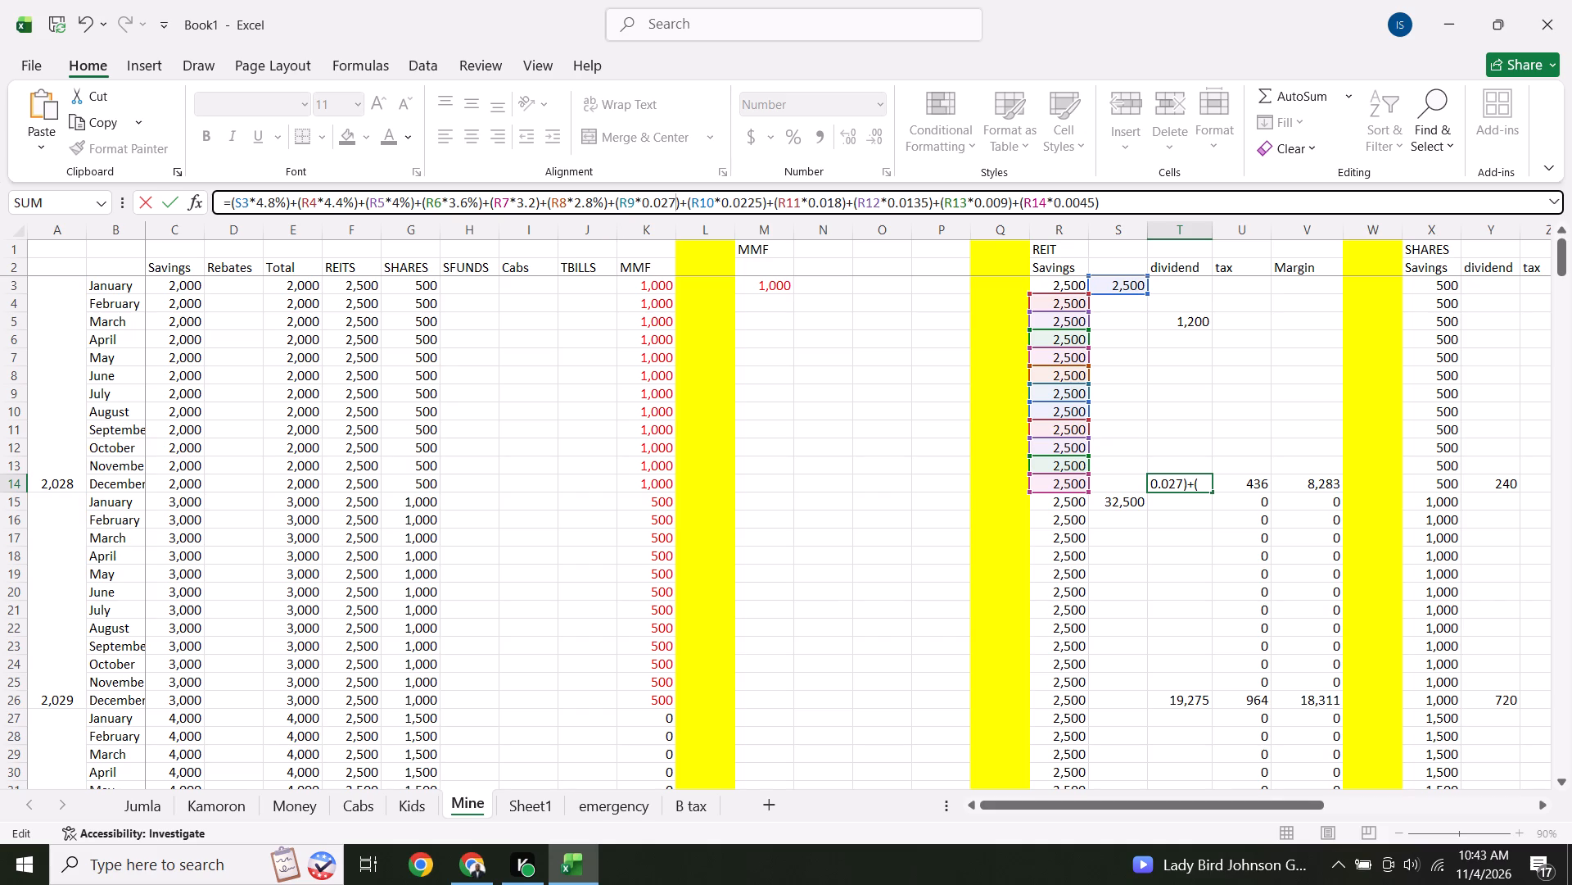
Change the R8 rate in the T14 dividend formula to 0.0315, checking it against the decimal rates on Sheet1.
click(524, 809)
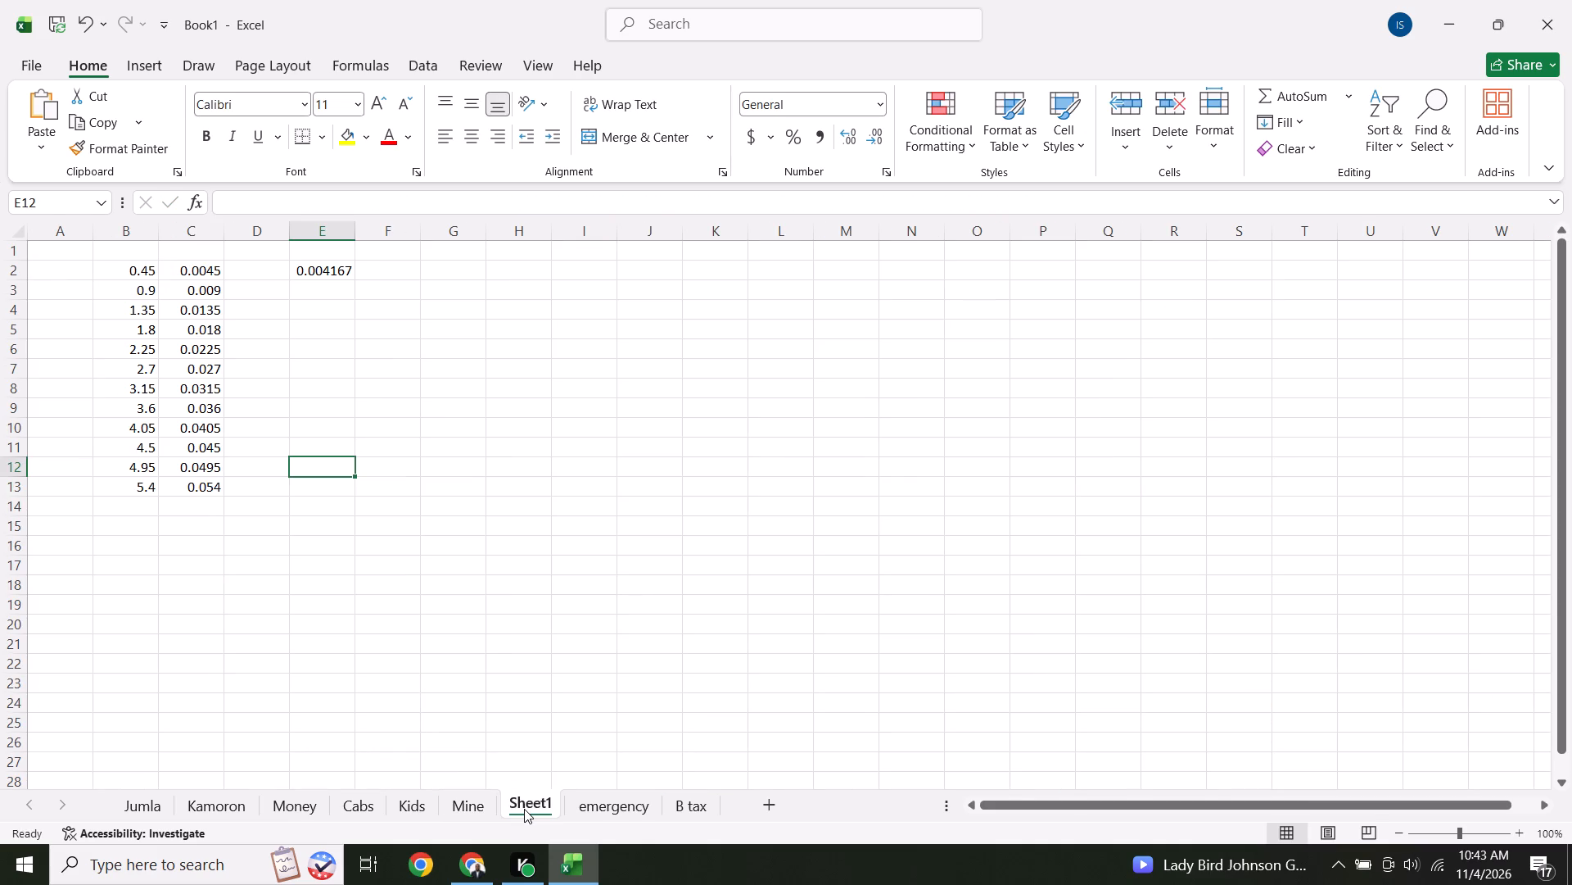
click(462, 796)
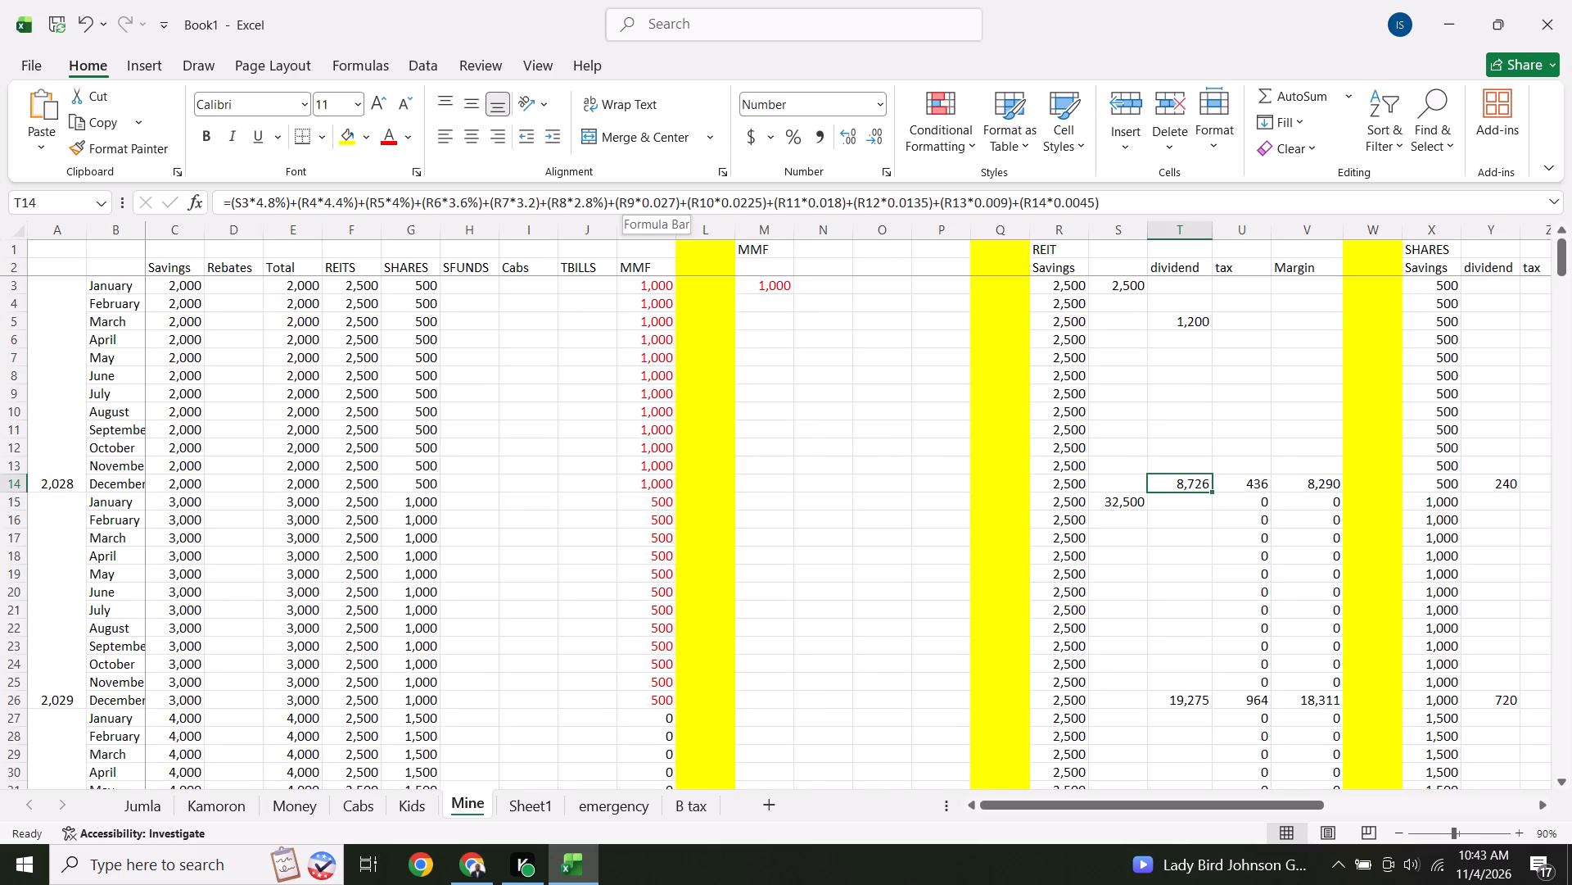
drag(575, 197, 599, 197)
text(0.0315)
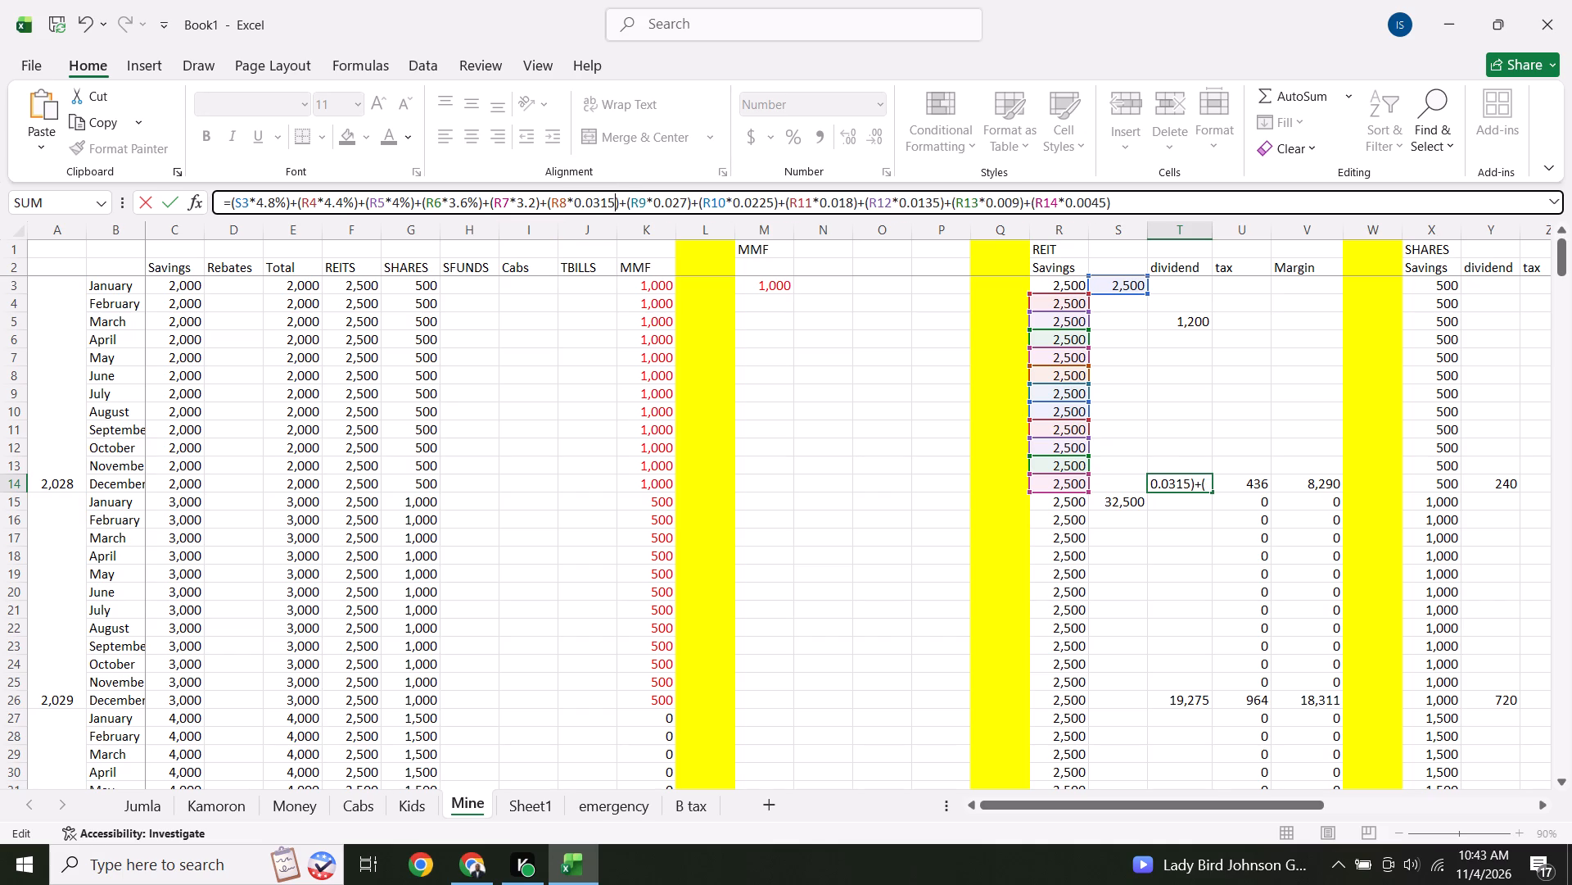
Check the decimal rates on Sheet1 and change the R7 rate in the T14 dividend formula to 0.0316.
click(530, 803)
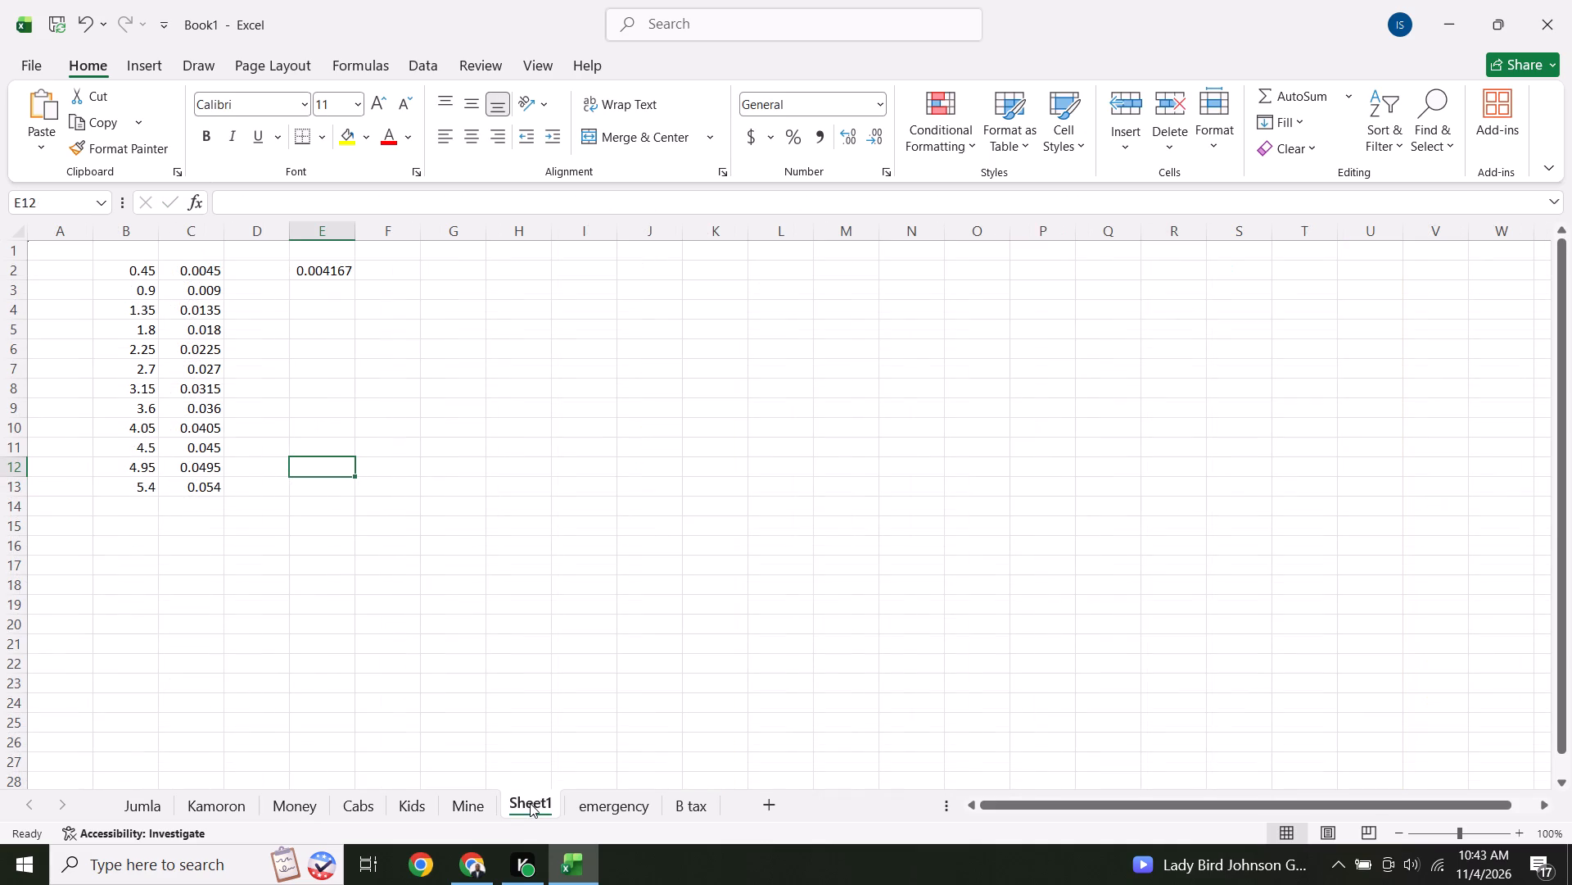
click(471, 808)
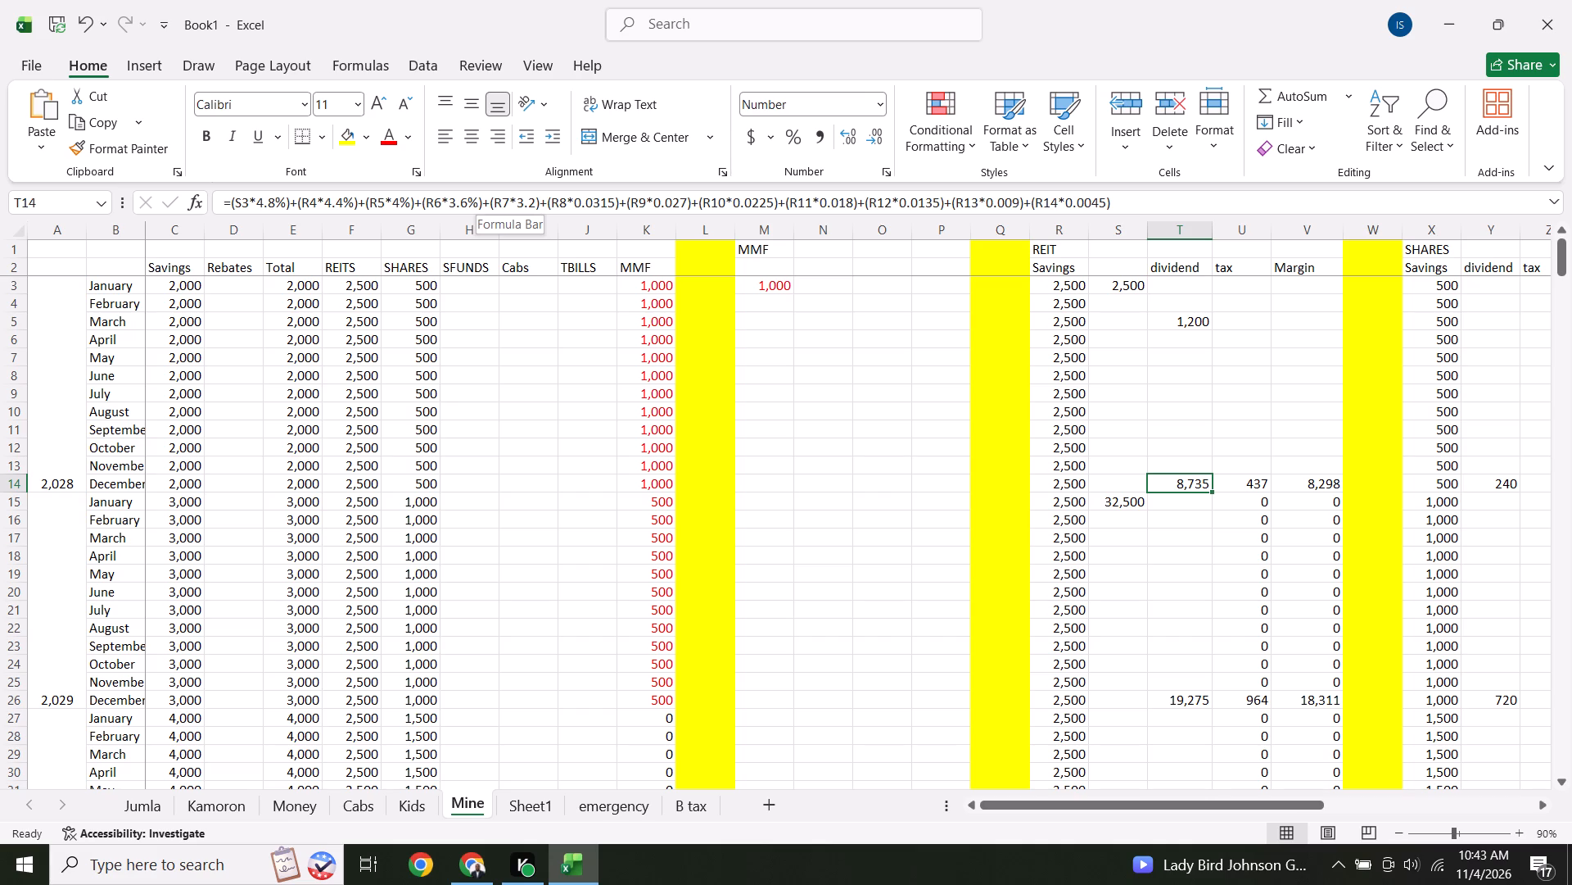
drag(518, 200, 534, 200)
text(0.03)
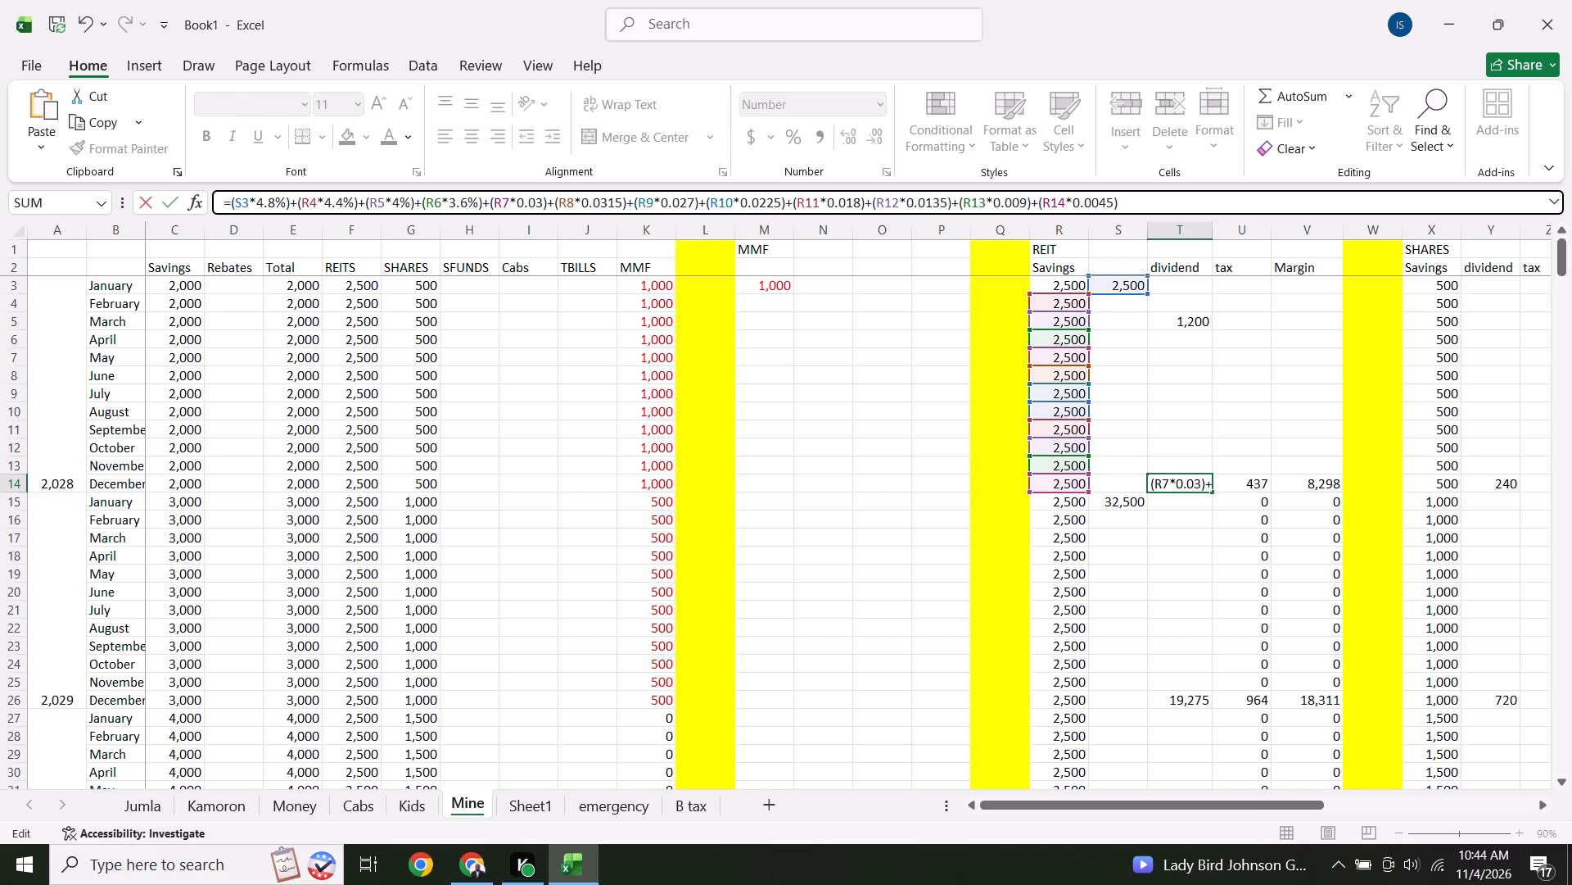
text(16)
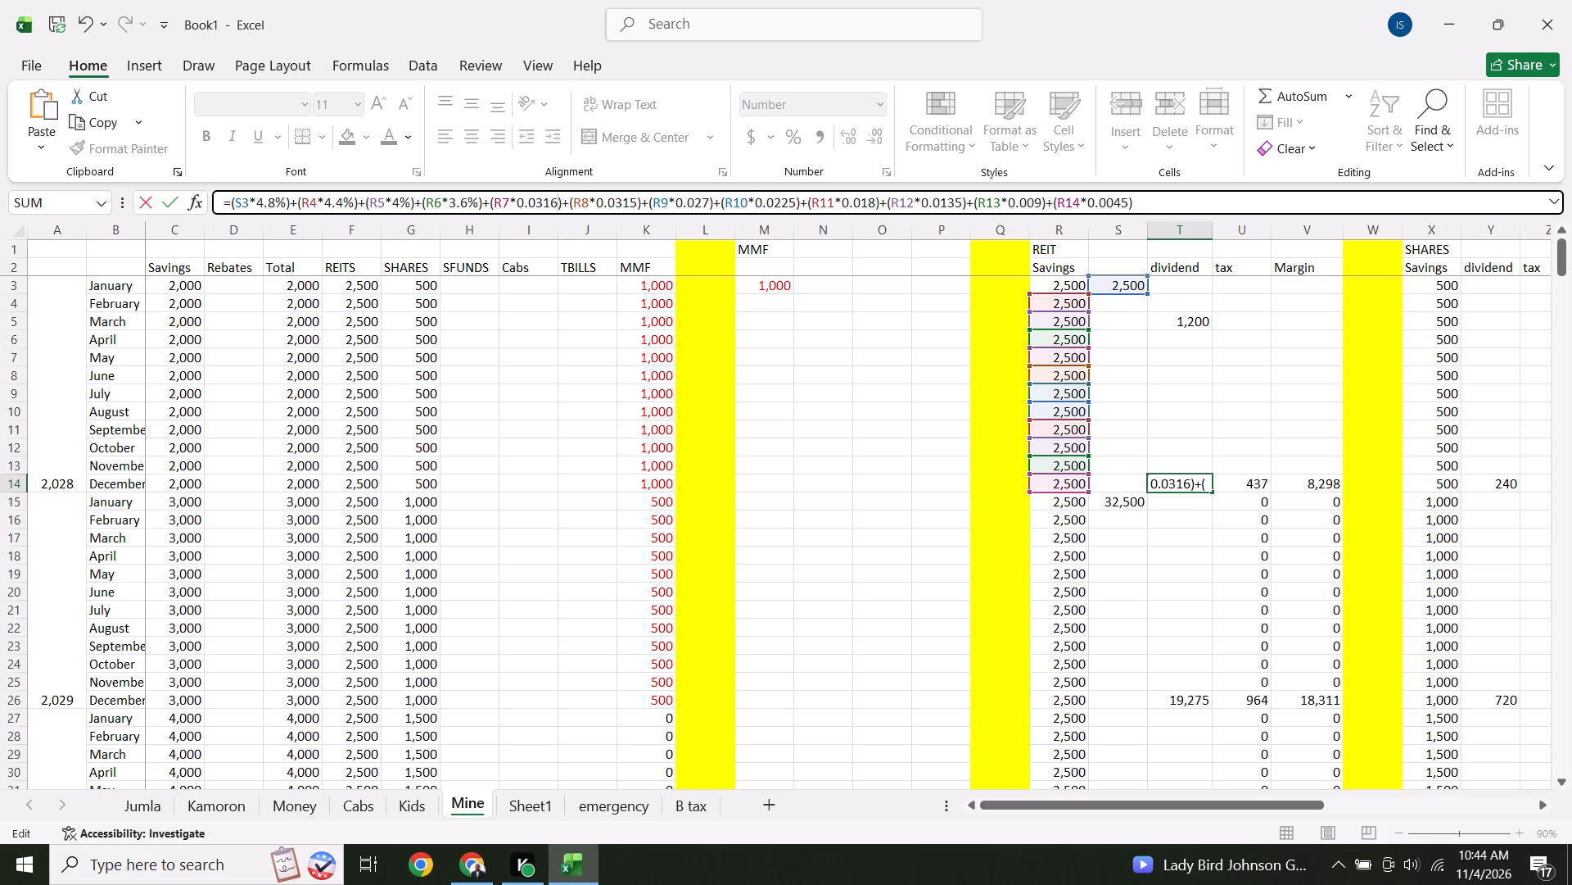
key(Return)
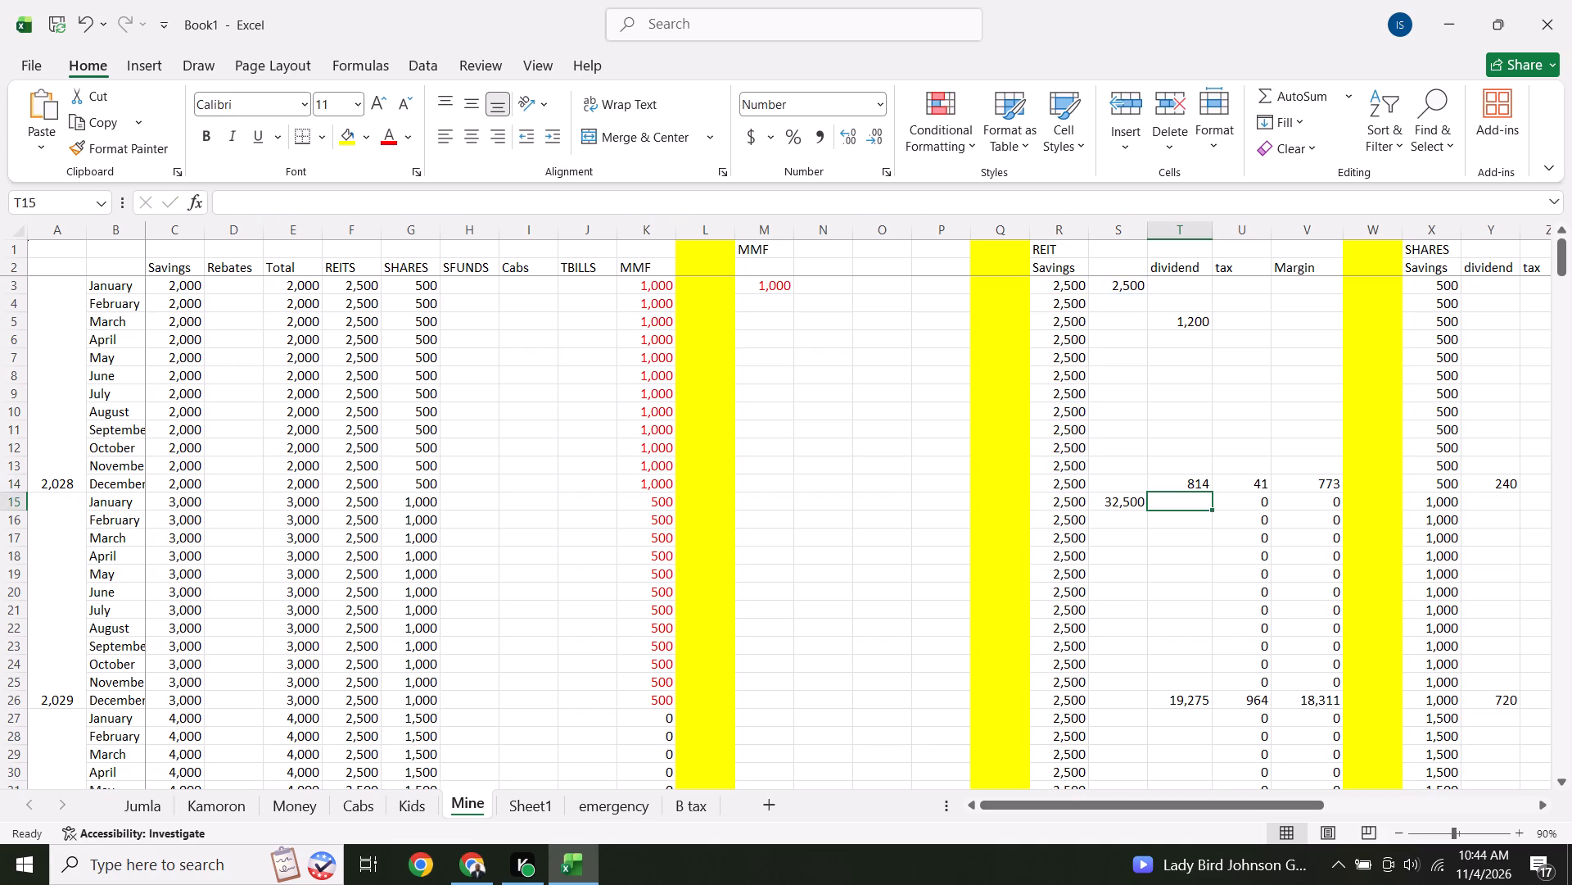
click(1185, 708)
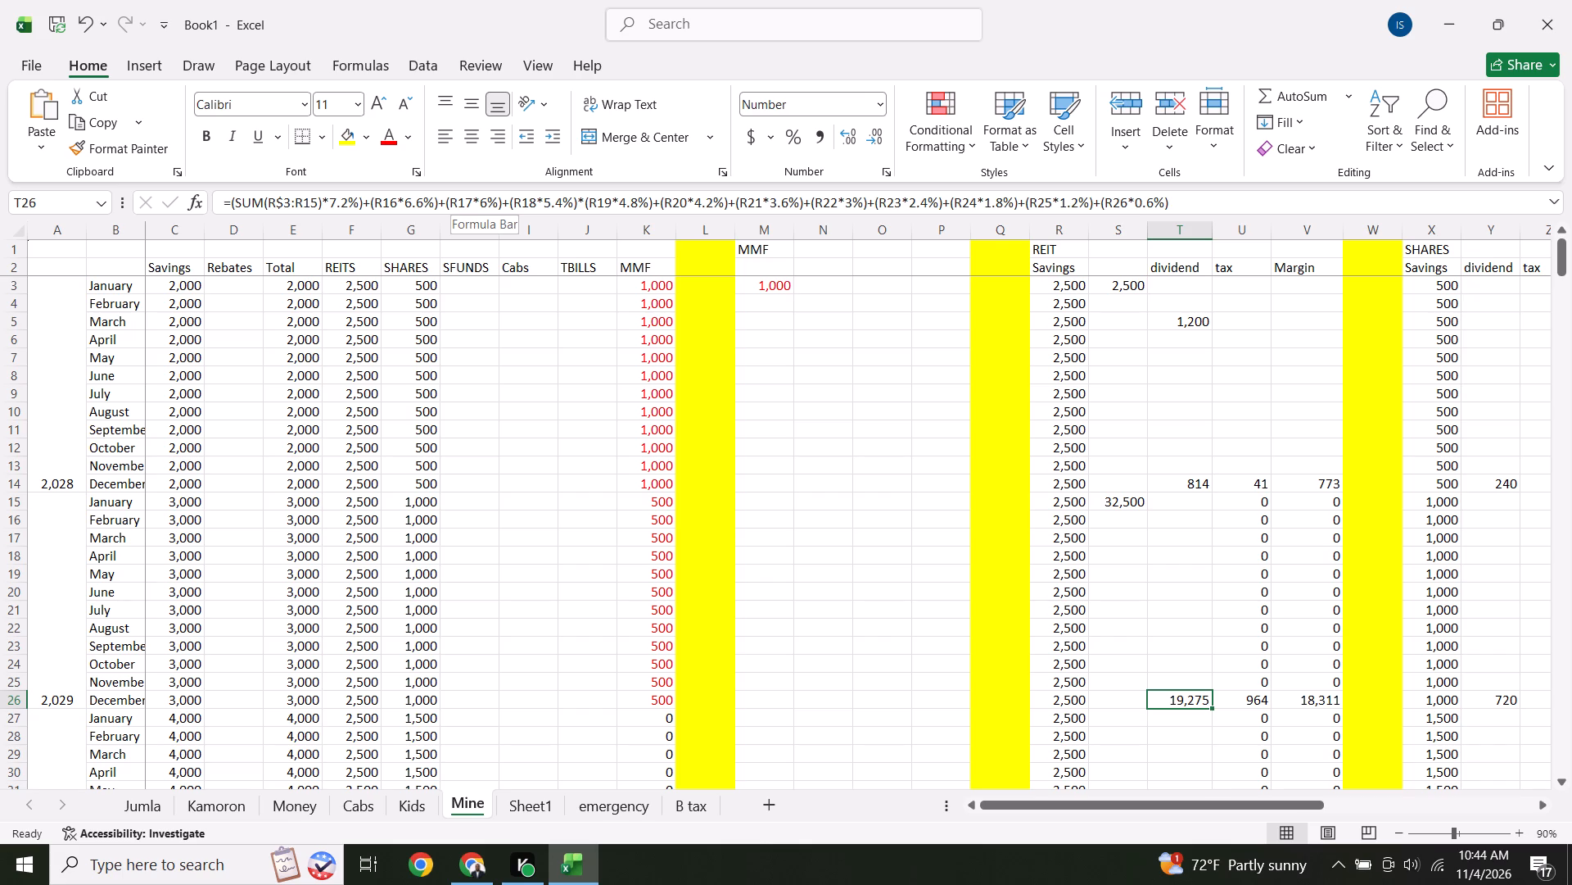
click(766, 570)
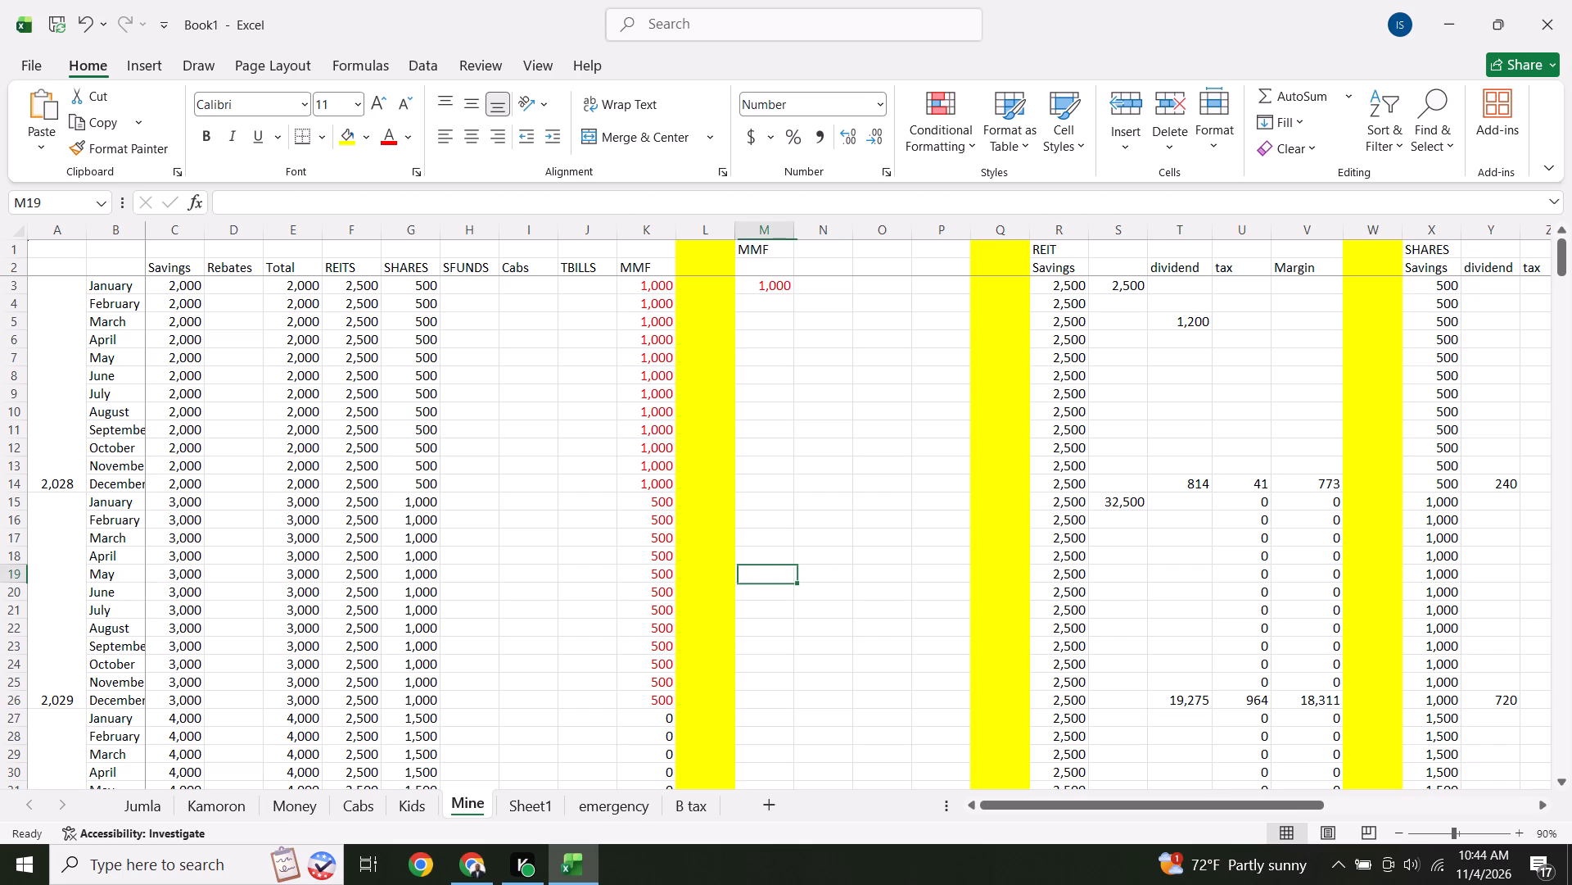
Recheck the rates on Sheet1 and correct the R7 rate in the T14 dividend formula to 0.036.
click(1197, 479)
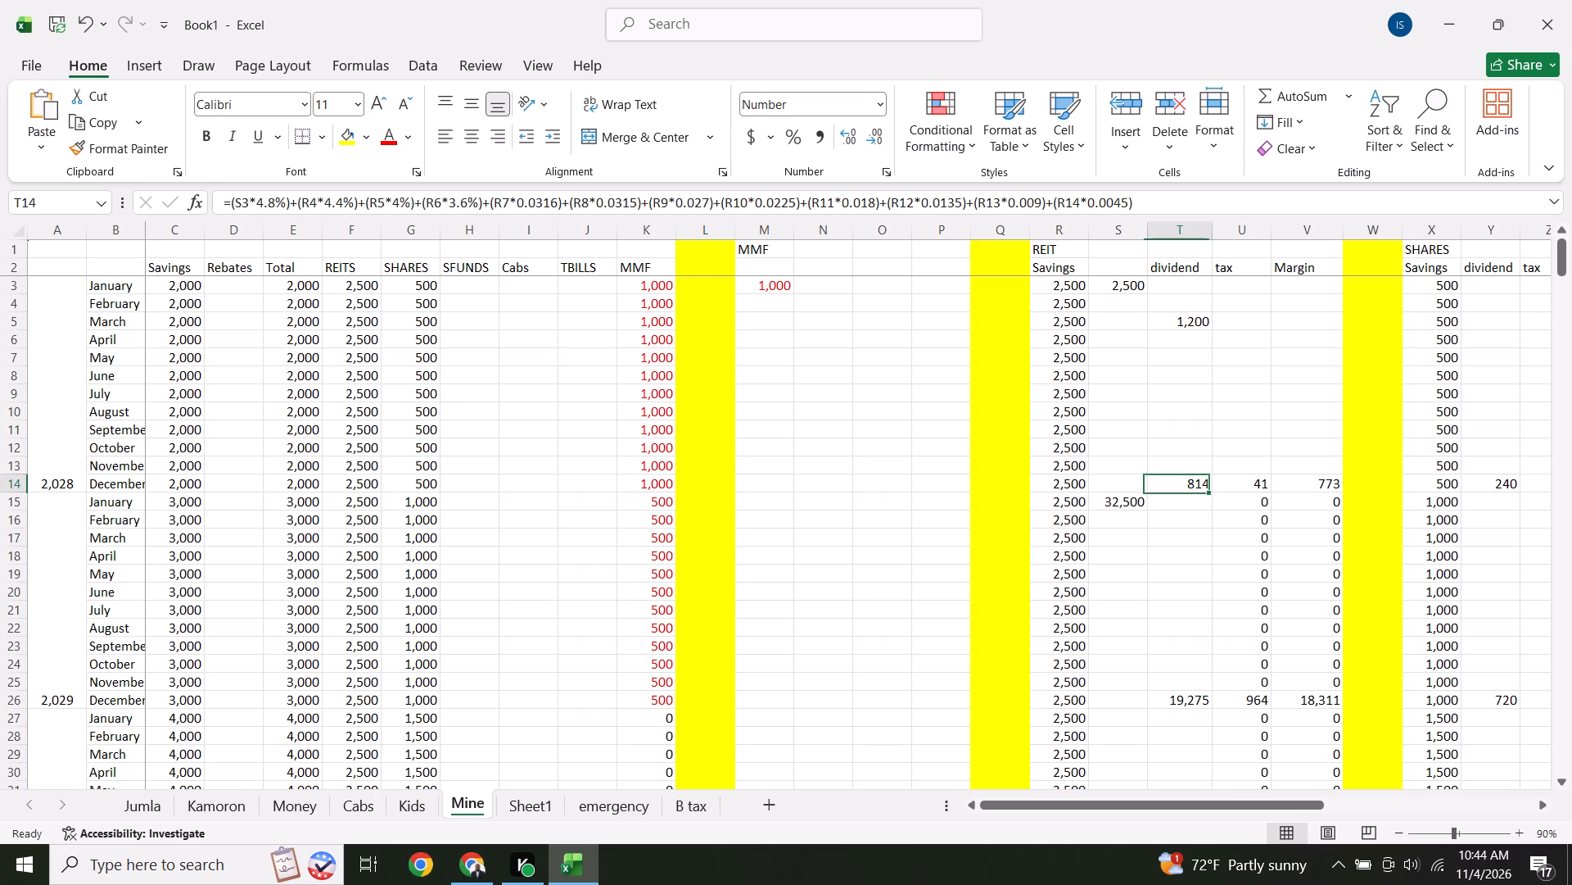
click(531, 795)
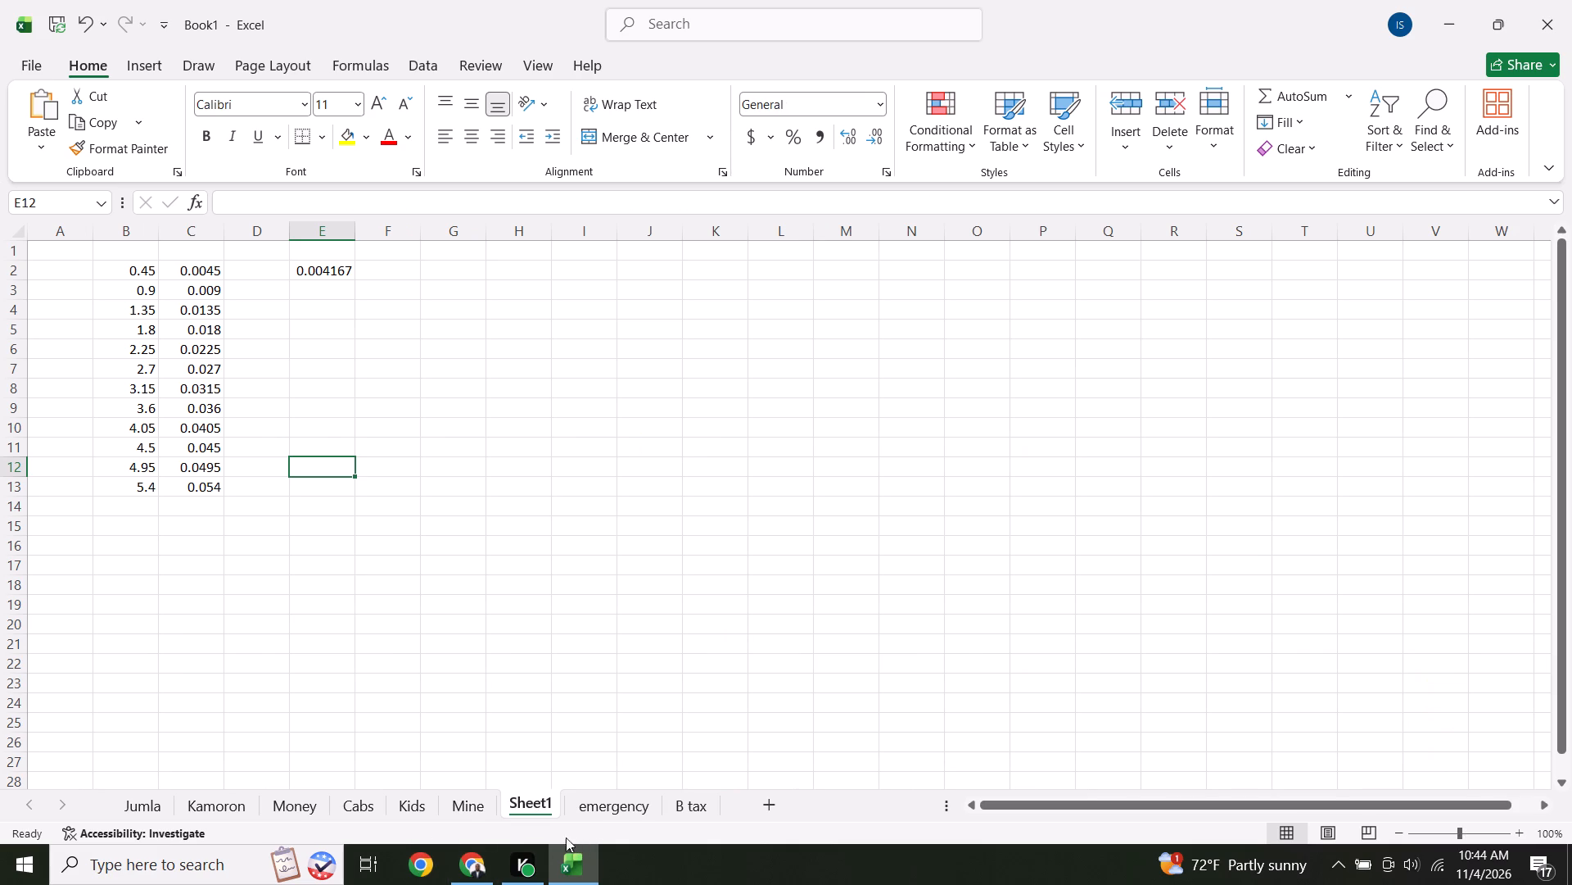
click(459, 814)
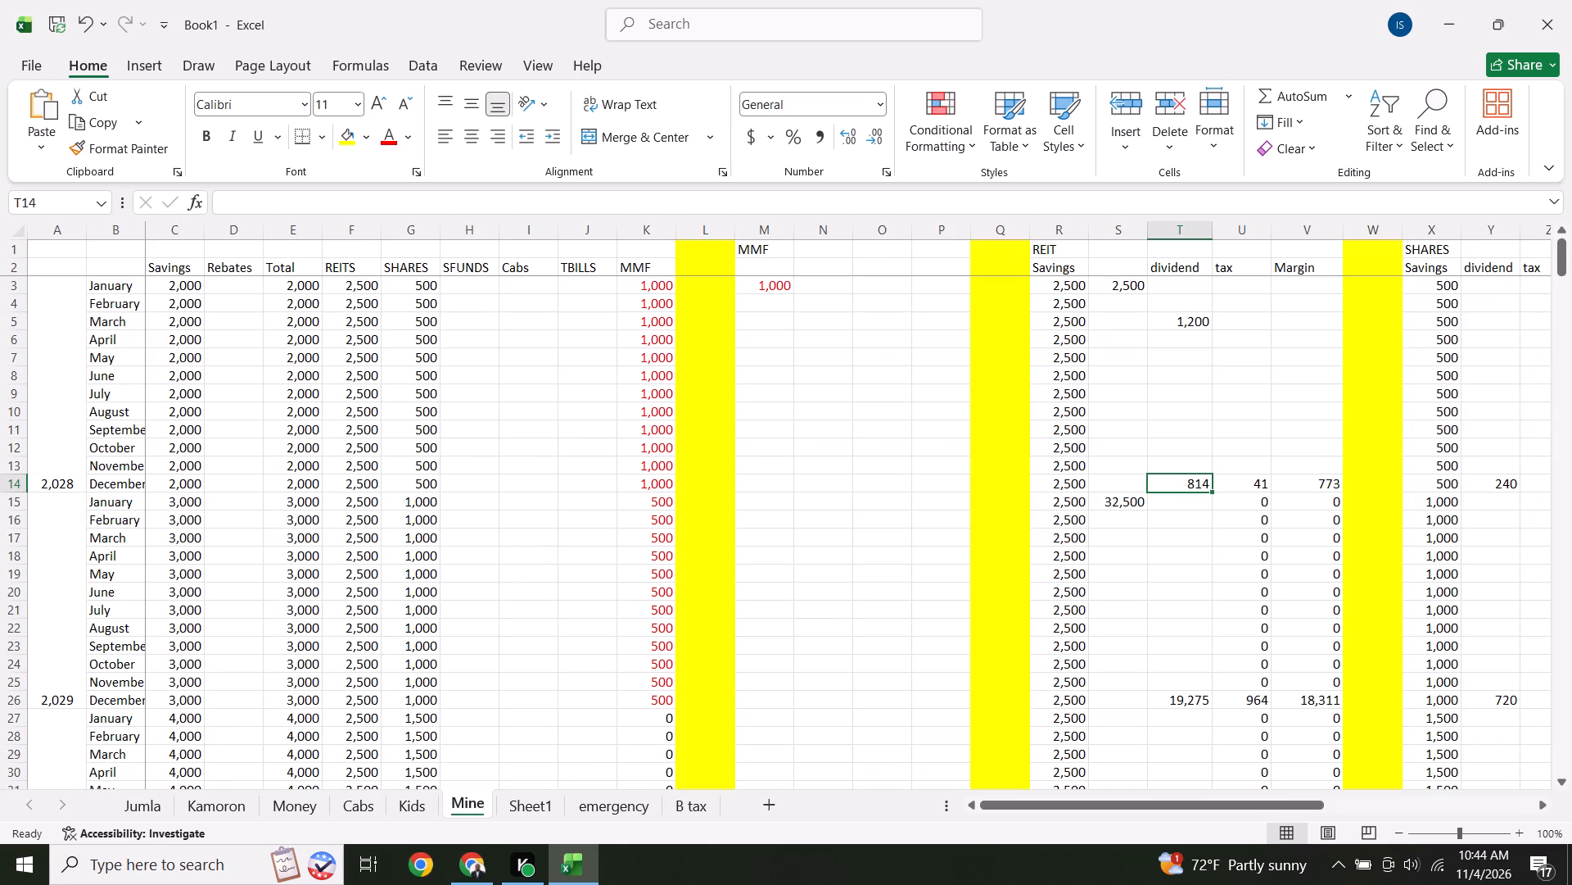
click(546, 198)
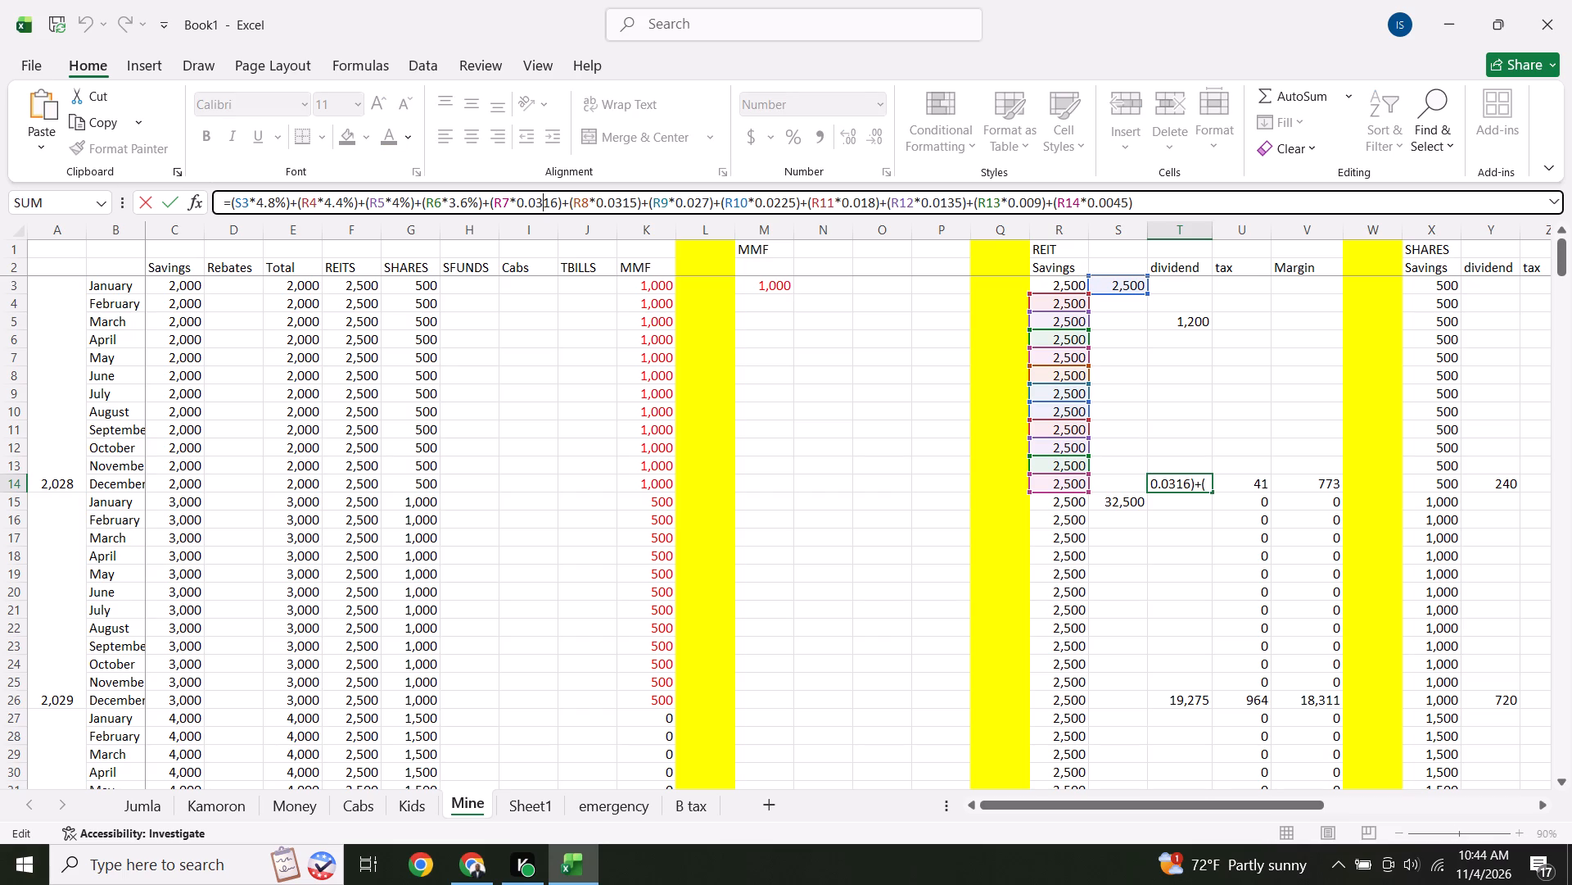
click(551, 200)
key(BackSpace)
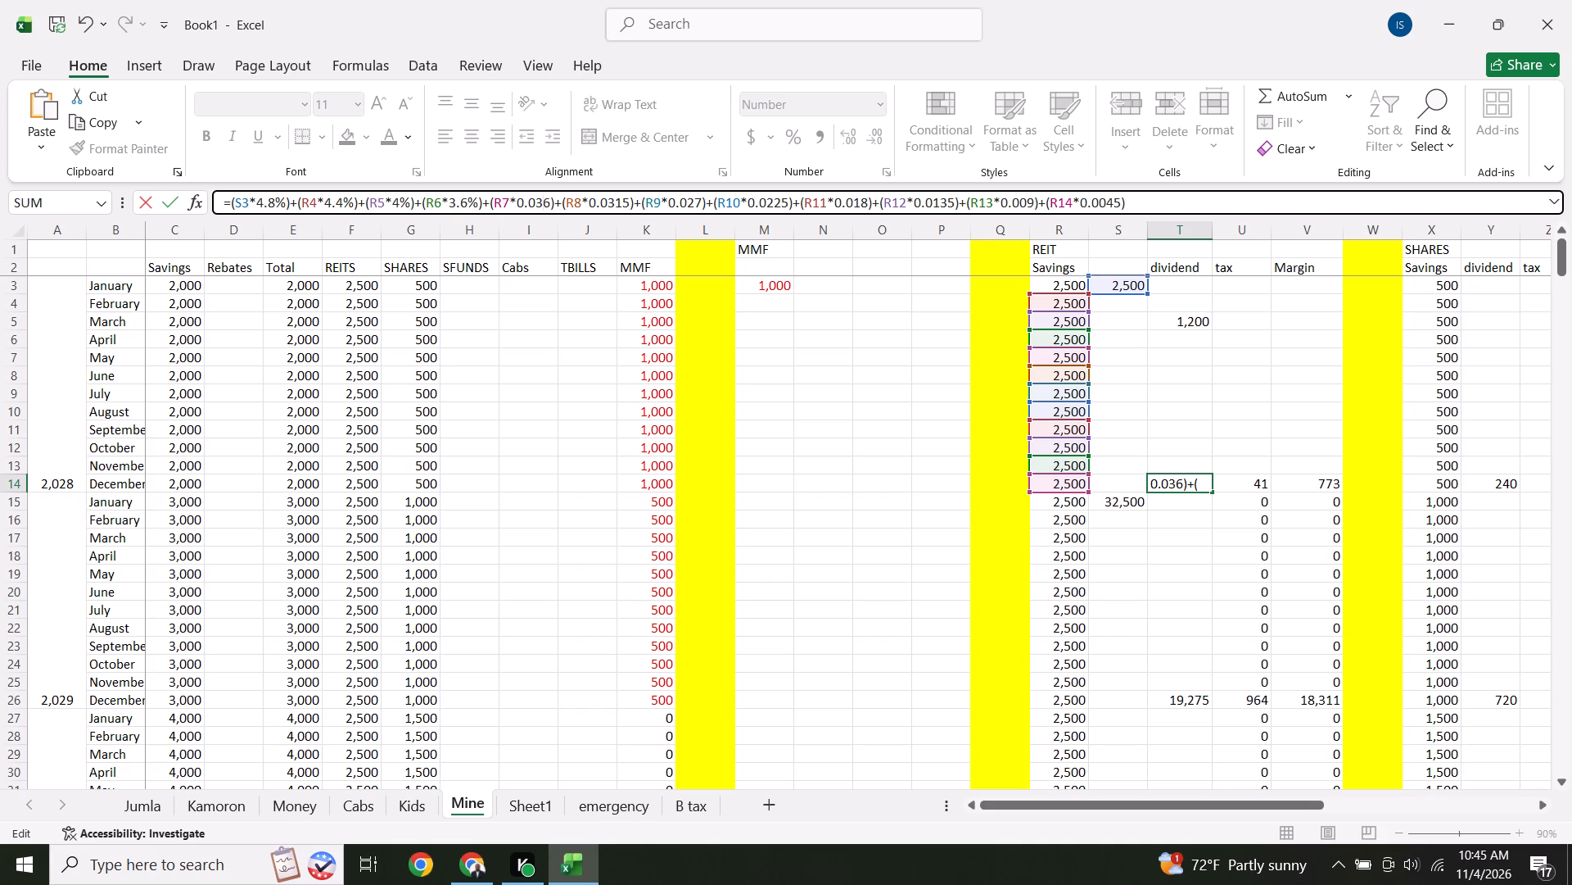
Check the decimal rates on Sheet1 and change the R6 rate in the T14 dividend formula to 0.0405.
click(533, 801)
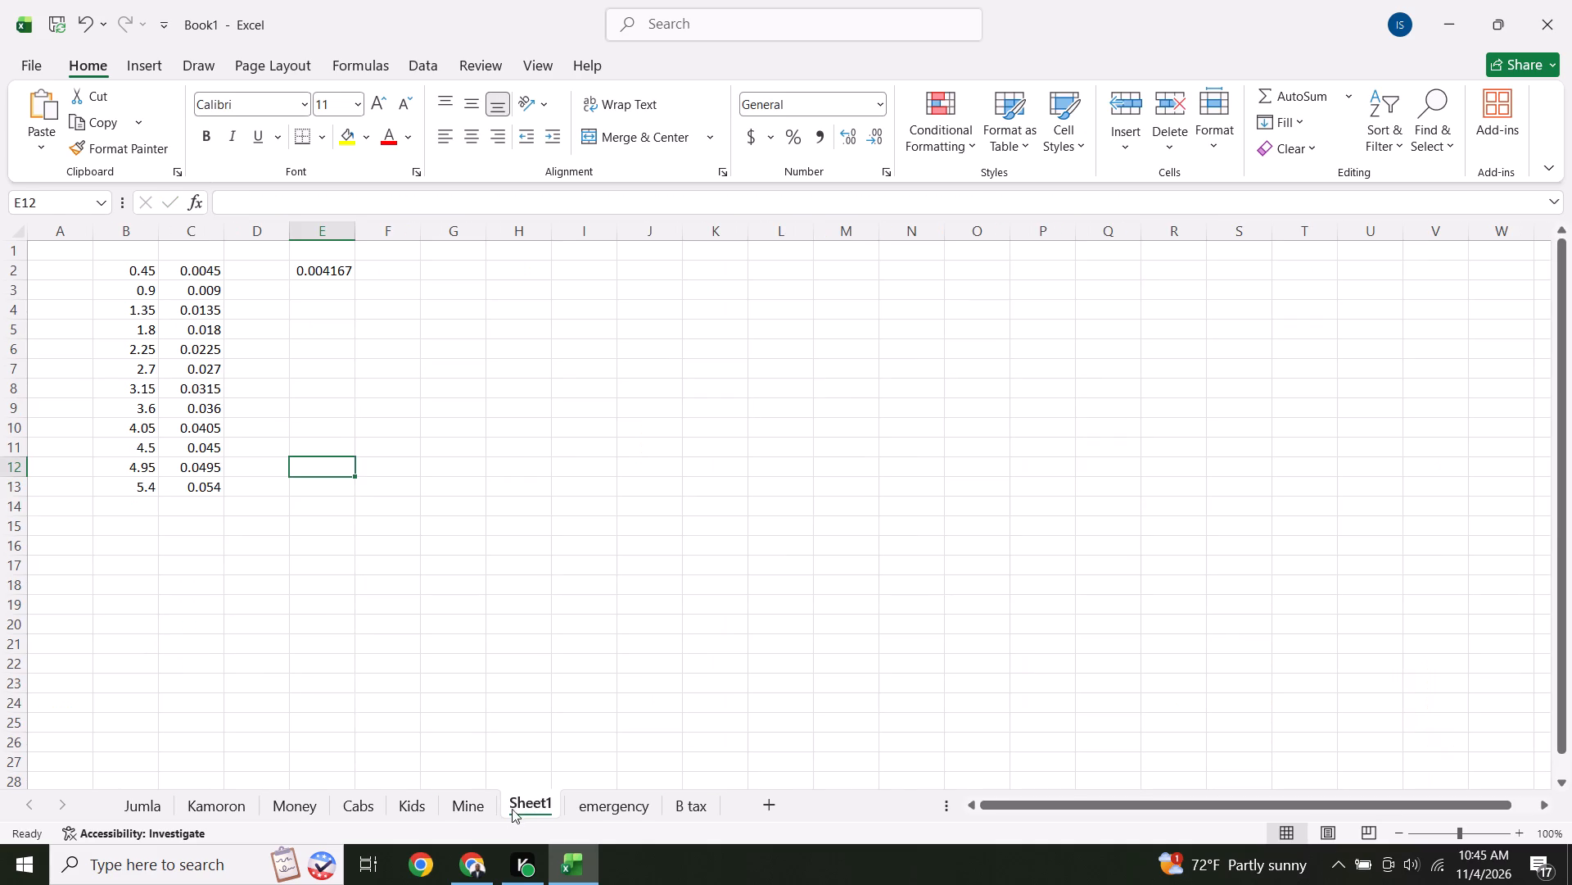
click(463, 810)
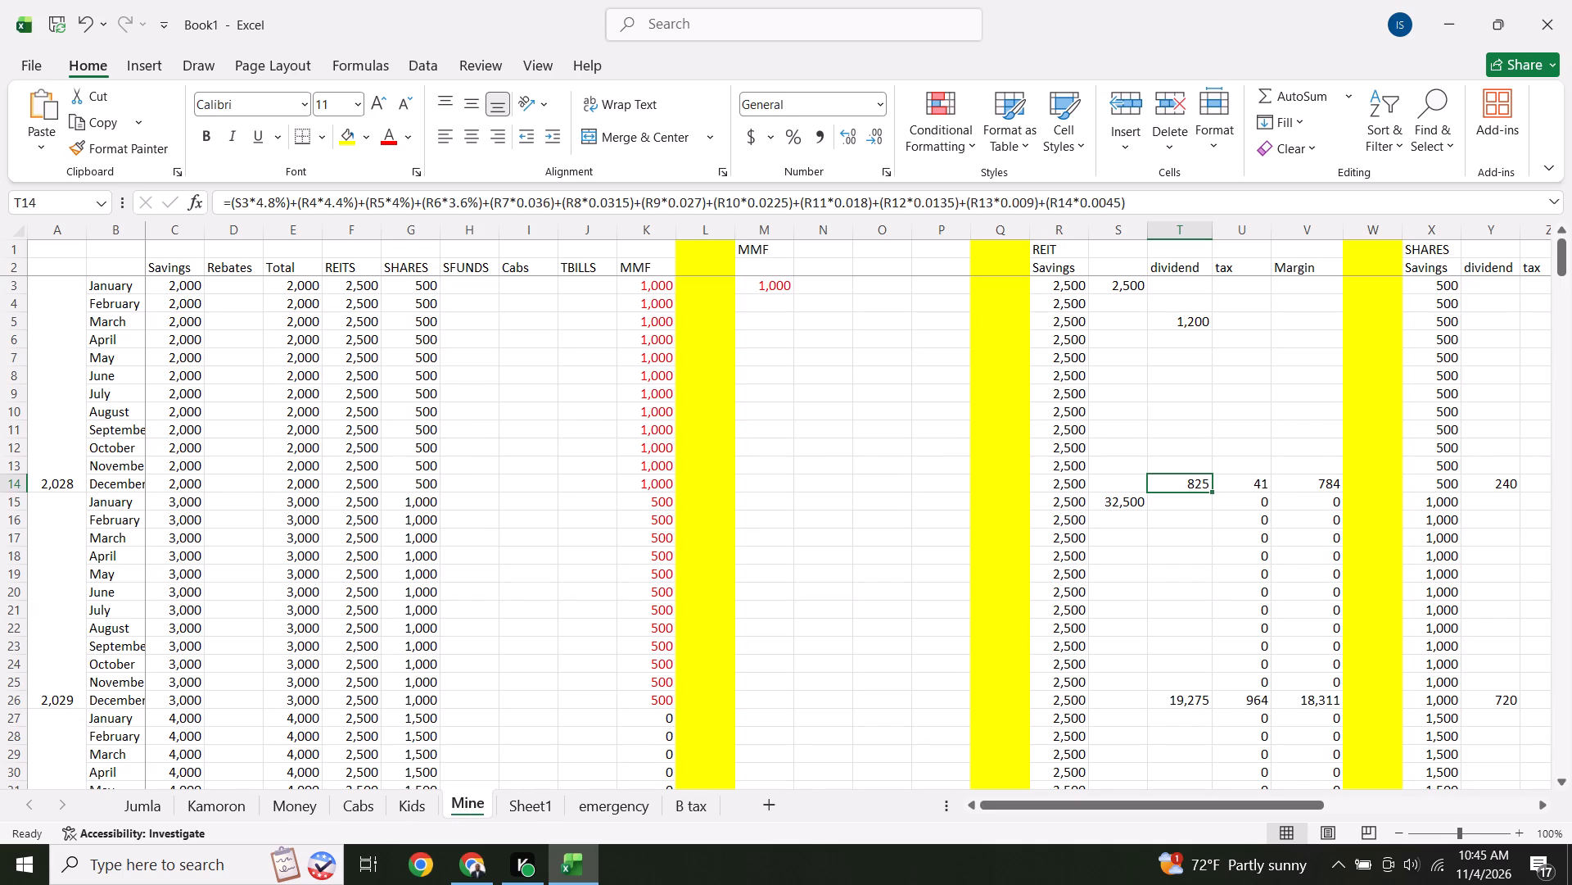
click(477, 196)
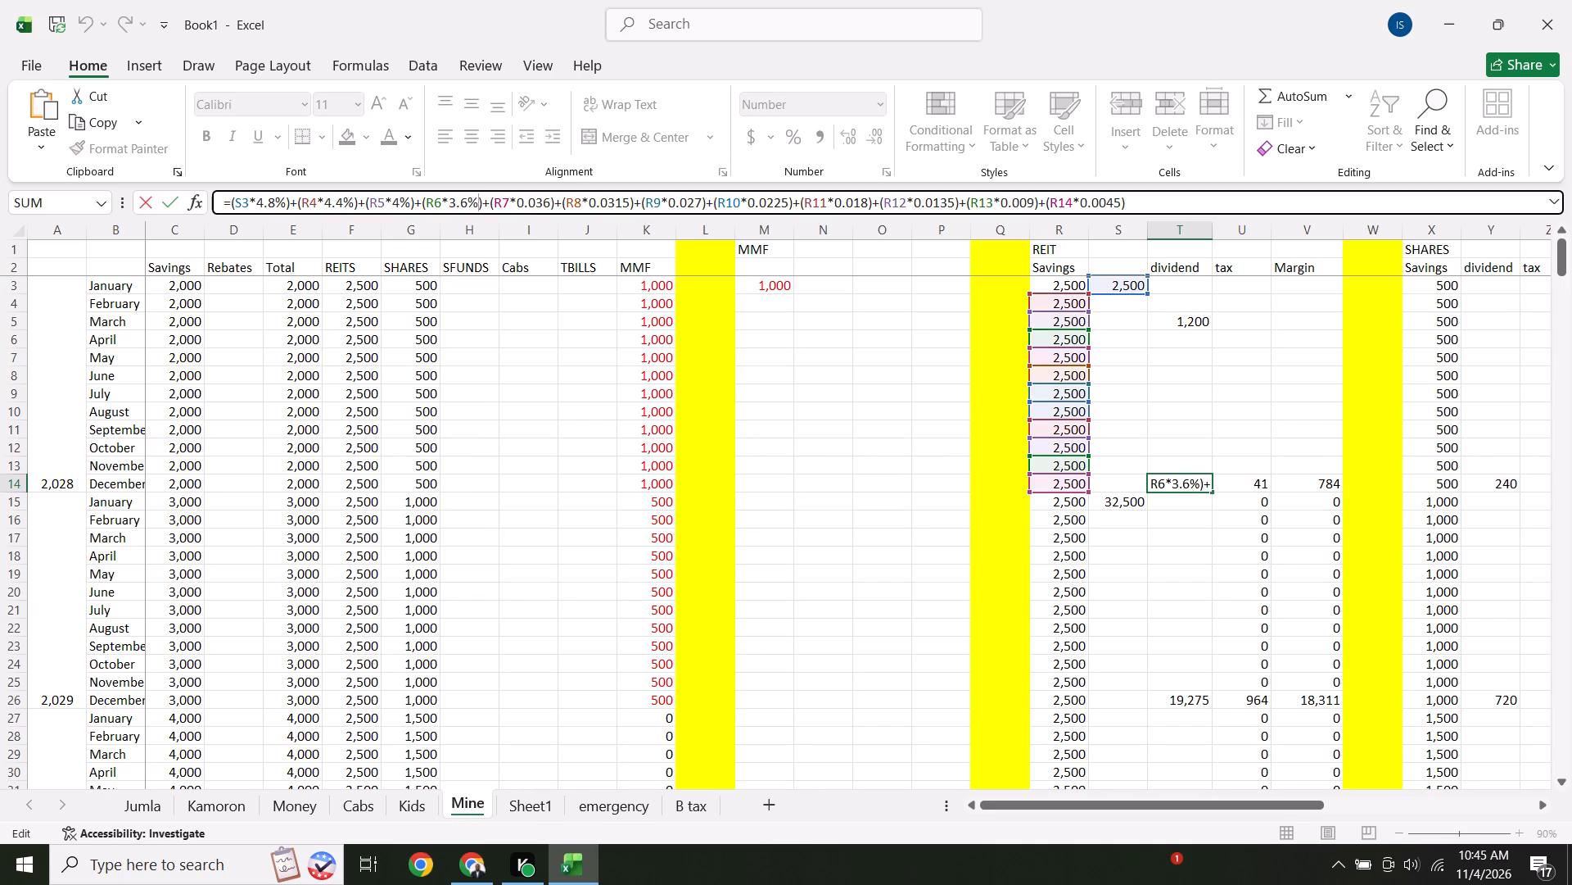
key(BackSpace)
key(BackSpace)
key(BackSpace)
key(BackSpace)
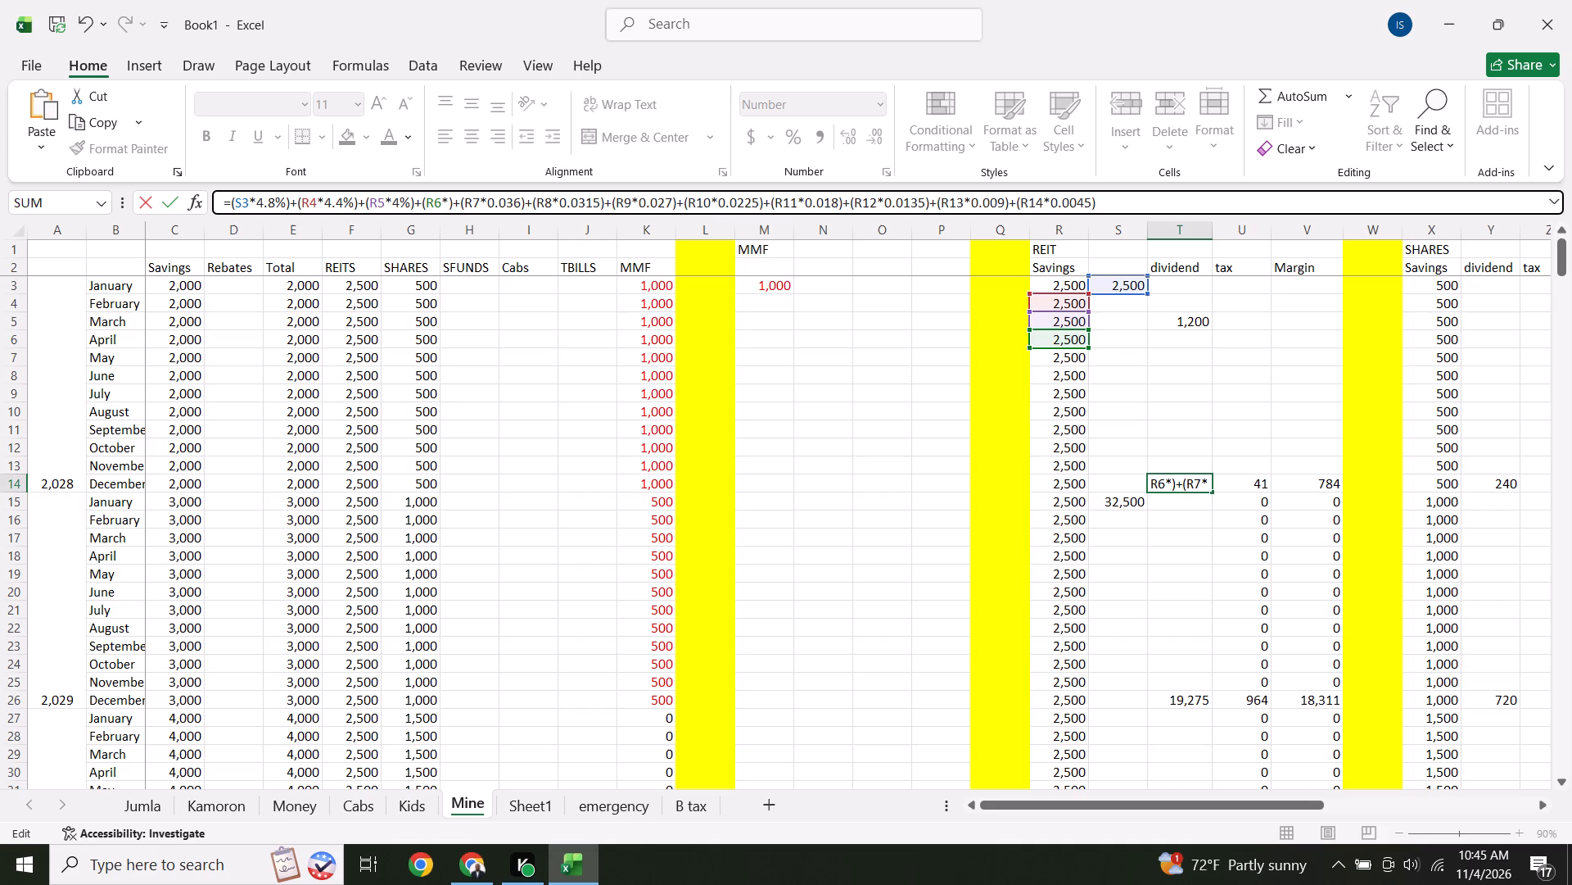
text(0.0405)
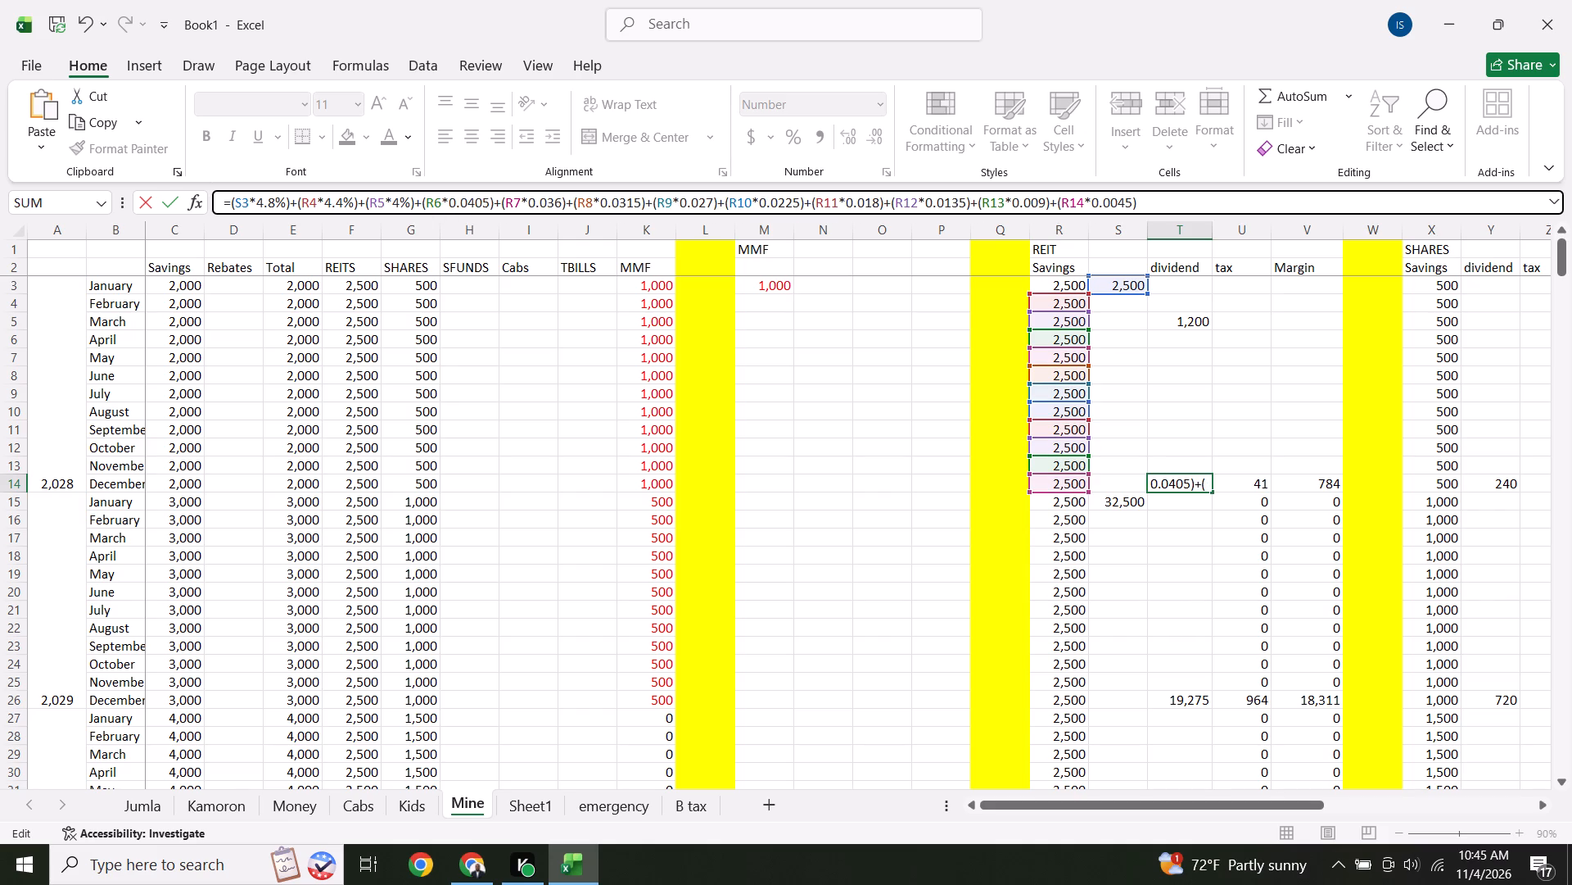
Check the decimal rates on Sheet1 and change the R5 rate in the T14 dividend formula to 0.045.
click(531, 812)
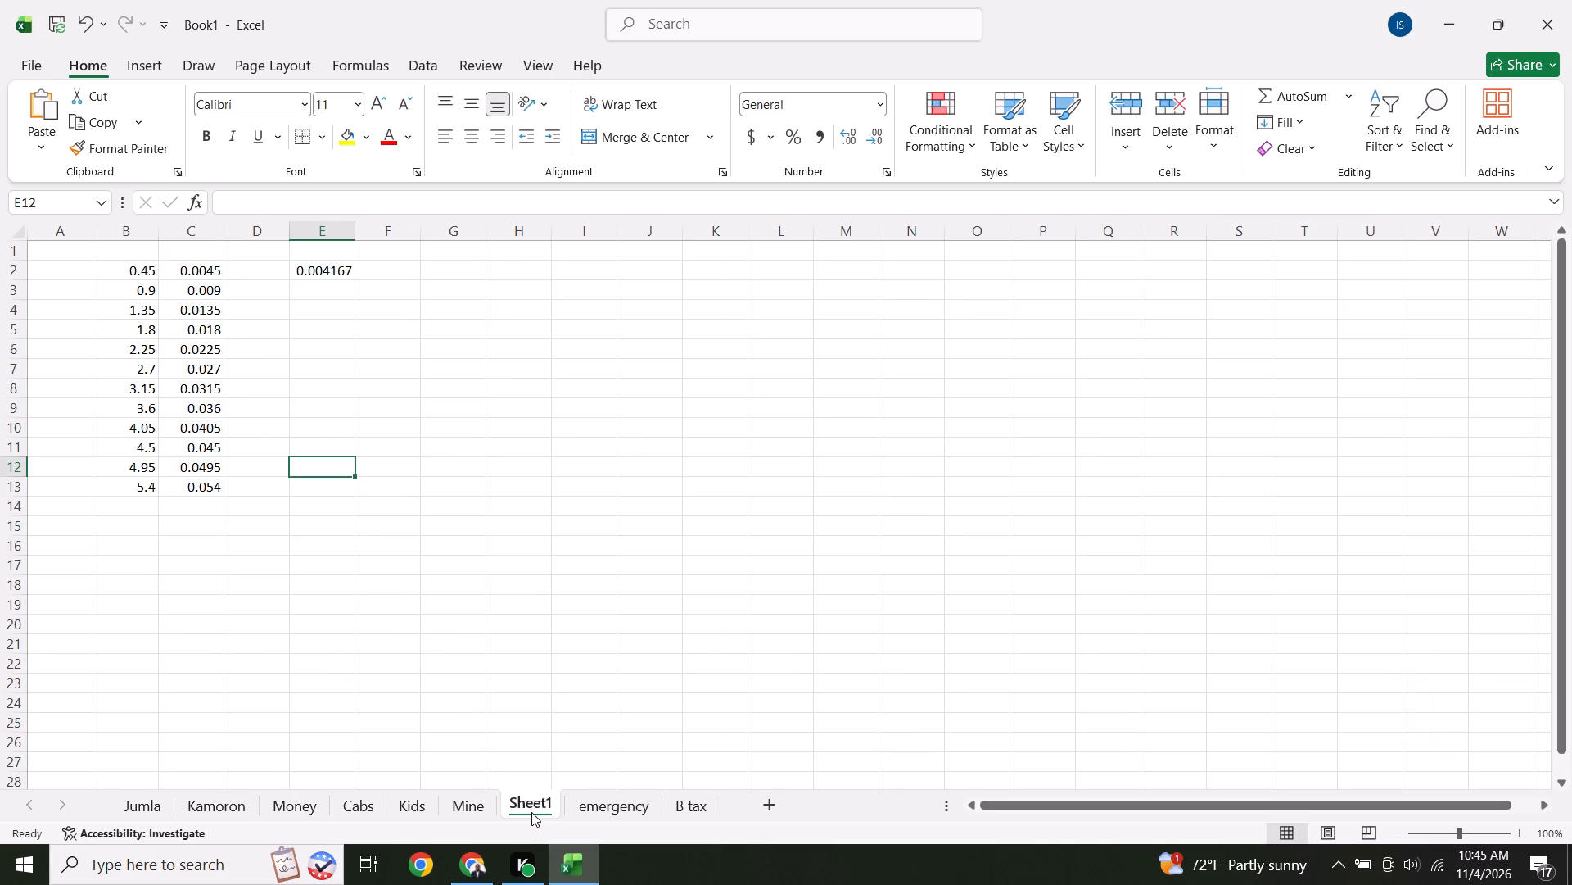
click(463, 811)
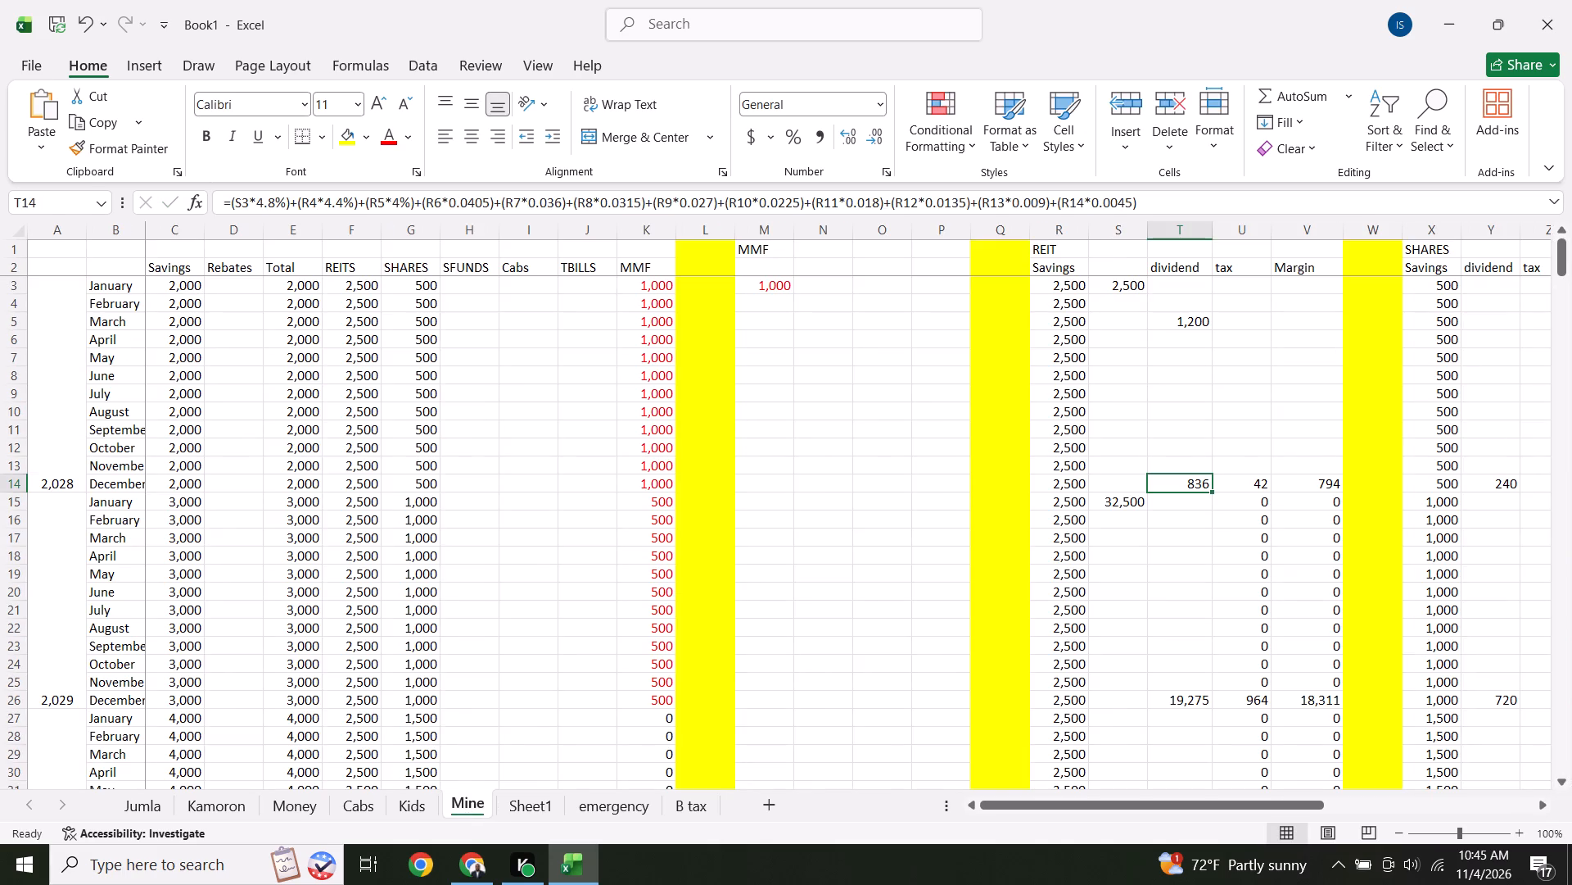
click(406, 199)
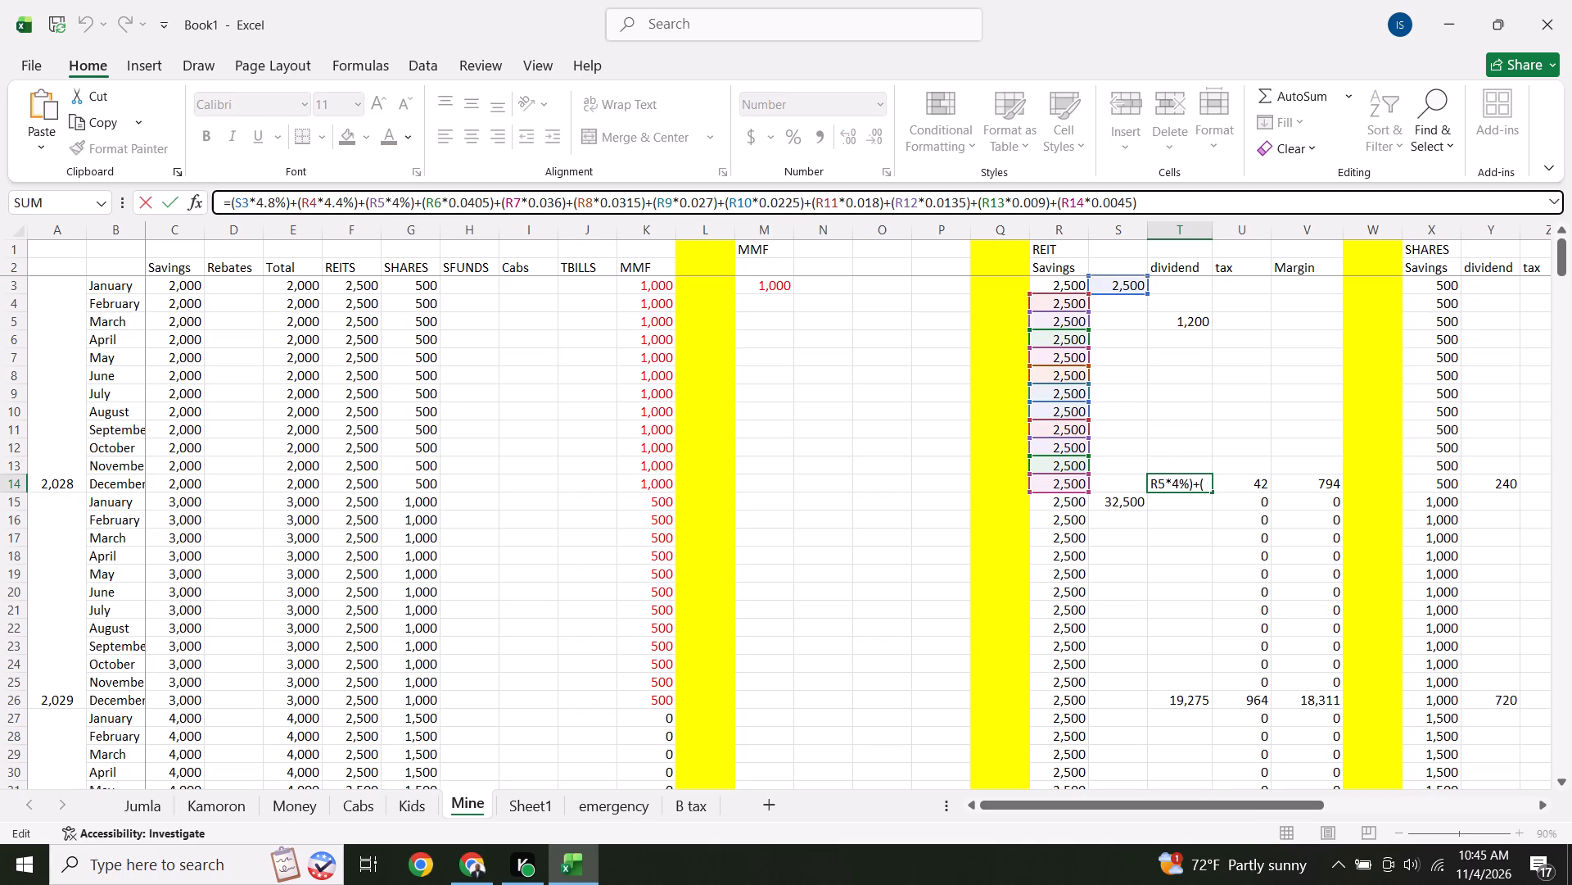
key(BackSpace)
key(BackSpace)
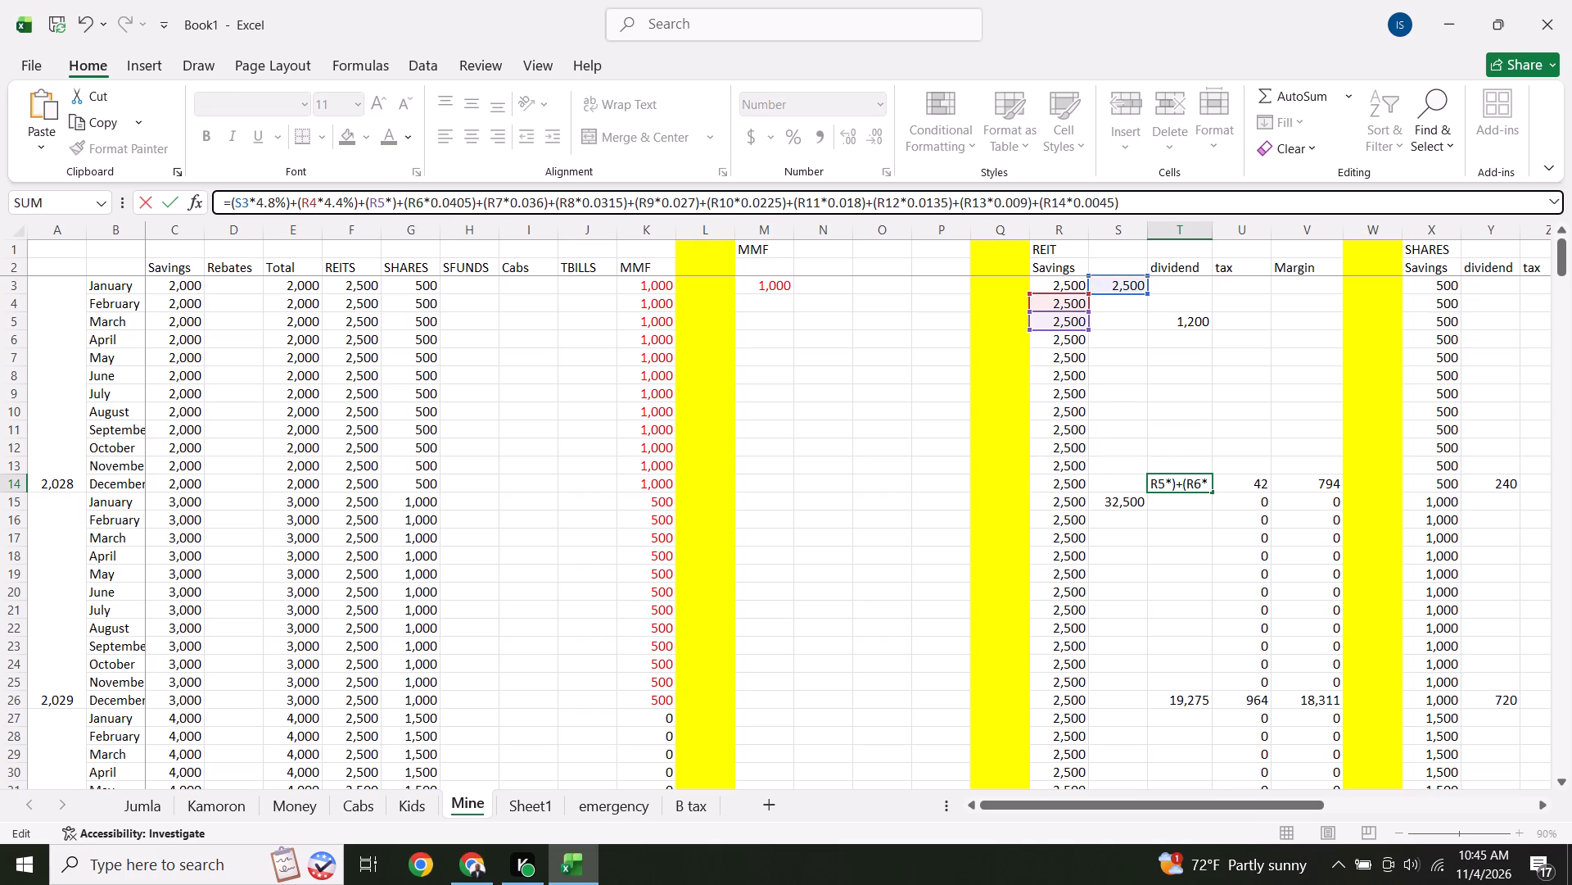
text(0.045)
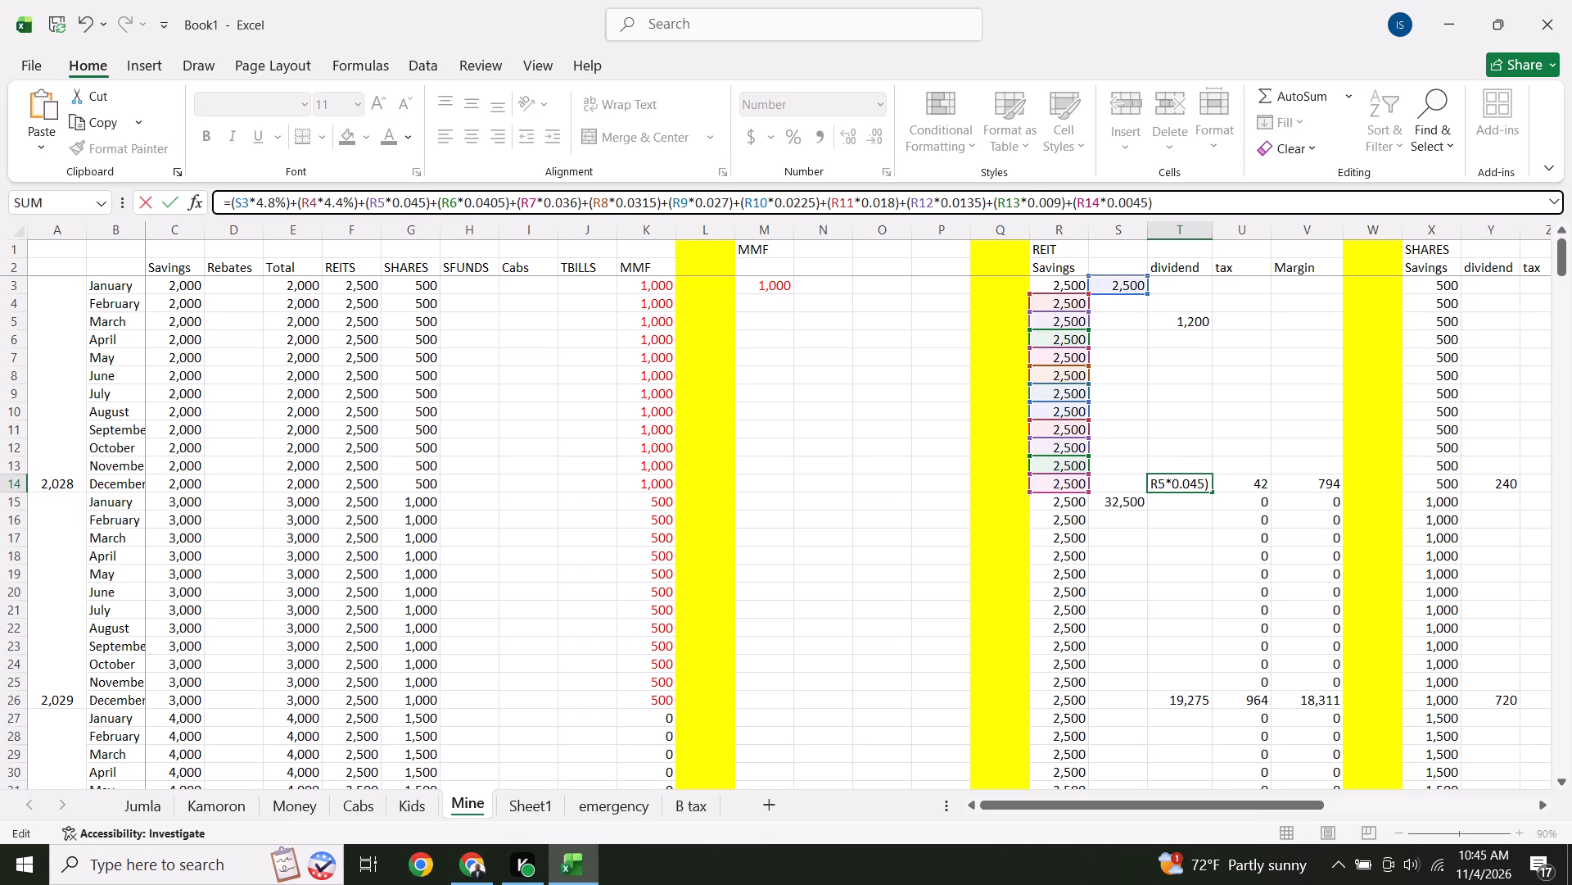
Check the decimal rates on Sheet1 and change the R4 rate in the T14 dividend formula to 0.0495.
click(520, 803)
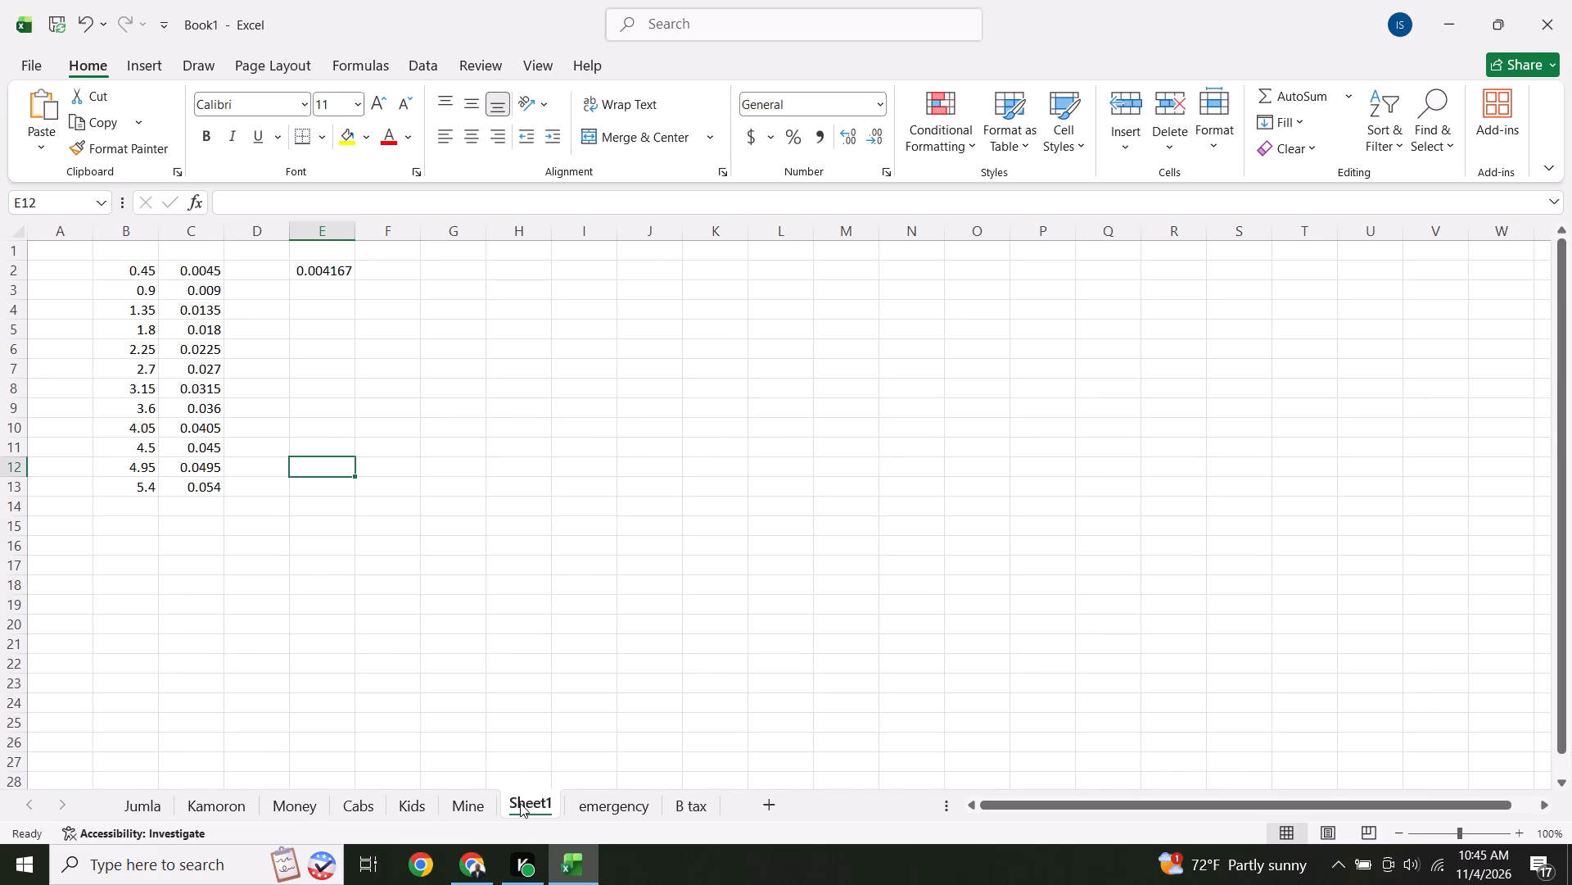
click(466, 802)
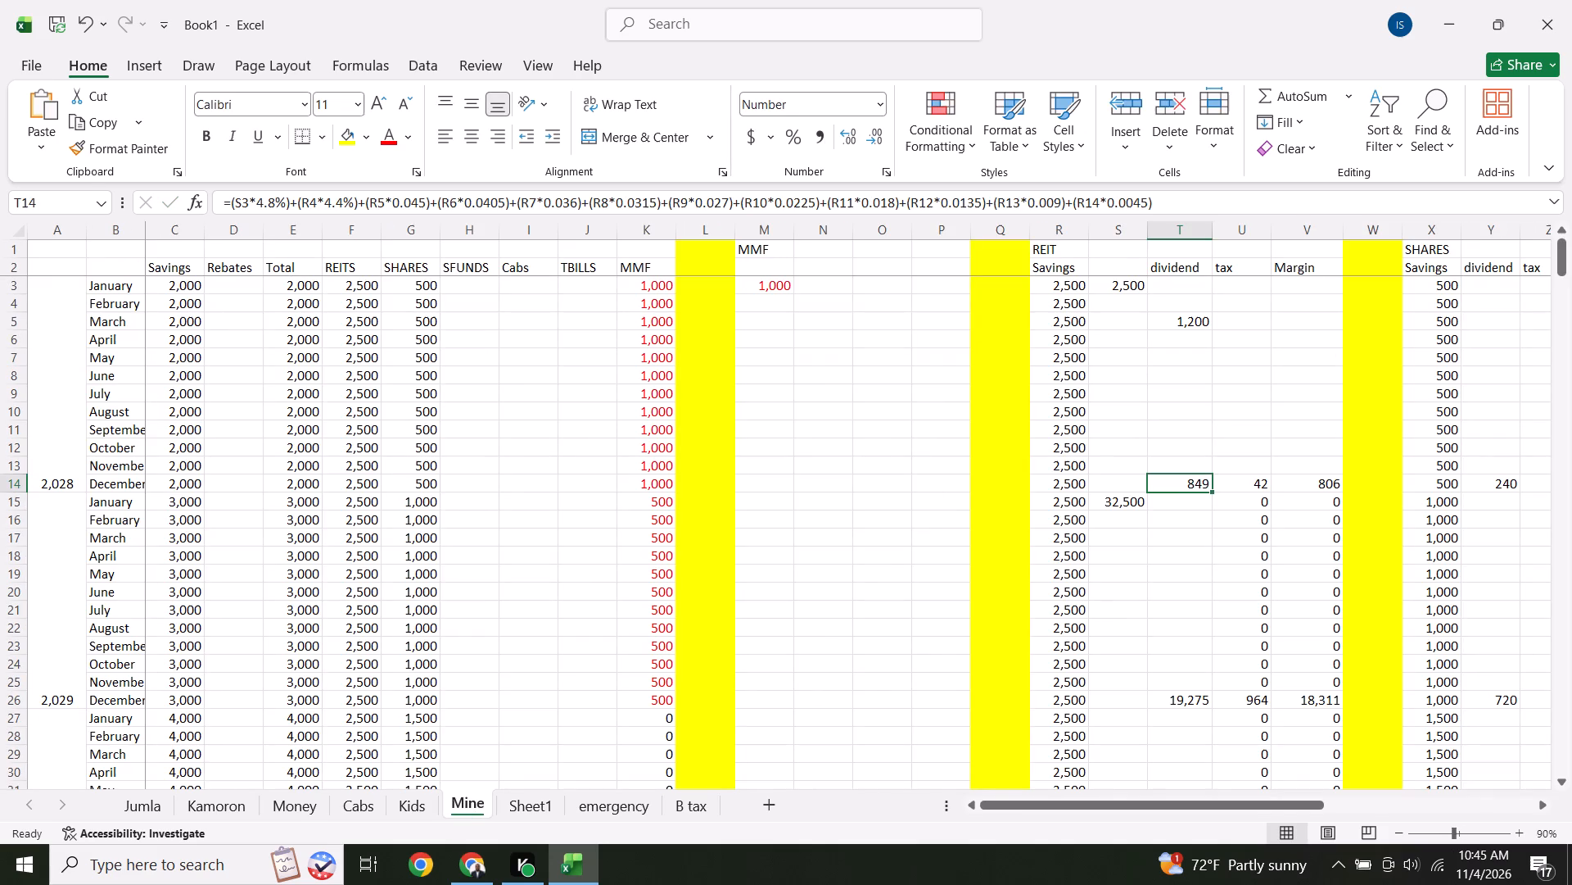
click(350, 203)
key(BackSpace)
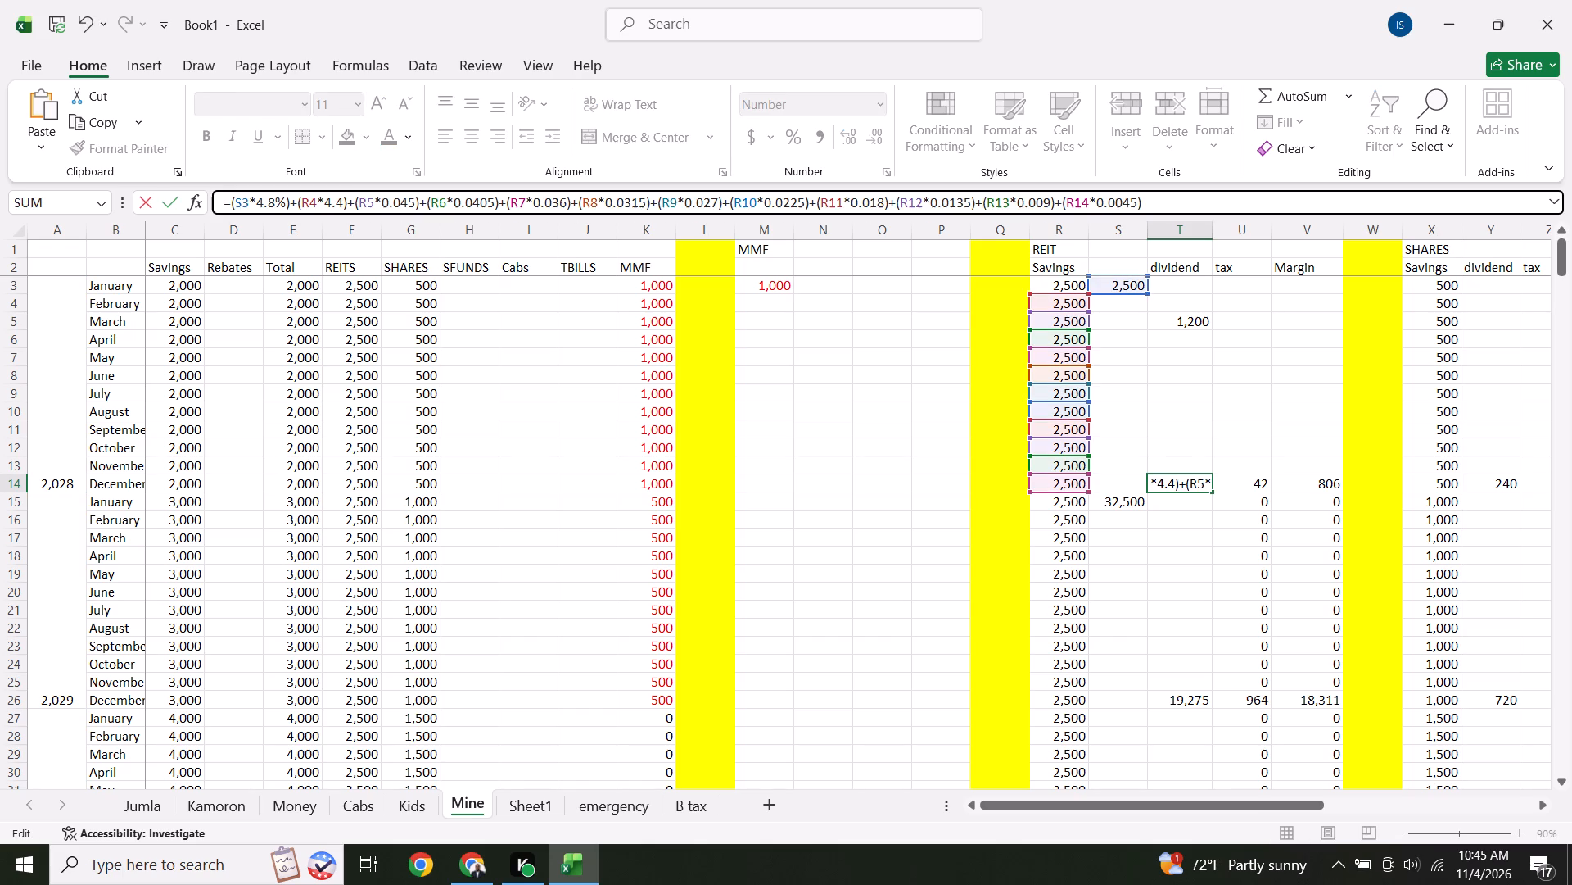
key(BackSpace)
key(BackSpace)
key(BackSpace)
text(0.0)
key(4)
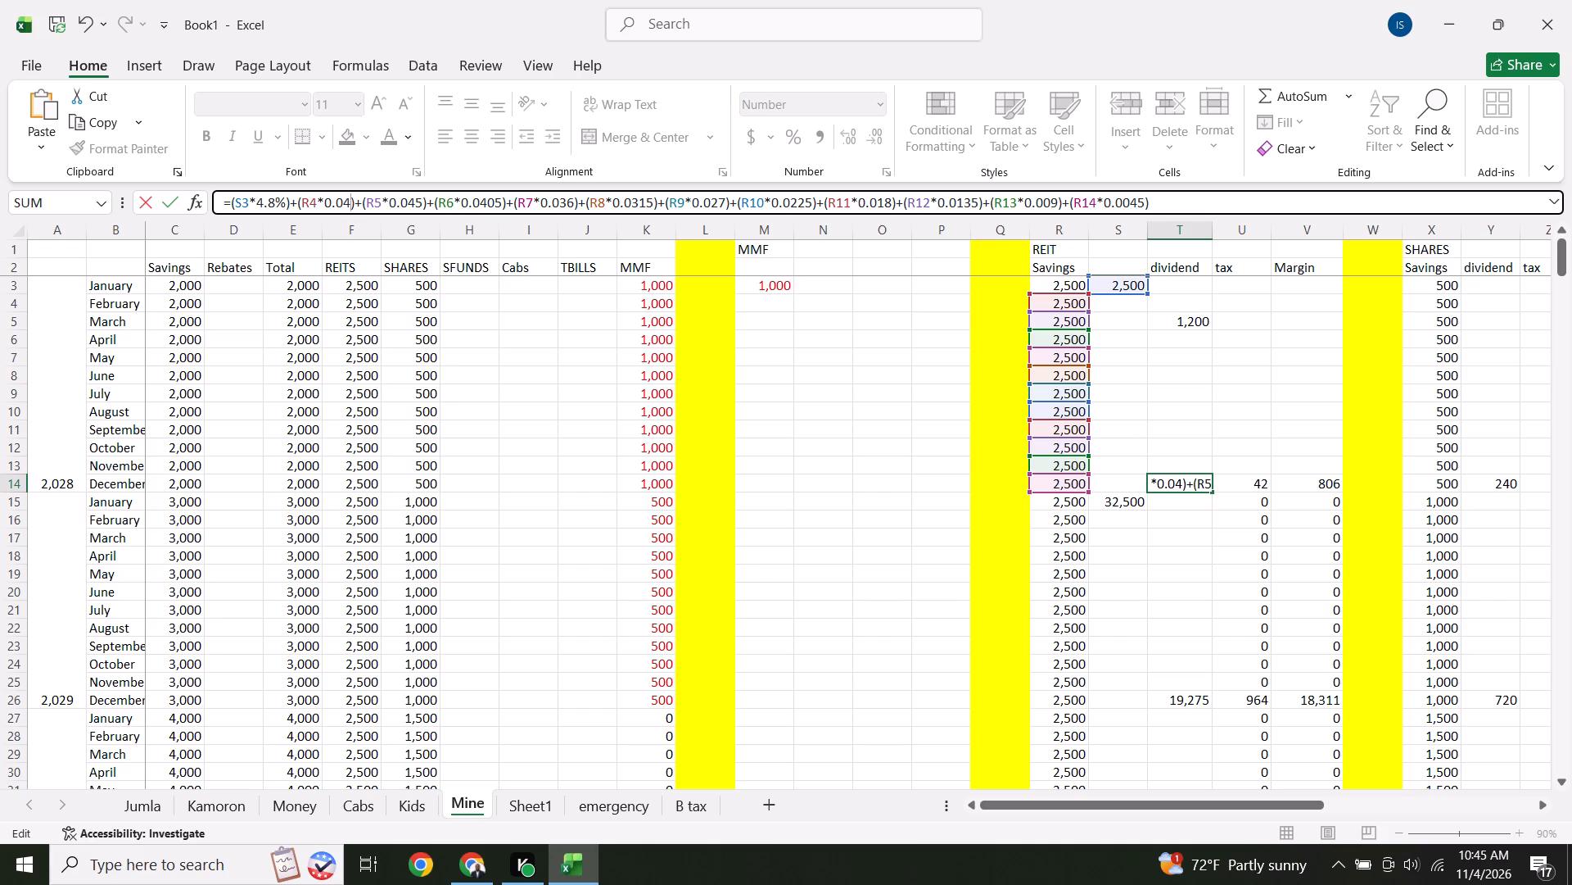
text(95)
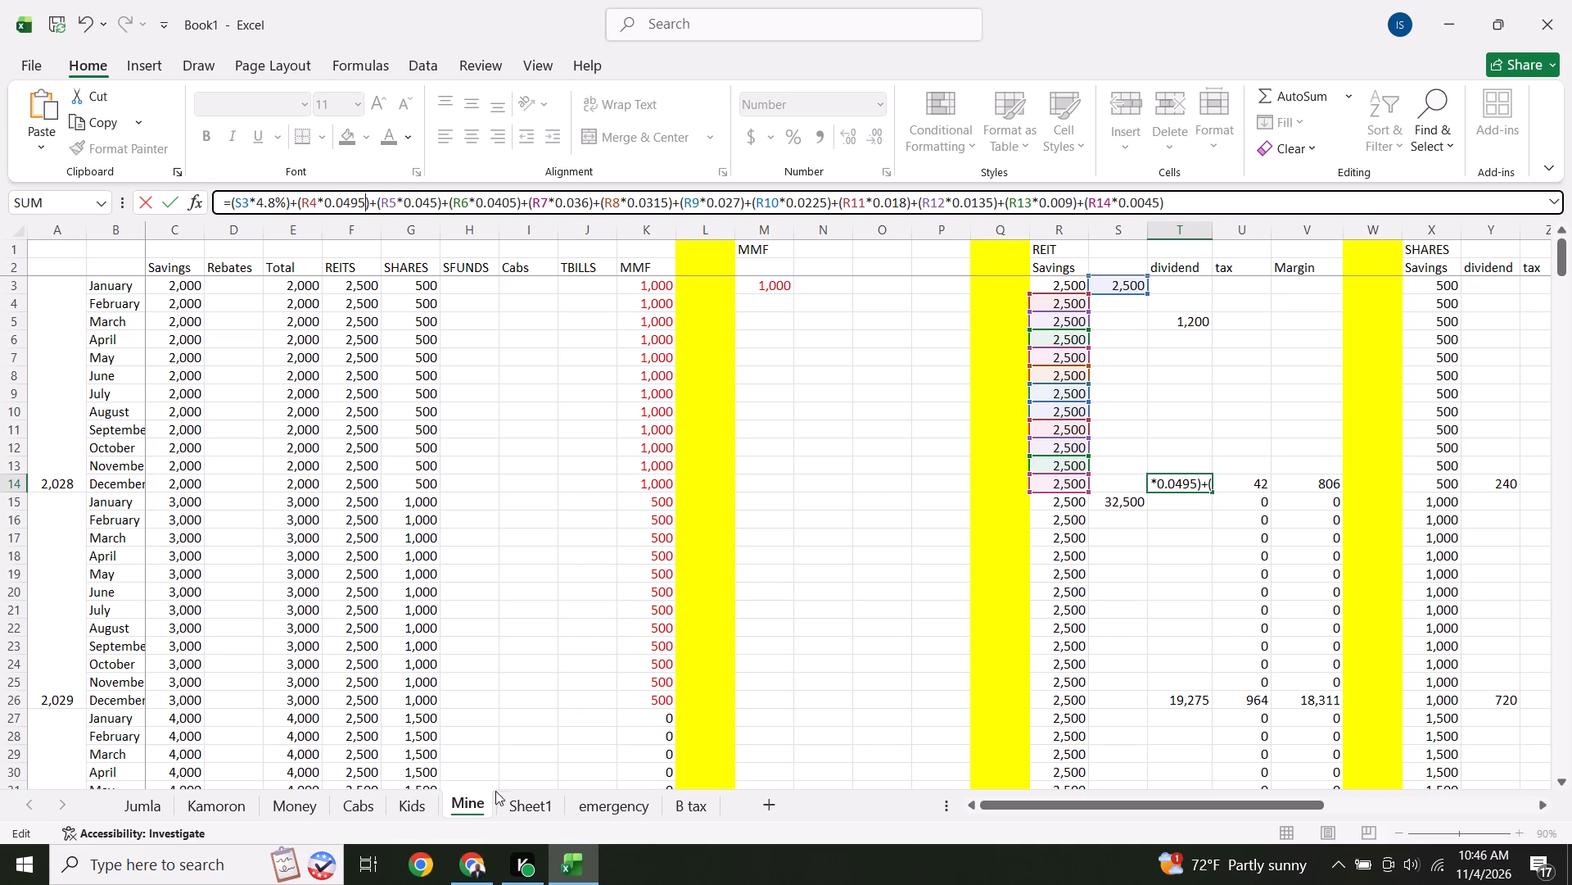
Change the S3 rate in the T14 dividend formula to 0.054, checking it against the decimal rates on Sheet1.
click(536, 805)
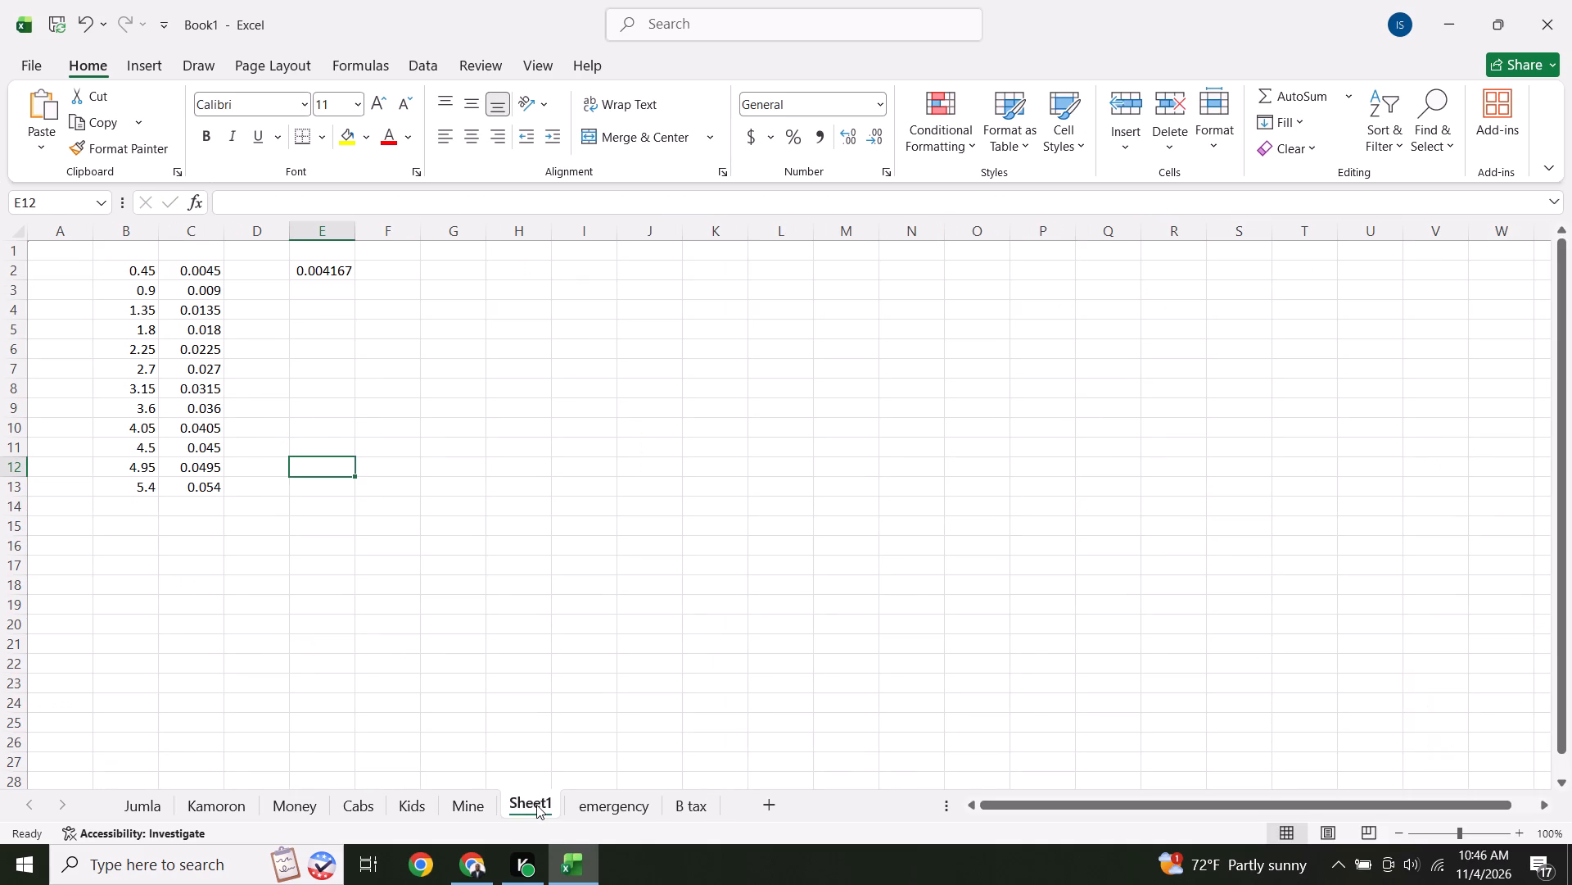
click(468, 805)
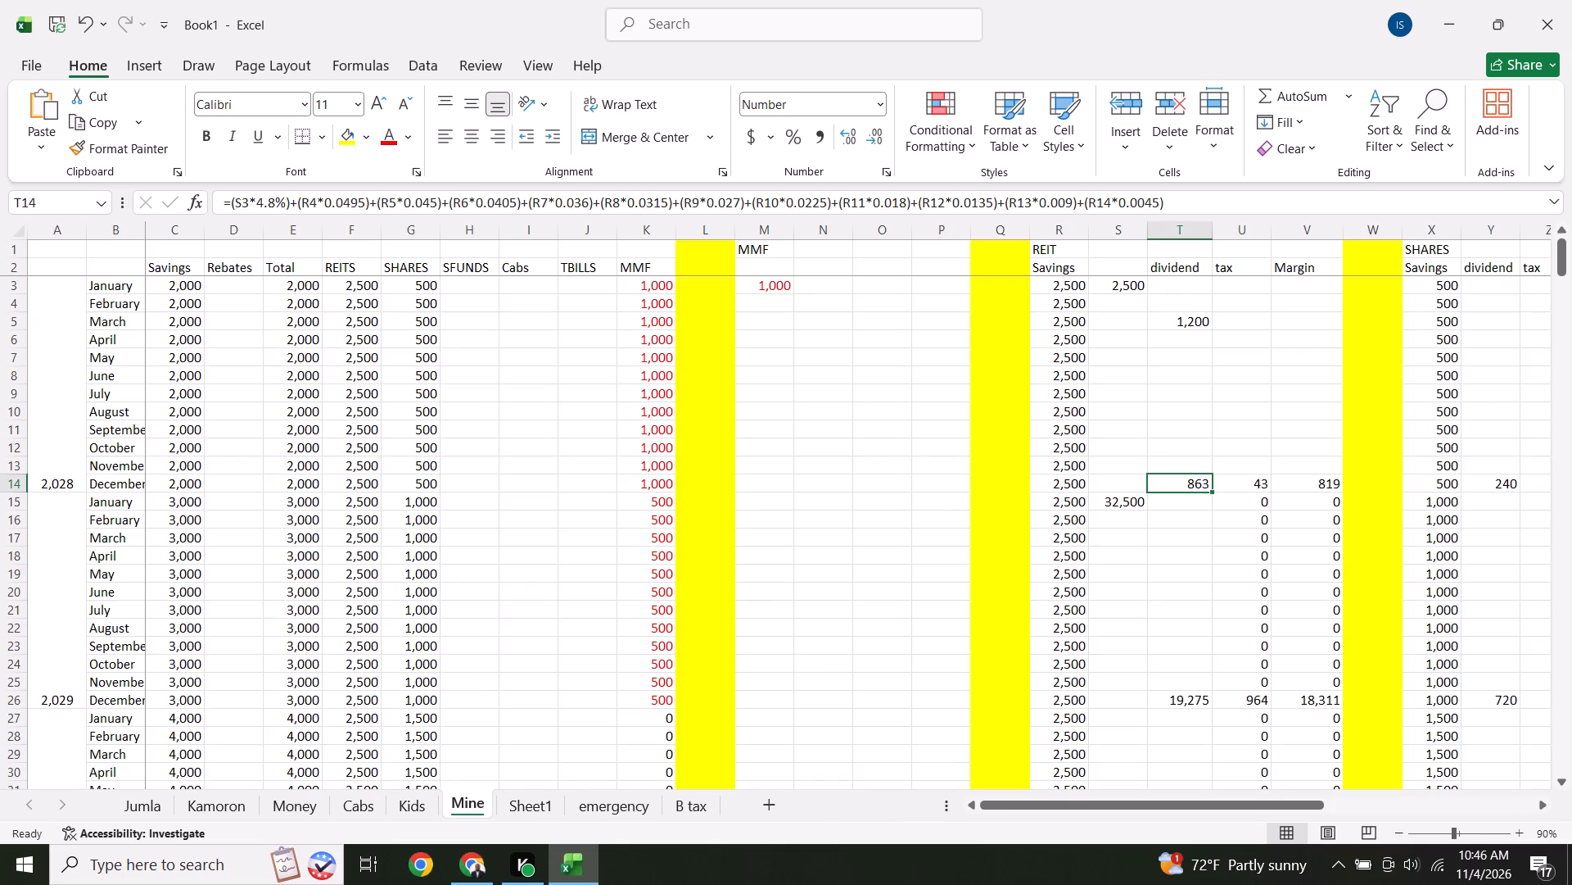
click(280, 200)
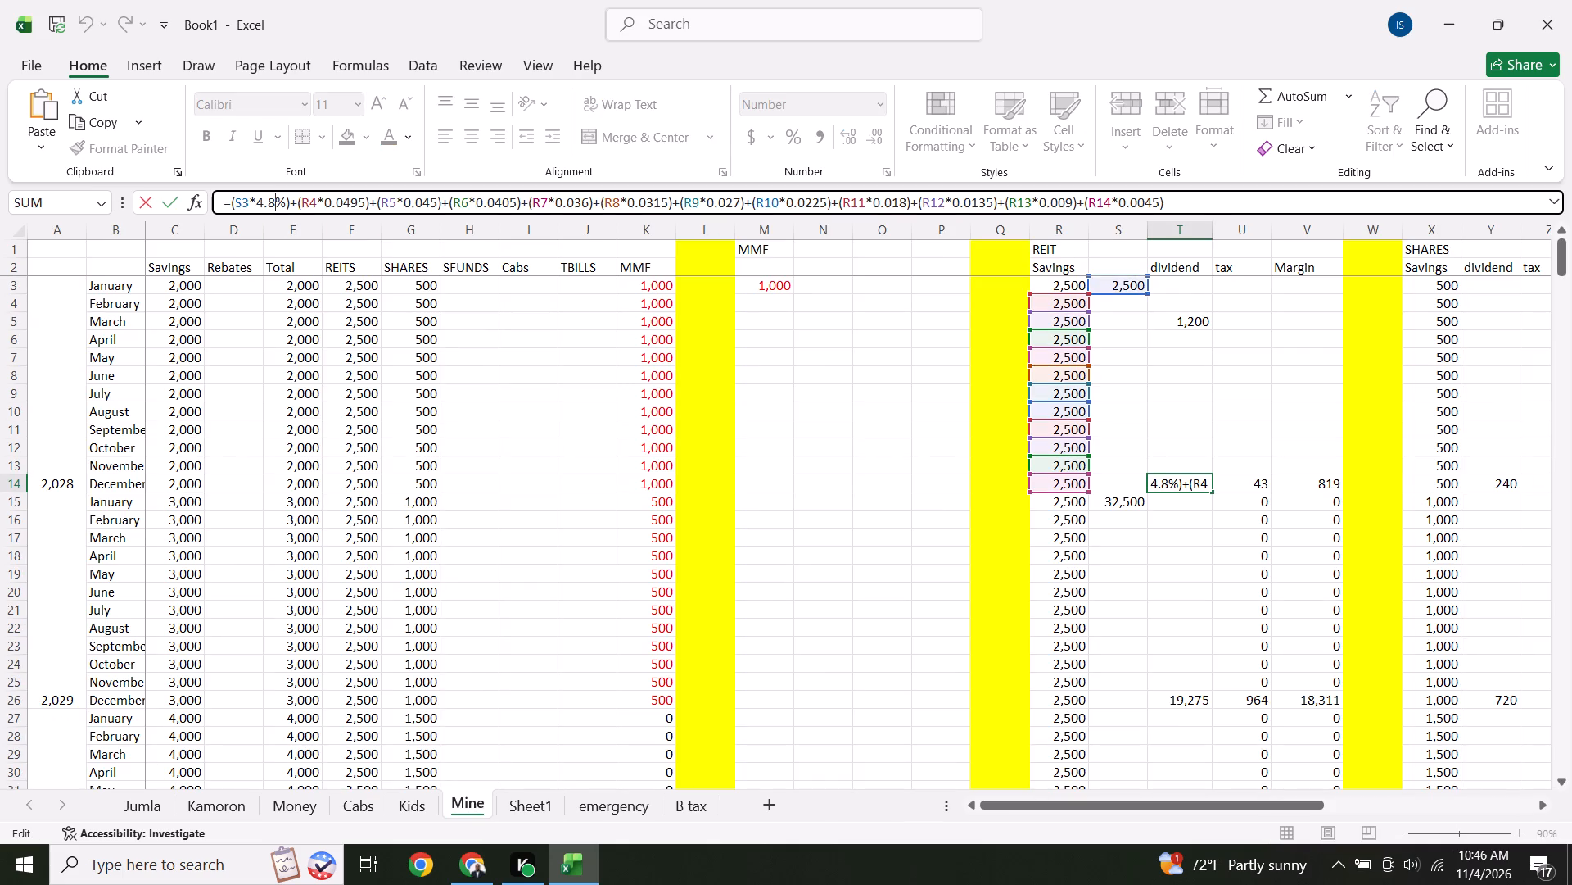
click(286, 200)
key(BackSpace)
key(BackSpace)
key(BackSpace)
key(BackSpace)
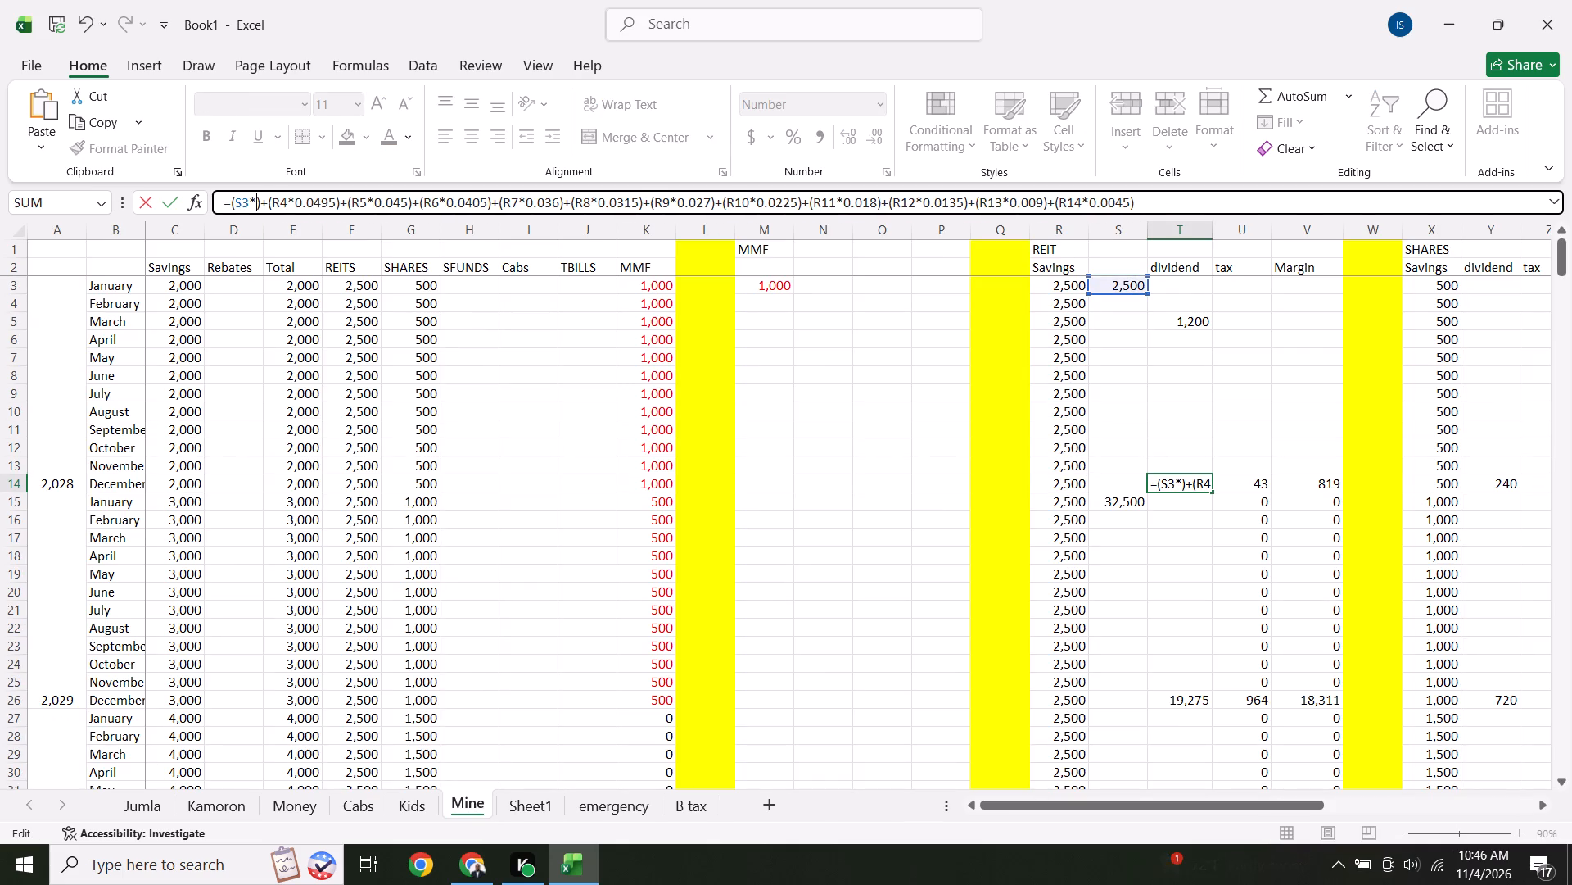
text(0.054)
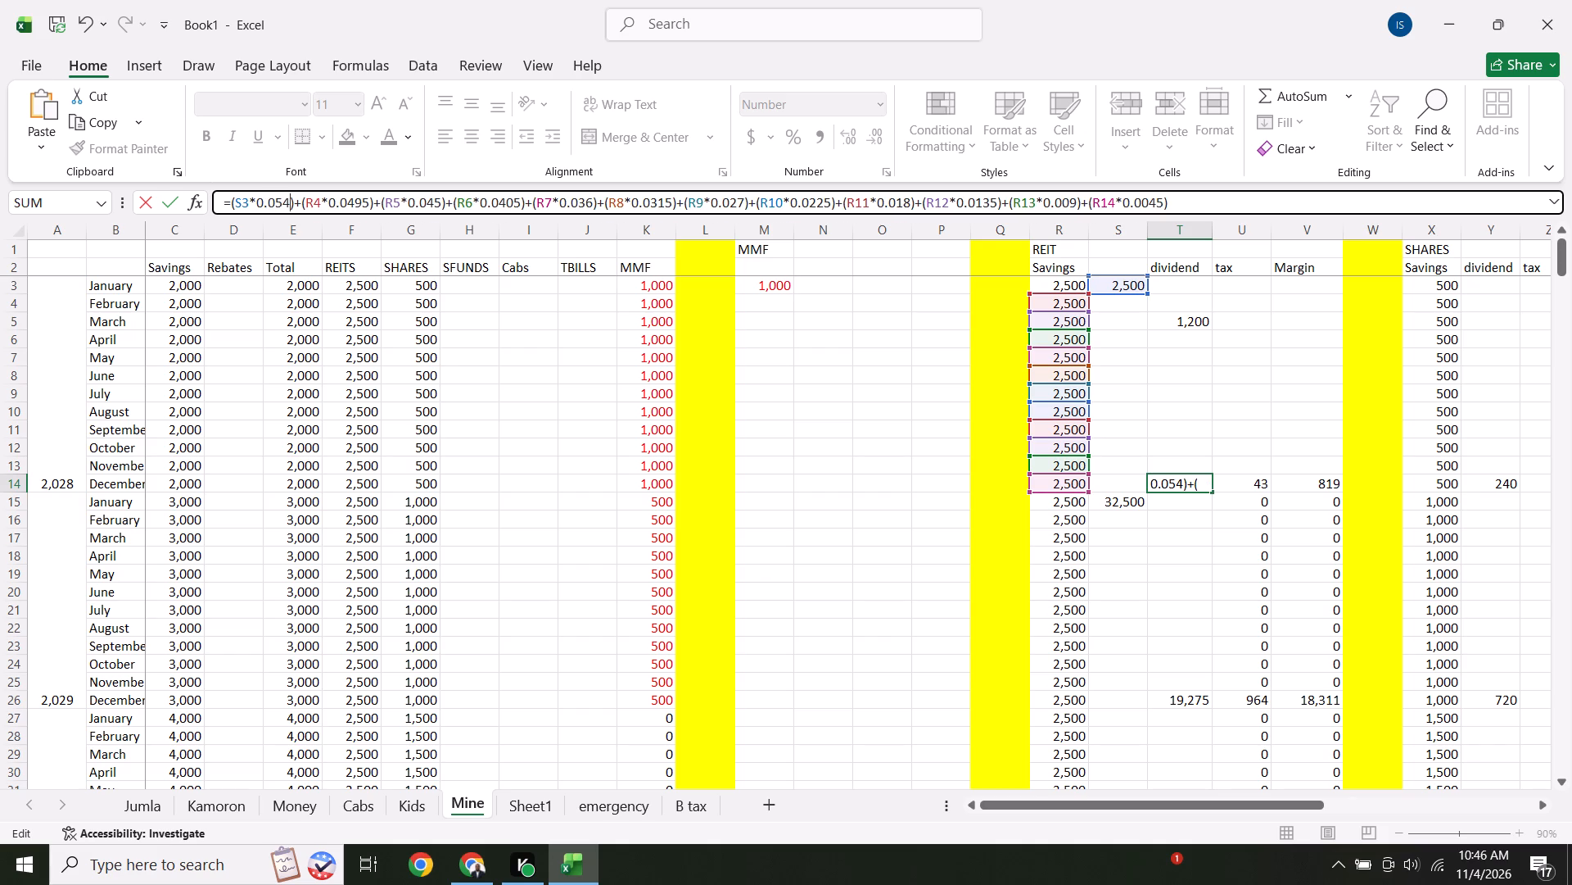
click(530, 810)
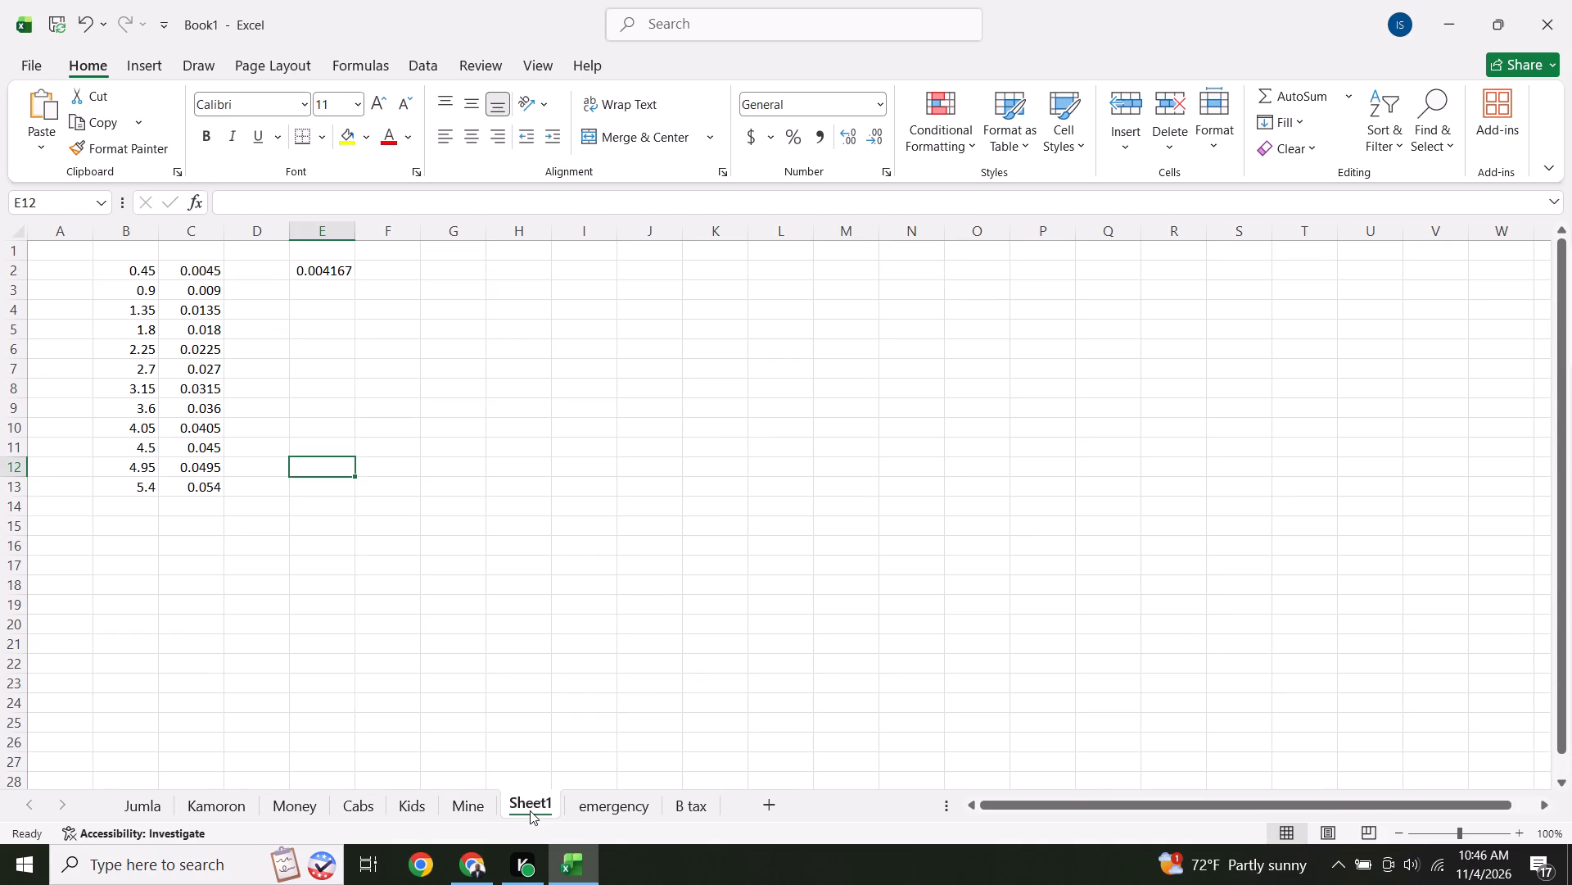
click(472, 803)
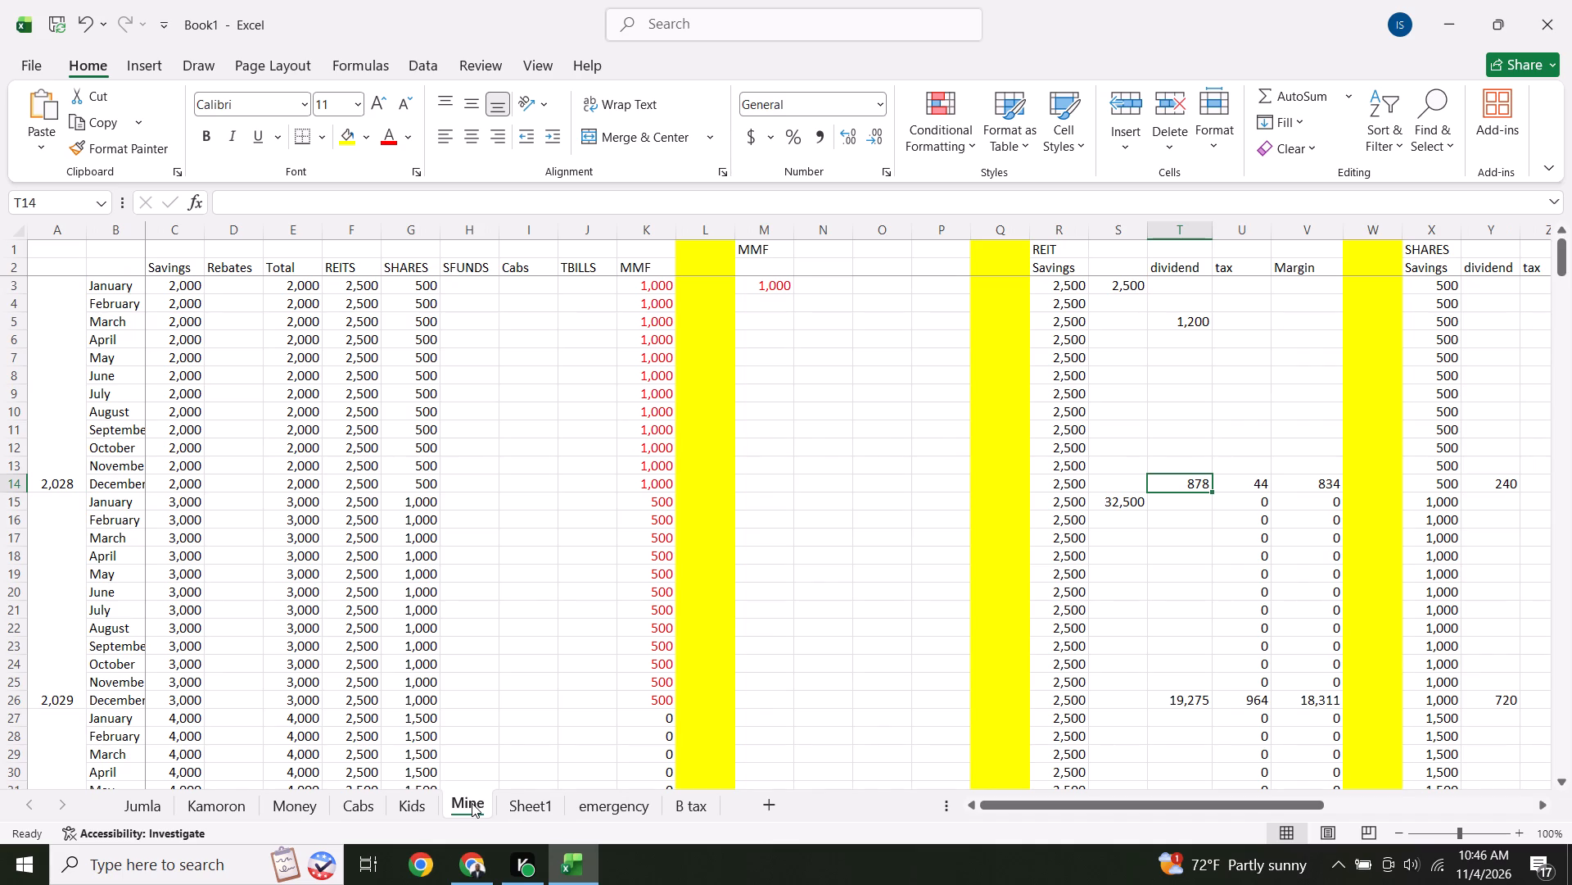
key(Return)
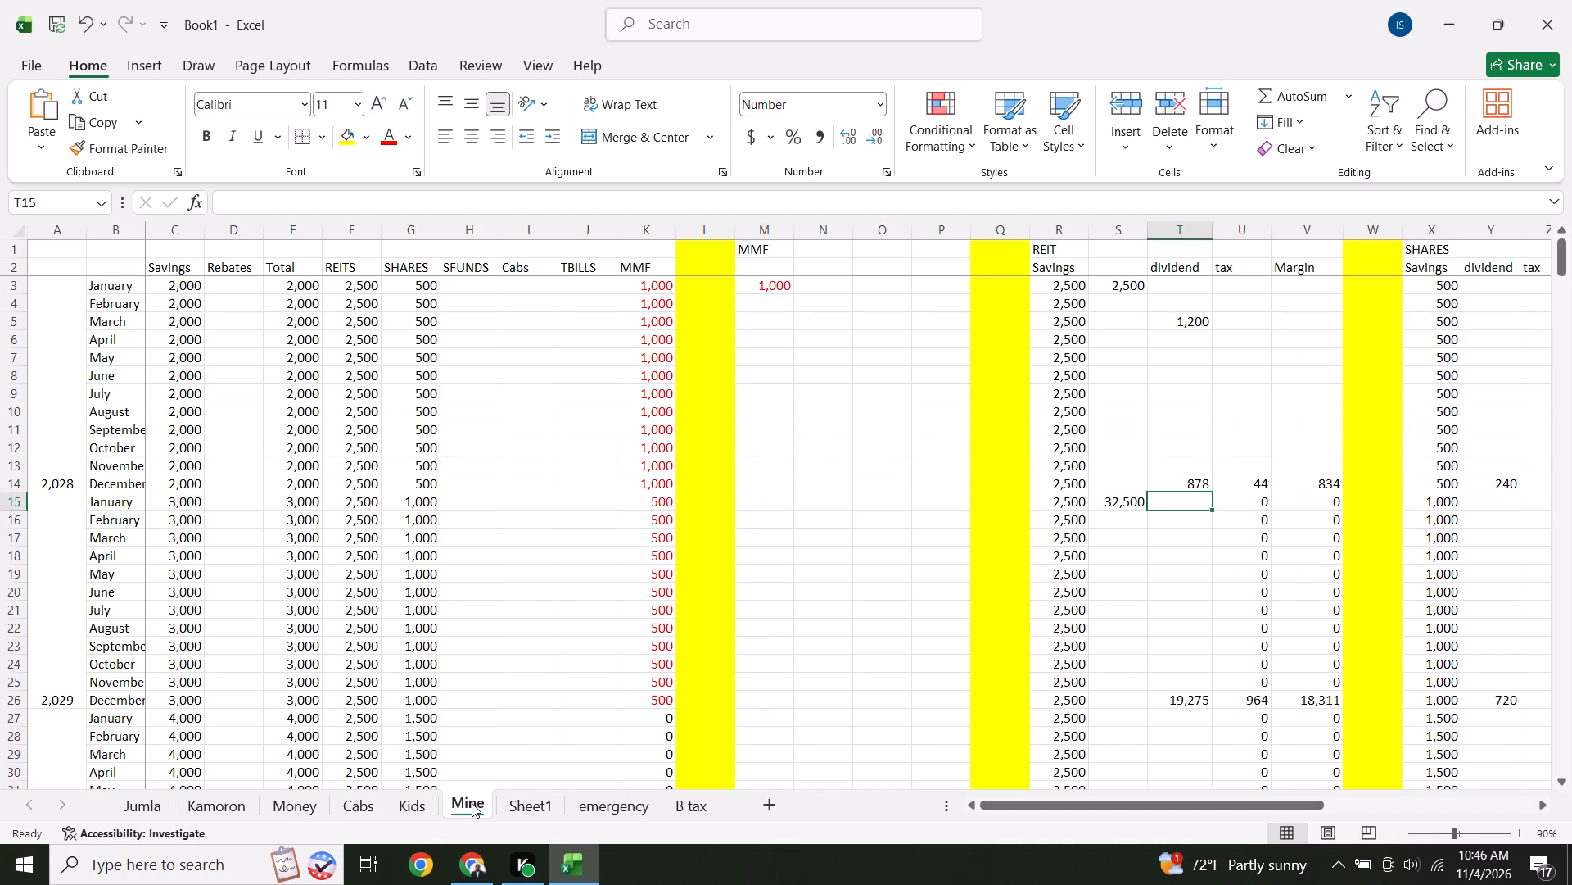
Clear the stray 30000*4% calculation from cell T5 in the REIT dividend column.
click(1199, 325)
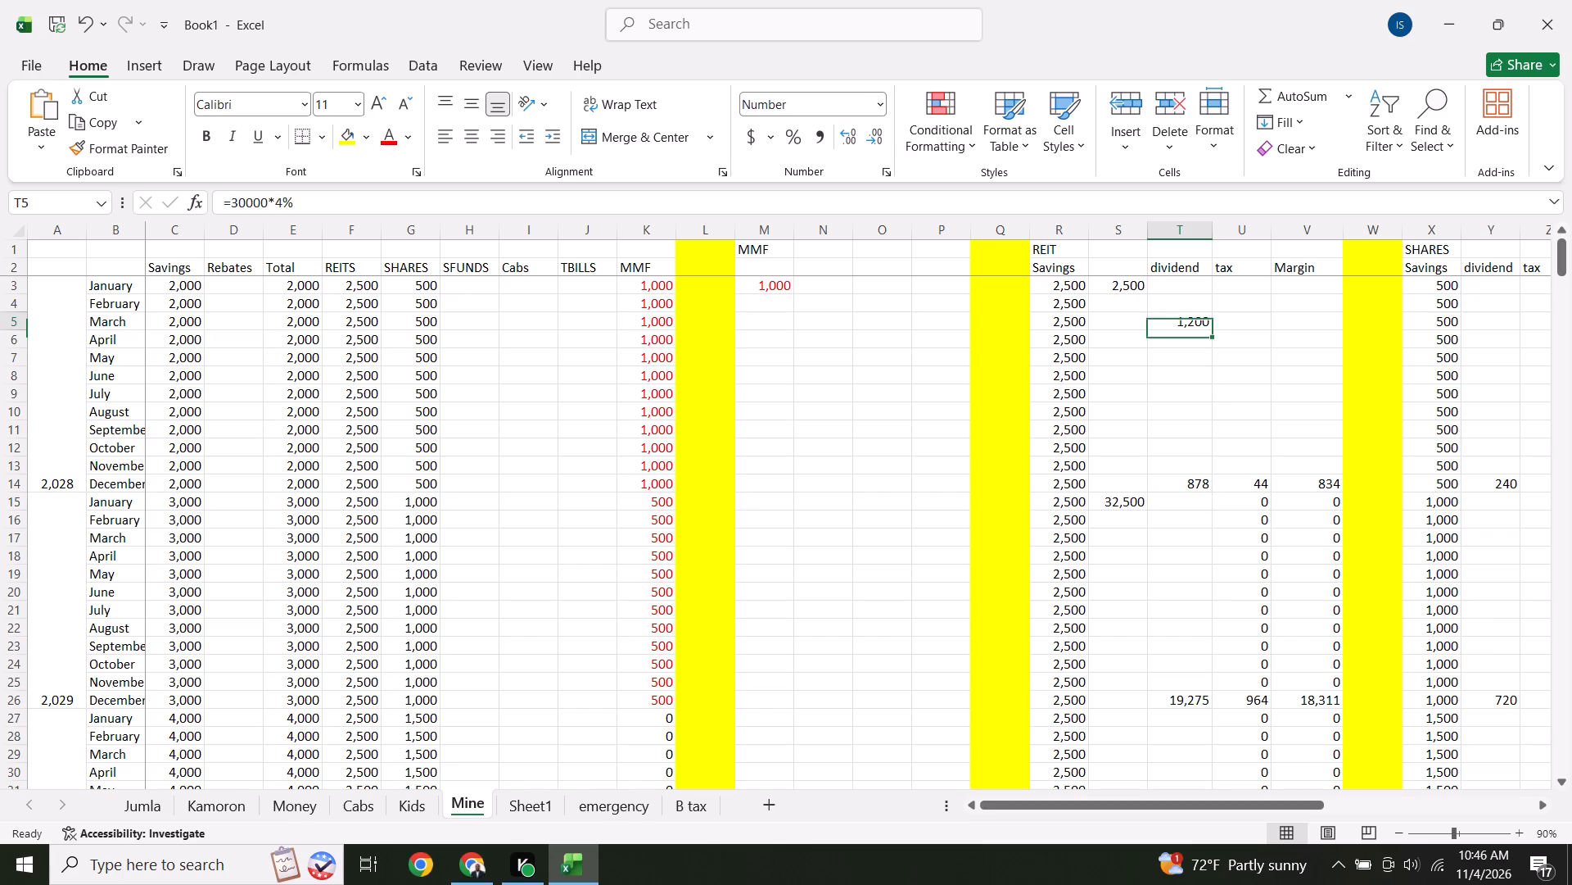
key(BackSpace)
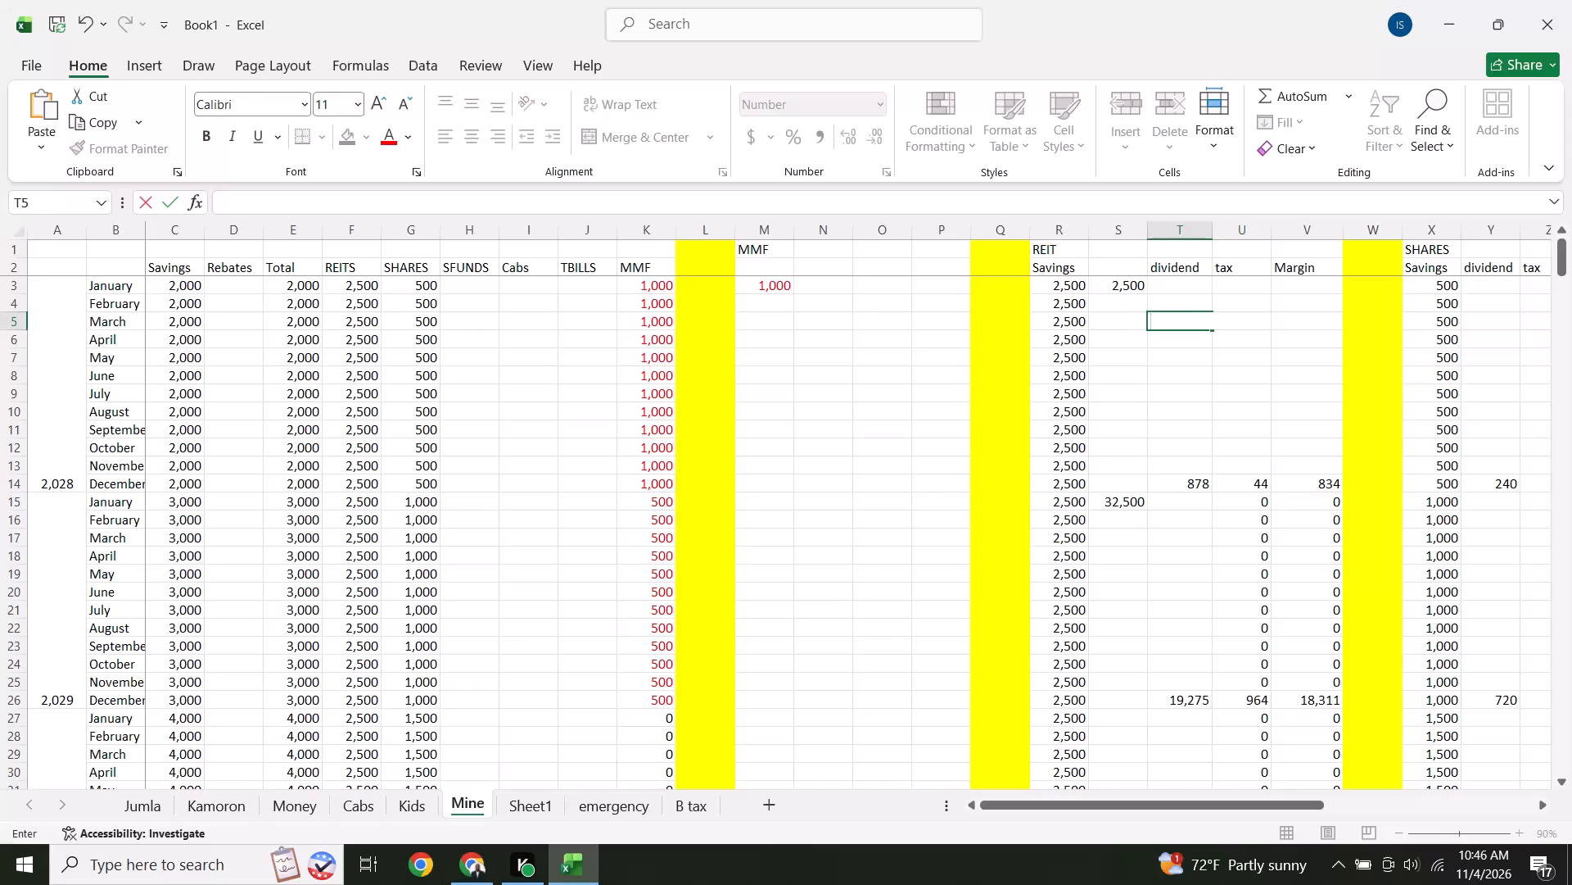
Switch to Chrome and move the YouTube video's playback back to about 1:23:27.
click(466, 856)
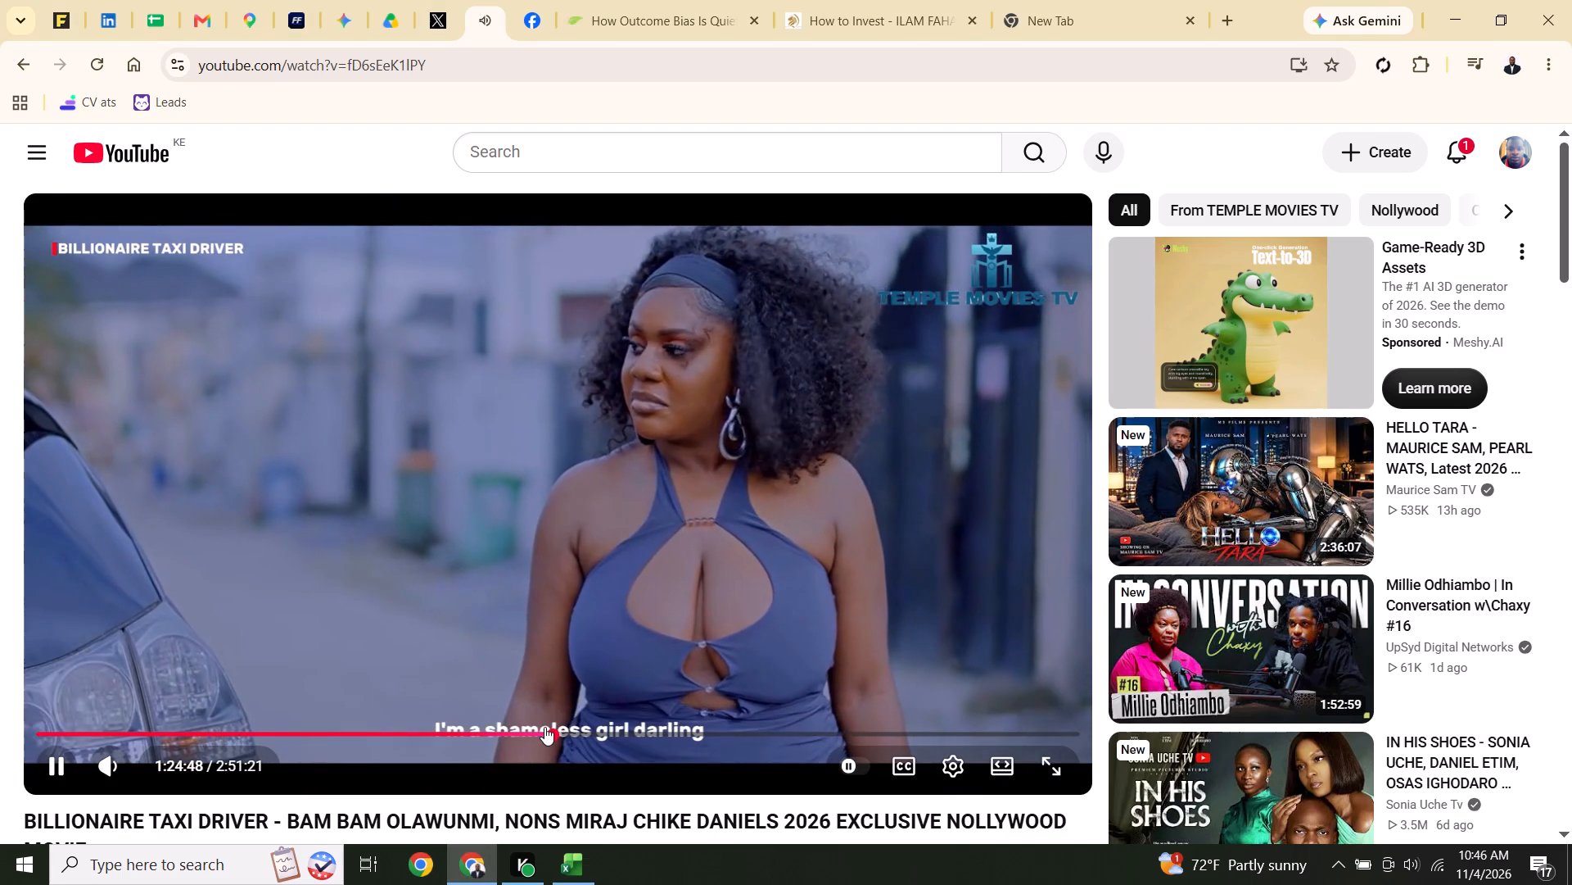
click(544, 727)
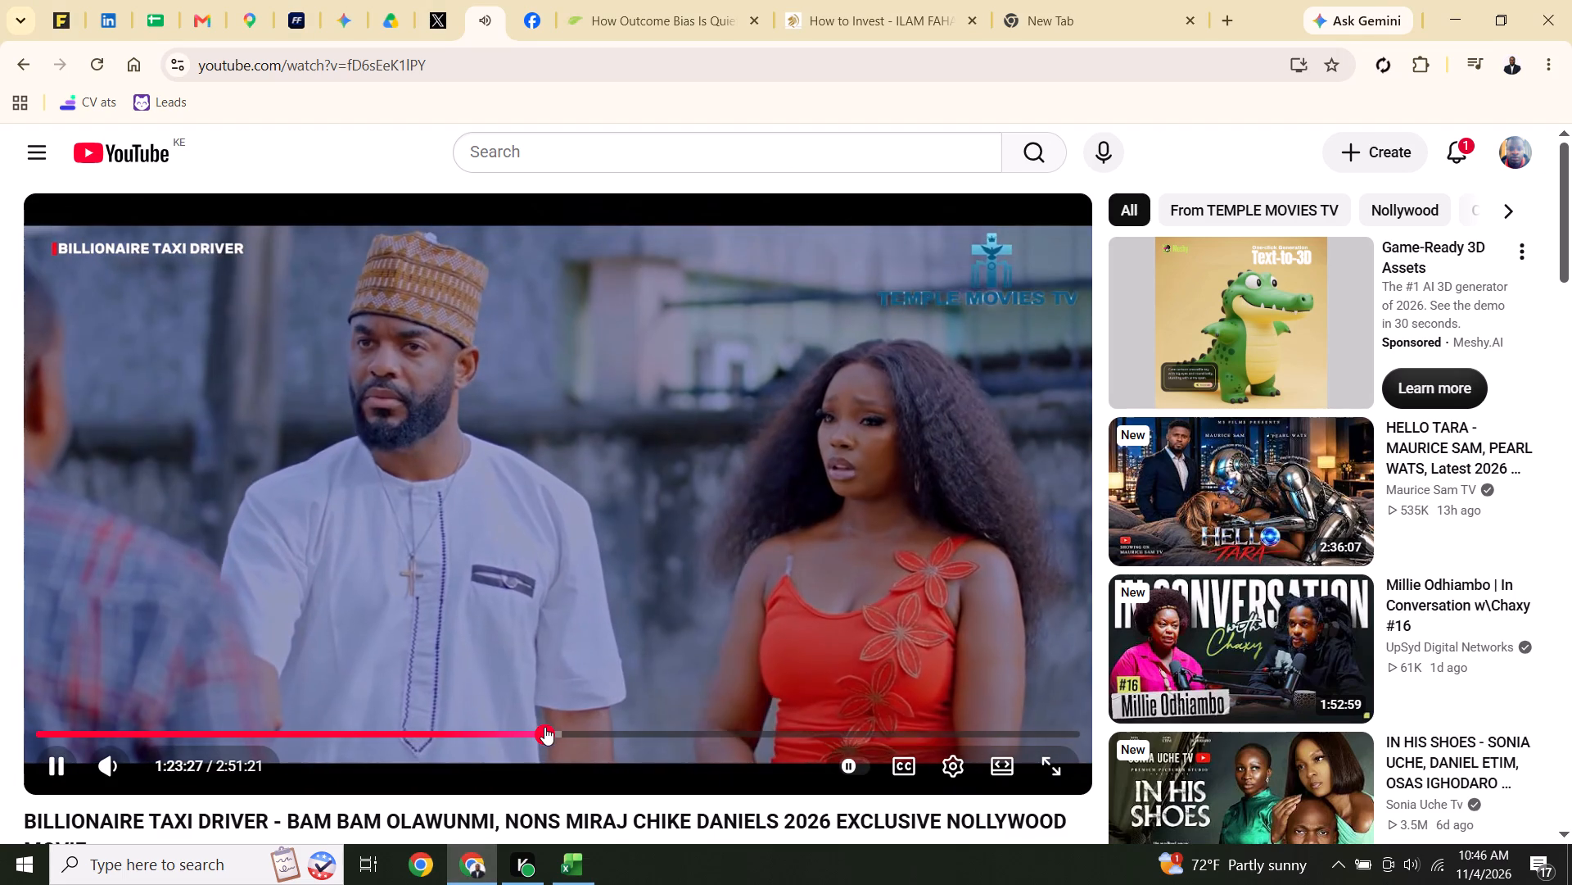
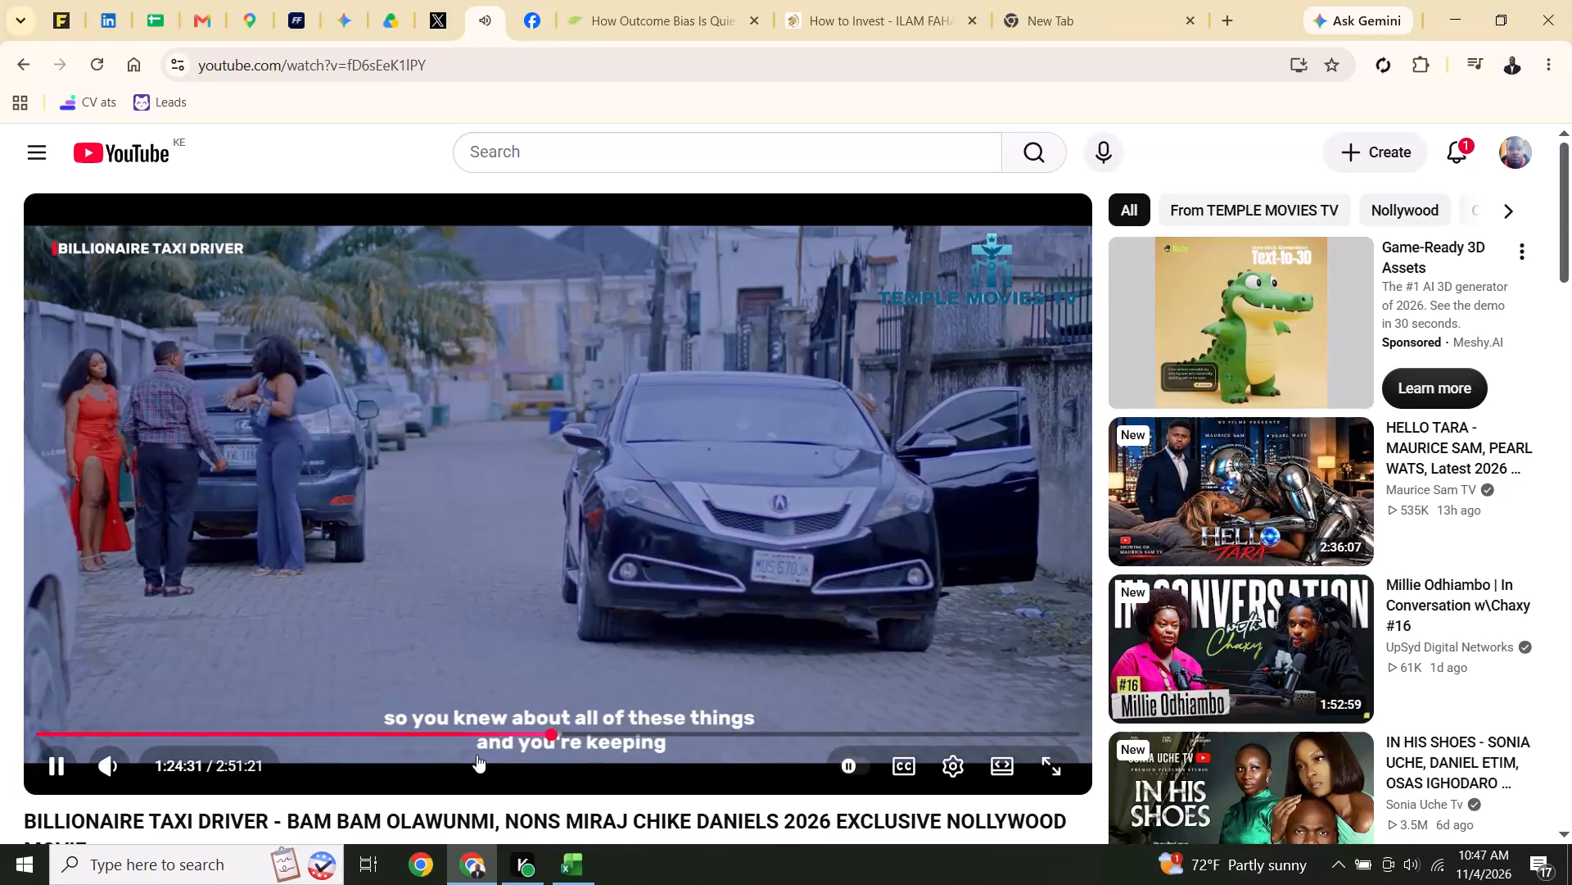
Switch to Excel and copy the cumulative REIT savings formula from S15 to the January 2030 cell S27.
click(571, 867)
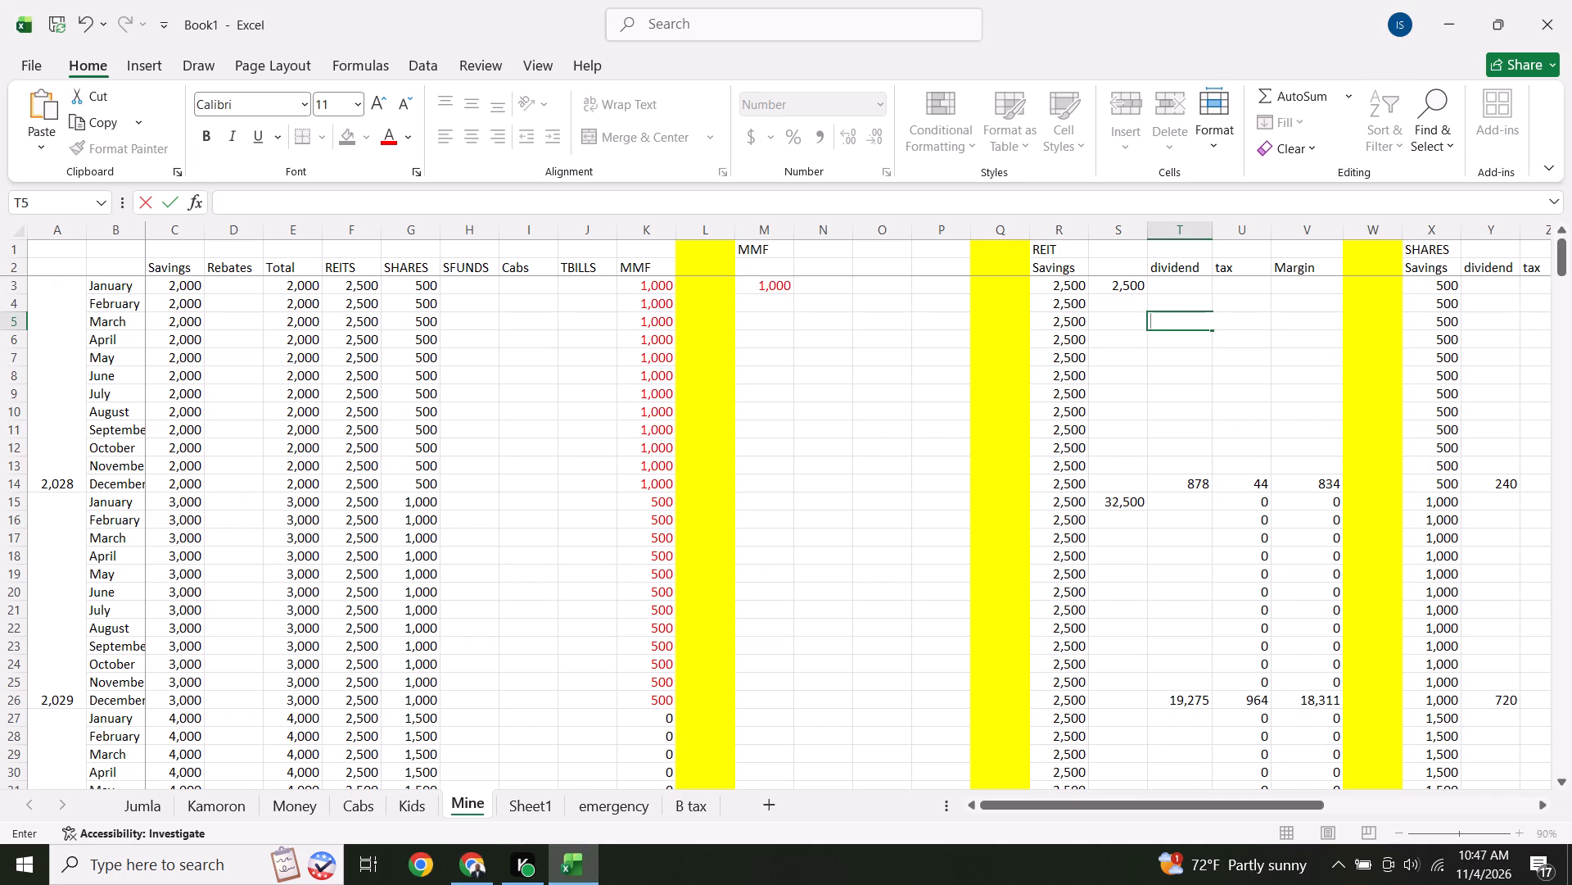
click(1155, 420)
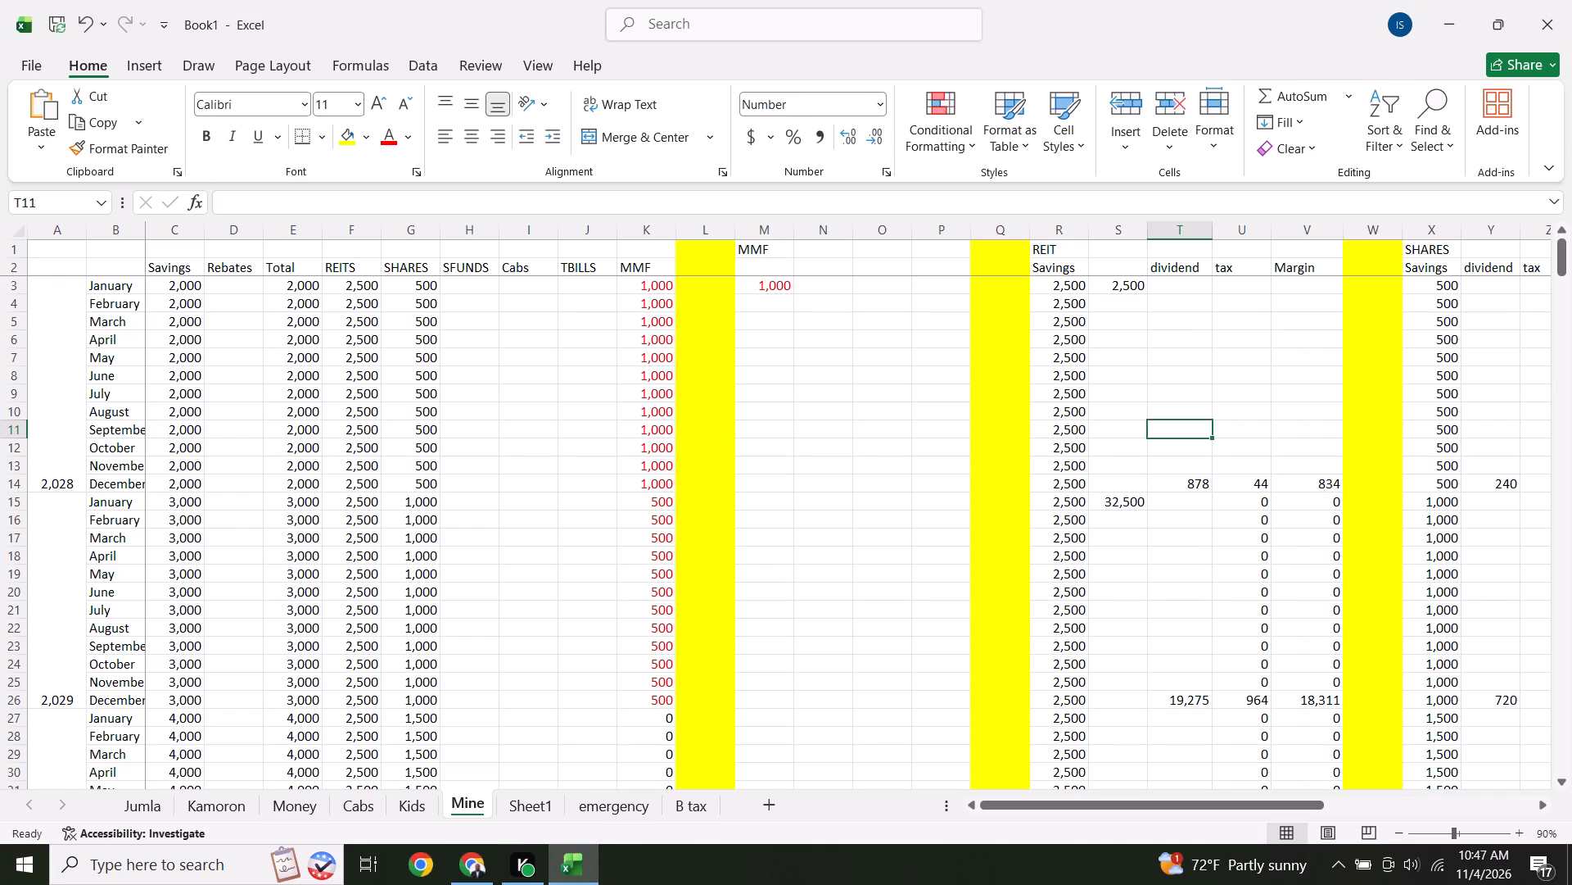
click(1196, 486)
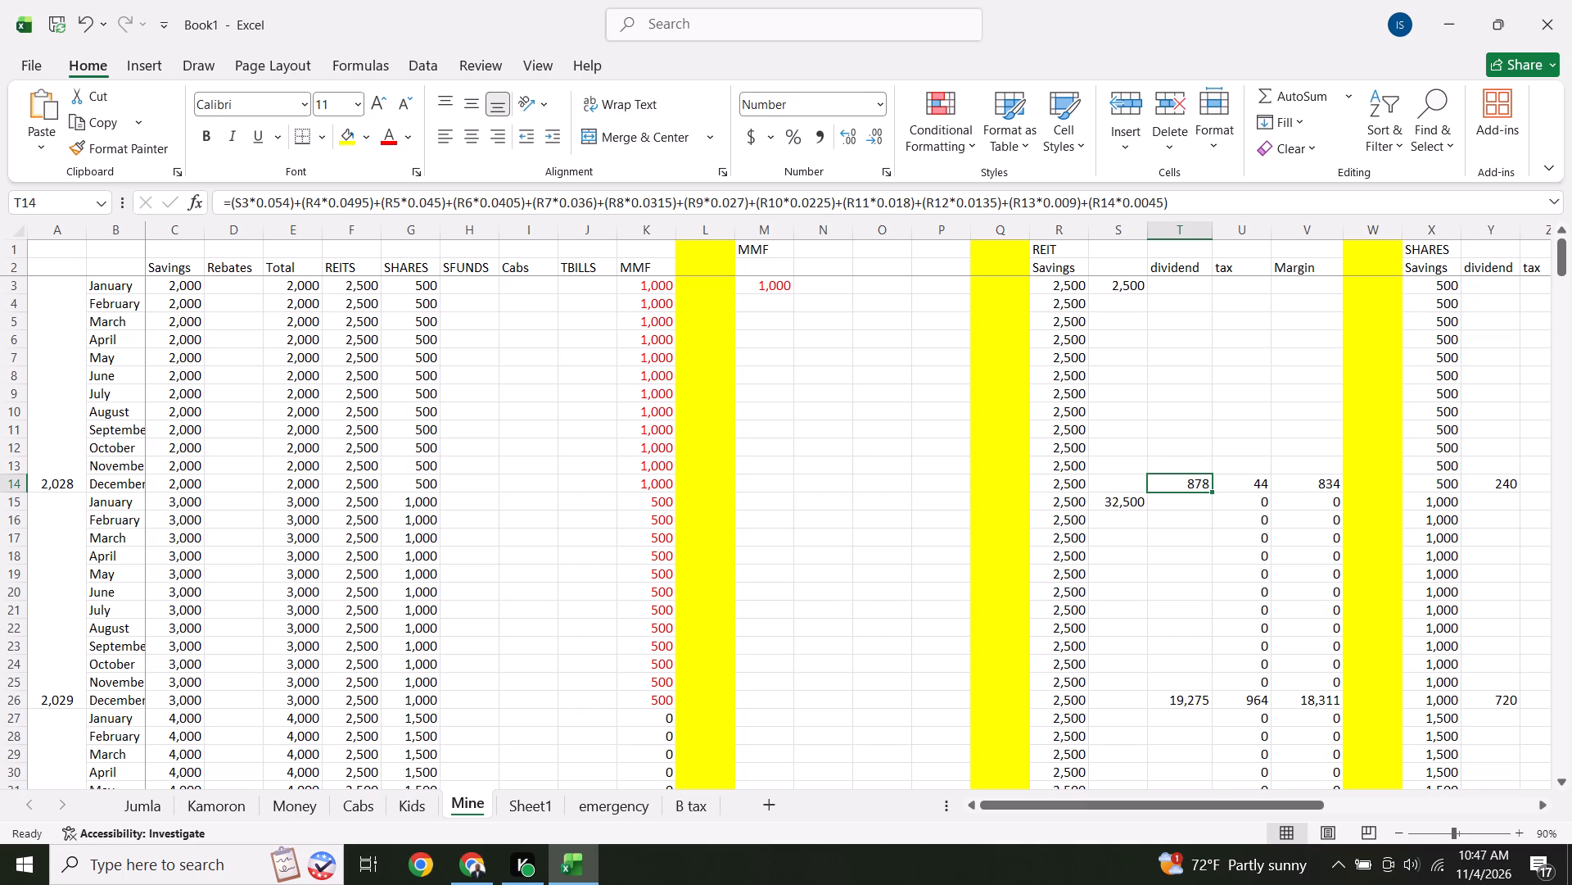
click(1126, 296)
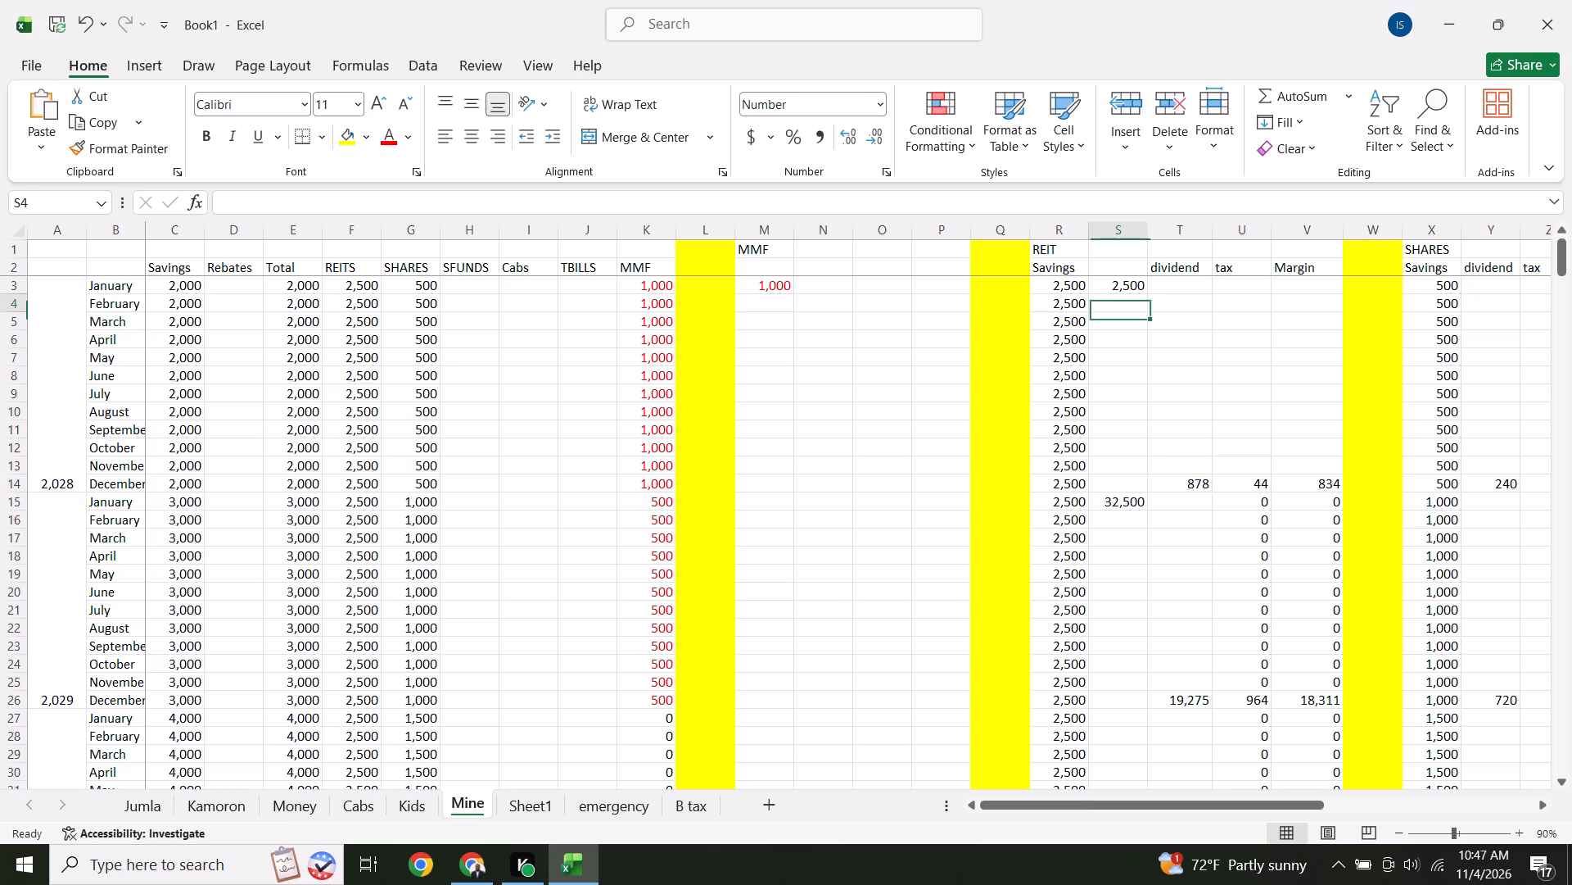
click(1125, 501)
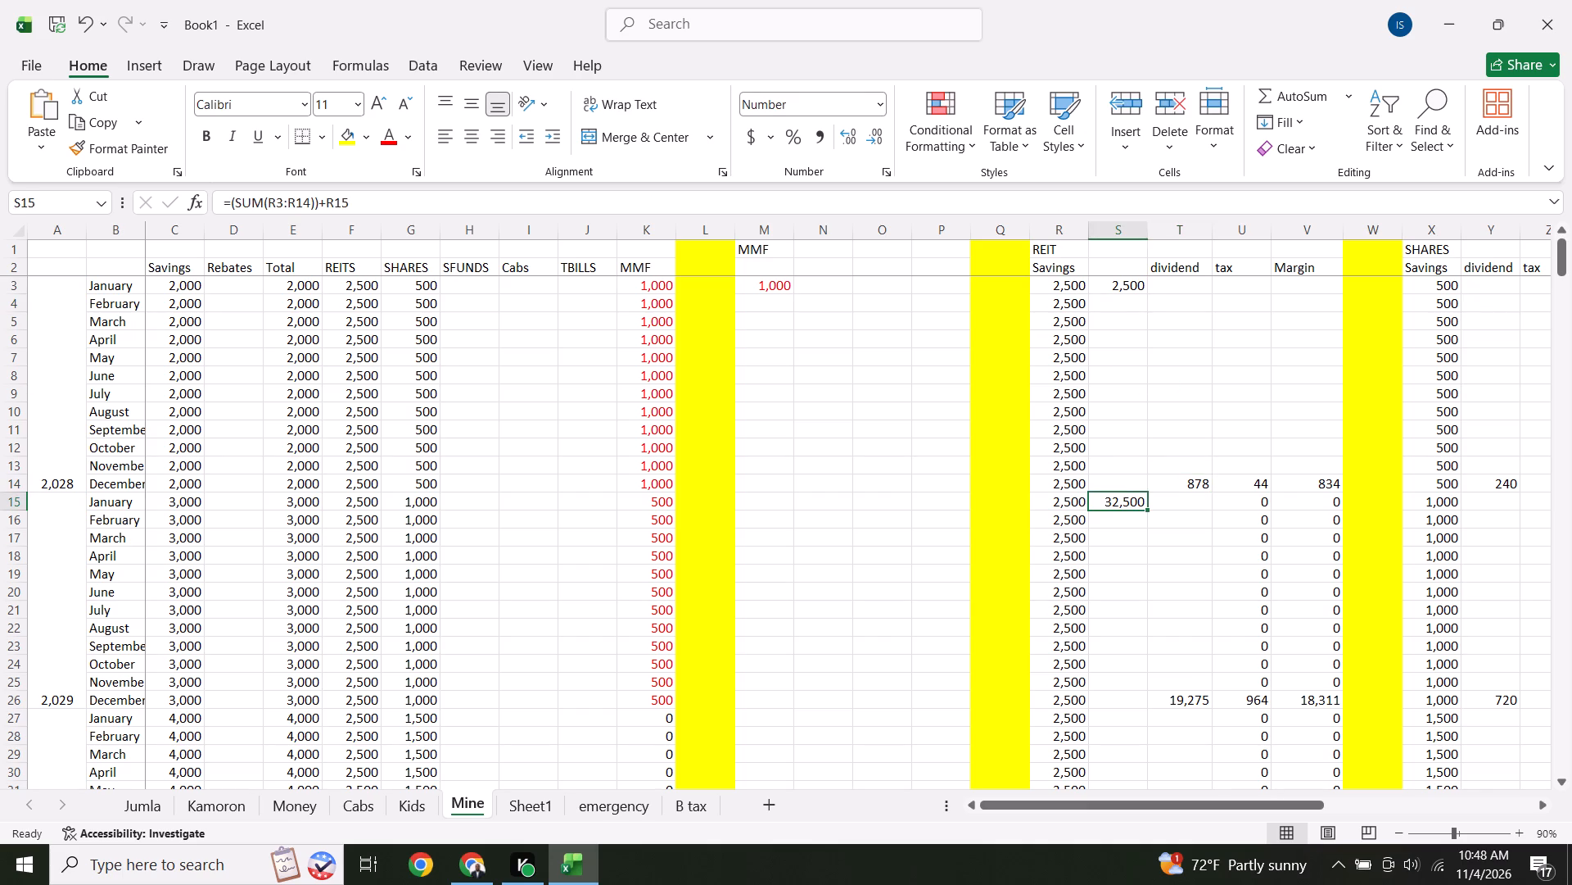
right_click(1125, 501)
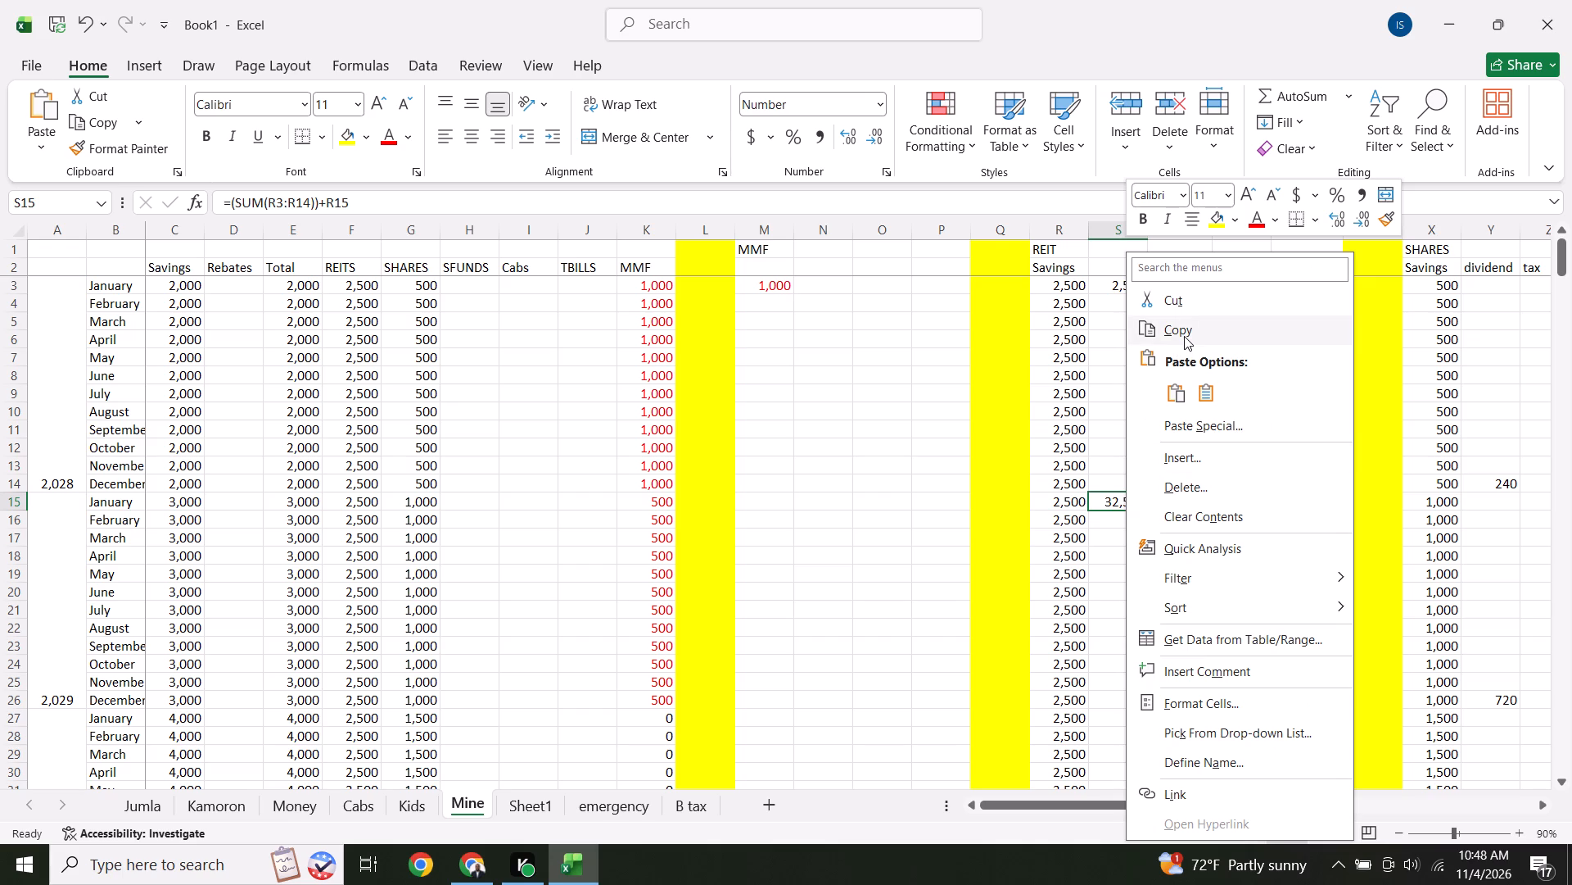
click(1184, 336)
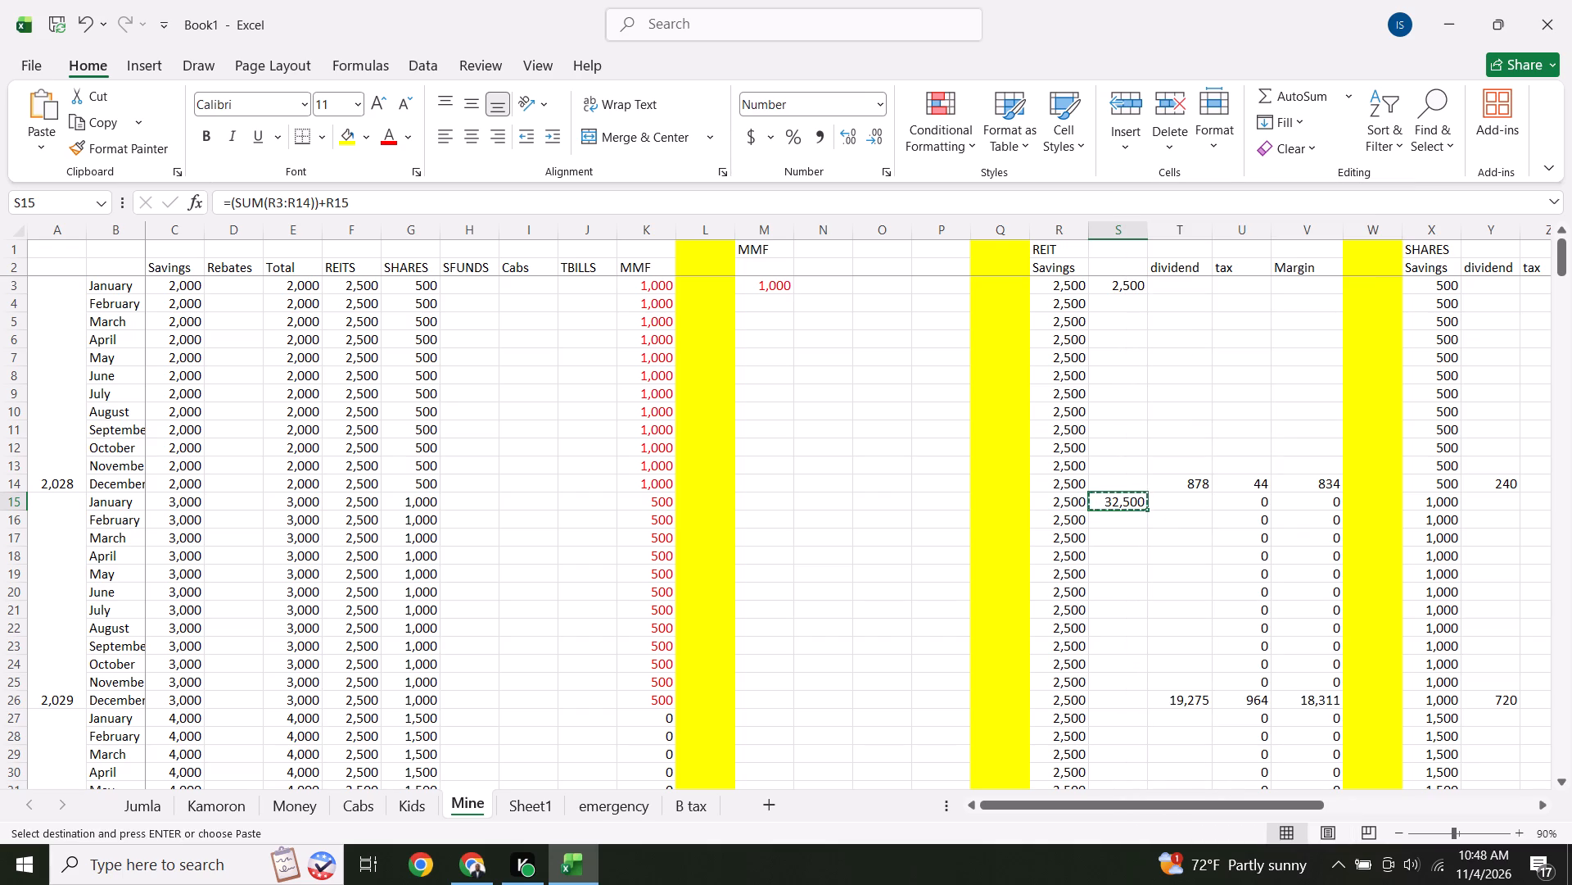
click(1123, 719)
right_click(1123, 719)
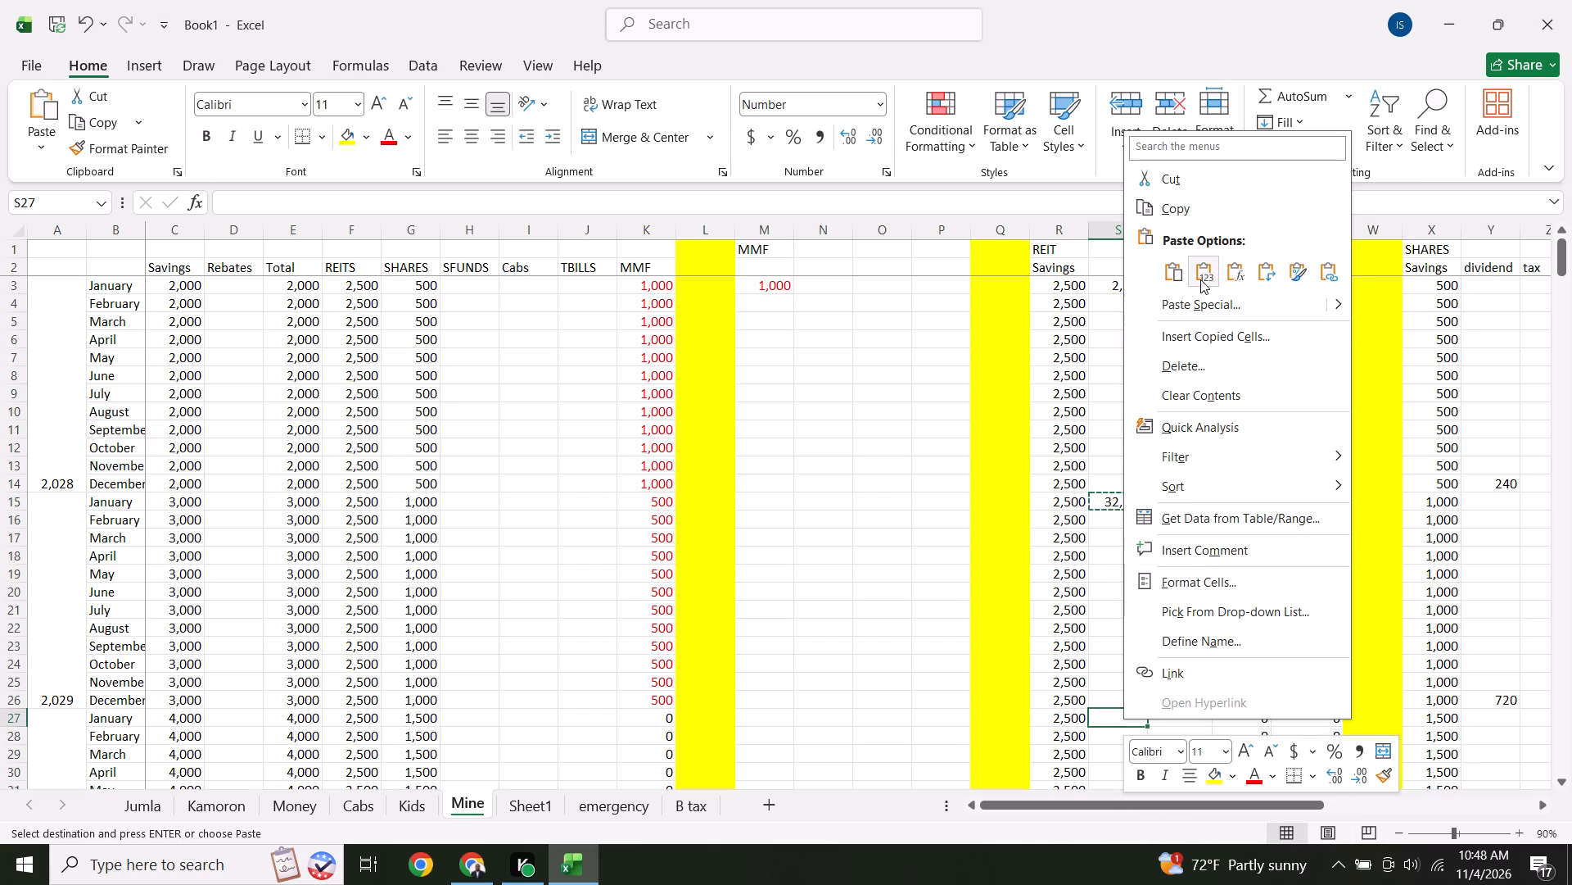
click(1174, 275)
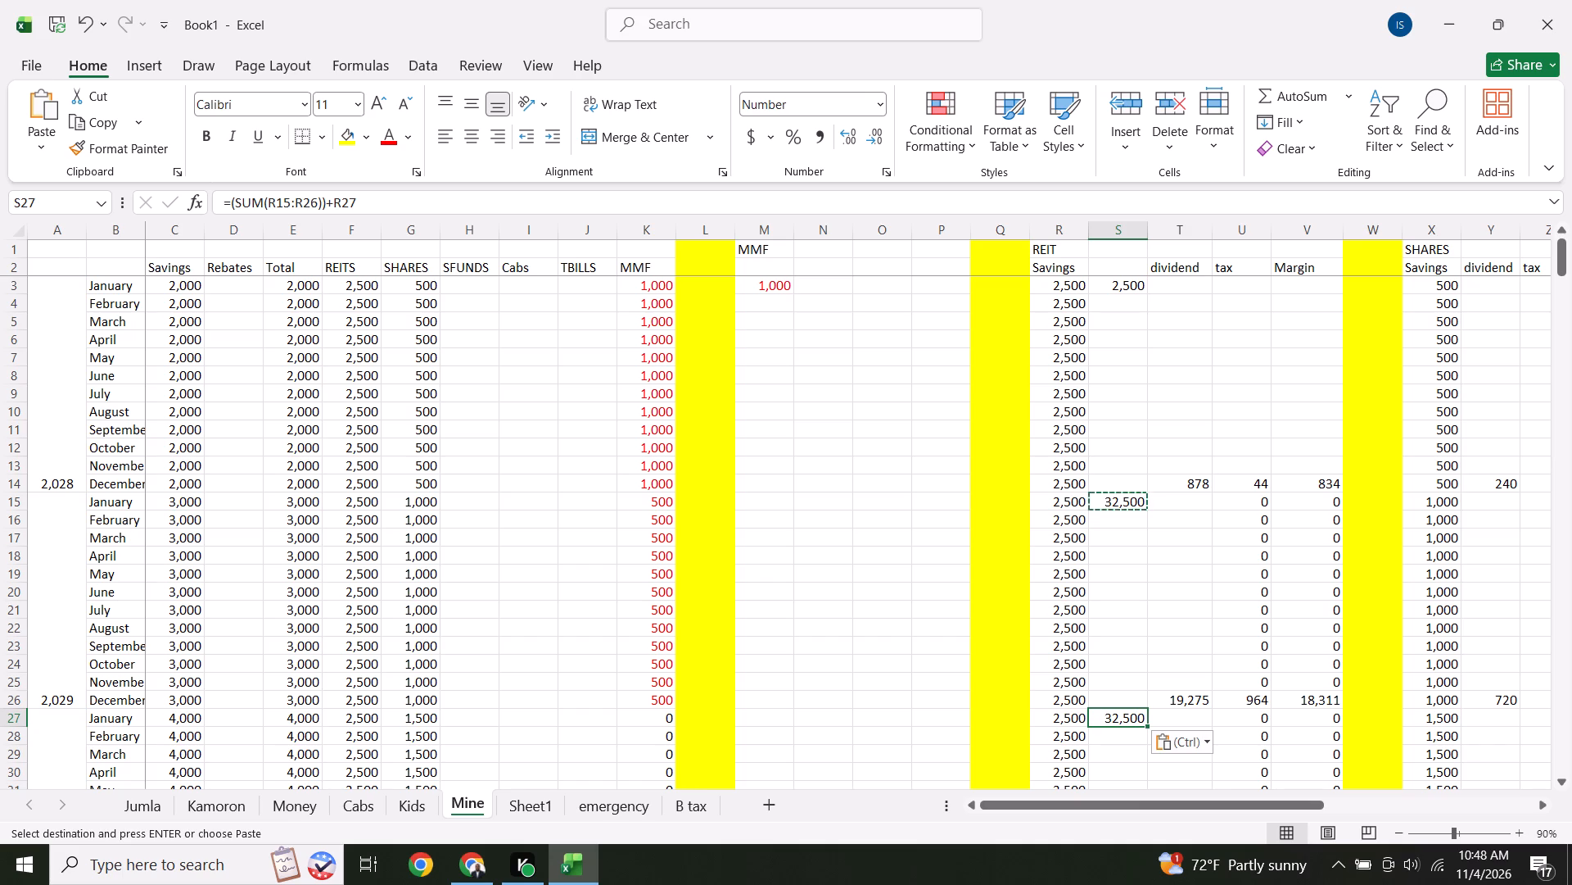
click(1127, 601)
click(1118, 718)
Check the S15 formula and replace the SUM part of the S27 formula with S15, making it =S15+R27.
click(1120, 506)
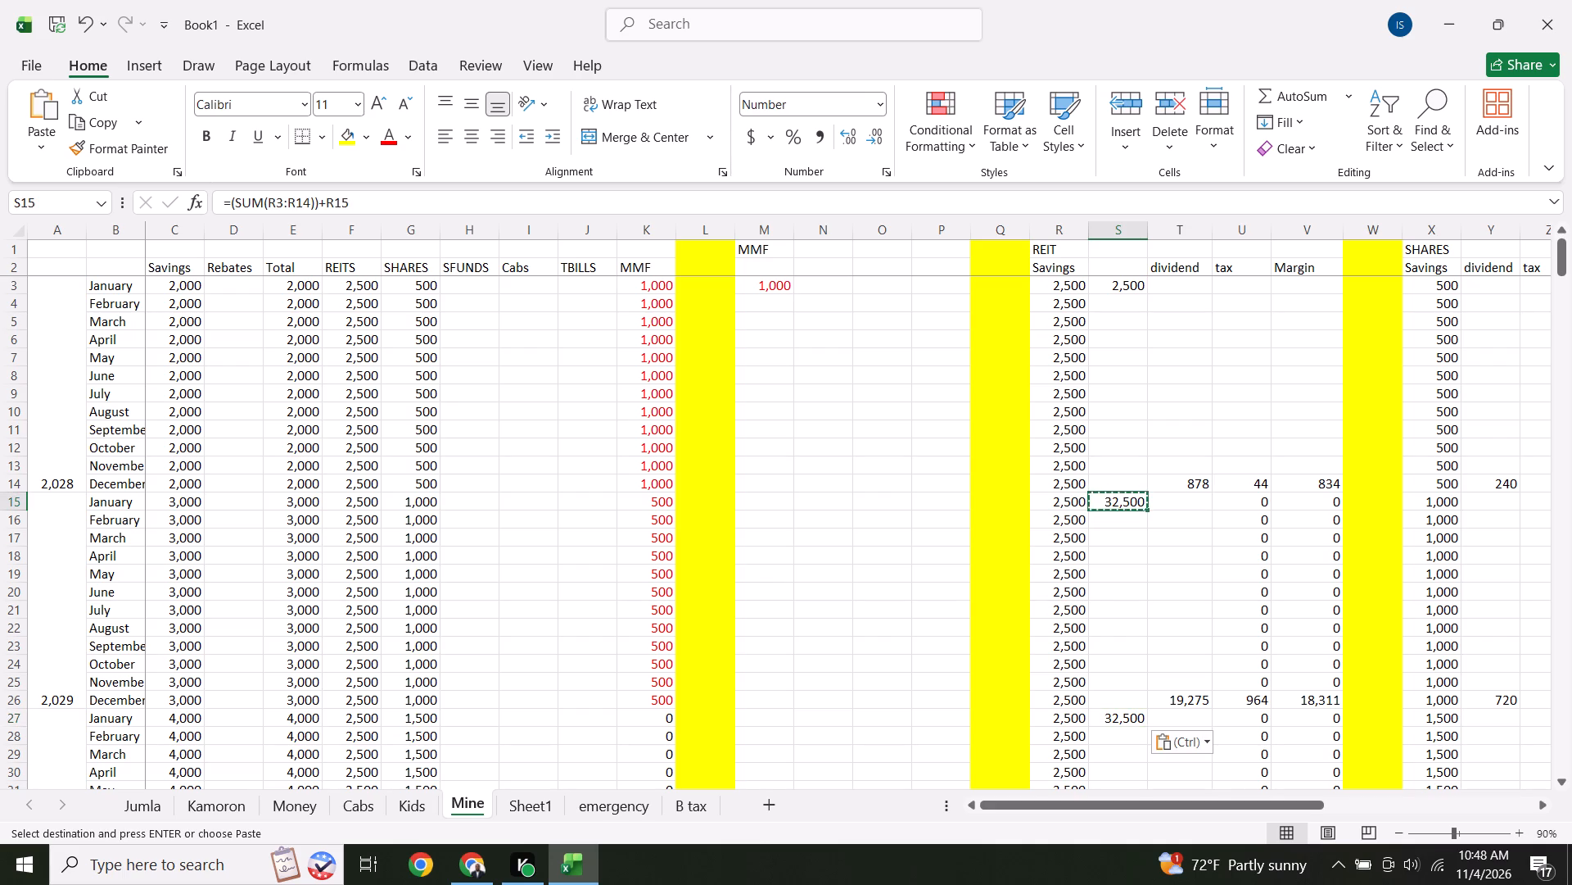
click(276, 197)
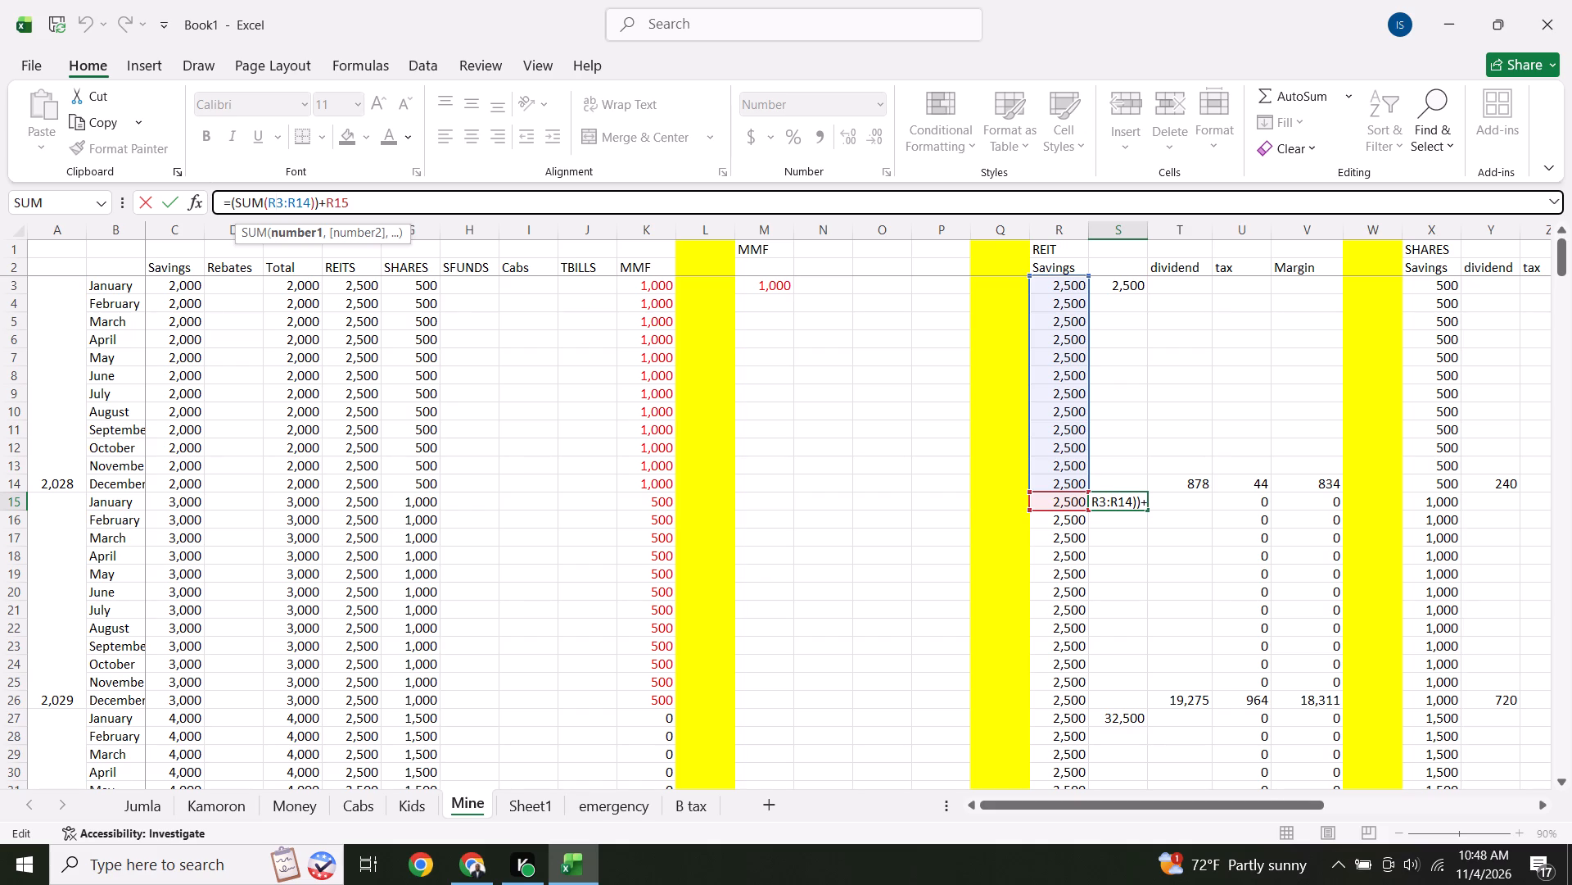
key(Return)
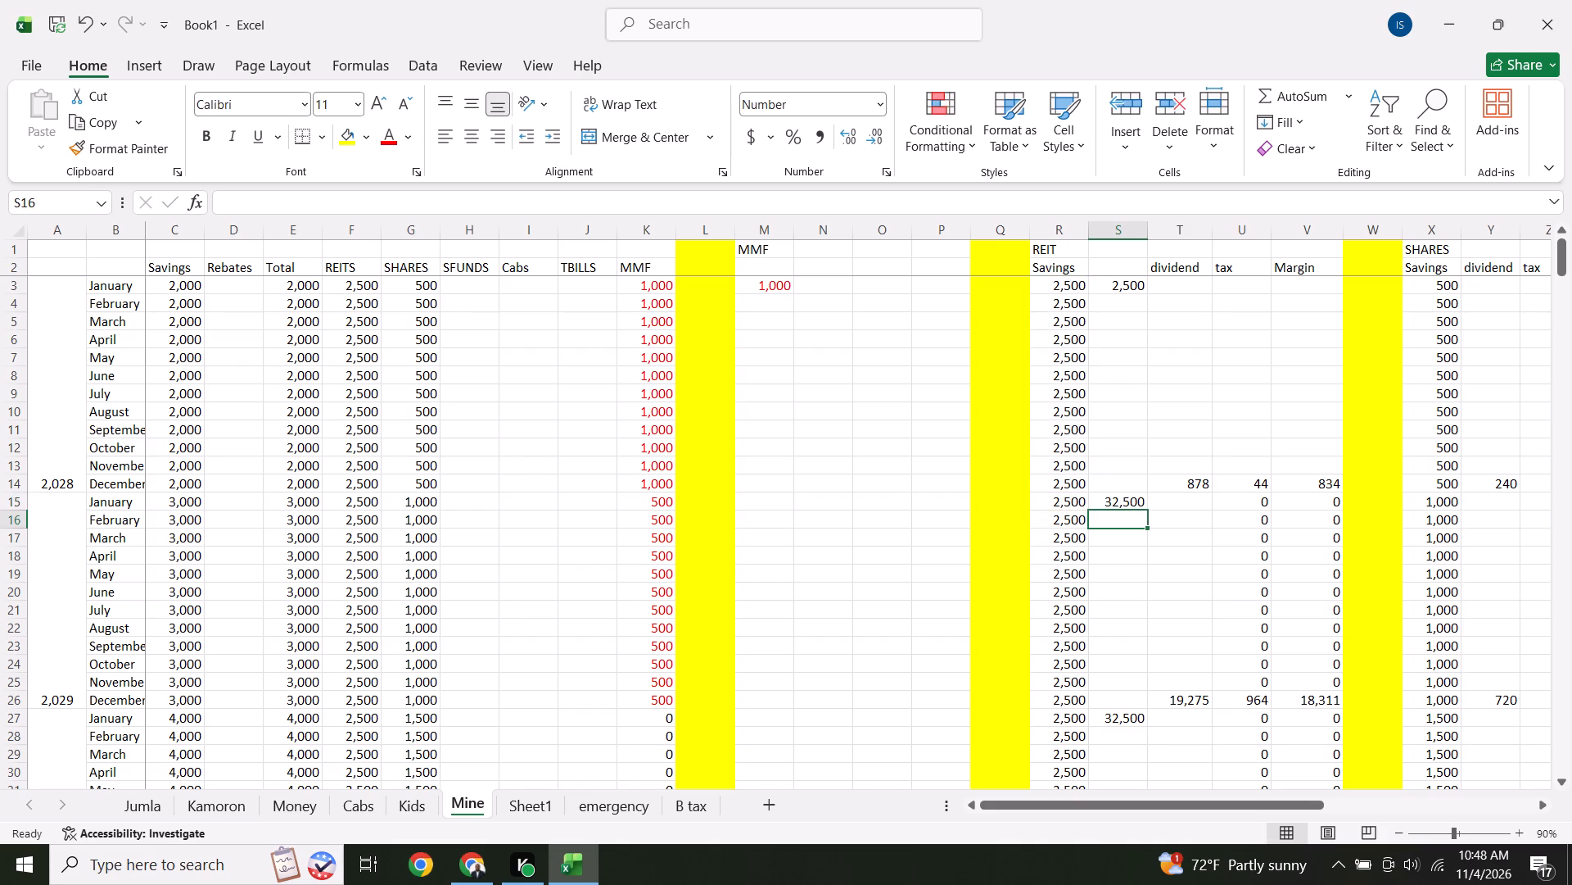
click(1127, 717)
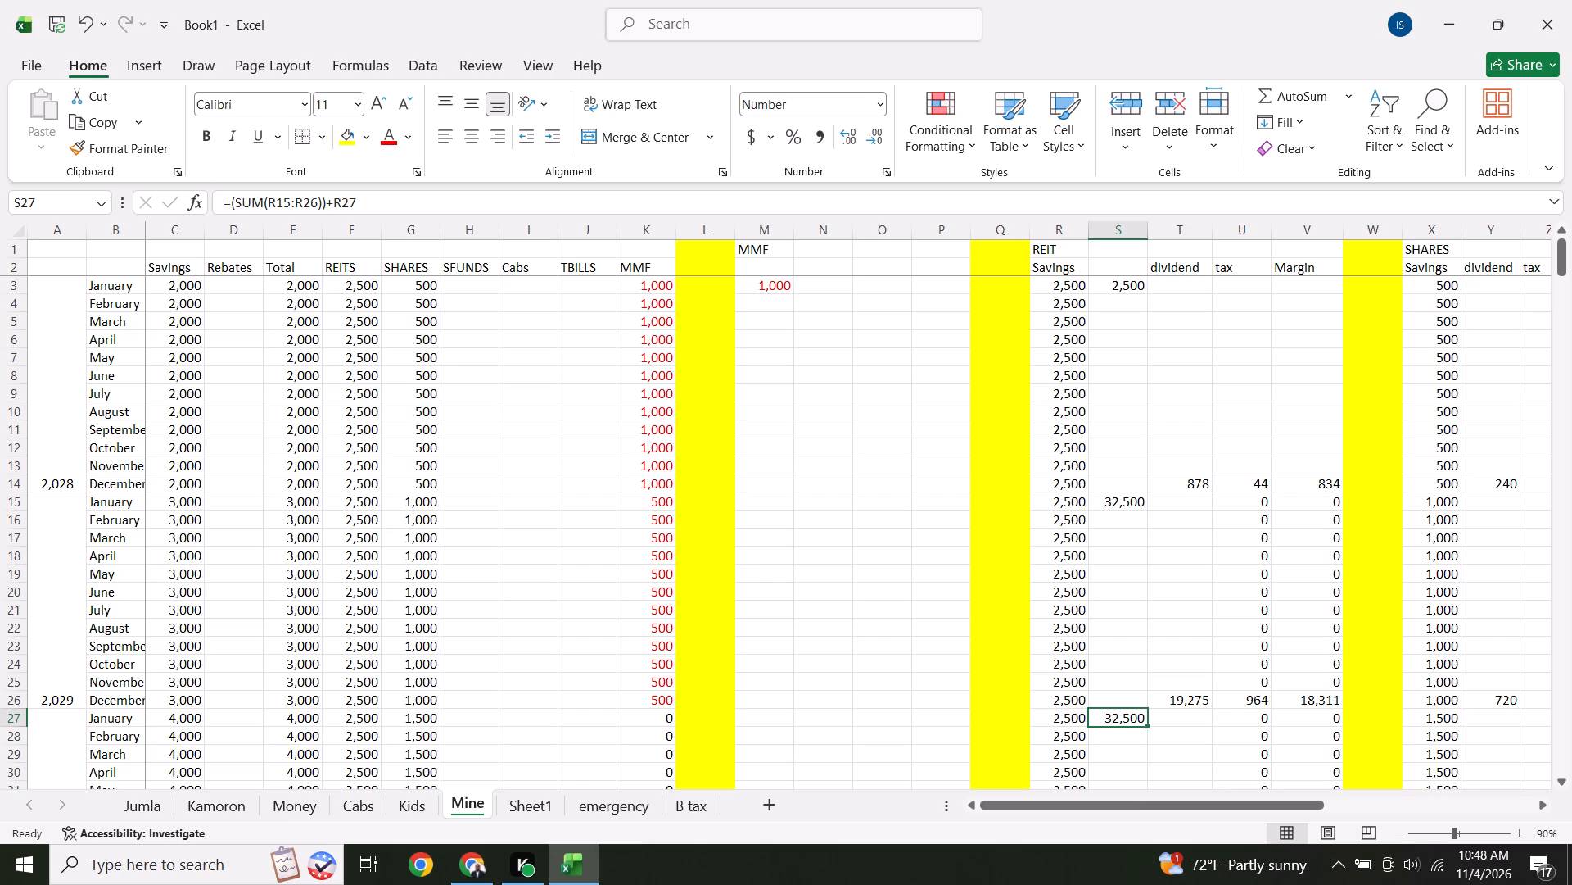
drag(232, 200, 312, 202)
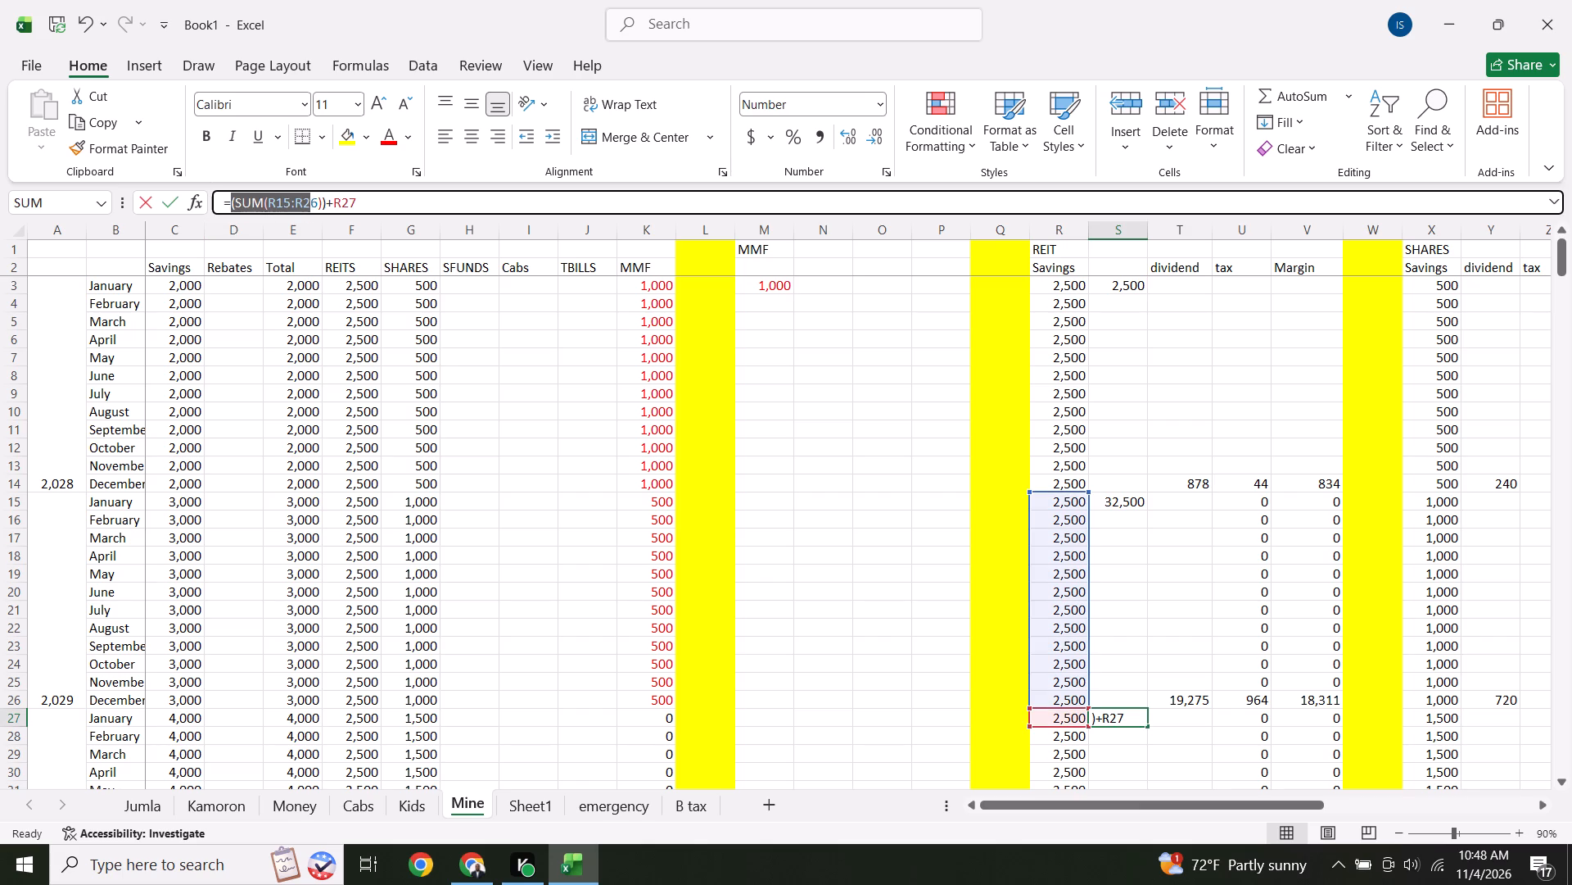
drag(312, 202, 327, 201)
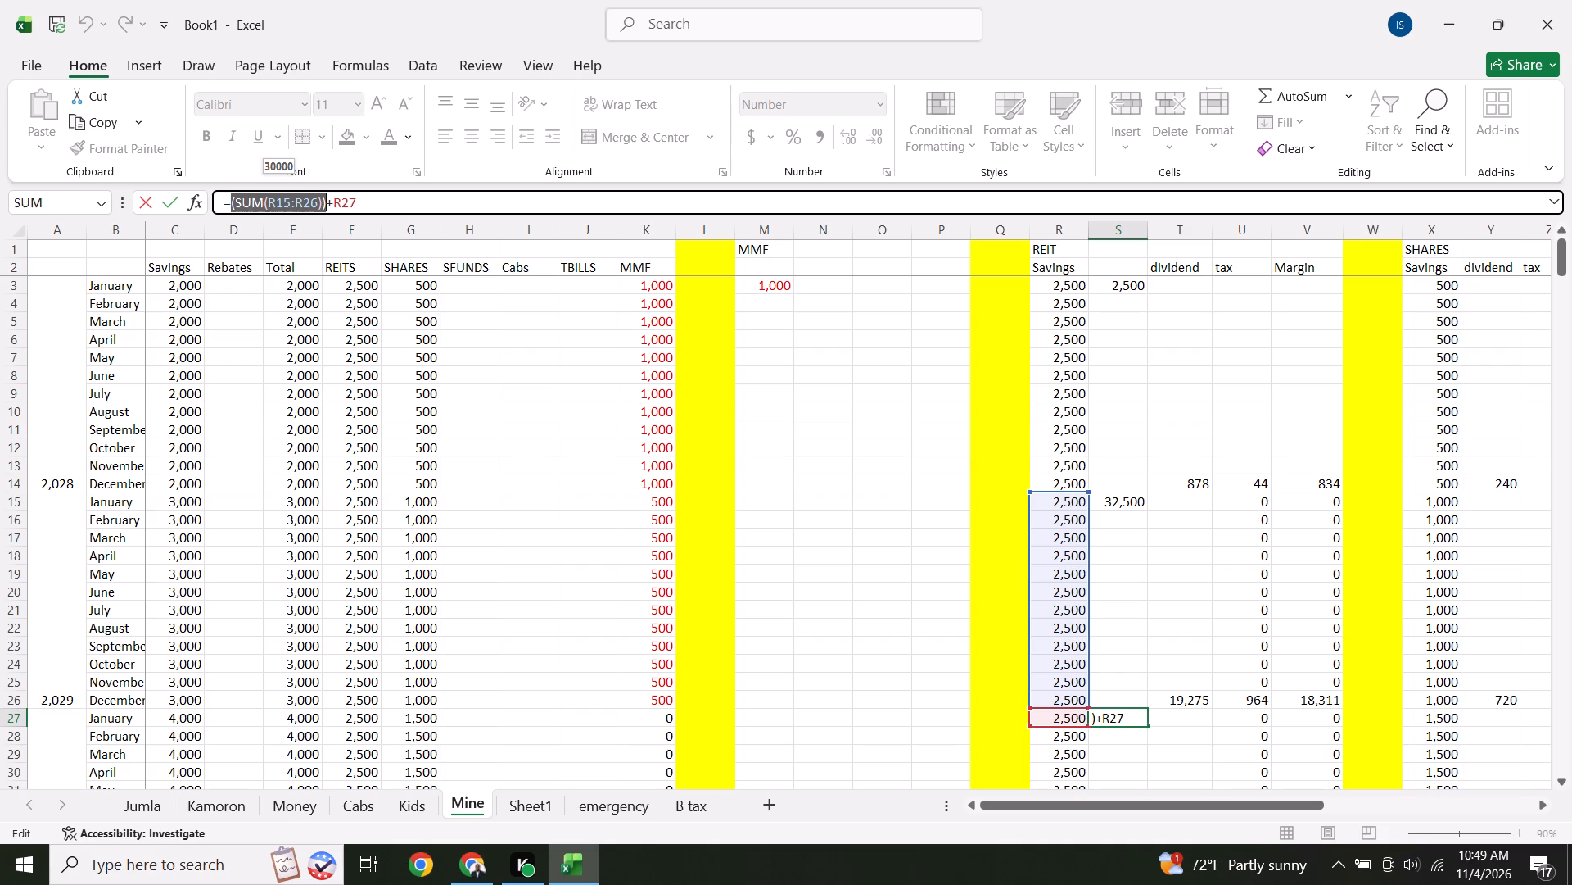
click(1134, 507)
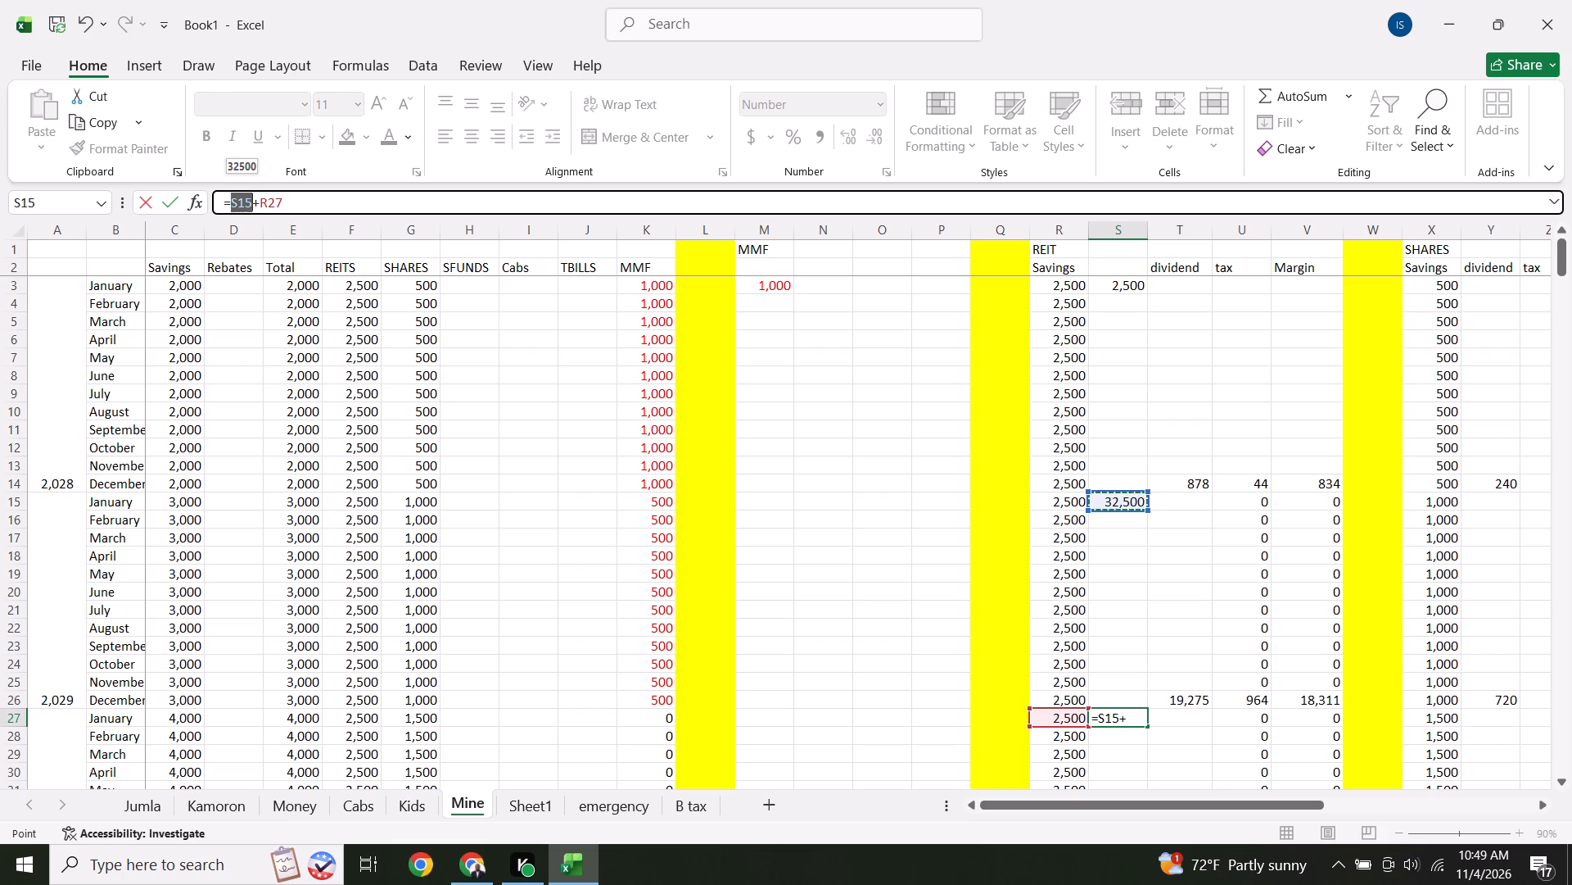
key(Return)
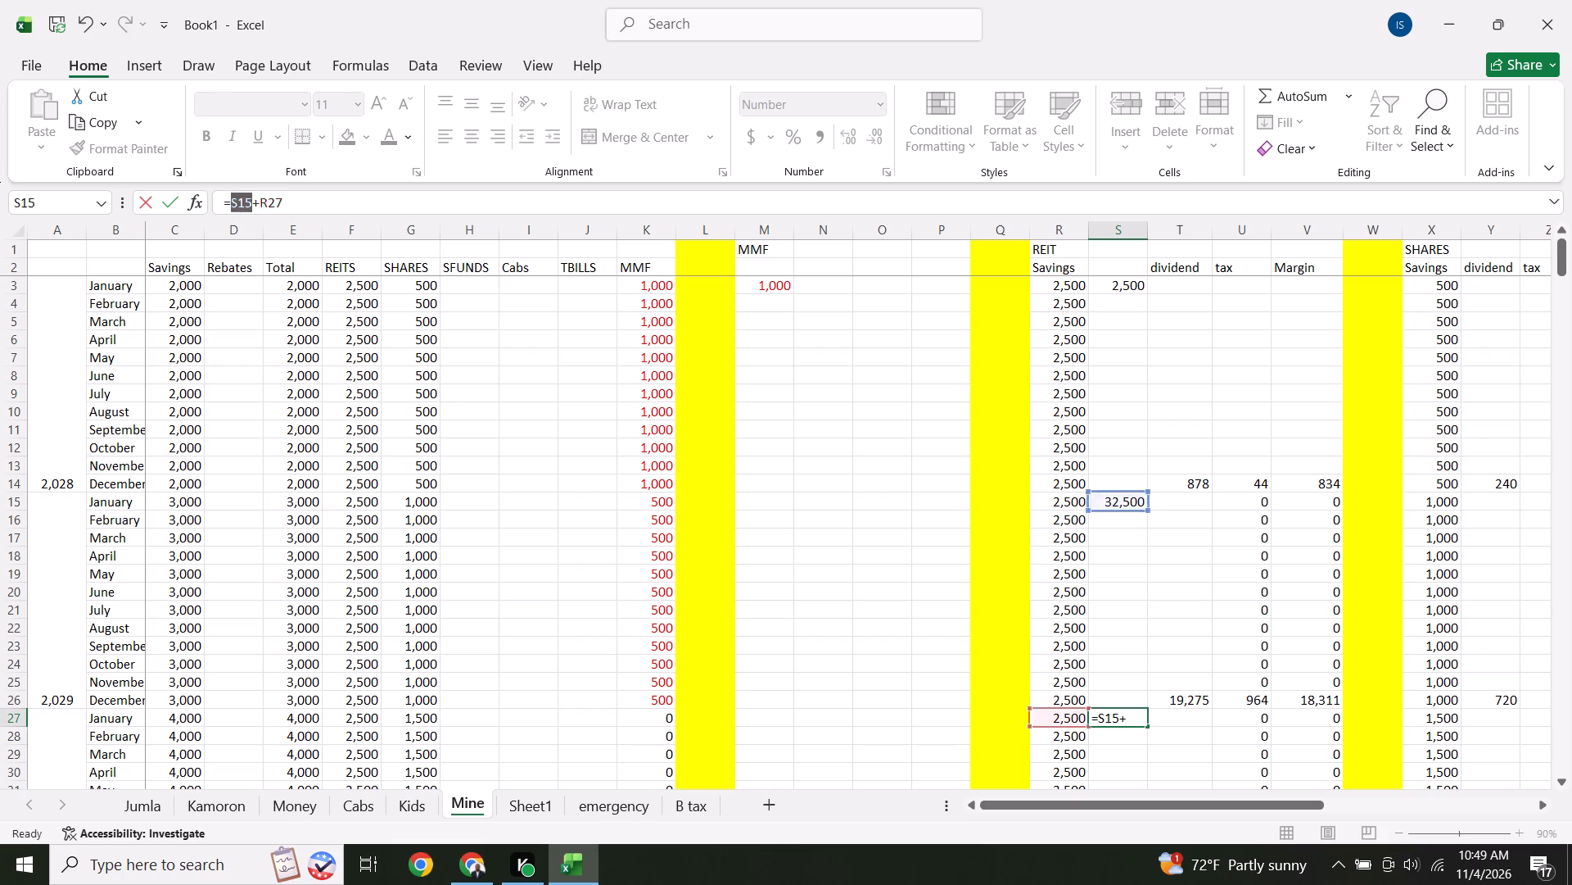
Copy the REIT dividend formula from T14 into the December 2029 and December 2030 dividend cells, T26 and T38.
key(Down)
key(Down)
key(Down)
key(Down)
key(Down)
key(Down)
key(Down)
key(Down)
key(Down)
key(Down)
key(Down)
key(Down)
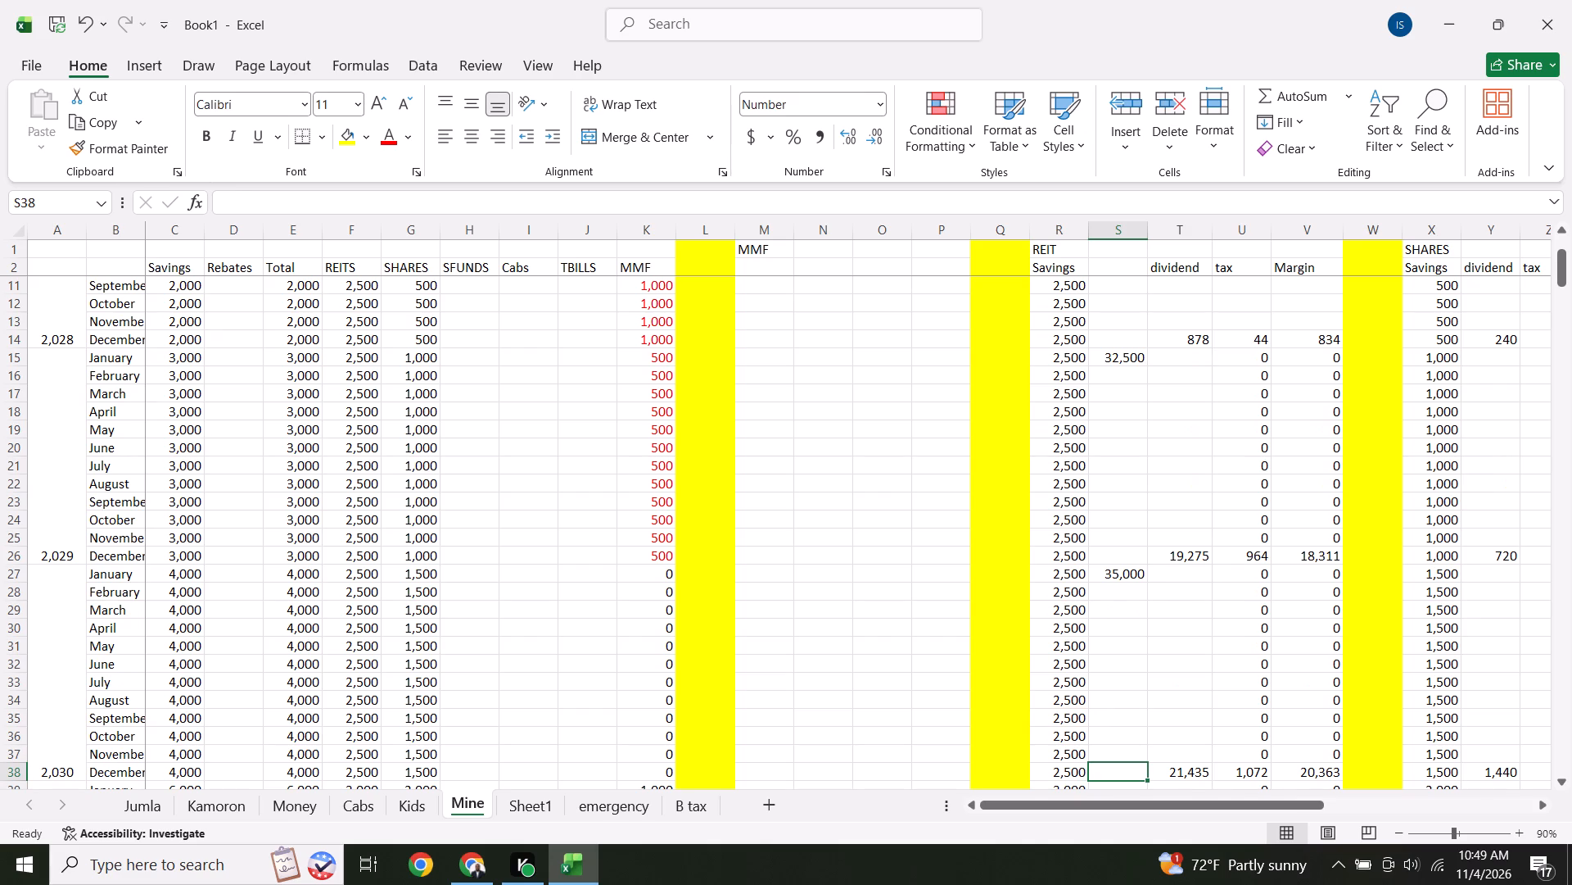
click(1199, 335)
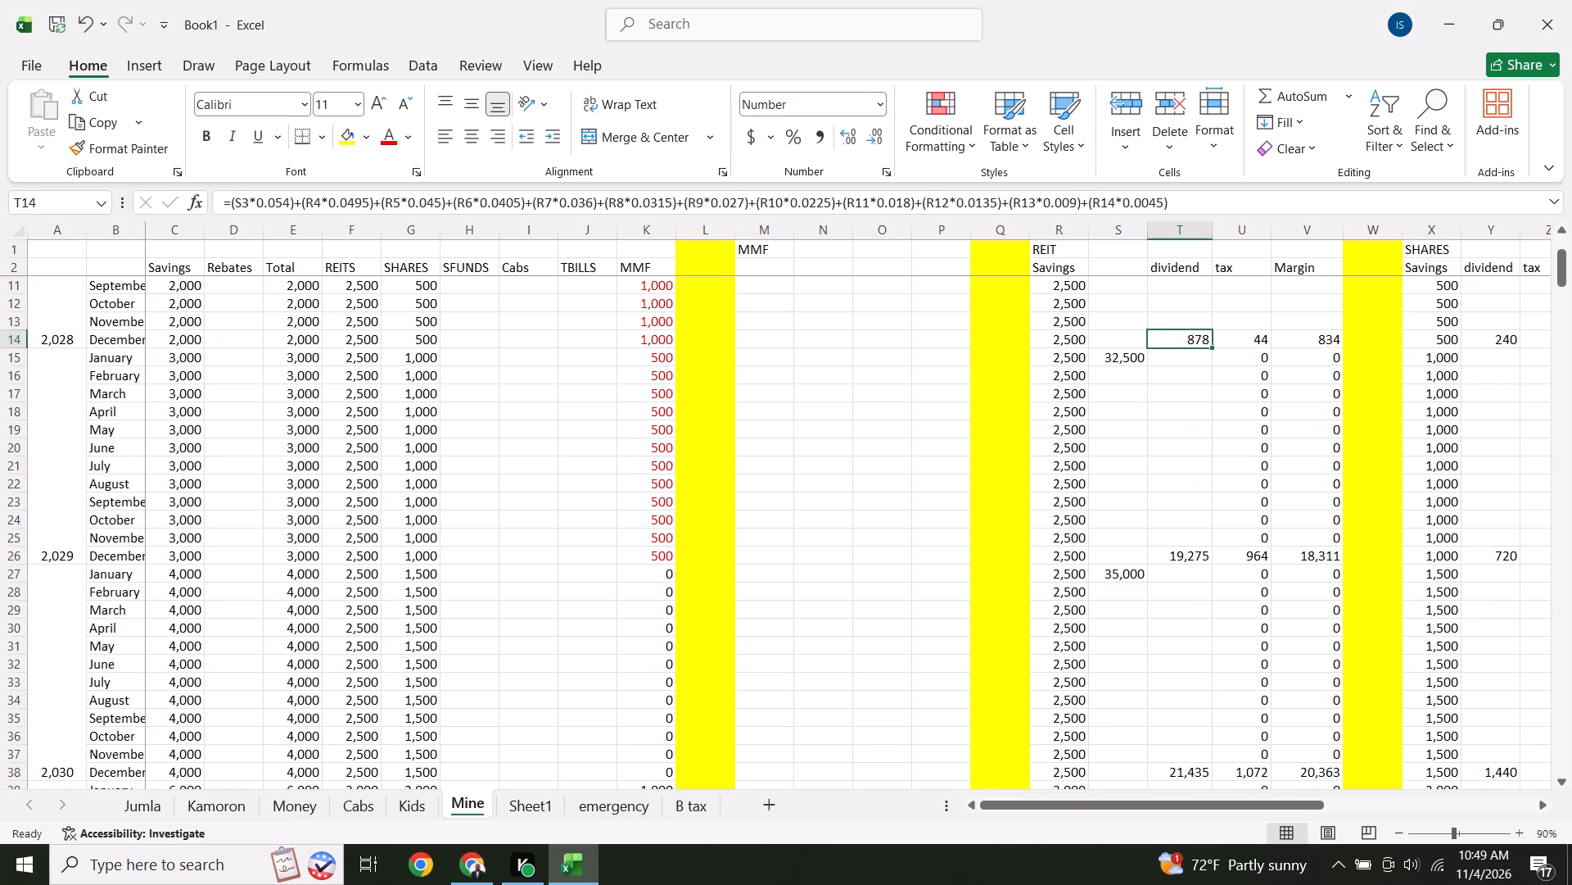
right_click(1188, 343)
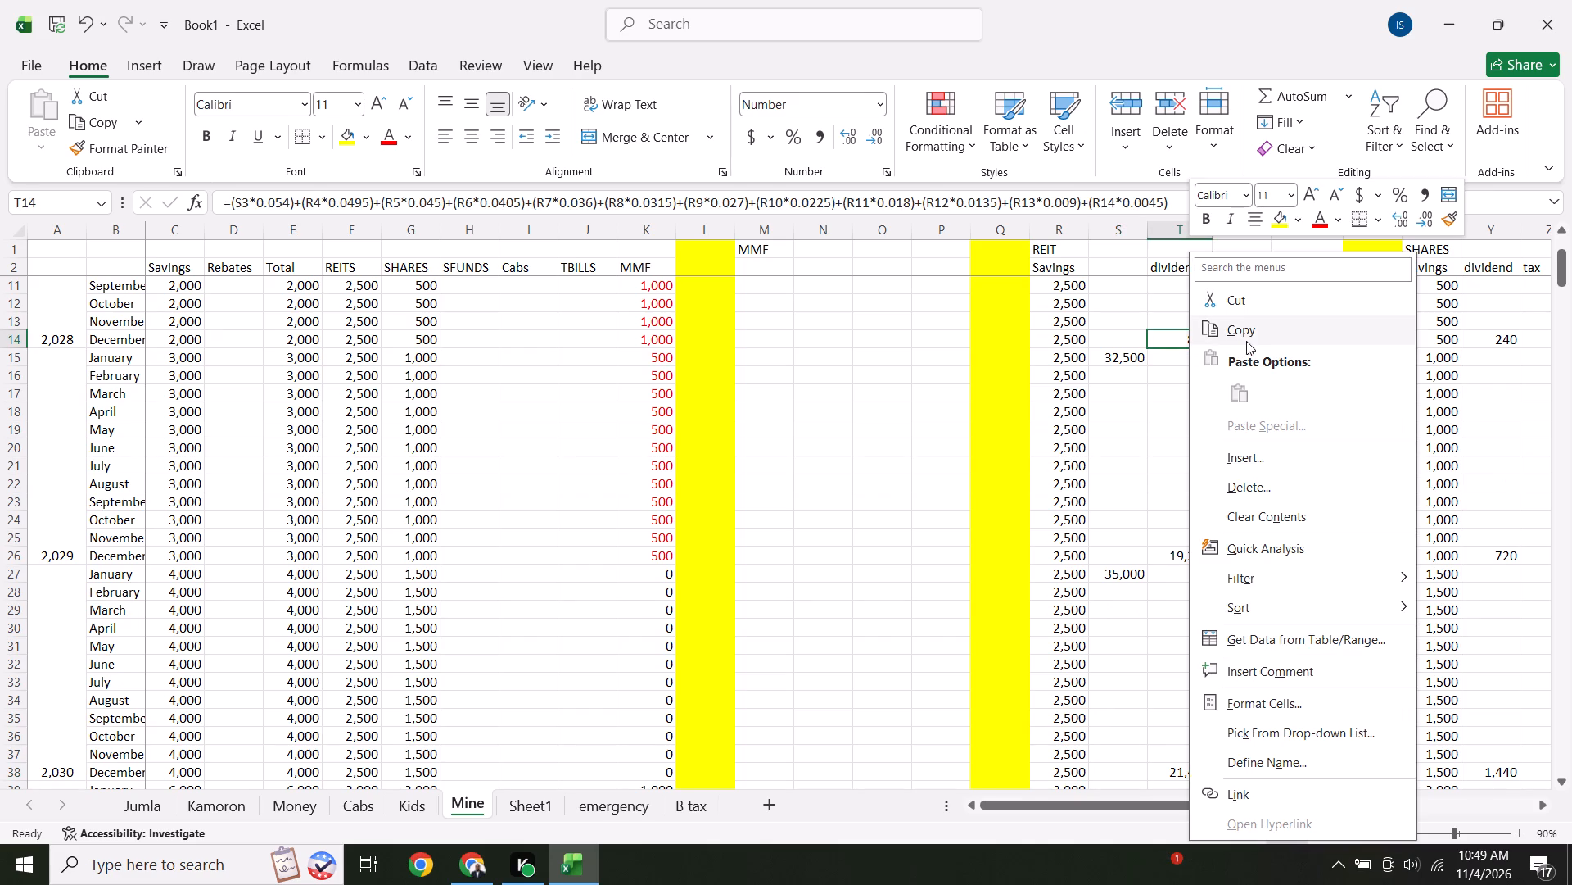
click(1247, 340)
click(1193, 557)
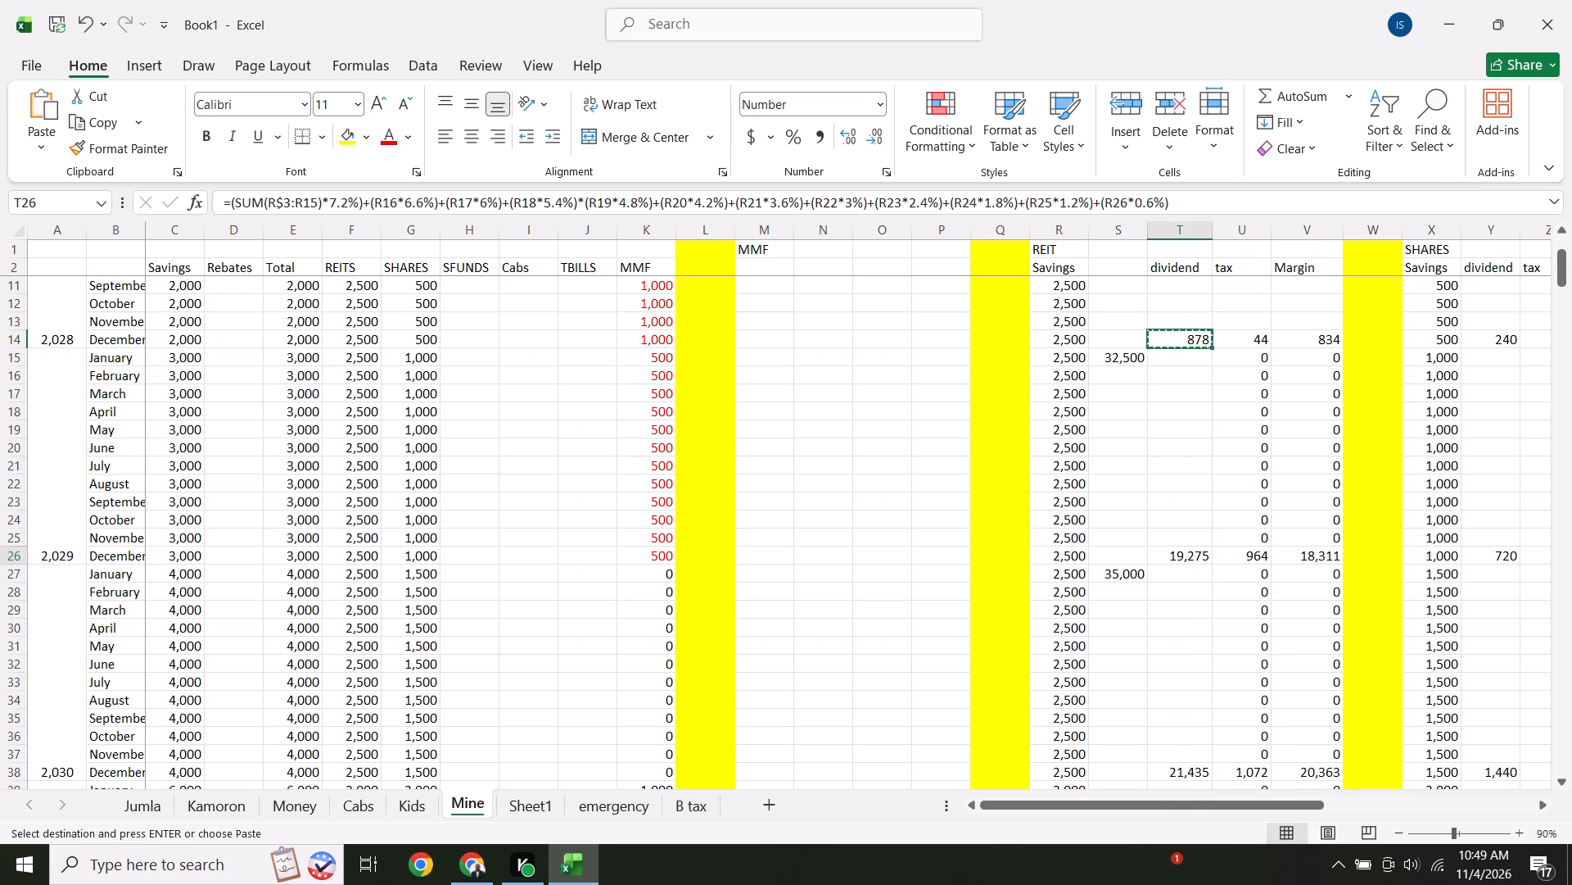
right_click(1193, 557)
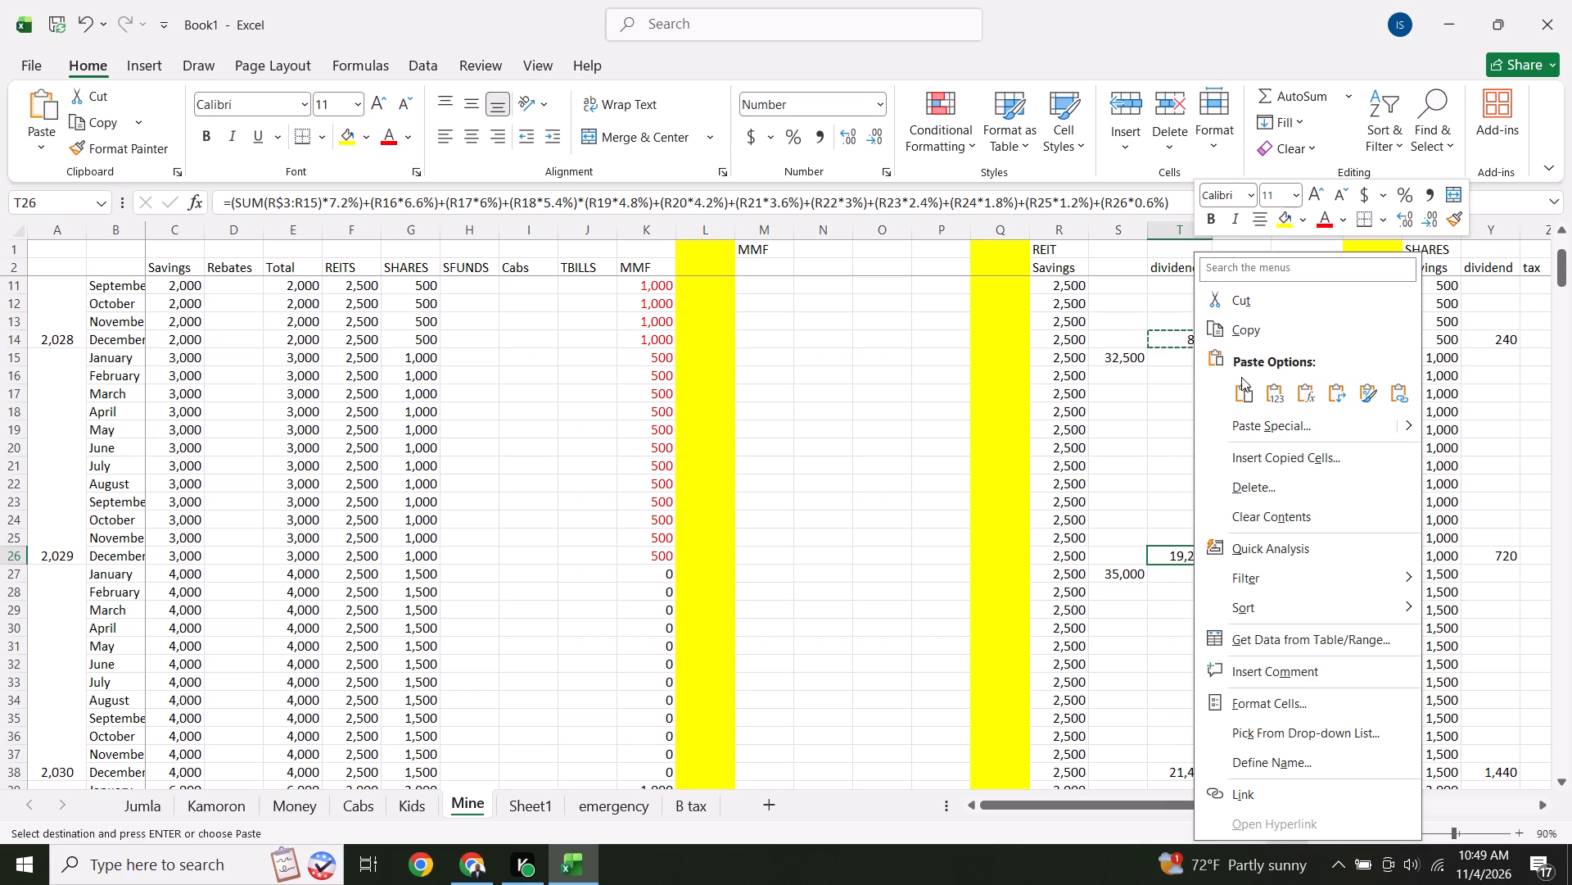
click(1244, 393)
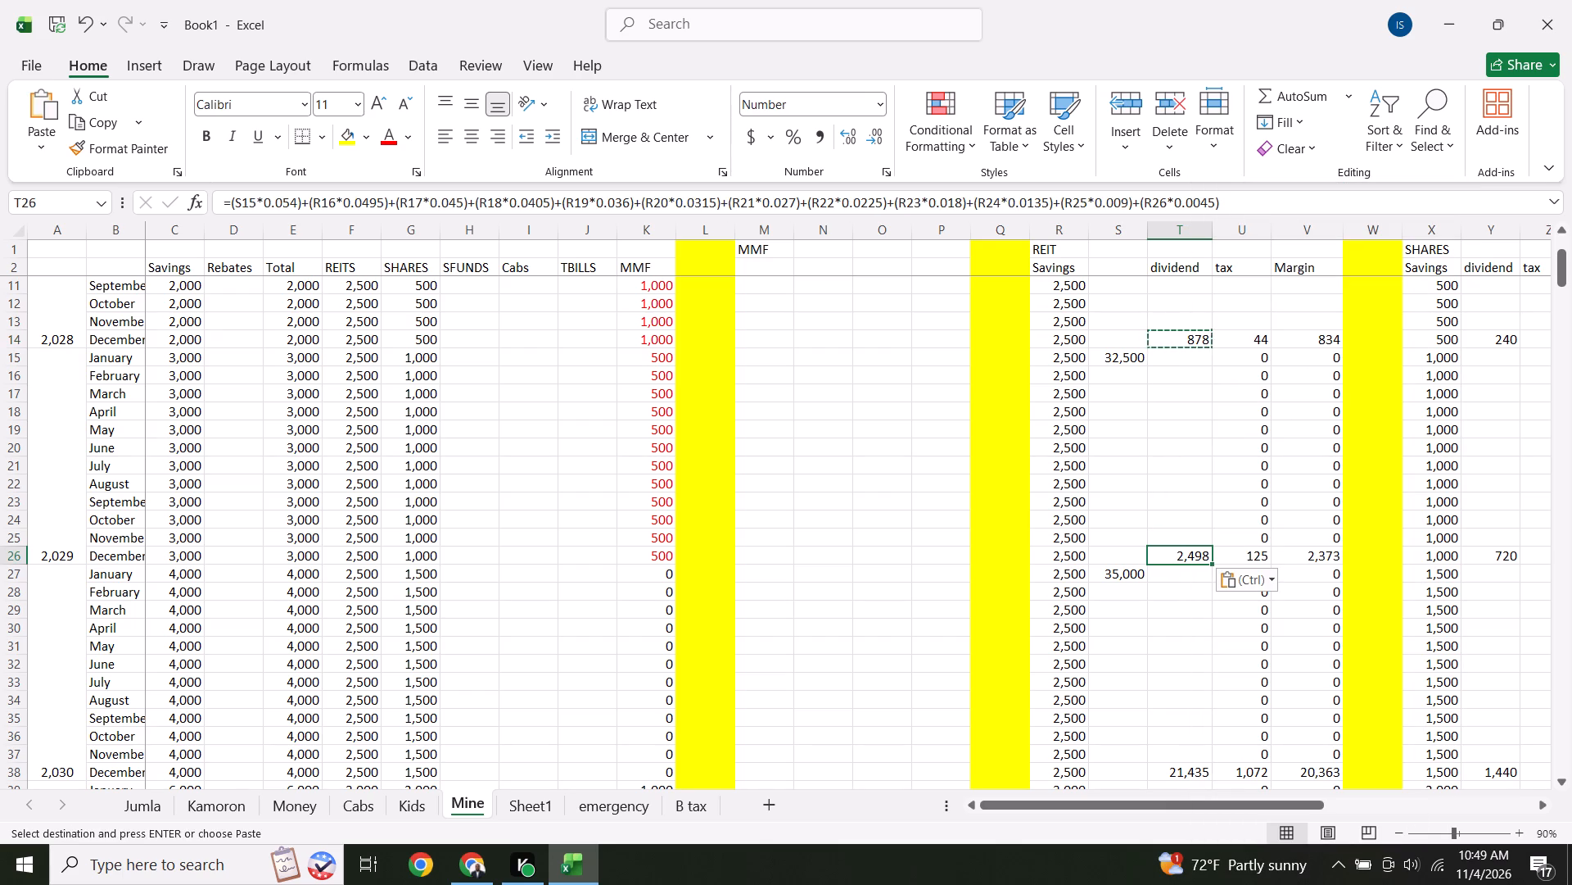
click(1189, 774)
click(1189, 774)
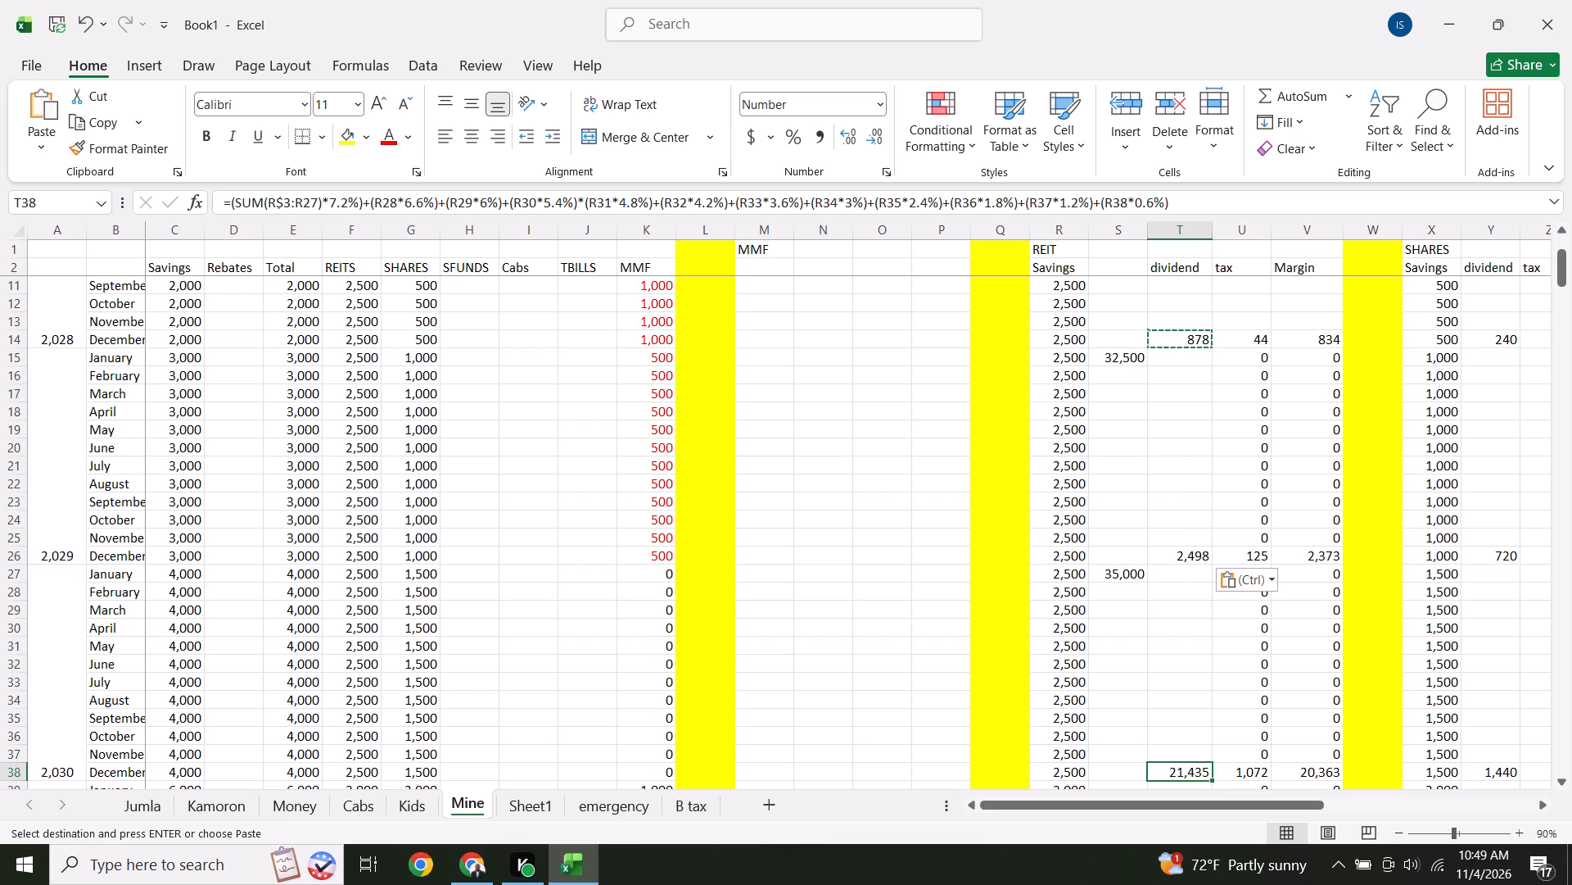
right_click(1189, 774)
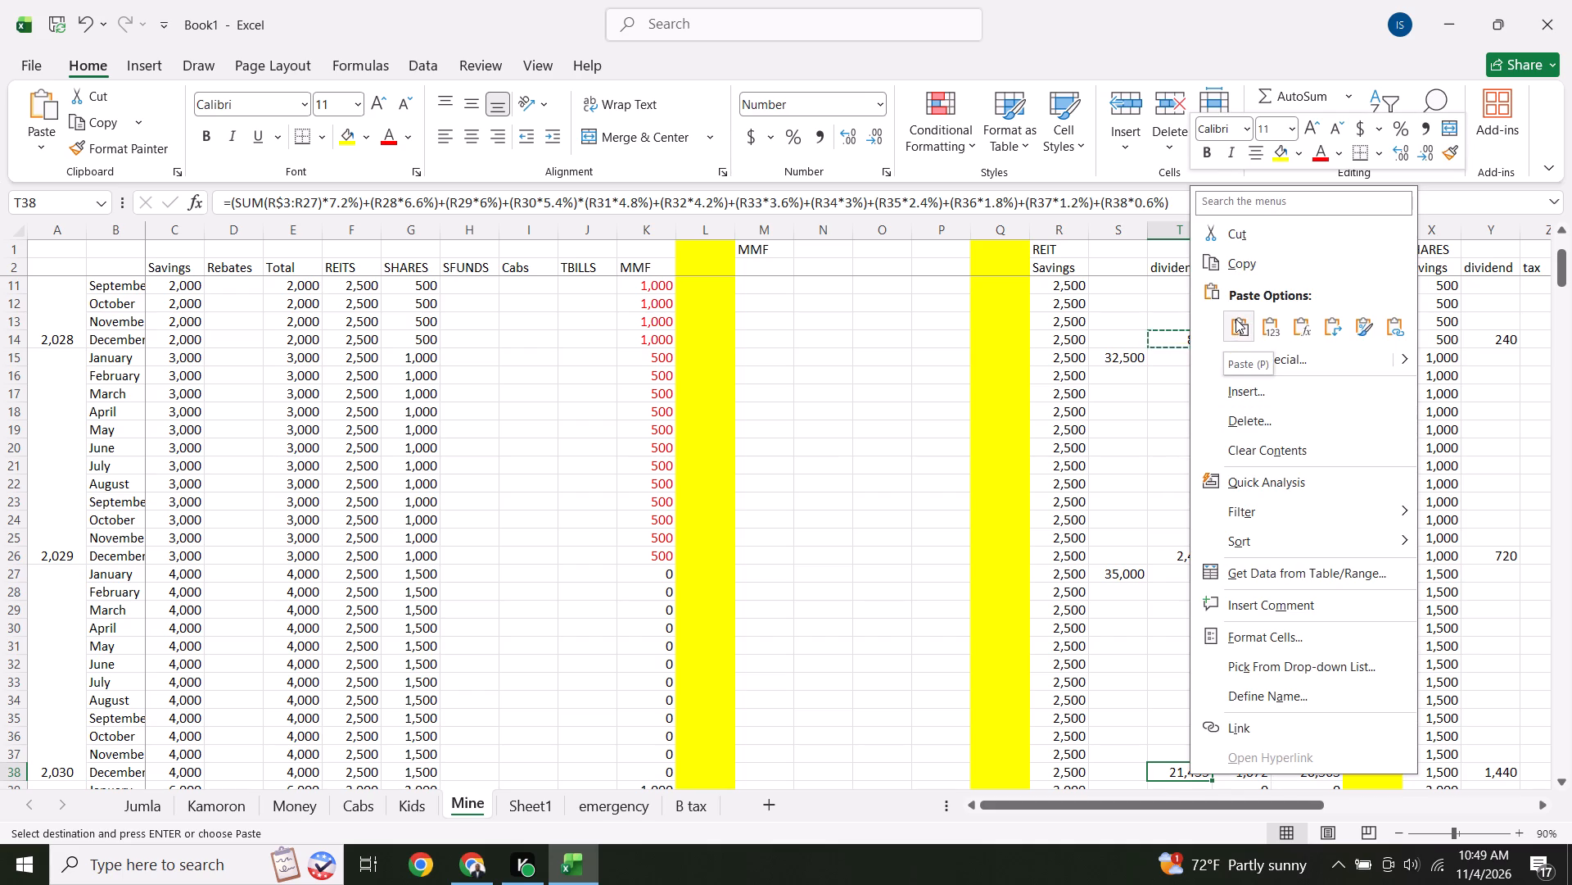
click(1237, 324)
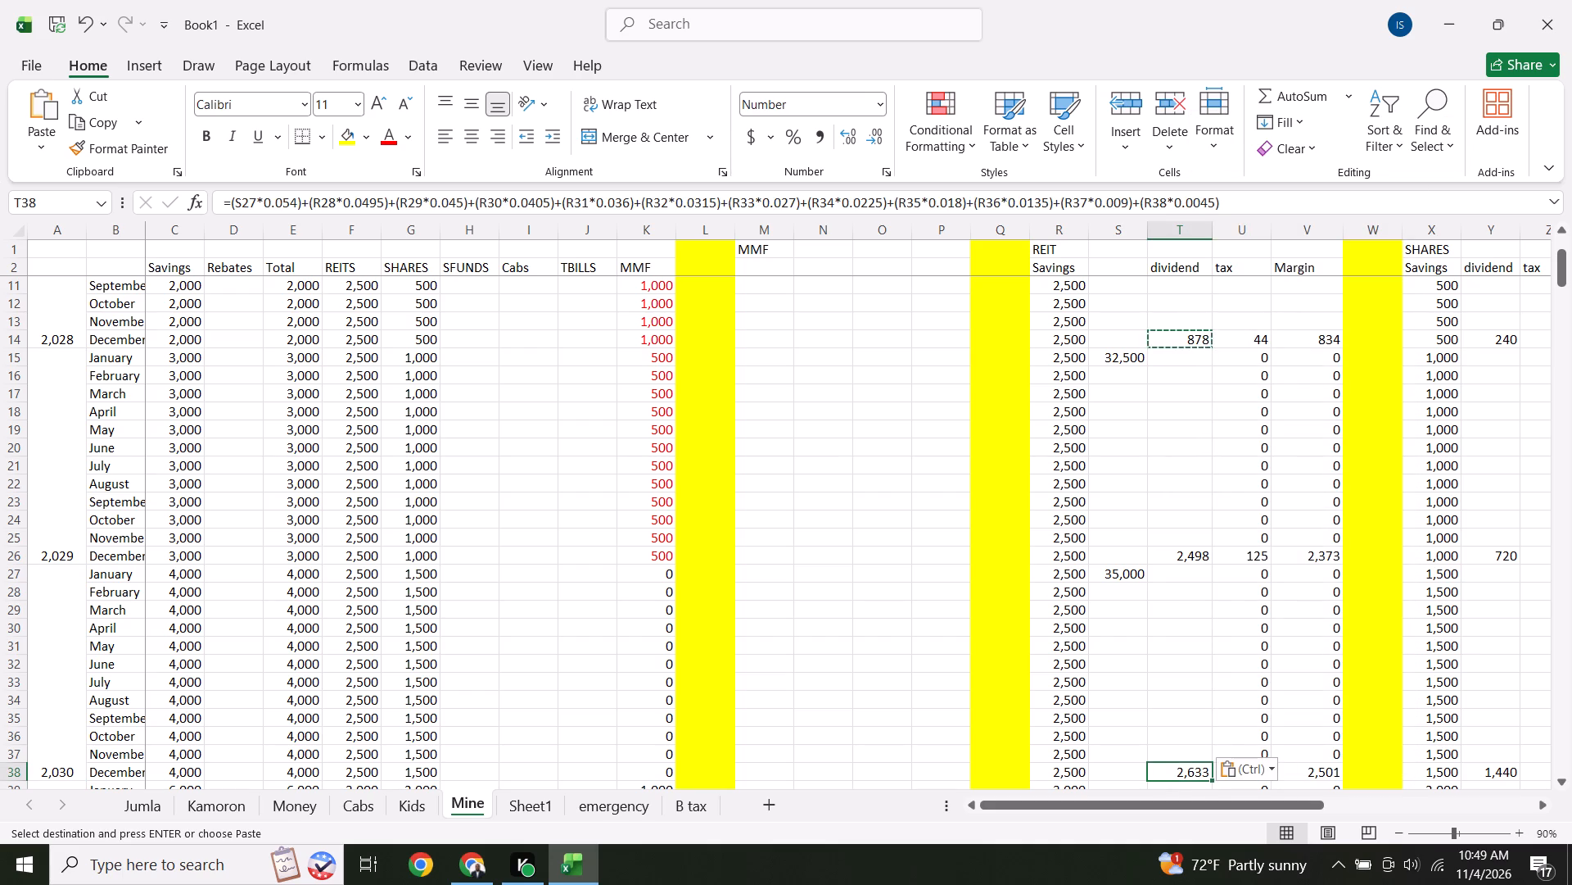
Copy the 2030 REIT dividend block T27:T38 and paste it into the following year's rows starting at T39.
click(1147, 683)
key(Down)
key(Down)
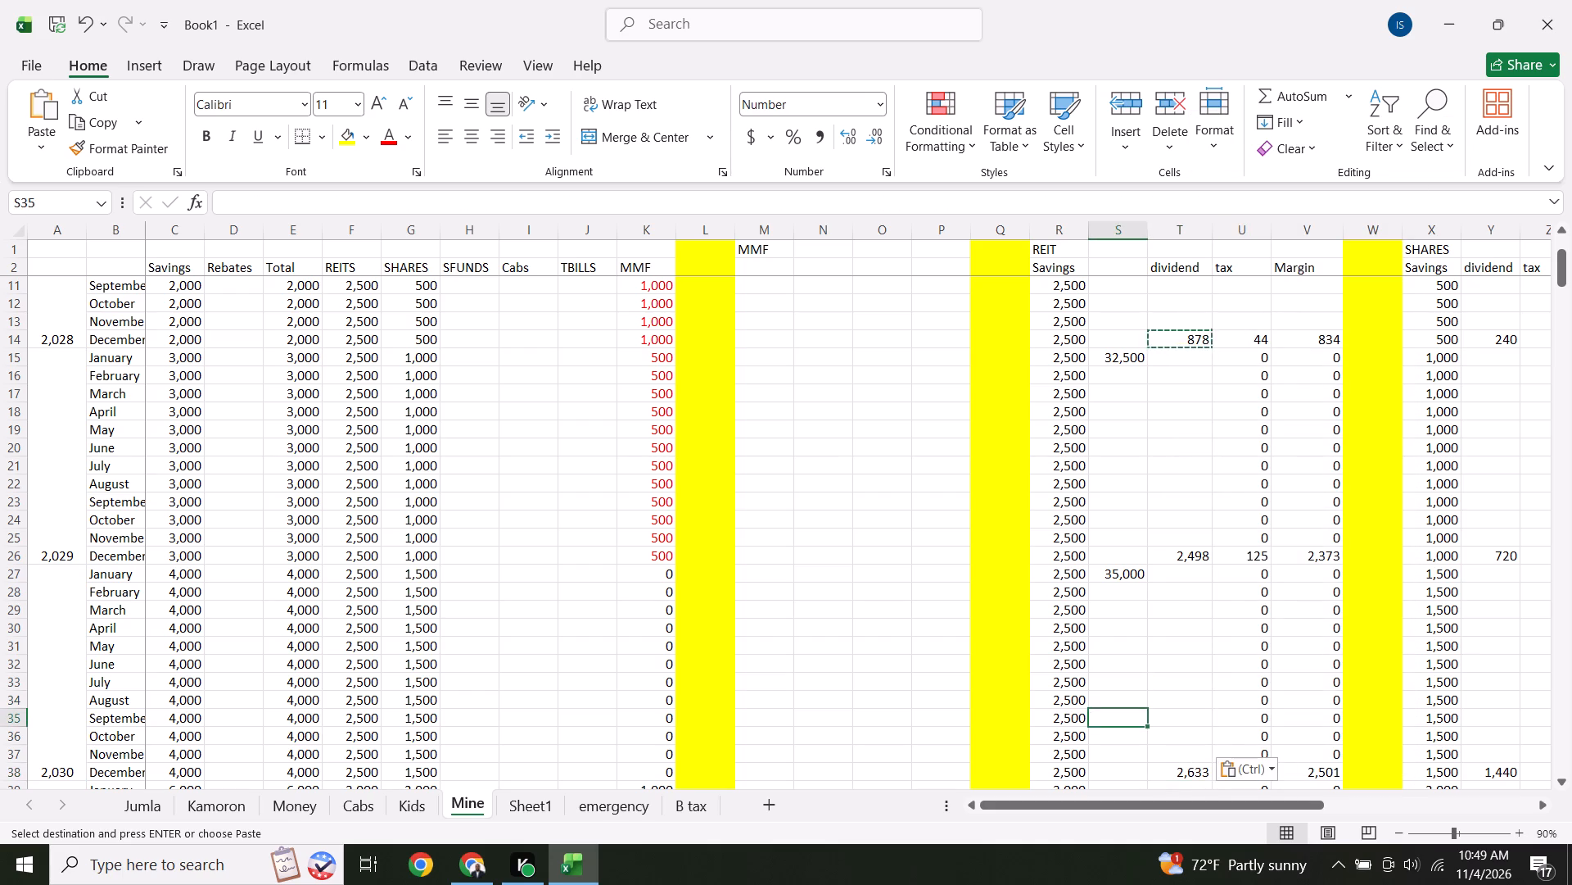
key(Down)
key(Down)
key(Down)
key(Down)
key(Down)
key(Down)
key(Down)
key(Down)
key(Down)
key(Down)
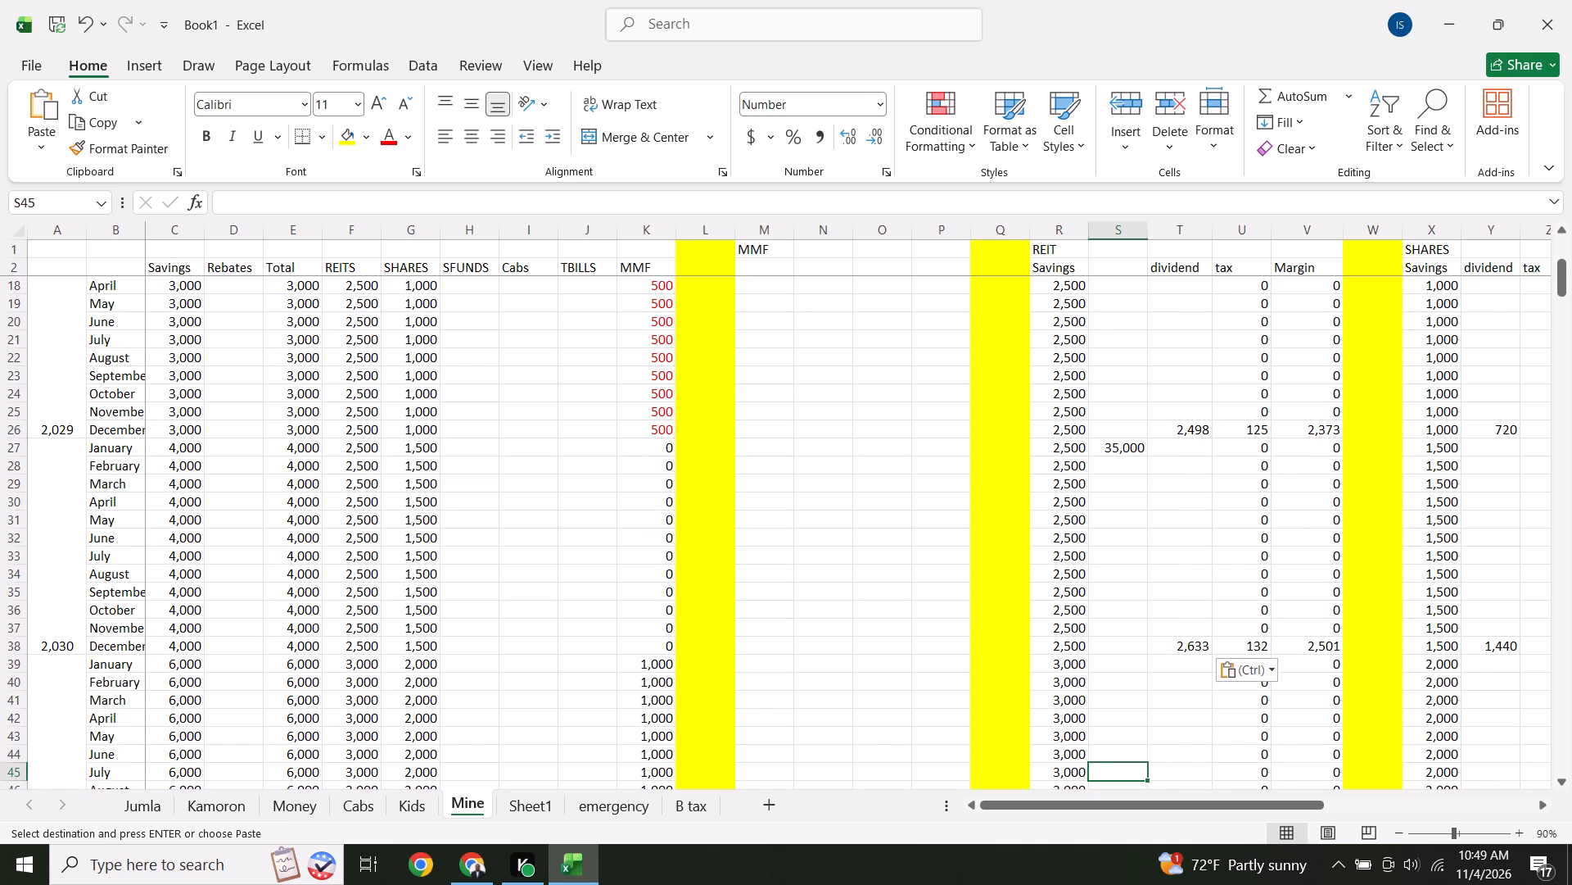
drag(1193, 442, 1174, 663)
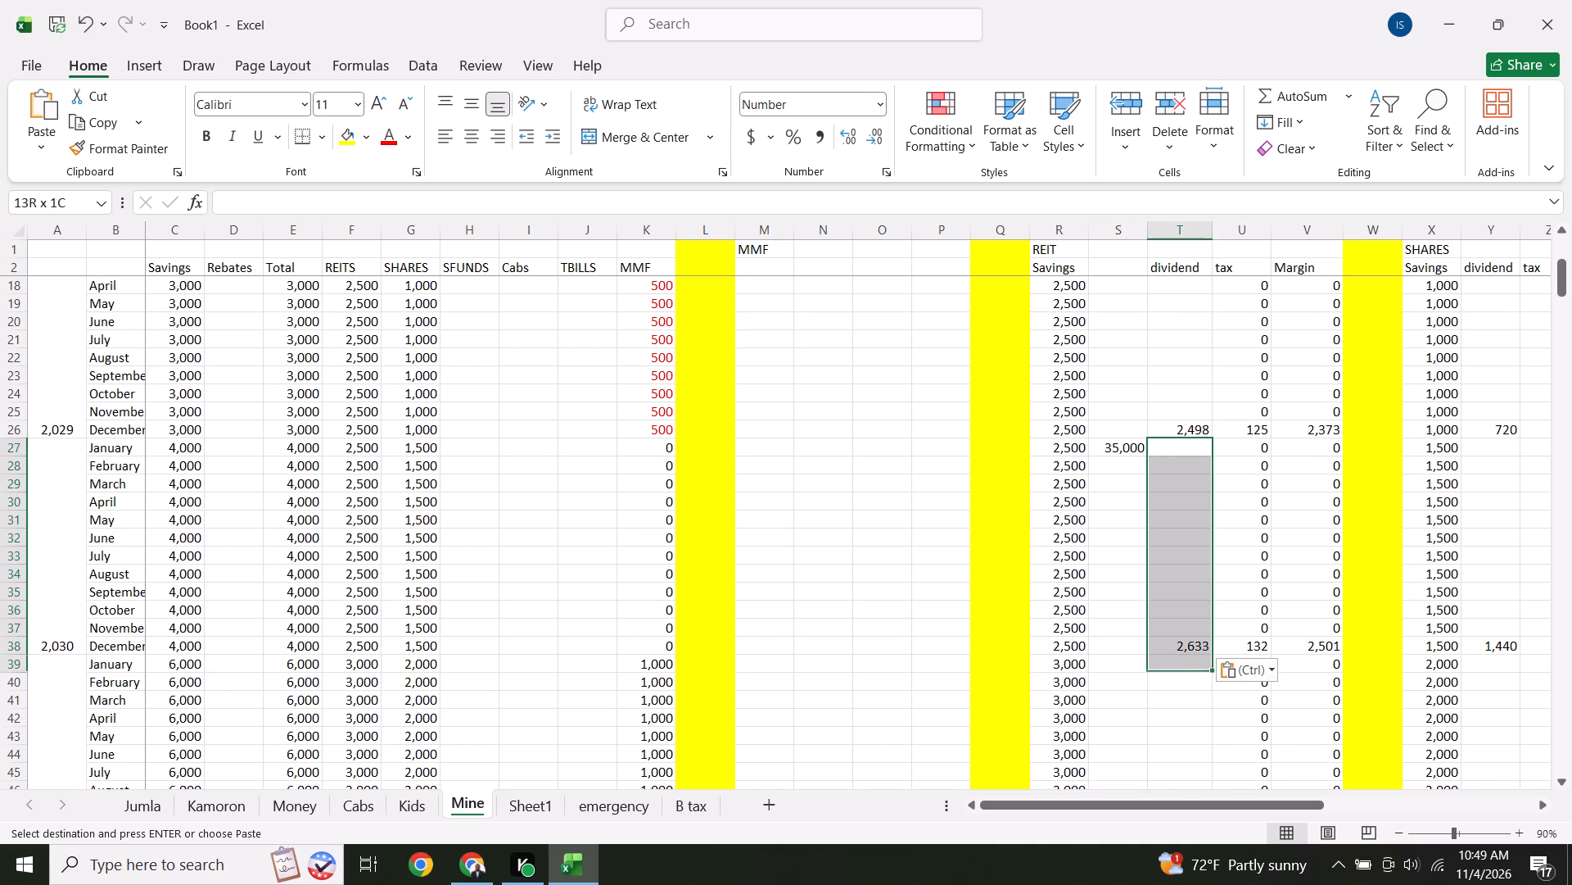
drag(1174, 663, 1177, 643)
right_click(1177, 643)
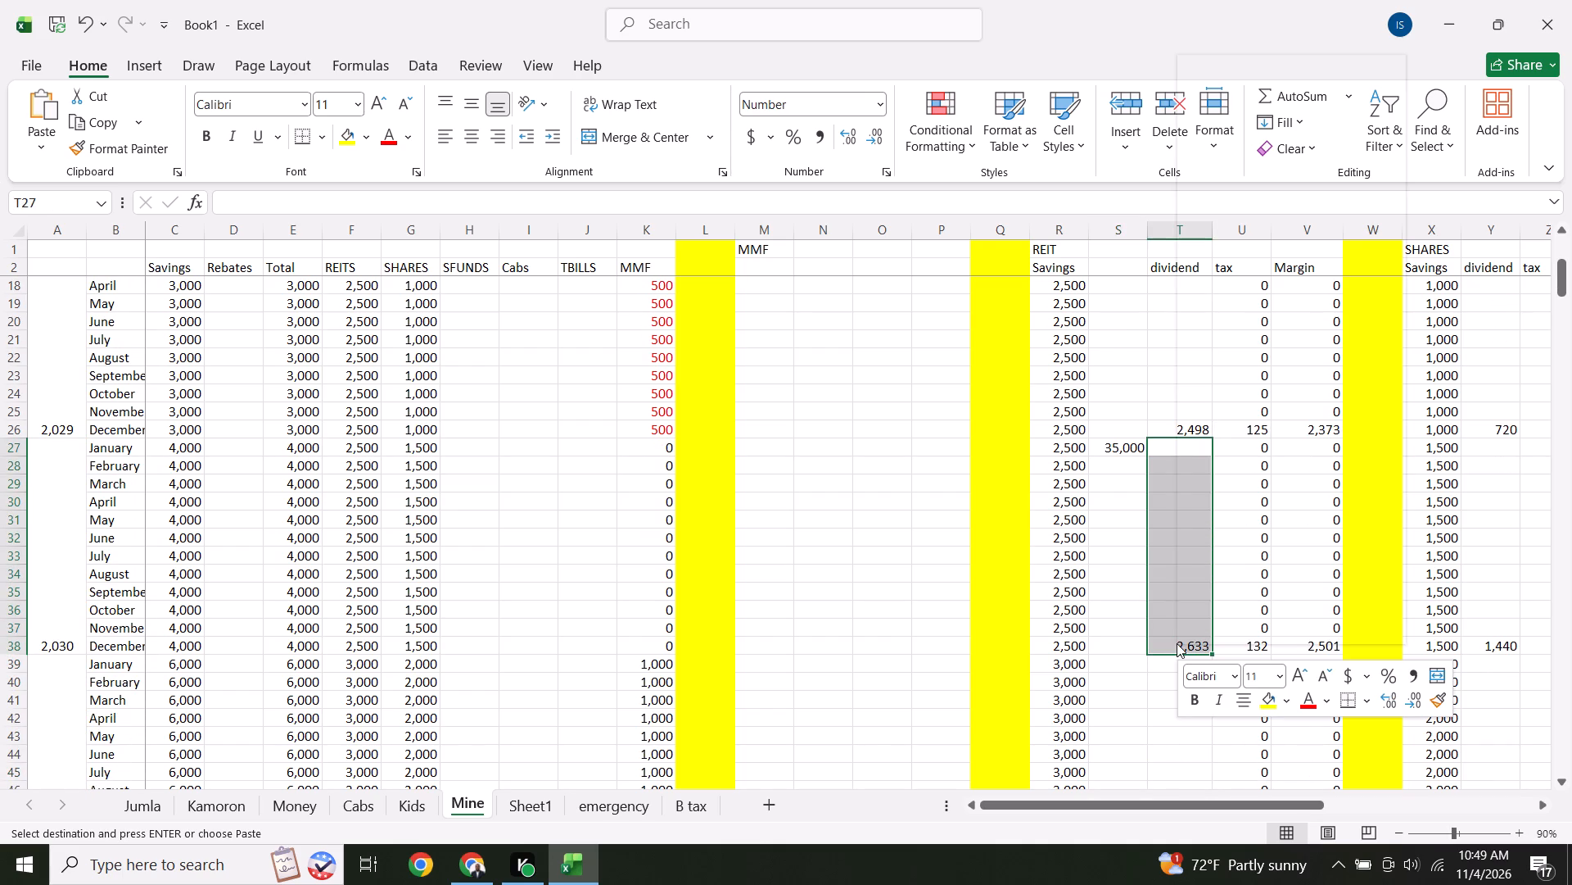
click(1240, 139)
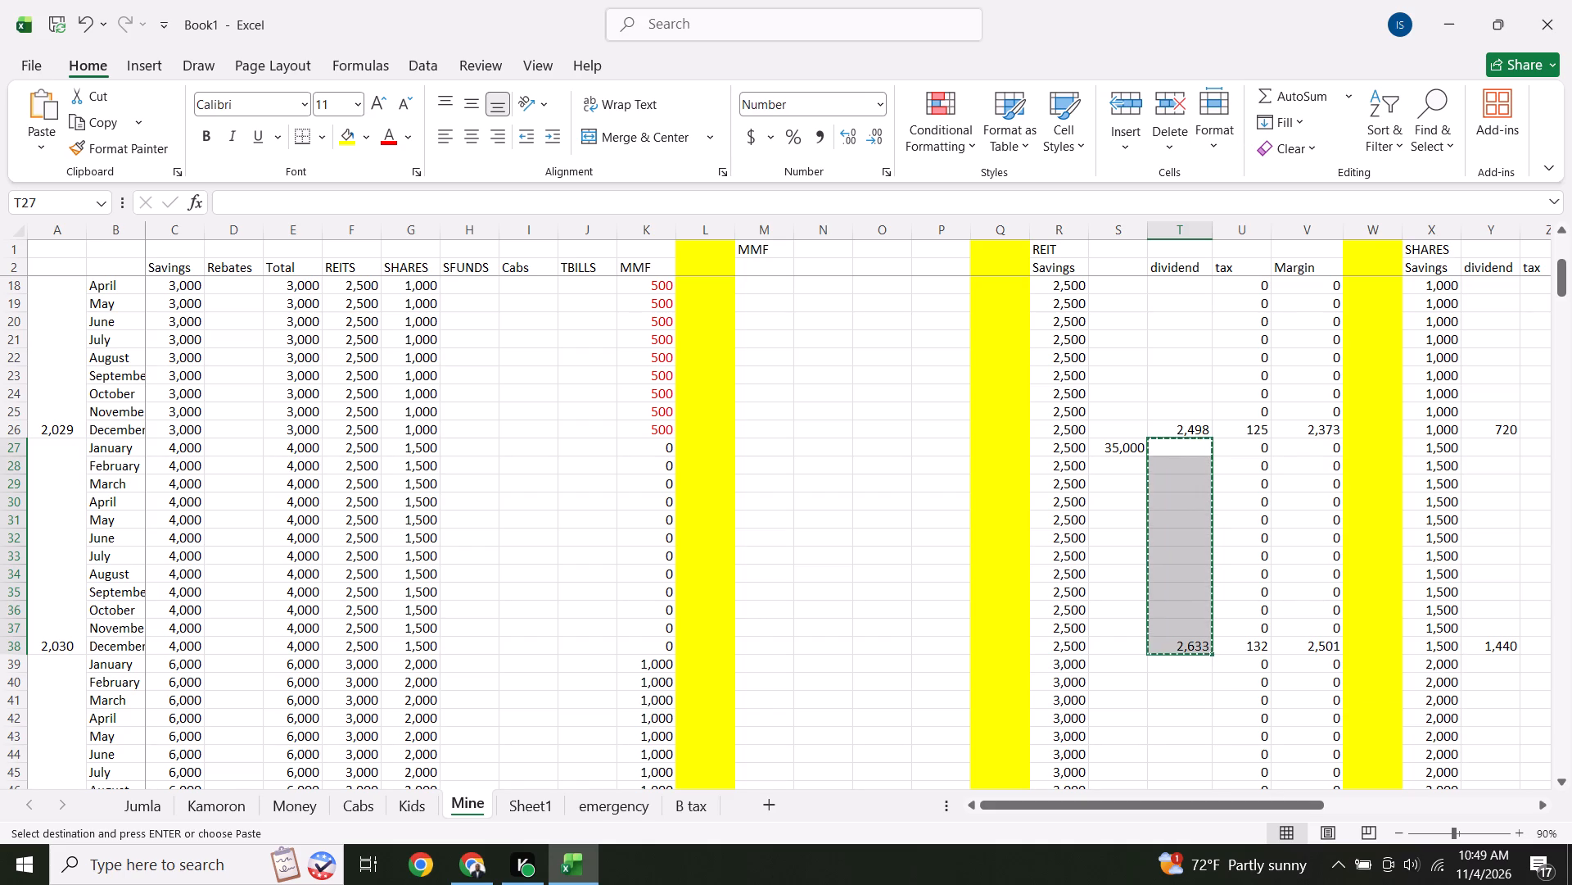
click(1185, 664)
right_click(1185, 664)
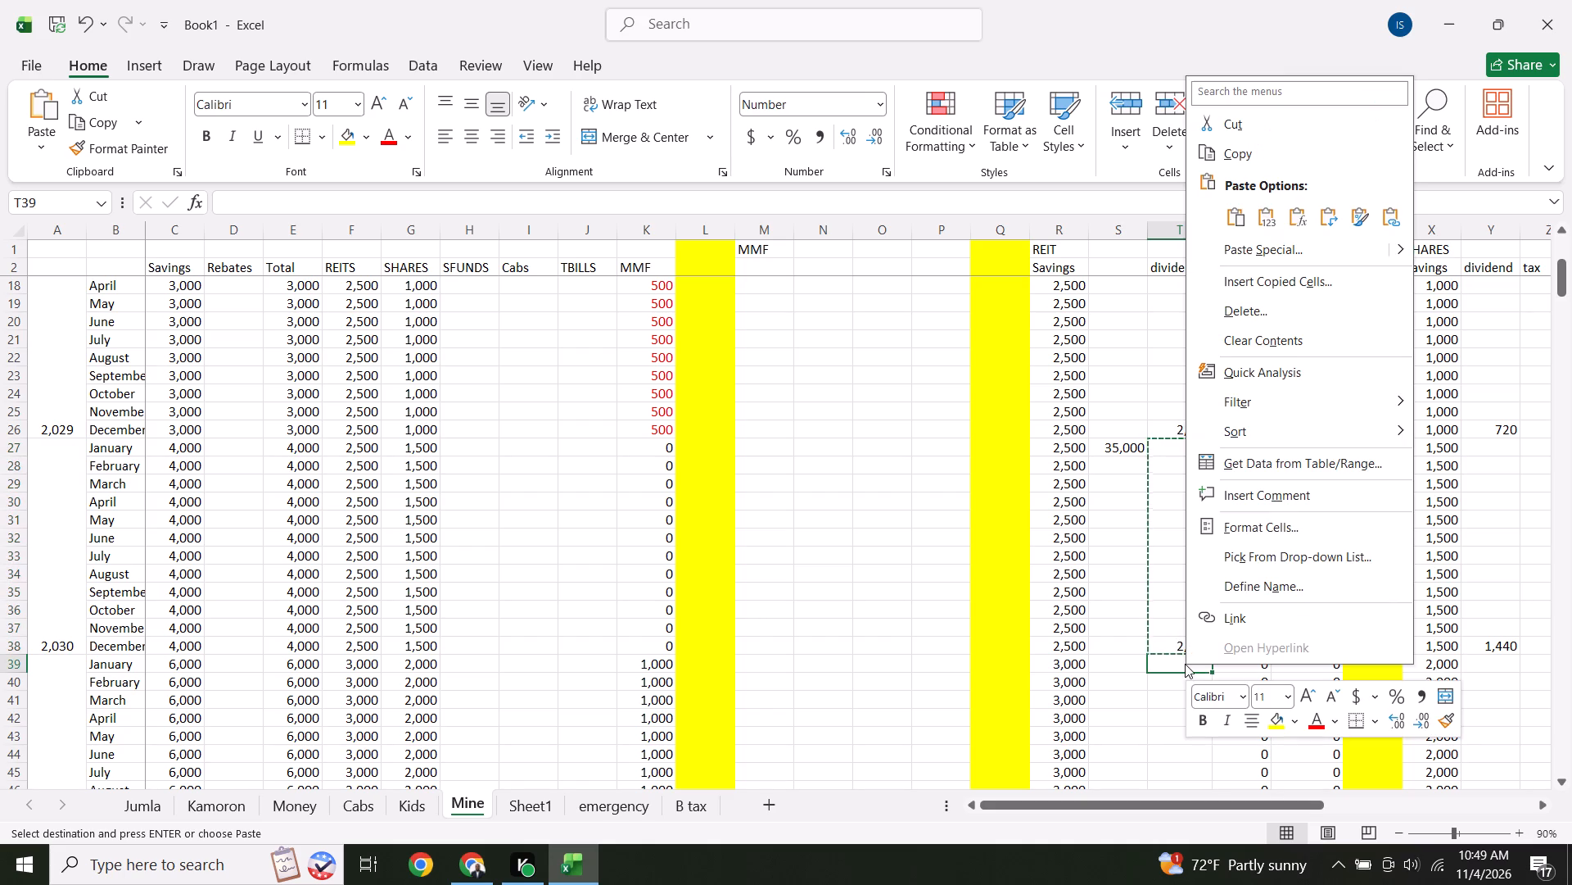
click(1231, 226)
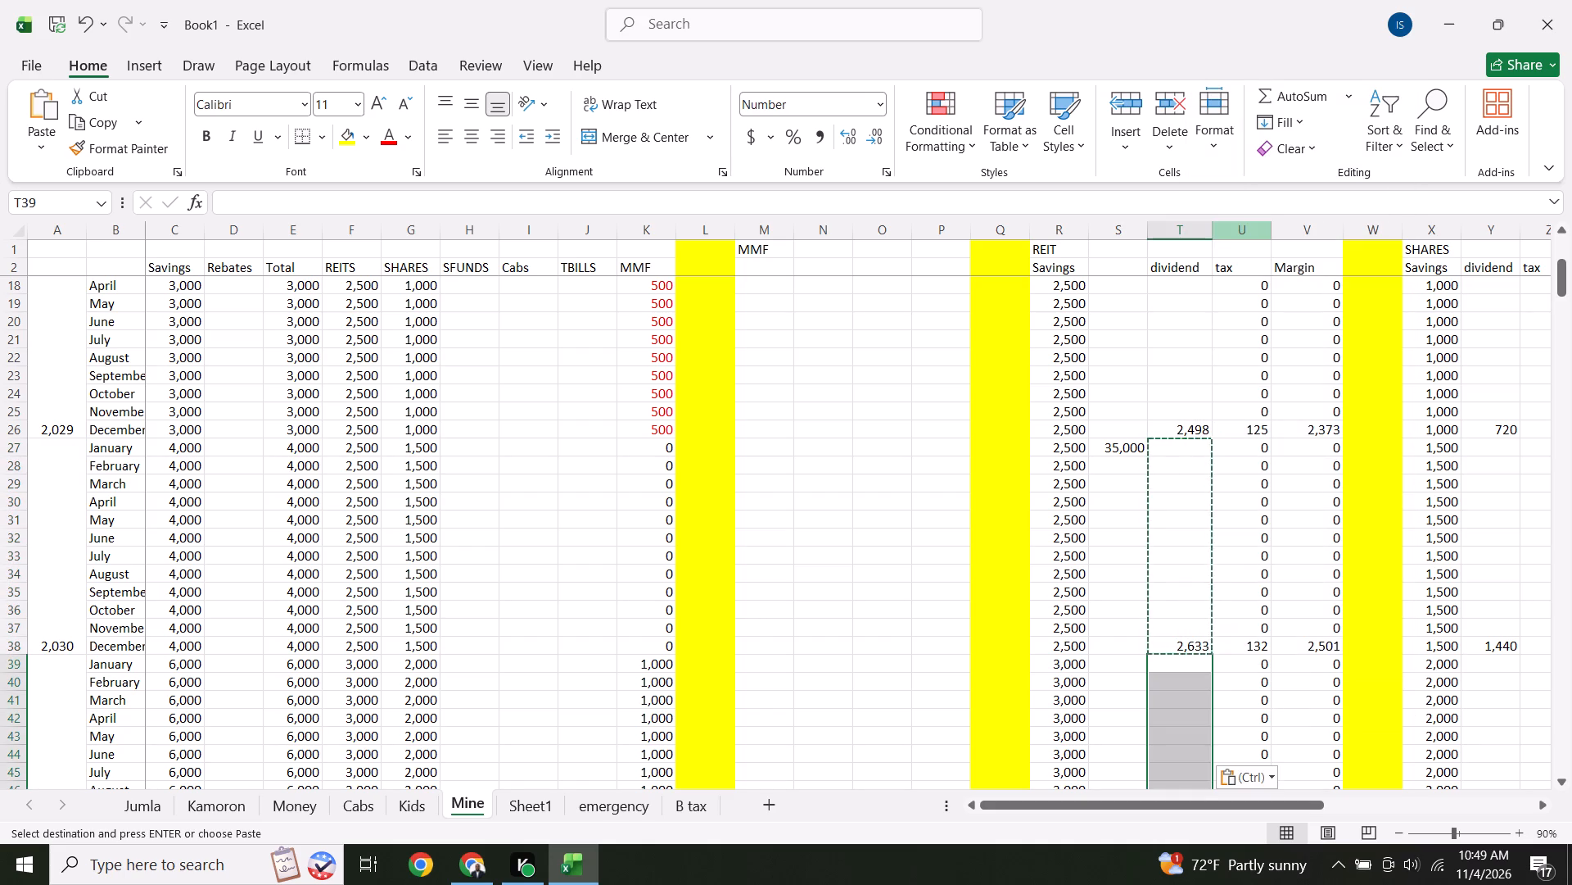
click(1565, 778)
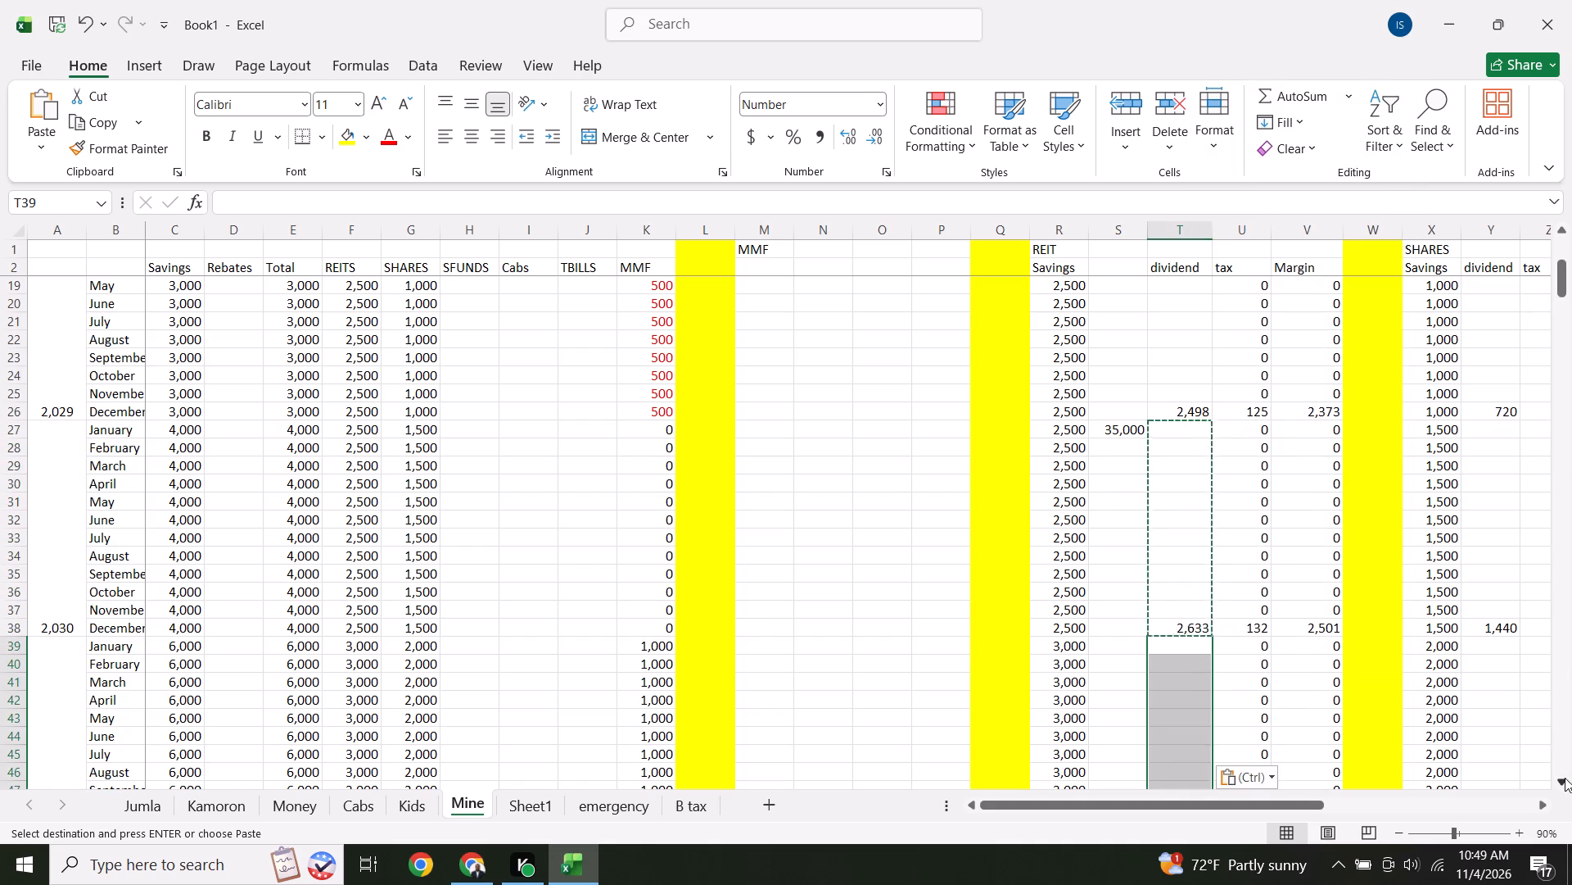
Copy the 2030–2031 REIT dividend block T27:T50 and paste it into the following two years starting at T51.
triple_click(1565, 778)
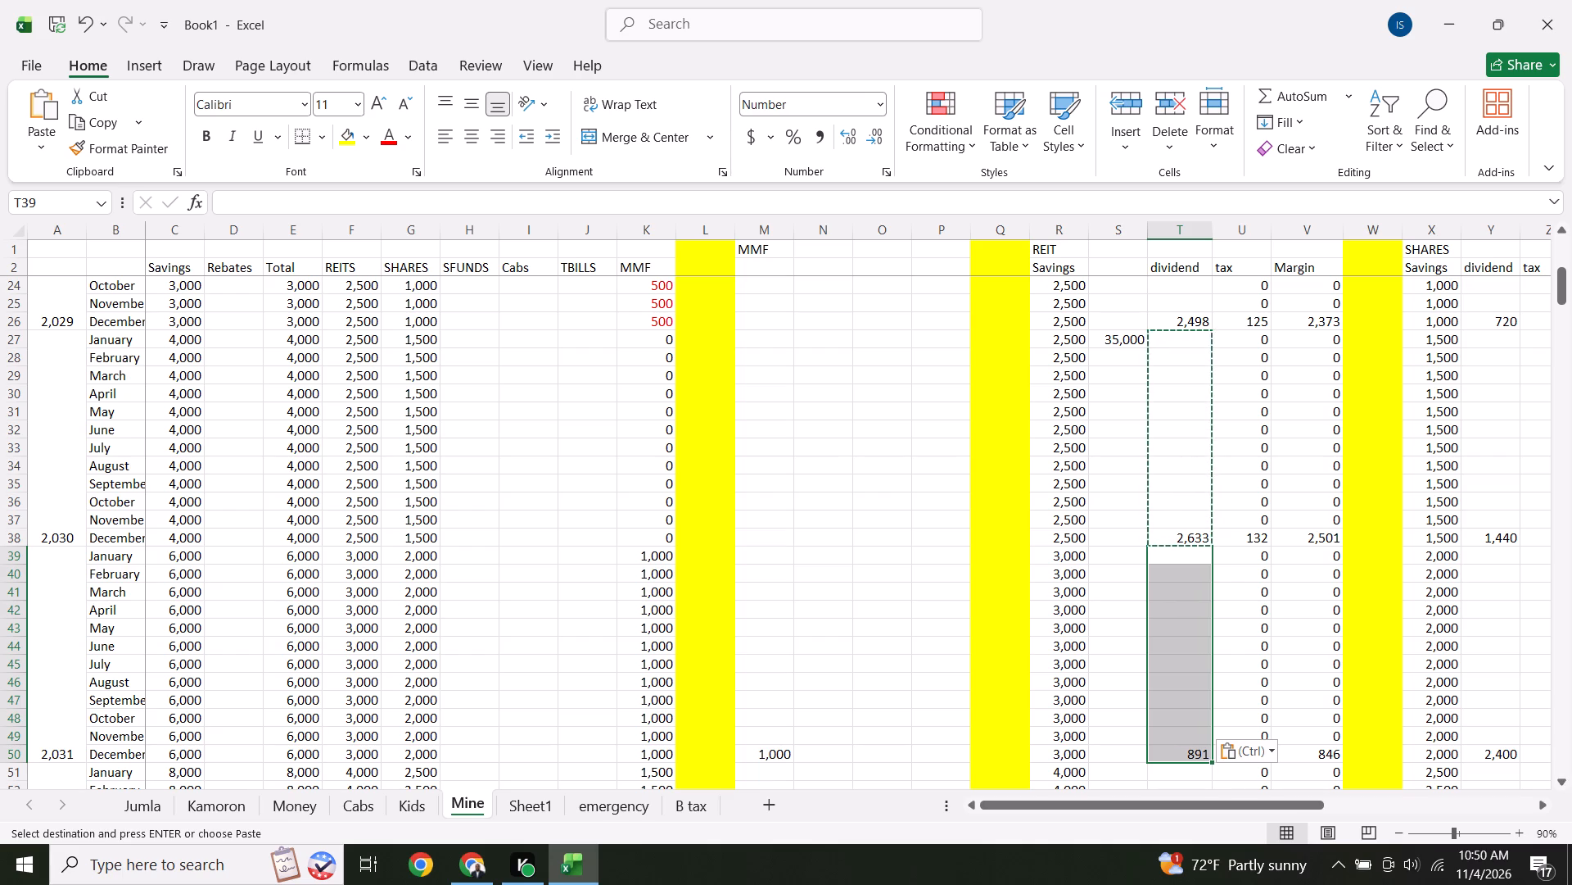
click(1116, 617)
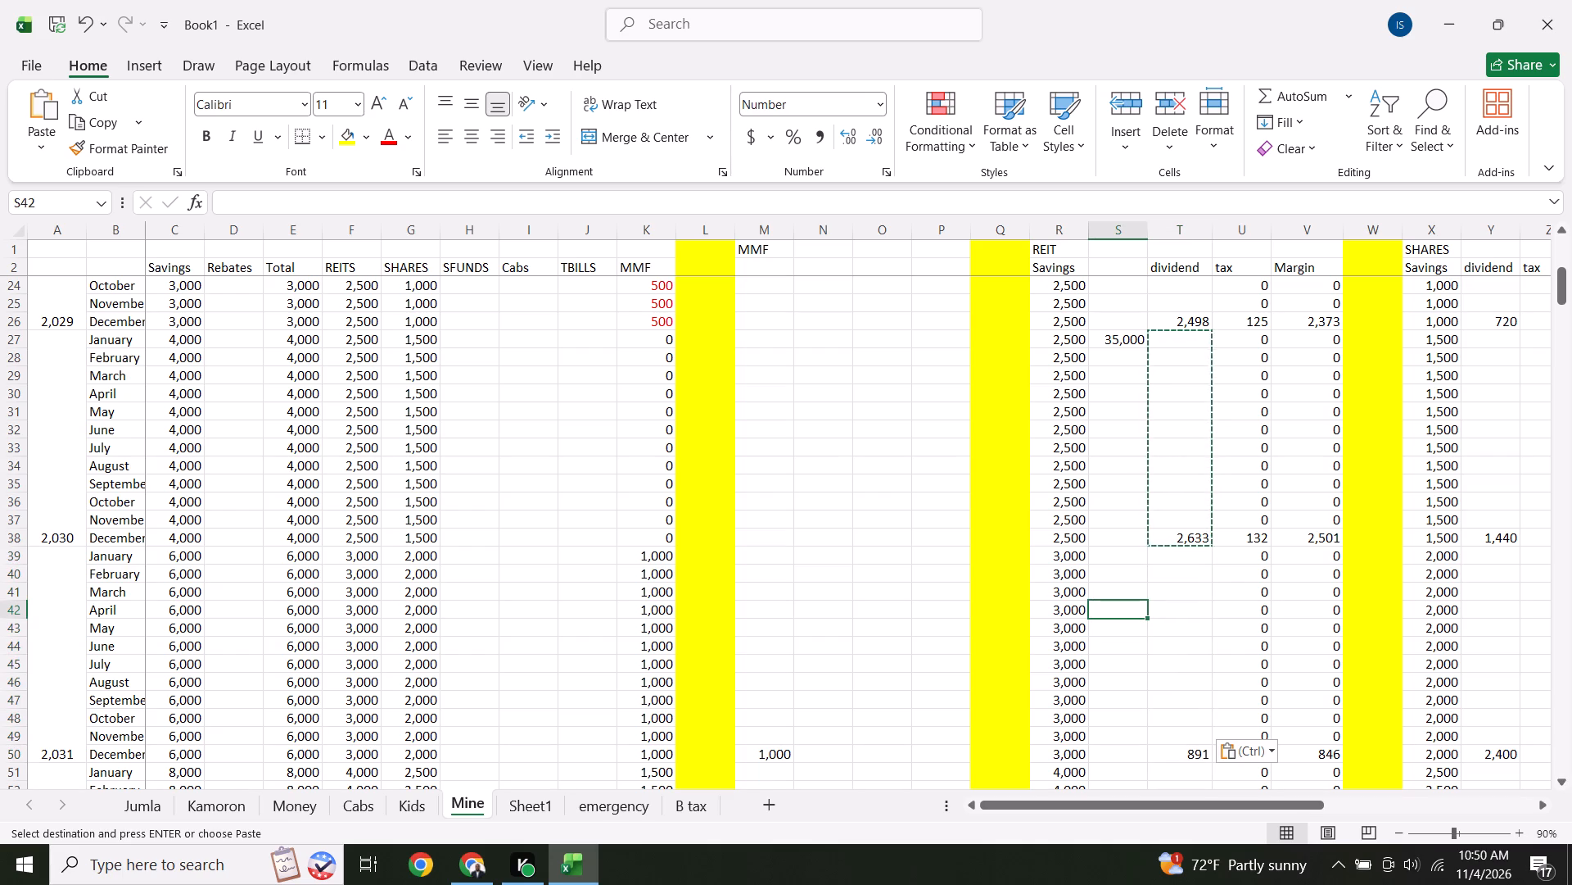
drag(1188, 336, 1198, 740)
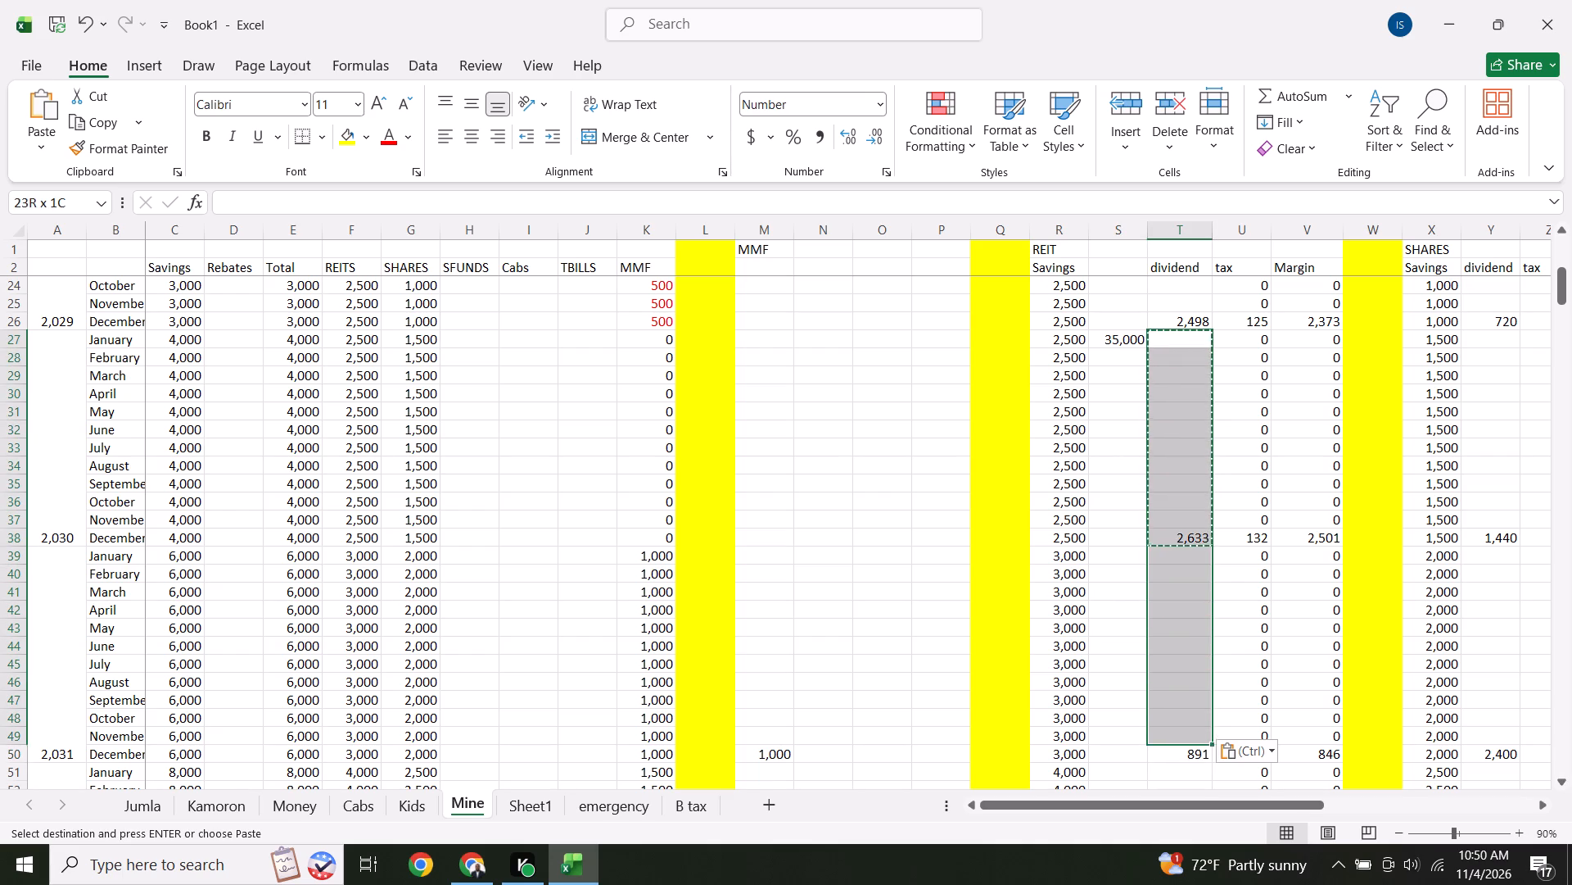
drag(1198, 740, 1198, 752)
right_click(1198, 752)
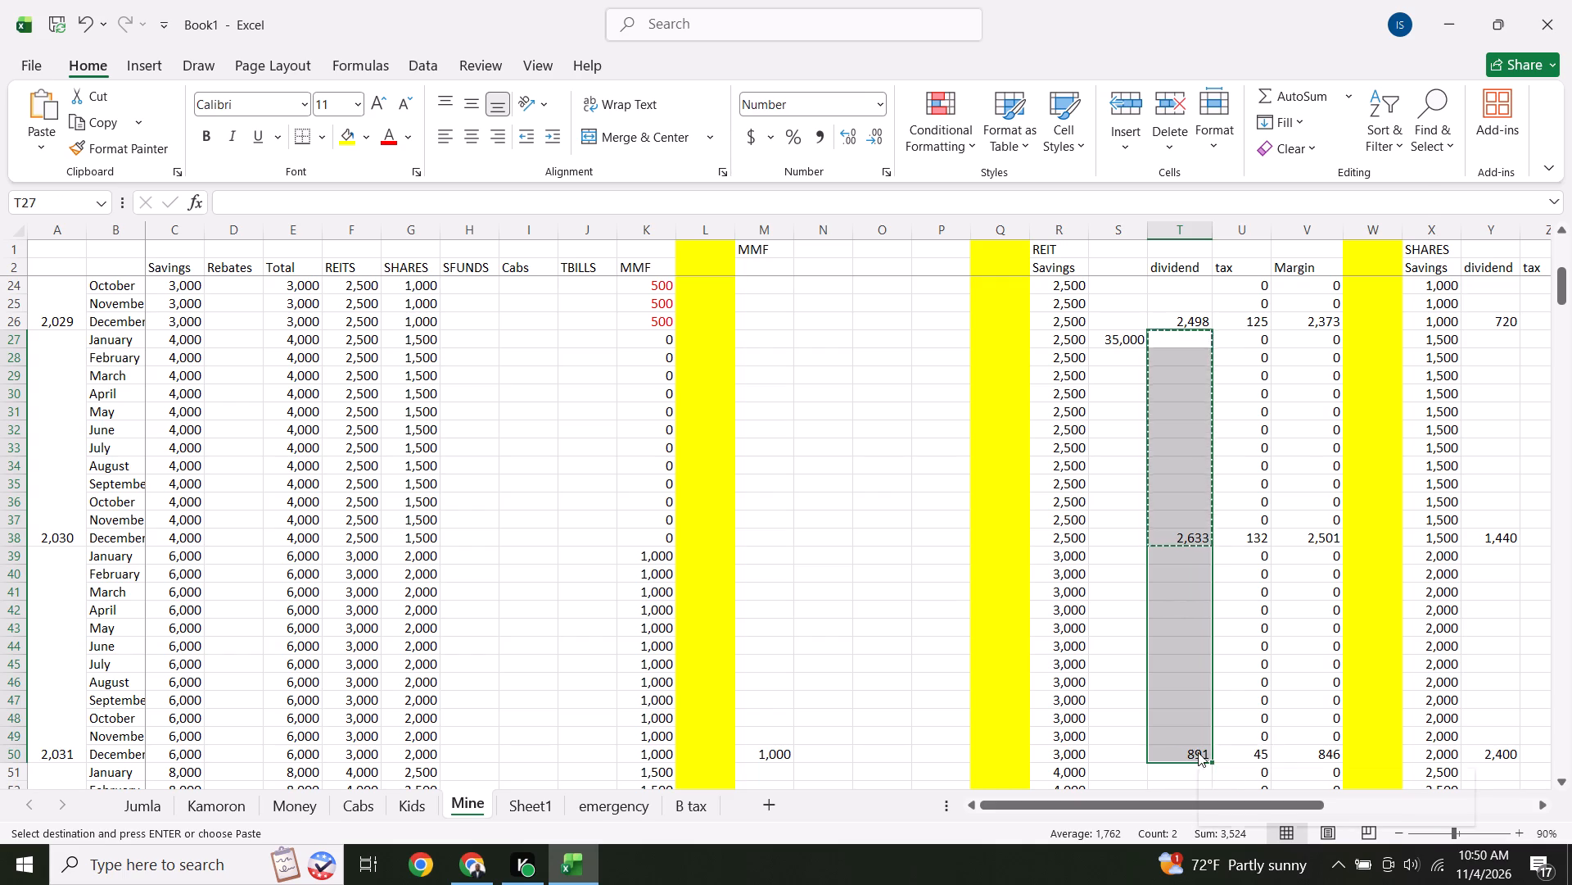
click(1259, 242)
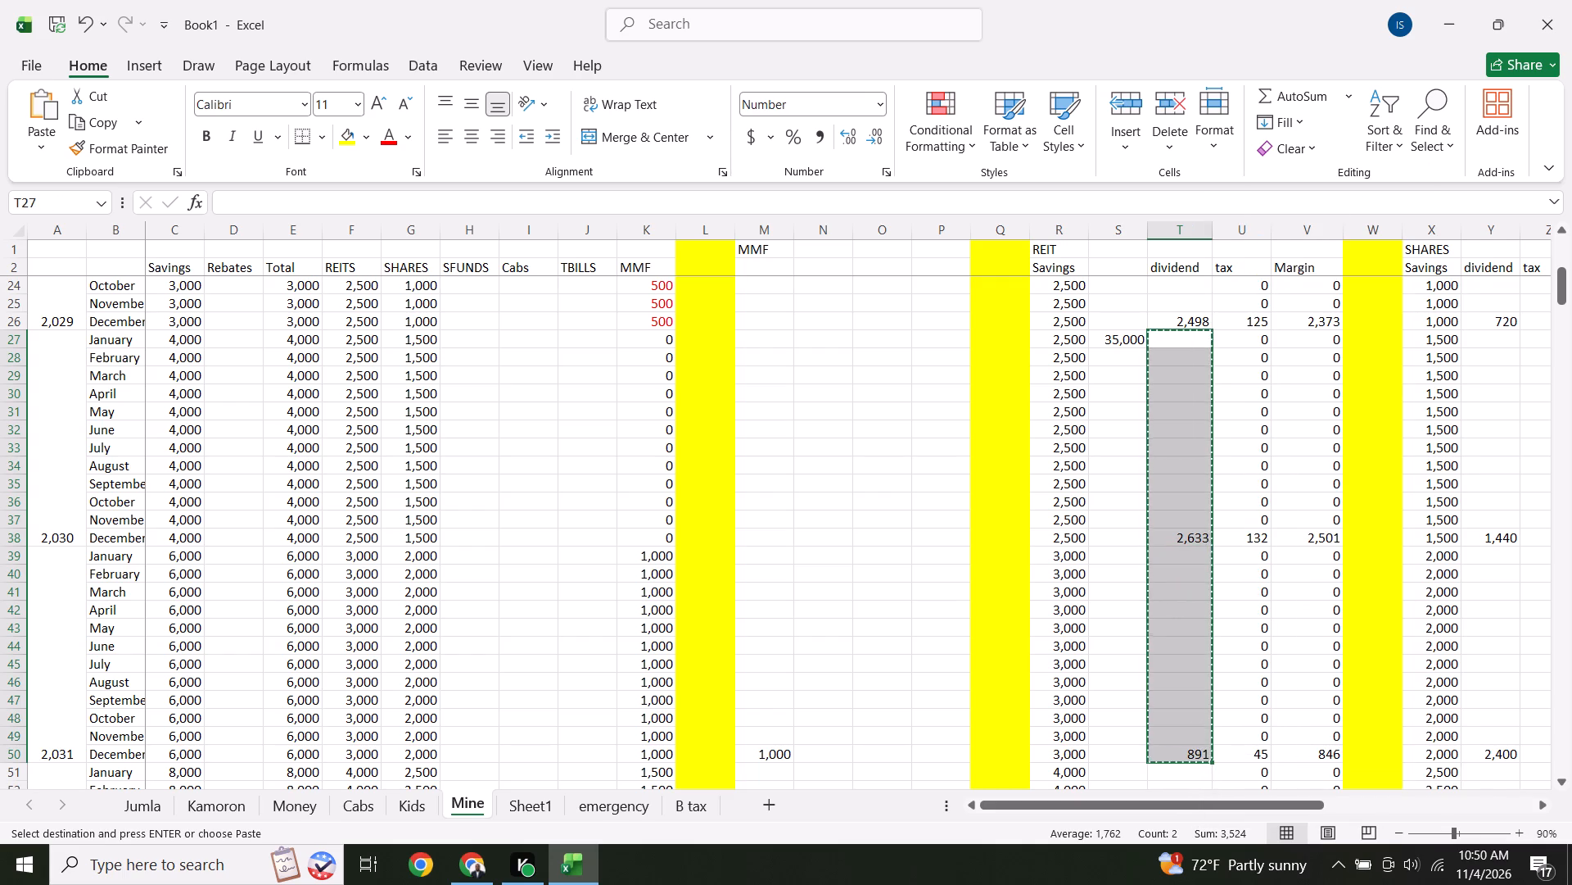
click(1172, 773)
right_click(1172, 773)
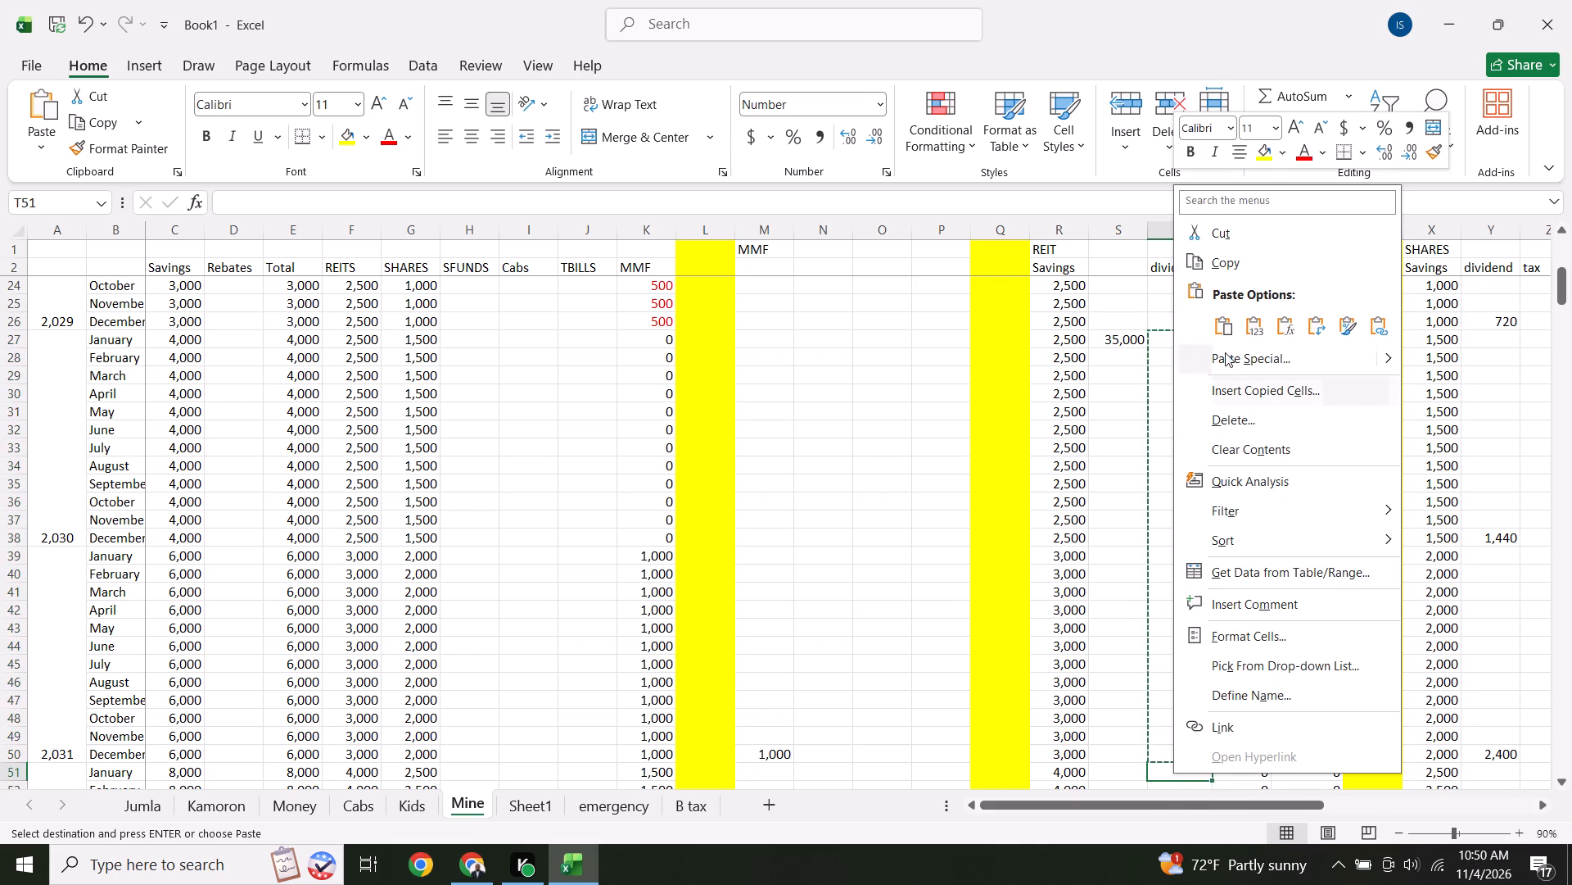
click(1227, 329)
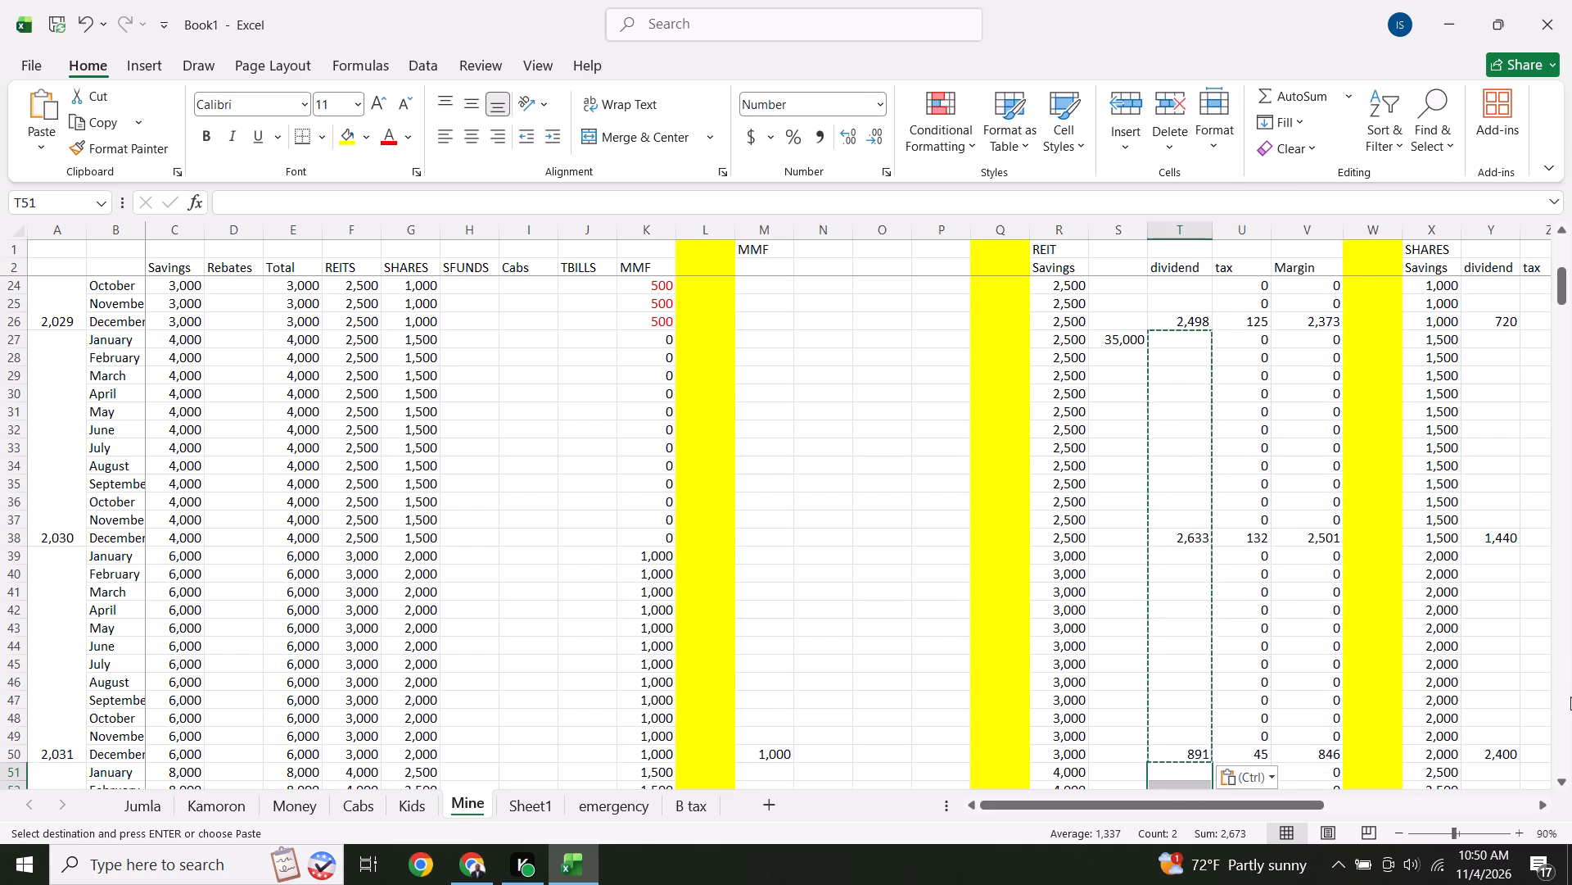
Copy the REIT dividend block T27:T74 and paste it into the following four years starting at T75.
click(1565, 778)
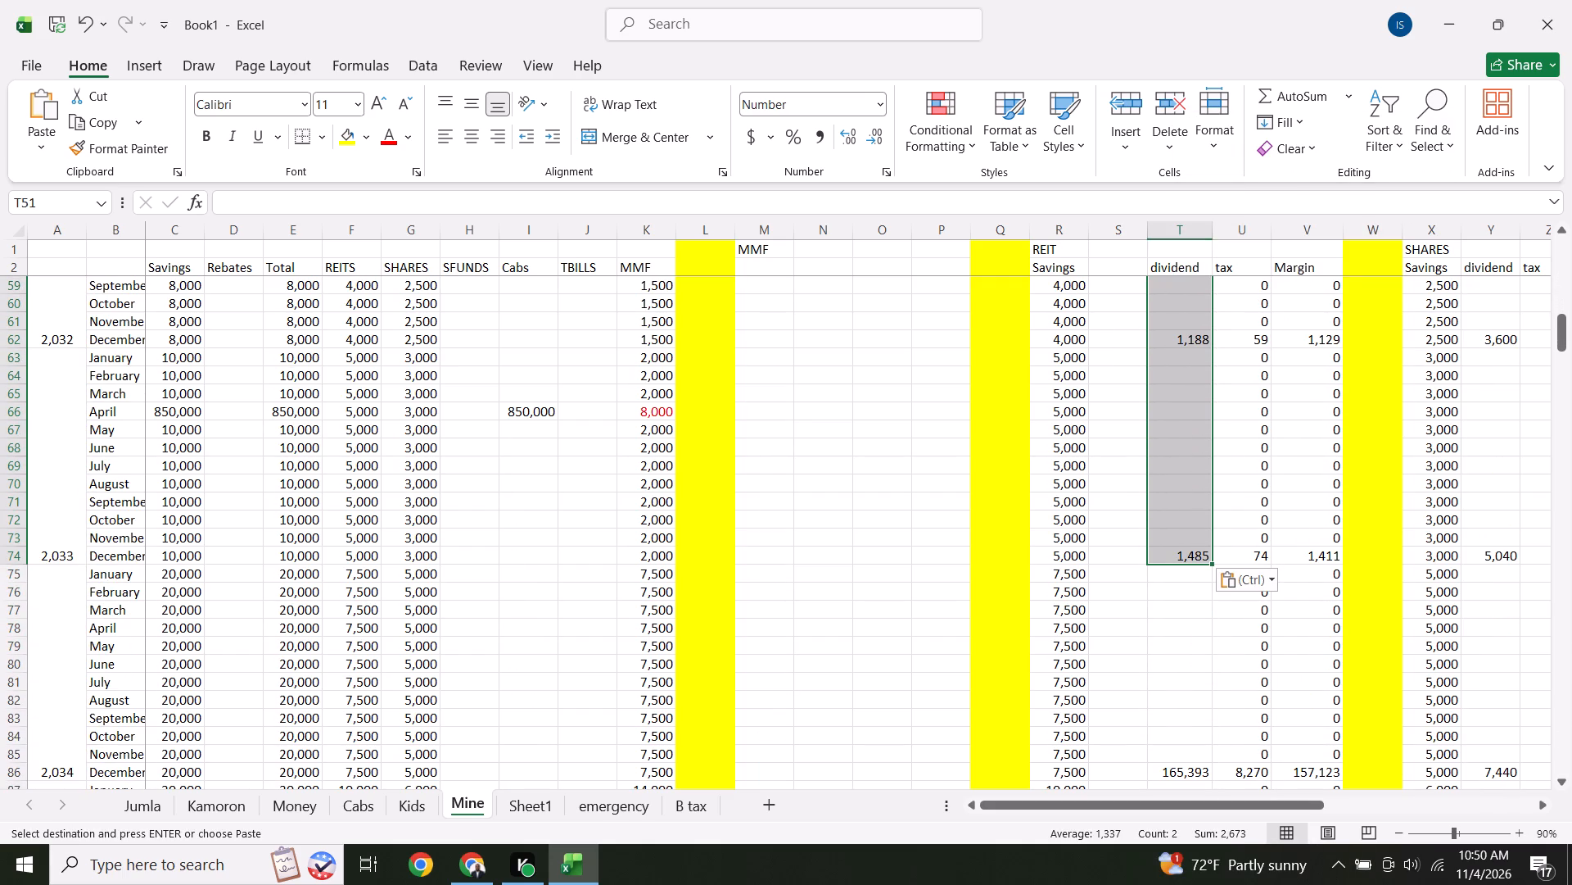
click(1172, 606)
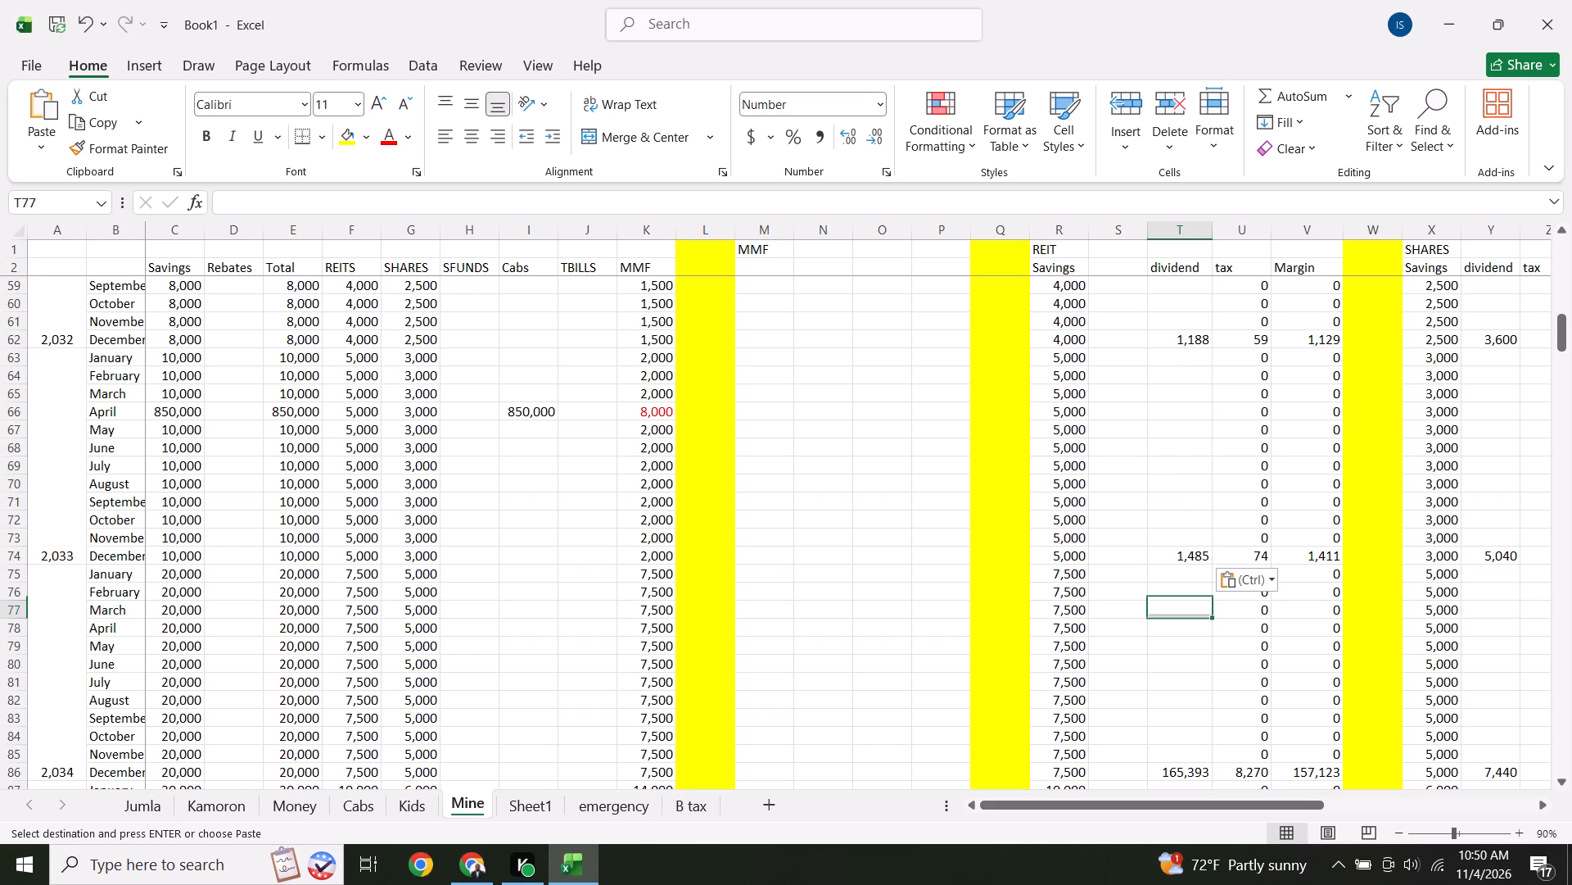
drag(1184, 559, 1175, 379)
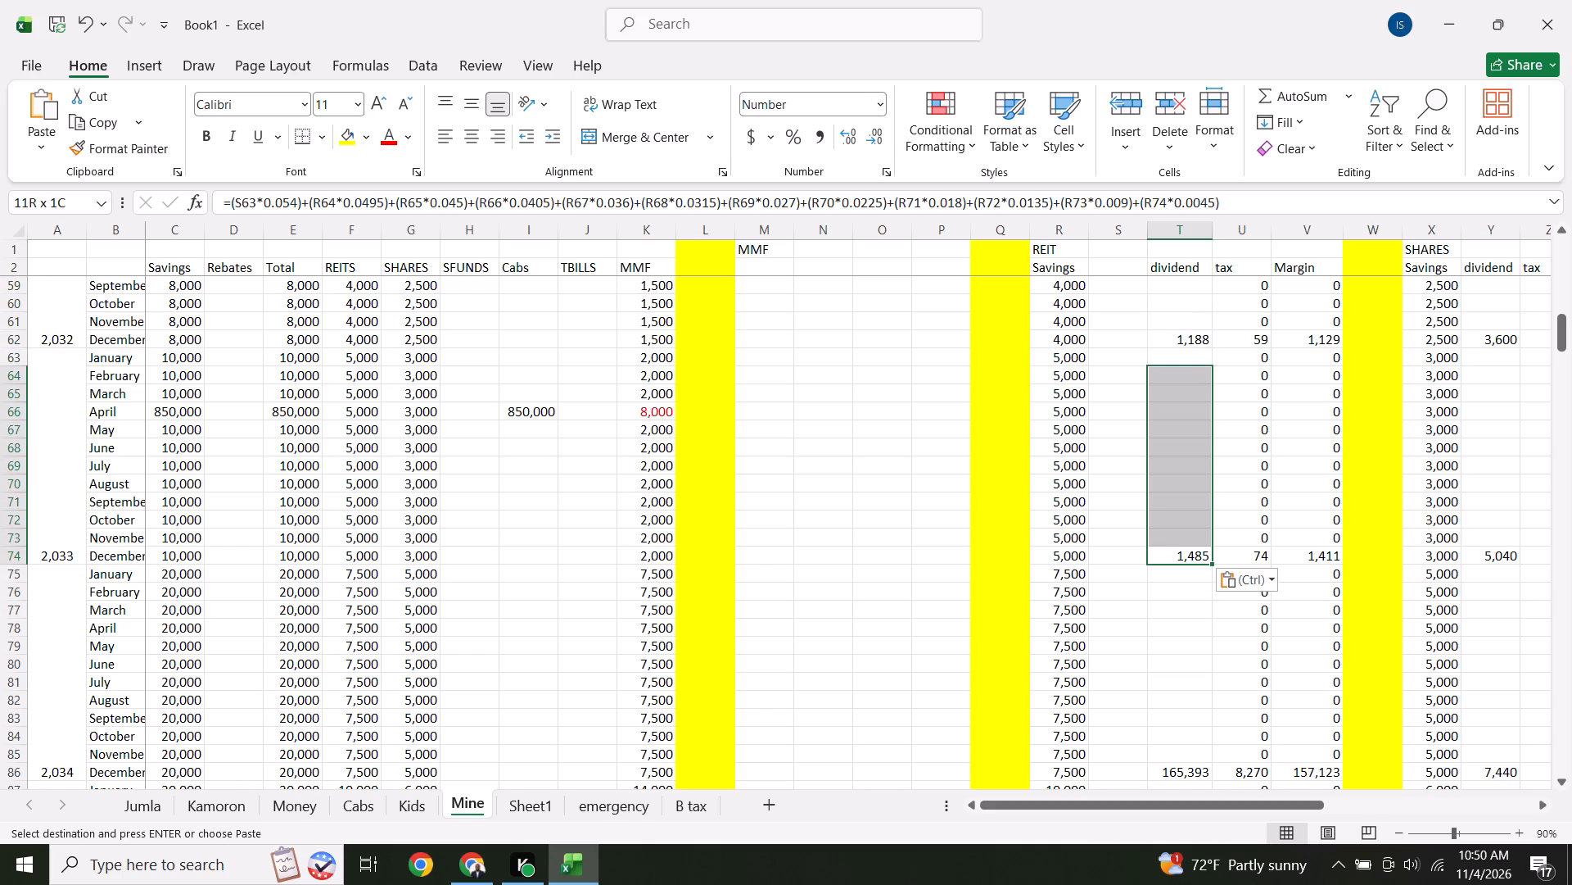
drag(1175, 379, 1177, 224)
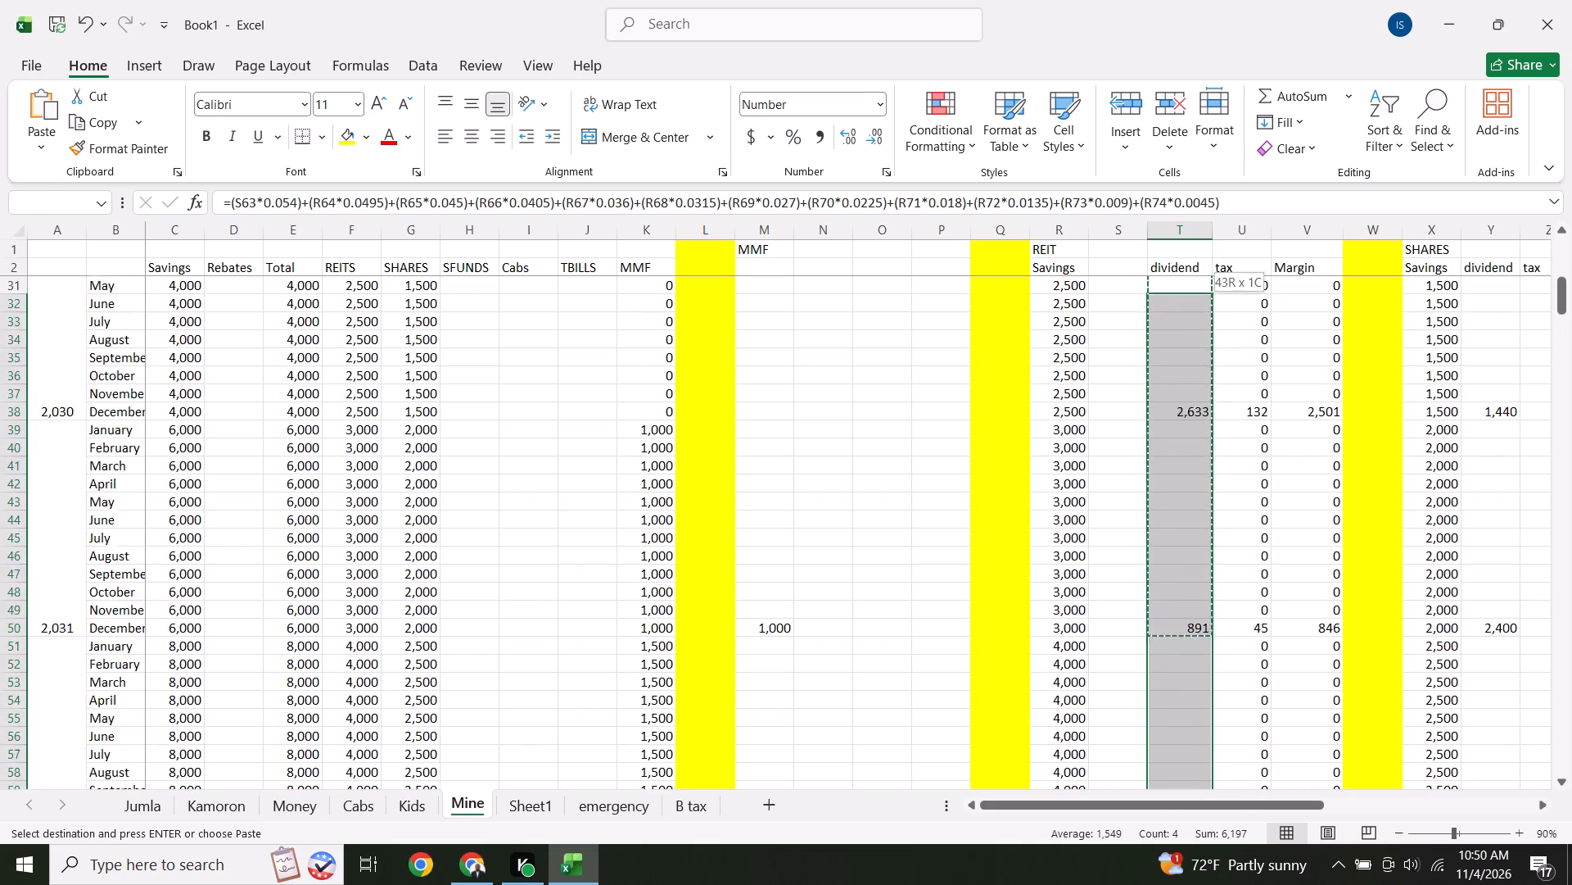
drag(1177, 224, 1195, 496)
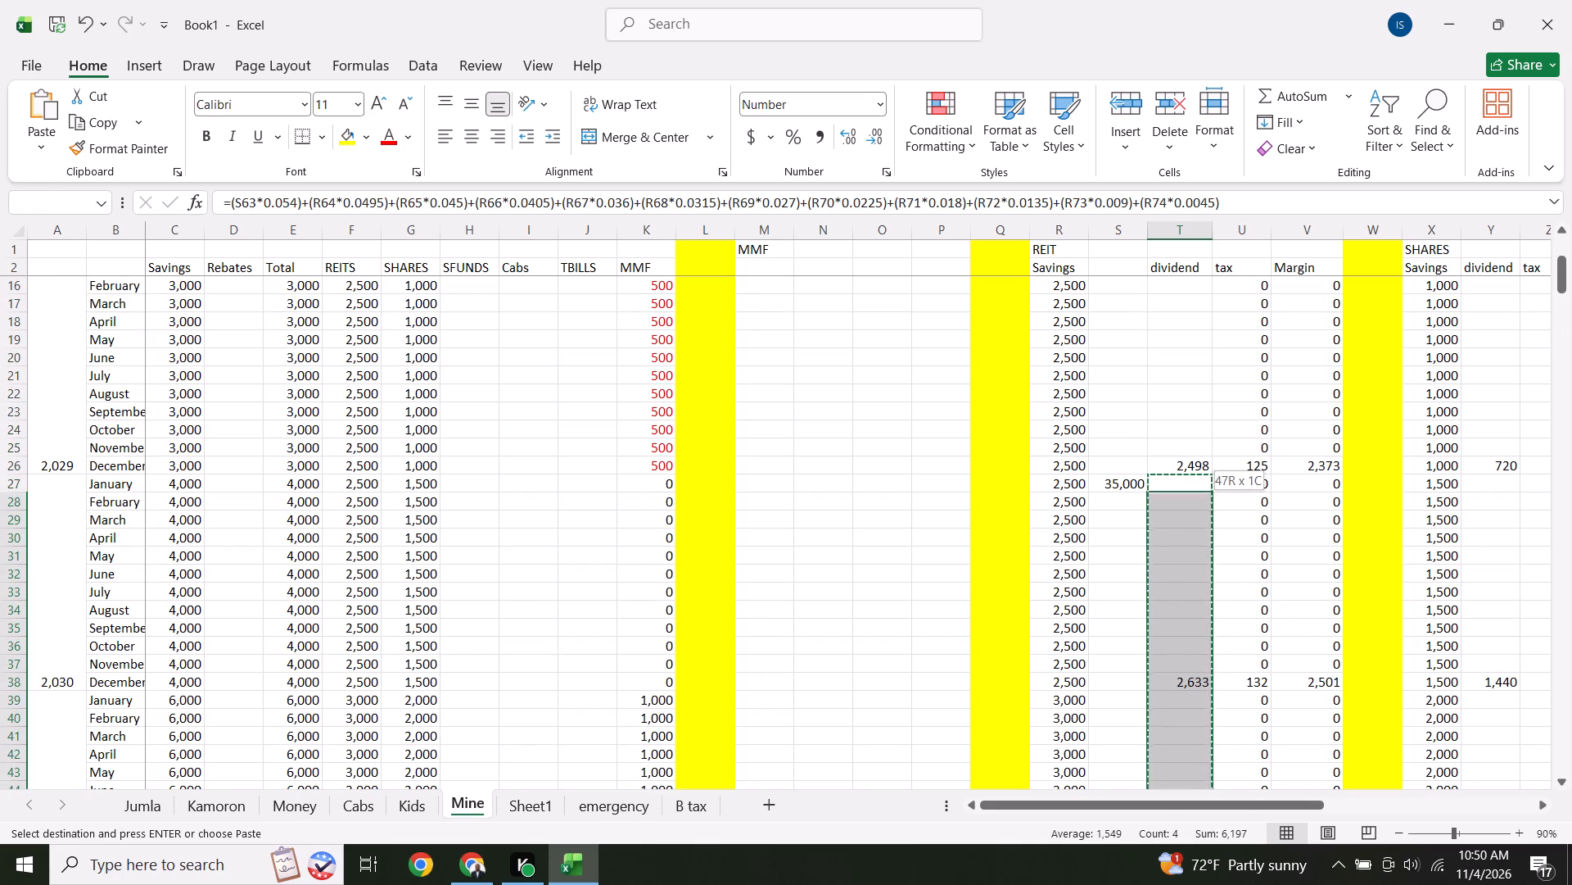
drag(1195, 496, 1194, 487)
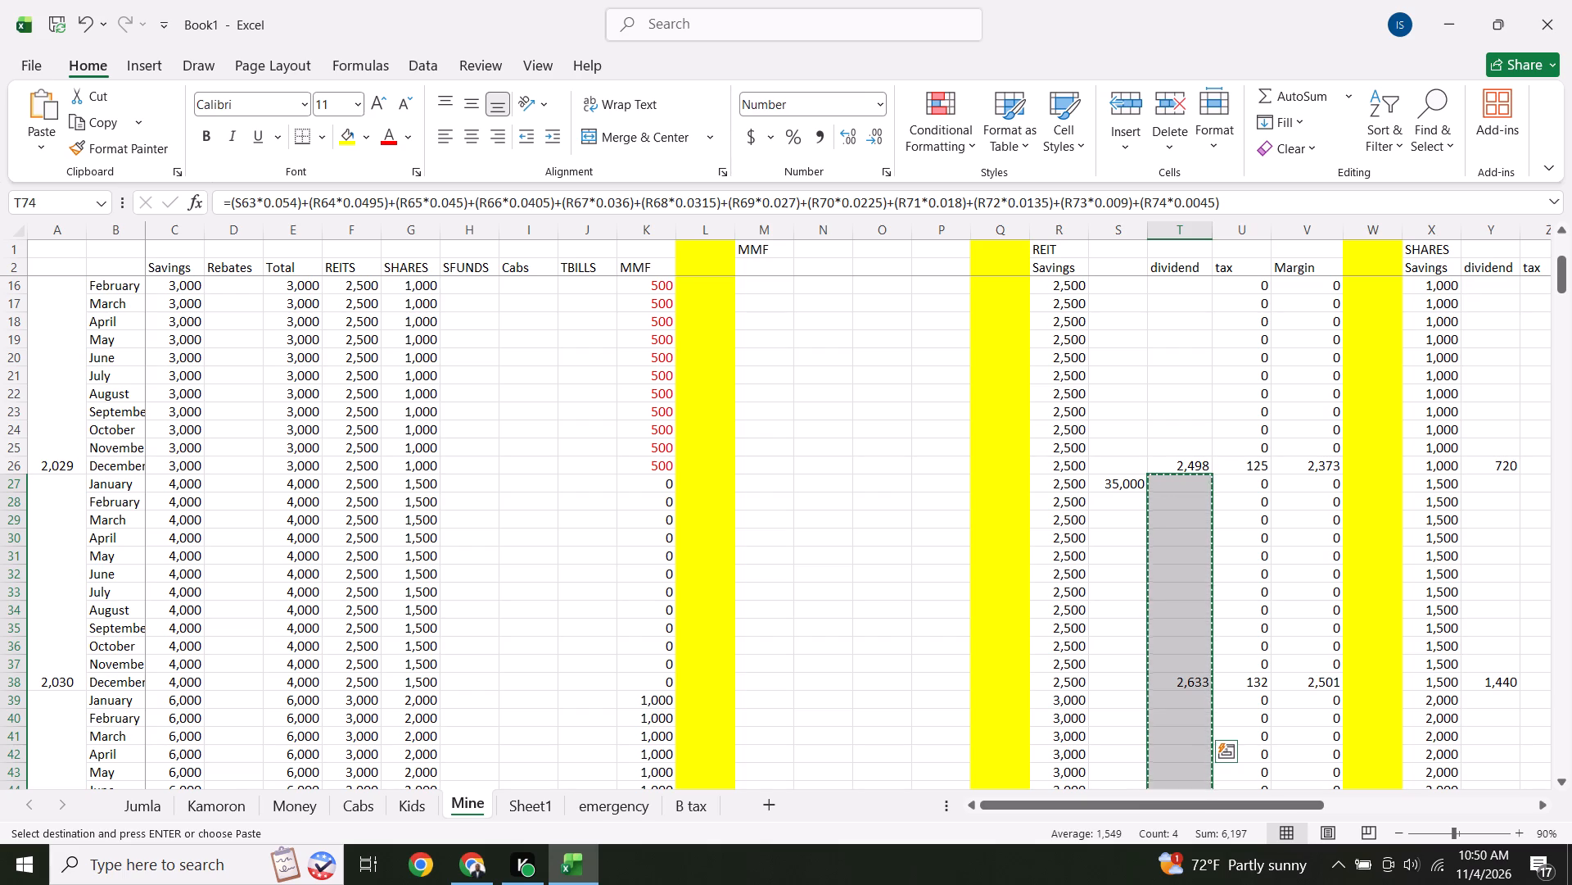
right_click(1194, 487)
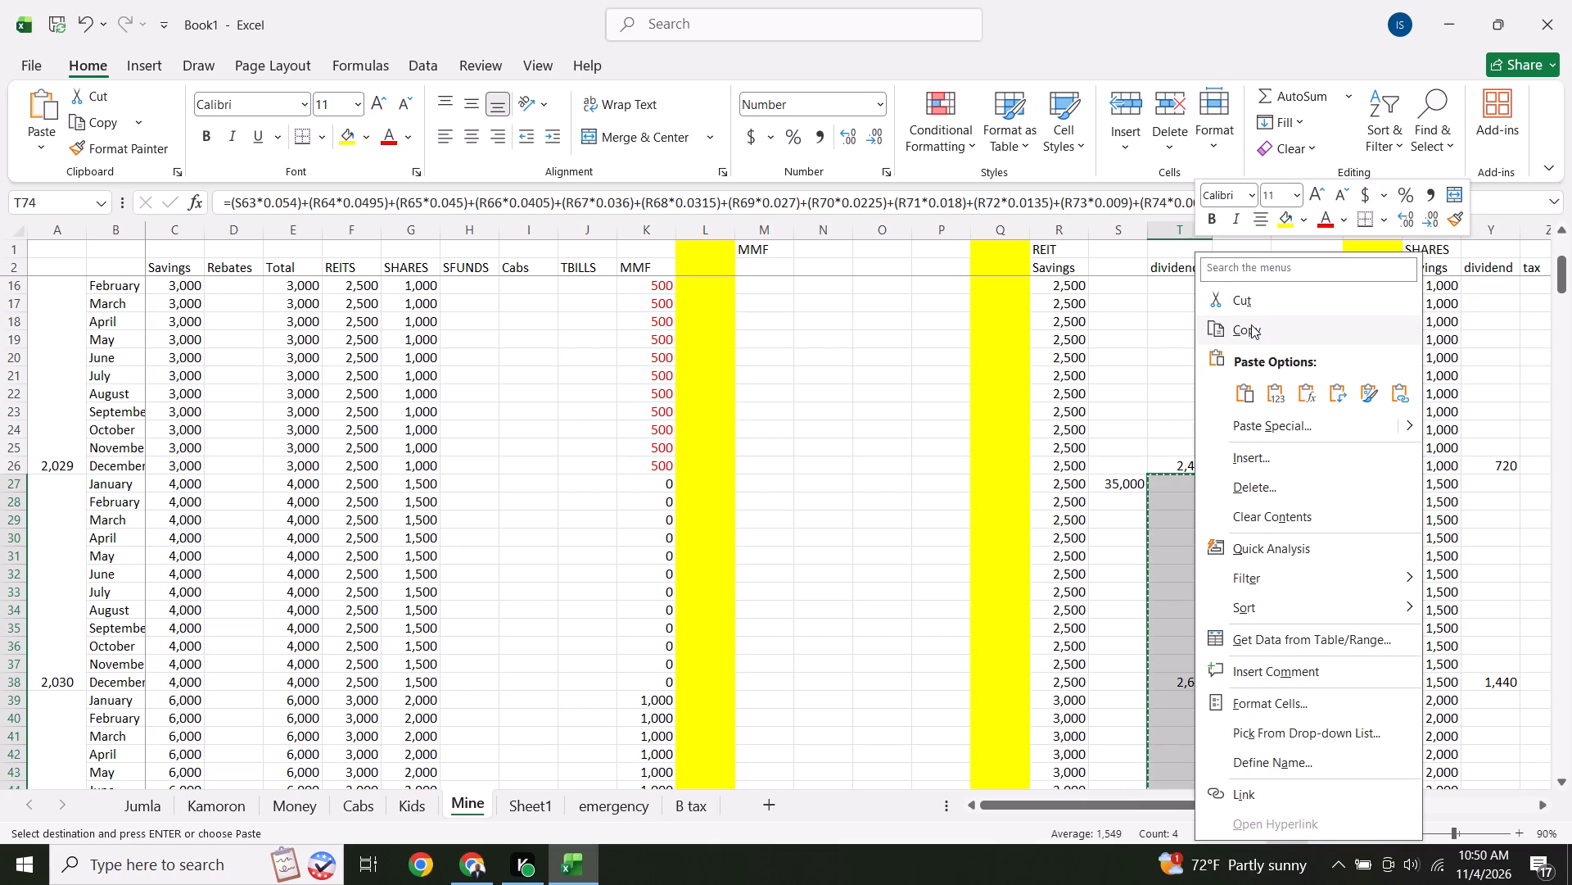
click(1251, 325)
key(Down)
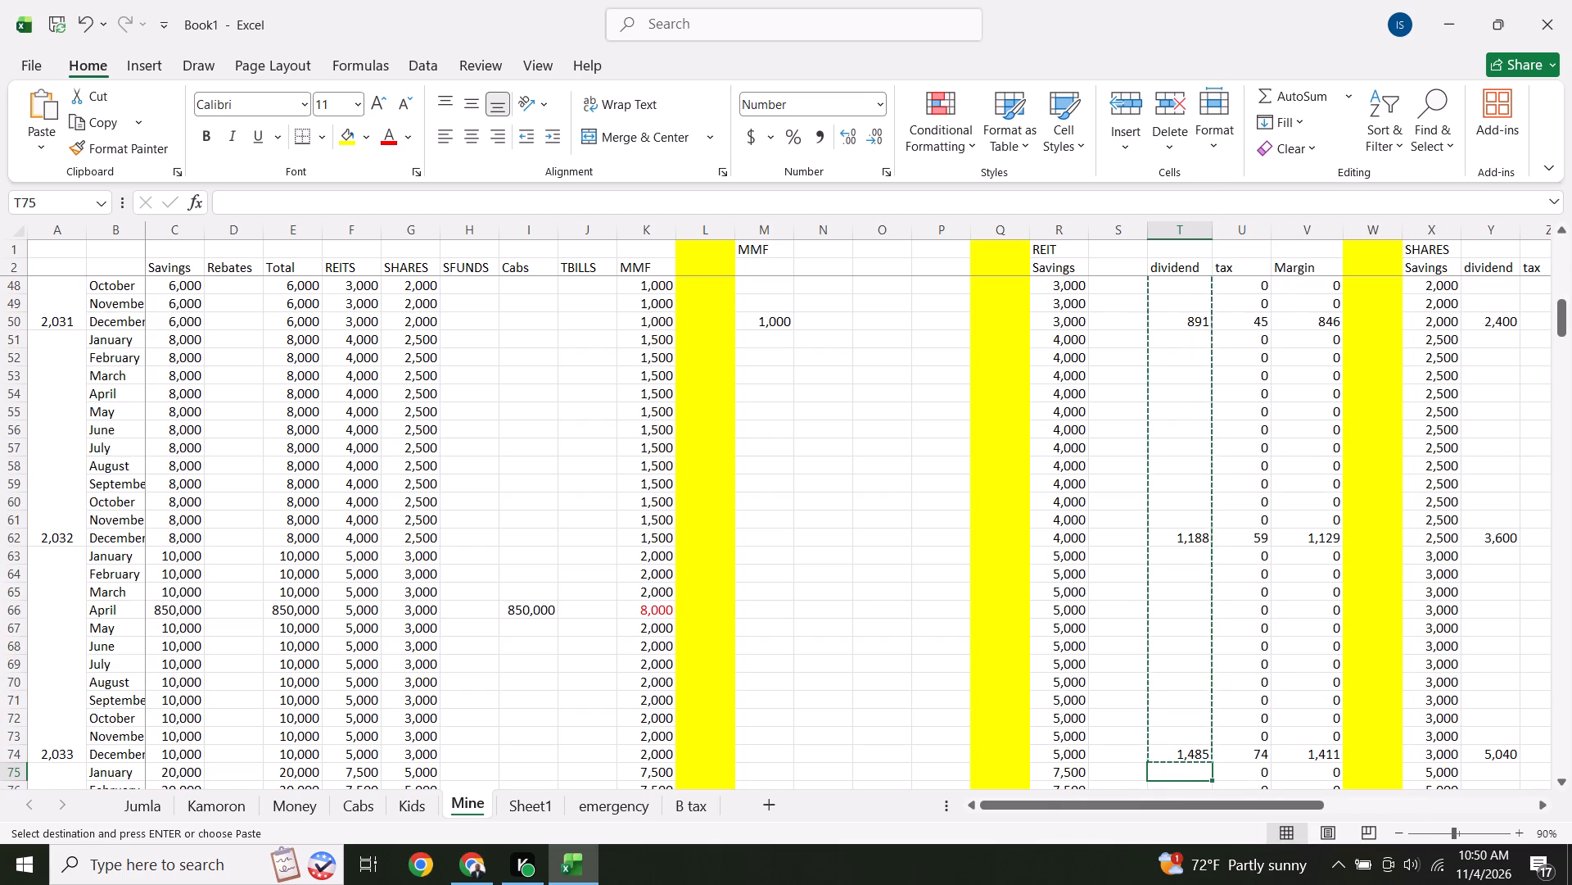
right_click(1187, 771)
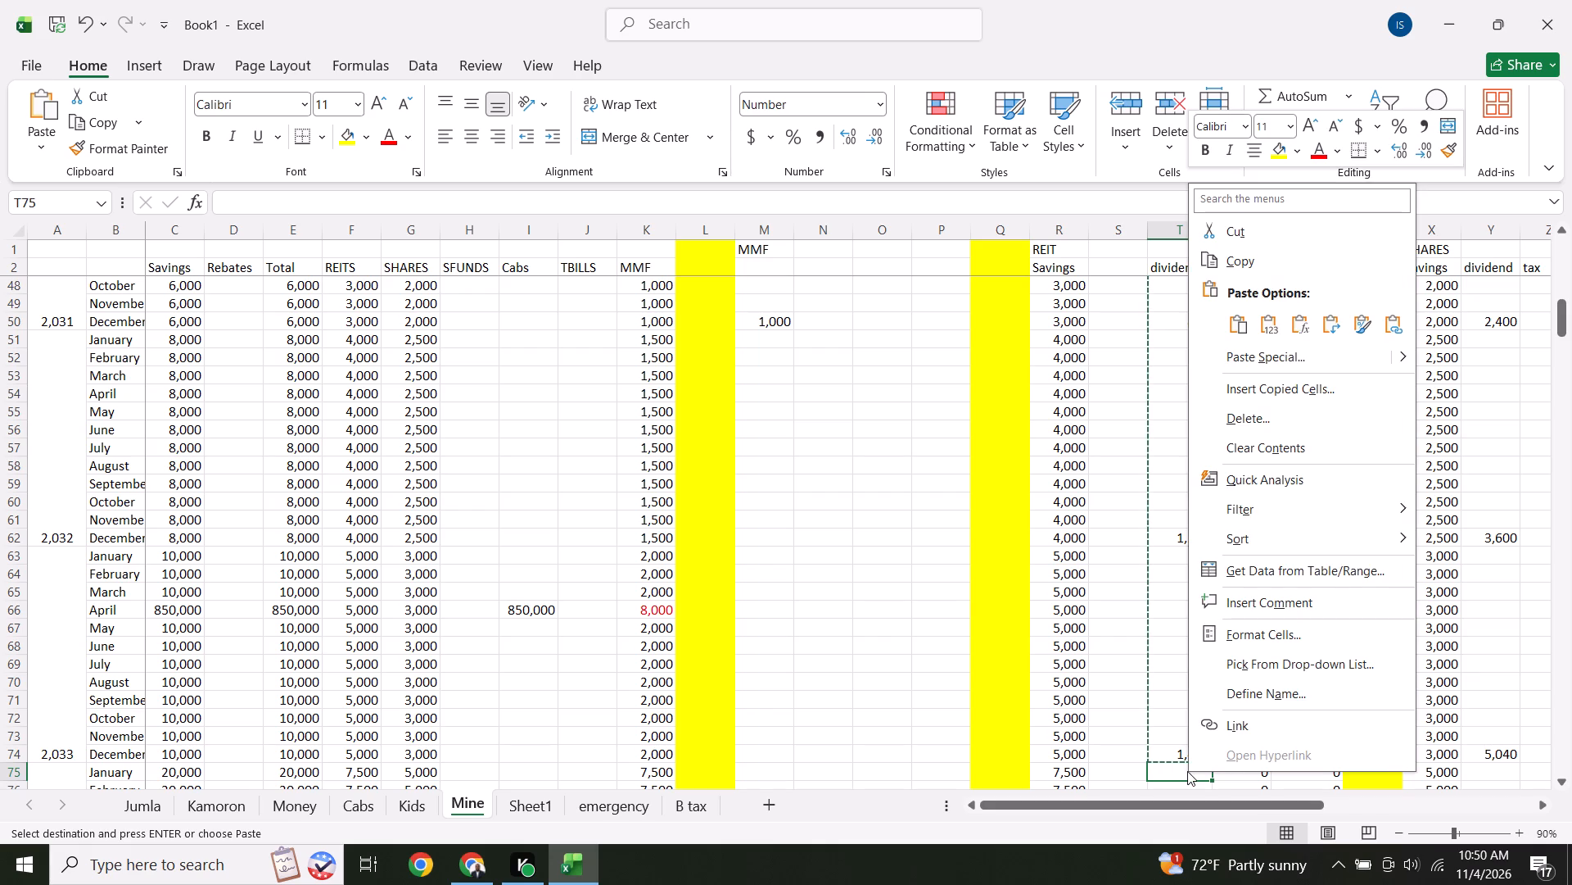
click(1236, 328)
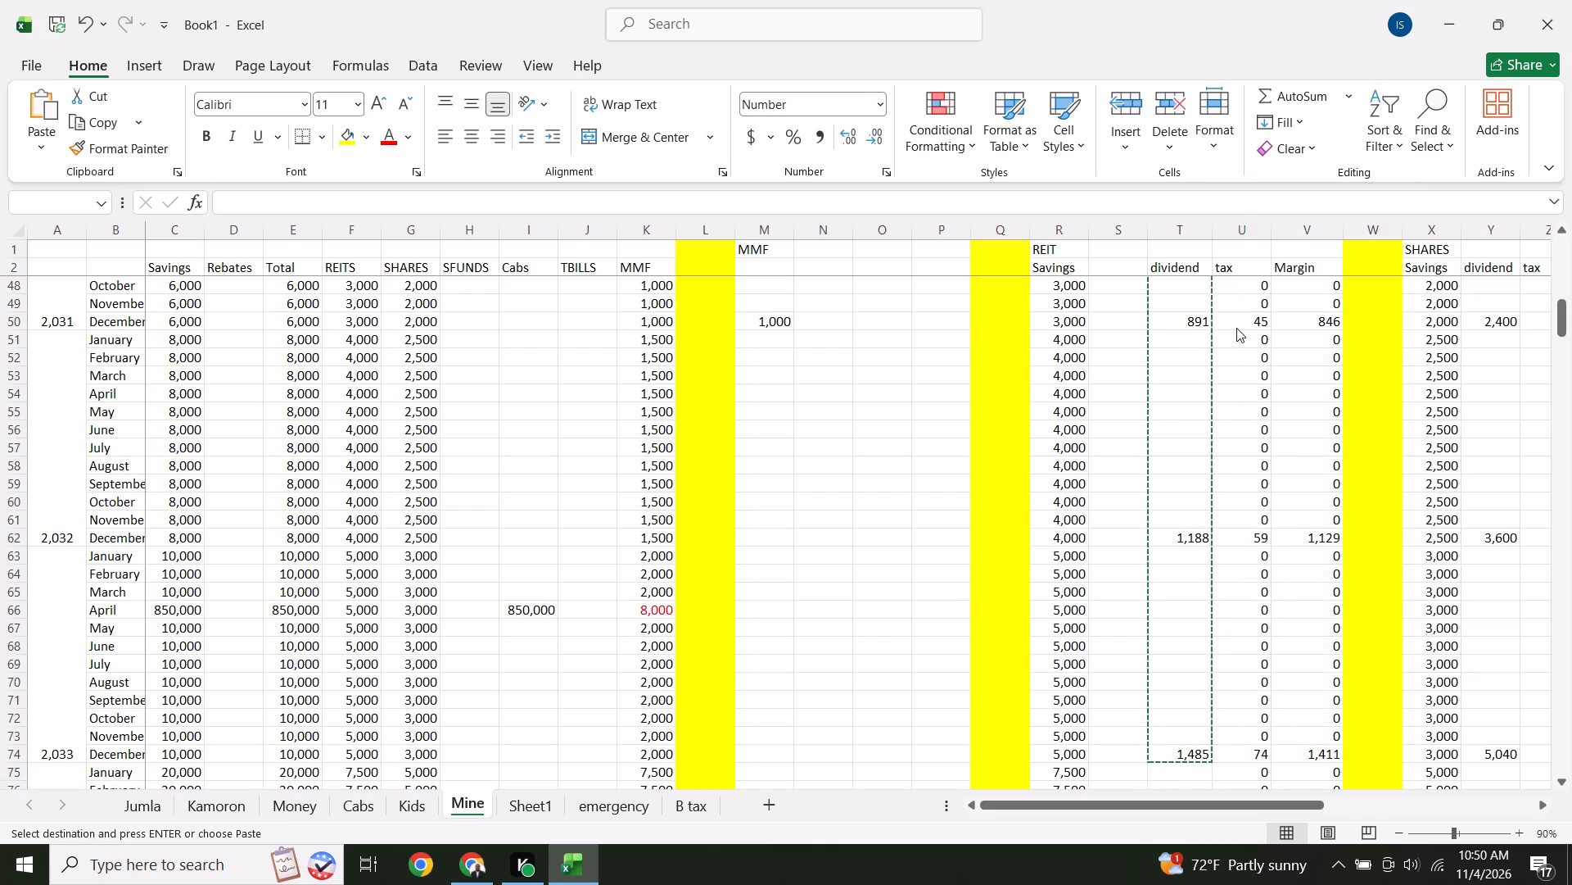
Copy the REIT dividend block T27:T122 and paste it into the following eight years starting at T123.
click(1561, 778)
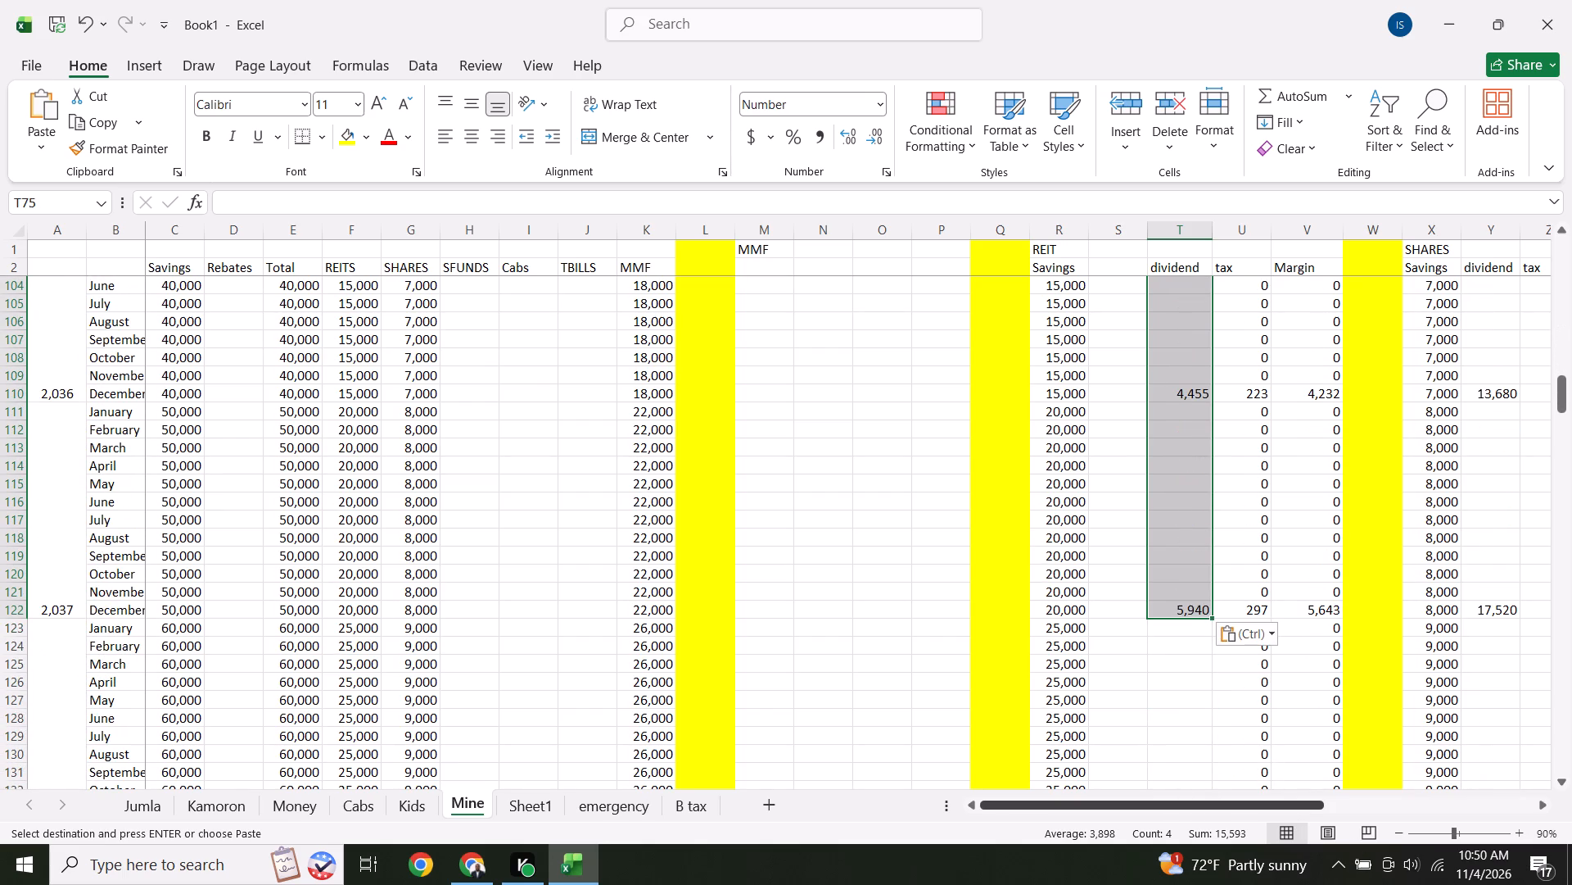
click(1157, 698)
drag(1189, 613, 1175, 190)
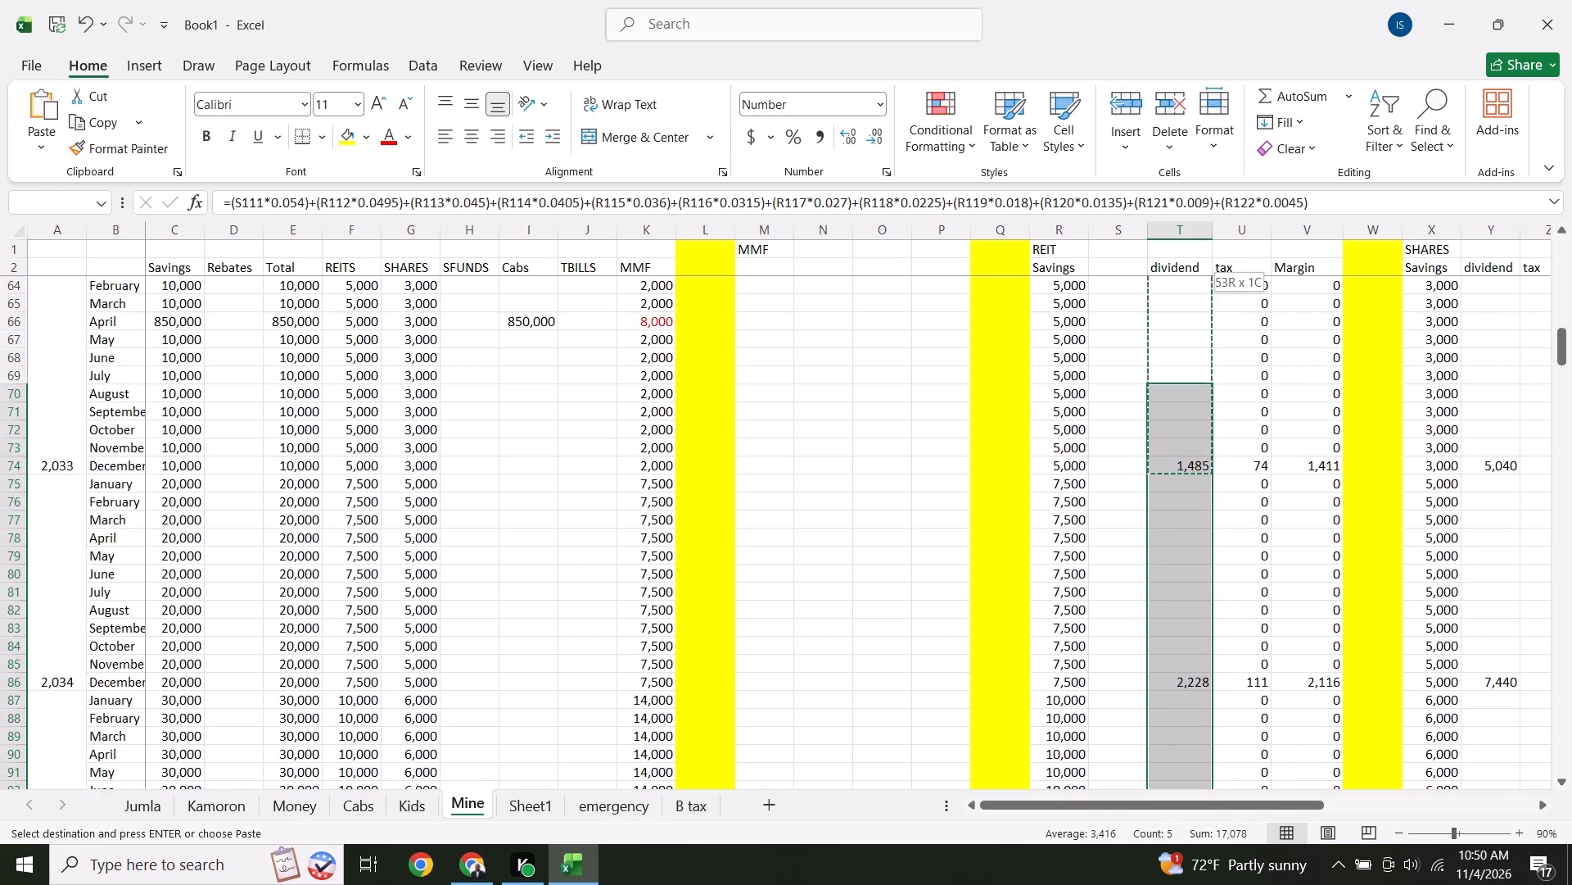
drag(1175, 190, 1192, 651)
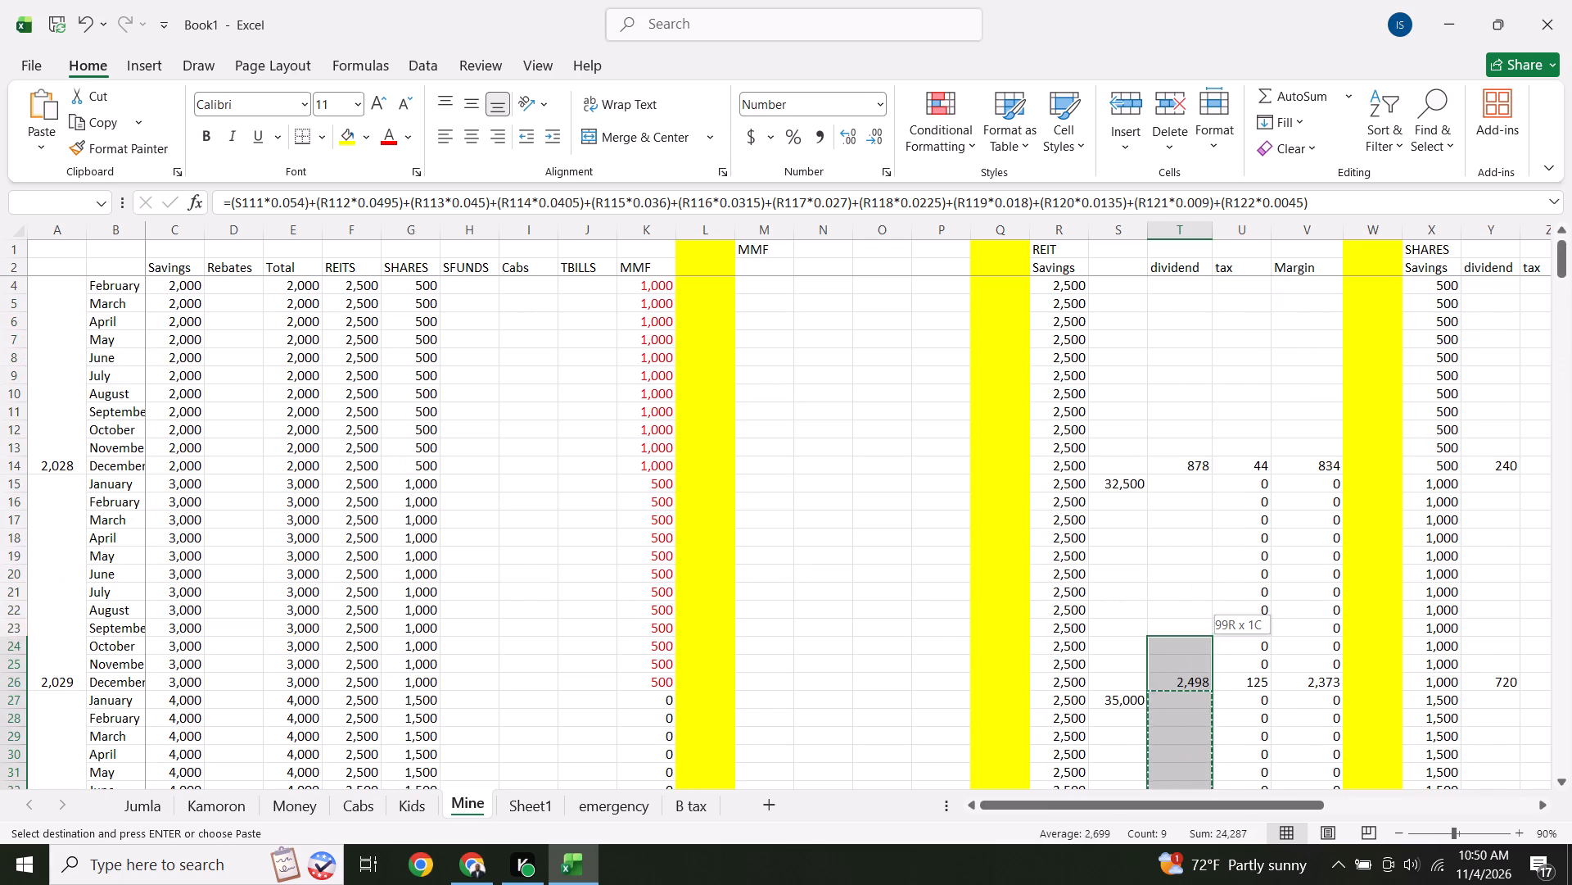
drag(1192, 651, 1193, 704)
right_click(1193, 704)
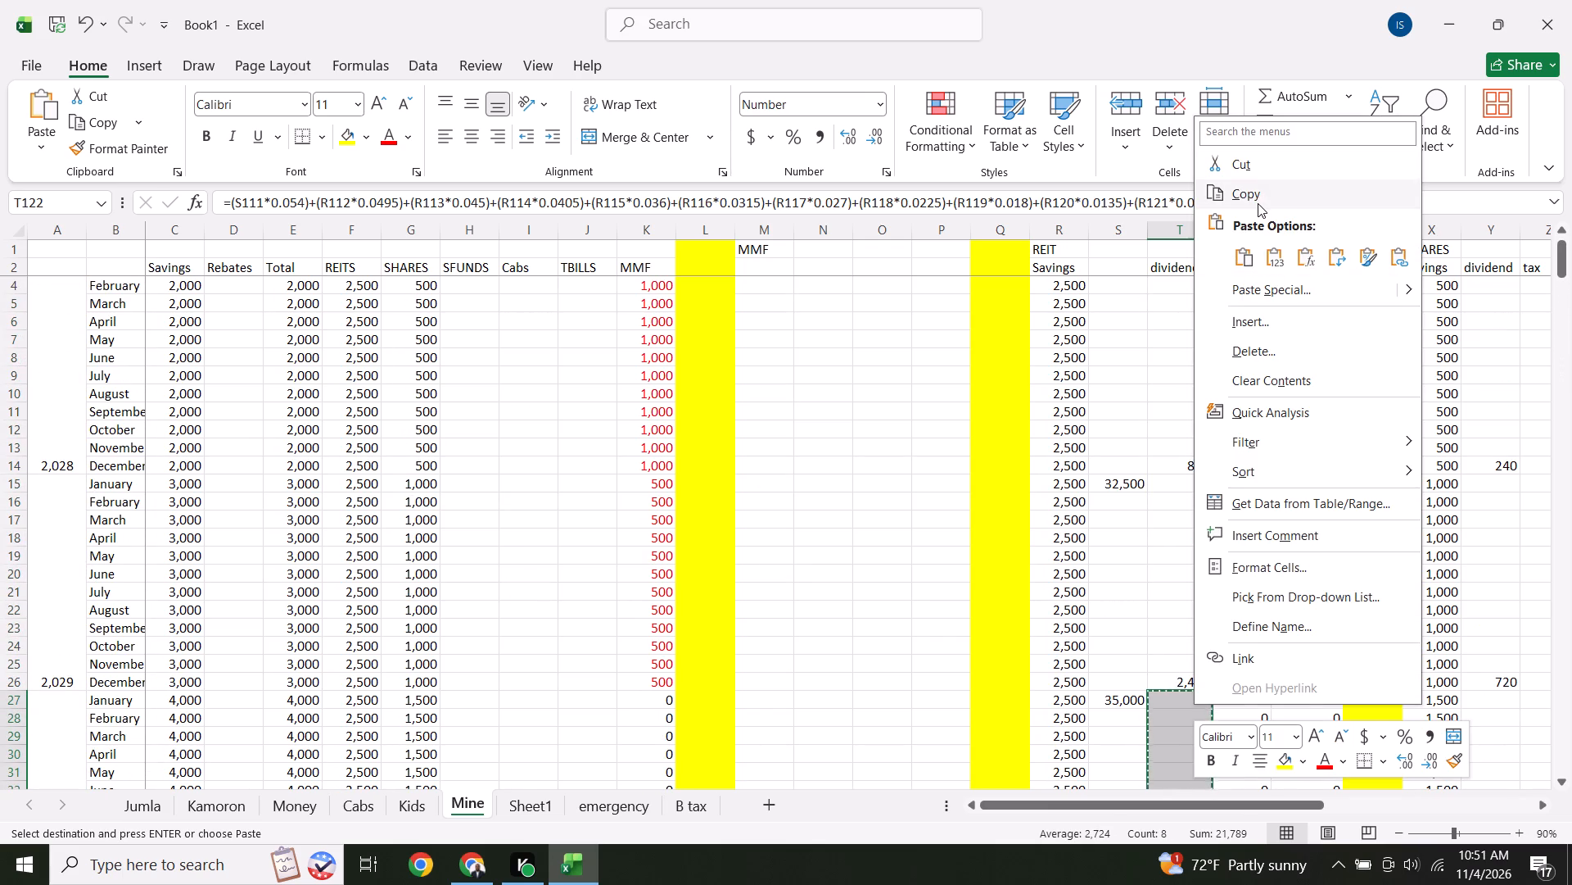
click(1258, 203)
key(Down)
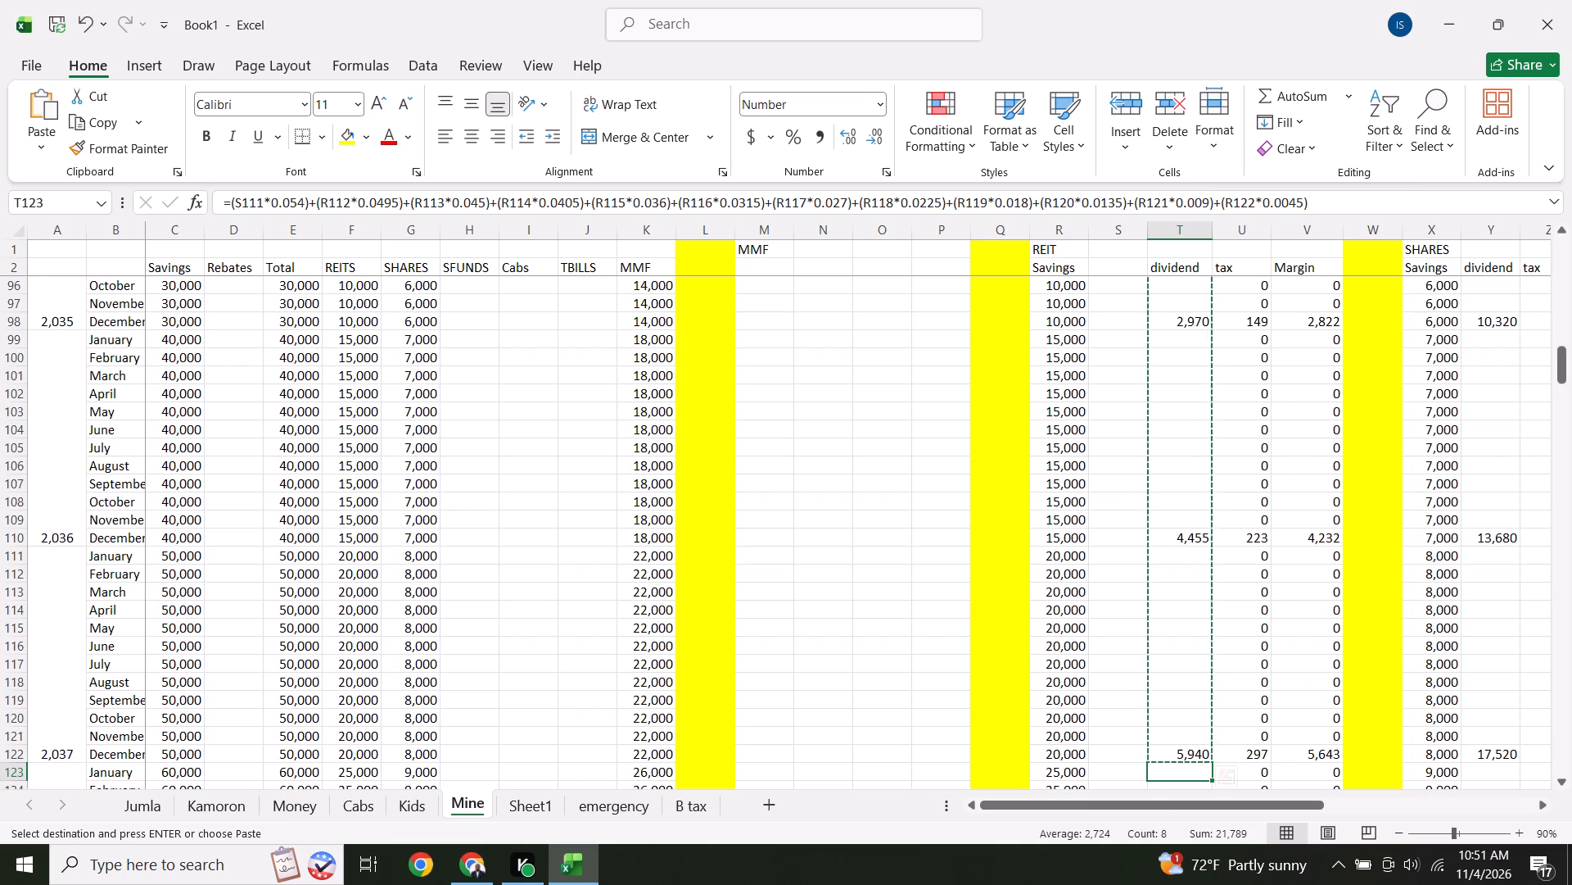
right_click(1189, 774)
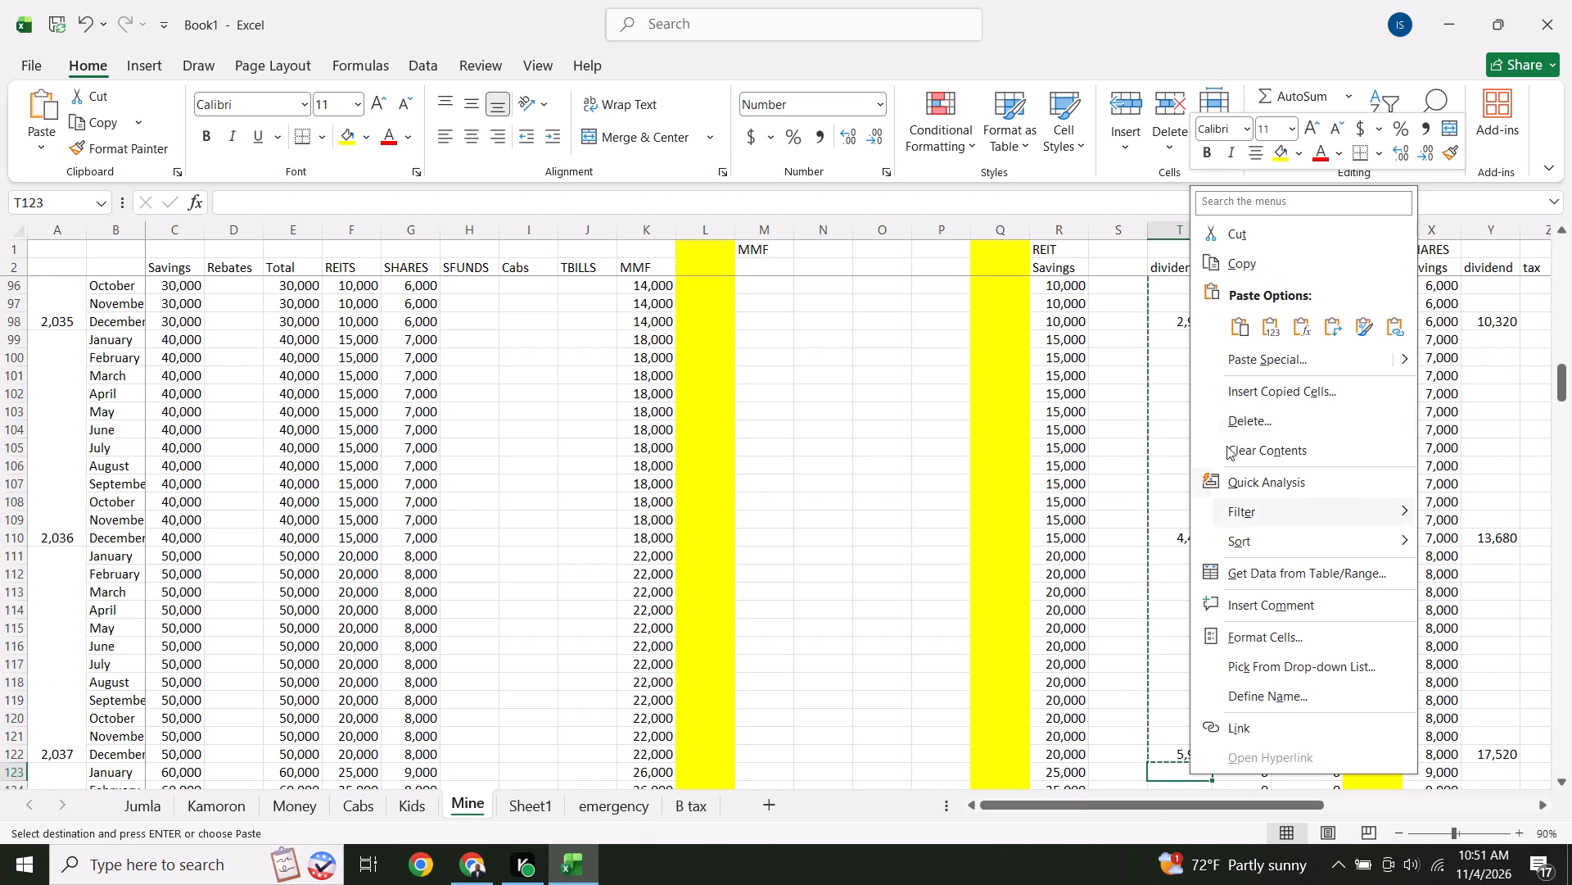
click(1242, 325)
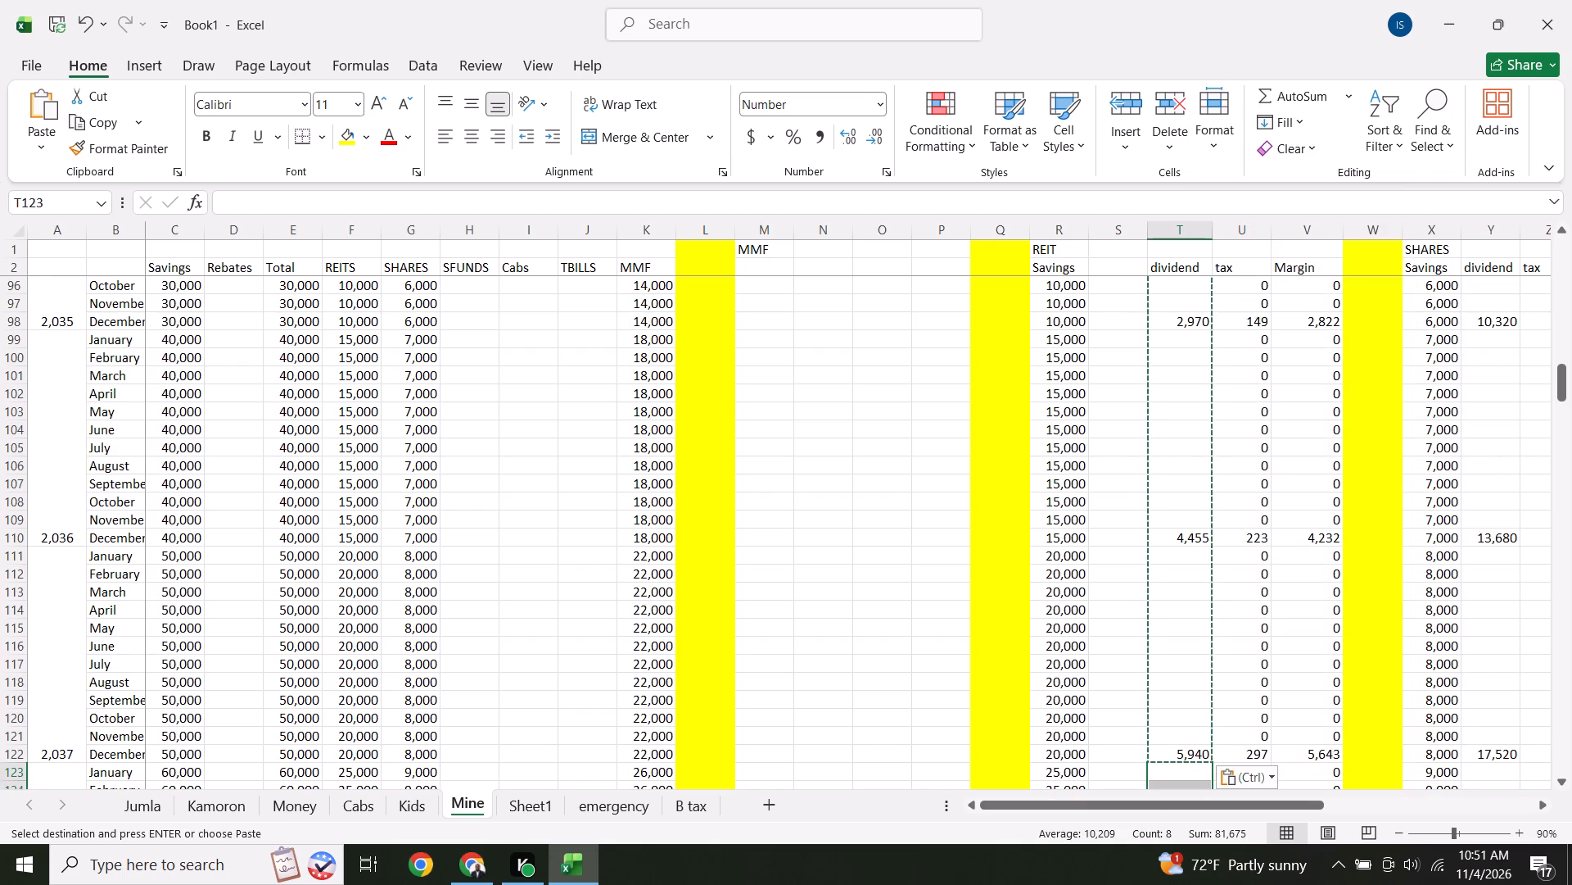
Paste the copied REIT dividend block again starting at T219 to cover the years through 2053, and end the copying.
click(1564, 778)
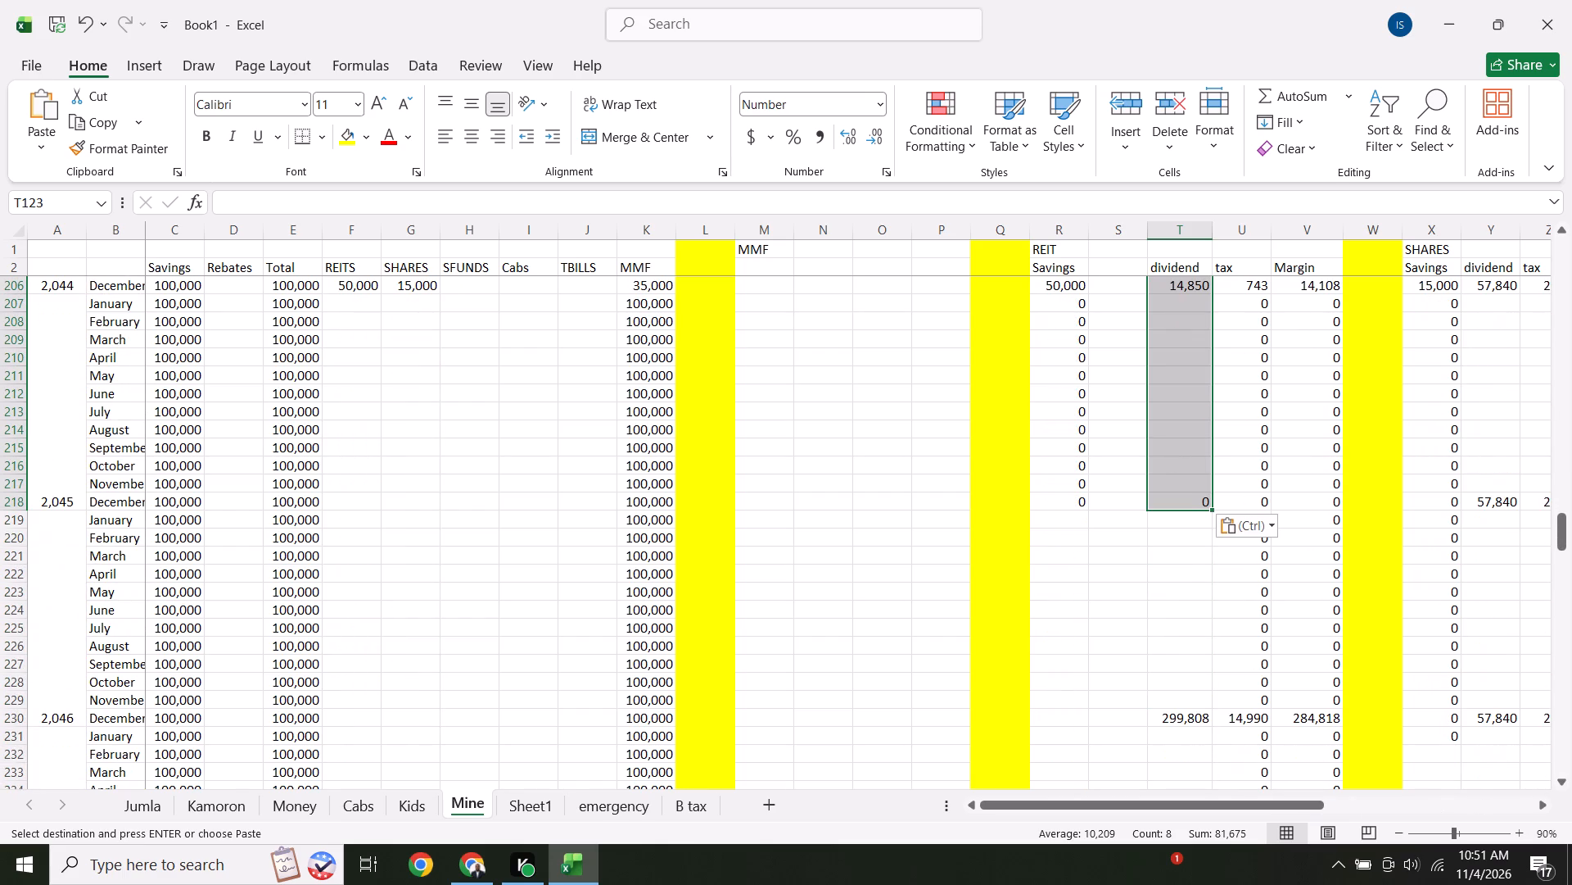
click(1181, 523)
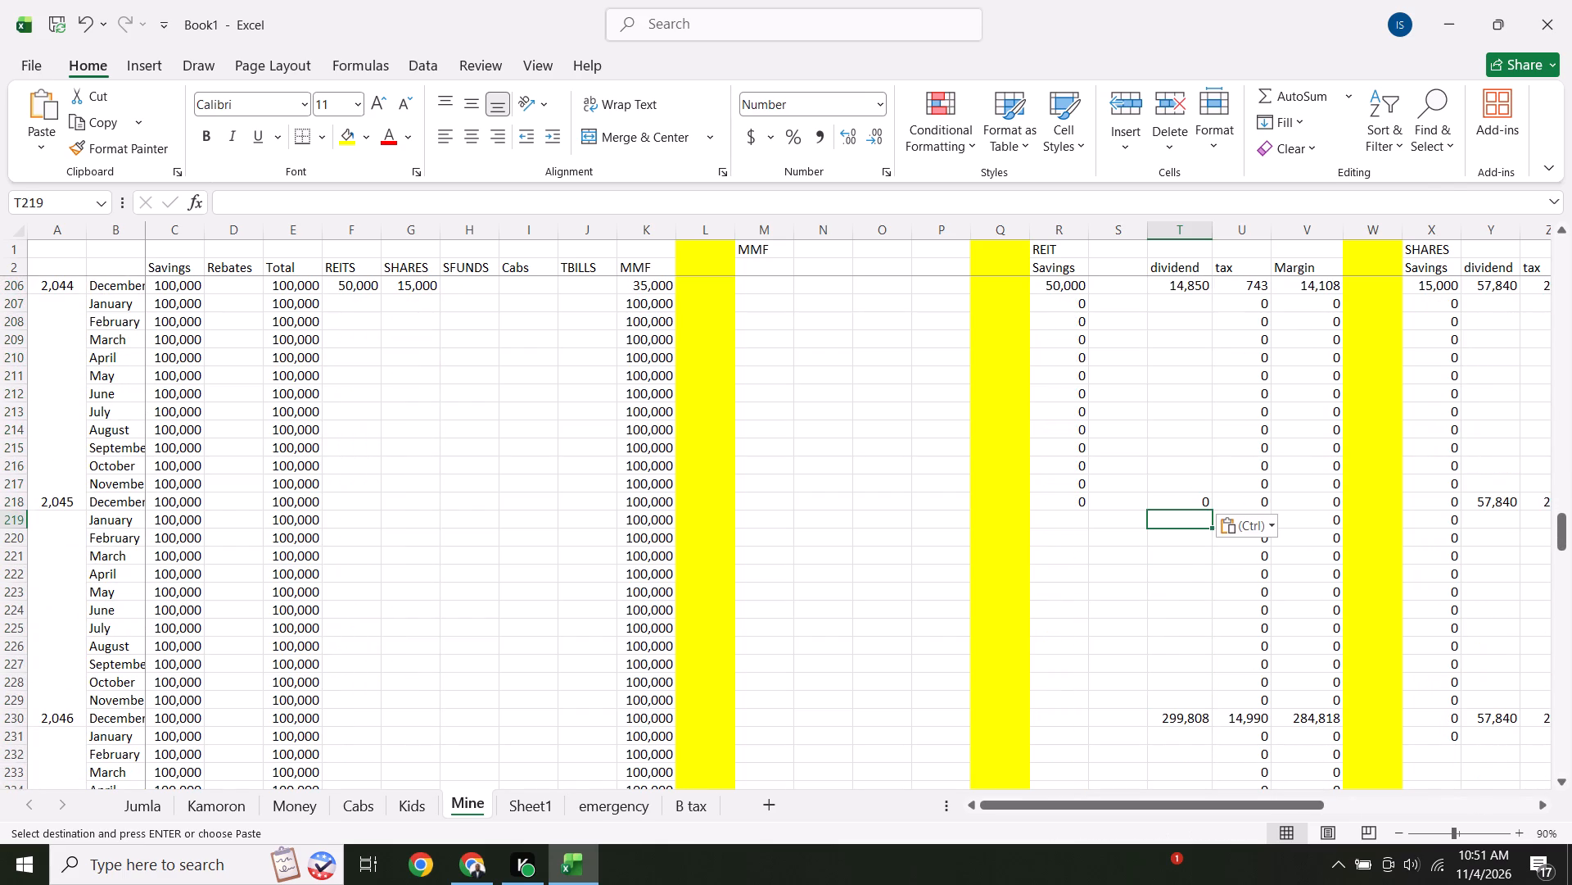
right_click(1181, 523)
click(1235, 392)
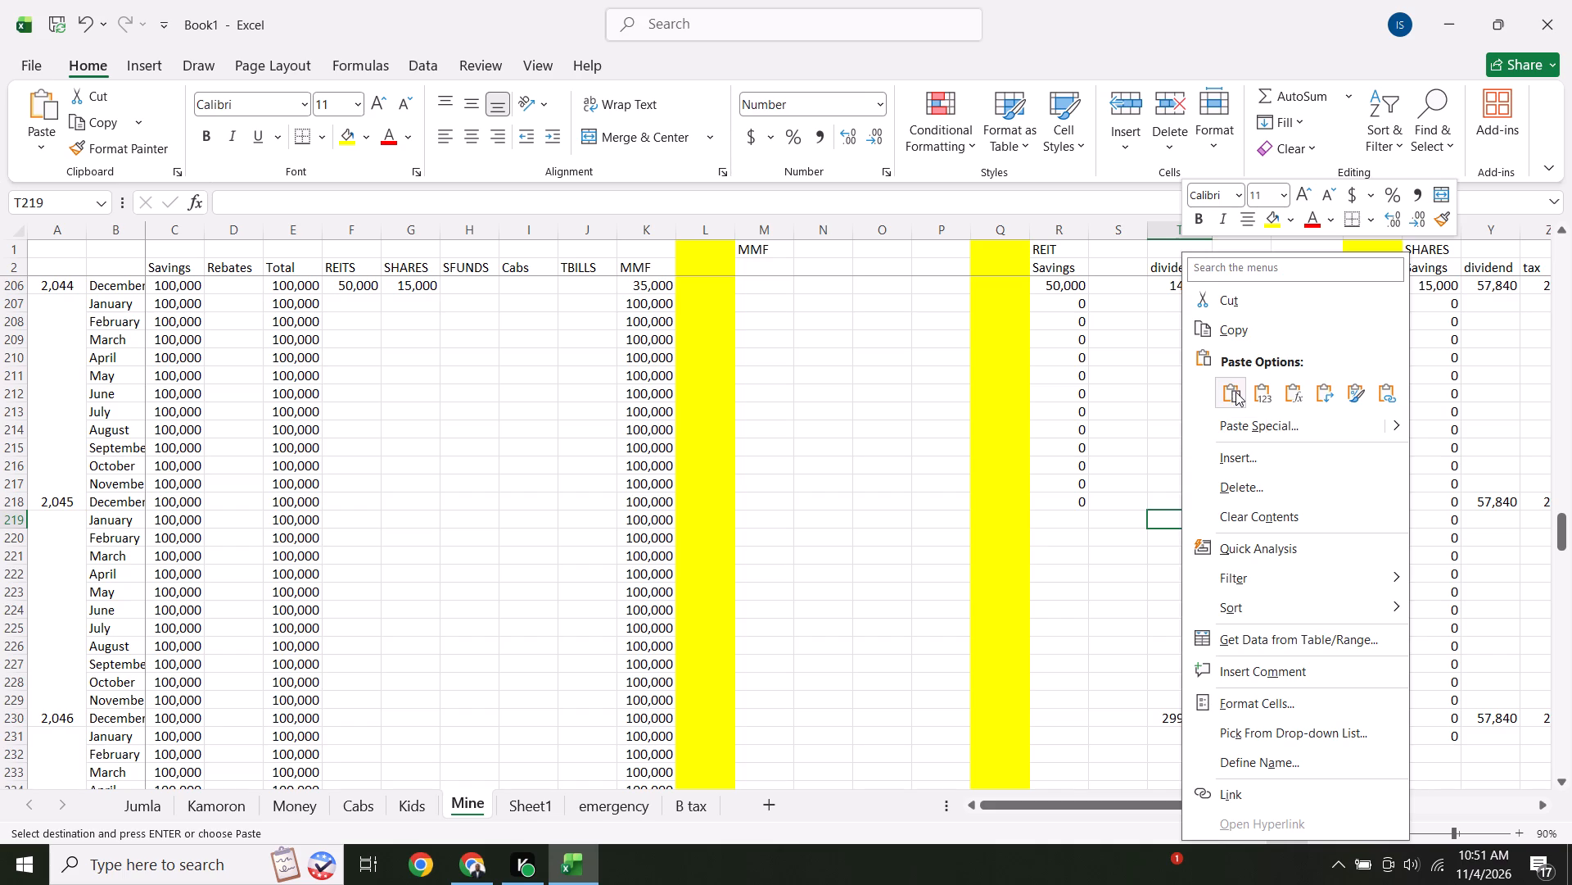
click(1565, 778)
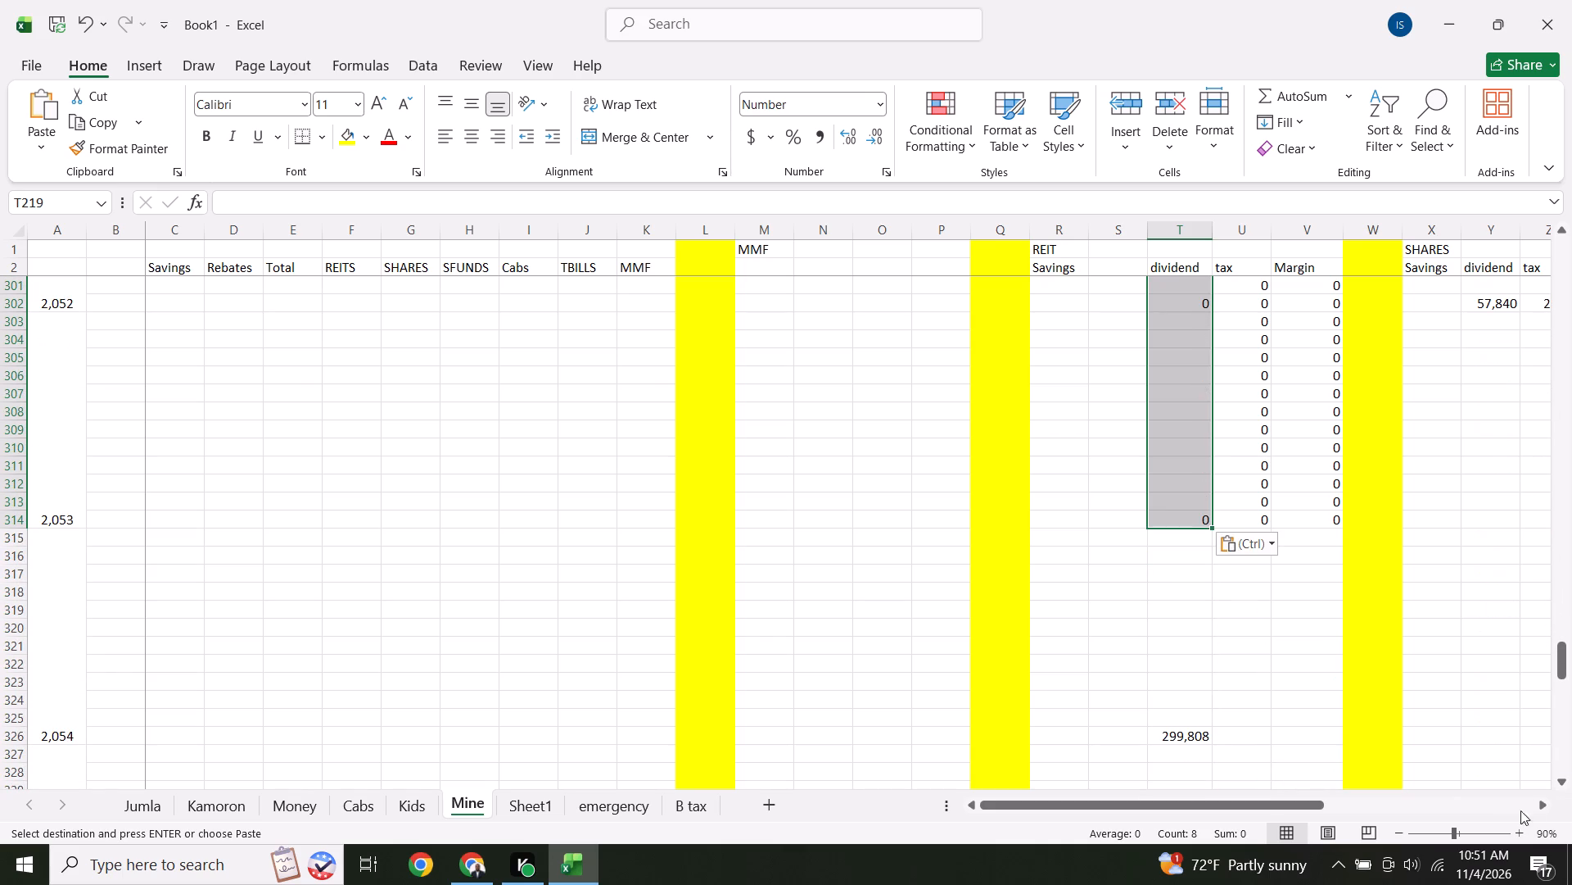
drag(1561, 651, 1506, 216)
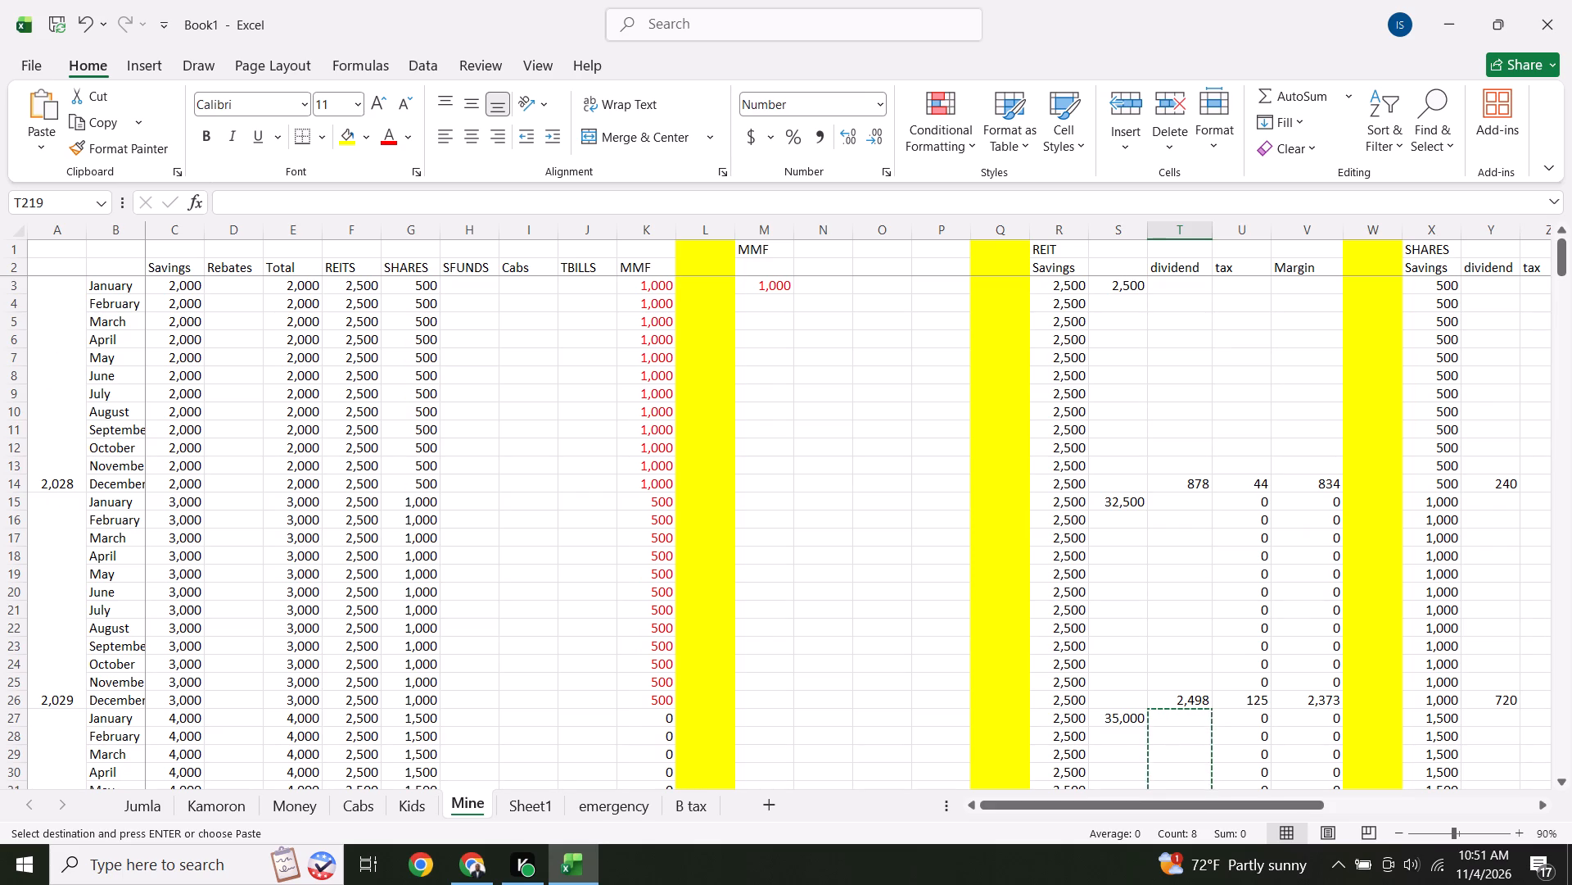
click(1133, 623)
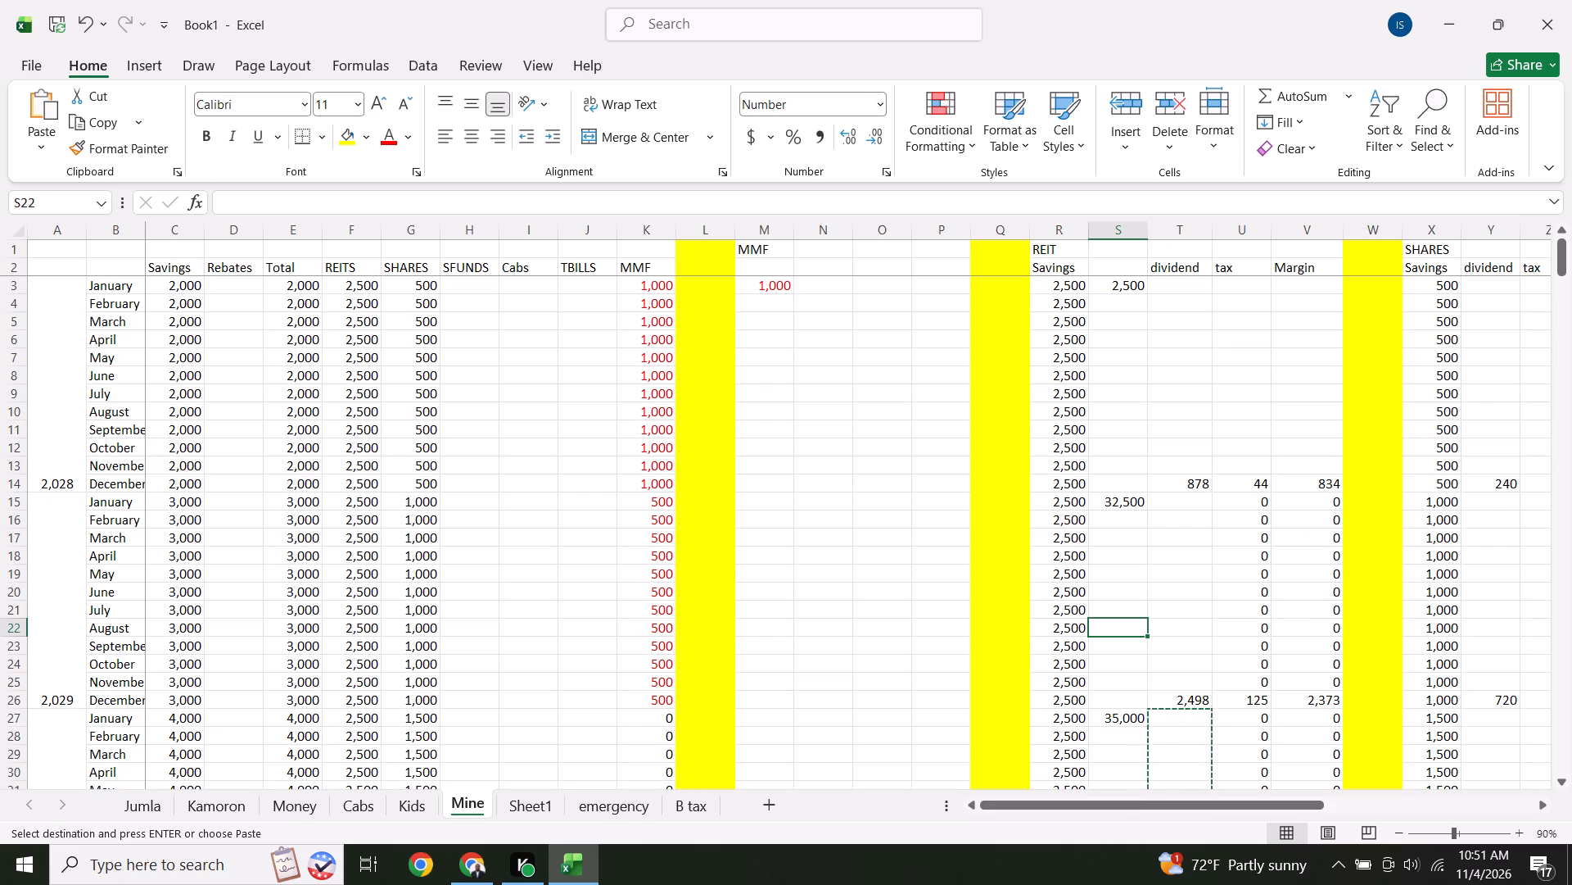
key(Escape)
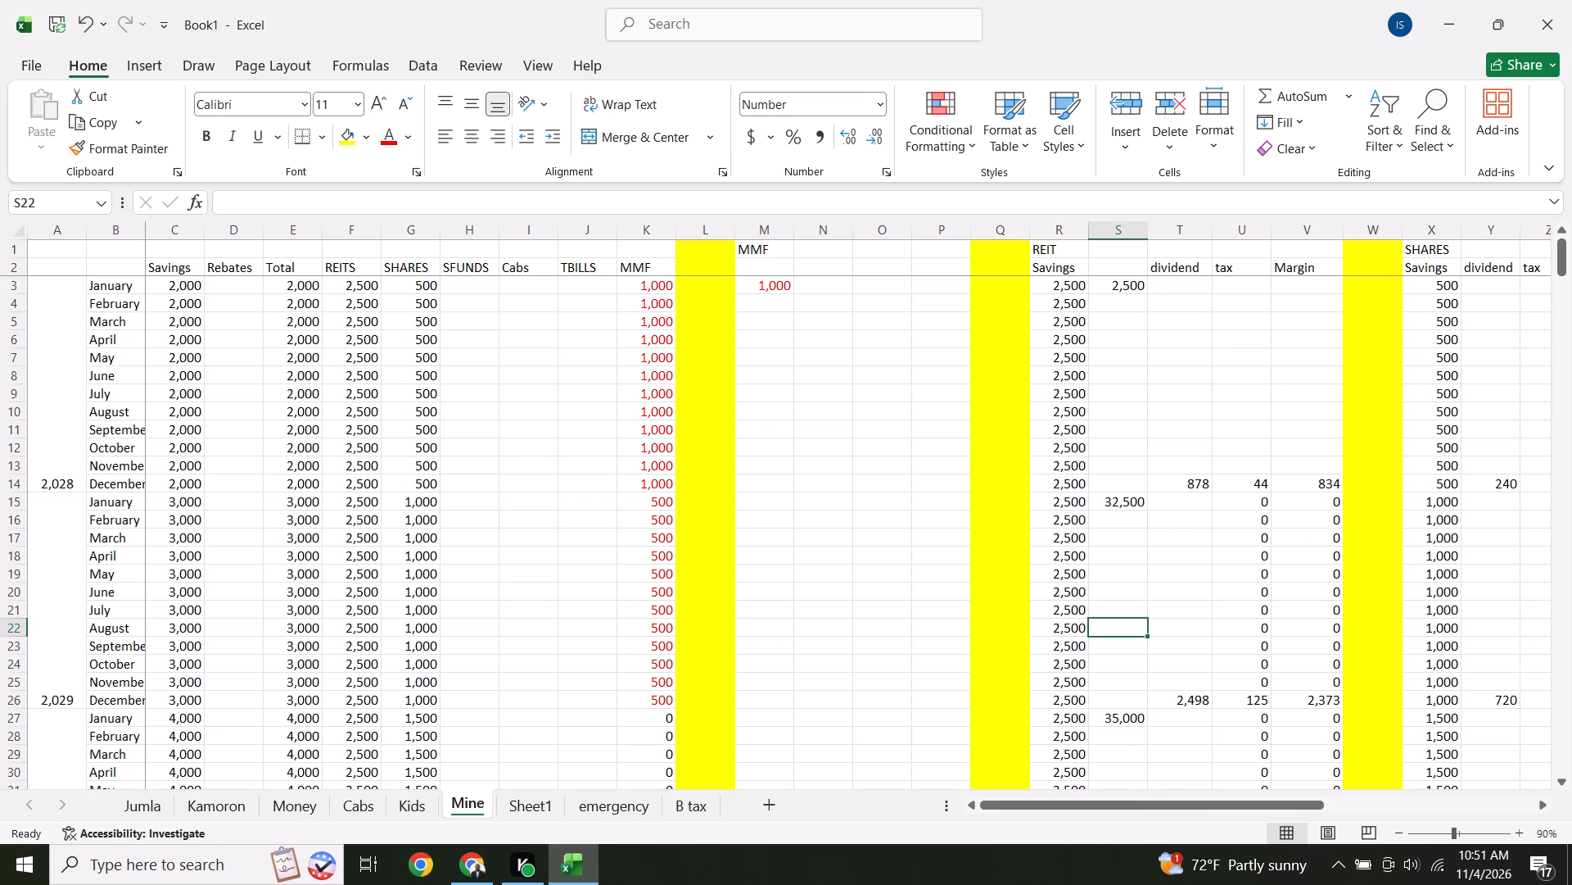
Copy the cumulative REIT savings block S16:S27 and paste it into the following year starting at S28.
click(1141, 722)
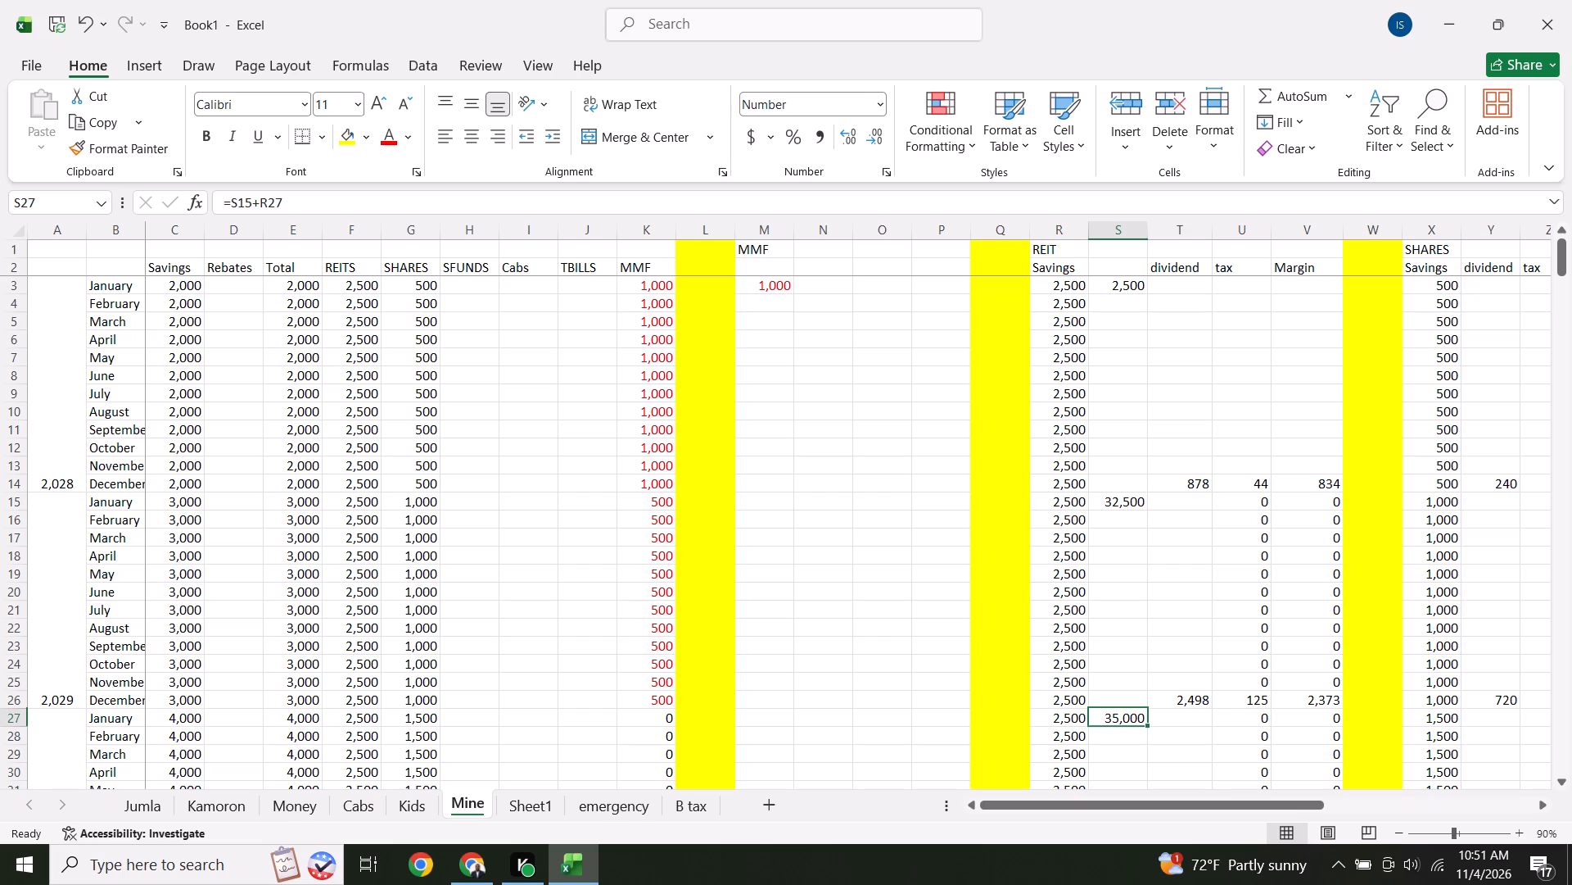
drag(1129, 519, 1129, 633)
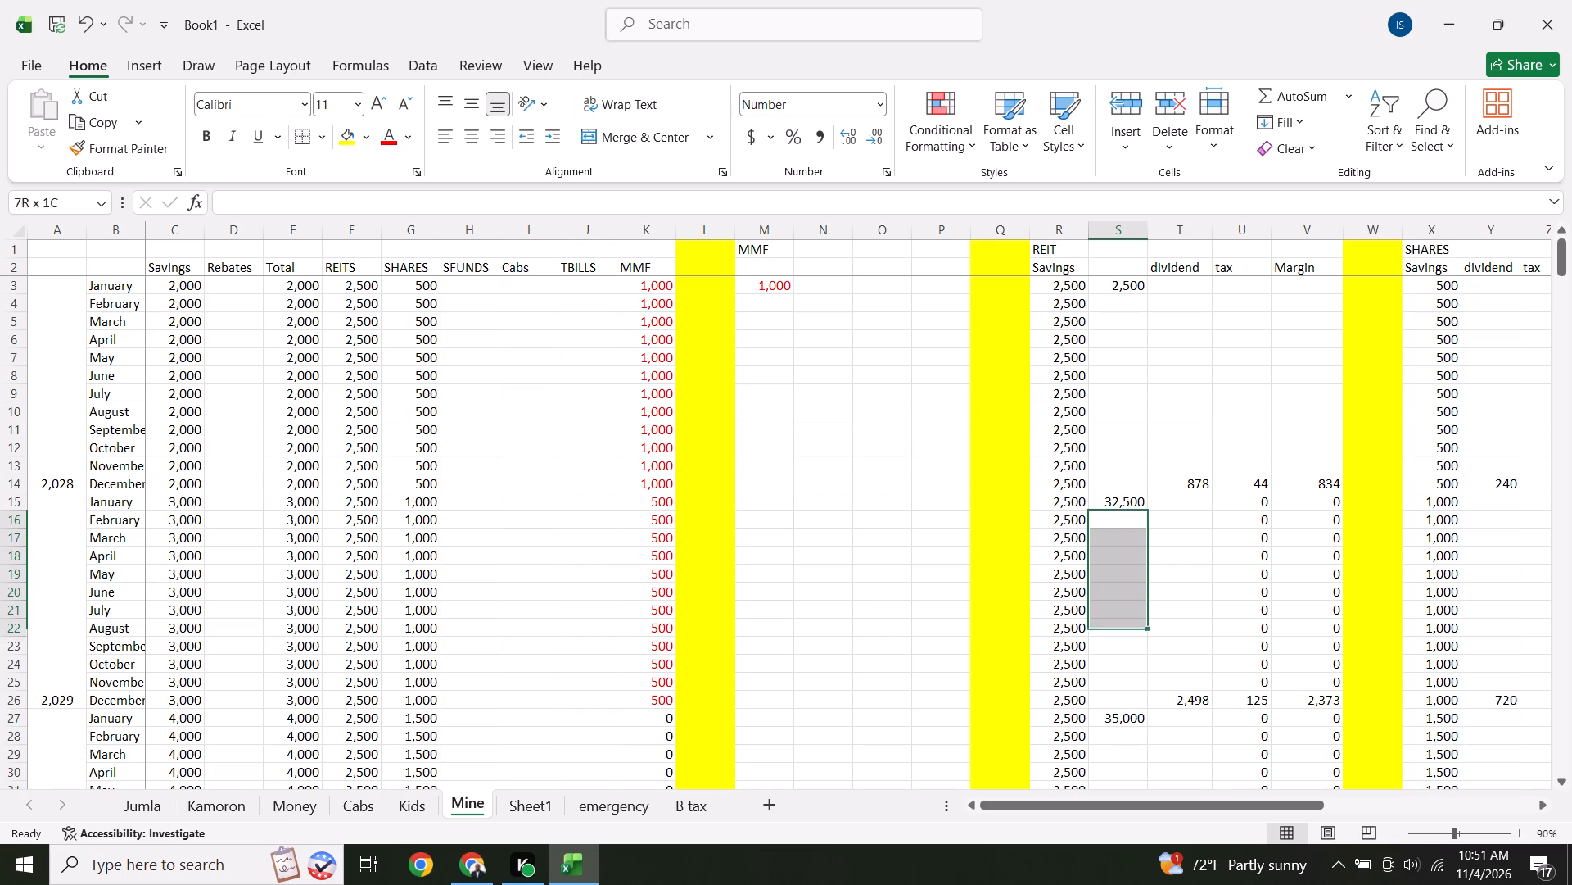
drag(1129, 633, 1126, 724)
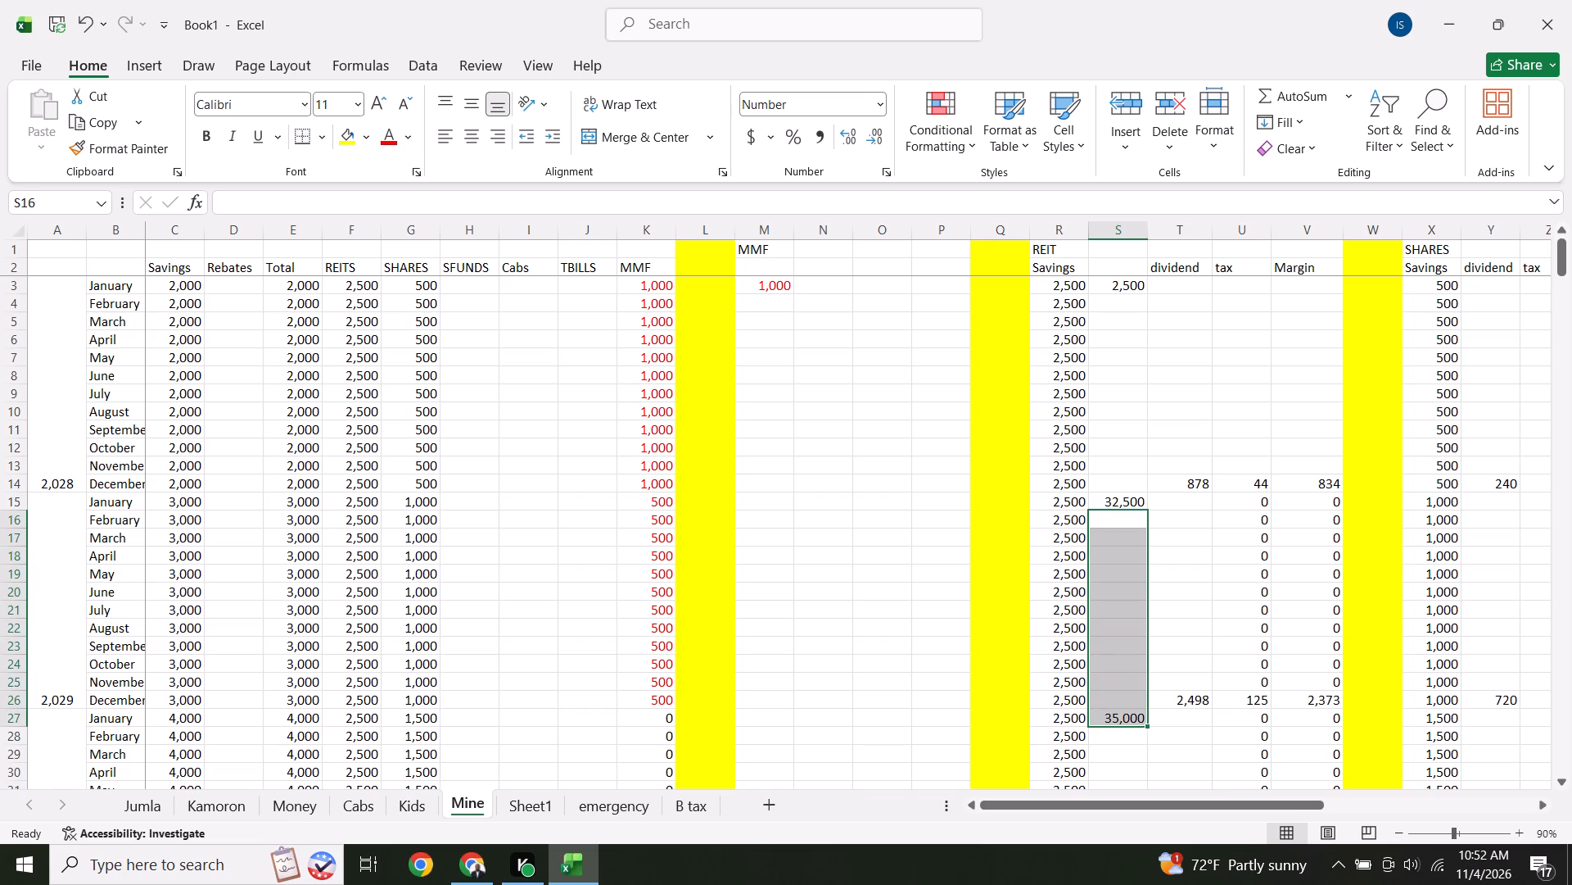
right_click(1133, 709)
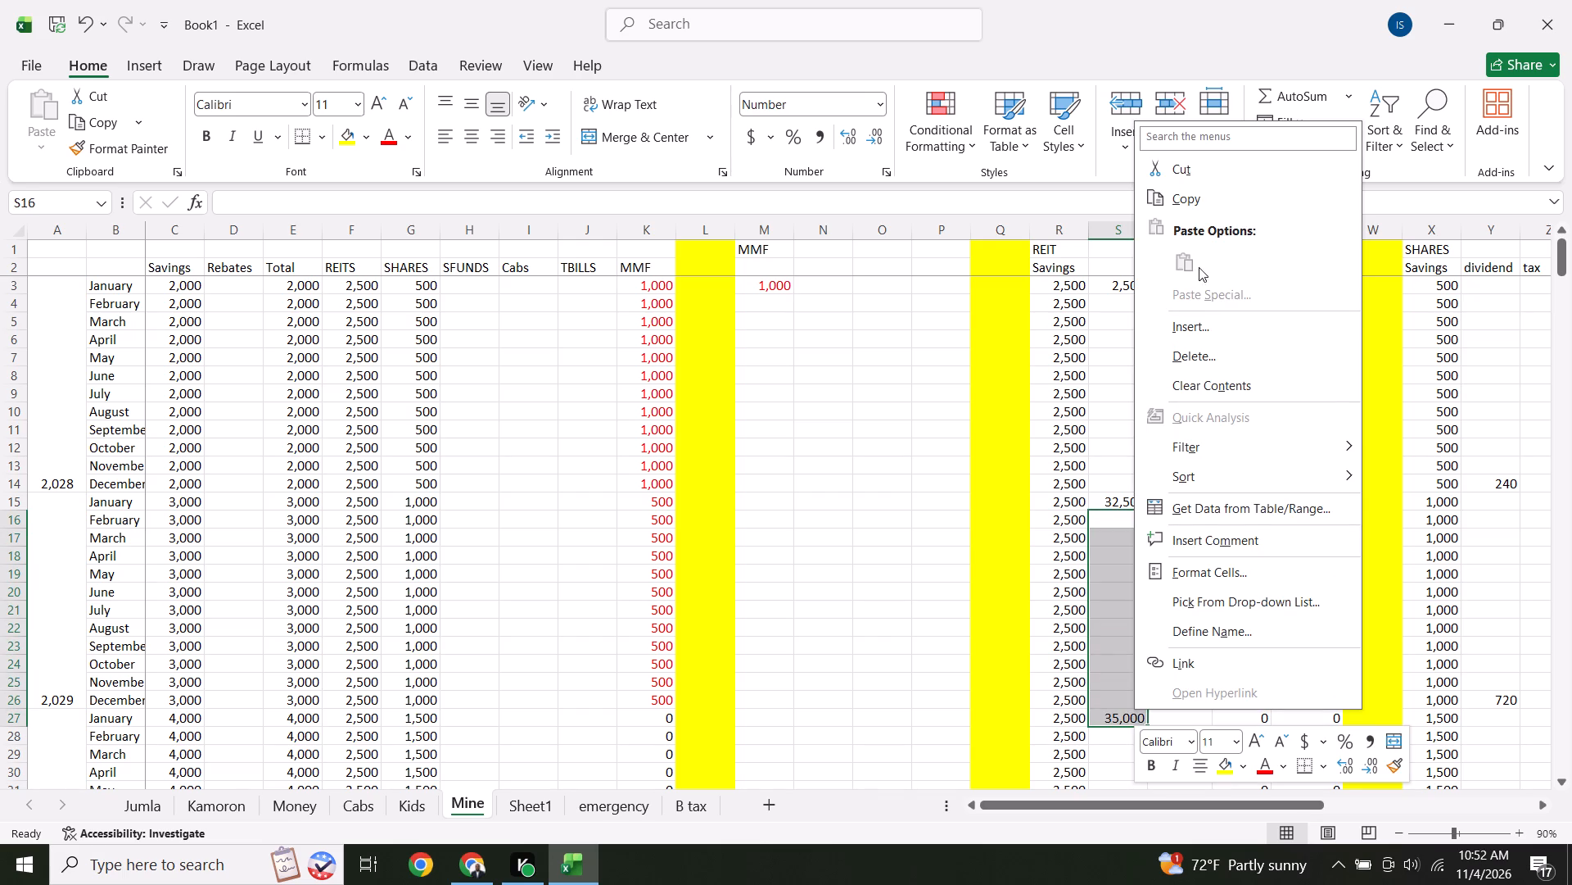
click(1185, 202)
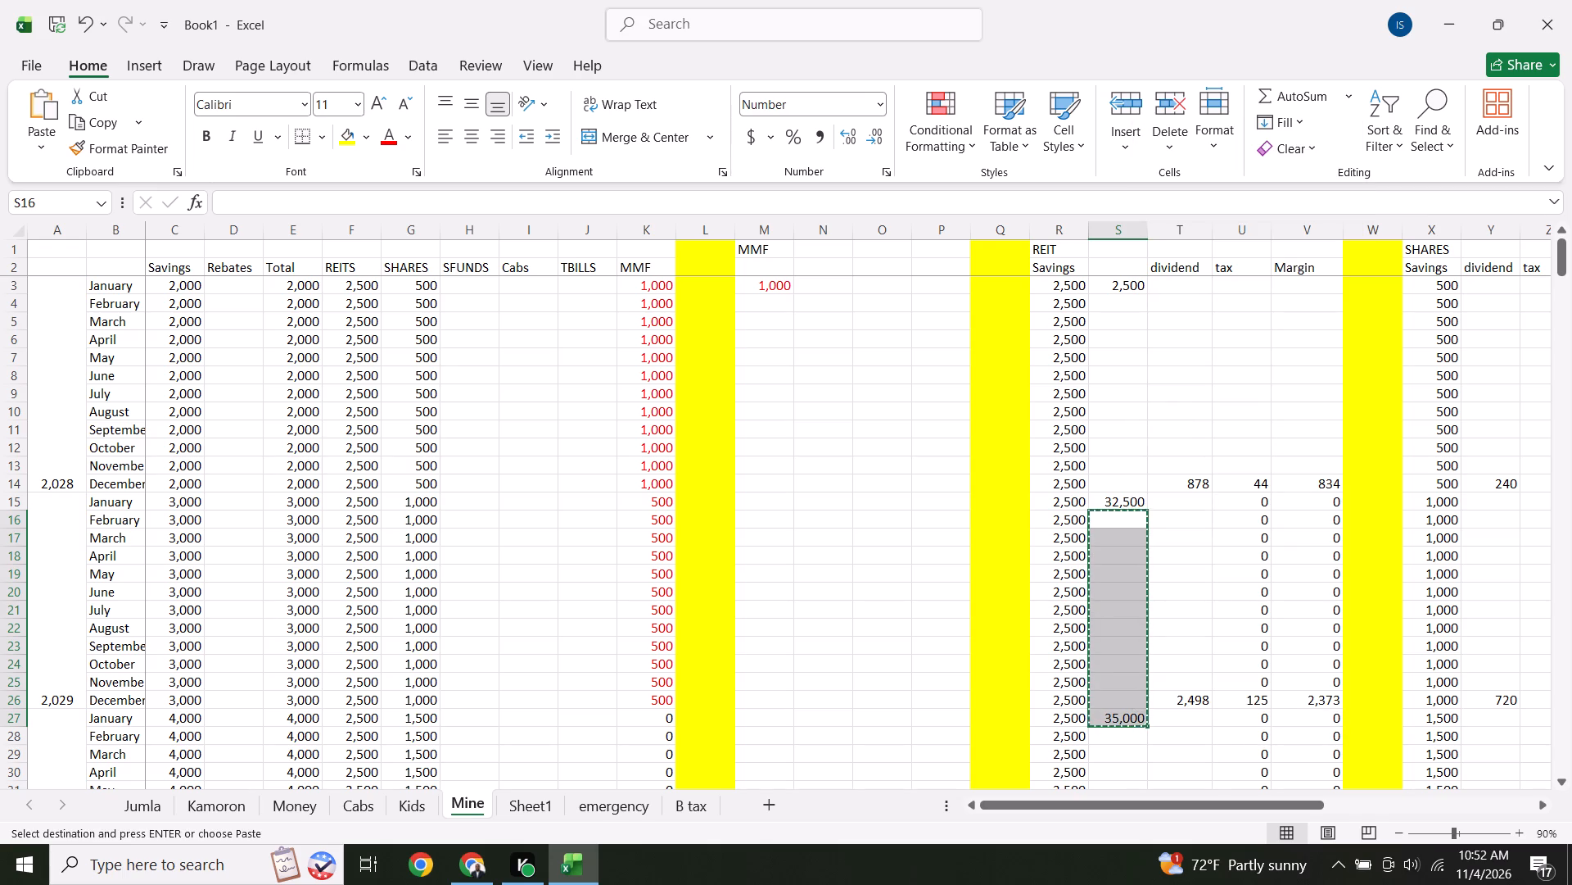
click(1118, 740)
right_click(1118, 740)
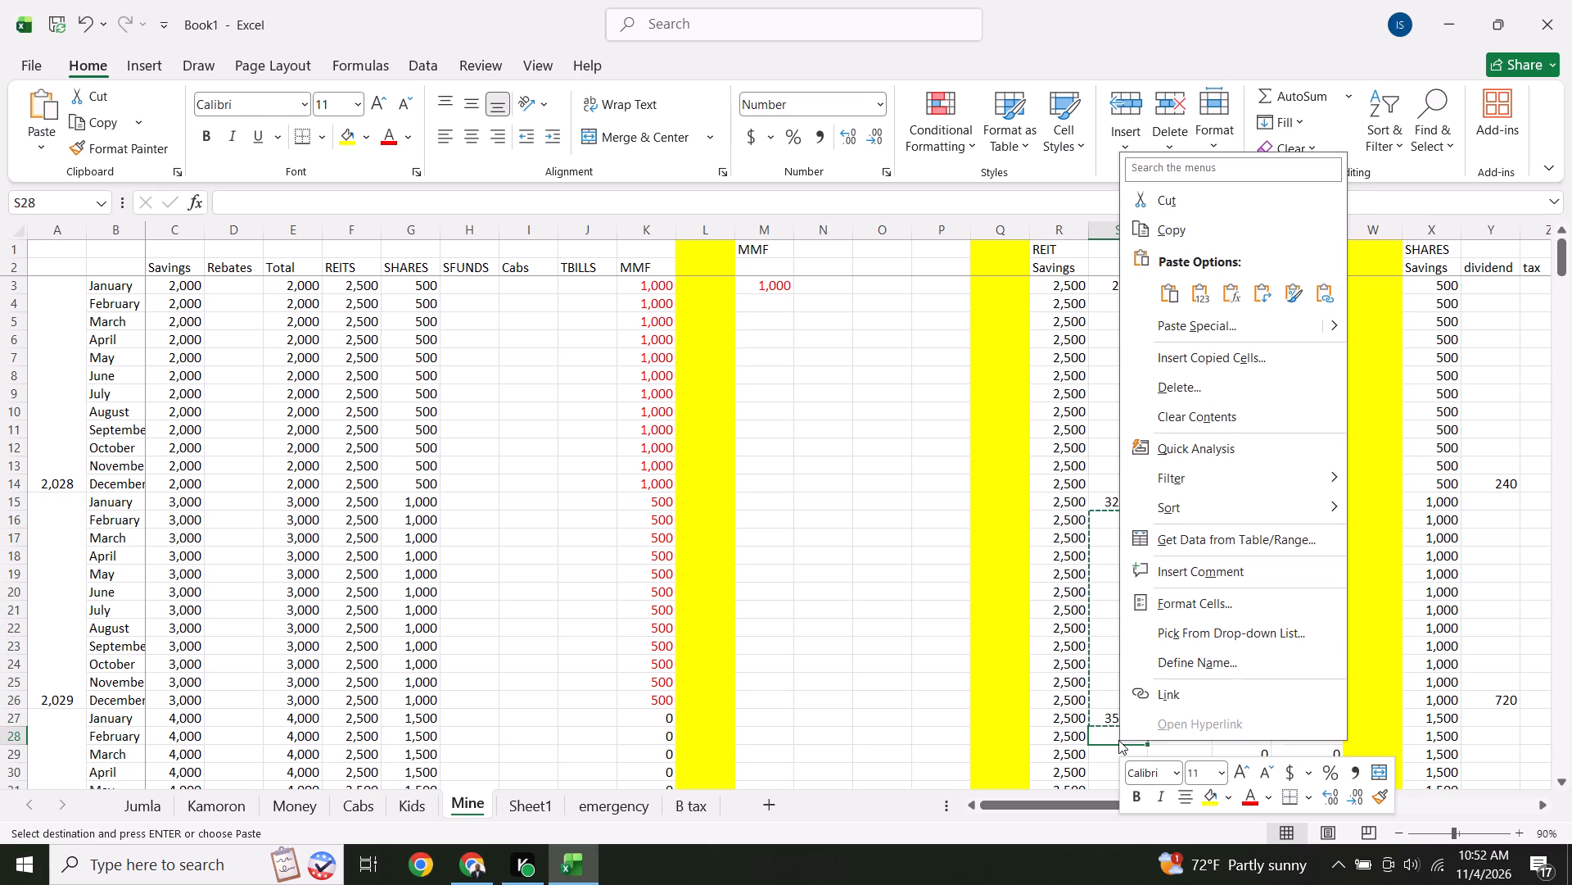
click(1171, 293)
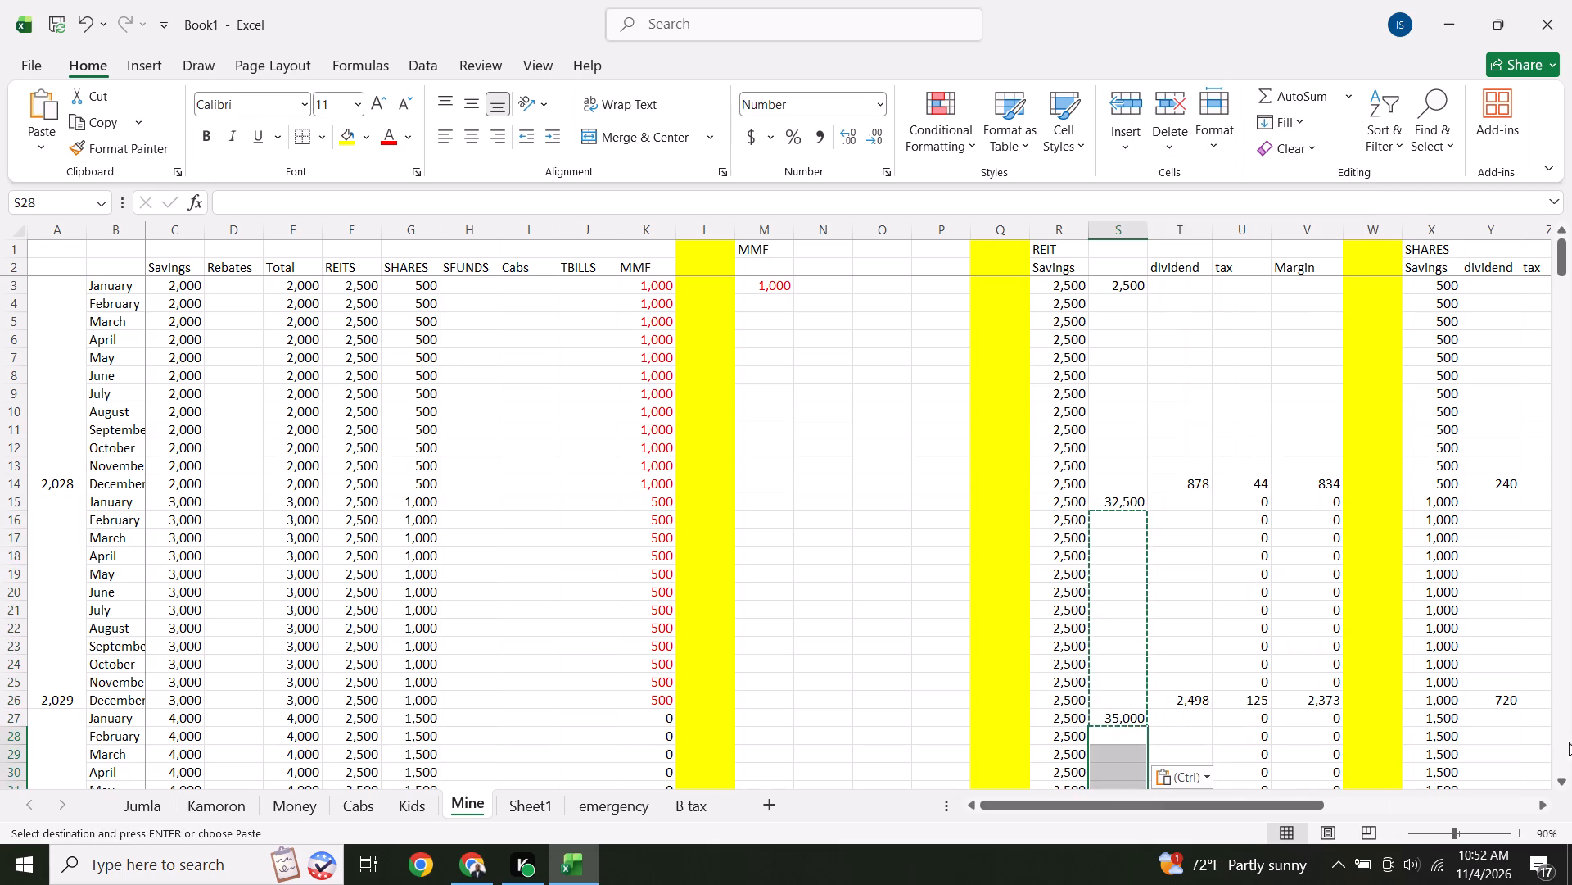
Paste the copied cumulative REIT savings block again starting at S40 to reach January 2032.
click(1564, 781)
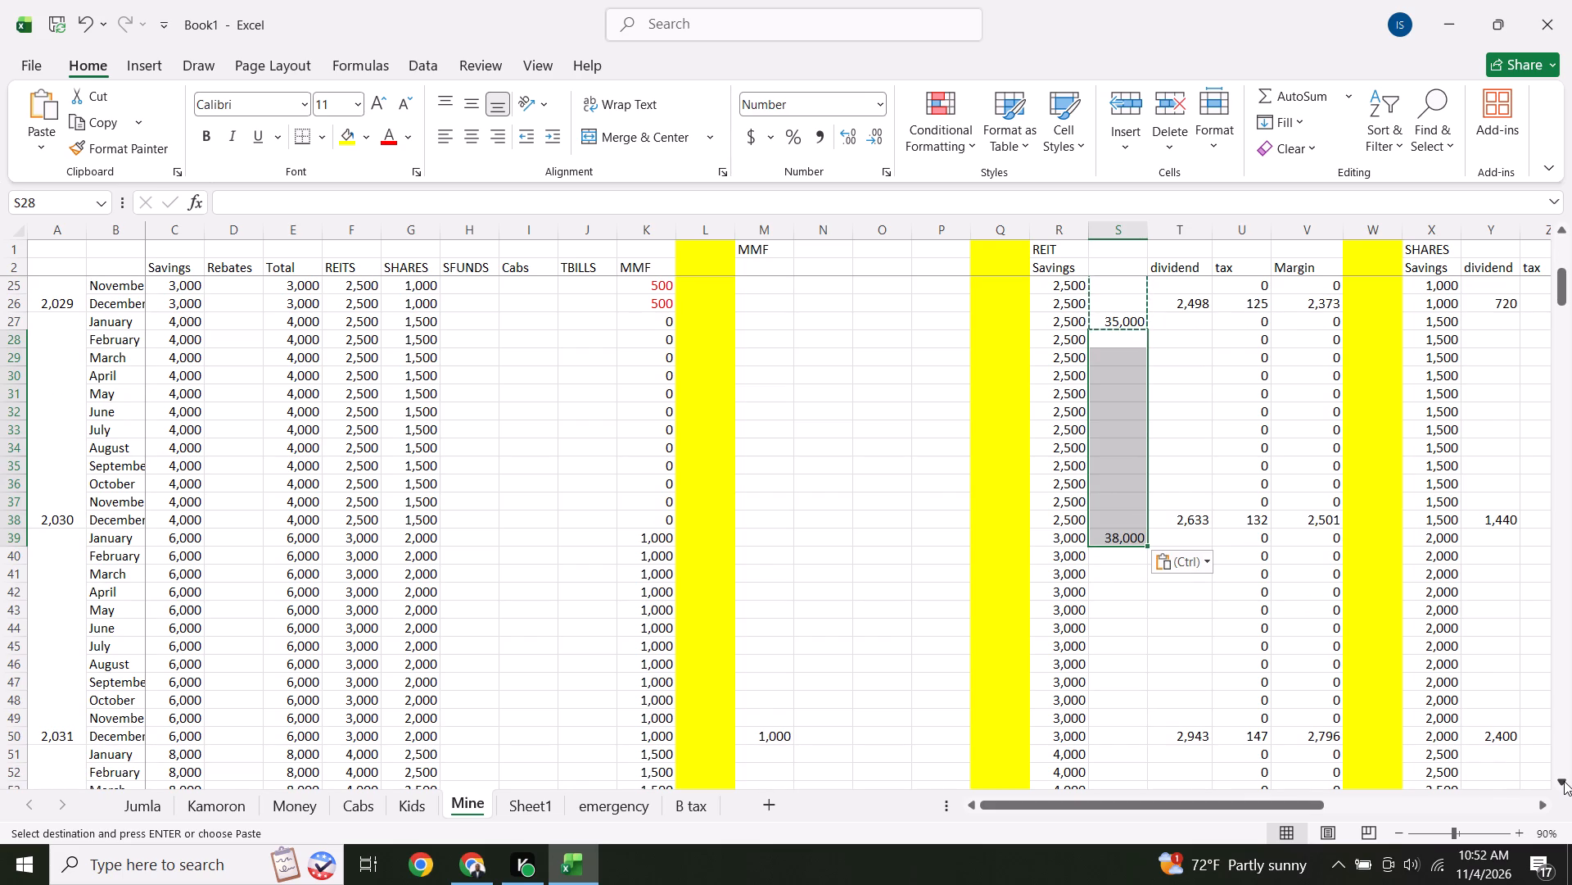
click(1564, 781)
click(1564, 781)
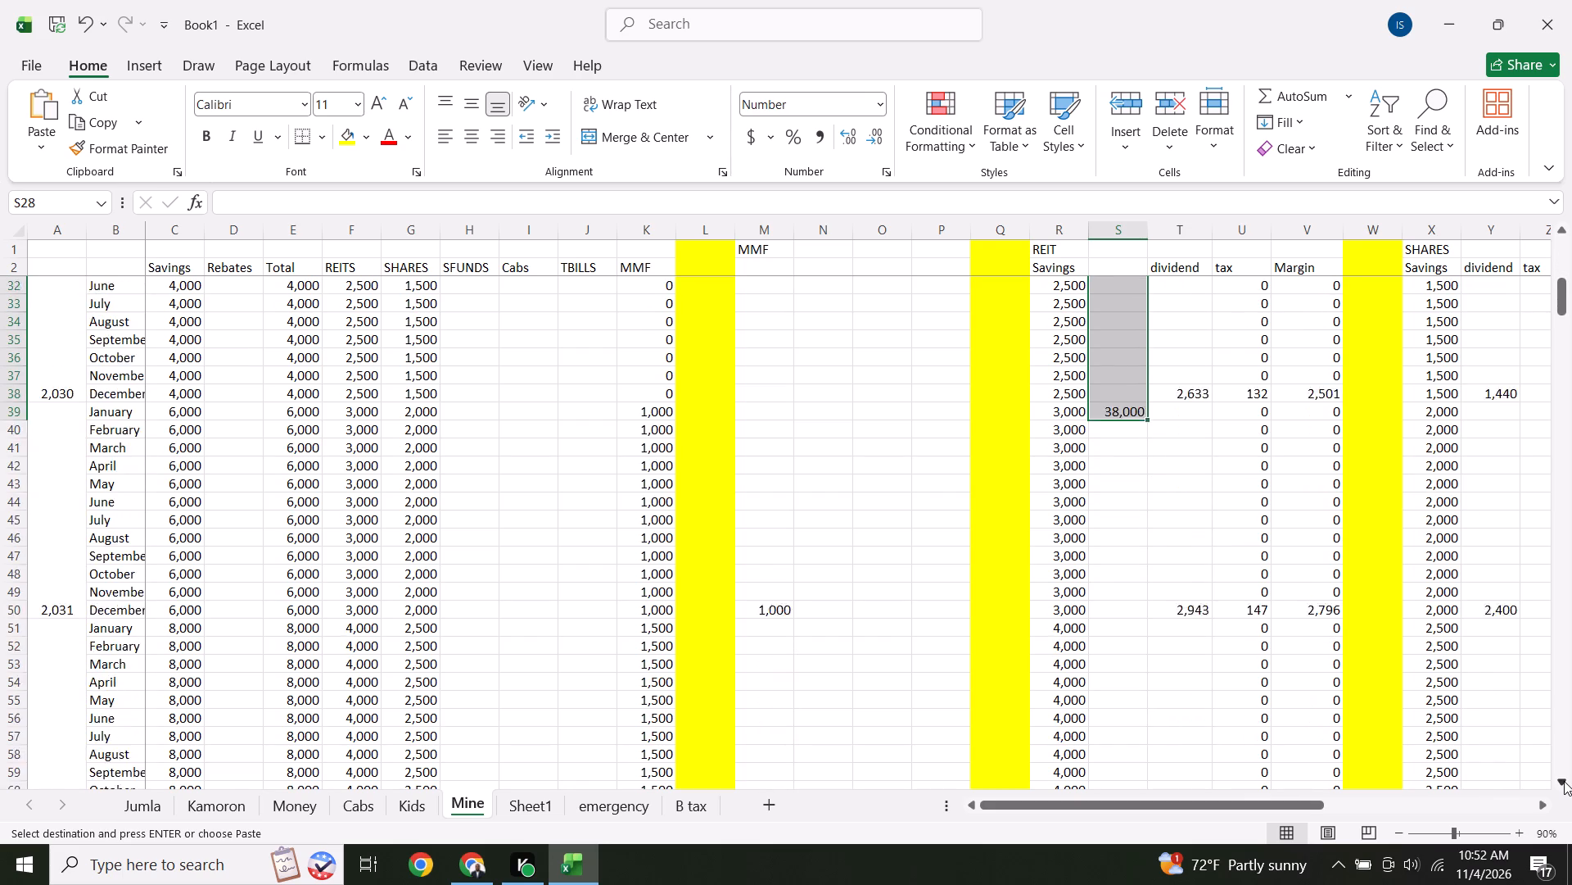
click(1564, 781)
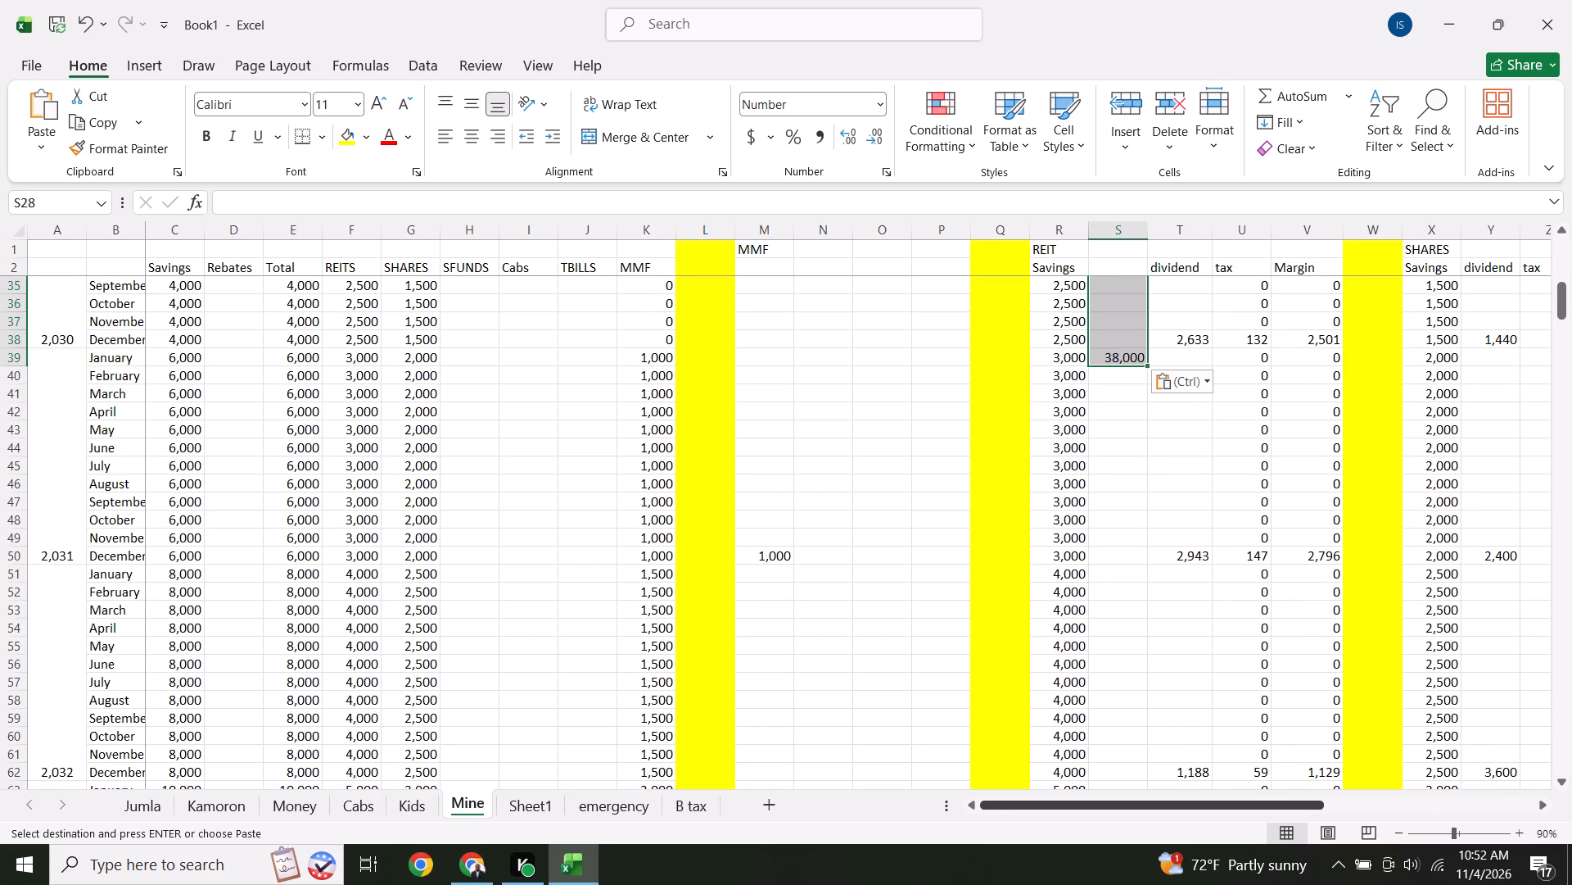
click(1118, 377)
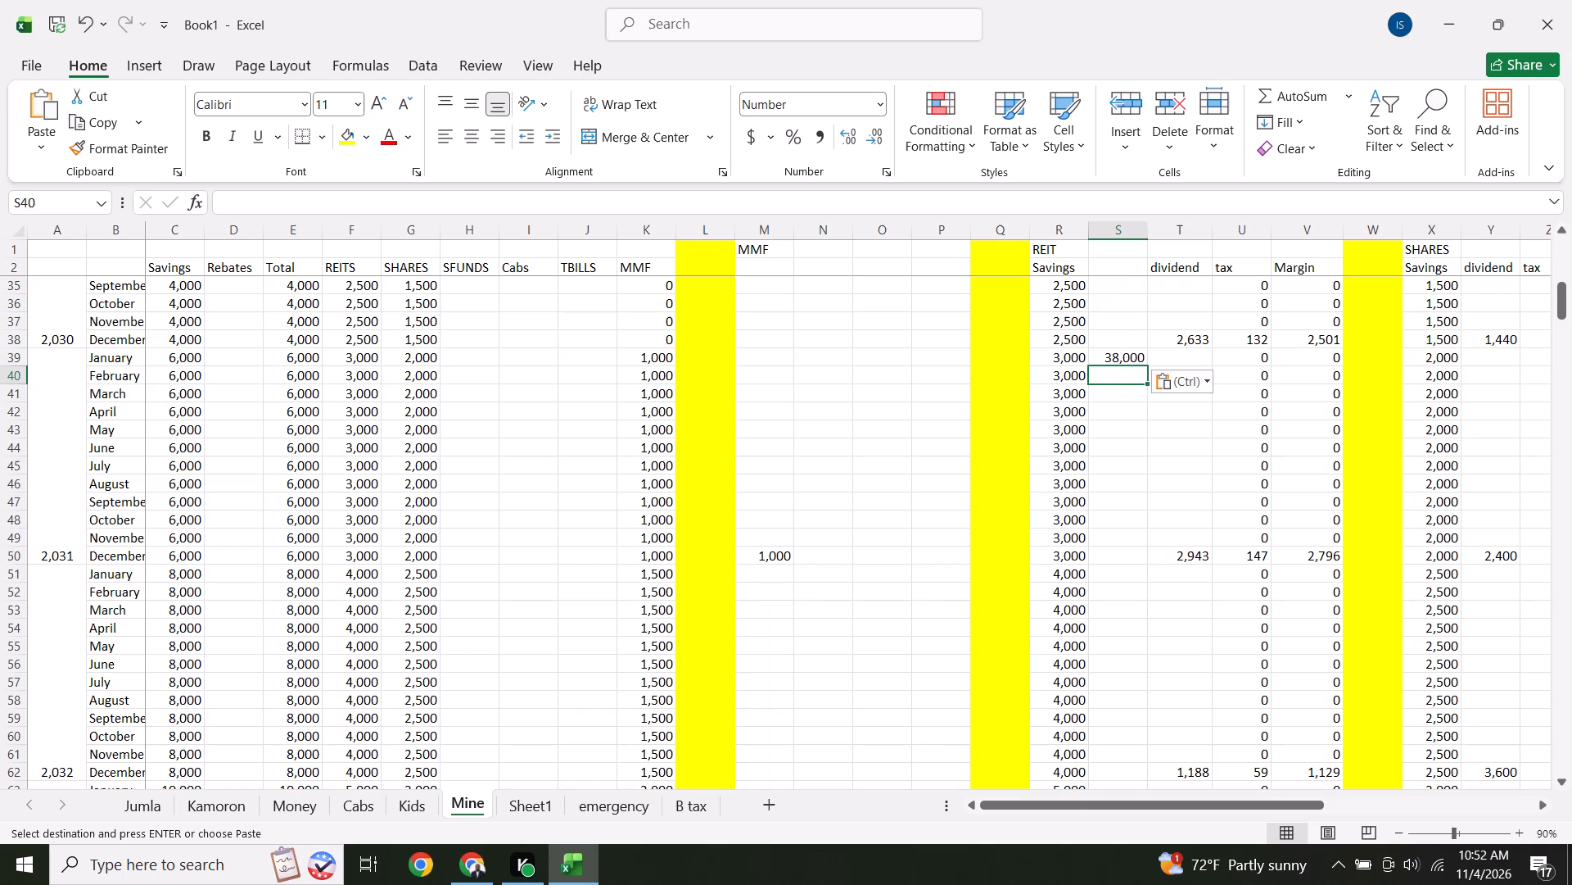
right_click(1118, 377)
click(1173, 399)
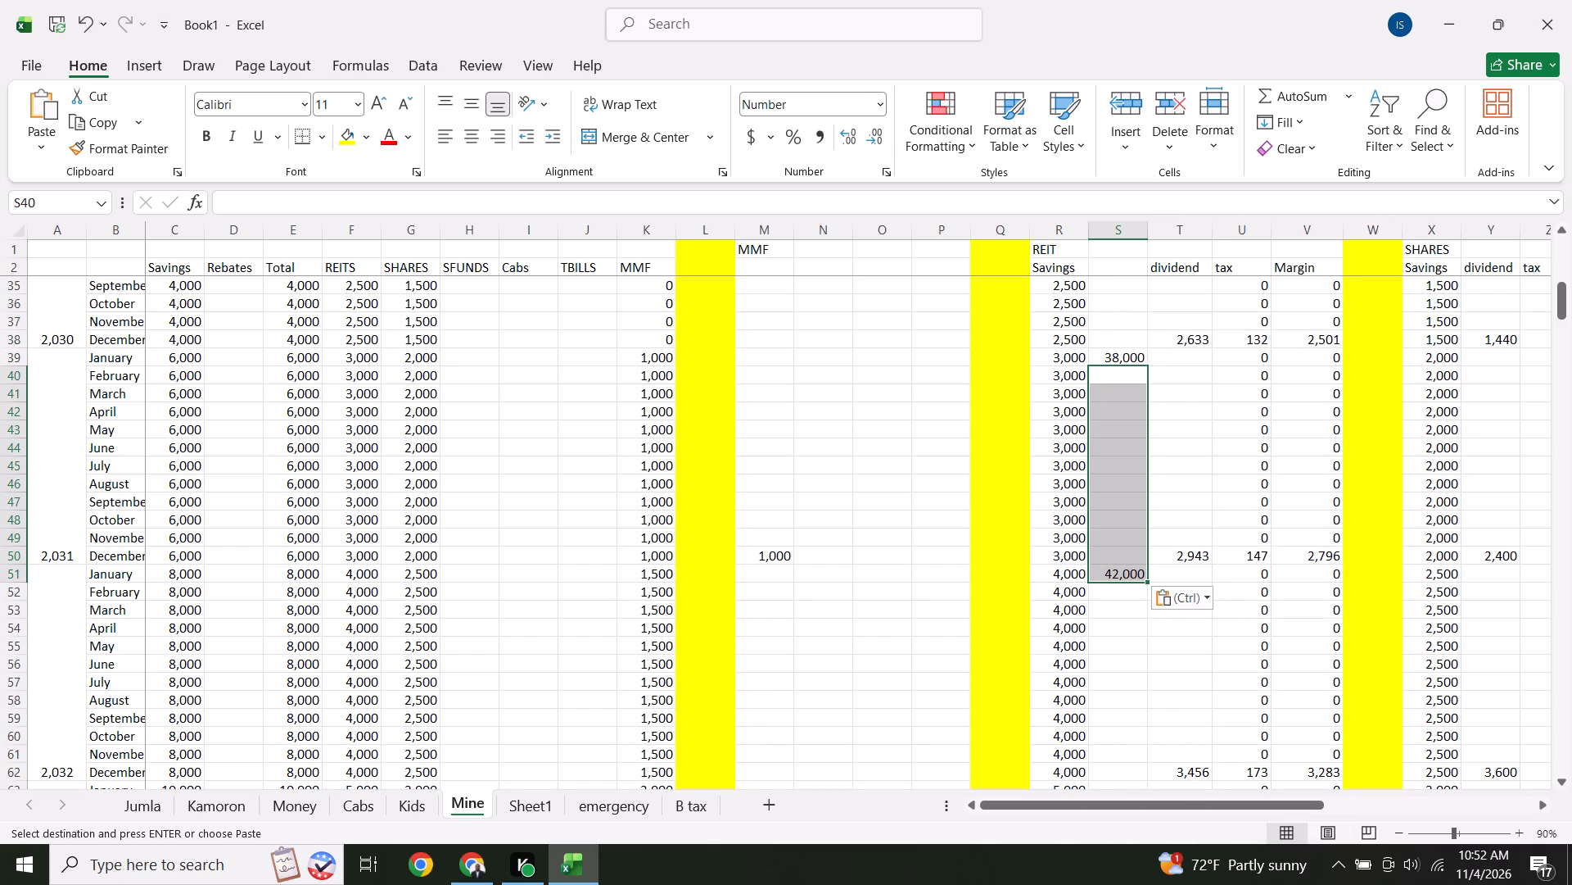
Copy the cumulative REIT savings block S16:S51 and paste it into the following three years starting at S52.
click(1127, 651)
drag(1126, 577, 1123, 370)
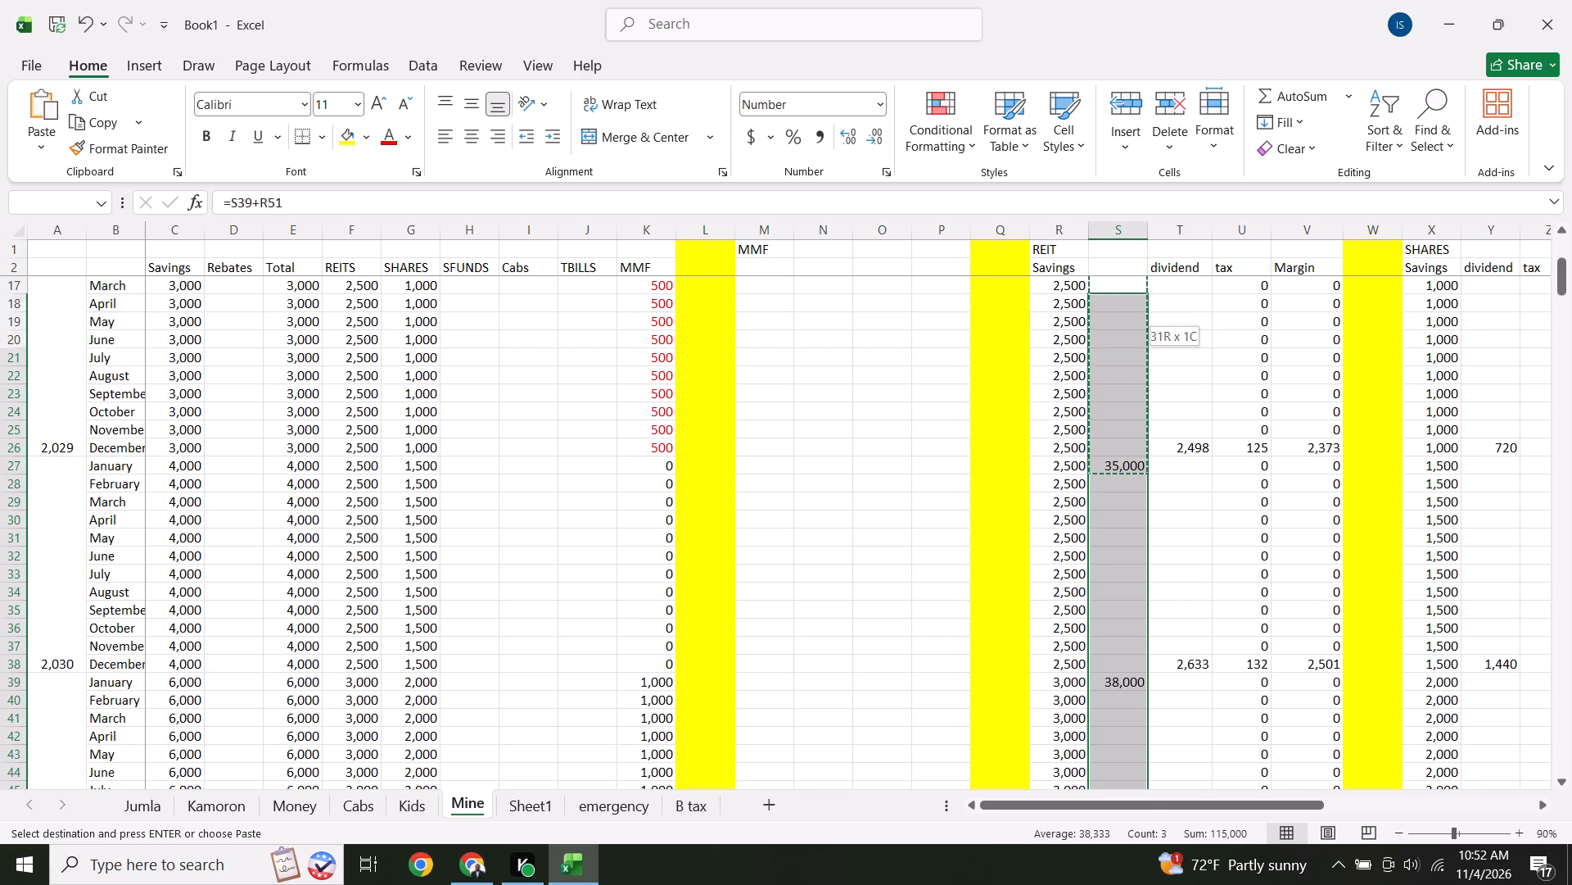
drag(1123, 370, 1114, 421)
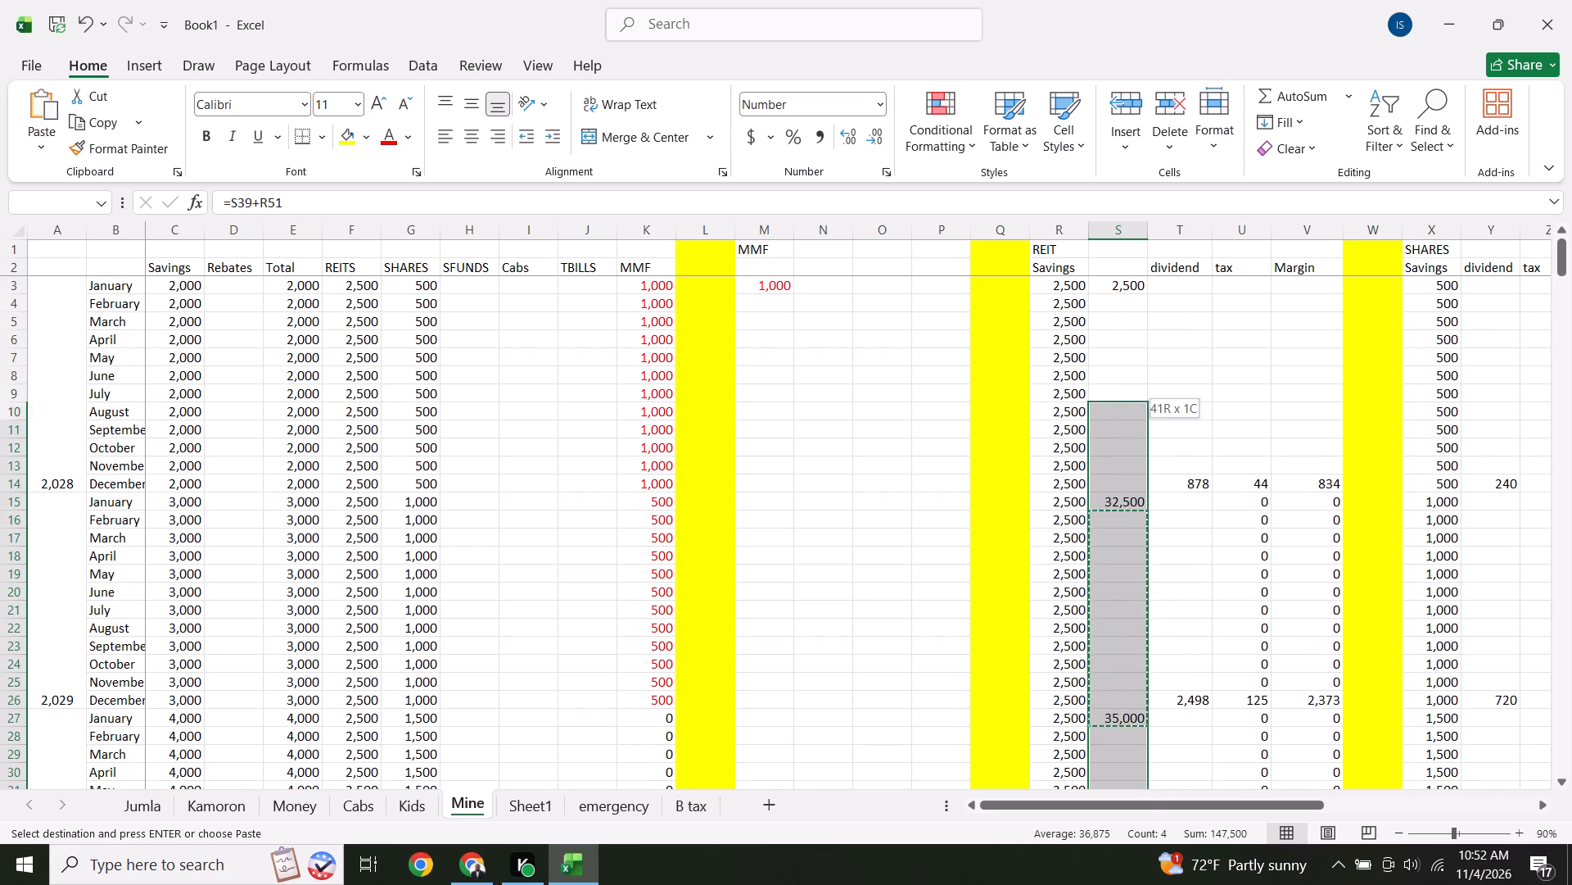
drag(1114, 421, 1135, 523)
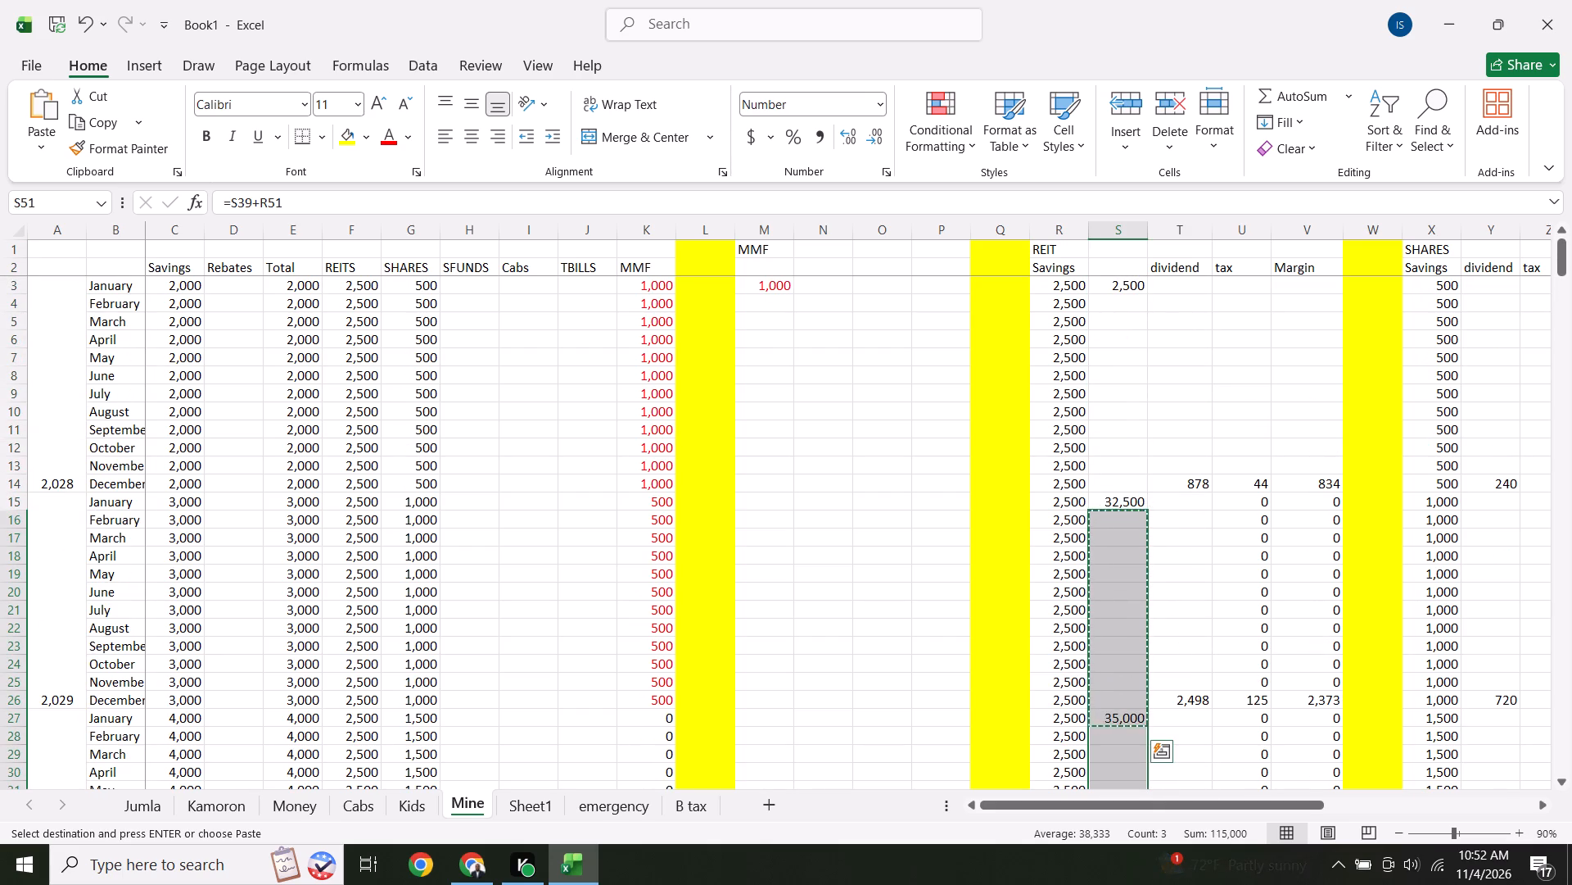
right_click(1135, 523)
click(1184, 327)
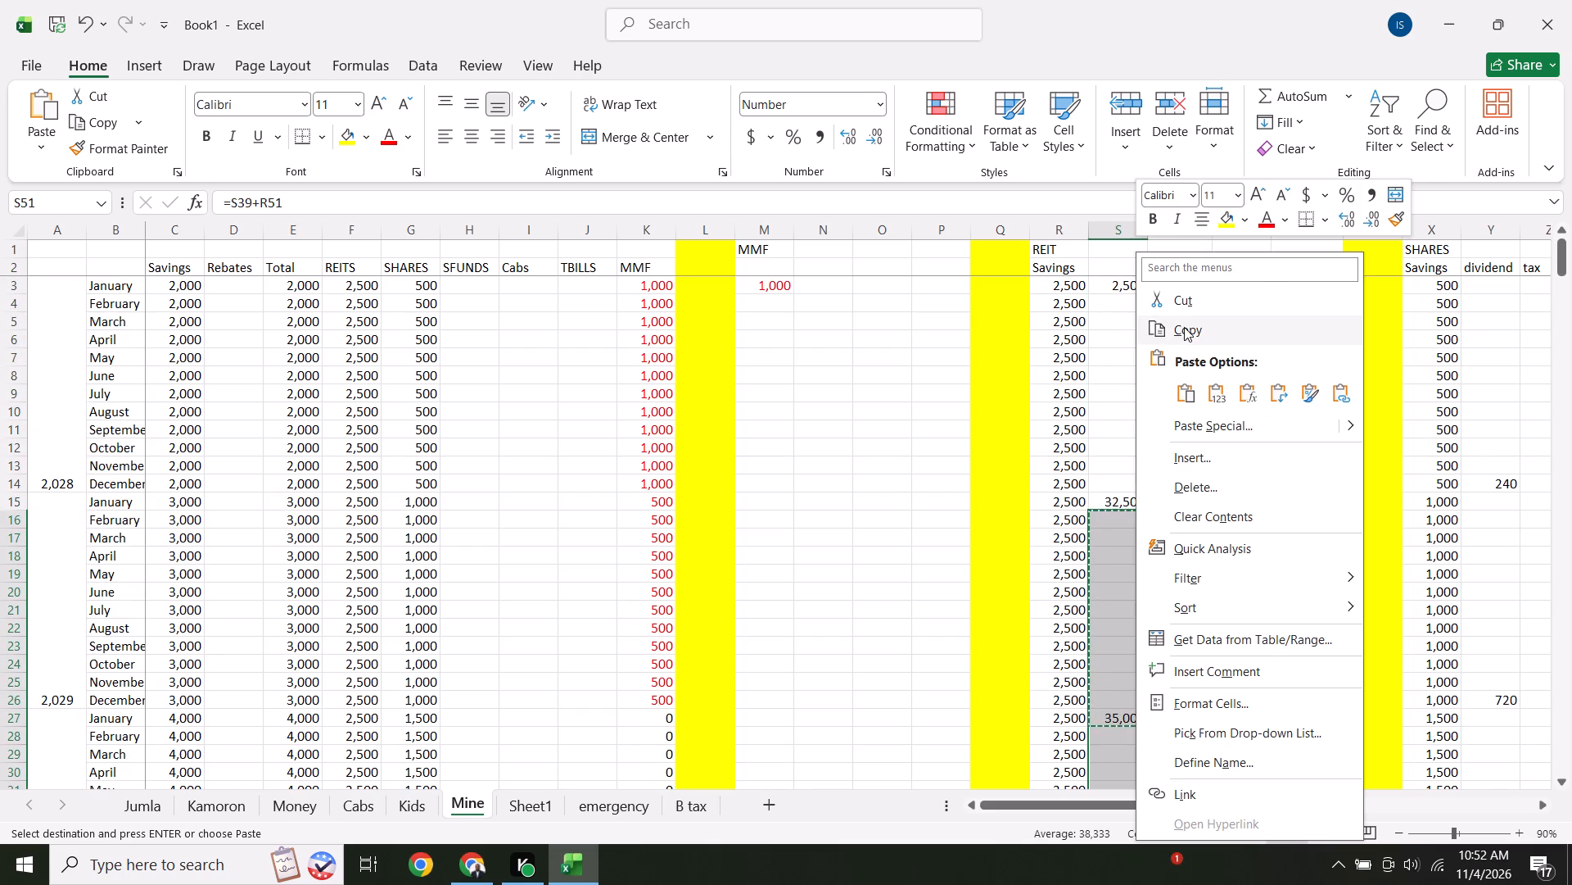
key(Down)
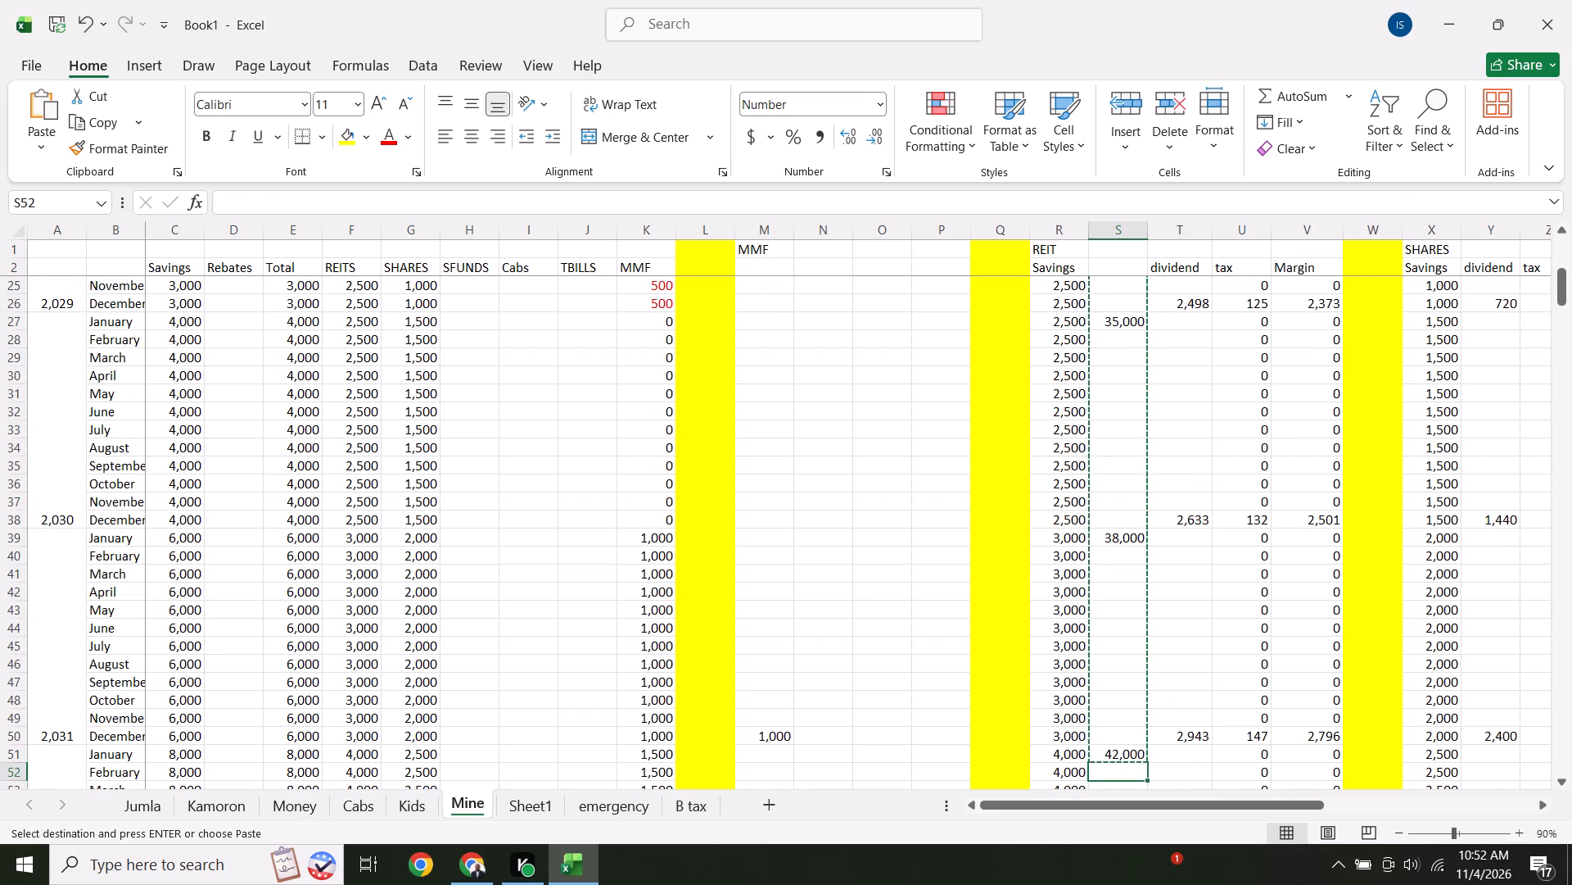
right_click(1128, 772)
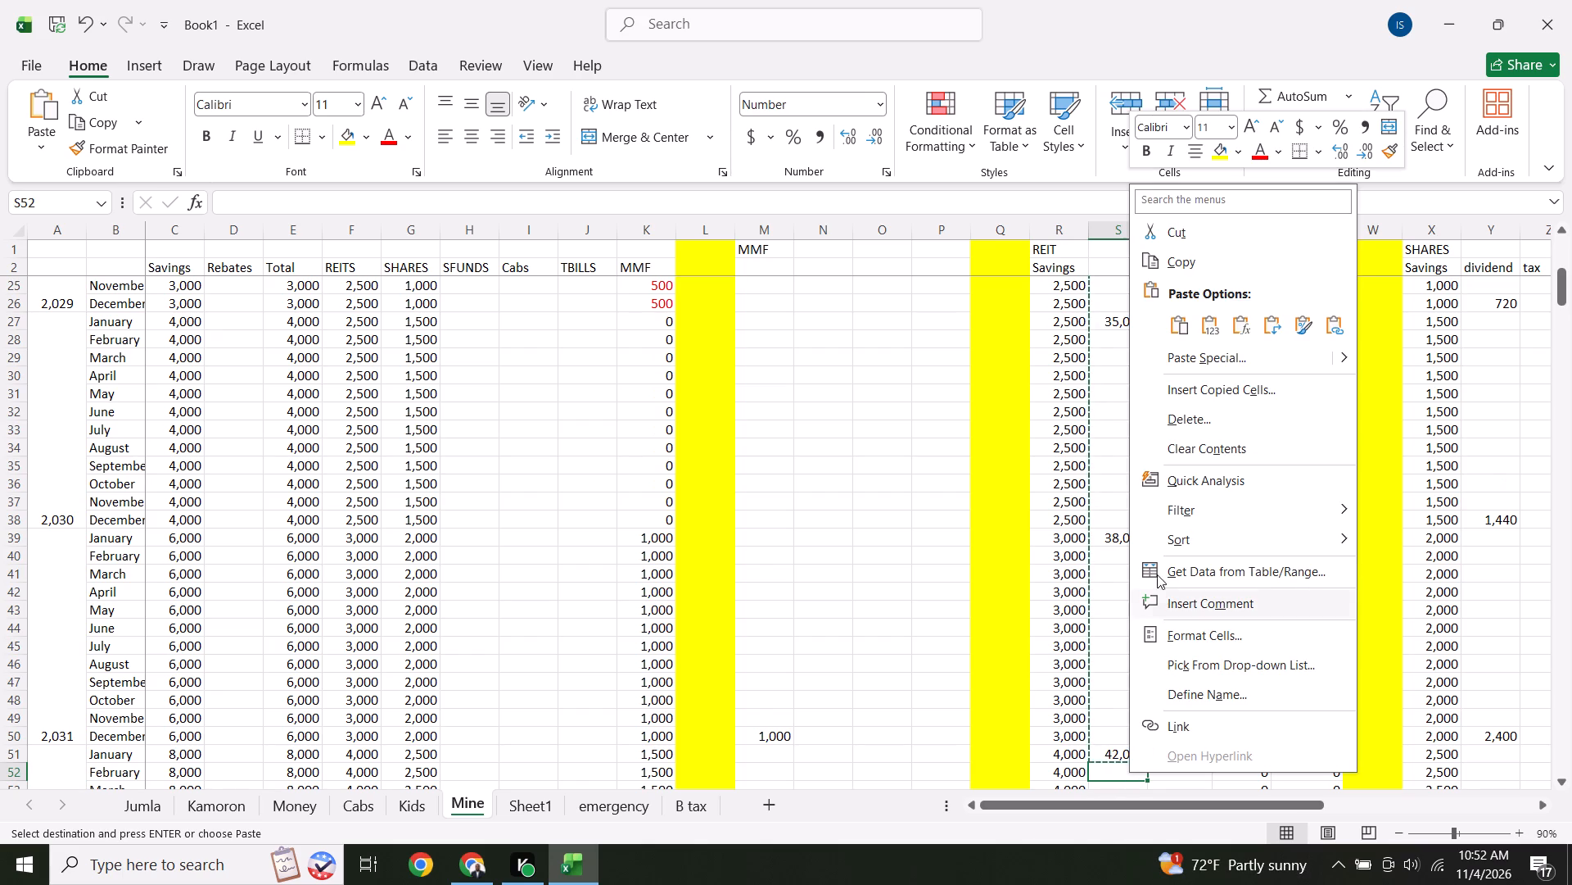
click(1180, 330)
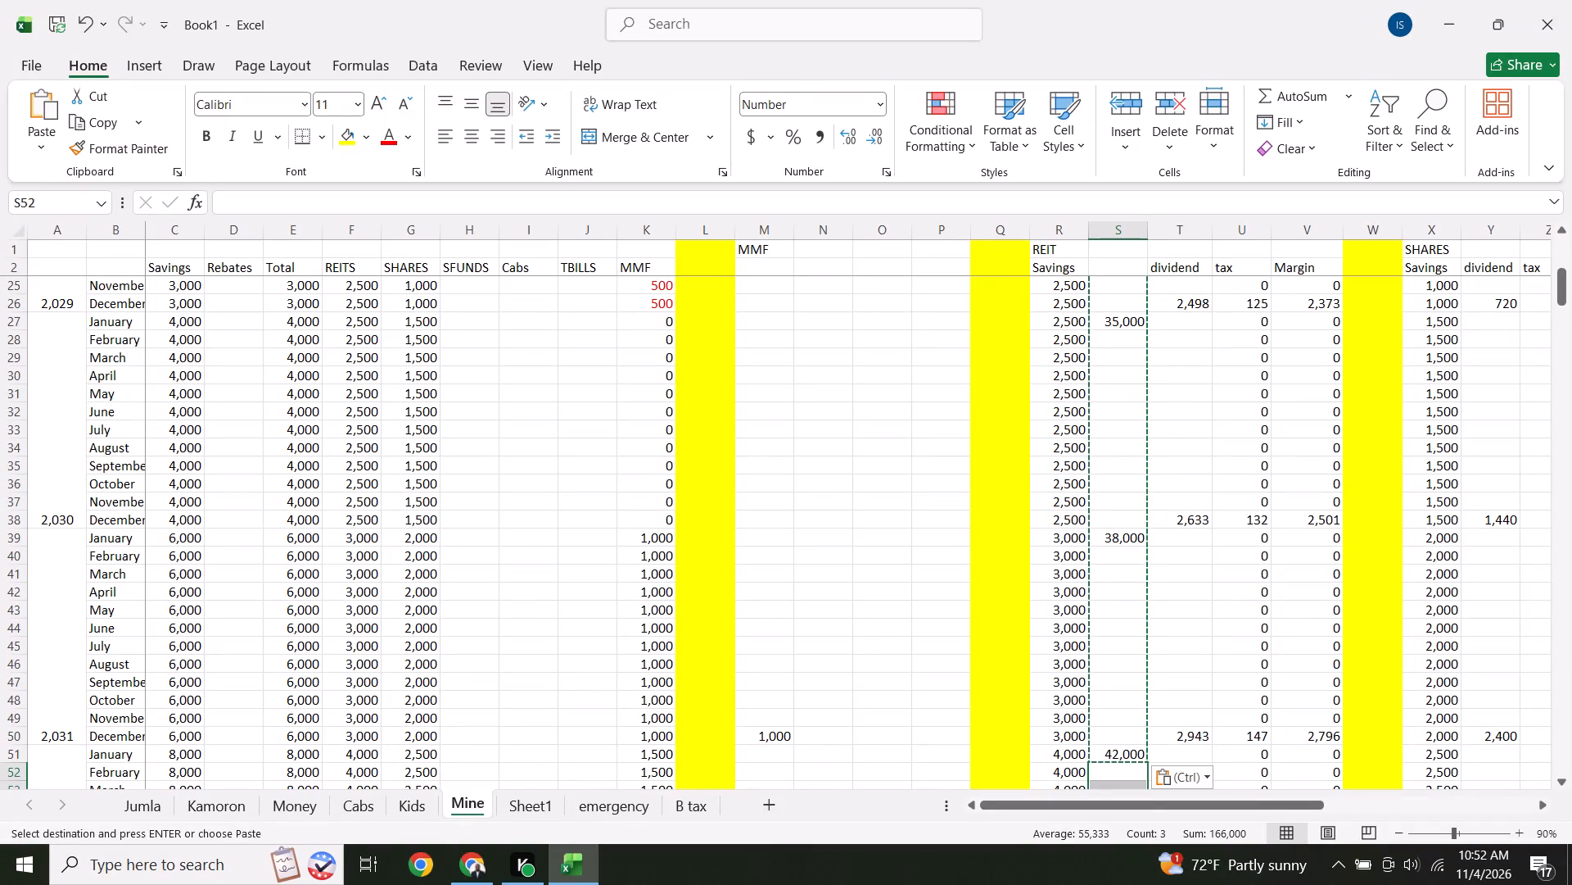
Check the cumulative REIT savings through January 2035 against the sum of monthly REIT savings from December 2034 back to the start.
click(1561, 783)
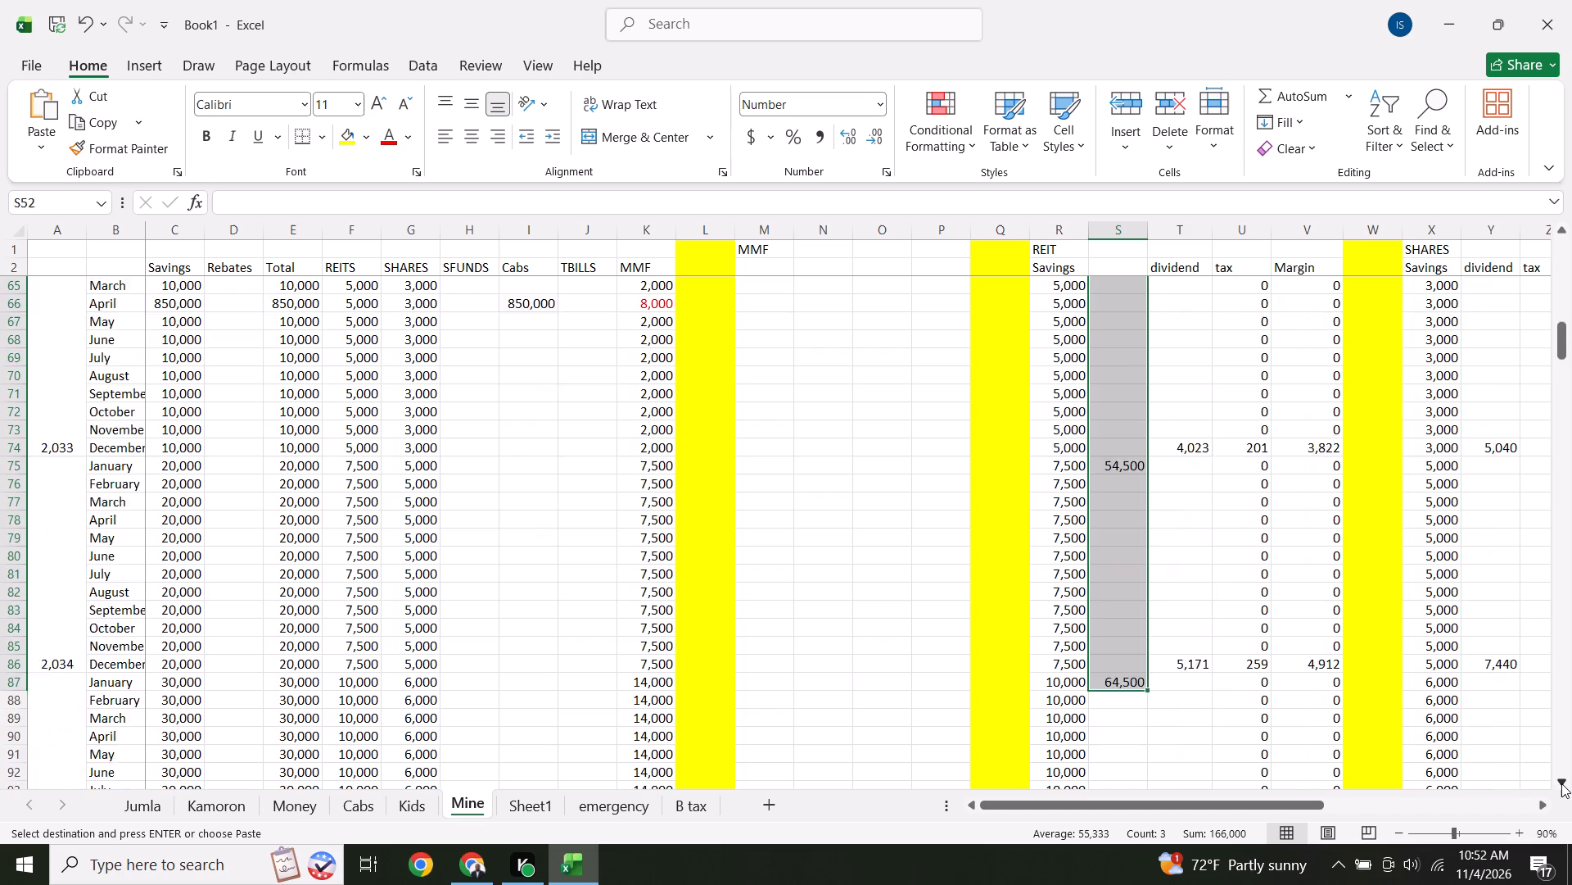
click(1561, 783)
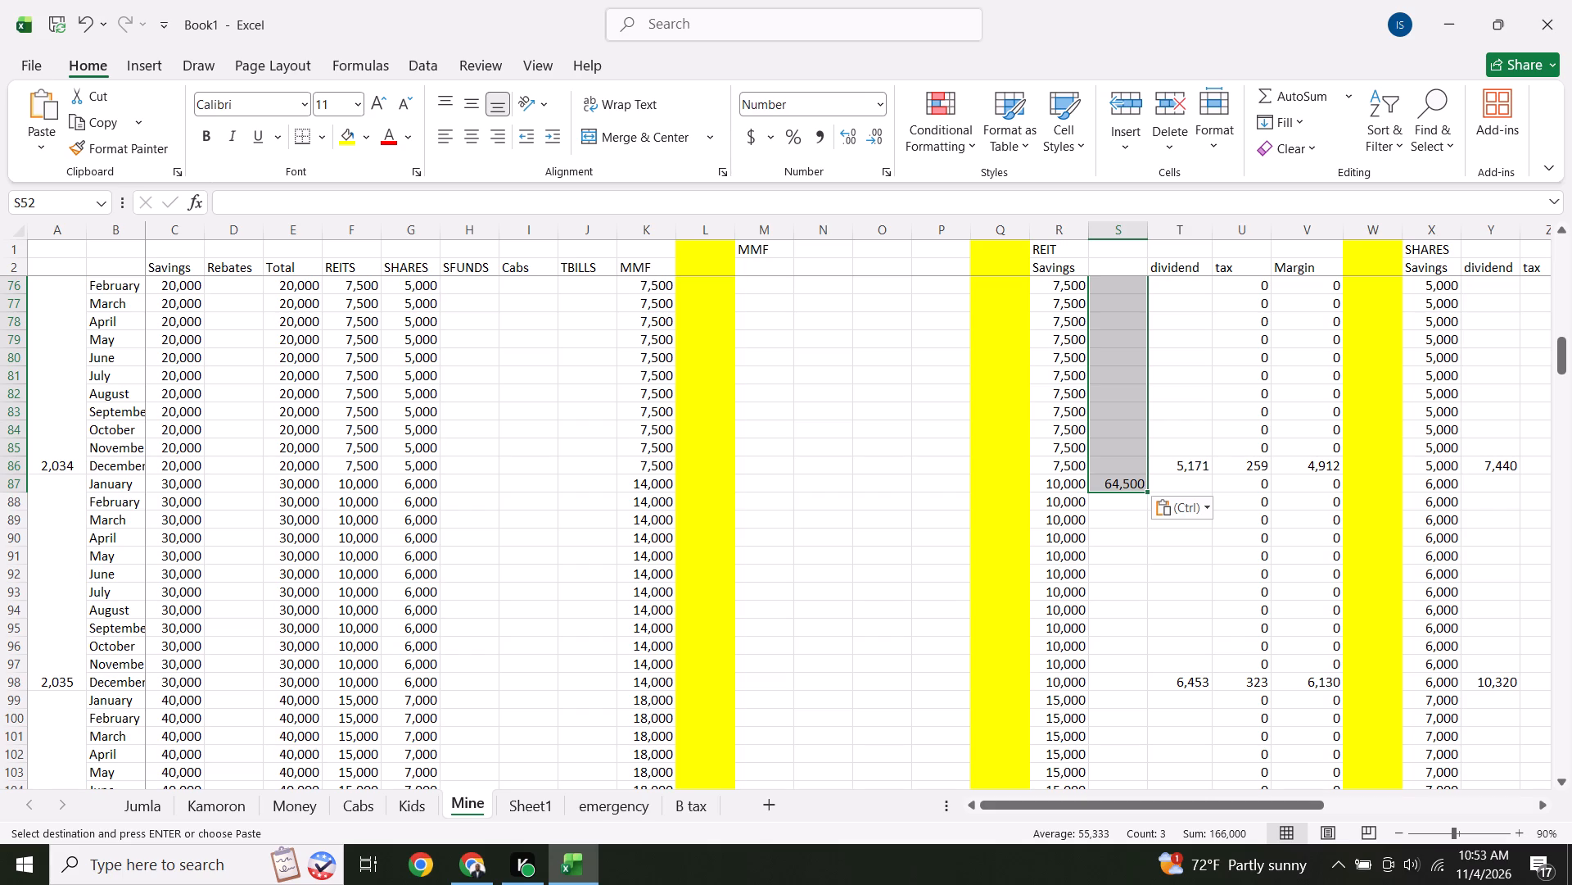
click(1110, 502)
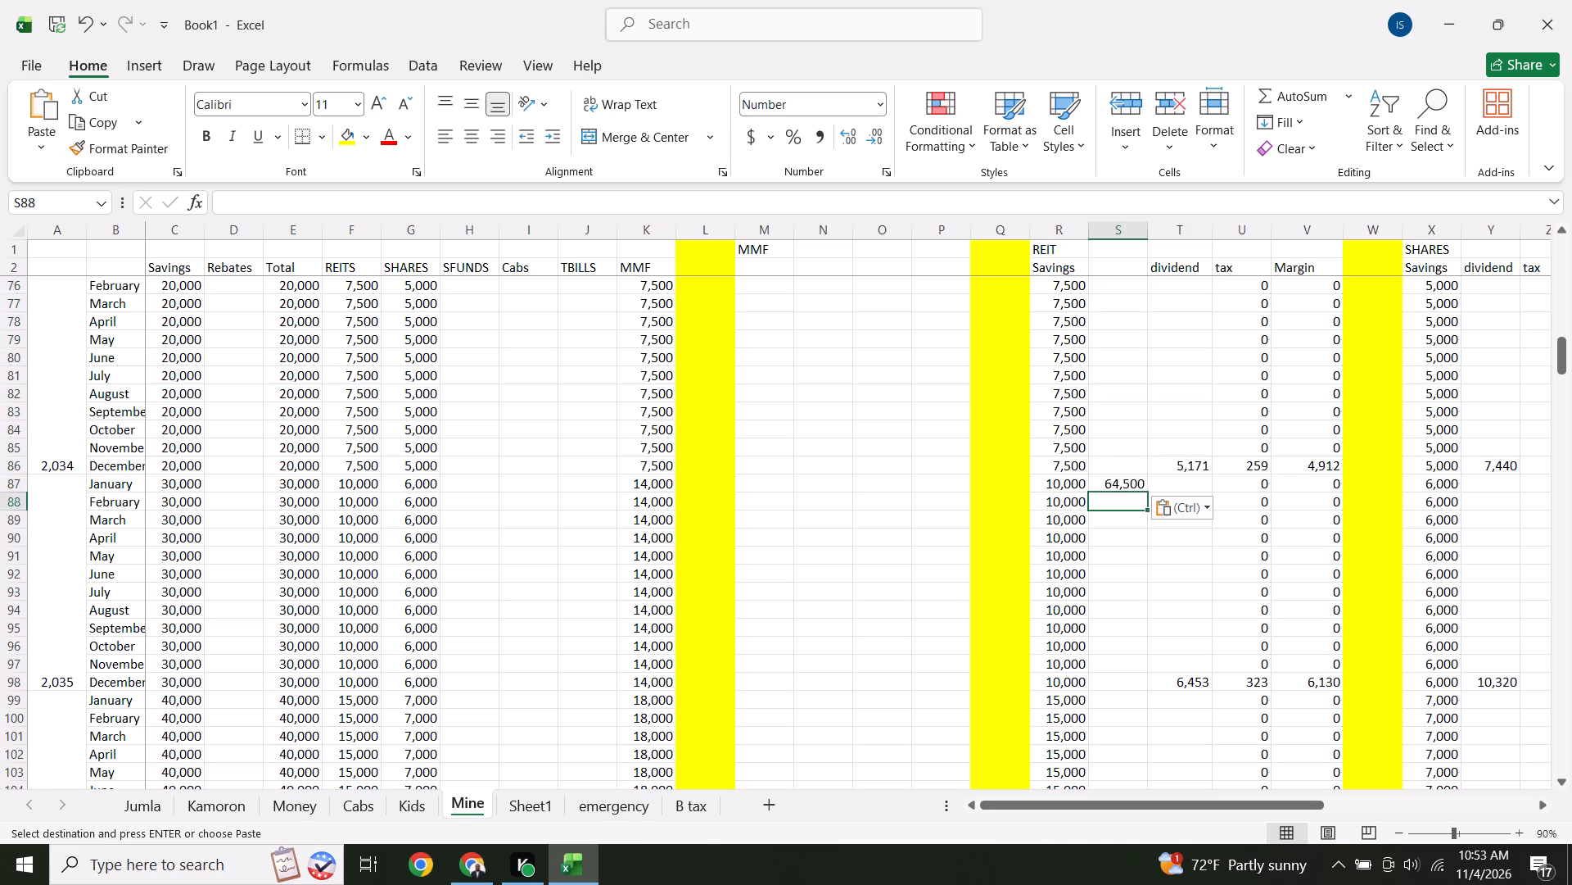
drag(1064, 474, 1085, 374)
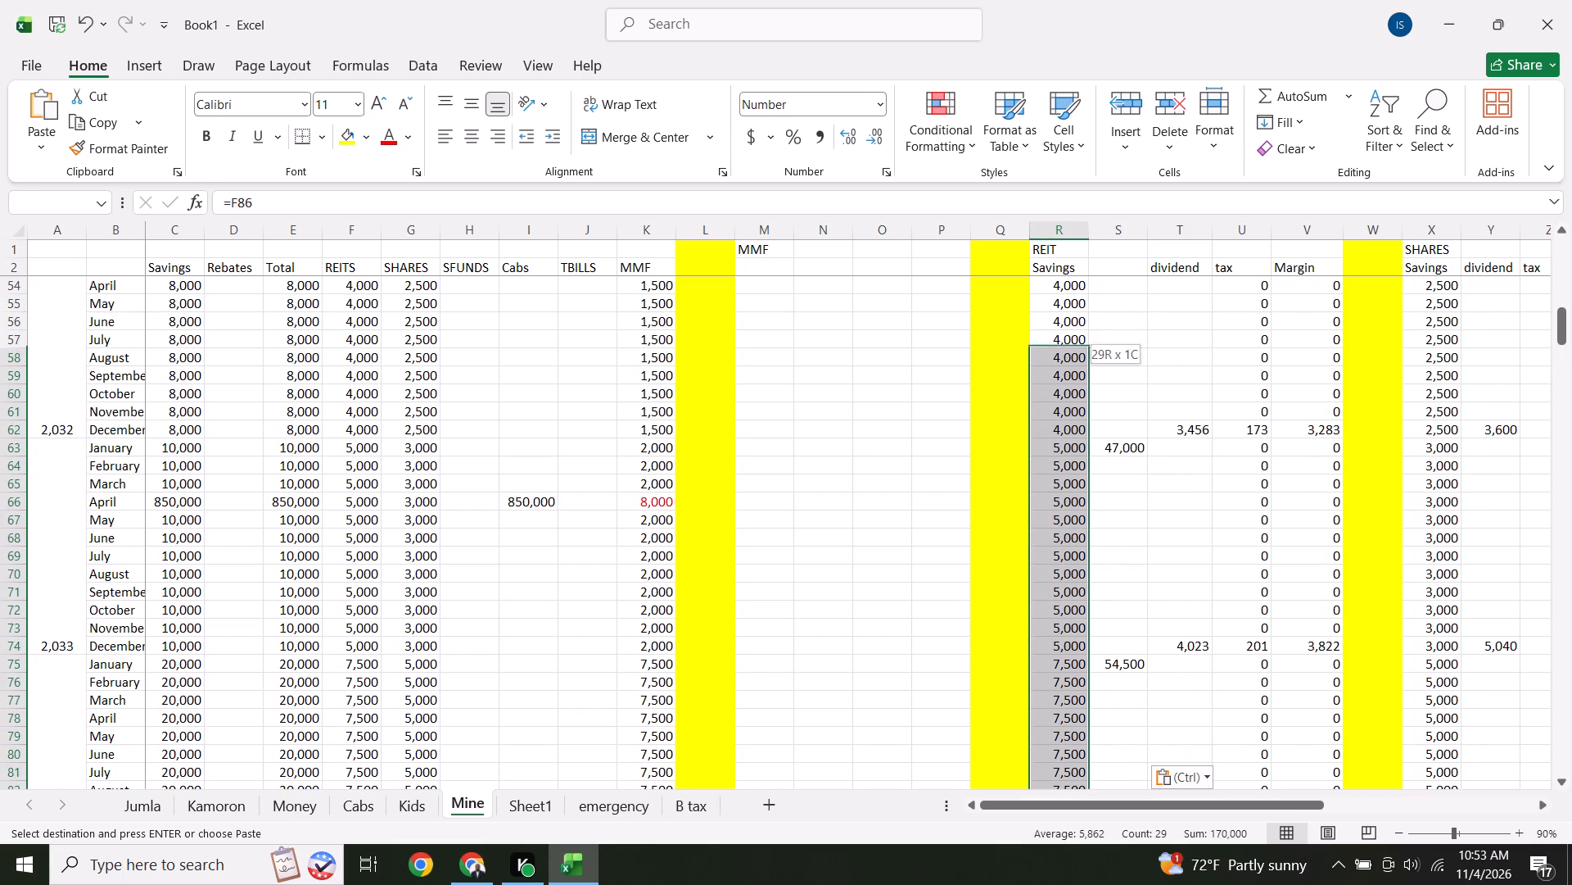
drag(1085, 374, 1061, 247)
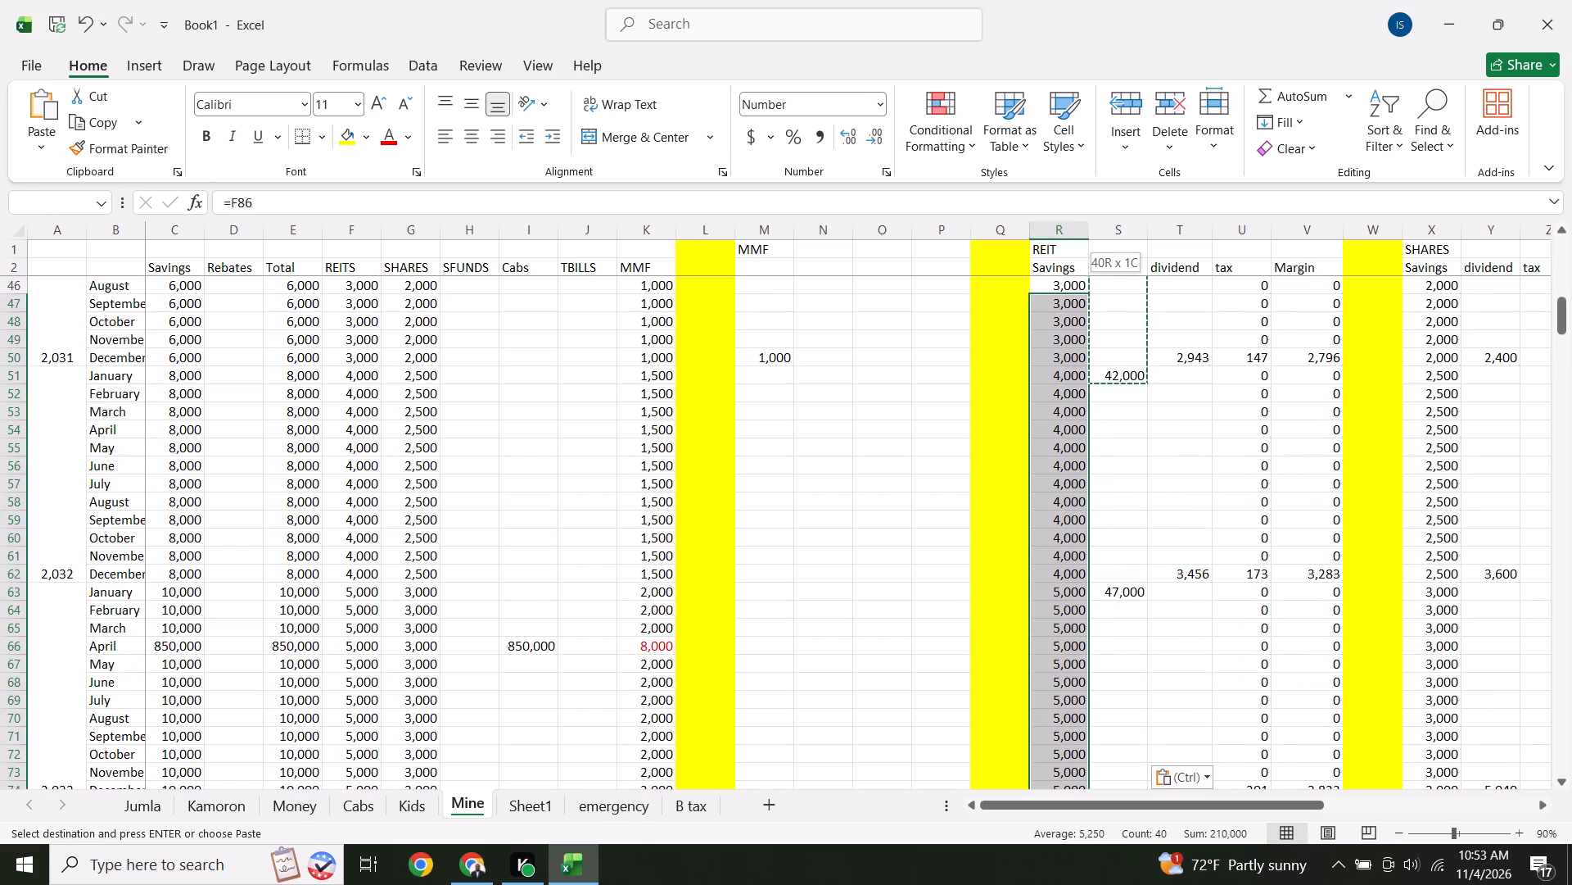
drag(1061, 247, 1050, 247)
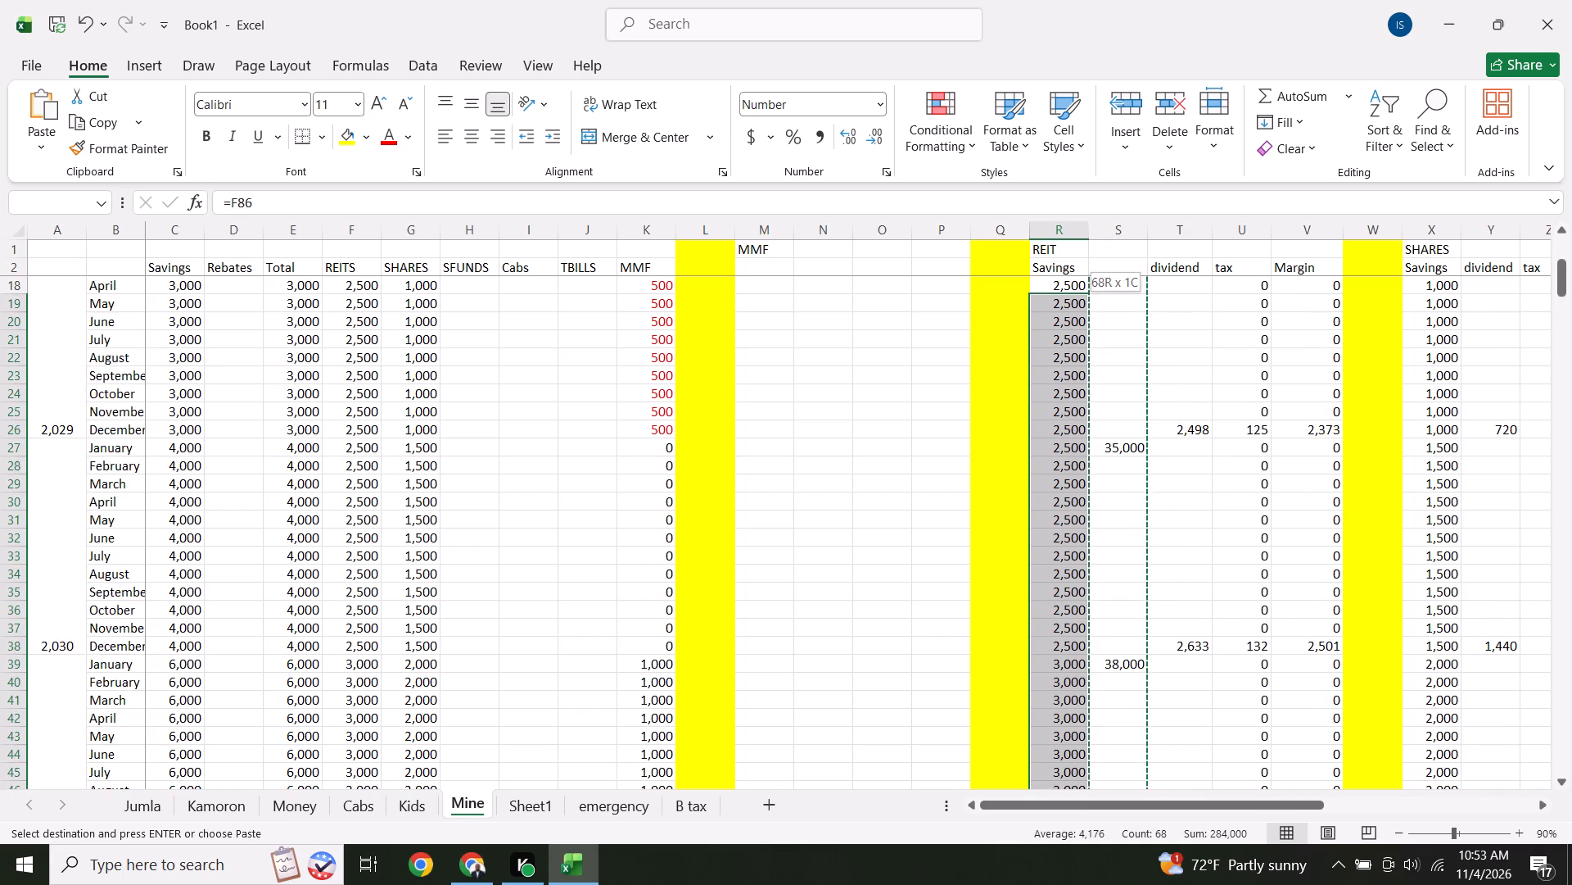
drag(1050, 247, 1050, 243)
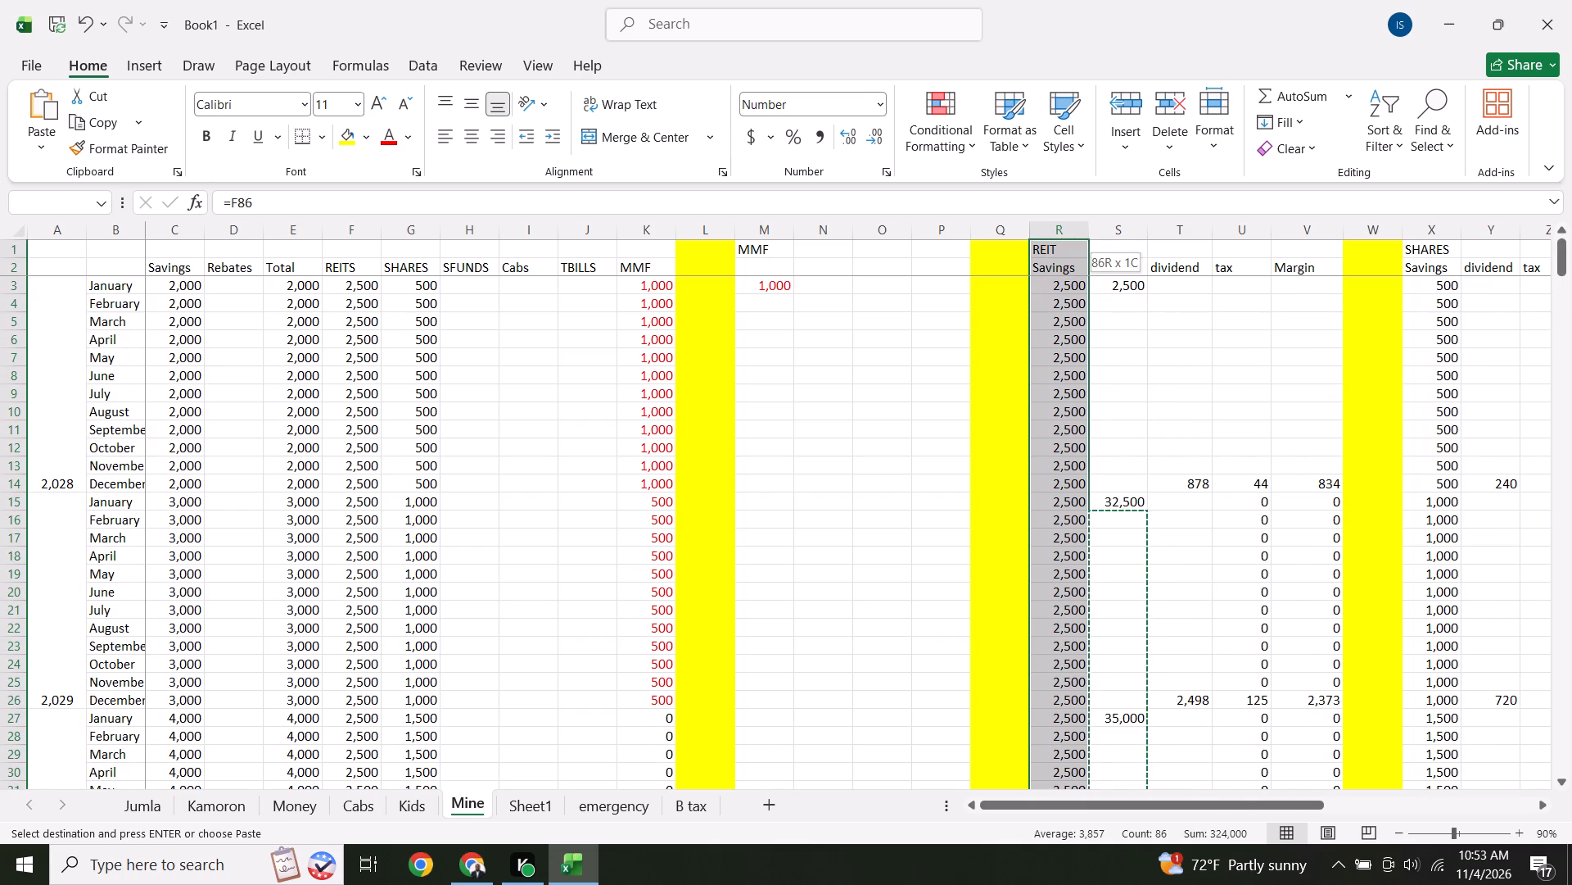
drag(1050, 243, 1056, 320)
click(1143, 397)
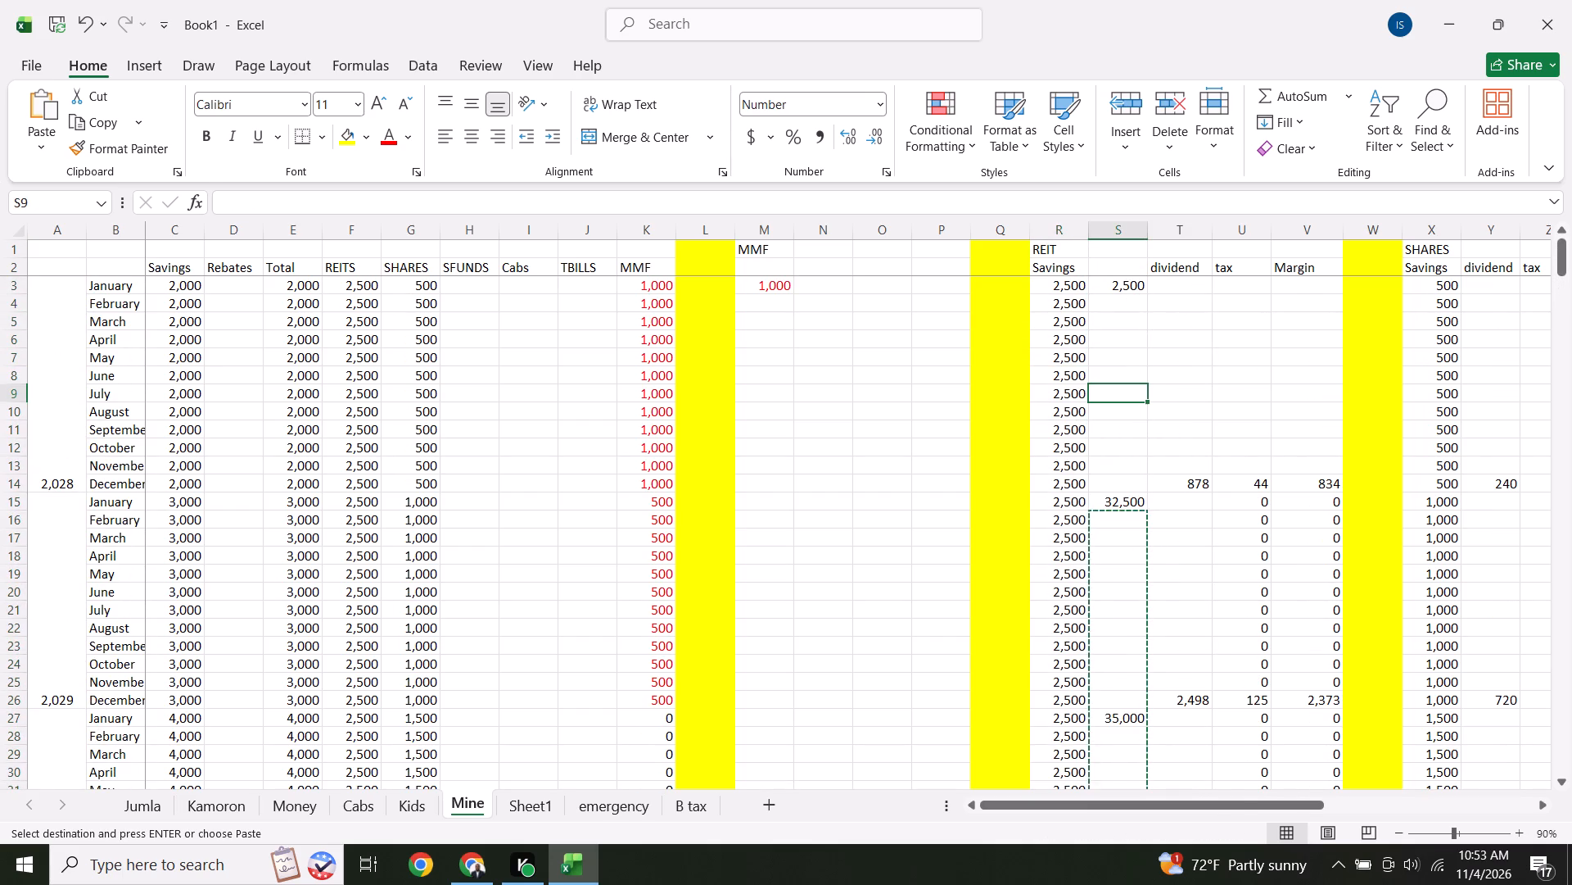
click(1184, 636)
Anchor the sum's starting row in S15 so the cumulative REIT formula reads =(SUM(R$3:R14))+R15.
click(1125, 503)
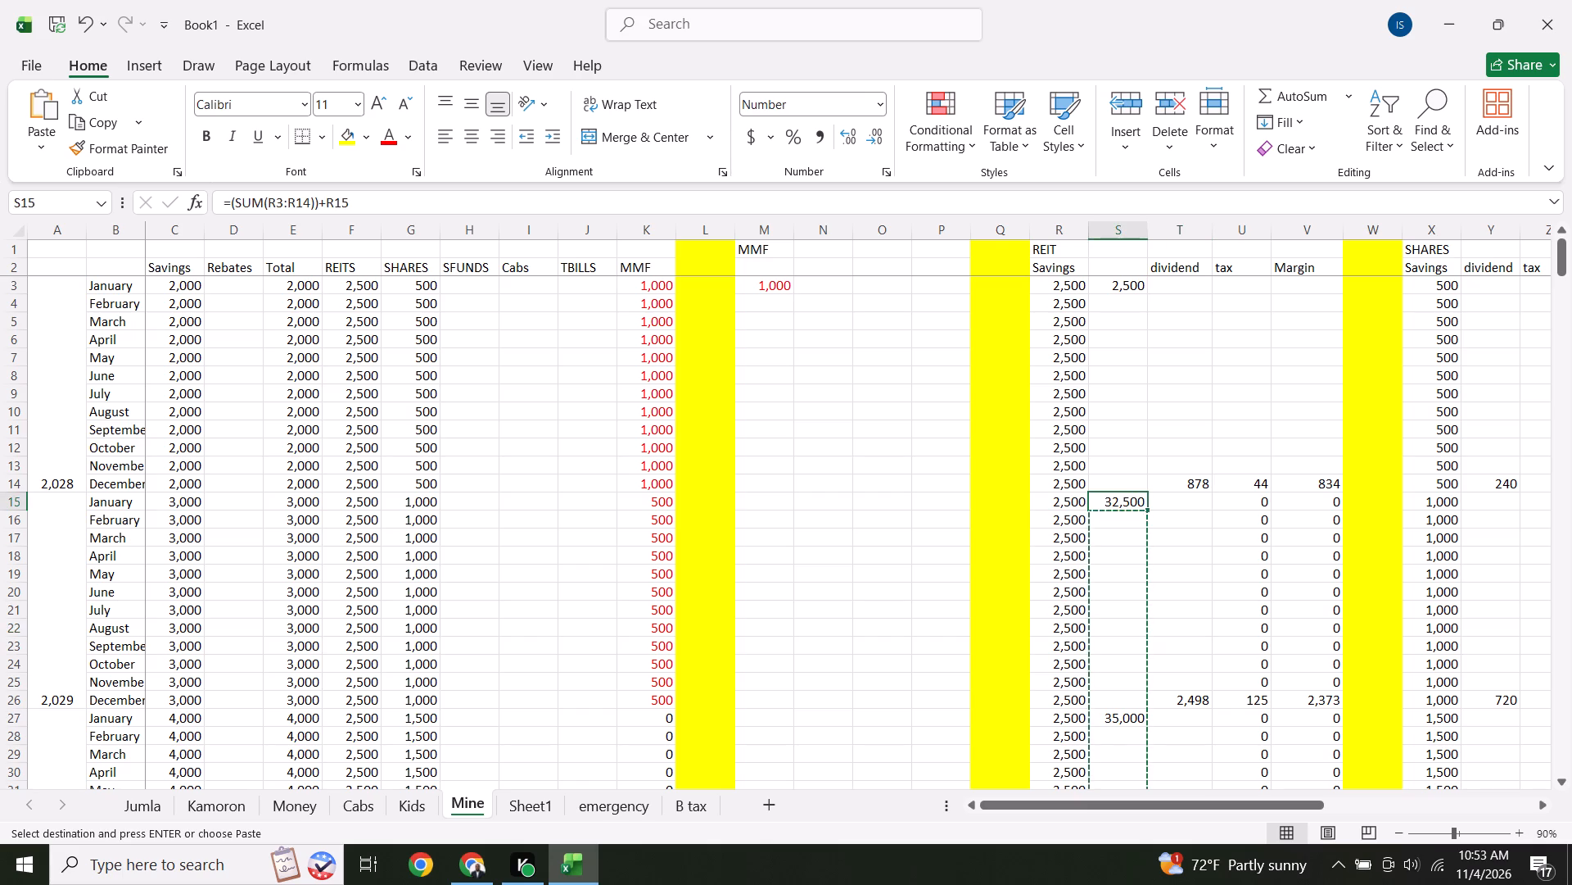
click(273, 200)
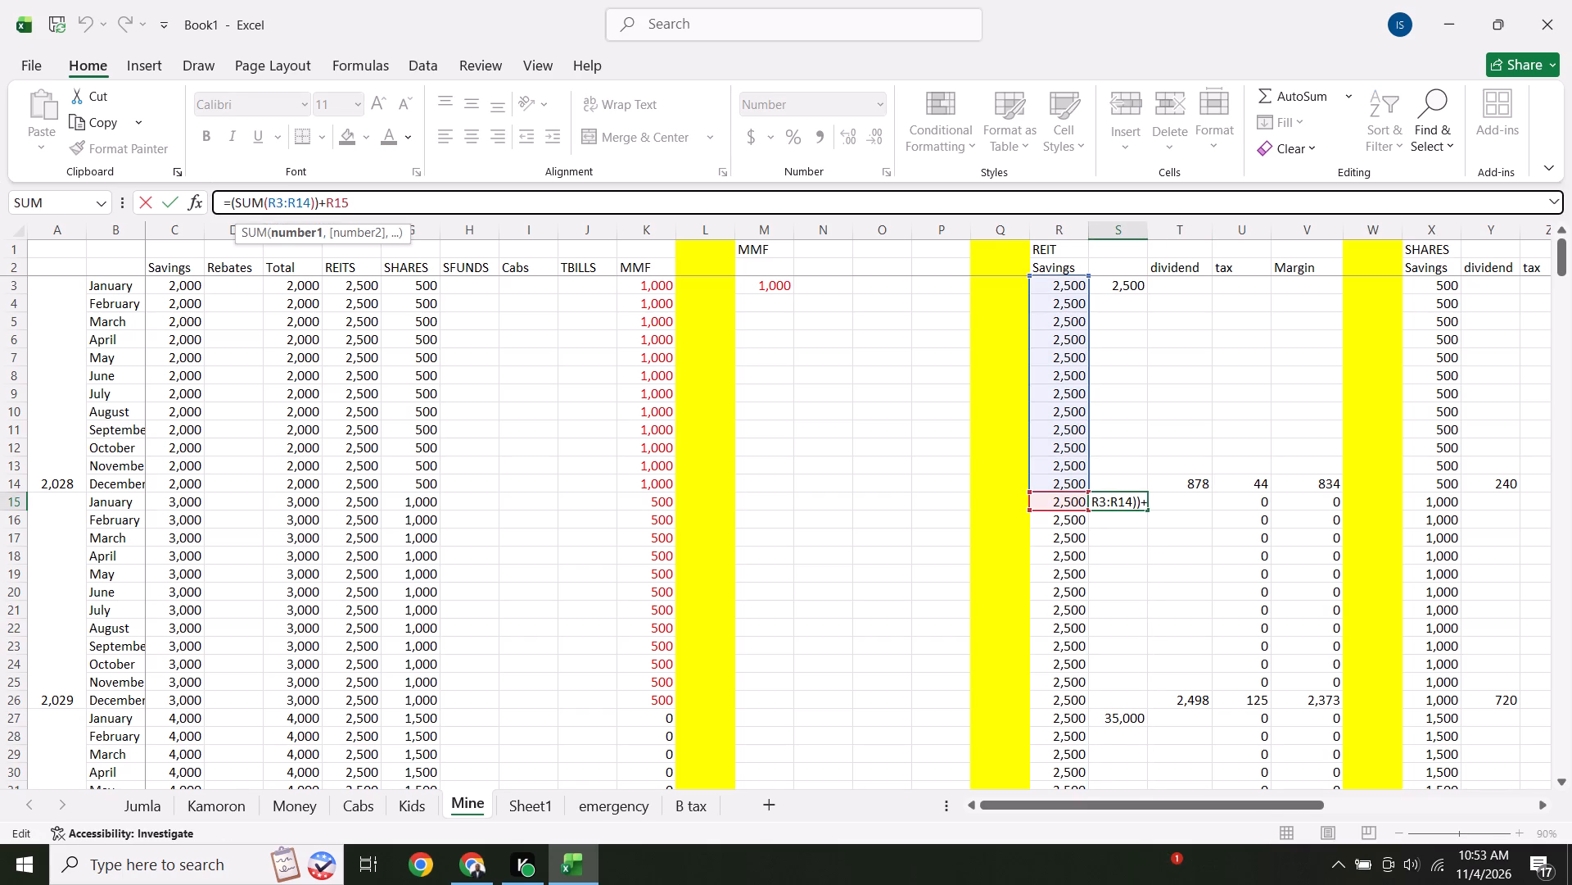
key(shift+dollar)
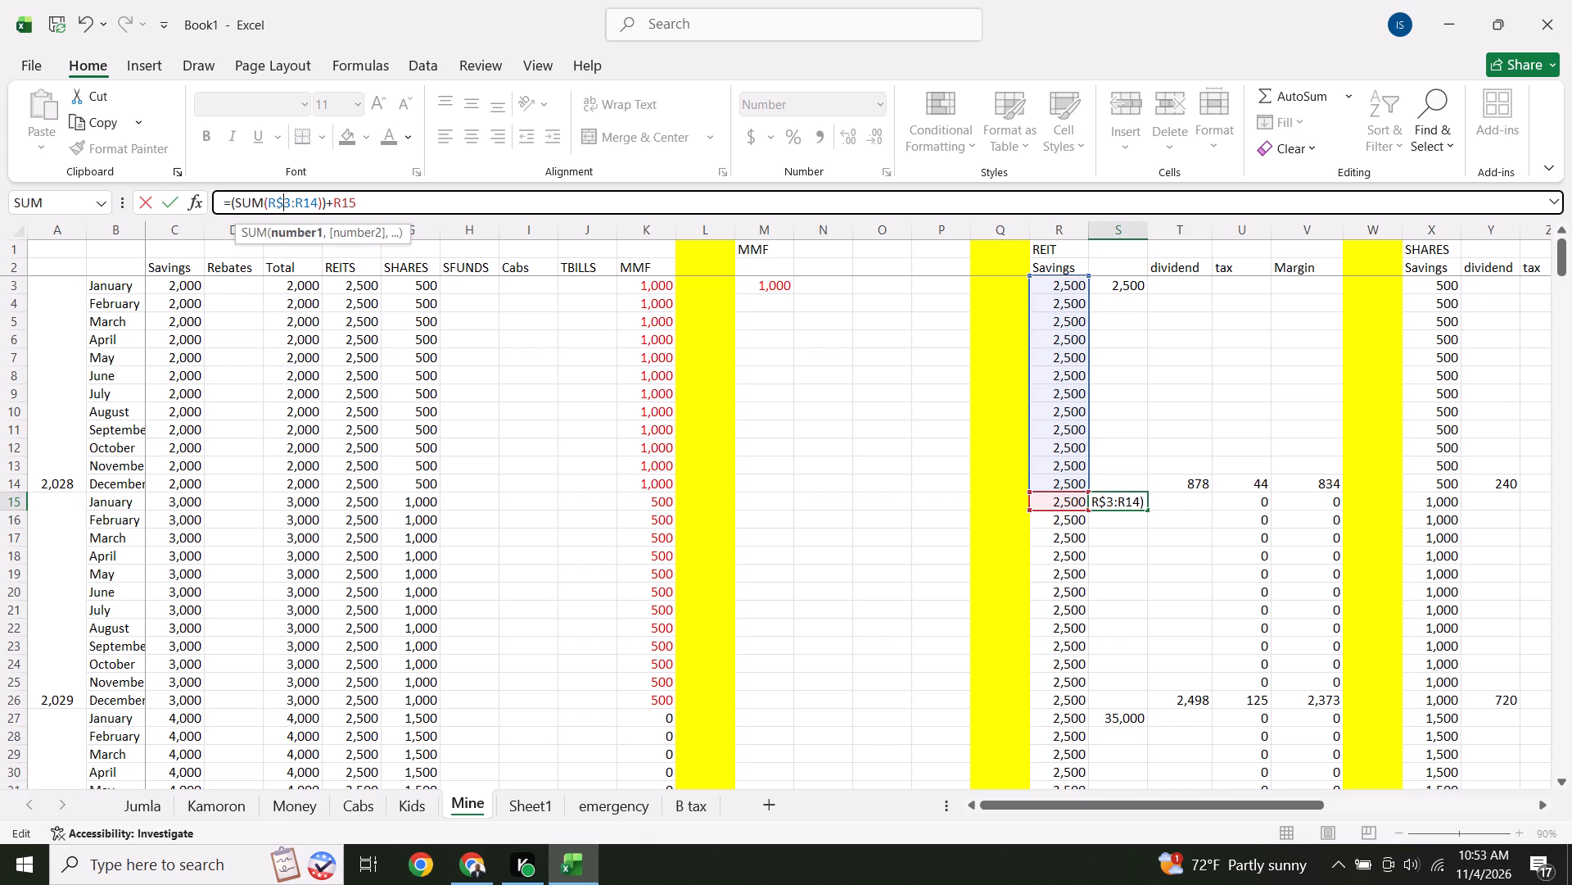
key(Return)
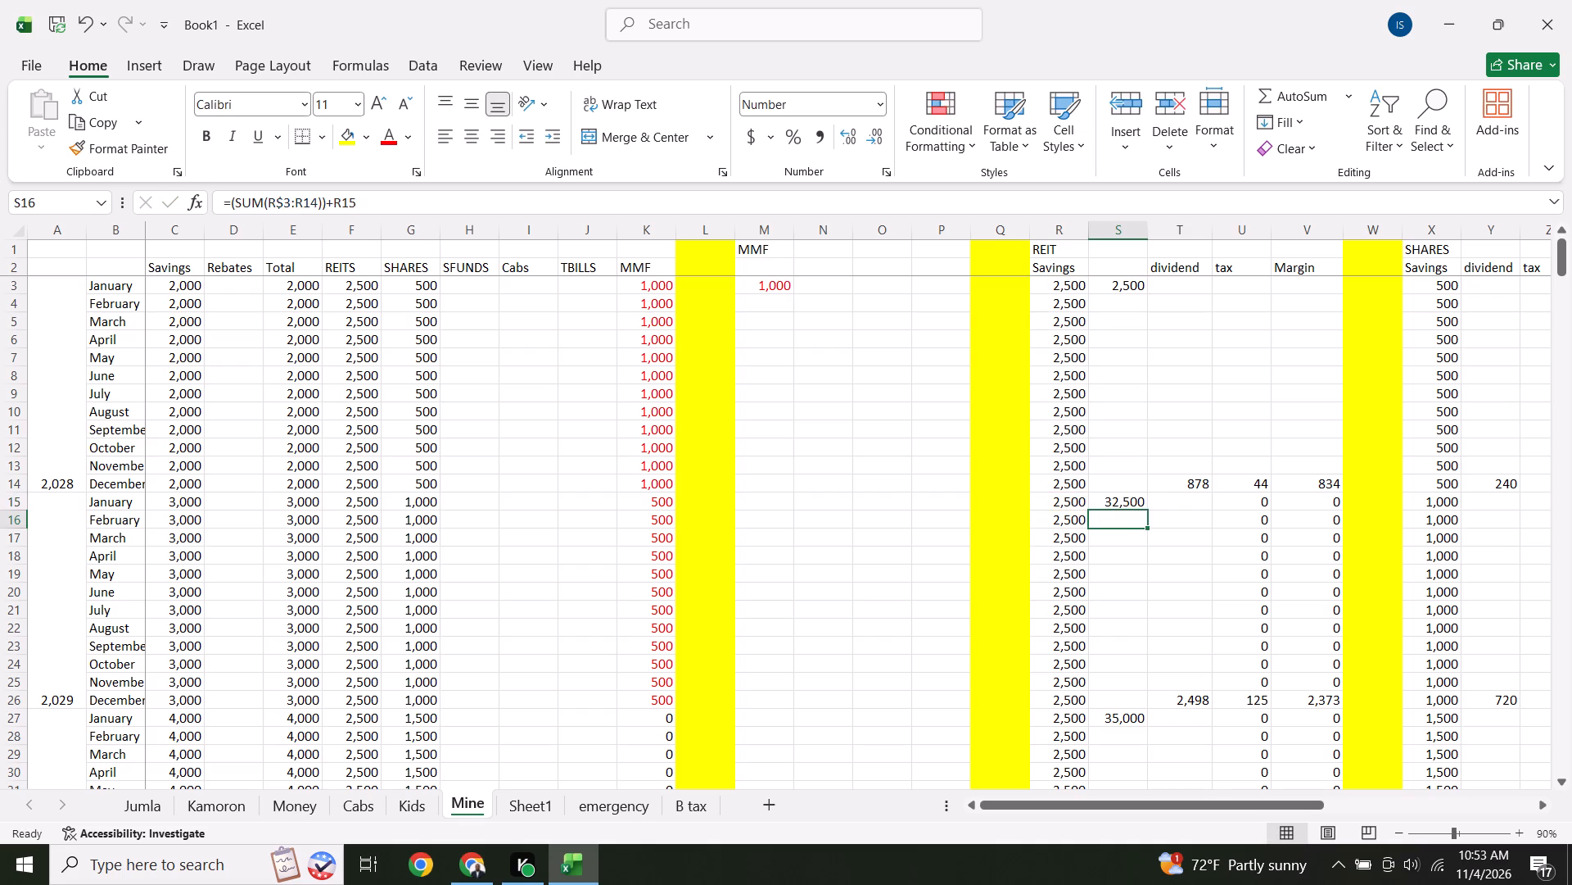
Copy the anchored cumulative REIT savings formula from S15 into the January 2030 and January 2031 cells, S27 and S39.
click(1131, 507)
click(1132, 501)
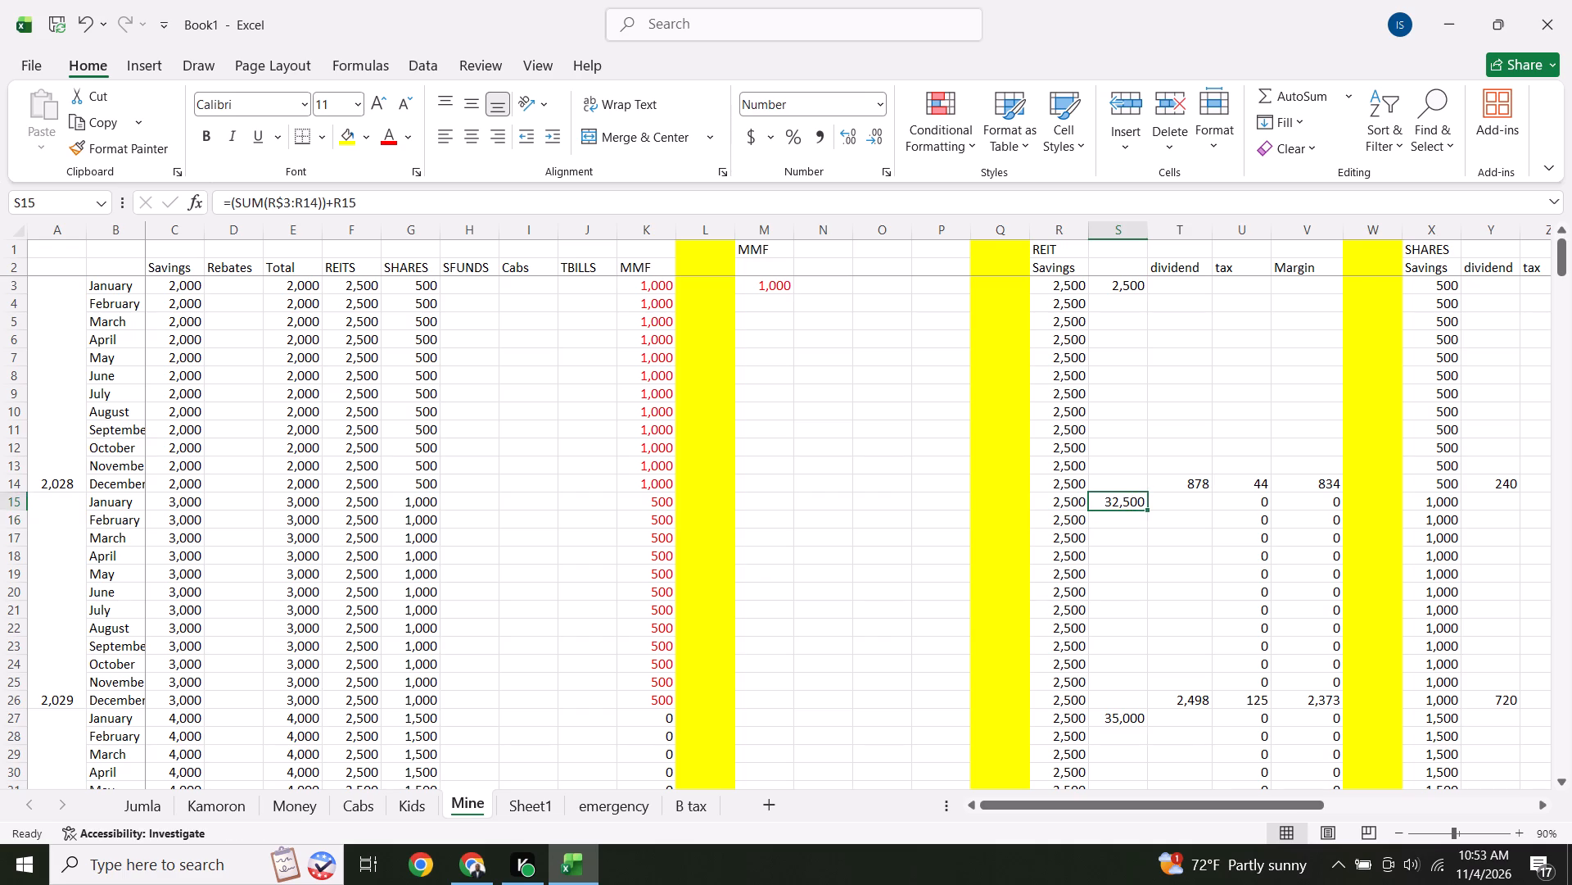
right_click(1132, 501)
click(1188, 329)
click(1123, 722)
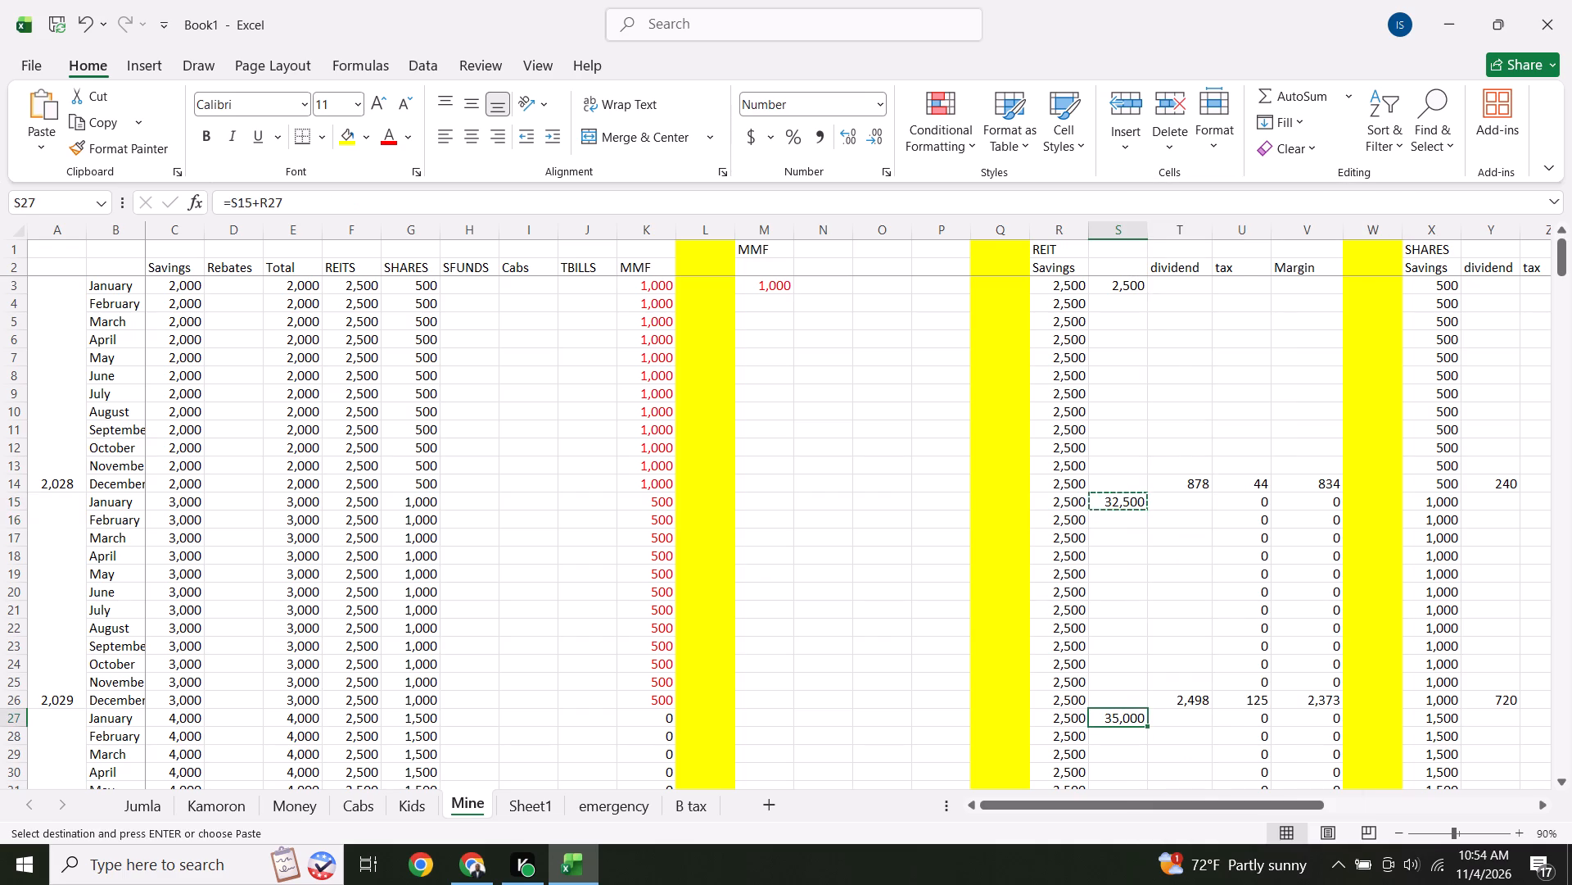
right_click(1123, 722)
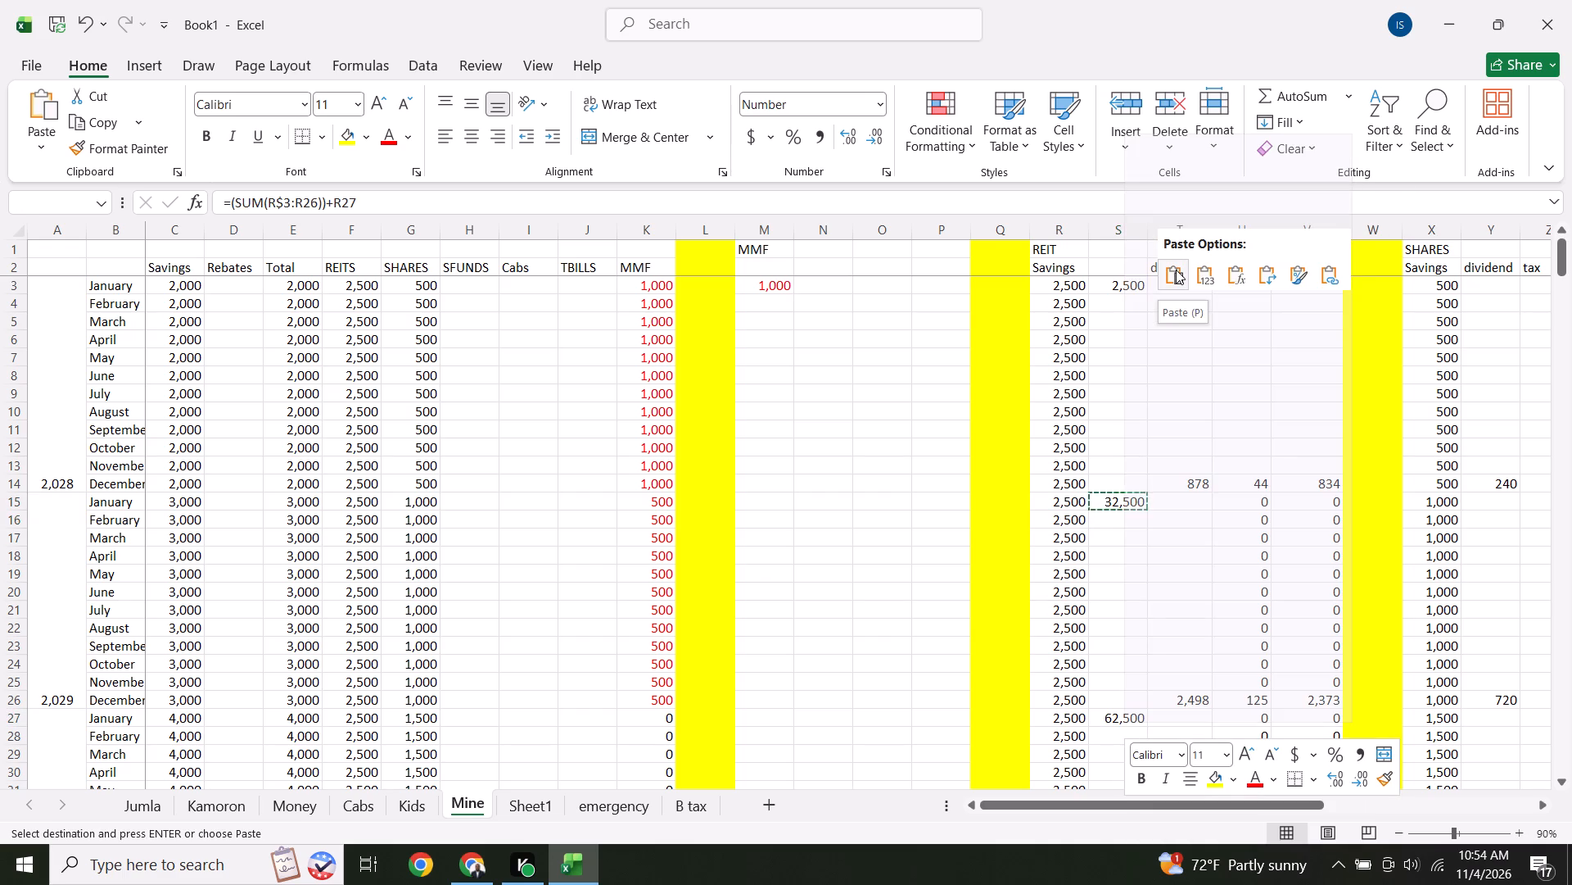
click(1176, 270)
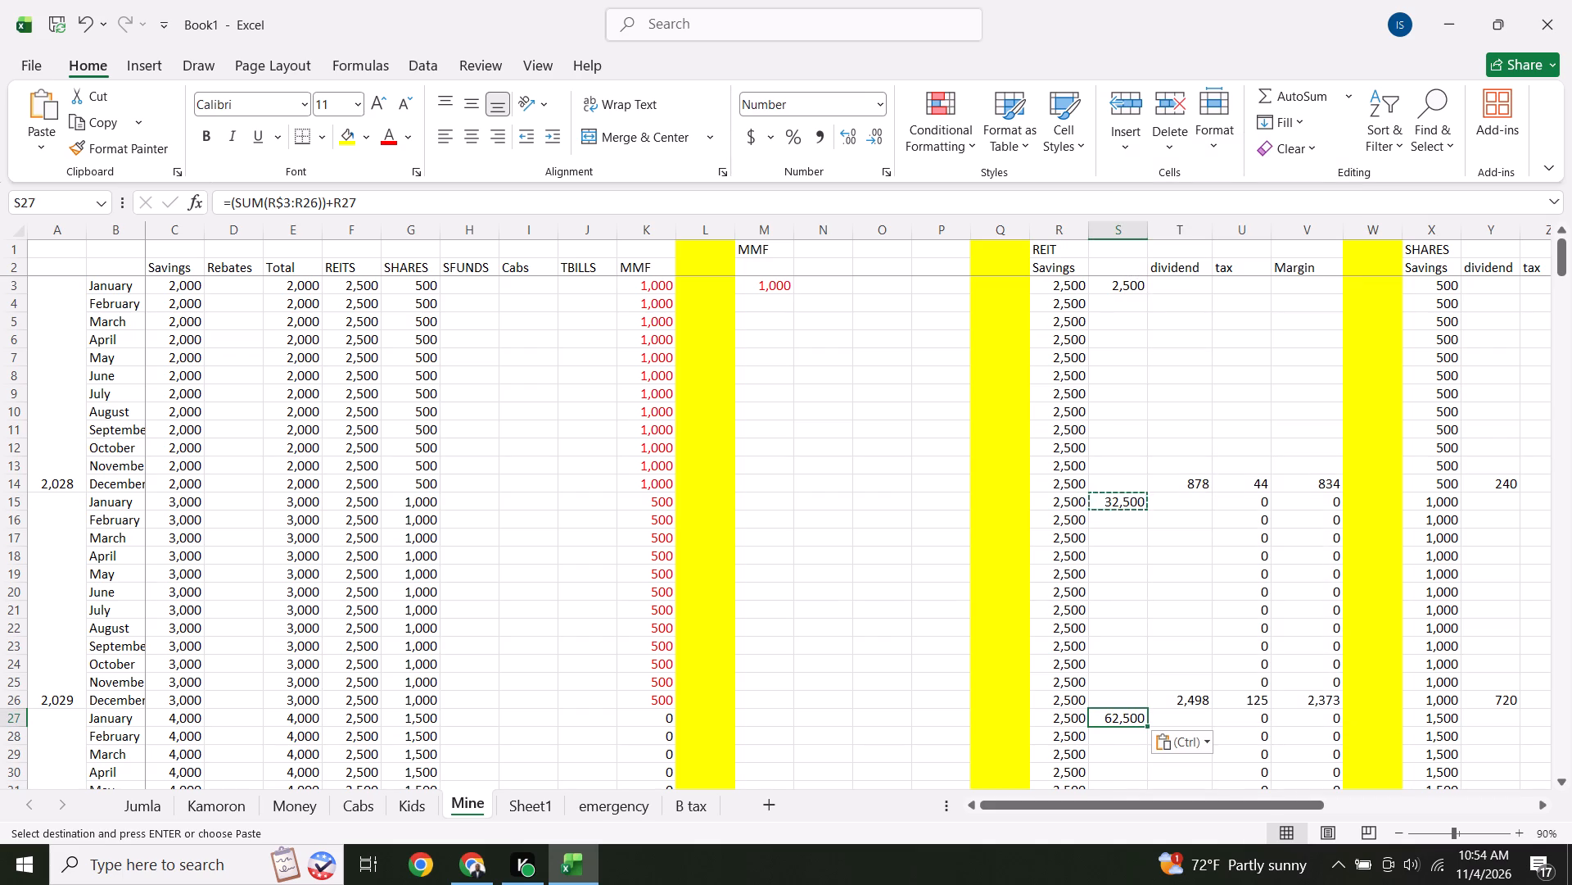
click(1561, 779)
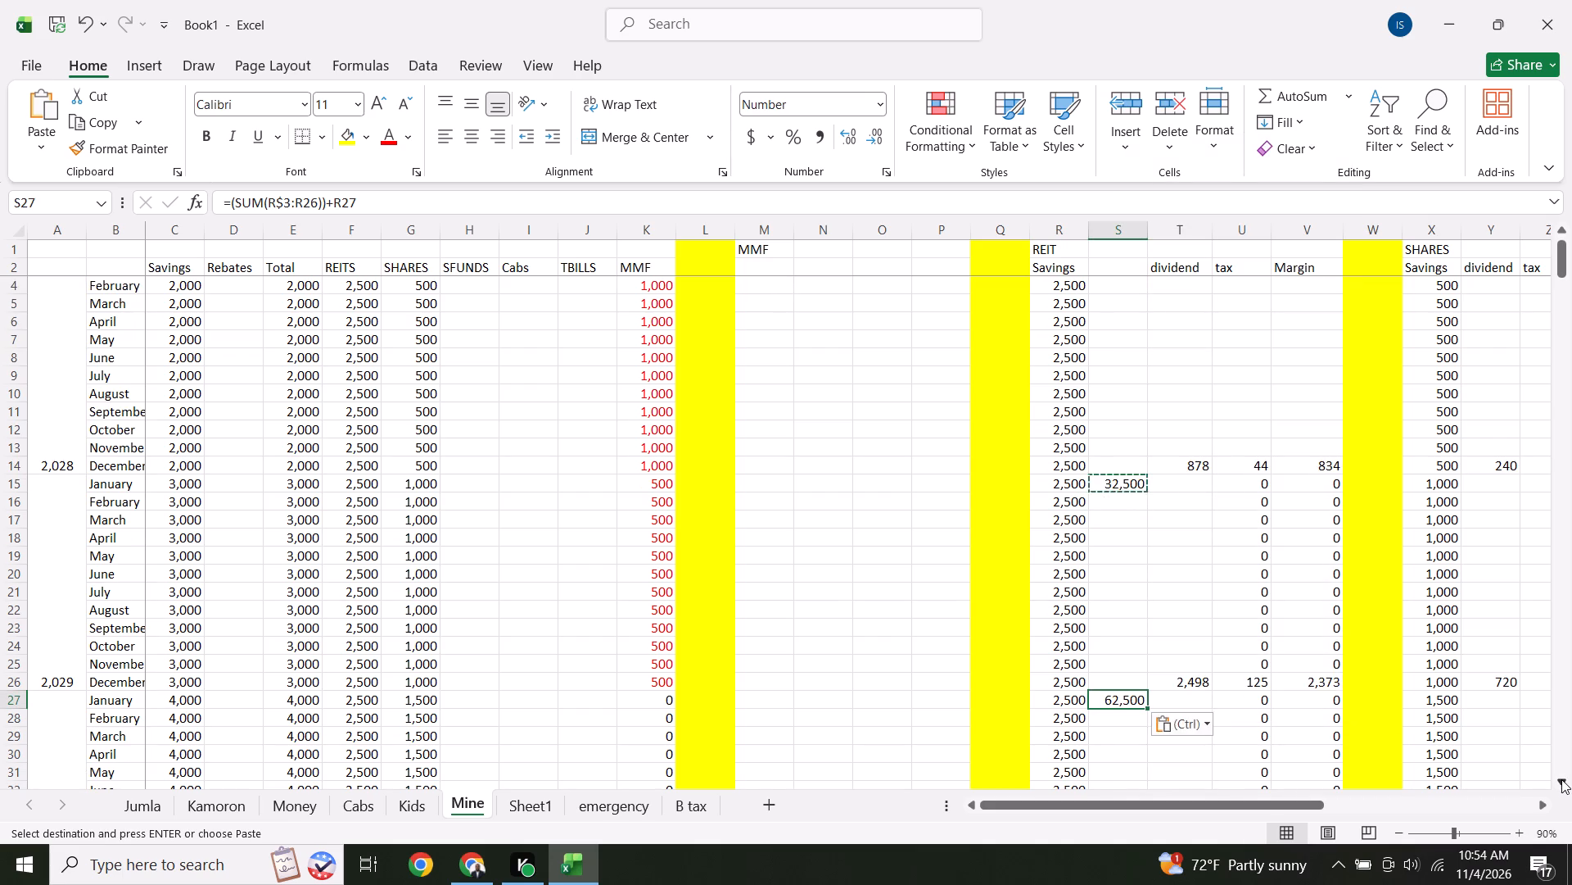
click(1561, 779)
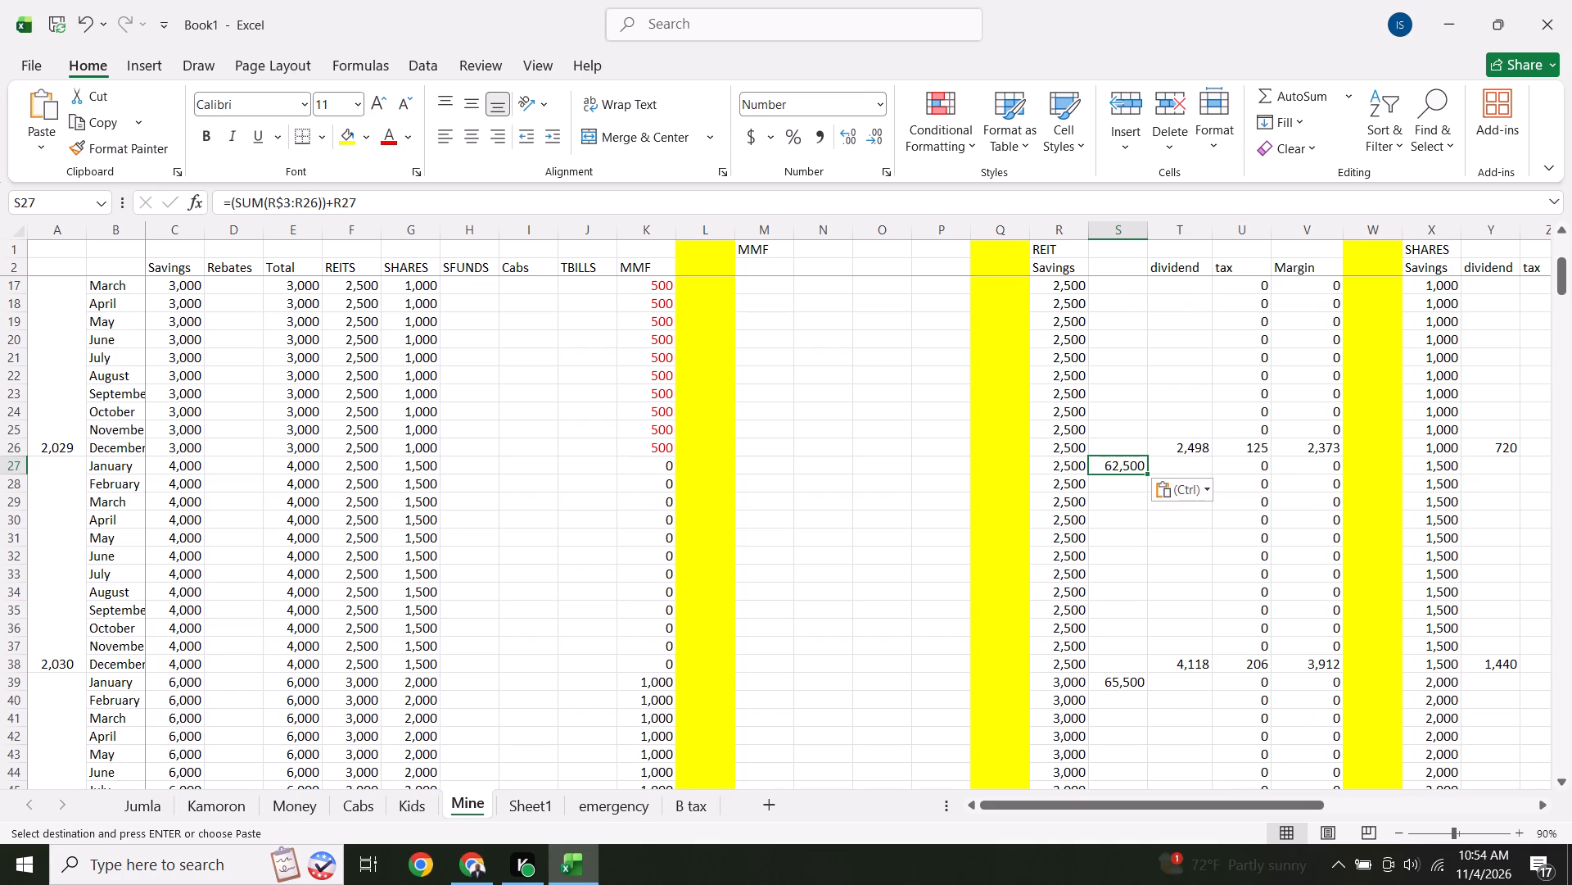
click(1123, 682)
right_click(1123, 682)
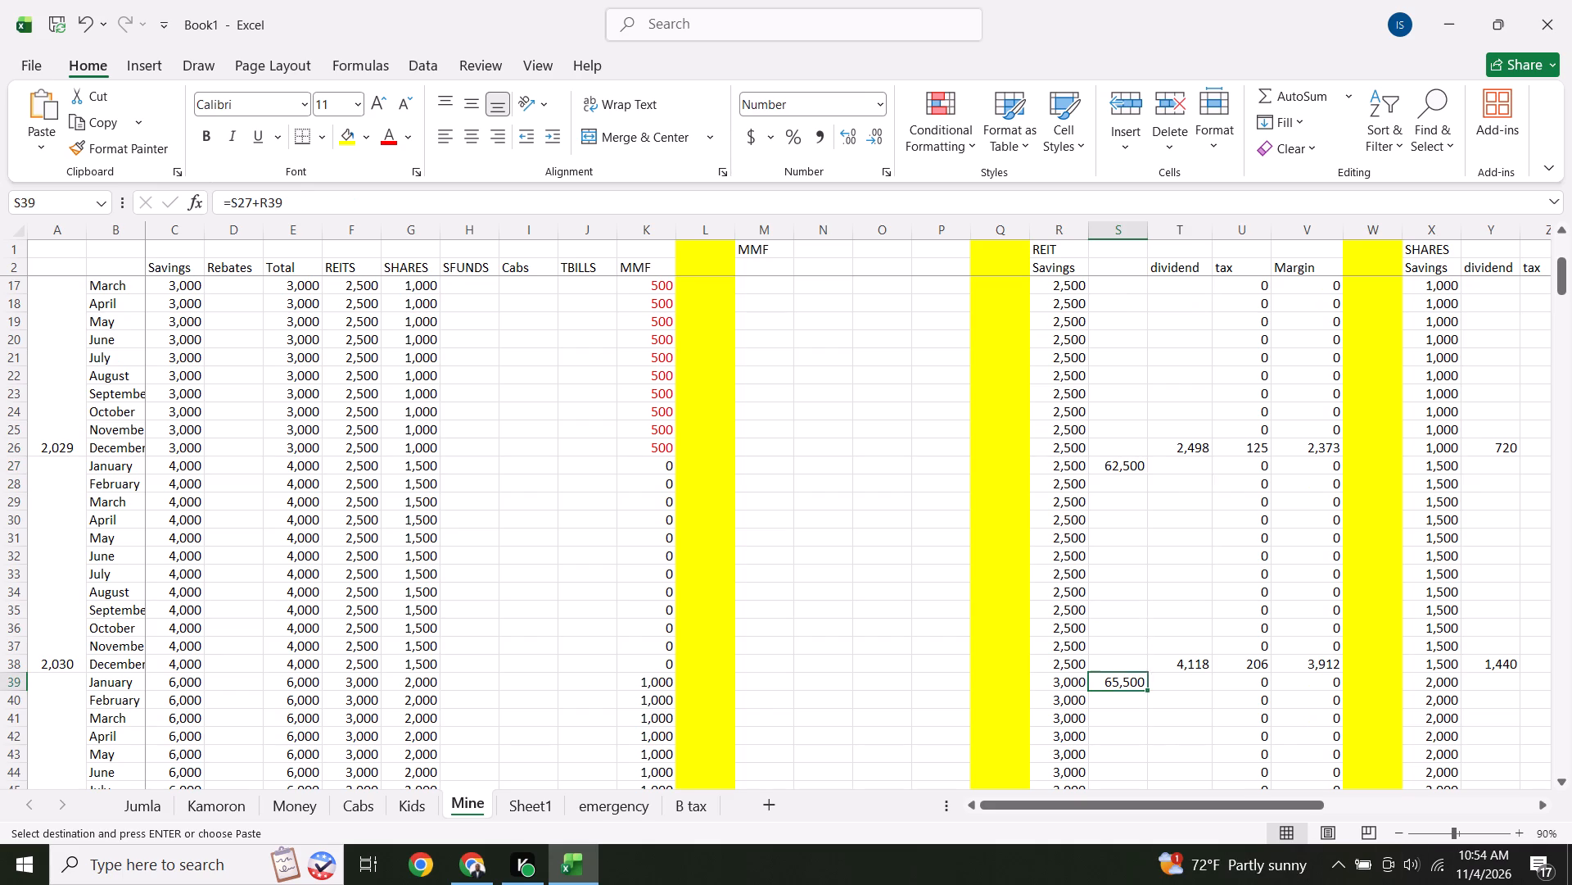
click(1179, 229)
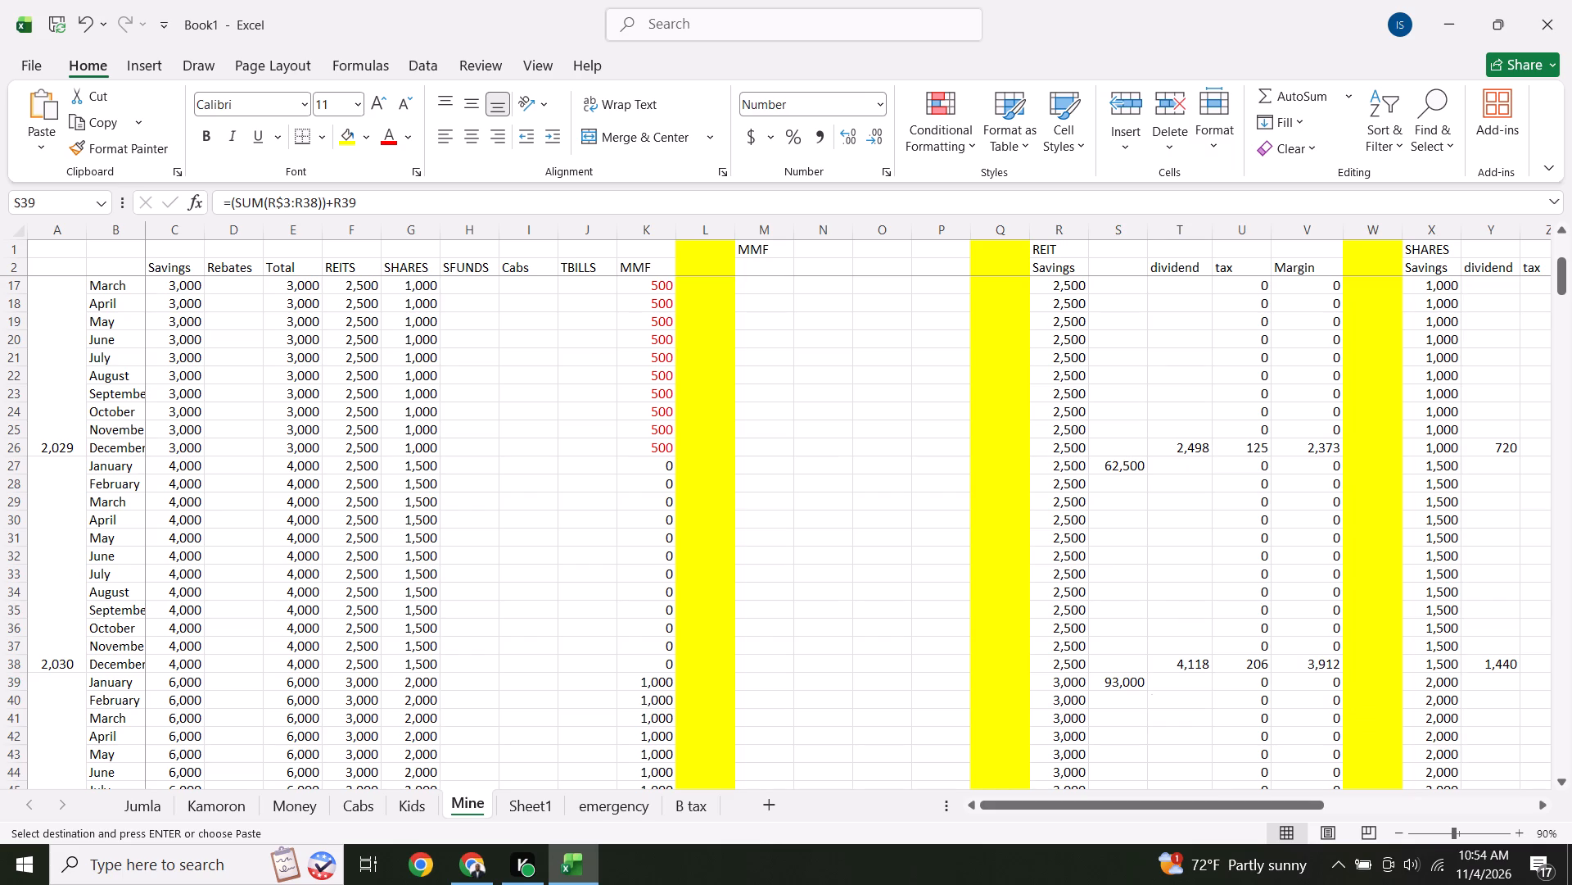
Clear the old cumulative REIT savings entries in column S from S40 down to S191.
drag(1125, 702, 1135, 805)
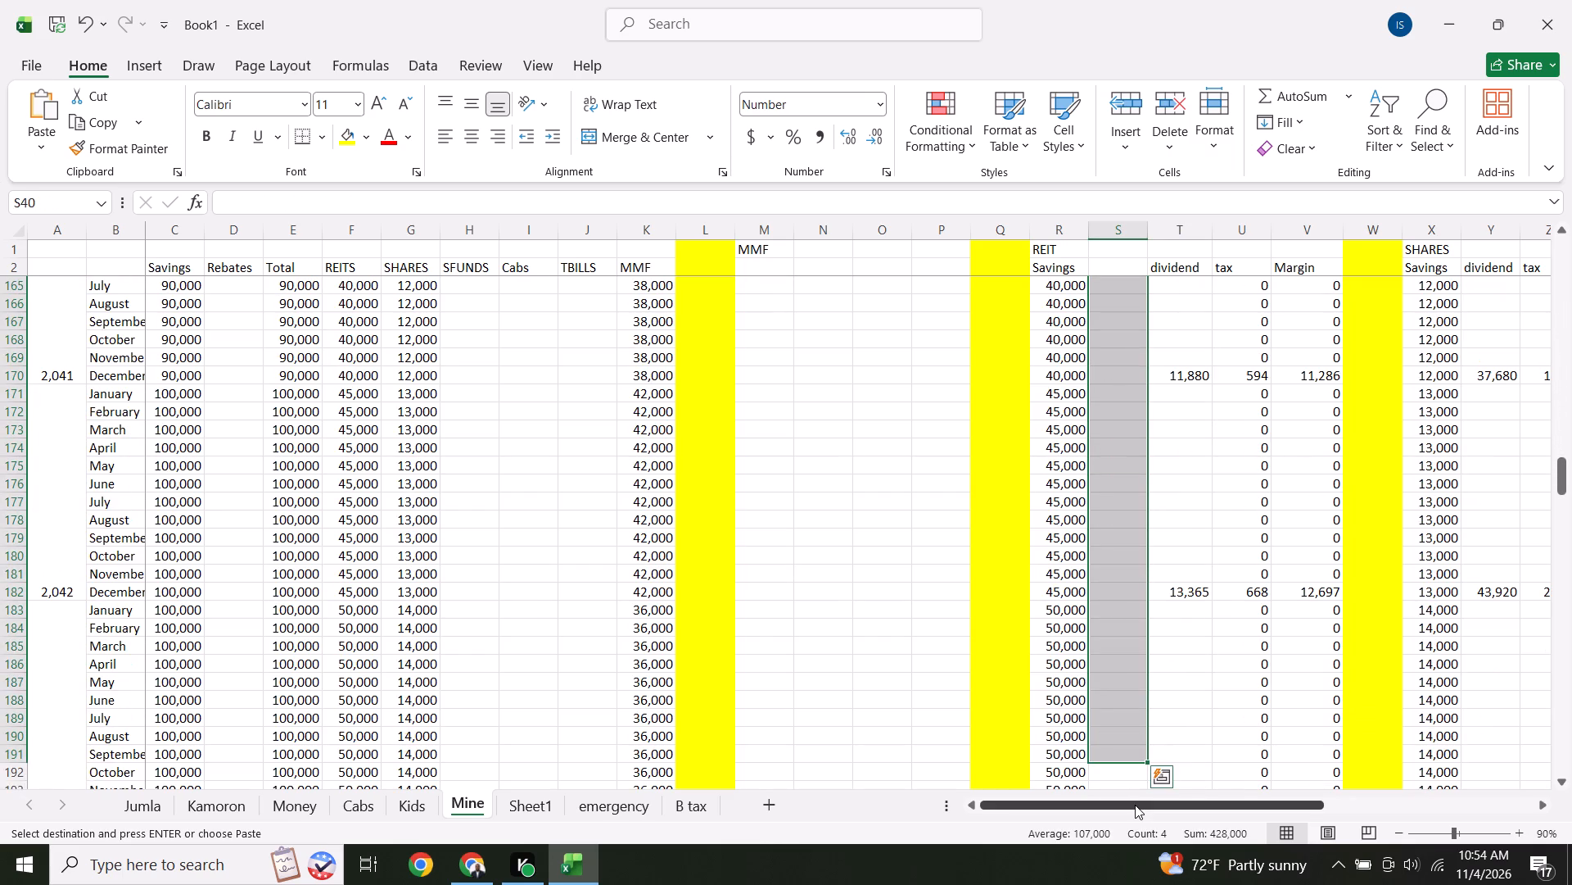
key(Delete)
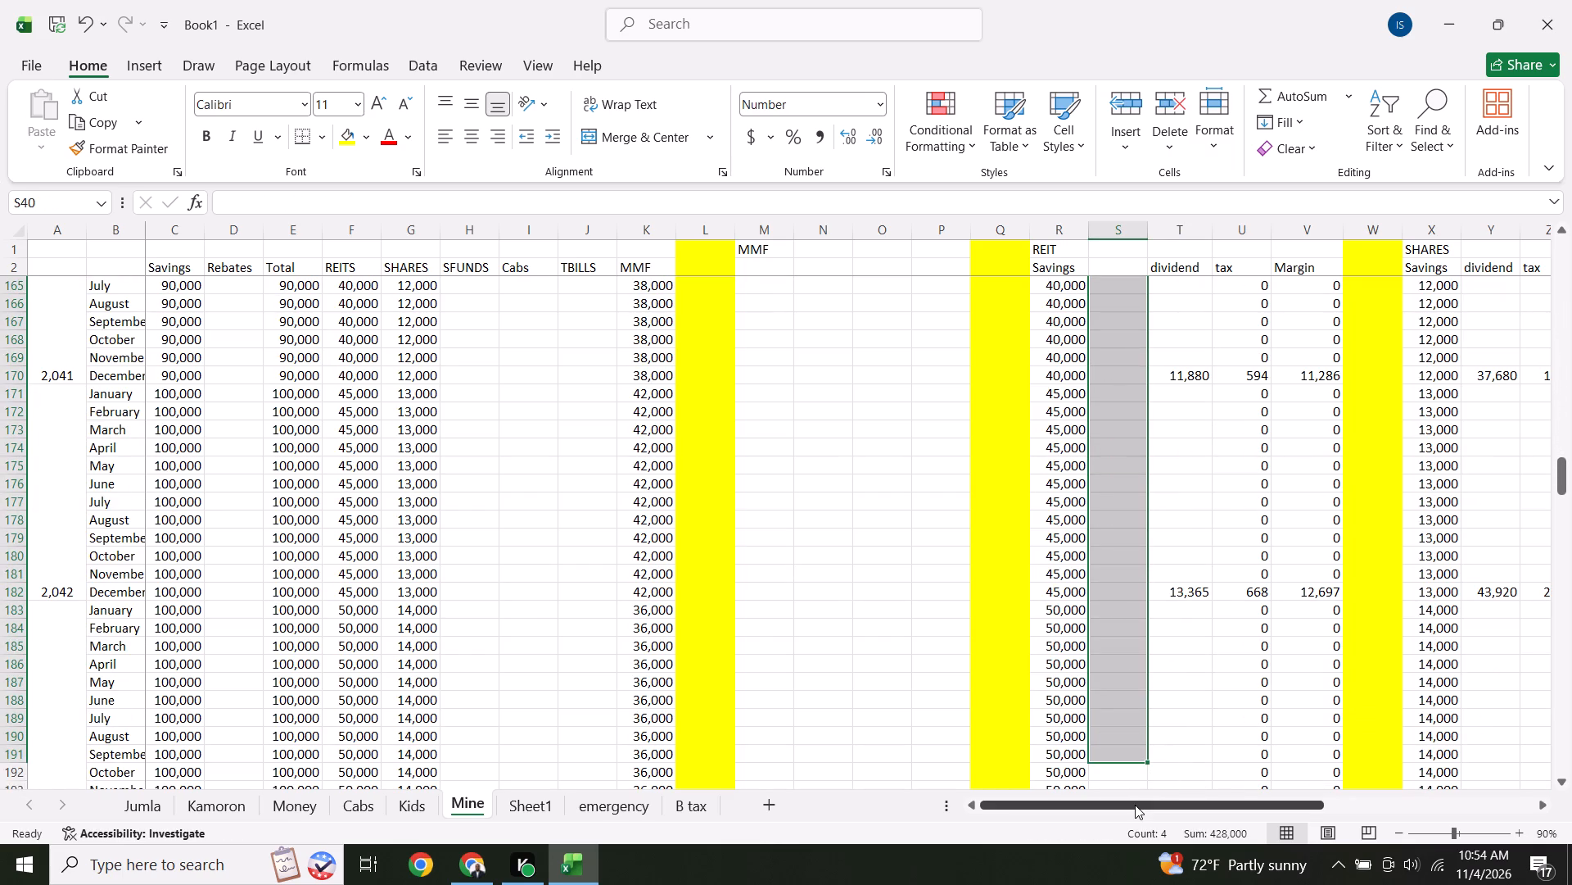
key(Up)
key(Up)
key(Up)
key(Up)
key(Up)
key(Up)
key(Up)
key(Up)
key(Up)
key(Up)
key(Up)
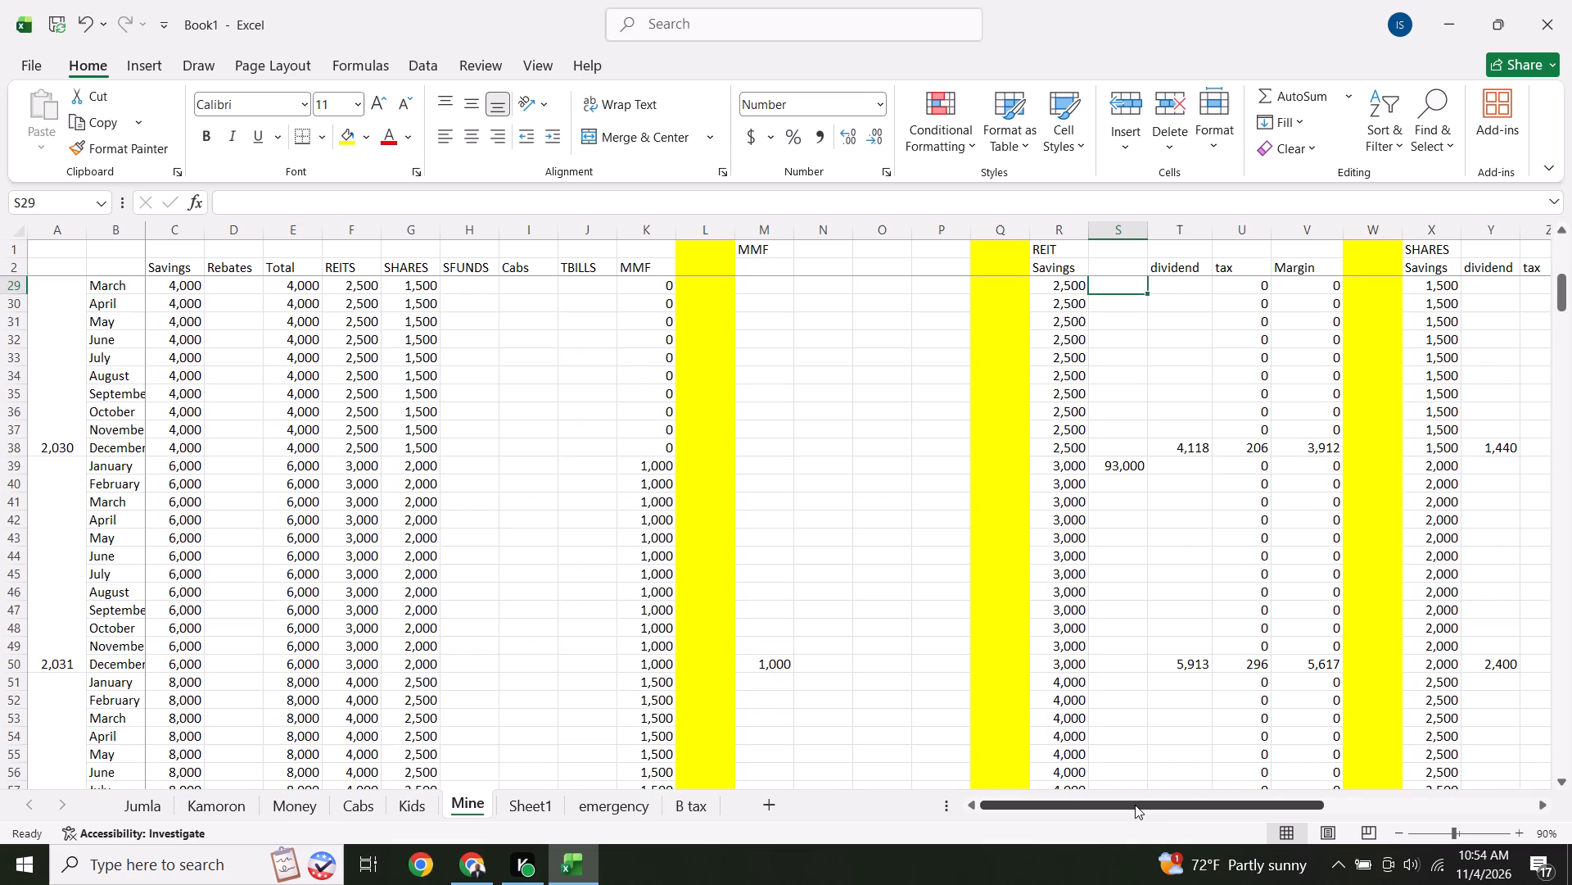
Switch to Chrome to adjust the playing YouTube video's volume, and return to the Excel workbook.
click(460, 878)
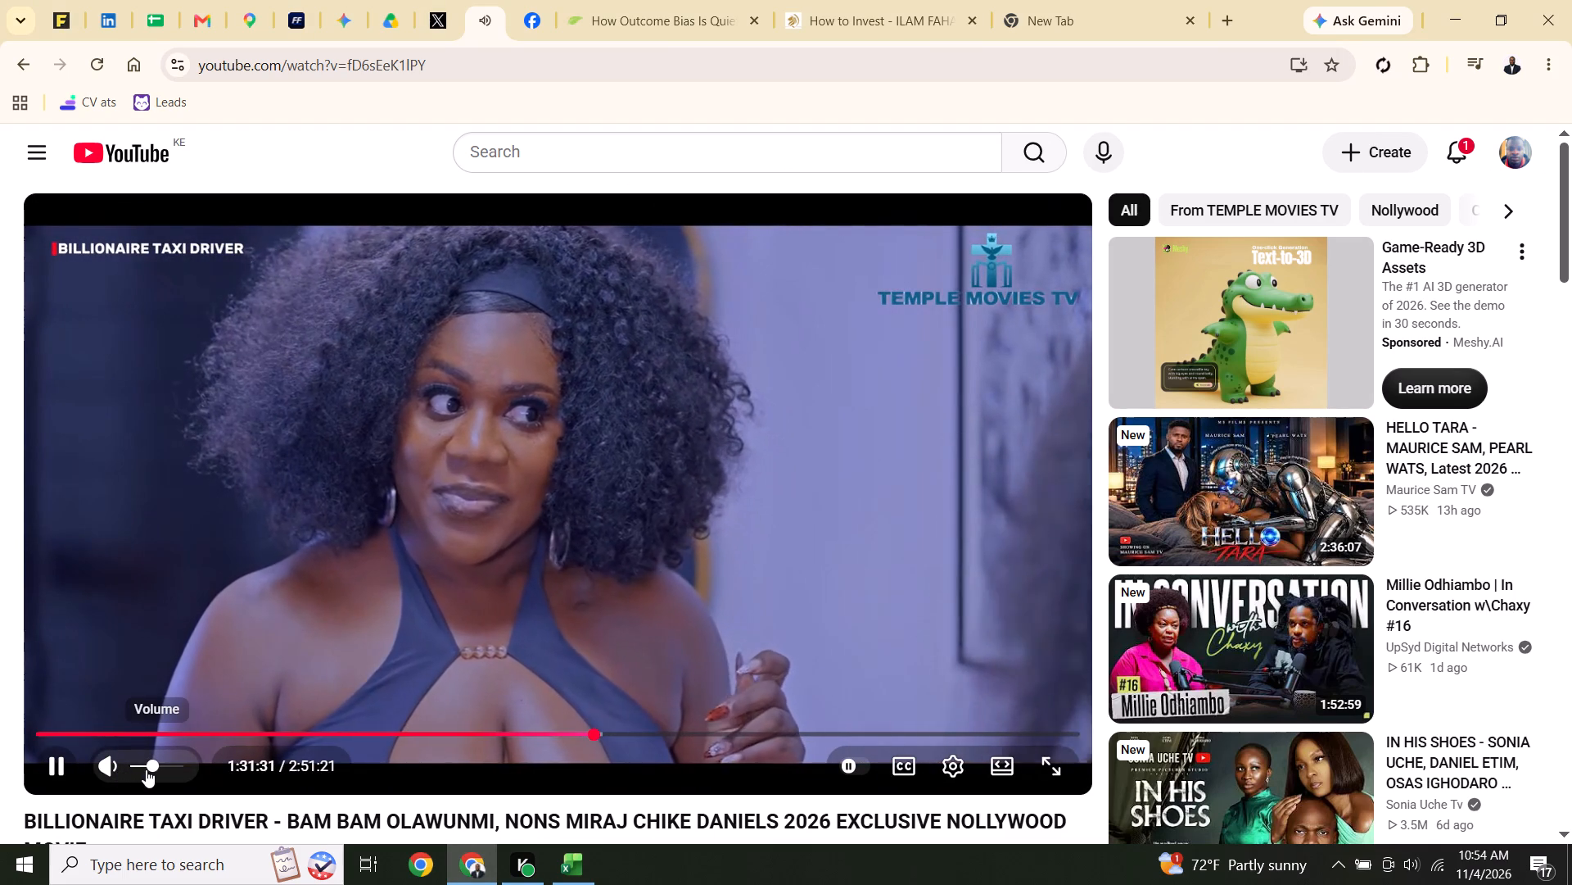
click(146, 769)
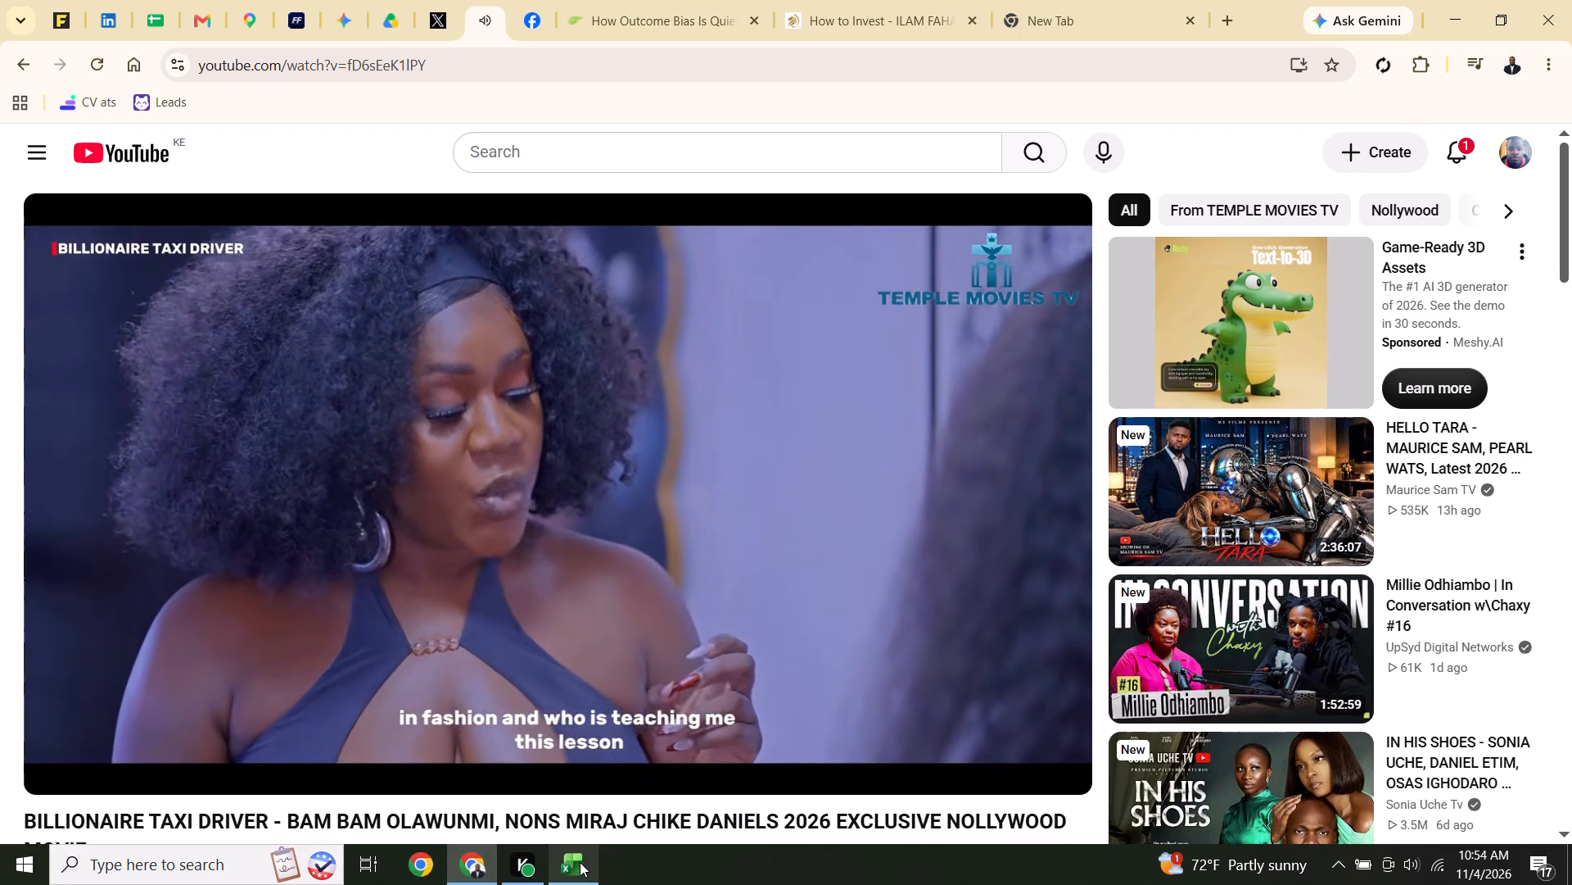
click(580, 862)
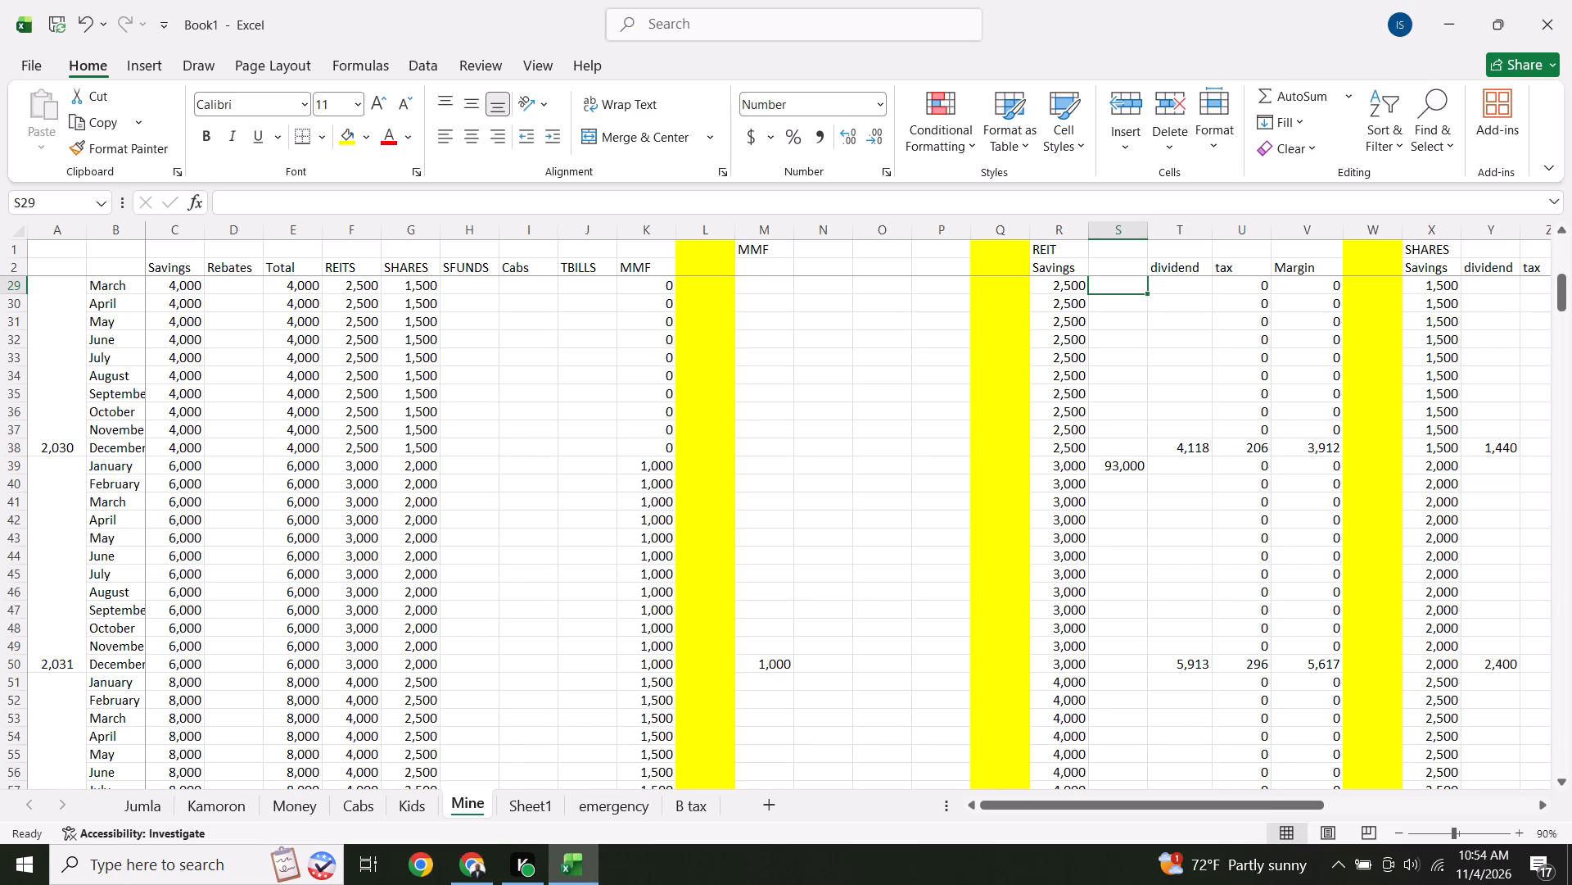
Copy the anchored cumulative REIT savings formula from the January 2031 cell, S39.
click(1123, 470)
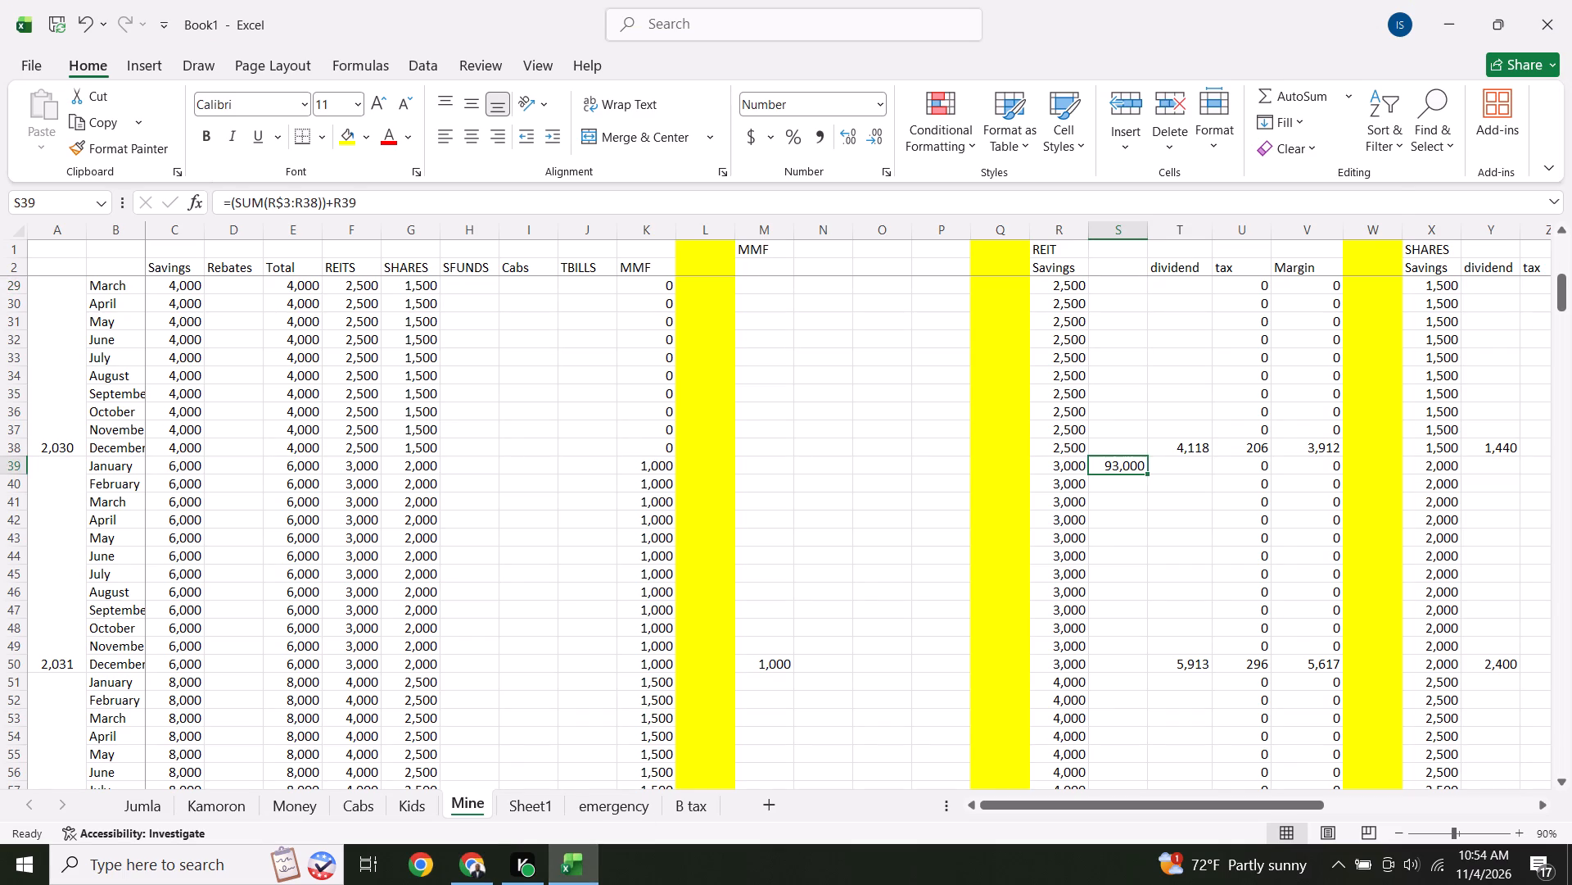
right_click(1123, 470)
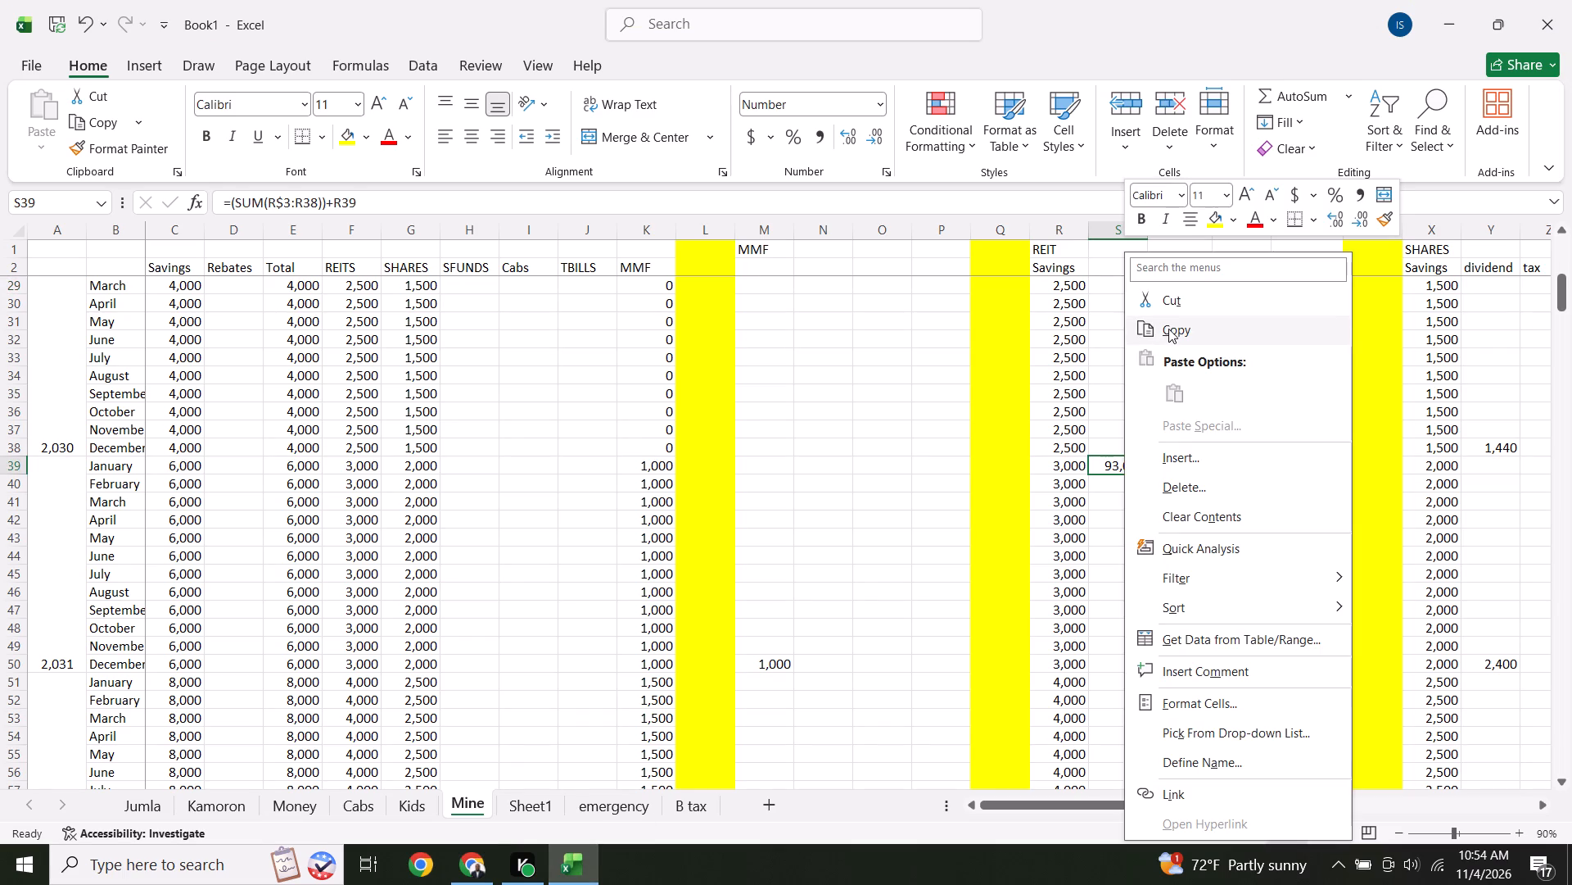
click(1169, 329)
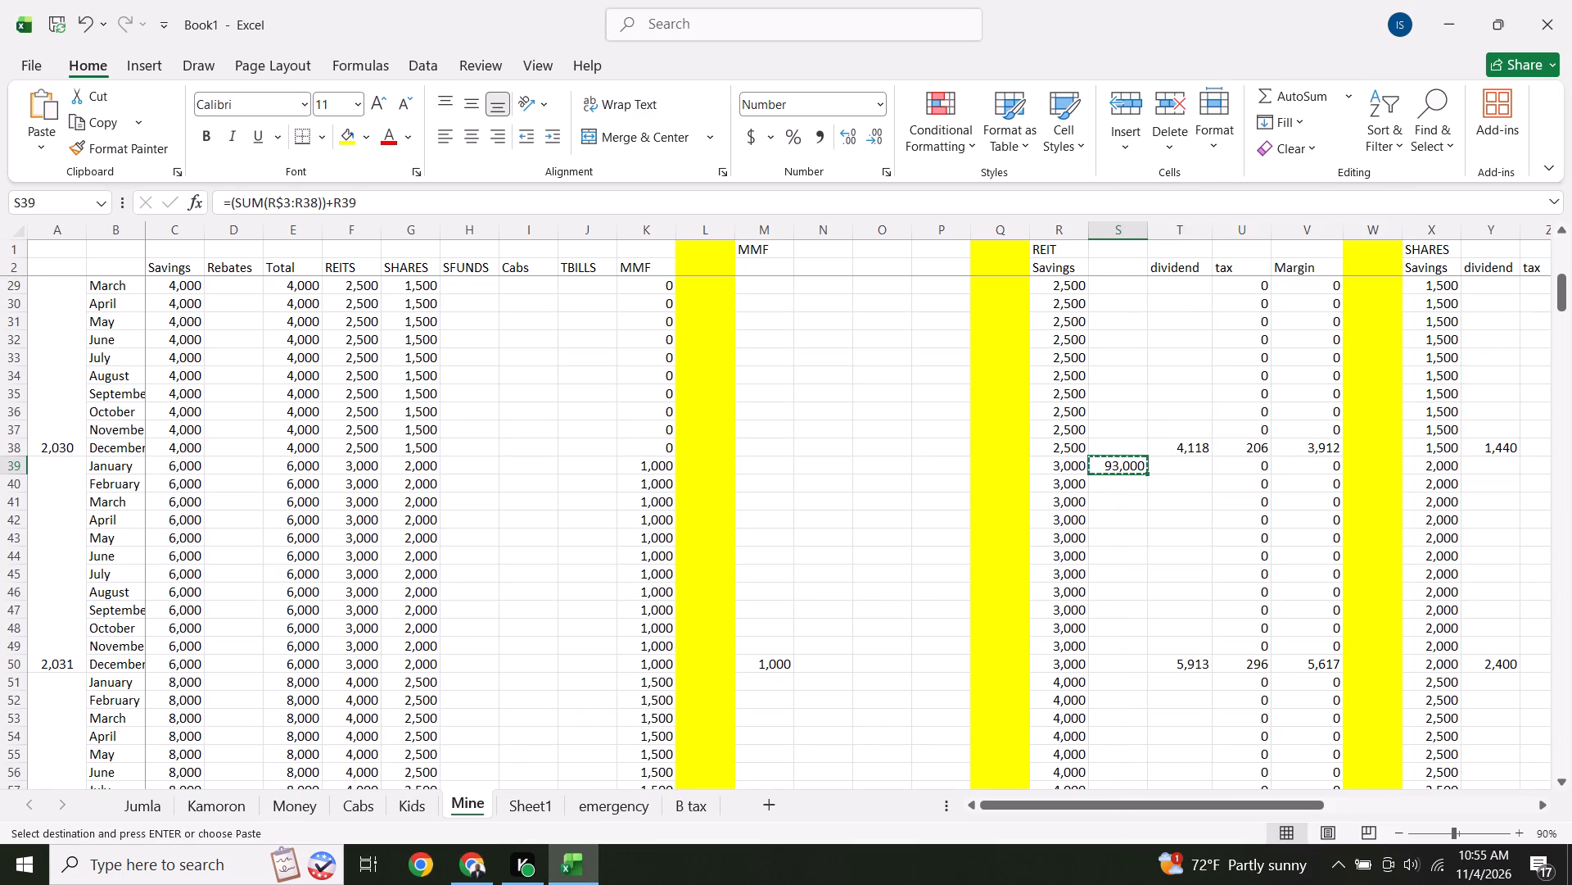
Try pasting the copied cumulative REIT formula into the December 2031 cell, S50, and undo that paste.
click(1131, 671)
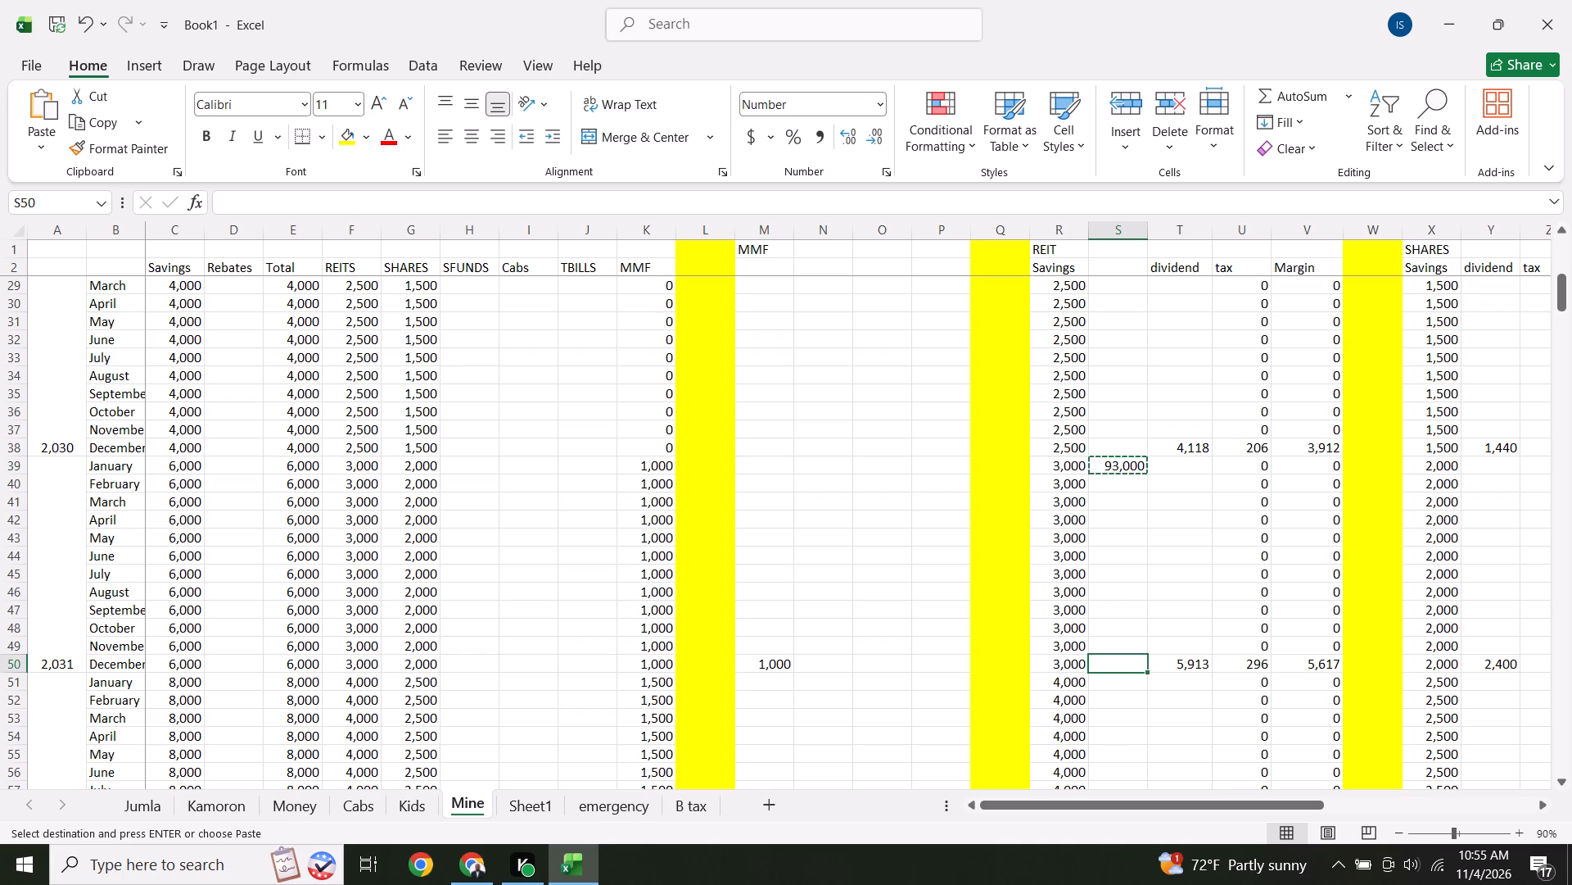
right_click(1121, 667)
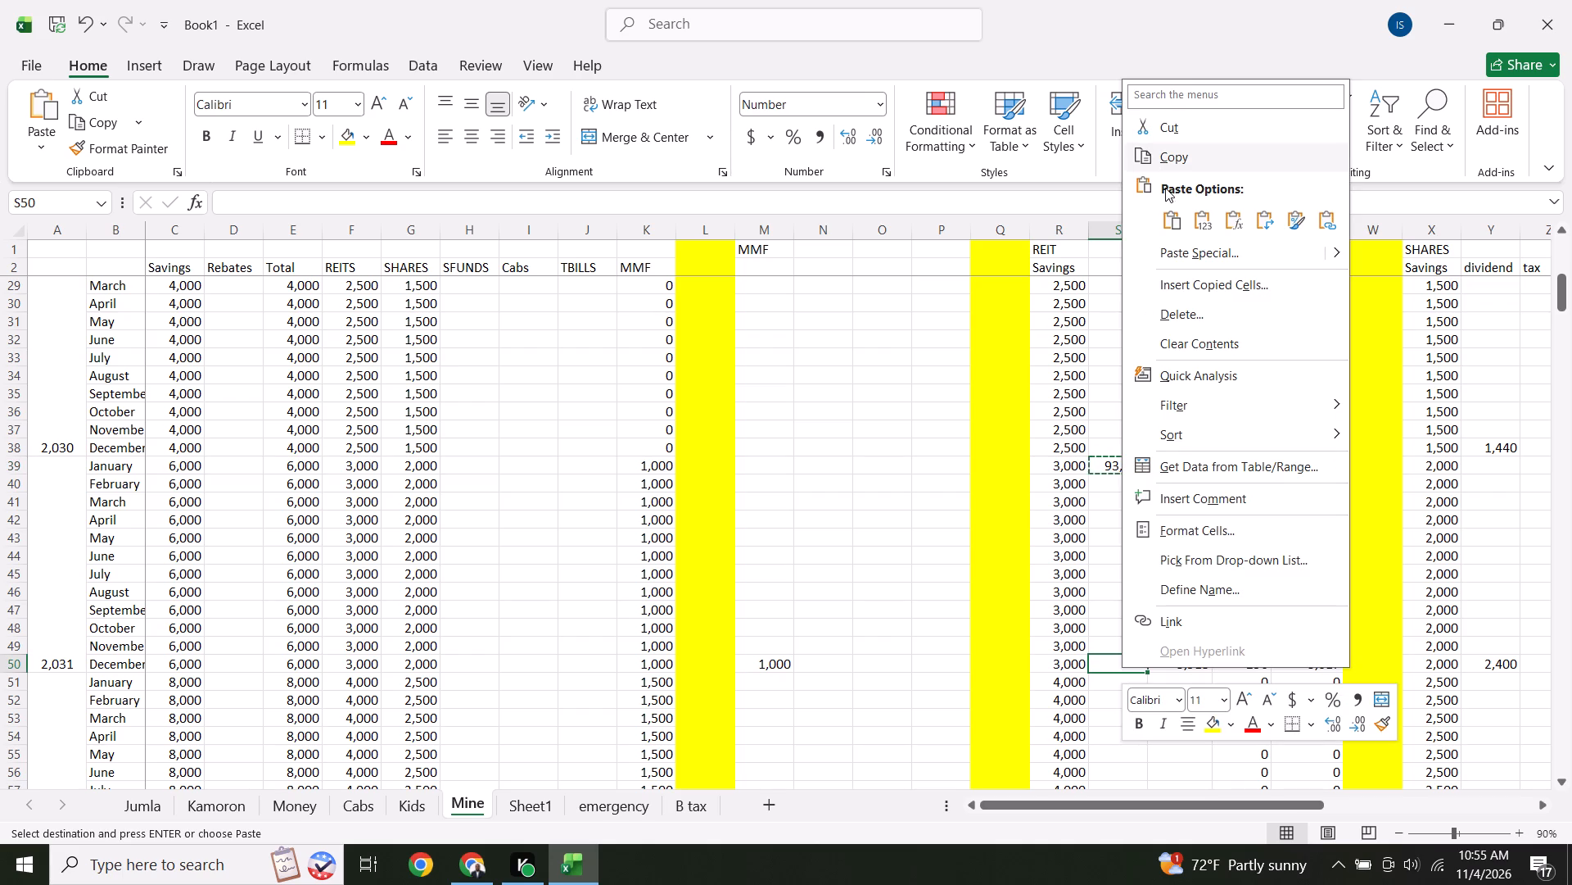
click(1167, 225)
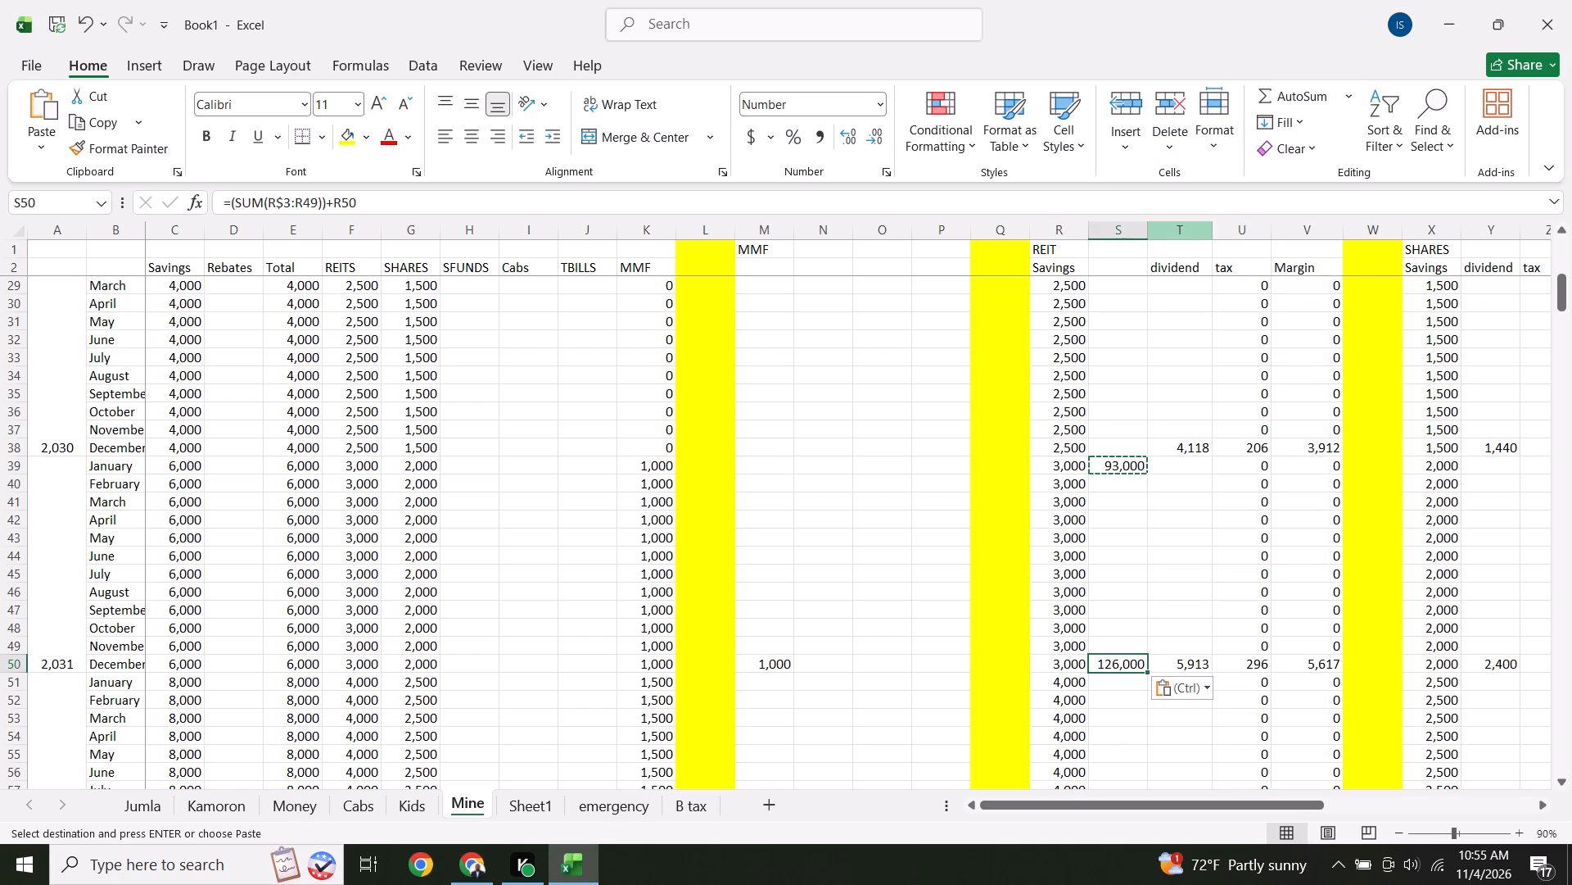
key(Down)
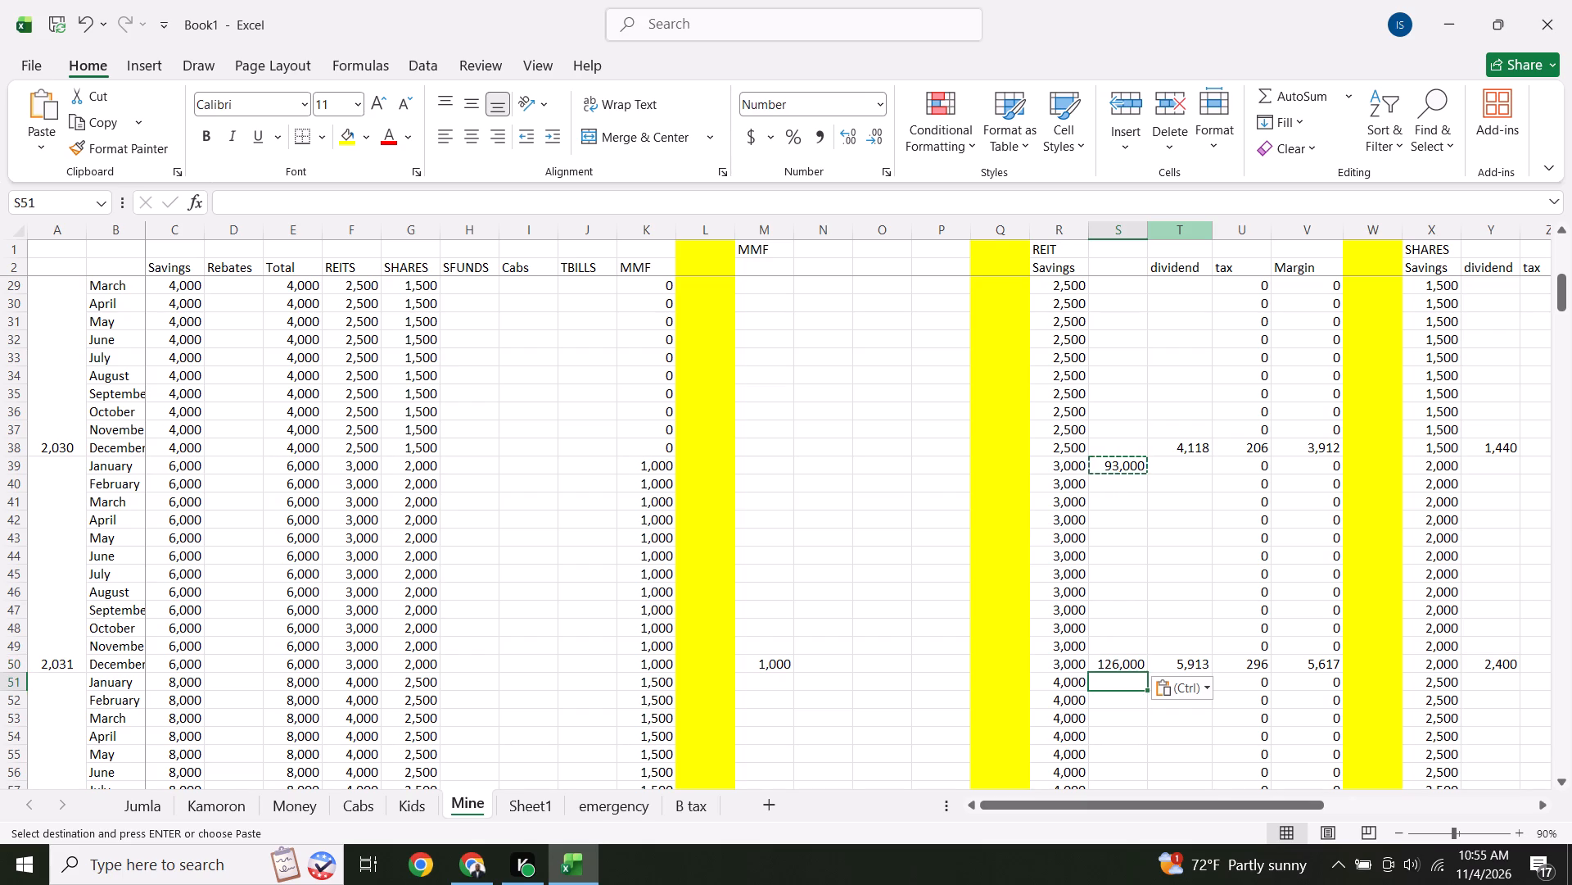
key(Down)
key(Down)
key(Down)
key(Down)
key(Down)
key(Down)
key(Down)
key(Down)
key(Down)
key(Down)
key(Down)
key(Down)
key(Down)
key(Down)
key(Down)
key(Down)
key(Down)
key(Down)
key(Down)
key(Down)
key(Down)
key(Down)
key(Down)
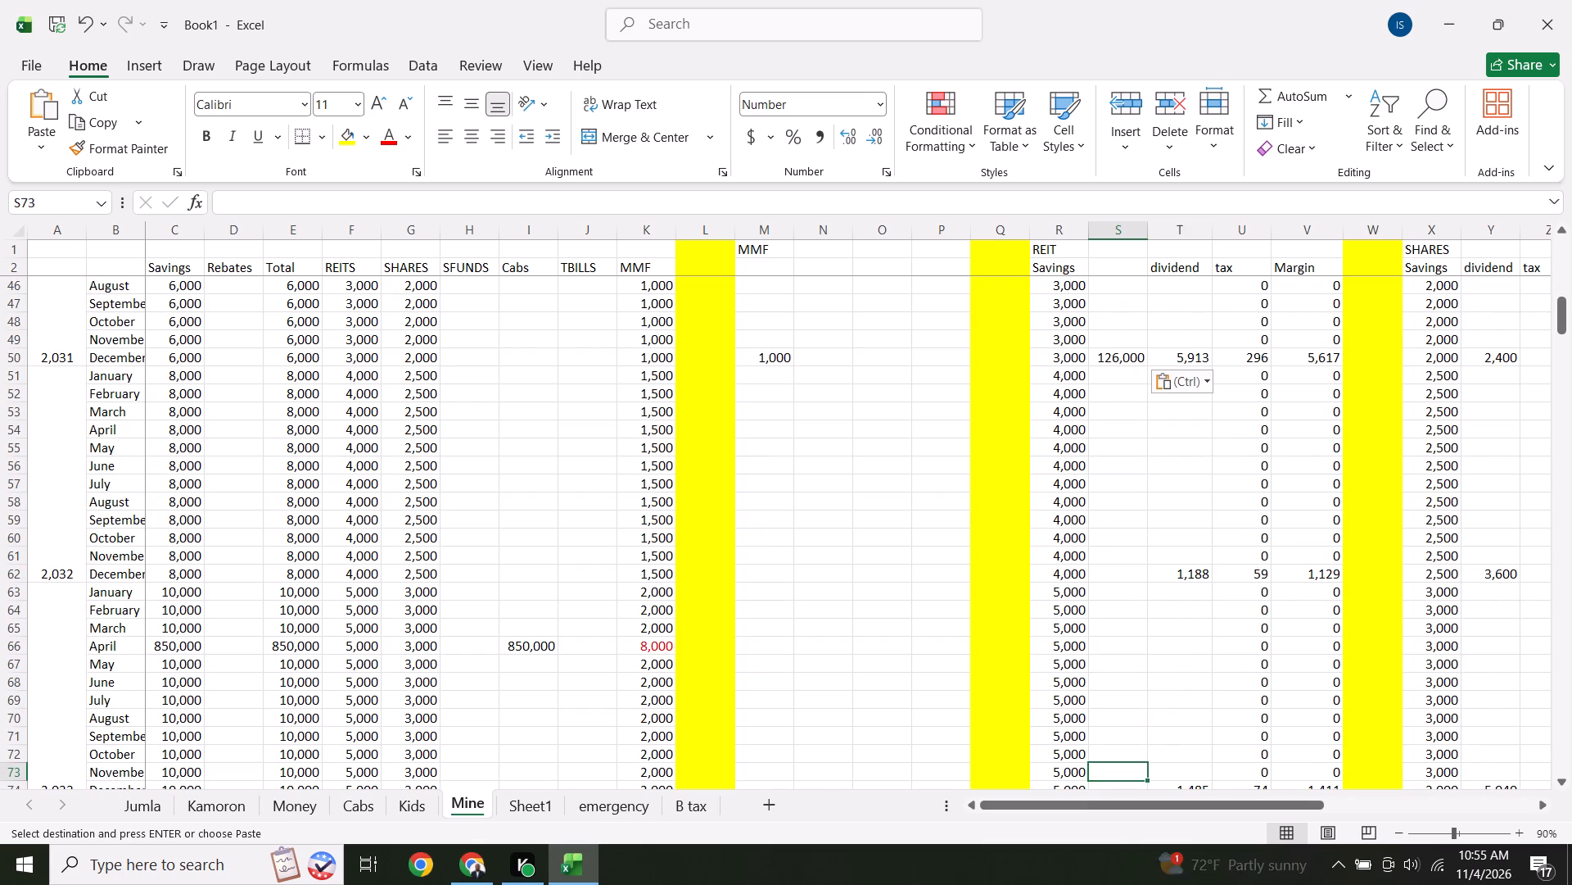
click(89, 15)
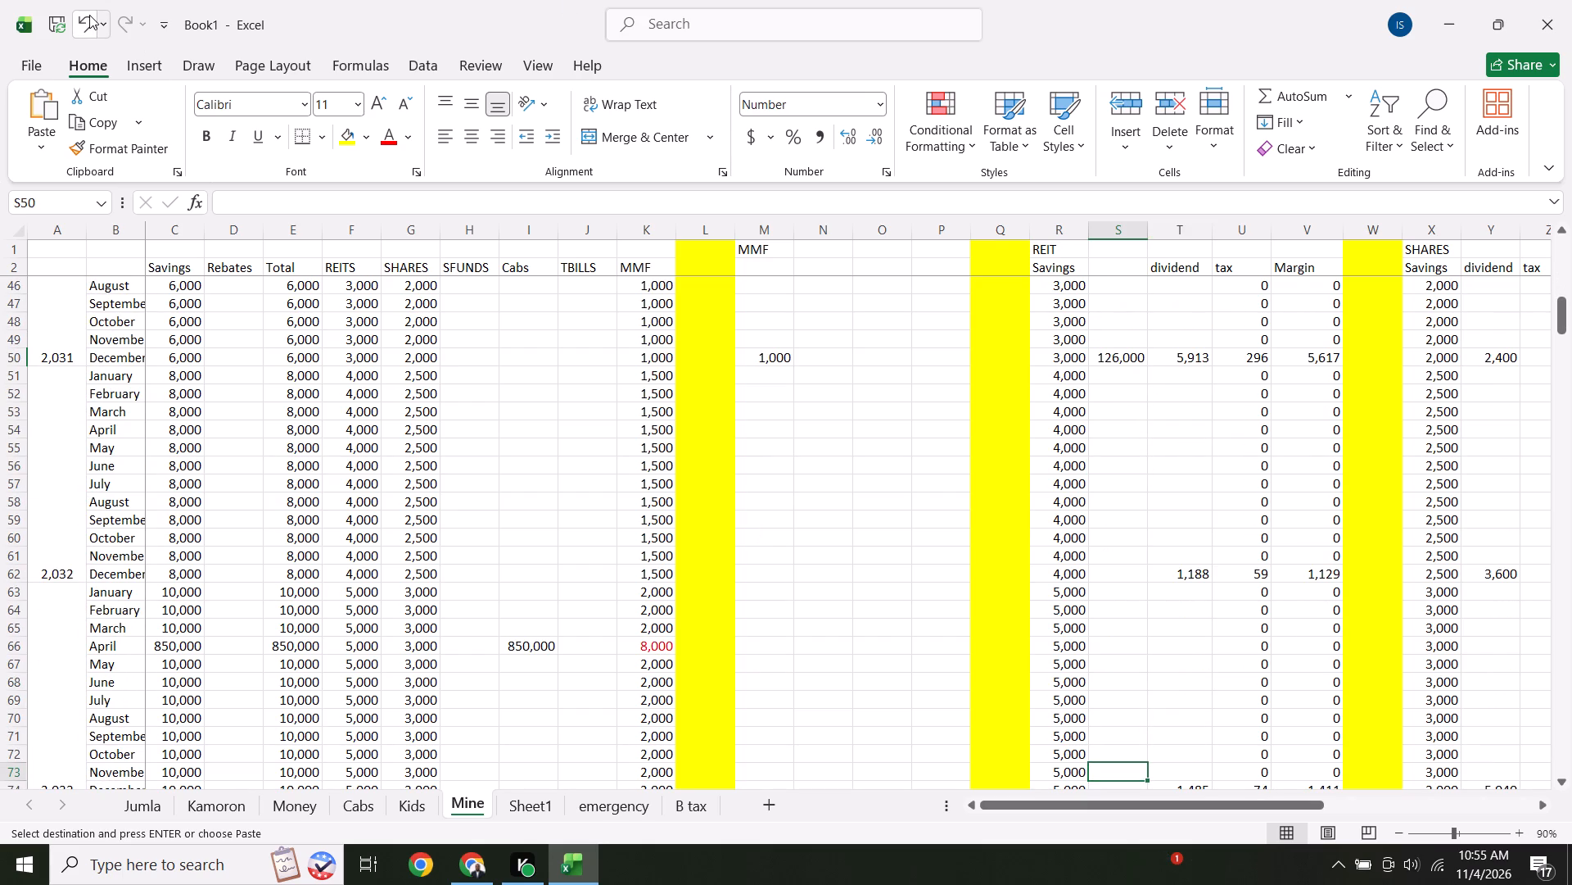
Paste the copied cumulative REIT formula into the January 2032 and January 2033 cells, S51 and S63.
click(1116, 374)
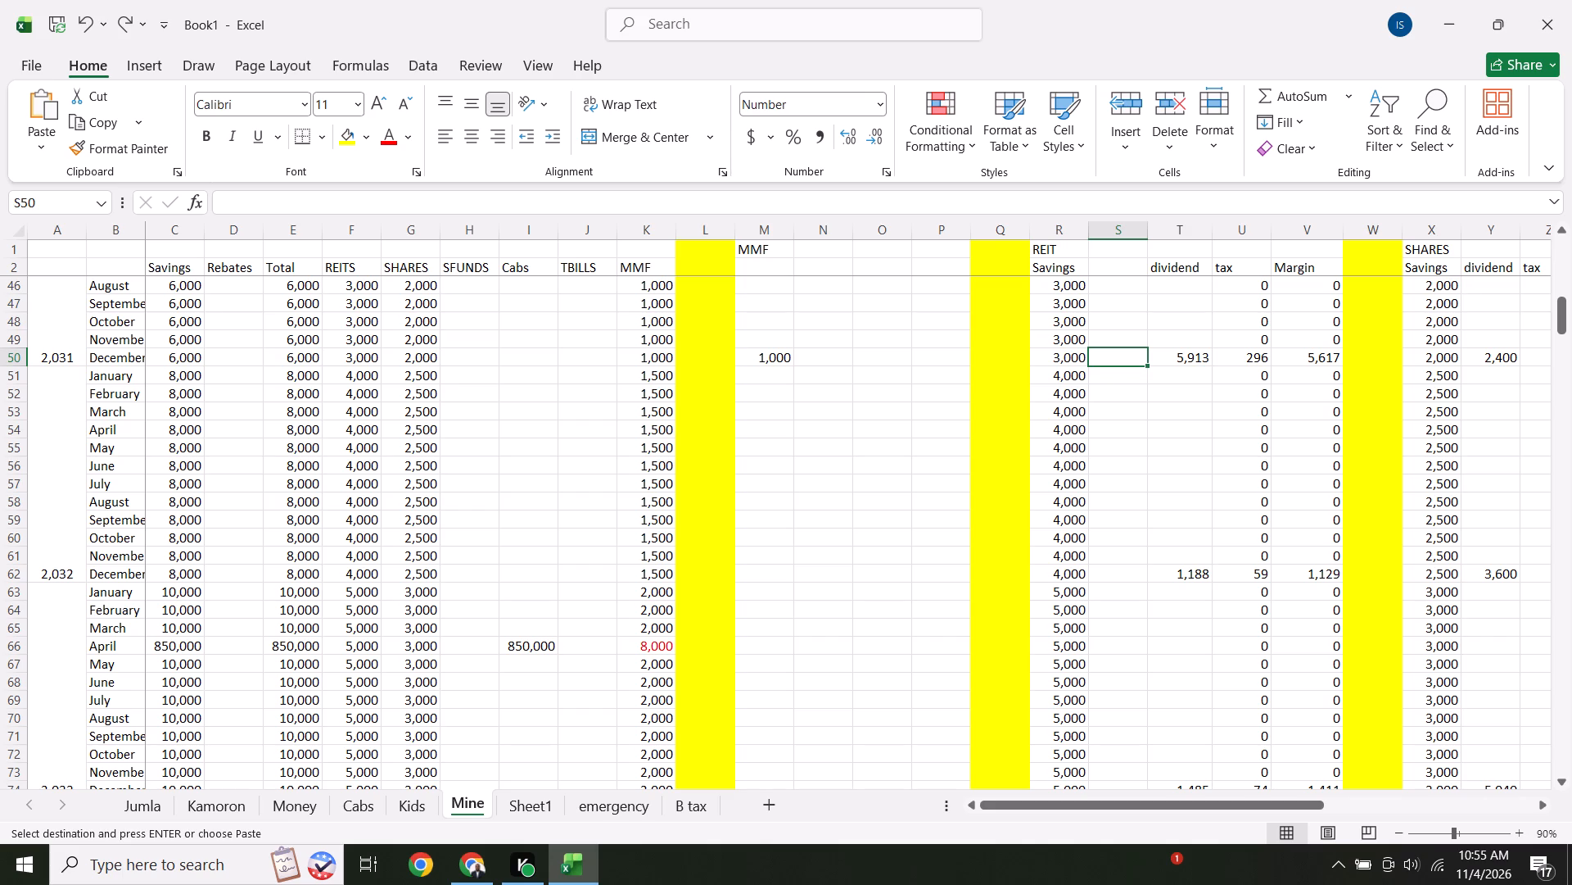
right_click(1116, 374)
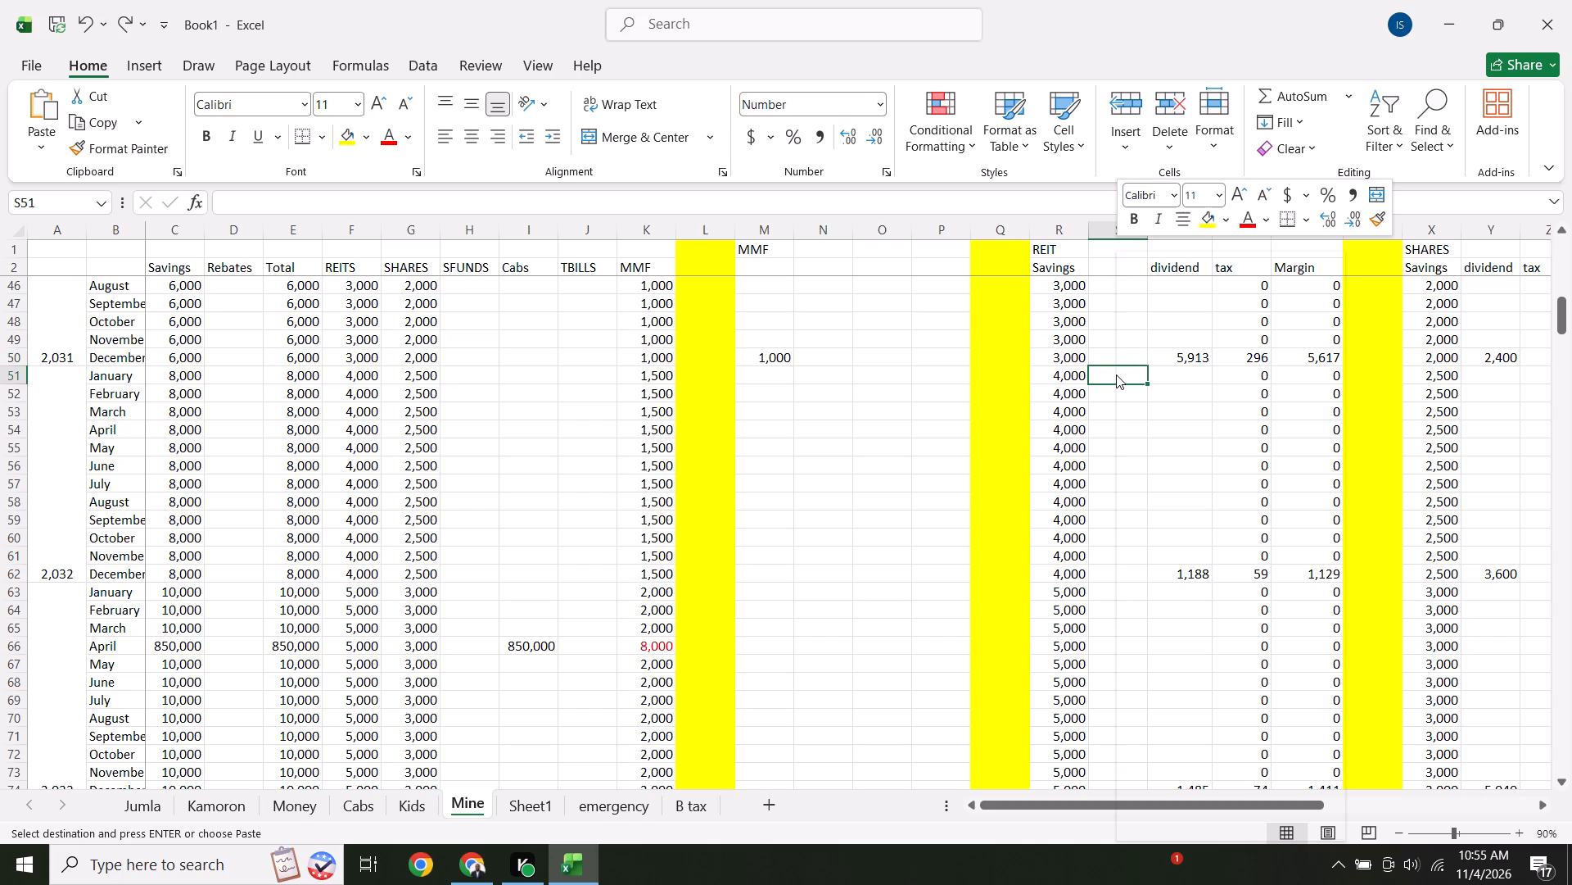
click(1169, 402)
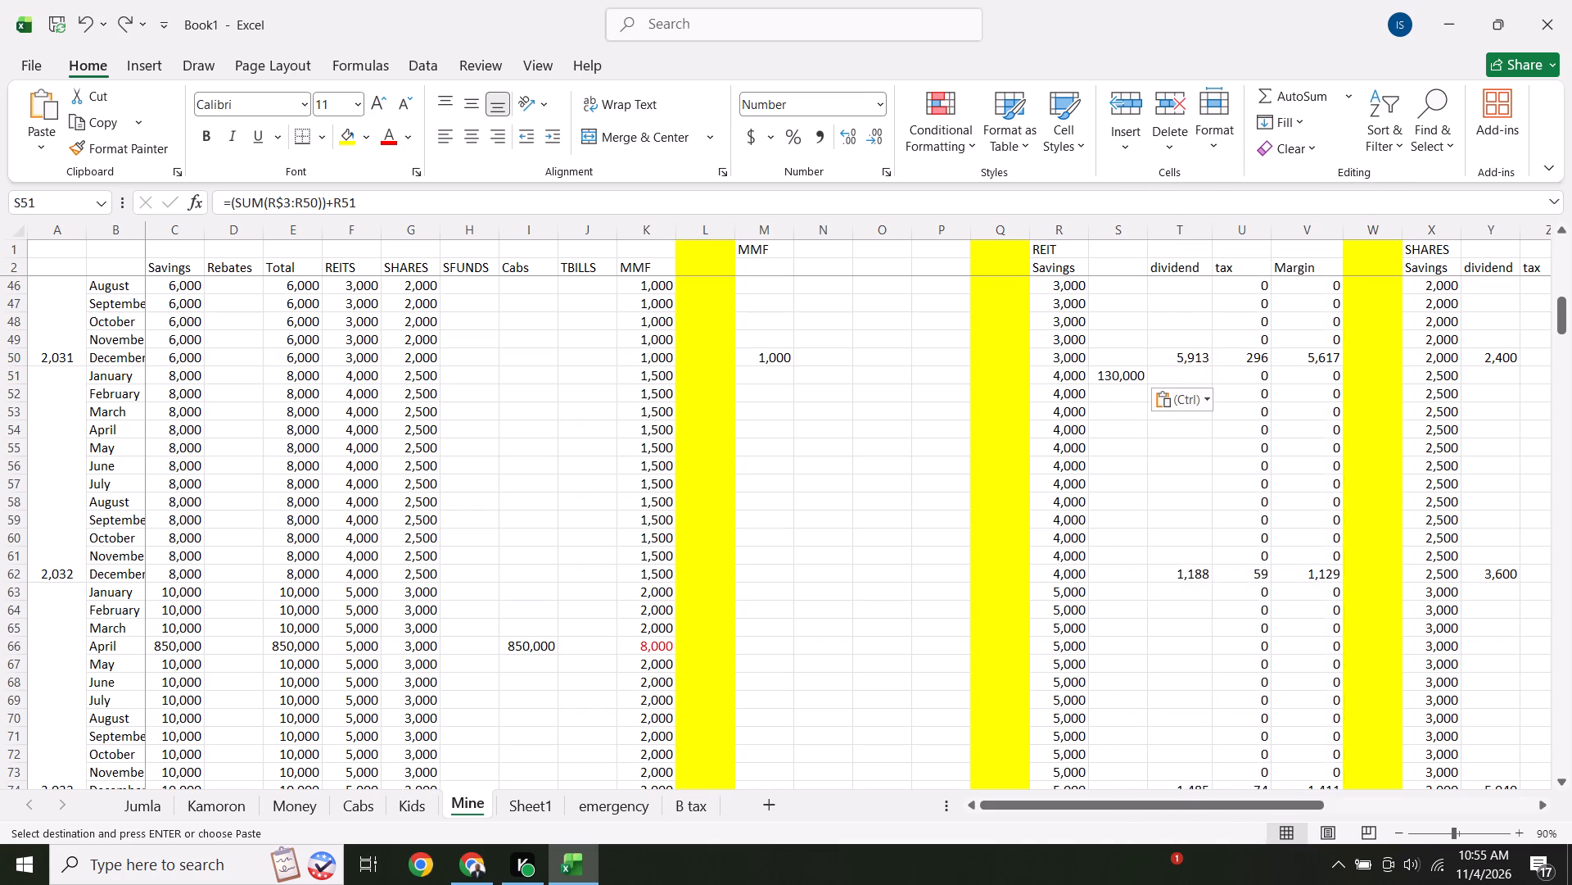
click(1124, 590)
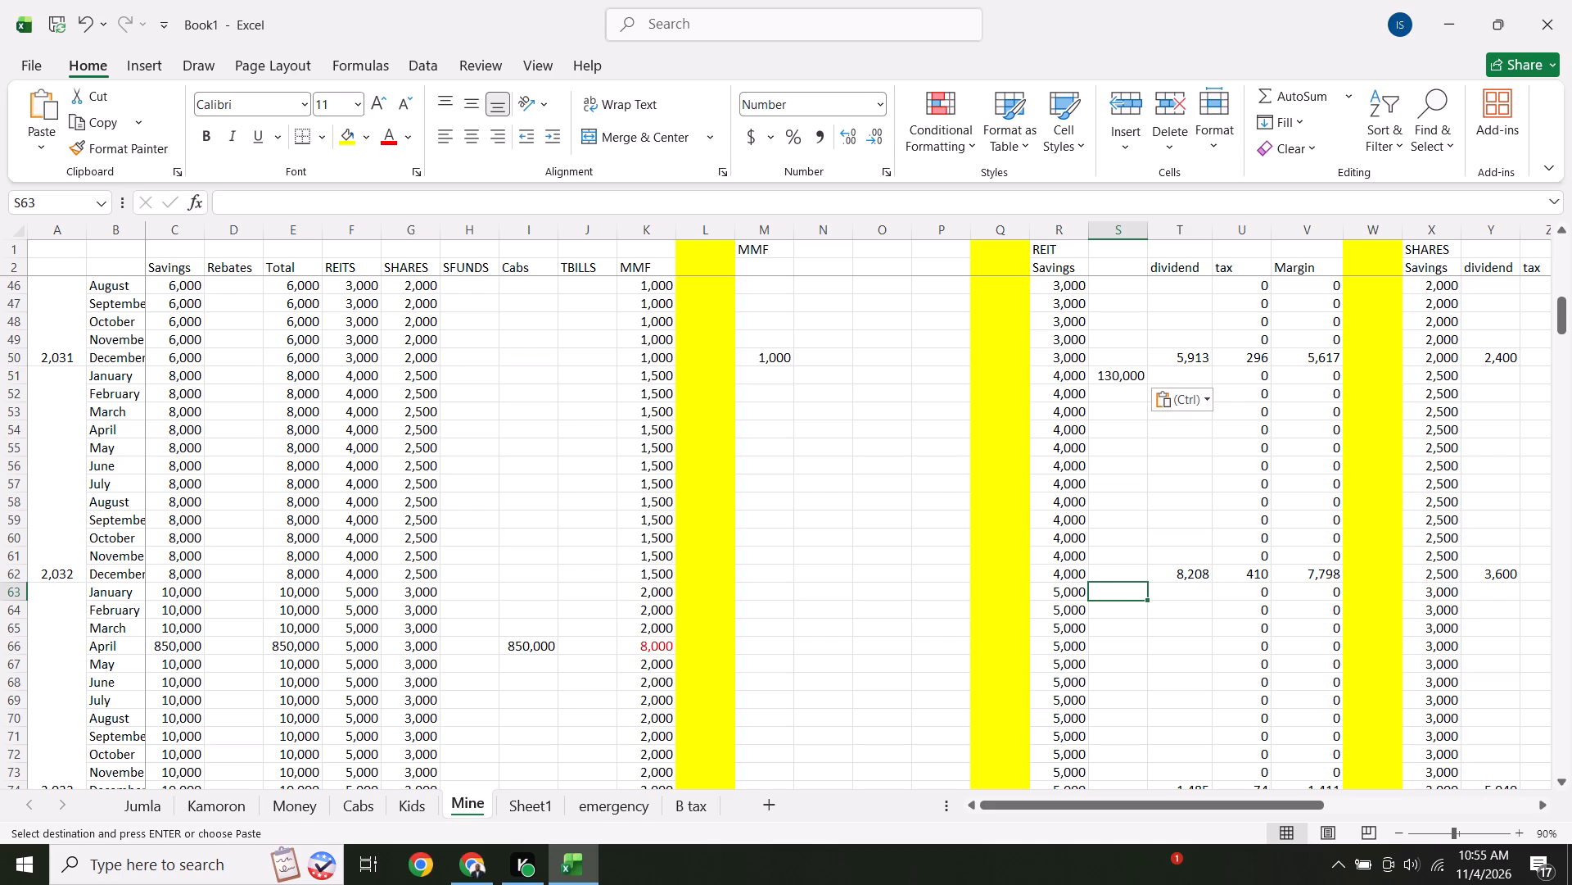
right_click(1124, 590)
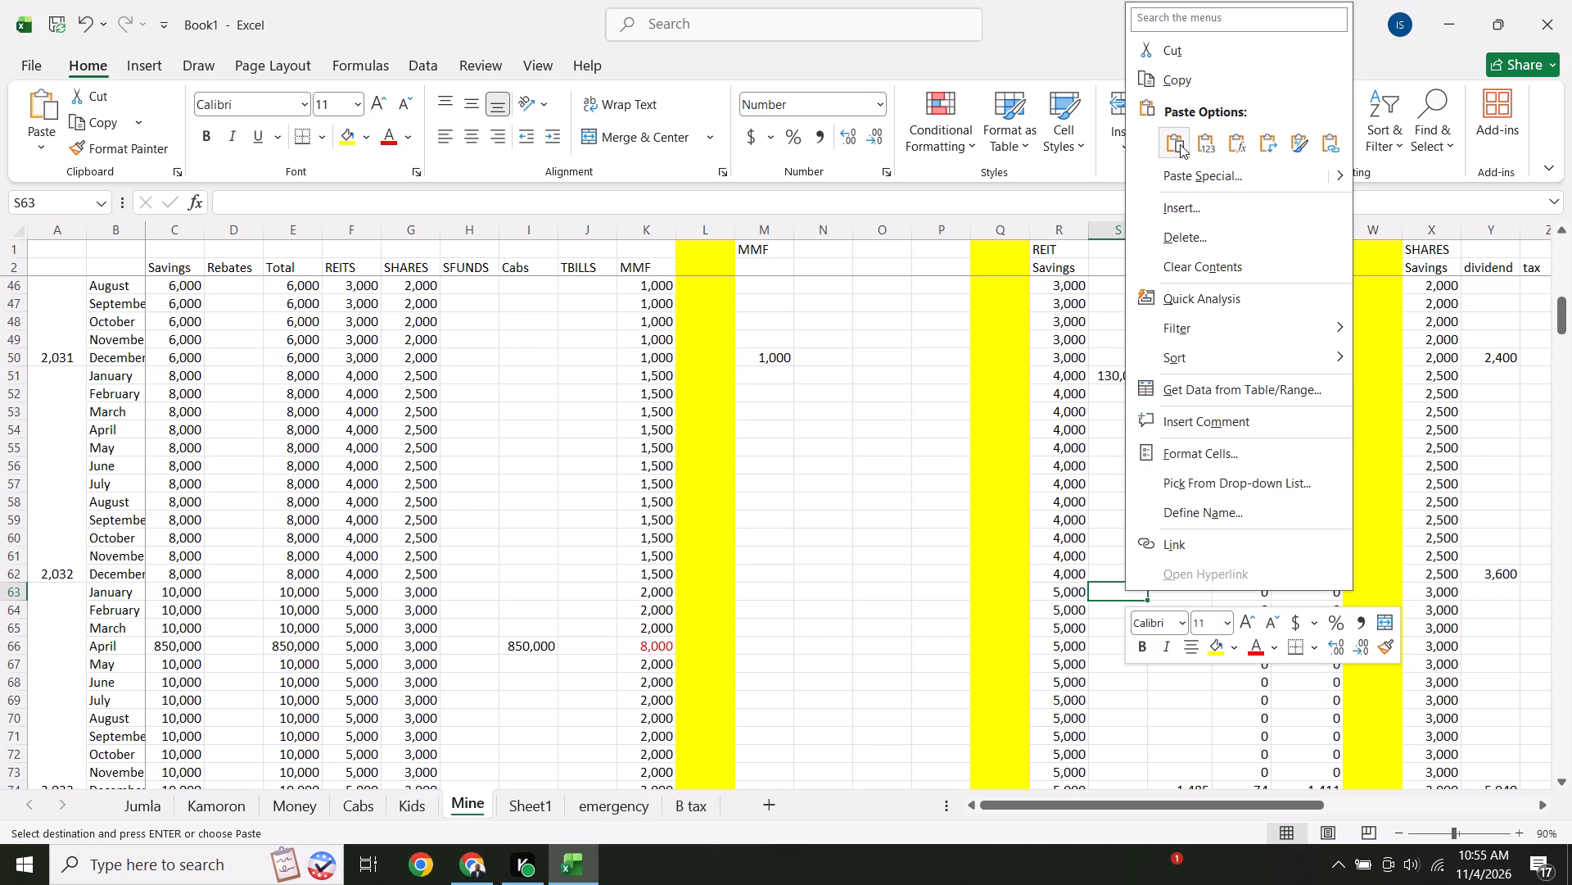
click(1180, 144)
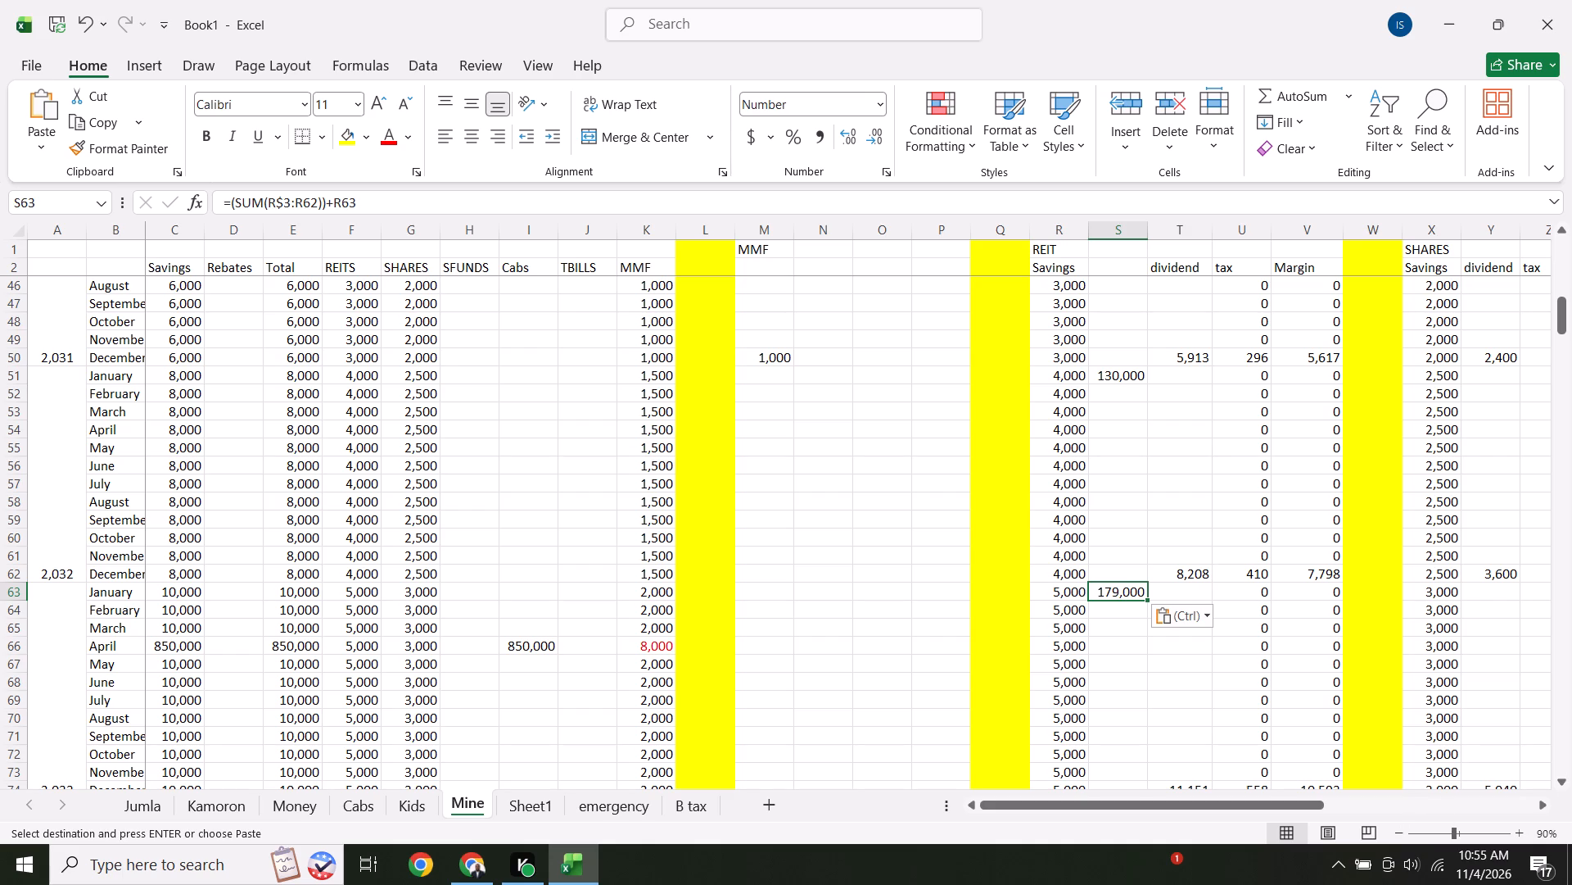
Copy the cumulative REIT block S40:S63, which holds the January 2032 and January 2033 formulas.
click(1132, 724)
drag(1126, 596, 1120, 452)
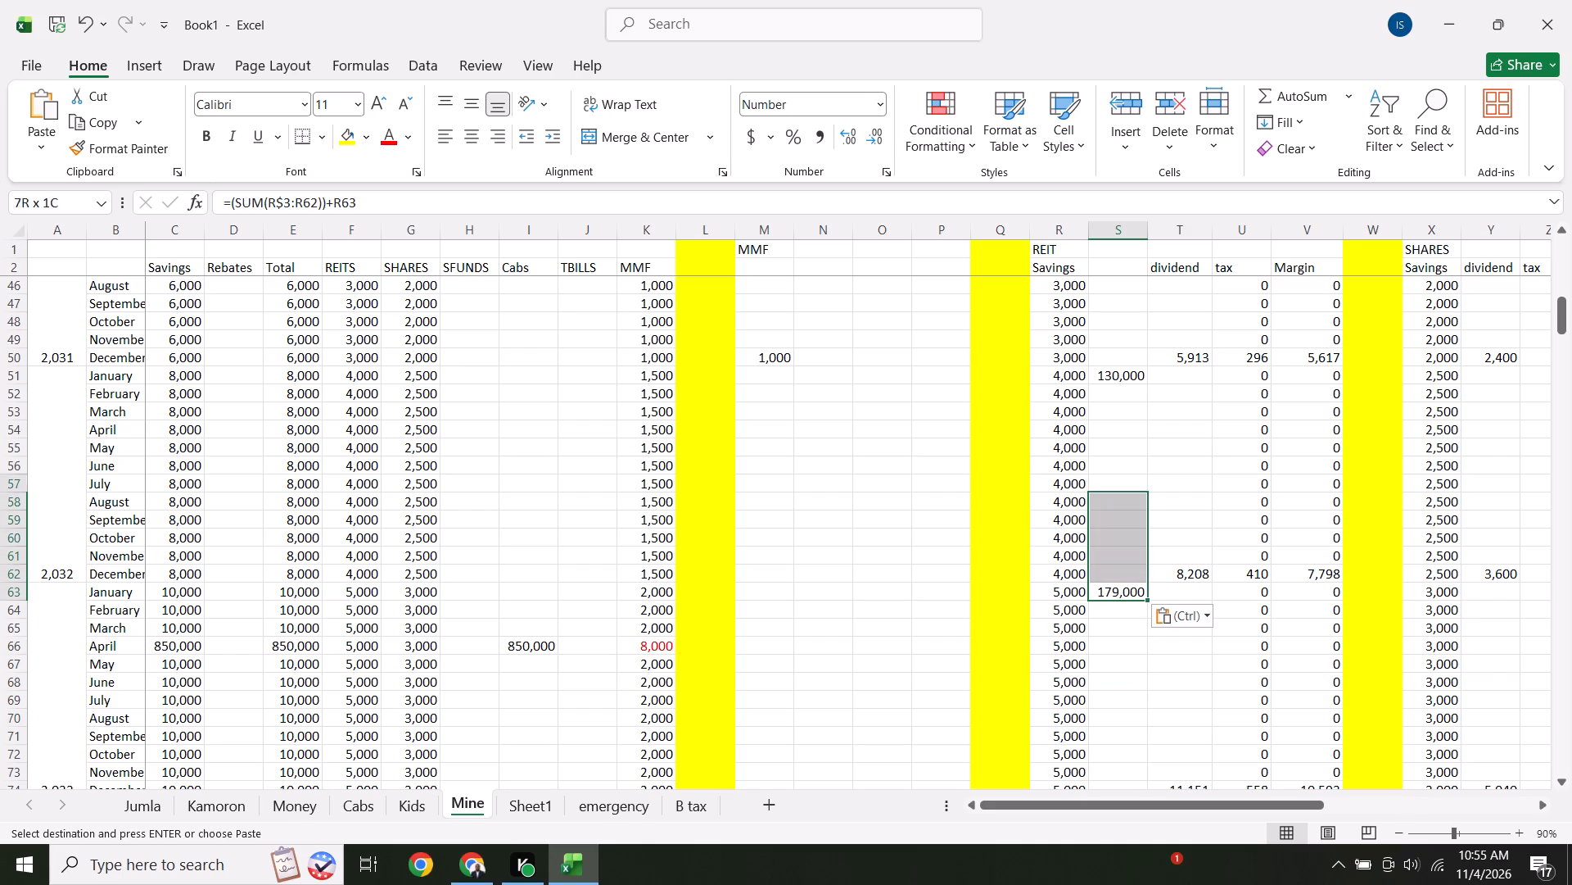
drag(1120, 452, 1124, 446)
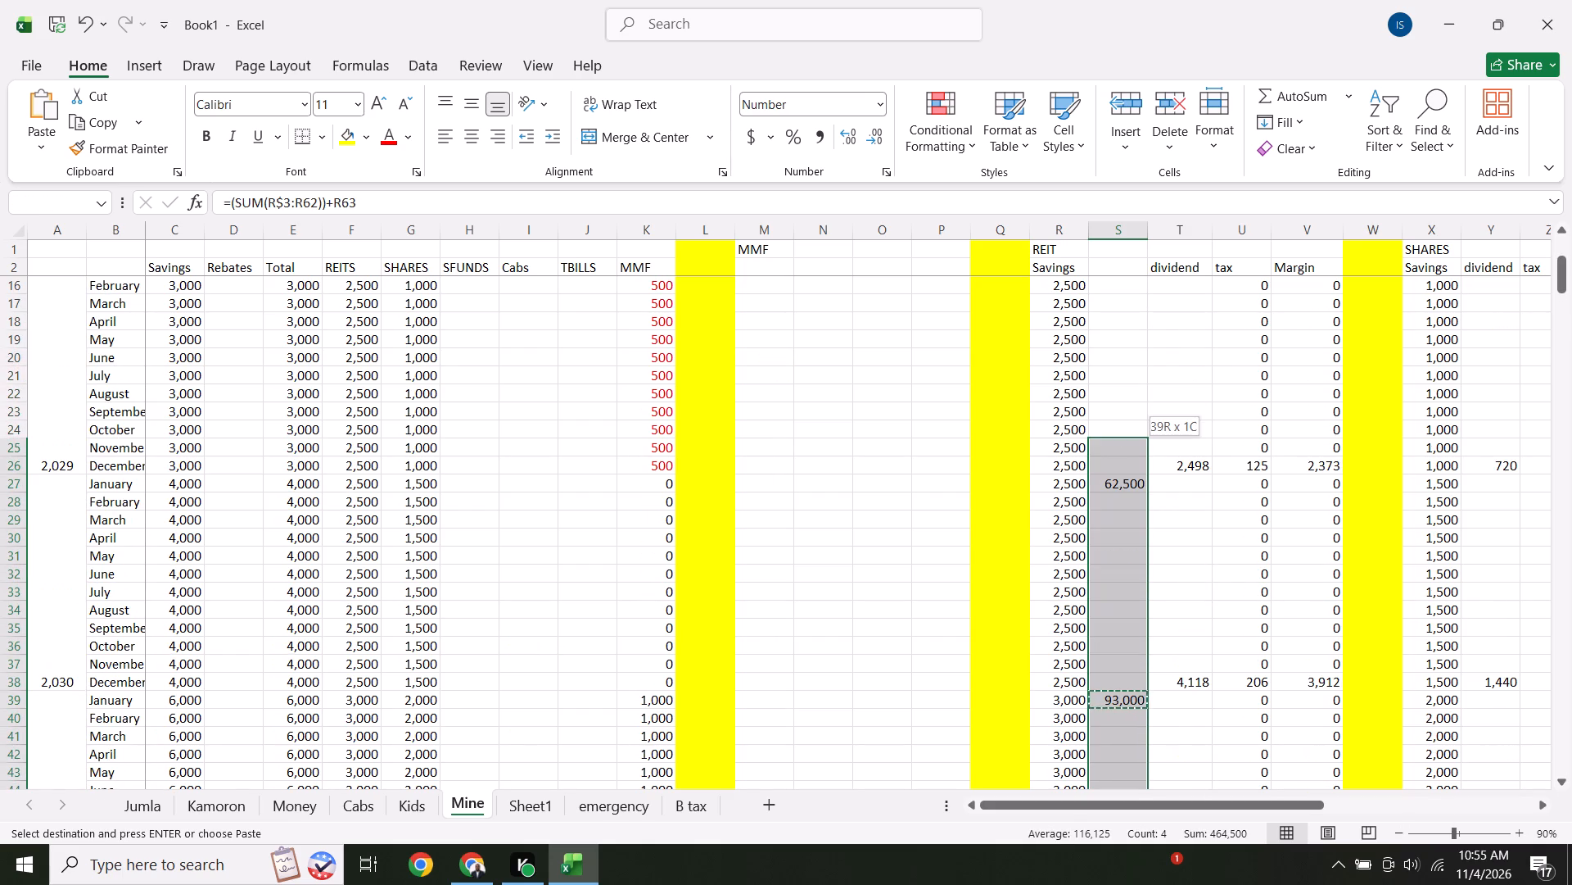
drag(1124, 446, 1133, 573)
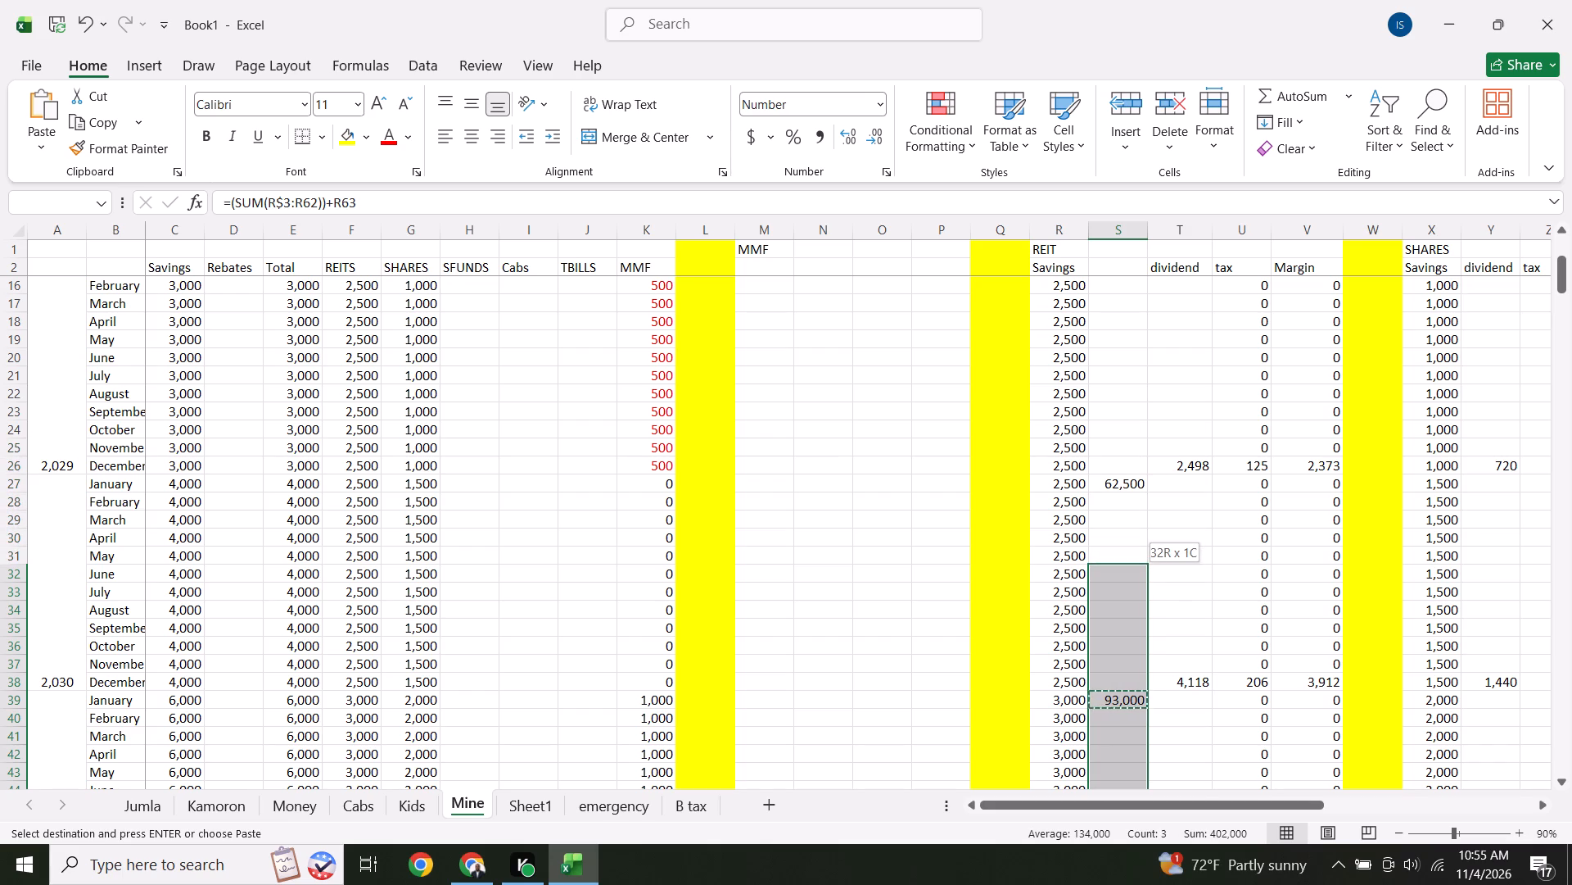
drag(1133, 573, 1133, 507)
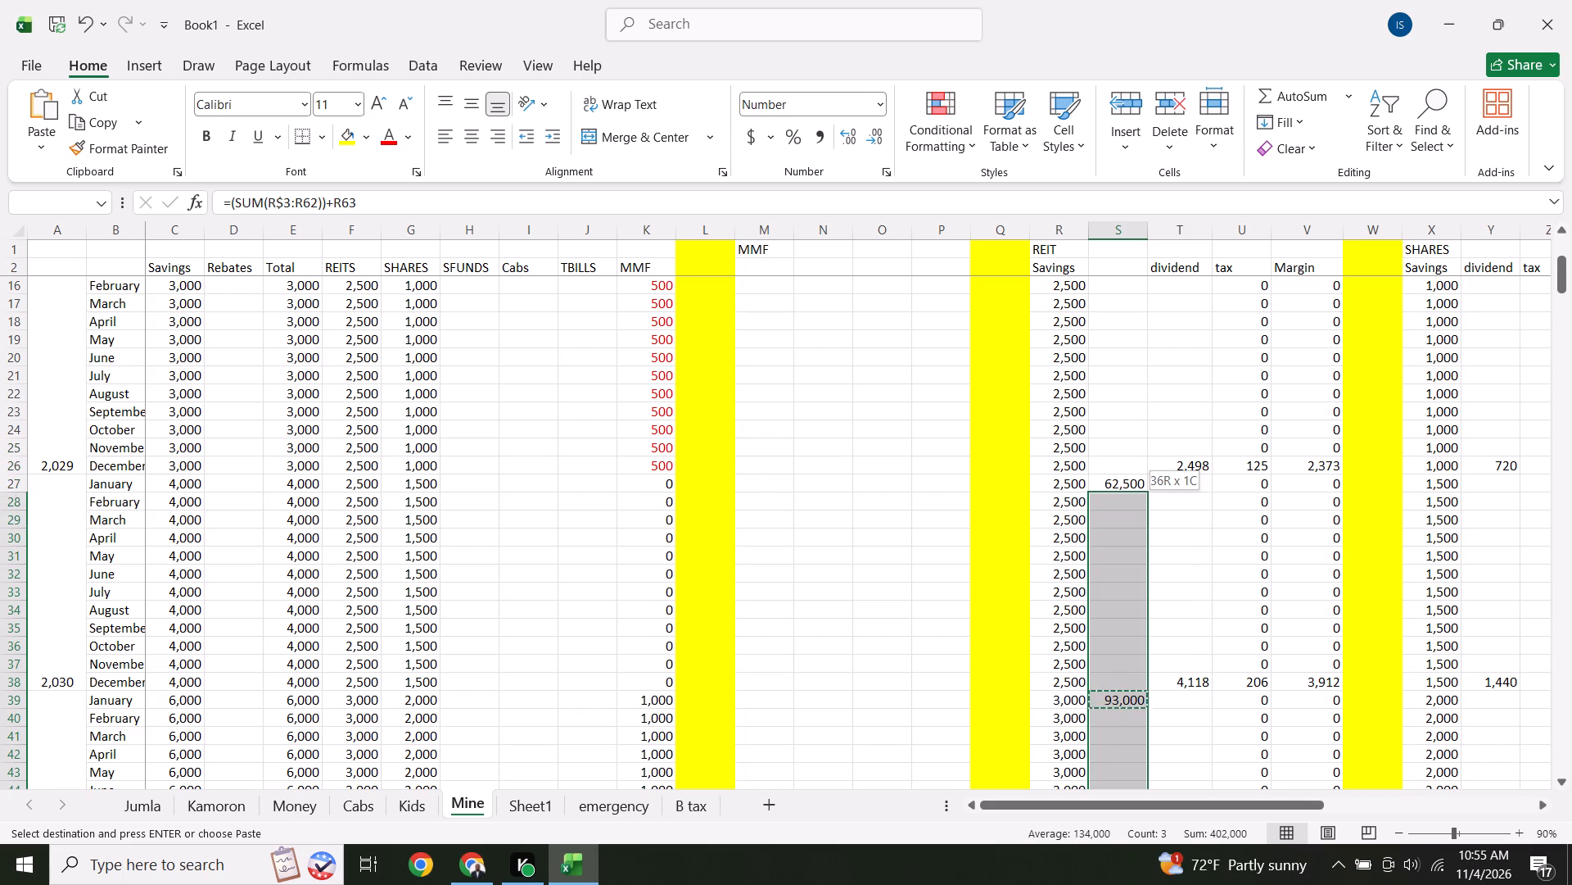
drag(1133, 507, 1132, 727)
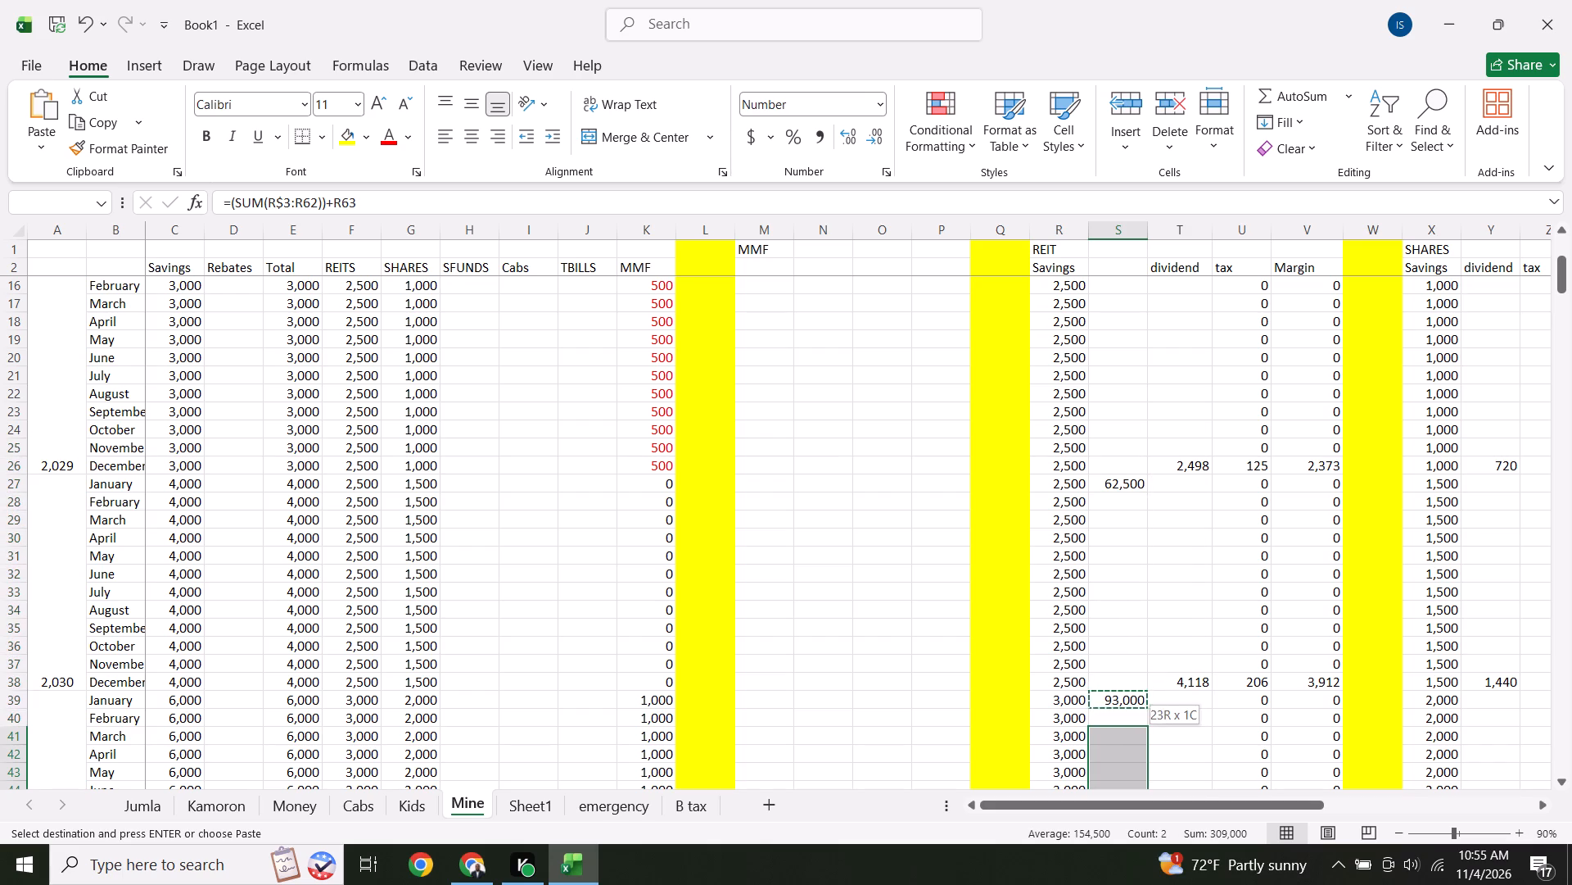
drag(1132, 727, 1132, 721)
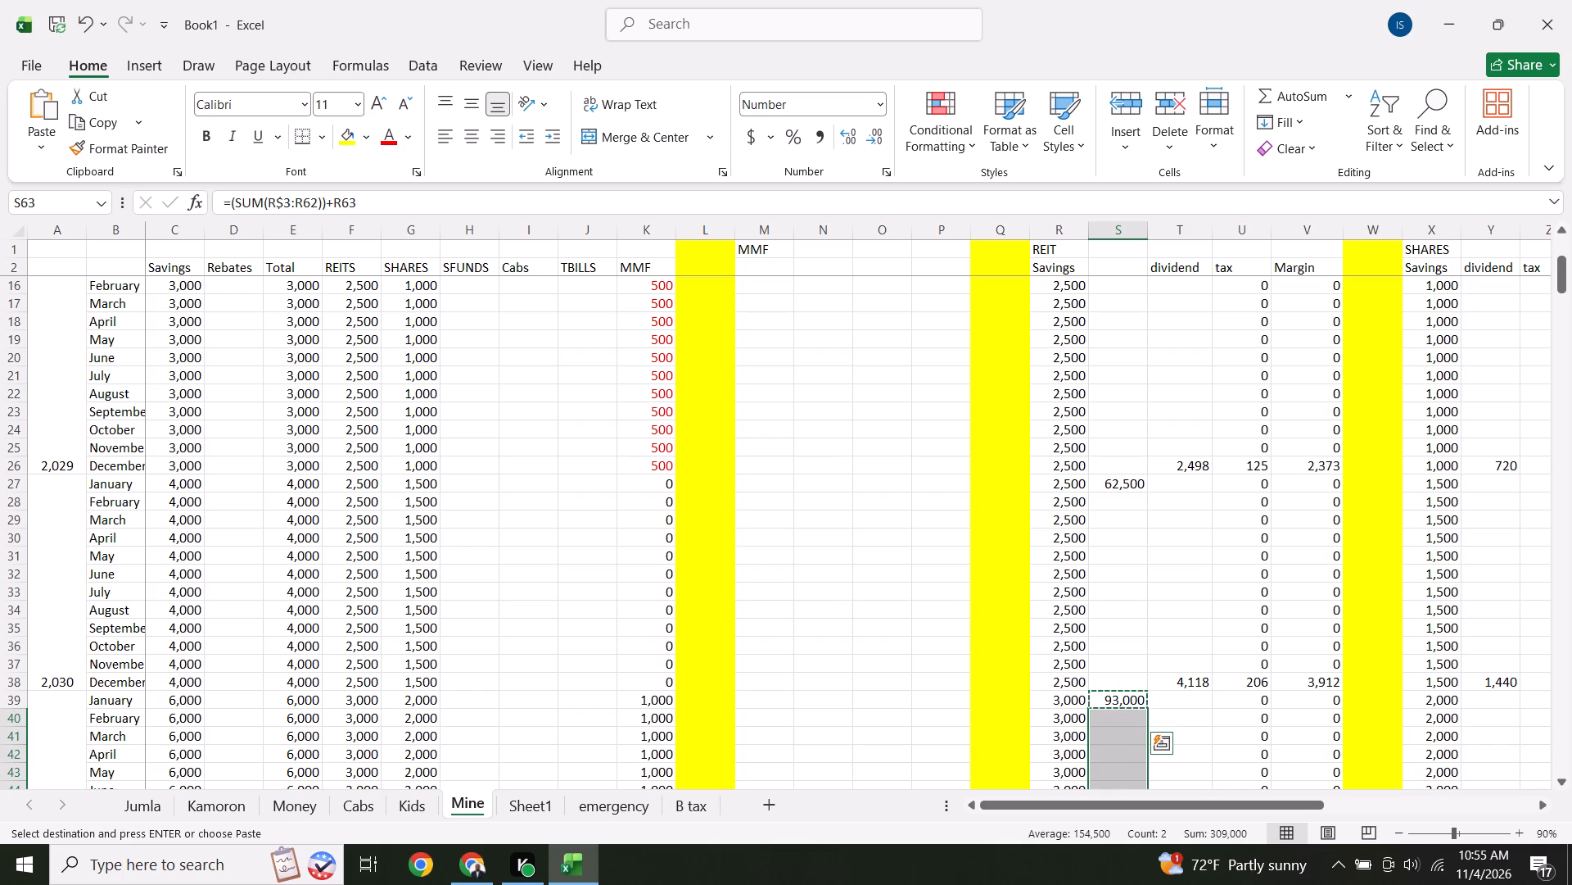
right_click(1132, 721)
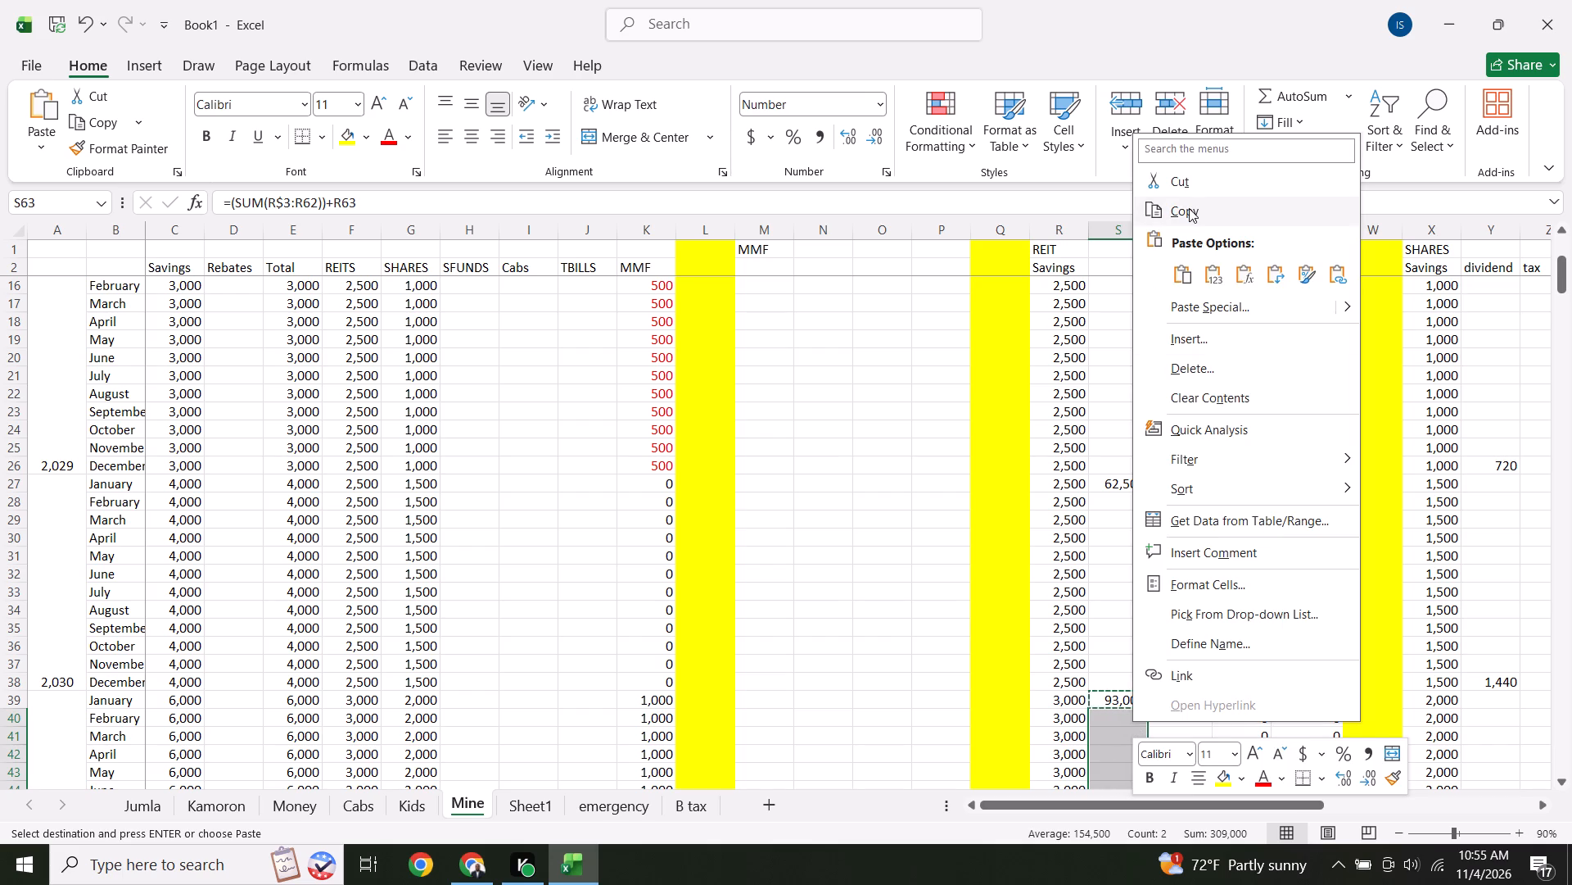
click(1189, 209)
Paste the copied two-year block at S64 to carry the cumulative REIT formula into January 2034 and January 2035.
key(Down)
key(Down)
key(Down)
key(Down)
key(Down)
key(Down)
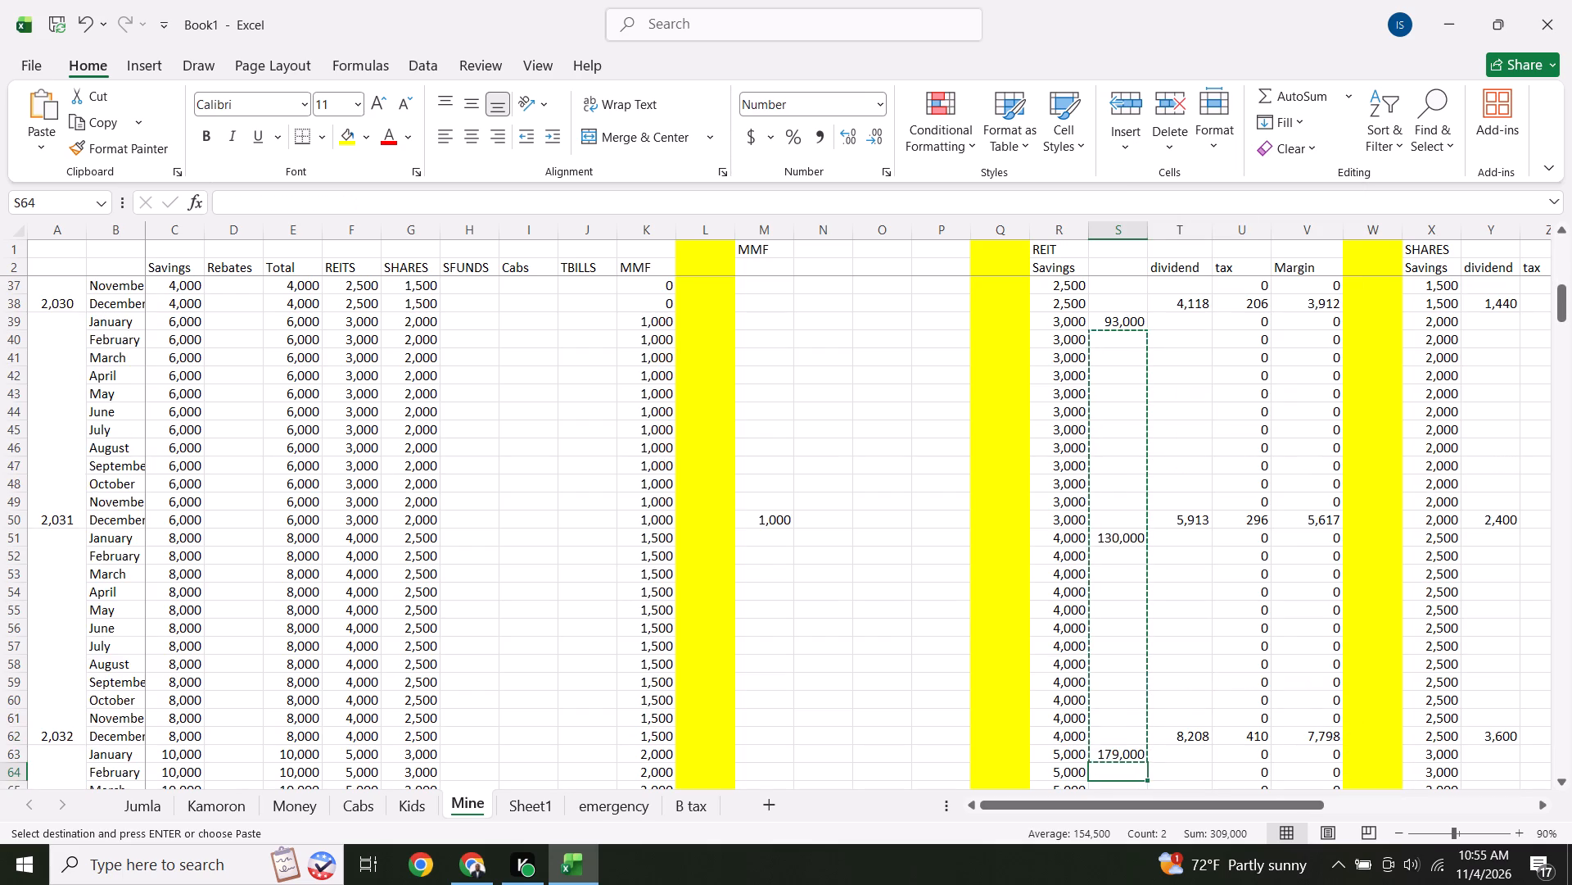
key(Down)
key(Down)
key(Down)
key(Down)
key(Down)
key(Down)
key(Down)
key(Down)
key(Down)
key(Down)
key(Down)
key(Down)
key(Down)
key(Down)
key(Down)
key(Down)
key(Down)
key(Down)
key(Down)
key(Down)
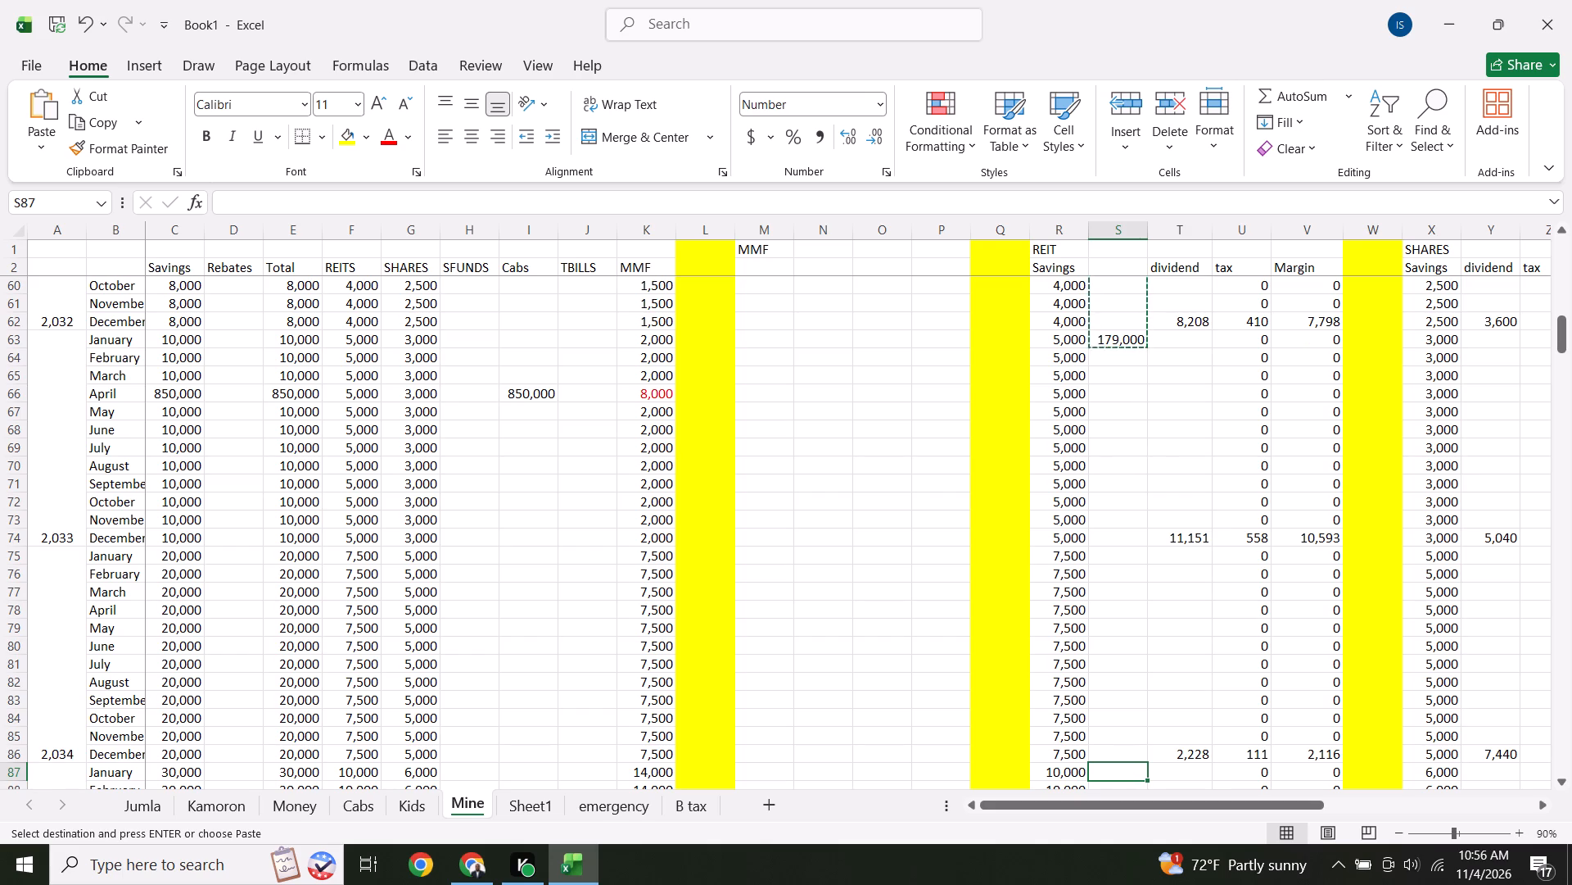
click(1117, 357)
right_click(1117, 357)
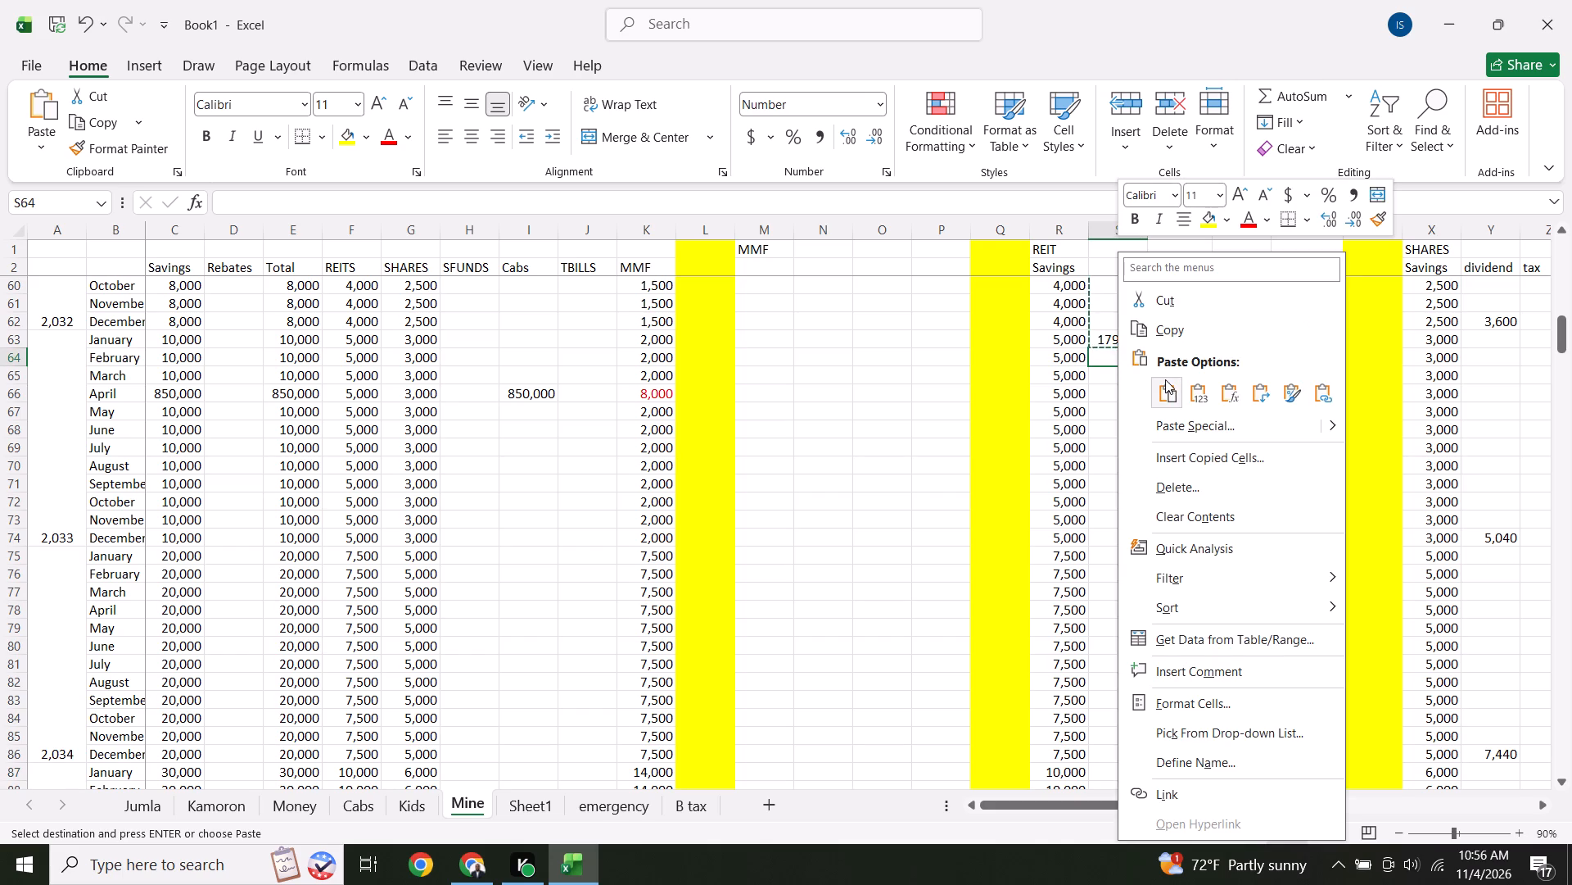
click(1168, 395)
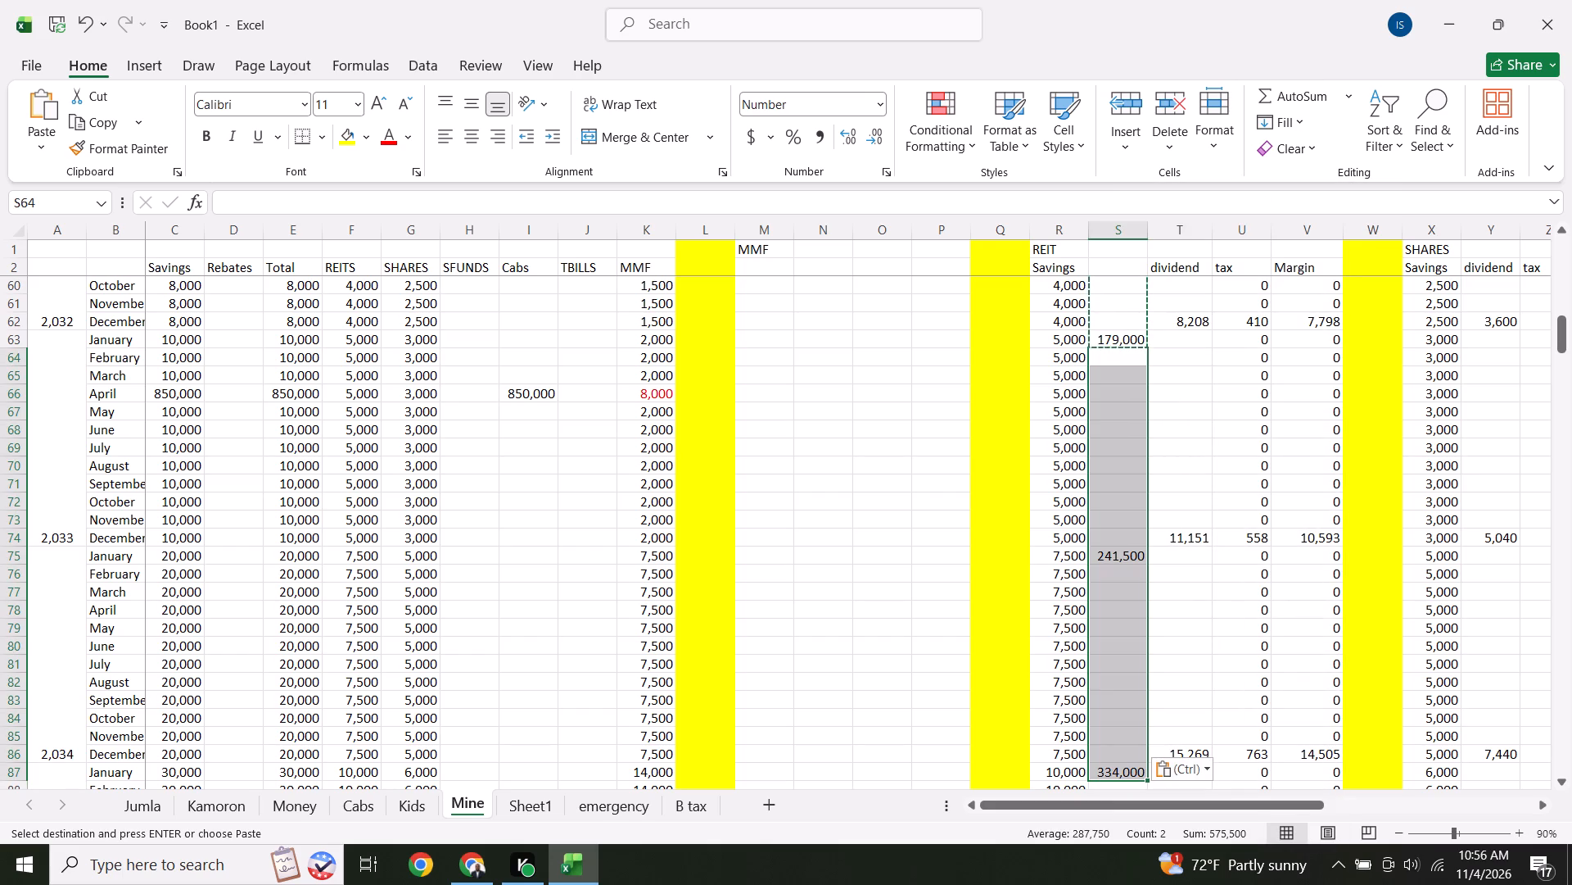
Copy the cumulative REIT block S40:S87, covering the January formulas from 2032 to 2035.
click(1560, 779)
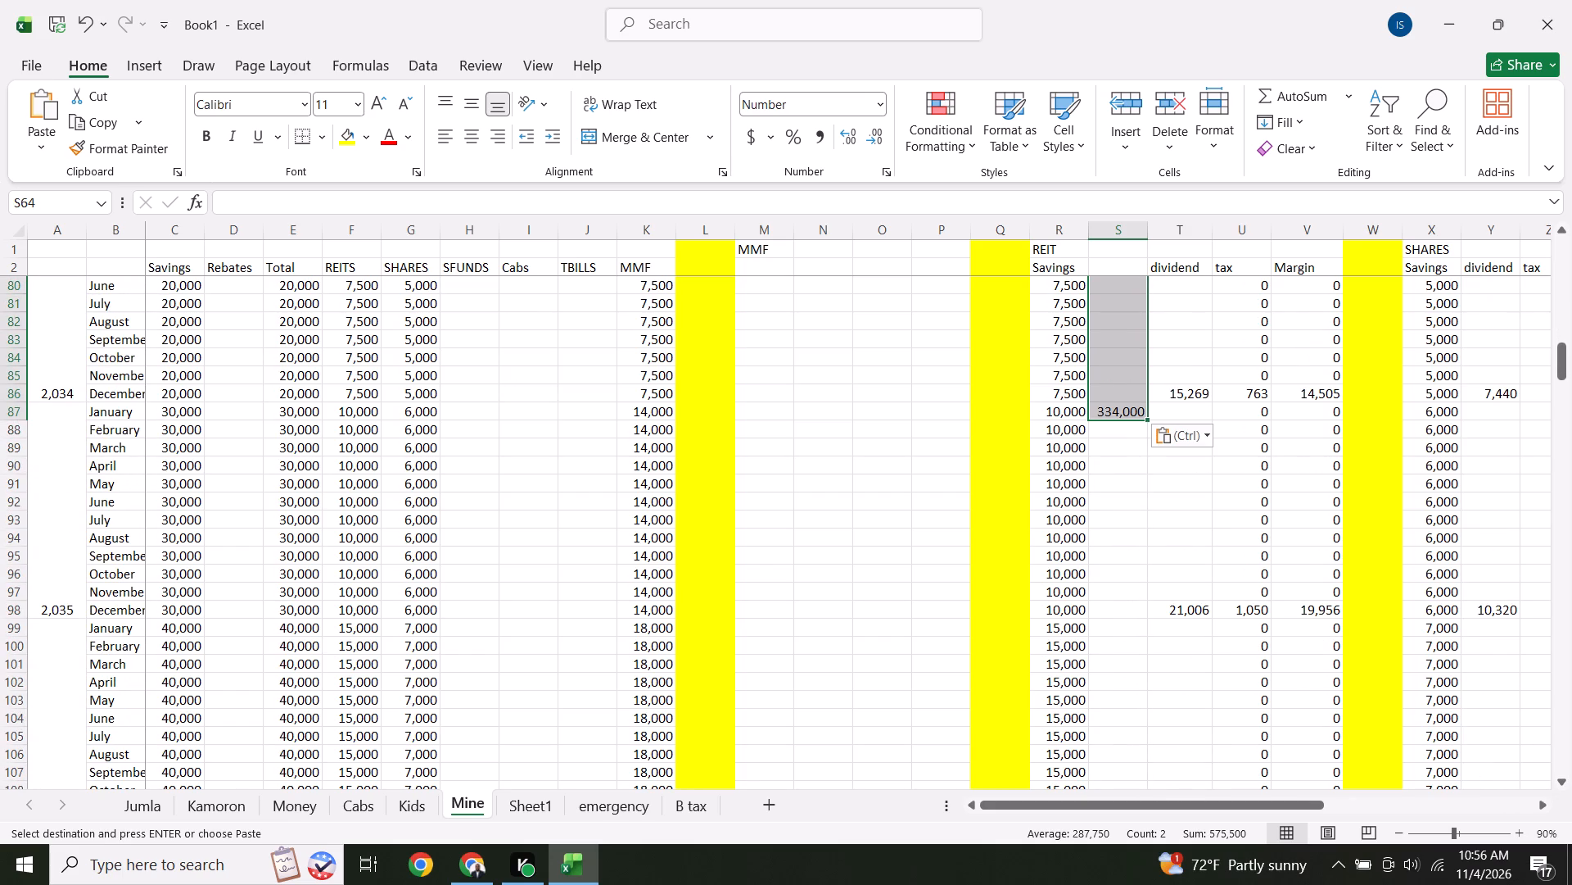
click(1127, 470)
drag(1123, 411, 1112, 311)
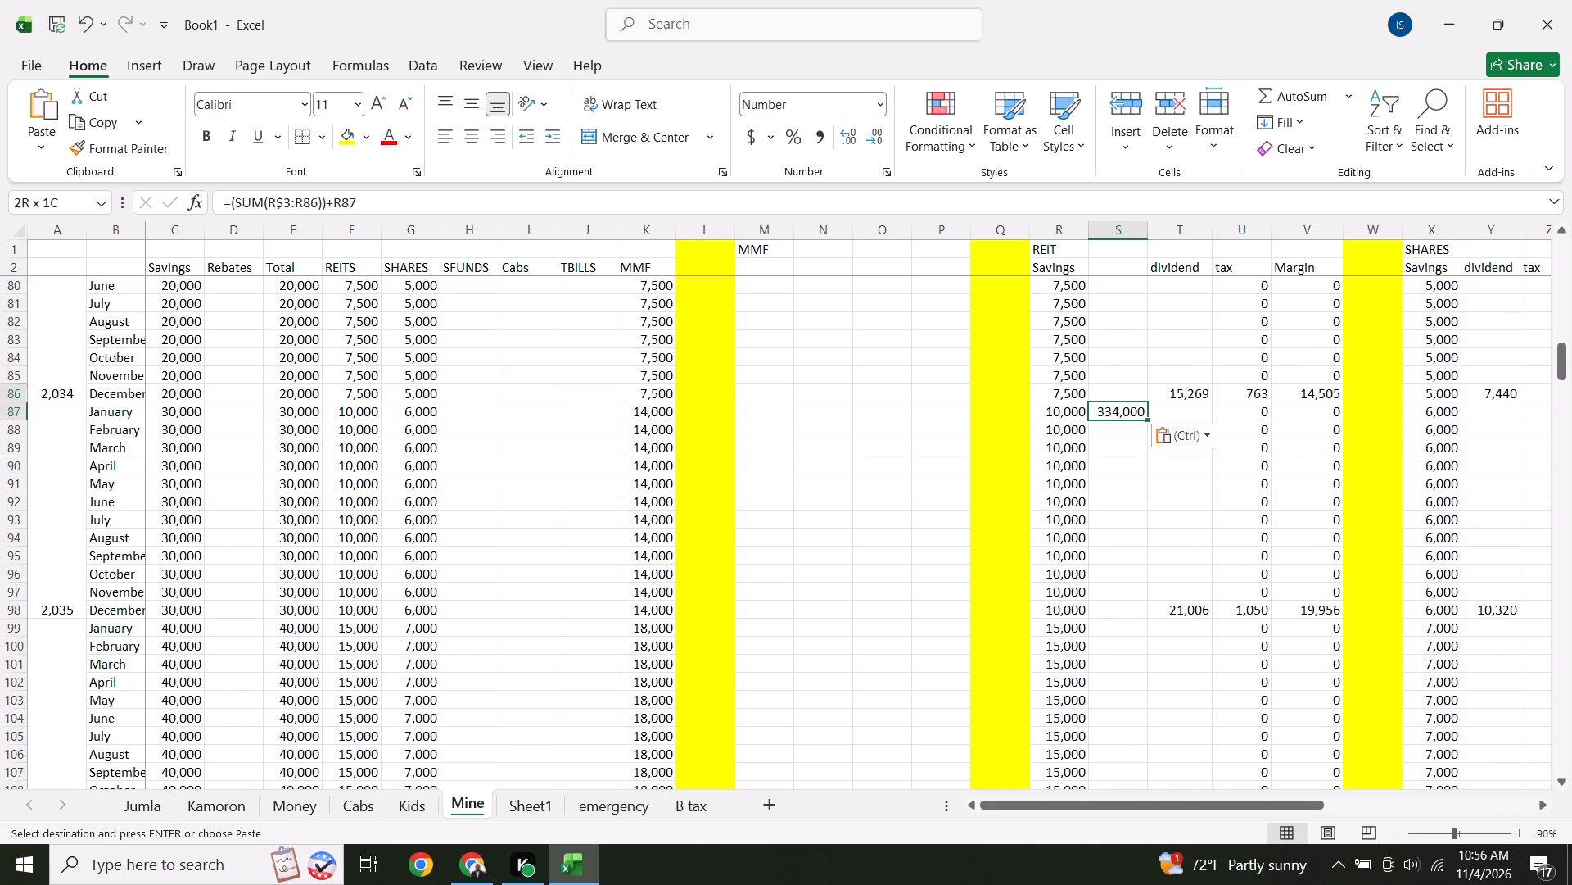
drag(1112, 311, 1106, 201)
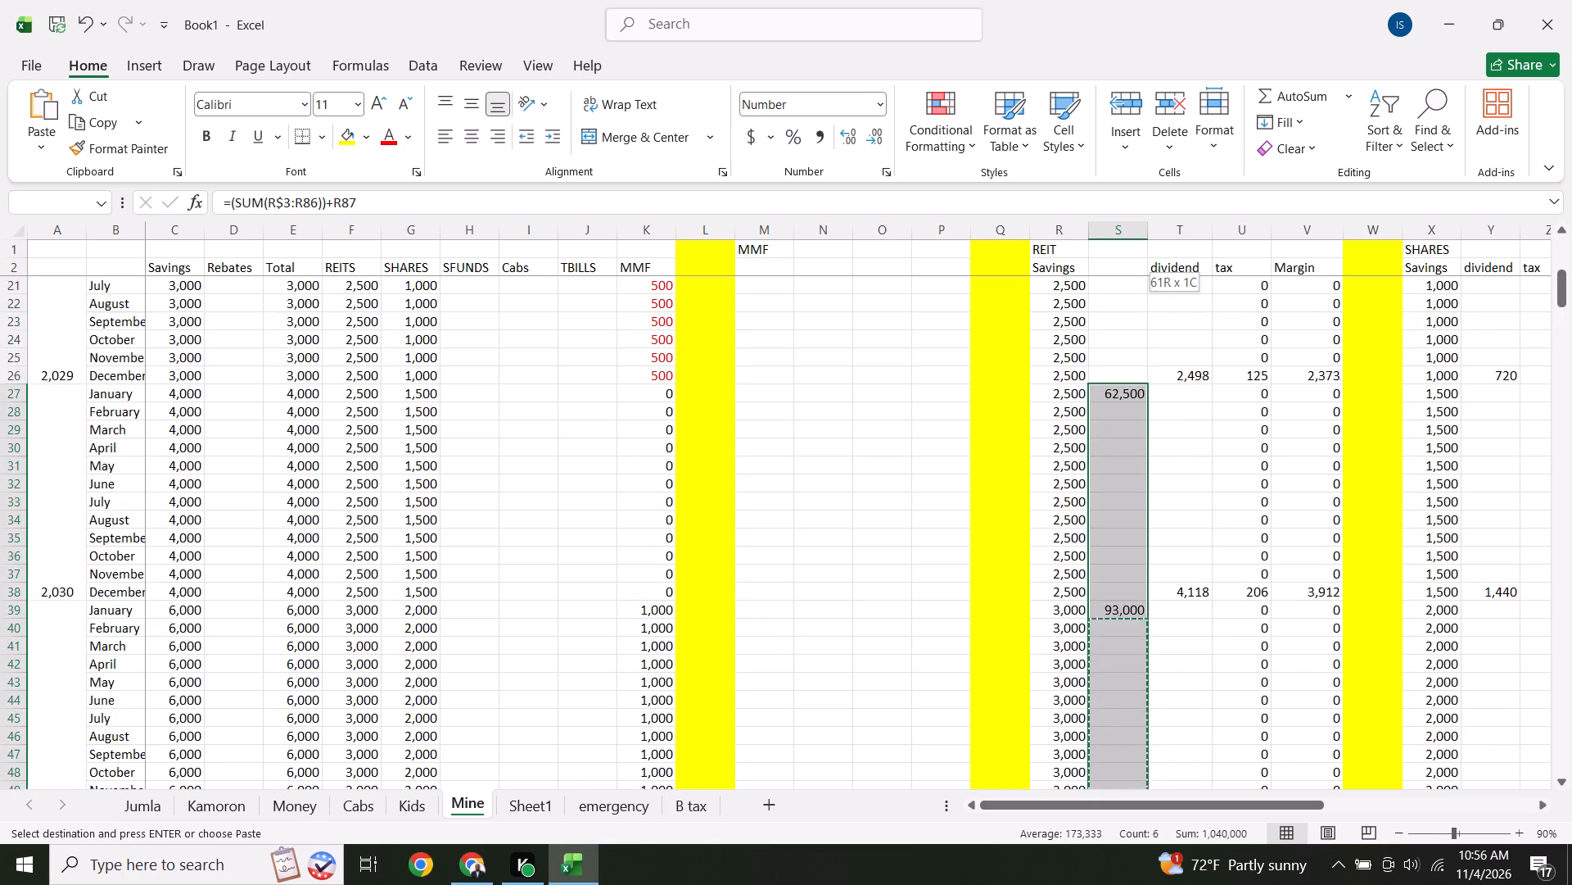
drag(1106, 201, 1109, 724)
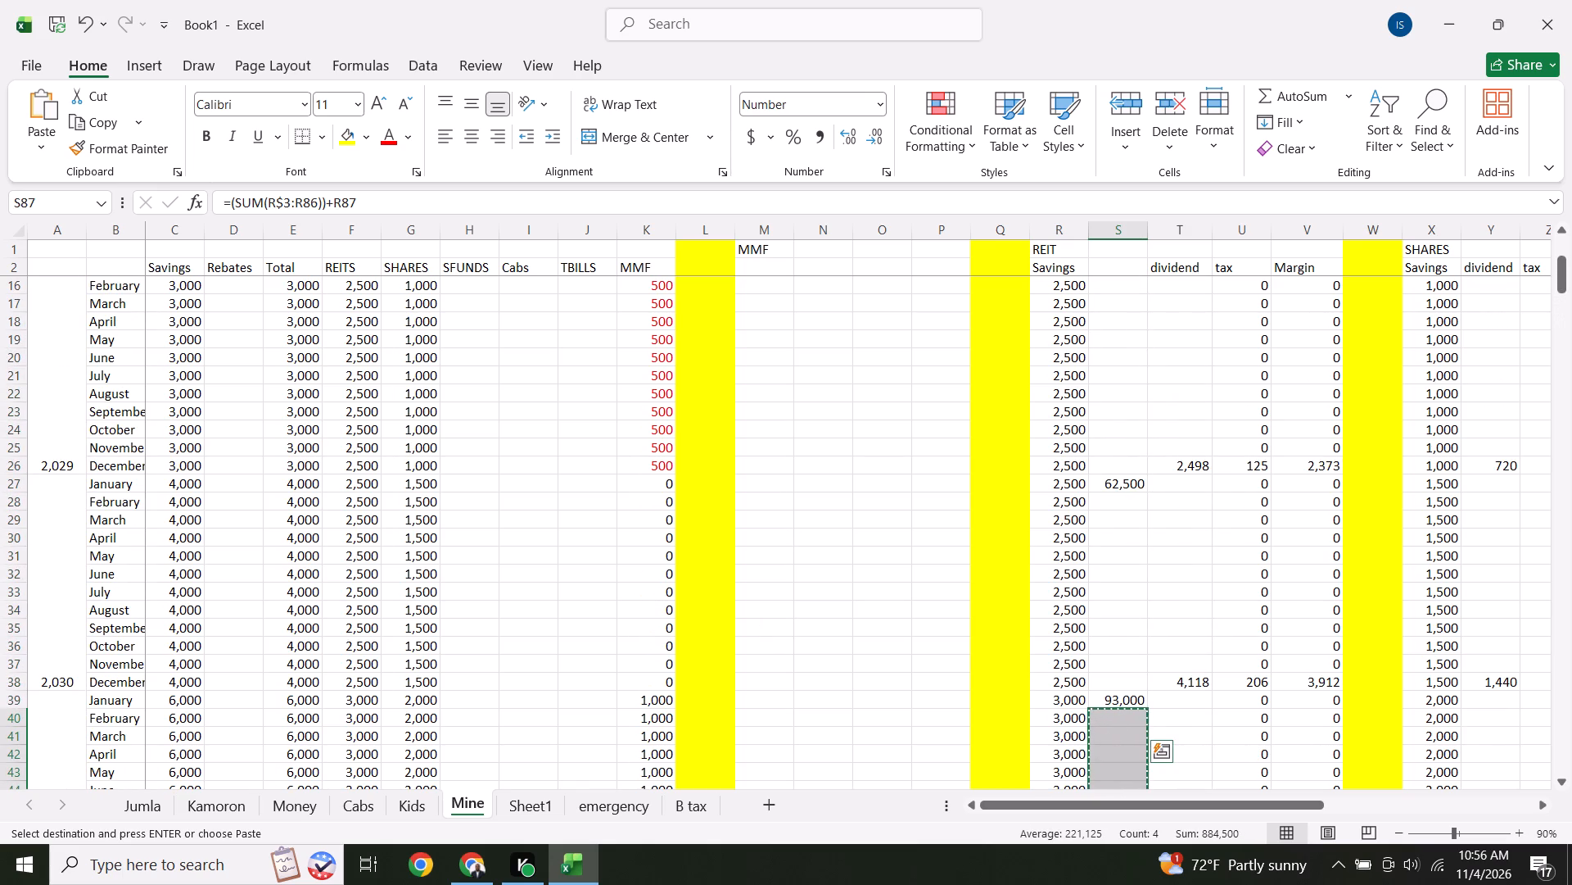
right_click(1109, 724)
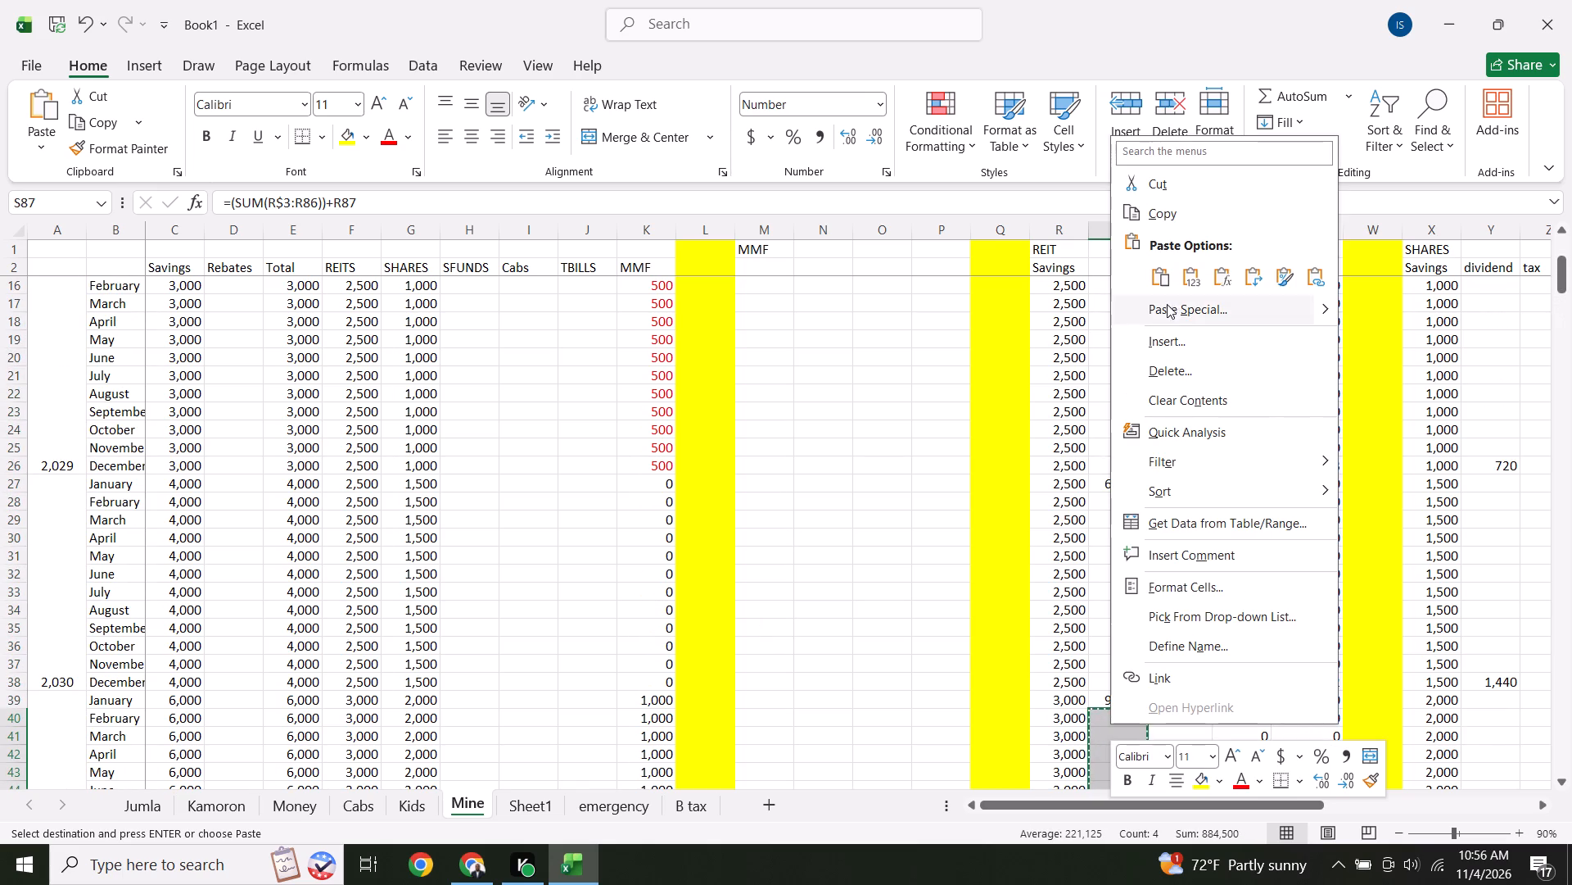
click(1188, 210)
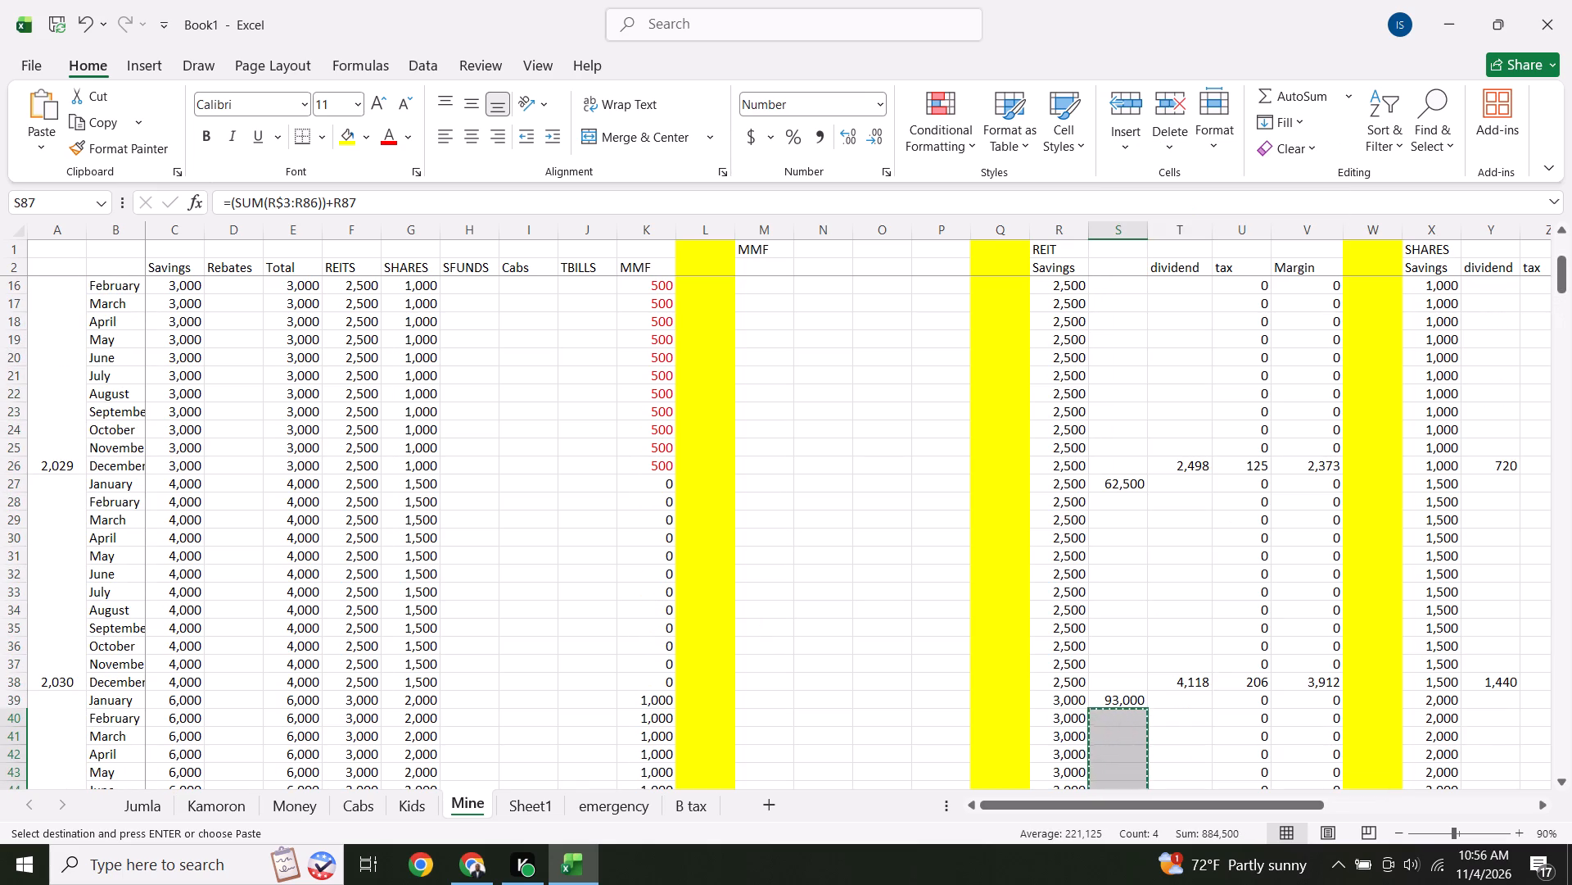
Paste the copied four-year block at S88 to carry the cumulative REIT formula into each January from 2036 to 2039.
key(Down)
key(Down)
key(Down)
key(Down)
key(Down)
key(Down)
key(Down)
key(Down)
key(Down)
key(Down)
key(Down)
key(Down)
key(Down)
key(Down)
key(Down)
key(Down)
key(Down)
key(Down)
key(Down)
key(Down)
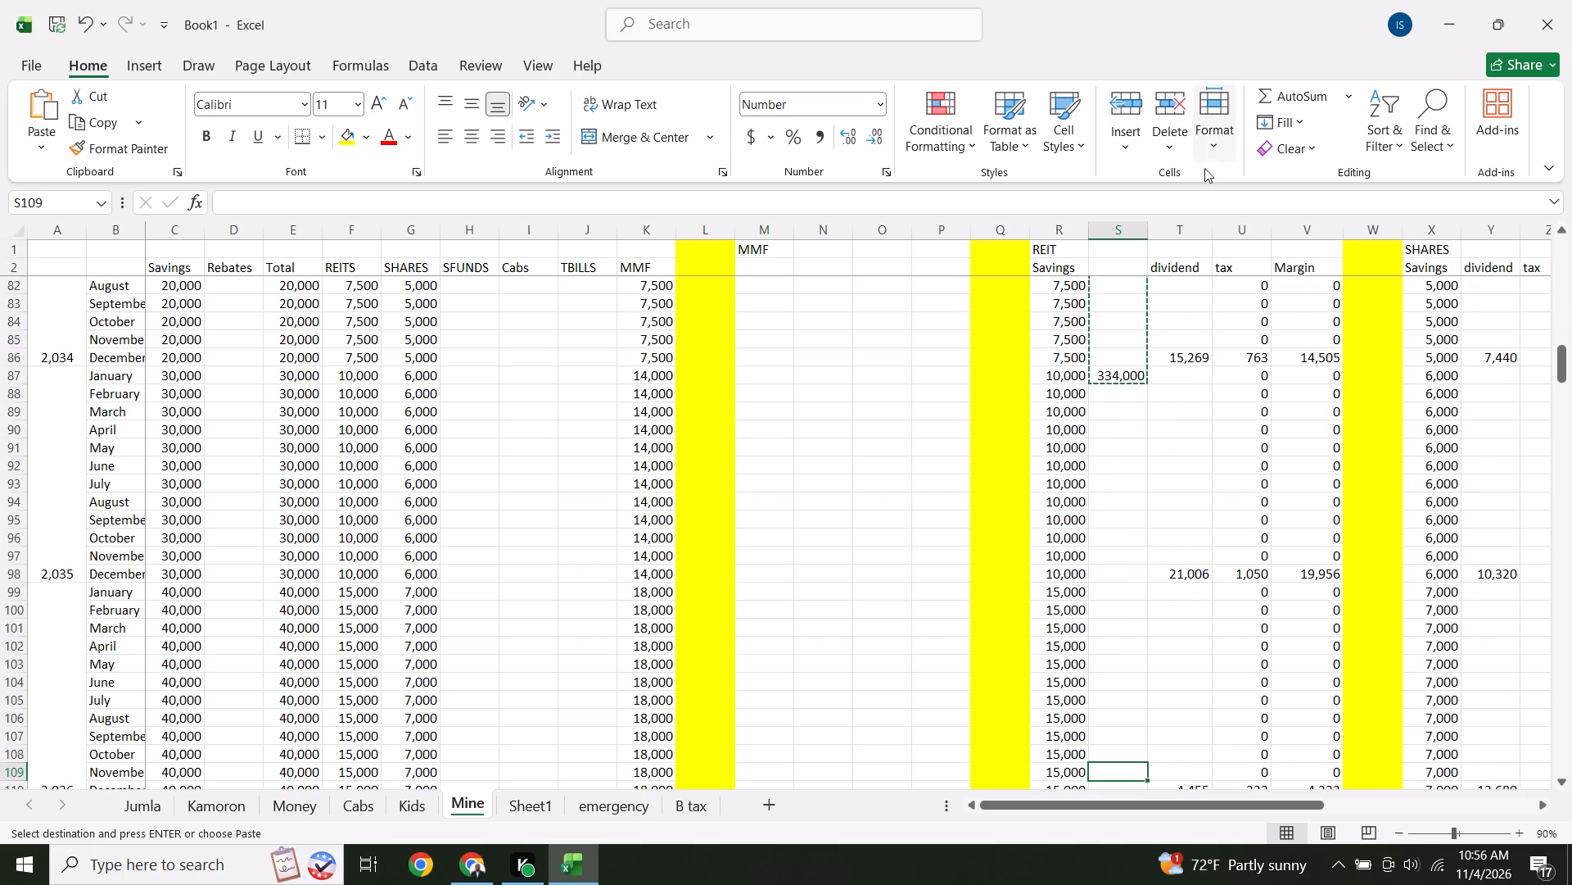
click(1114, 395)
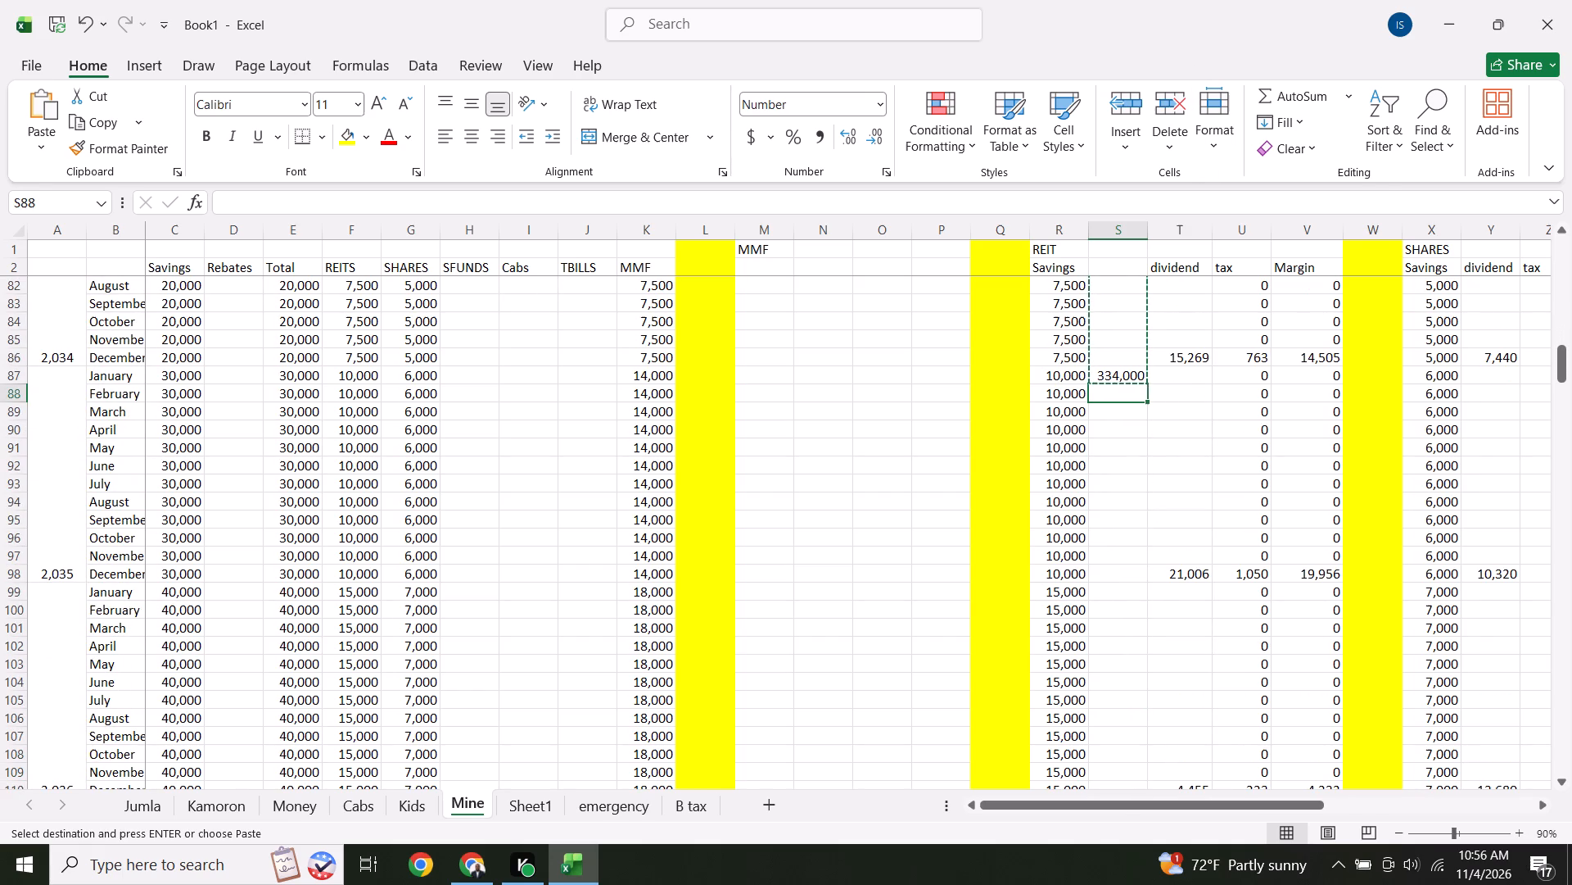
right_click(1114, 395)
click(1166, 395)
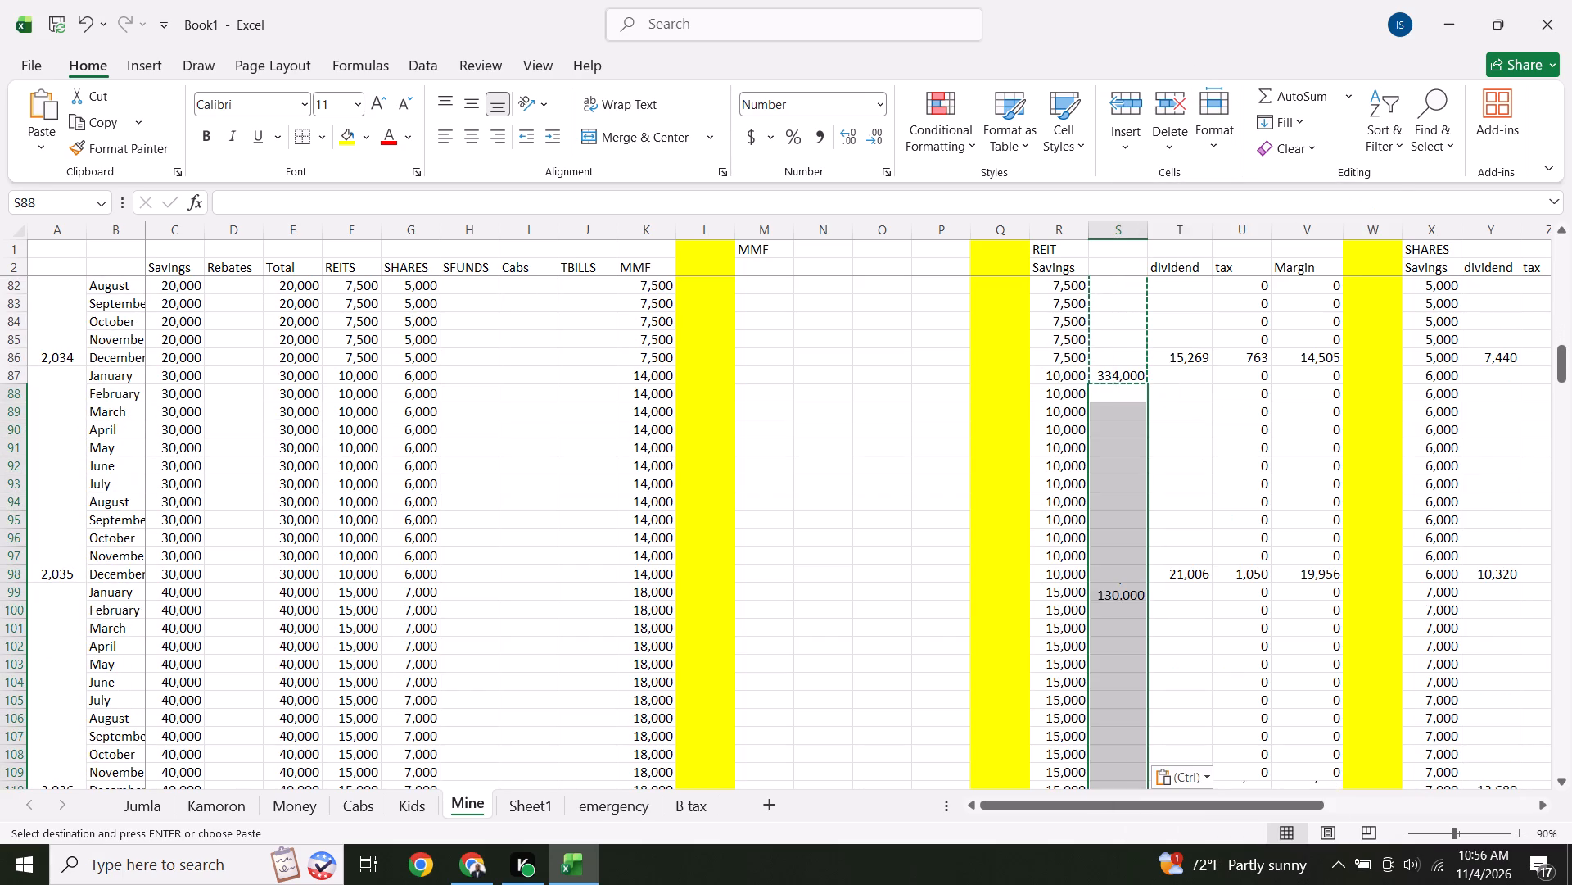
Widen column S slightly so the January 2039 cumulative REIT amount in S135 fits.
click(1562, 781)
click(1562, 781)
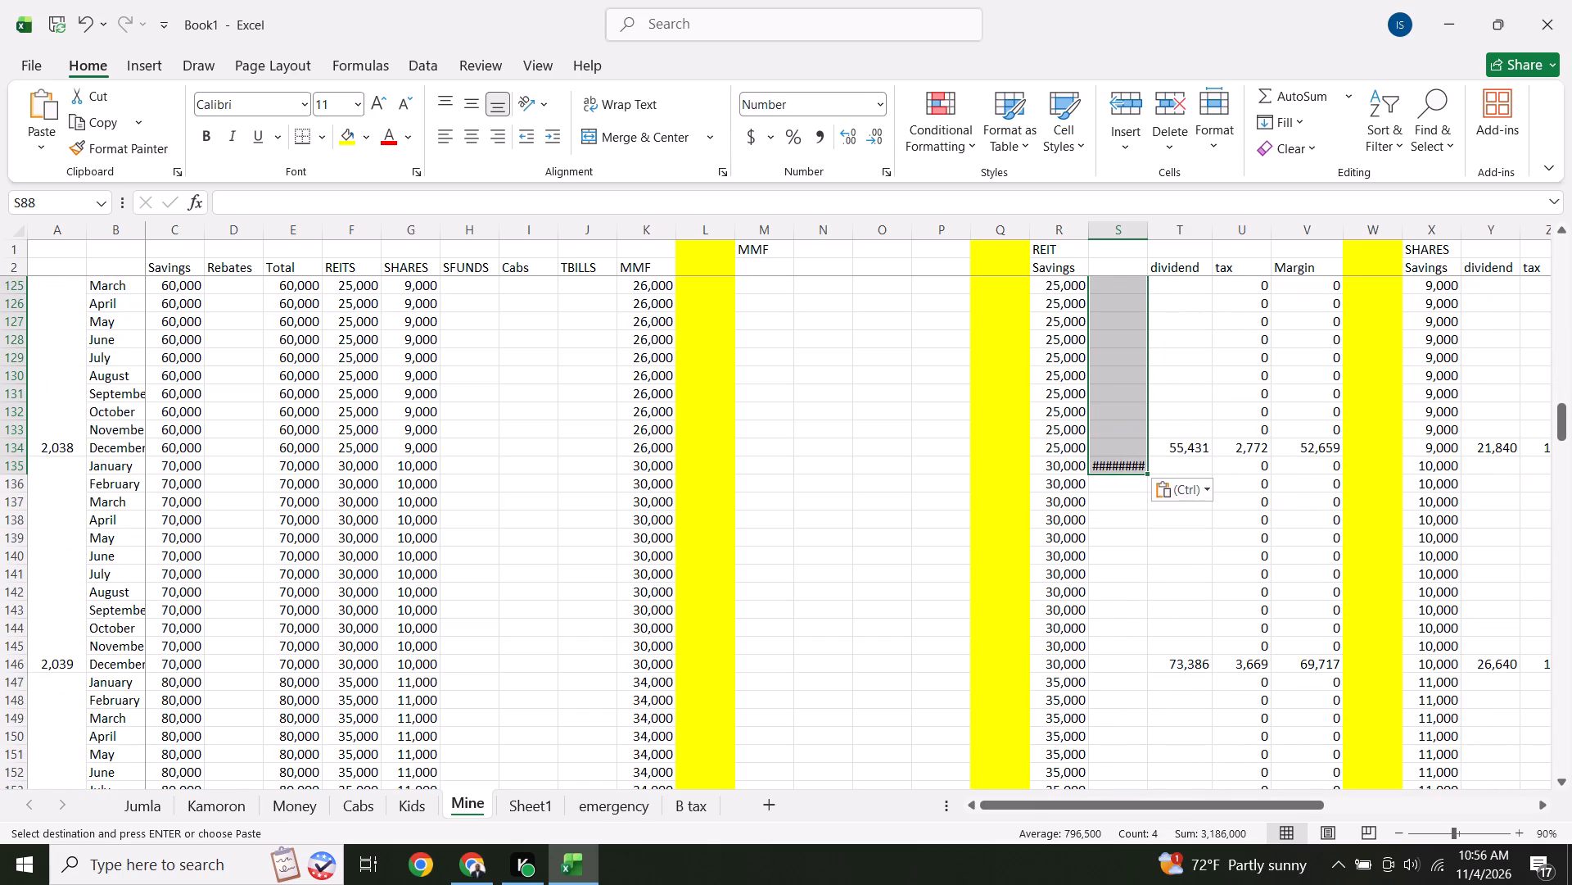
drag(1149, 229, 1159, 229)
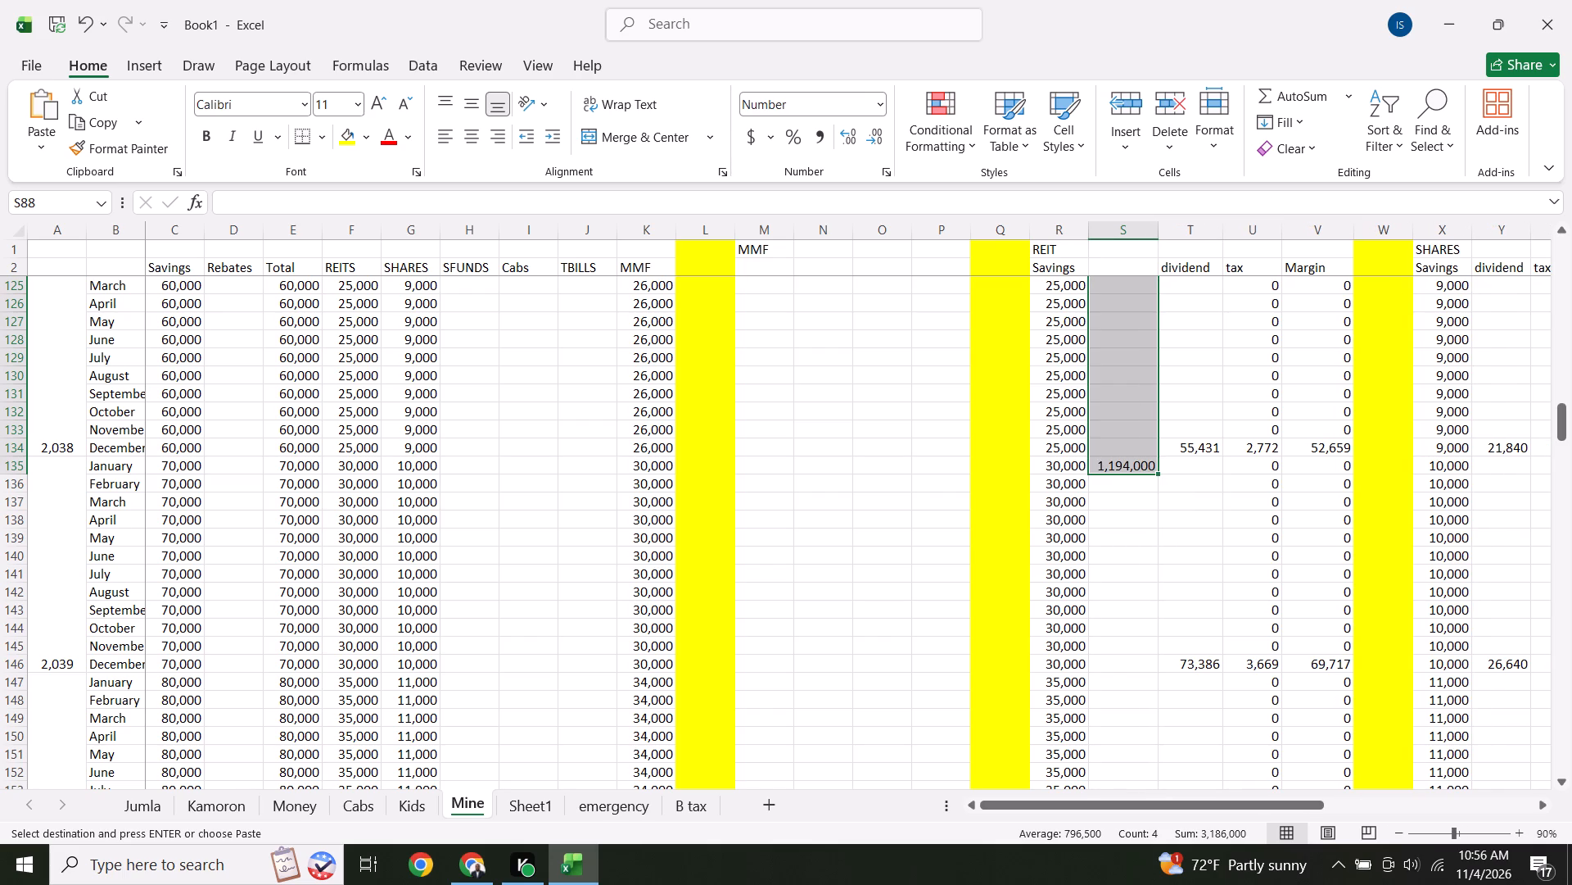
Paste the same four-year block at S136 to carry the cumulative REIT formula into each January from 2040 to 2043.
click(1123, 492)
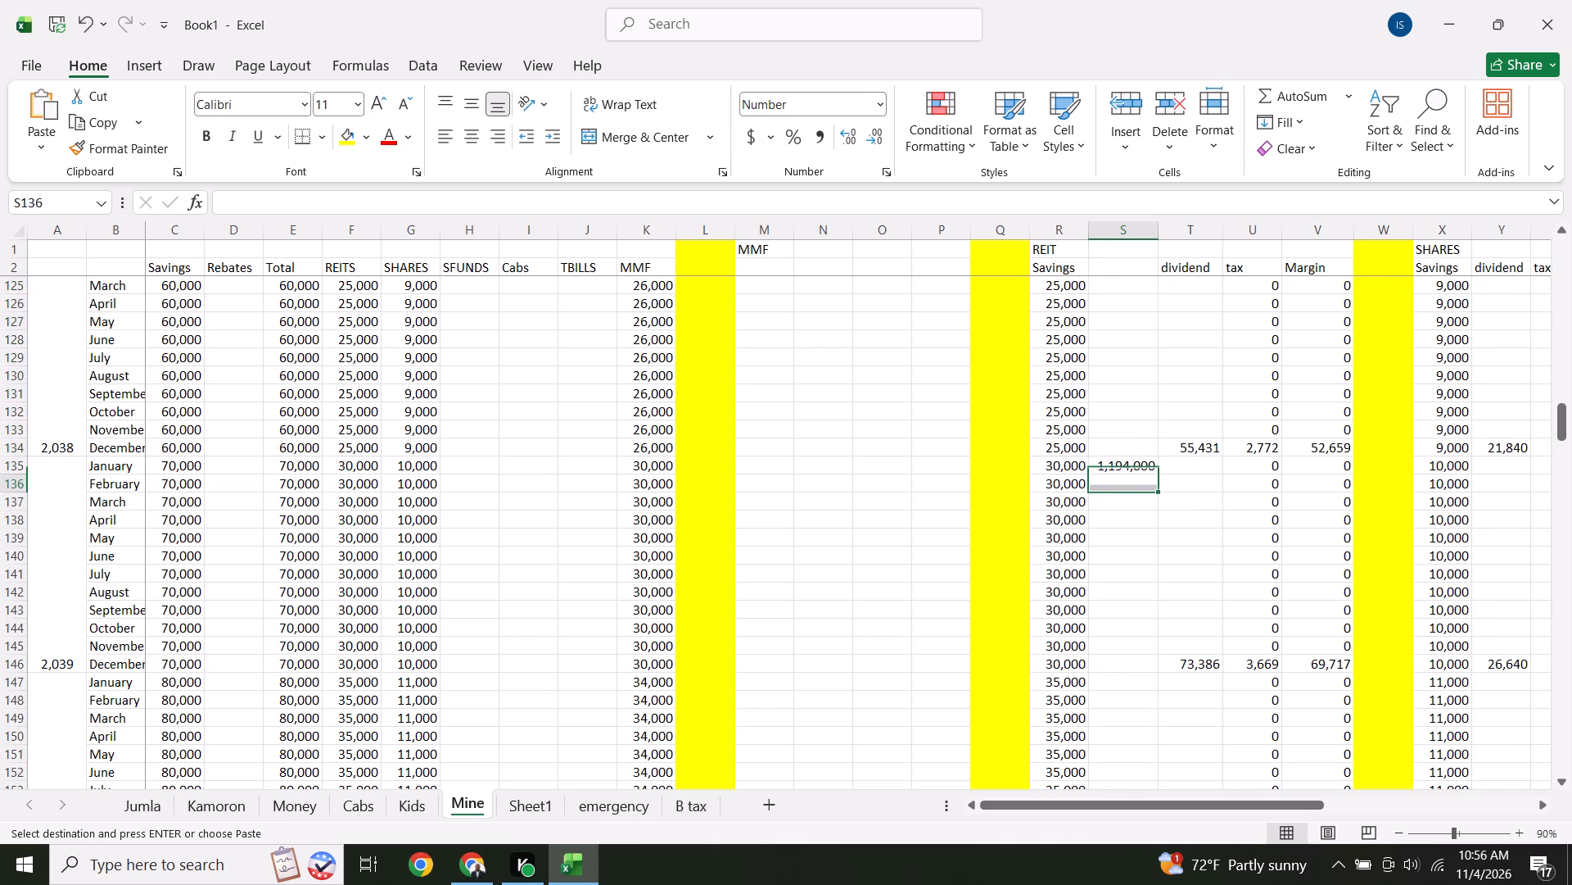
right_click(1139, 483)
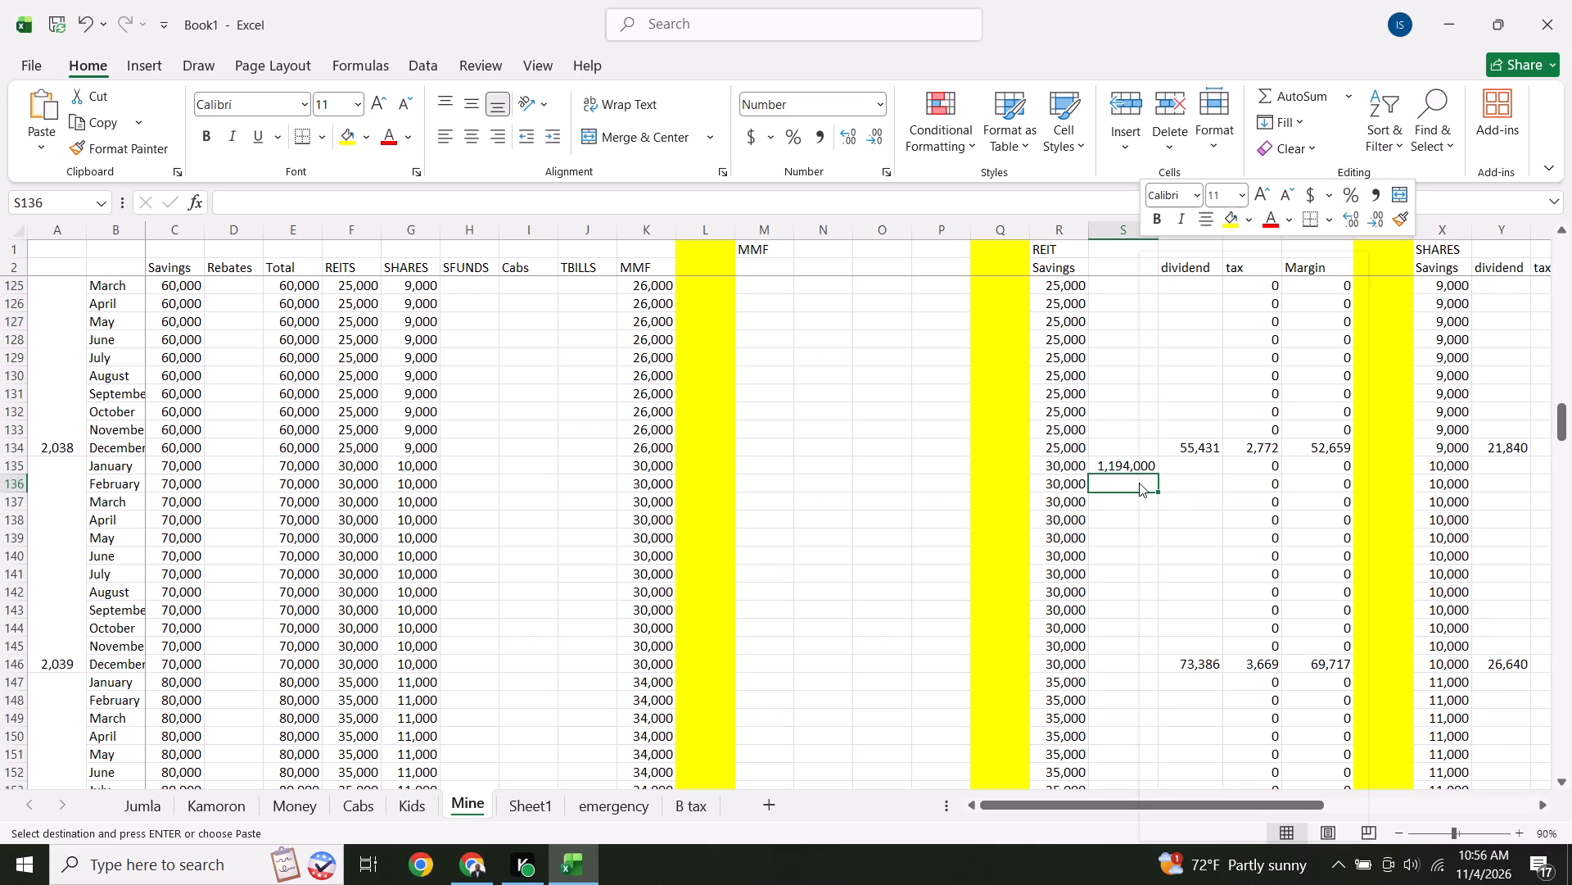
click(1195, 389)
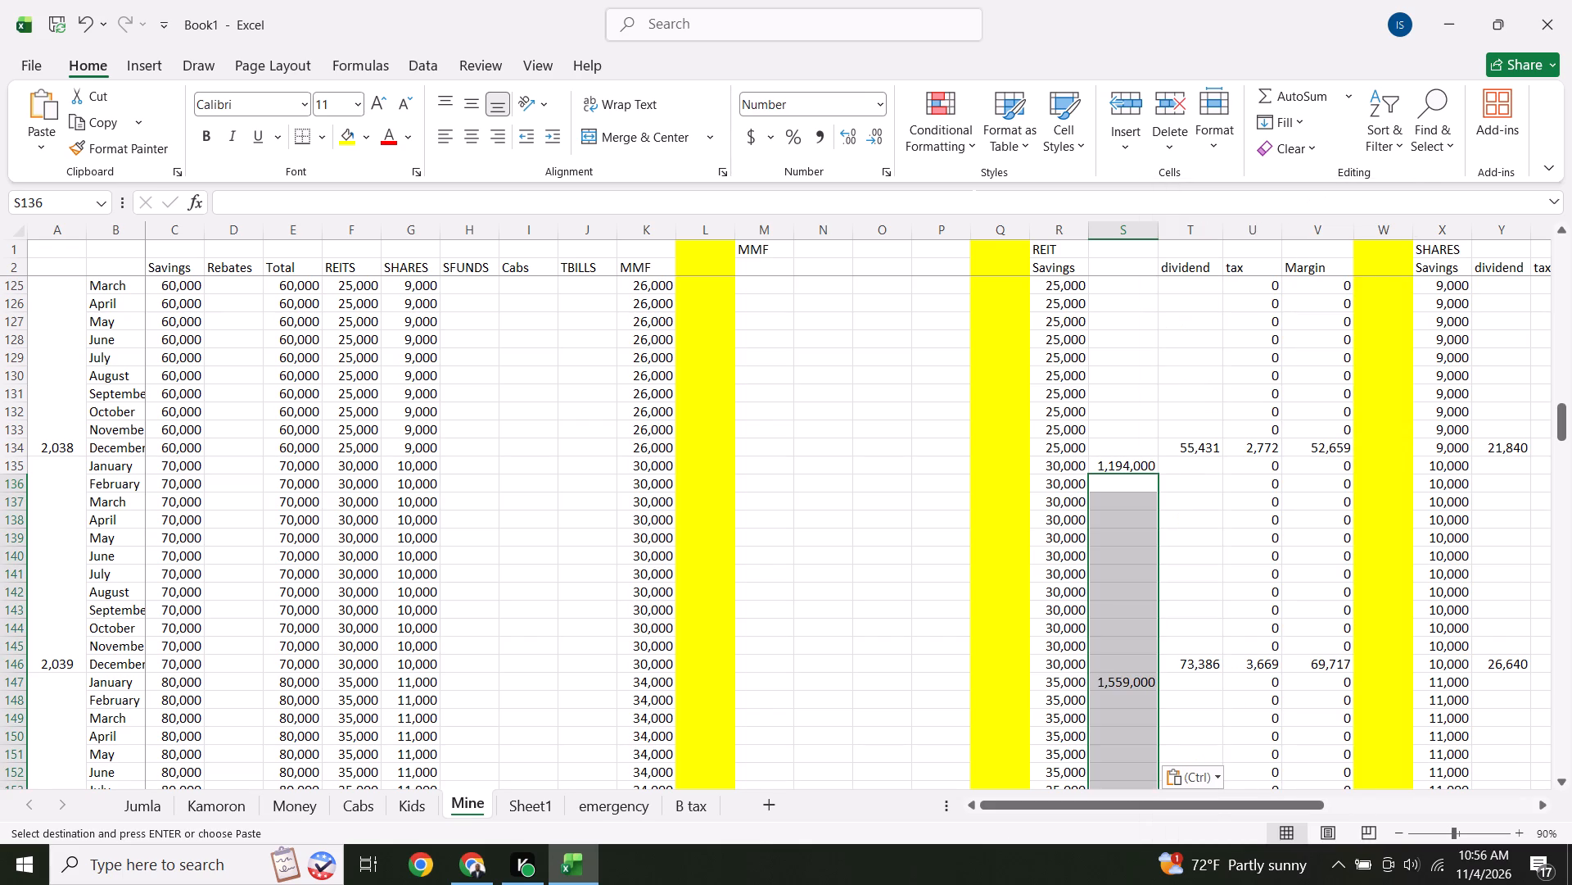
Copy the cumulative REIT block S40:S183, covering the January formulas from 2032 to 2043.
click(1561, 784)
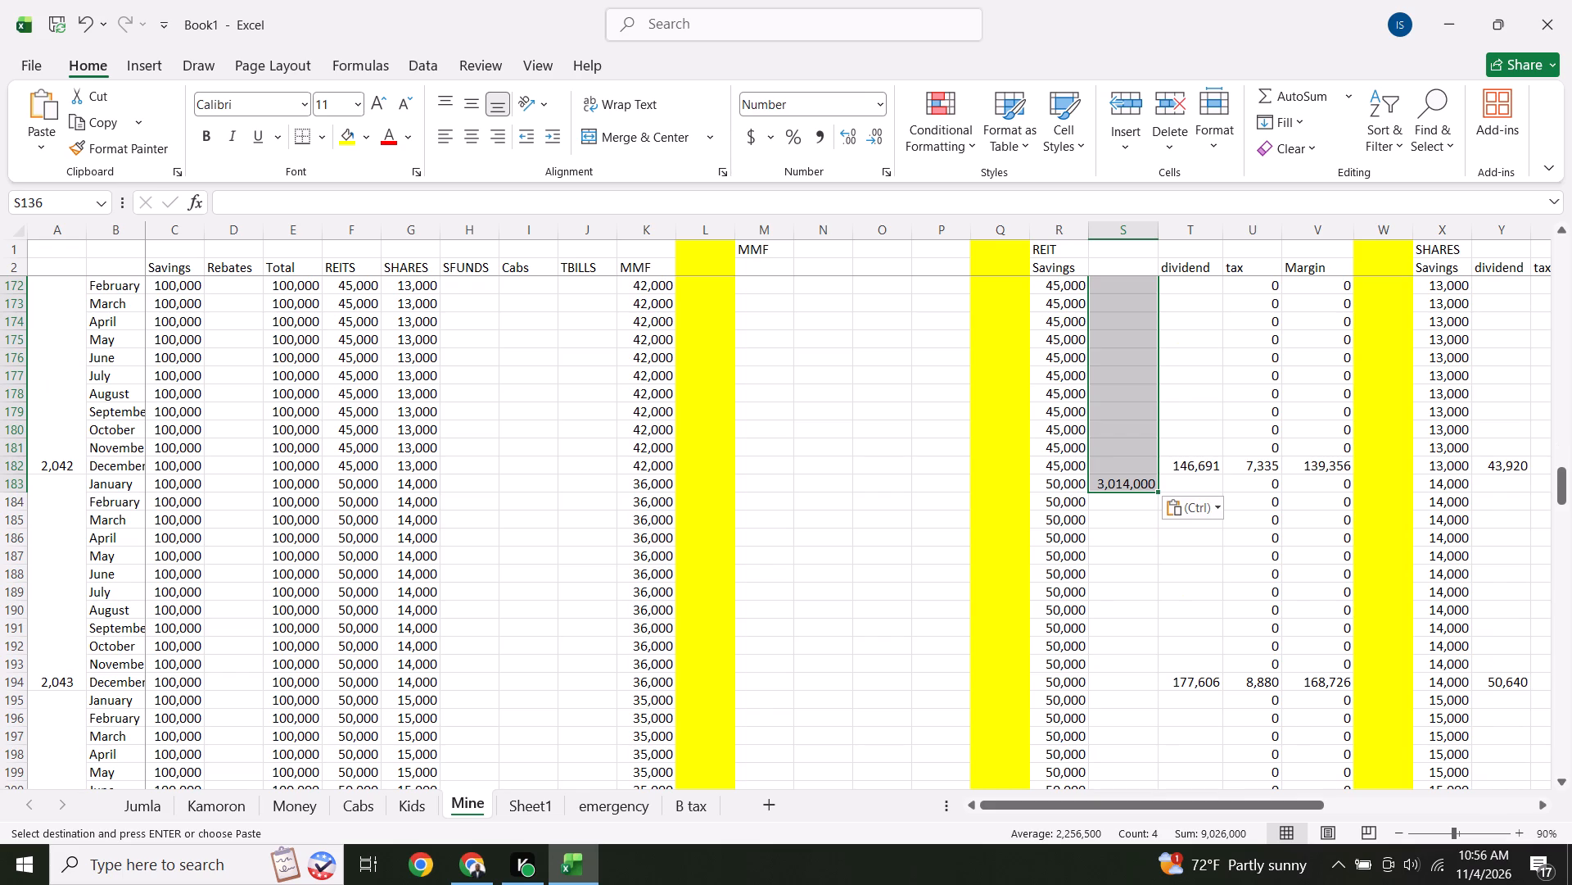
click(1143, 627)
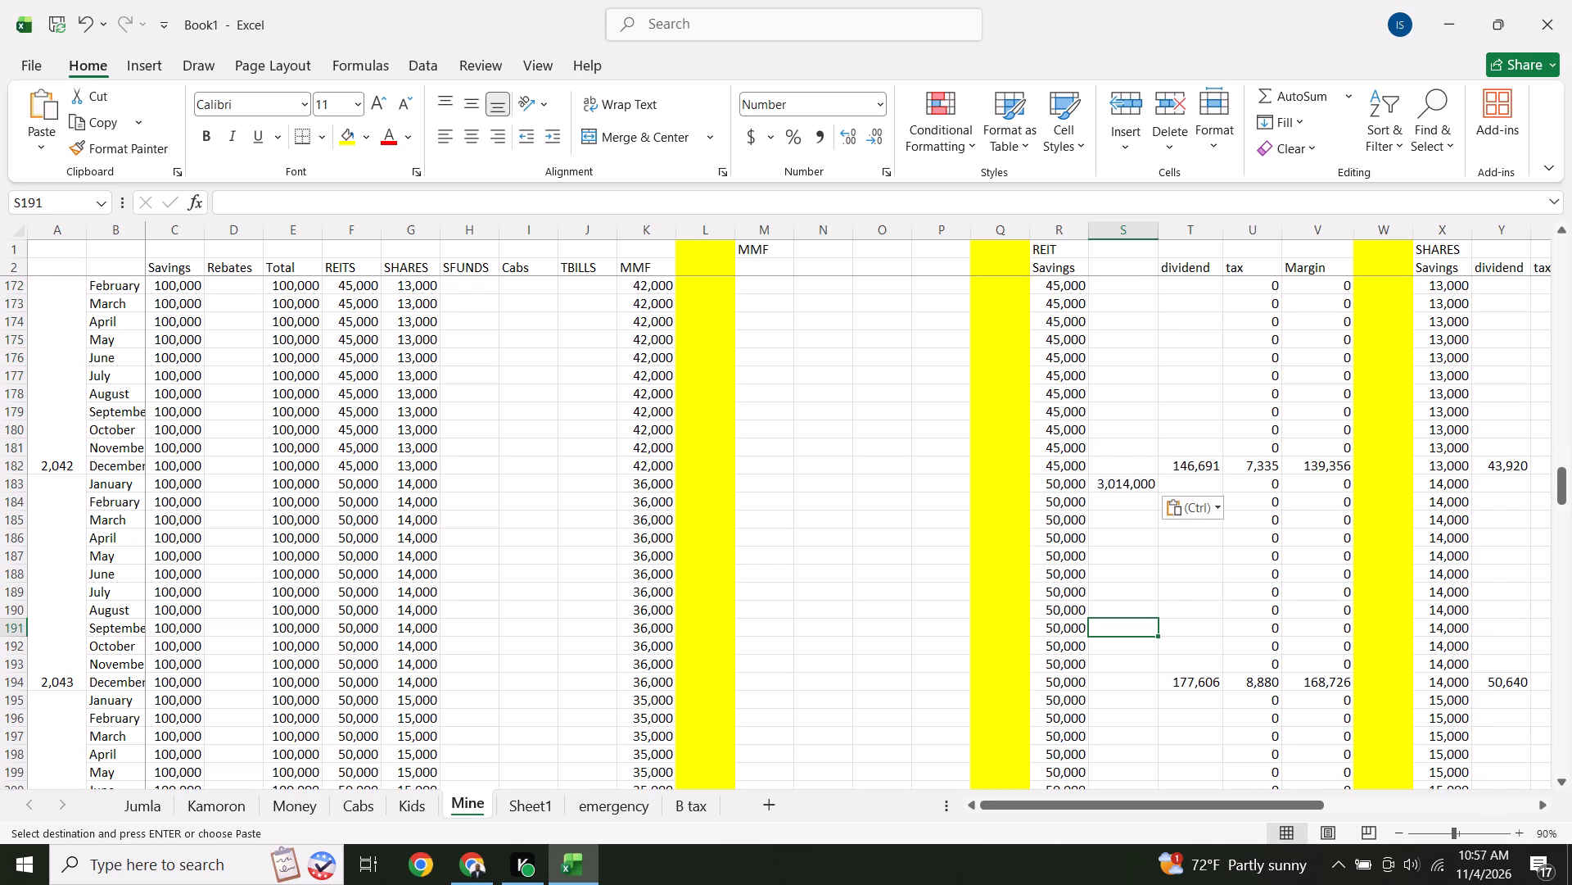
drag(1130, 488, 1112, 297)
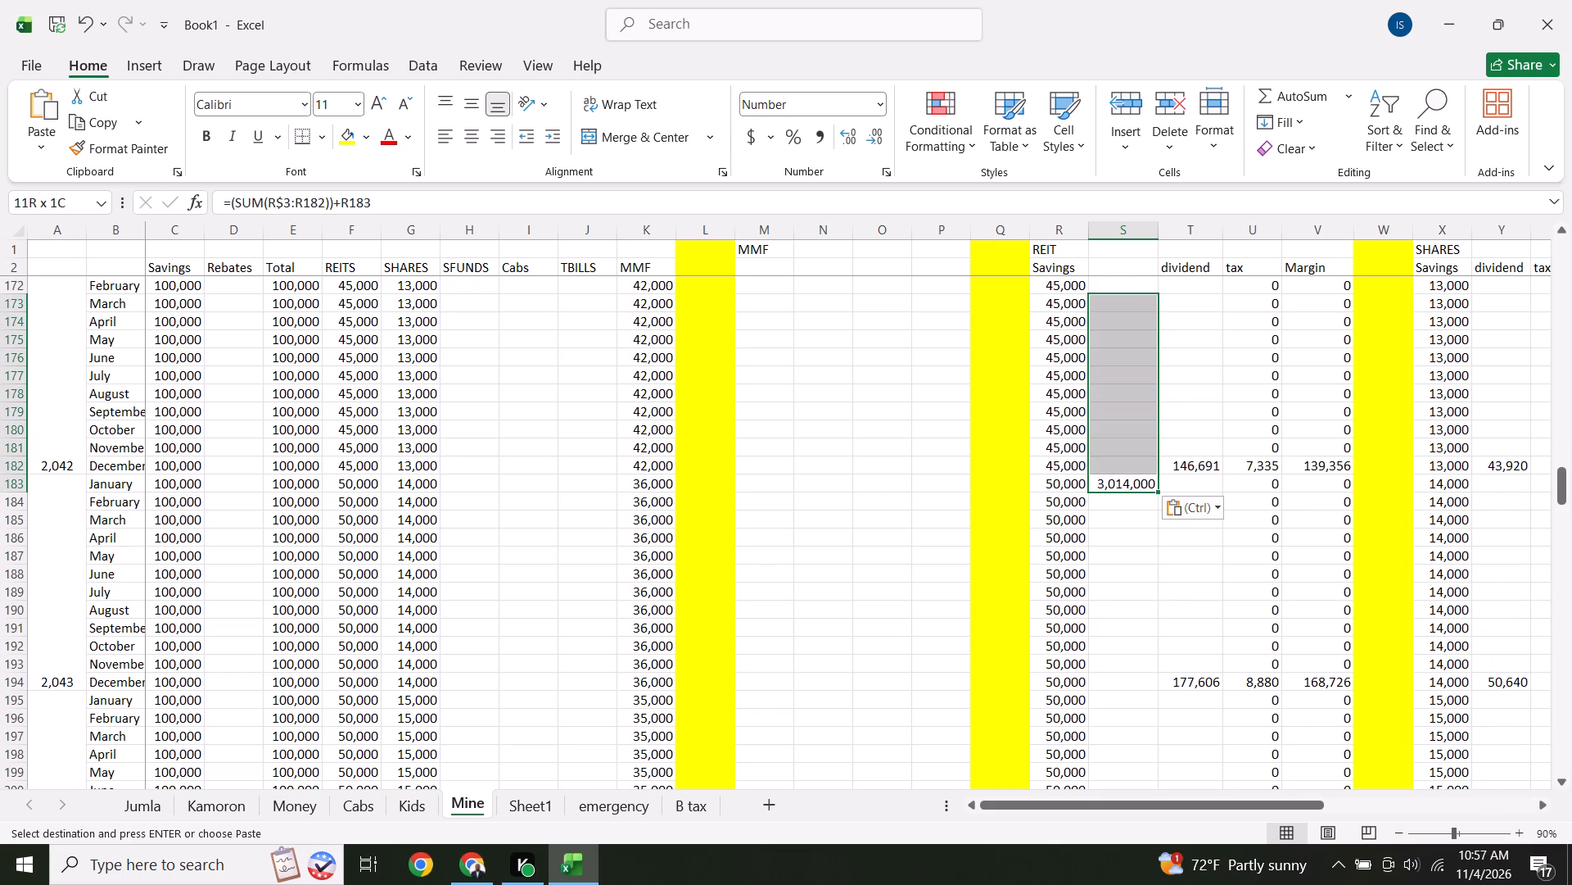
drag(1112, 297, 1109, 194)
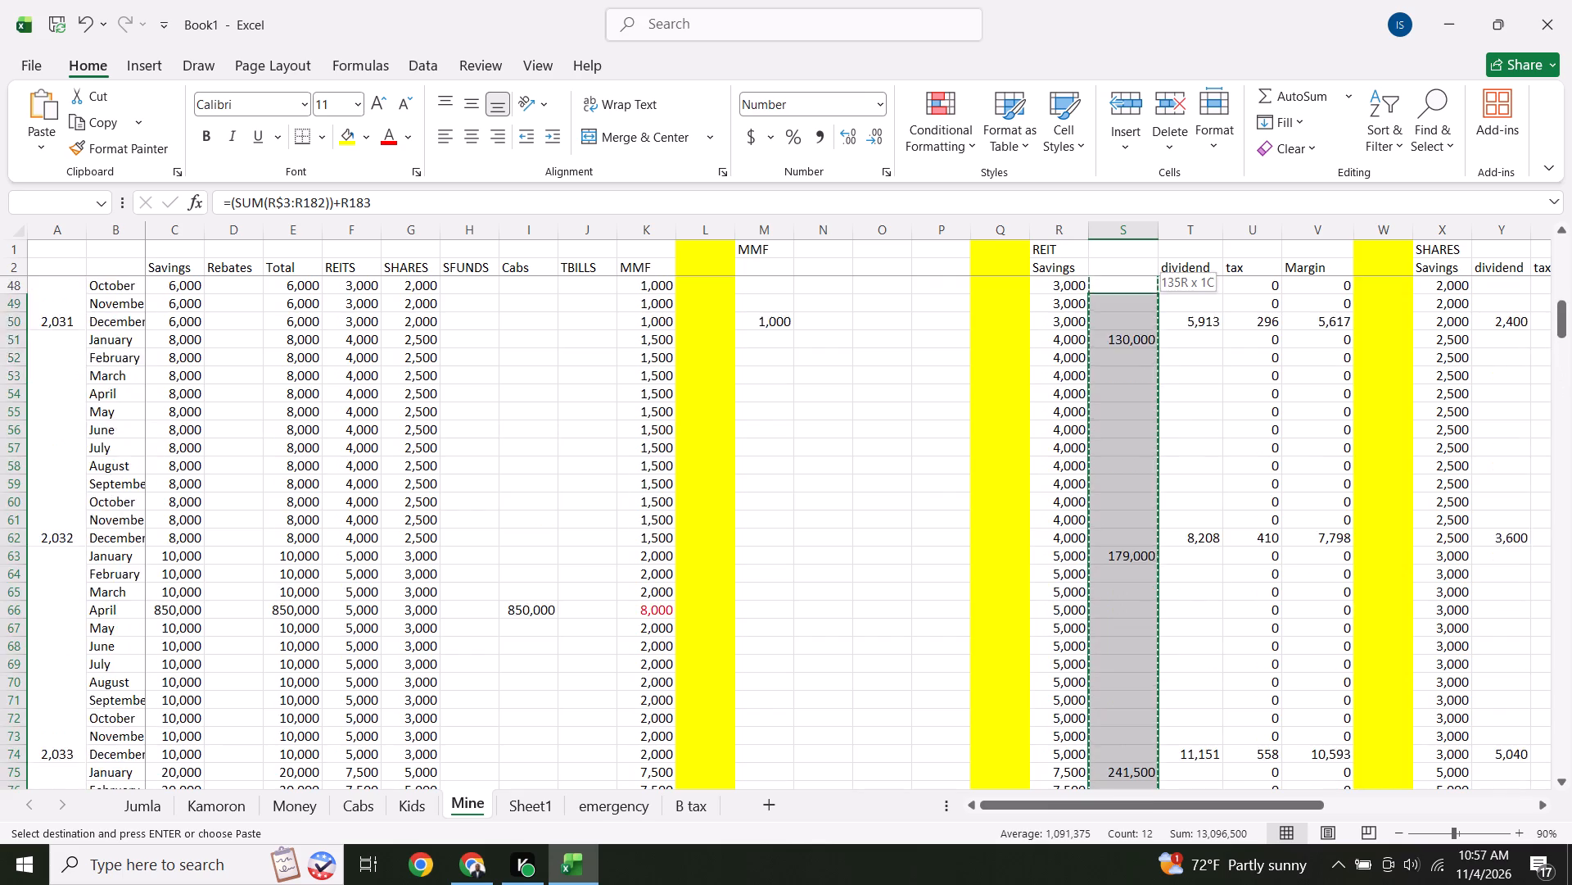
drag(1109, 194, 1129, 705)
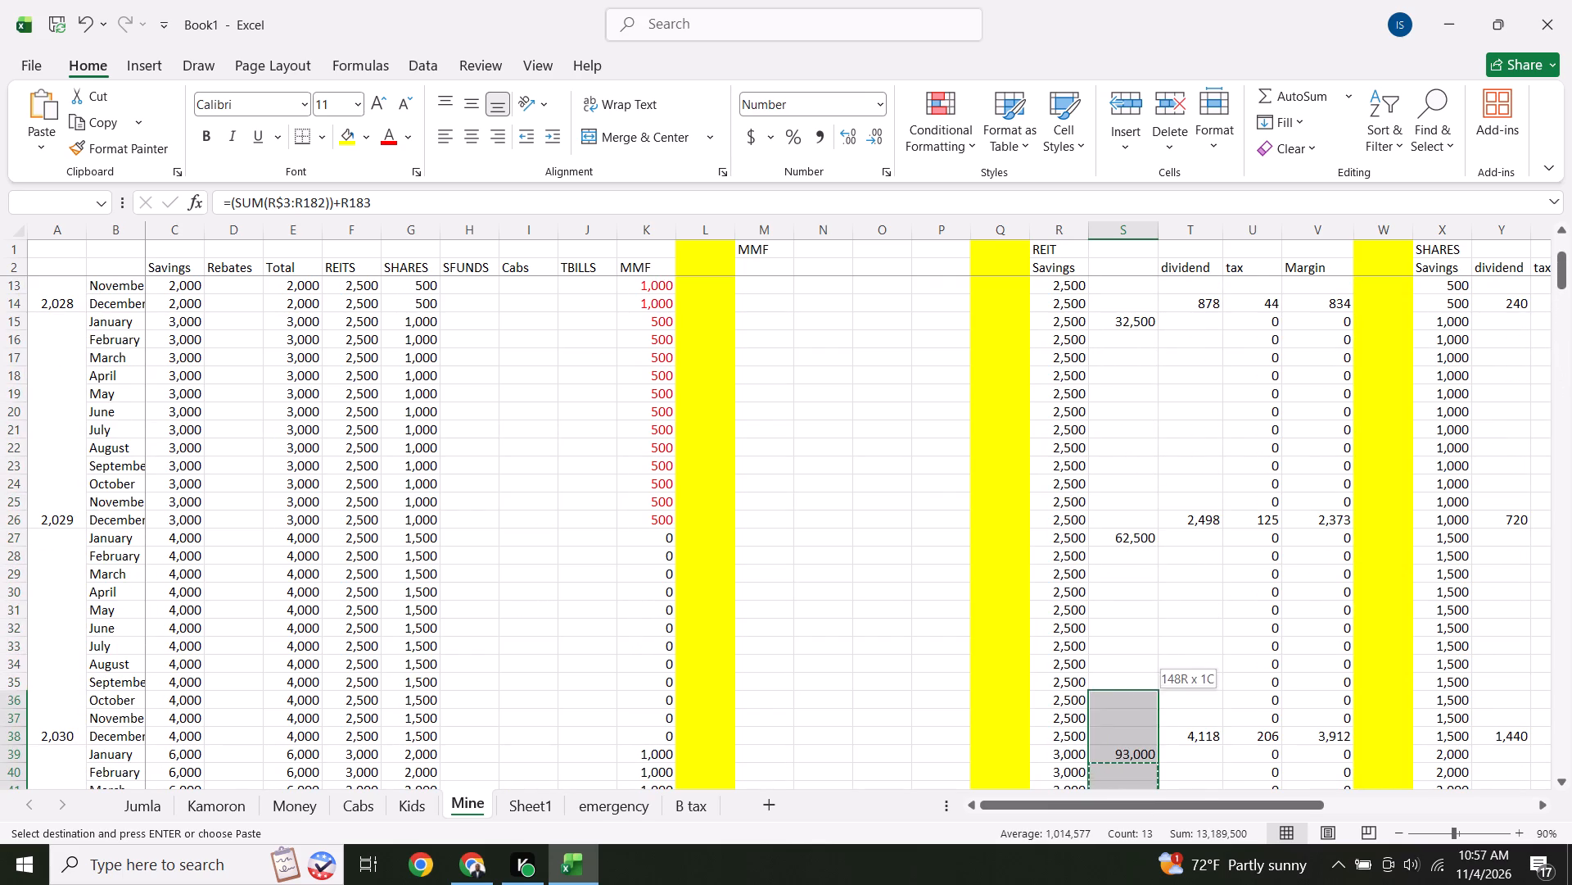
drag(1129, 705, 1136, 777)
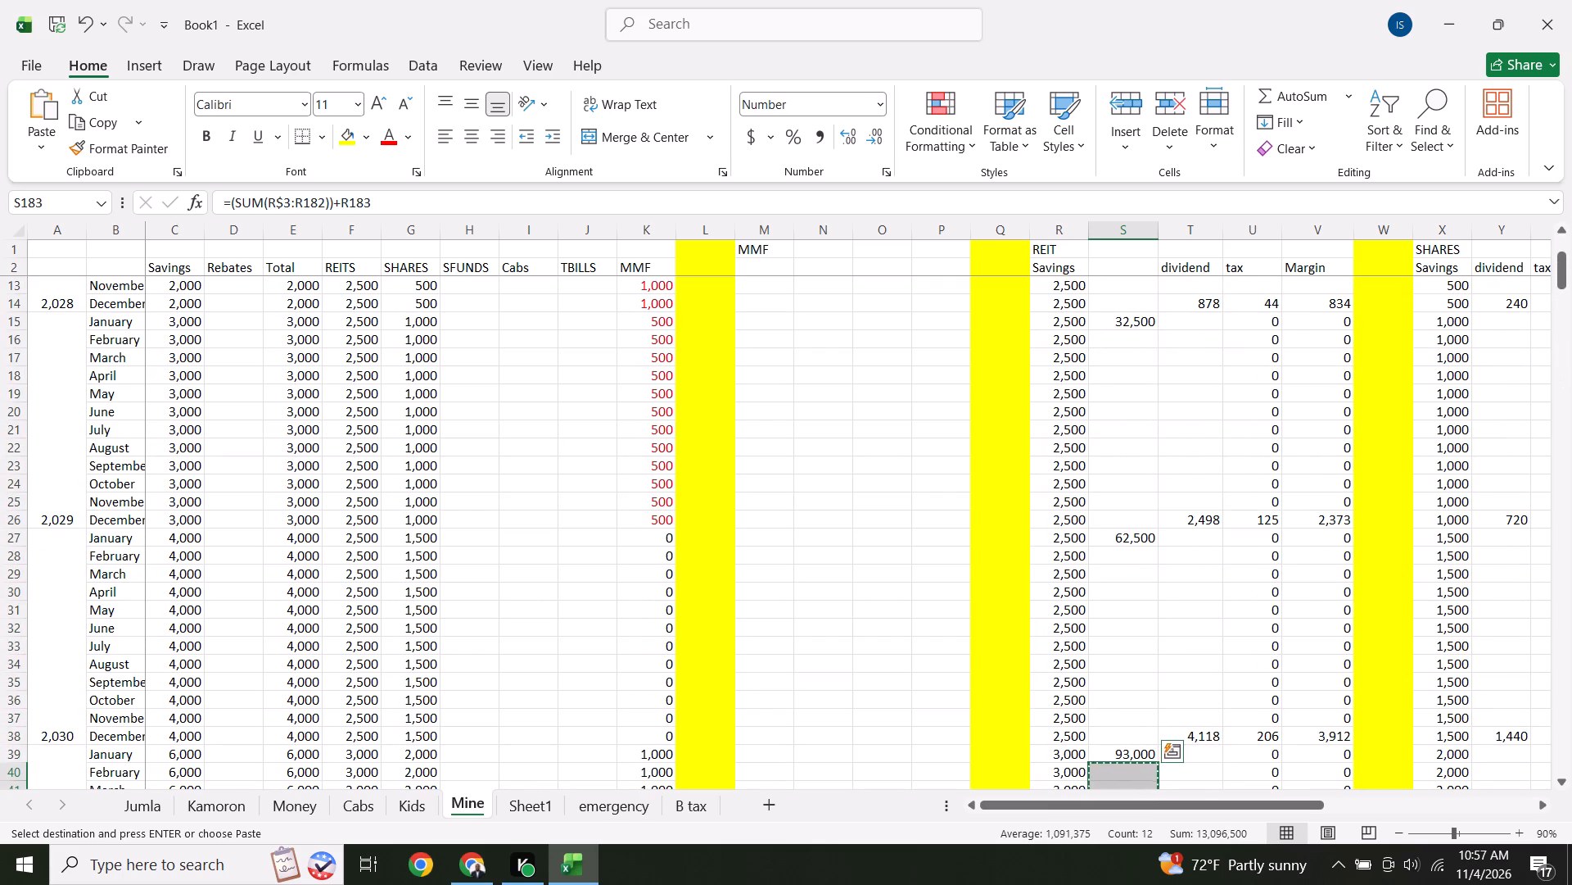
right_click(1142, 777)
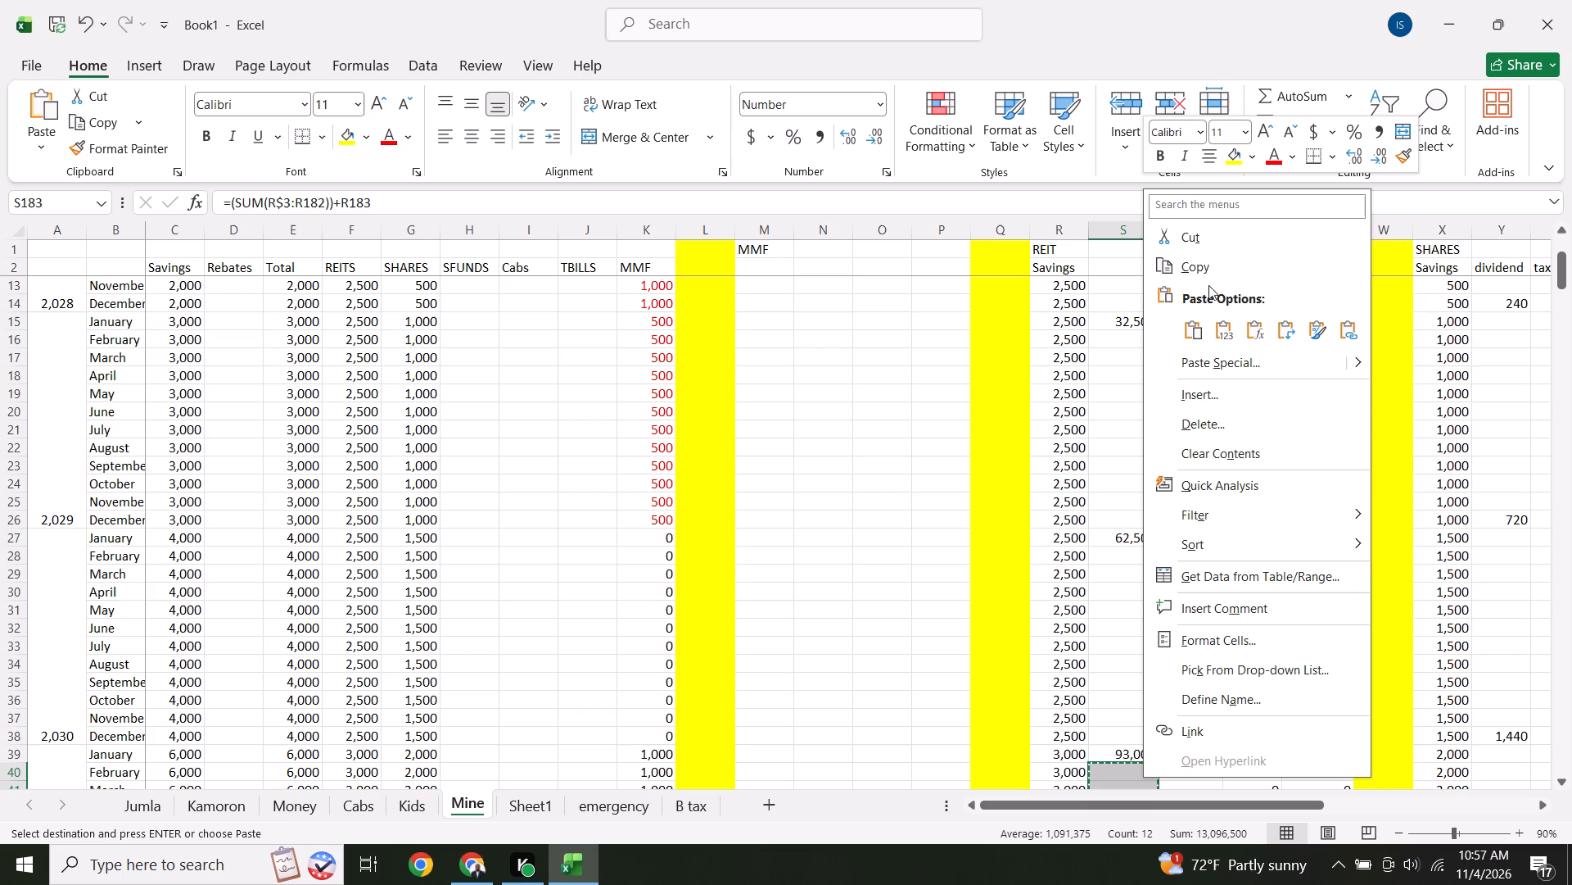
click(1208, 270)
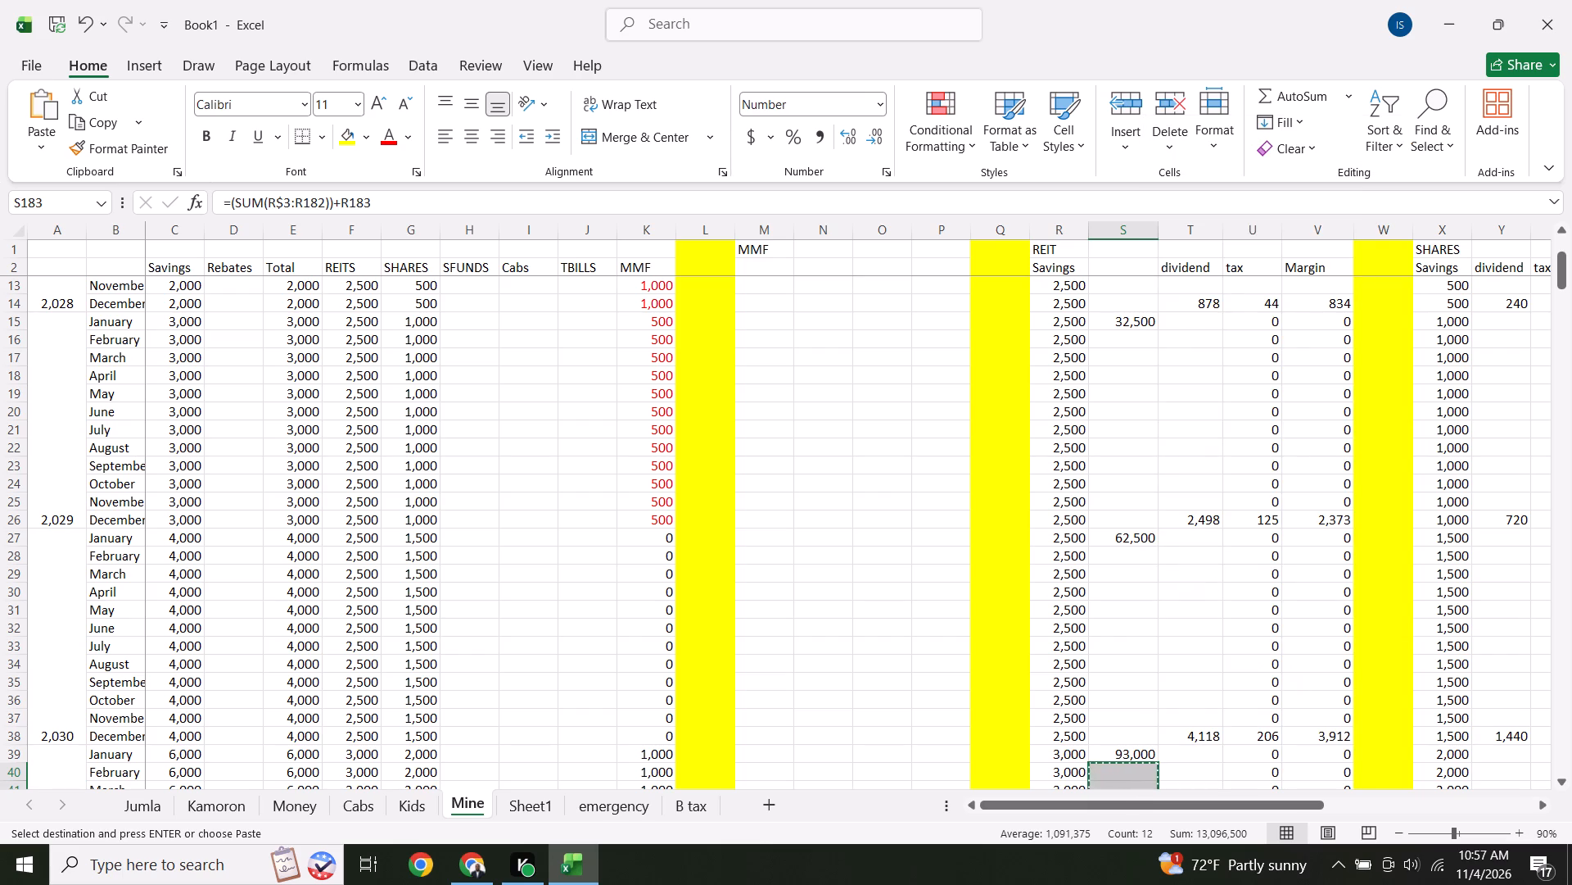
Paste the copied twelve-year block at S184 to carry the cumulative REIT formula into each January from 2044 to 2055.
key(Down)
key(Down)
key(Down)
key(Down)
key(Down)
key(Down)
key(Down)
key(Down)
key(Down)
key(Down)
key(Down)
key(Down)
key(Down)
key(Down)
key(Down)
key(Down)
key(Down)
key(Down)
key(Down)
key(Down)
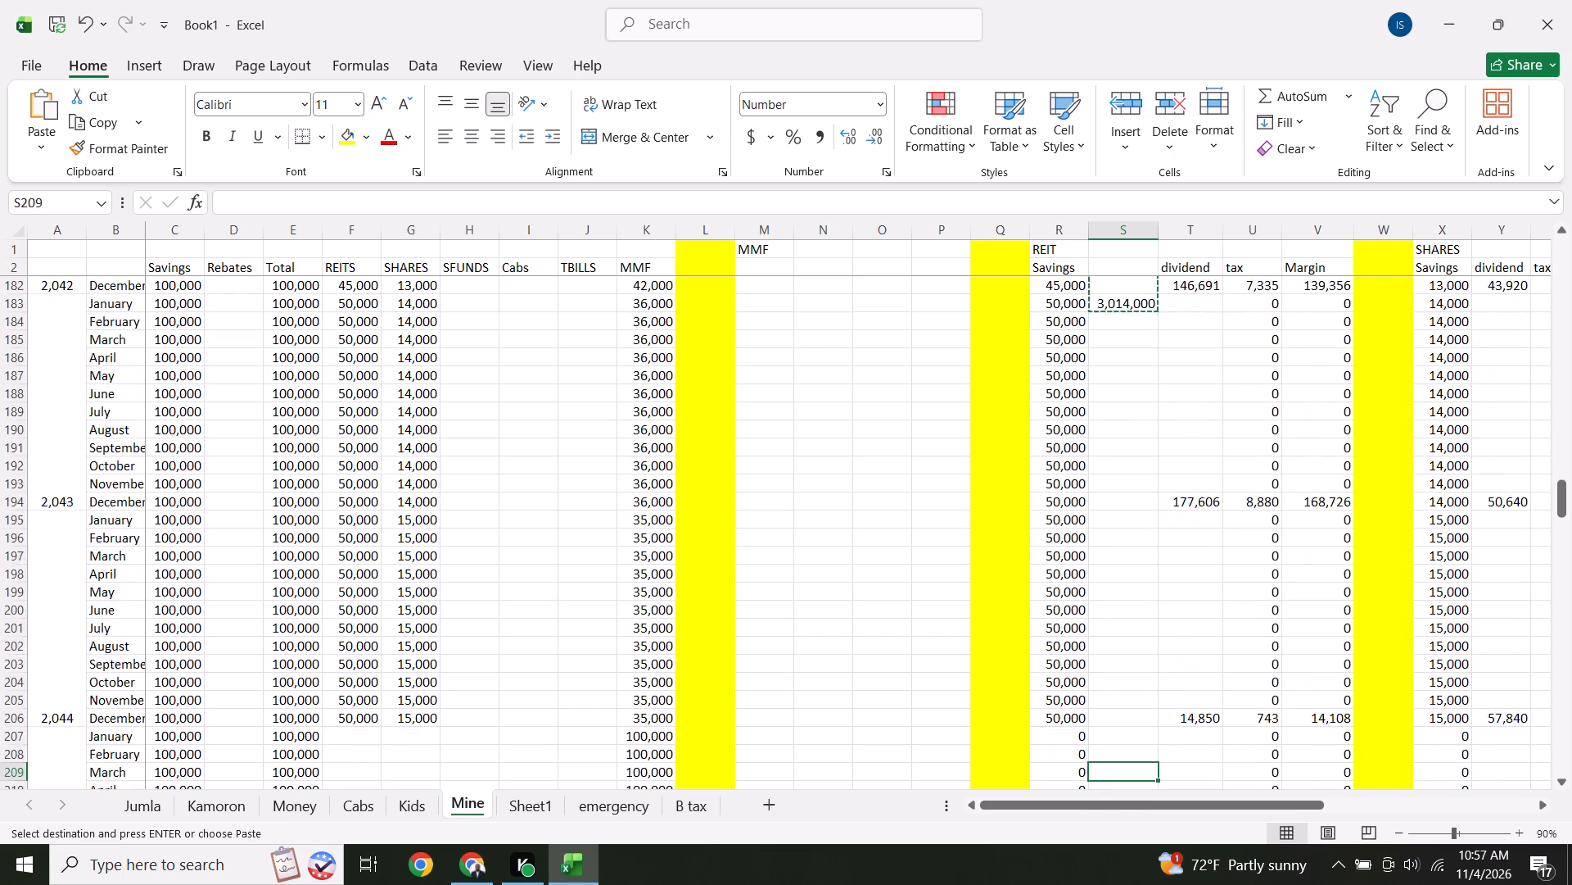
key(Up)
key(Up)
key(Up)
key(Up)
key(Up)
key(Up)
key(Up)
key(Up)
key(Up)
key(Up)
key(Up)
key(Up)
key(Up)
key(Up)
key(Up)
key(Up)
key(Up)
key(Up)
key(Up)
key(Up)
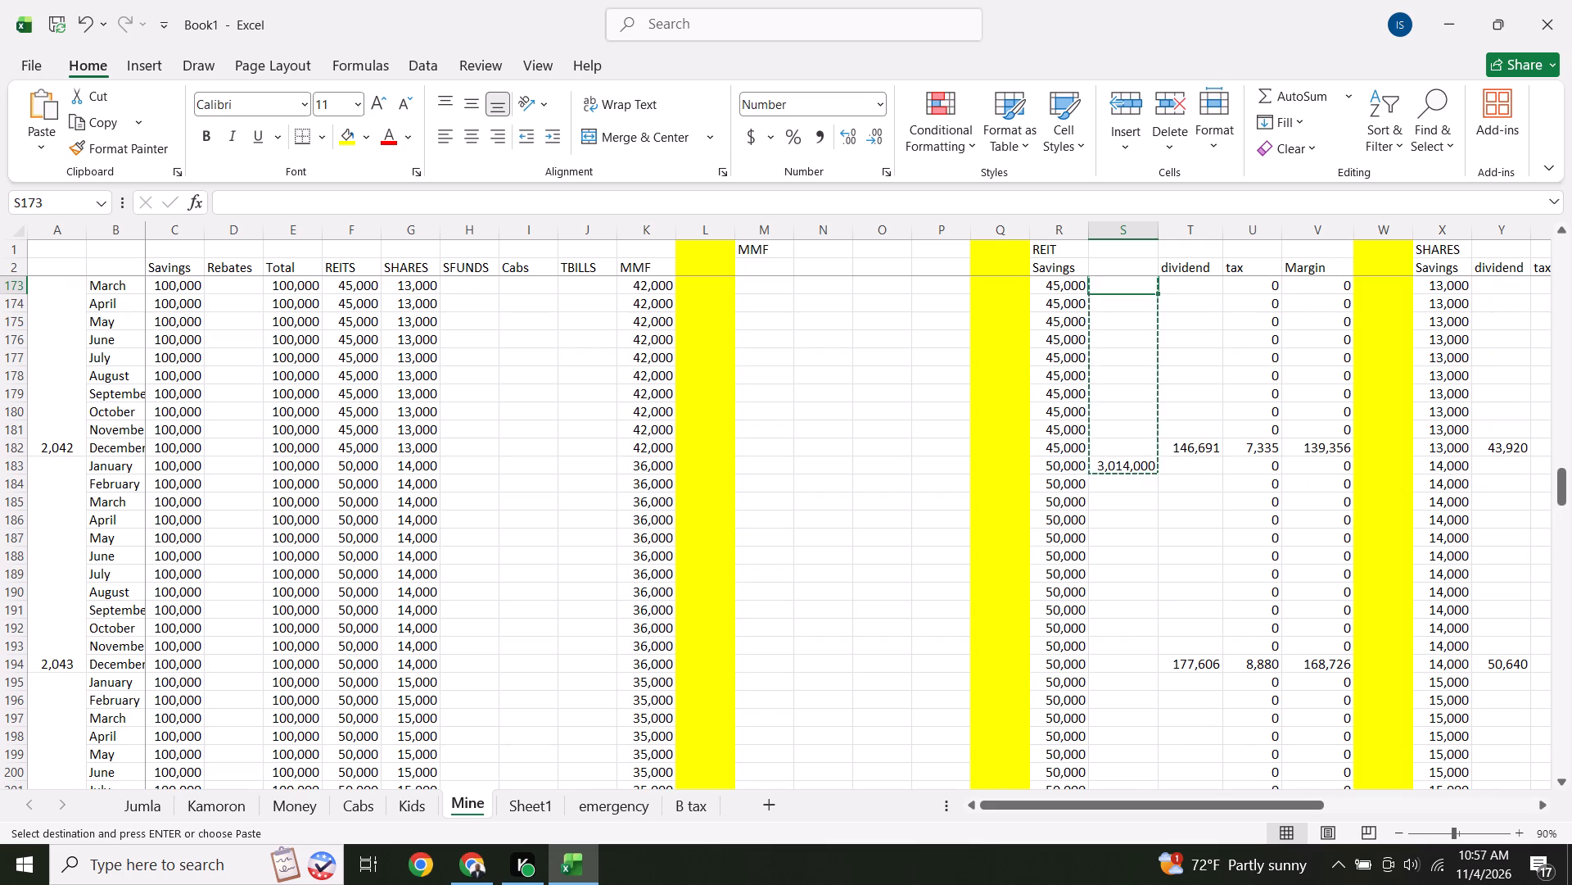
click(1115, 486)
right_click(1115, 486)
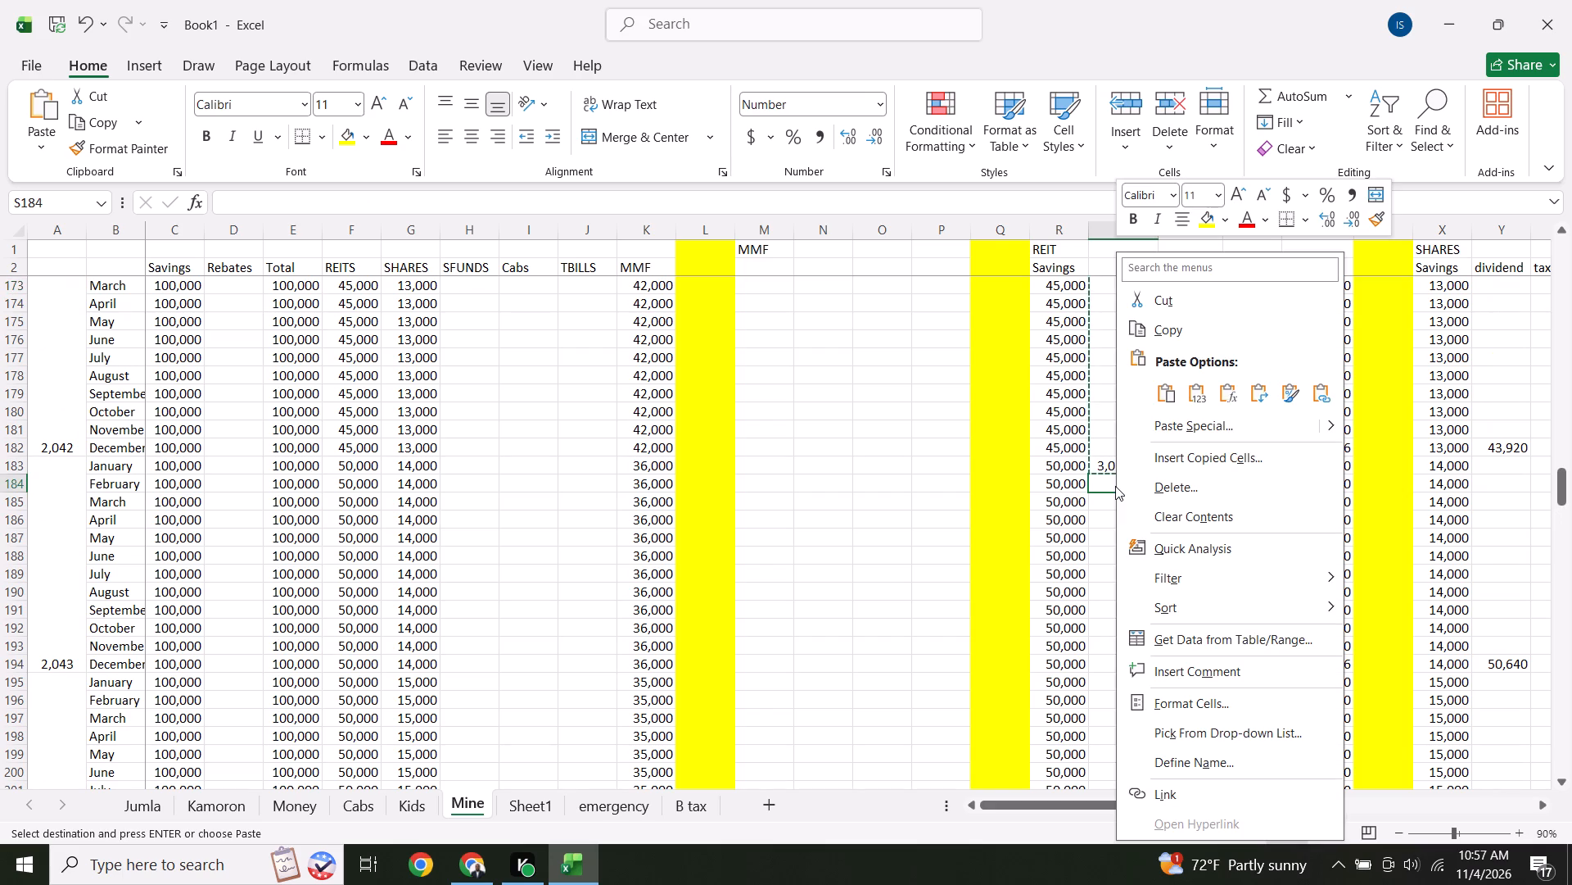
click(1169, 387)
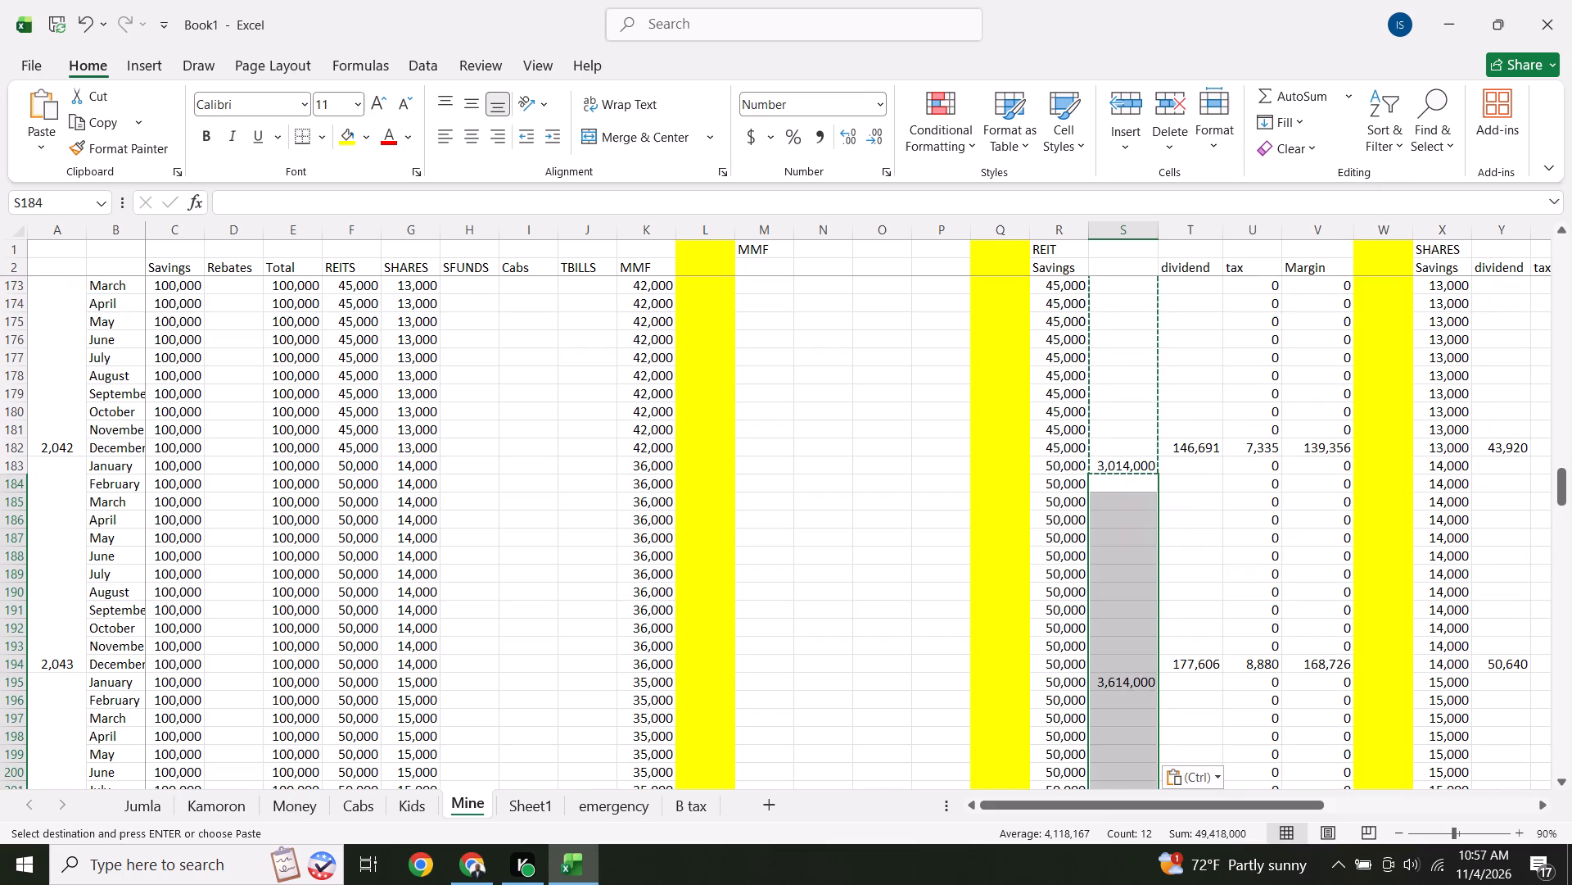
Review the pasted January cumulative REIT amounts and the December dividend, tax and margin figures from 2044 into 2047.
key(Down)
key(Down)
key(Down)
key(Down)
key(Down)
key(Down)
key(Down)
key(Down)
key(Down)
key(Down)
key(Down)
key(Down)
key(Down)
key(Down)
key(Down)
key(Down)
key(Down)
key(Down)
key(Down)
key(Down)
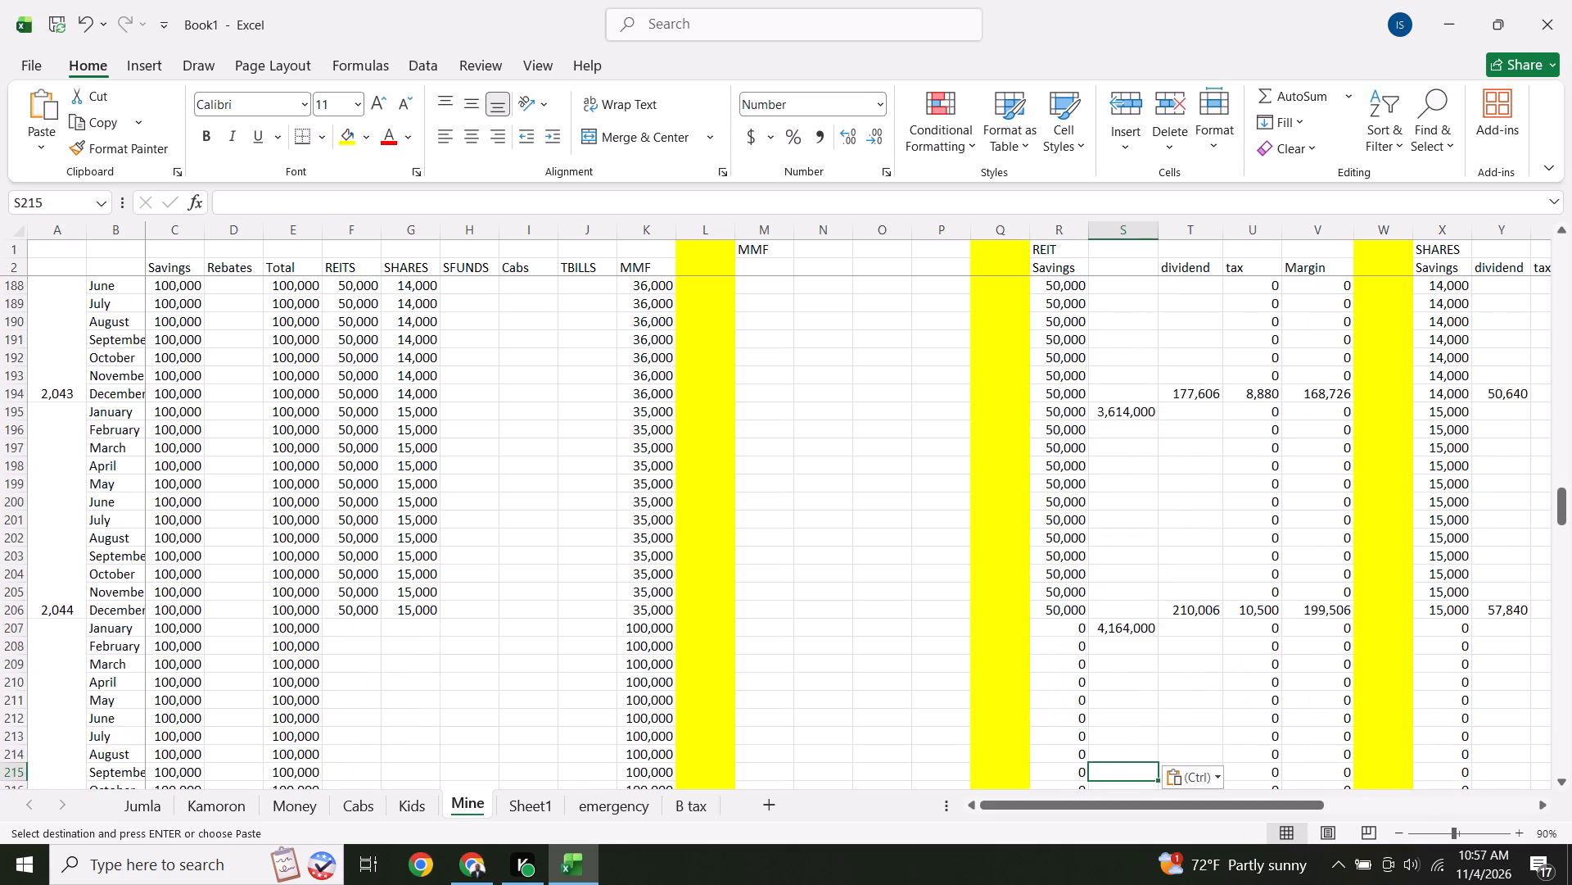
key(Down)
key(Down)
key(Down)
key(Down)
key(Down)
key(Down)
key(Down)
key(Down)
key(Down)
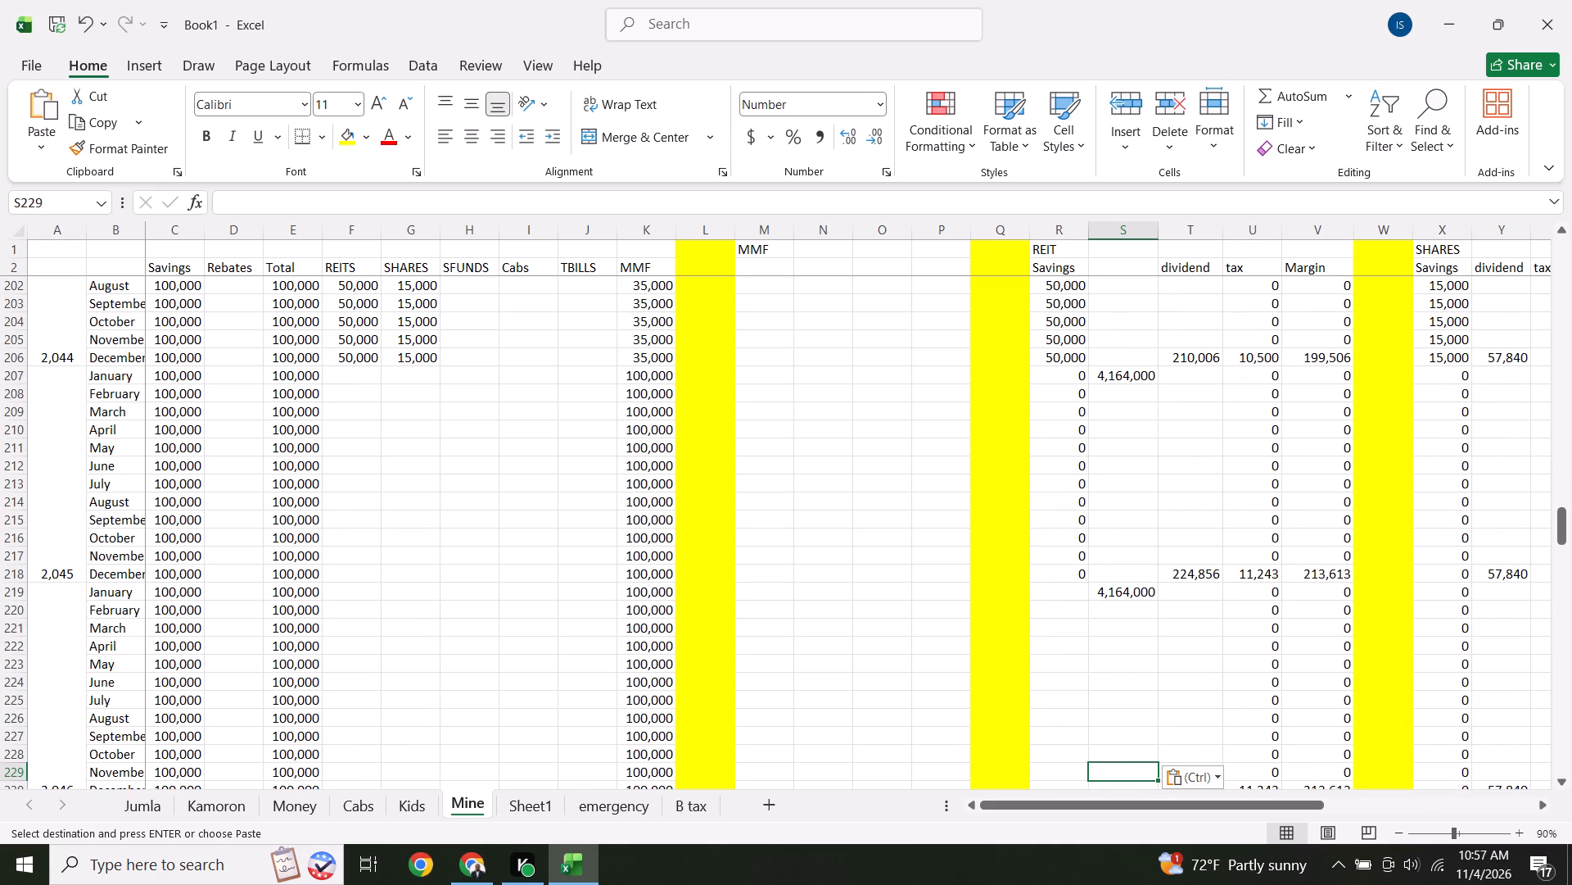
key(Down)
key(Down)
key(Down)
key(Down)
key(Down)
key(Down)
key(Down)
key(Down)
key(Down)
key(Down)
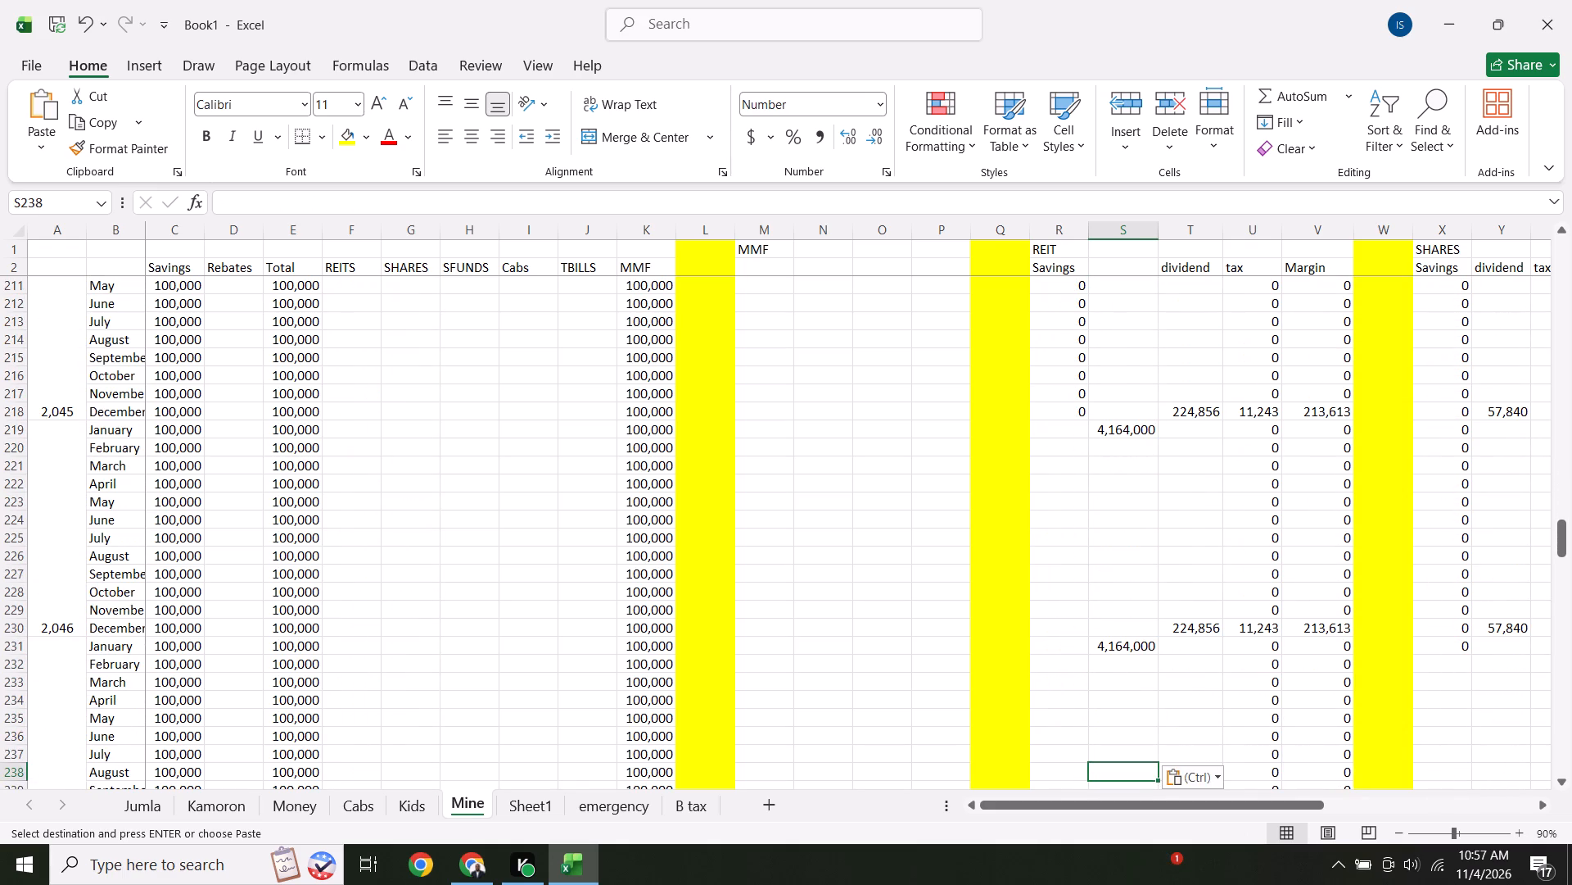
key(Down)
key(Down)
key(Down)
key(Down)
key(Down)
key(Down)
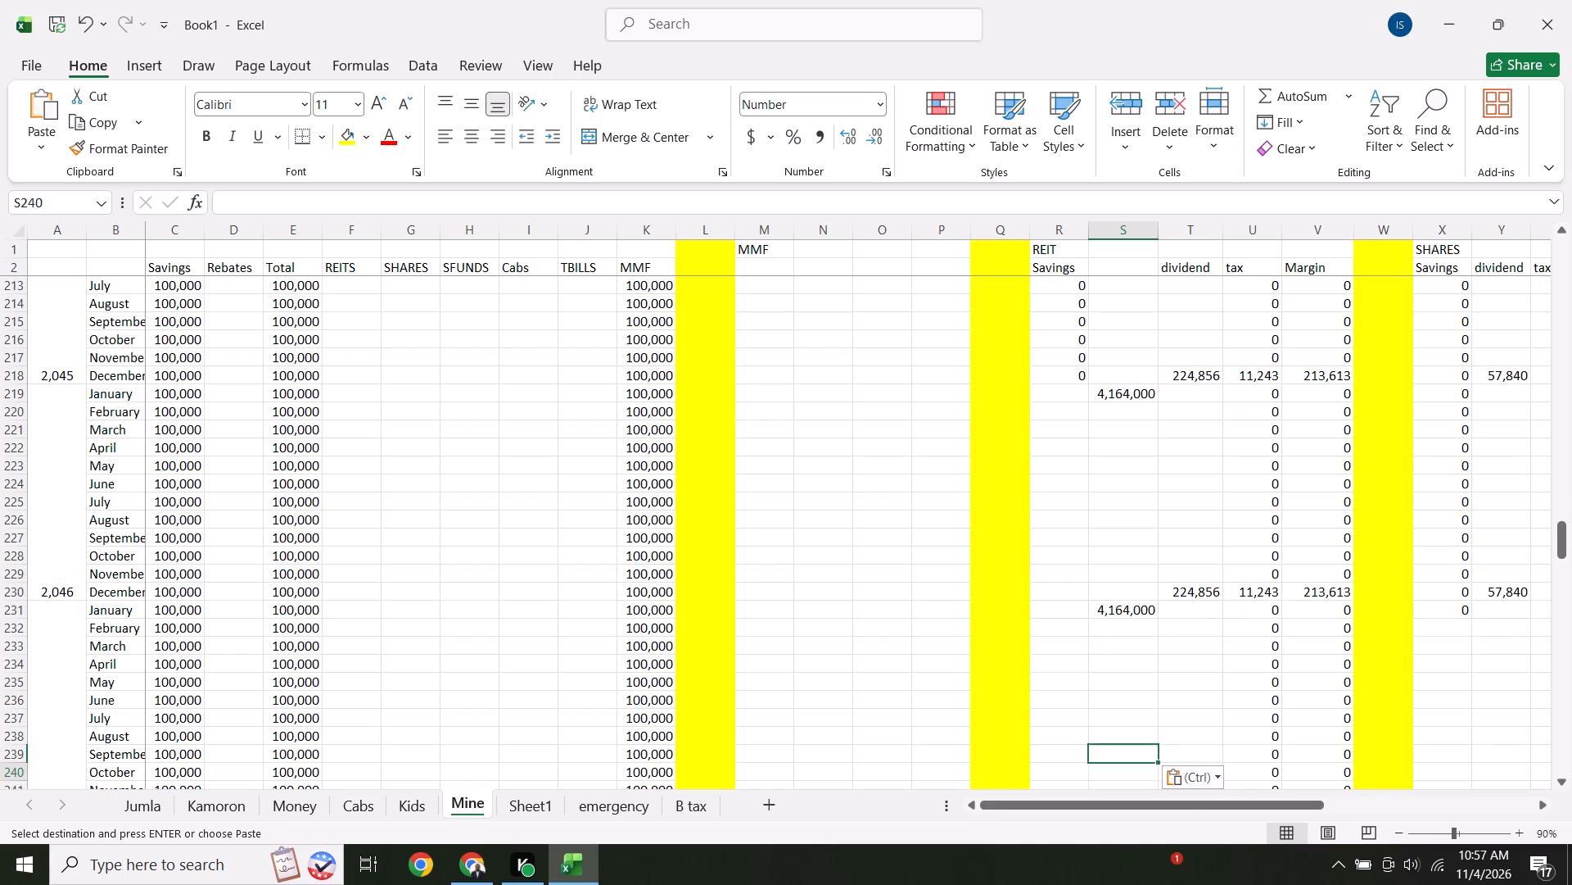